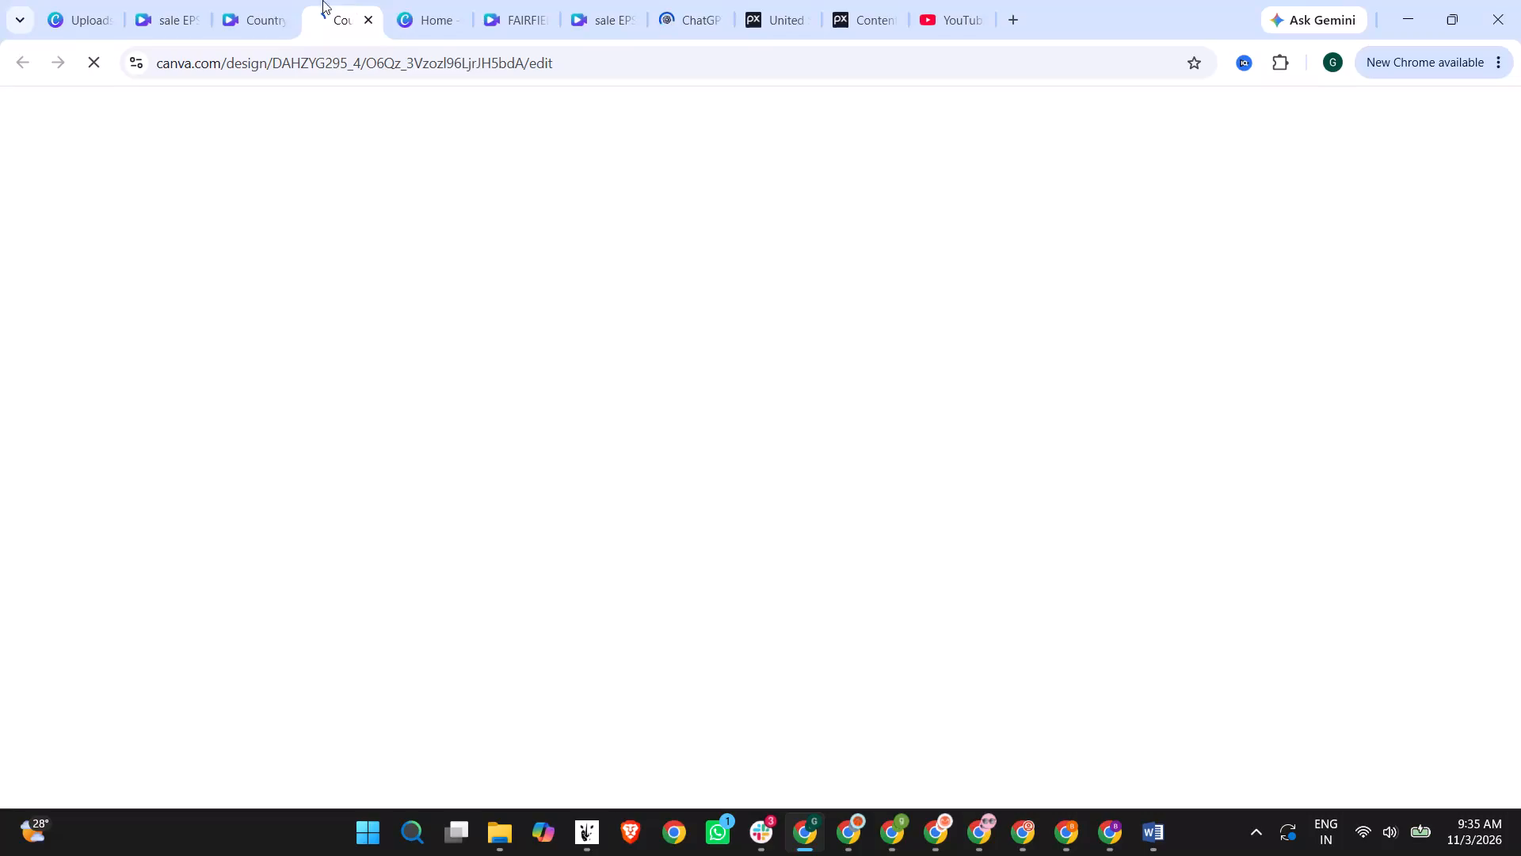
Close the surplus Canva browser tabs: the first sale EPSTIEN design, Uploads and the second Country Facts design.
left_click(242, 0)
left_click(160, 0)
left_click(193, 19)
left_click(102, 0)
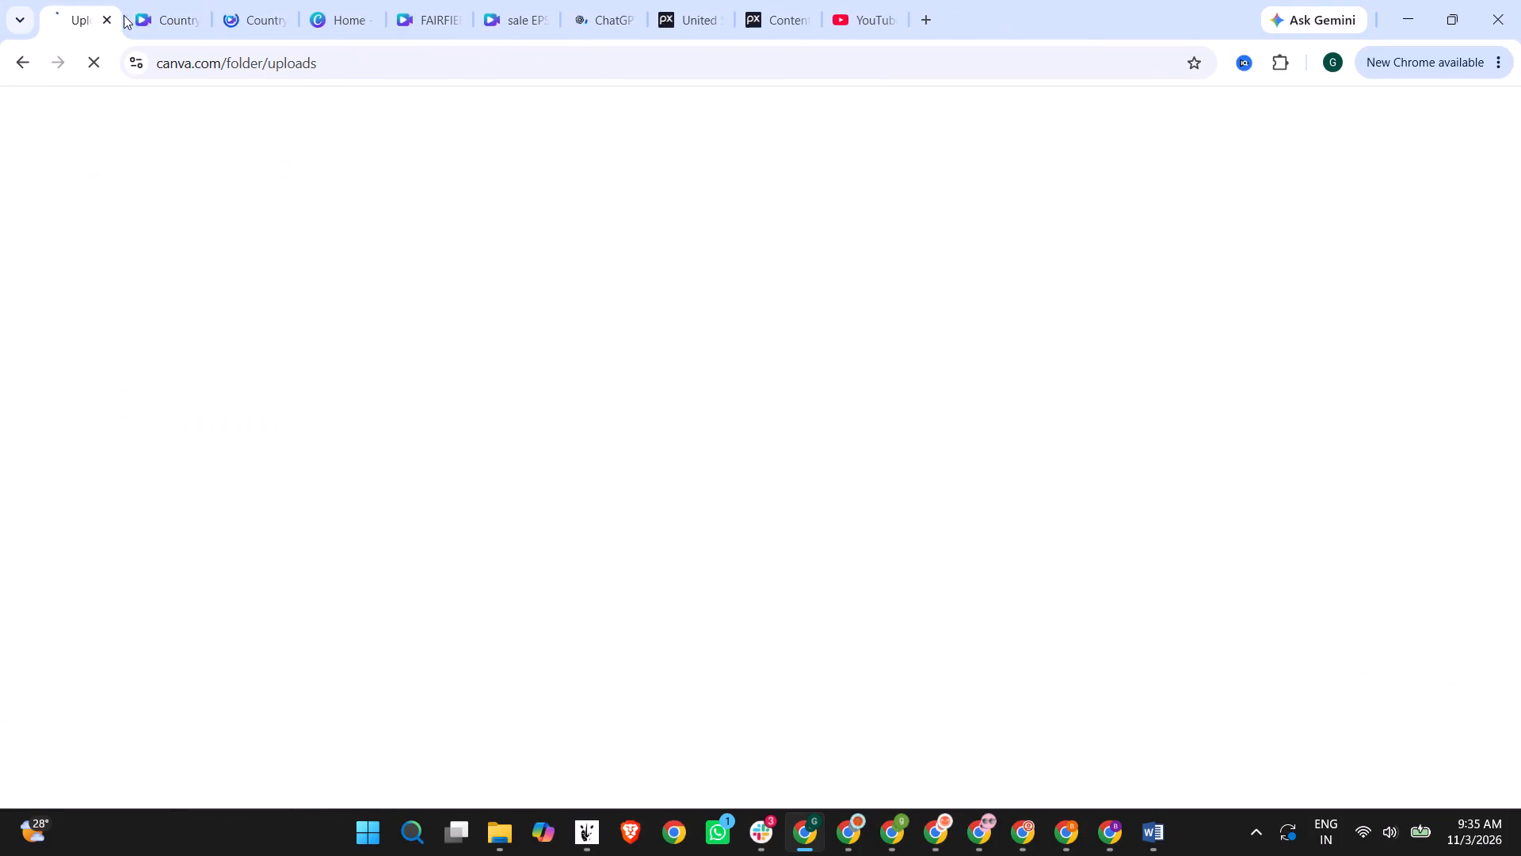
left_click(109, 21)
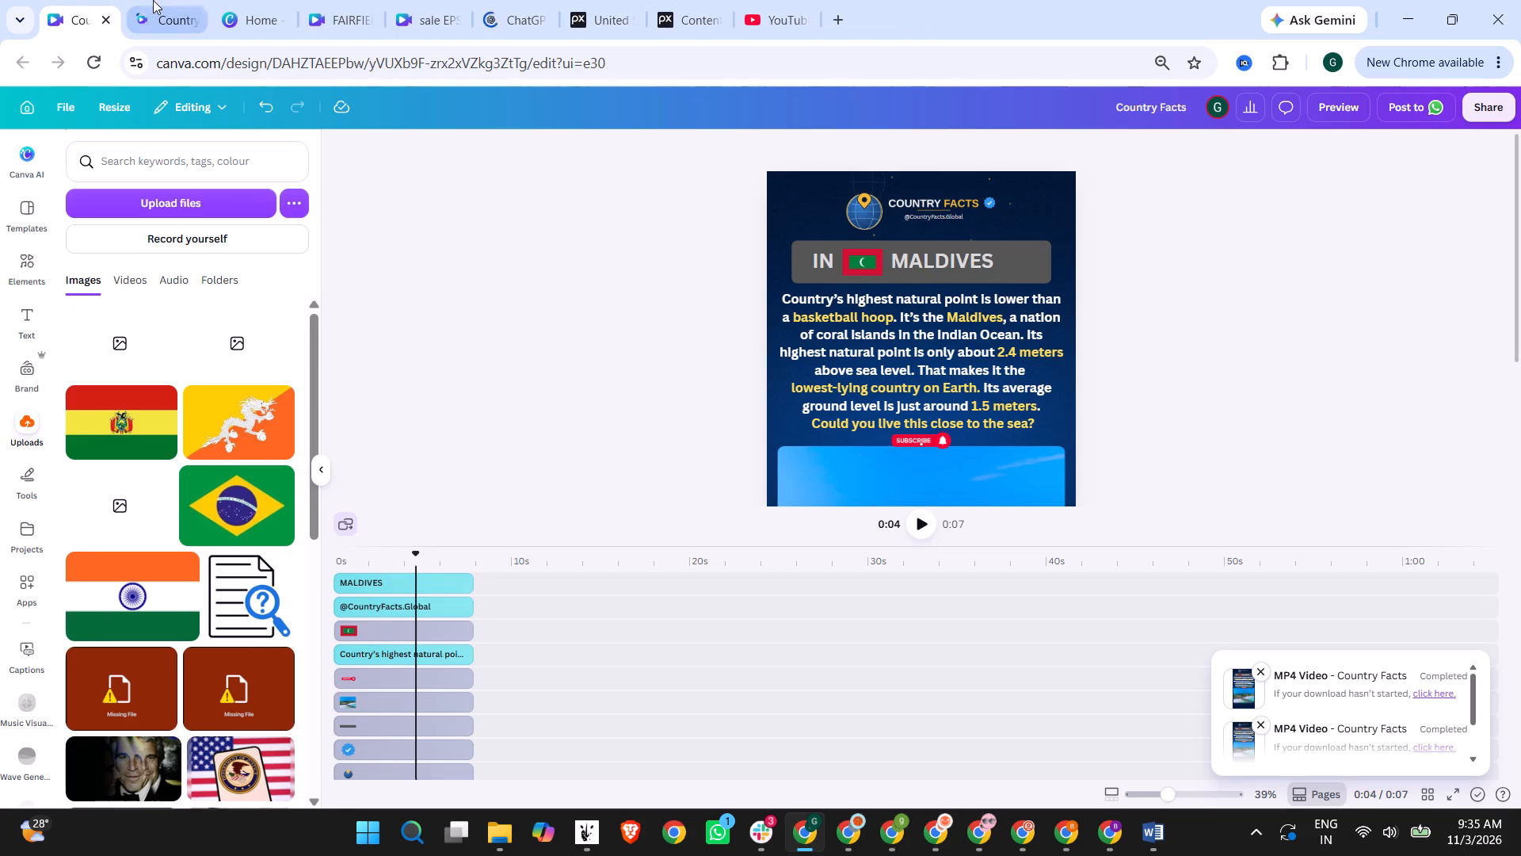
left_click(153, 0)
left_click(275, 23)
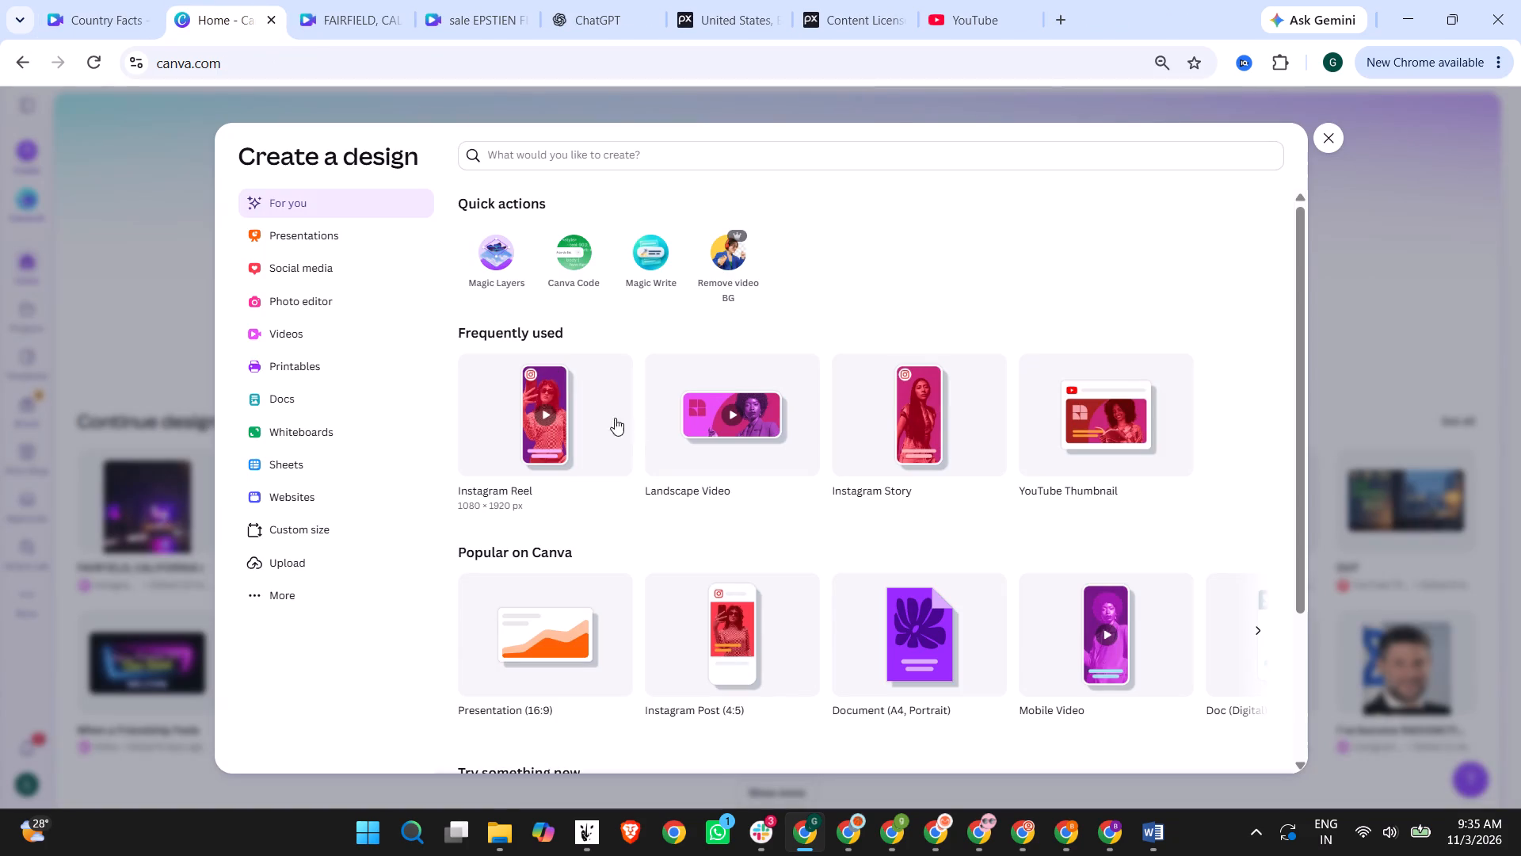
Create a new blank Instagram Reel design.
left_click(548, 410)
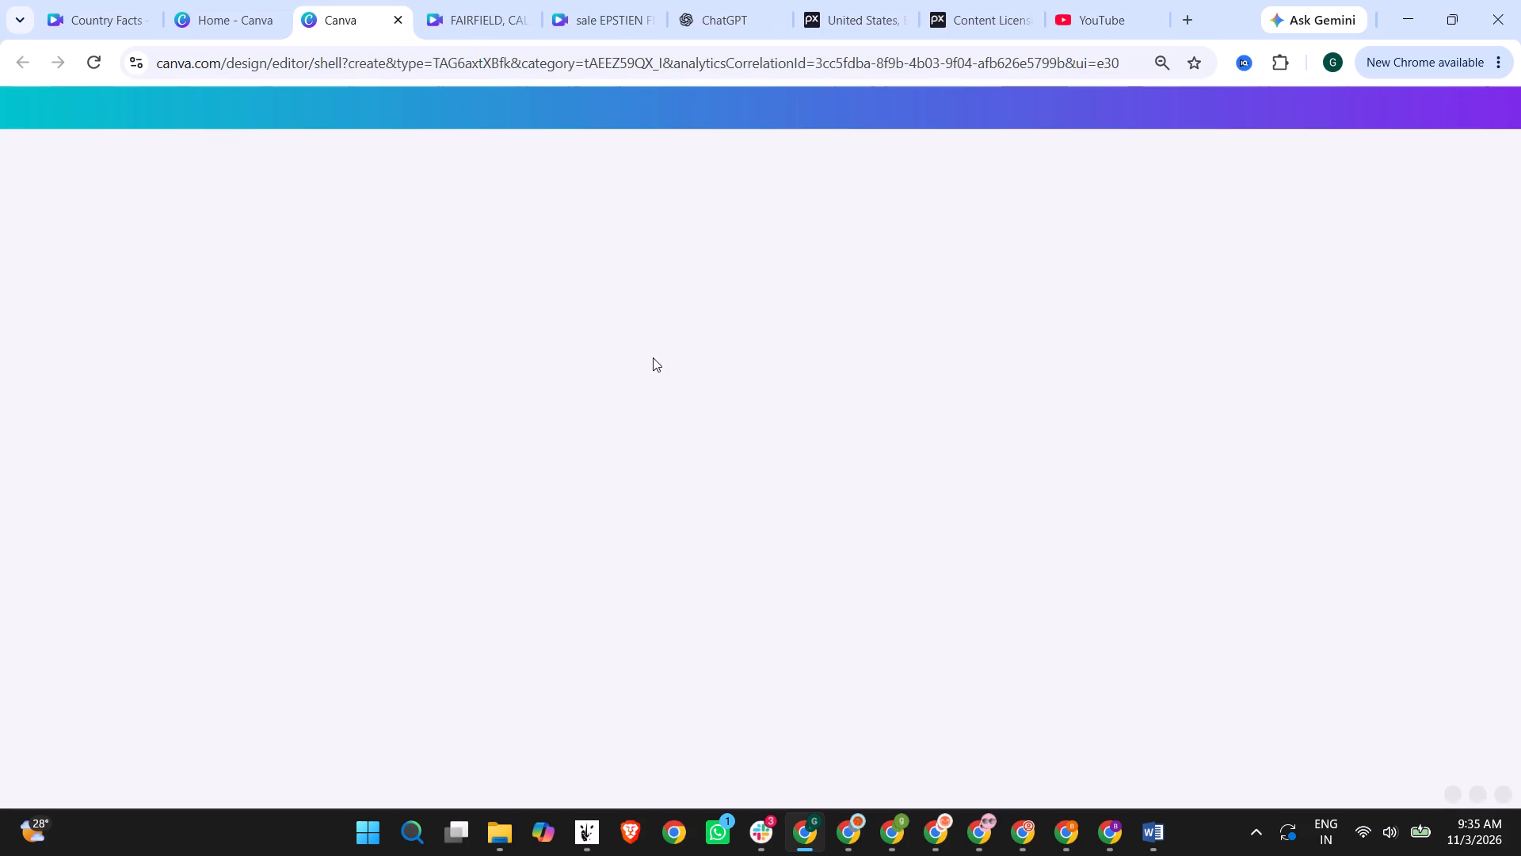
Close the Content License browser tab.
left_click(978, 0)
left_click(1033, 20)
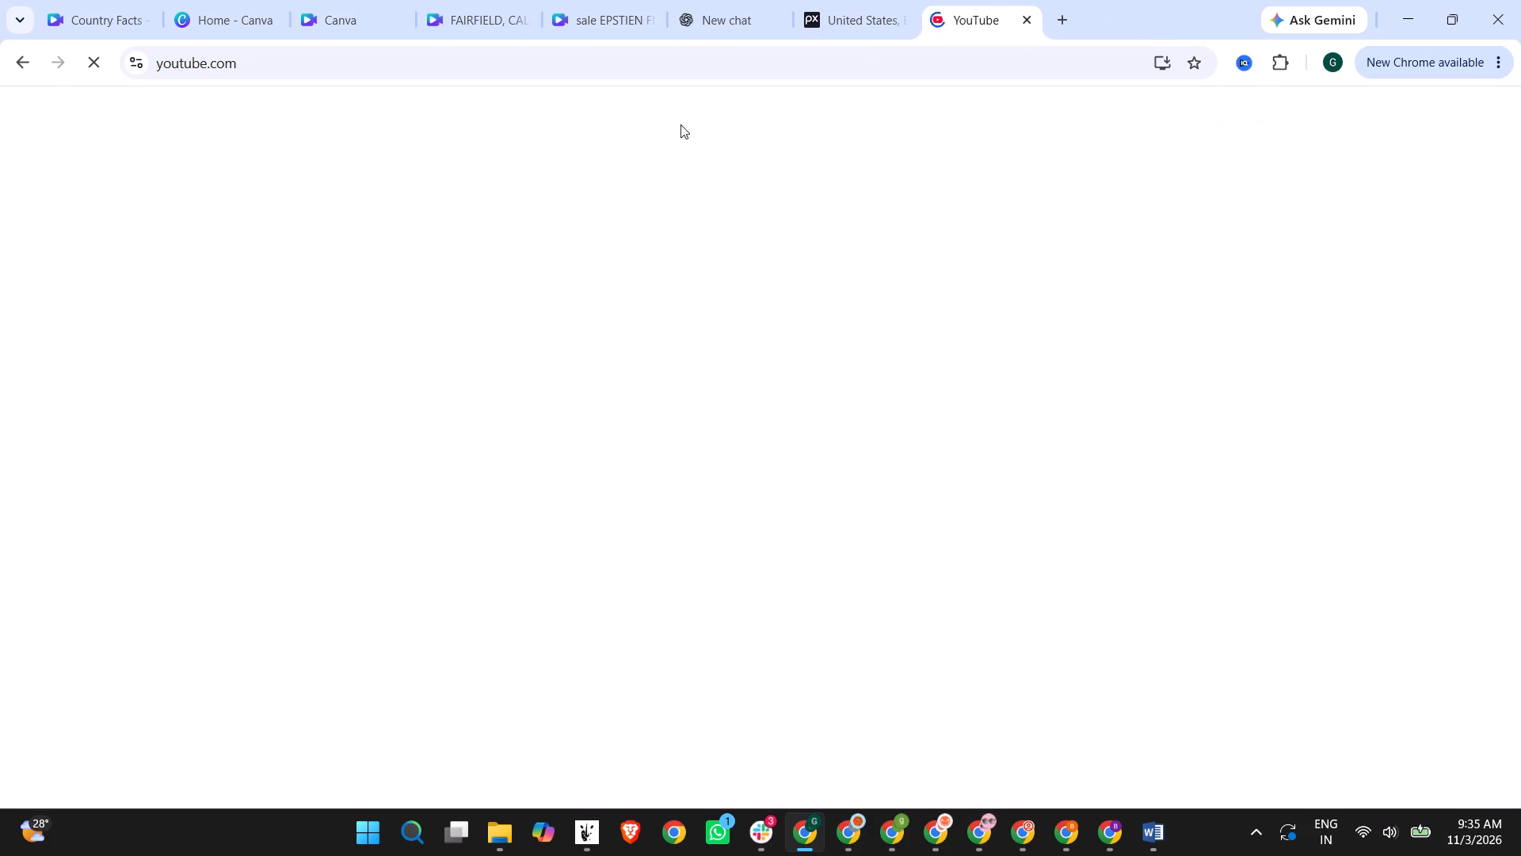
In the new Instagram Reel design, upload the generated November 03 audio file from the Downloads folder.
left_click(410, 0)
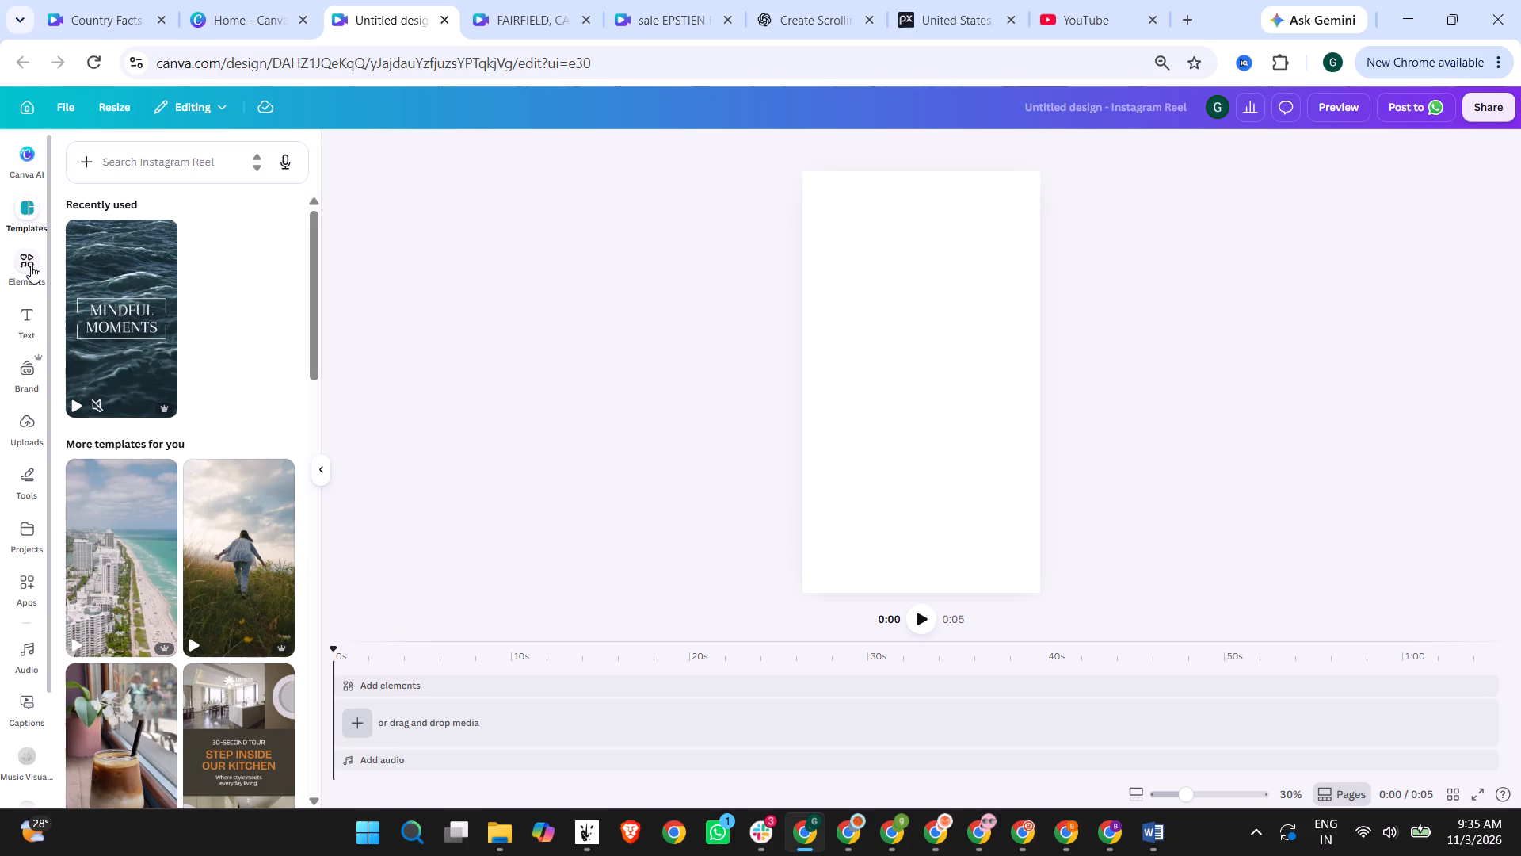
left_click(31, 266)
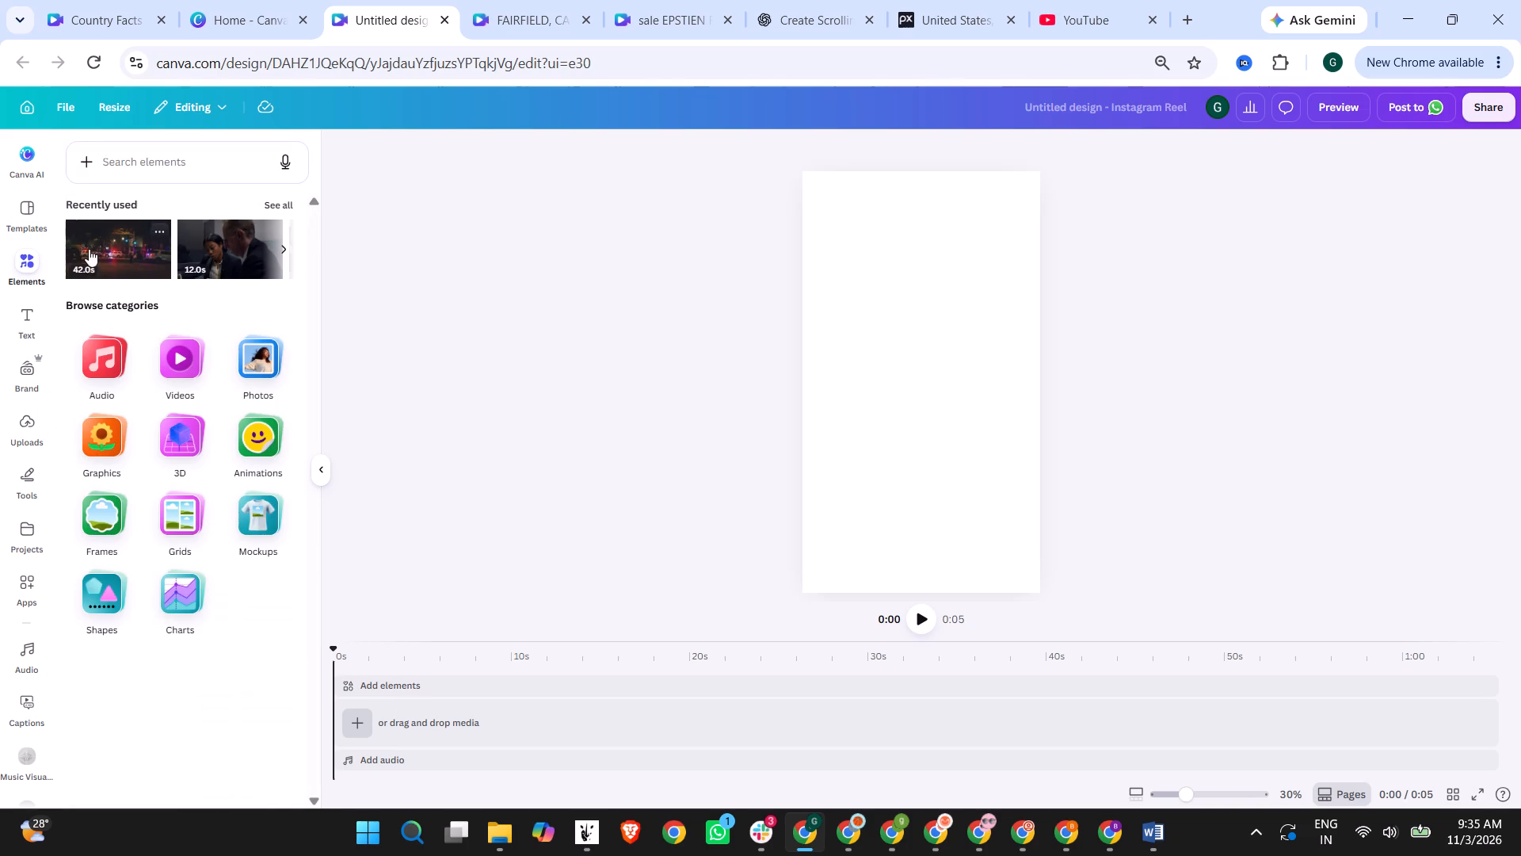
left_click(27, 422)
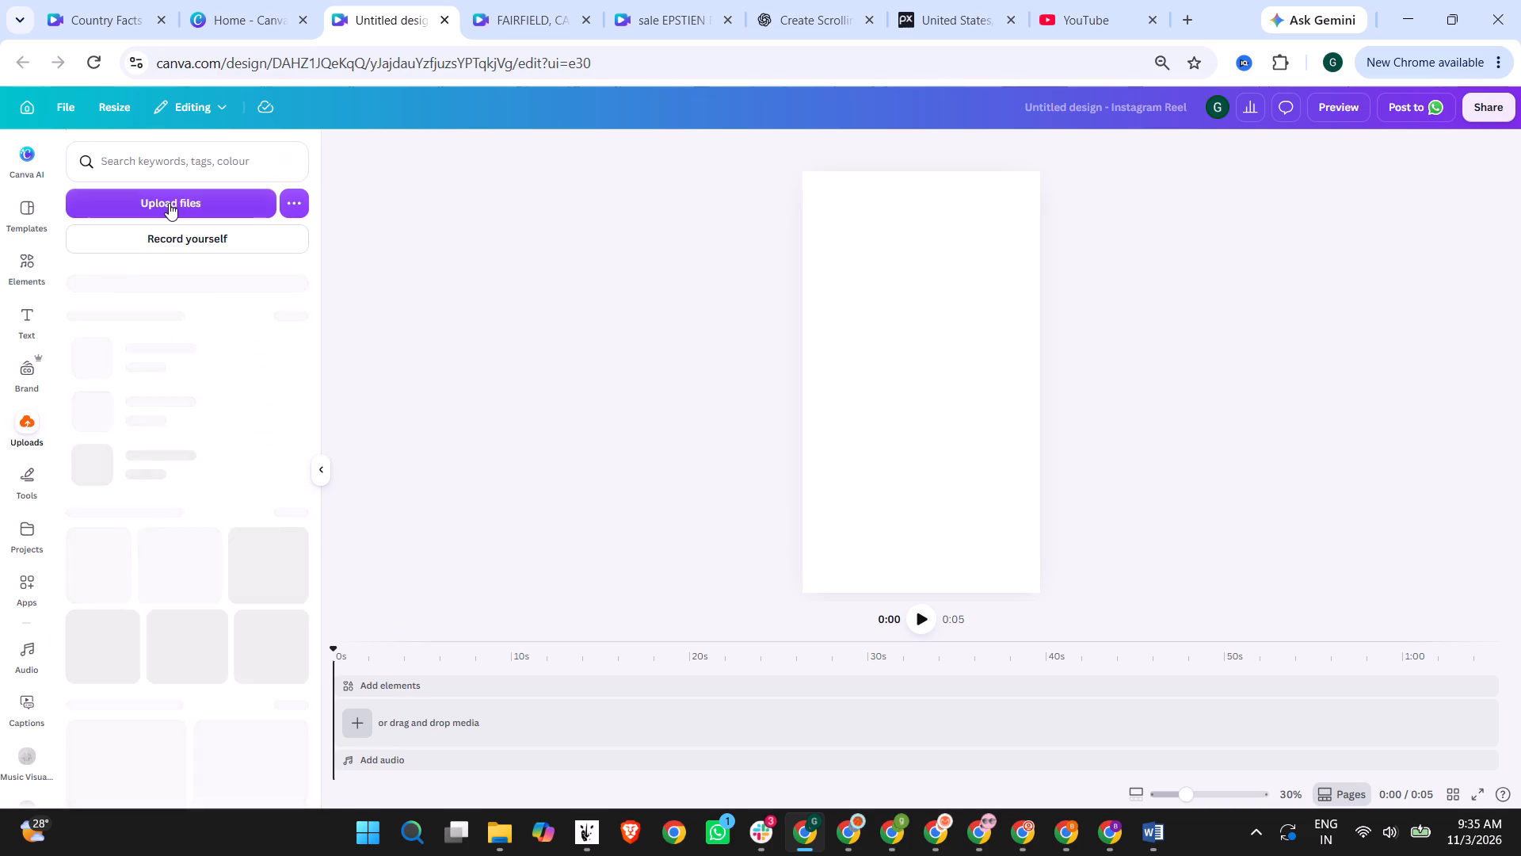
left_click(169, 203)
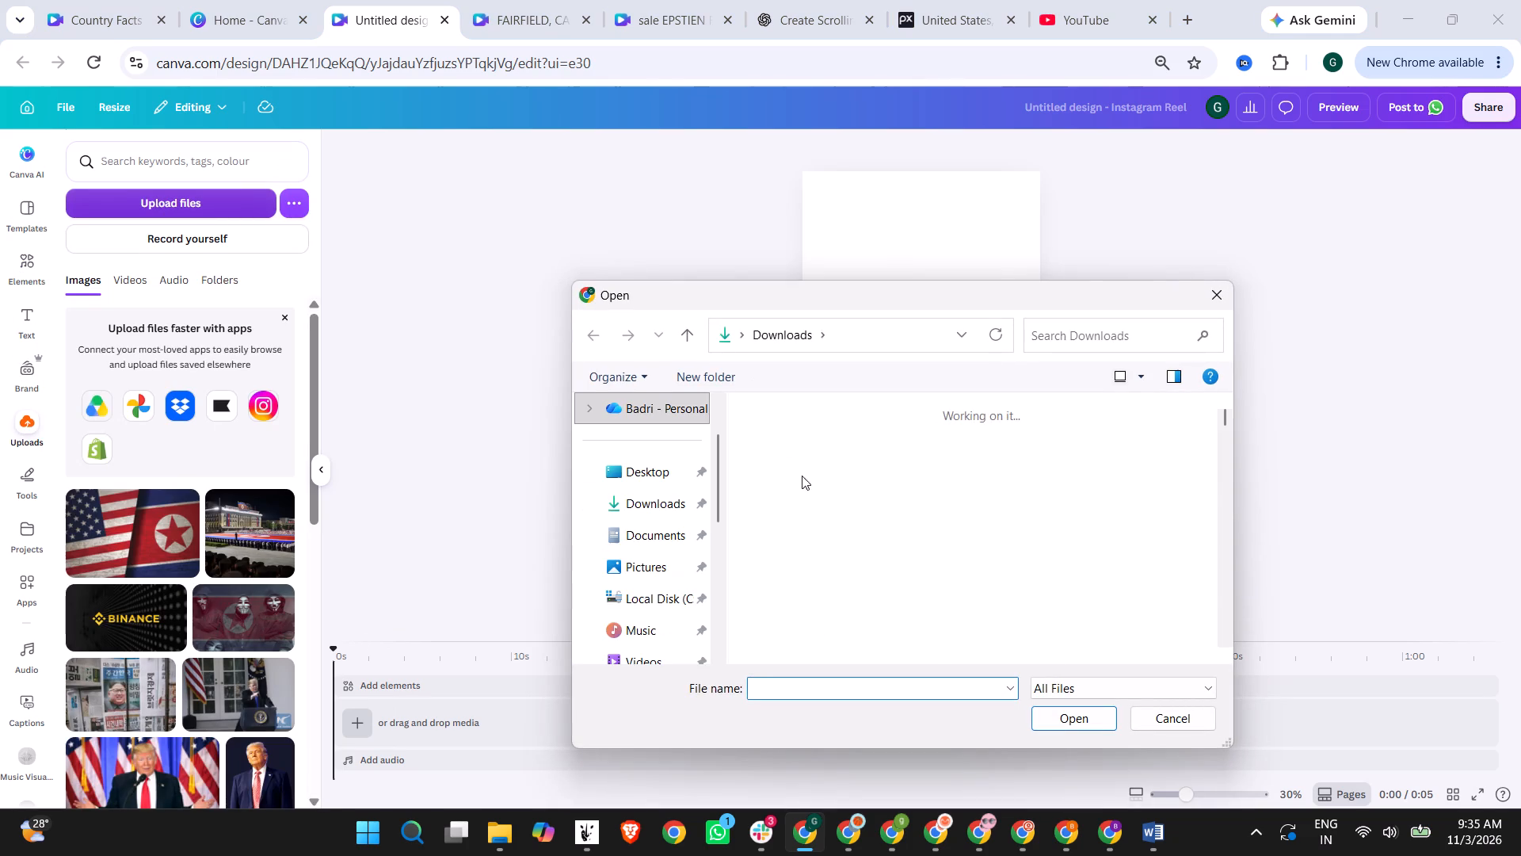
double_click(801, 487)
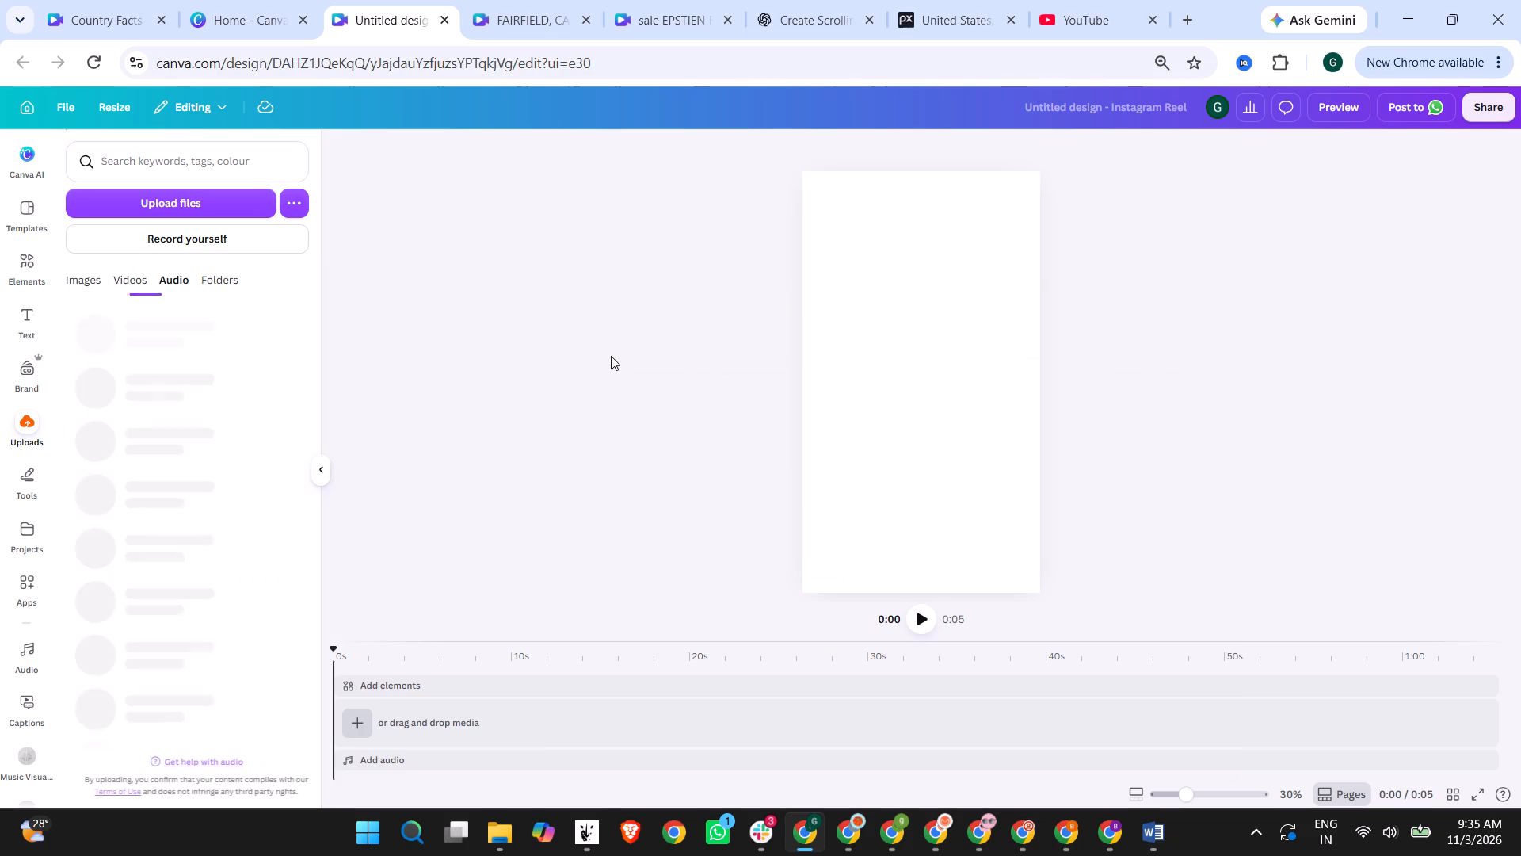
Add the uploaded Generated Audio November 03 clip to the reel's timeline.
left_click(221, 339)
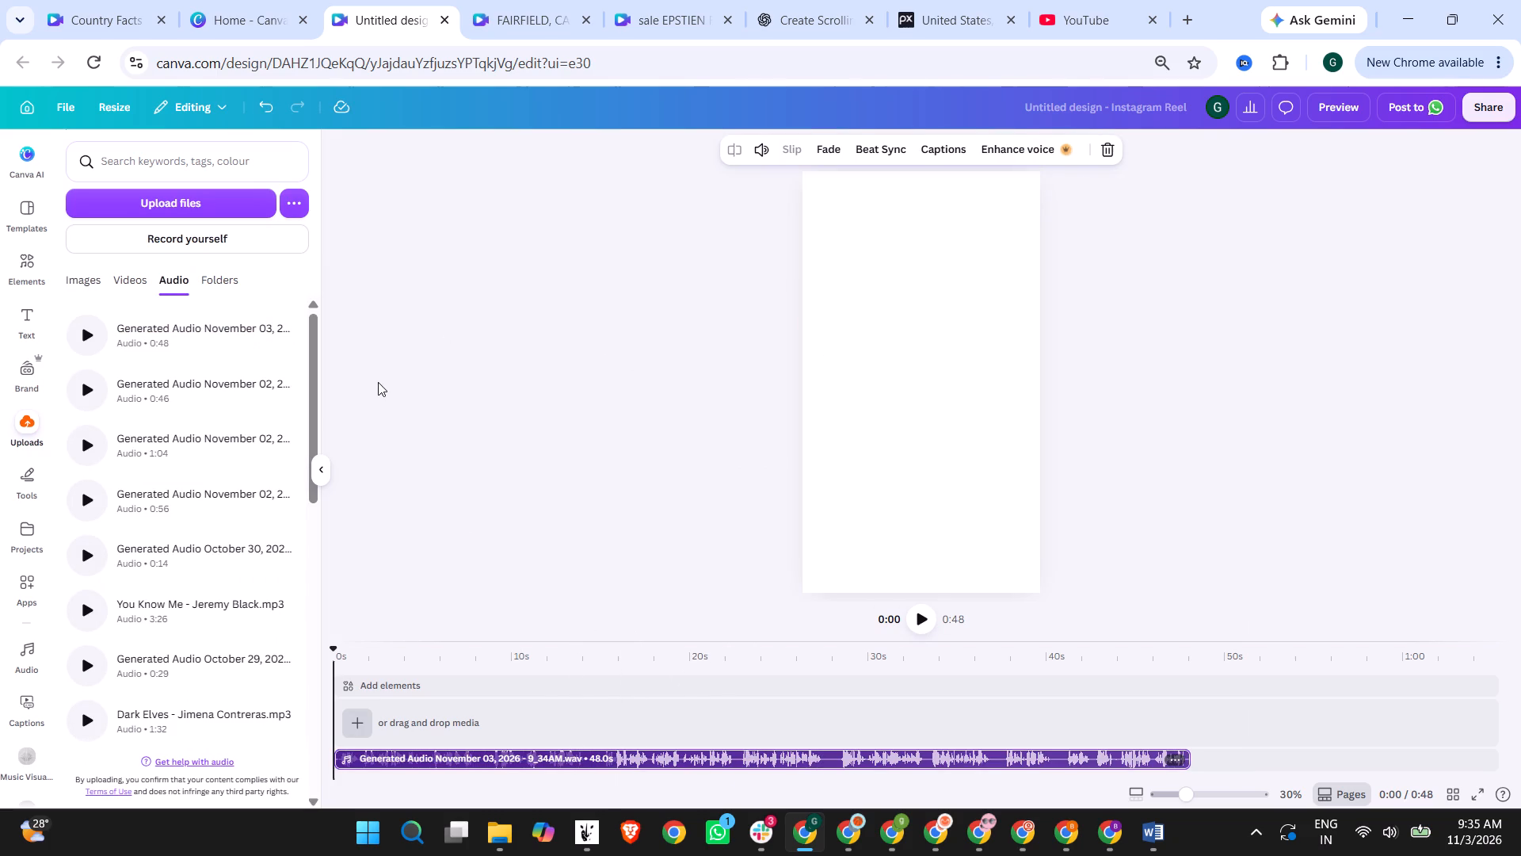
Shift the audio clip along the timeline so it starts at about 4 s, and return the playhead to 0:00.
left_click_drag(529, 759, 579, 759)
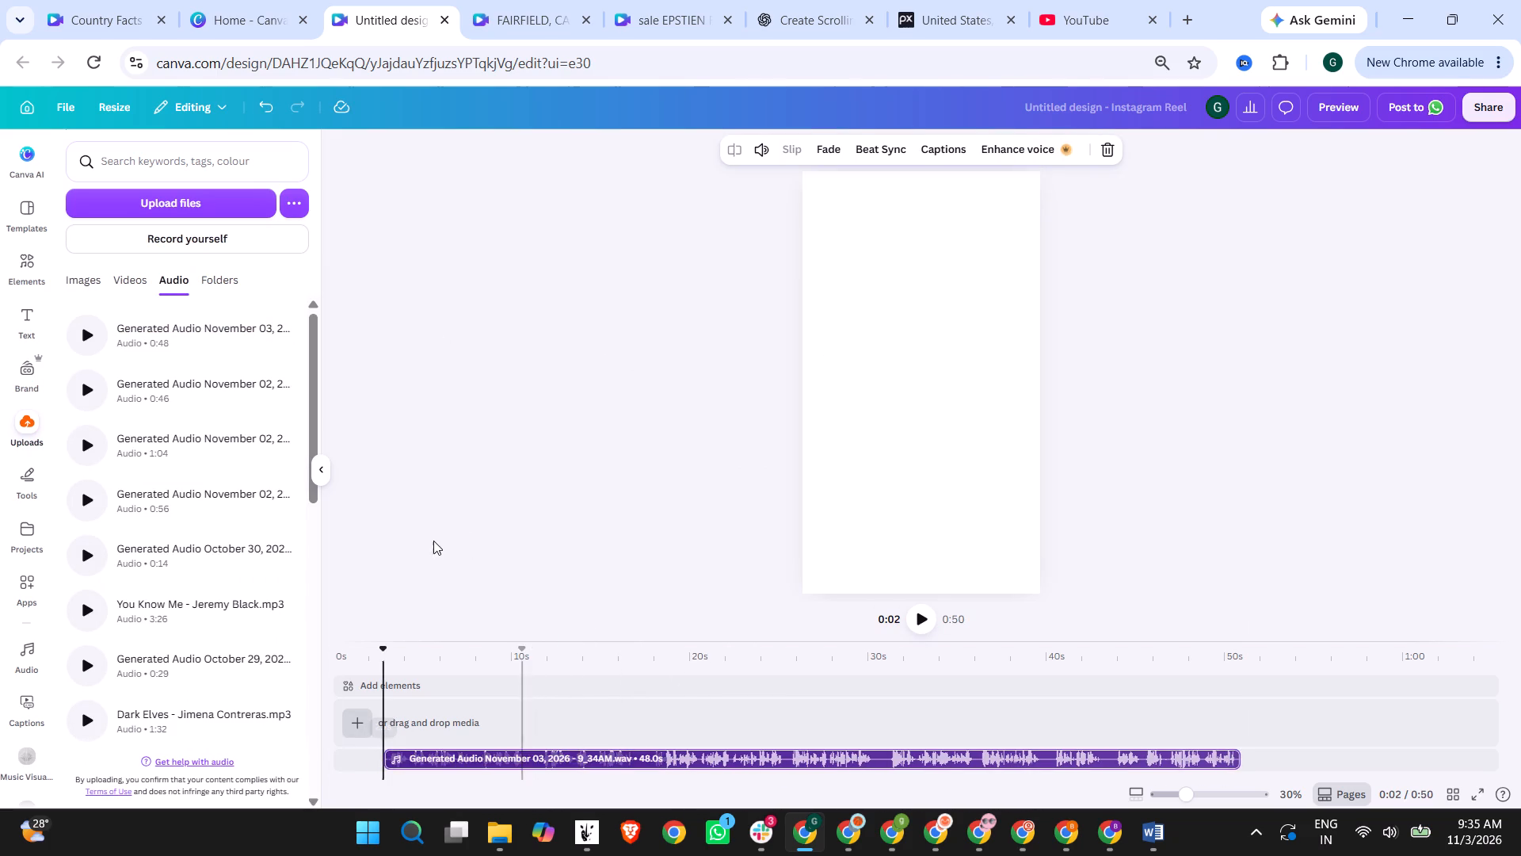
left_click(433, 541)
left_click_drag(494, 756, 513, 751)
left_click(337, 660)
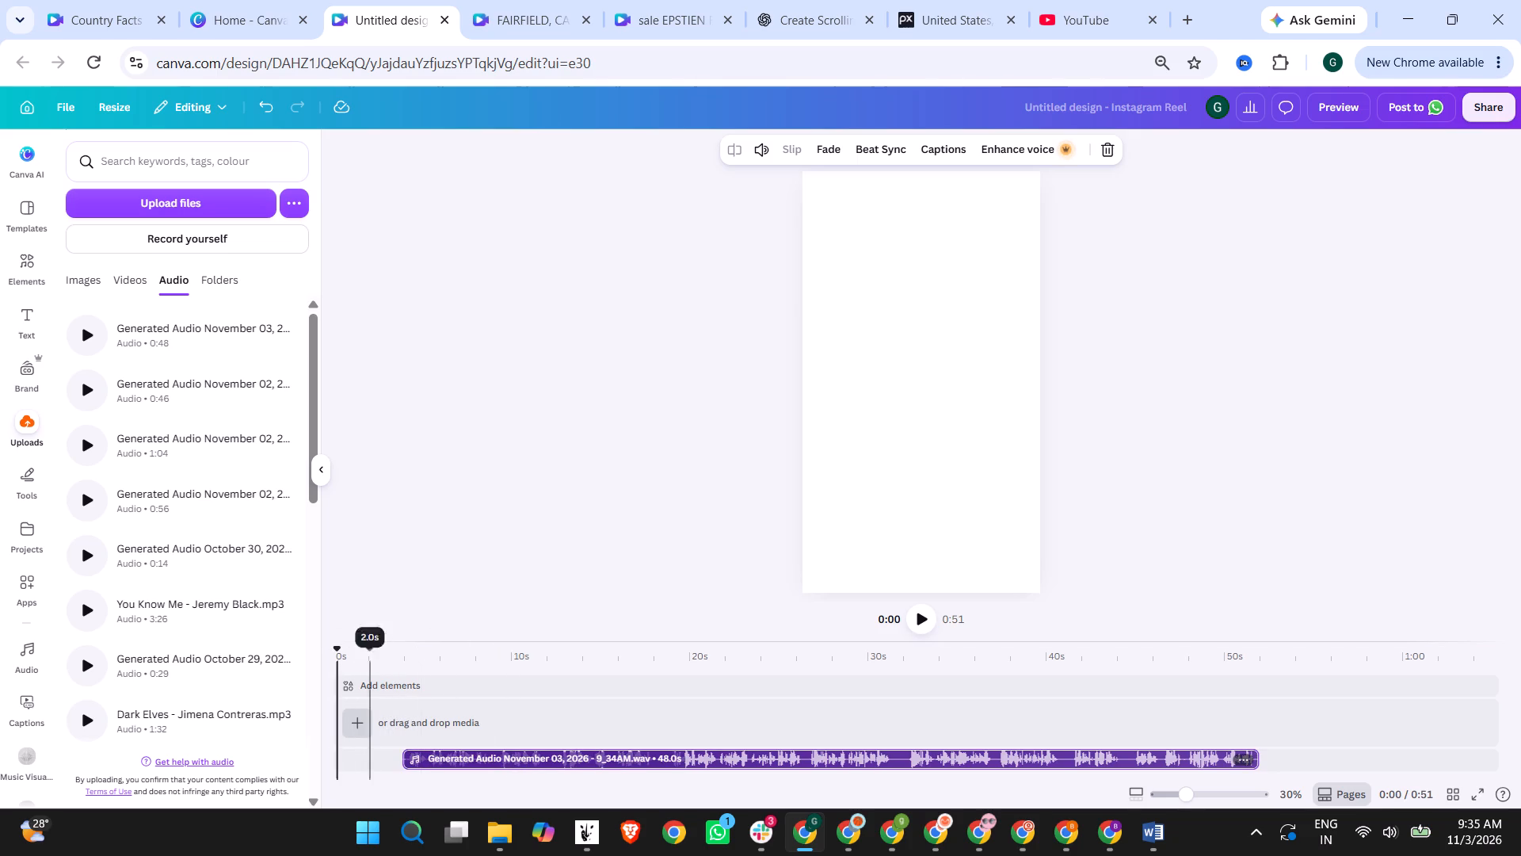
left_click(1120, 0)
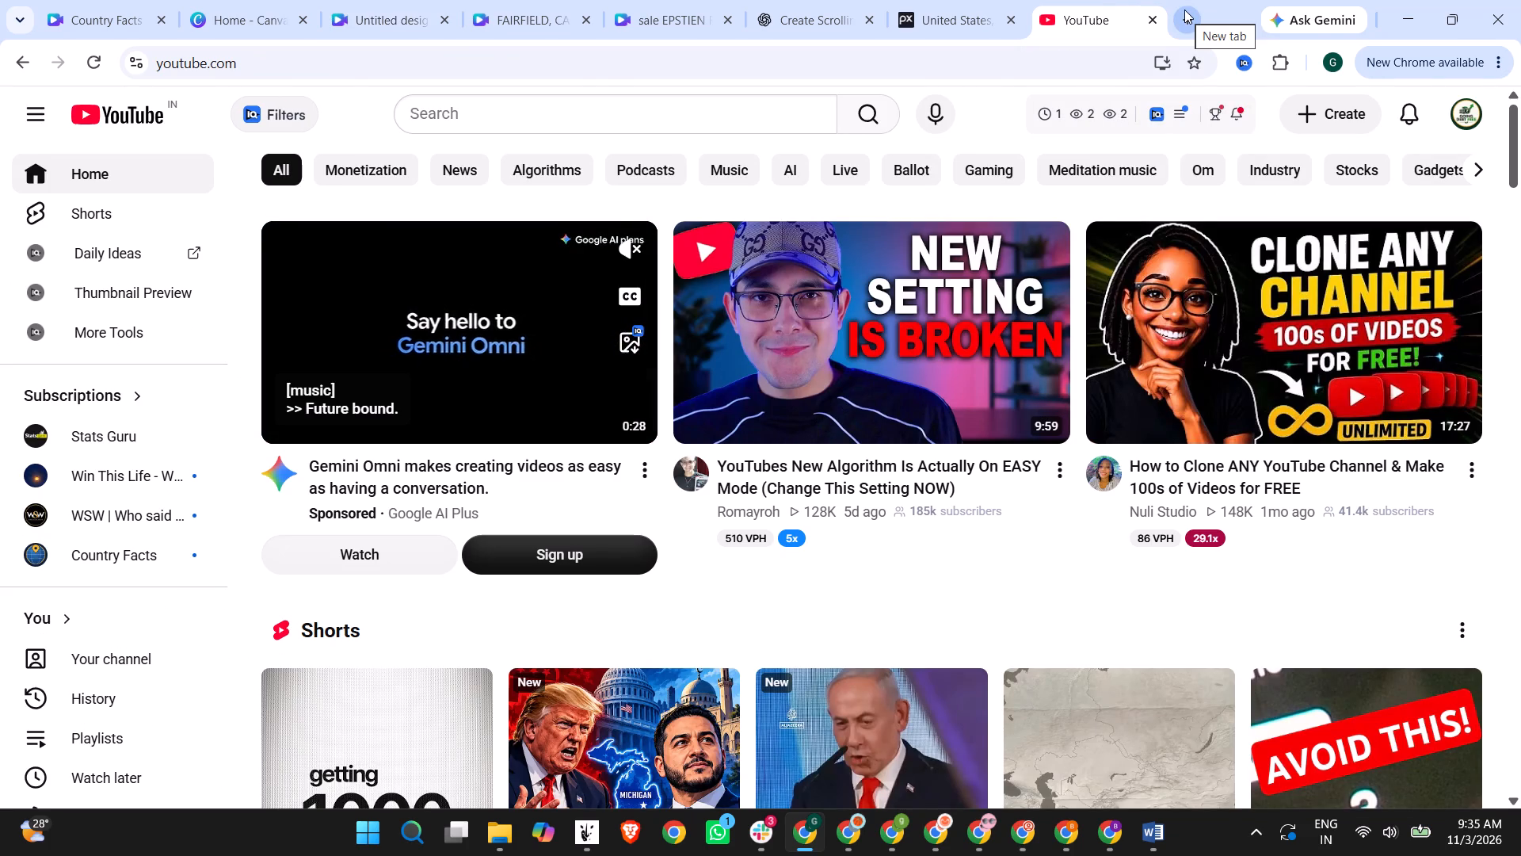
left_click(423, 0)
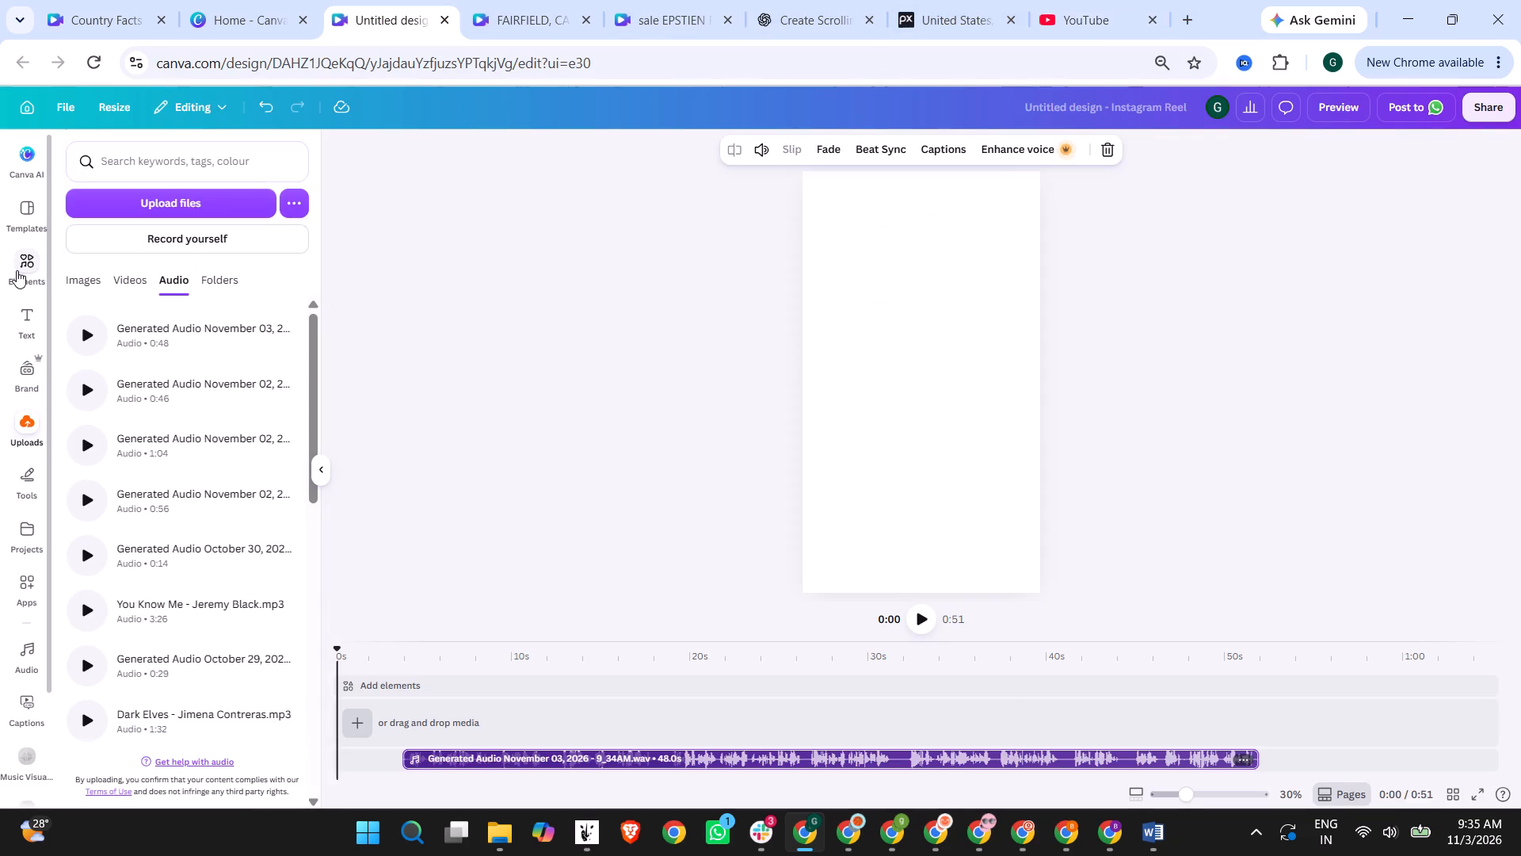
Search the video elements for "new delhi pollution".
left_click(17, 270)
left_click(116, 161)
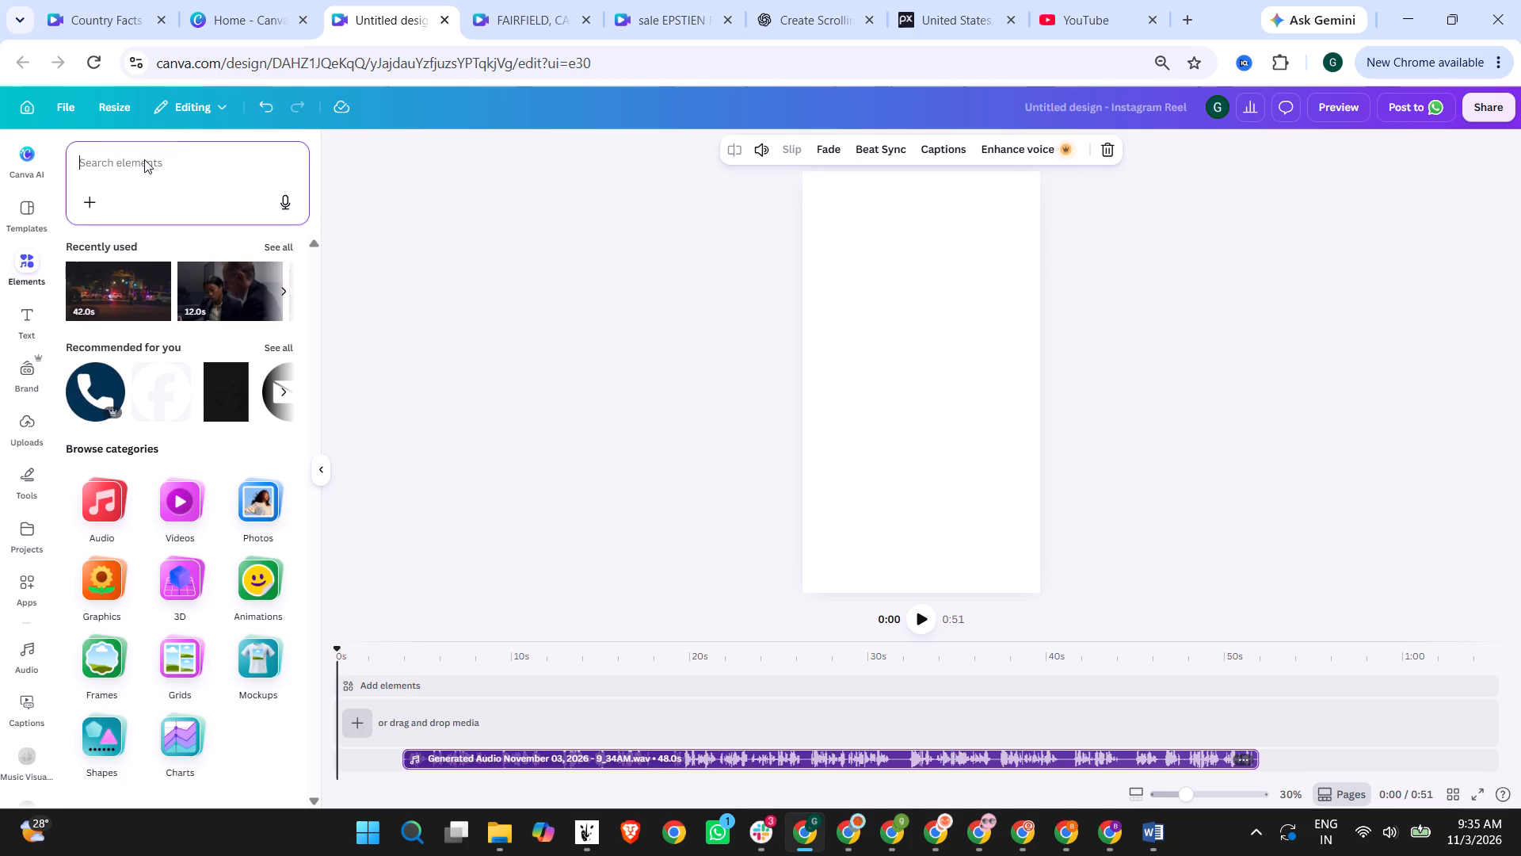
type("new delhi")
key("Return")
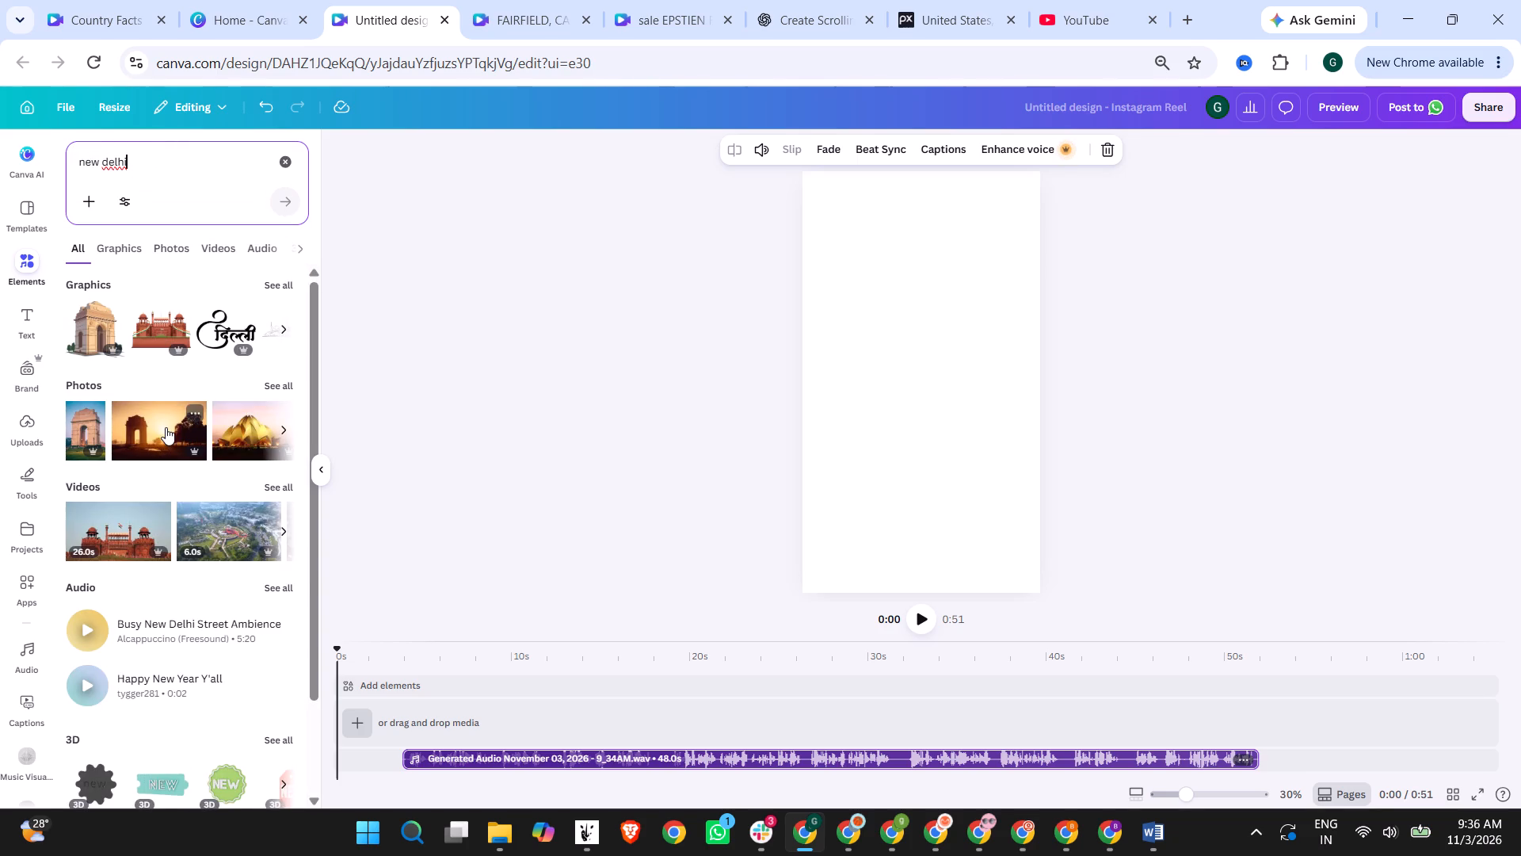
Show all video results for "new delhi" and look through them for footage suitable for the reel.
scroll(240, 444, "down", 2)
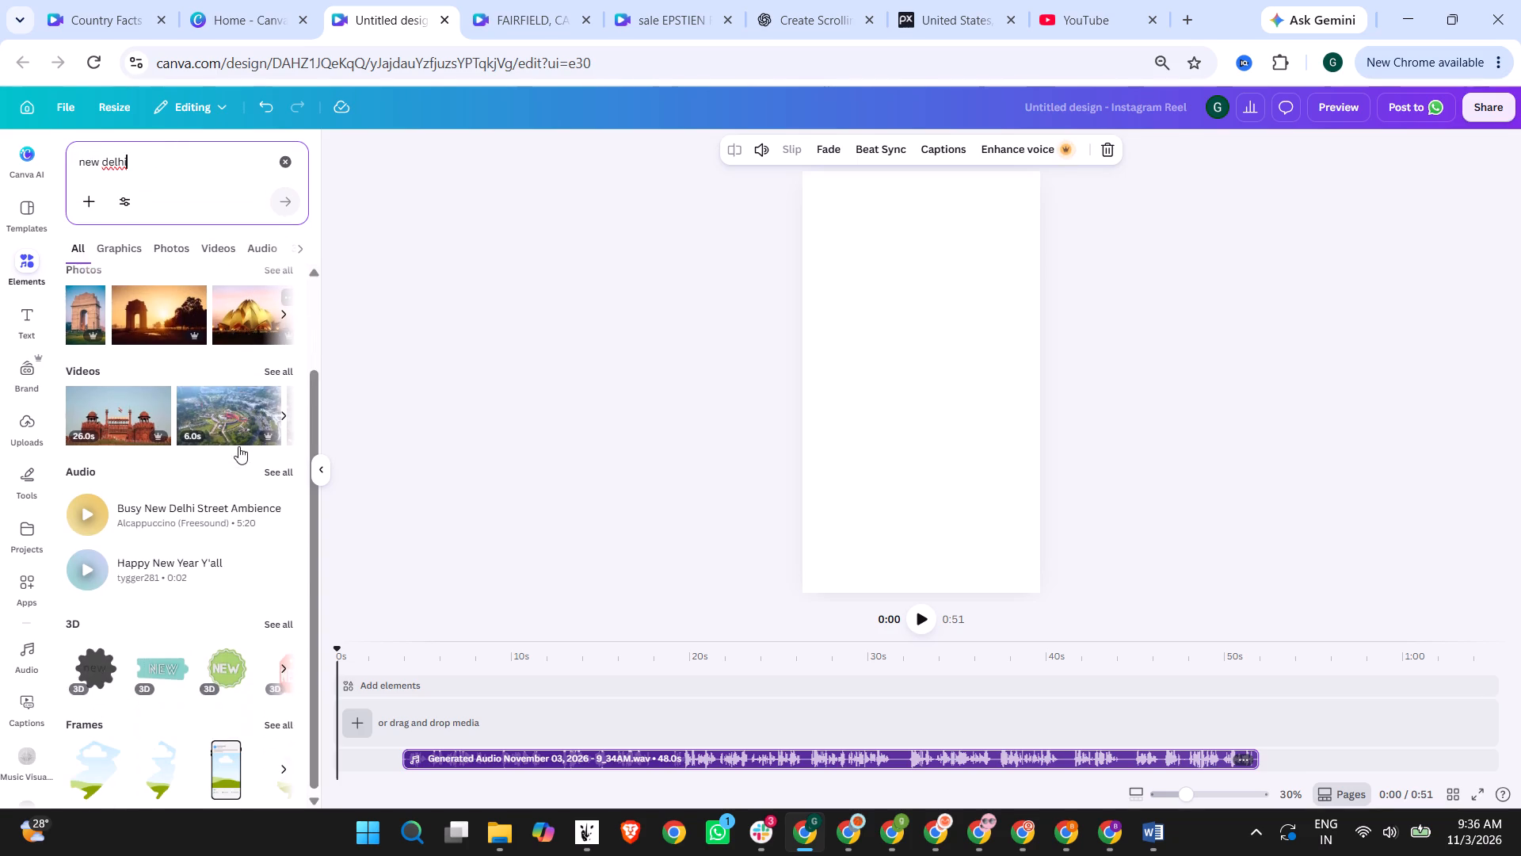
scroll(158, 338, "up", 2)
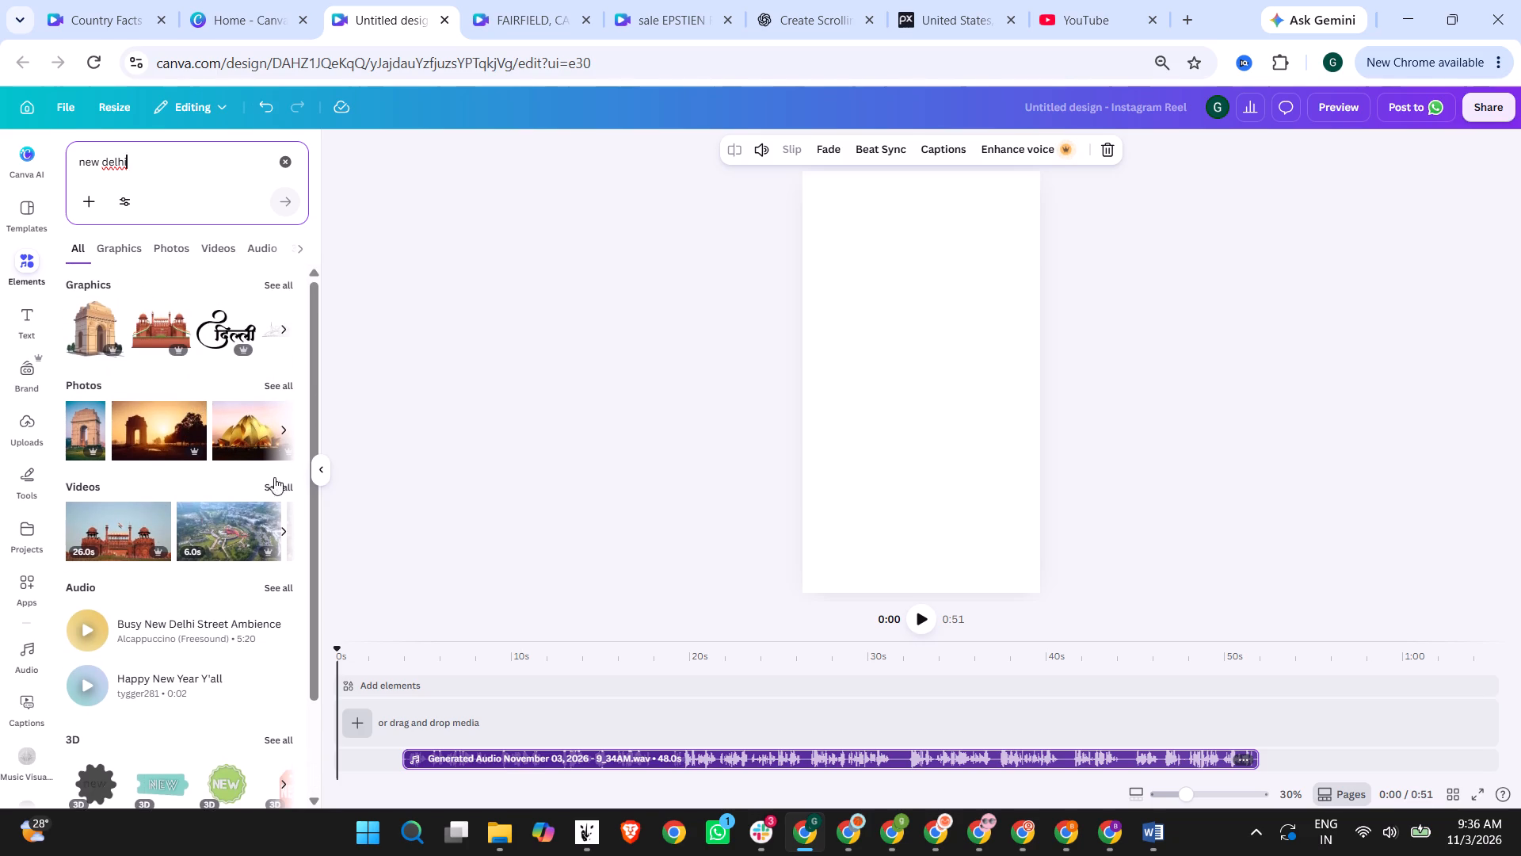
left_click(274, 481)
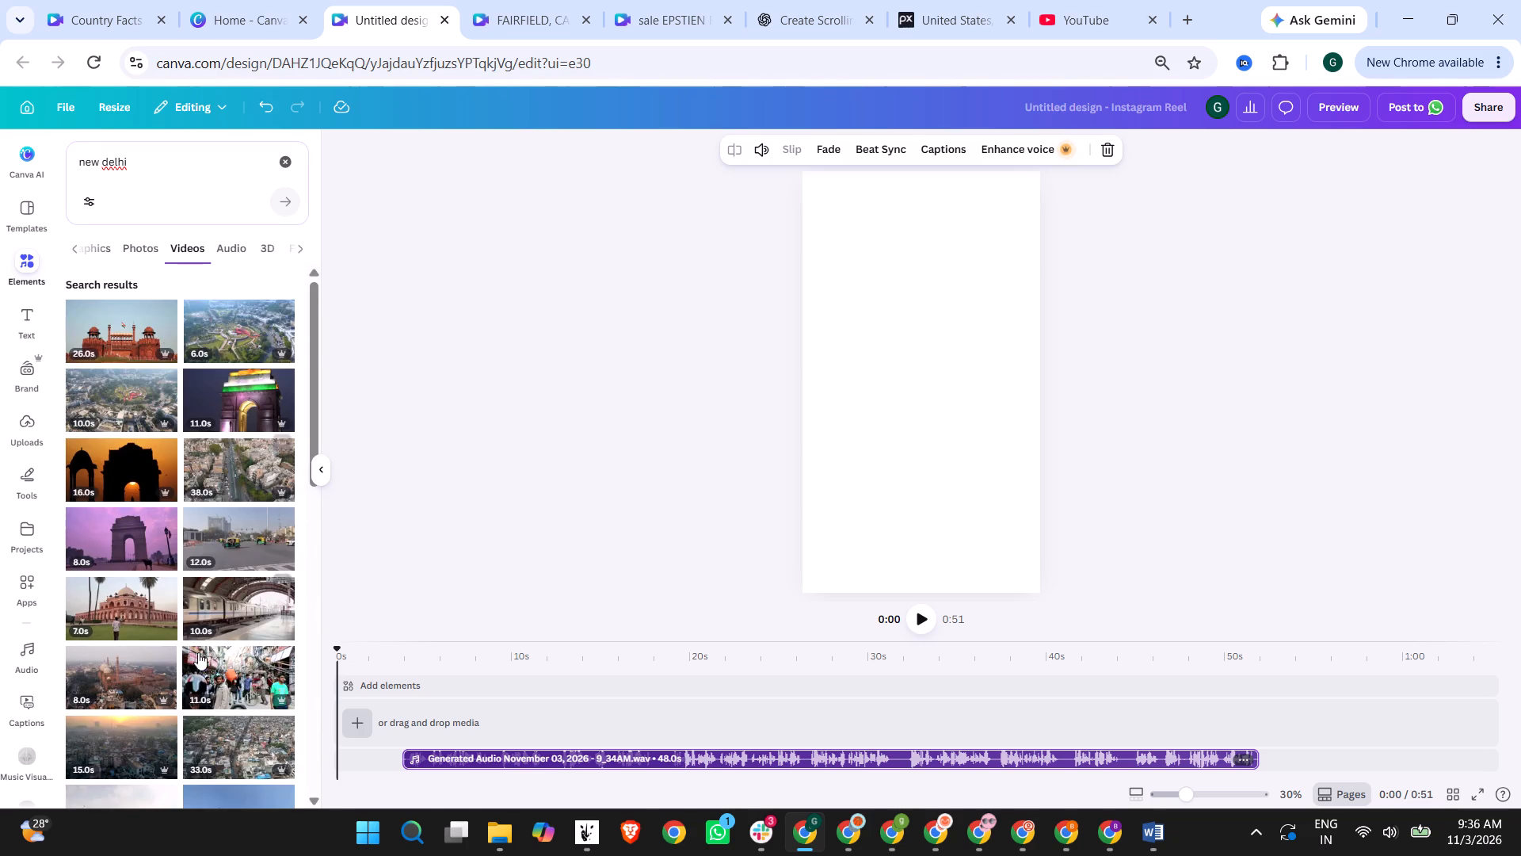
scroll(197, 658, "down", 2)
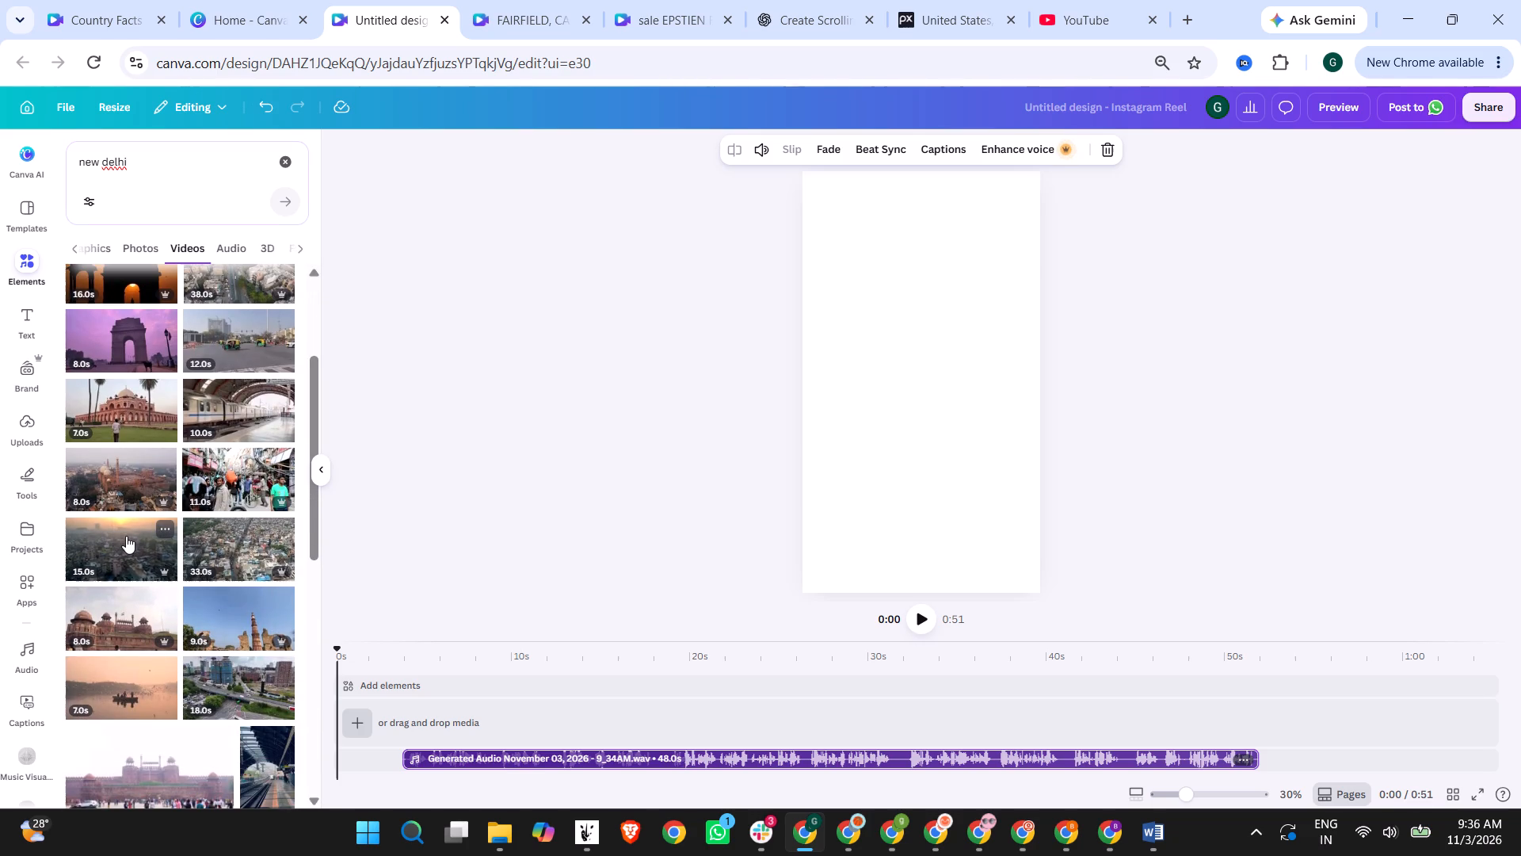
scroll(126, 536, "down", 2)
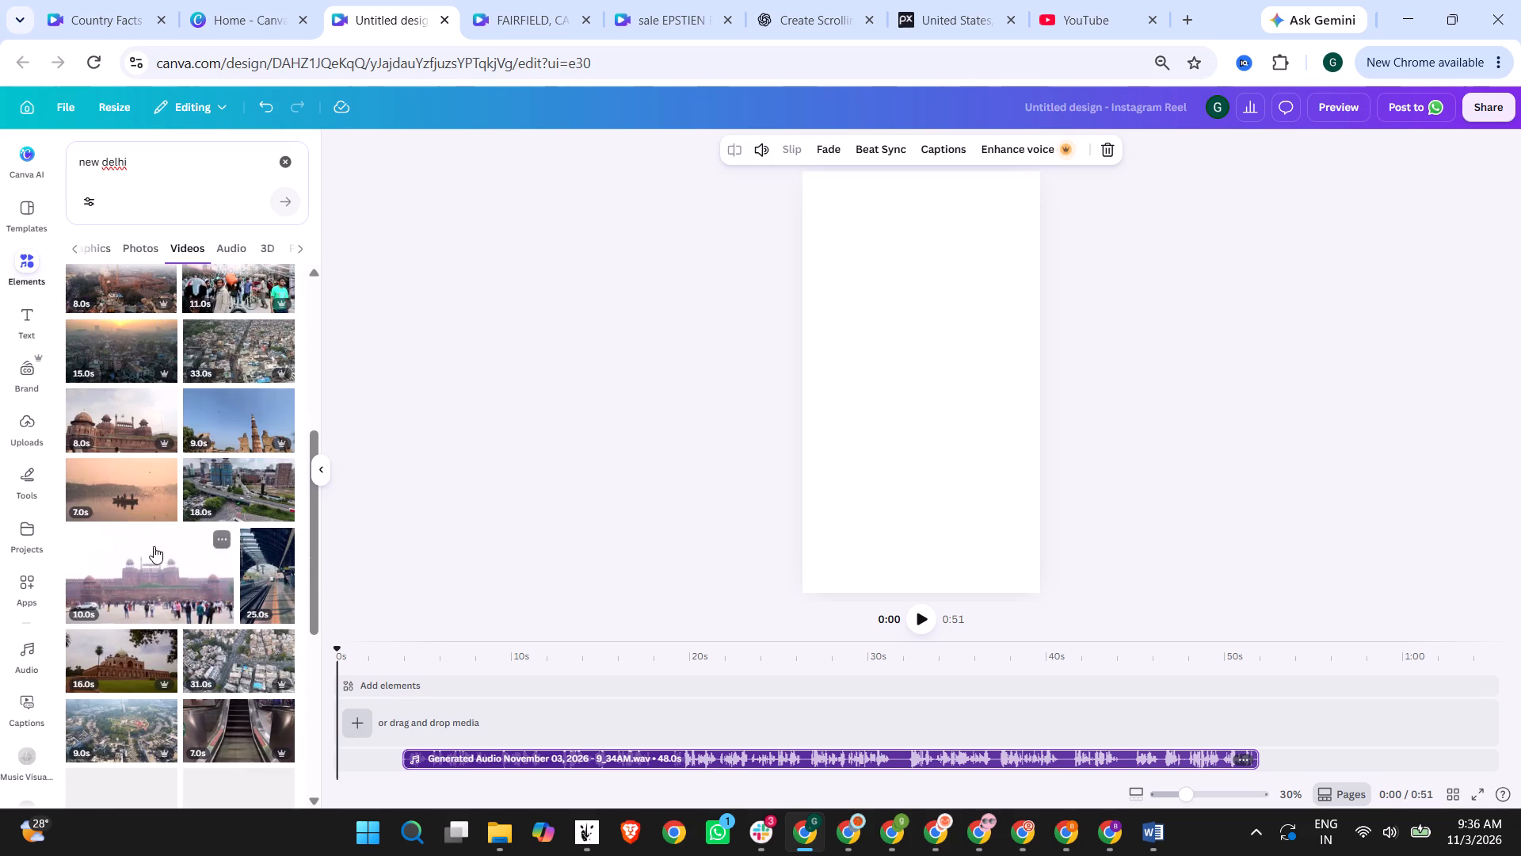
scroll(172, 570, "down", 1)
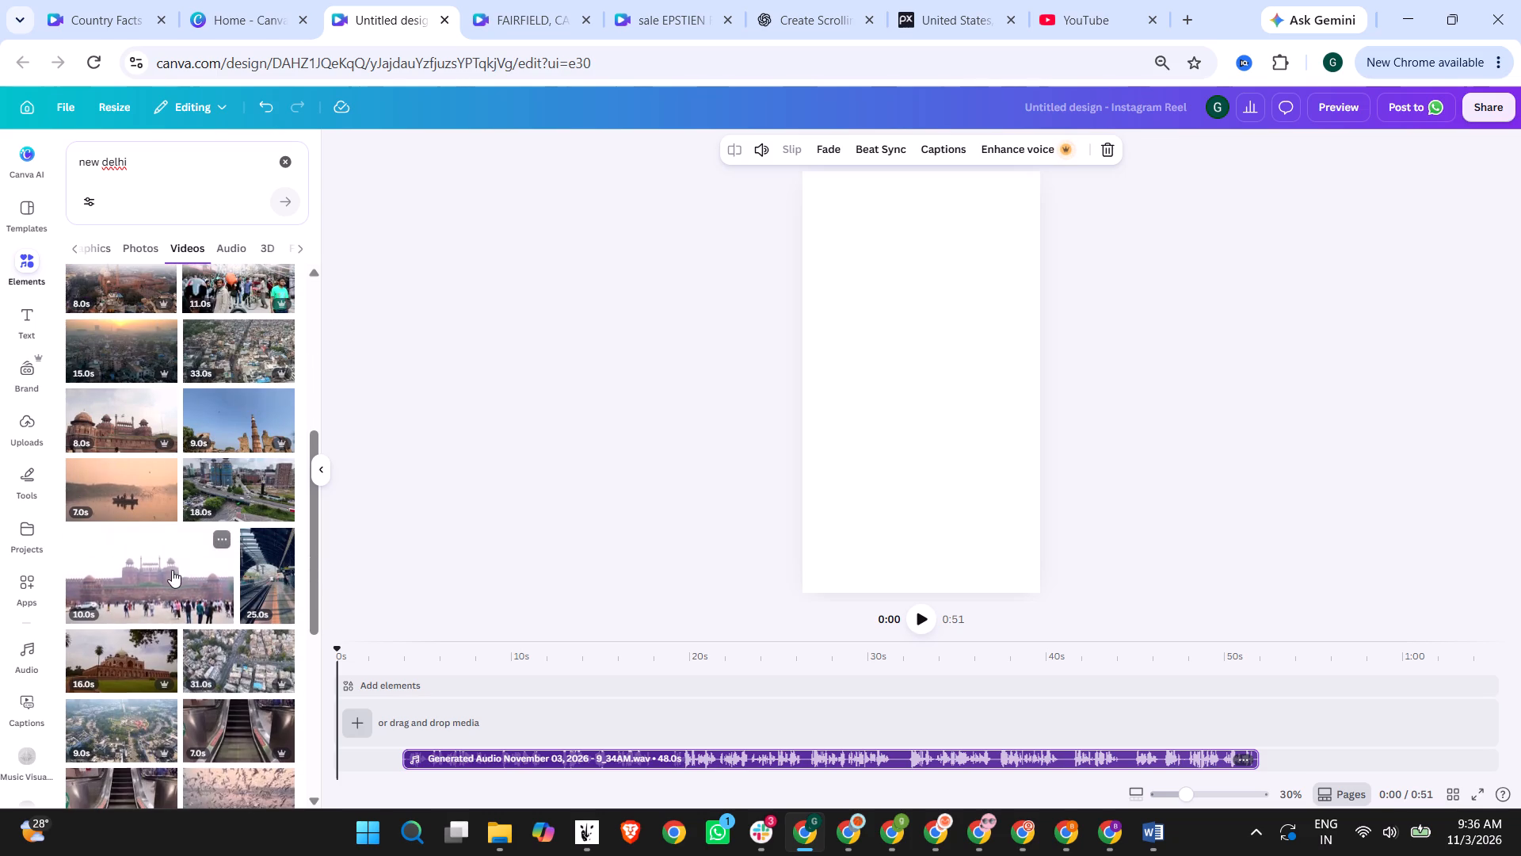
scroll(172, 570, "down", 2)
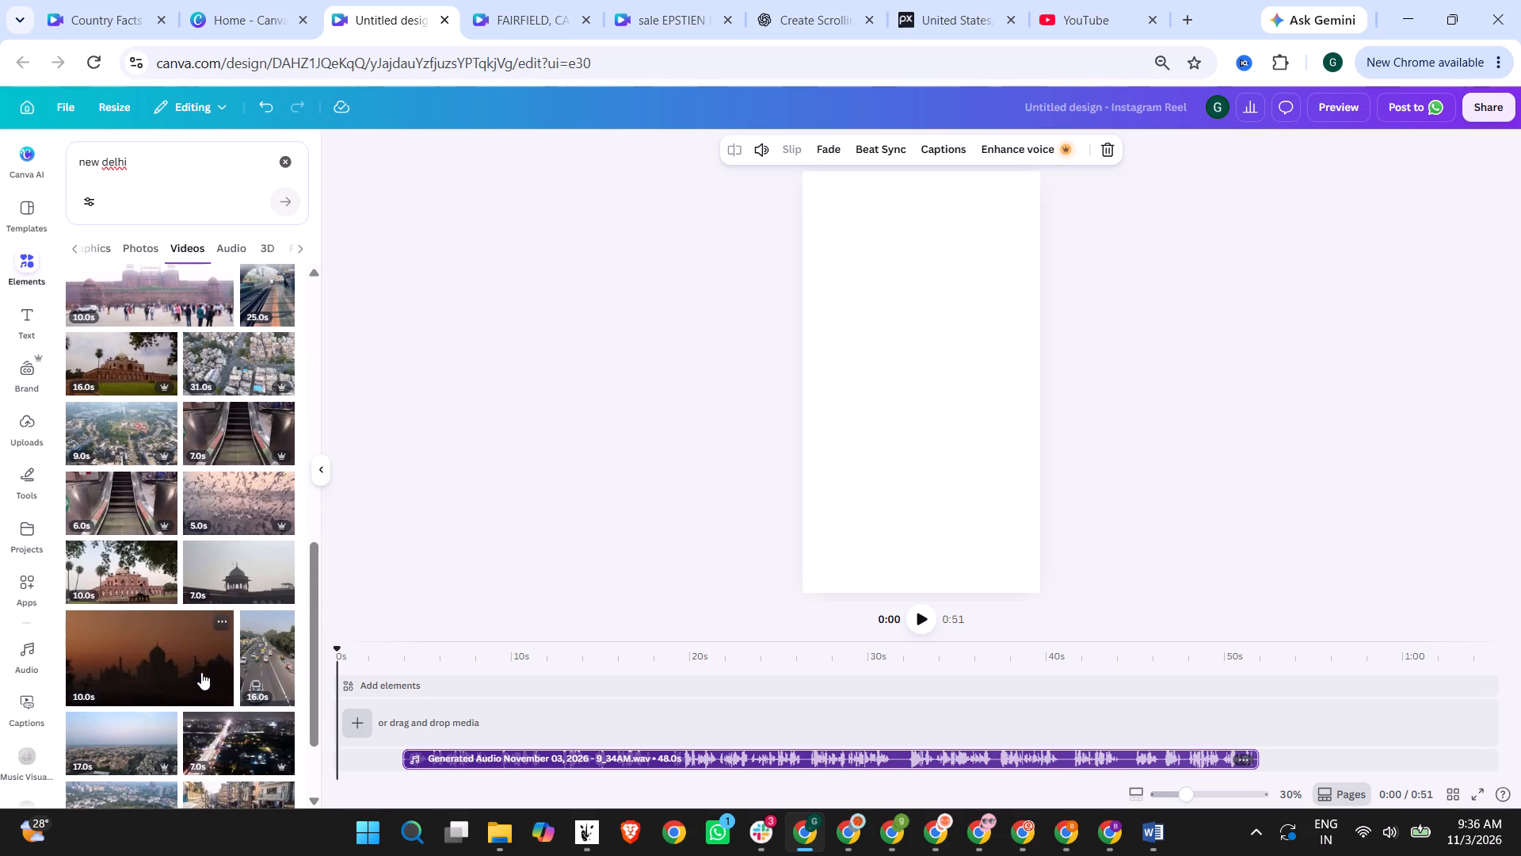
scroll(189, 665, "down", 5)
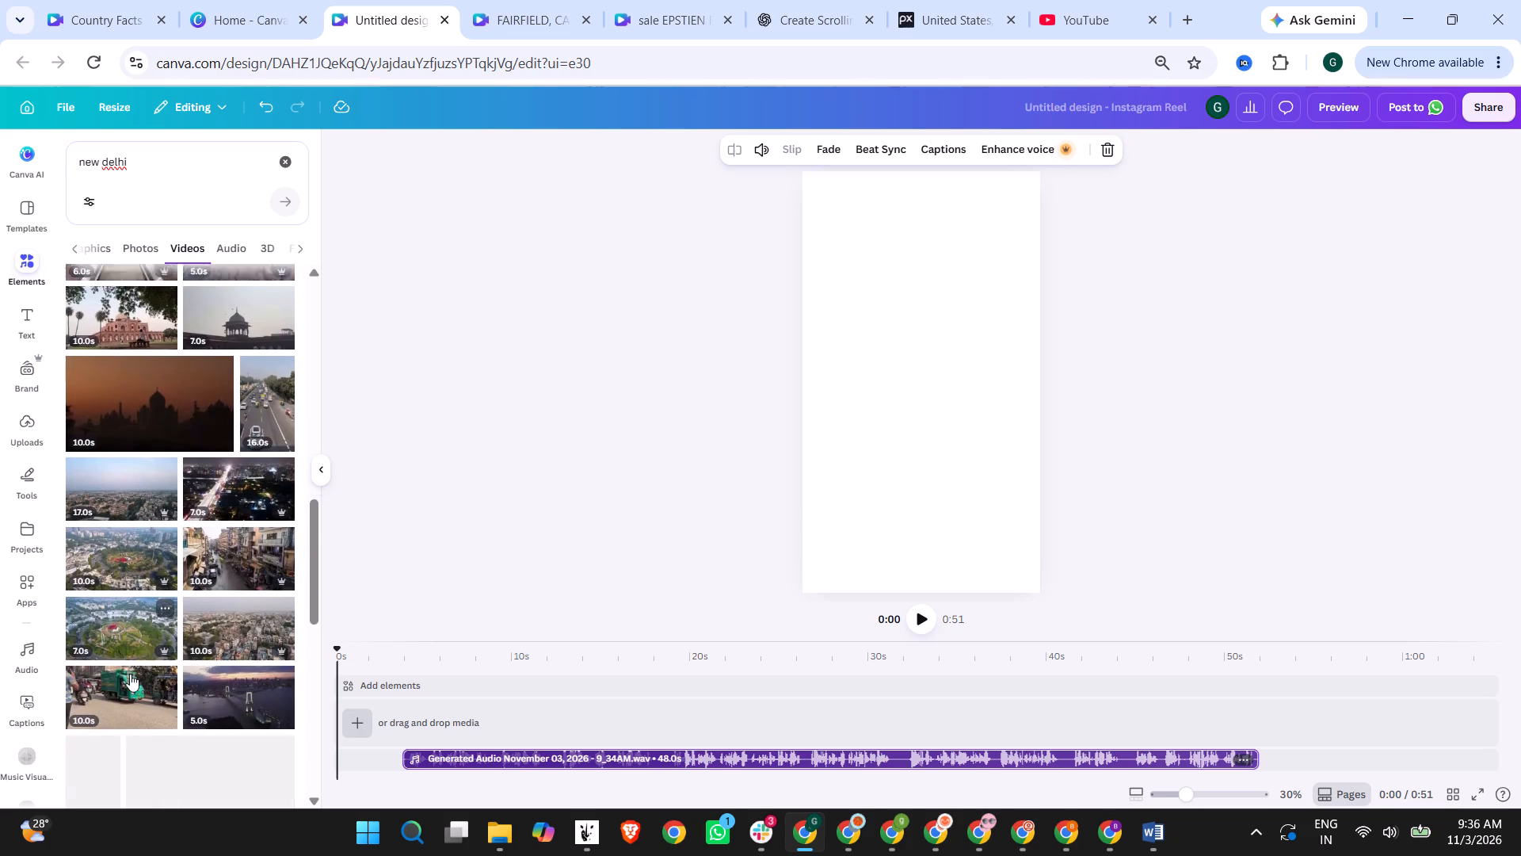
Refine the video elements search to "new delhi pollution".
left_click(200, 170)
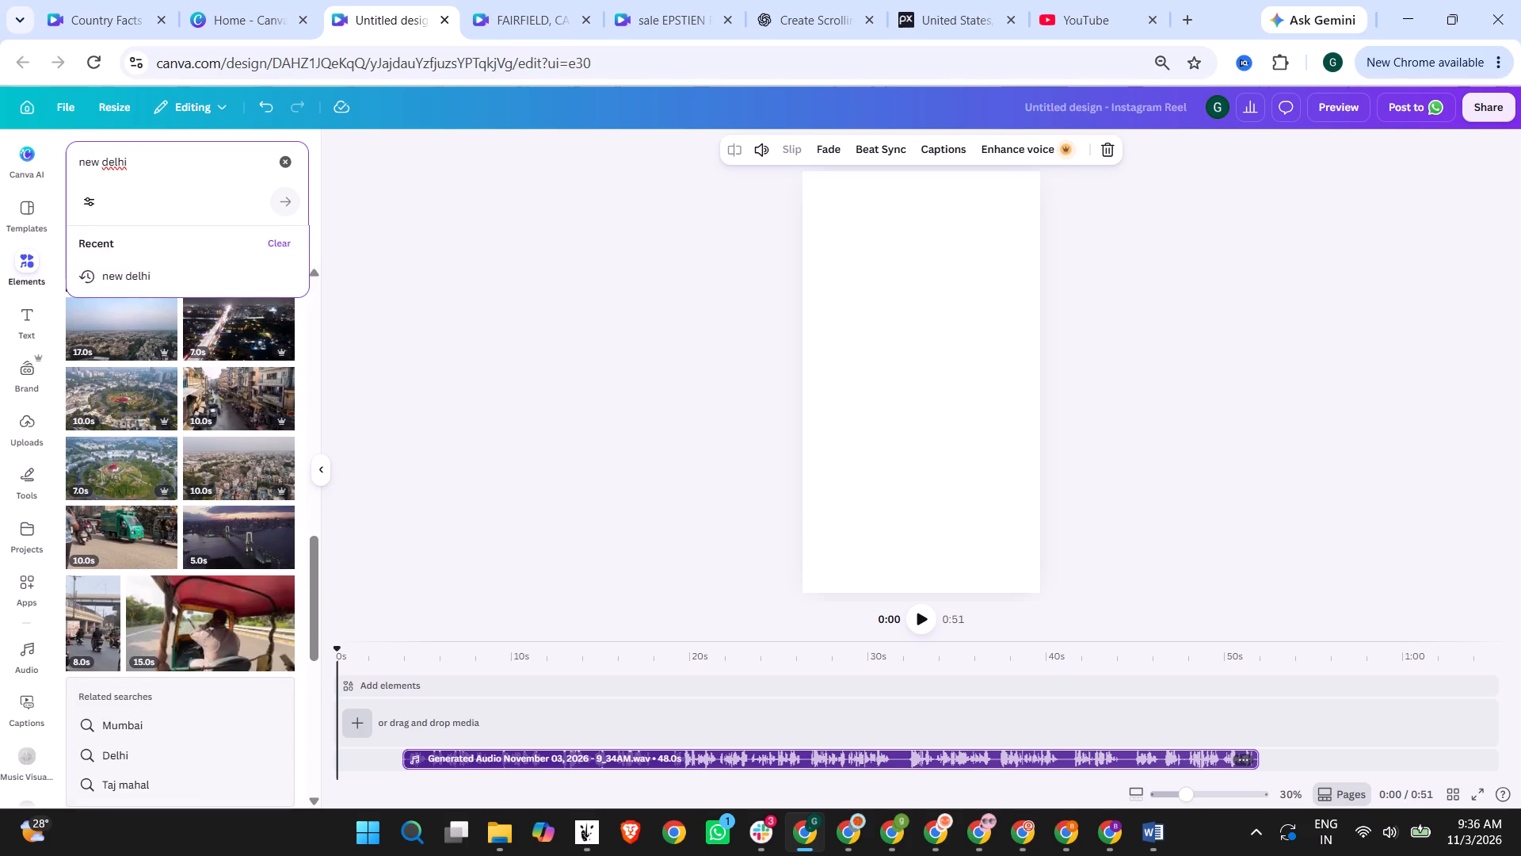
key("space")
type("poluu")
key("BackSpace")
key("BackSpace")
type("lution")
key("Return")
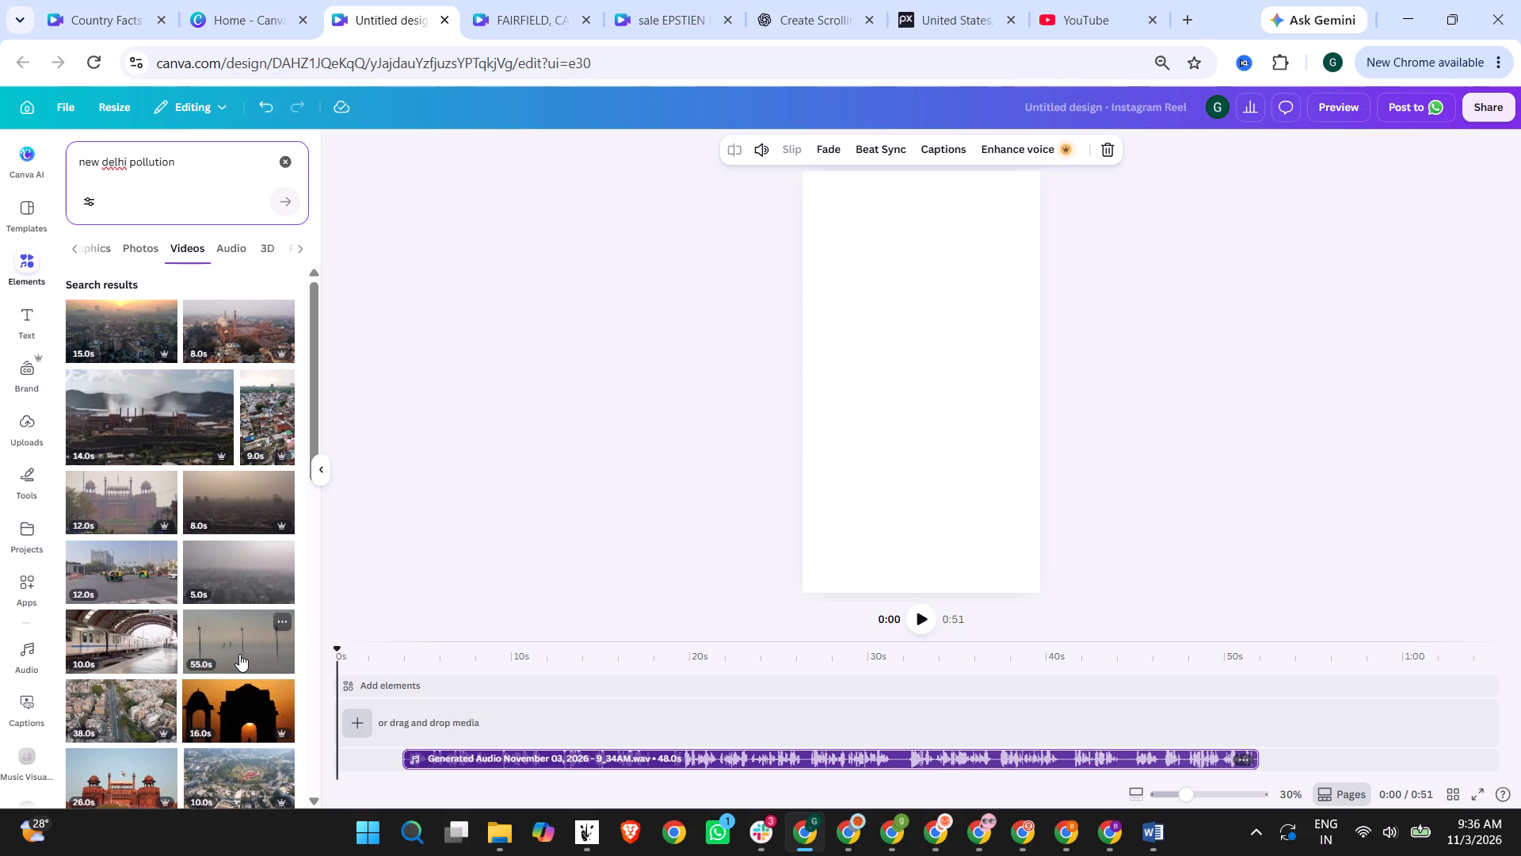
Browse the Delhi pollution videos and add the 5.0-second hazy city skyline clip to the empty reel page.
scroll(239, 654, "down", 3)
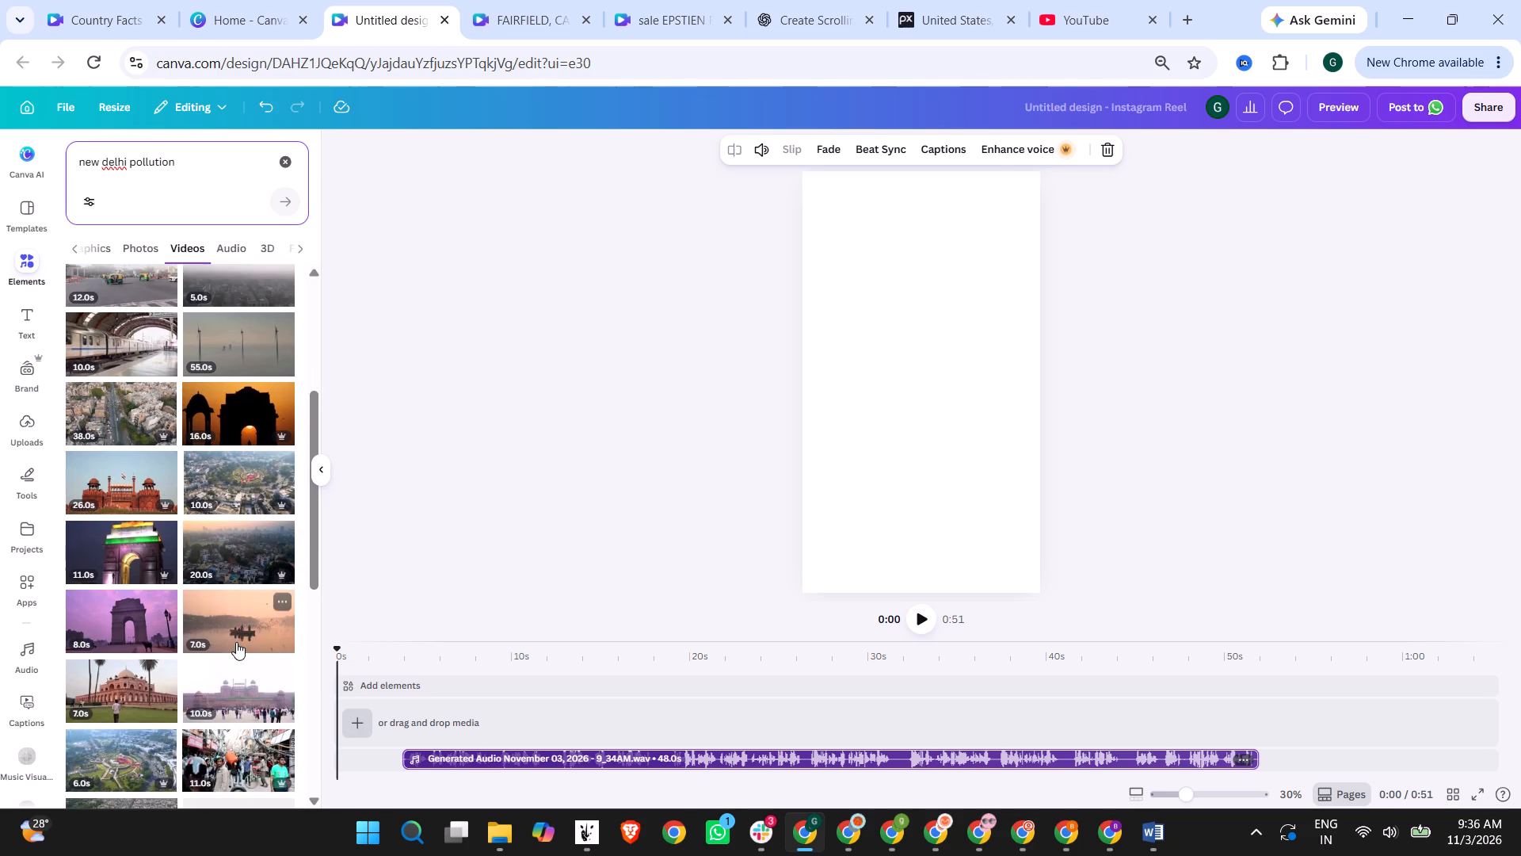
scroll(236, 642, "down", 3)
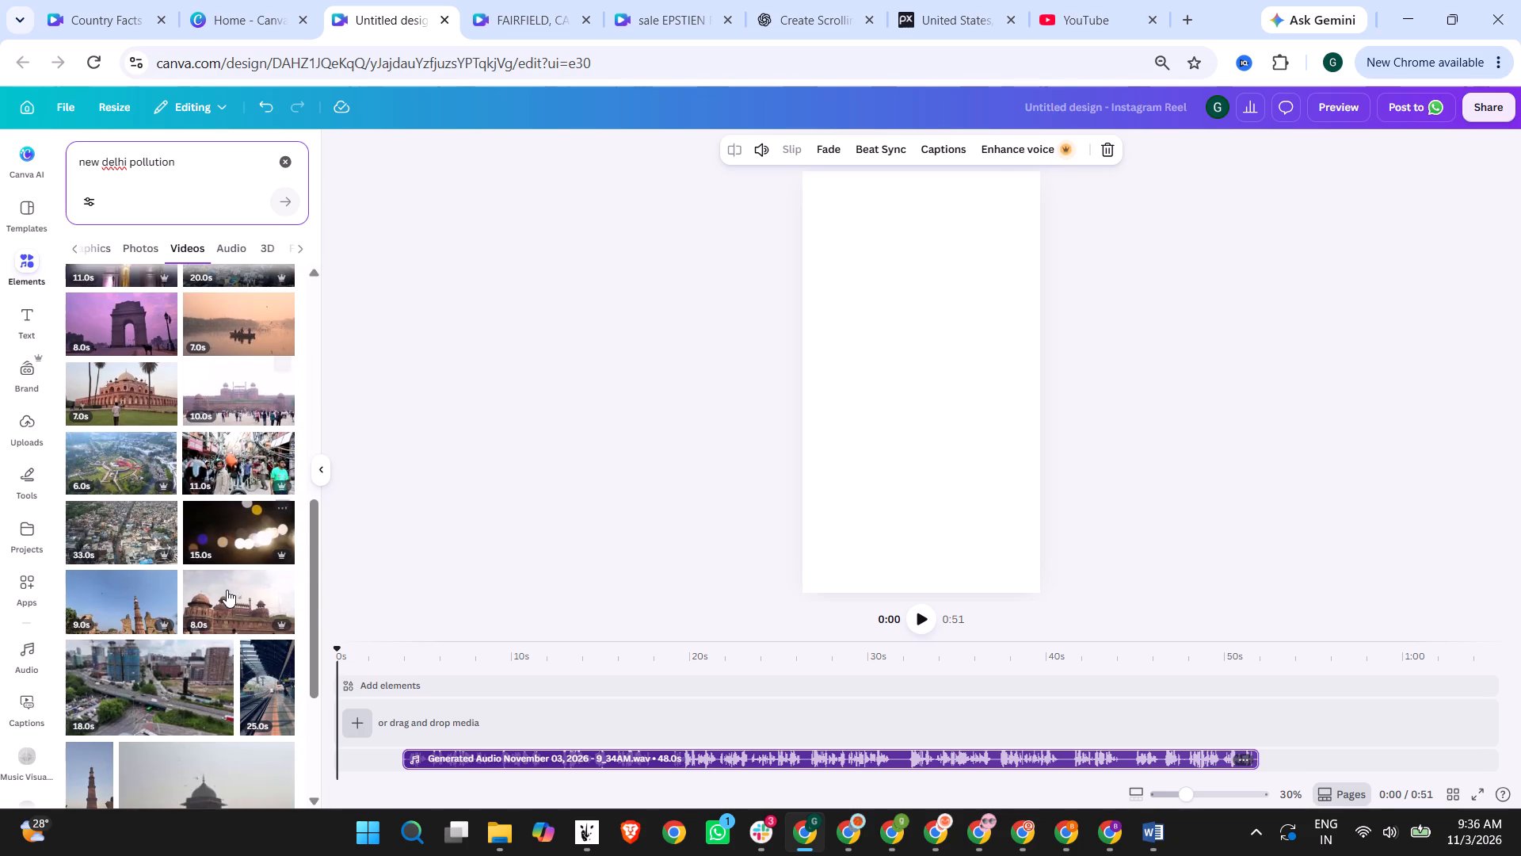
scroll(219, 586, "down", 2)
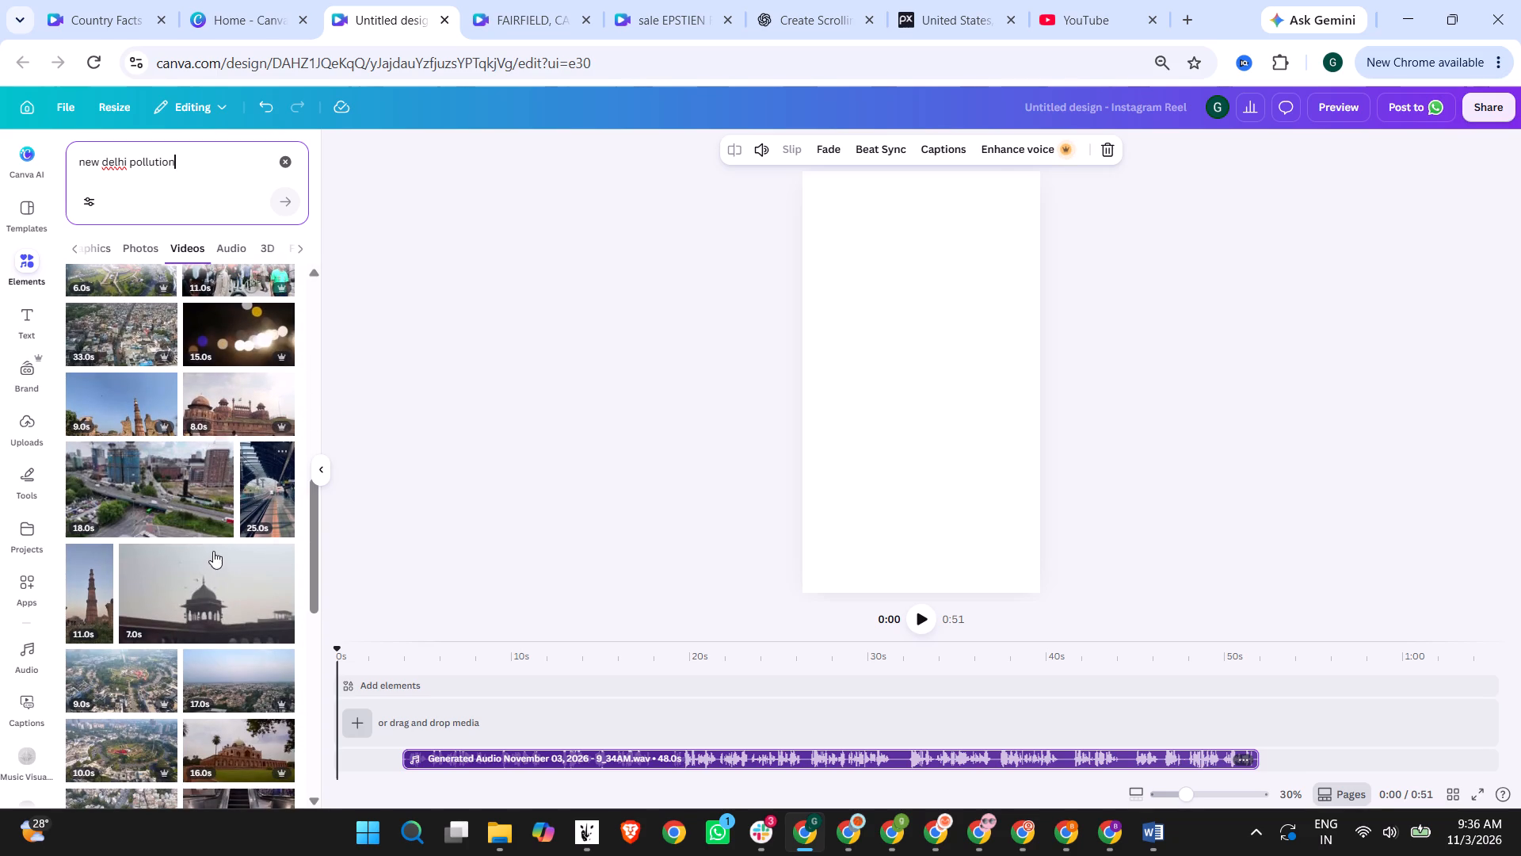
scroll(208, 557, "down", 1)
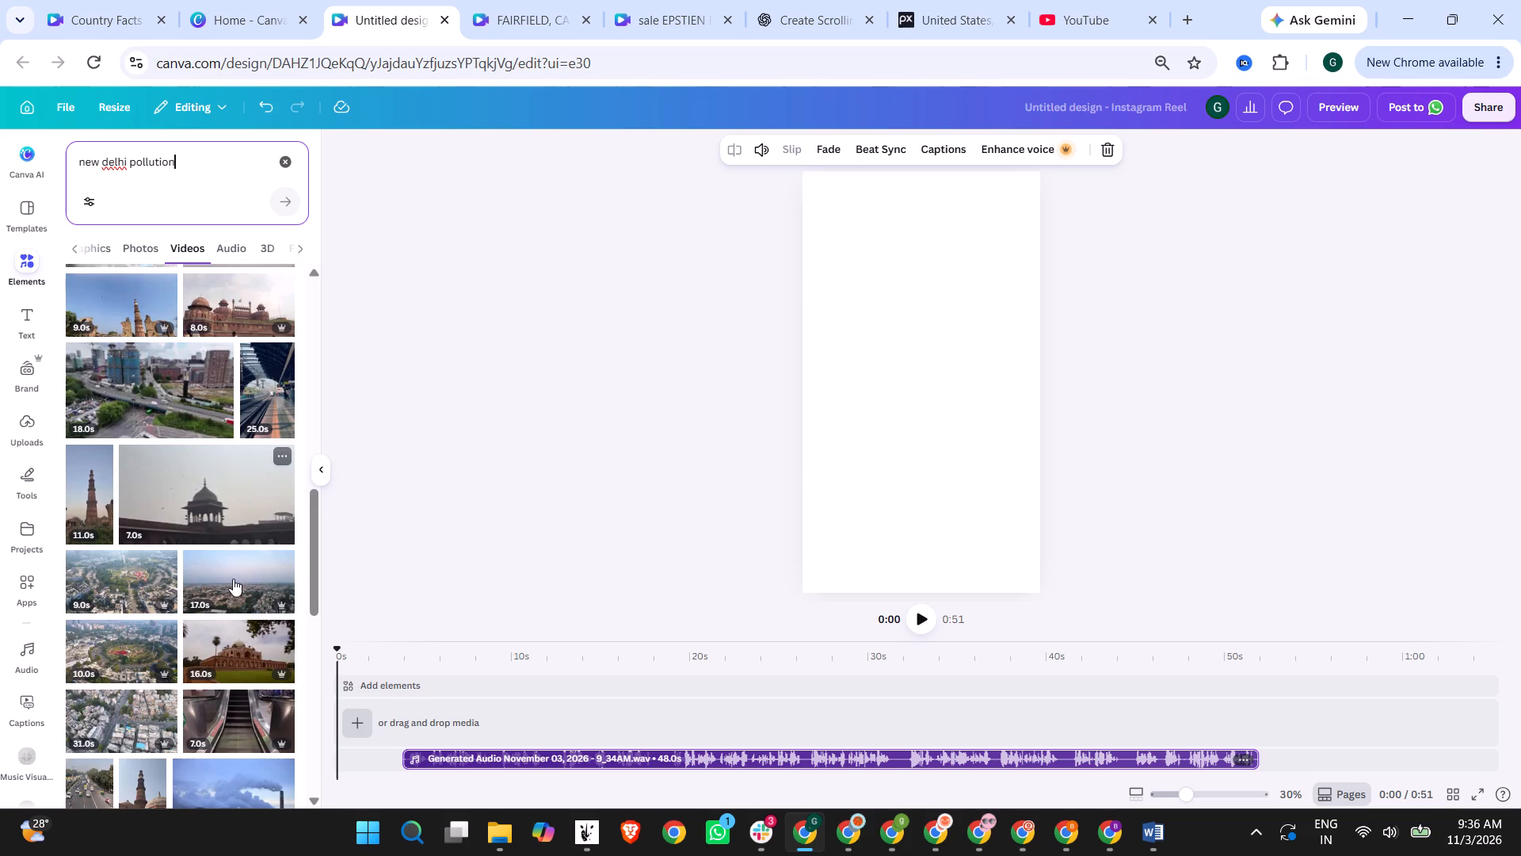
scroll(238, 586, "down", 7)
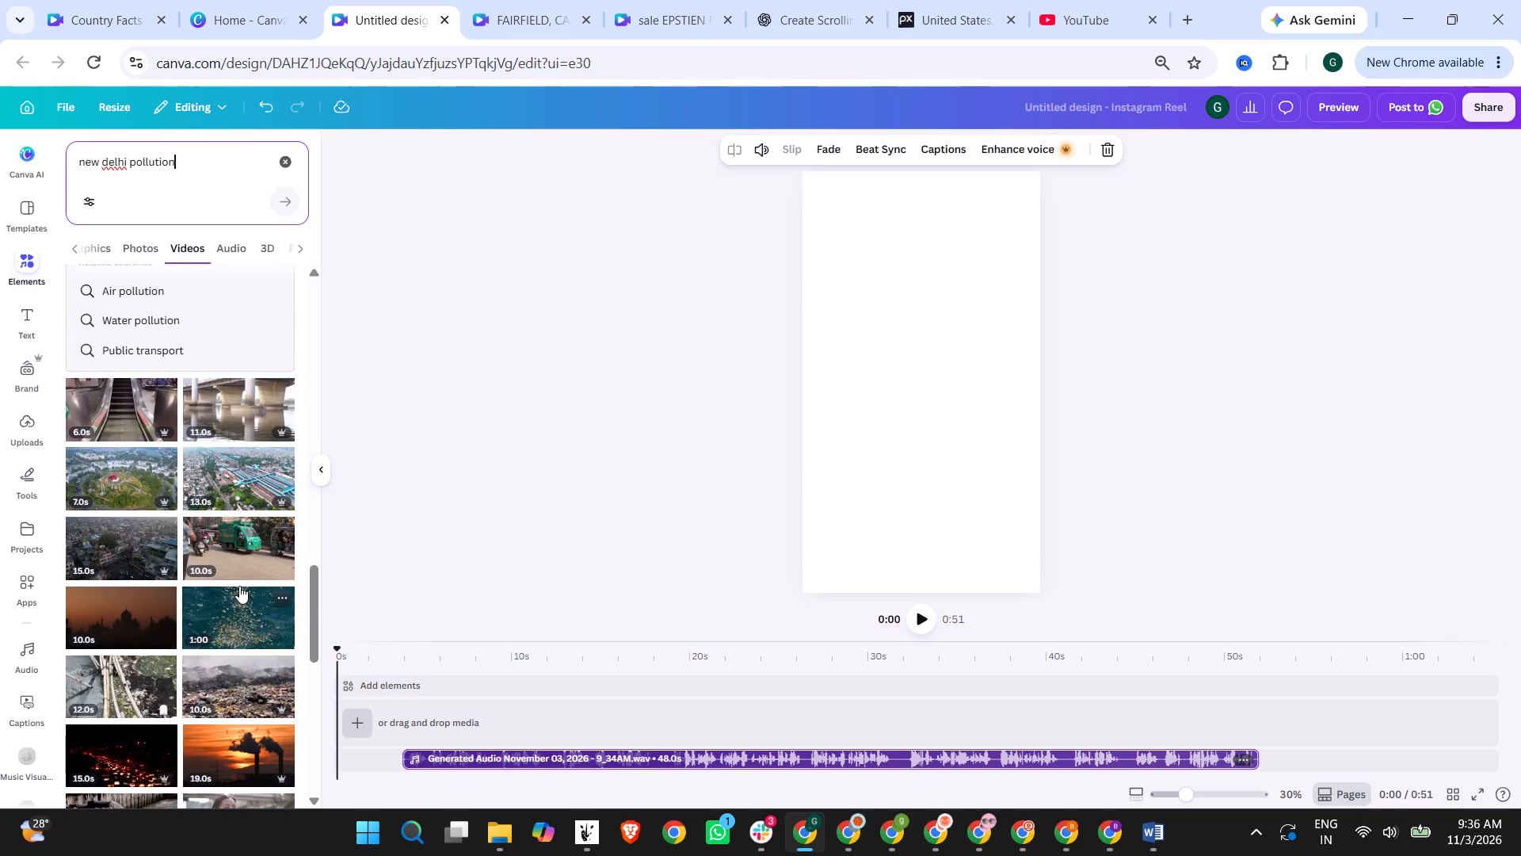
scroll(239, 586, "up", 20)
scroll(239, 586, "up", 1)
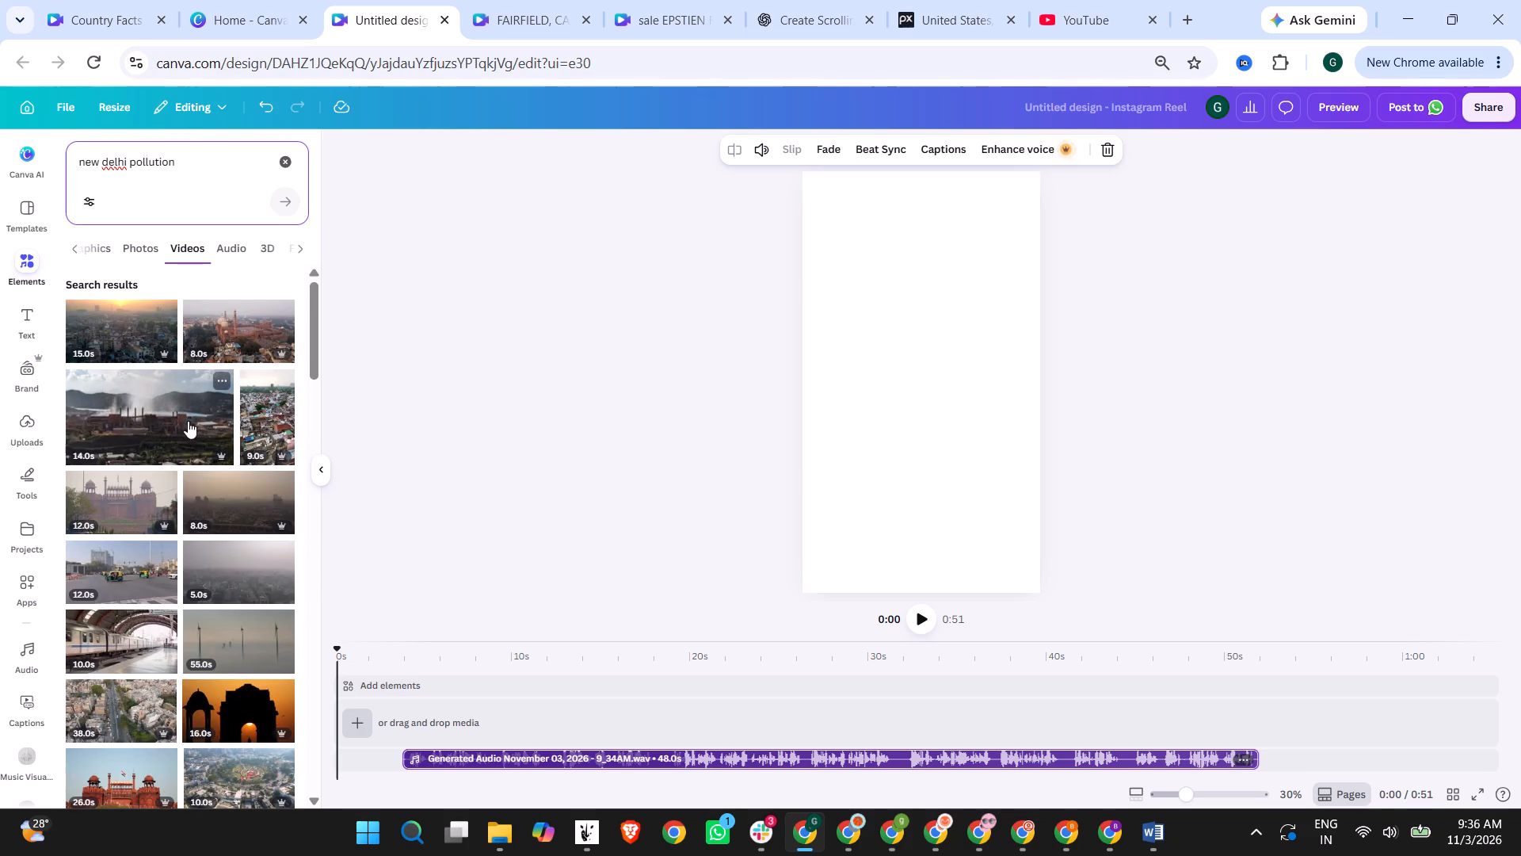
left_click(231, 563)
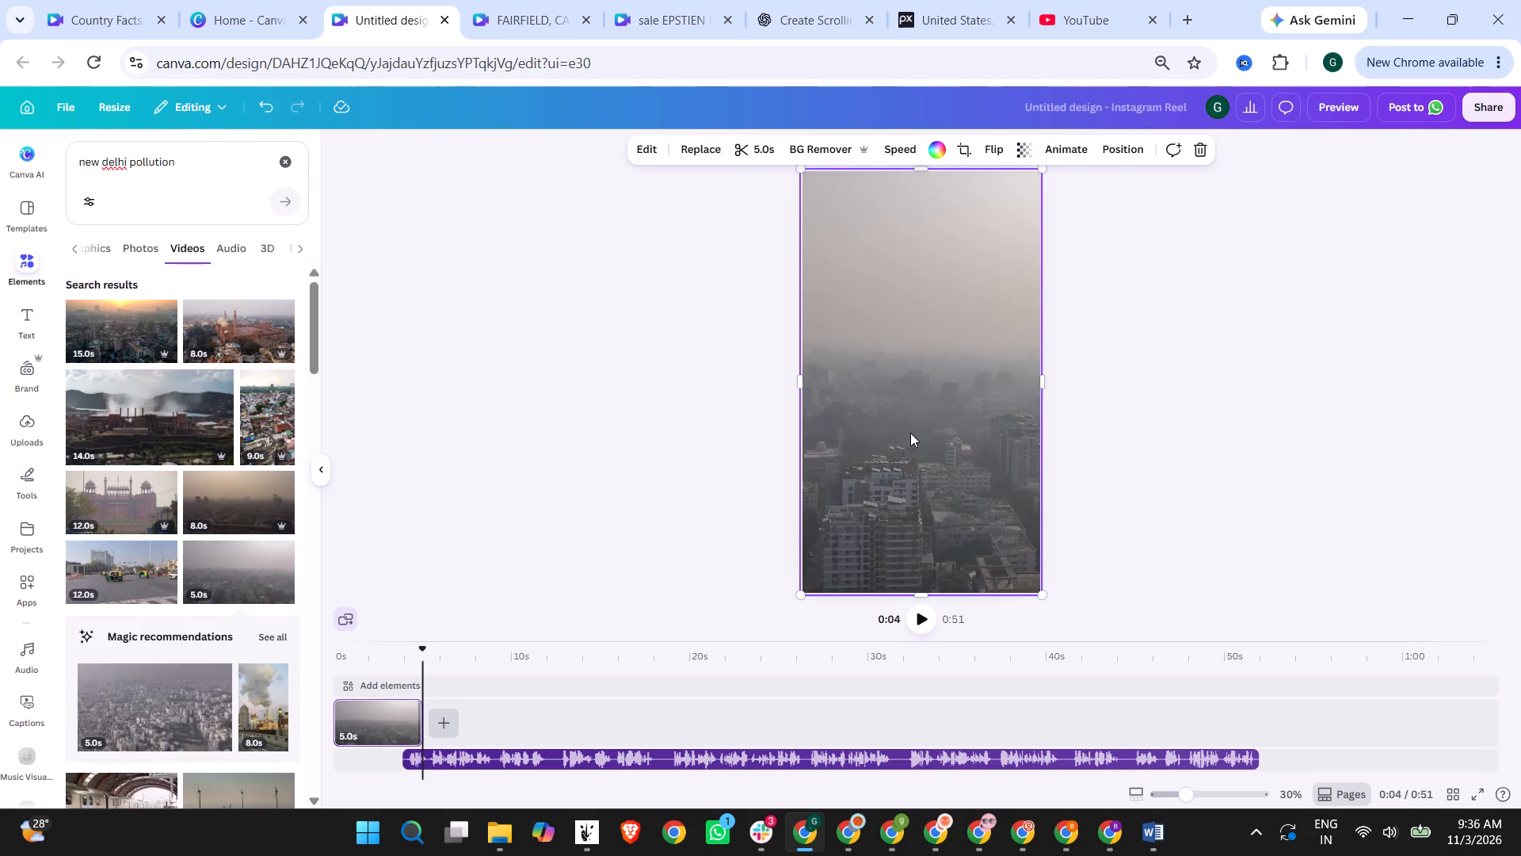
double_click(910, 433)
left_click(1373, 417)
left_click(578, 427)
Shift the generated voiceover audio on the timeline so it starts where the skyline clip ends, at about 5 seconds.
left_click_drag(479, 760, 500, 759)
left_click(416, 569)
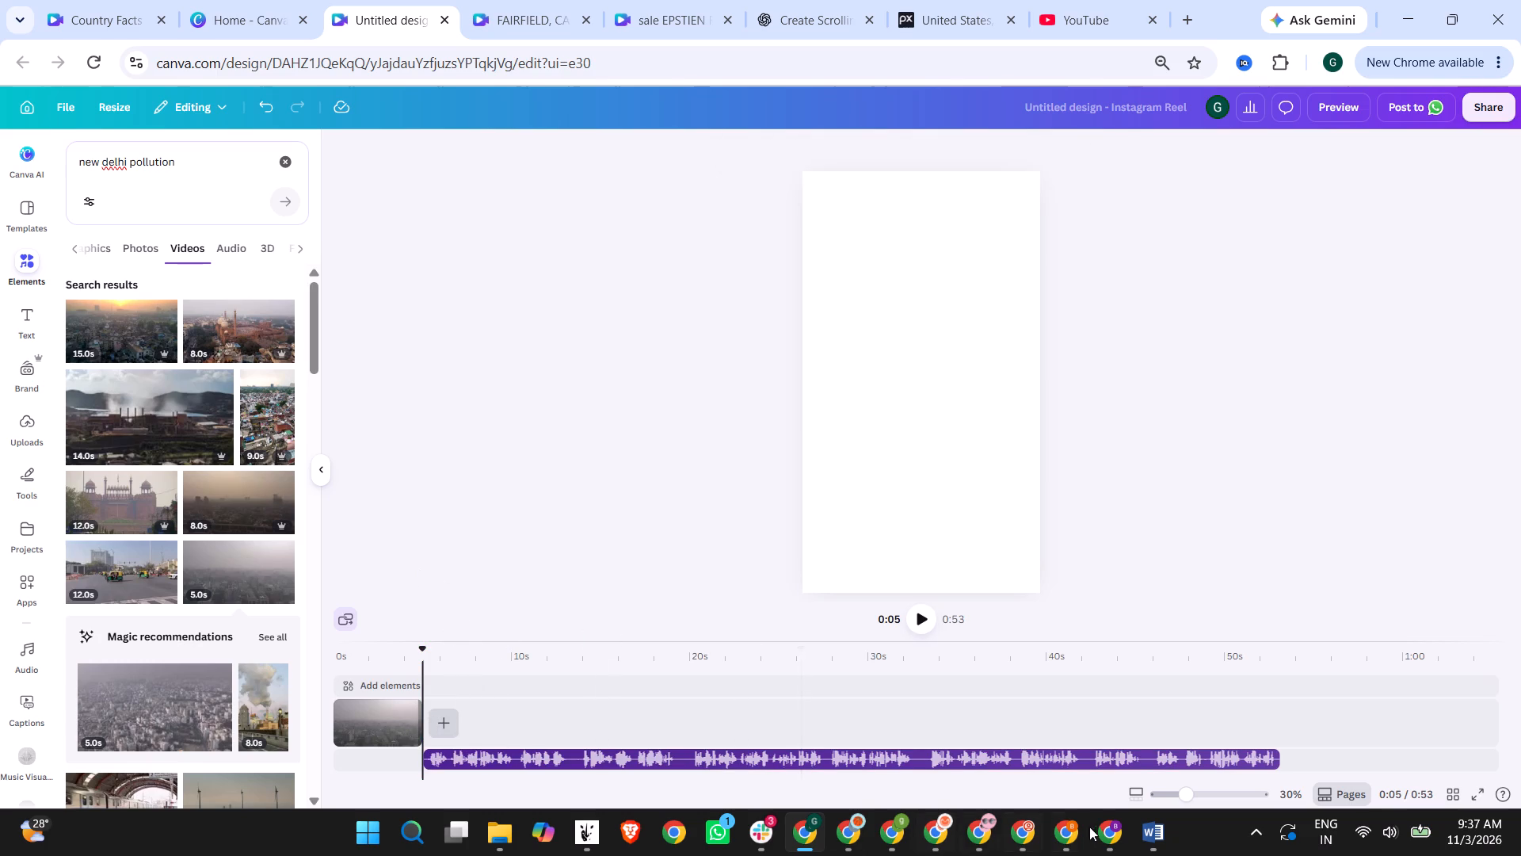
left_click(1097, 827)
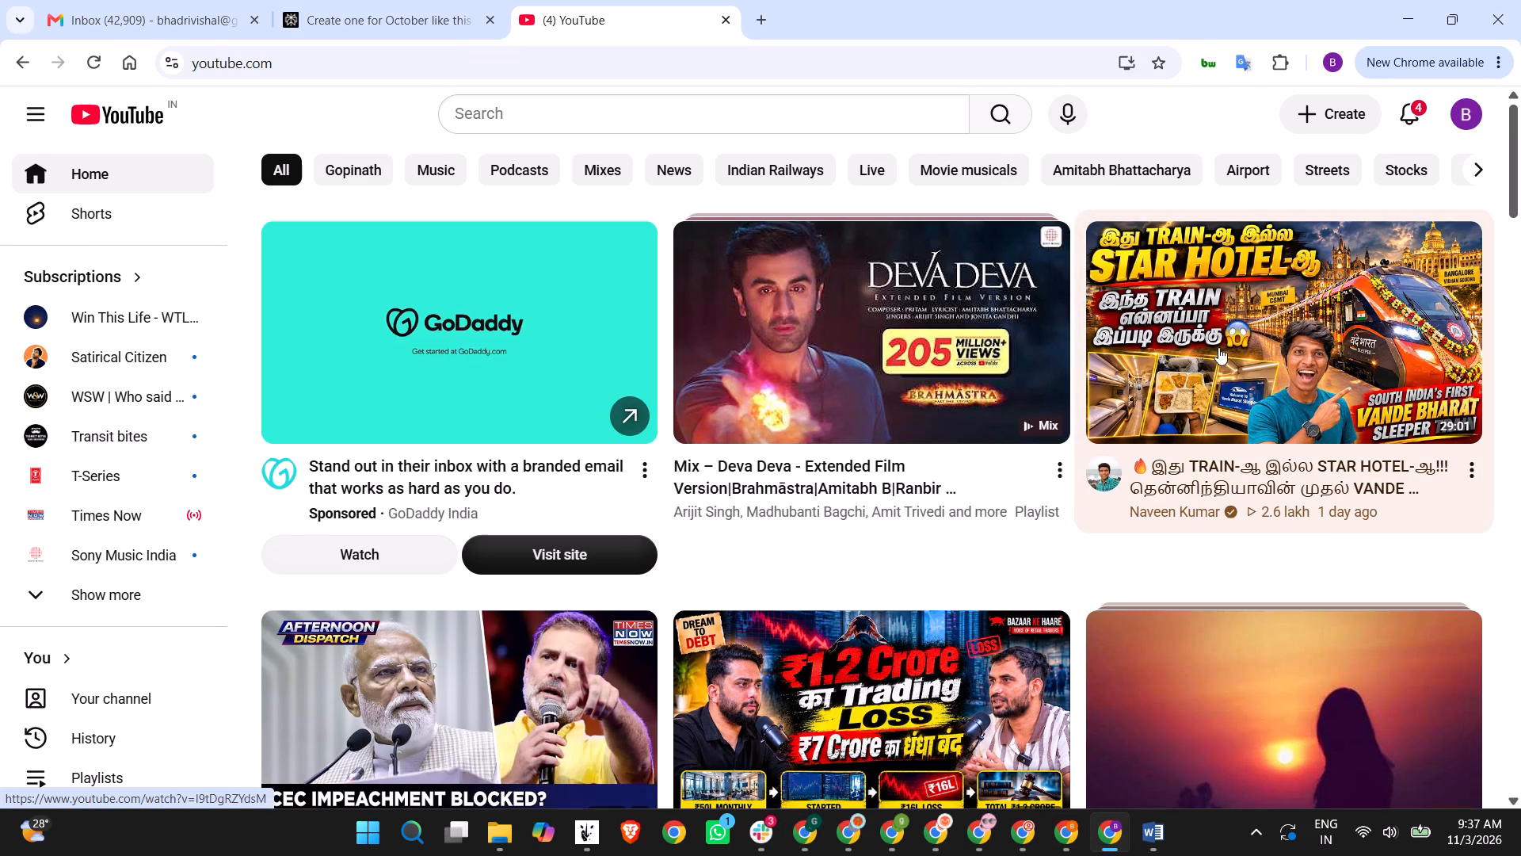
left_click(976, 827)
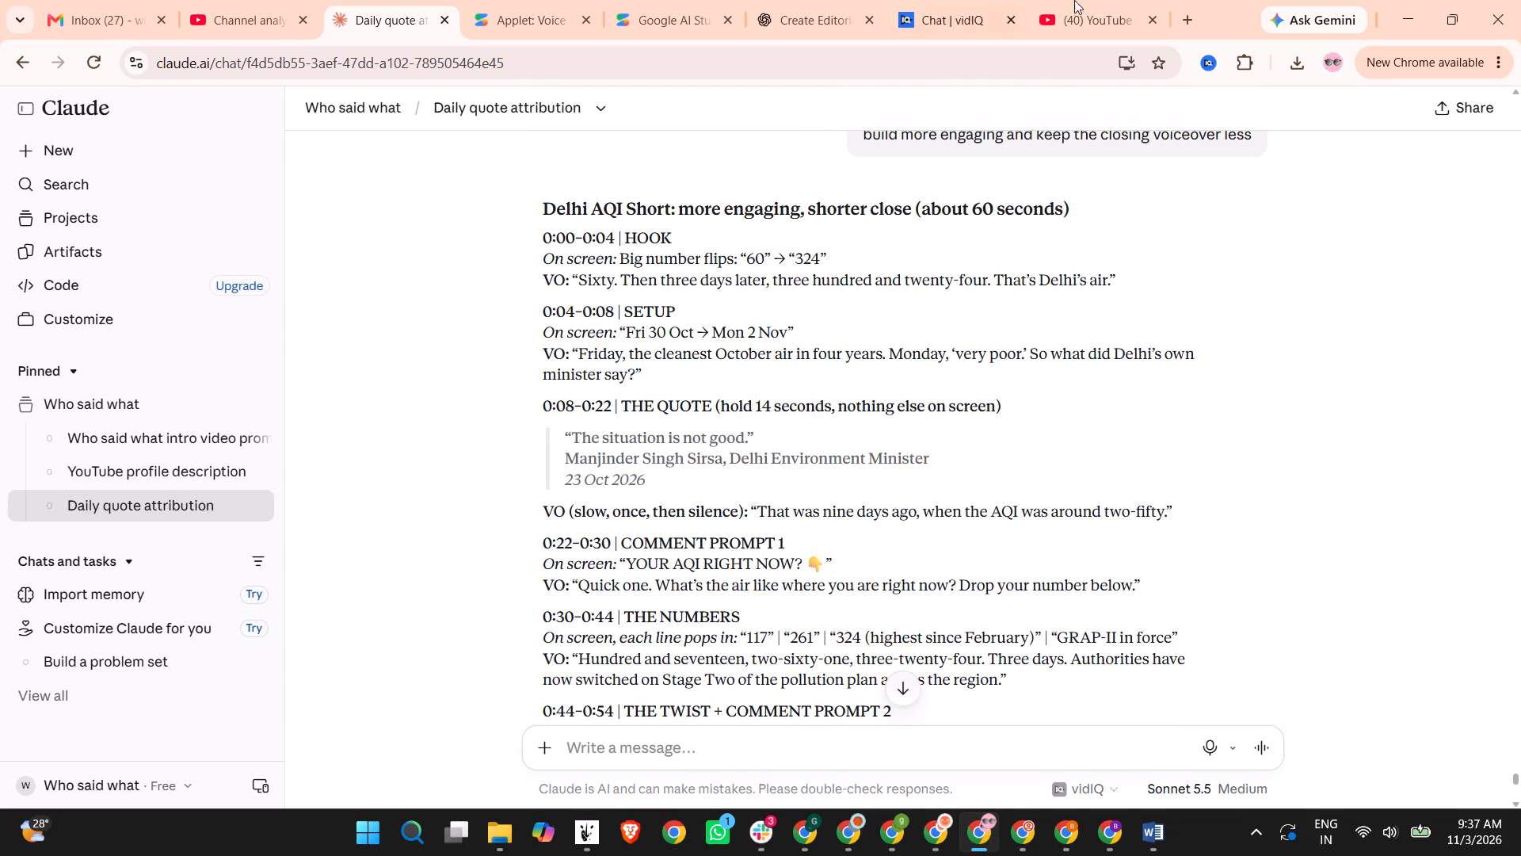
Search the web for "number animation" in a new browser tab.
left_click(1183, 6)
type("number animatin")
key("Return")
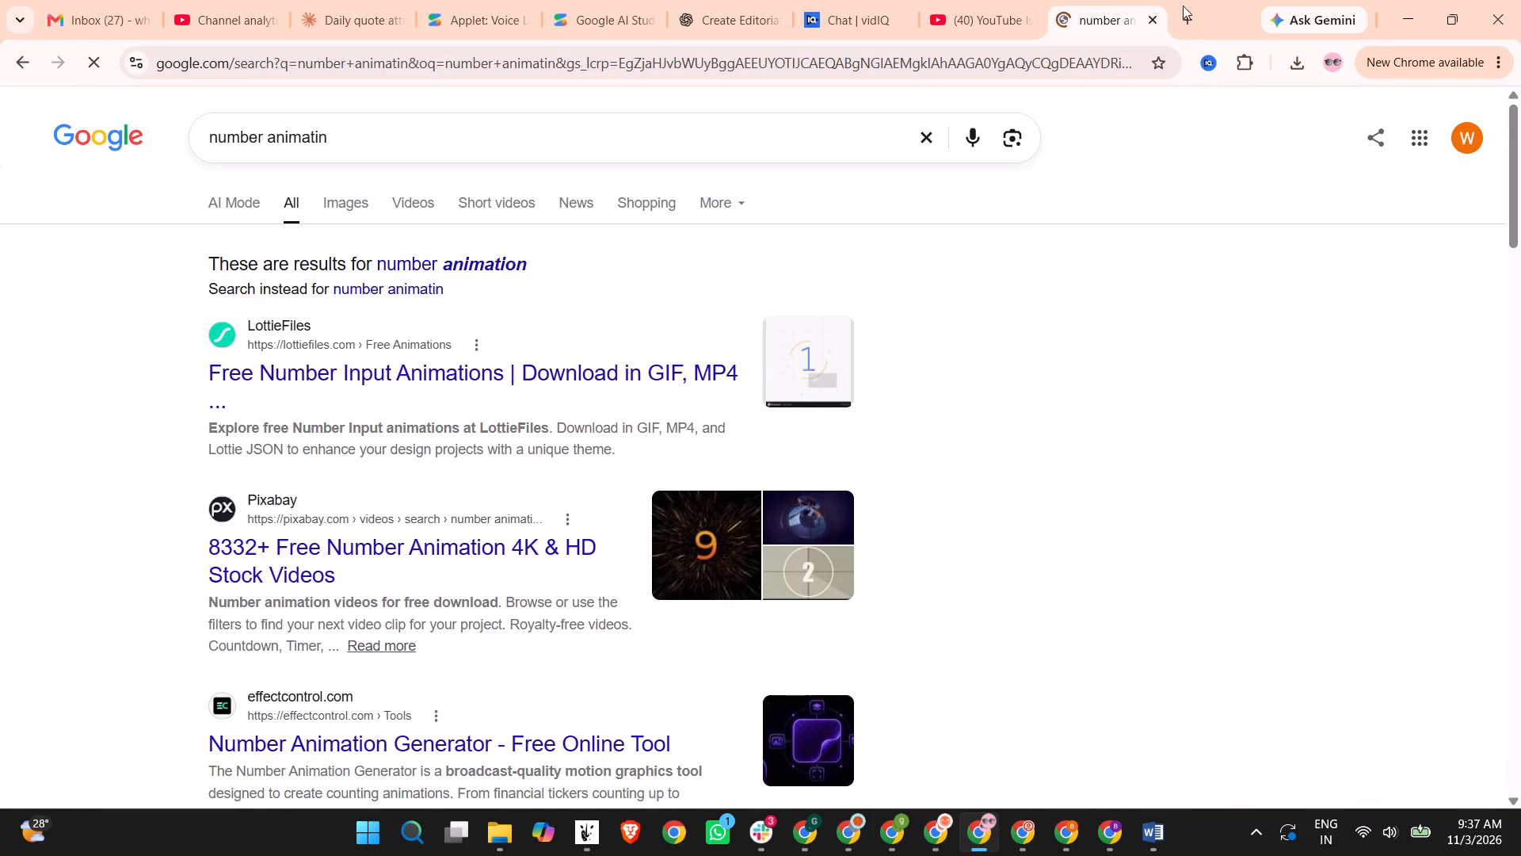
left_click_drag(542, 127, 323, 137)
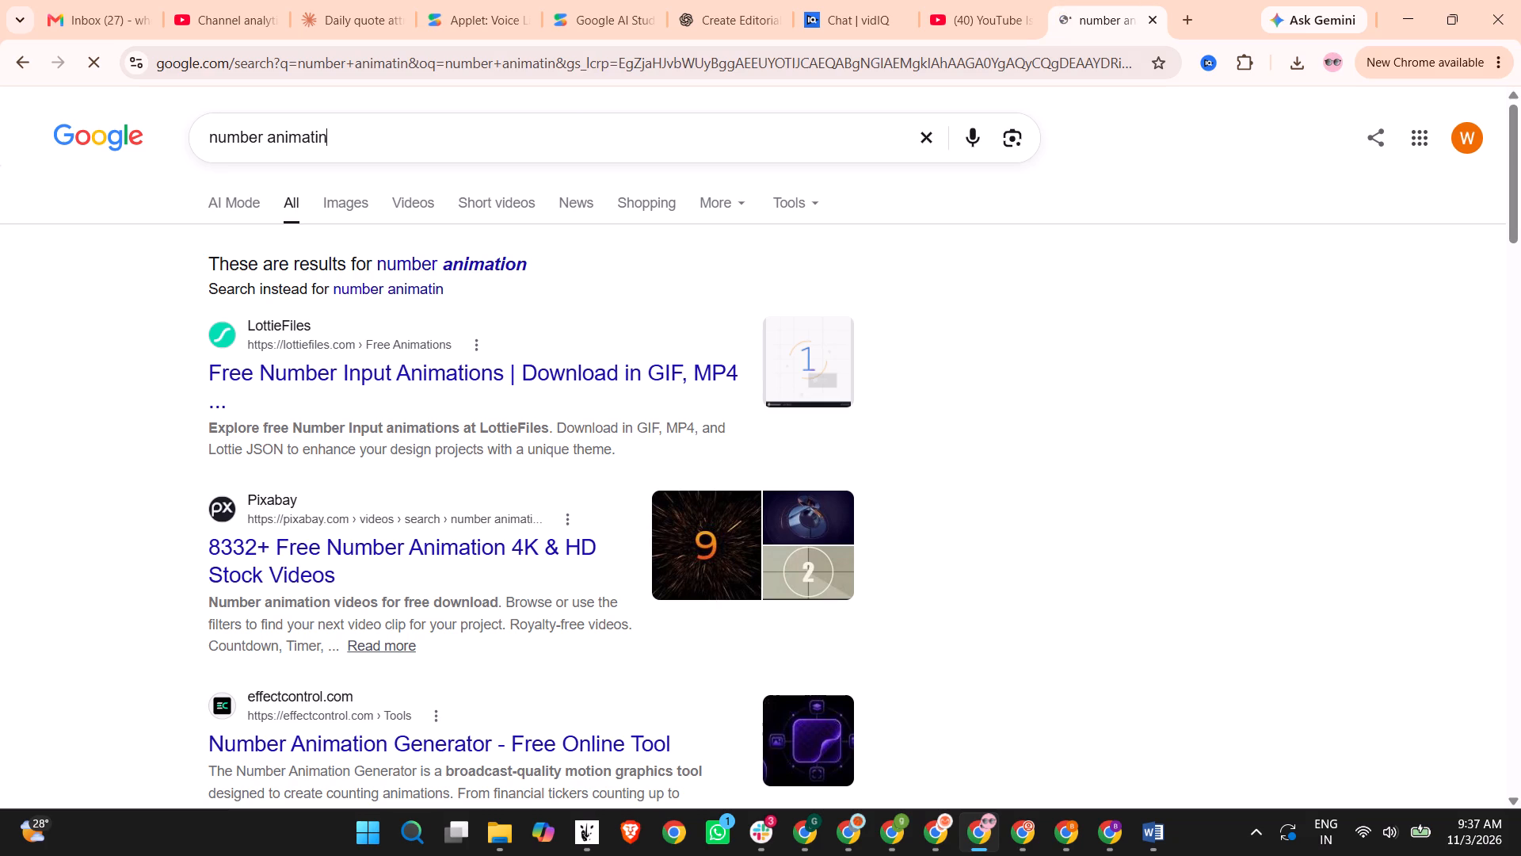
left_click_drag(323, 137, 322, 137)
type("on")
key("Return")
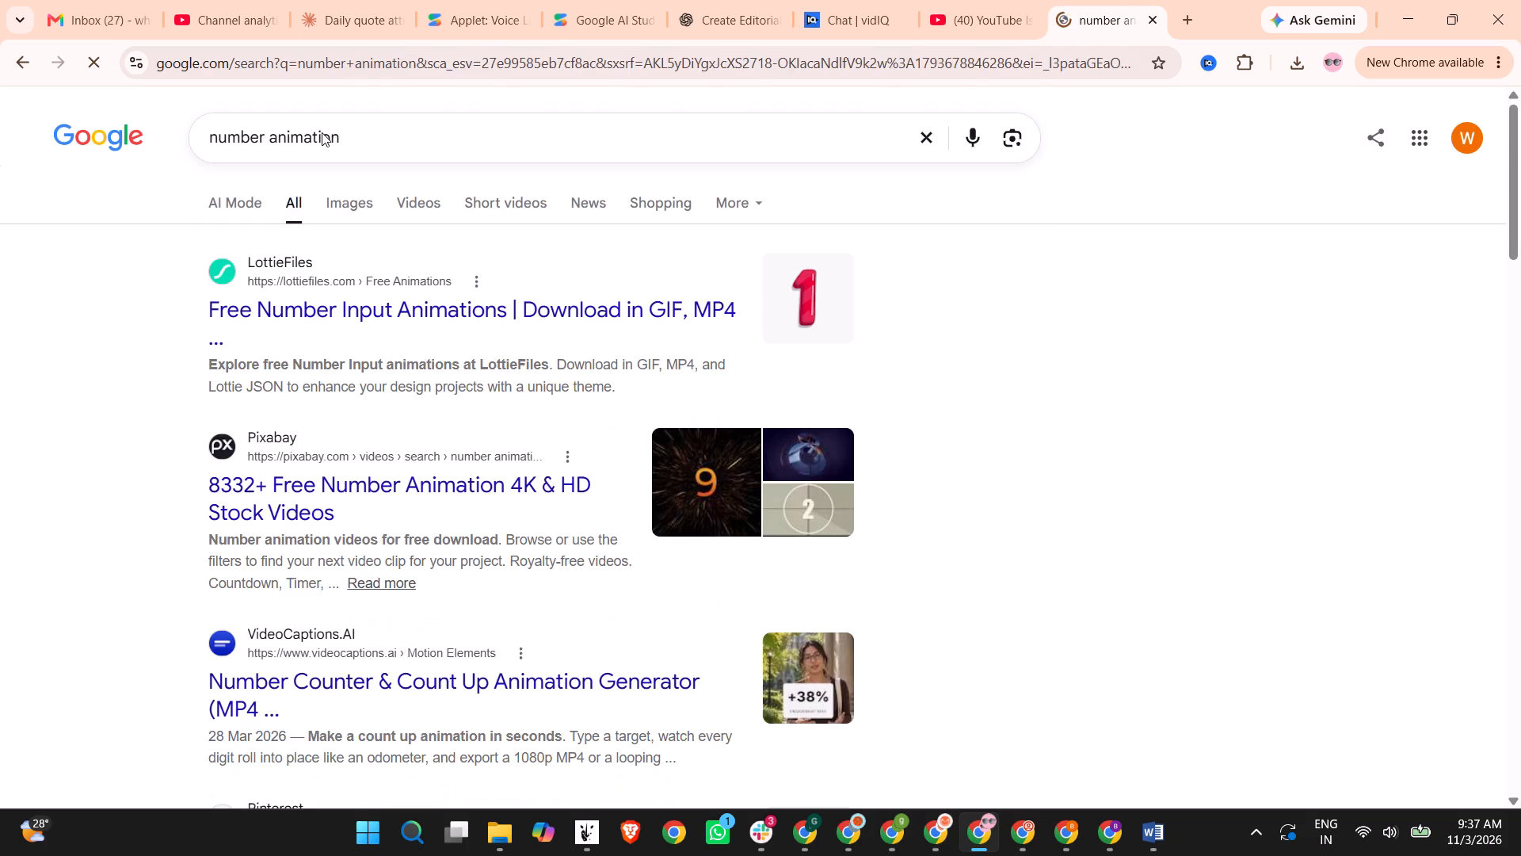
Open the LottieFiles free number animations page and preview the counter animation that runs to 1000.
left_click(405, 330)
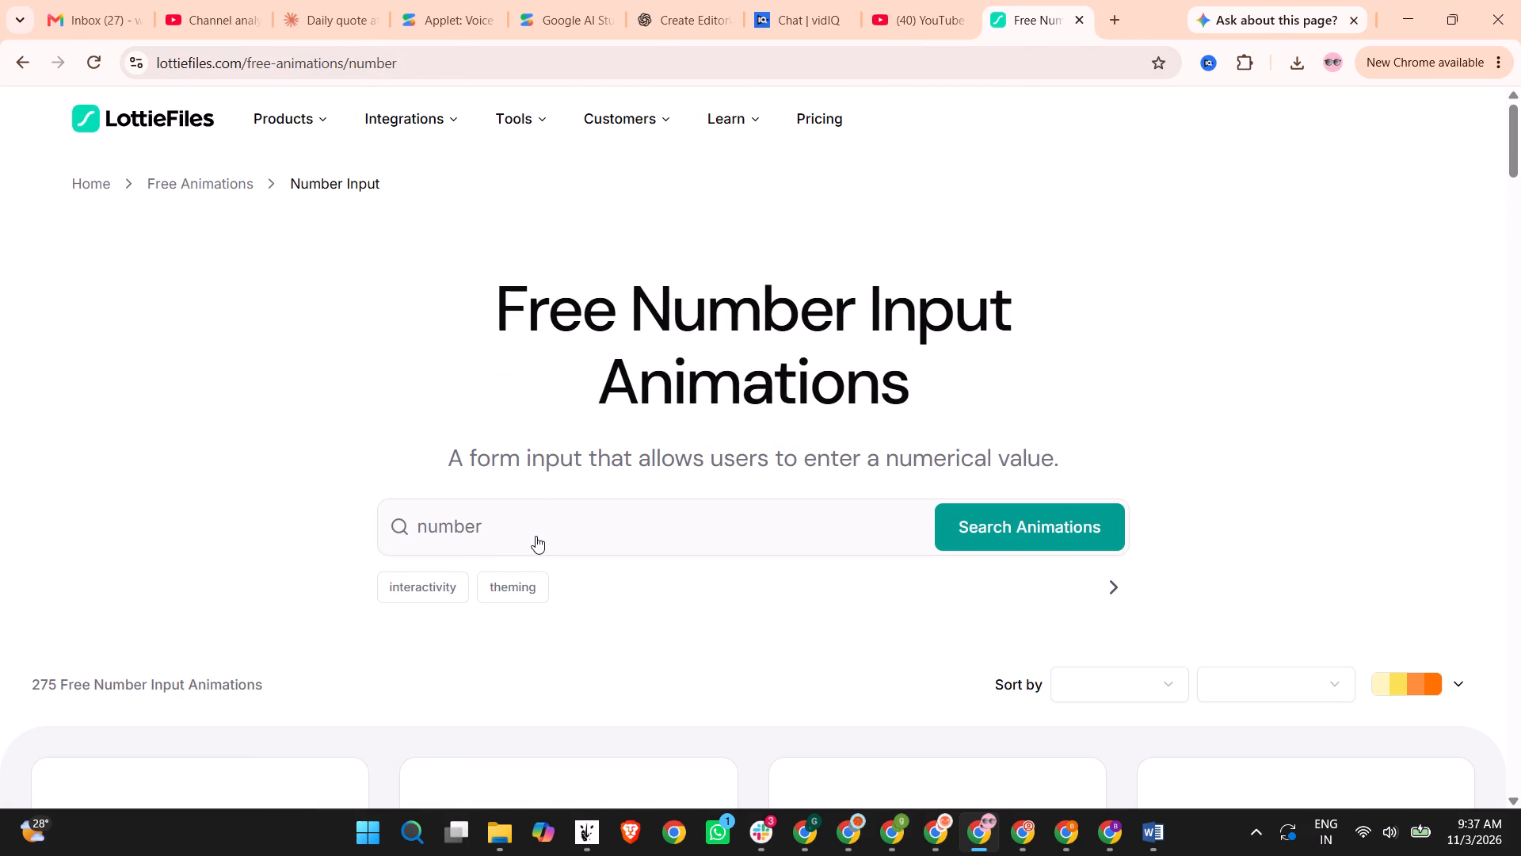
left_click(536, 536)
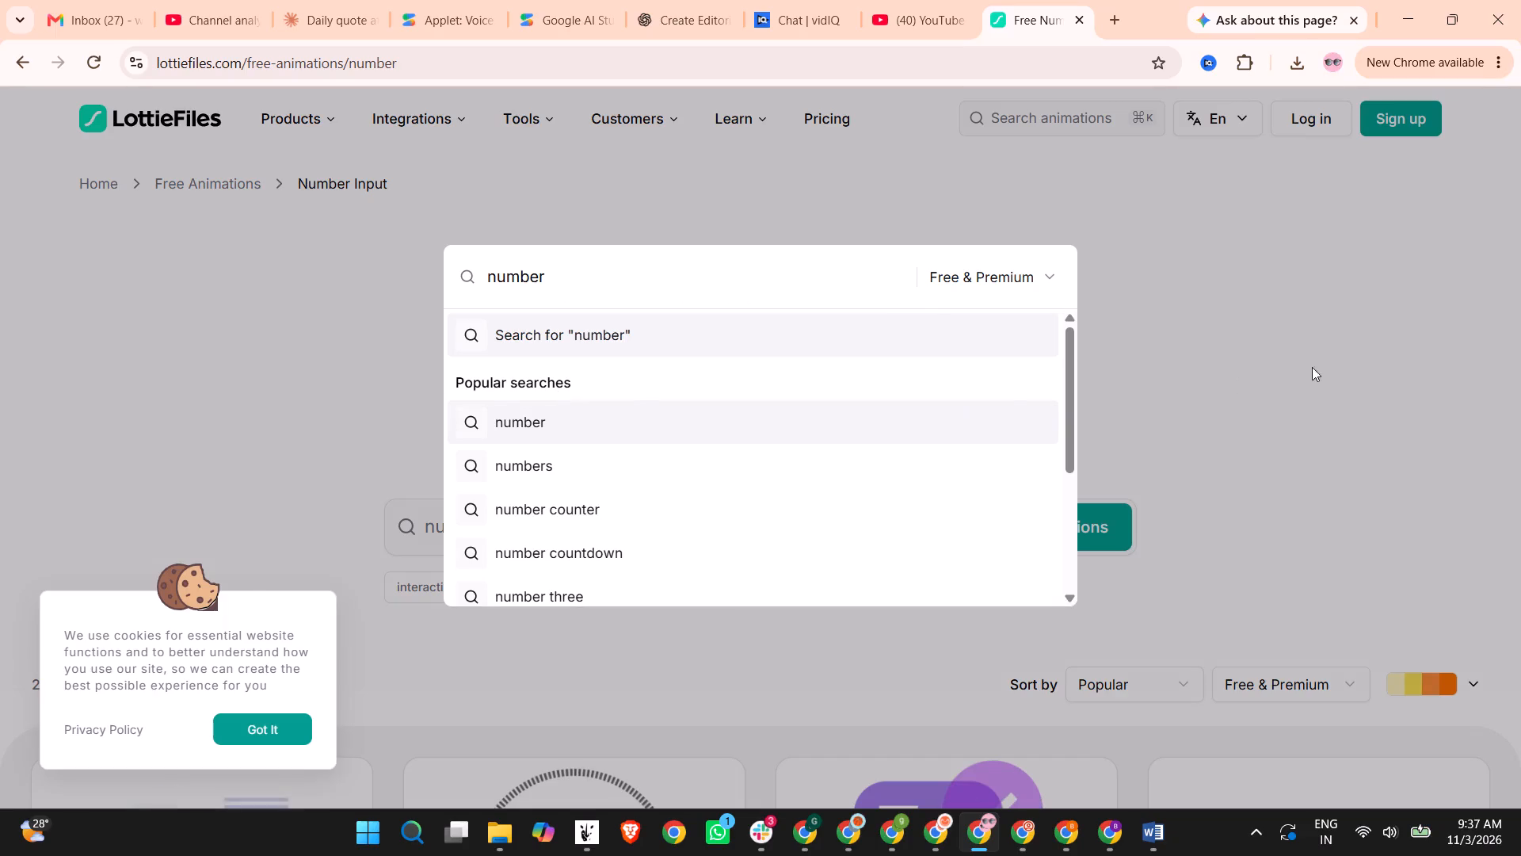
left_click(1293, 365)
scroll(409, 452, "down", 5)
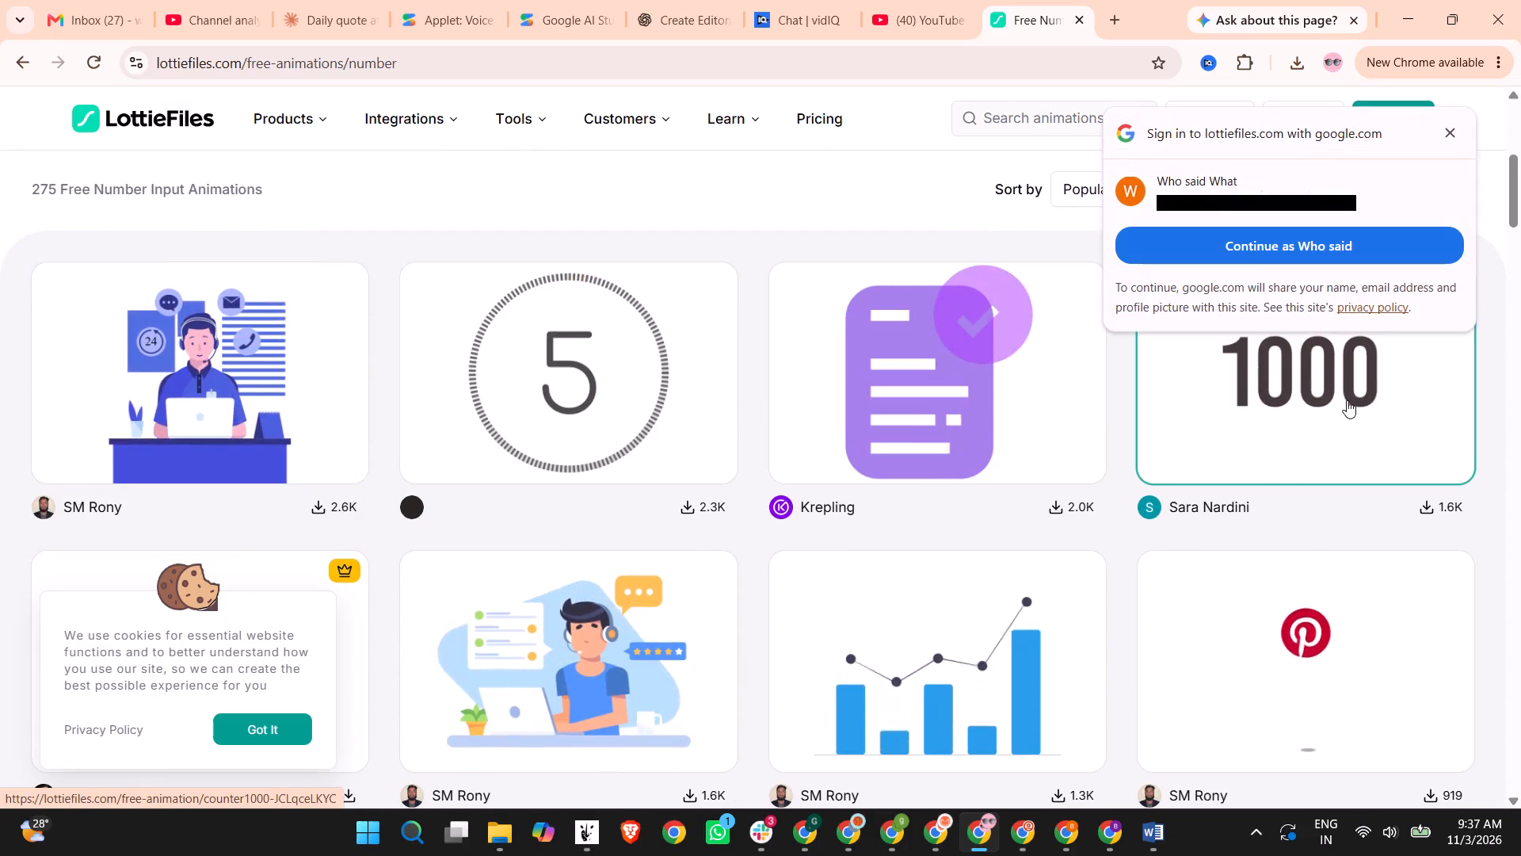
left_click(1451, 127)
left_click(1304, 385)
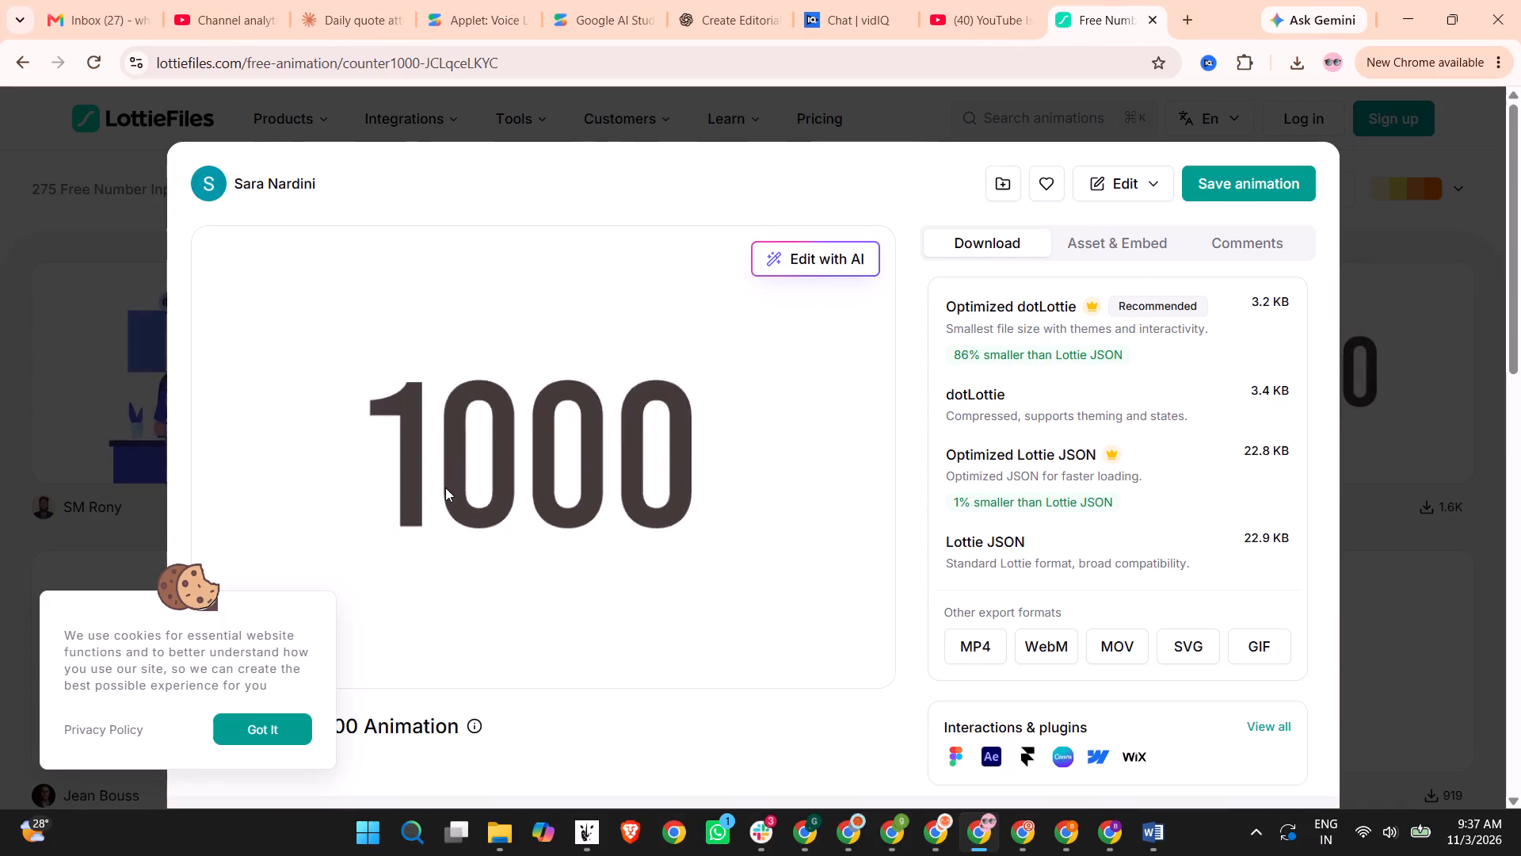
left_click(258, 722)
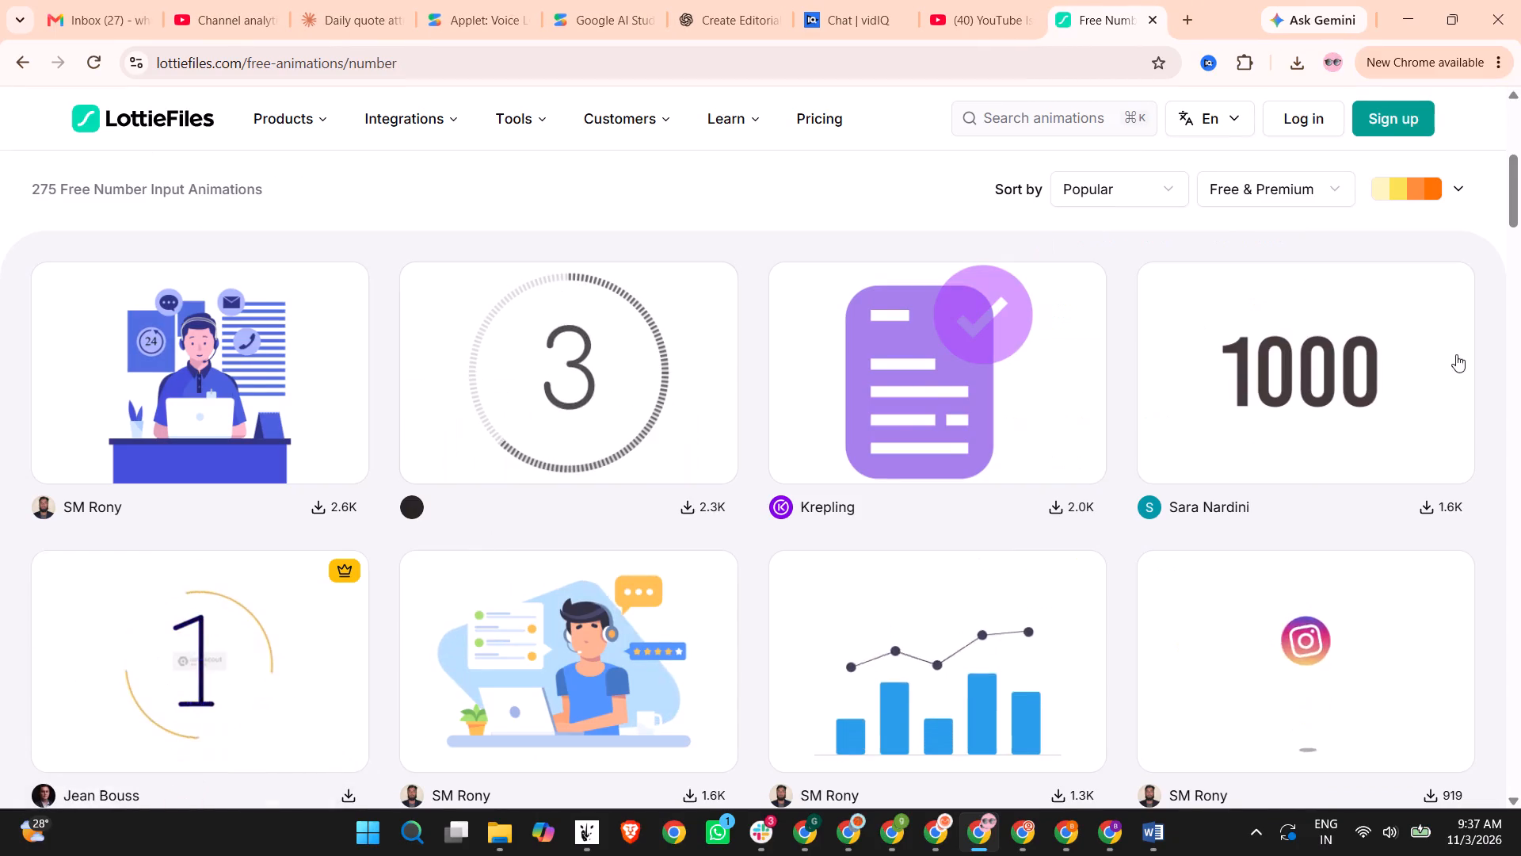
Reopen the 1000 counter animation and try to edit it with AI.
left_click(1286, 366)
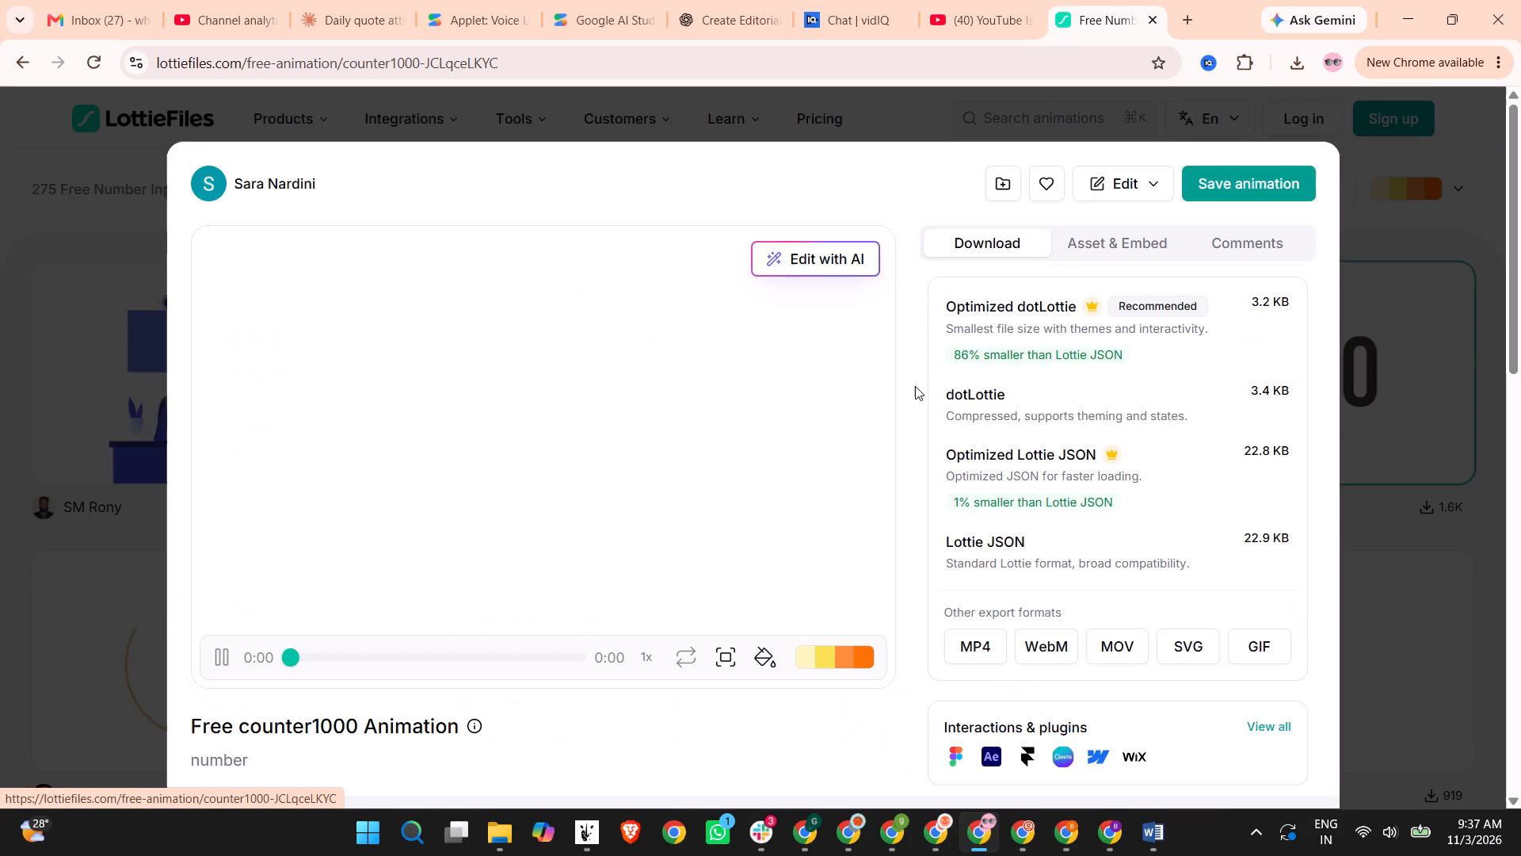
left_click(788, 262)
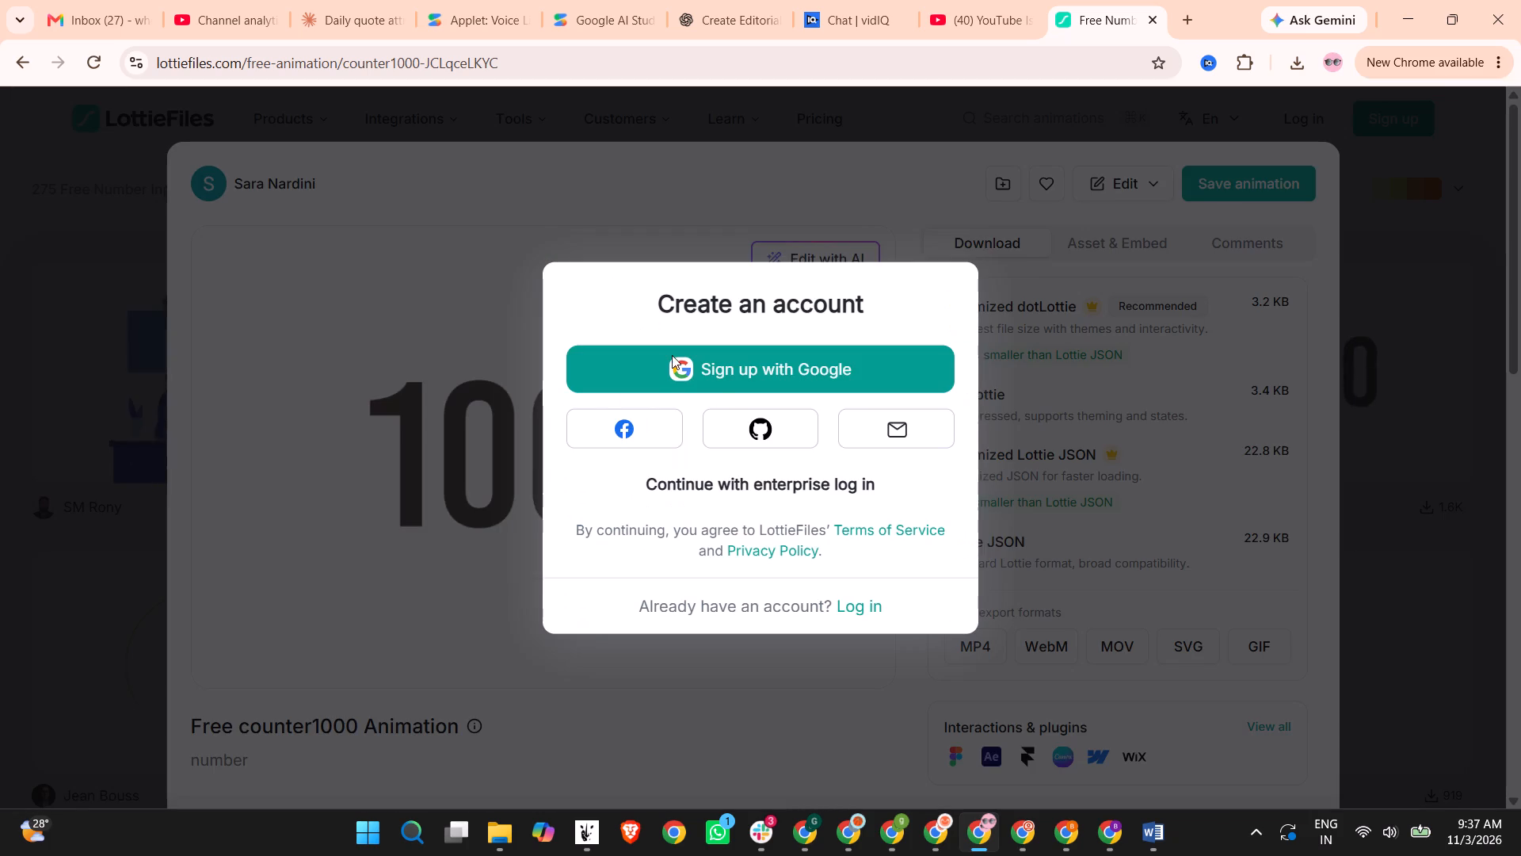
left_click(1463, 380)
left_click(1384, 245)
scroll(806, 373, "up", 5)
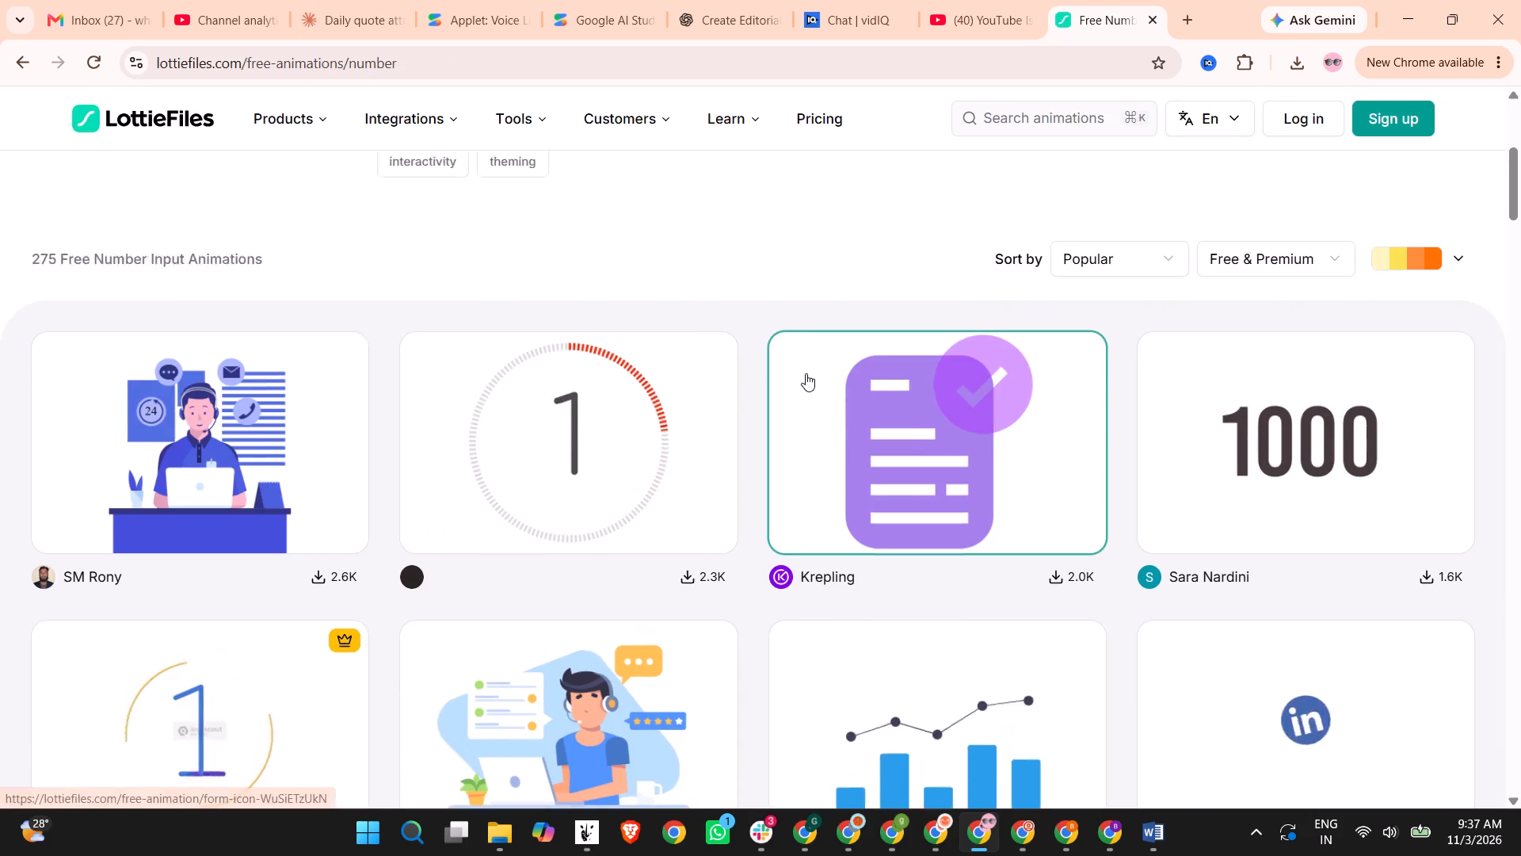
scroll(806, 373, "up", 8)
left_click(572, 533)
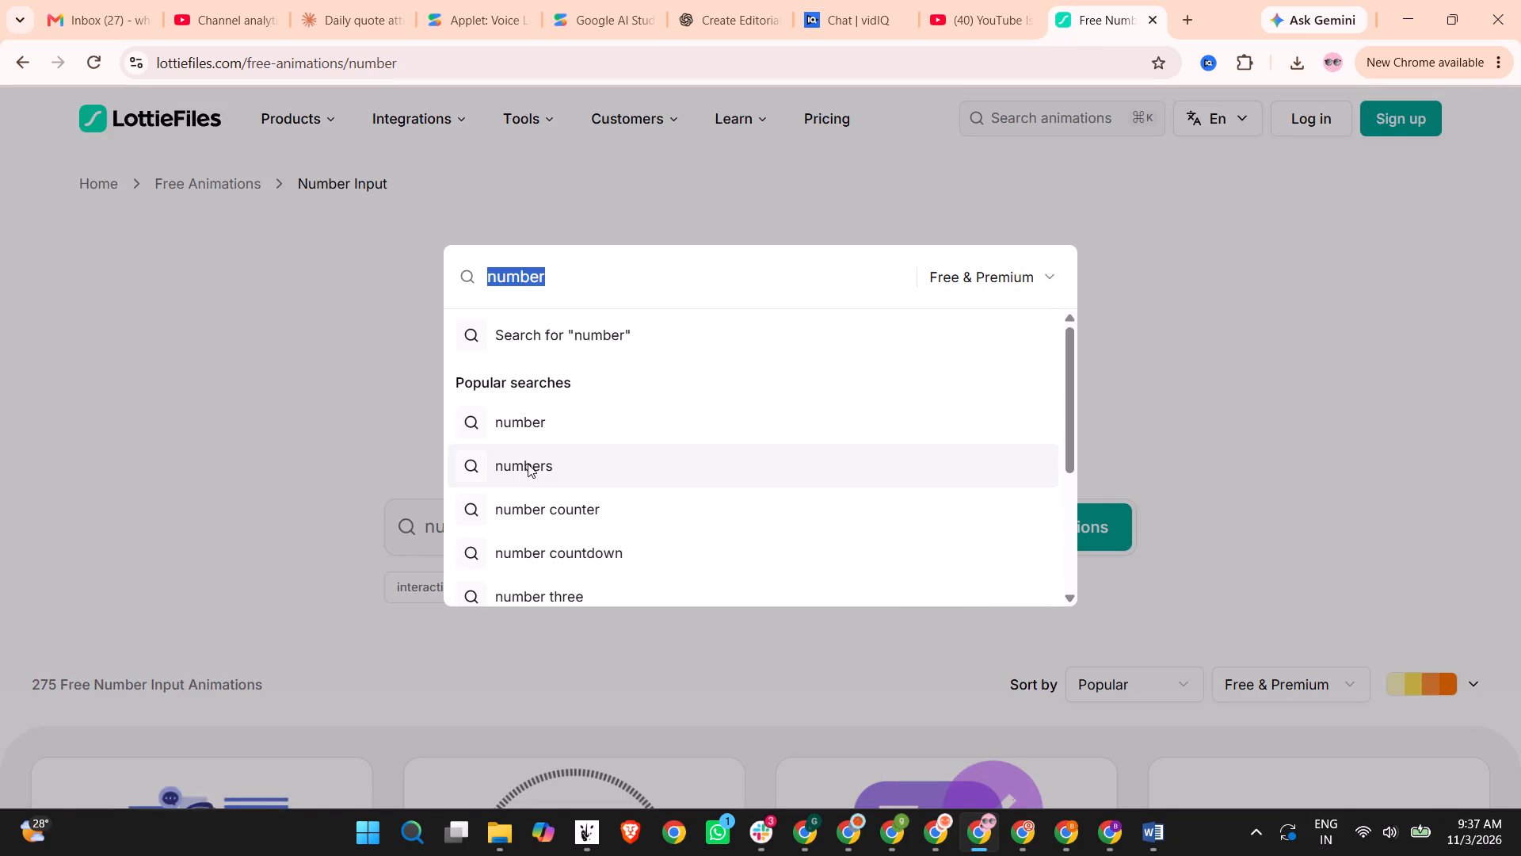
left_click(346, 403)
Go back to the "number animation" search results and open effectcontrol.com's Number Animation Generator in a new tab.
left_click(30, 58)
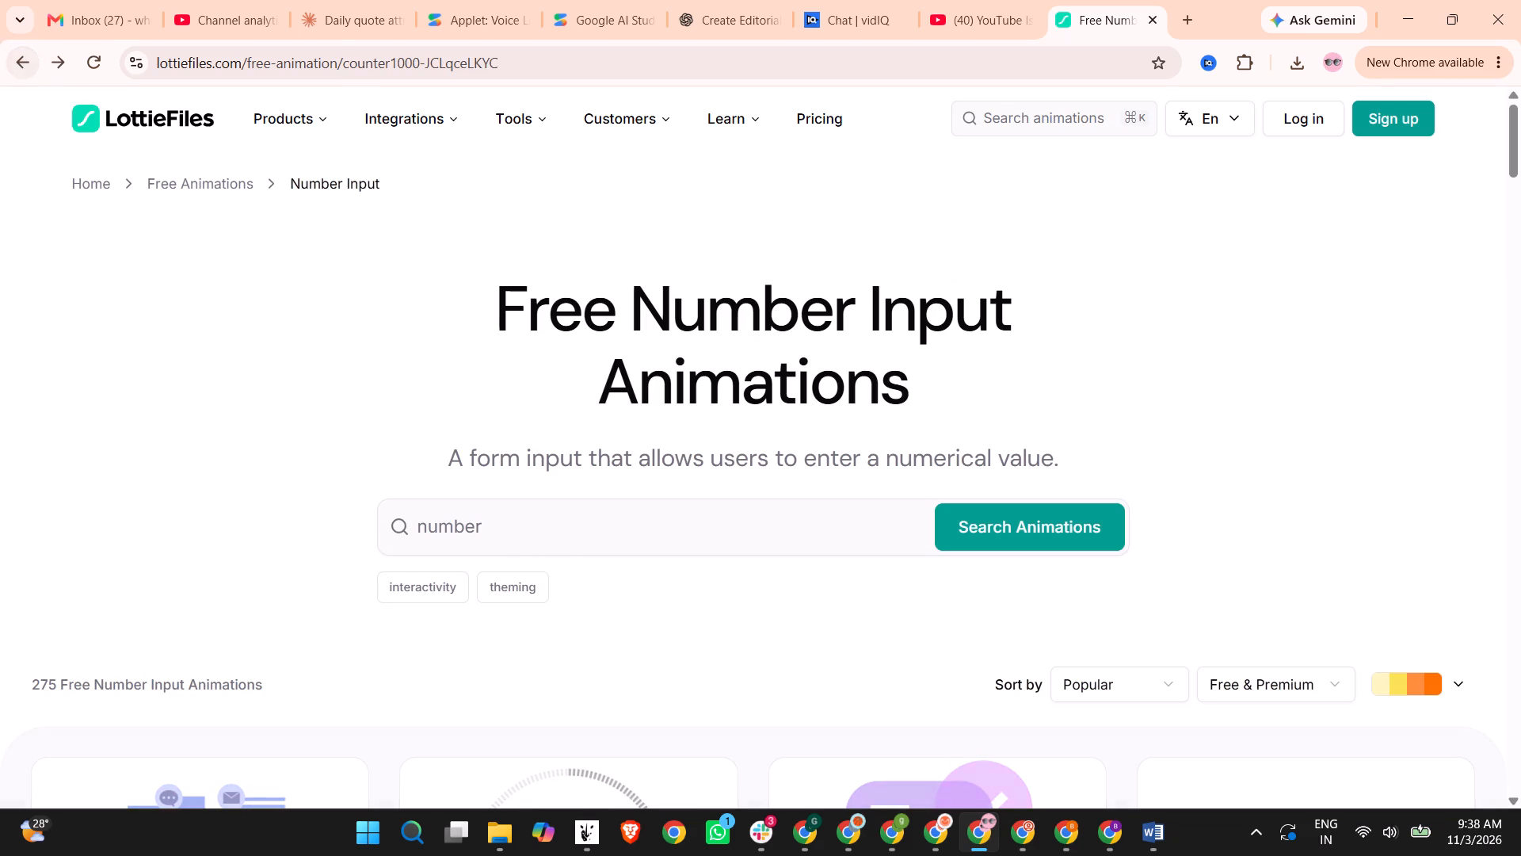
left_click(21, 63)
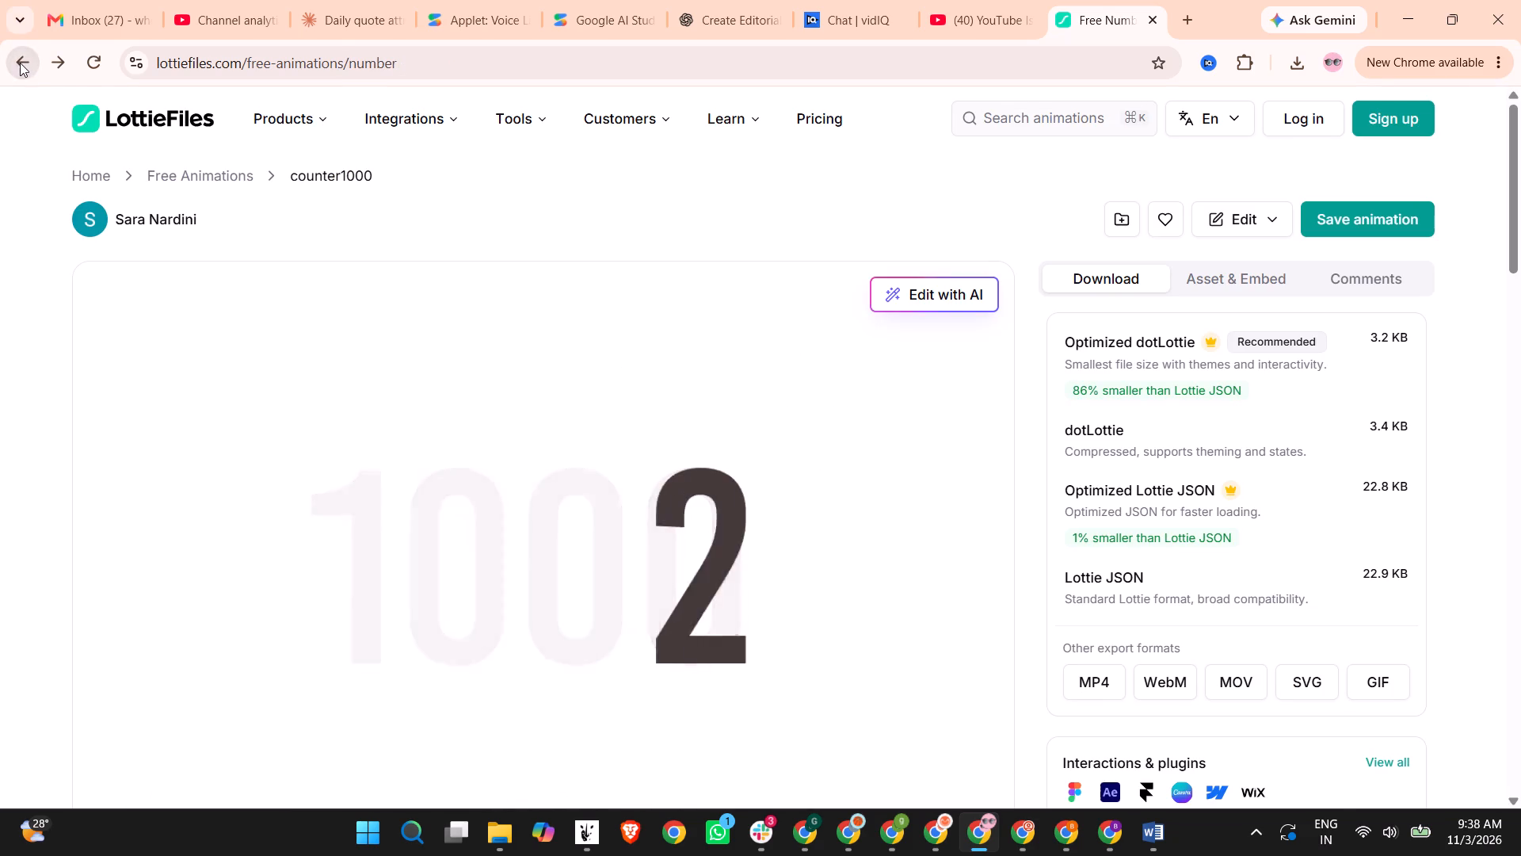
left_click(17, 71)
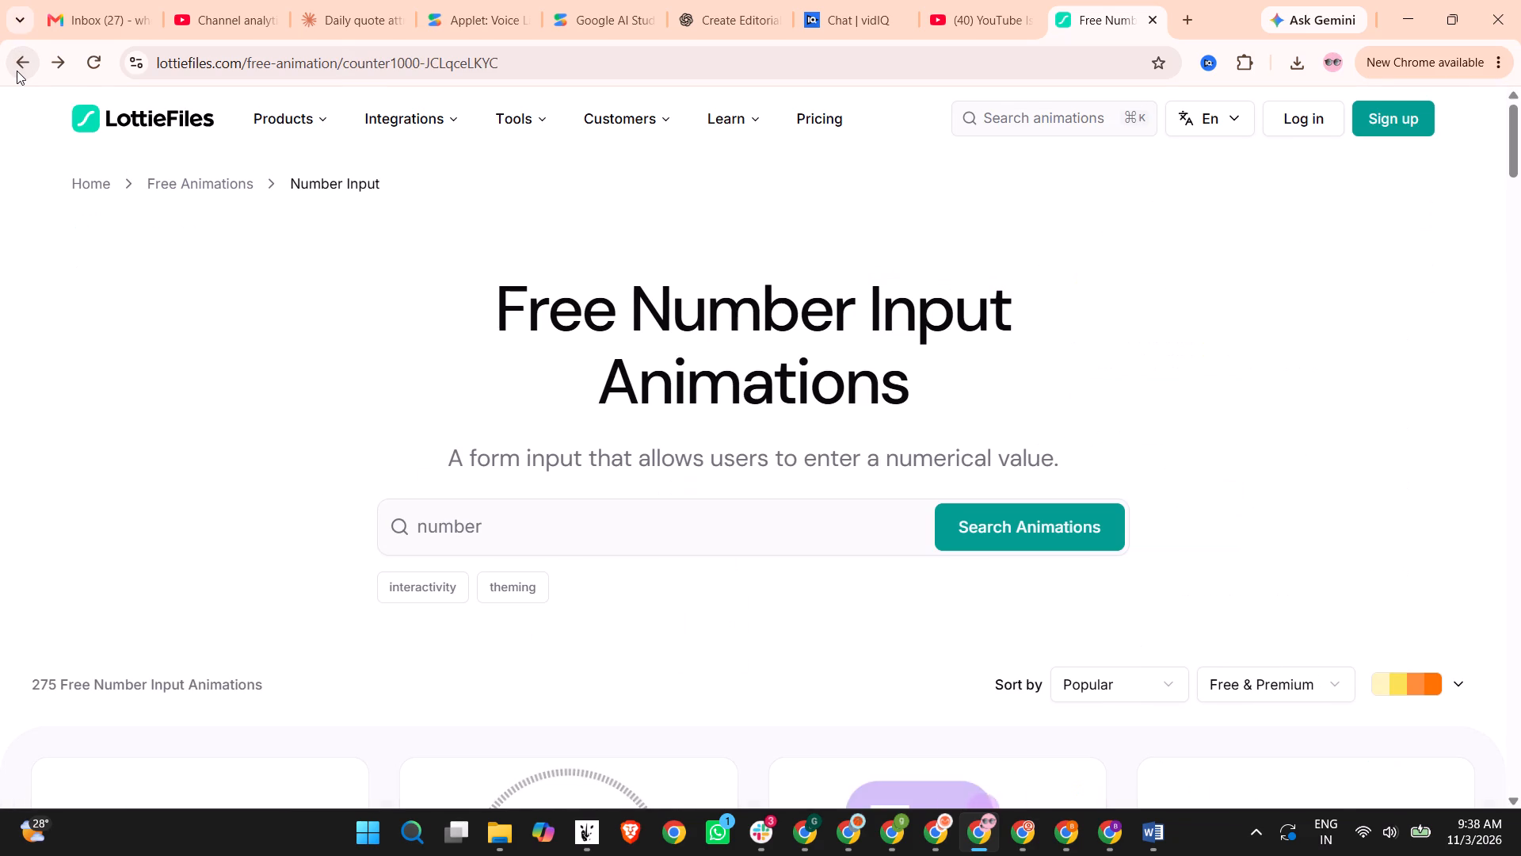
left_click(17, 71)
left_click(17, 71)
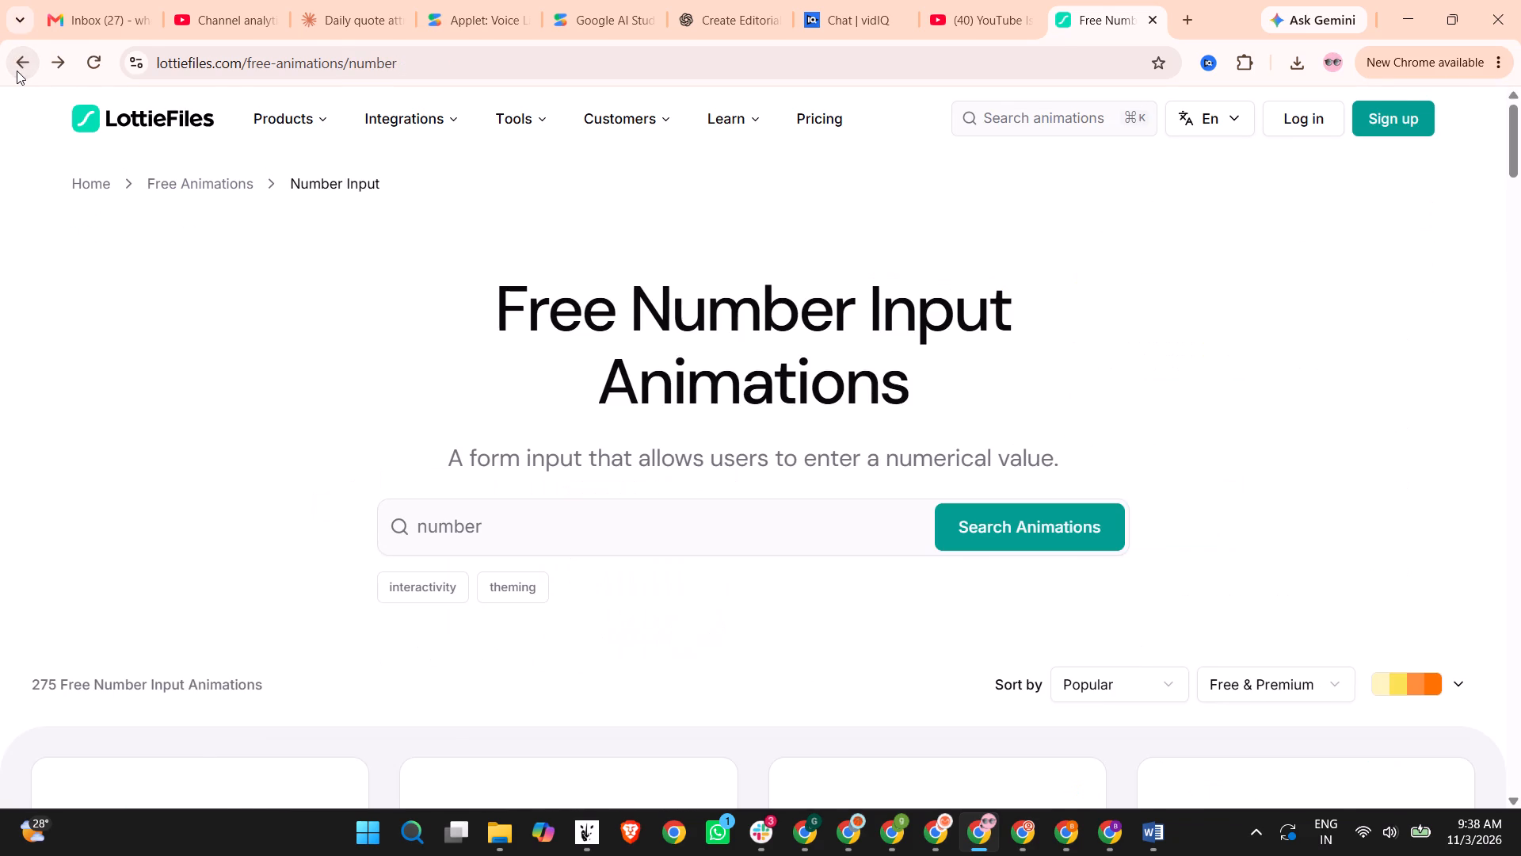
scroll(330, 508, "down", 2)
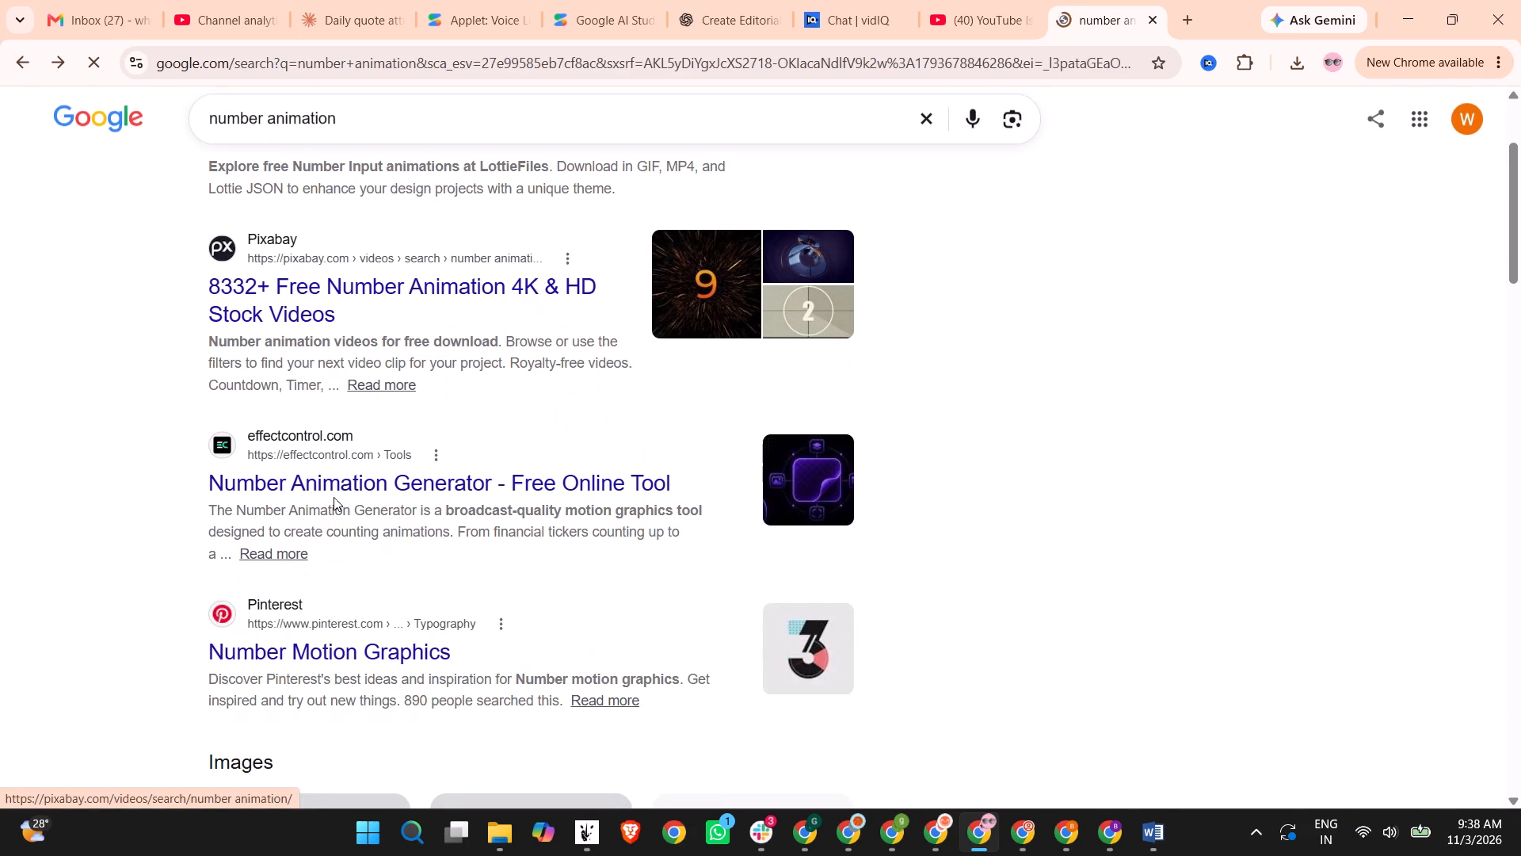
right_click(342, 467)
left_click(379, 491)
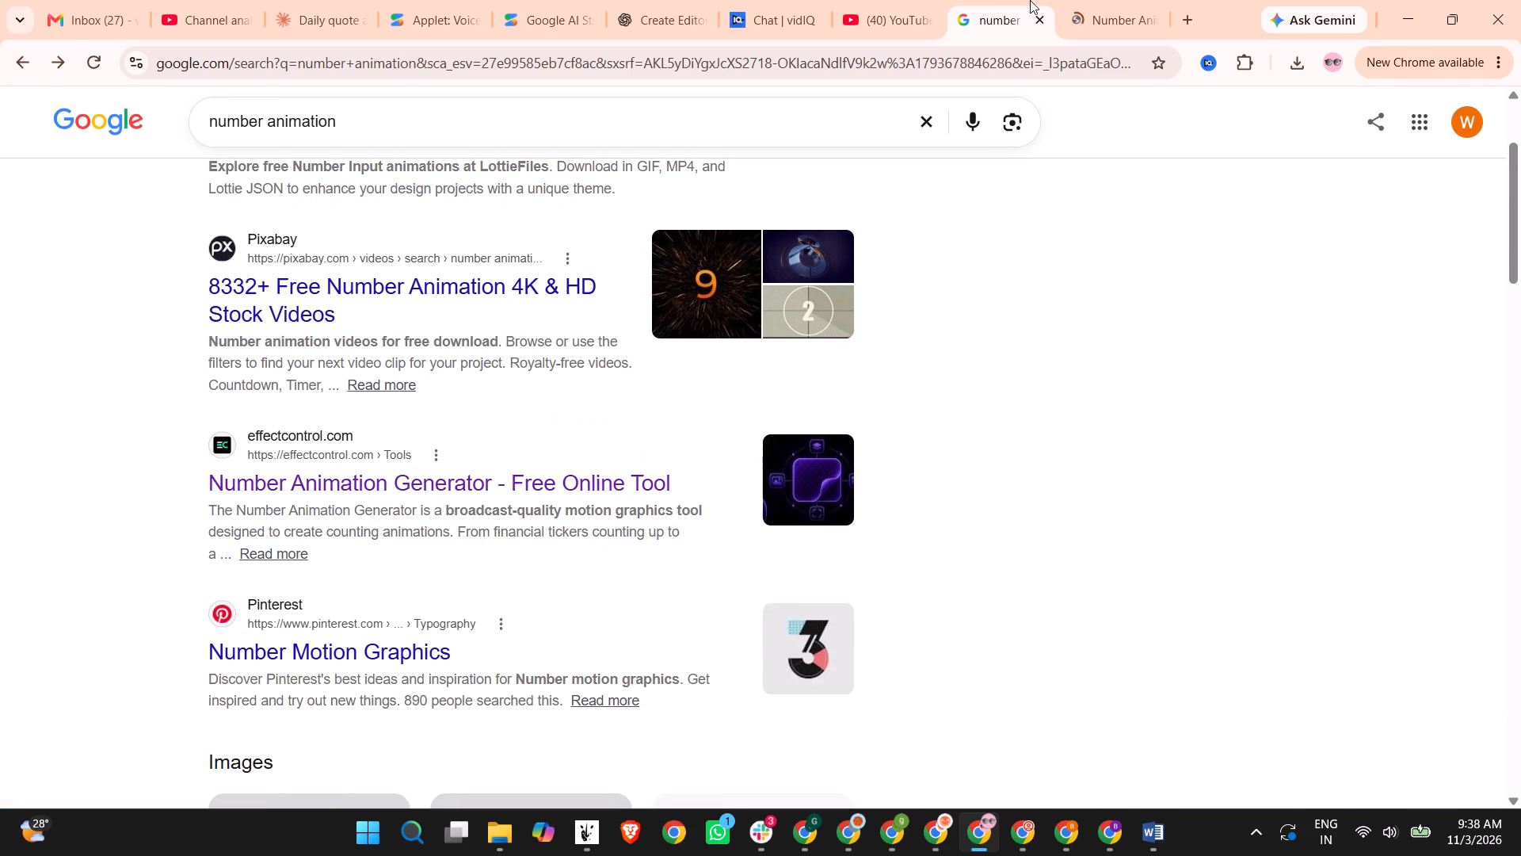
left_click(1092, 0)
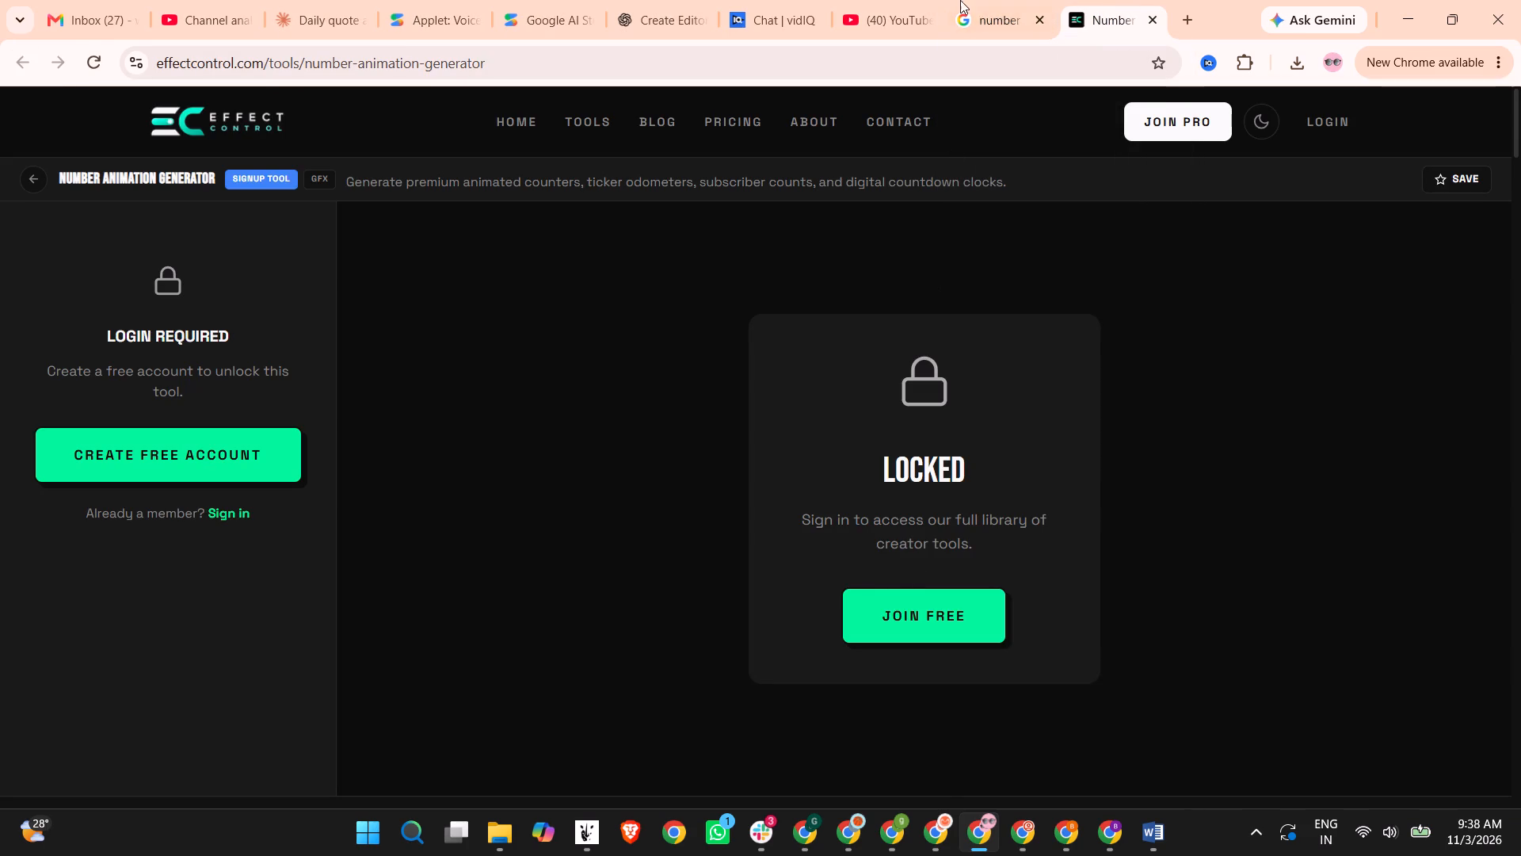
Return to the web search results, look through the remaining entries, and refine the search to "number animation motiongraphics".
left_click(989, 0)
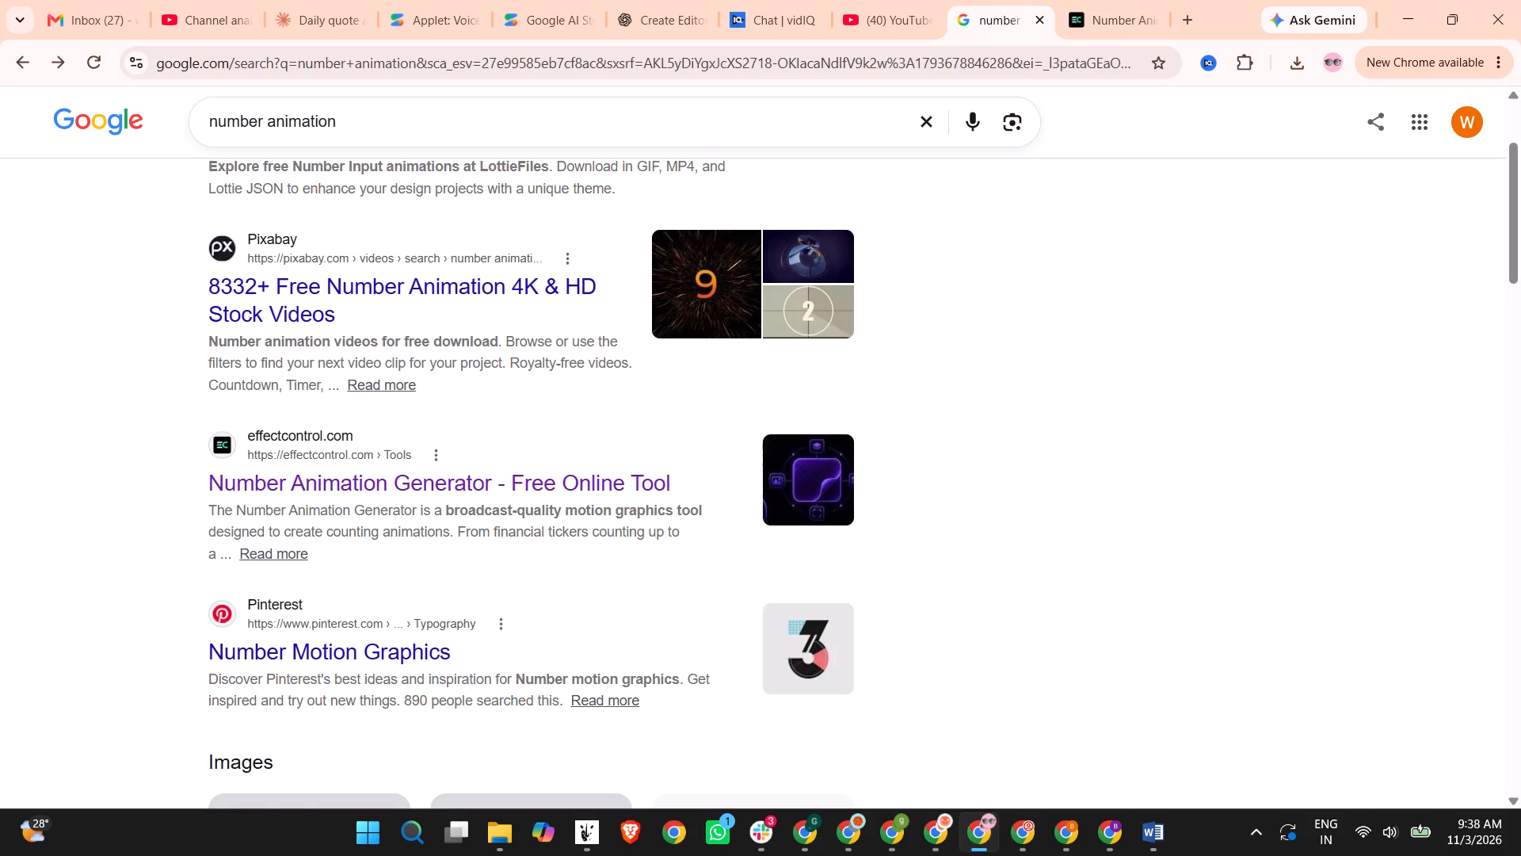
scroll(380, 630, "down", 11)
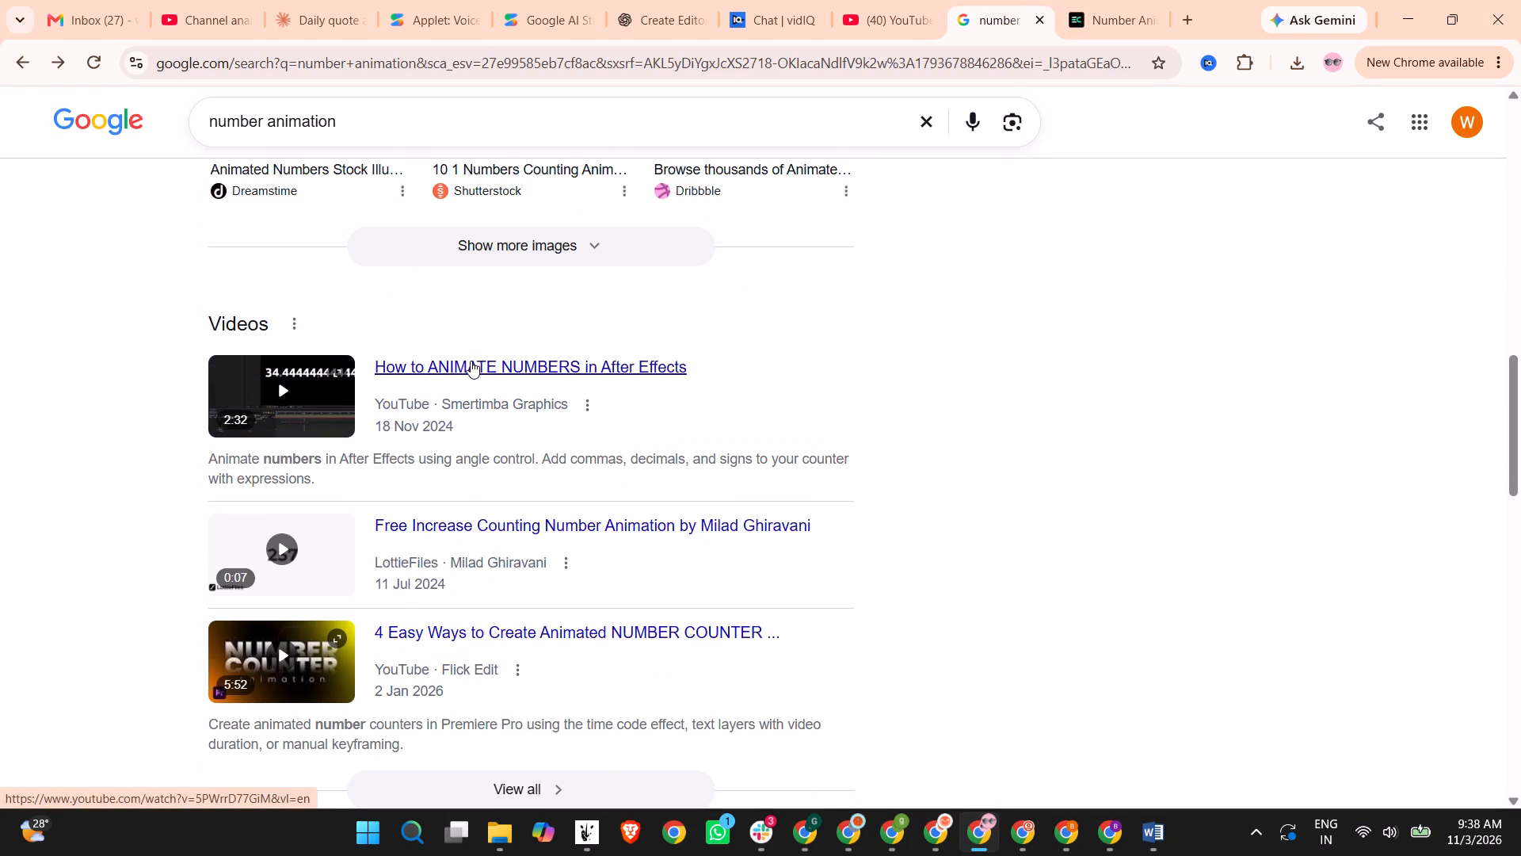
scroll(473, 462, "down", 5)
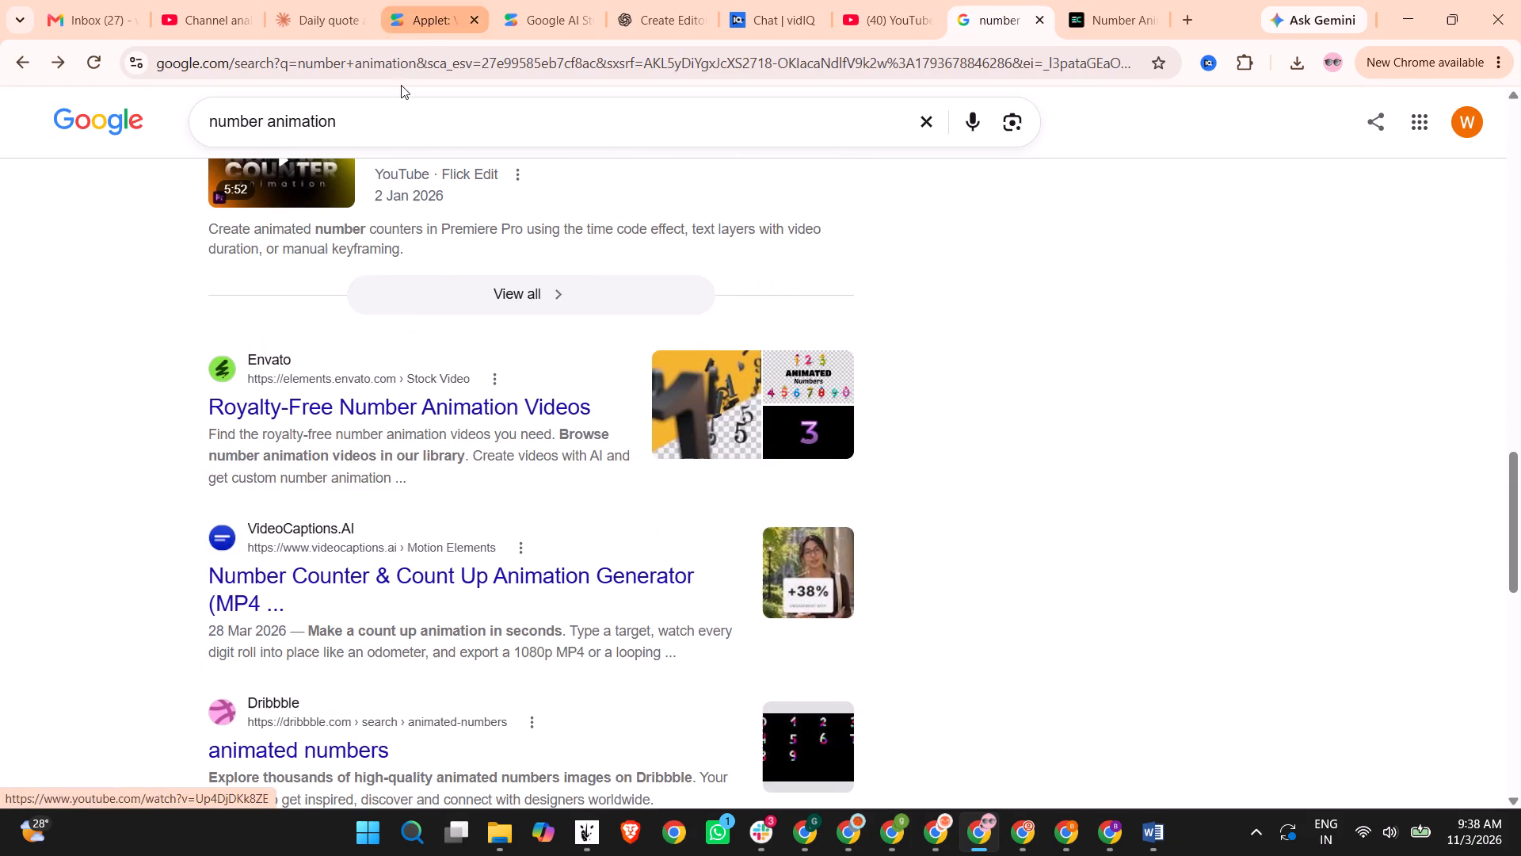
left_click_drag(383, 124, 352, 117)
key("space")
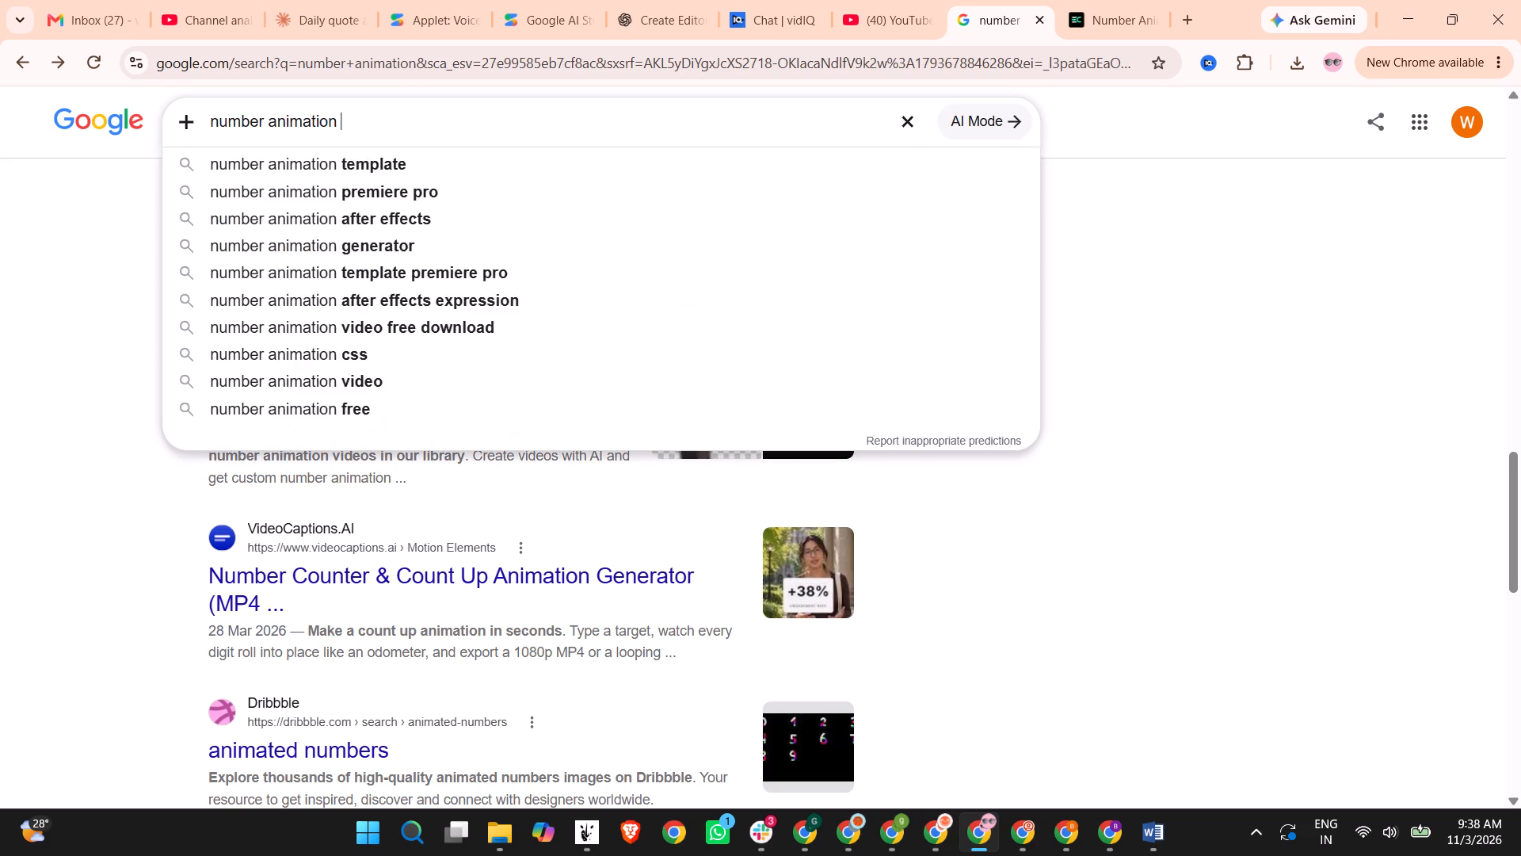
type("kot")
key("BackSpace")
key("BackSpace")
key("BackSpace")
type("motiongraphics")
key("Return")
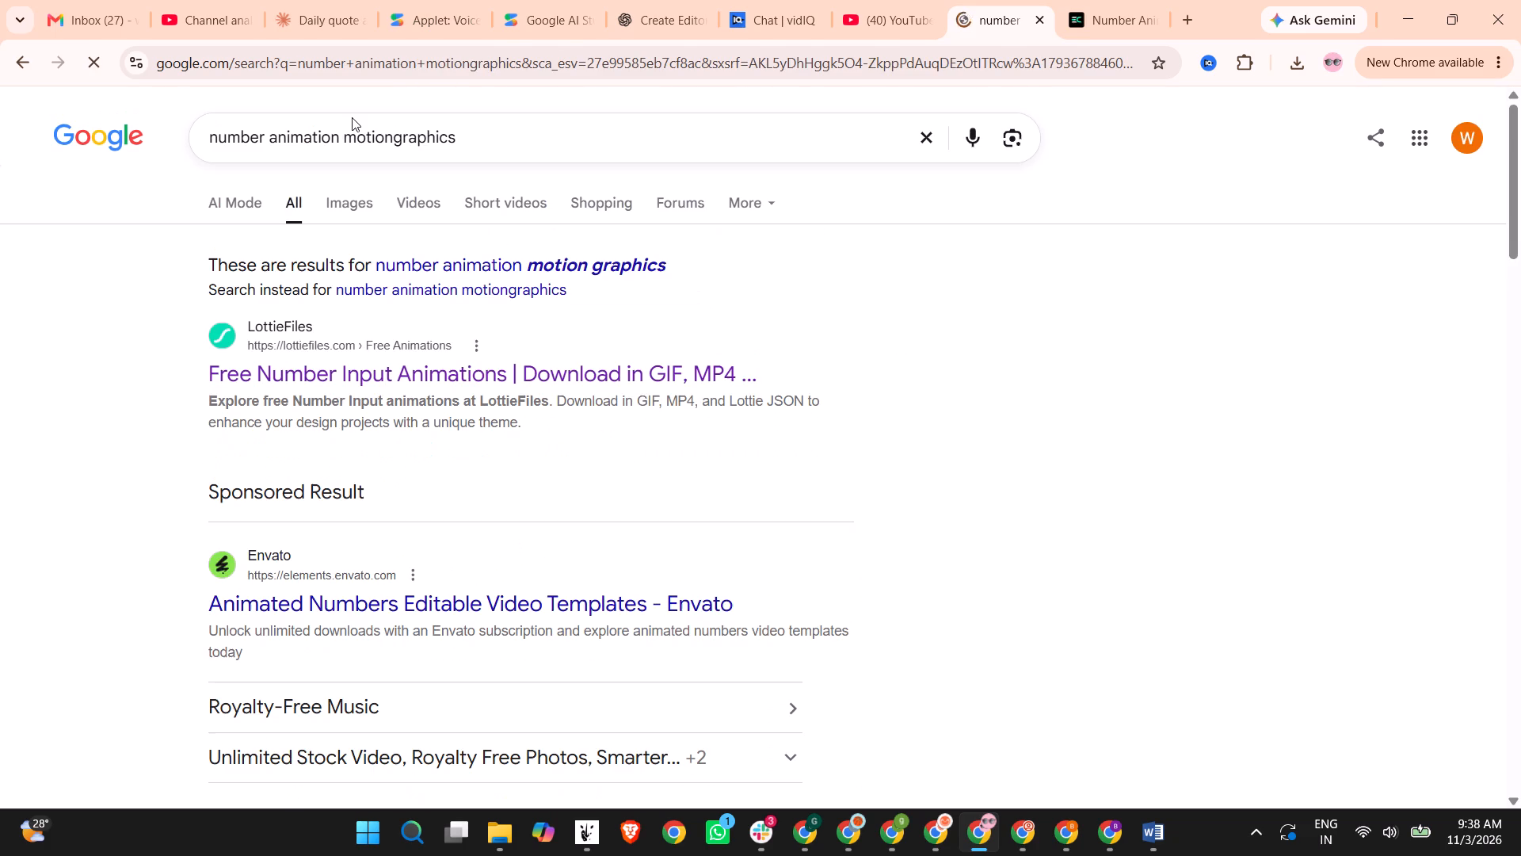
Look through the refined search results and open Dribbble's animated numbers page in a new tab.
scroll(478, 503, "down", 2)
scroll(478, 429, "down", 4)
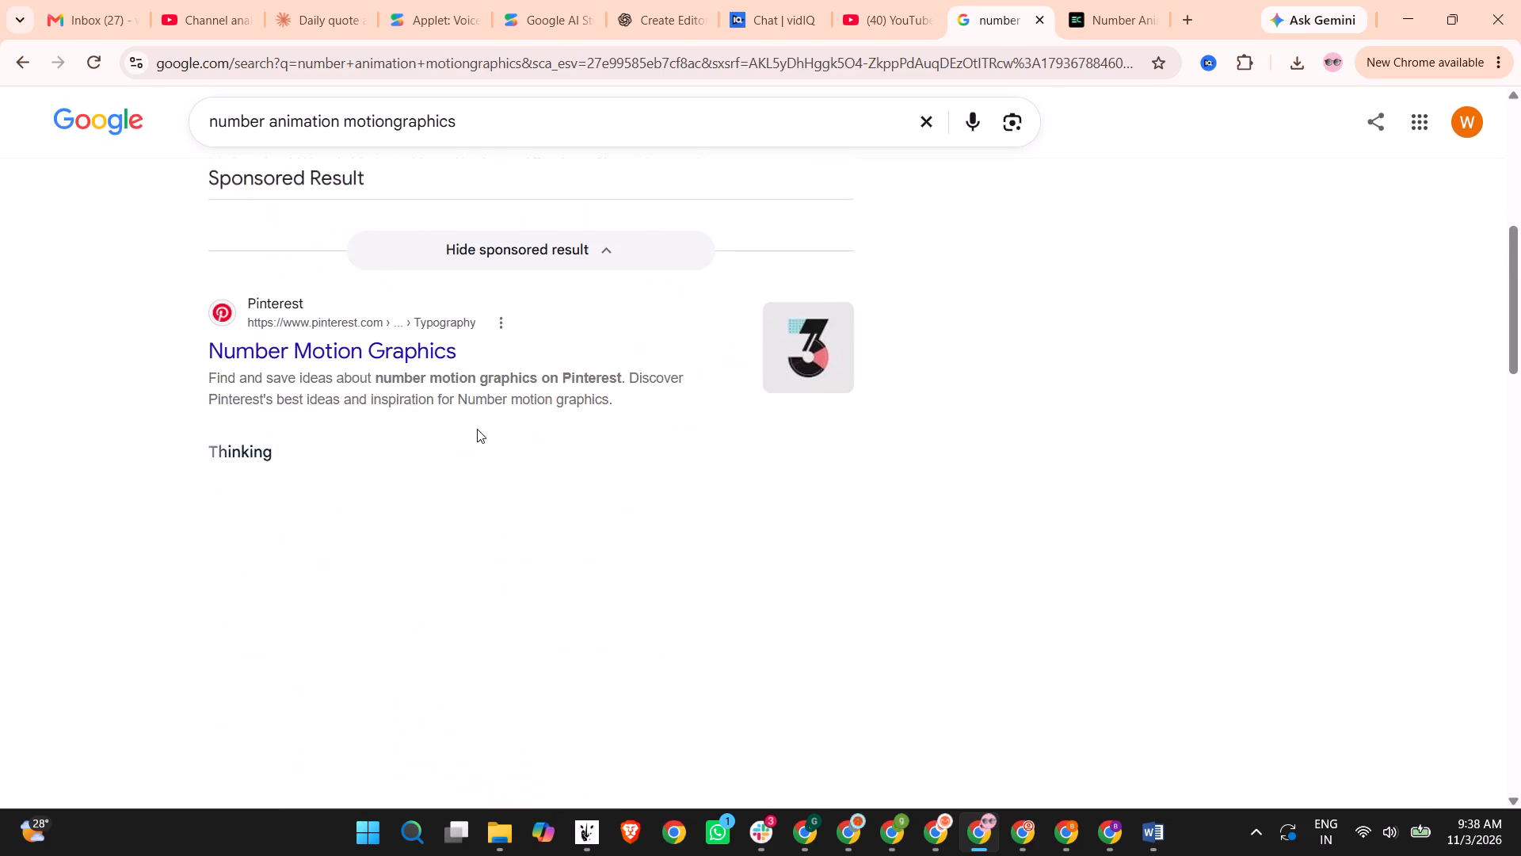
scroll(432, 449, "down", 11)
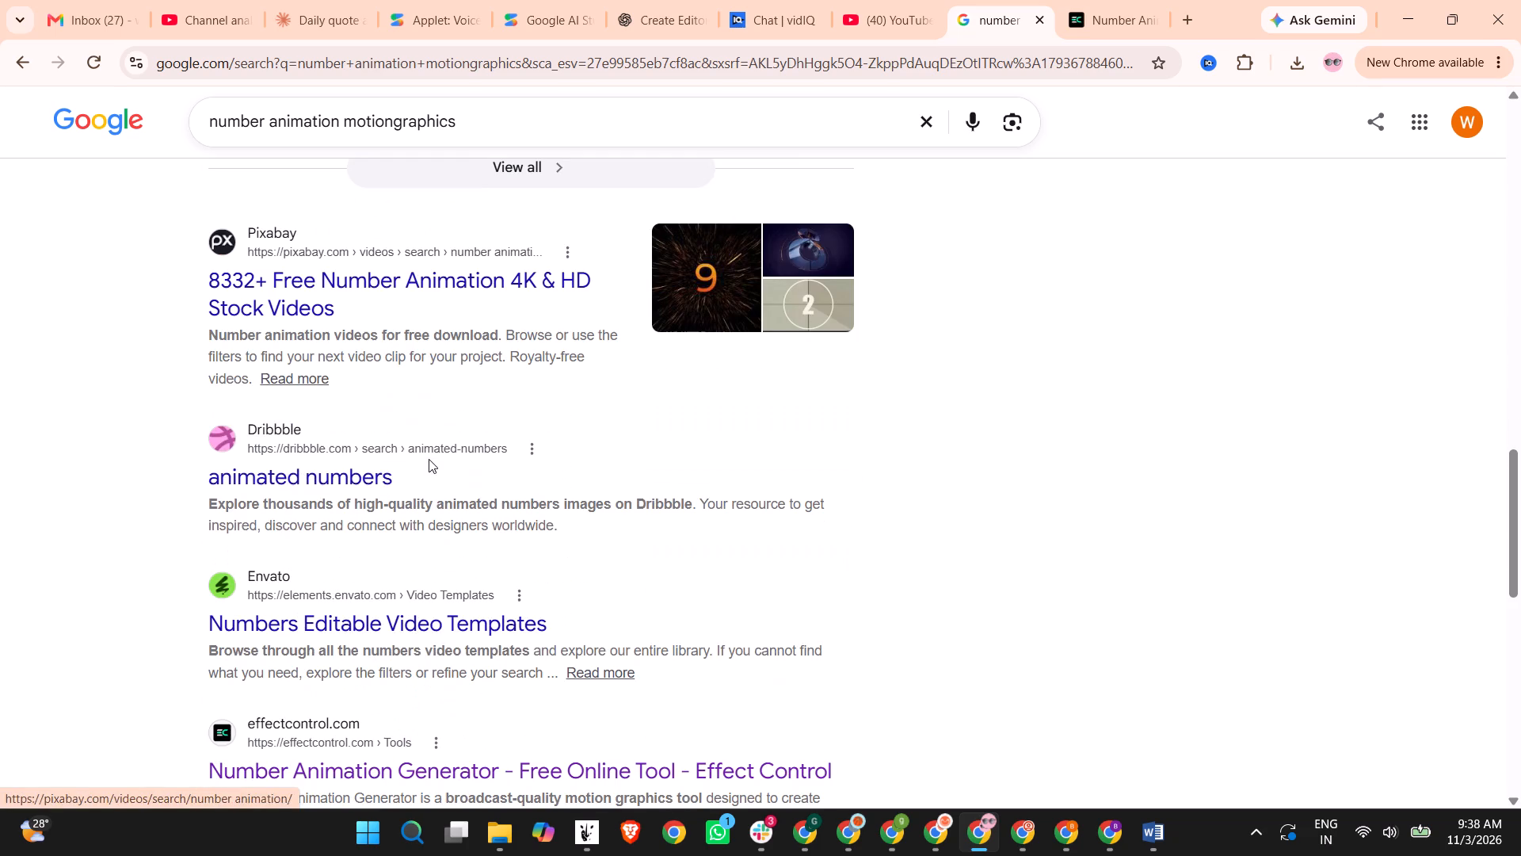
right_click(330, 471)
left_click(388, 496)
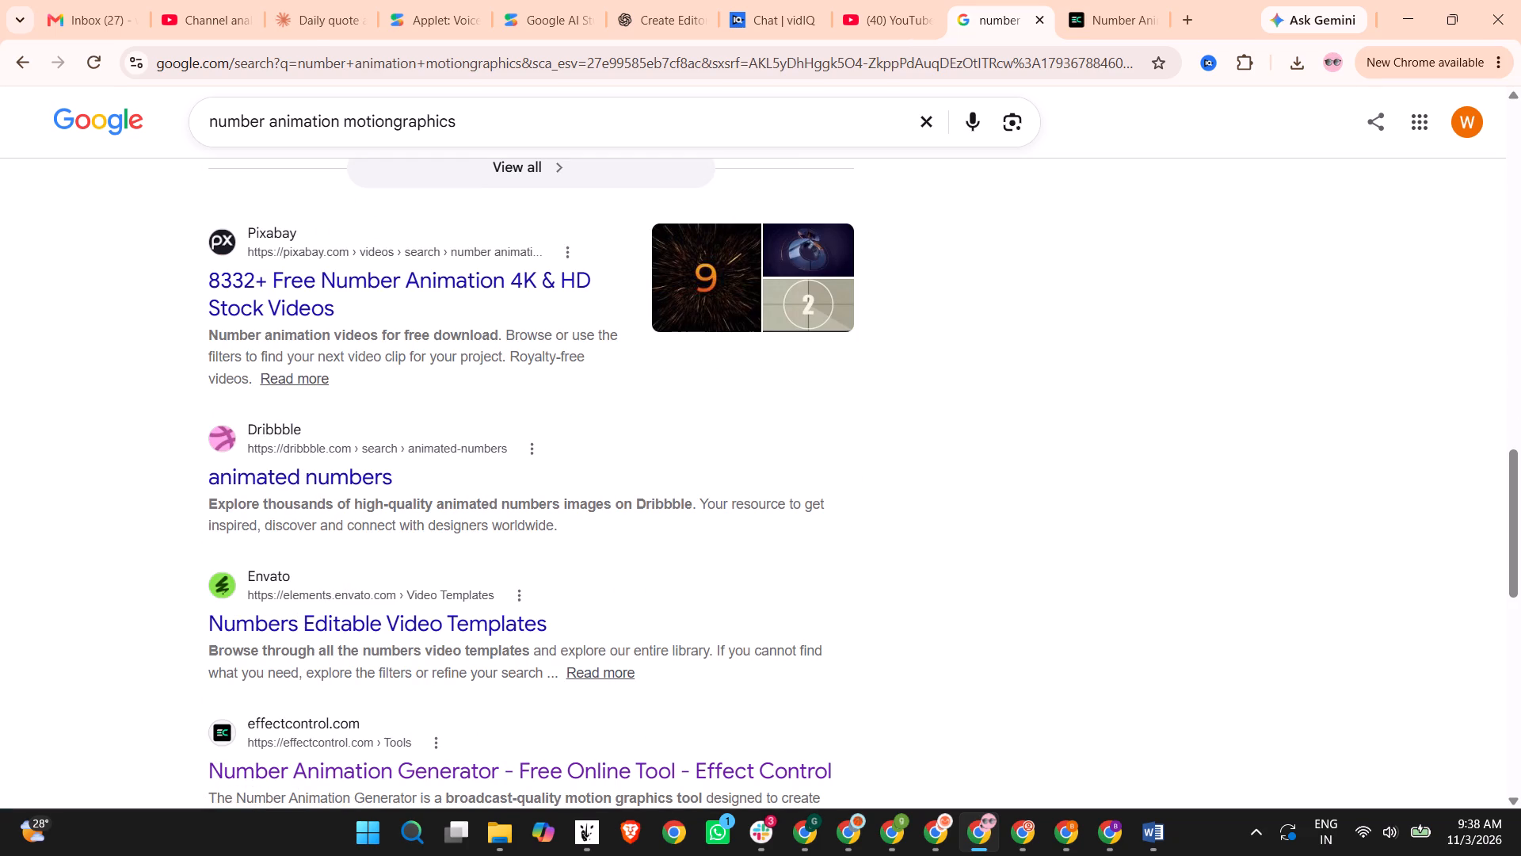
left_click(1096, 0)
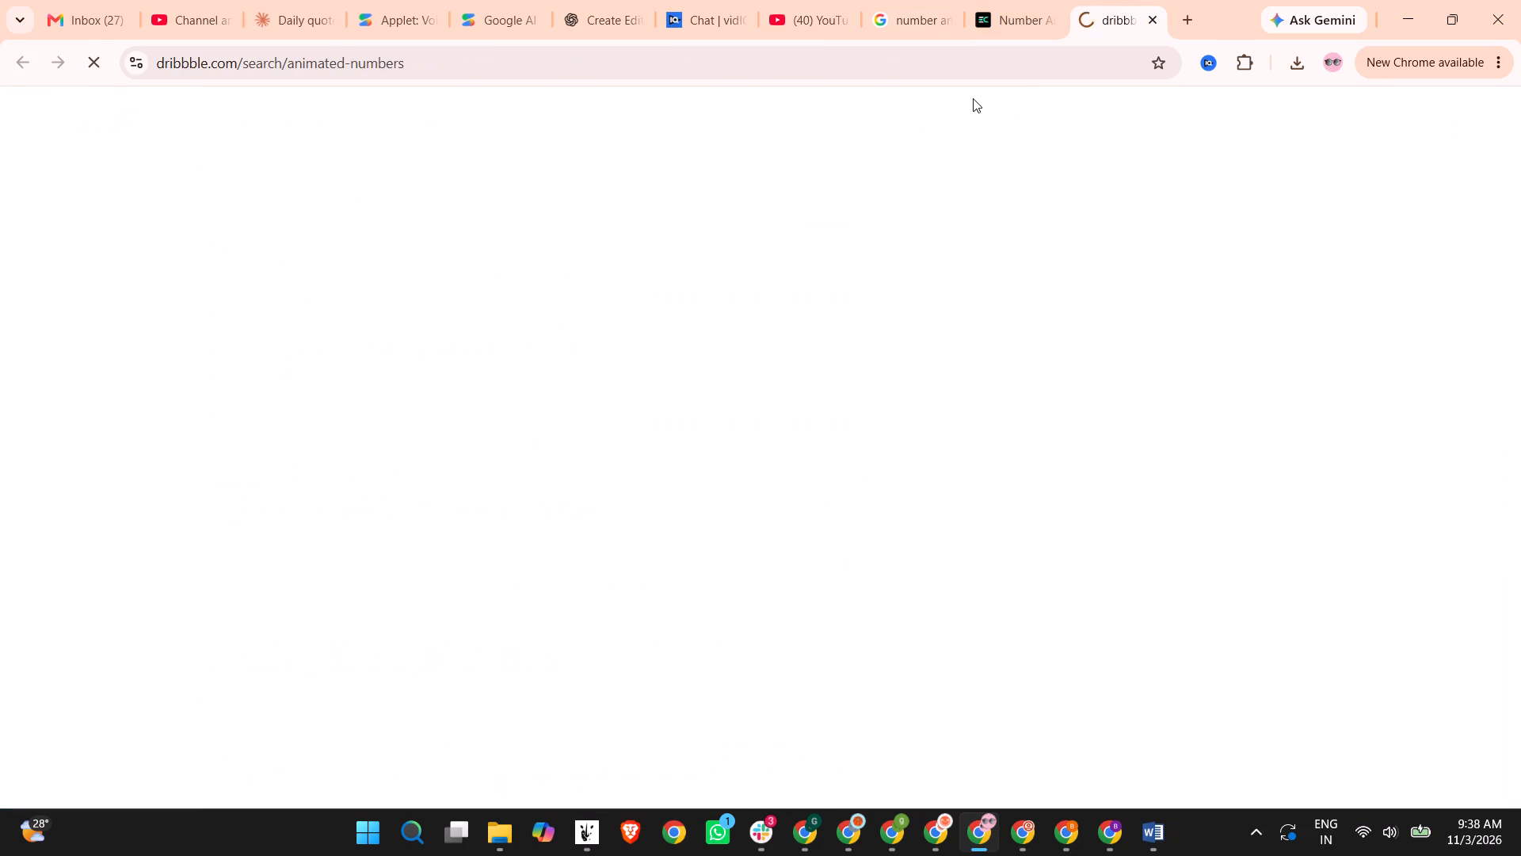
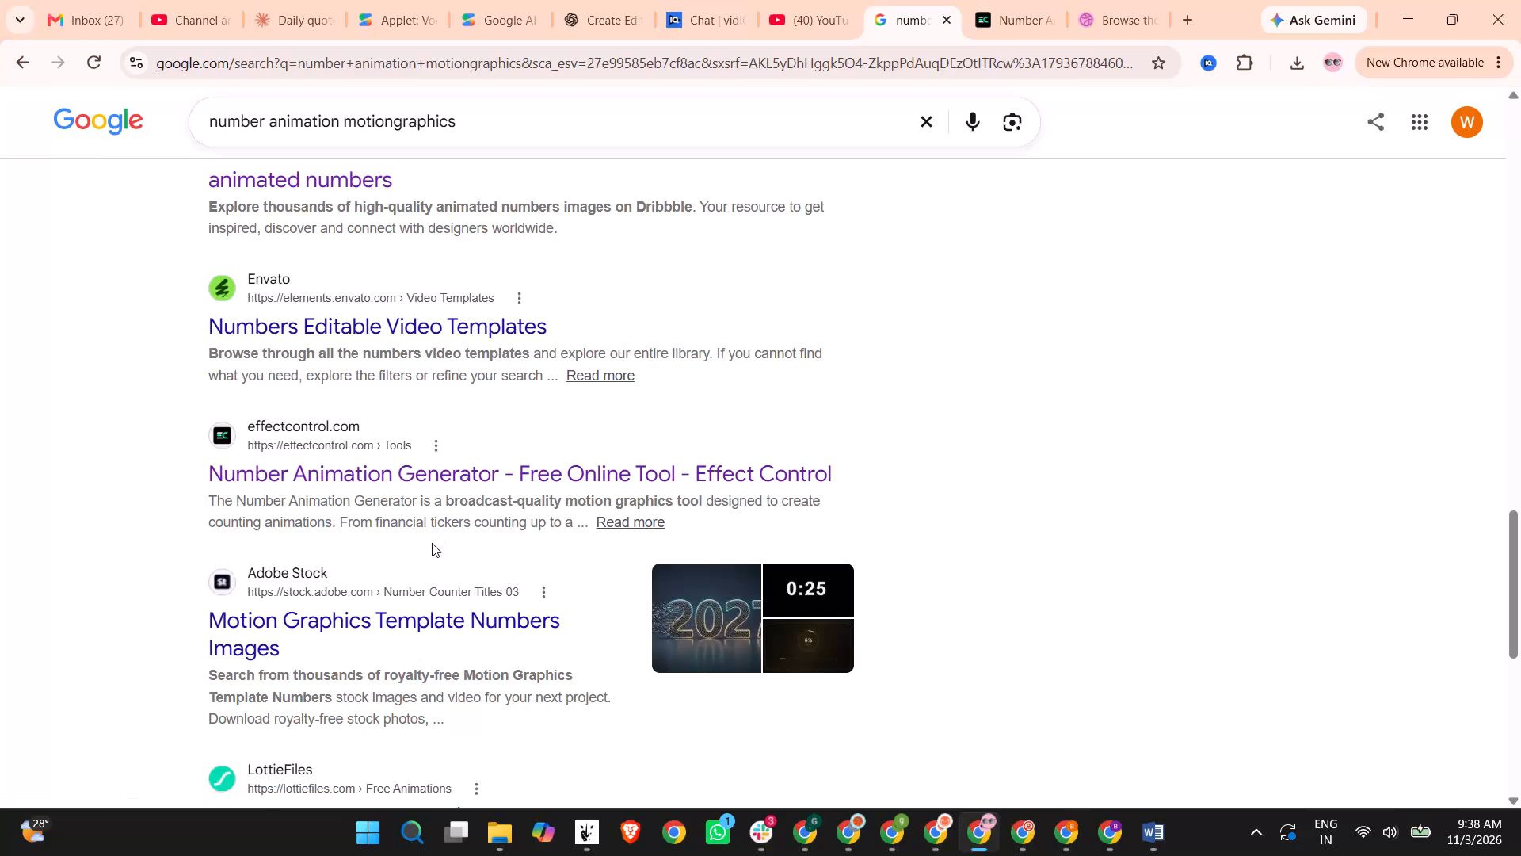
Go to the second page of search results and open videocaptions.ai's Number Counter Animation tool in its editor.
scroll(432, 546, "down", 3)
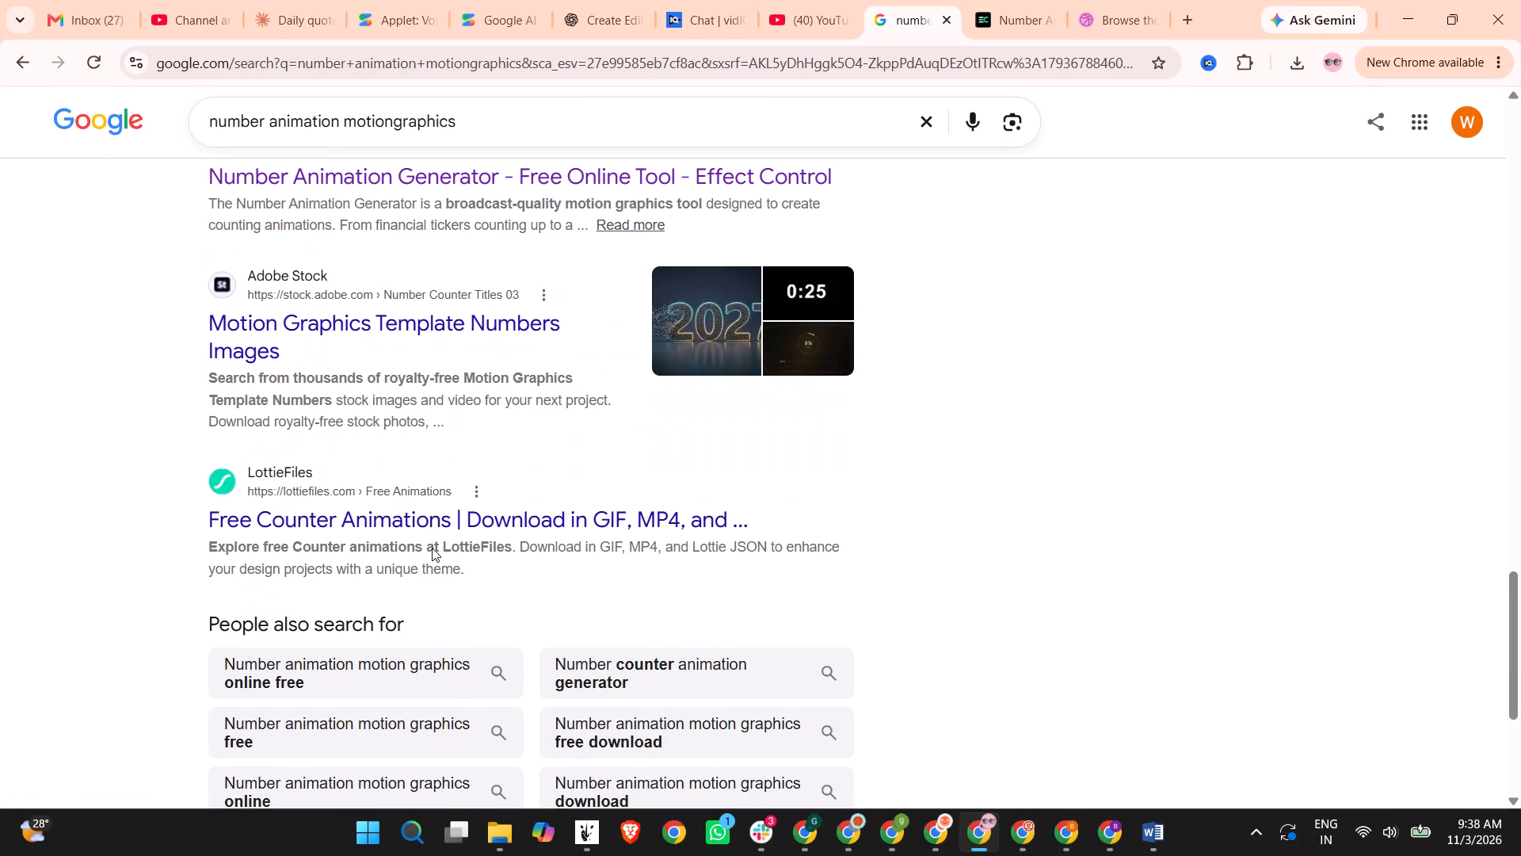
scroll(422, 506, "down", 3)
left_click(436, 667)
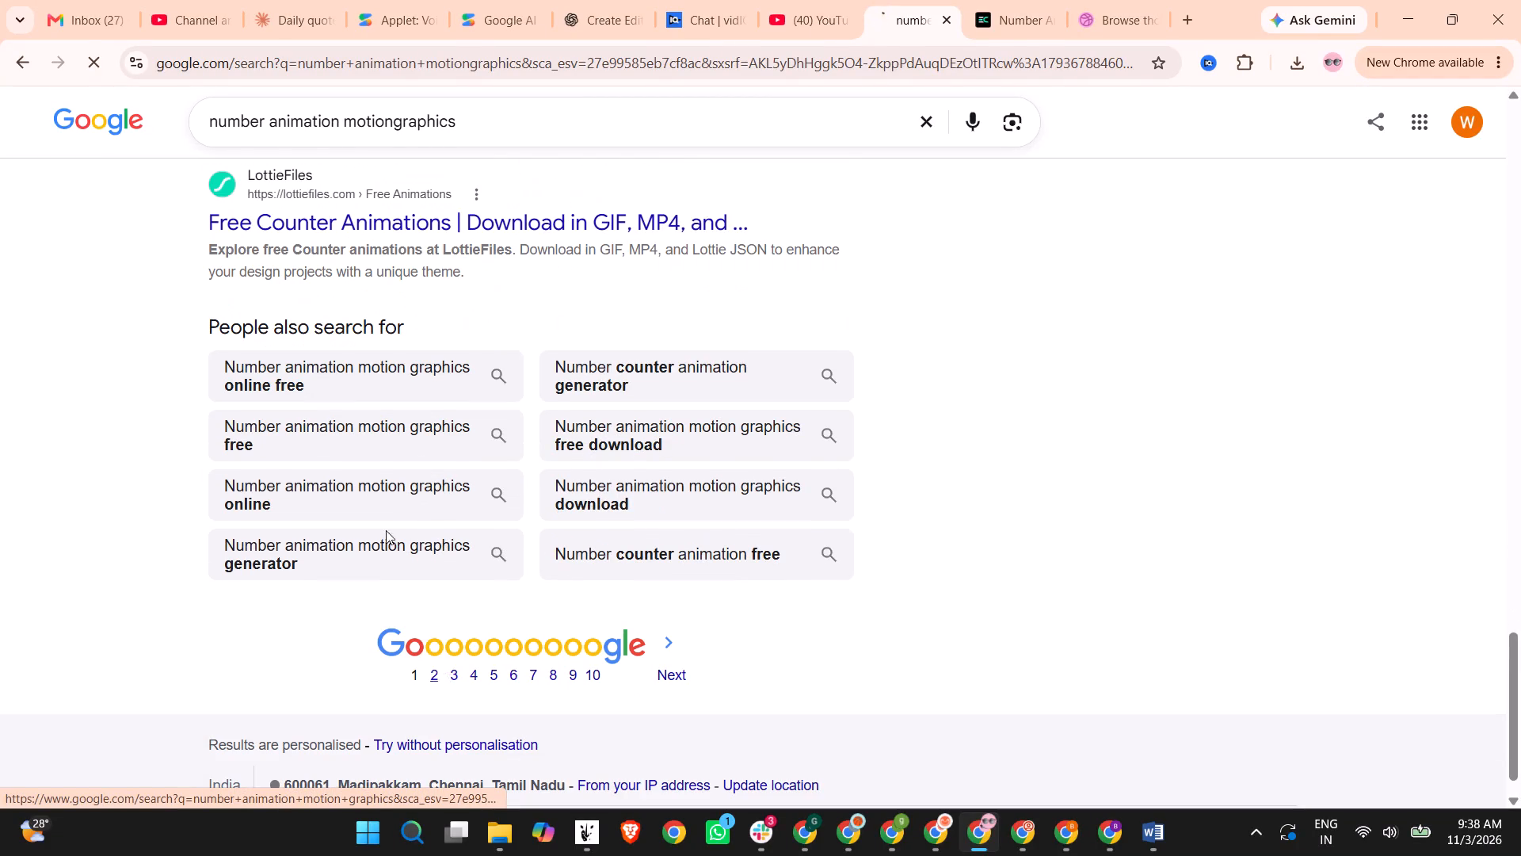
left_click(343, 325)
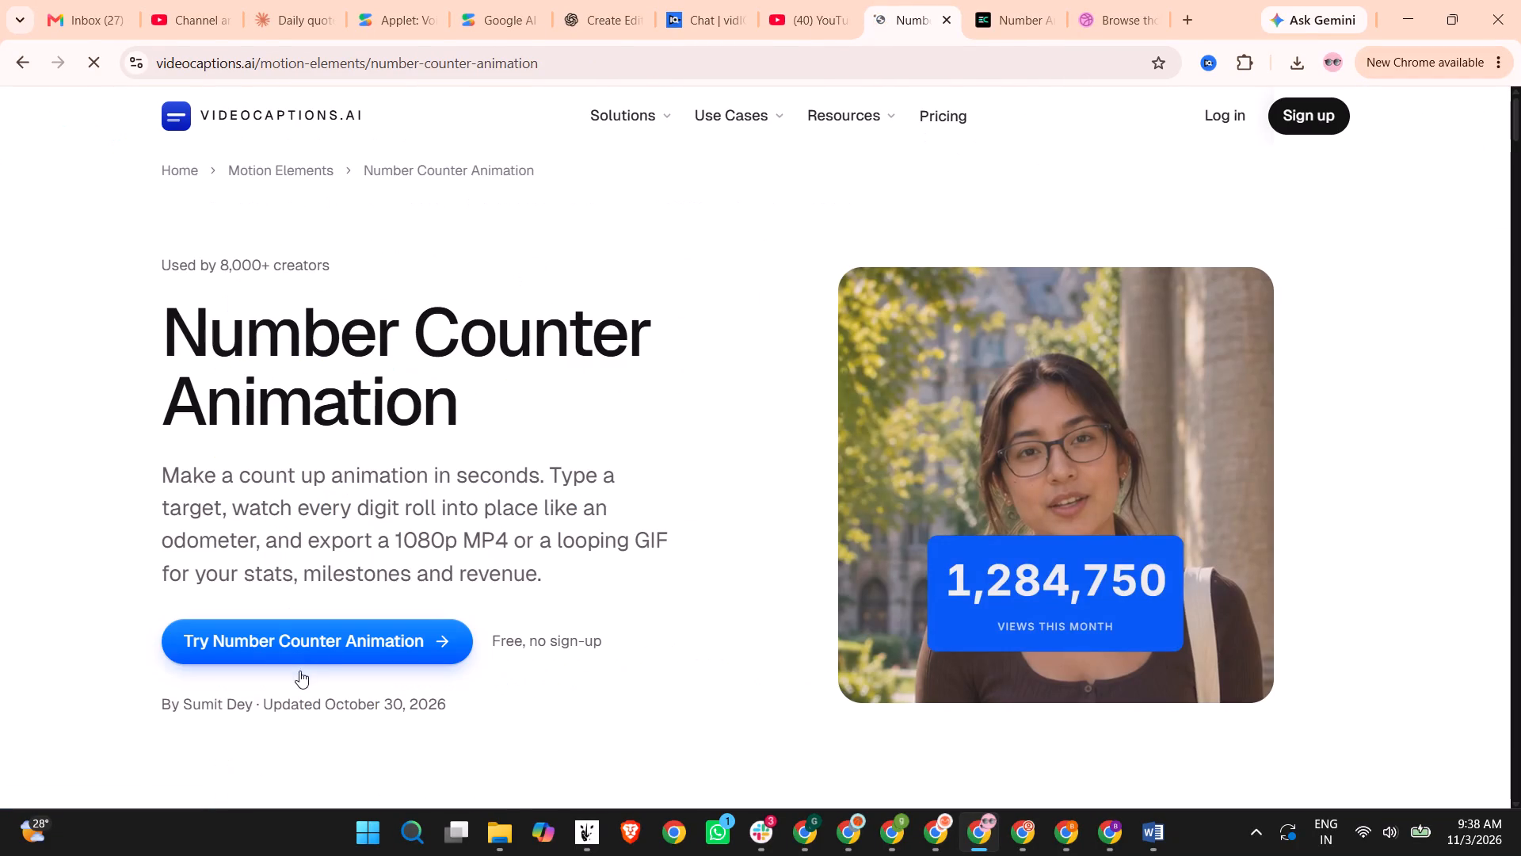
left_click(292, 641)
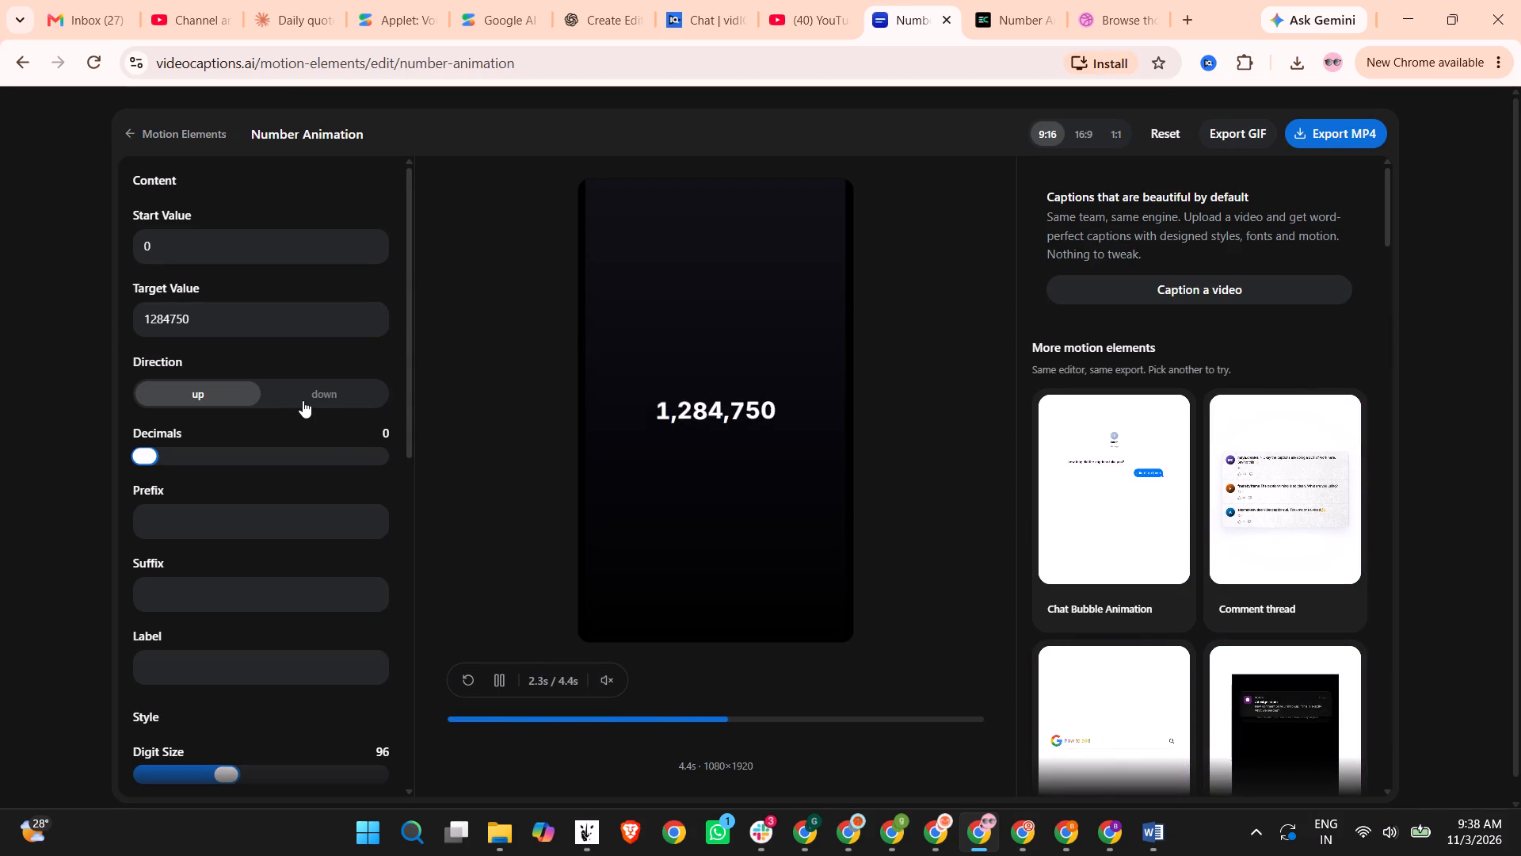
Look through the number animation's style, background and animation settings.
scroll(290, 524, "down", 6)
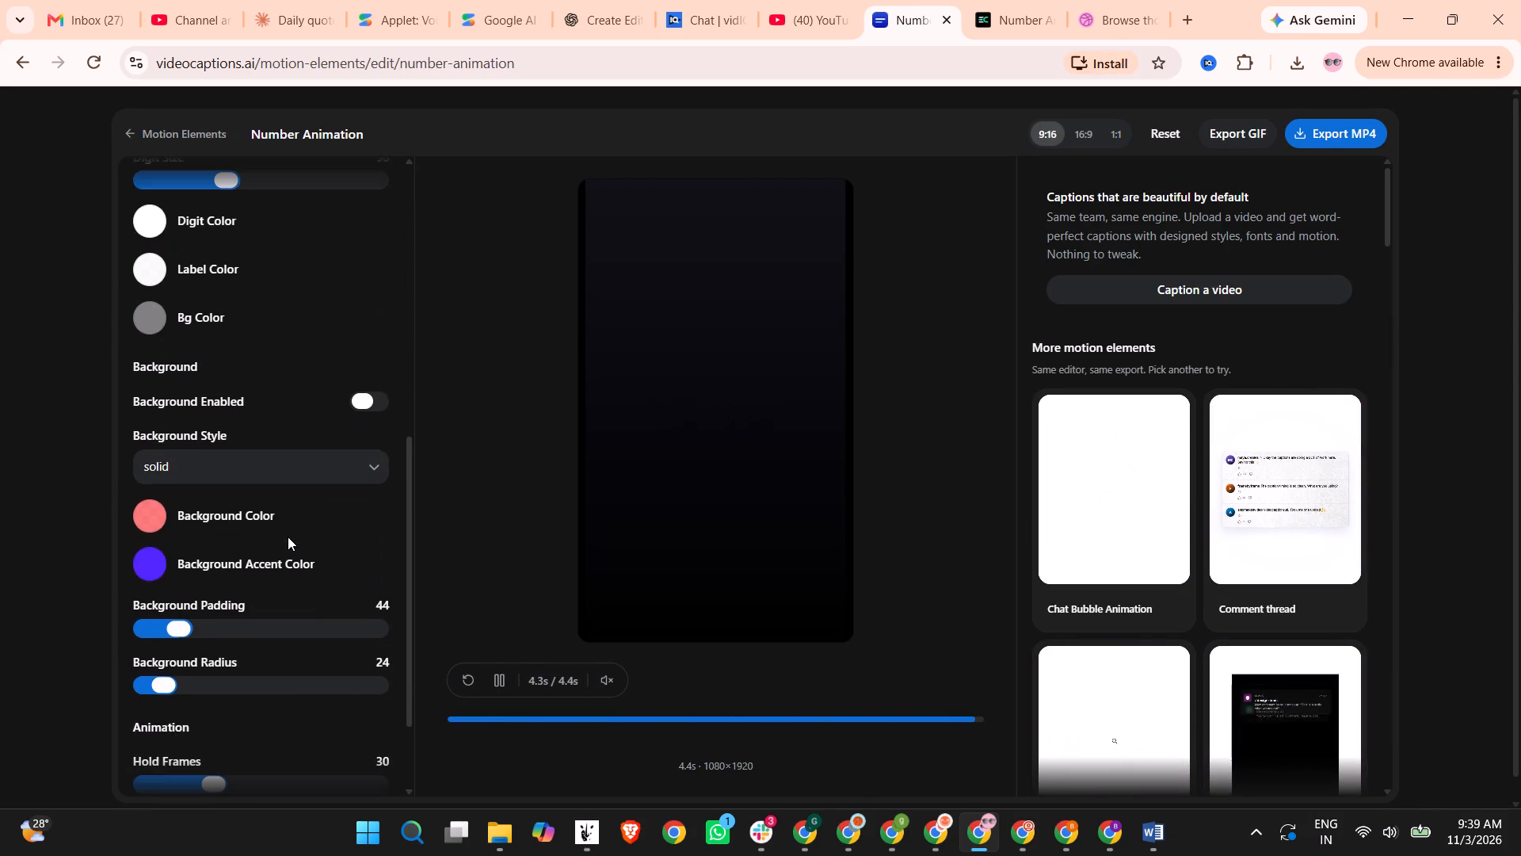
scroll(288, 537, "down", 7)
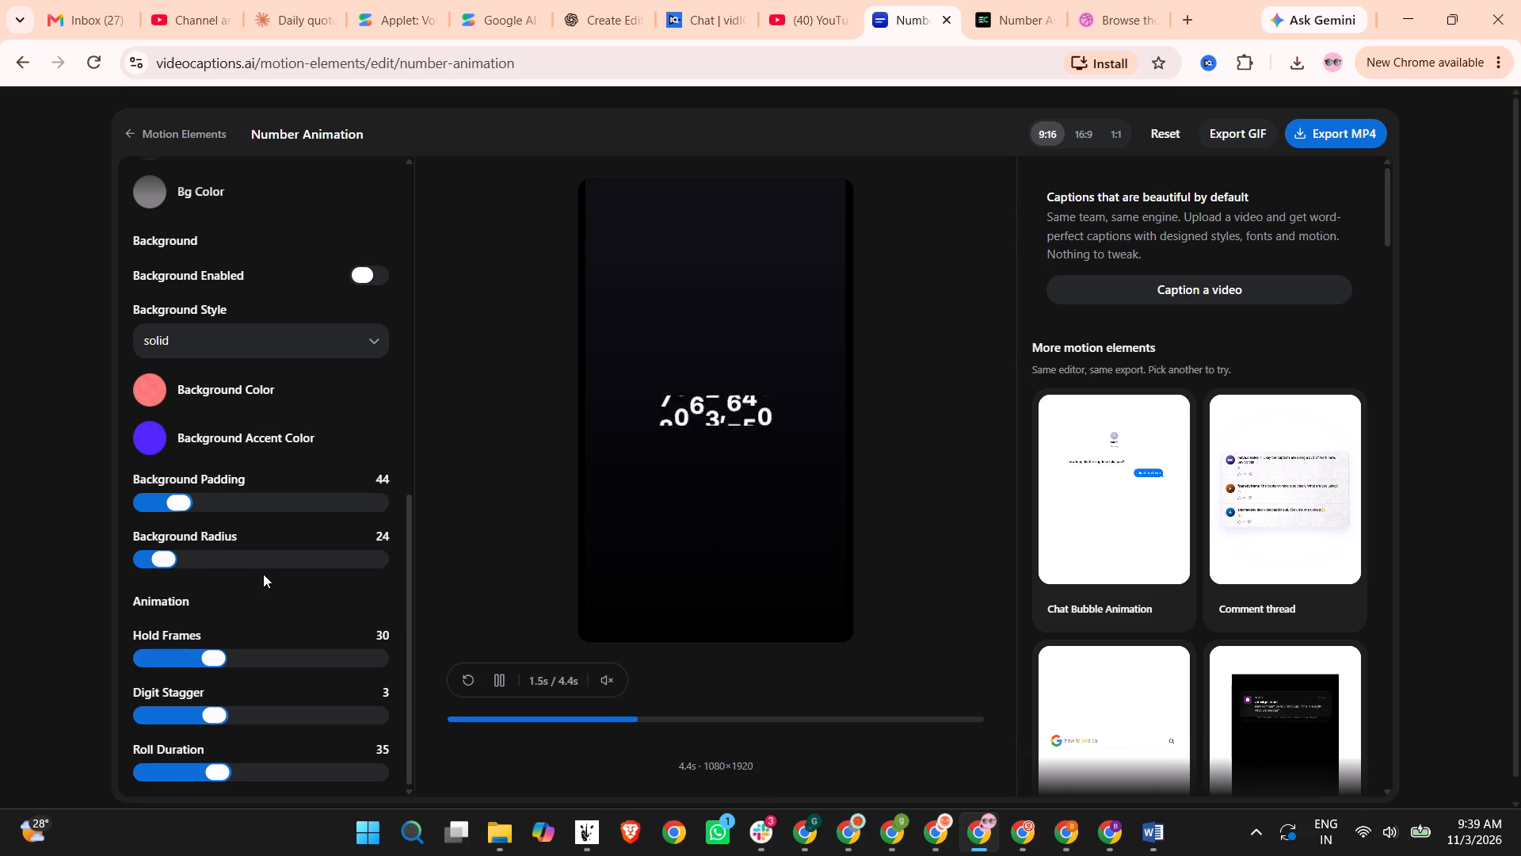
scroll(1258, 483, "down", 5)
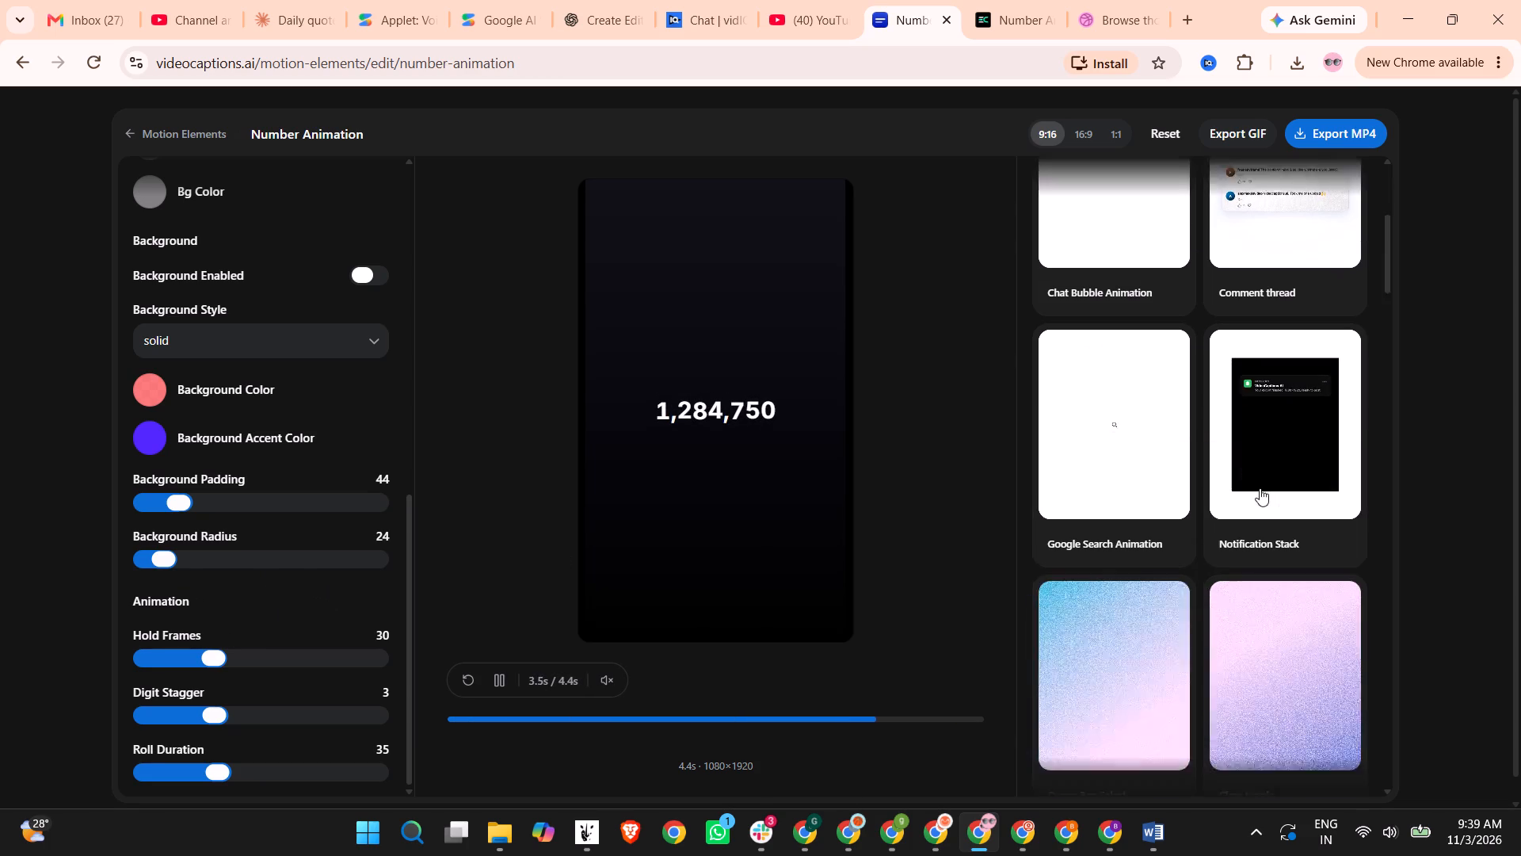
scroll(1008, 503, "down", 5)
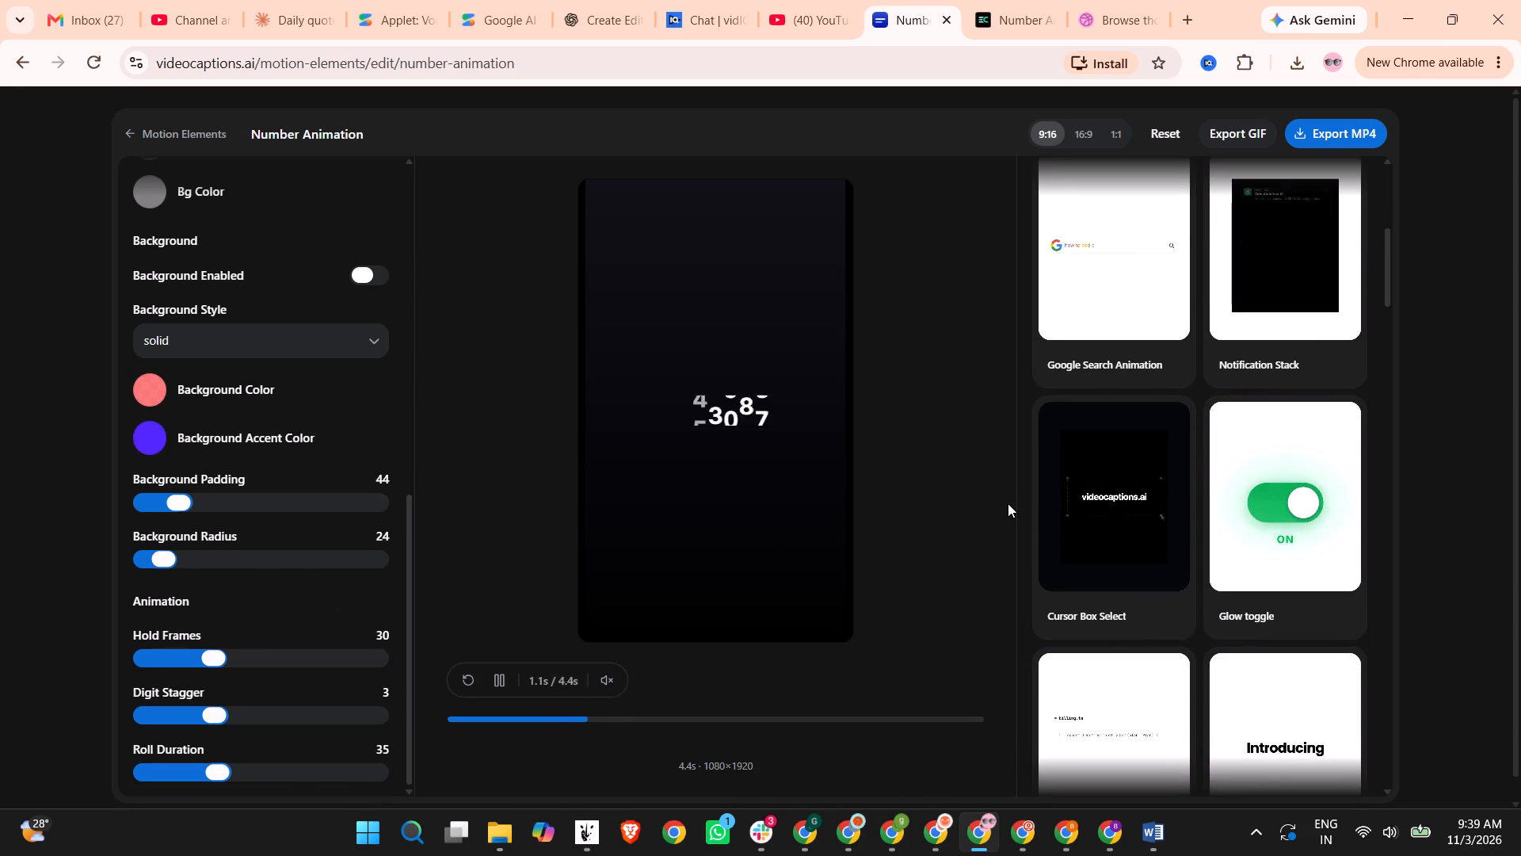
scroll(1146, 513, "down", 5)
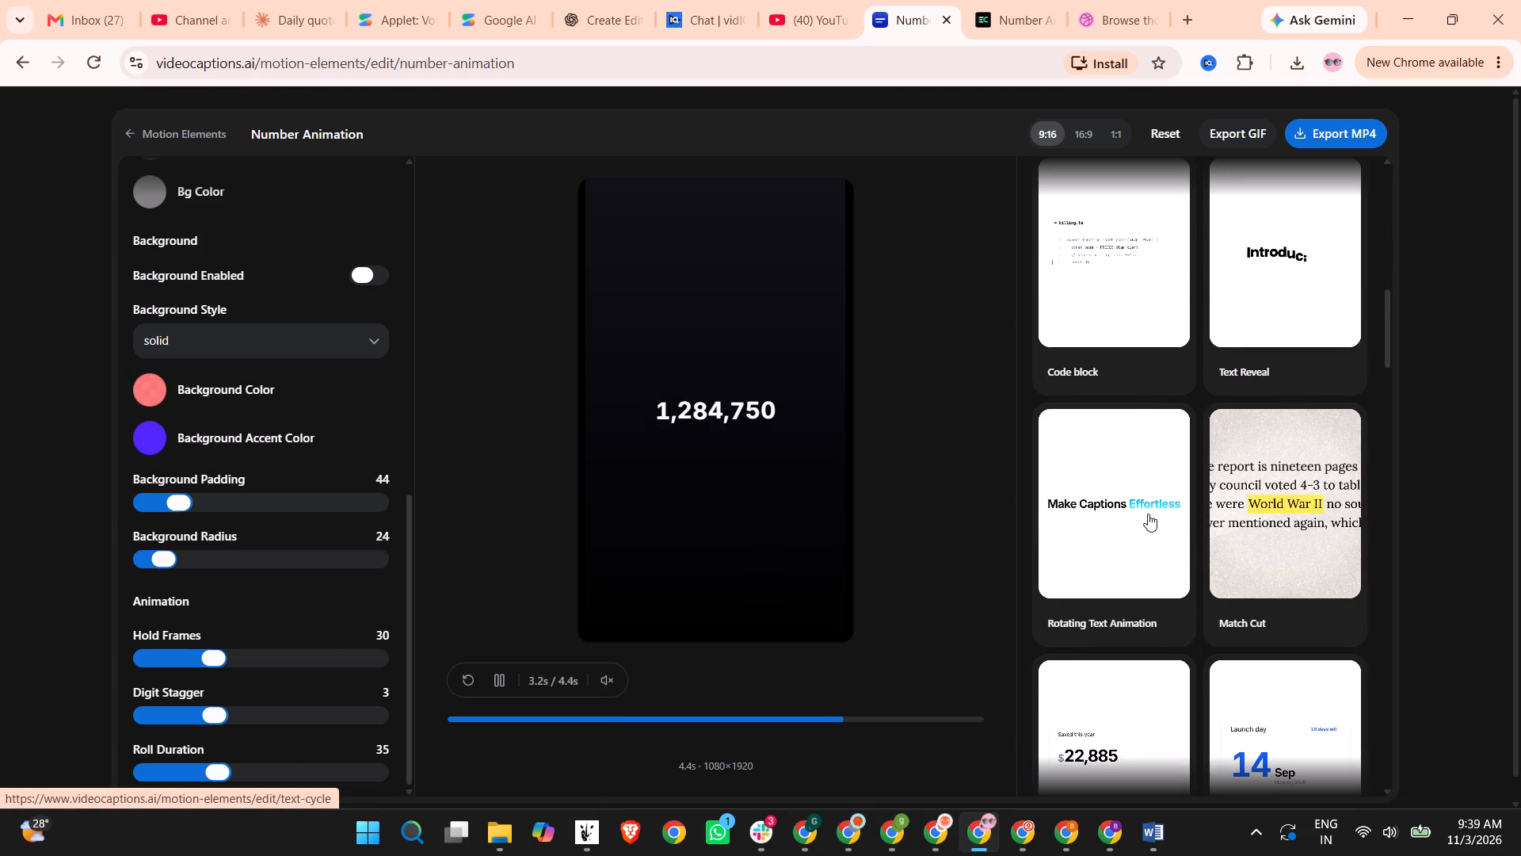
scroll(1100, 521, "down", 2)
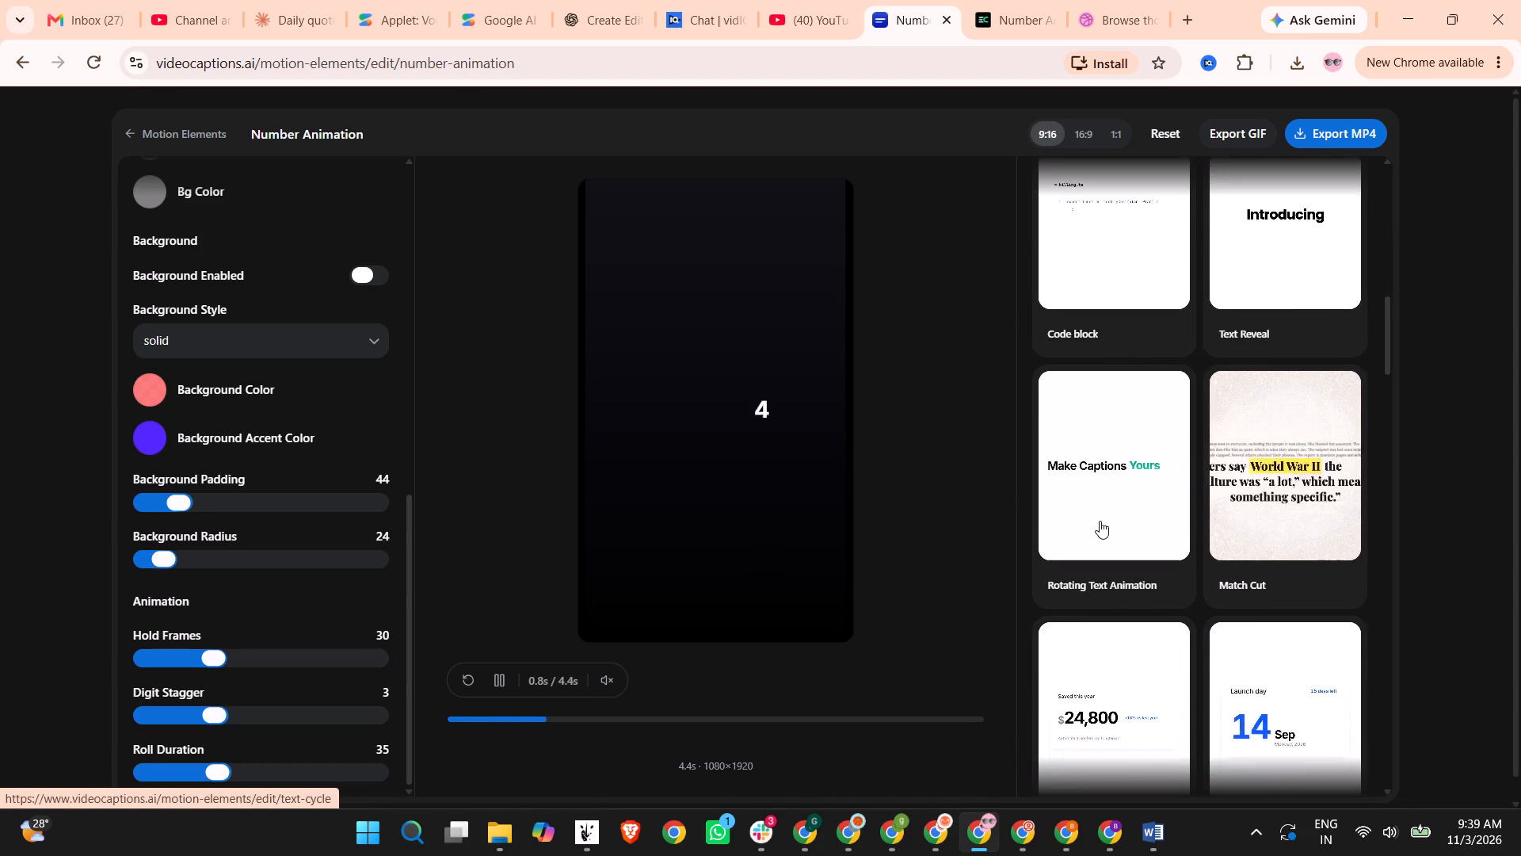
scroll(1100, 521, "down", 1)
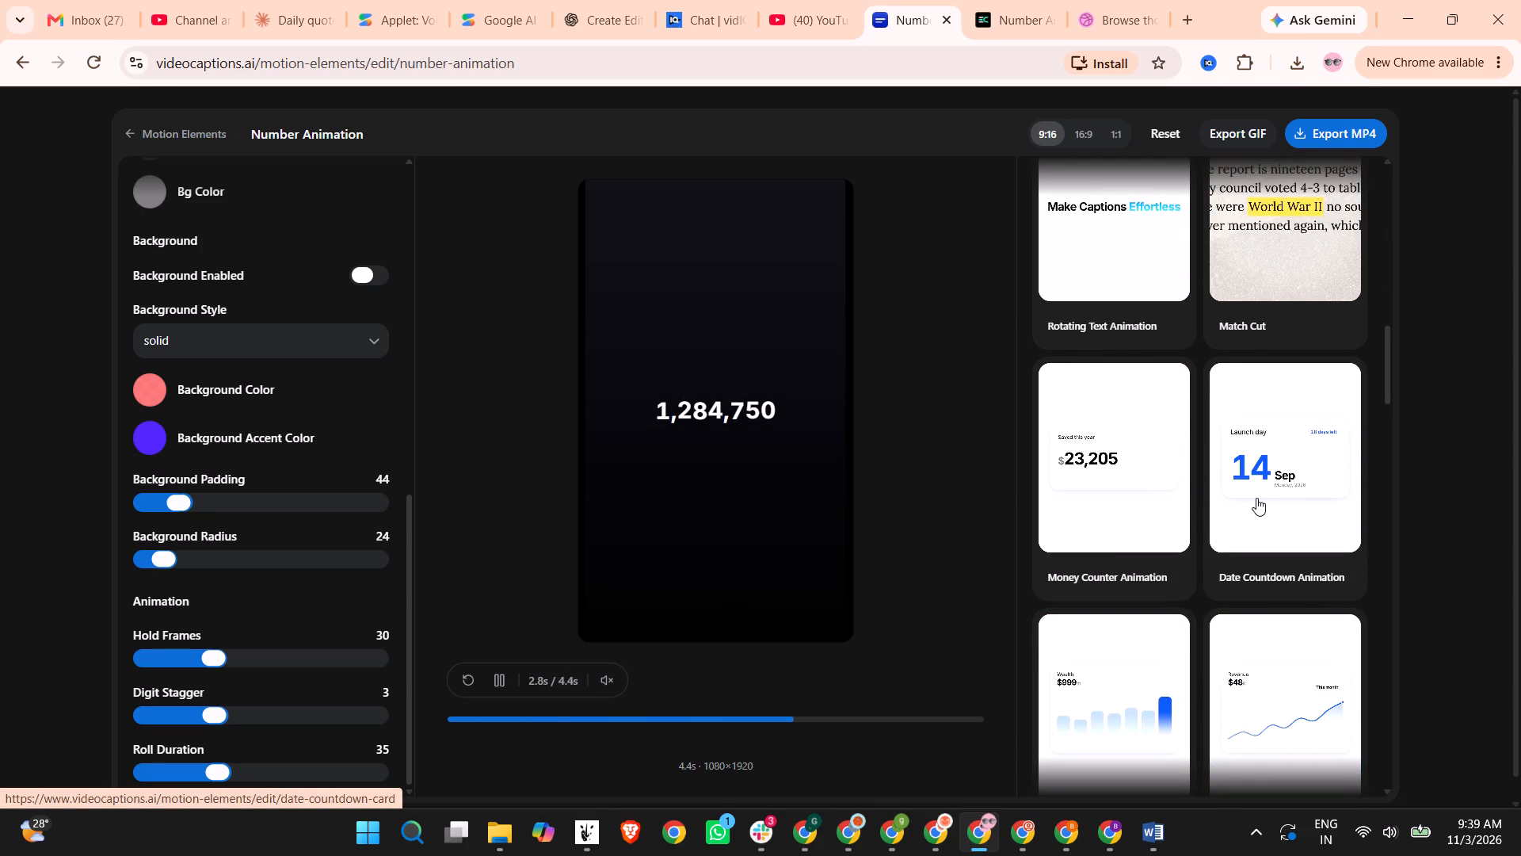
scroll(1256, 498, "down", 1)
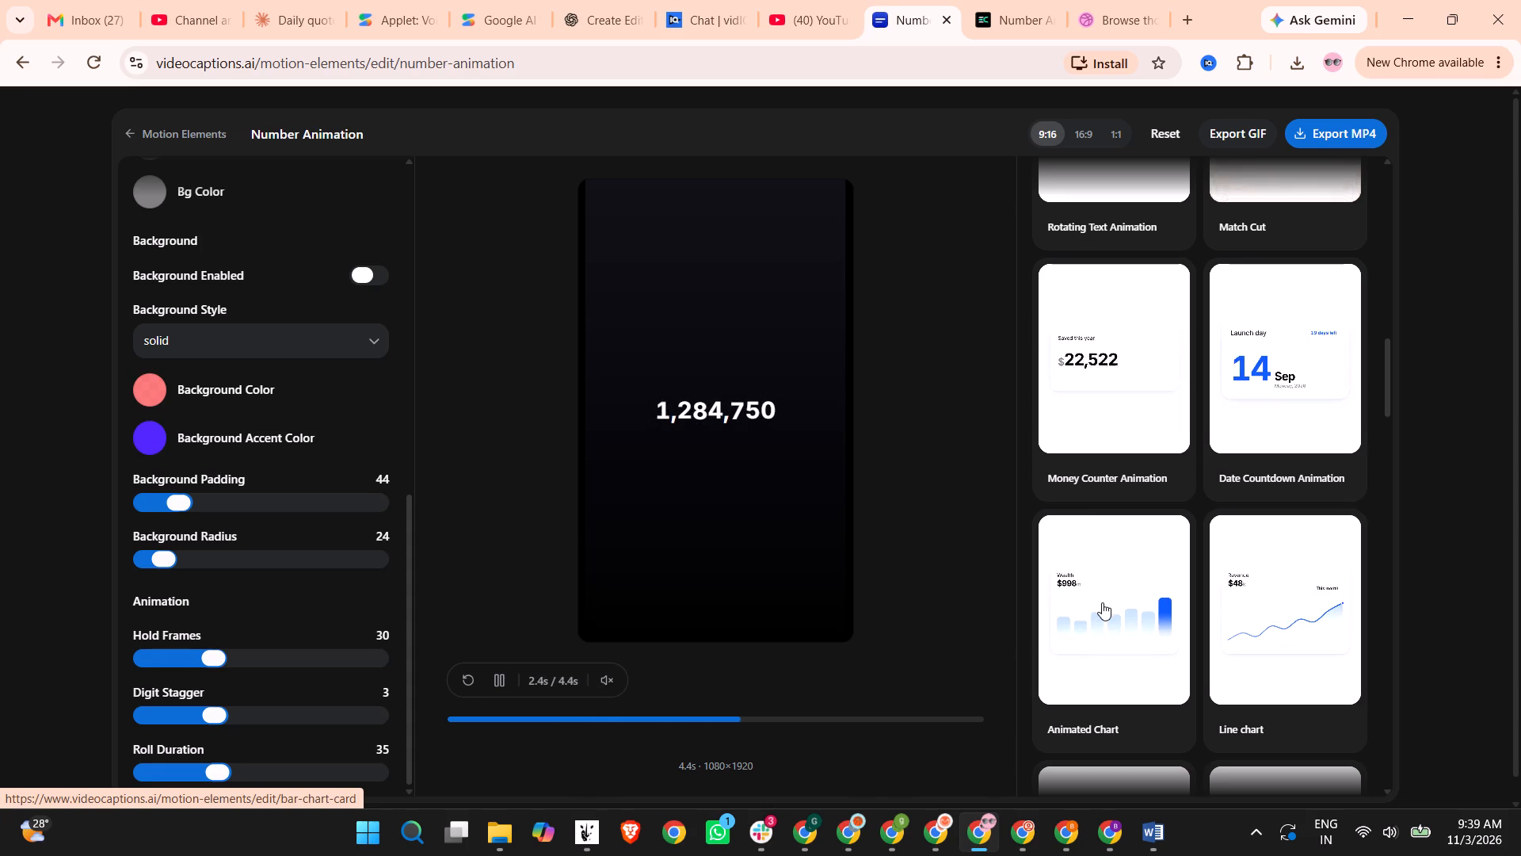
scroll(1102, 602, "down", 3)
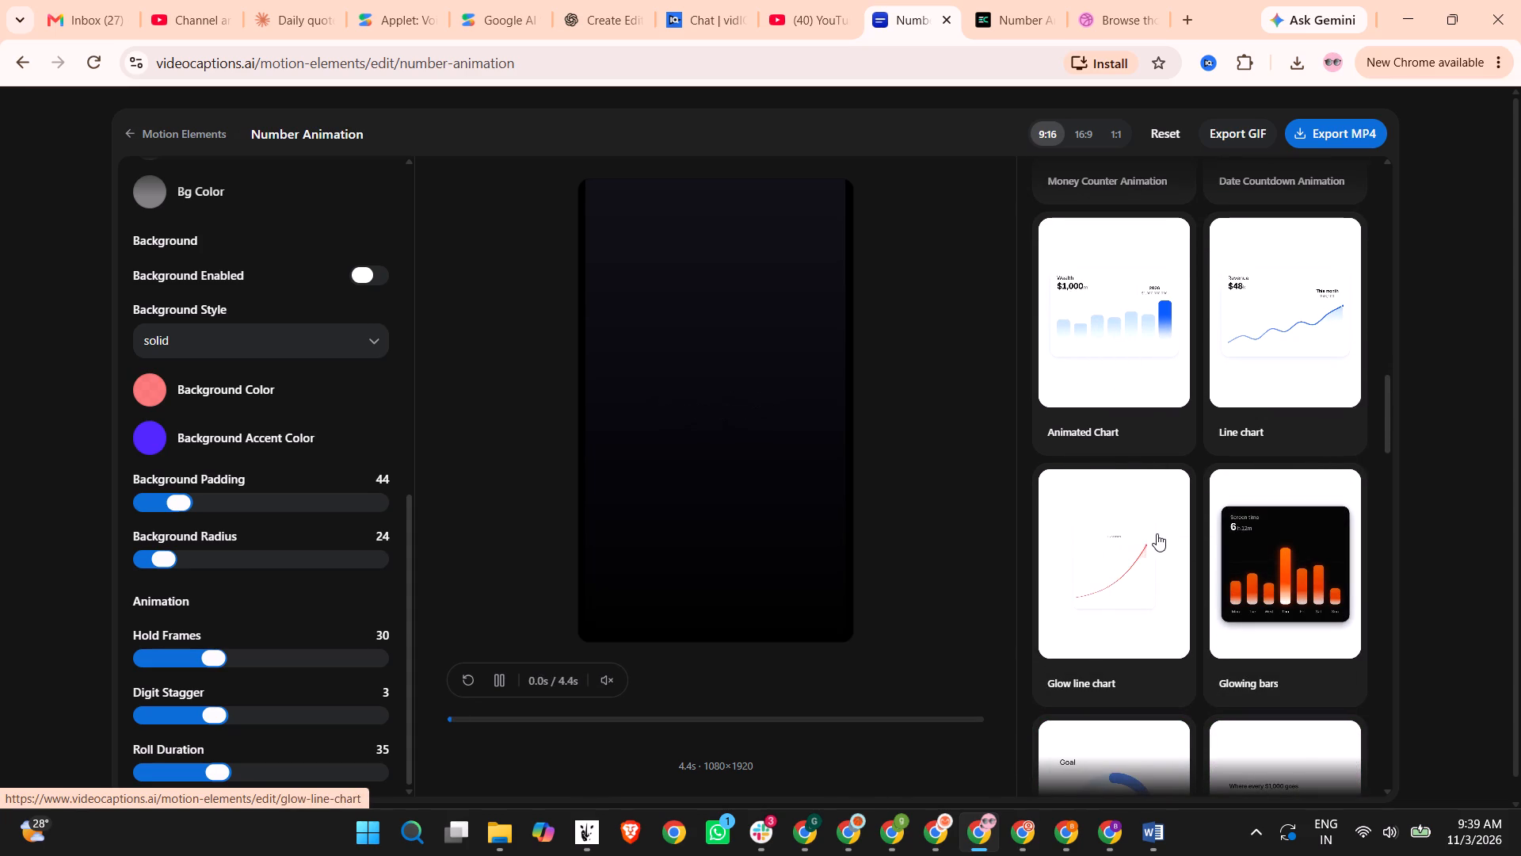
scroll(1168, 582, "down", 5)
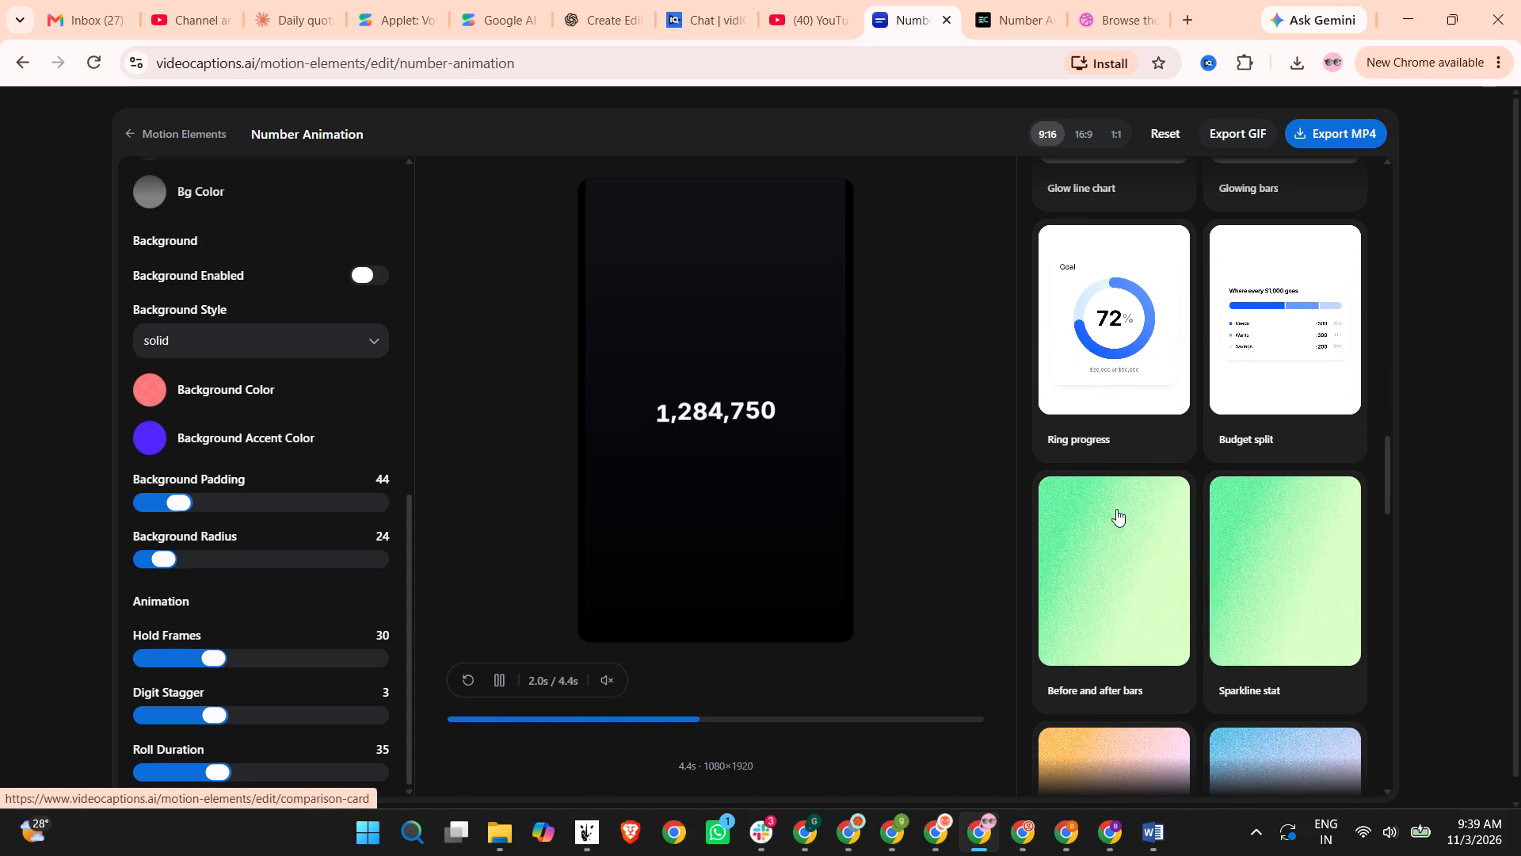
scroll(1115, 364, "down", 5)
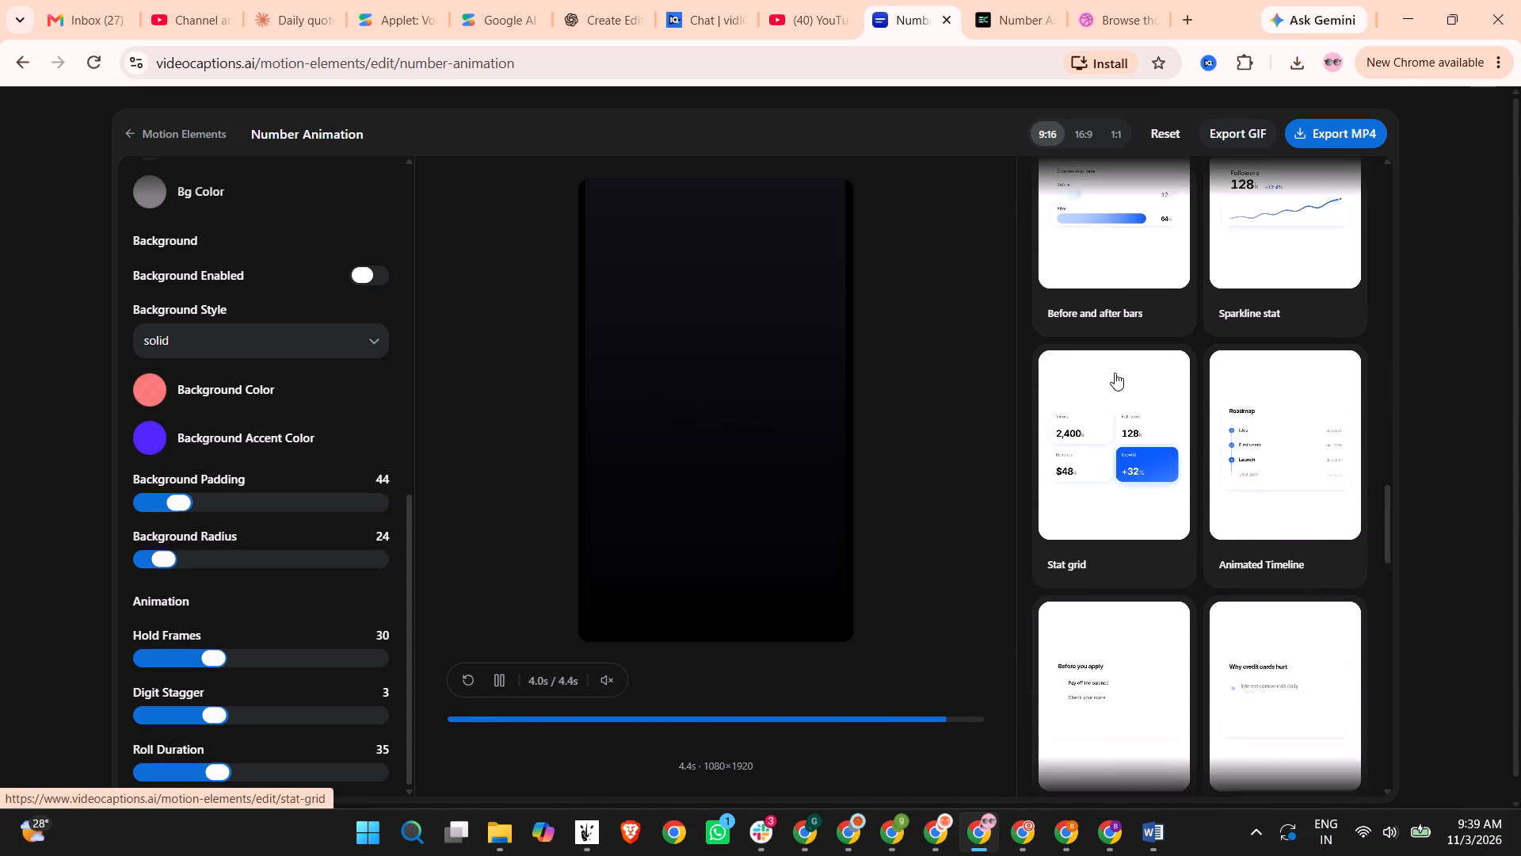
scroll(1115, 373, "down", 4)
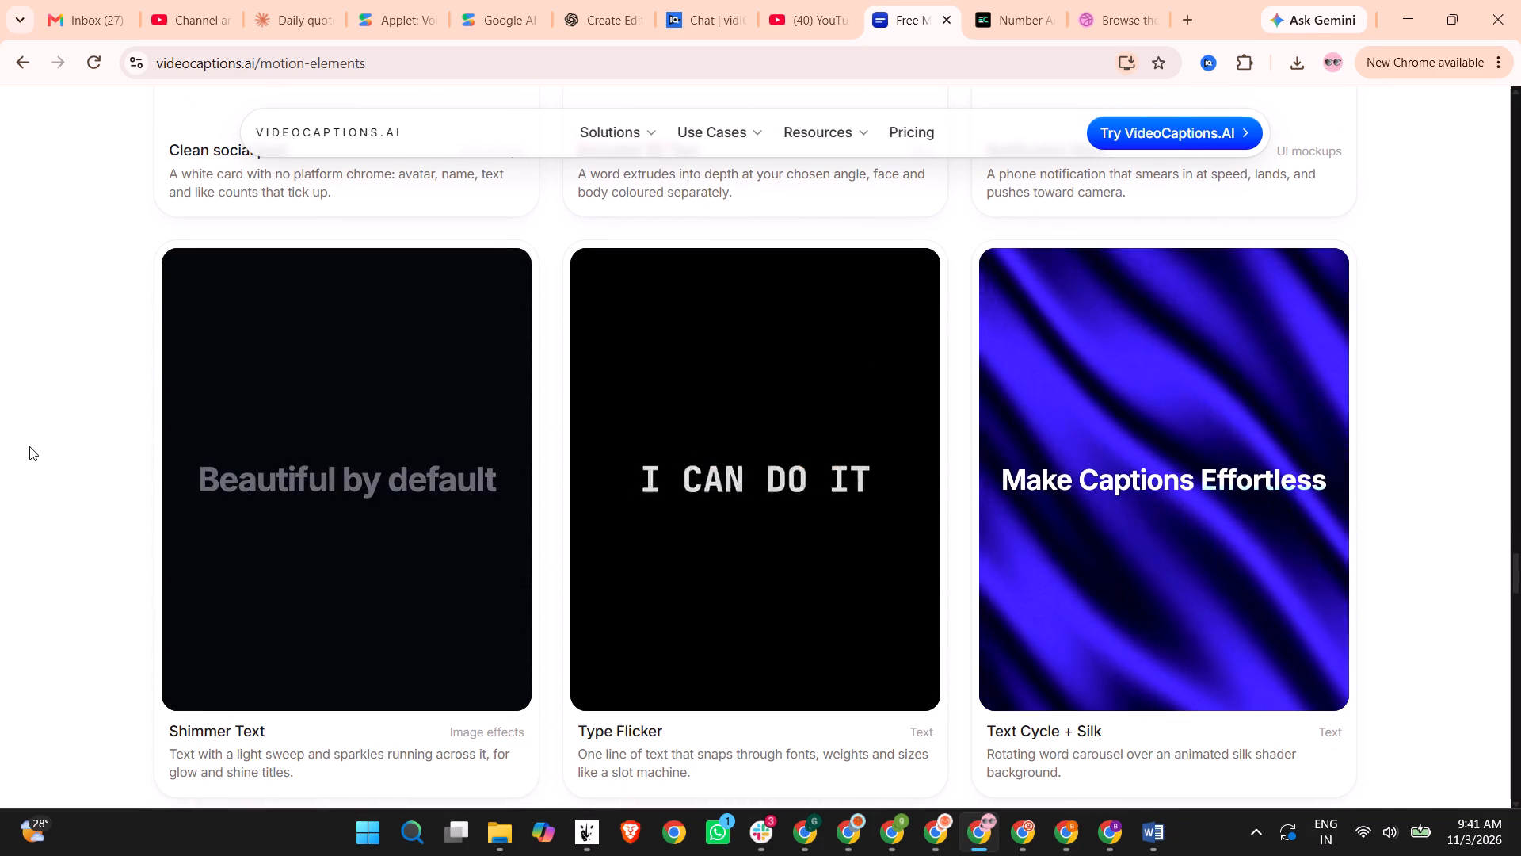
Return to the Google results for number animation motion graphics, open Vecteezy's Motion Graphic Numbers Videos in a new tab, and look through the other results.
scroll(29, 446, "down", 11)
scroll(574, 434, "down", 1)
scroll(574, 434, "up", 6)
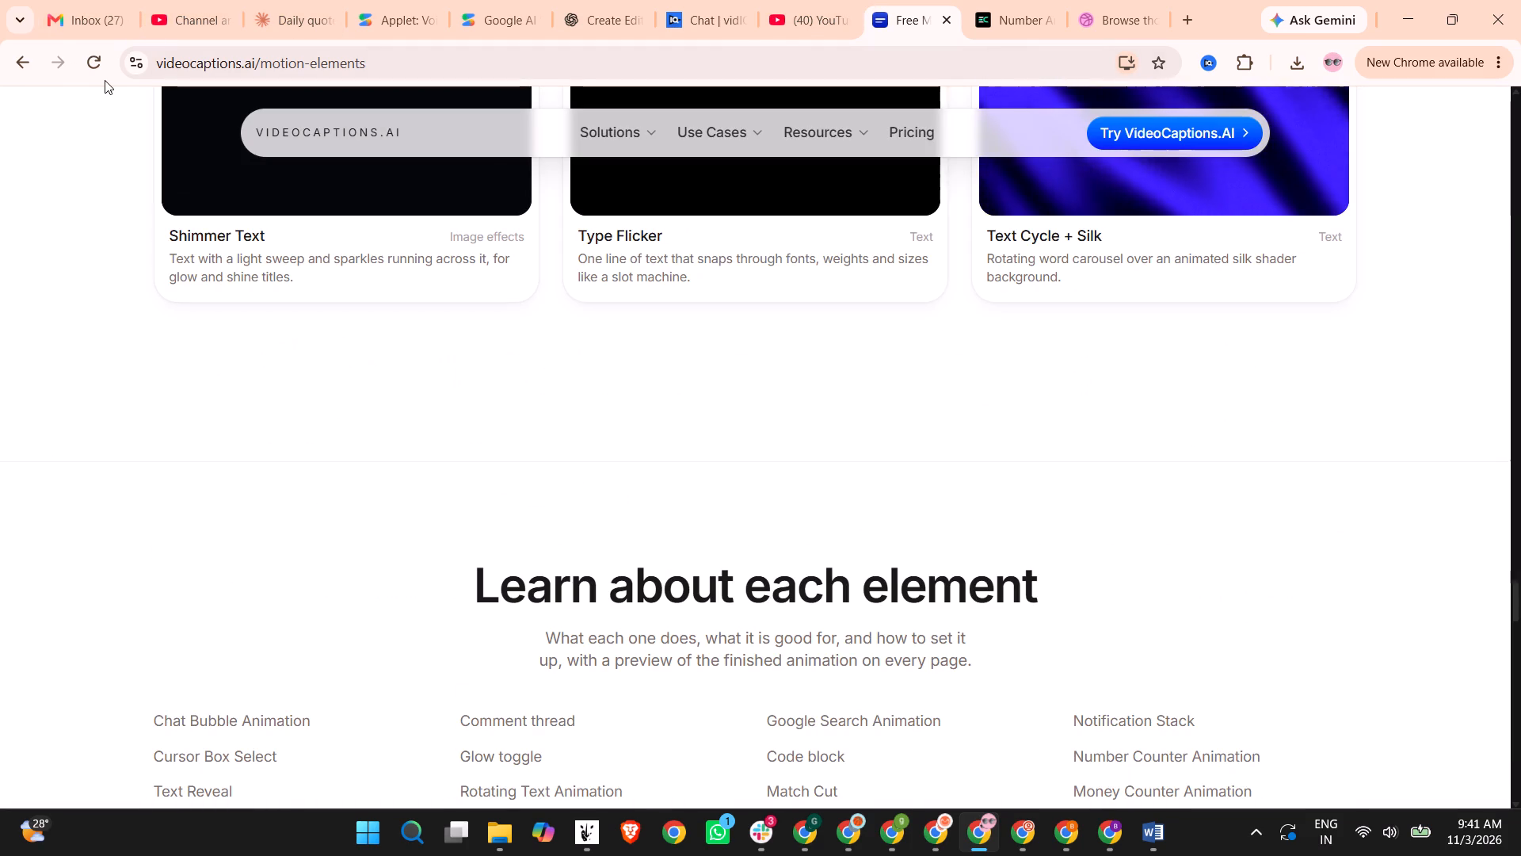
double_click(32, 71)
left_click(32, 71)
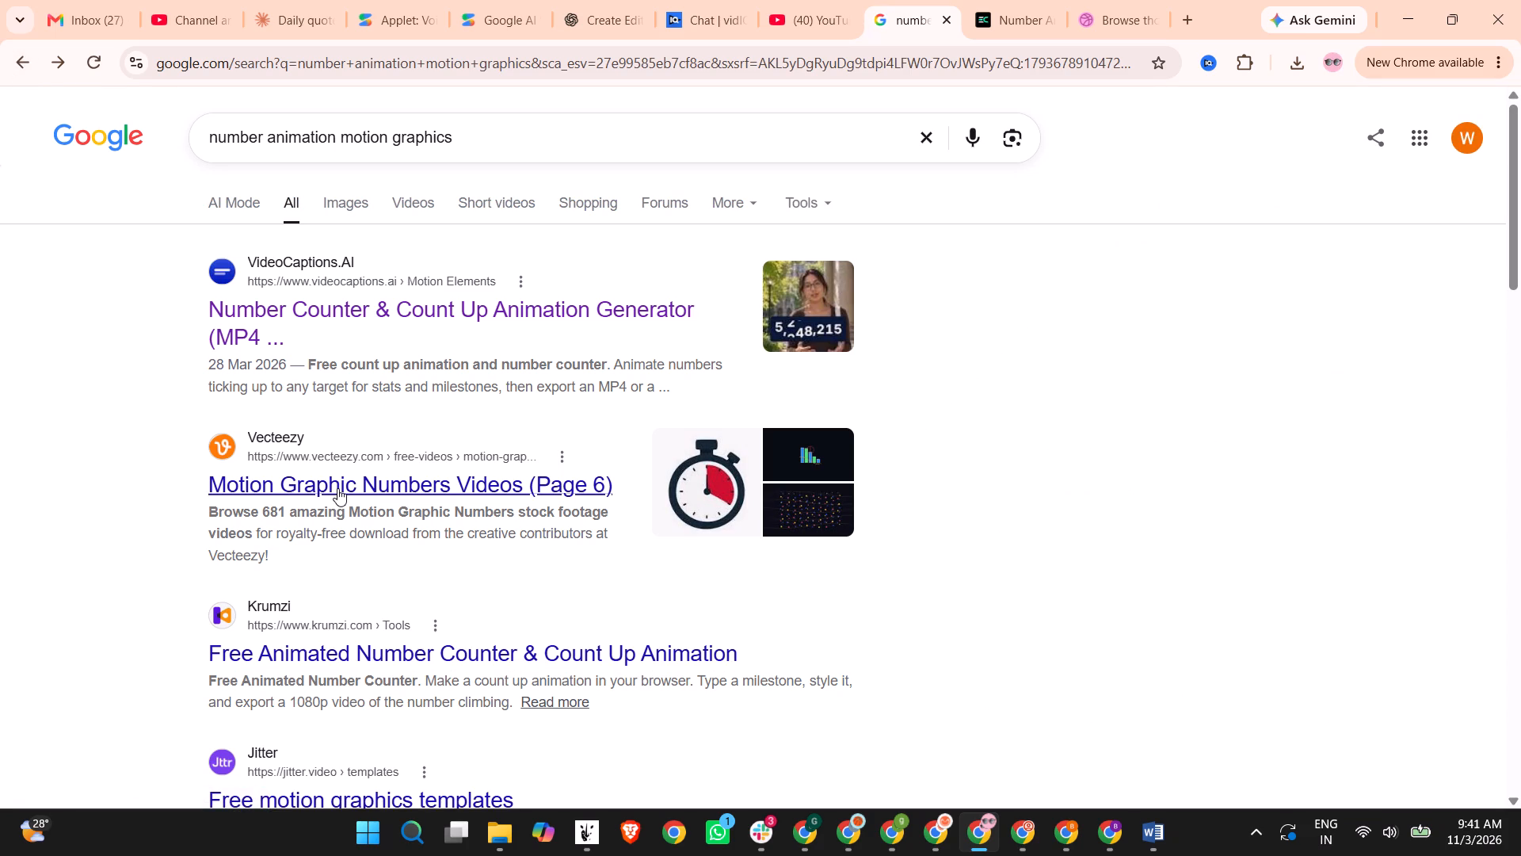
right_click(337, 488)
left_click(379, 505)
scroll(180, 504, "down", 2)
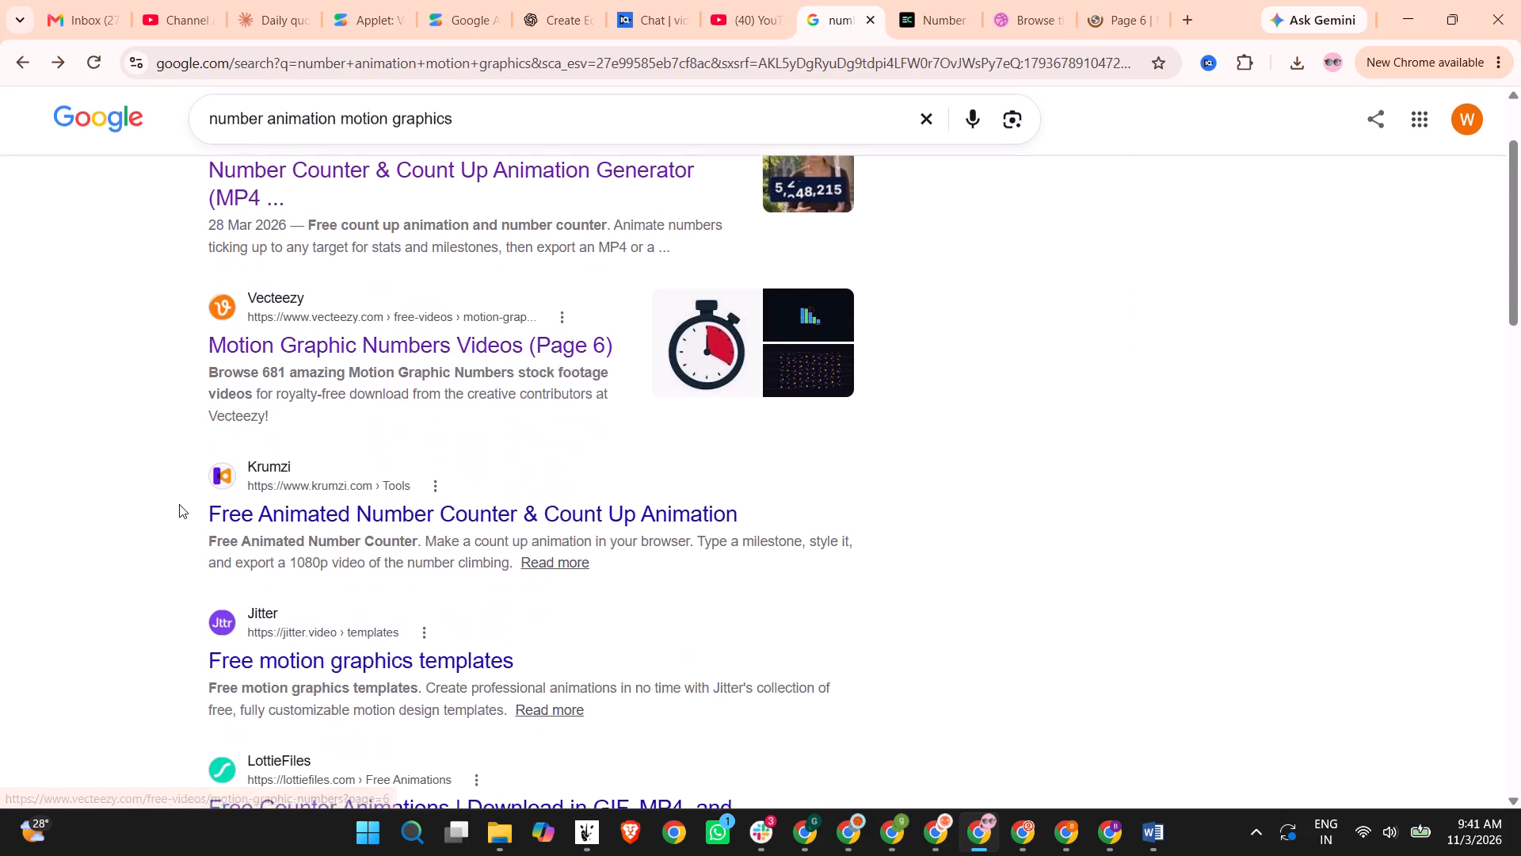
scroll(179, 504, "down", 2)
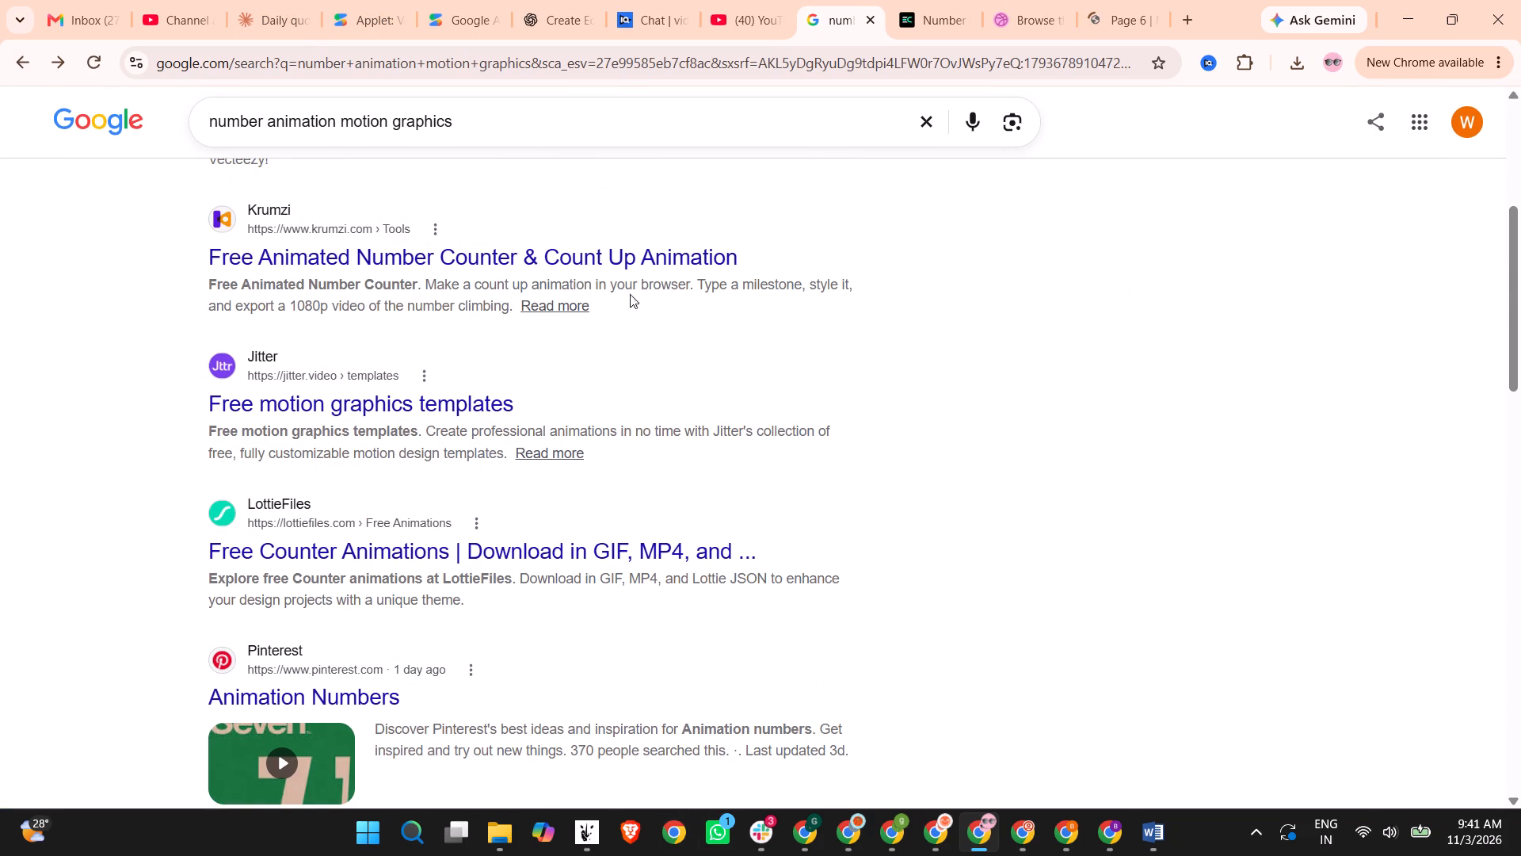
Switch to the Canva Instagram Reel design, search the elements for "number", and look through the graphics results.
left_click(814, 823)
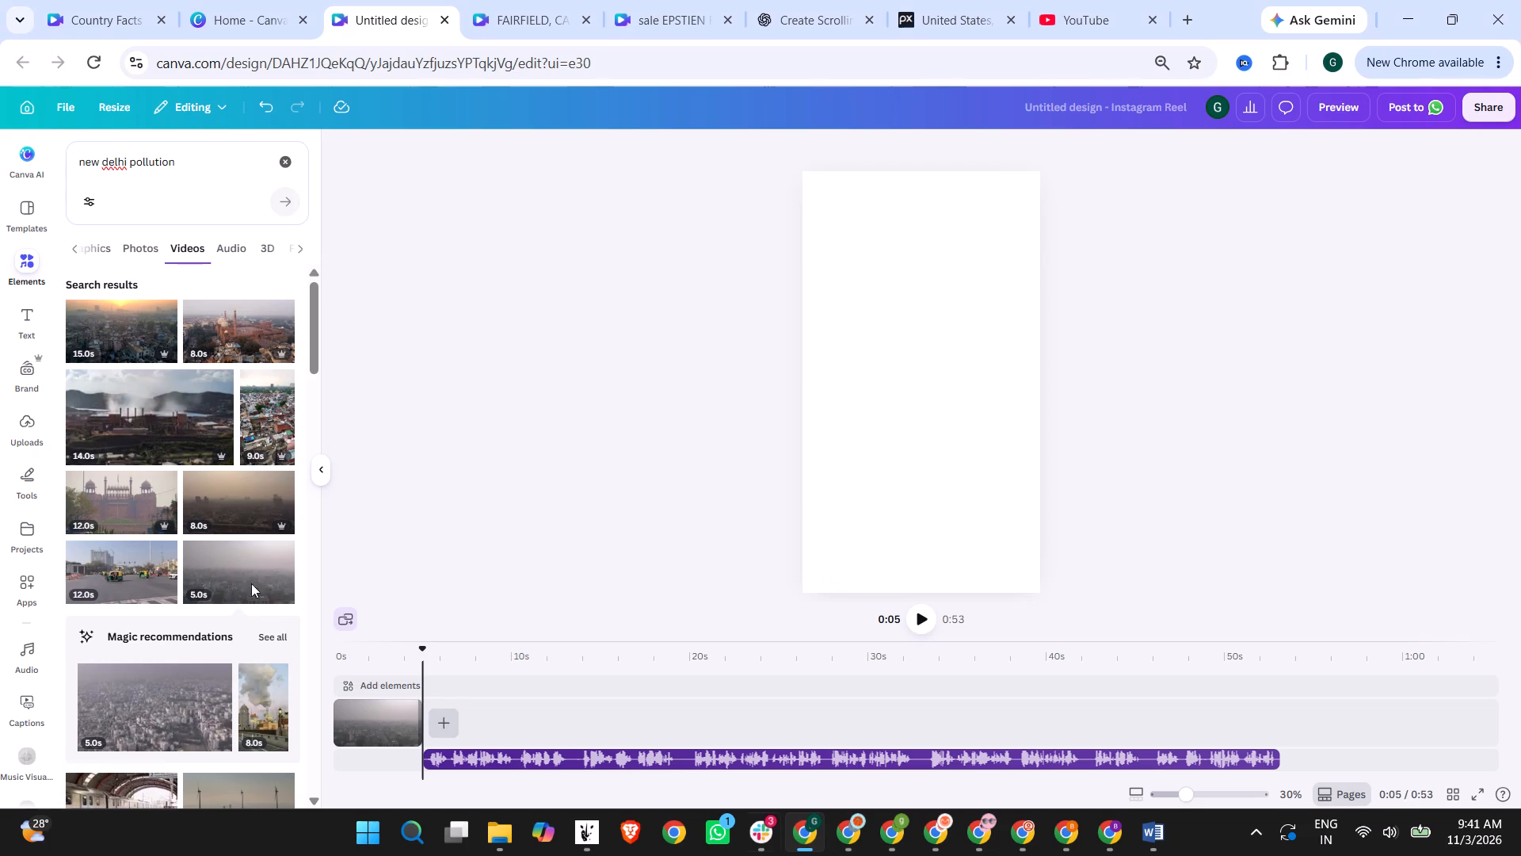
left_click_drag(215, 174, 17, 156)
left_click(175, 158)
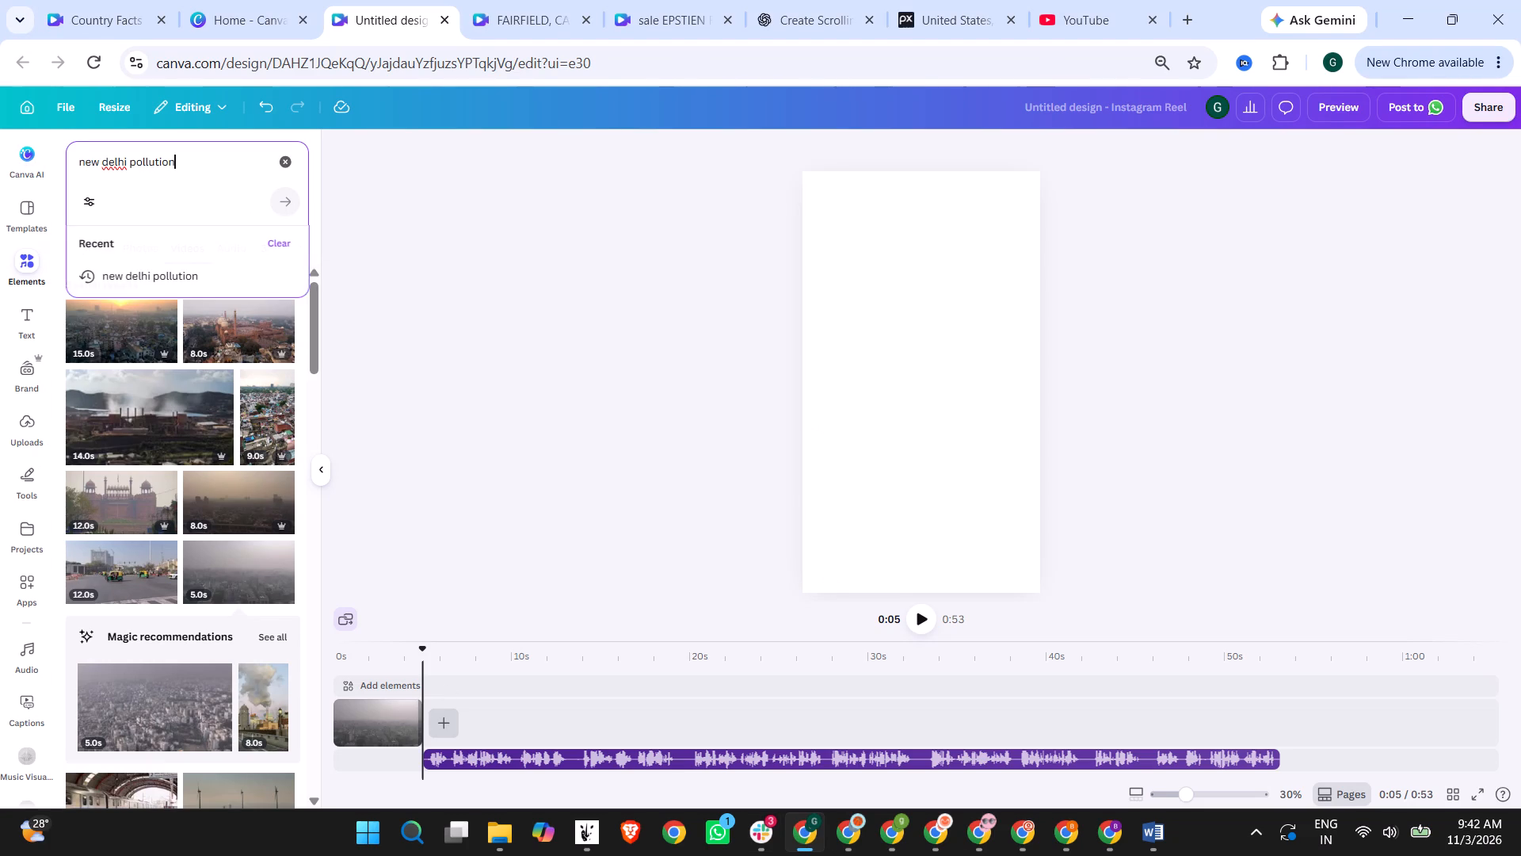
left_click_drag(192, 158, 44, 155)
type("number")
left_click(385, 216)
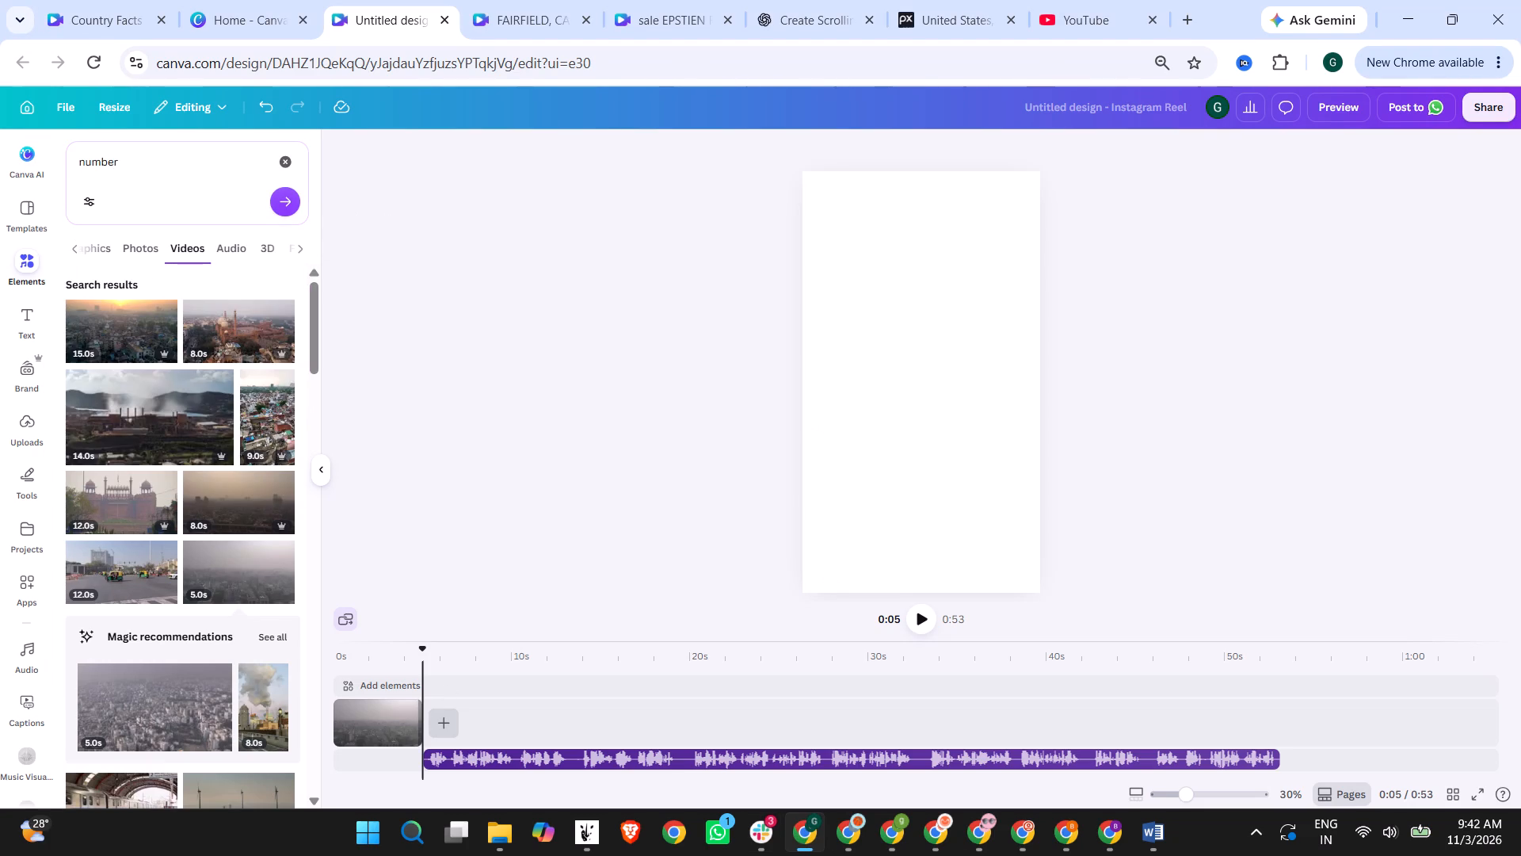
left_click(285, 201)
left_click(105, 250)
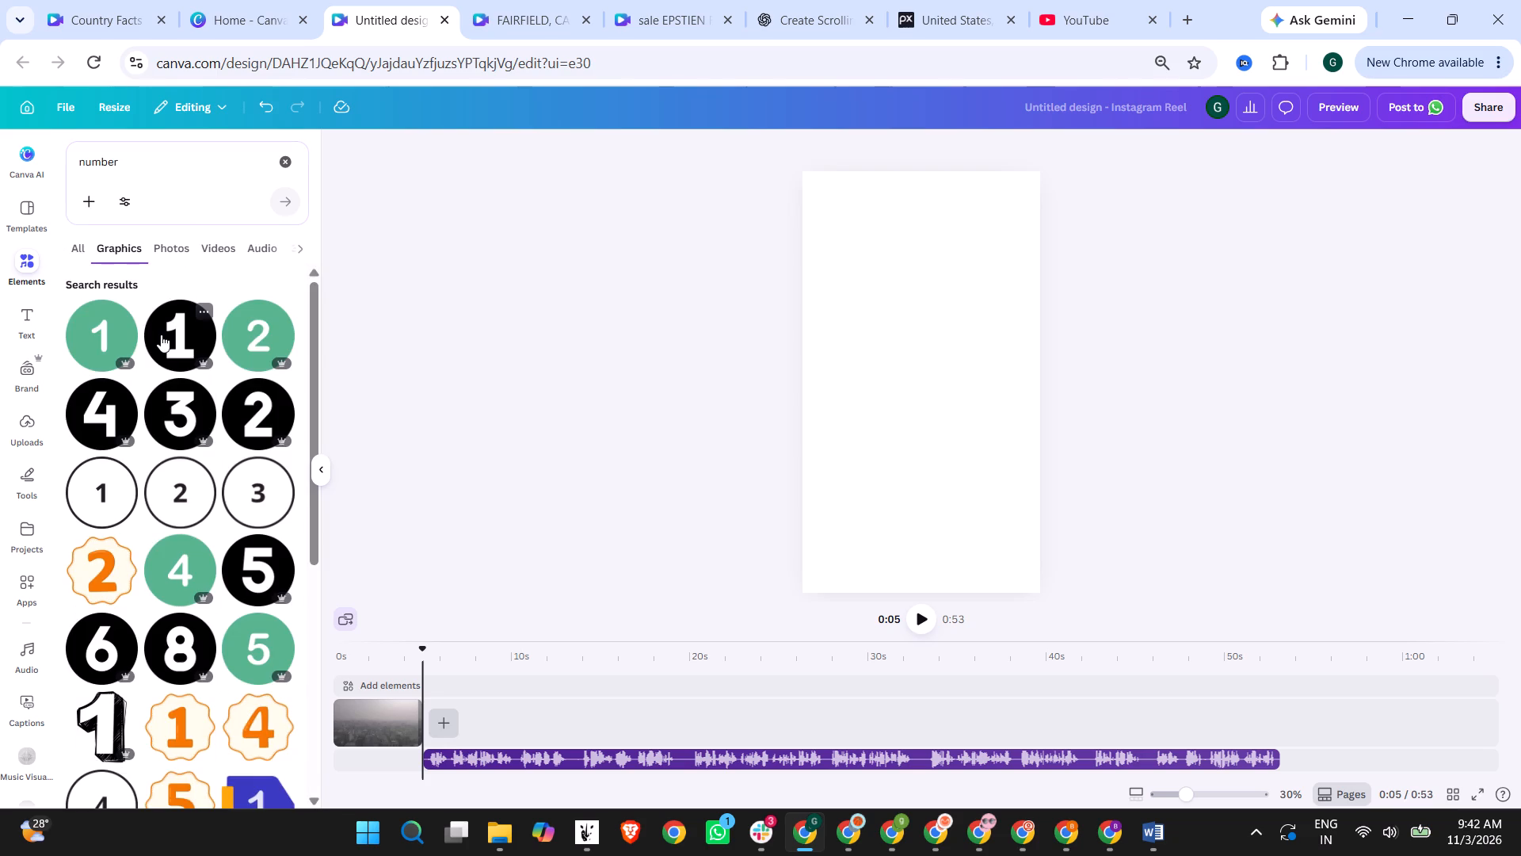
scroll(204, 581, "down", 11)
Refine the graphics search to "number motion graphics".
scroll(207, 277, "up", 5)
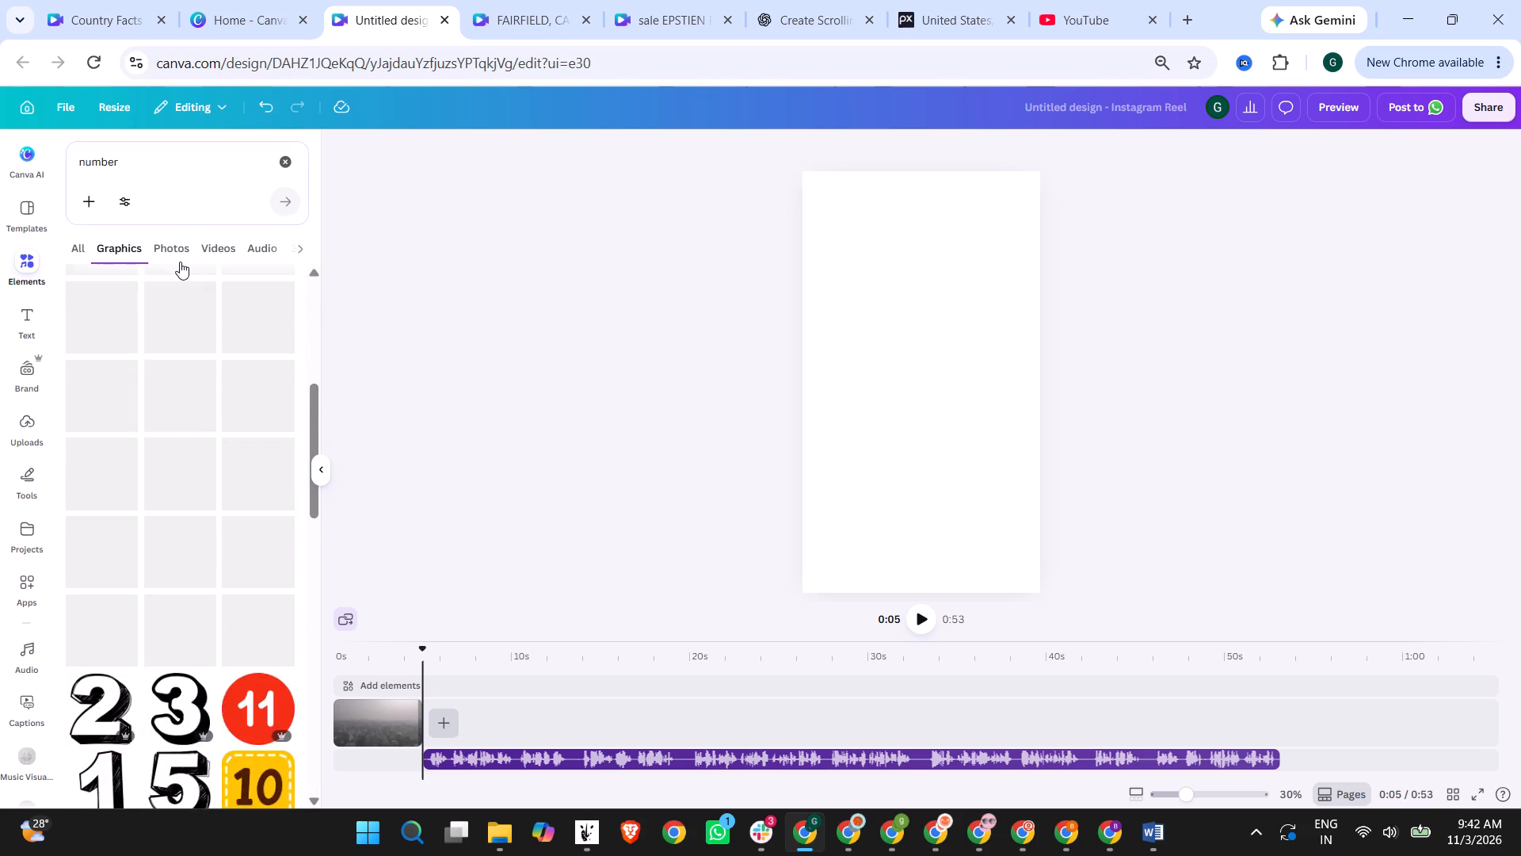
scroll(186, 347, "up", 4)
left_click(151, 162)
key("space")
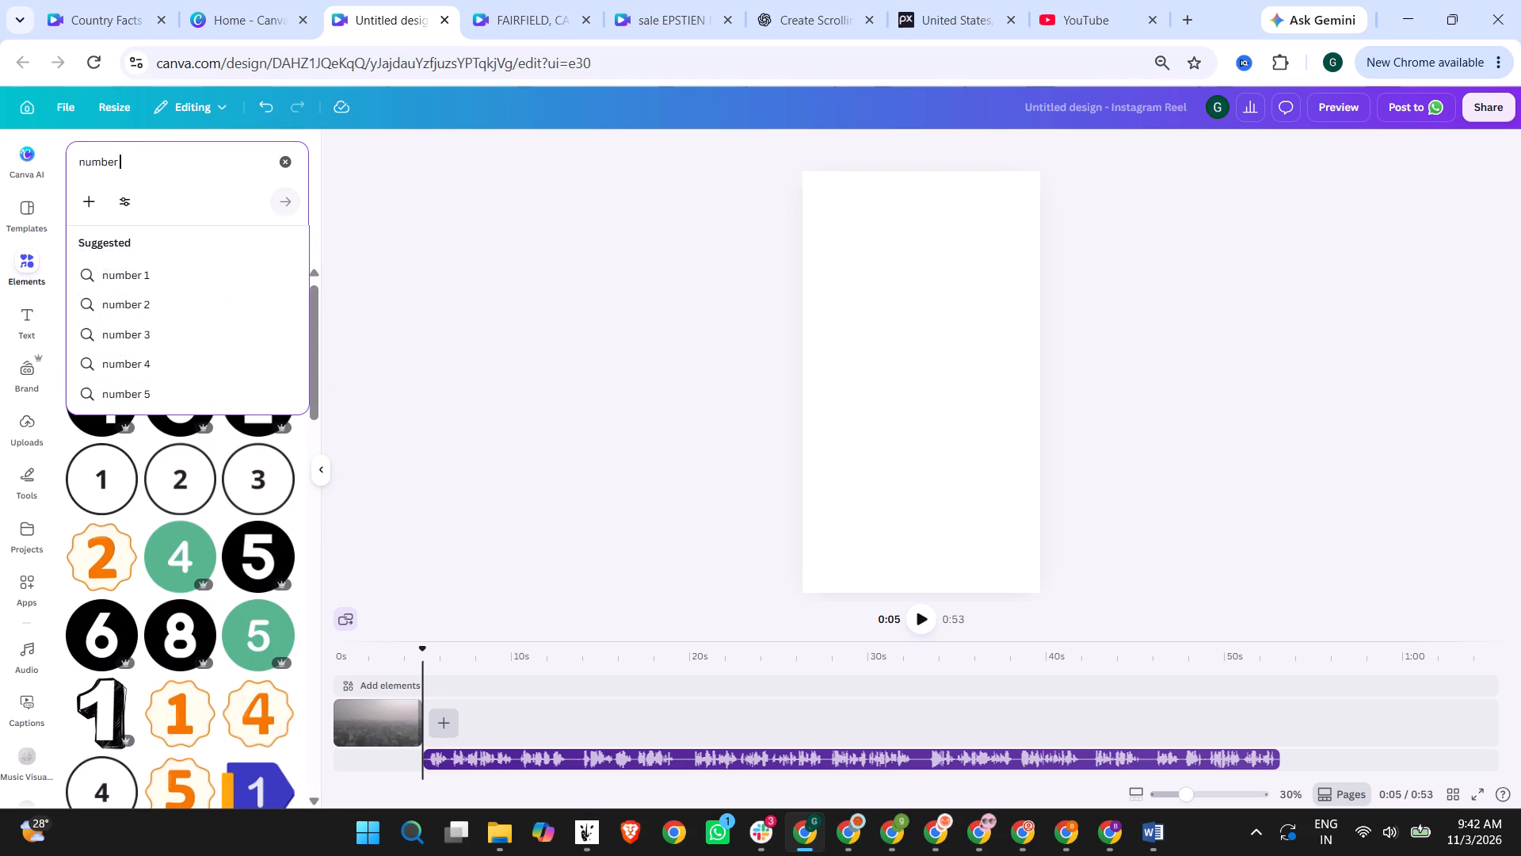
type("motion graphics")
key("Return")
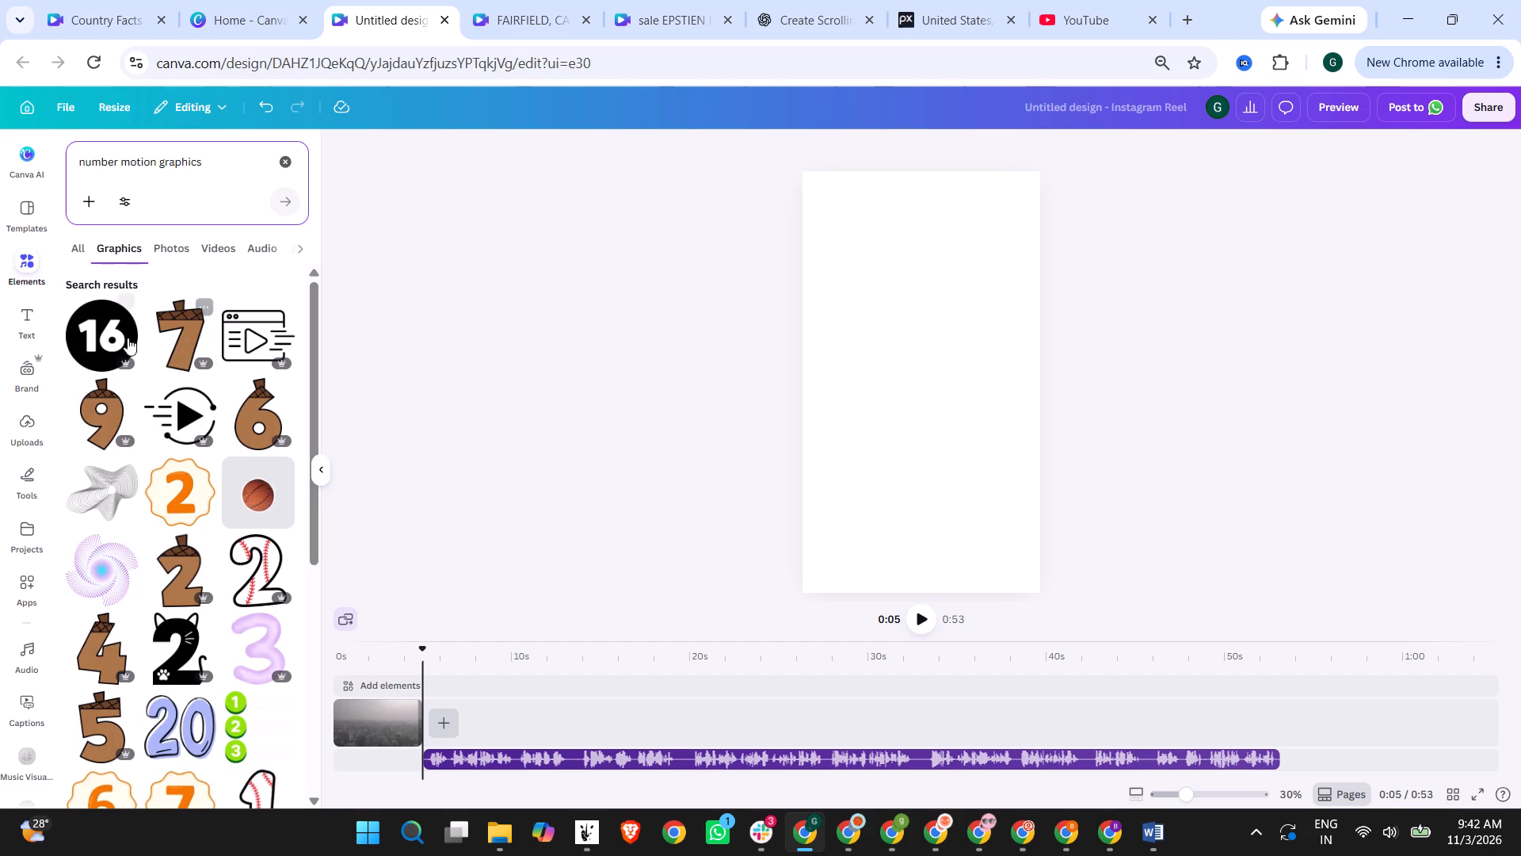
Switch to the Canva reel design and look through the graphics results for "number motion graphics".
scroll(119, 349, "down", 3)
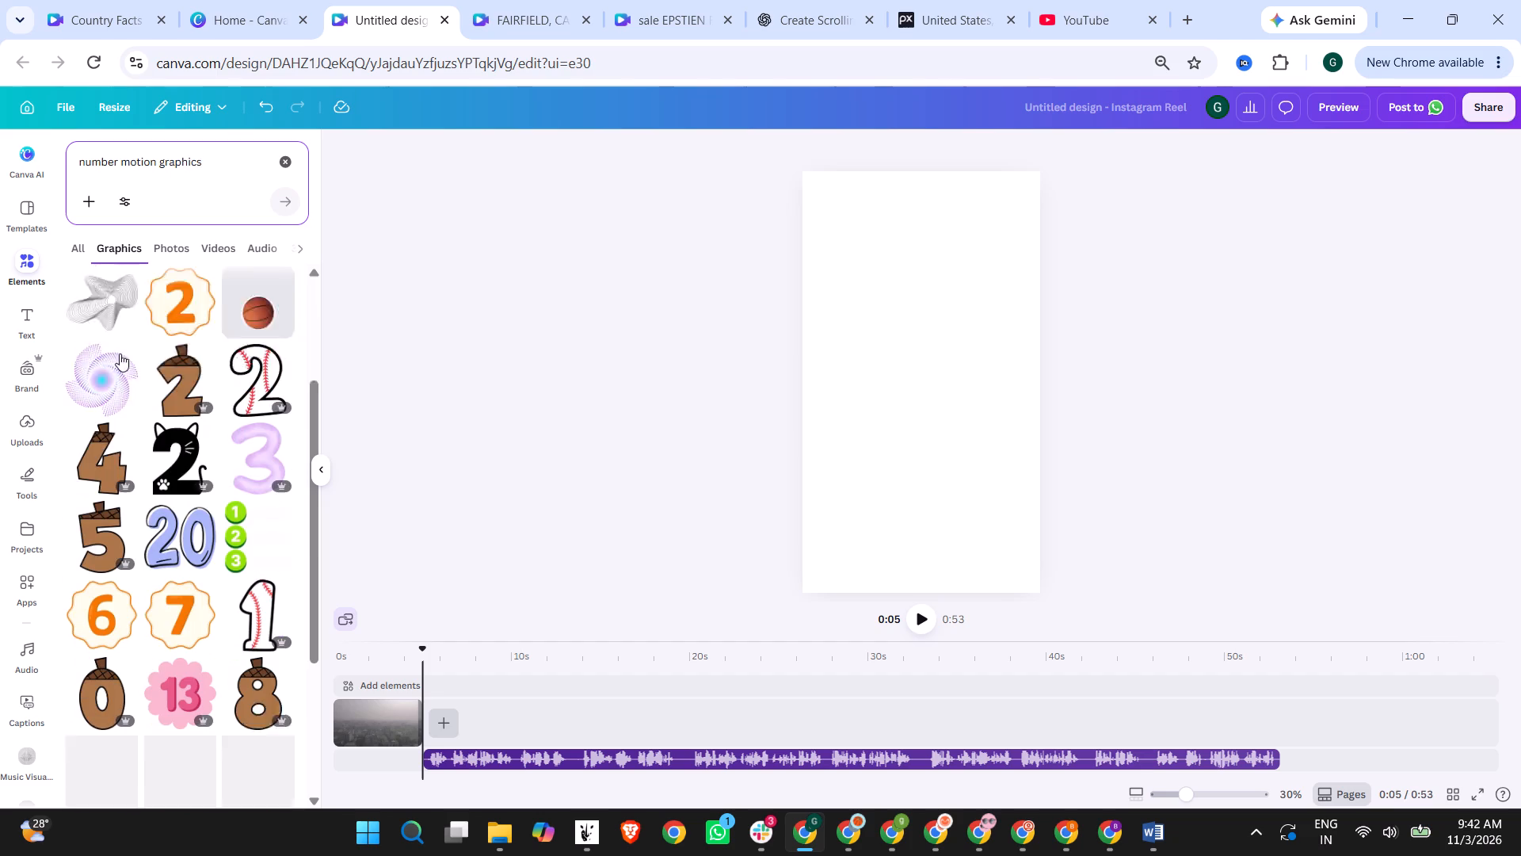
scroll(145, 384, "down", 7)
scroll(204, 553, "up", 12)
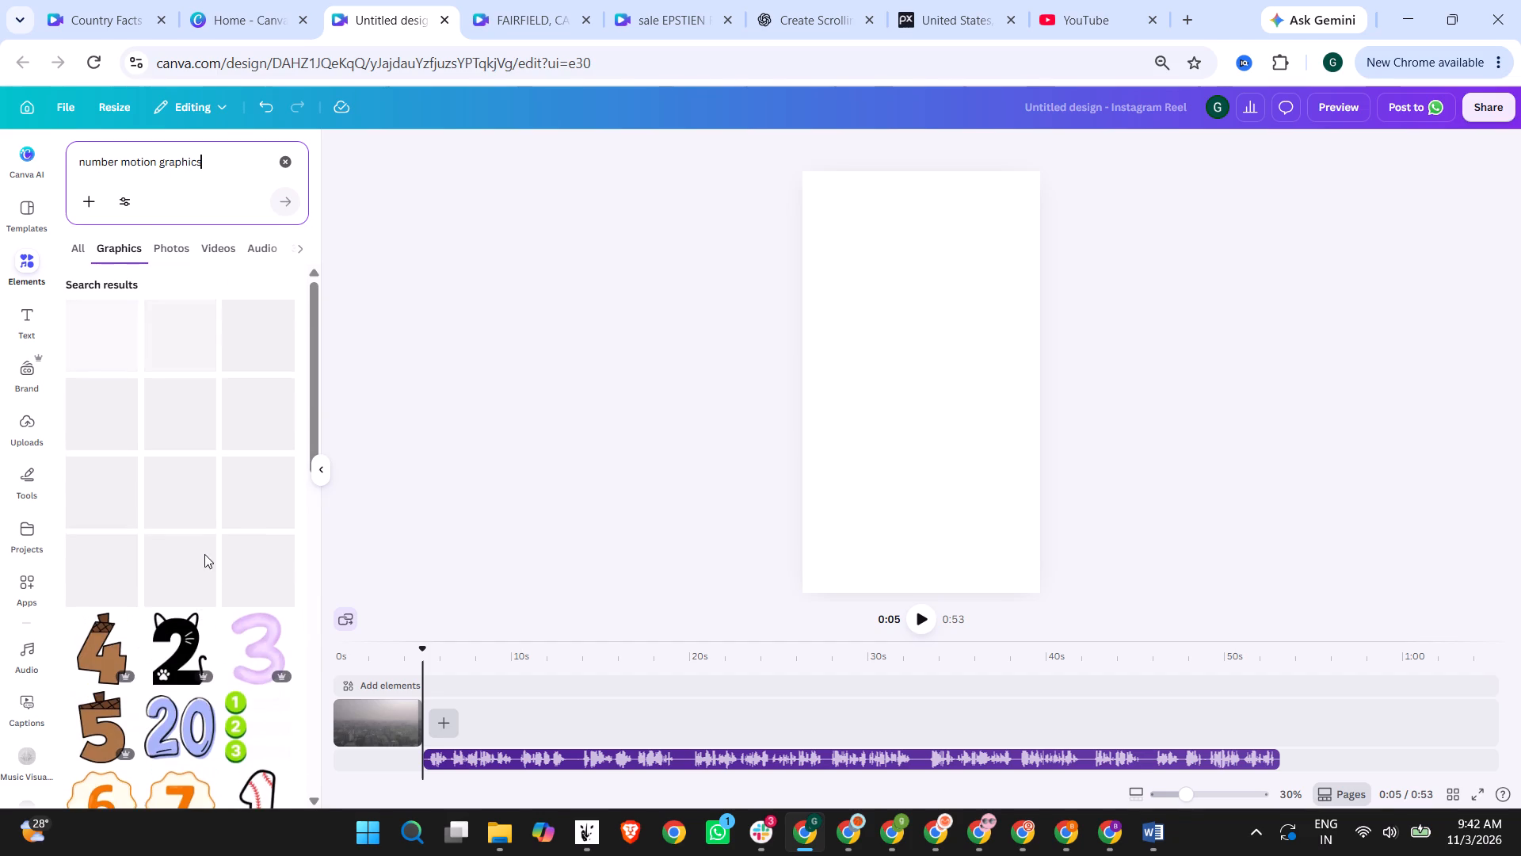
scroll(204, 554, "up", 2)
scroll(207, 555, "down", 4)
scroll(207, 555, "up", 1)
scroll(207, 555, "down", 14)
scroll(207, 555, "down", 11)
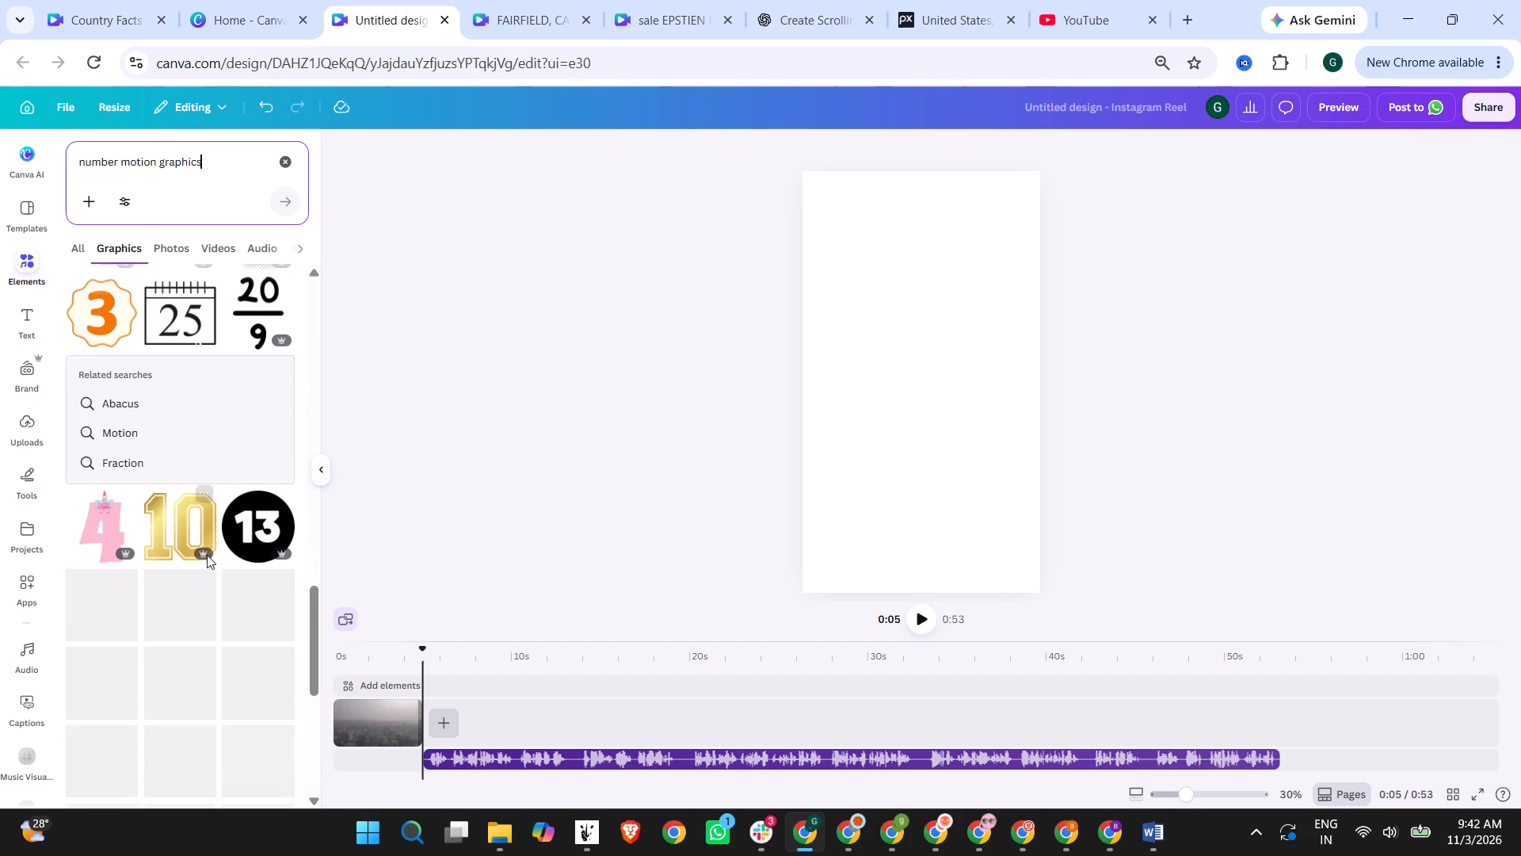
scroll(151, 541, "down", 6)
scroll(151, 541, "up", 1)
scroll(151, 541, "down", 1)
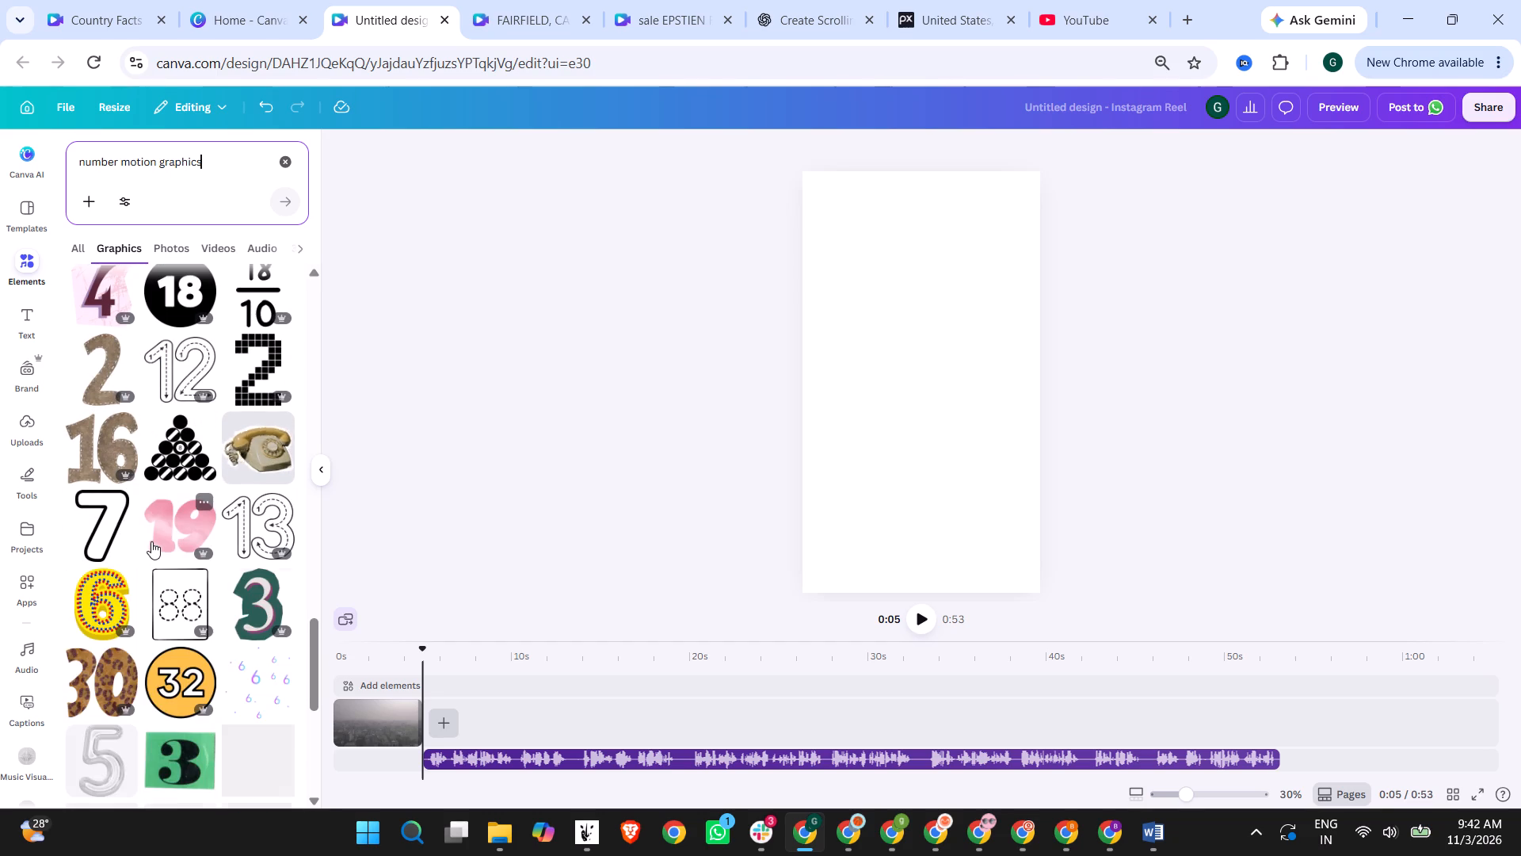
scroll(234, 614, "down", 9)
scroll(234, 614, "up", 8)
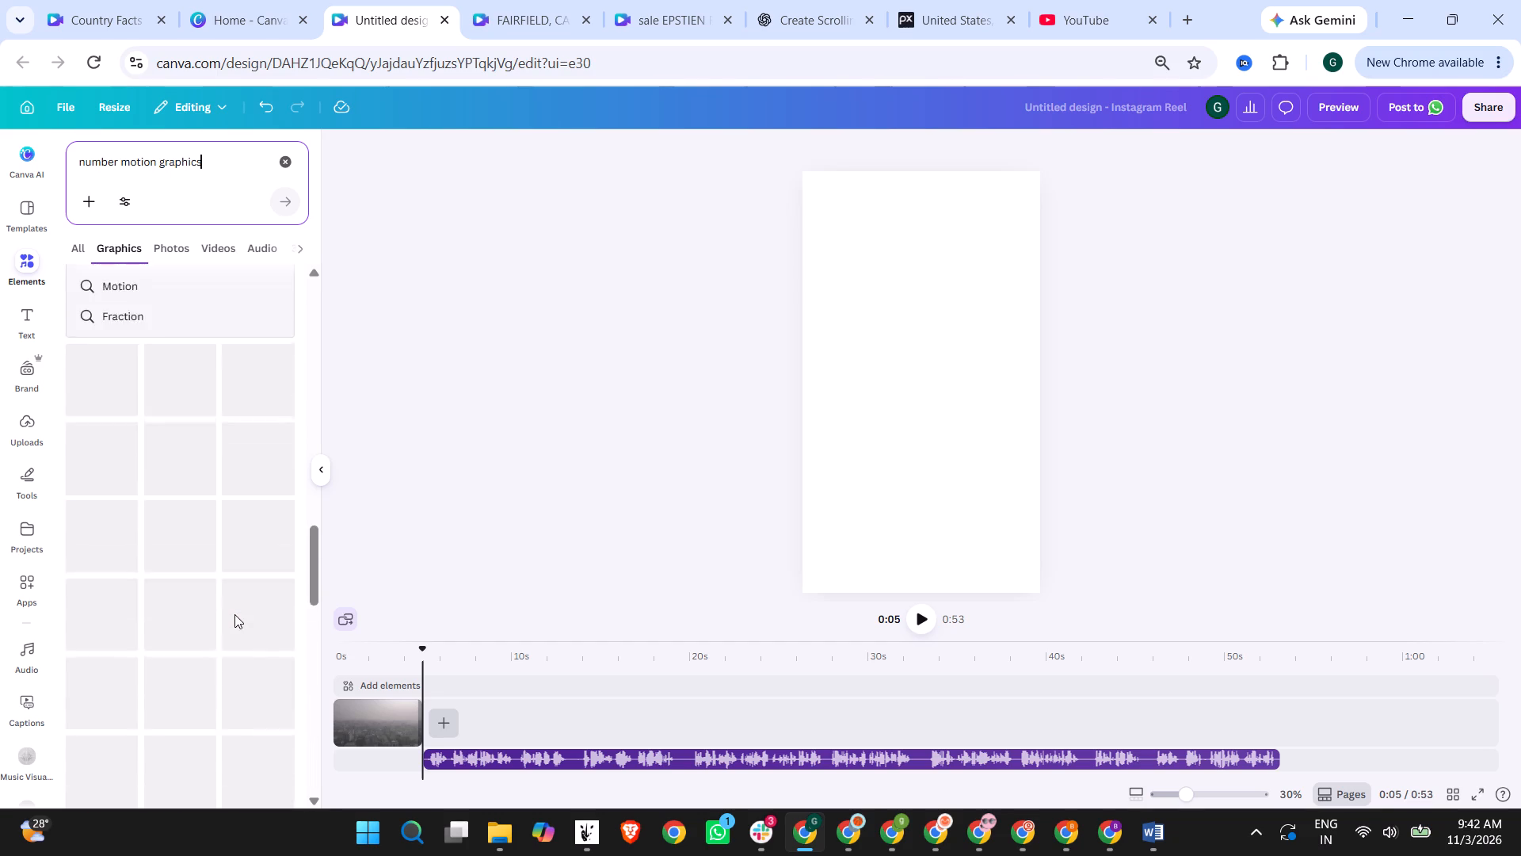
Leave the Canva graphics results and close the YouTube tab.
scroll(234, 614, "up", 20)
scroll(234, 614, "up", 10)
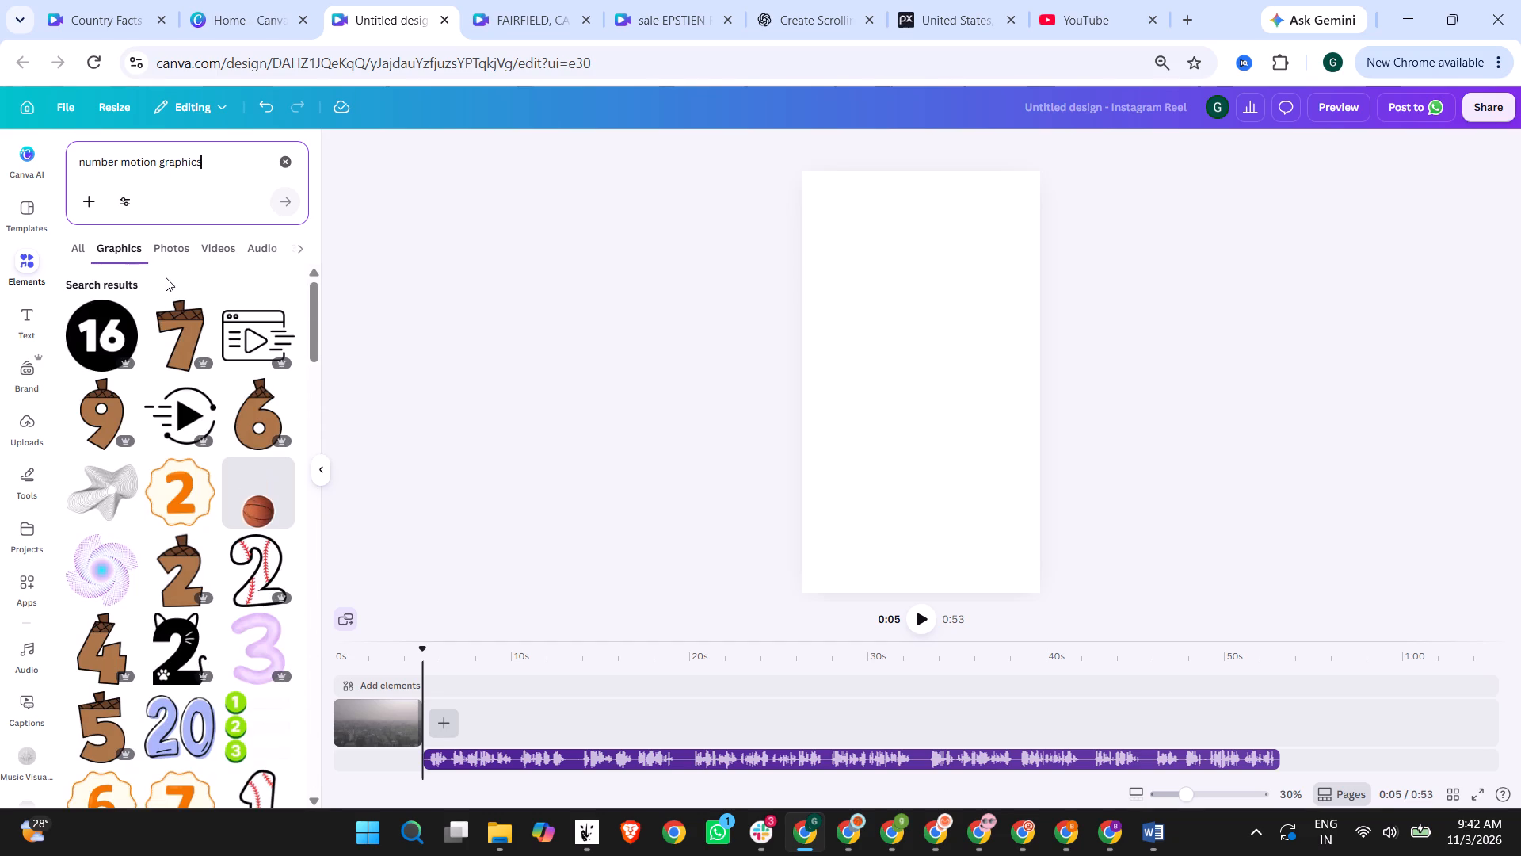
left_click(894, 0)
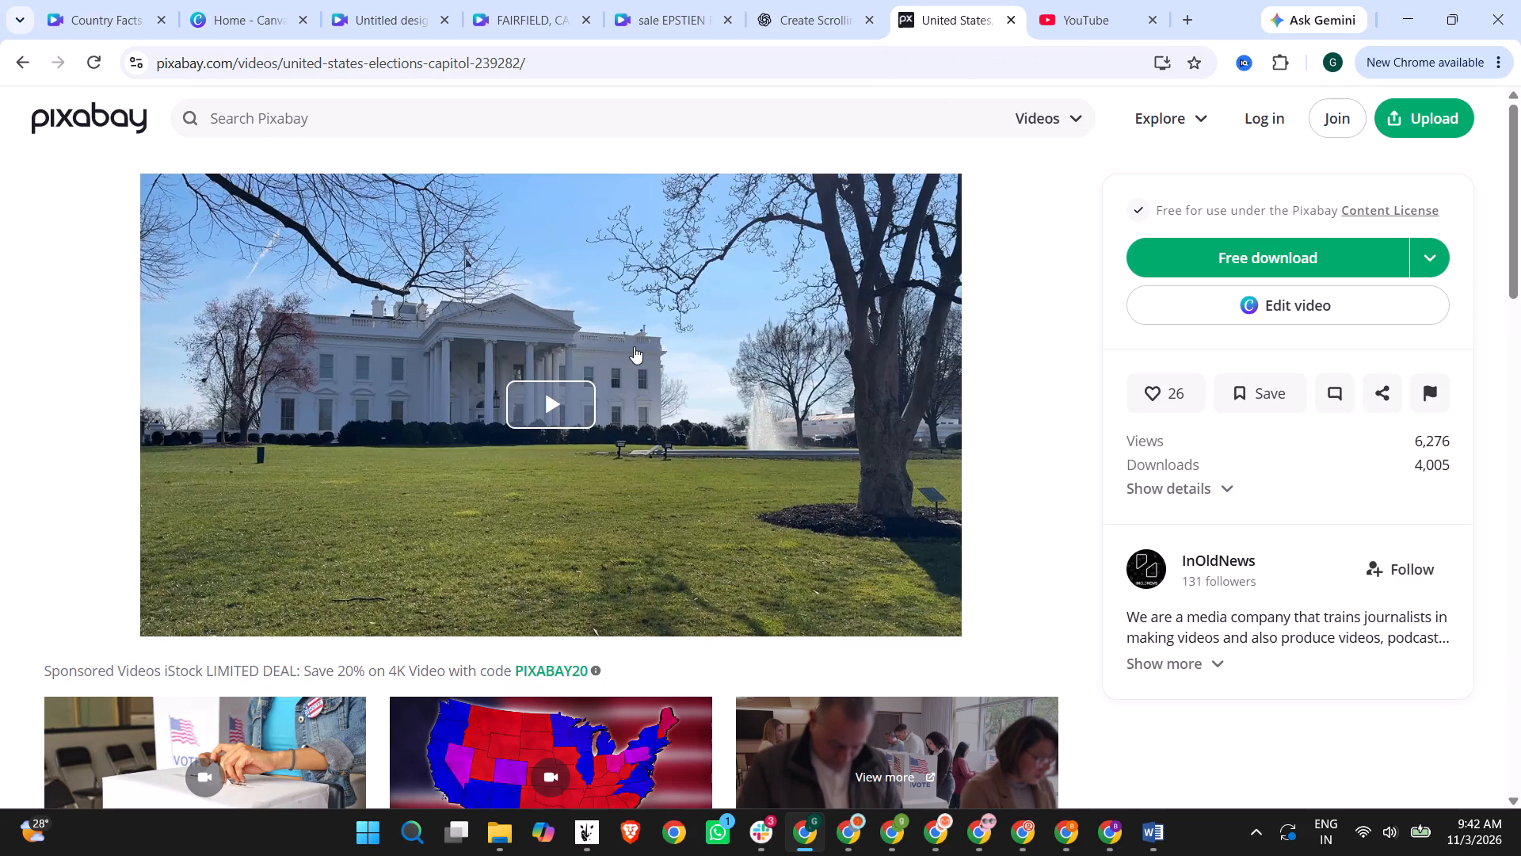
left_click(1118, 0)
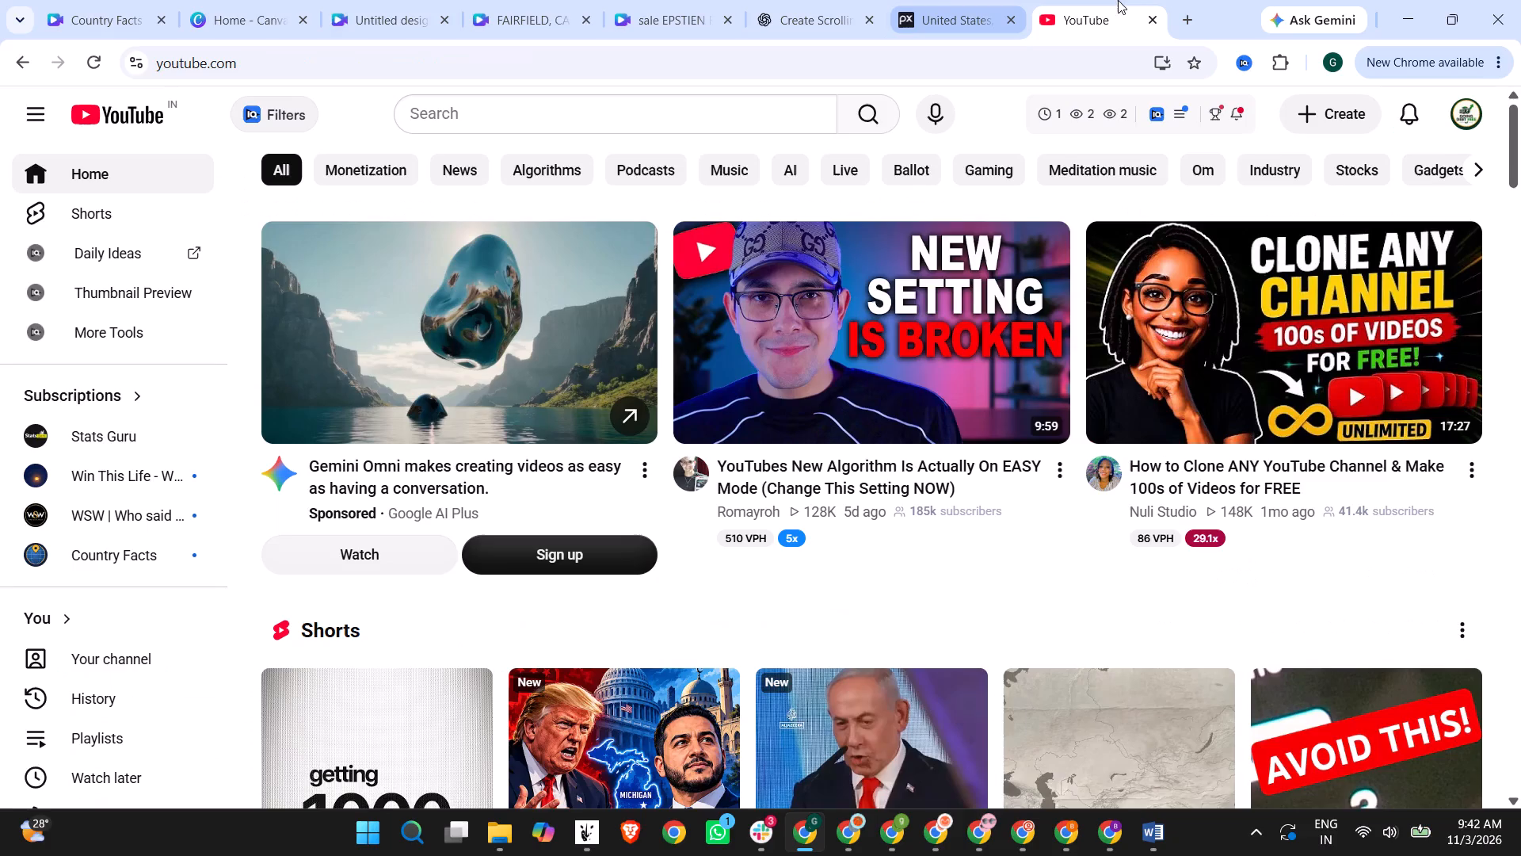
left_click(1150, 16)
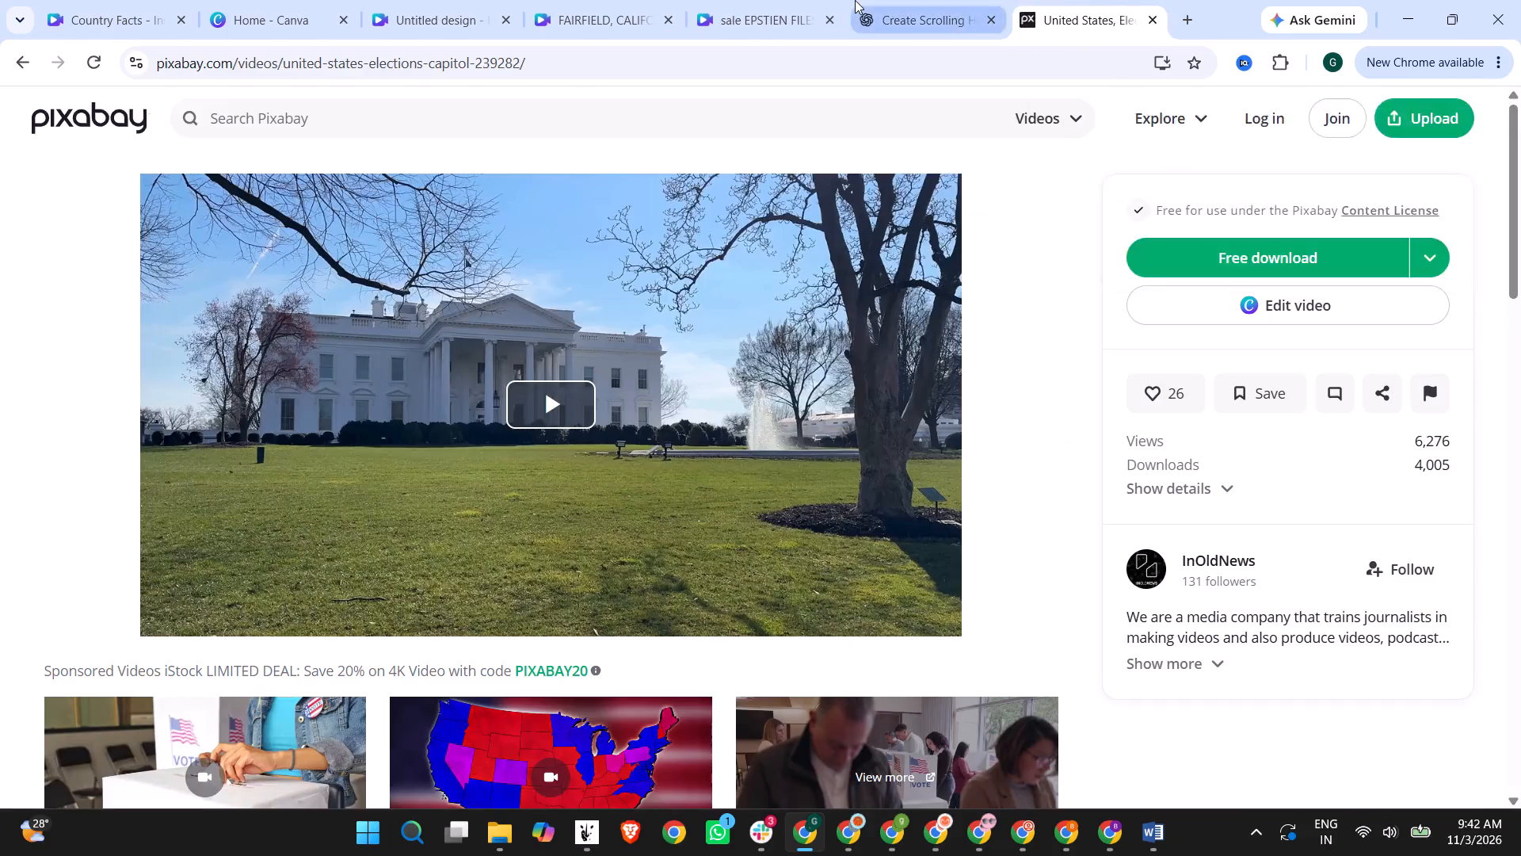
left_click(855, 0)
Search Google in a new tab for "numerical motion graphics".
left_click(1175, 9)
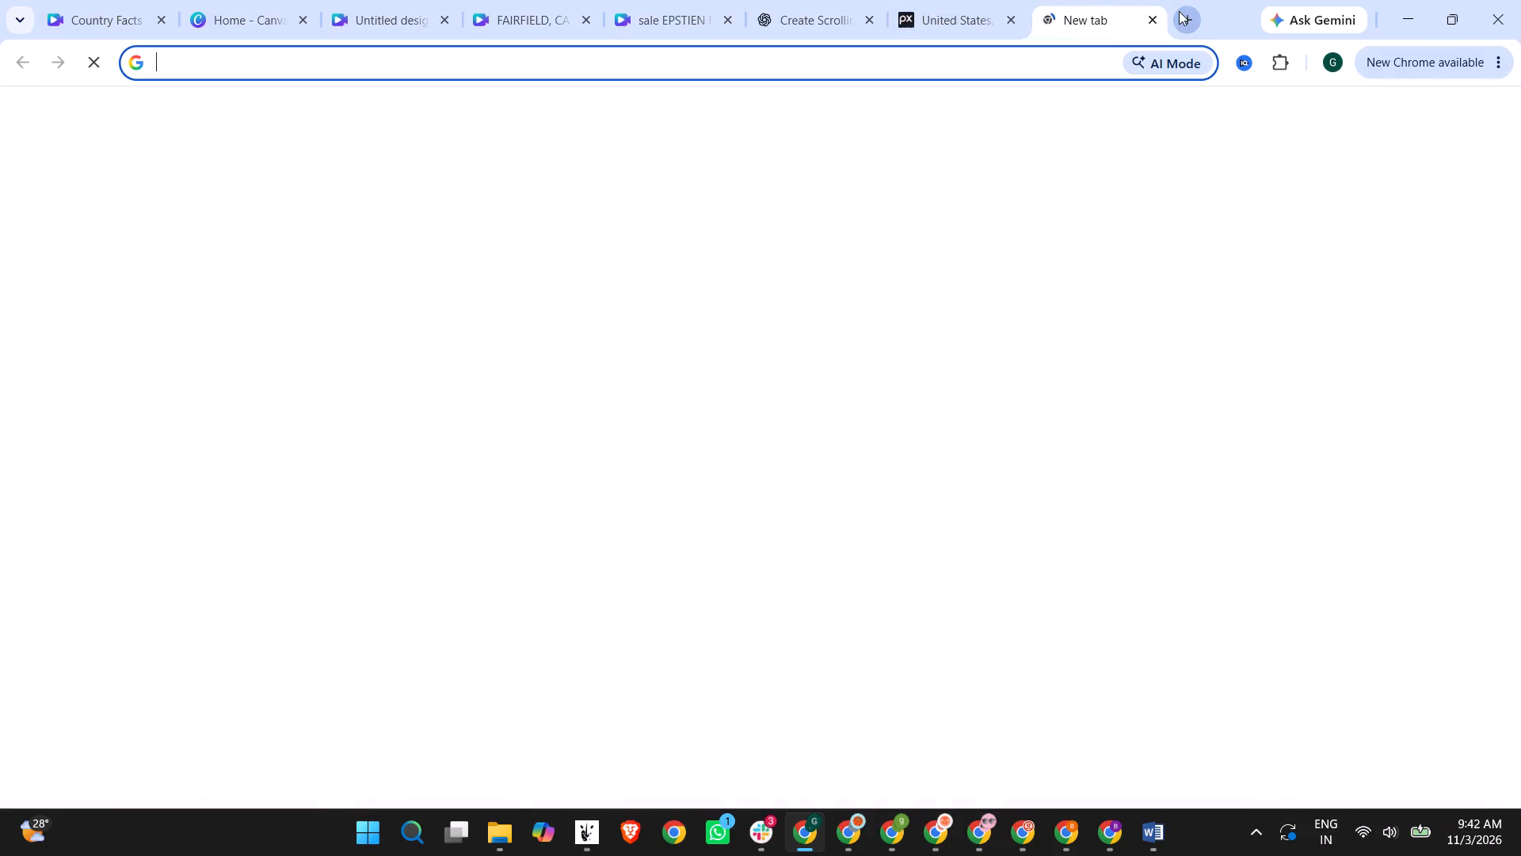
type("numercial")
key("space")
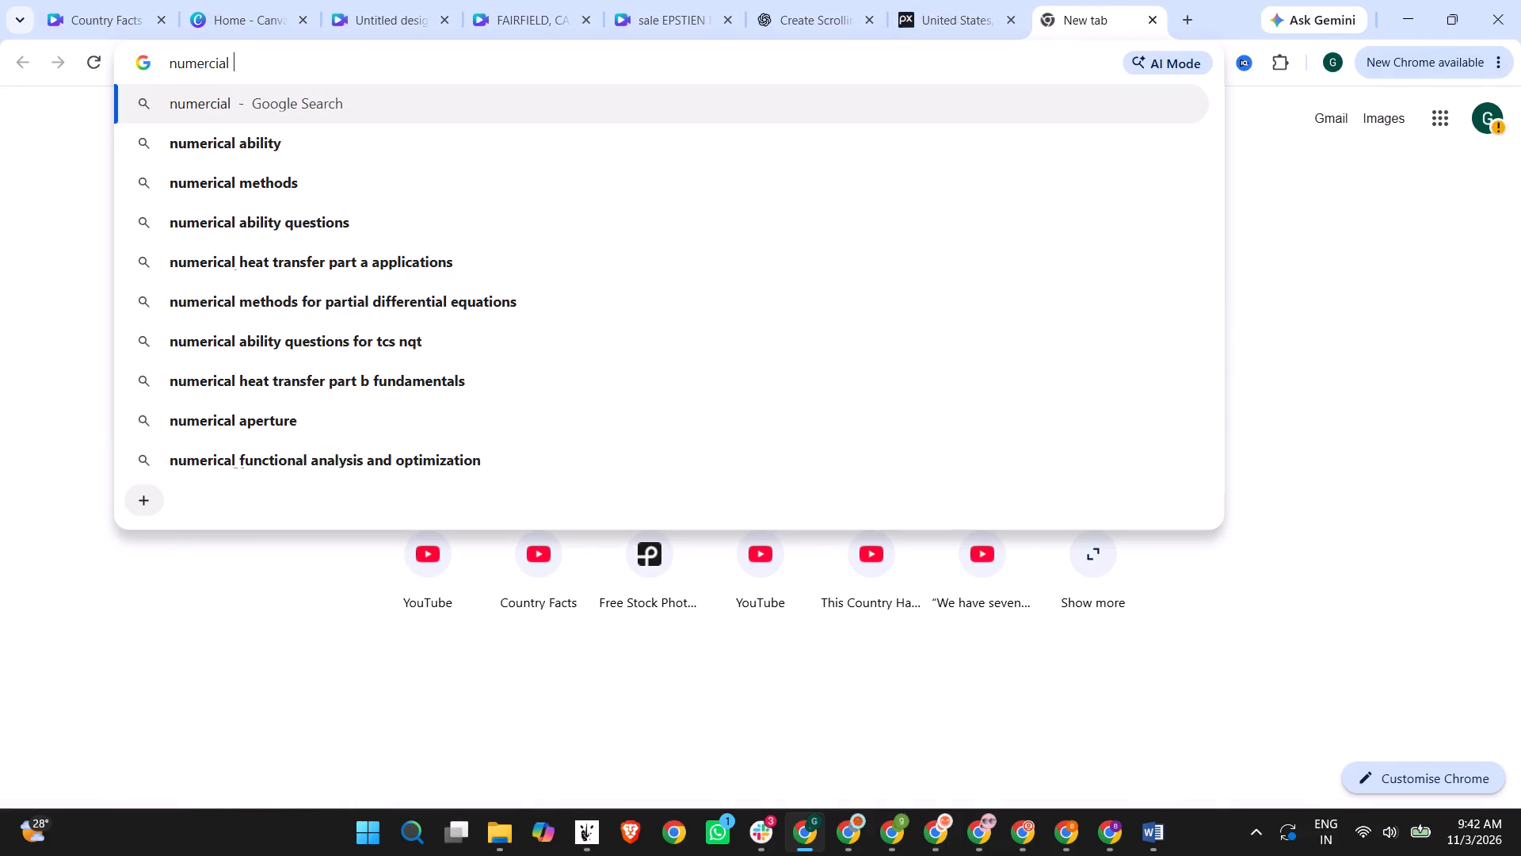
key("BackSpace")
key("BackSpace")
key("BackSpace")
key("BackSpace")
key("BackSpace")
type("ical motion graphics")
key("Return")
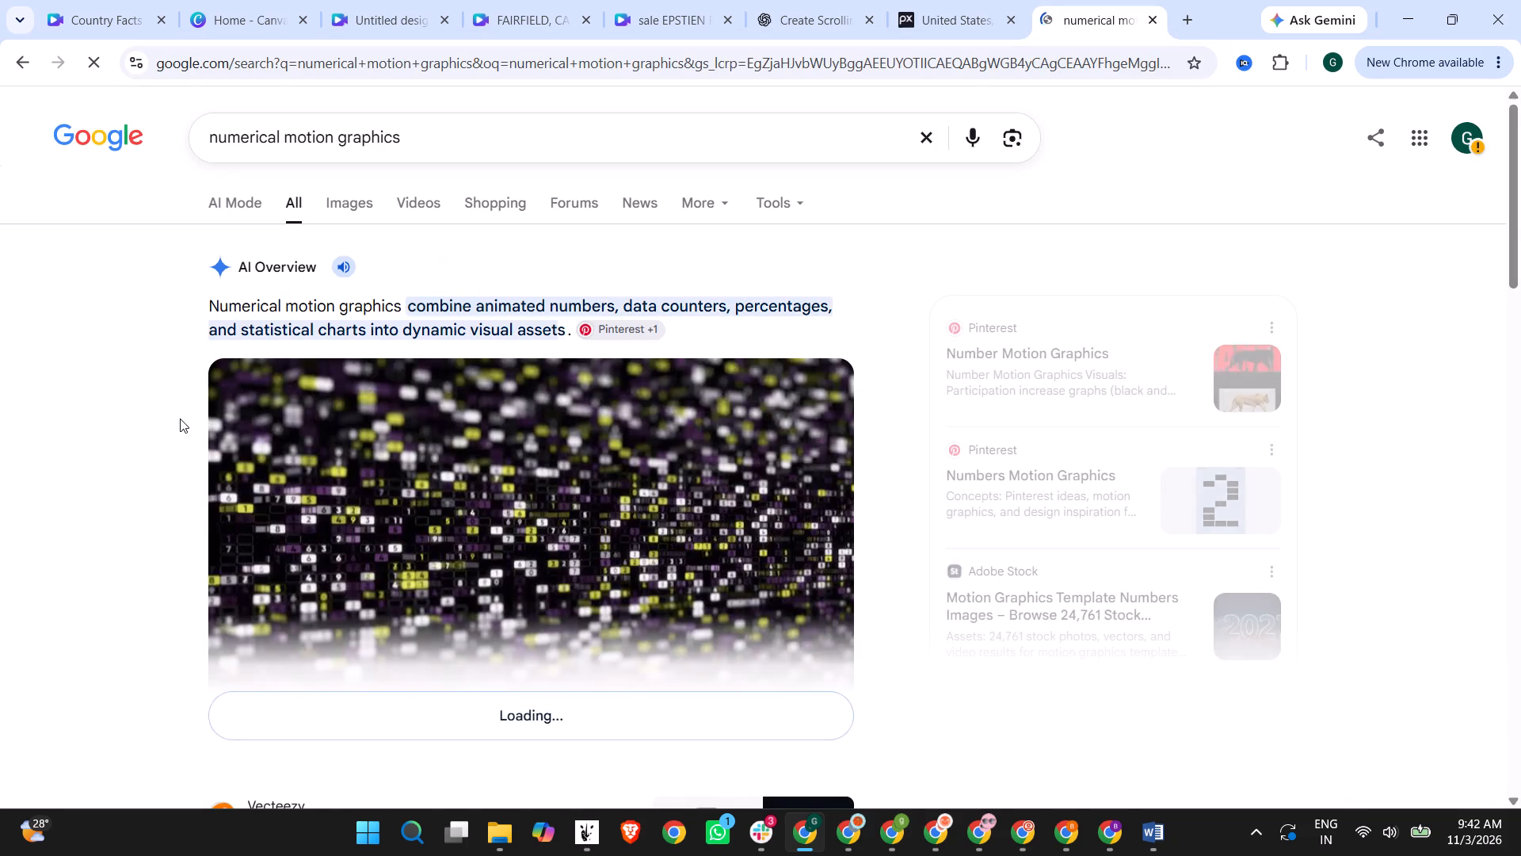
Look through the AI overview and web results for a usable number animation source or tool.
scroll(180, 418, "down", 10)
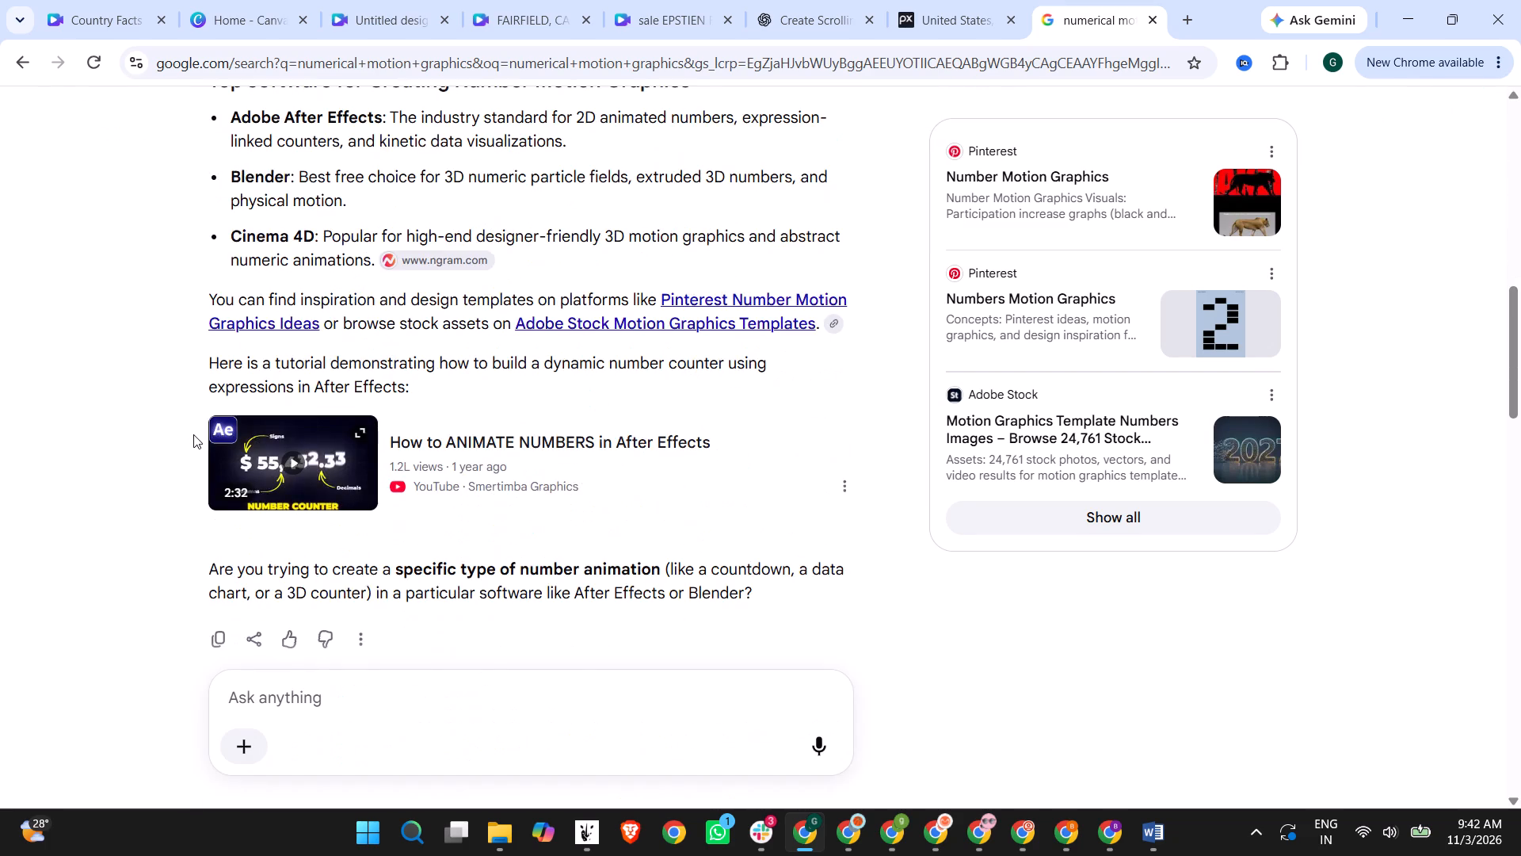
scroll(193, 434, "up", 4)
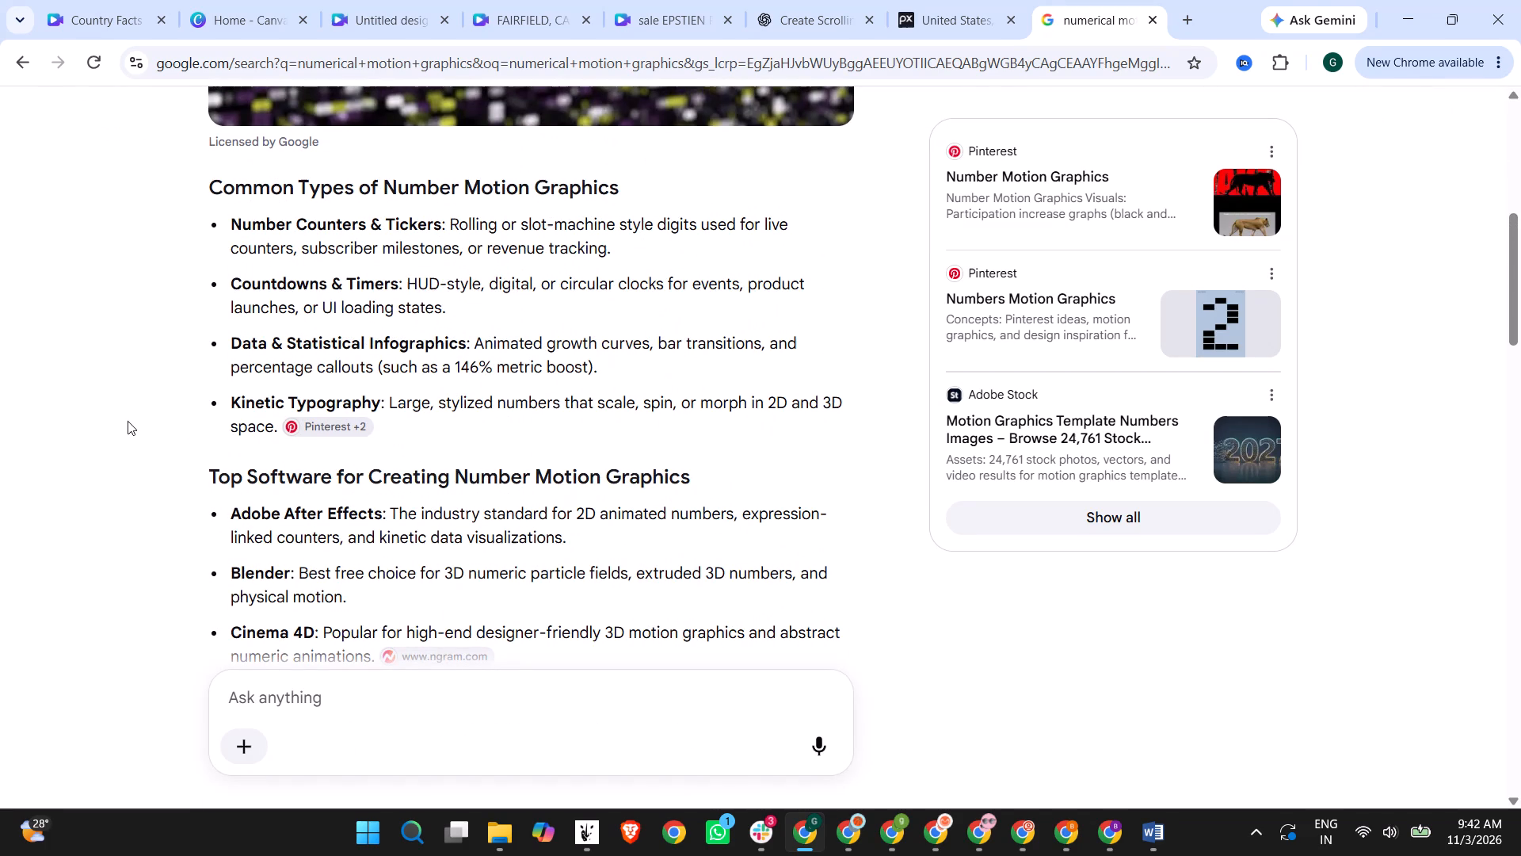
scroll(128, 421, "down", 14)
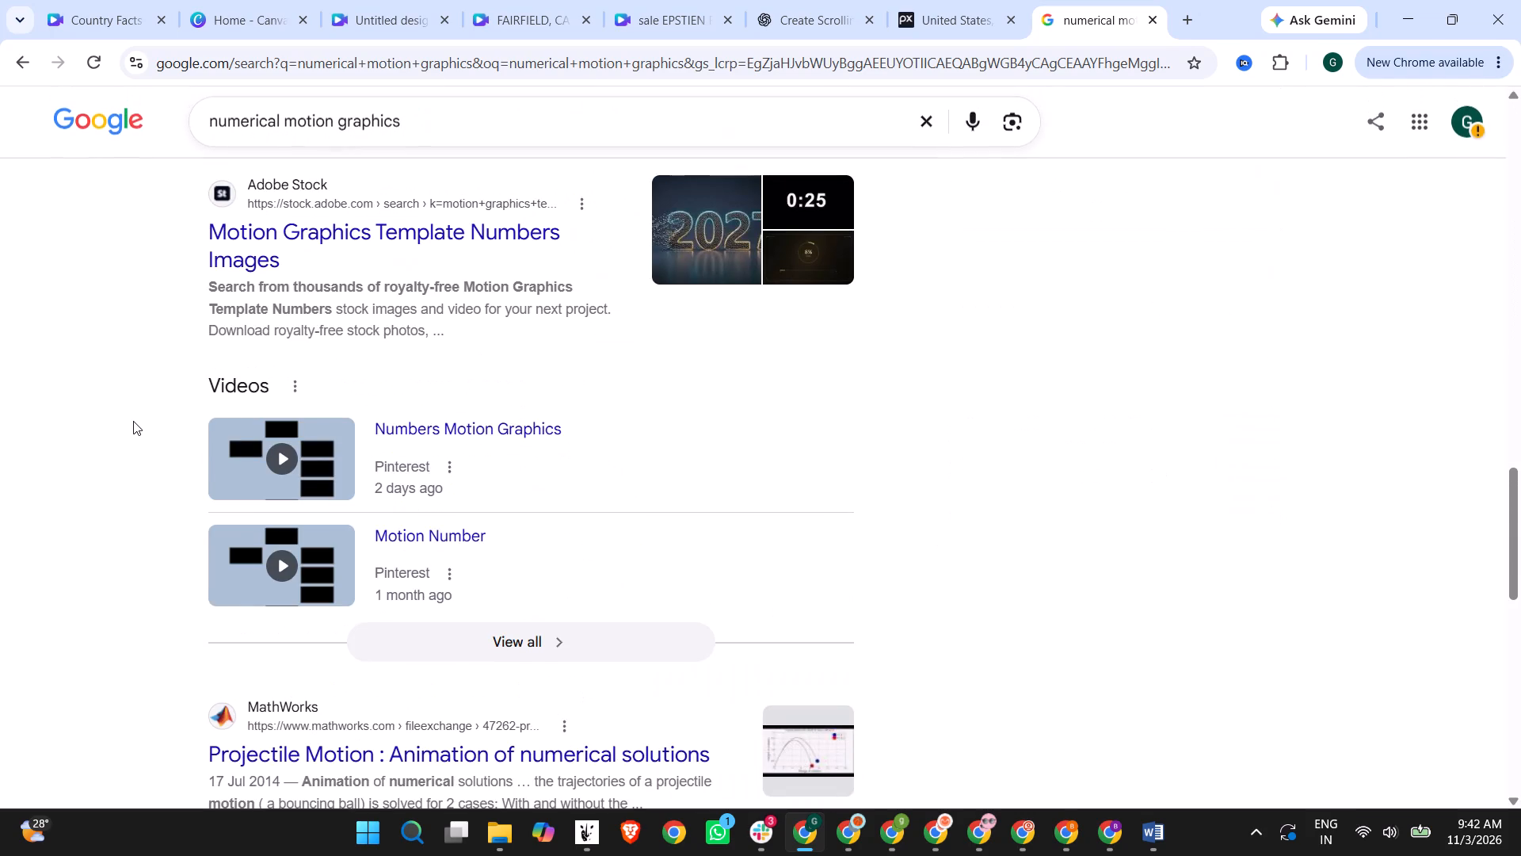
scroll(133, 421, "down", 6)
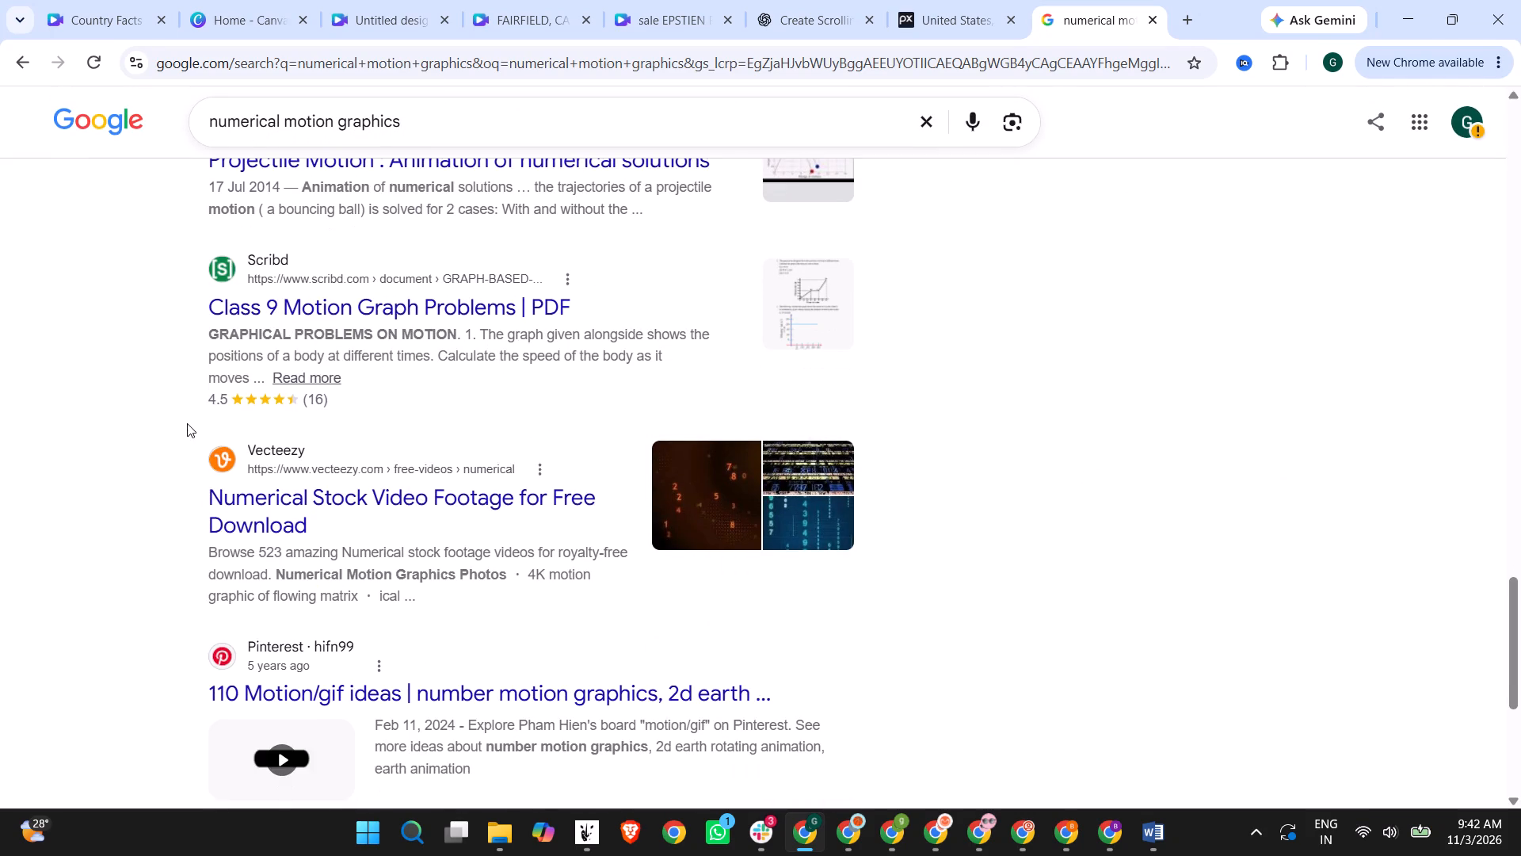
scroll(187, 423, "down", 4)
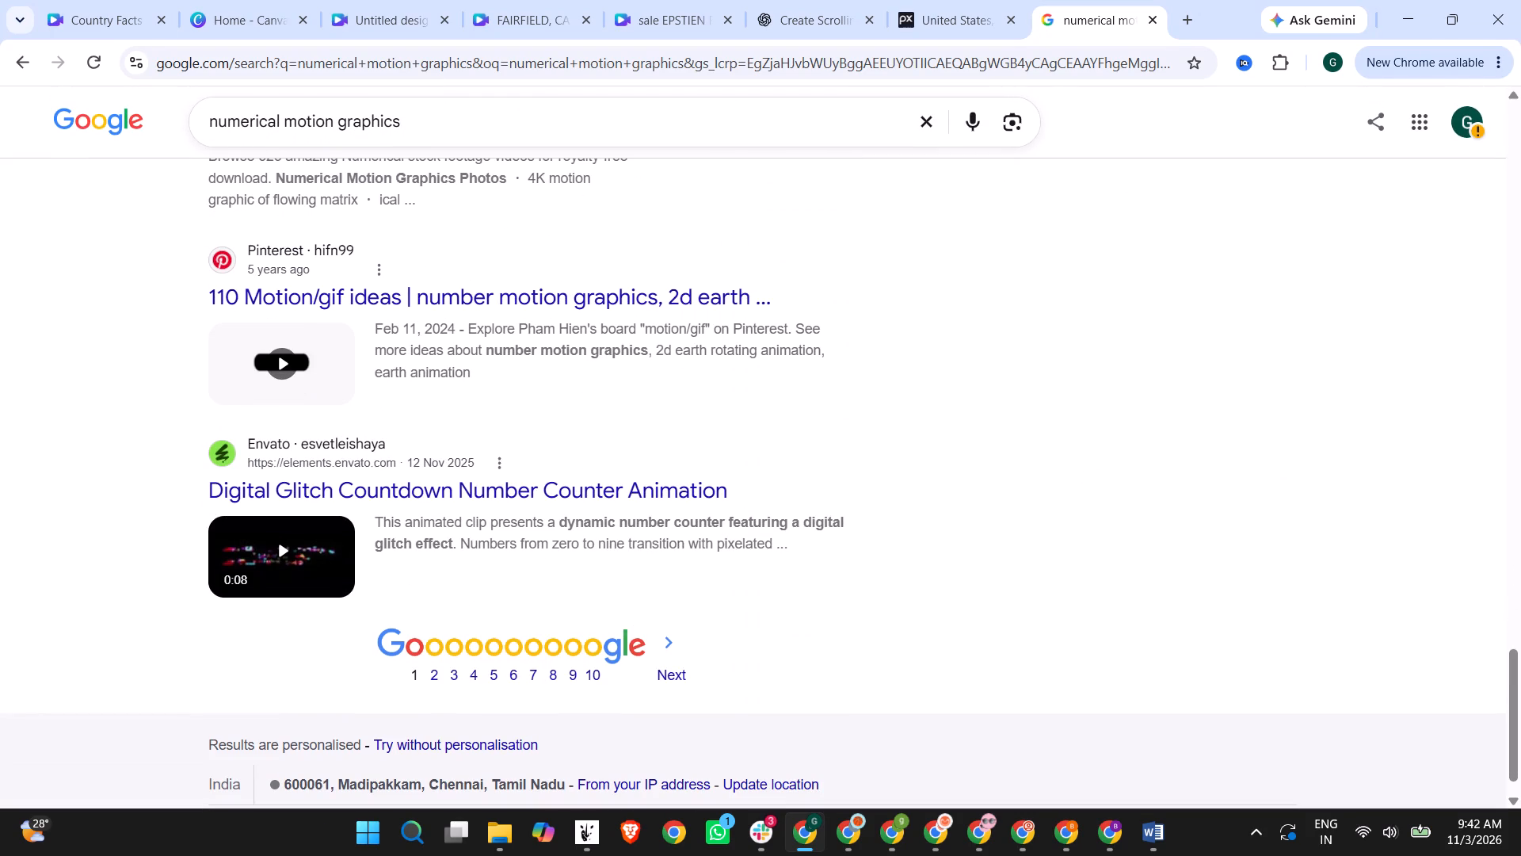
Search Google for "create motion graphics online free".
left_click(212, 122)
type("creat")
key("space")
key("BackSpace")
type("e")
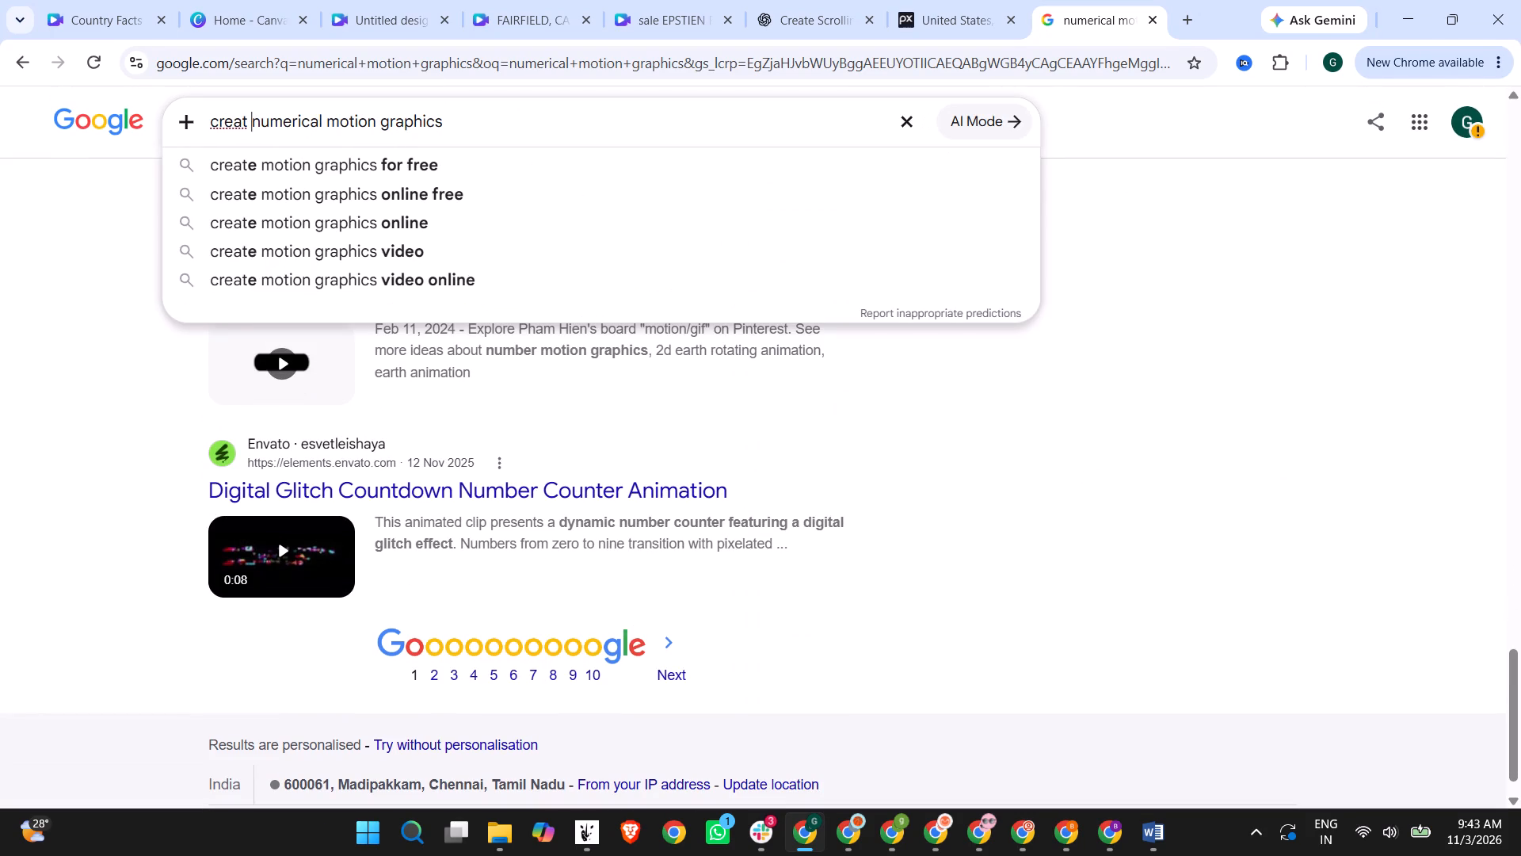
key("space")
left_click(440, 191)
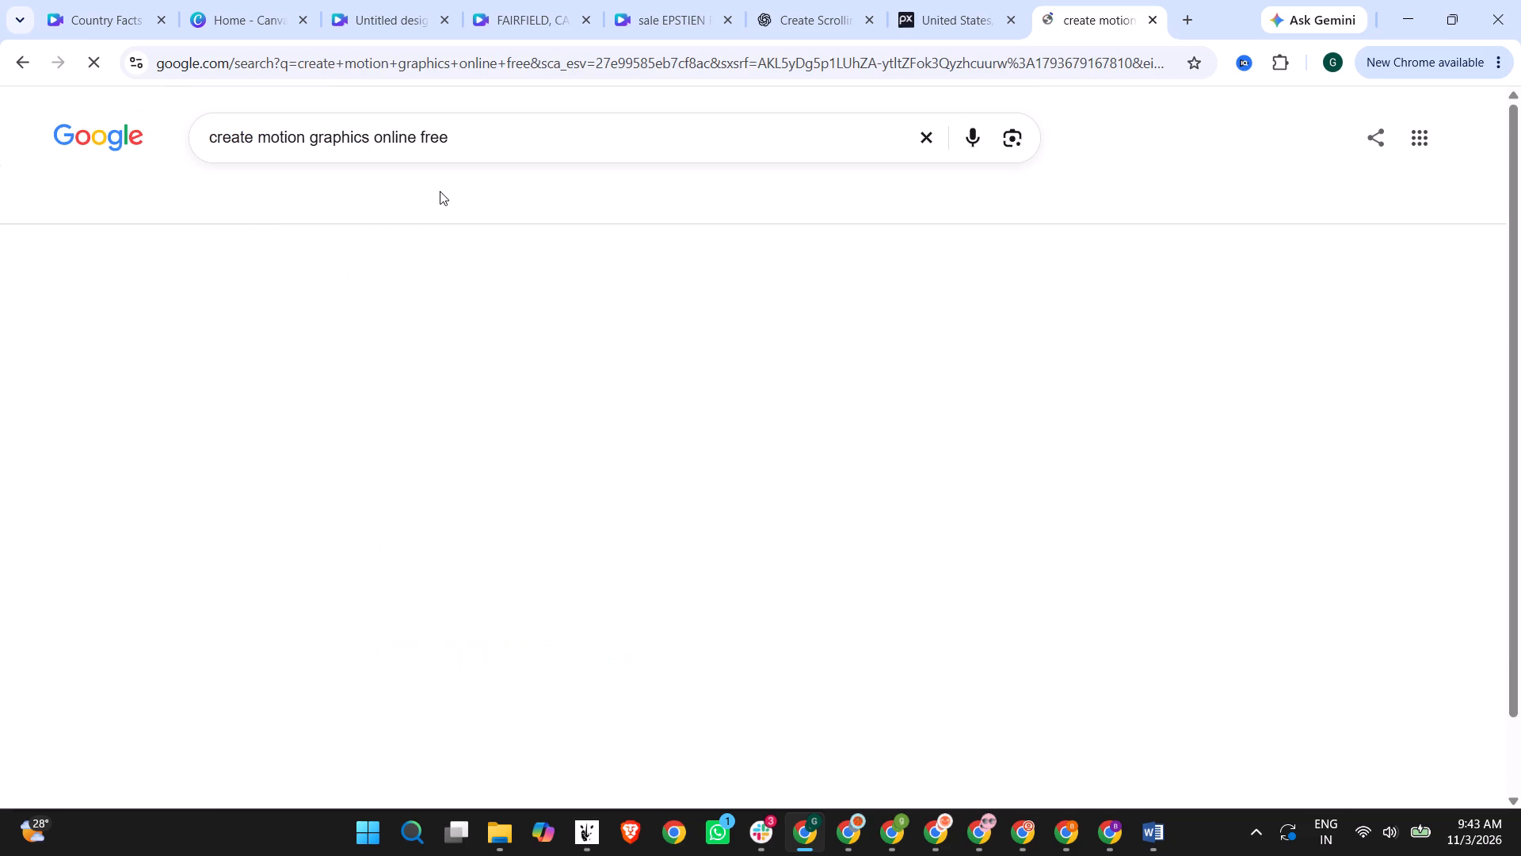
Open the Jitter result in a new tab and look through the other motion graphics tools listed.
right_click(448, 295)
left_click(504, 320)
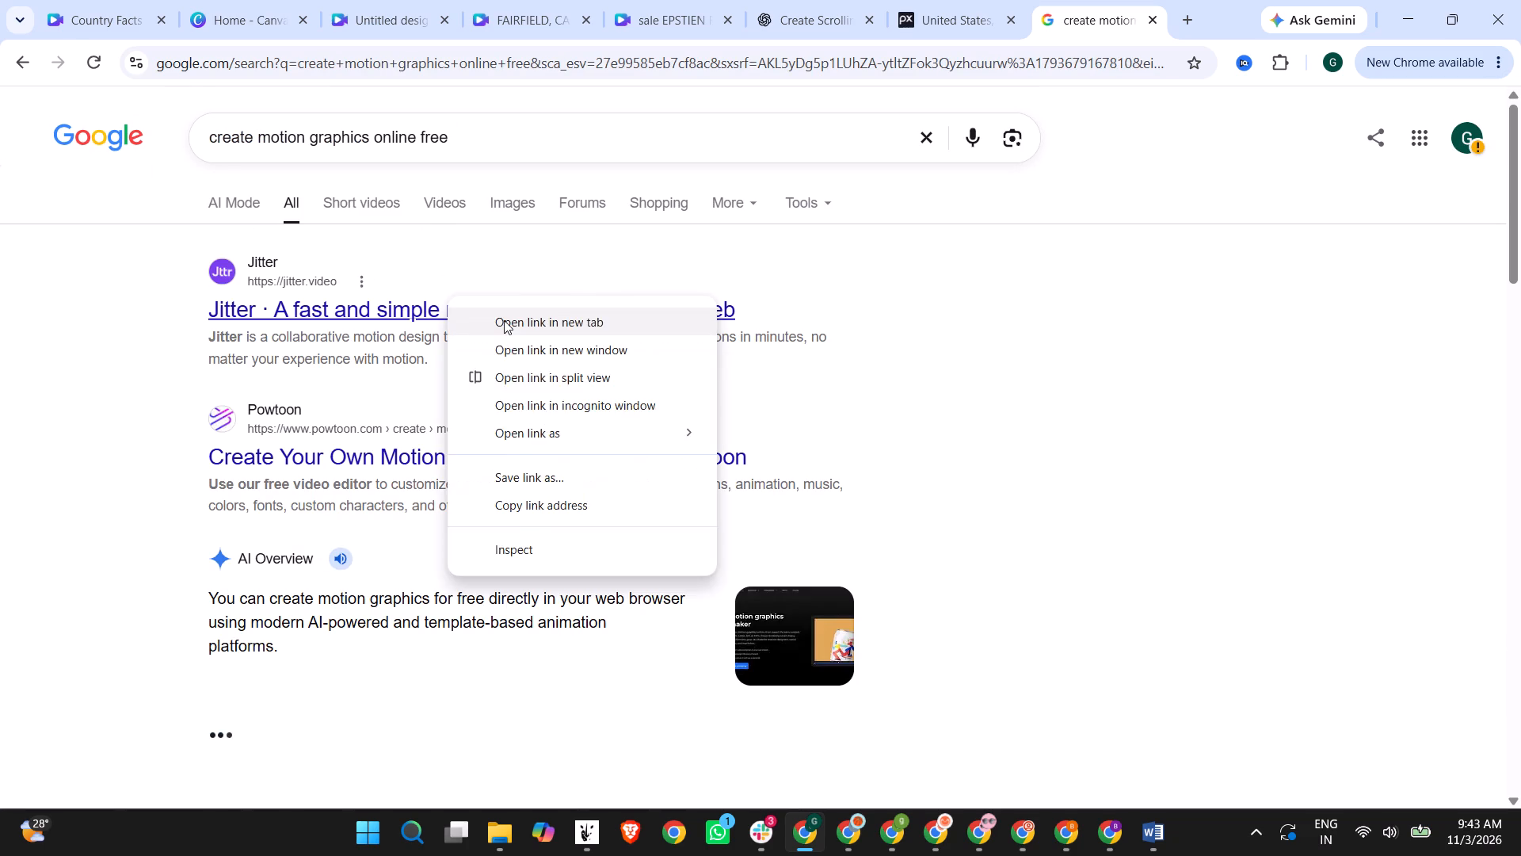
scroll(387, 456, "down", 3)
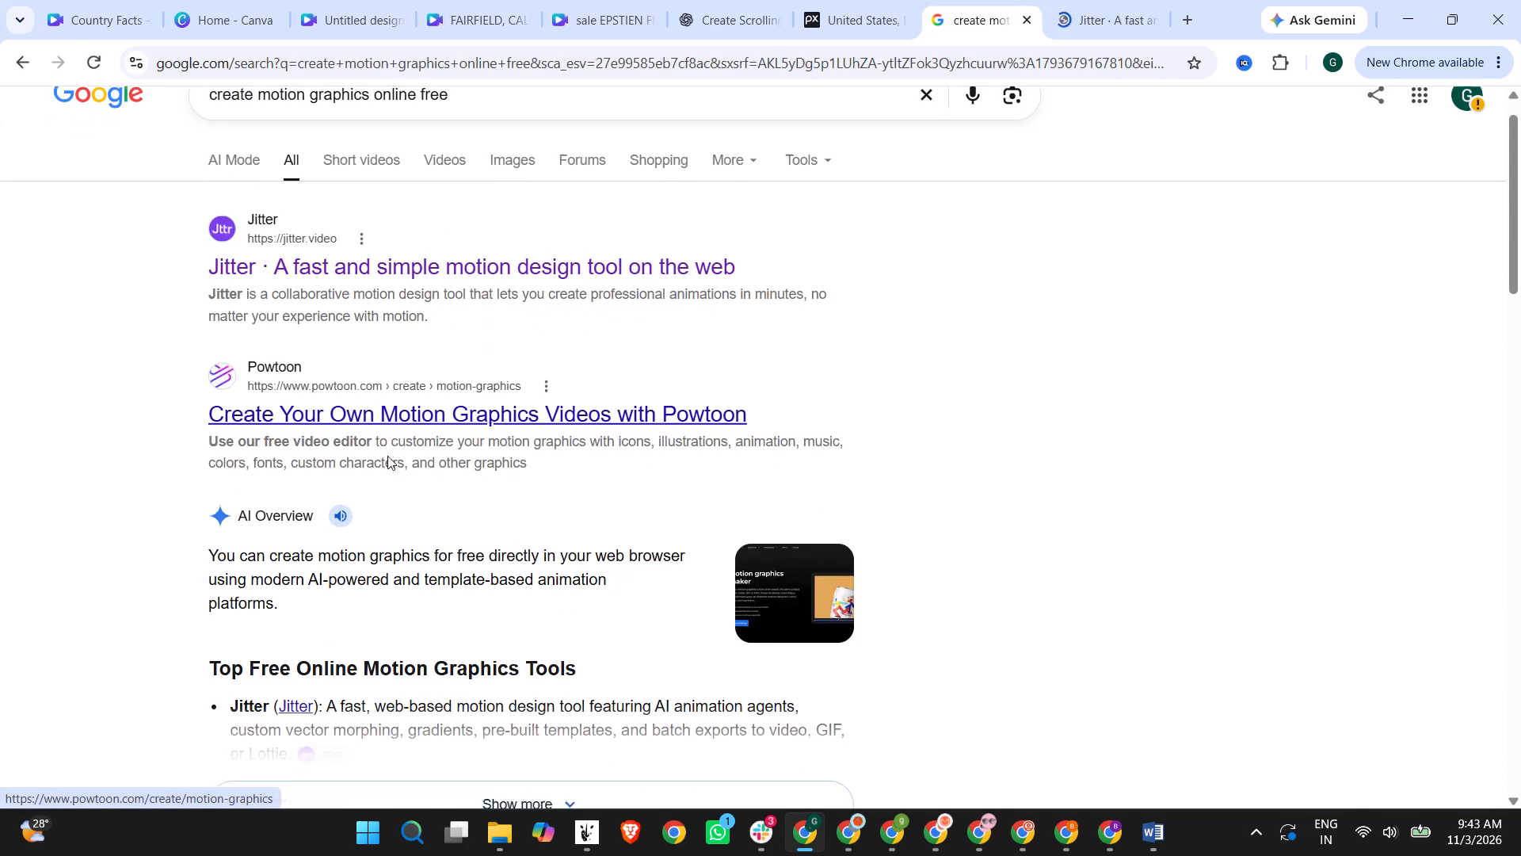
scroll(387, 456, "down", 3)
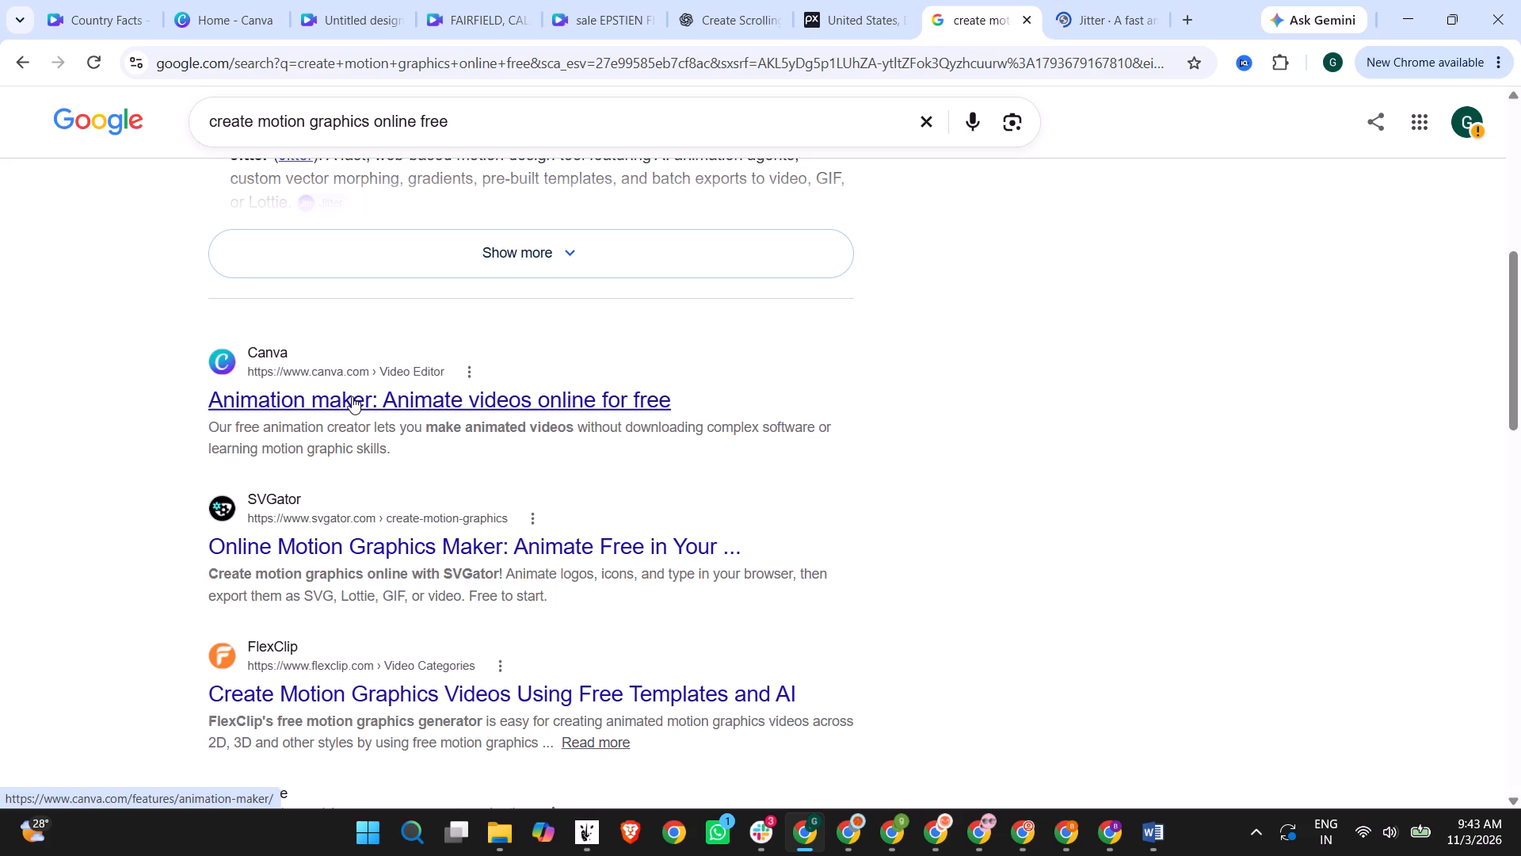
Look through the Jitter homepage for its templates and motion design features.
left_click(1129, 0)
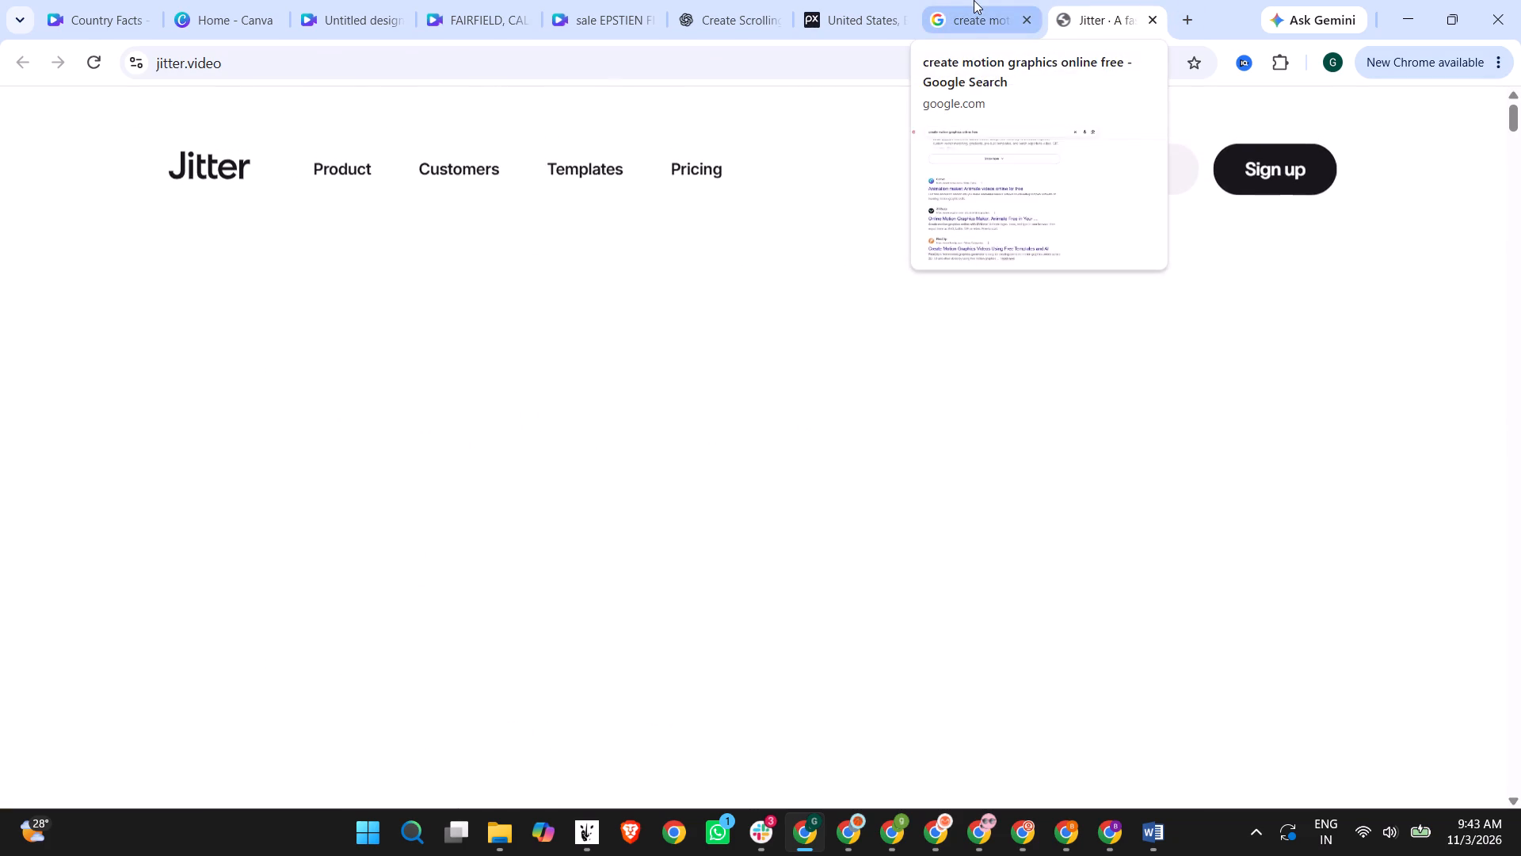
scroll(502, 352, "down", 6)
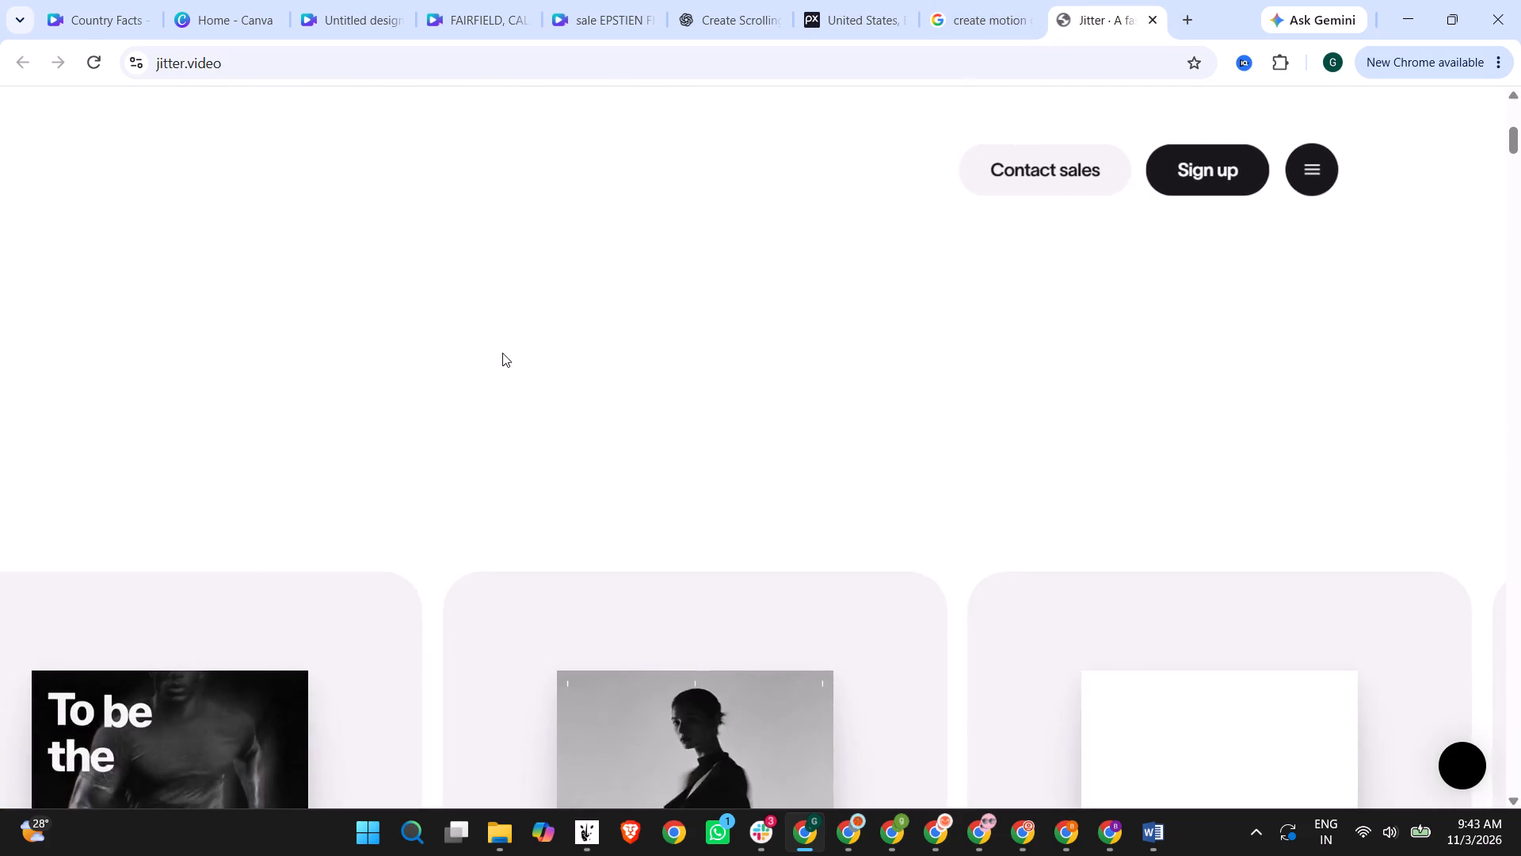
scroll(502, 353, "down", 6)
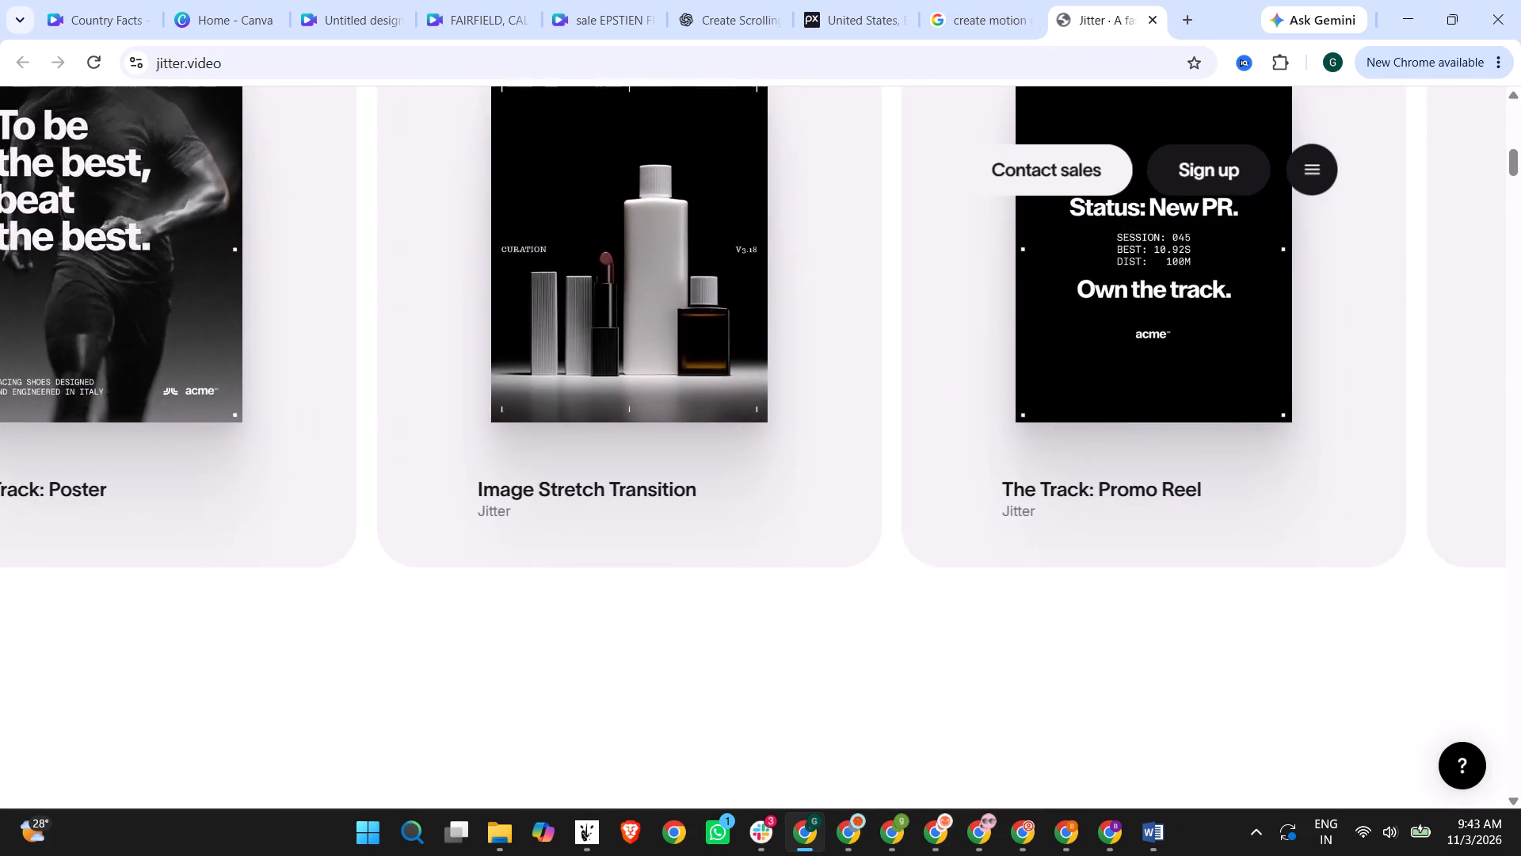
scroll(821, 564, "down", 6)
scroll(688, 476, "down", 6)
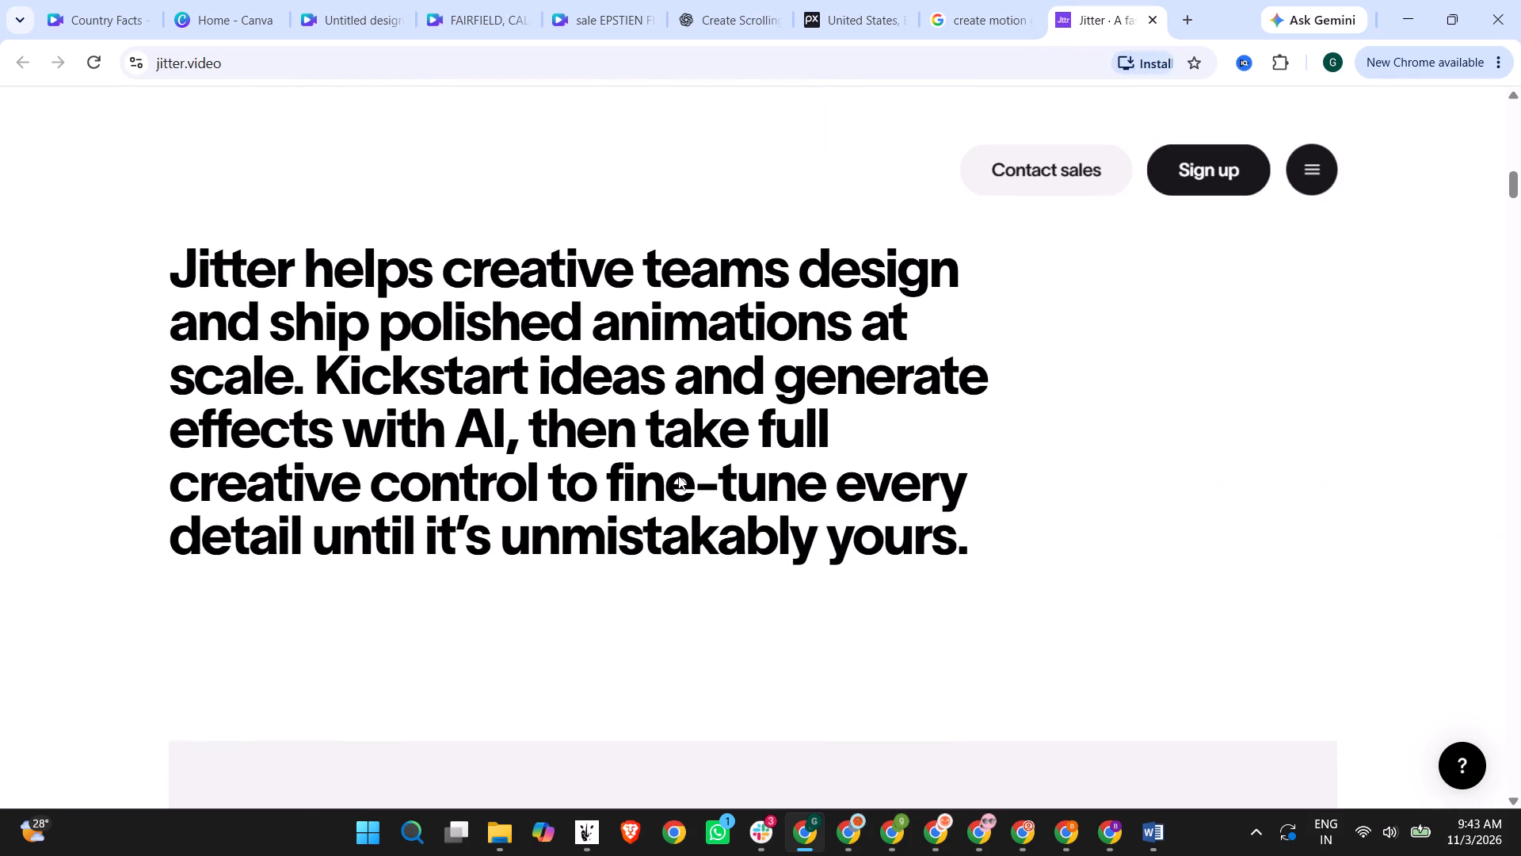
scroll(678, 476, "down", 20)
scroll(676, 474, "down", 16)
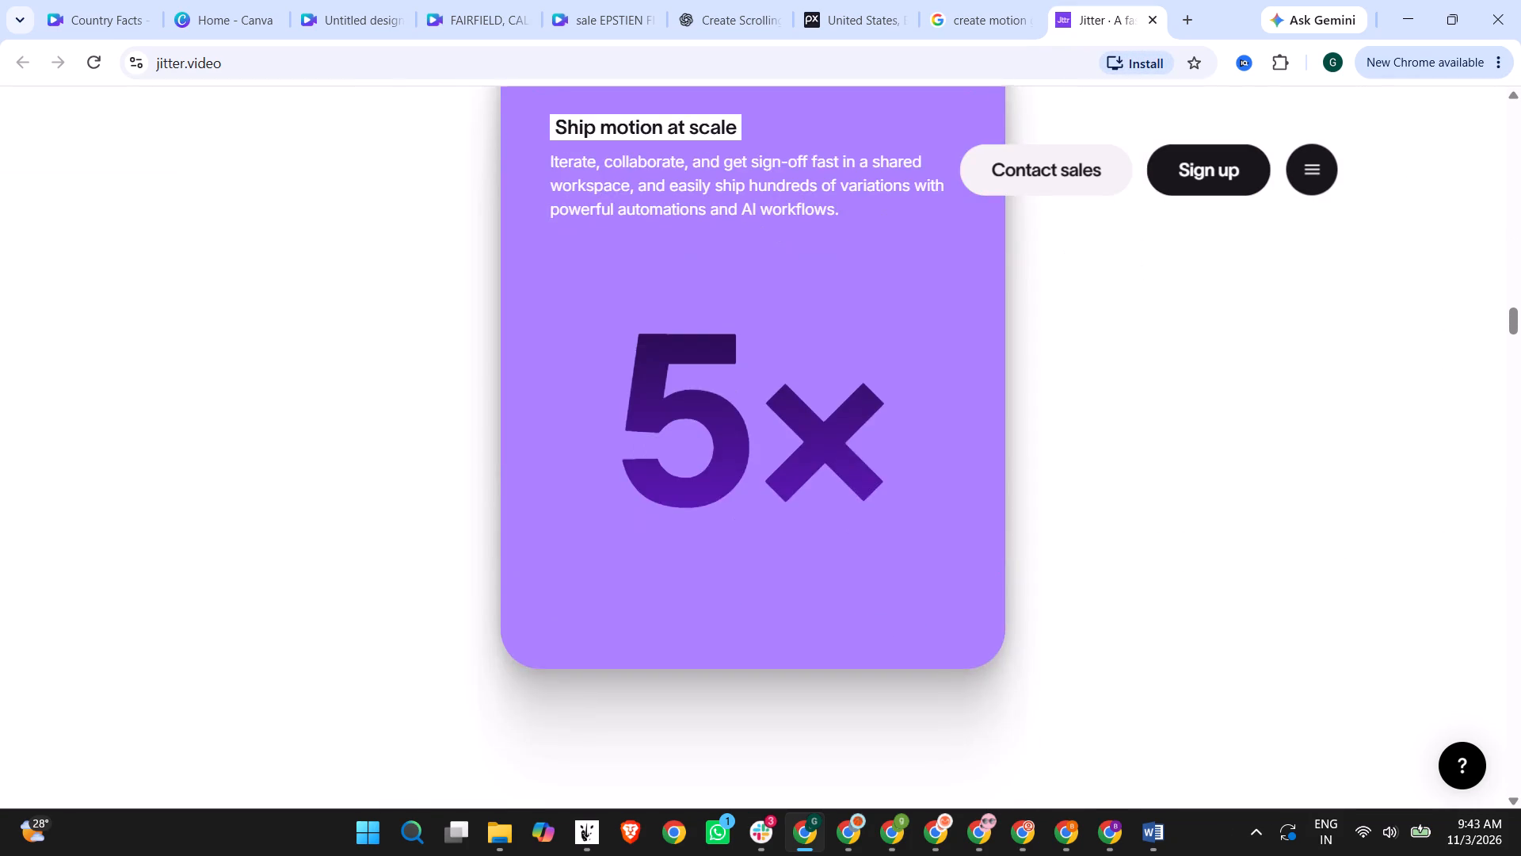
scroll(676, 474, "down", 6)
Open Kapwing's AI Motion Graphics result and the sponsored Adobe generative AI result in new tabs from the search results.
left_click(993, 0)
scroll(400, 419, "down", 5)
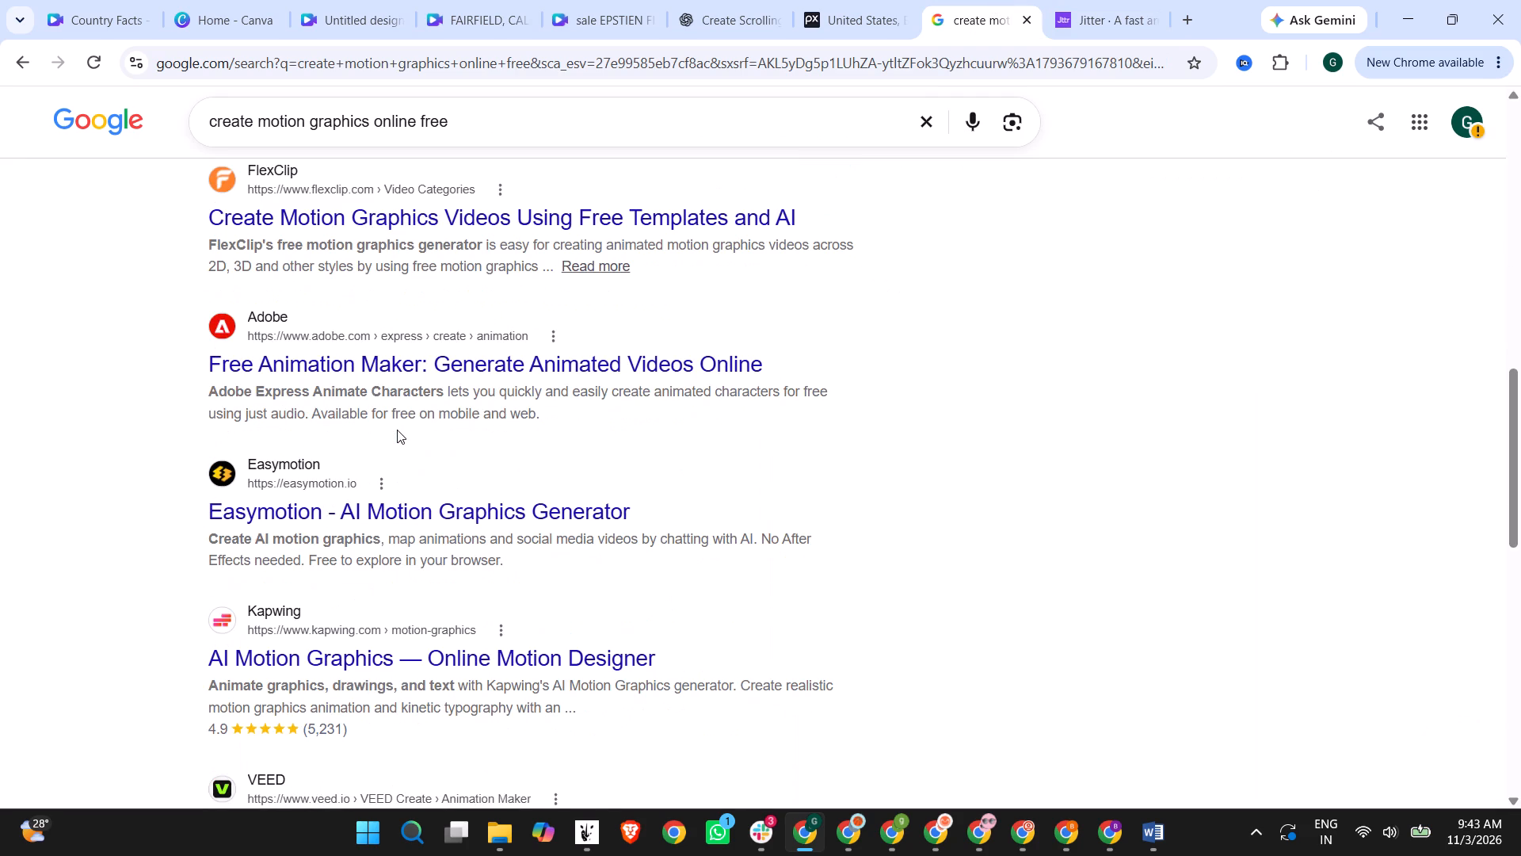
right_click(498, 650)
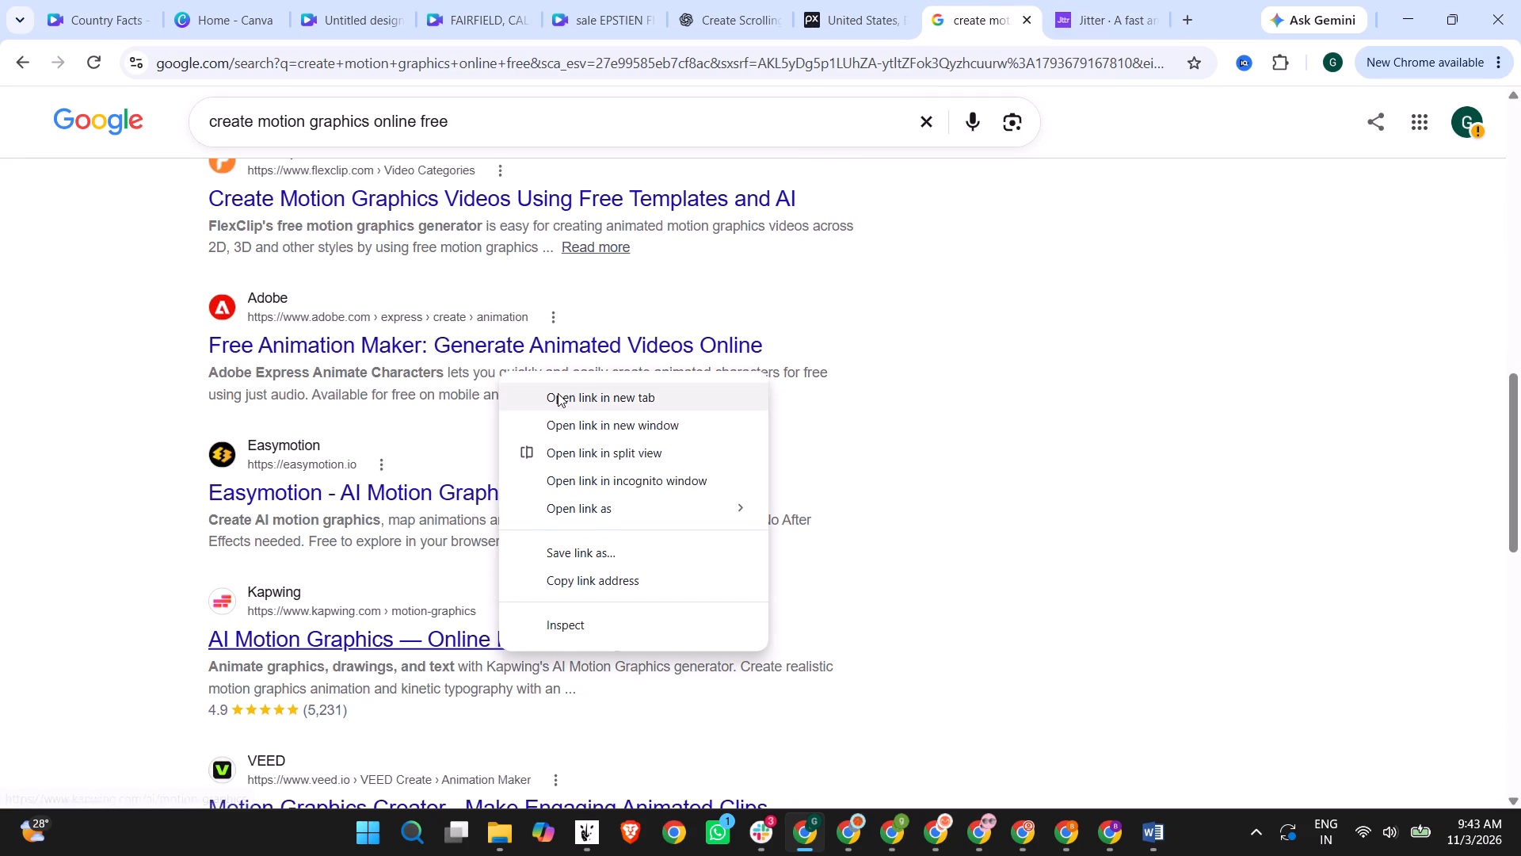
left_click(558, 393)
scroll(403, 343, "down", 6)
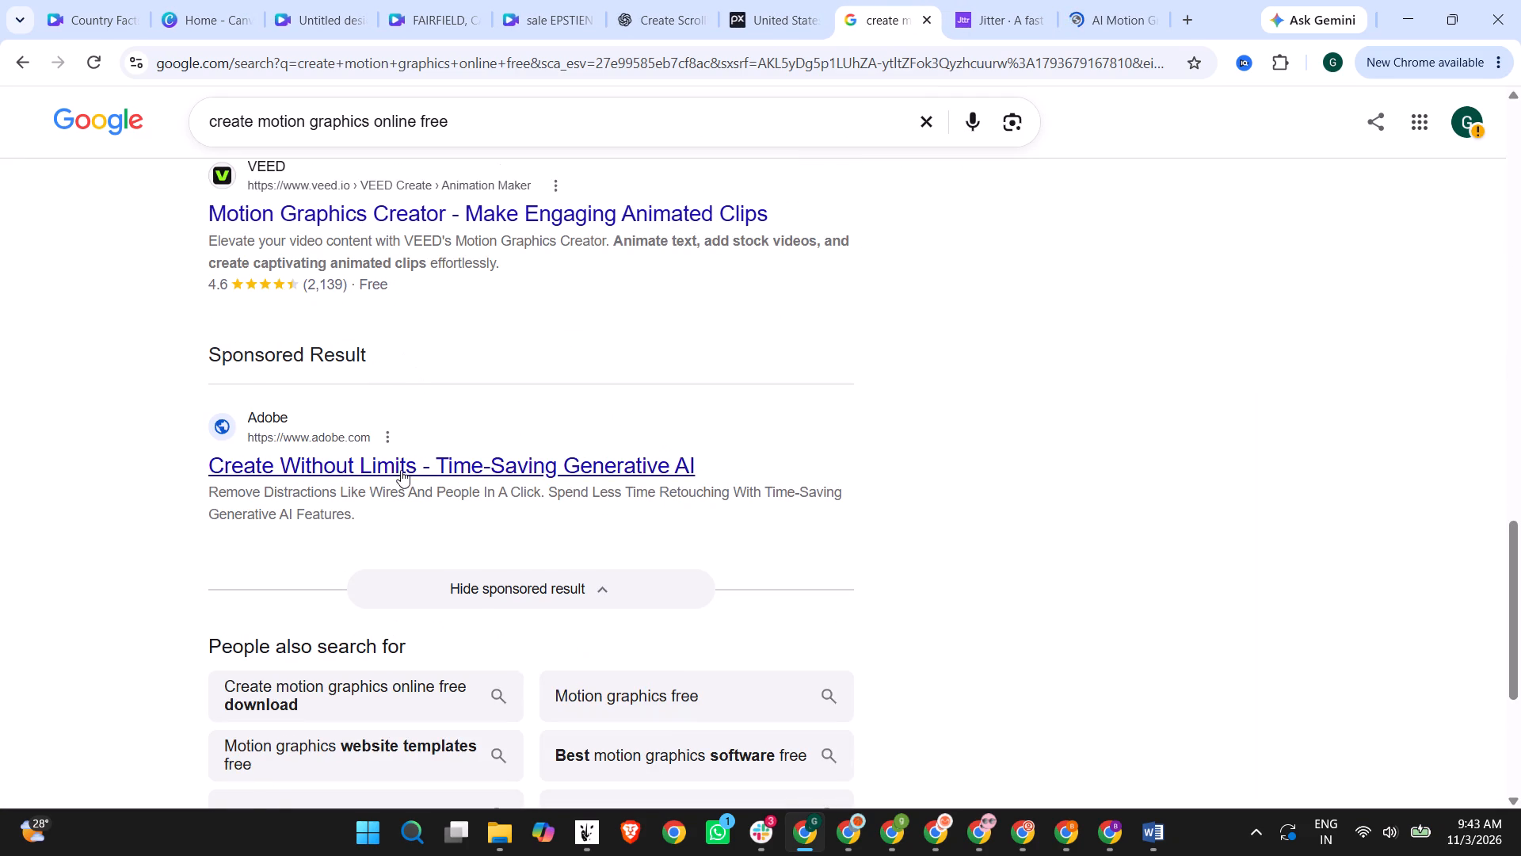
right_click(425, 469)
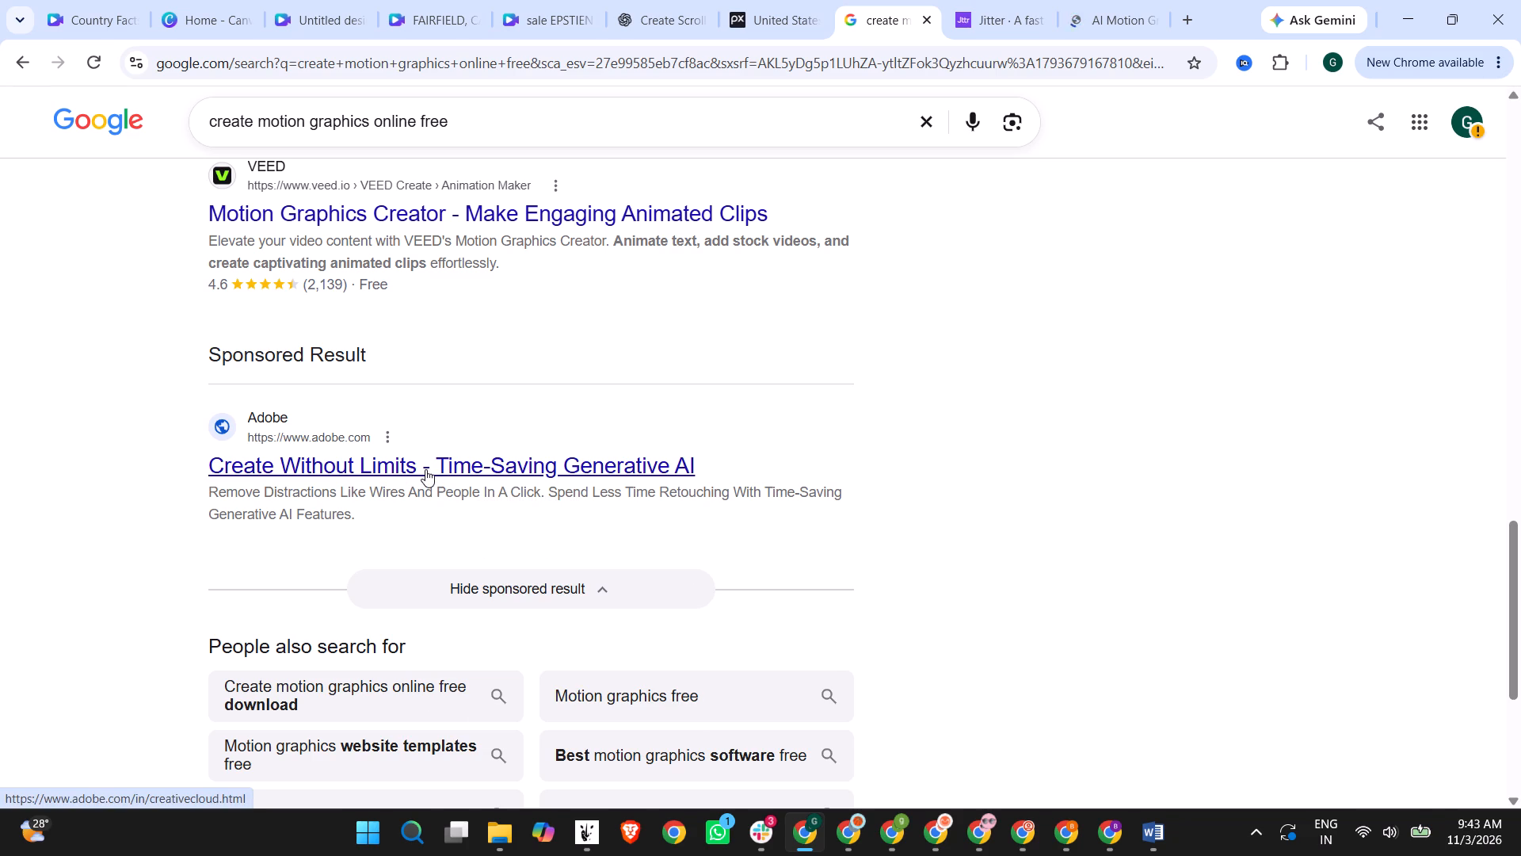
left_click(463, 486)
Open ChatCut's AI Motion Graphics Generator from the following results page and examine its demo prompt and feature description.
scroll(203, 487, "down", 6)
left_click(439, 602)
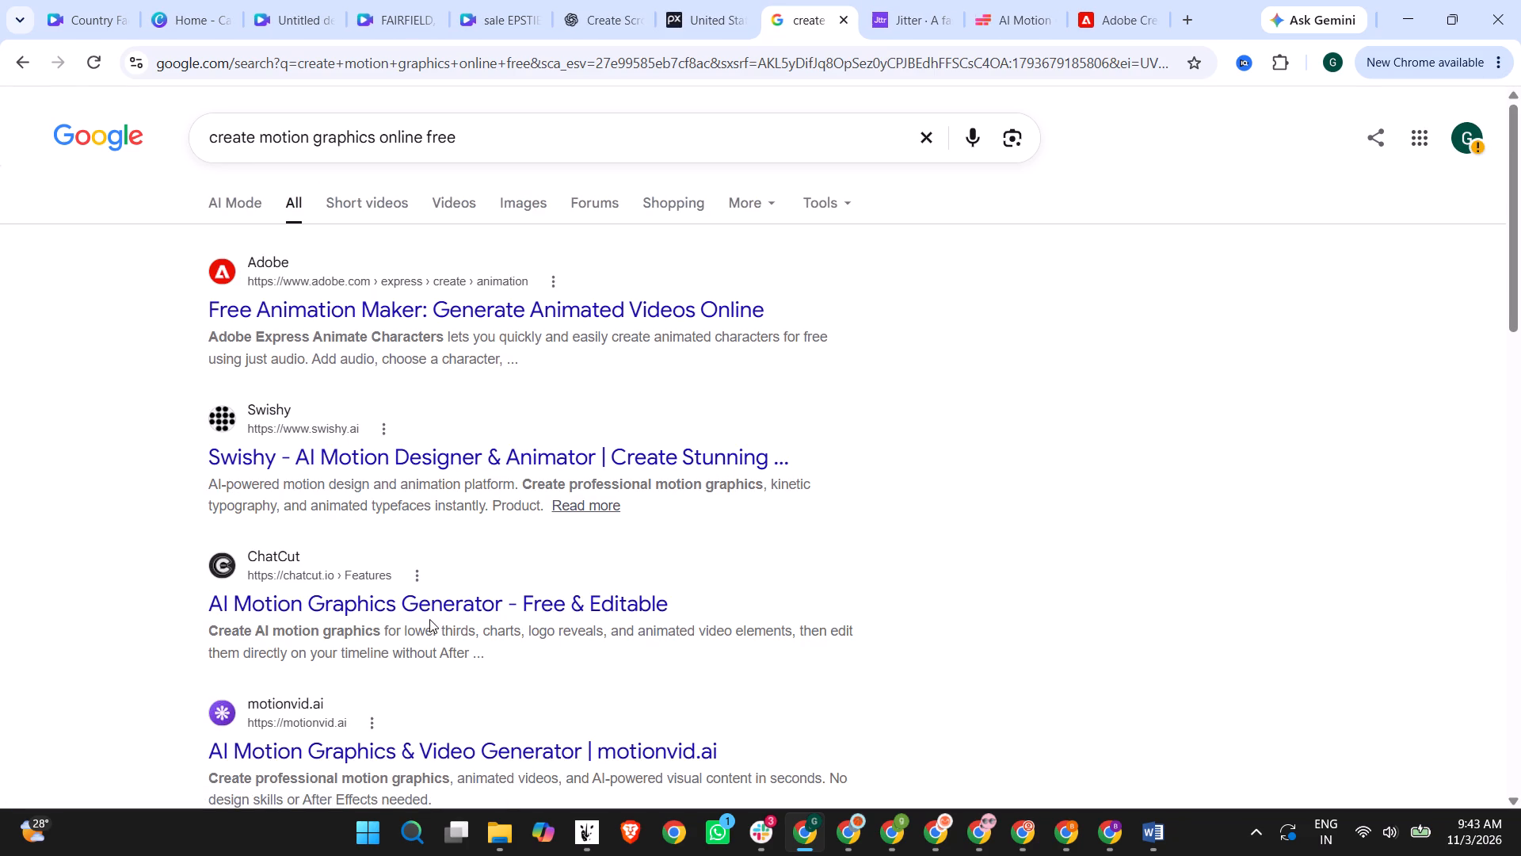
left_click(415, 602)
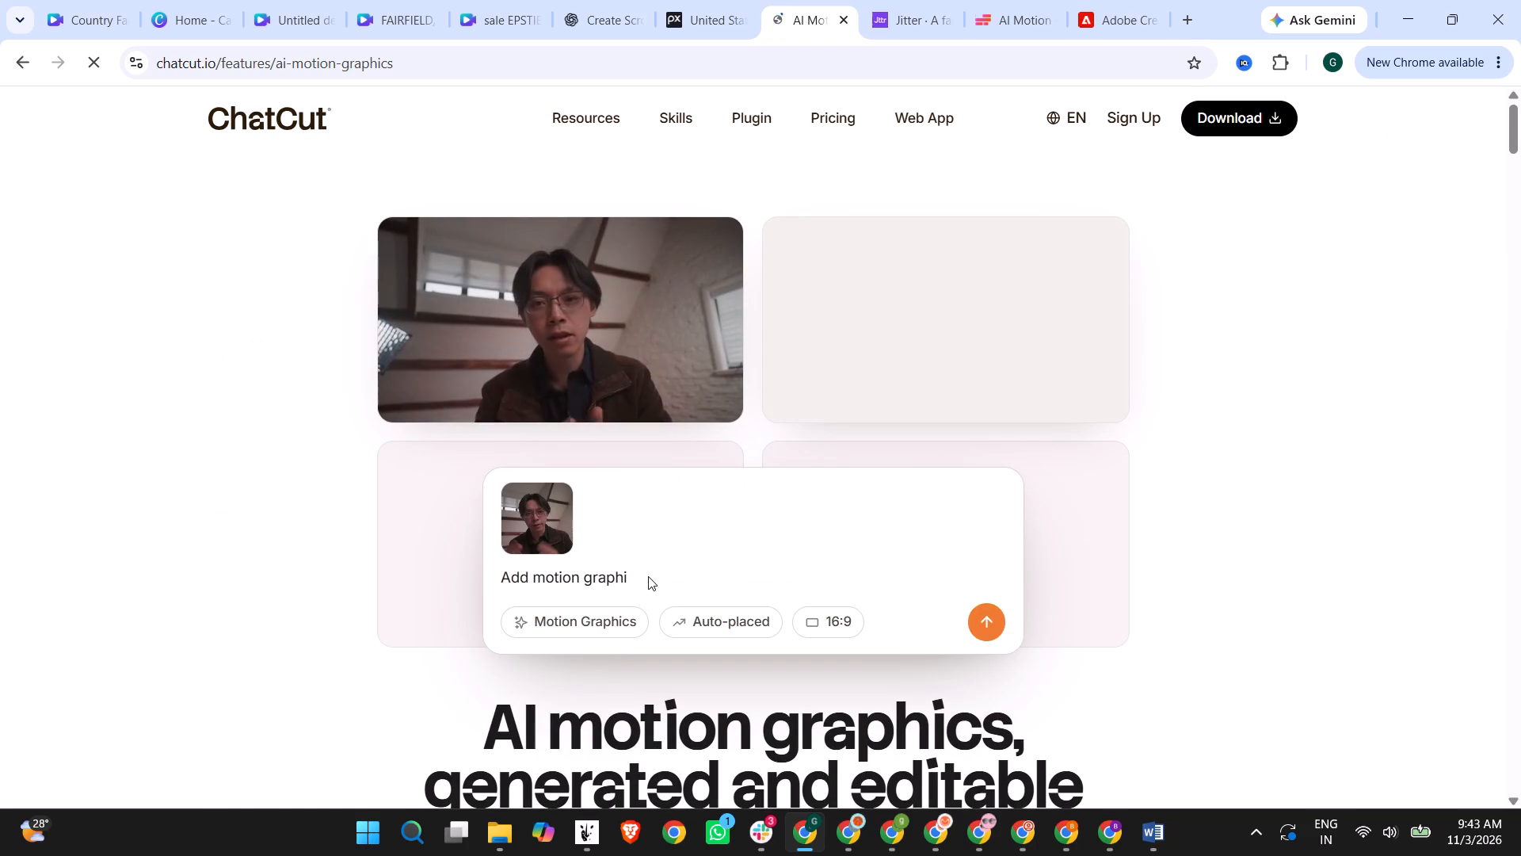
left_click(648, 581)
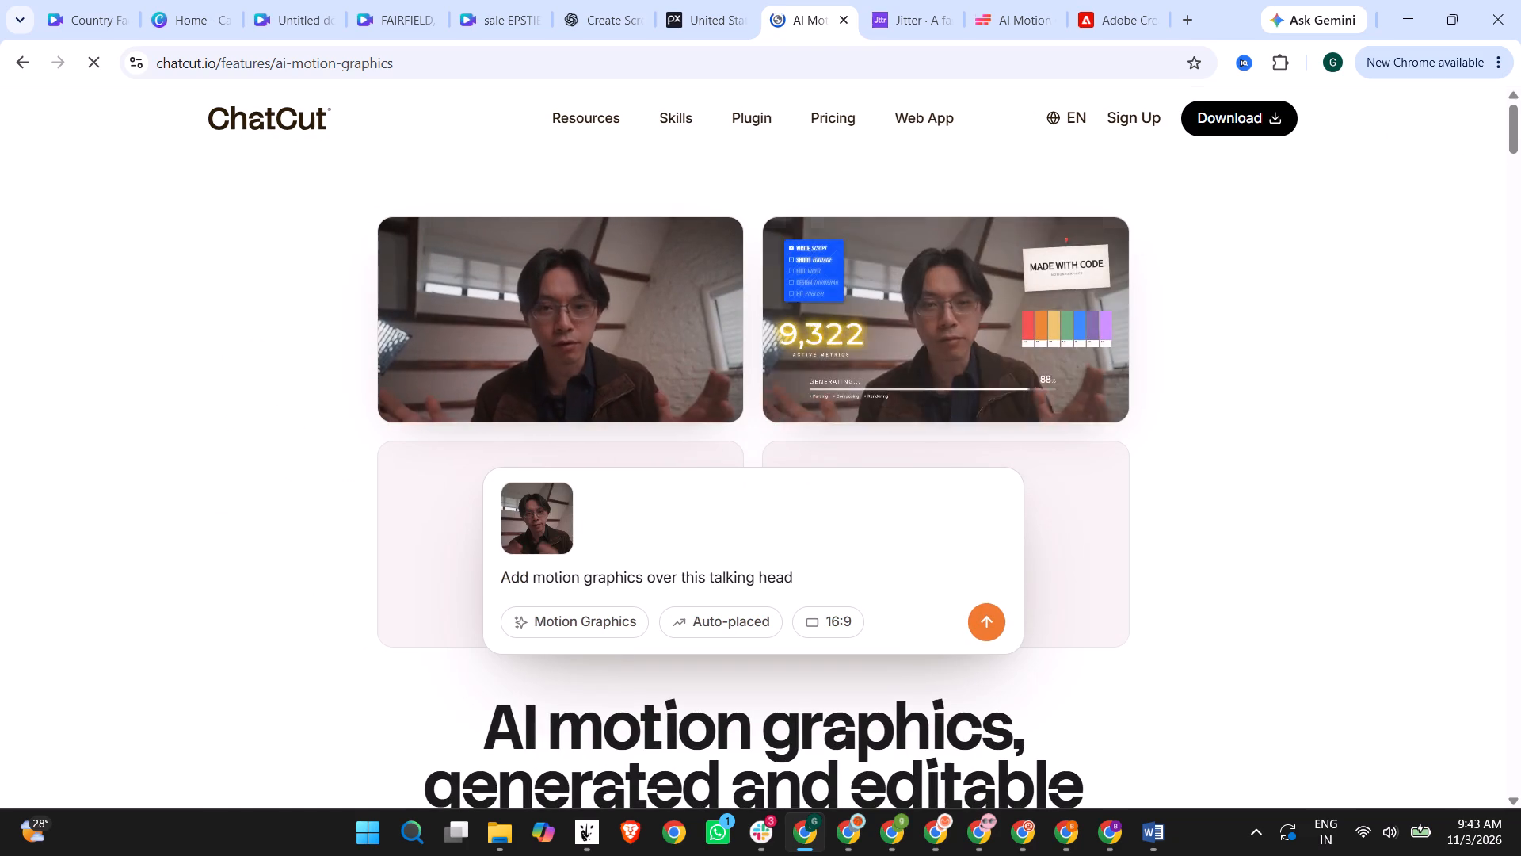
left_click(711, 582)
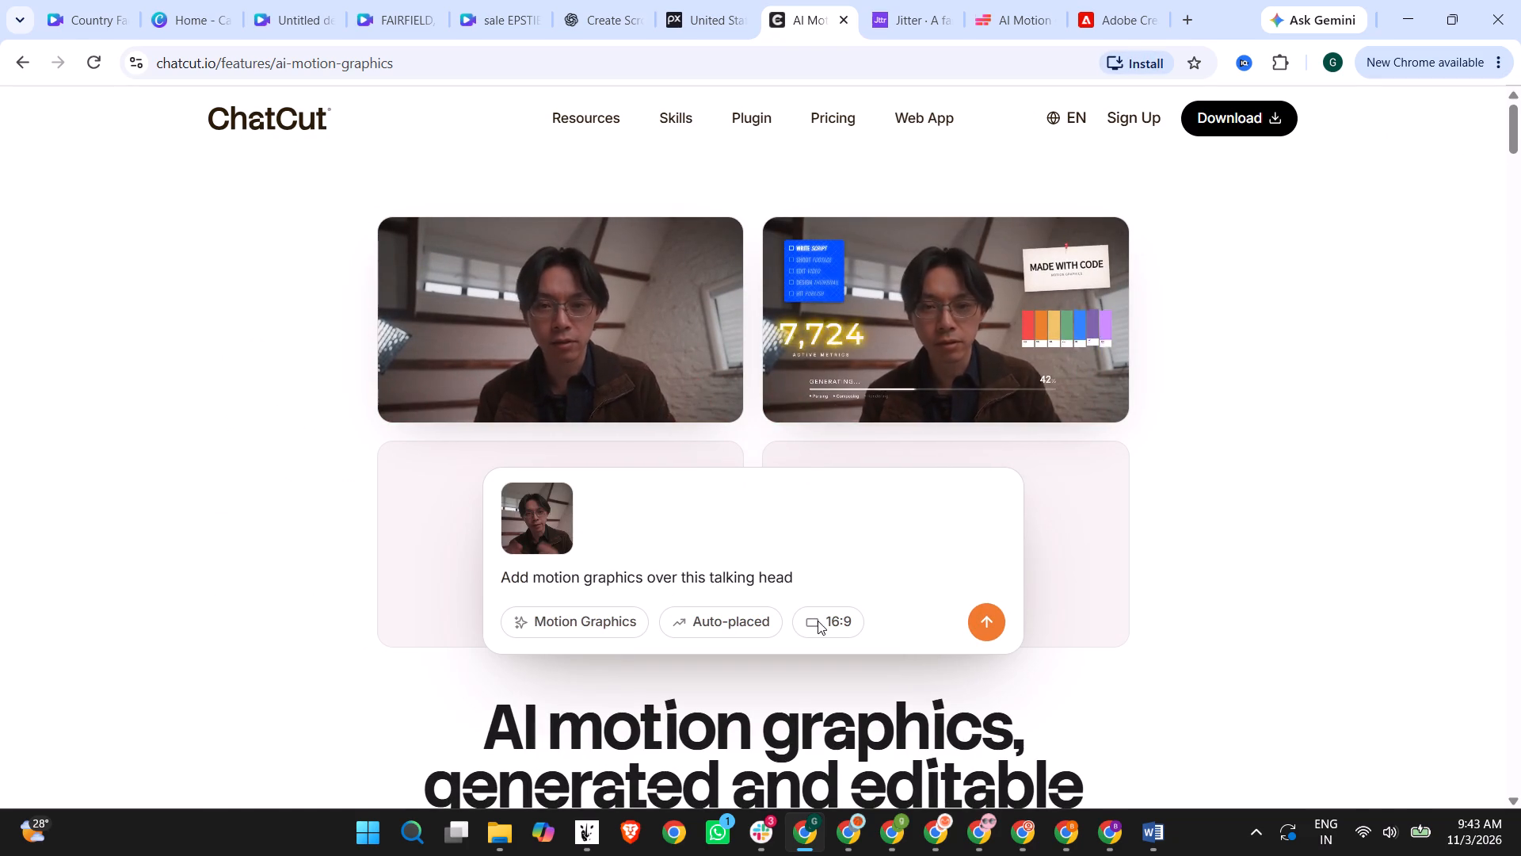
left_click(818, 621)
scroll(848, 243, "down", 4)
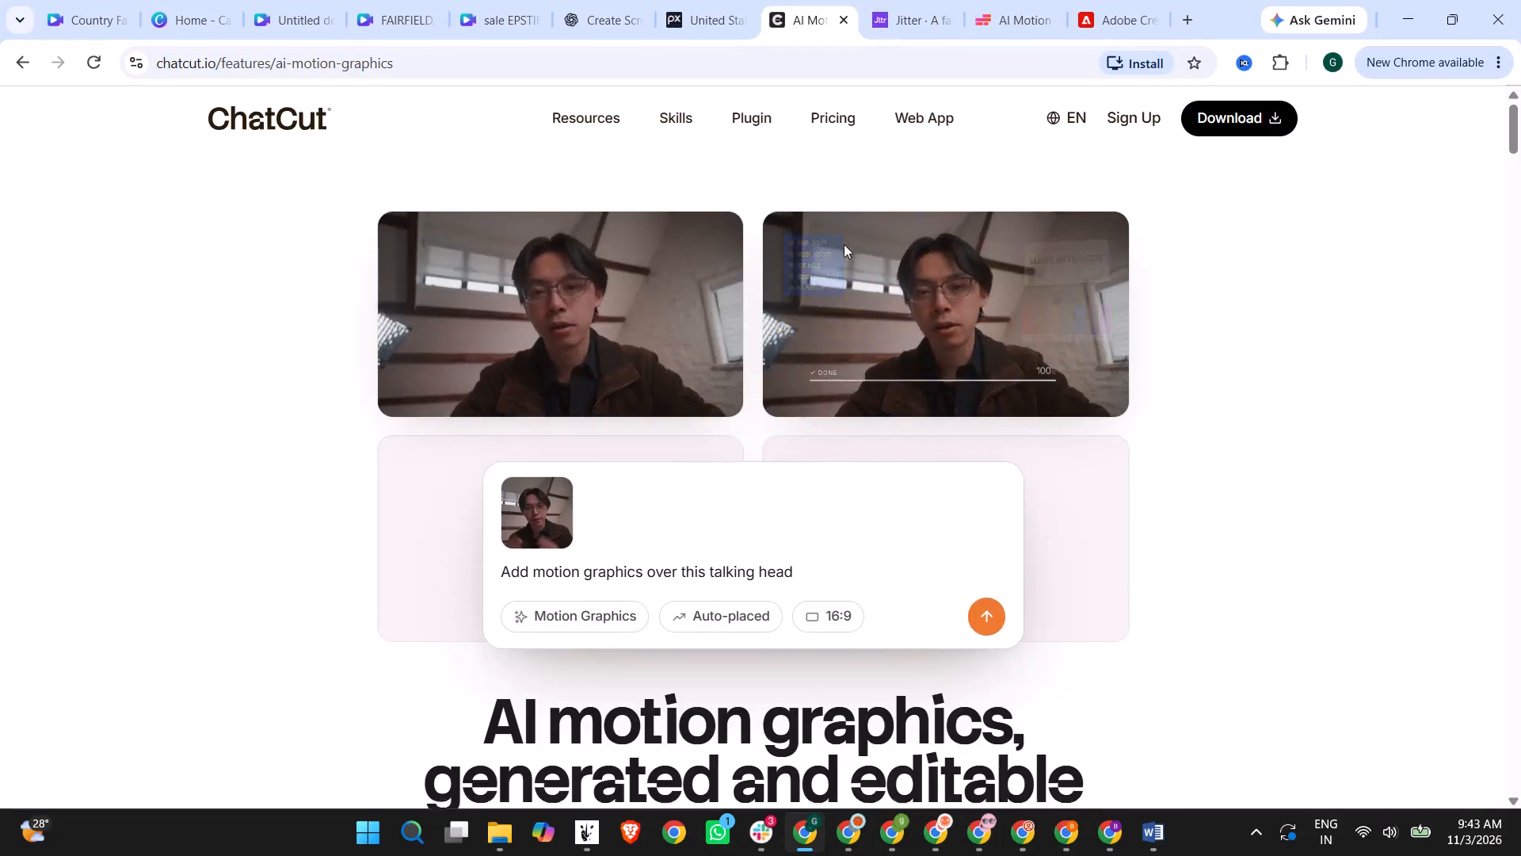
scroll(844, 244, "down", 2)
scroll(687, 398, "up", 2)
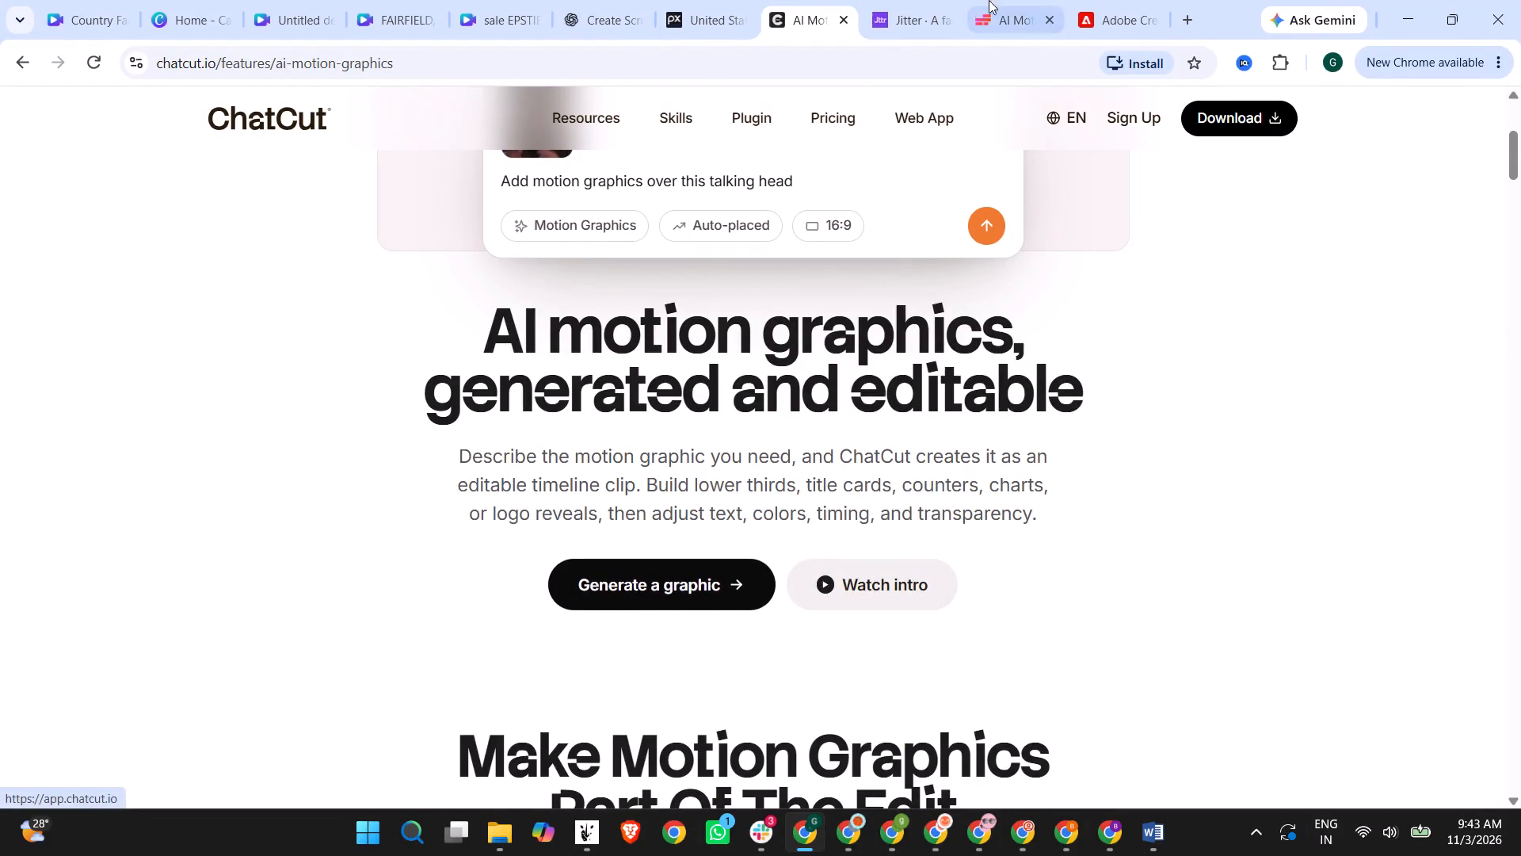
Open Kapwing's motion graphics maker from its AI Motion Graphics page and begin a prompt in Kapwing AI.
left_click(1011, 0)
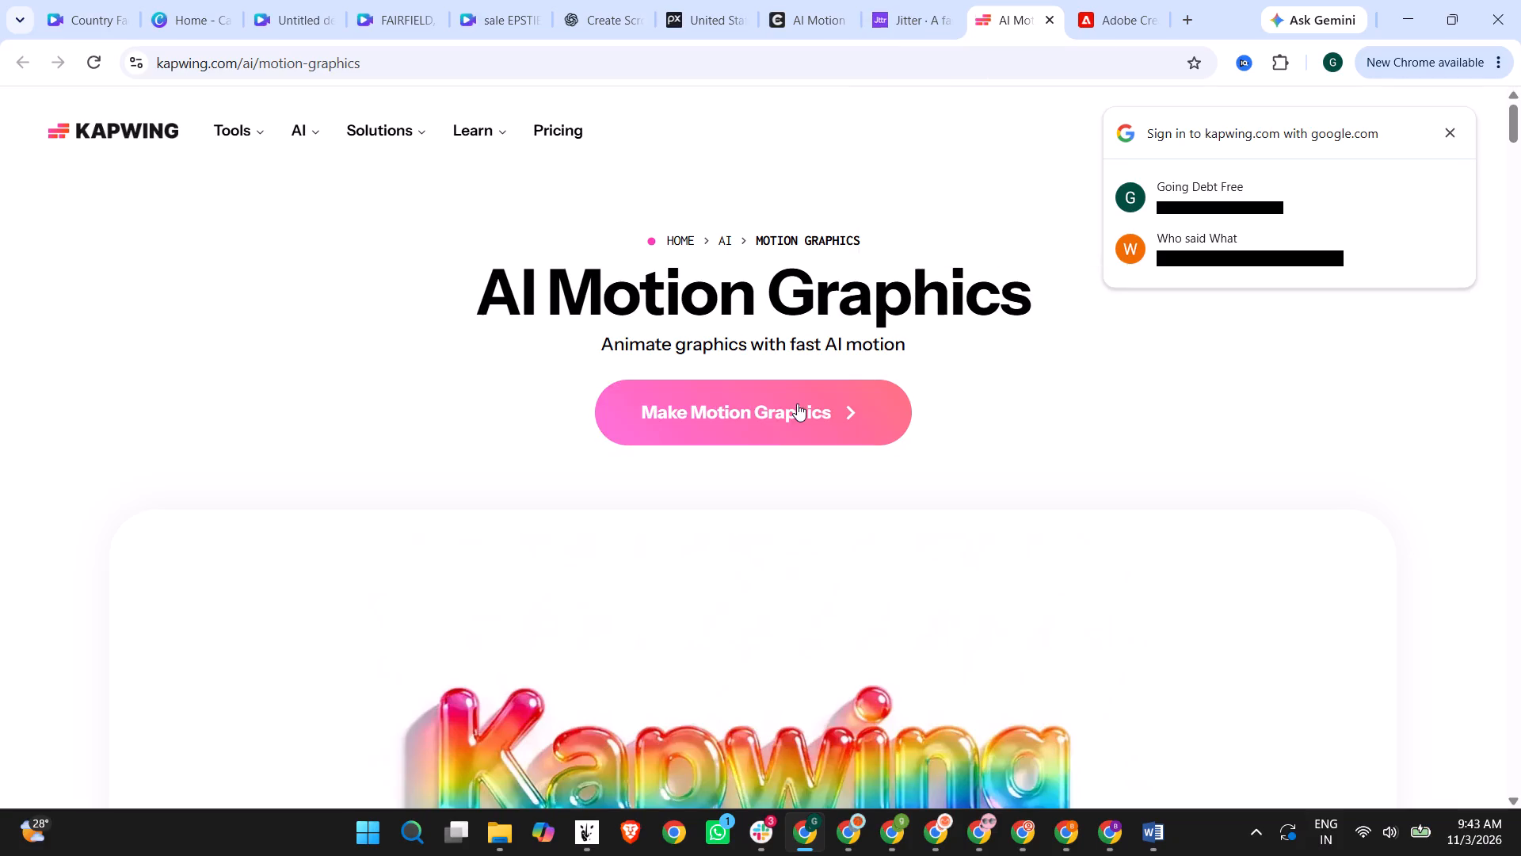
left_click(797, 403)
scroll(514, 387, "down", 2)
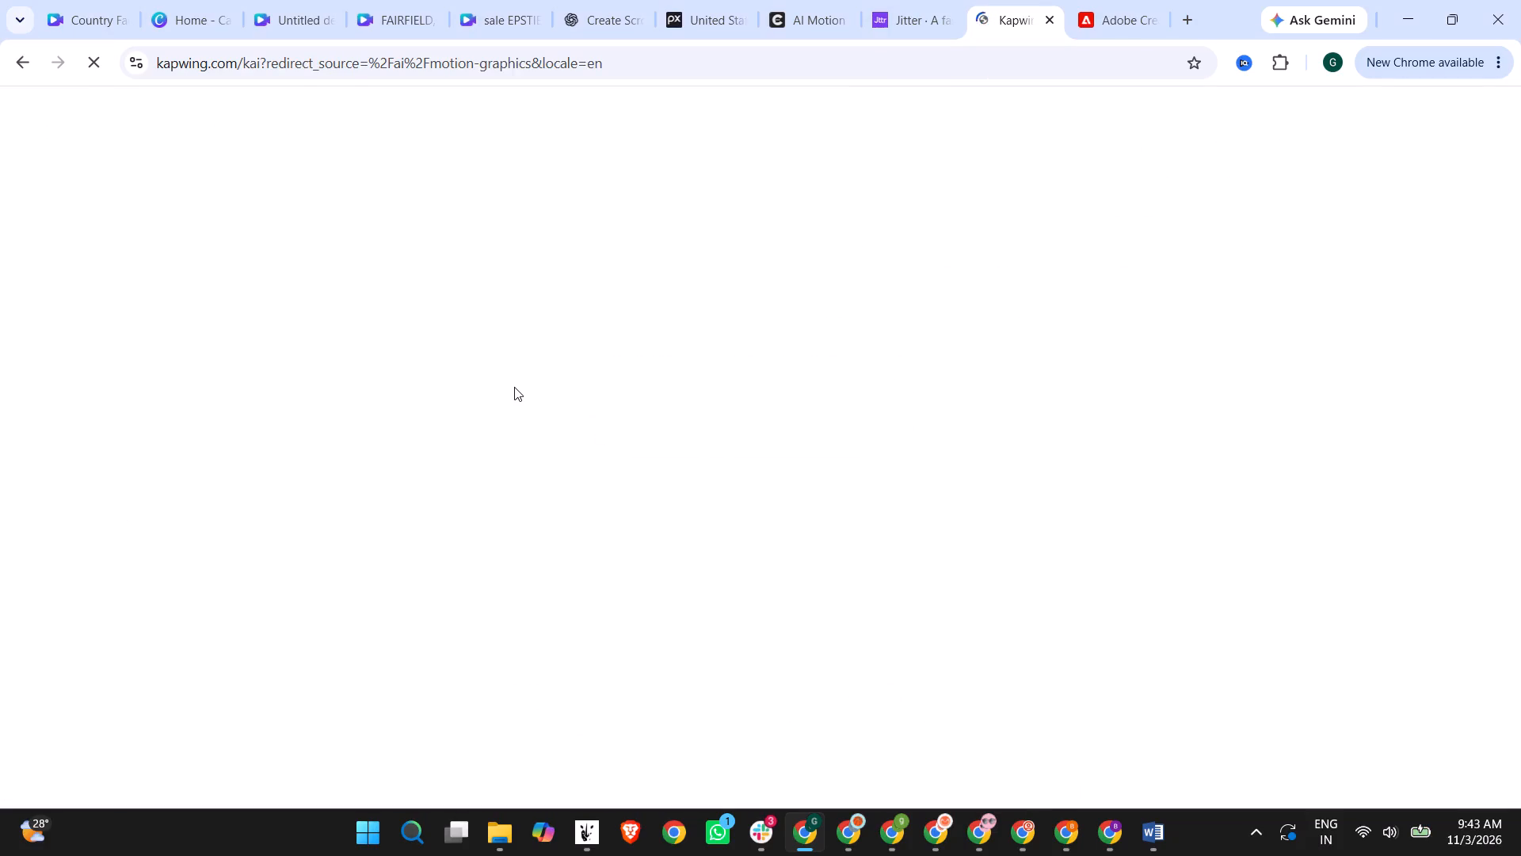
left_click(1096, 0)
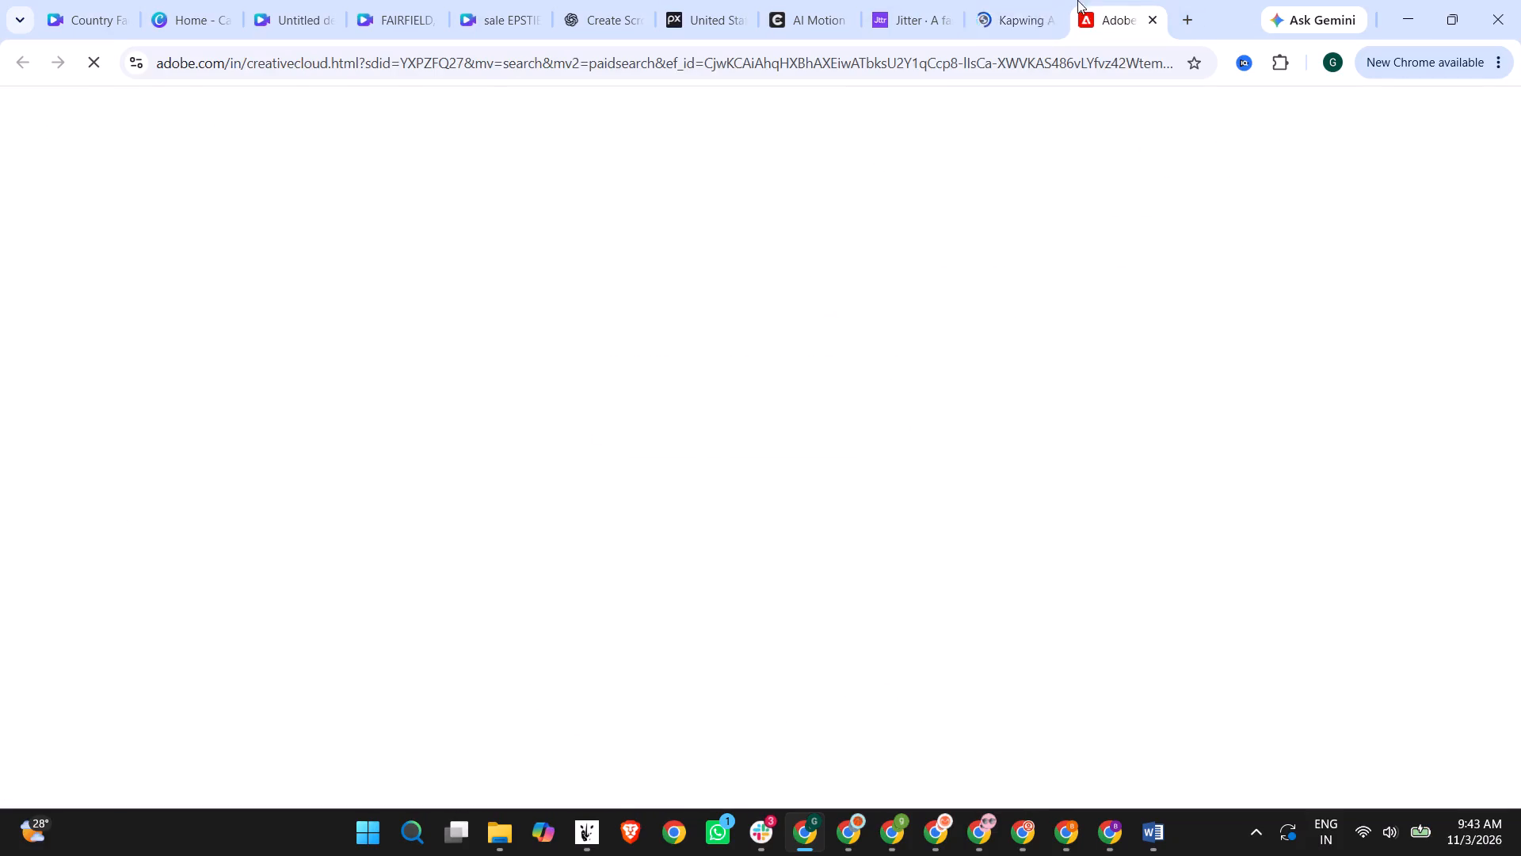
left_click(1007, 0)
left_click(604, 354)
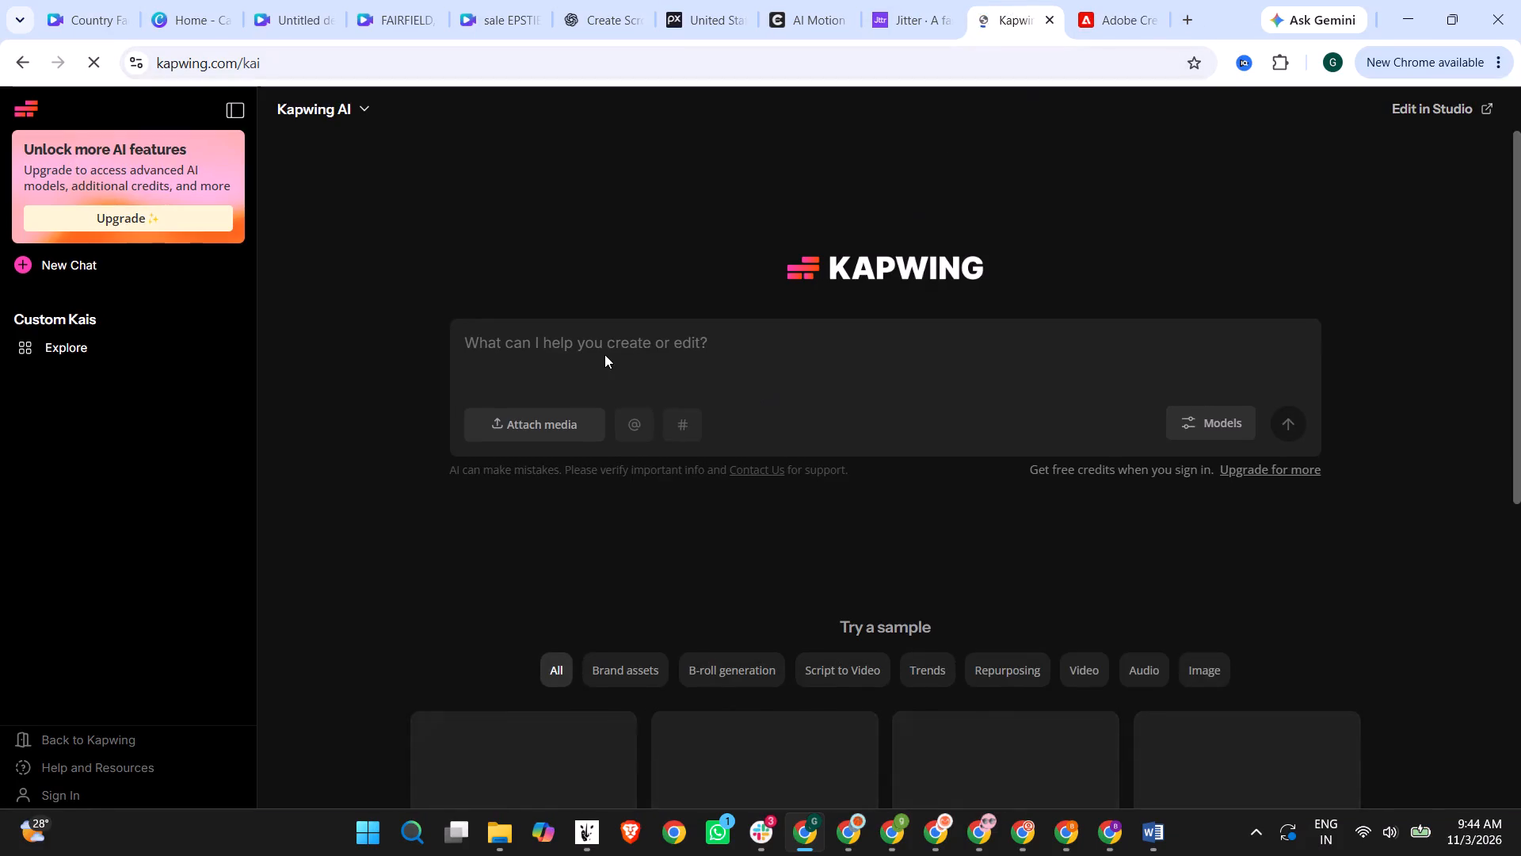
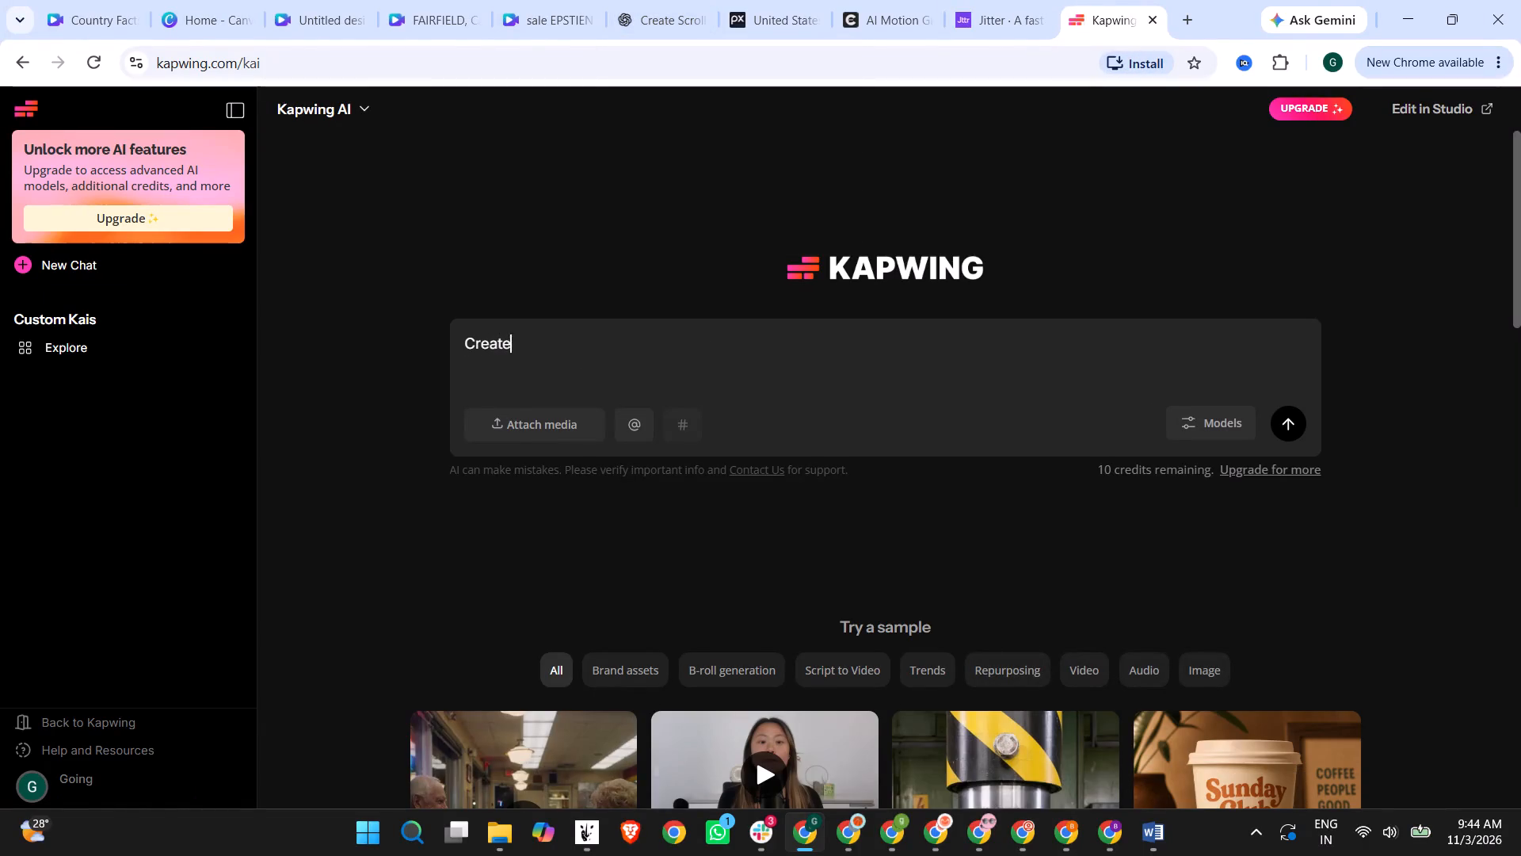
Continue the Kapwing AI prompt after "Create" with "AQI index motion graphic increasing from".
key("space")
type("AQI")
key("space")
type("index motion graphic increasing")
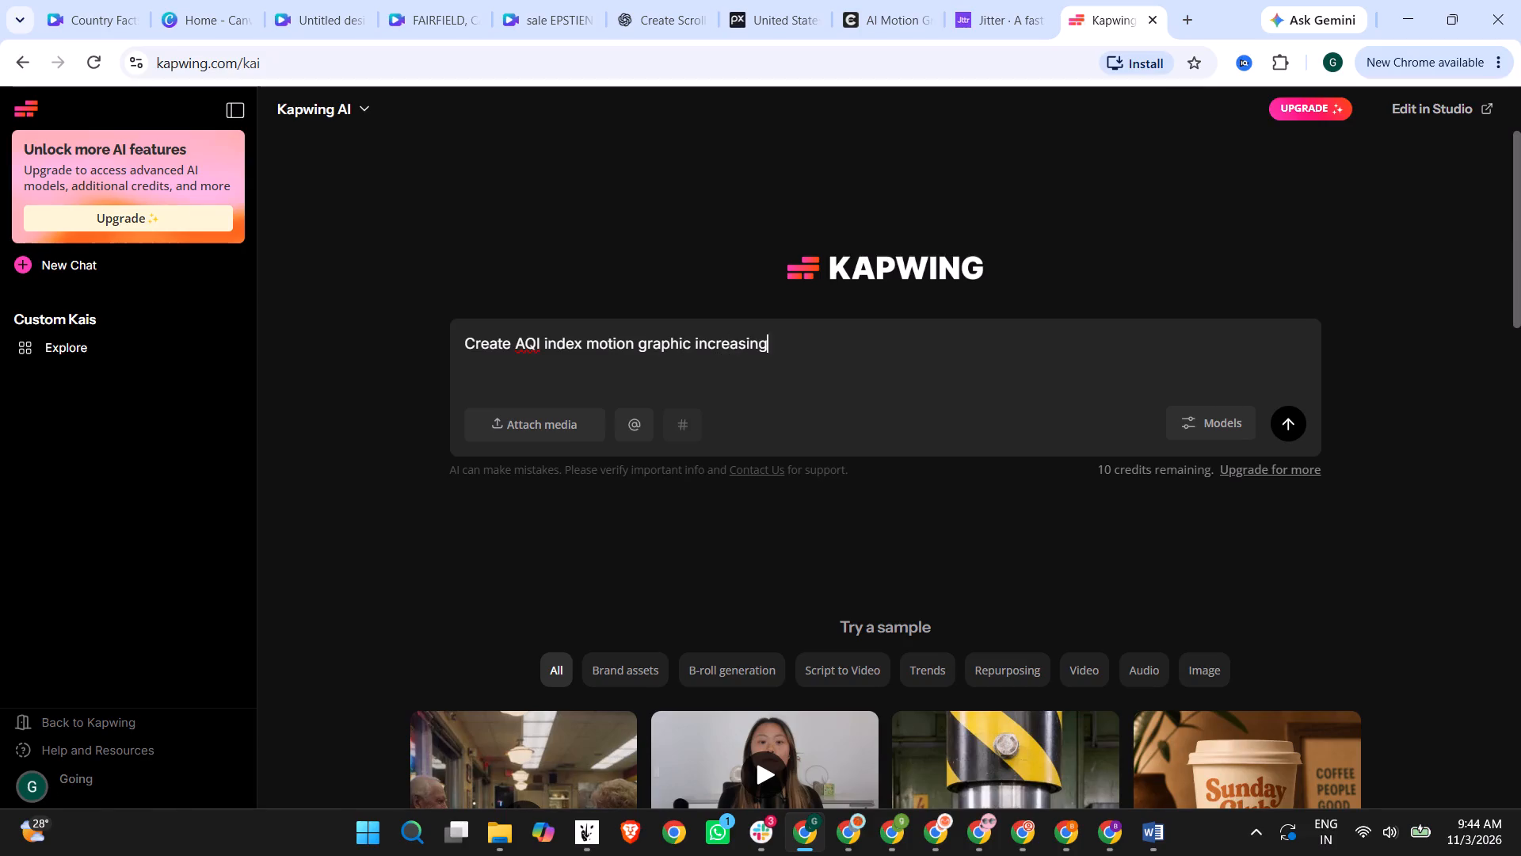
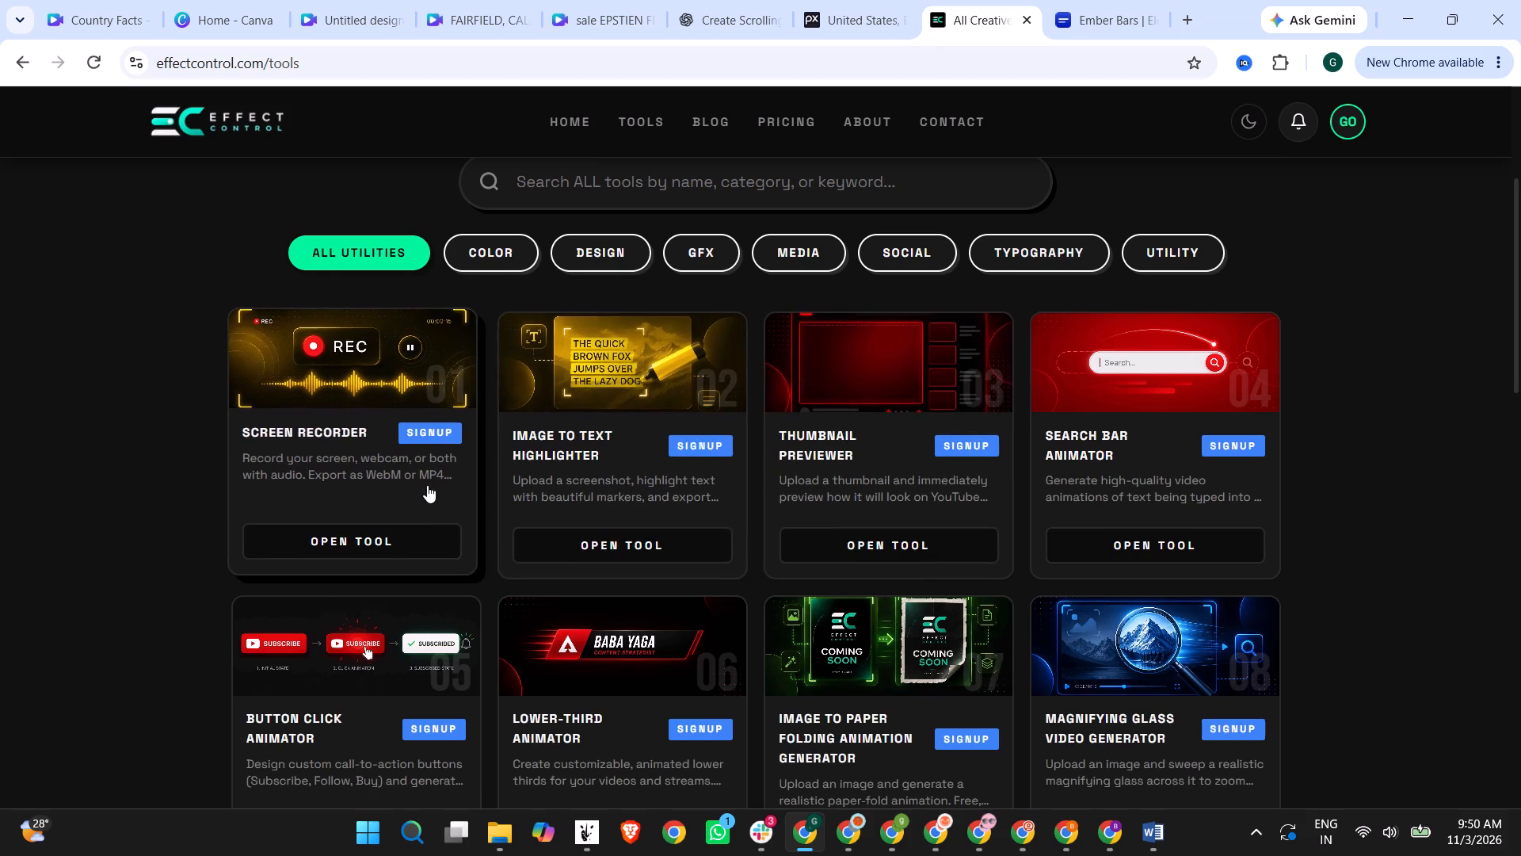
Look through the three pages of the creative tools catalogue for a number or counter animation tool.
scroll(427, 485, "down", 2)
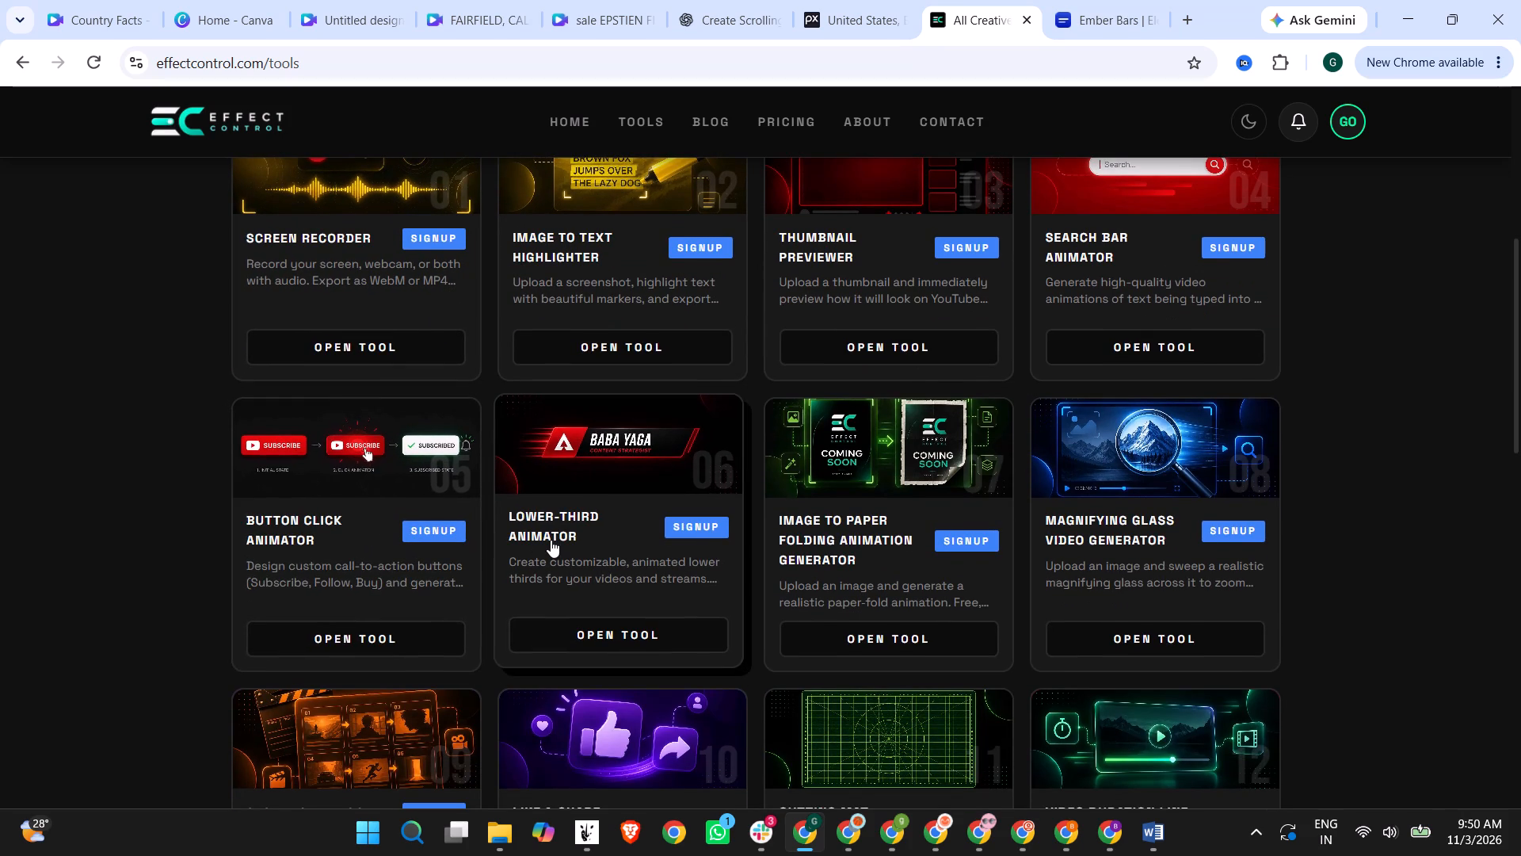
scroll(964, 540, "down", 2)
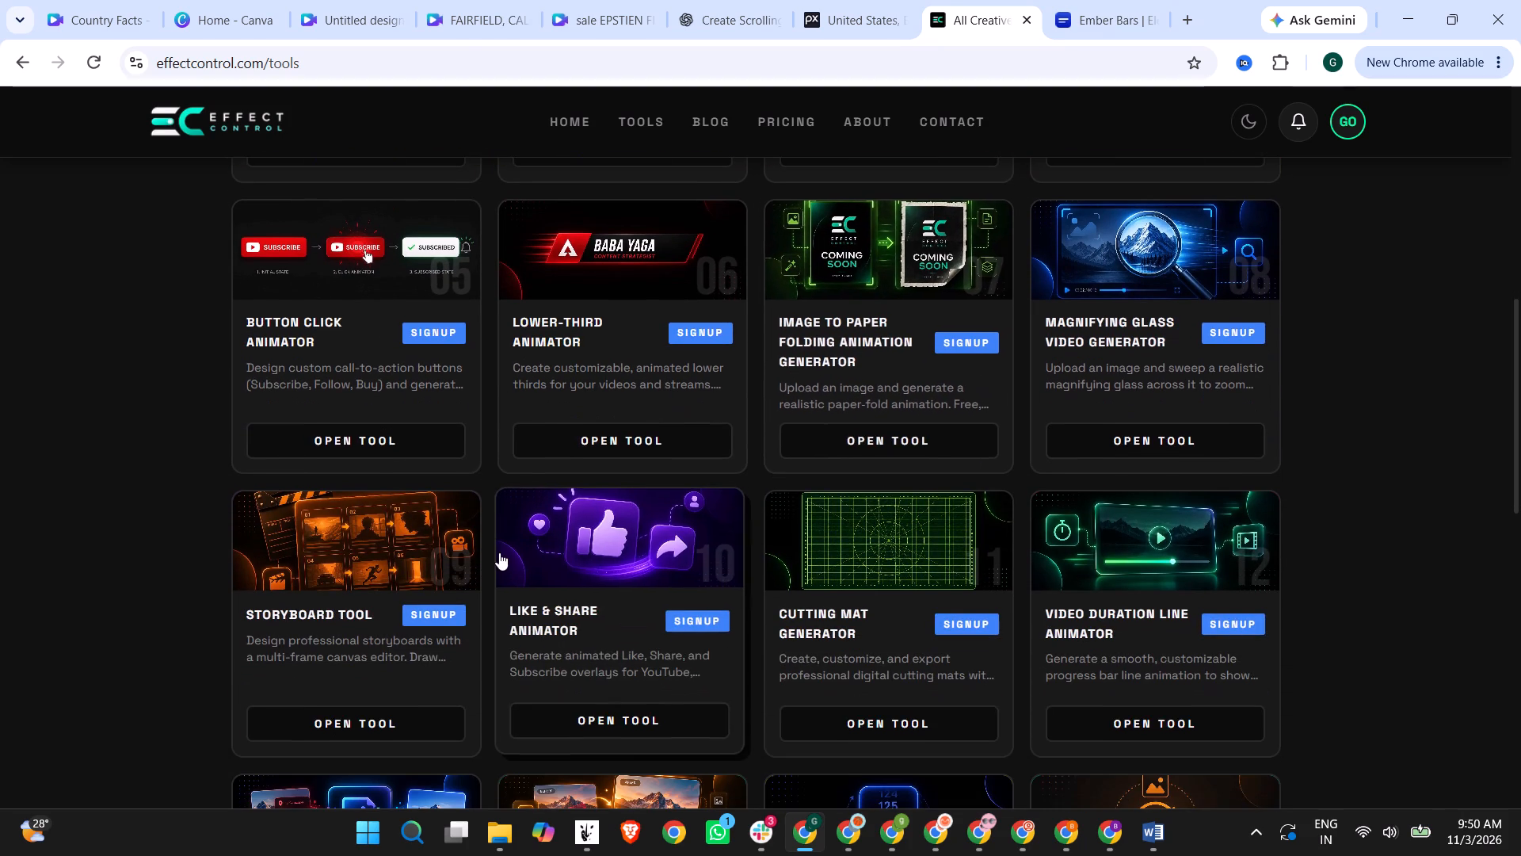
scroll(844, 547, "down", 2)
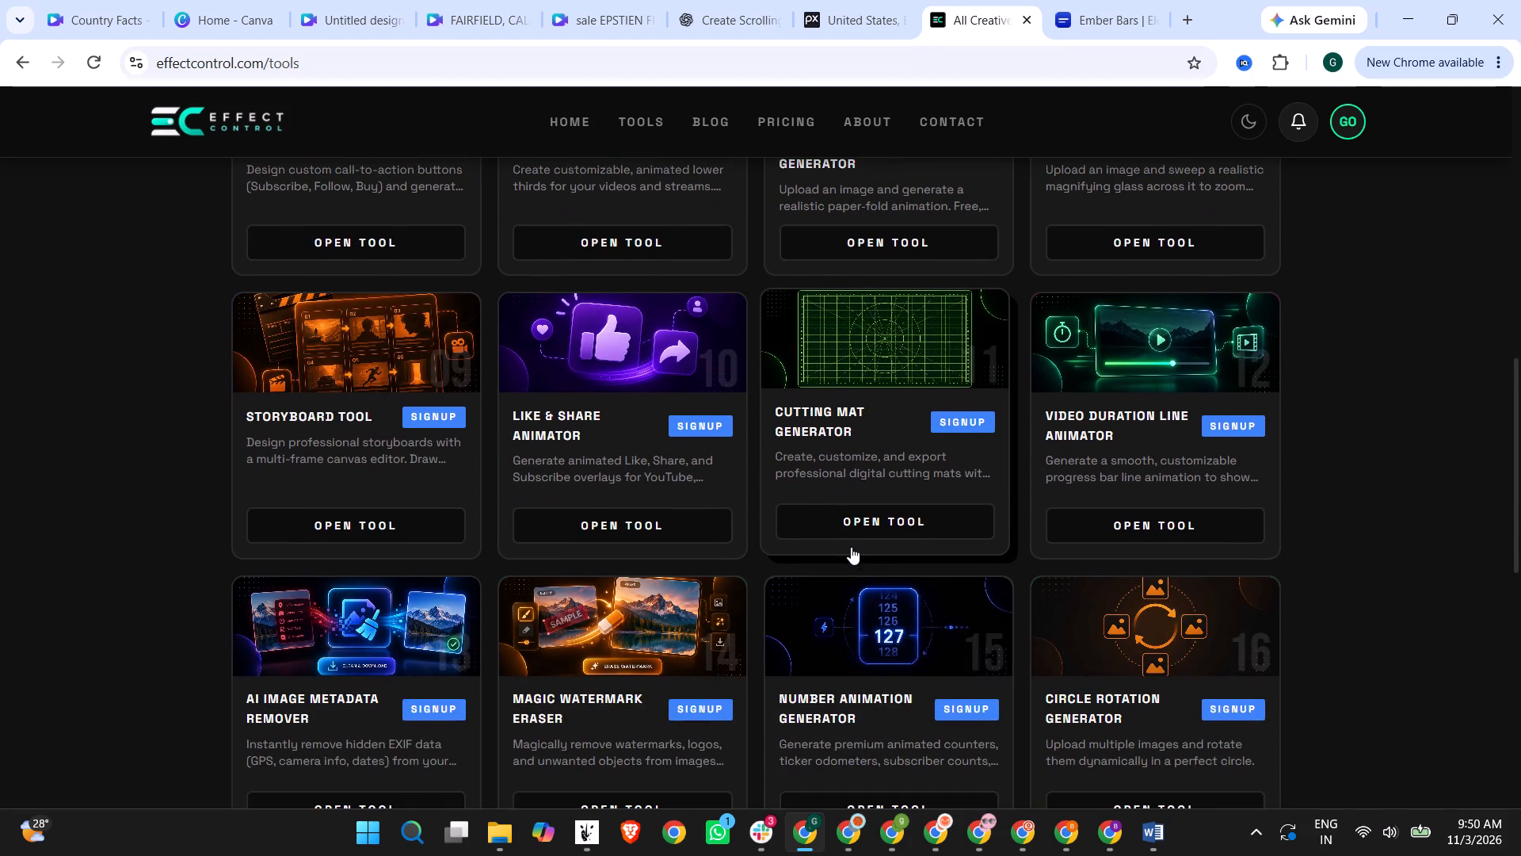
scroll(851, 547, "down", 2)
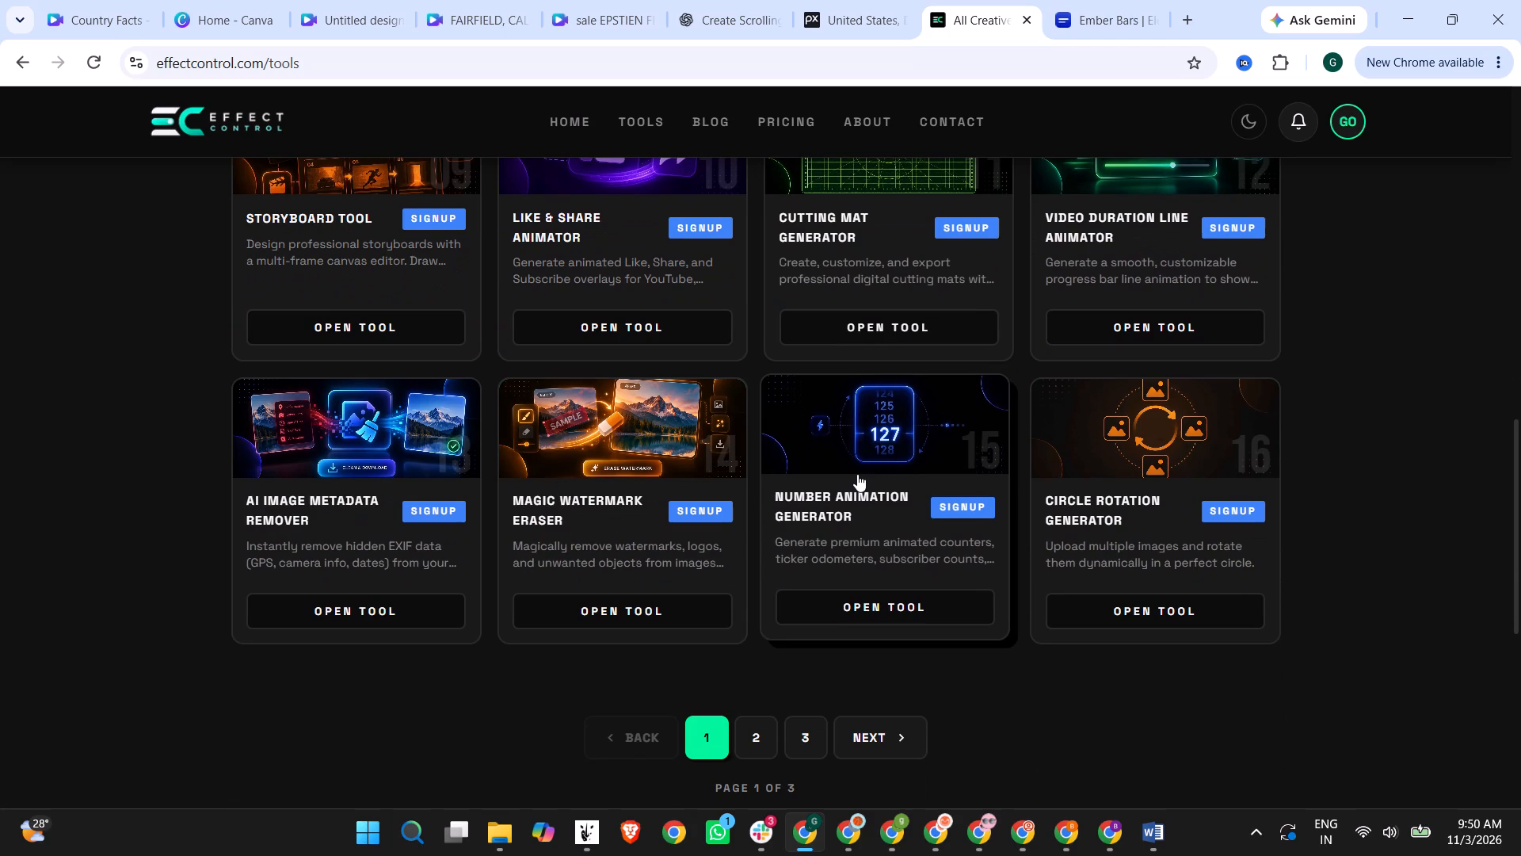
right_click(863, 441)
left_click(909, 468)
left_click(748, 732)
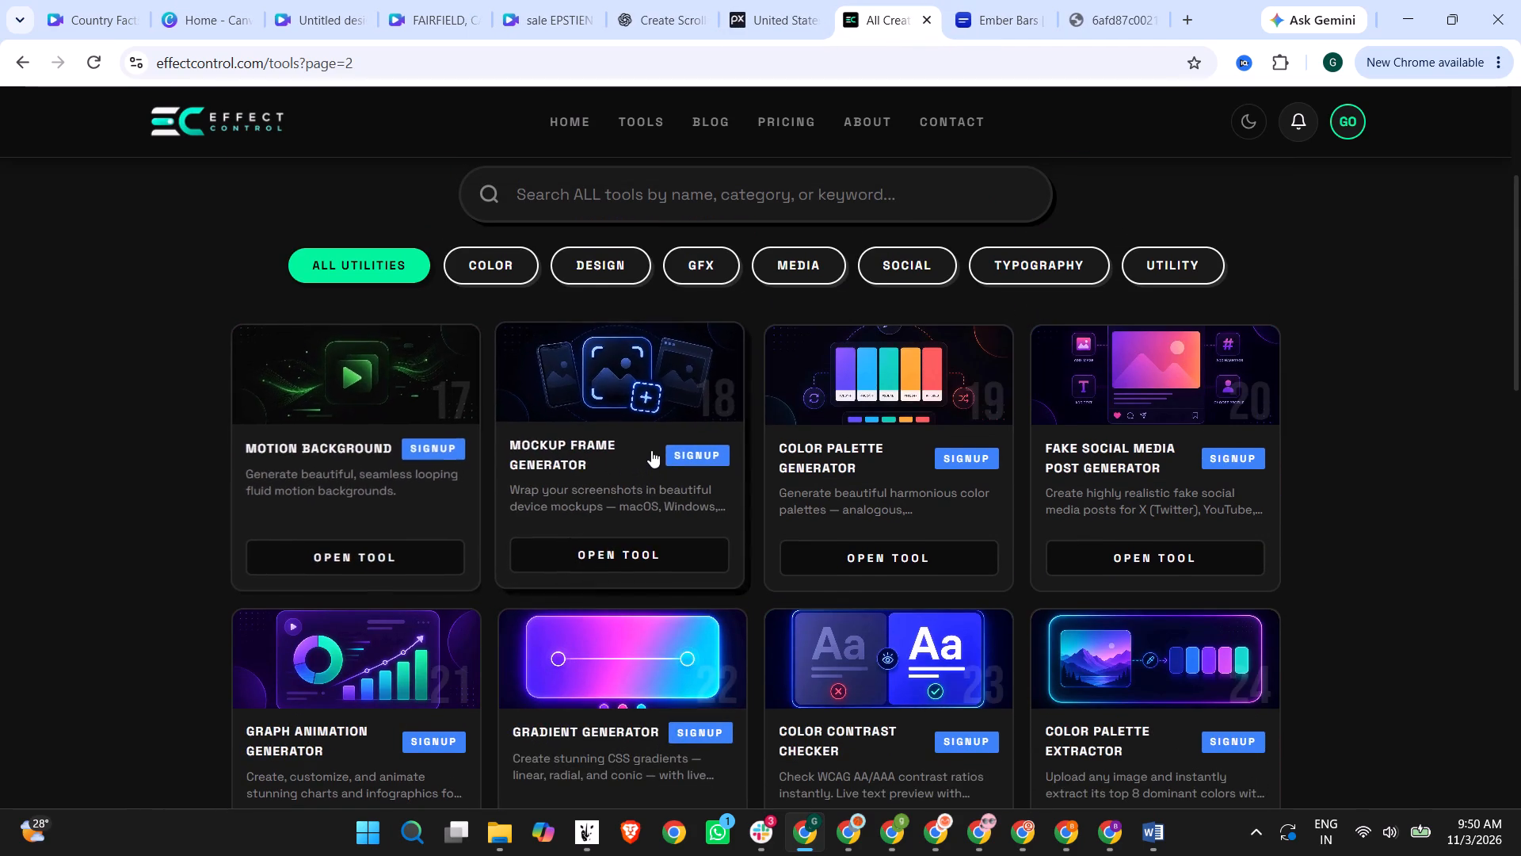
scroll(651, 450, "down", 2)
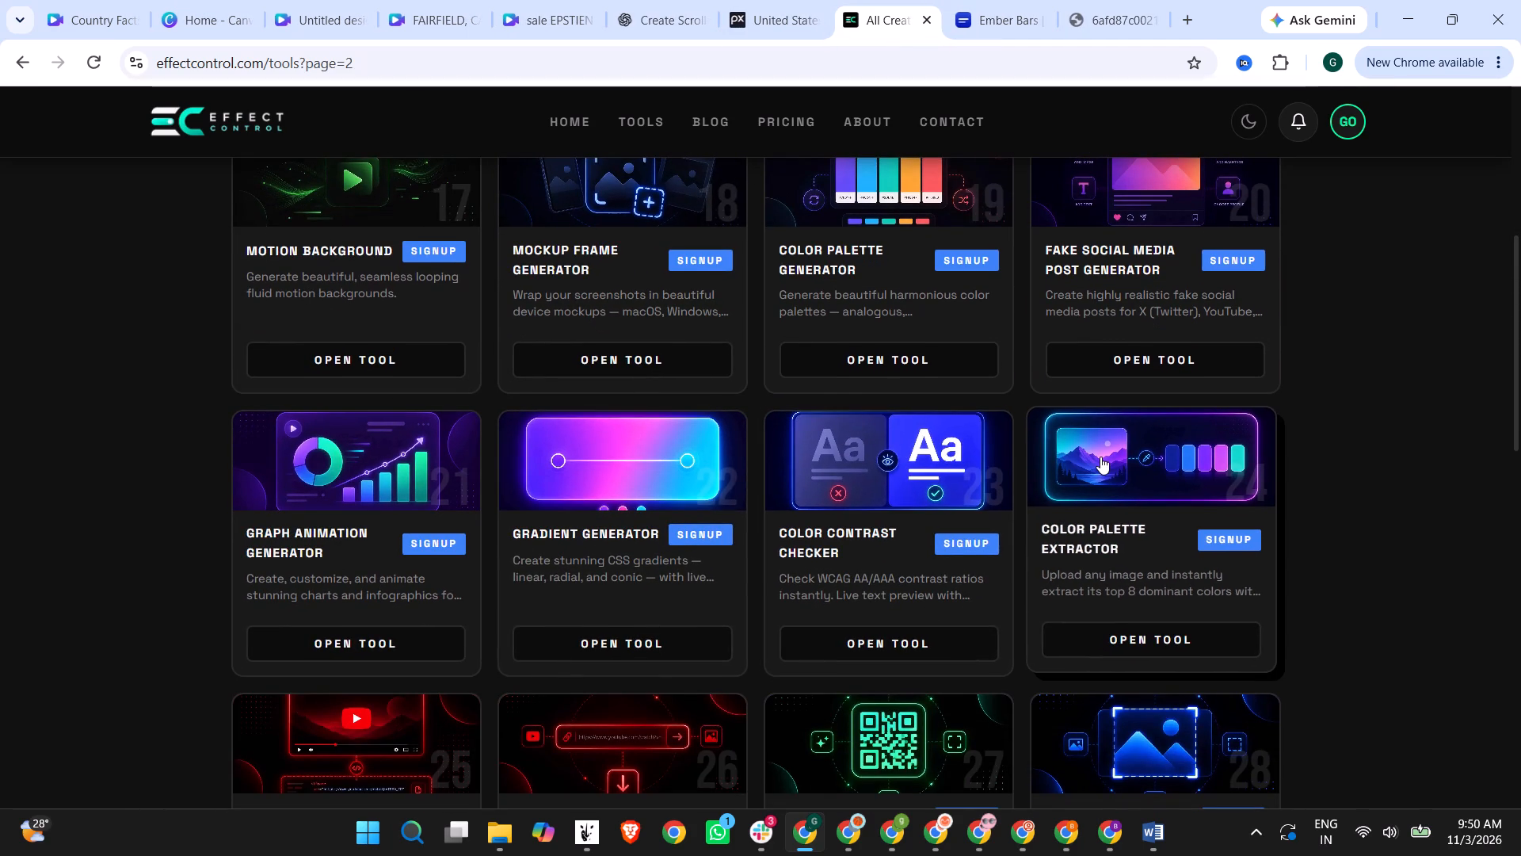
scroll(1091, 461, "down", 2)
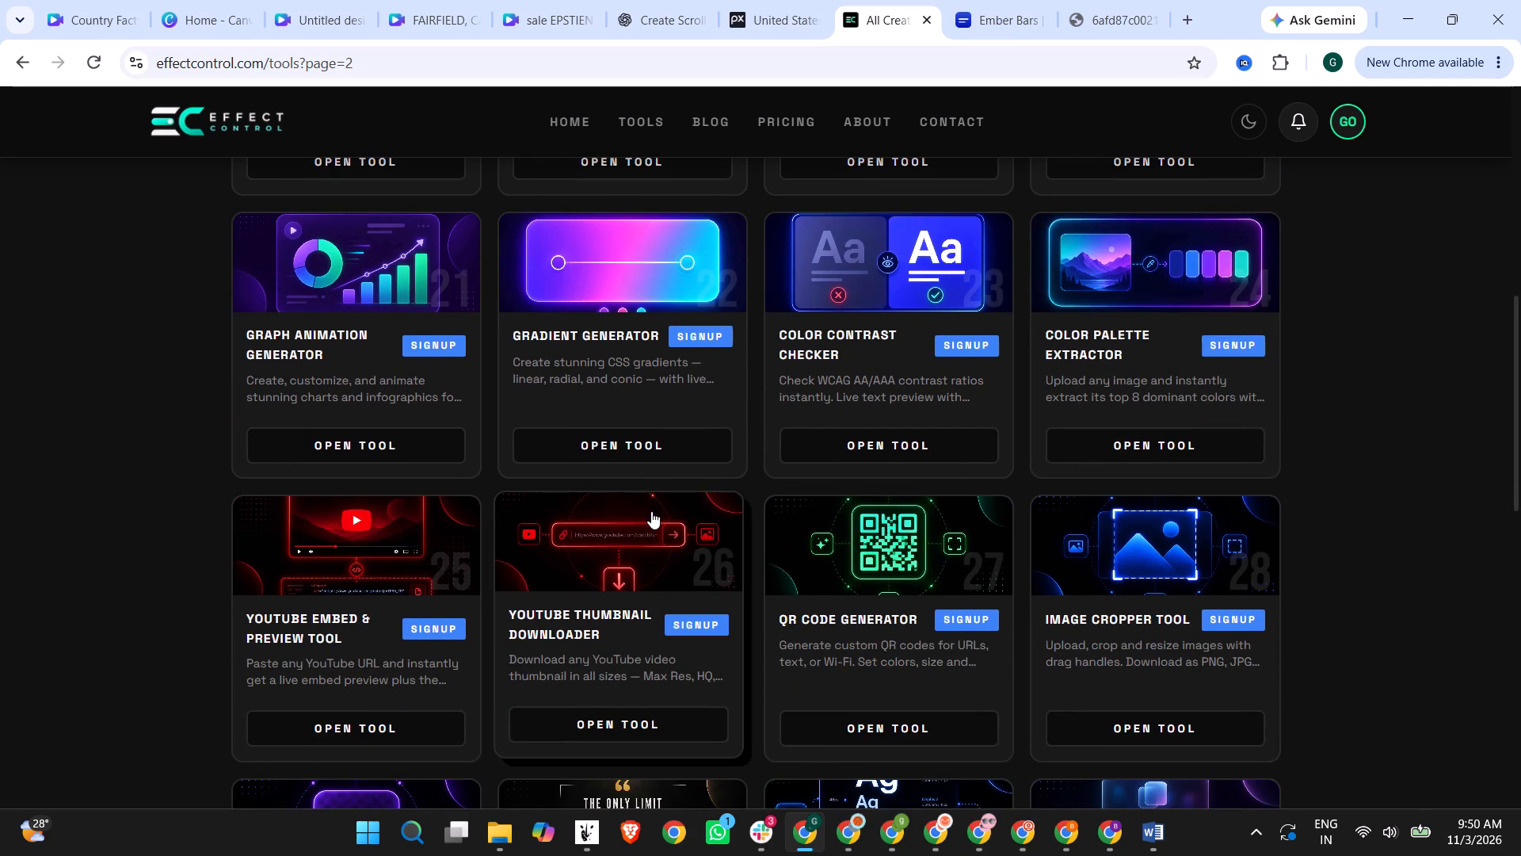
scroll(651, 511, "down", 3)
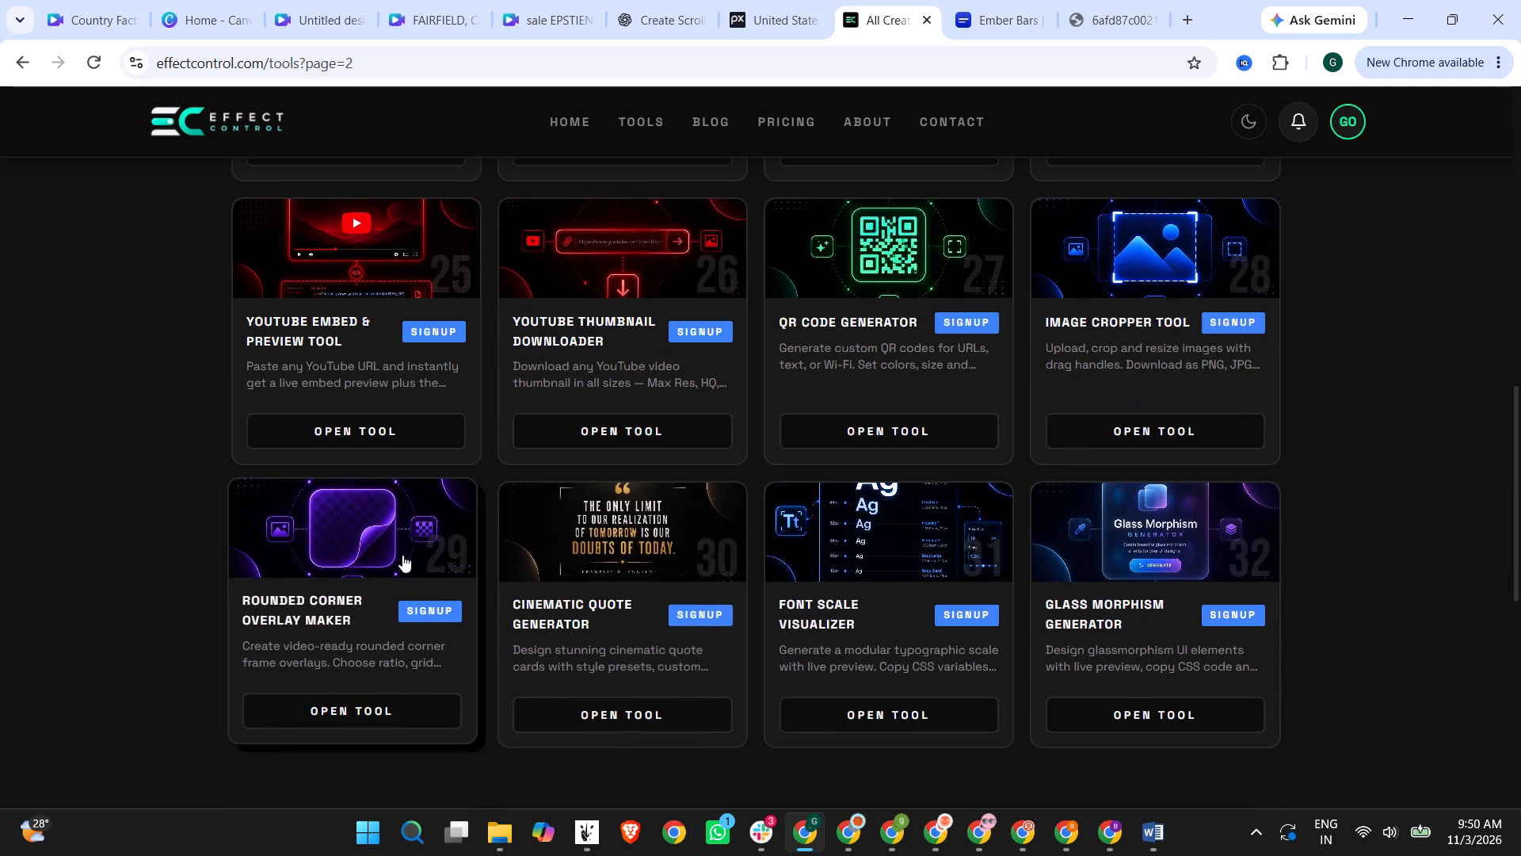
scroll(390, 555, "down", 2)
left_click(808, 632)
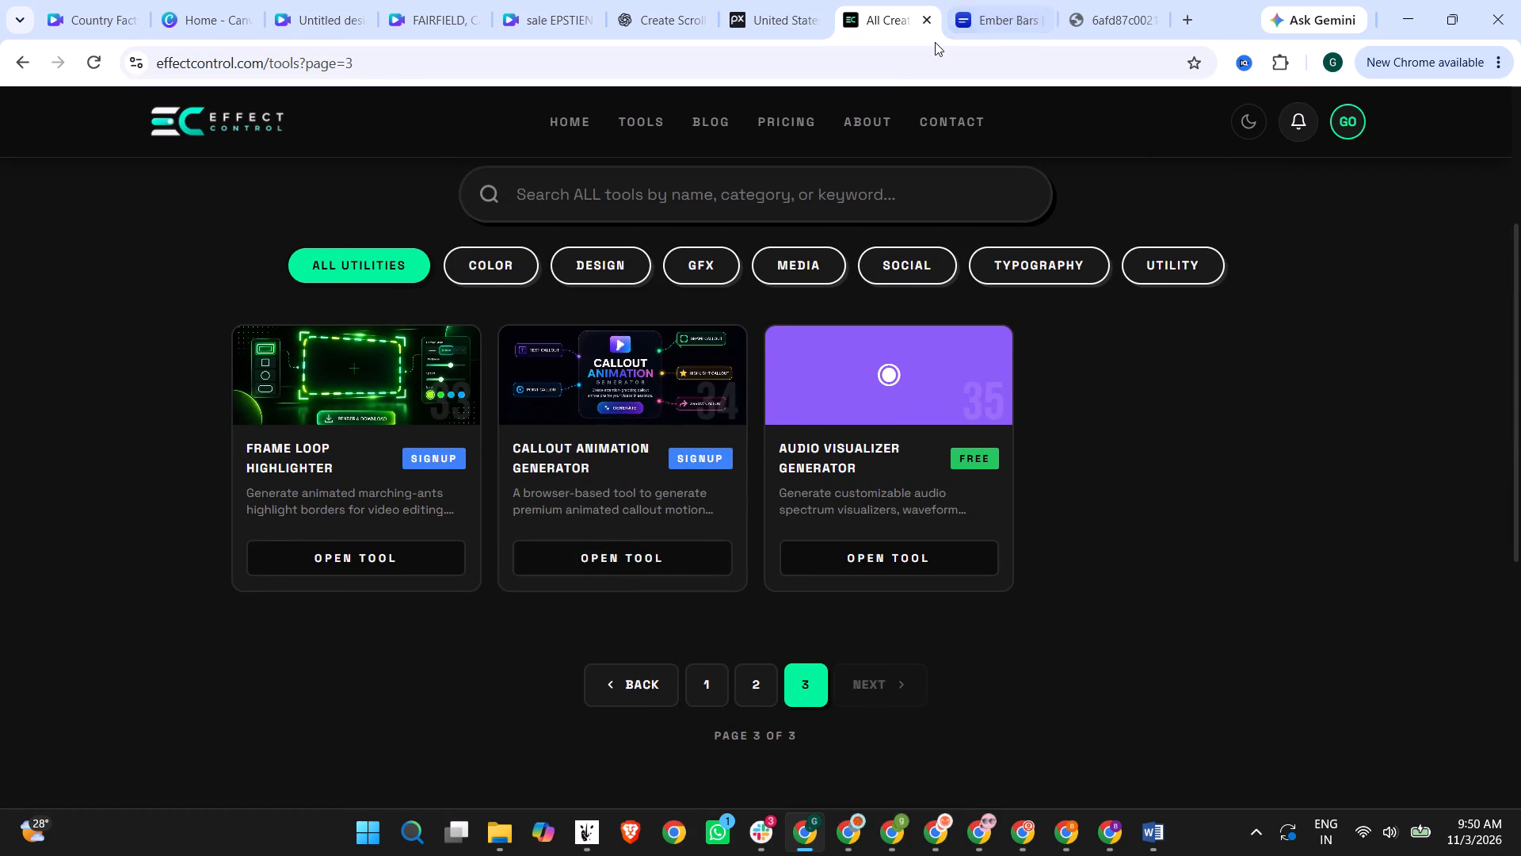
left_click(1003, 0)
left_click(1092, 0)
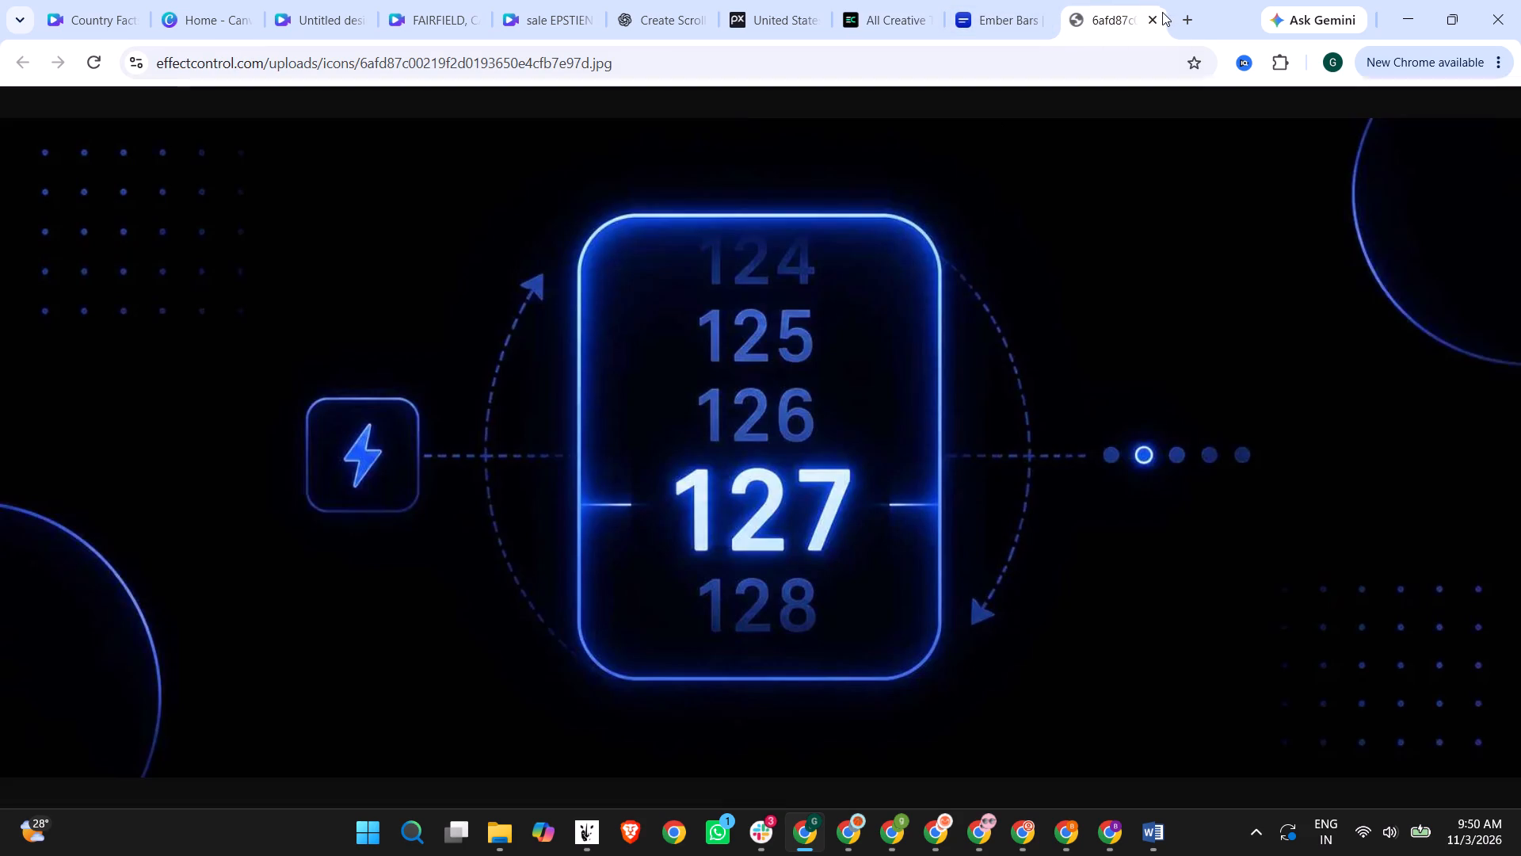
left_click(1144, 16)
left_click(903, 0)
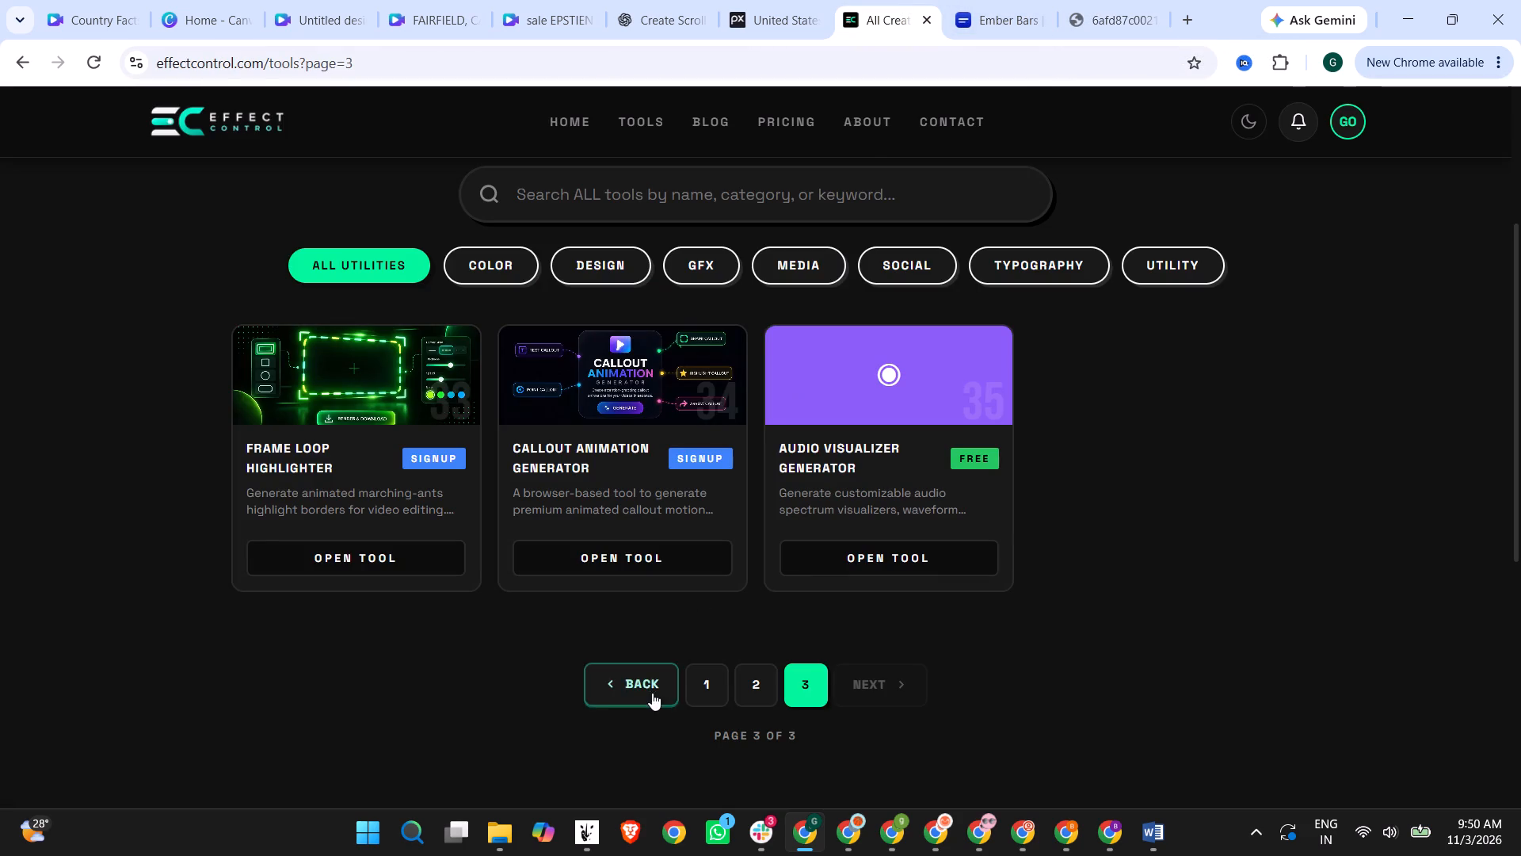
left_click(716, 679)
scroll(800, 583, "down", 8)
scroll(784, 594, "up", 6)
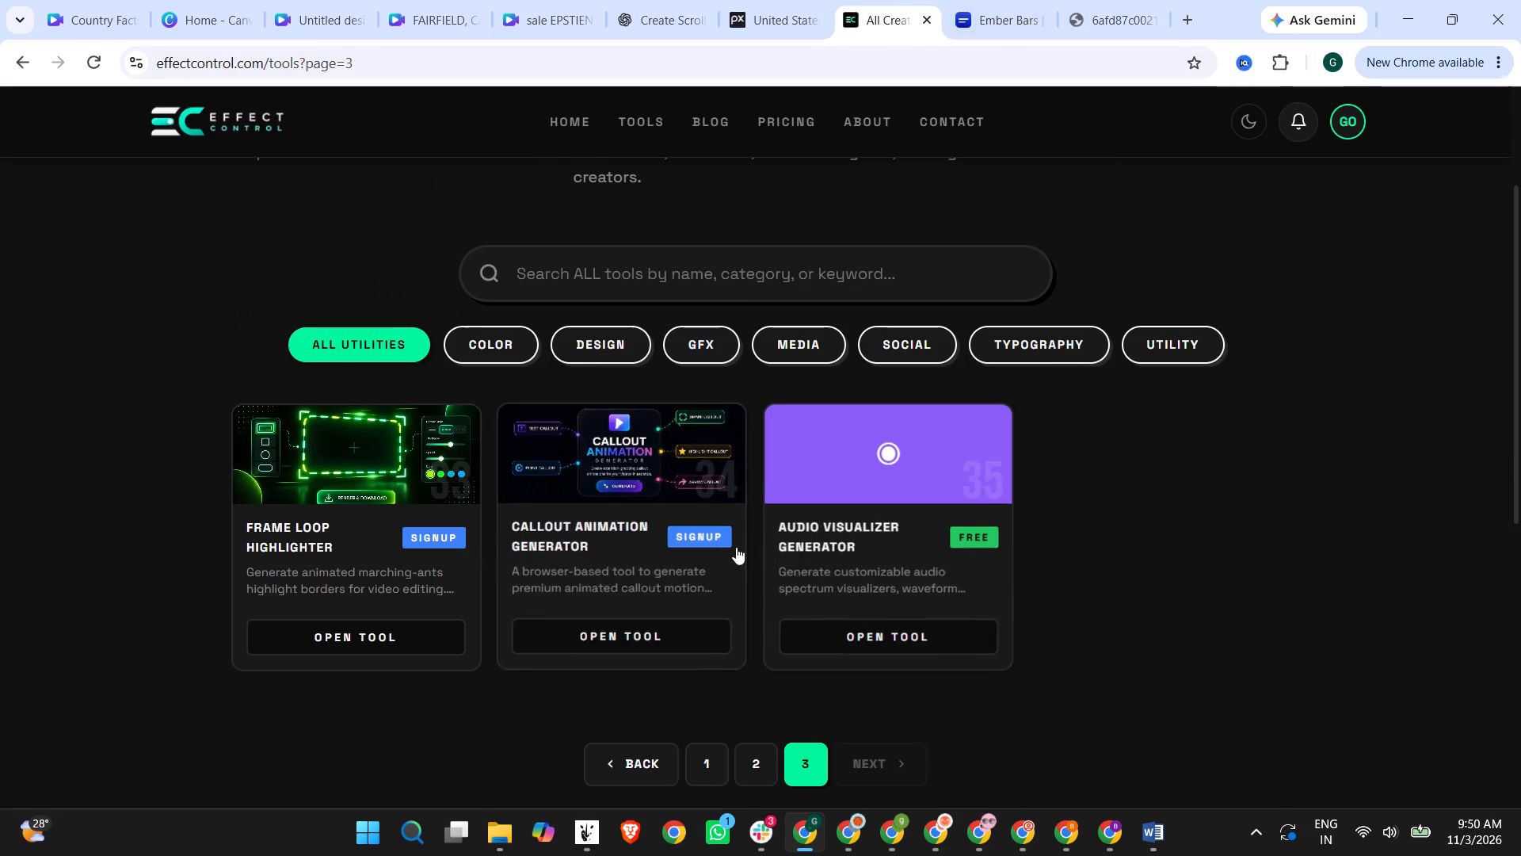
Open the Number Animation Generator from the catalogue's first page and close the stray image preview.
left_click(706, 771)
scroll(758, 661, "down", 8)
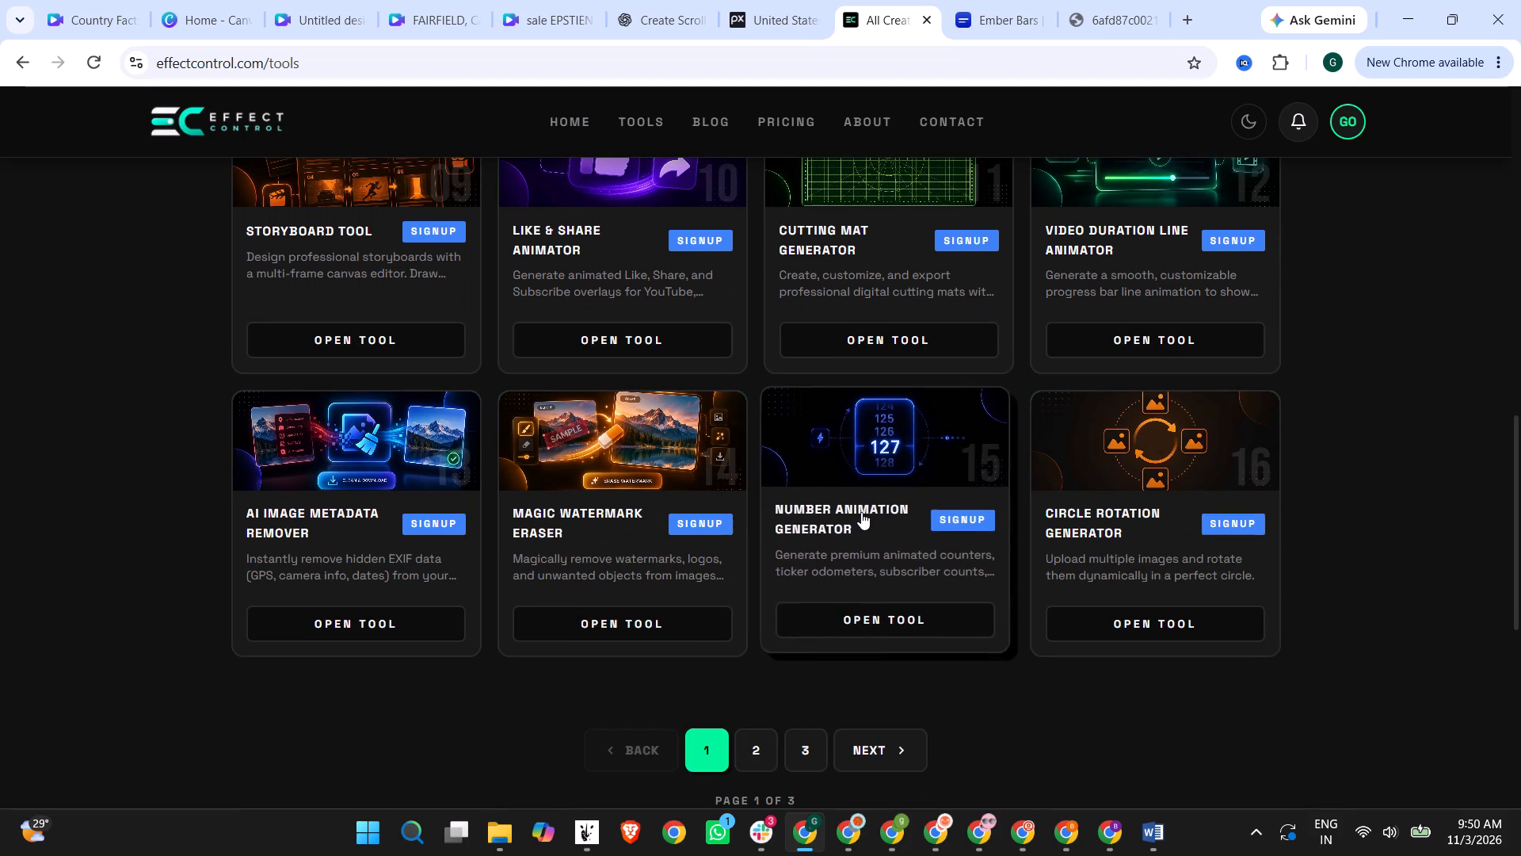
left_click(861, 512)
left_click(1136, 2)
left_click(1159, 17)
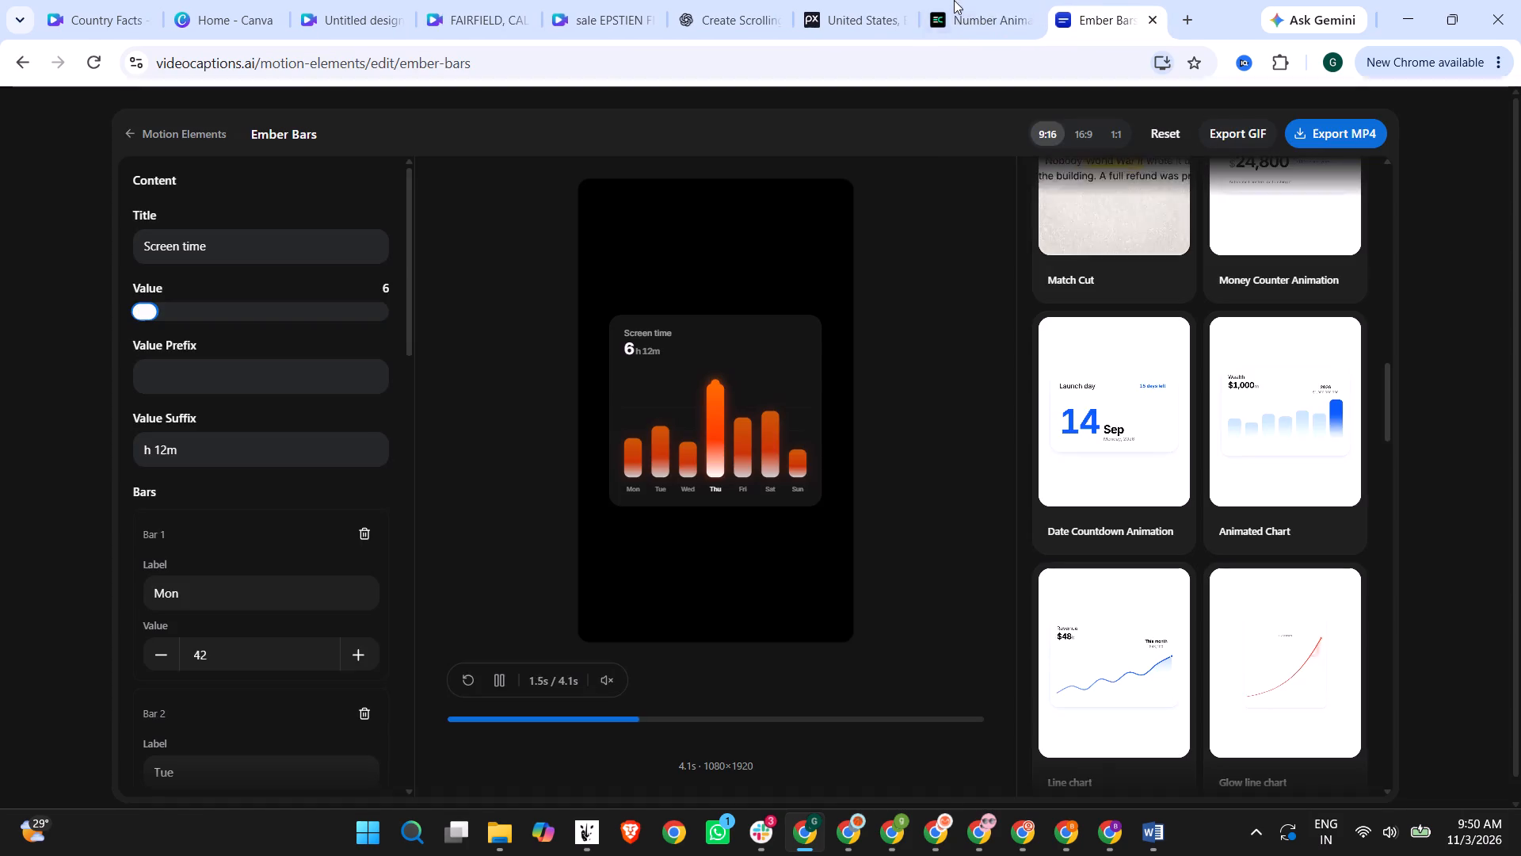
left_click(963, 0)
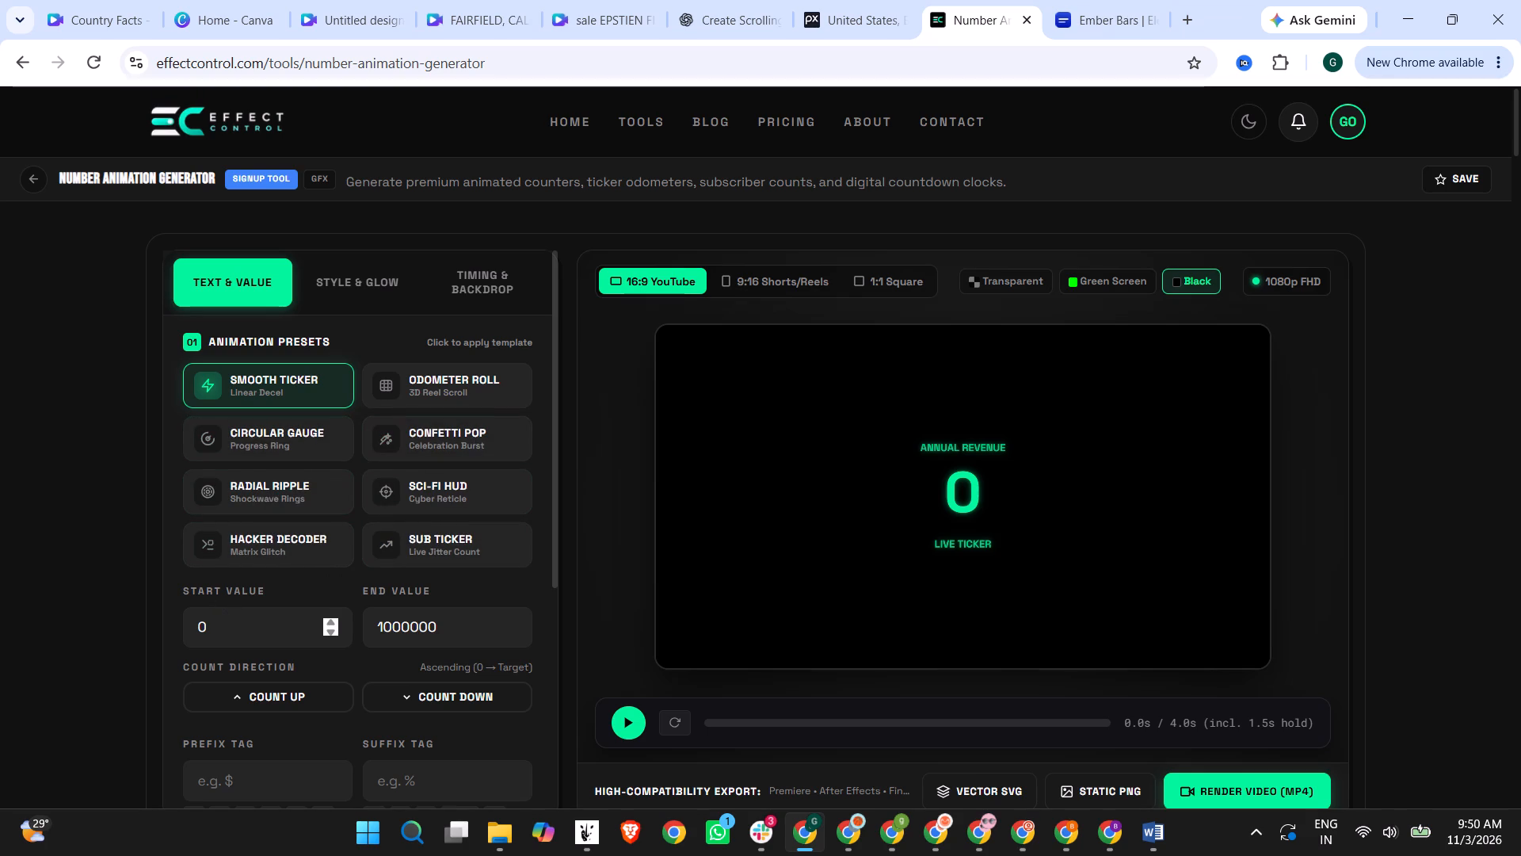
Set the counter's start value to 60 and end value to 324, counting up.
left_click_drag(247, 625, 137, 632)
type("60")
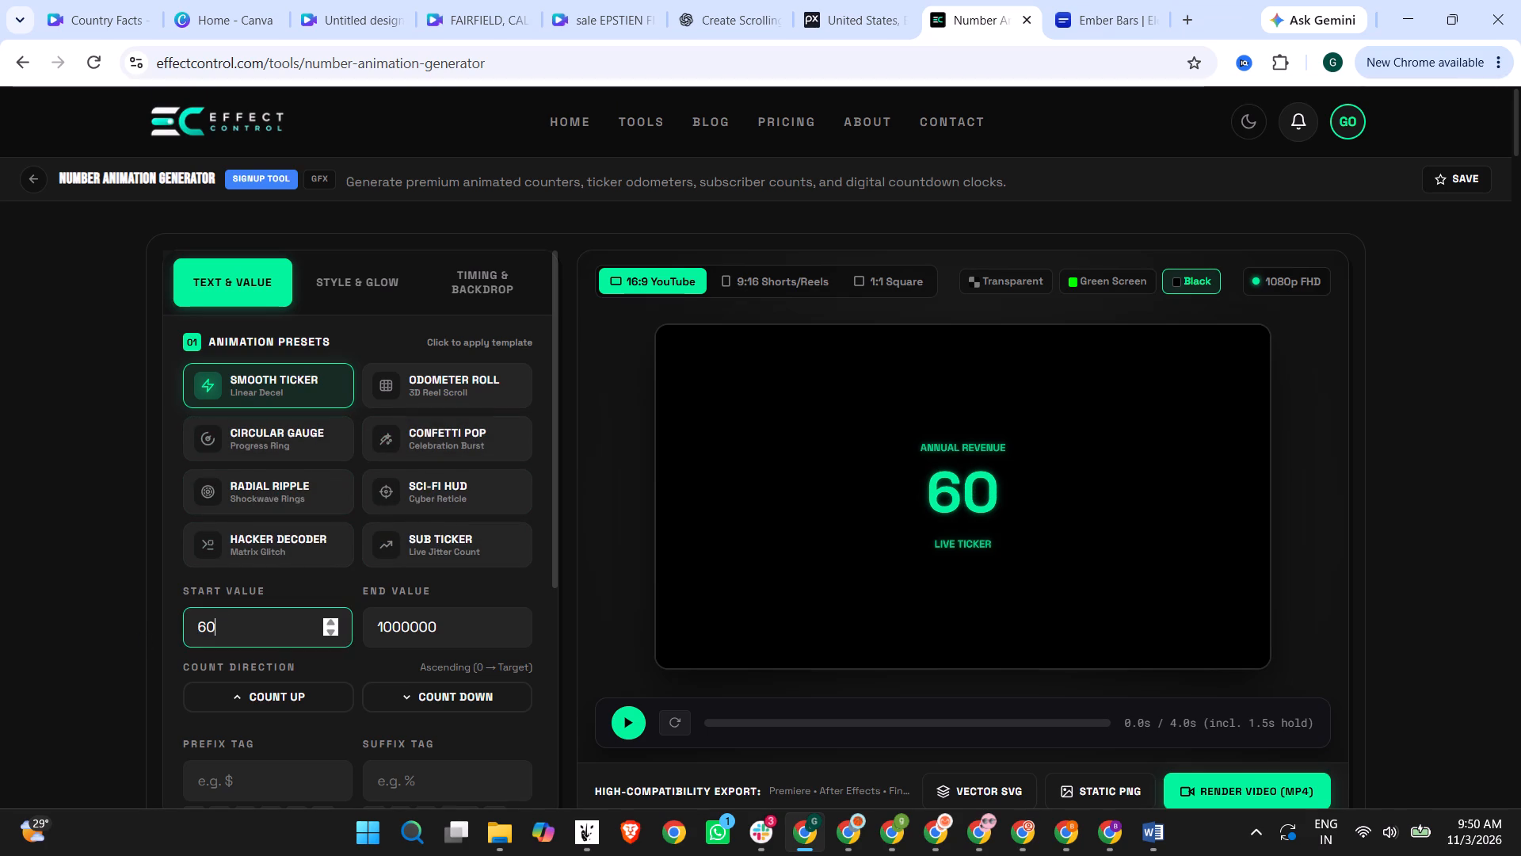
left_click_drag(452, 628, 352, 622)
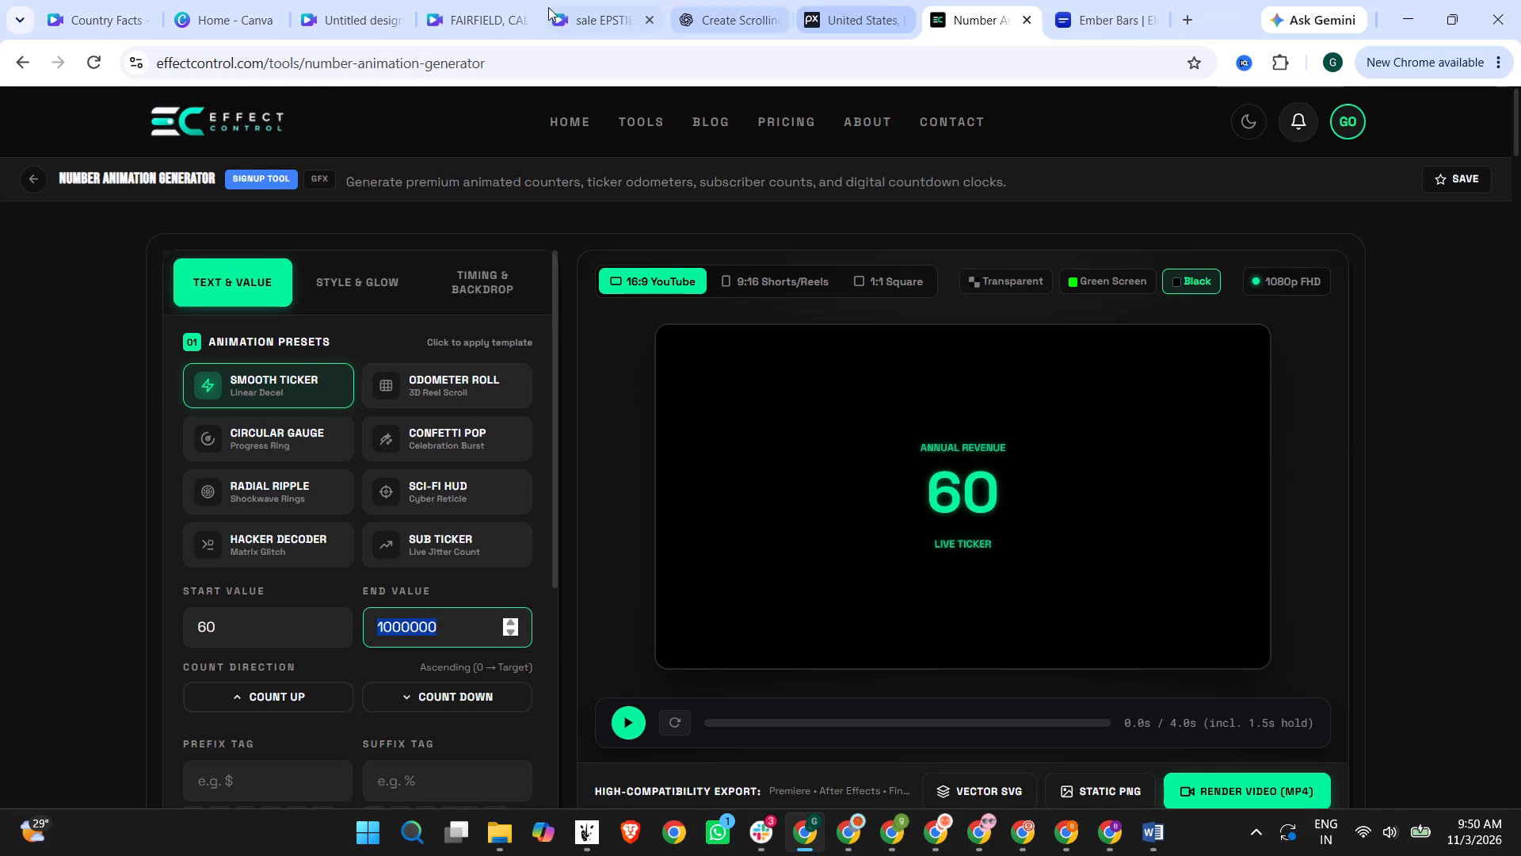
type("325")
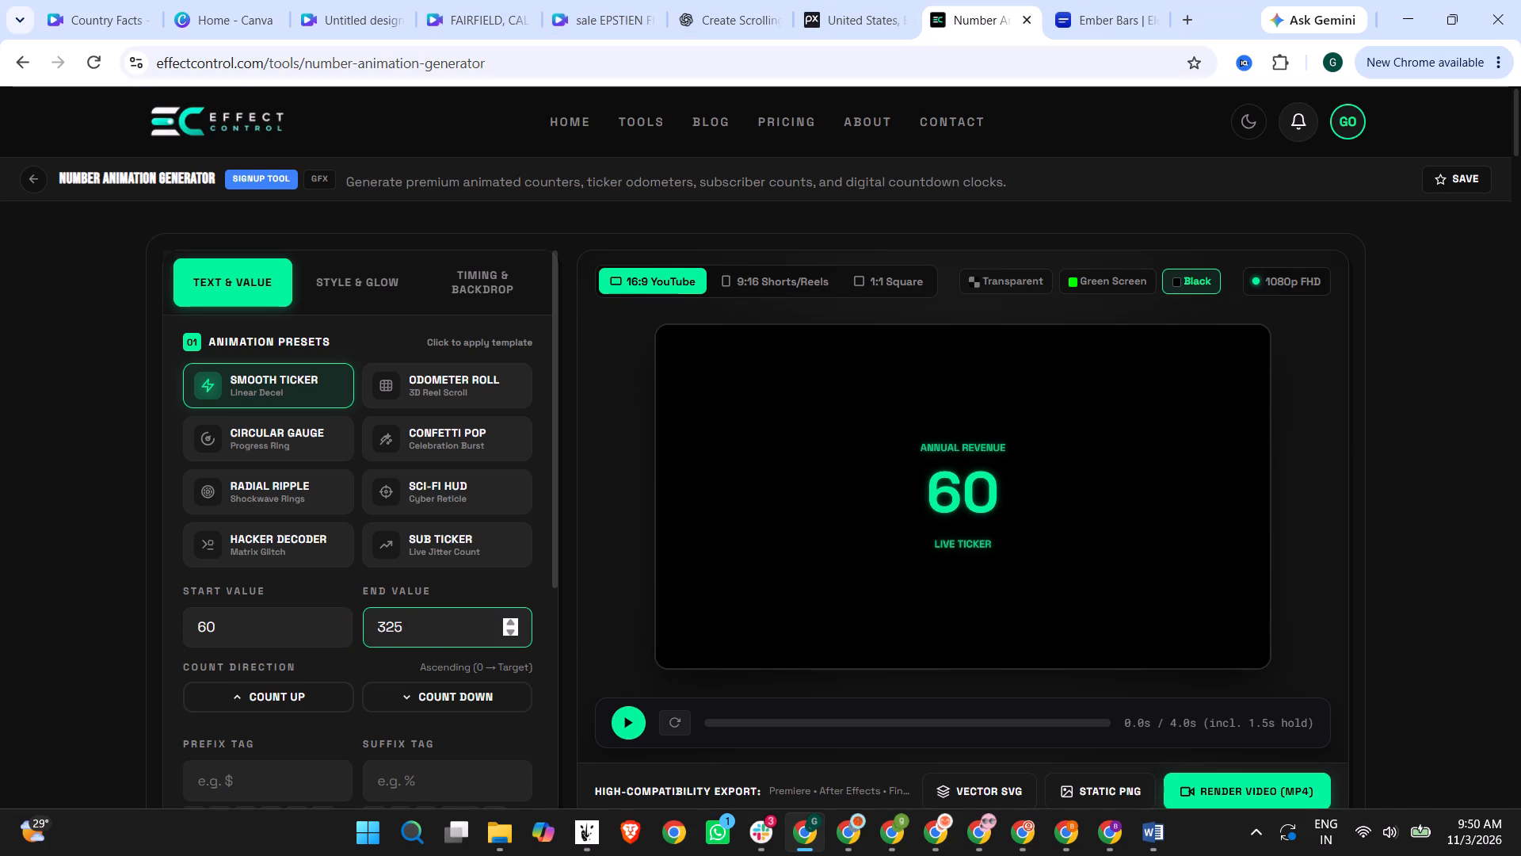
key("BackSpace")
key("4")
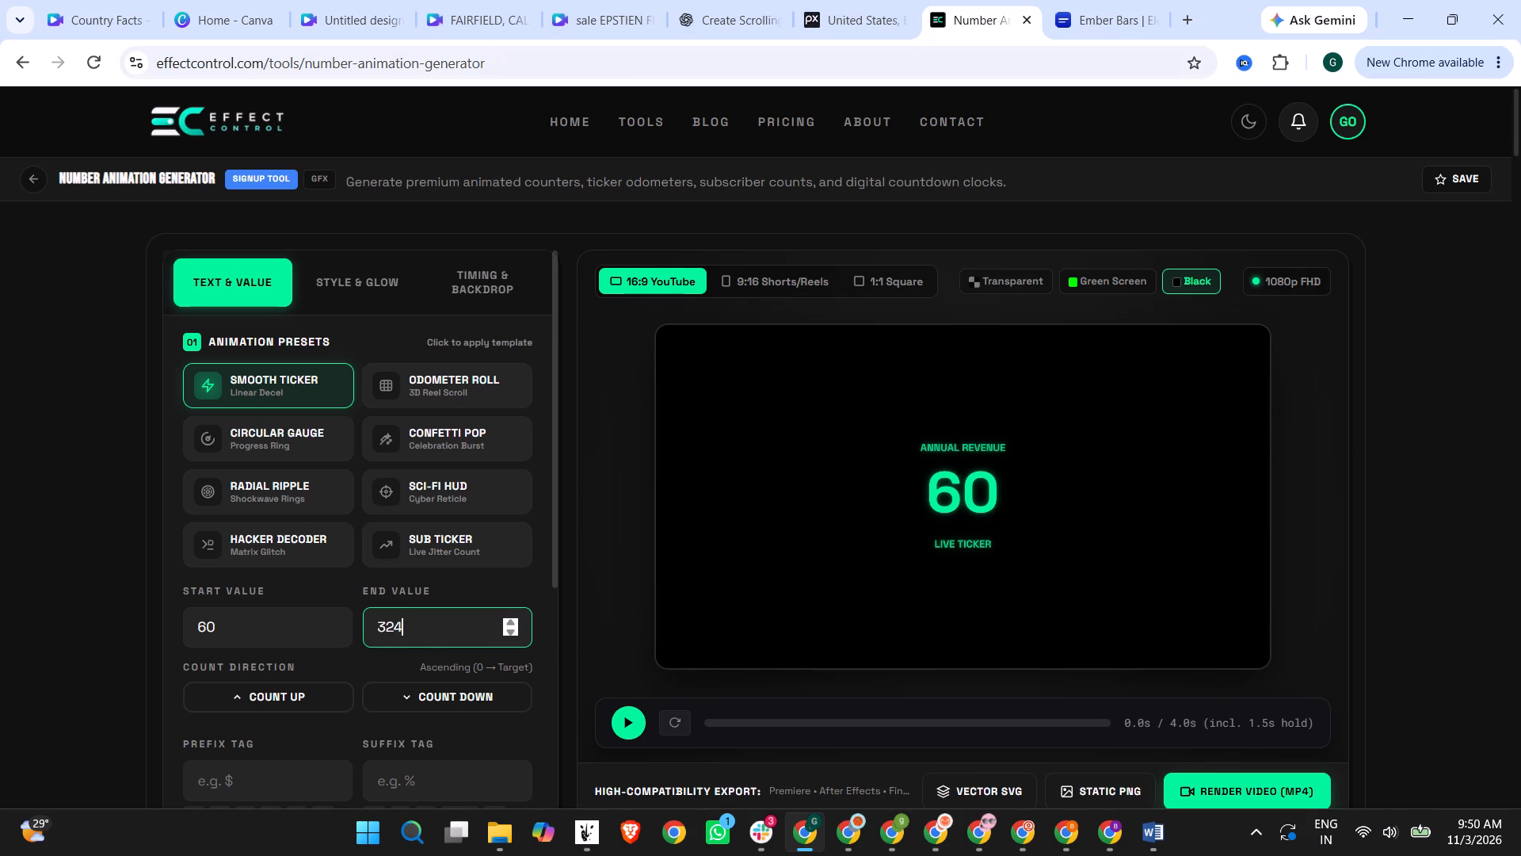
scroll(316, 532, "down", 2)
left_click(279, 503)
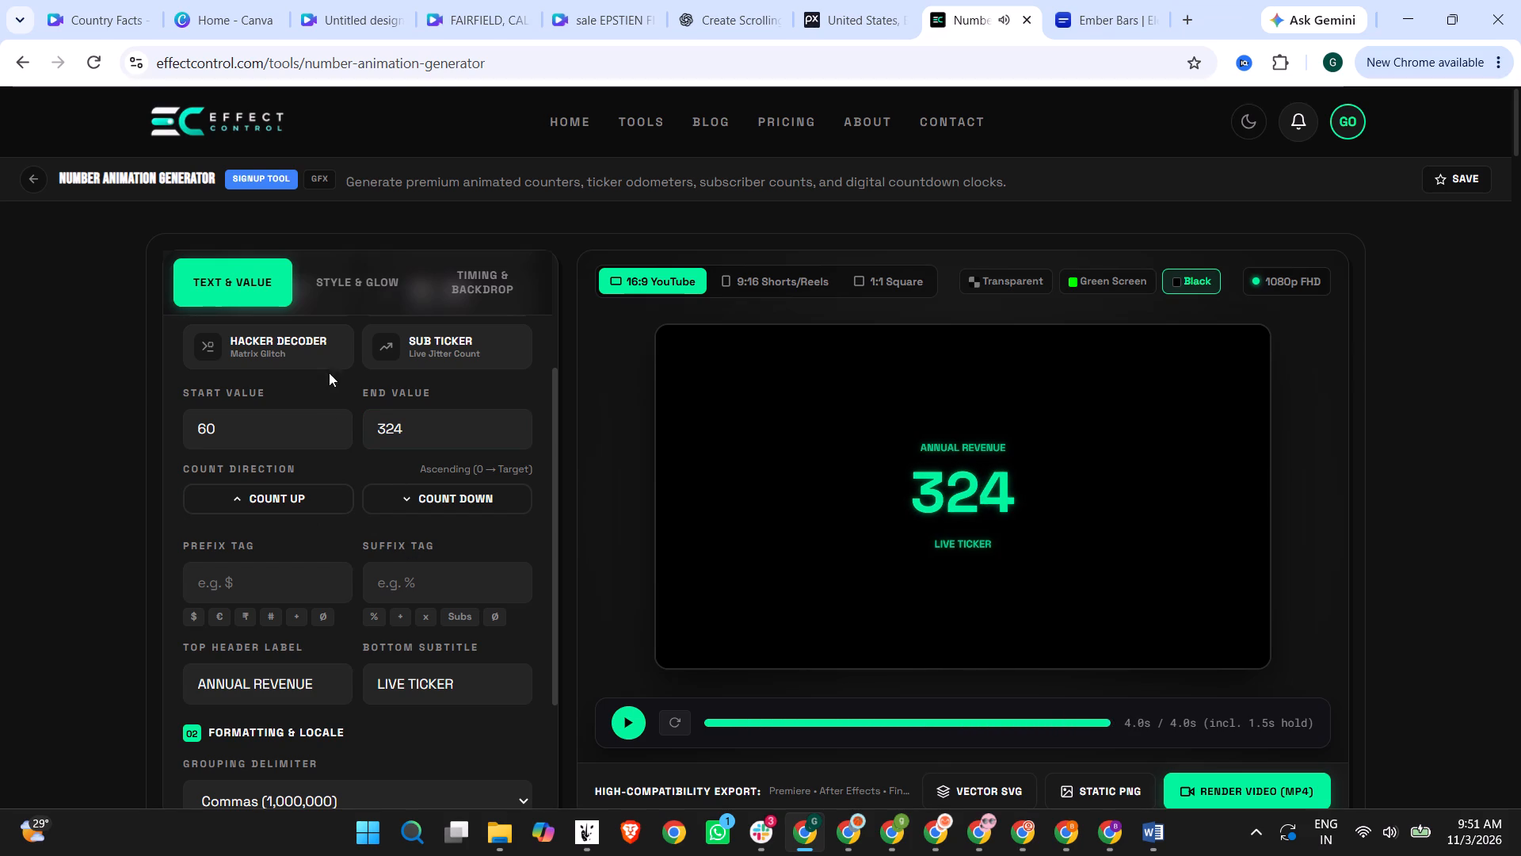
Set the glow's bloom blend mode to Lighter (Hyper-Neon Additive).
left_click(353, 292)
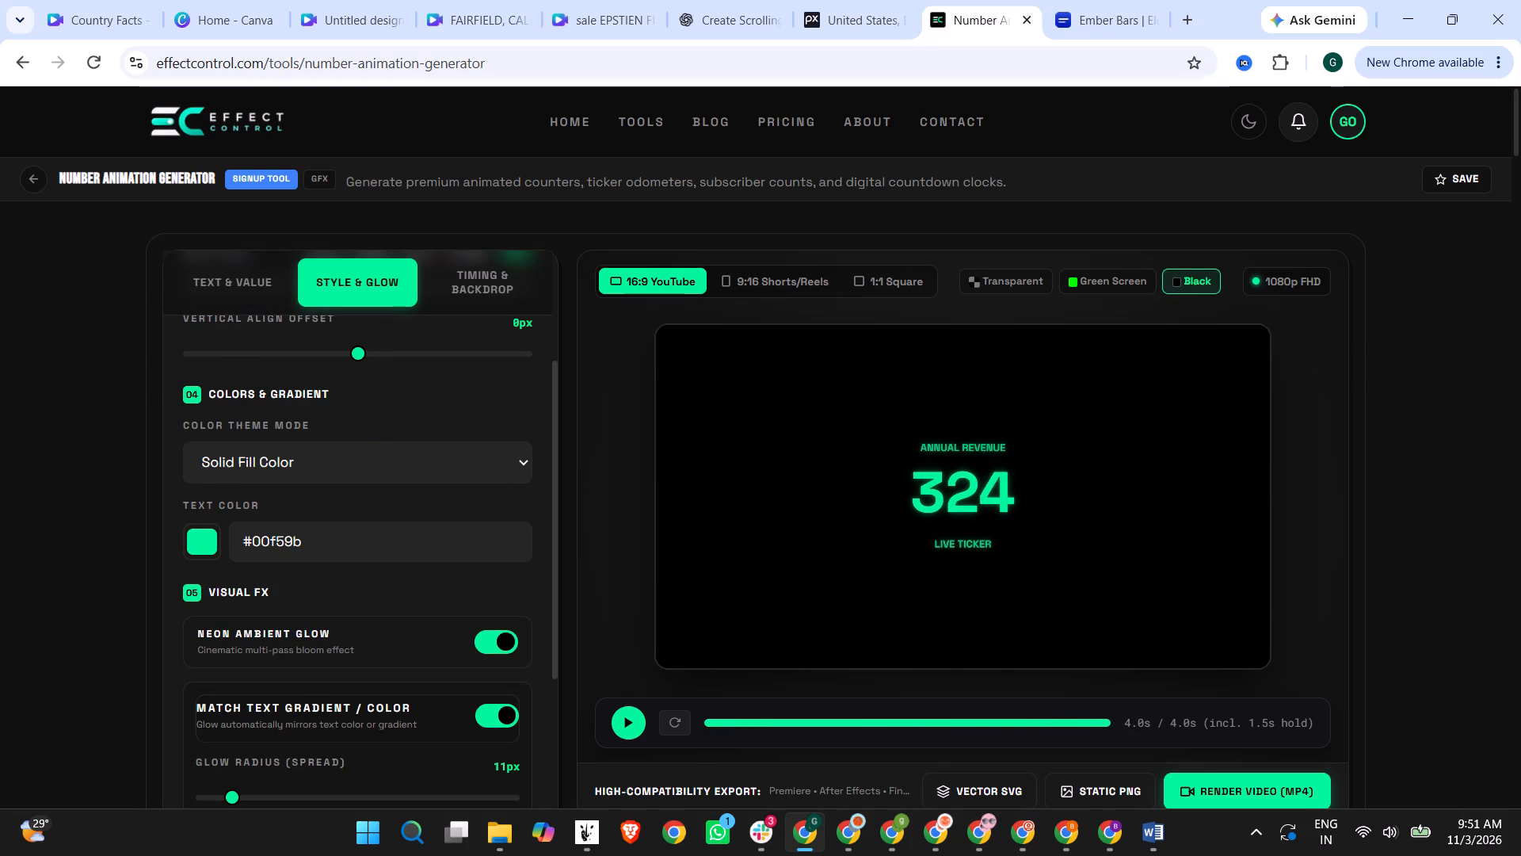
scroll(341, 542, "down", 3)
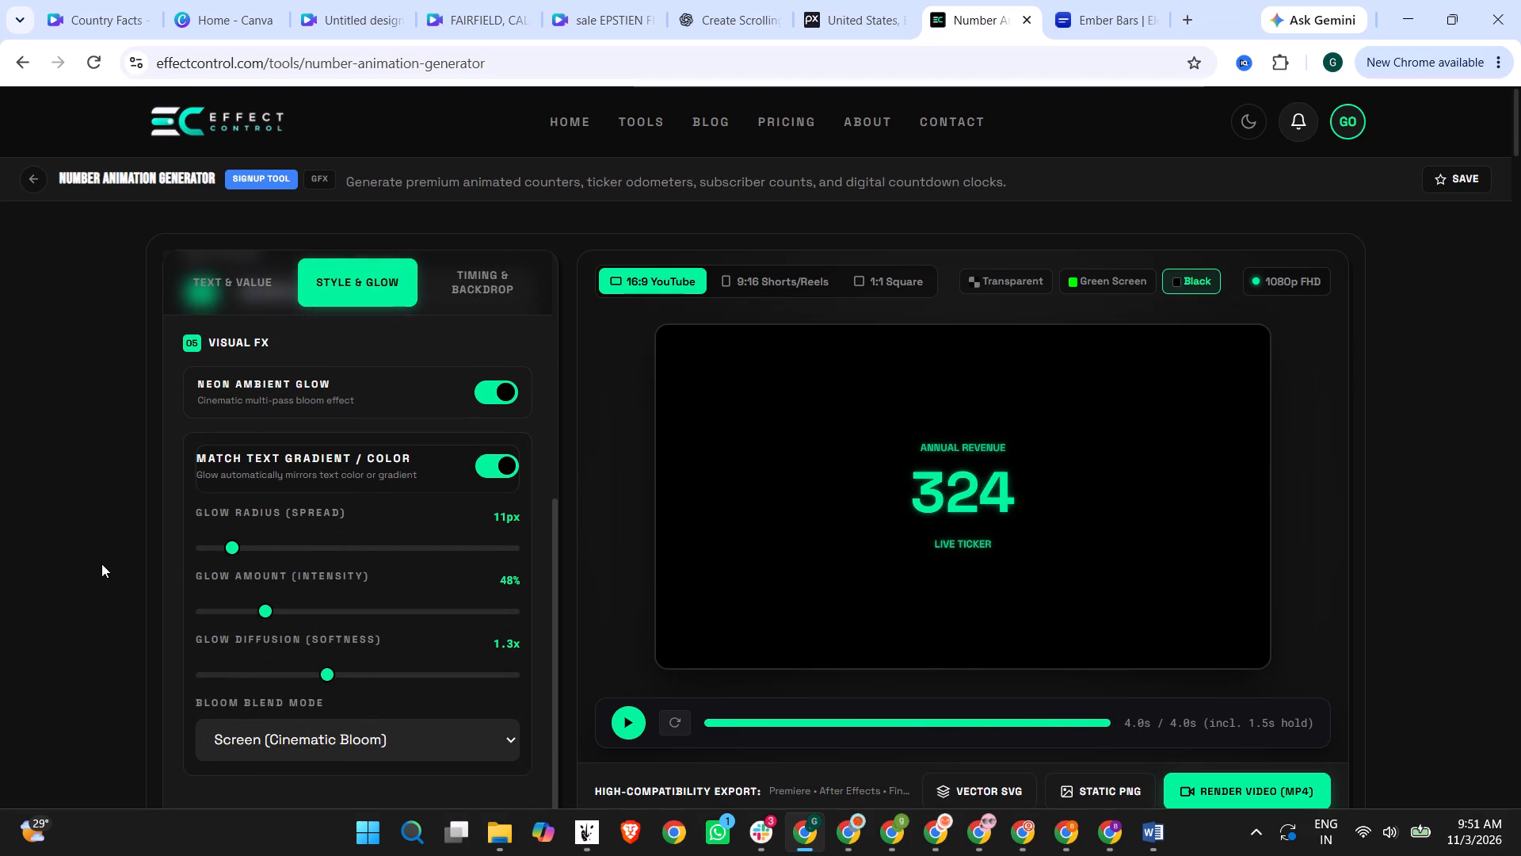
left_click(303, 741)
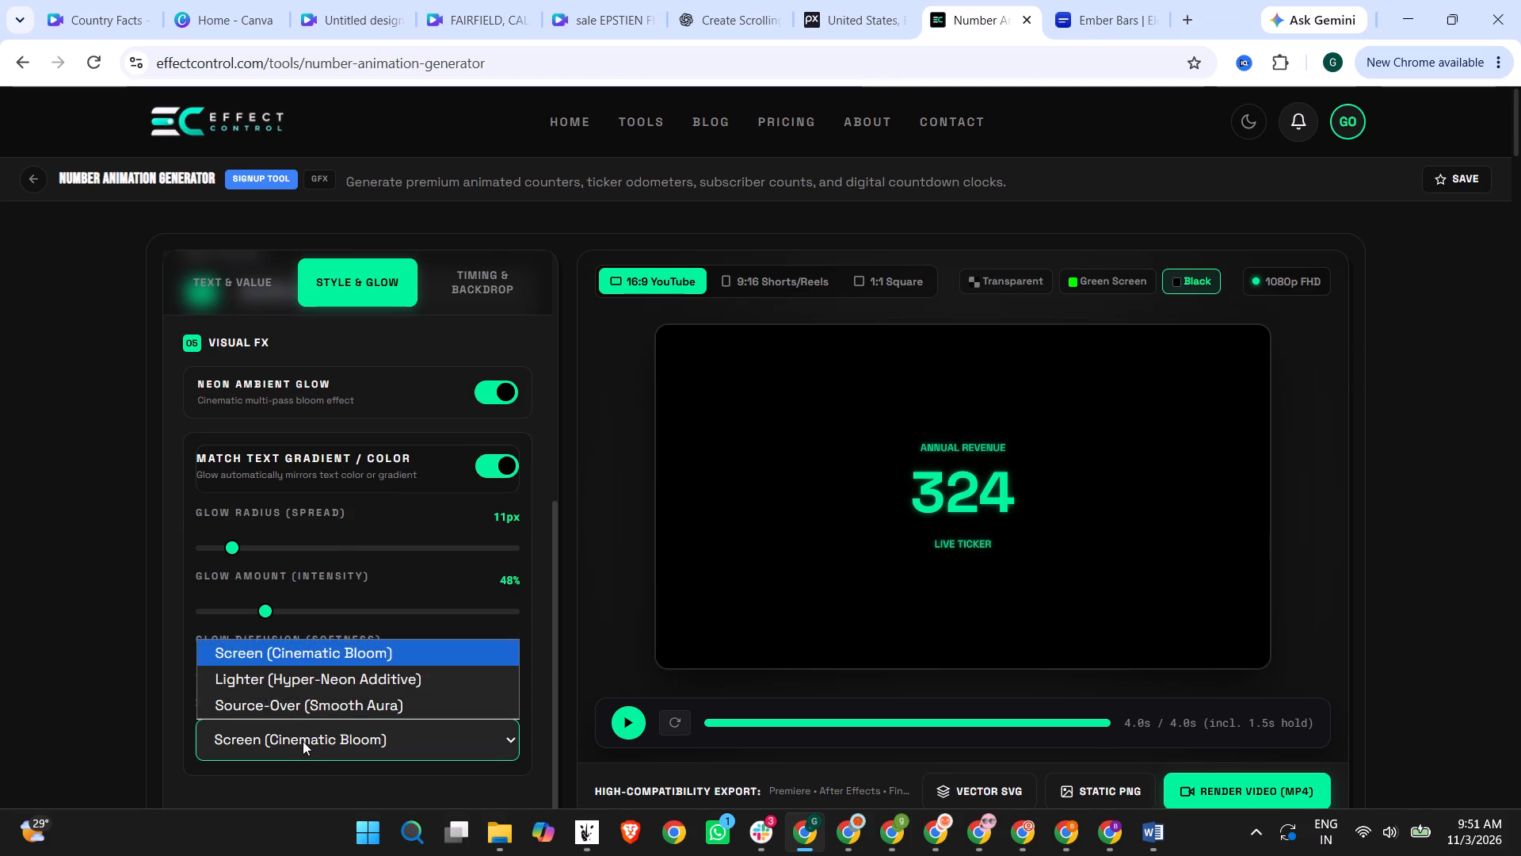
left_click(308, 683)
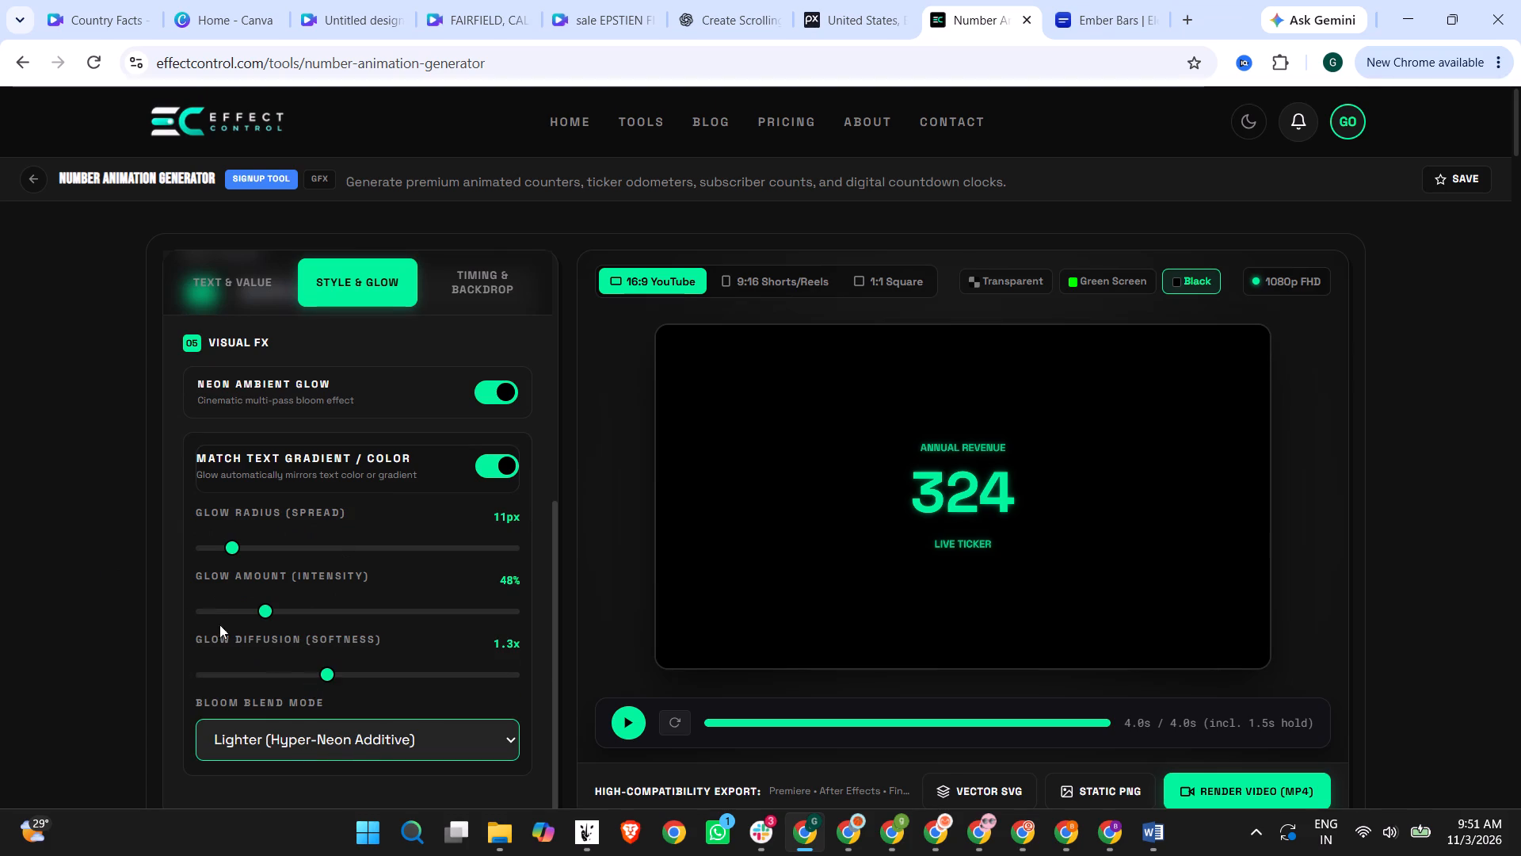
Change the animation's format to 9:16 Shorts/Reels.
scroll(284, 521, "up", 4)
left_click(757, 281)
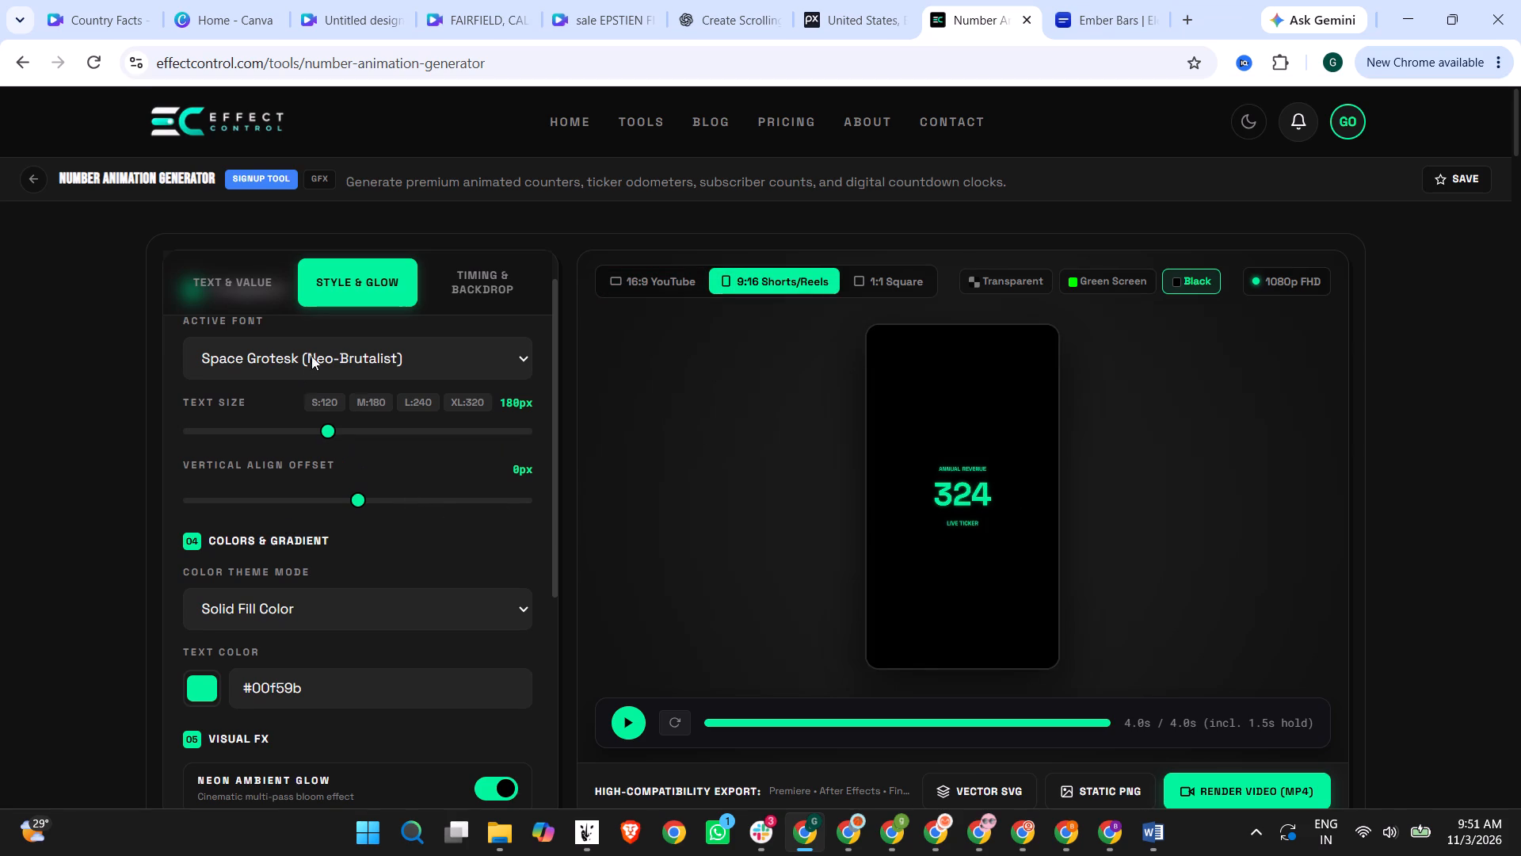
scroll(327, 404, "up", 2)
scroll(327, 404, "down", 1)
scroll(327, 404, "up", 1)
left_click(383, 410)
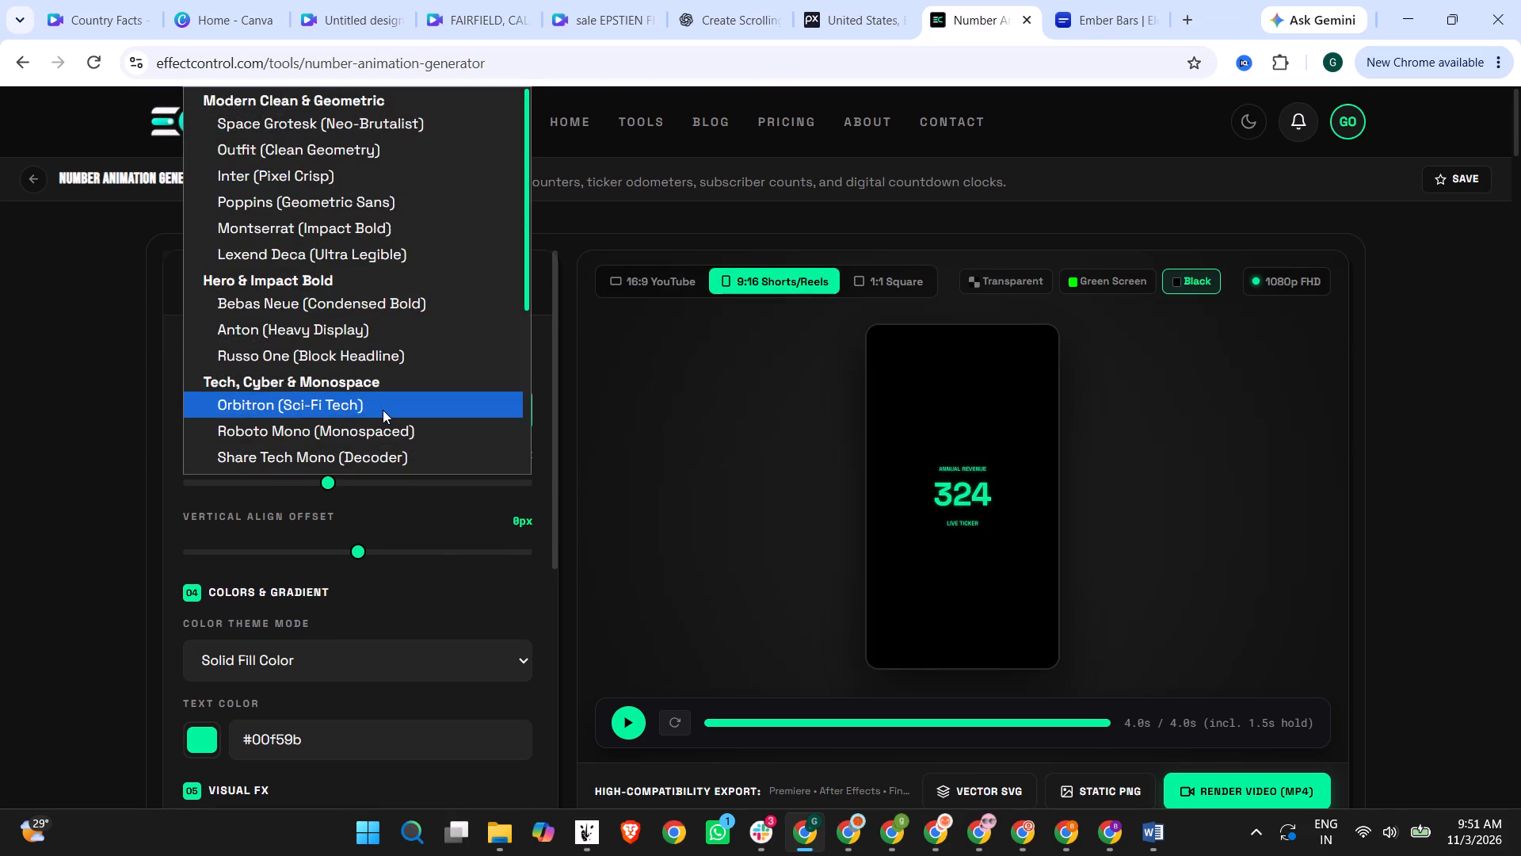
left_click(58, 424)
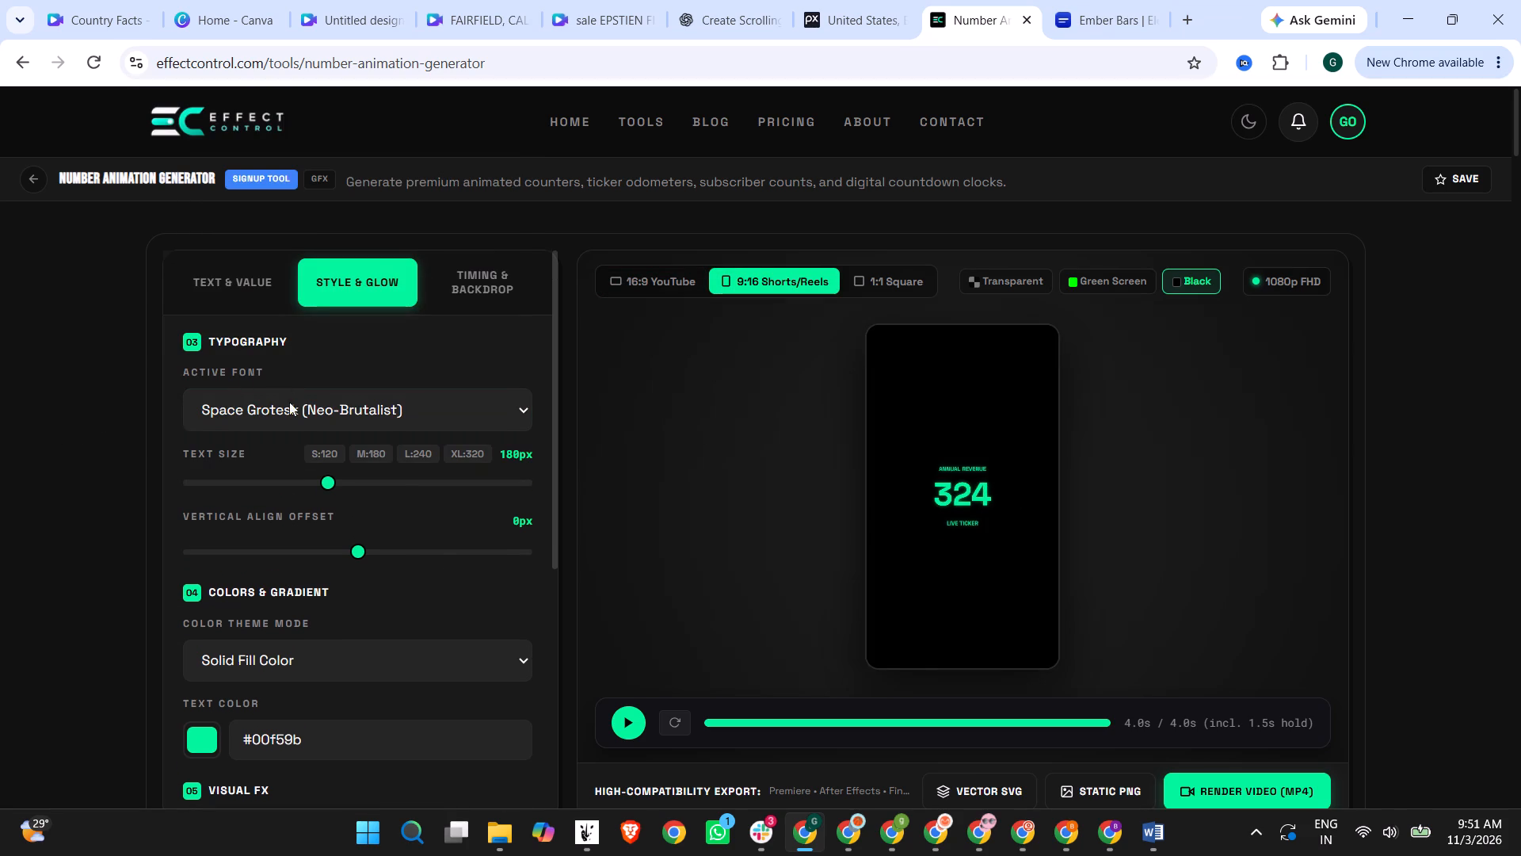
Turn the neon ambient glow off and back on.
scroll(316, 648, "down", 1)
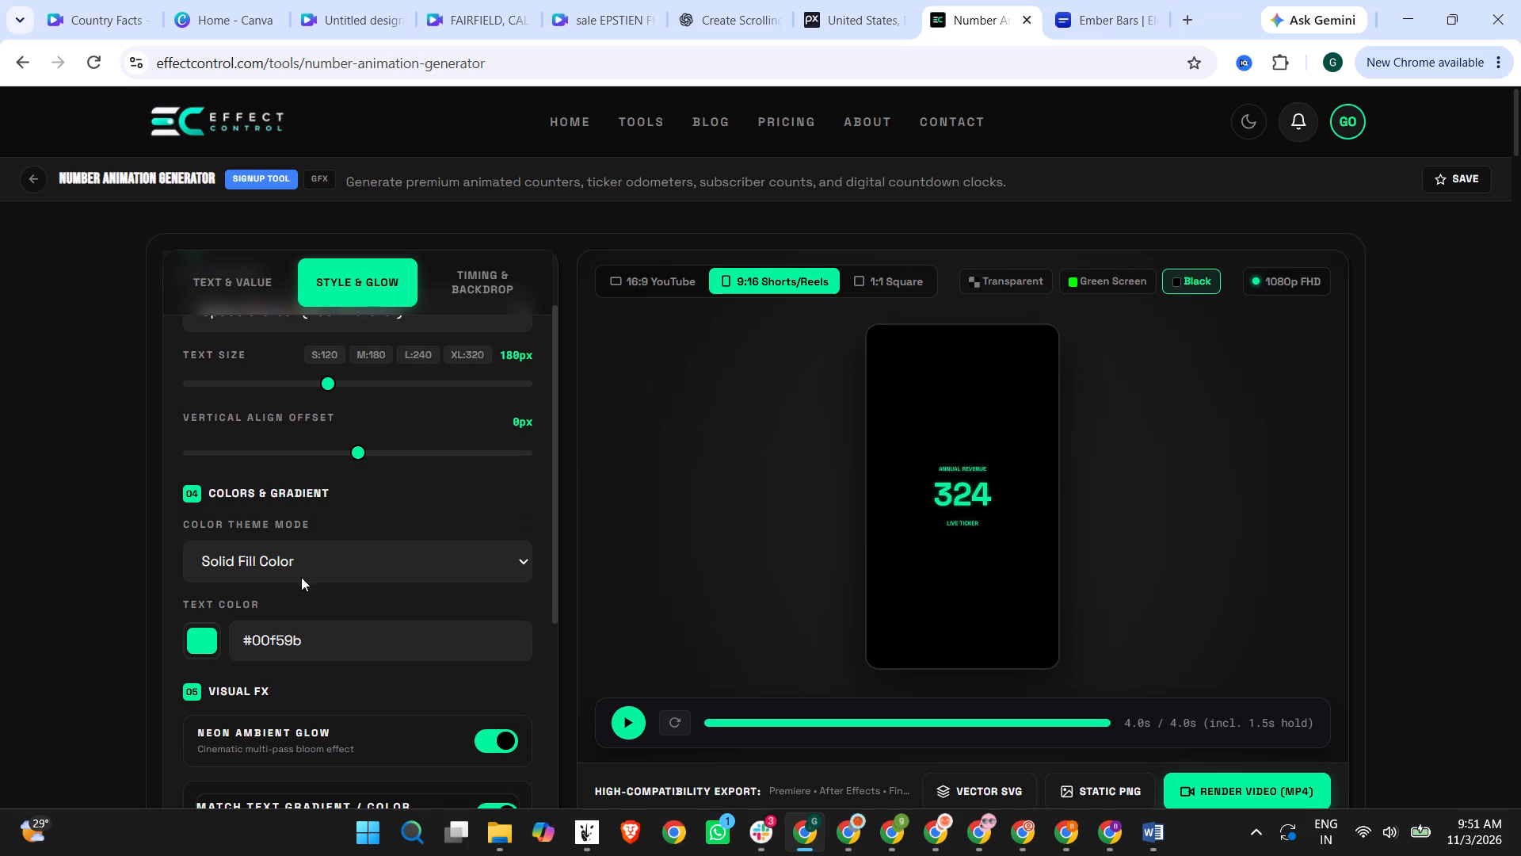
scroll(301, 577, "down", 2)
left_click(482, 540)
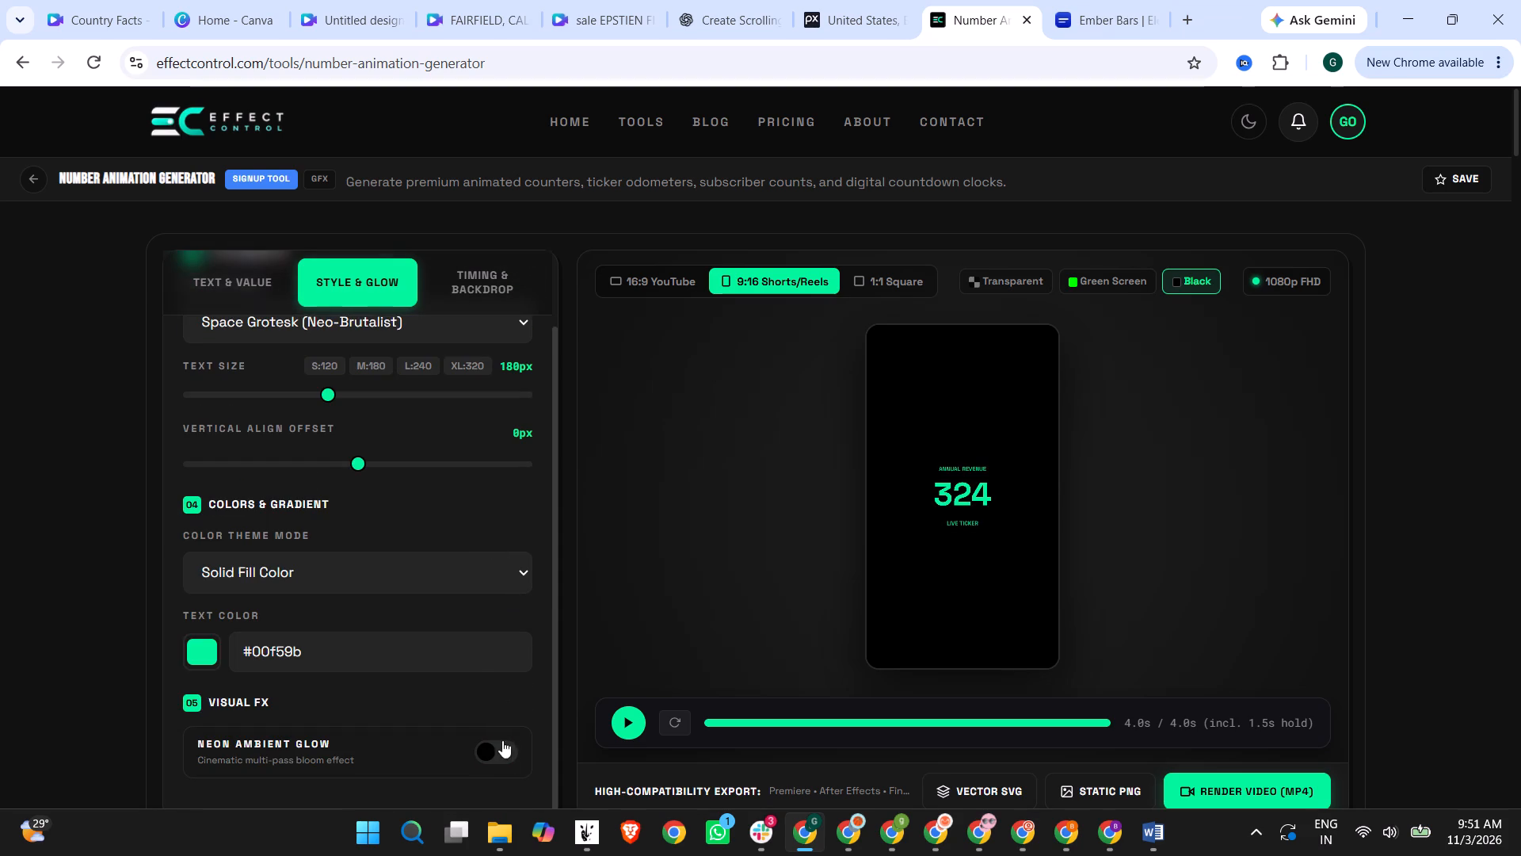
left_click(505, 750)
Review the animation's glow, sound, backdrop and typography settings.
scroll(417, 615, "down", 2)
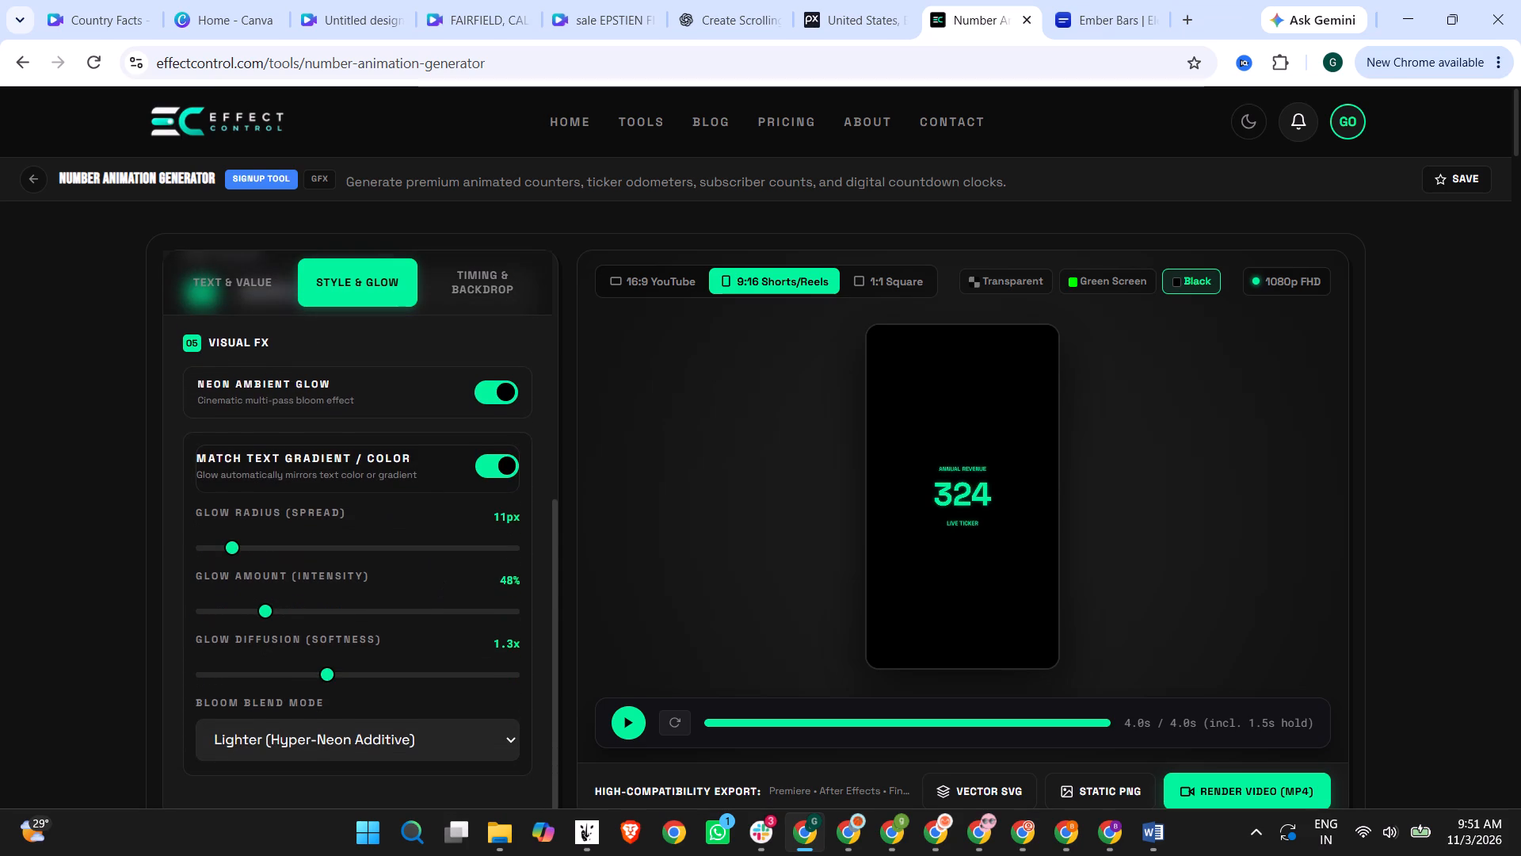
left_click(467, 270)
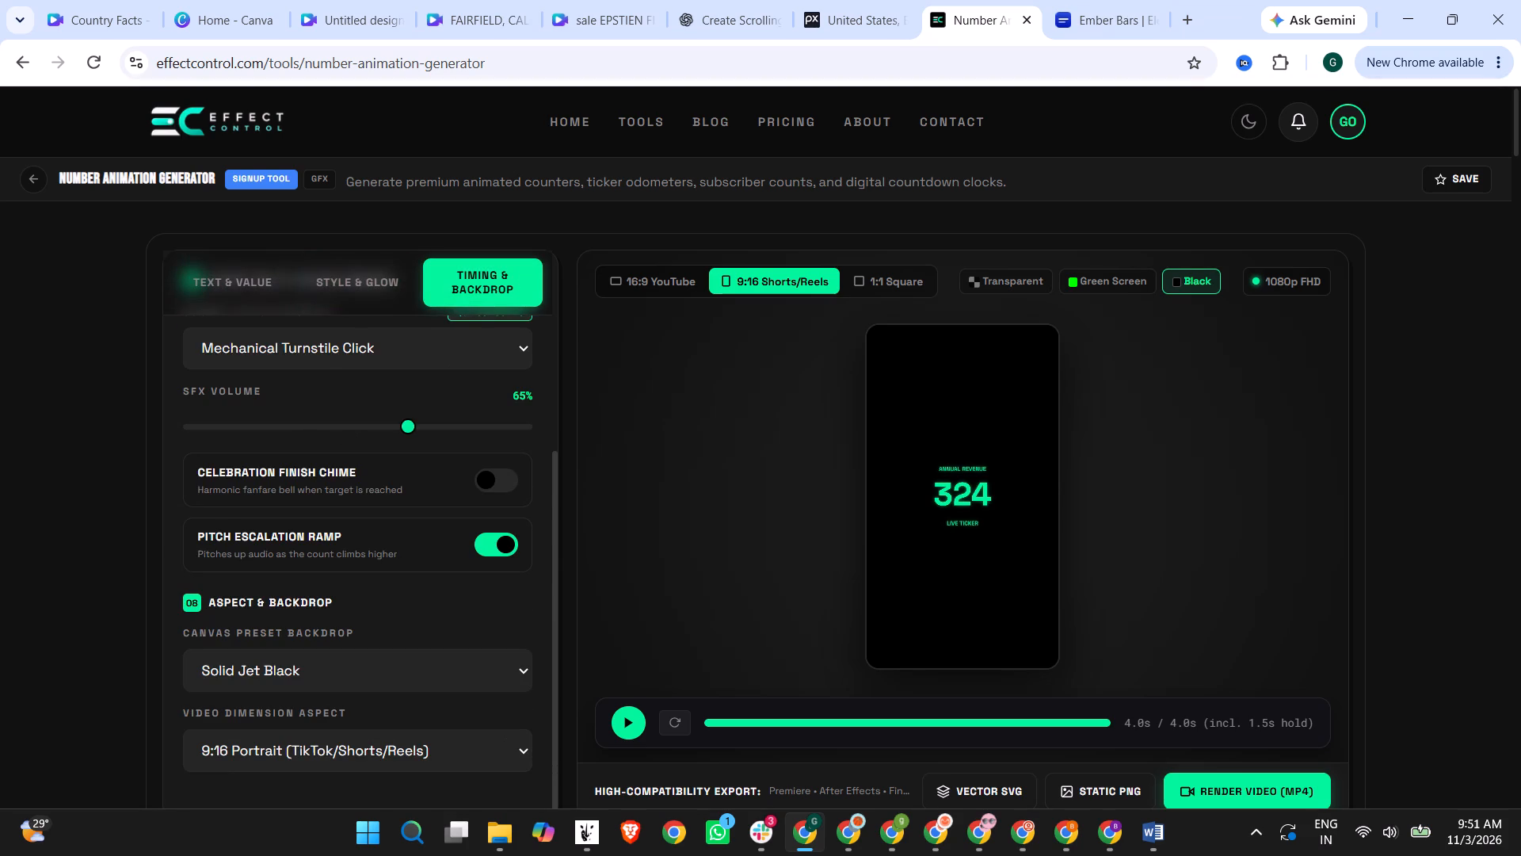
scroll(322, 474, "down", 1)
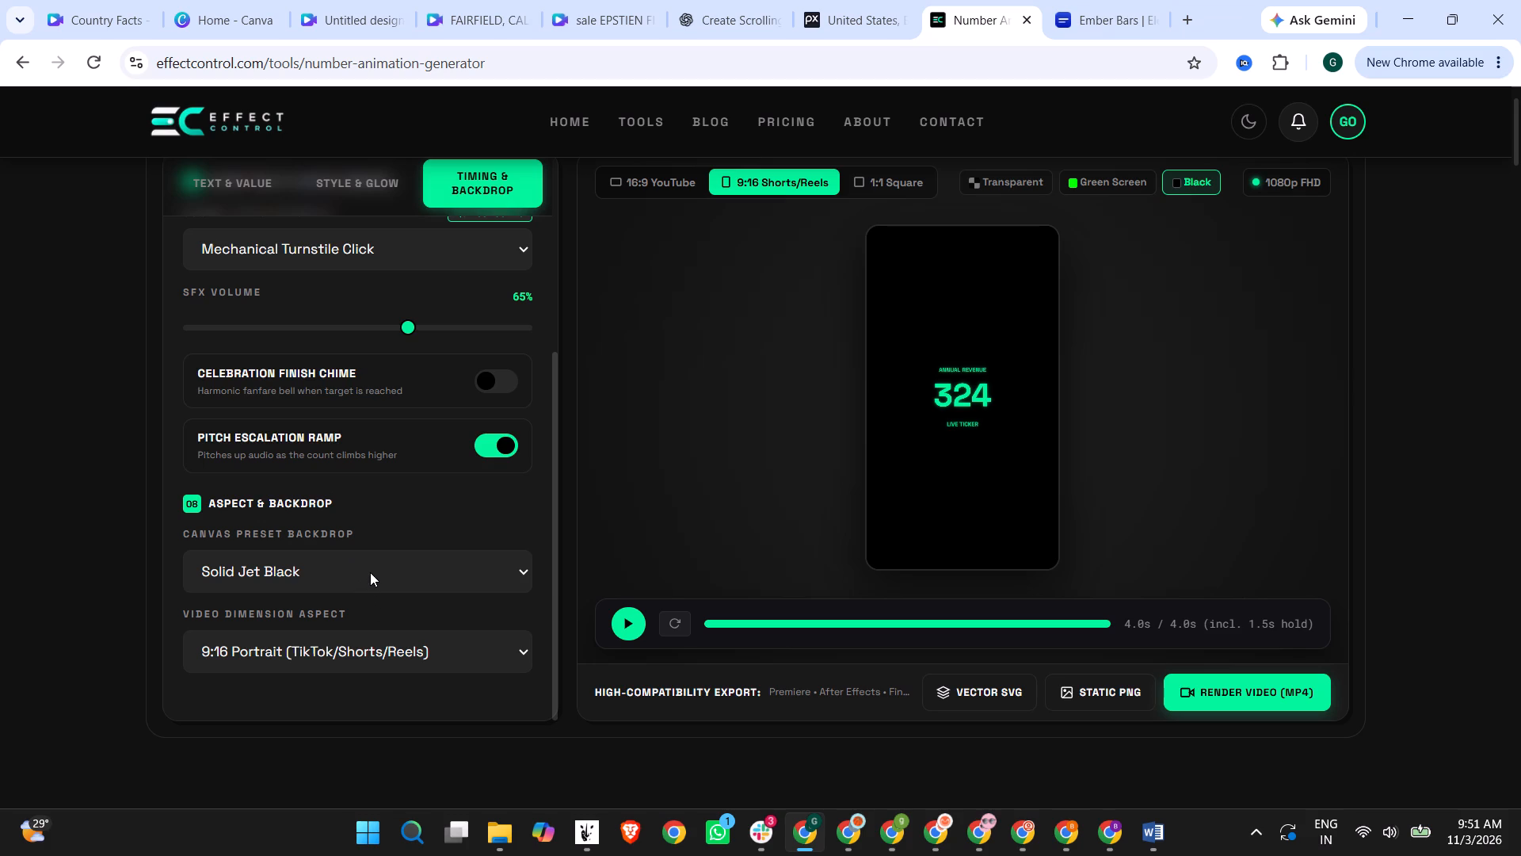
left_click(349, 188)
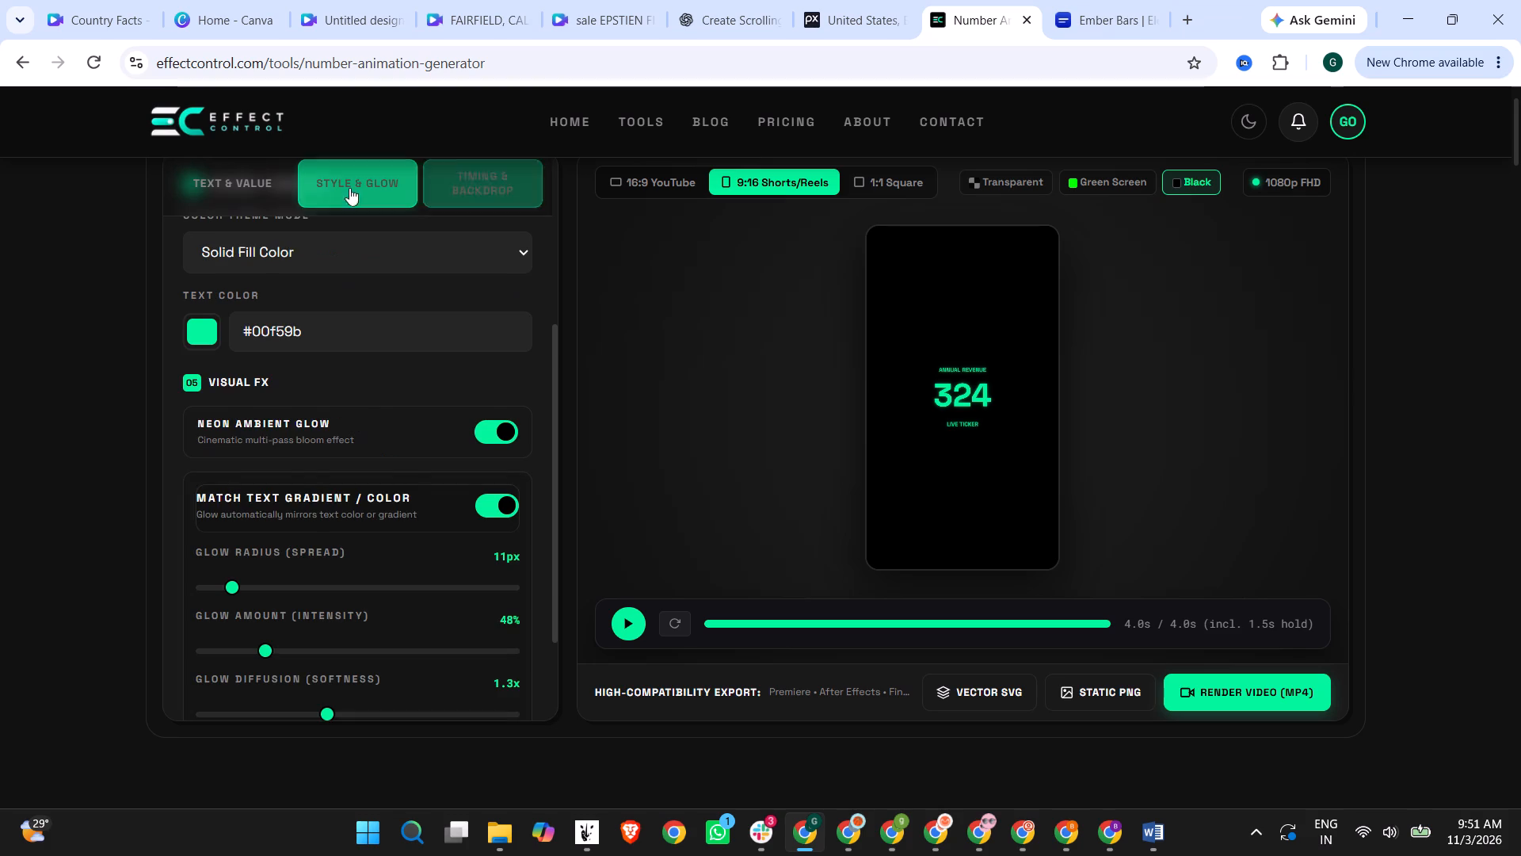
scroll(367, 448, "up", 3)
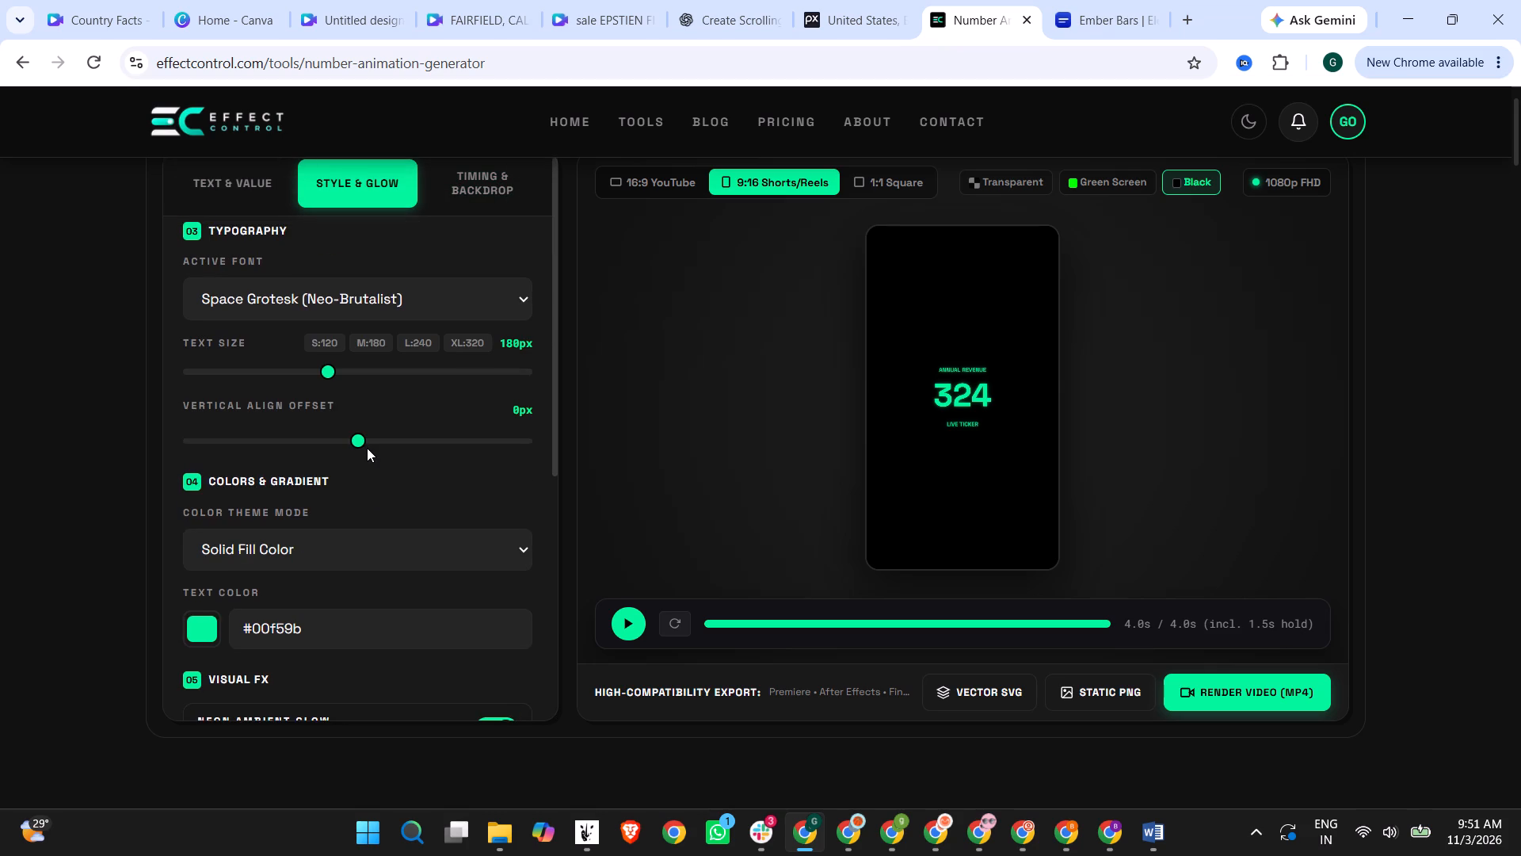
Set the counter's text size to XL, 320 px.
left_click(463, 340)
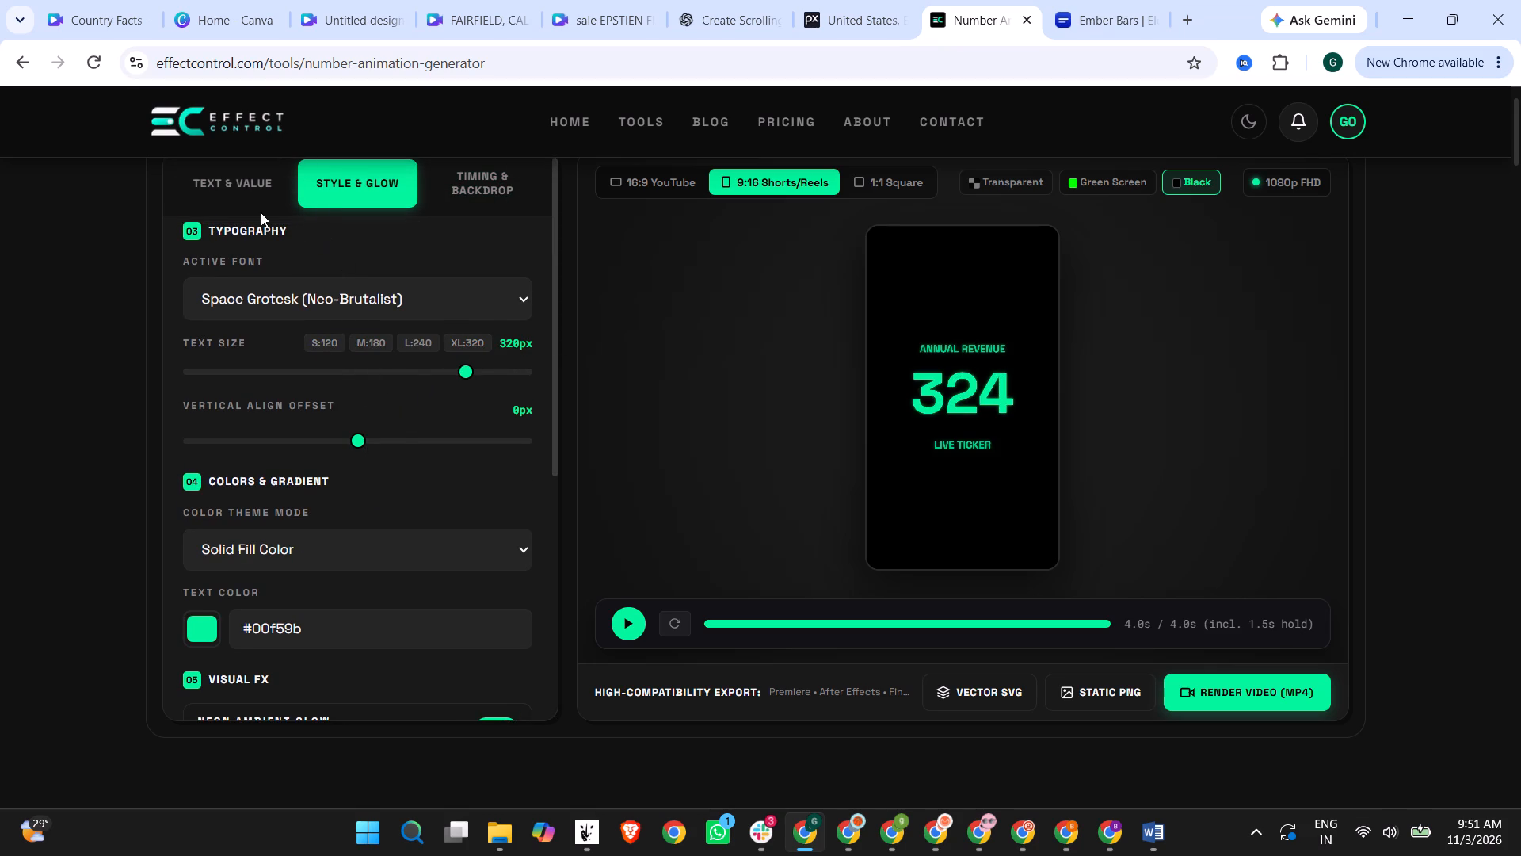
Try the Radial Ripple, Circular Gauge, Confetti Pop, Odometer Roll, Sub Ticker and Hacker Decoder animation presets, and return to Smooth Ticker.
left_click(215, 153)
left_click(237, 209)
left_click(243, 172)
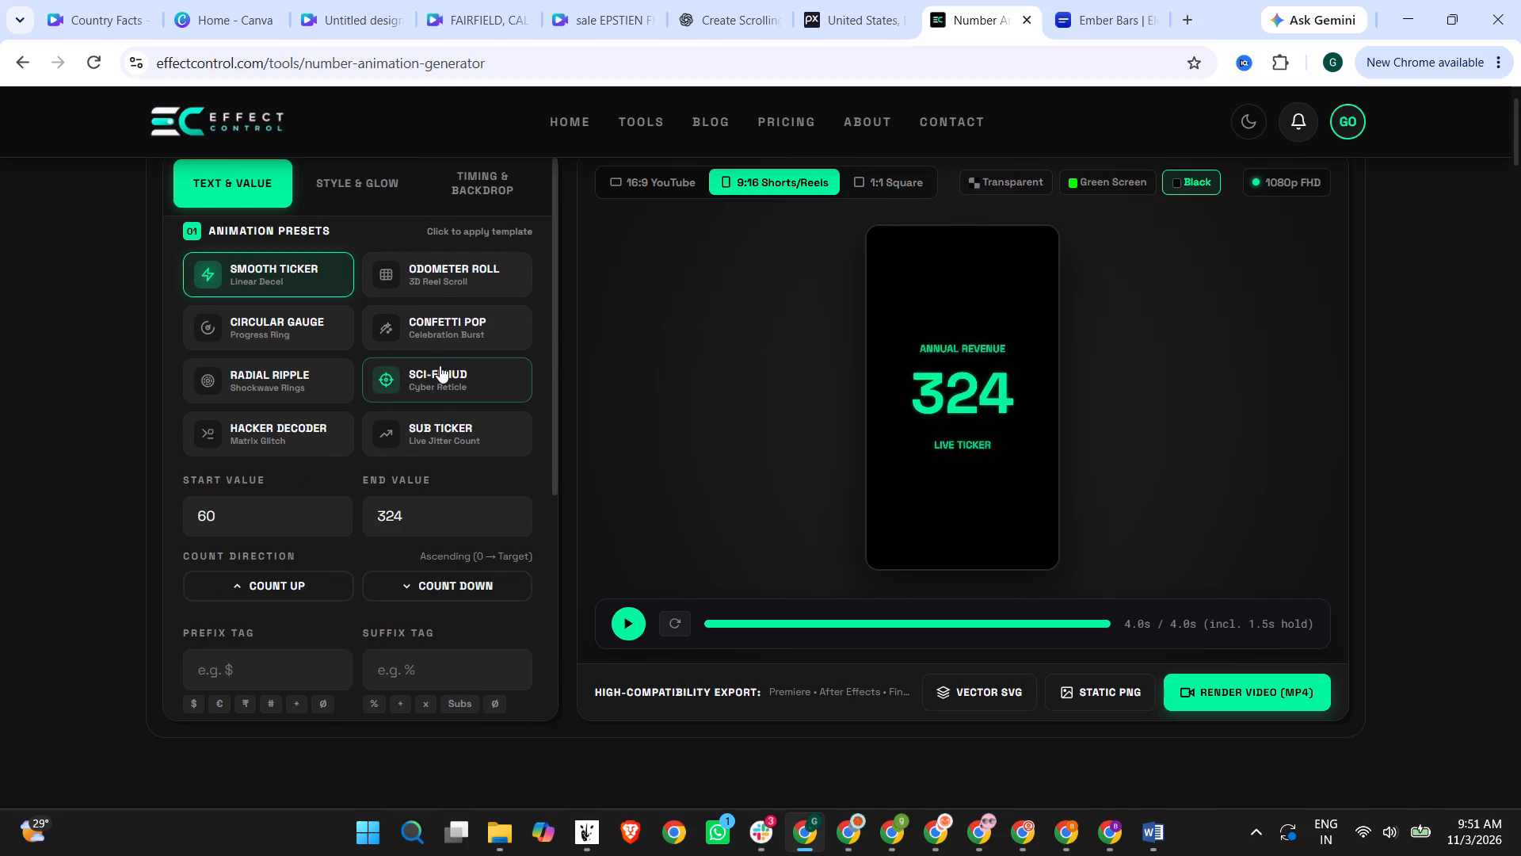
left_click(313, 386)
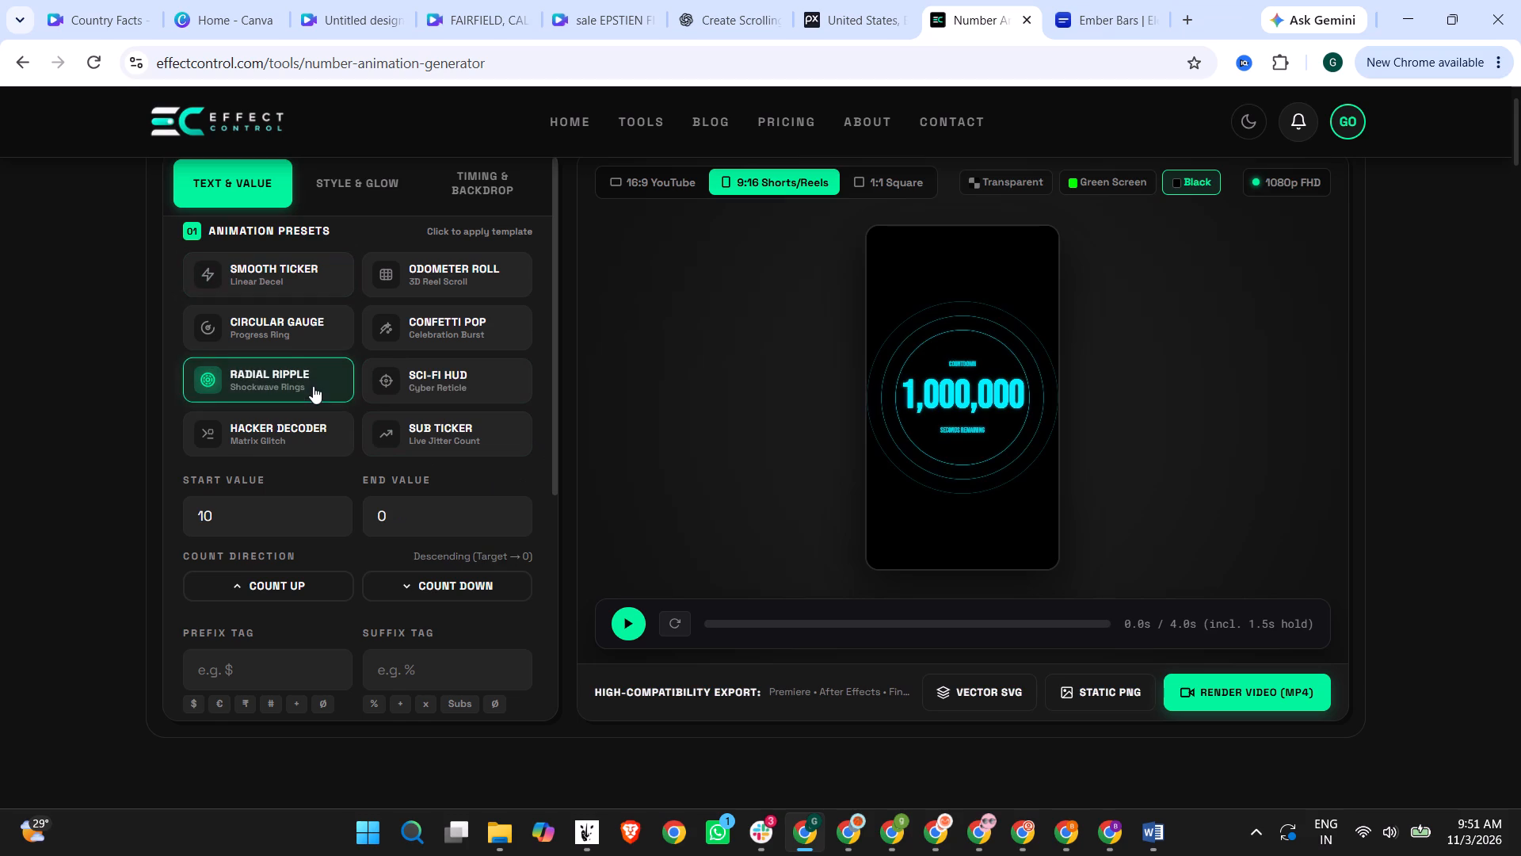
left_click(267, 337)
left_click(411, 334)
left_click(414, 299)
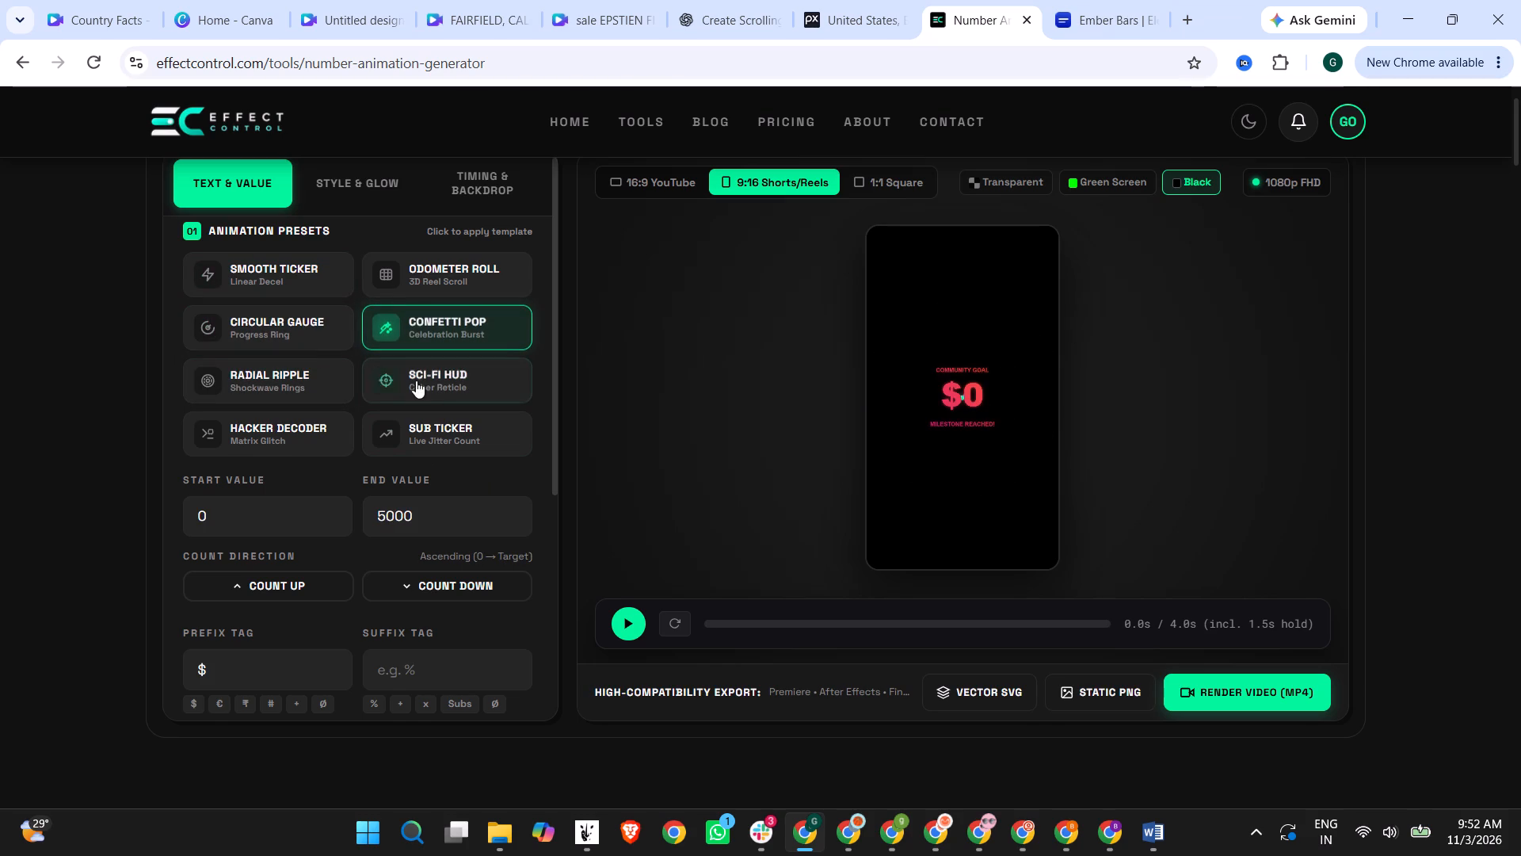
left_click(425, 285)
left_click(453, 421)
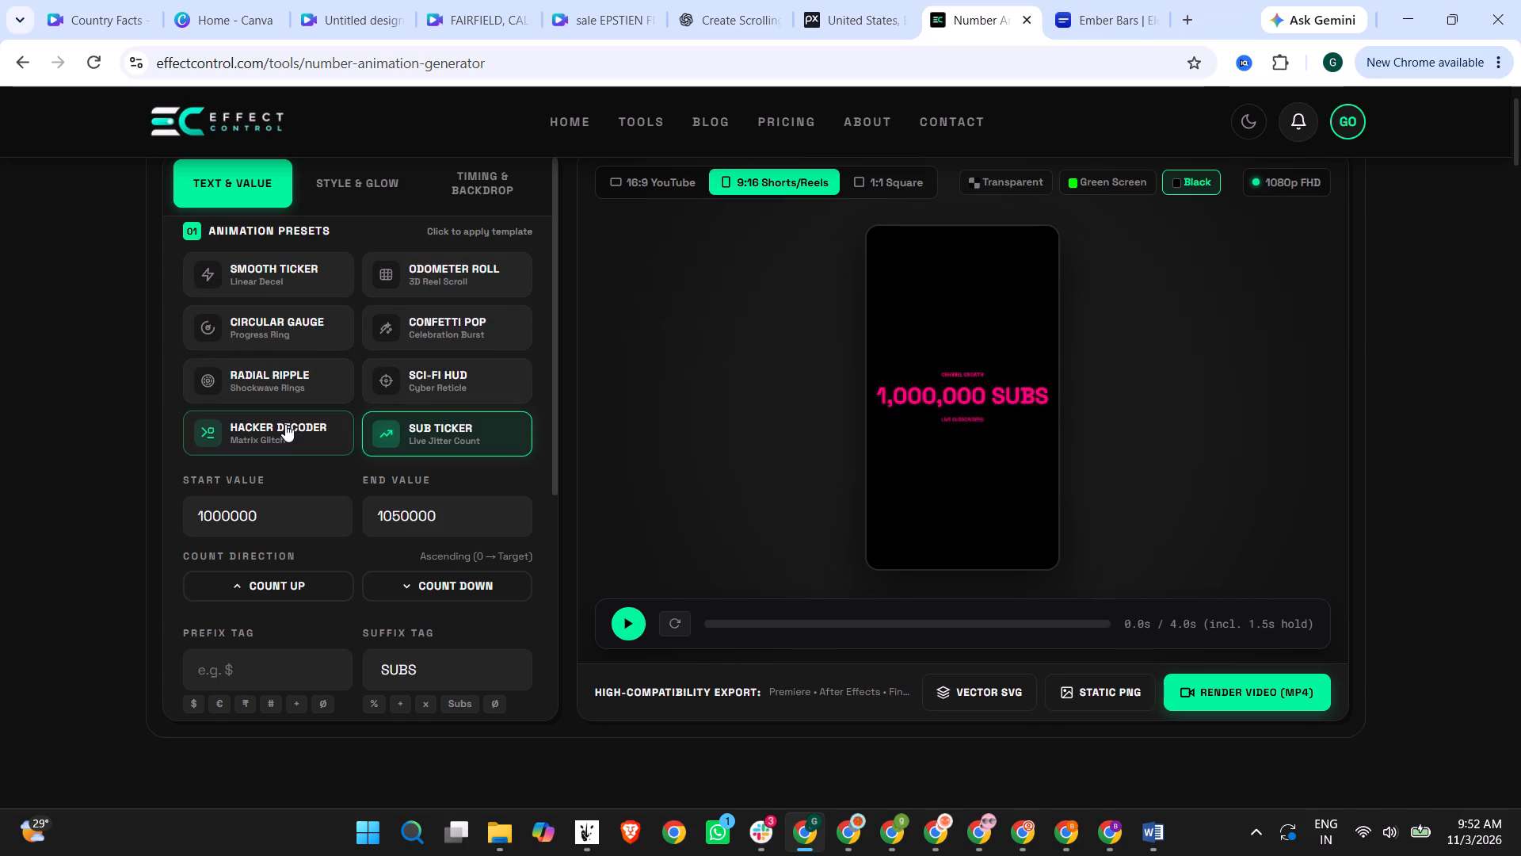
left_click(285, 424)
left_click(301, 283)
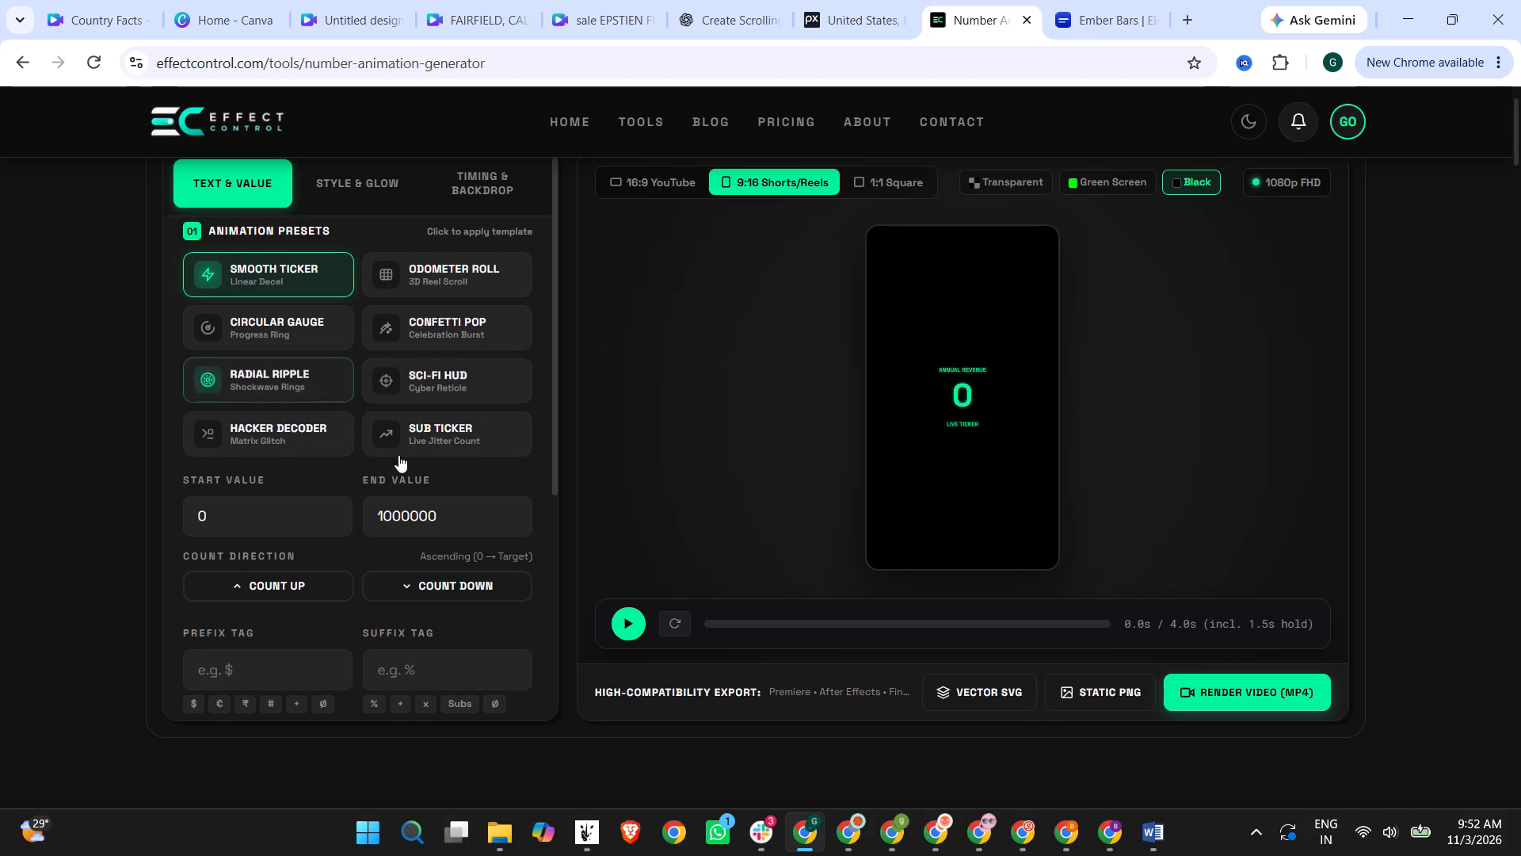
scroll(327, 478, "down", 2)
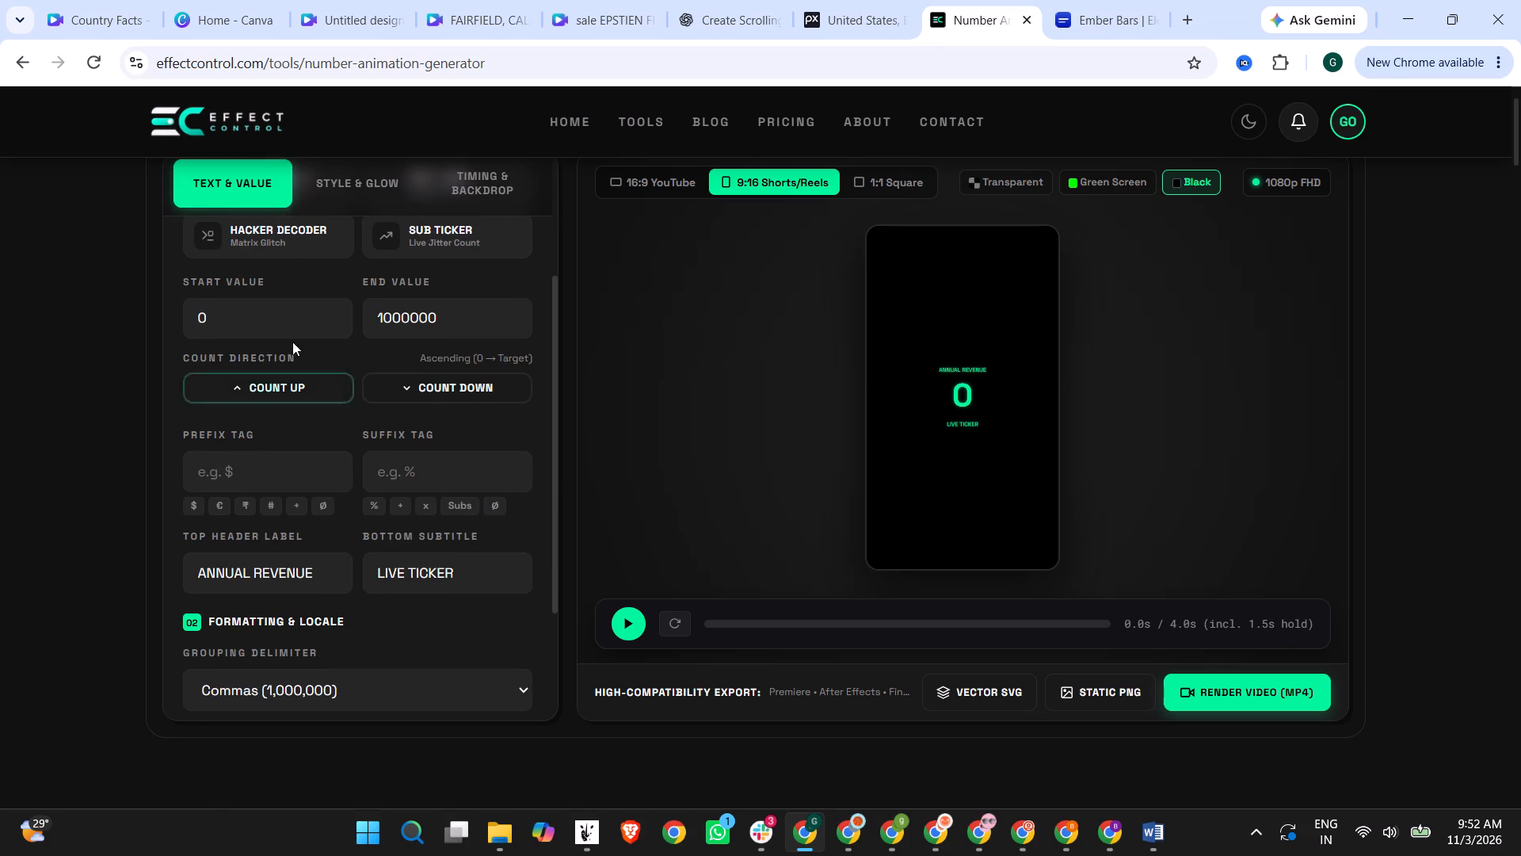
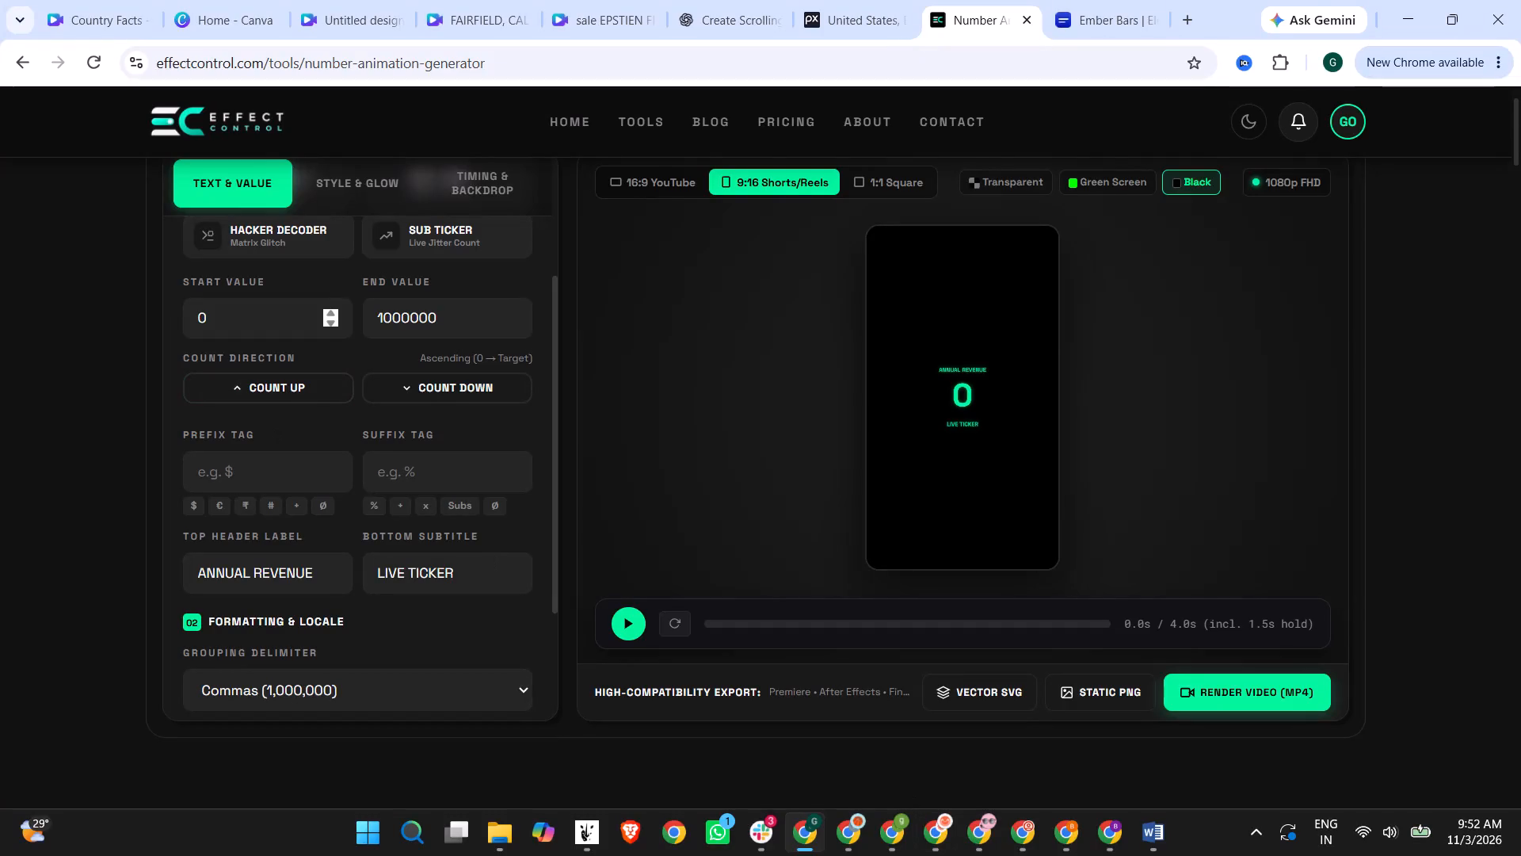
Set the counter's start value to 60 and end value to 324.
left_click_drag(262, 312, 116, 289)
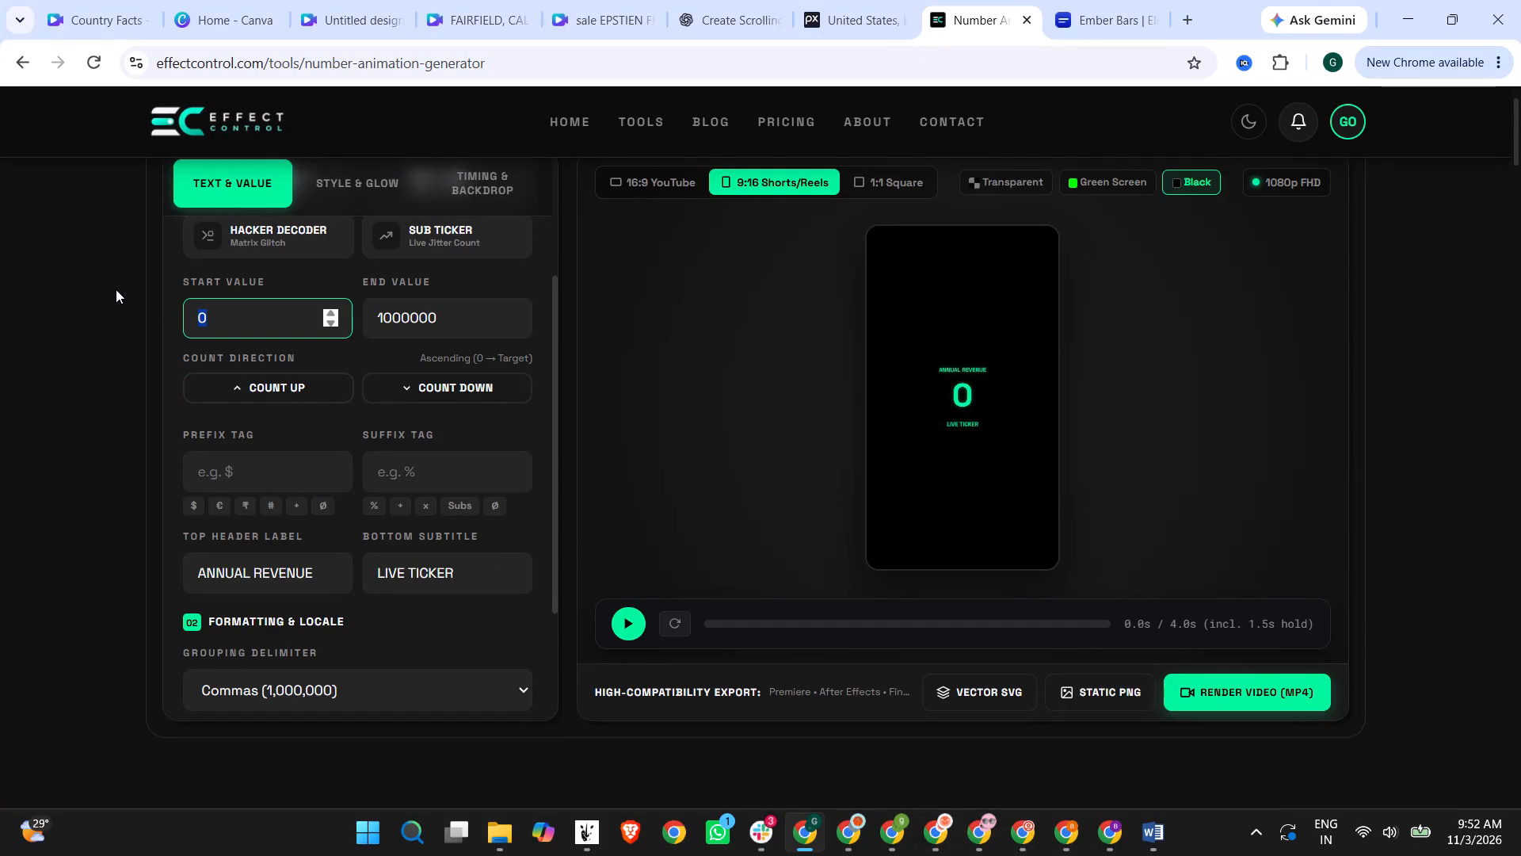
type("60")
left_click_drag(452, 315, 307, 319)
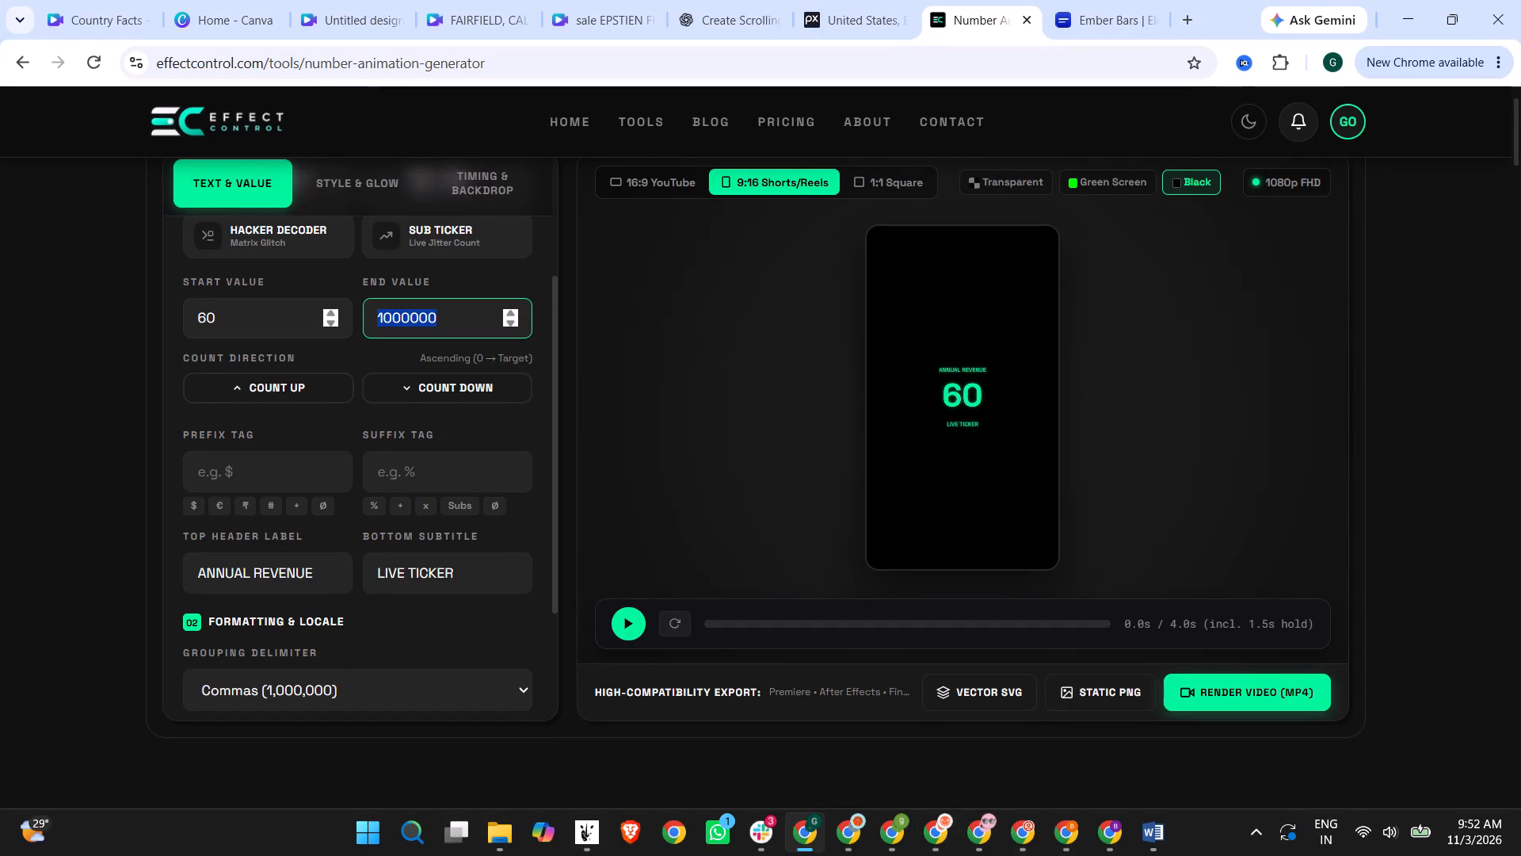
type("324")
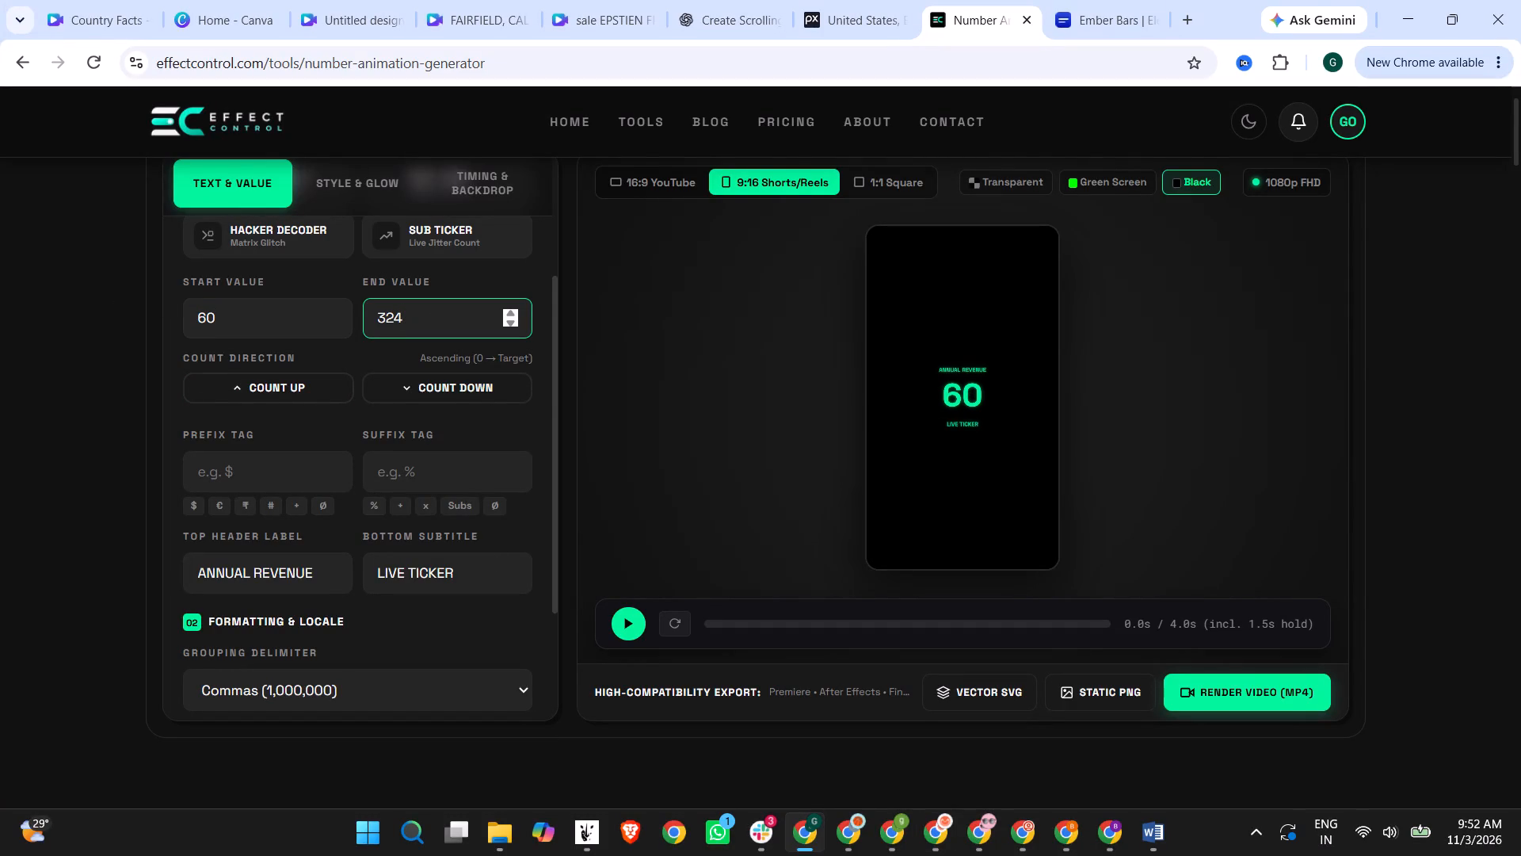
Set the counter's top header label to AQI and clear the bottom subtitle.
left_click_drag(327, 571, 156, 571)
type("AQI")
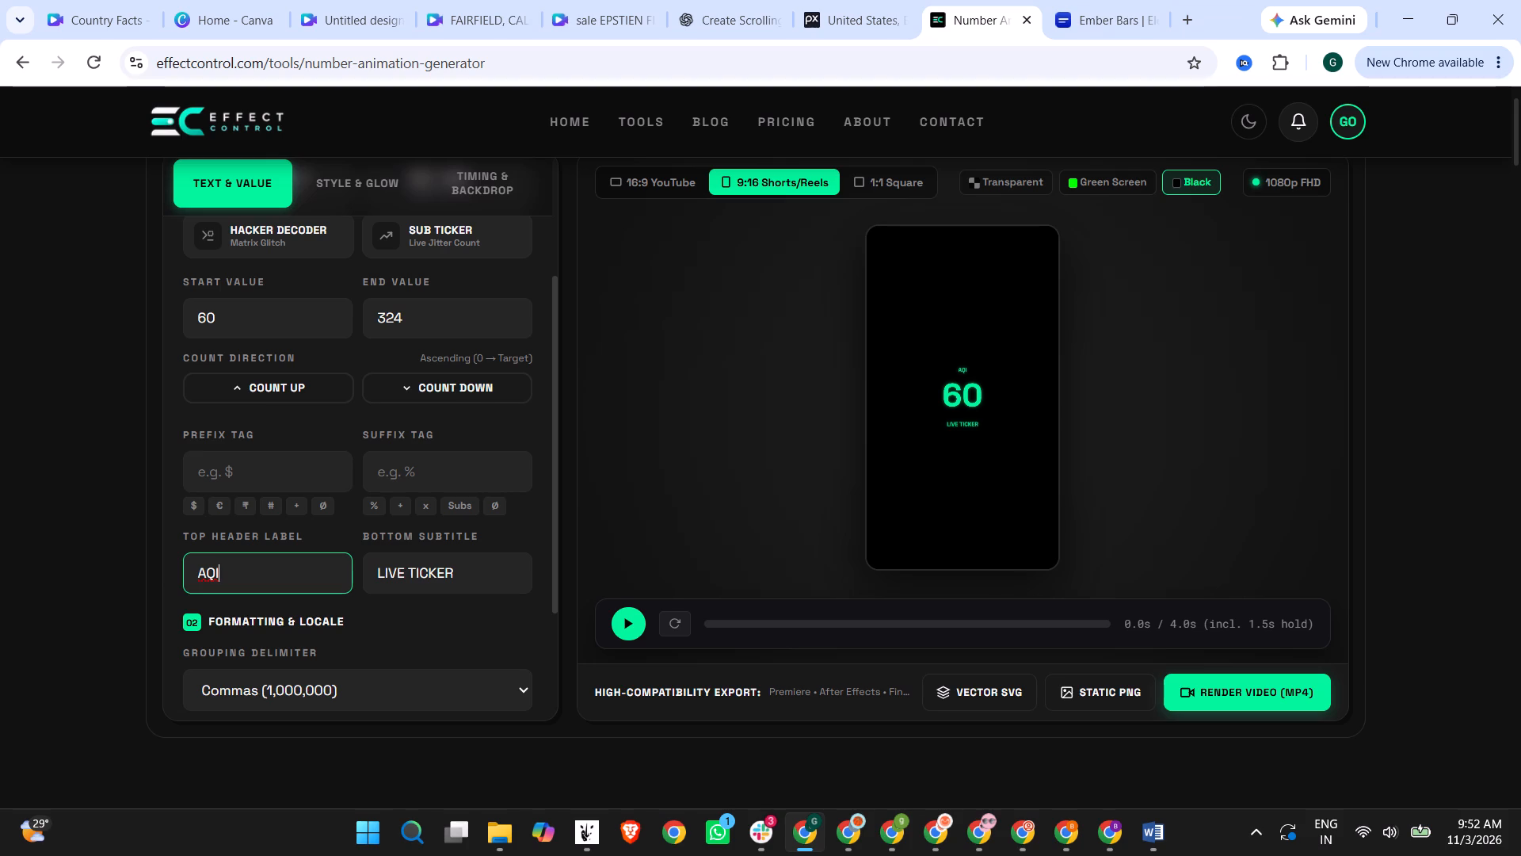
left_click_drag(474, 571, 324, 571)
key("BackSpace")
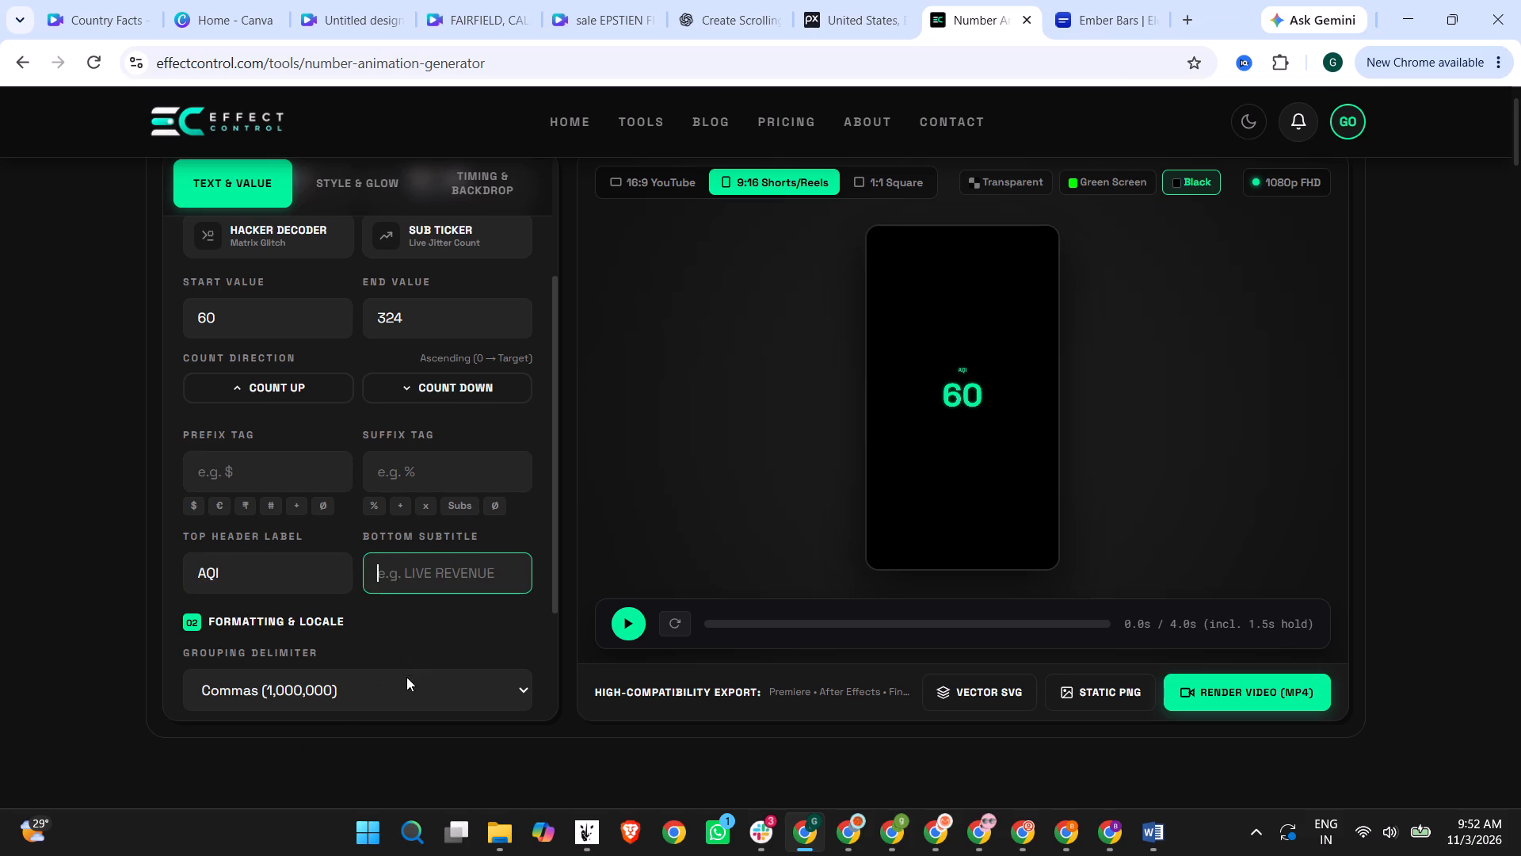
Turn on the Milestone Scale Punch effect.
scroll(263, 624, "down", 2)
scroll(352, 552, "down", 1)
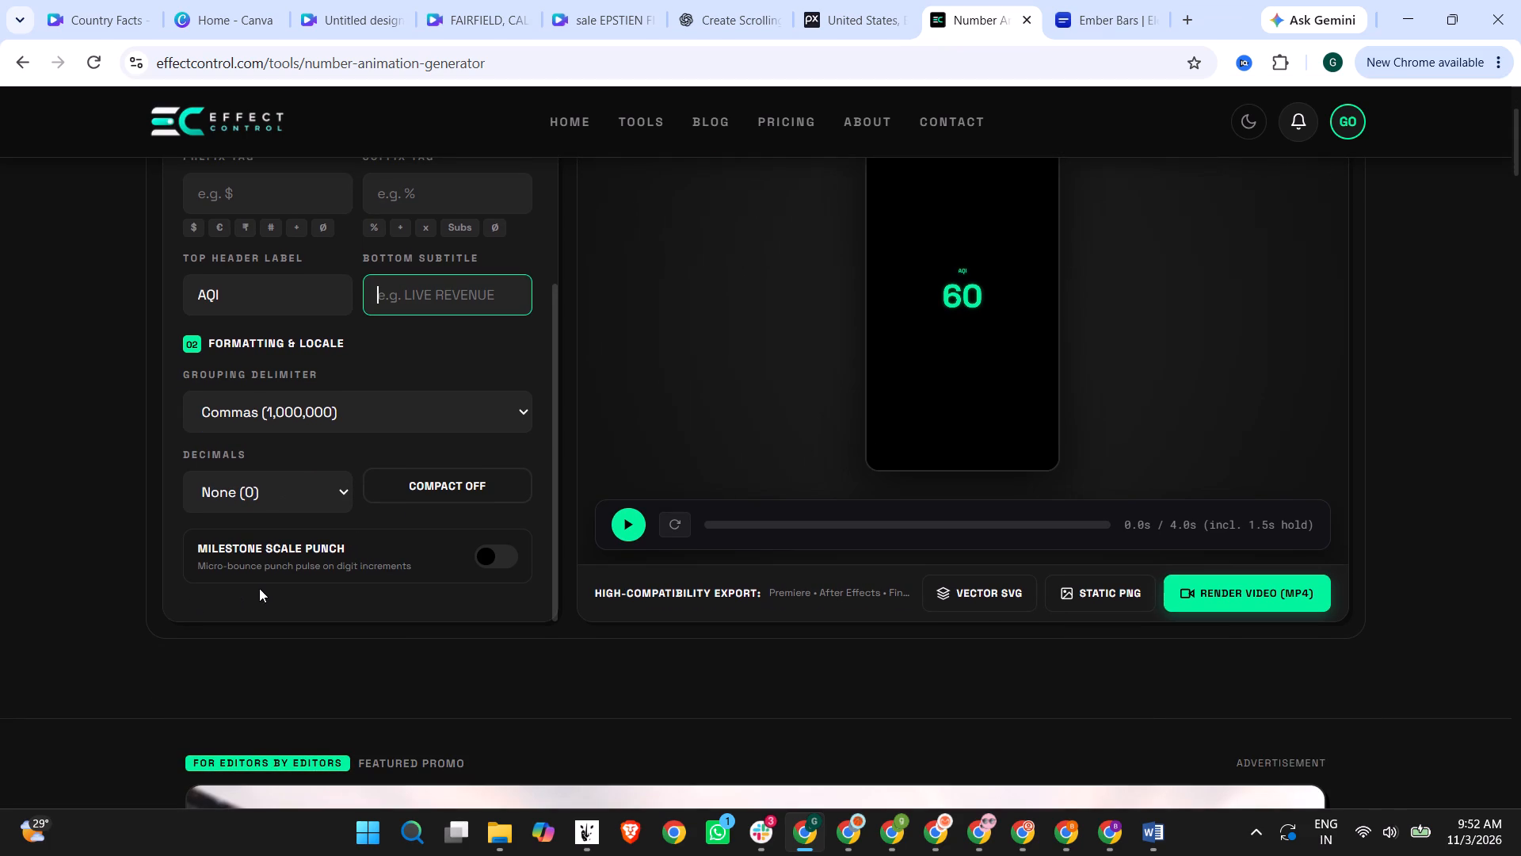
left_click(500, 554)
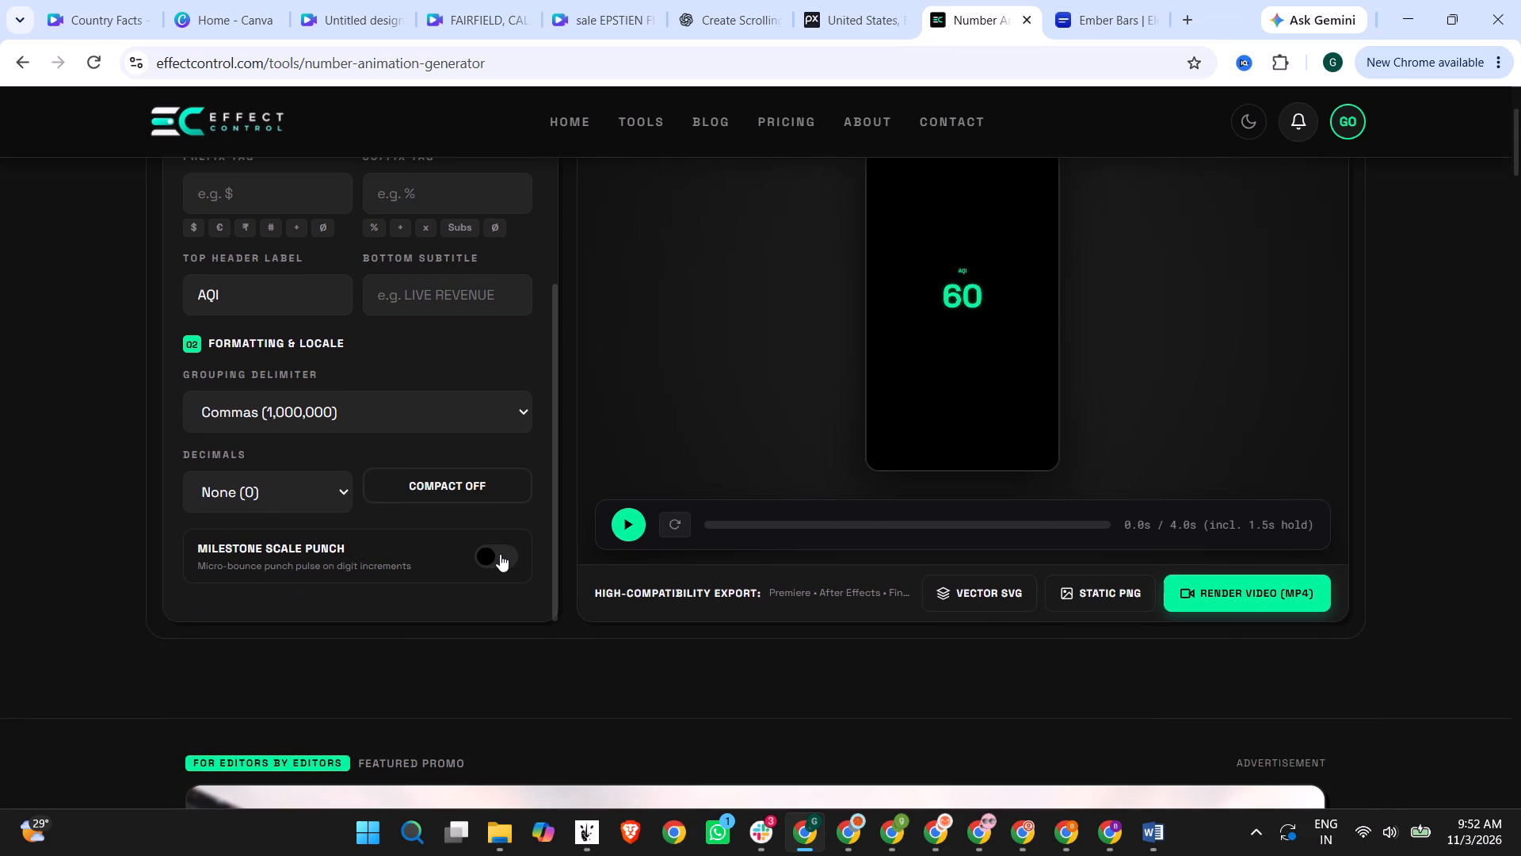
double_click(500, 562)
left_click(500, 561)
scroll(338, 558, "down", 6)
Play the counter animation preview and pause it near the end.
scroll(349, 544, "up", 9)
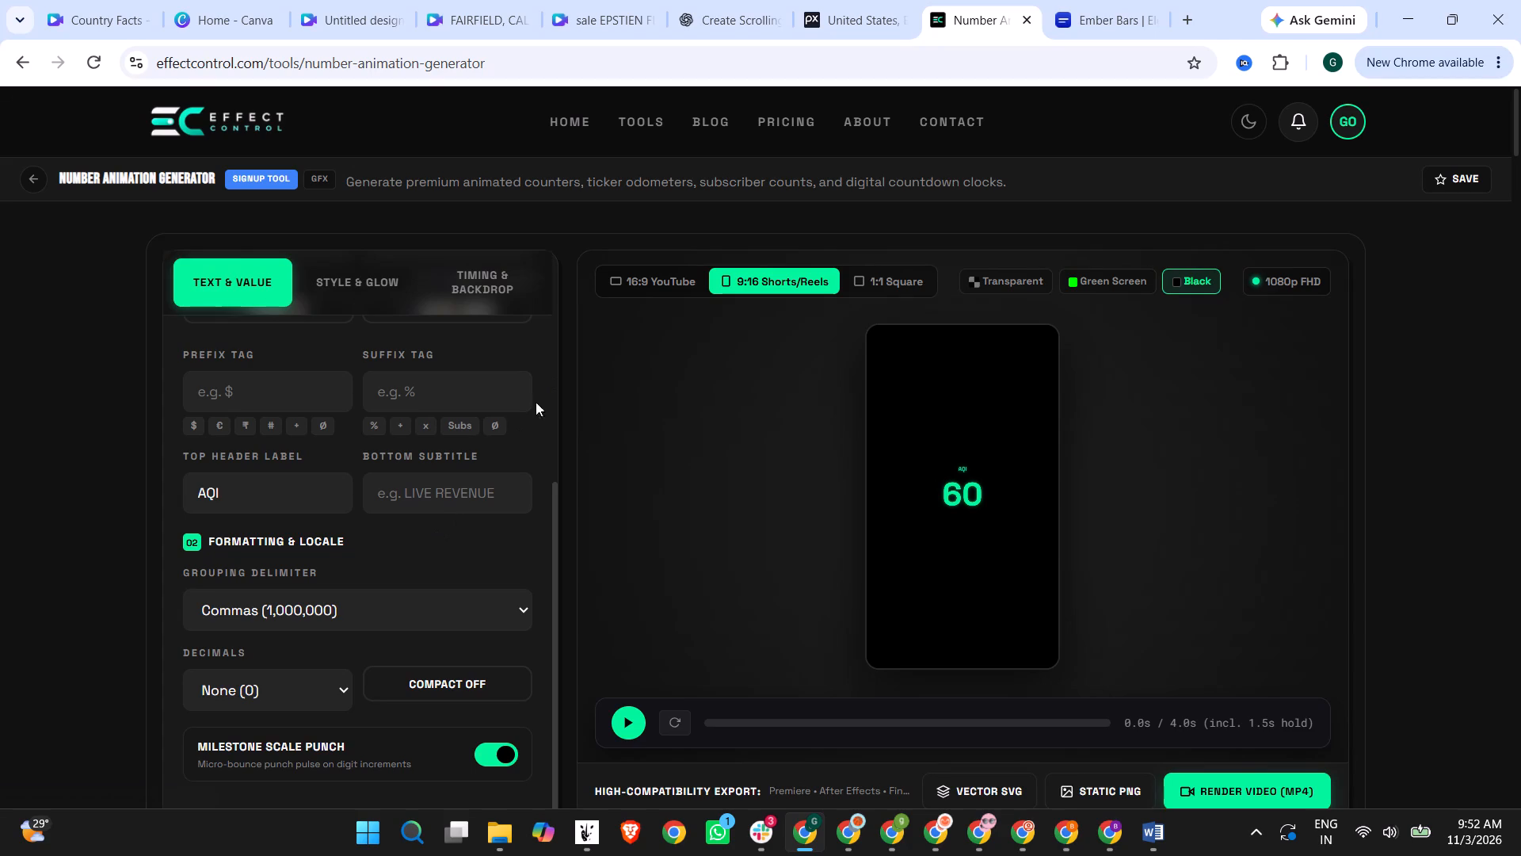
left_click(627, 724)
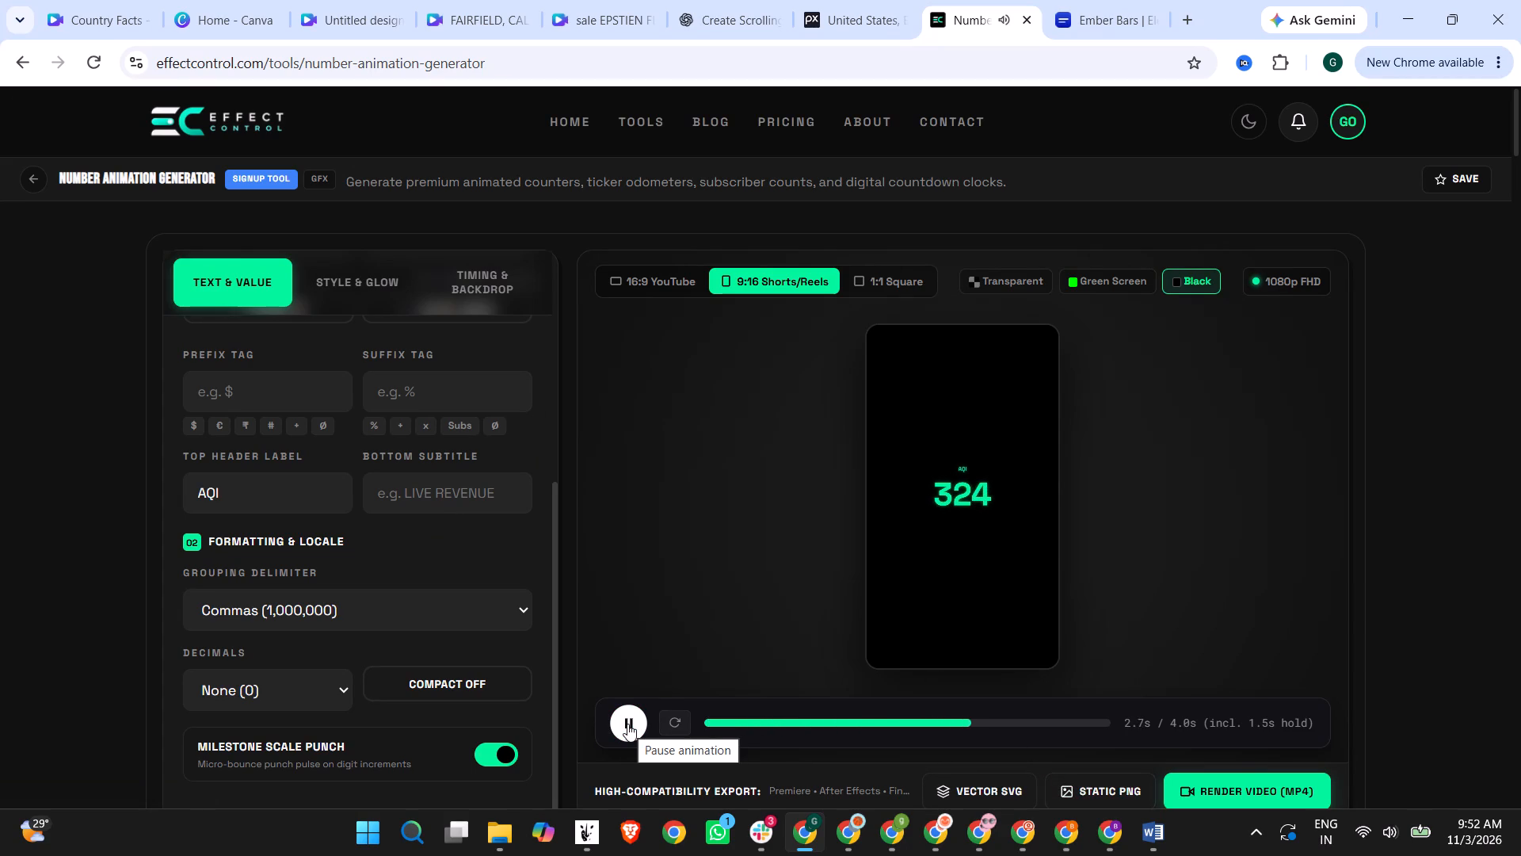
left_click(627, 724)
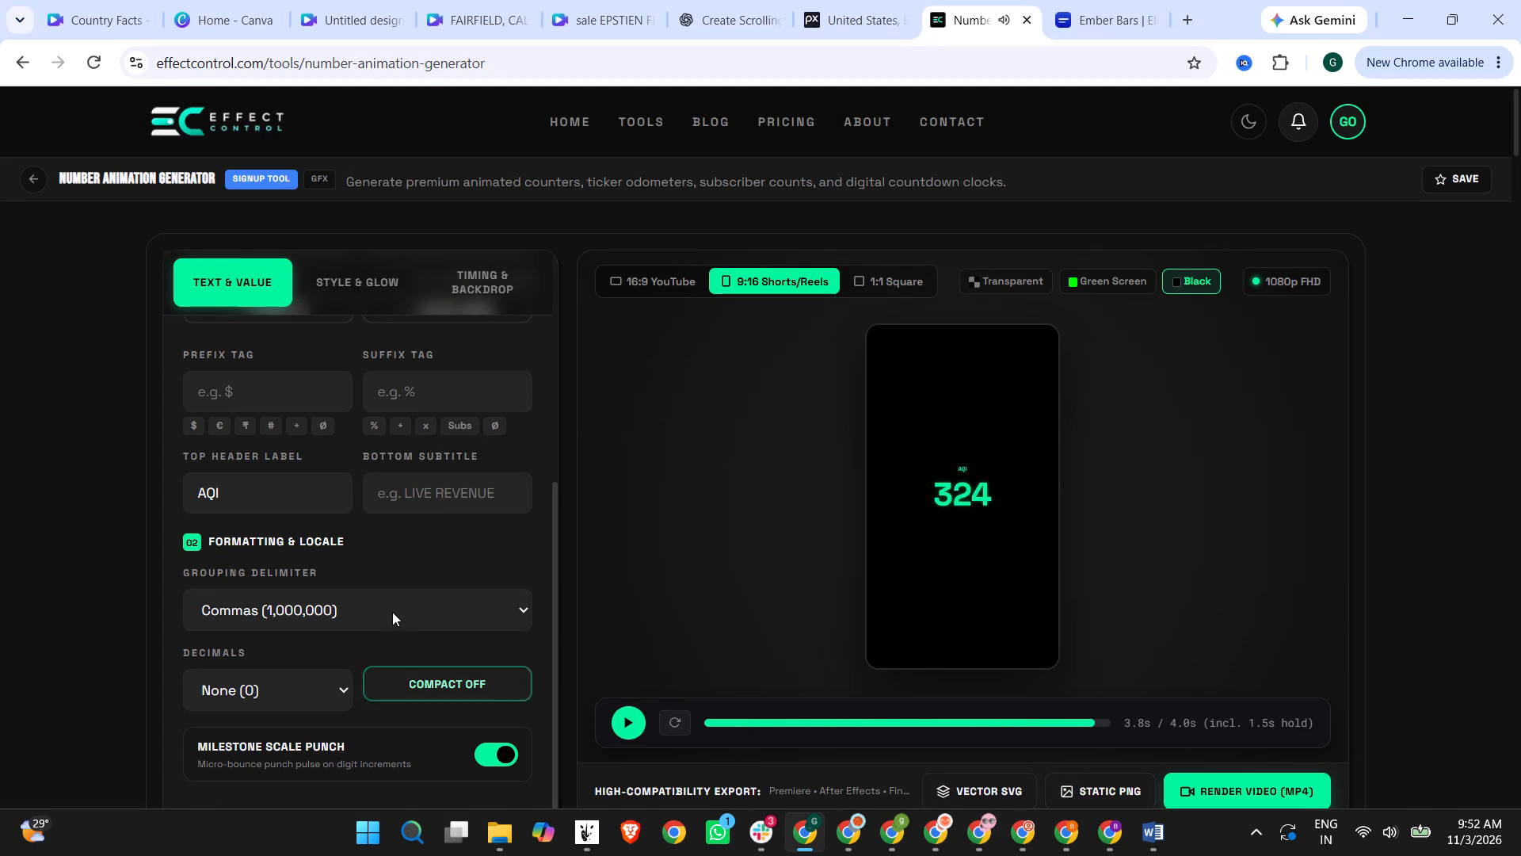
Examine the grouping delimiter choices and the rest of the text and value settings.
left_click(391, 607)
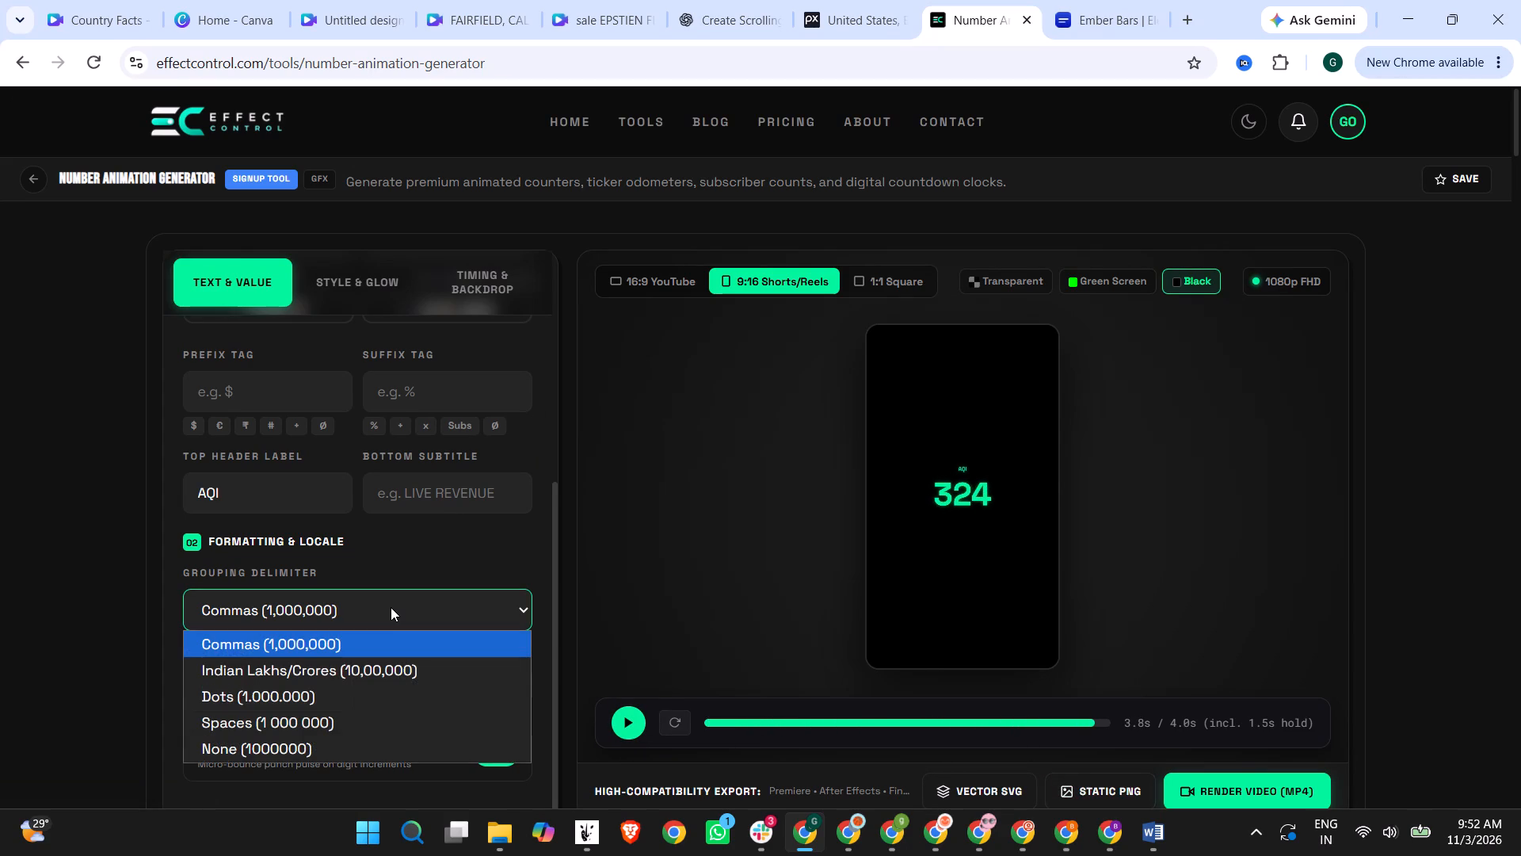
left_click(391, 607)
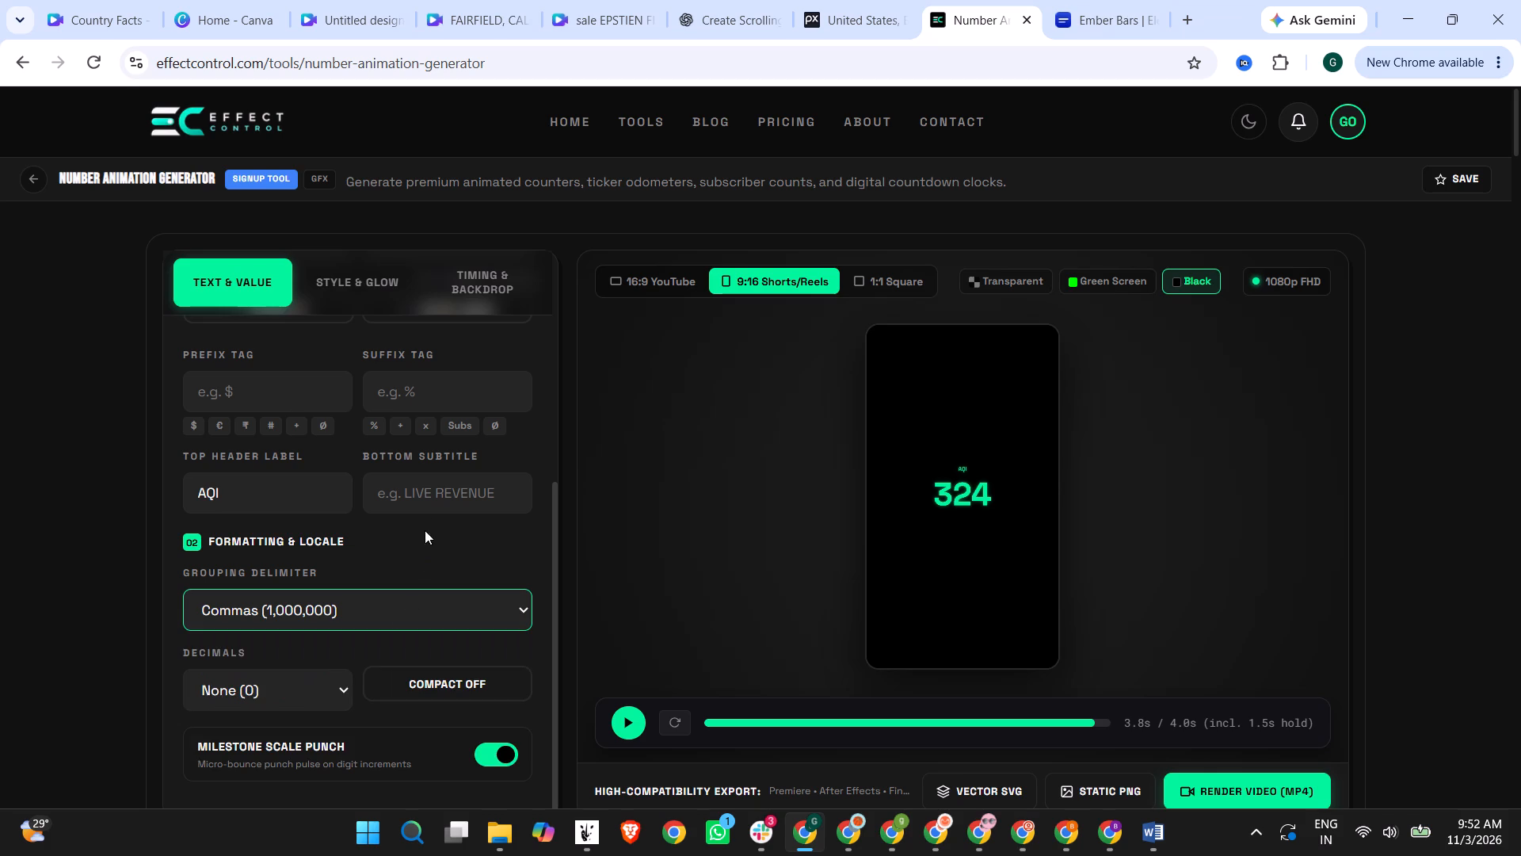
left_click(433, 488)
left_click(386, 553)
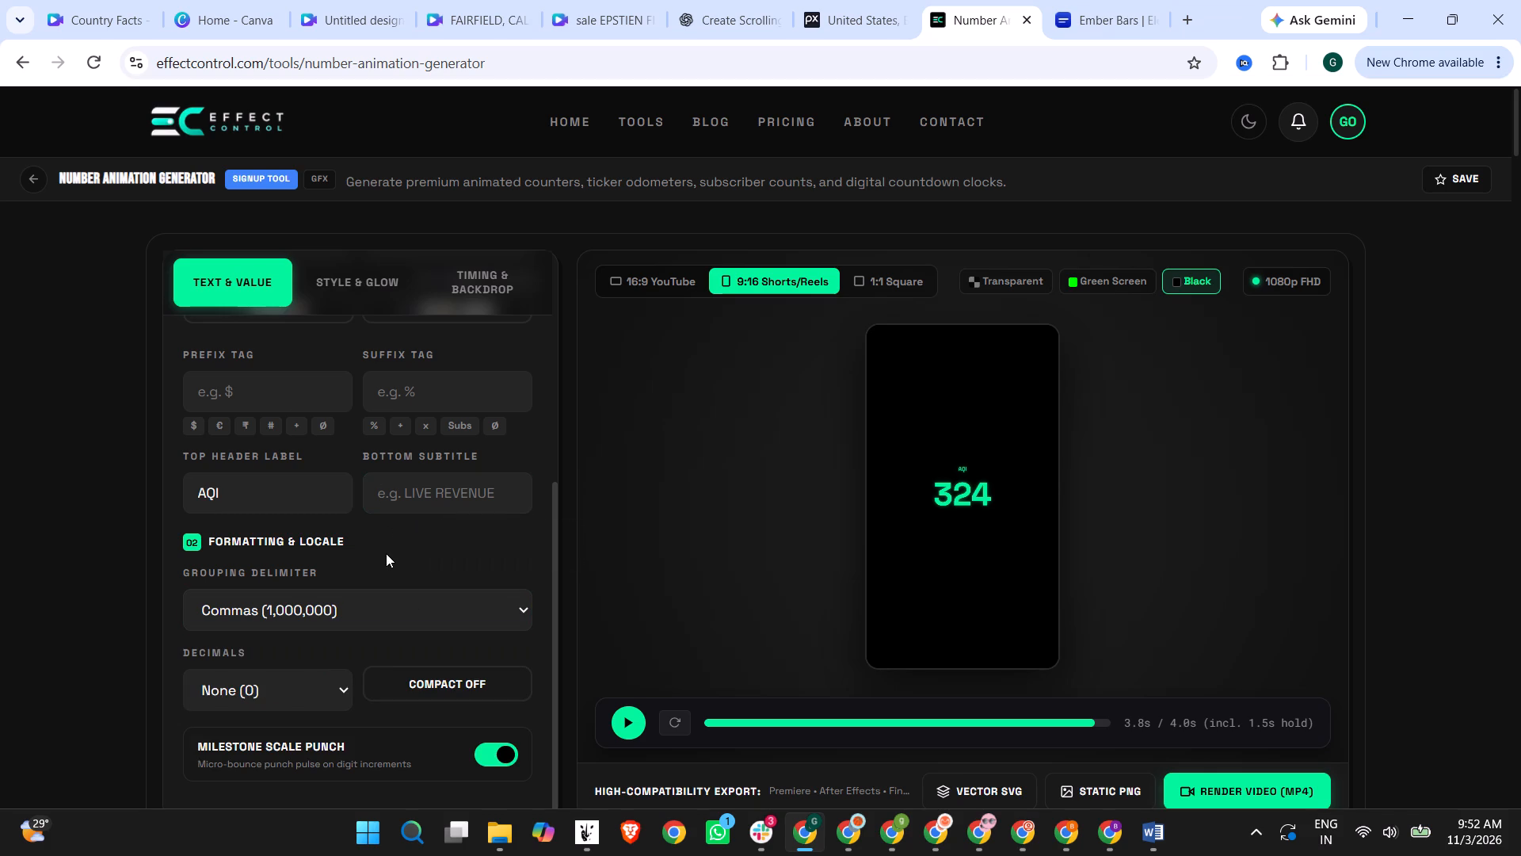
scroll(331, 557, "up", 1)
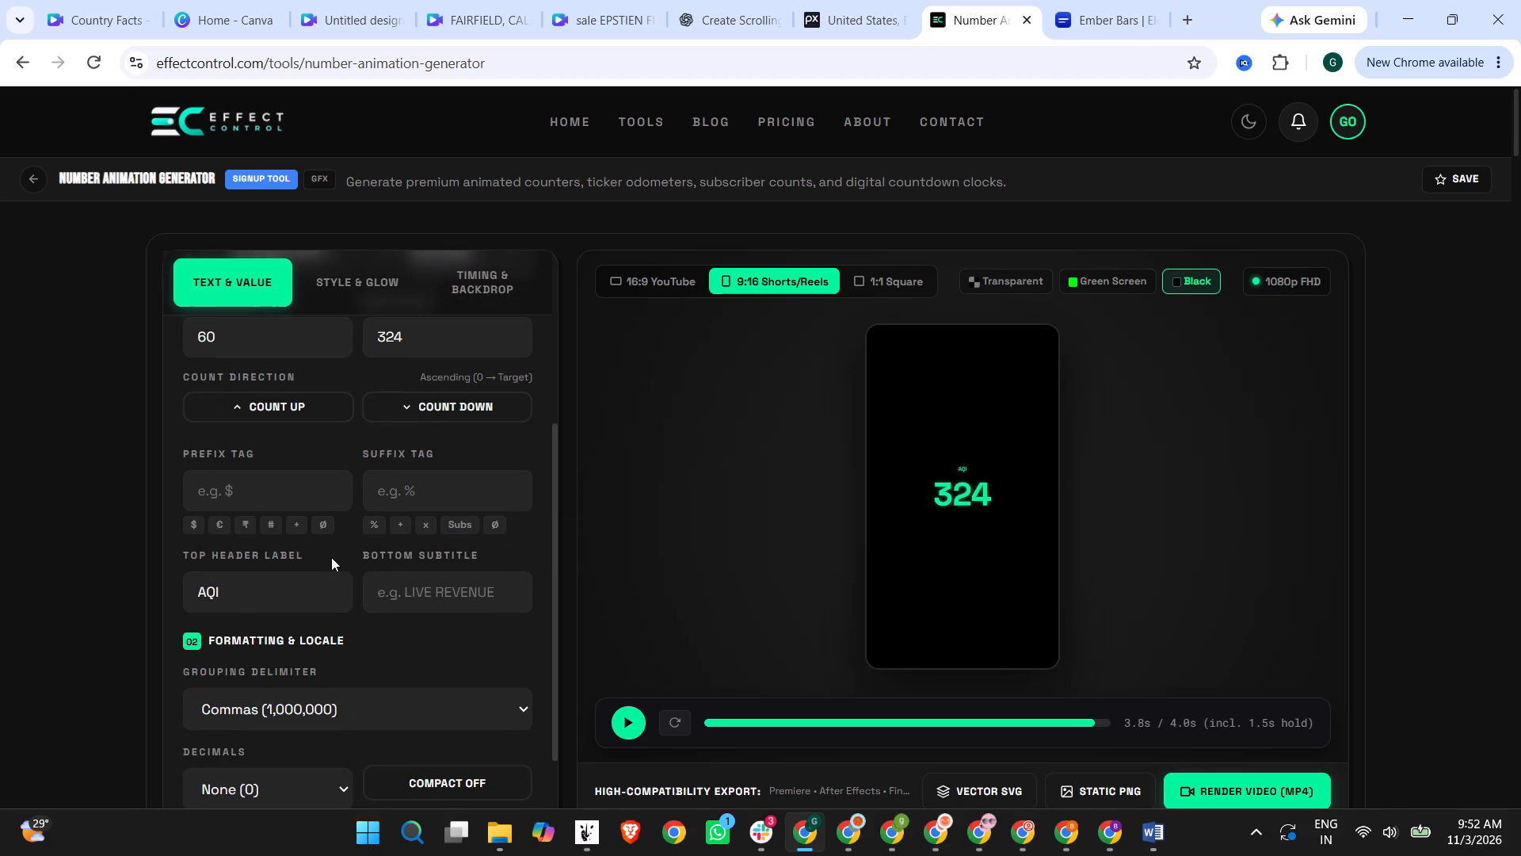
scroll(337, 560, "down", 2)
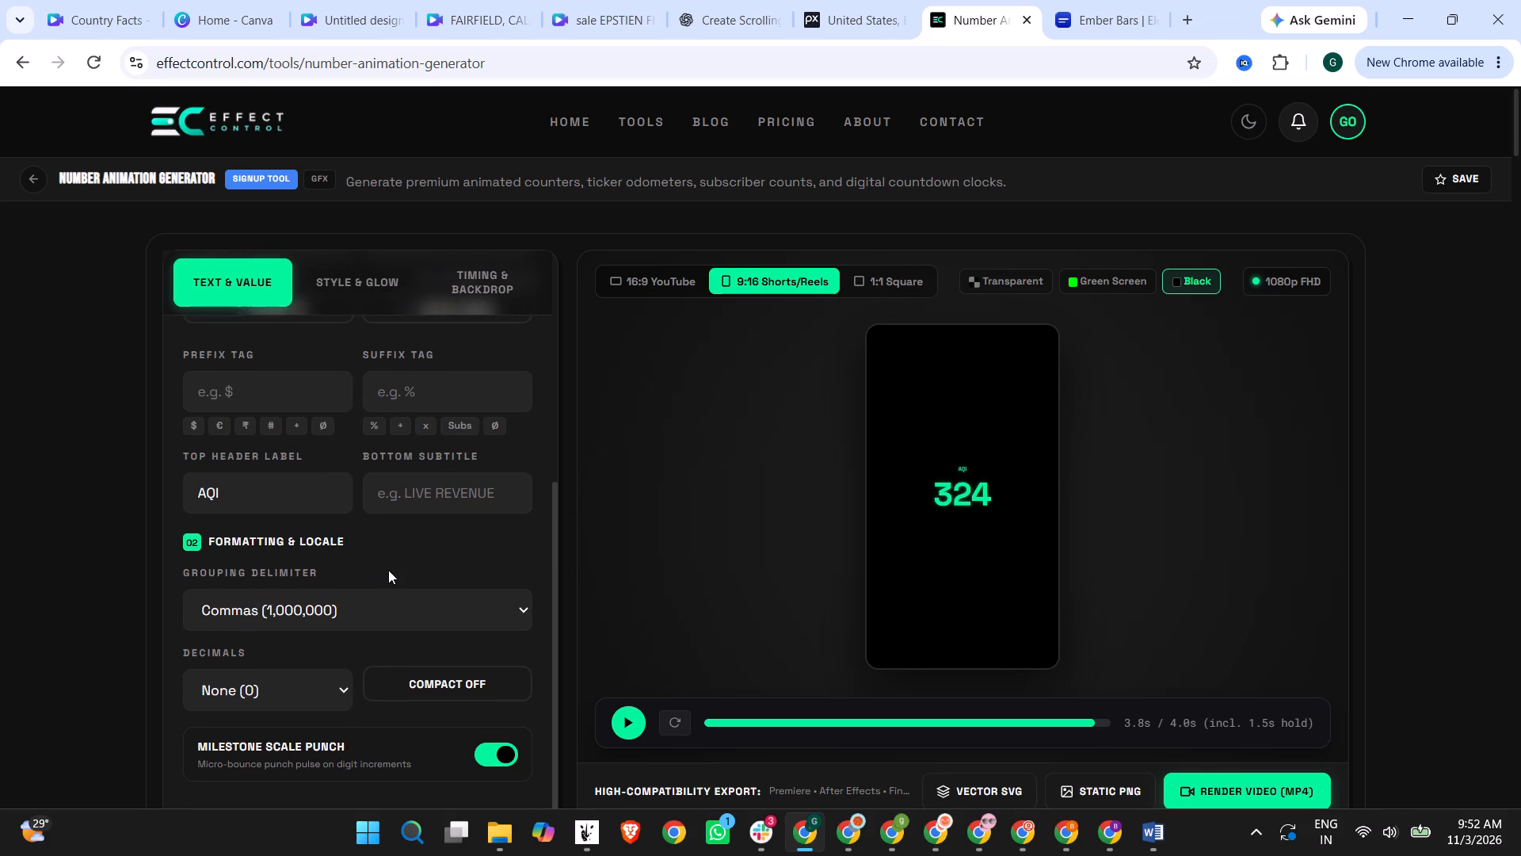
scroll(402, 583, "down", 1)
scroll(347, 636, "up", 5)
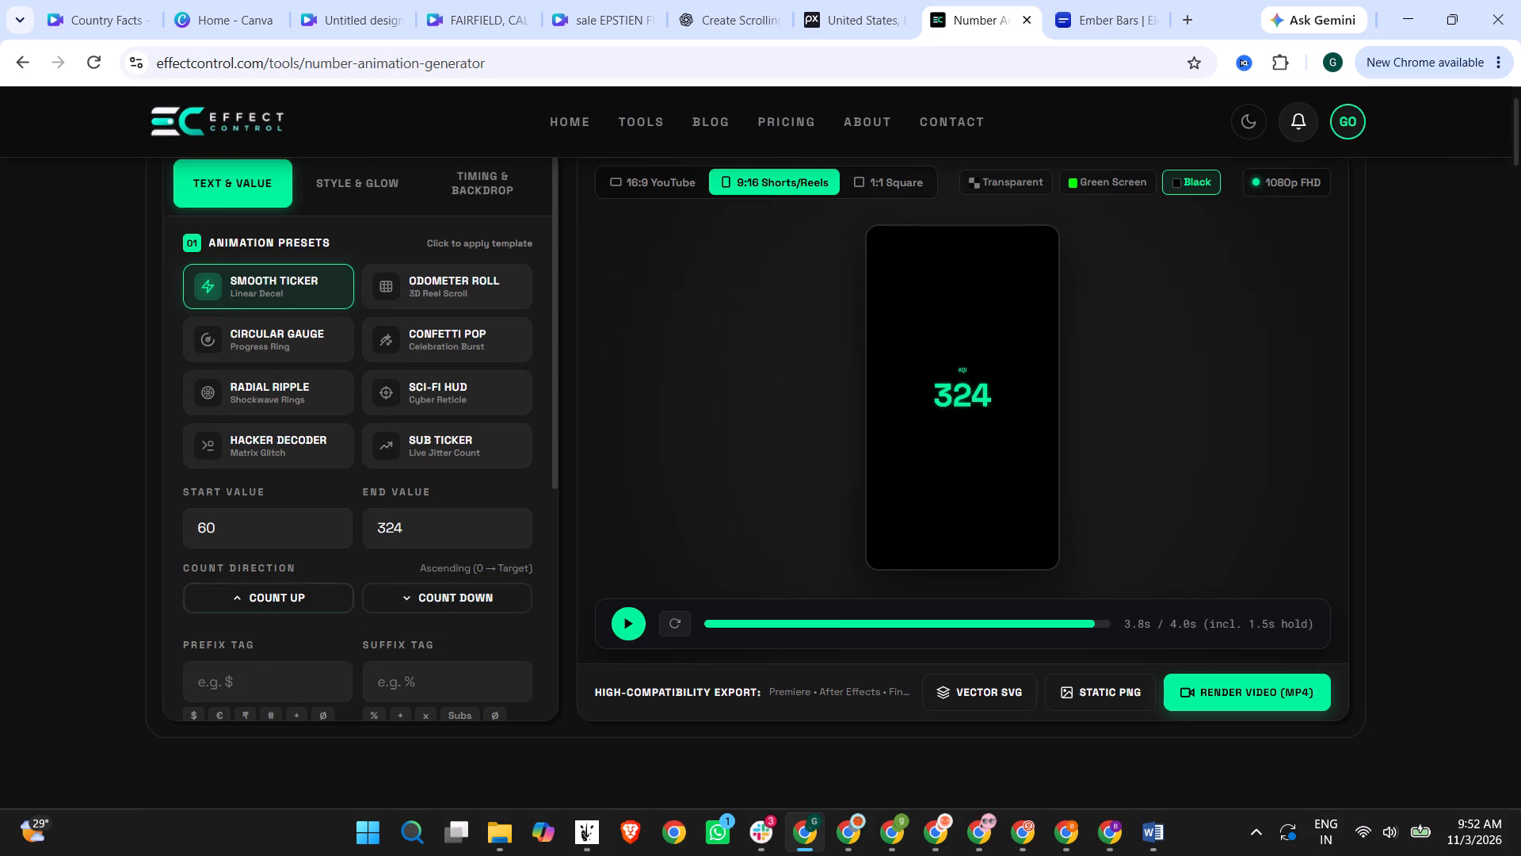
Set the counter's text size to XL, 320 px, and its vertical align offset to 53 px.
left_click(366, 185)
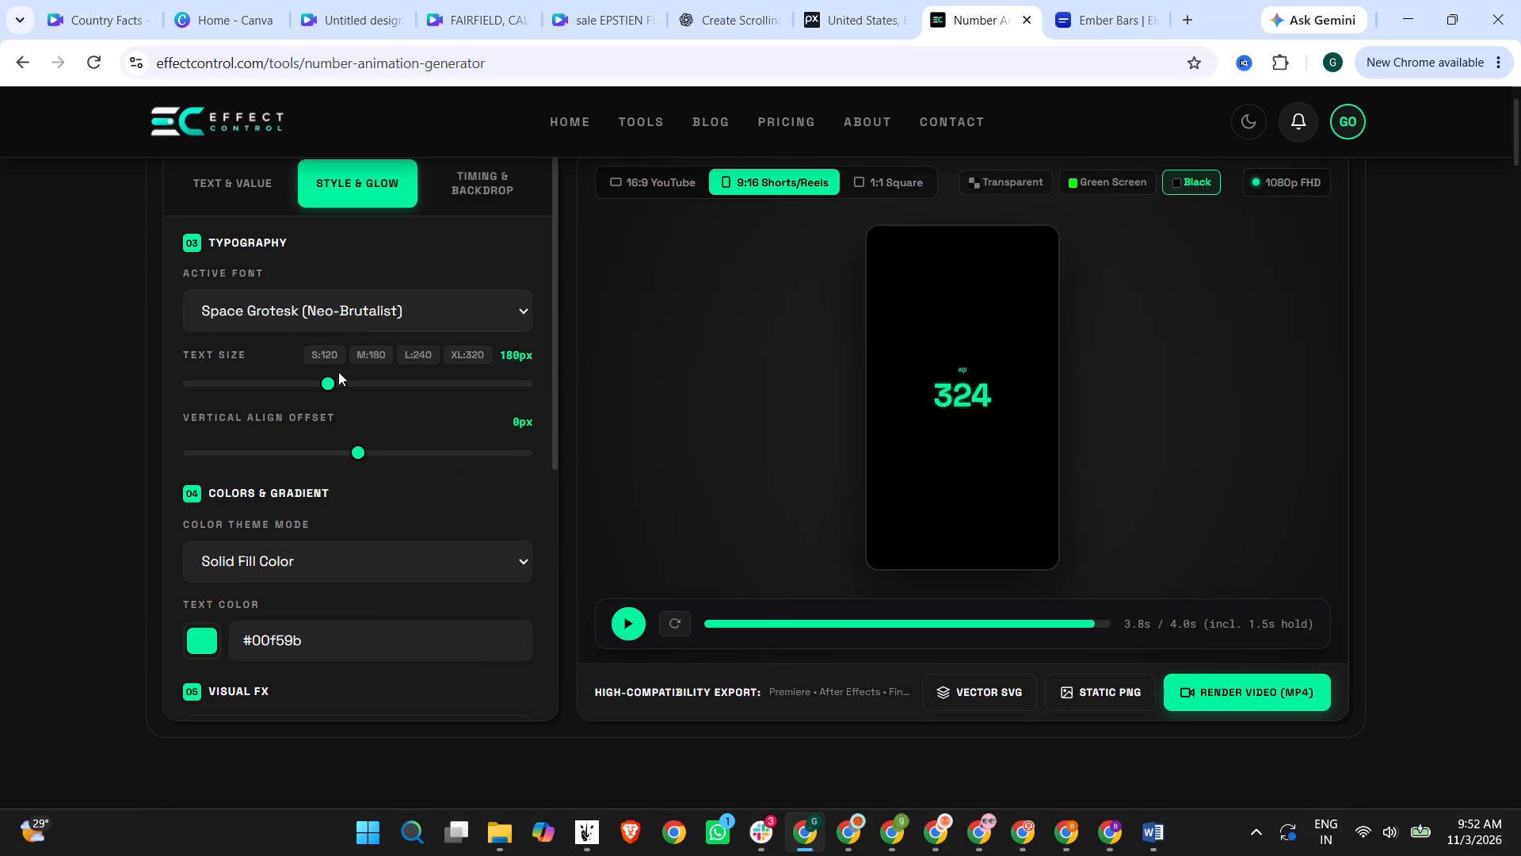
left_click_drag(326, 379, 488, 387)
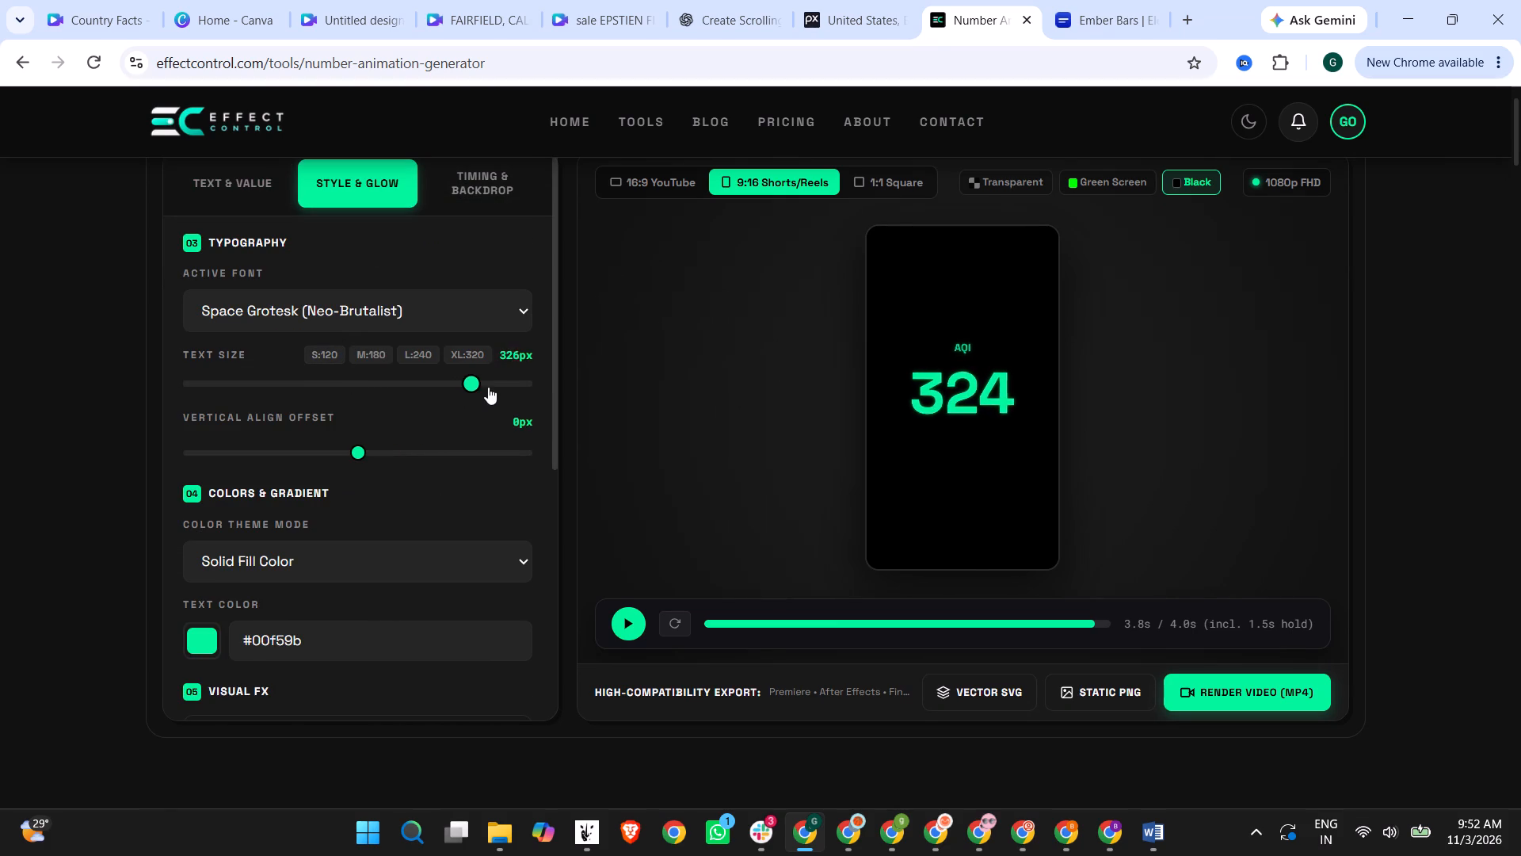
left_click_drag(488, 387, 480, 386)
left_click(466, 361)
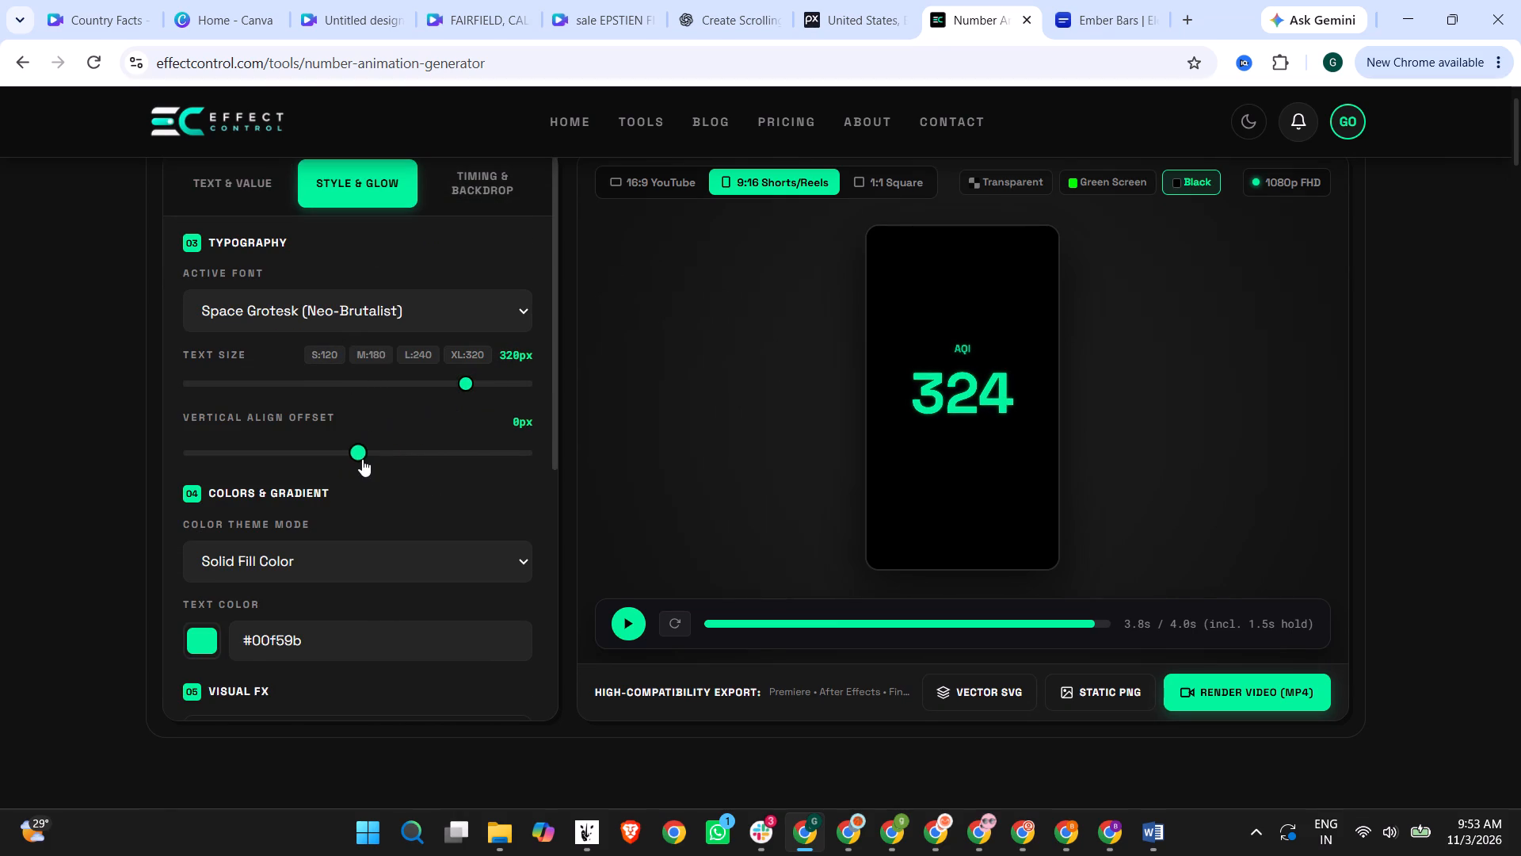
left_click_drag(362, 458, 407, 456)
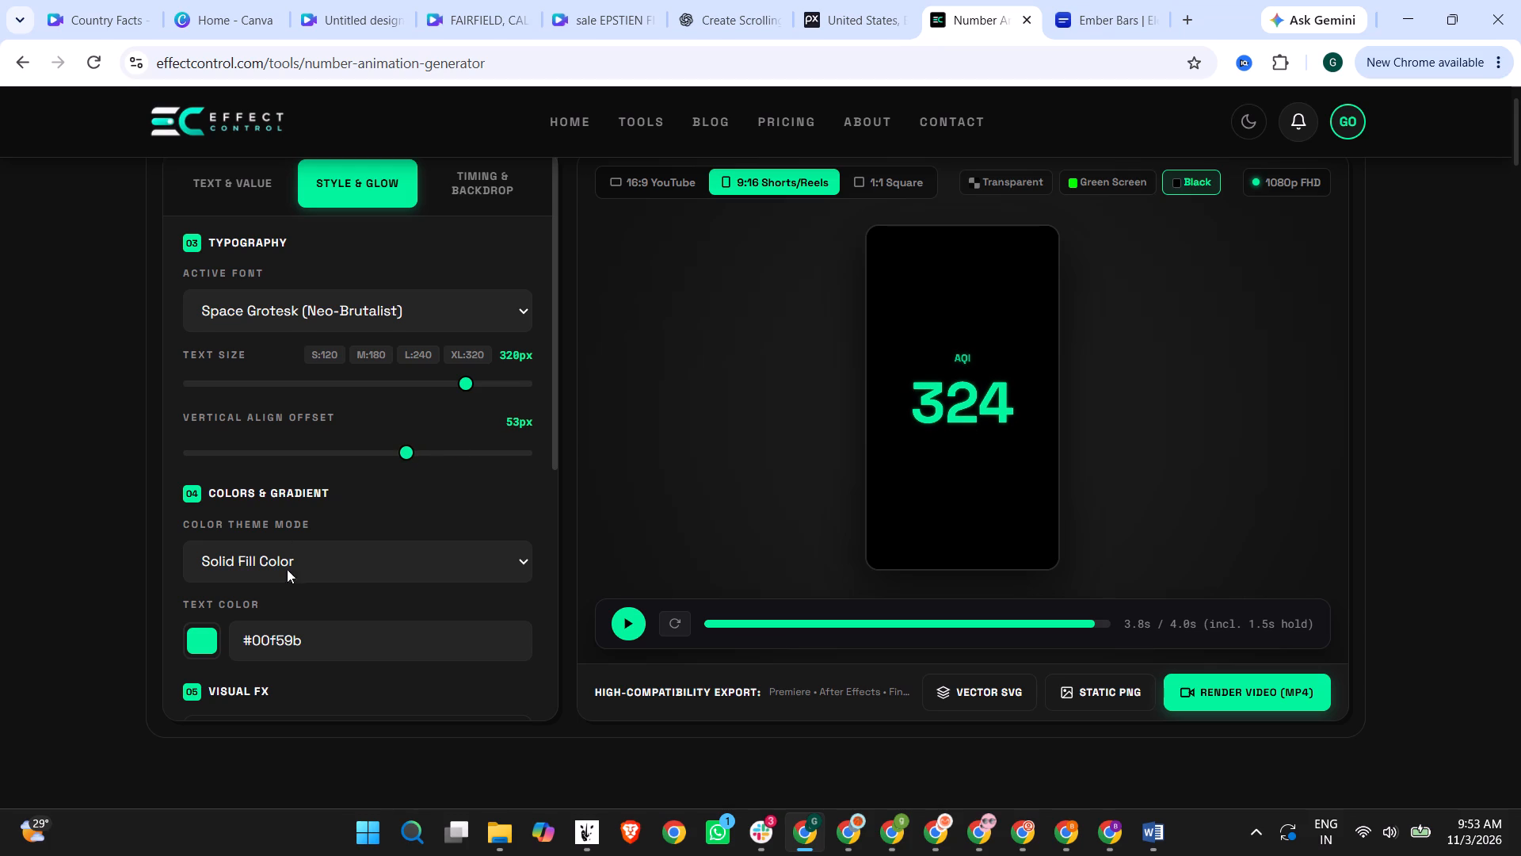
left_click(341, 561)
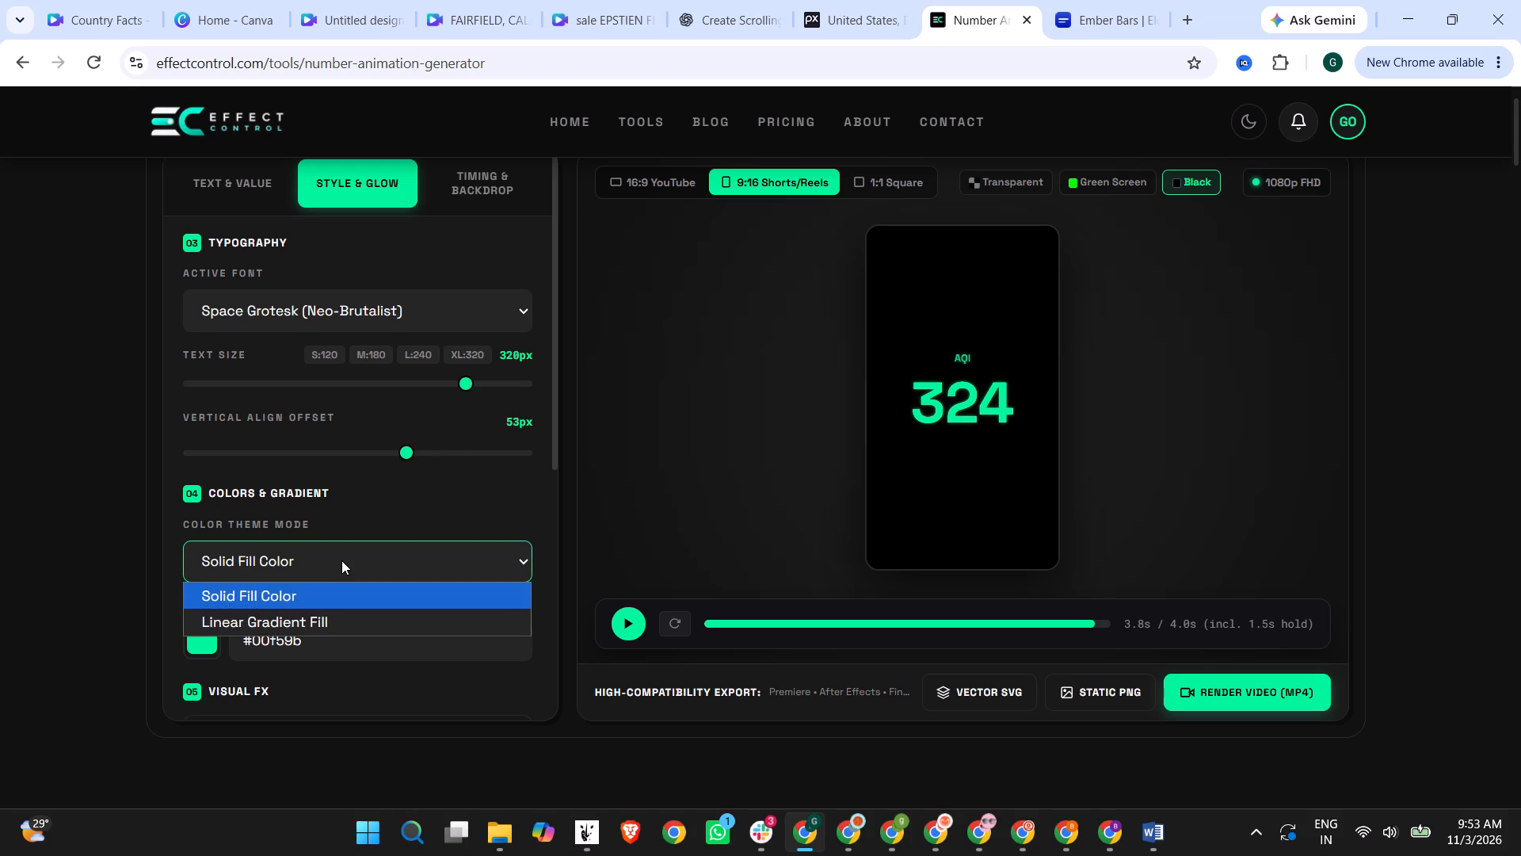
left_click(347, 509)
Set the neon glow's radius to 13 px and its amount to 32%, trying stronger values first.
scroll(346, 526, "down", 2)
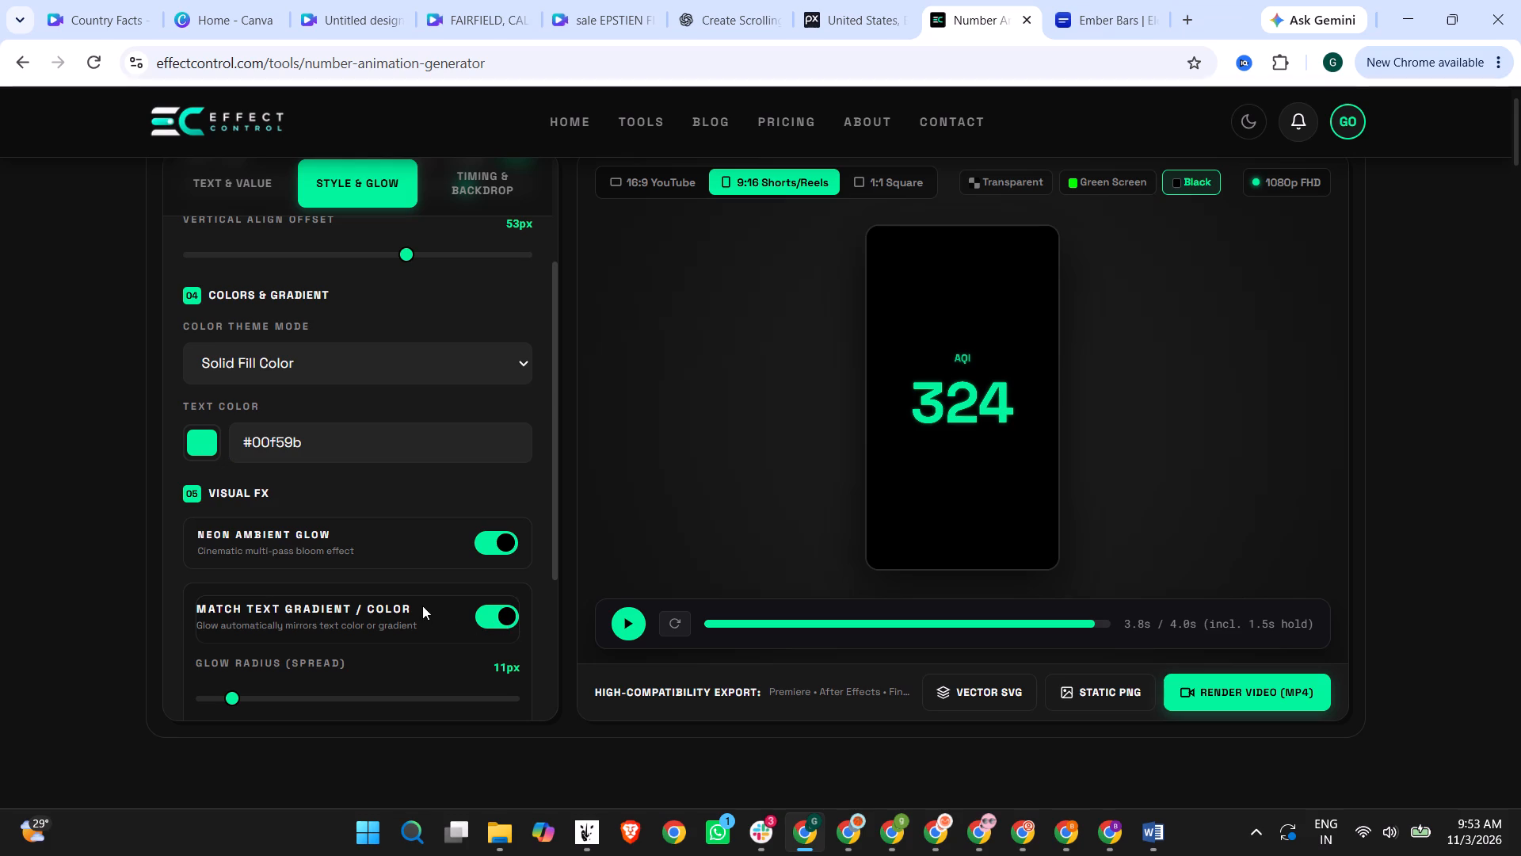
scroll(422, 606, "down", 1)
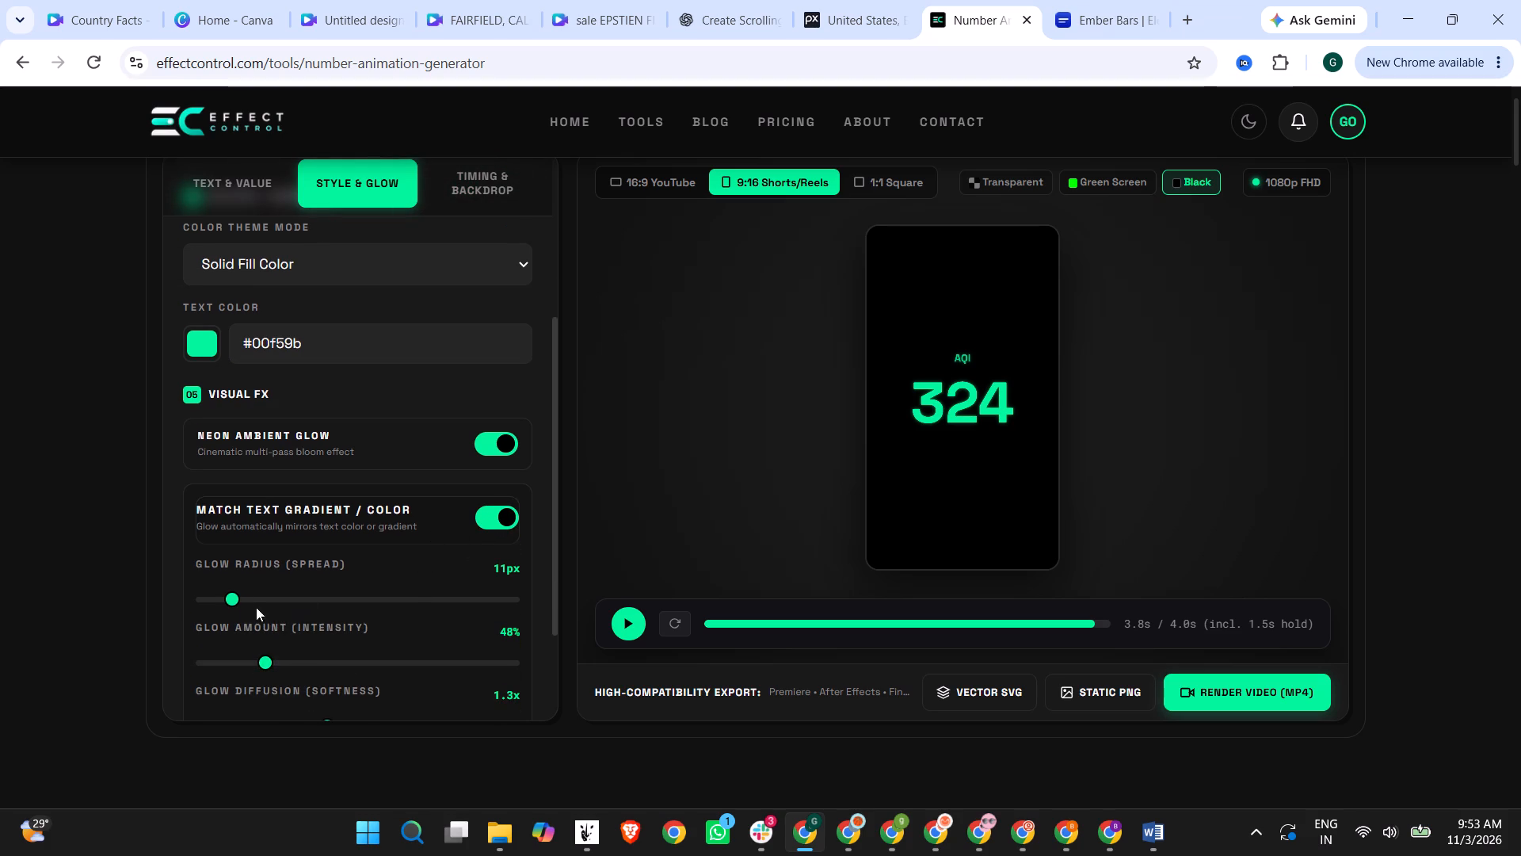
left_click_drag(238, 598, 354, 598)
left_click_drag(355, 598, 335, 598)
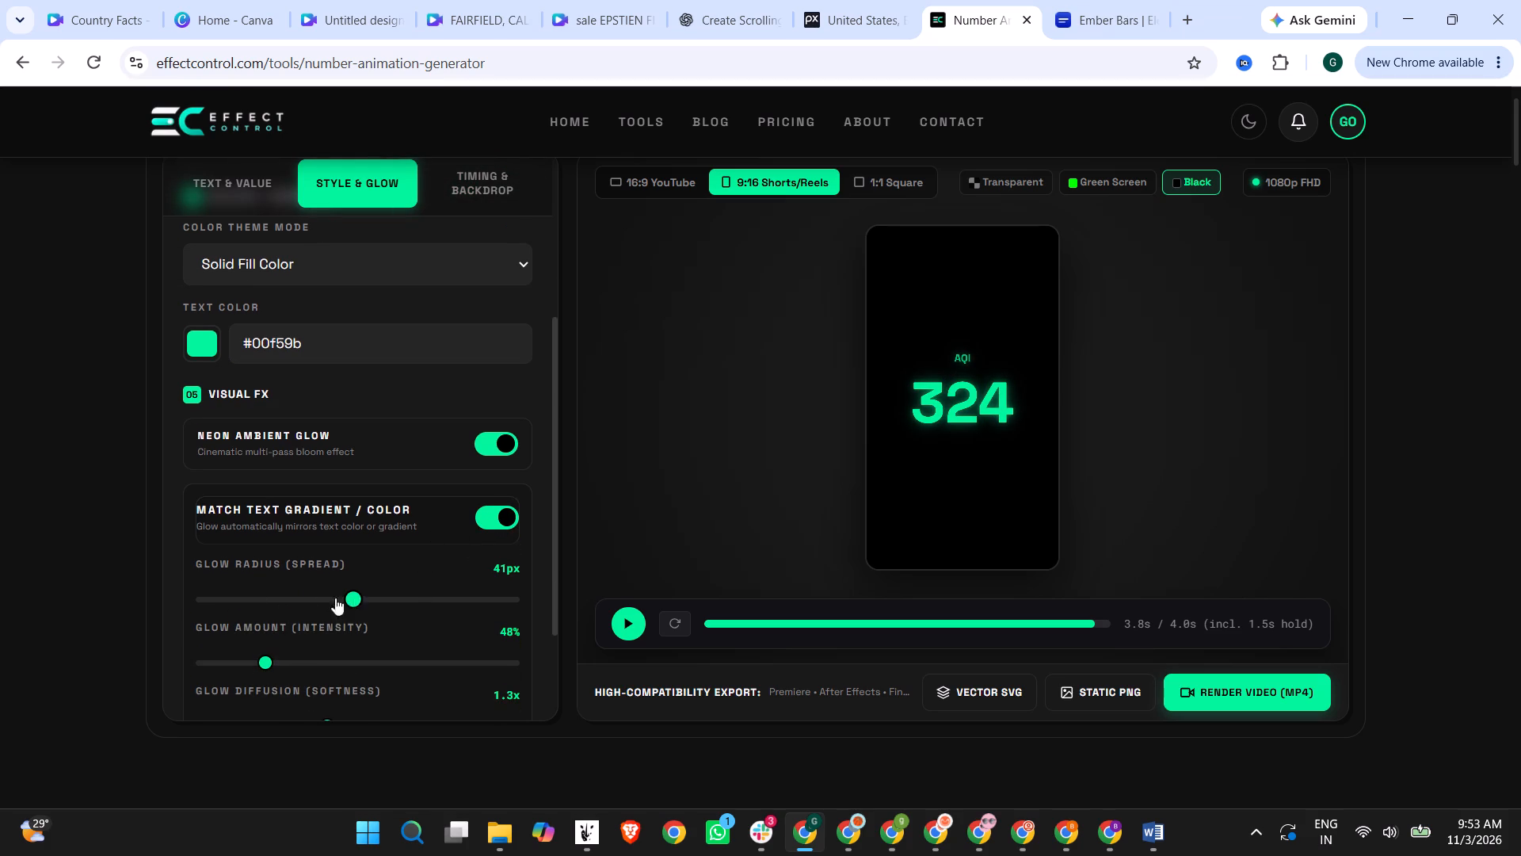
left_click_drag(335, 598, 242, 598)
left_click_drag(265, 663, 452, 663)
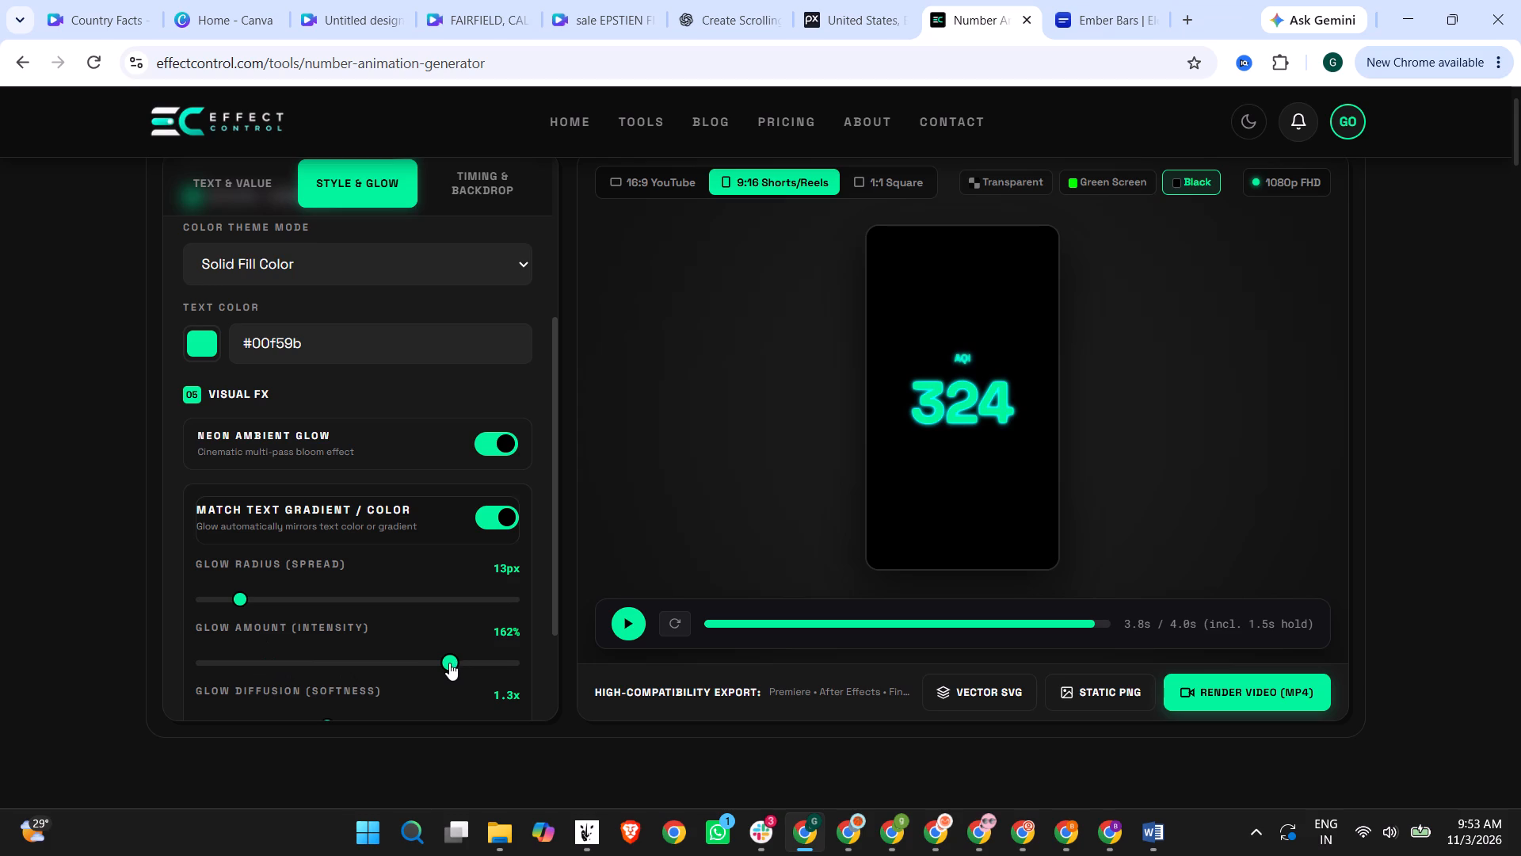
left_click_drag(449, 663, 265, 657)
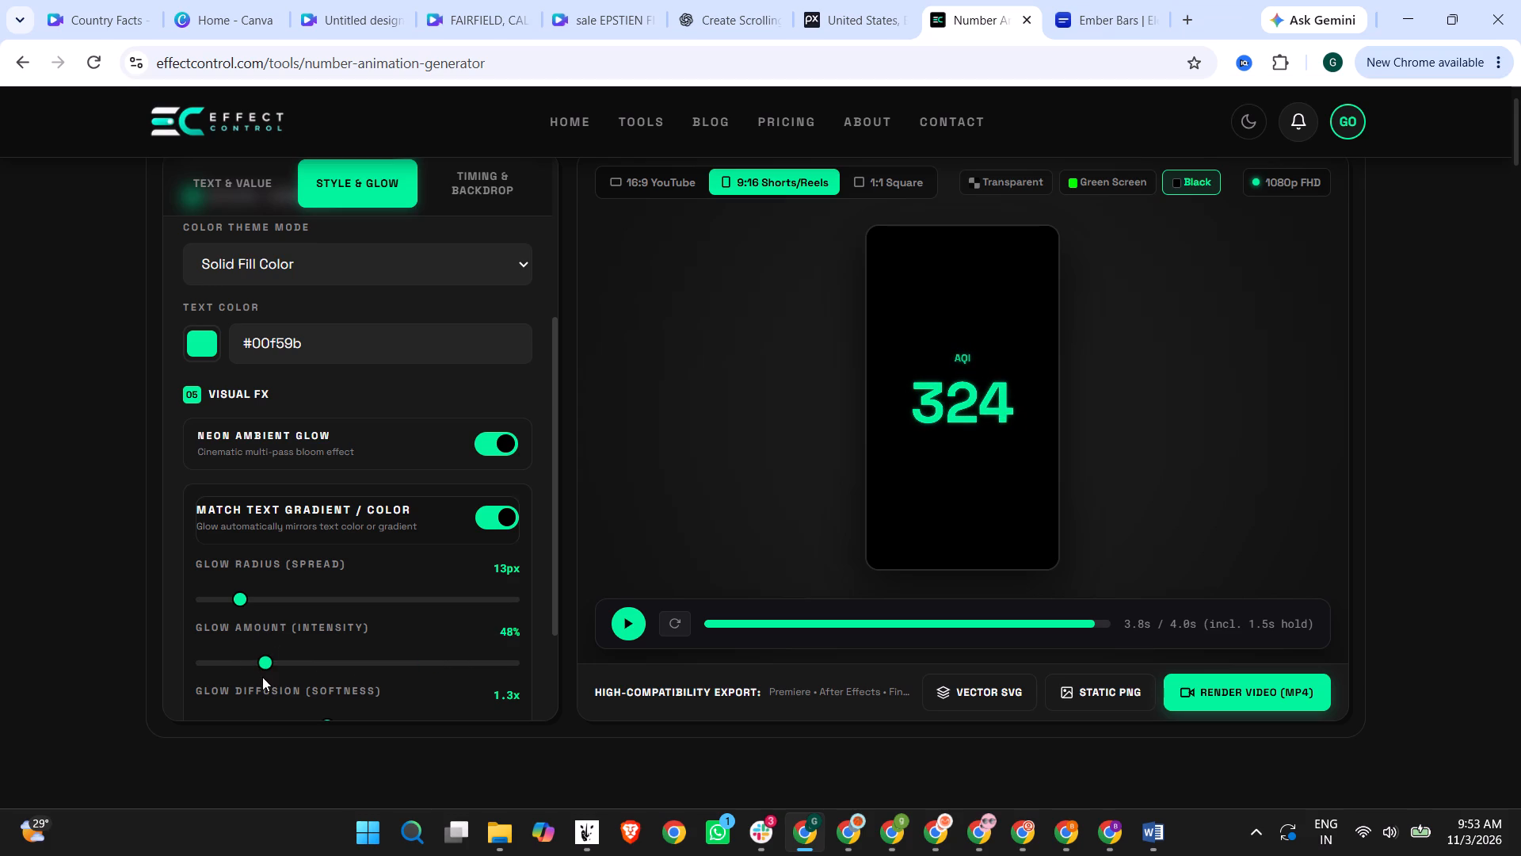
left_click_drag(261, 668, 239, 667)
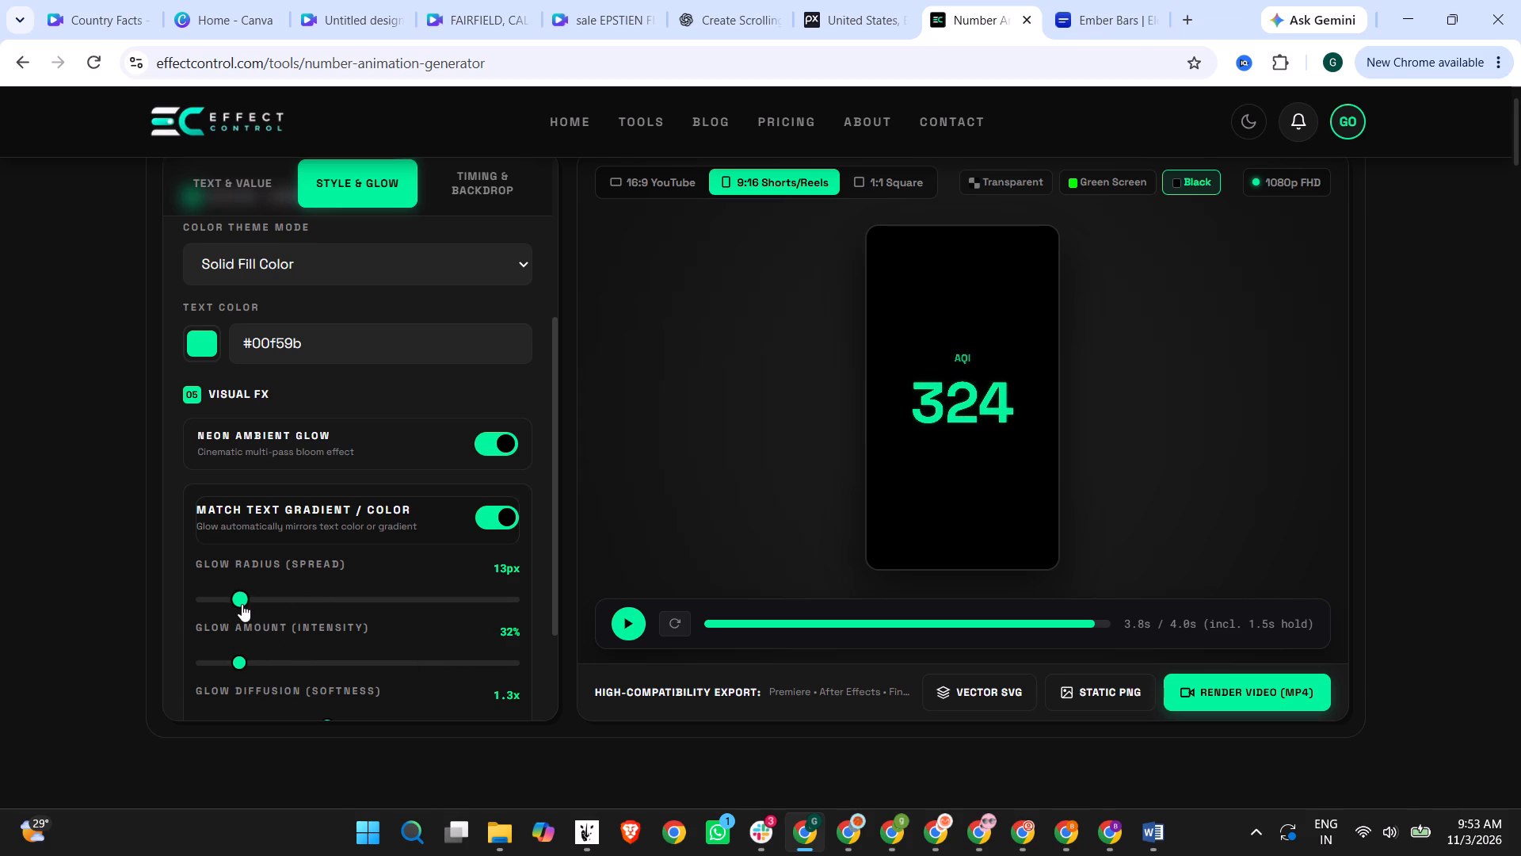
Set the canvas preset backdrop to Checkerboard Transparent (Alpha).
scroll(311, 598, "down", 3)
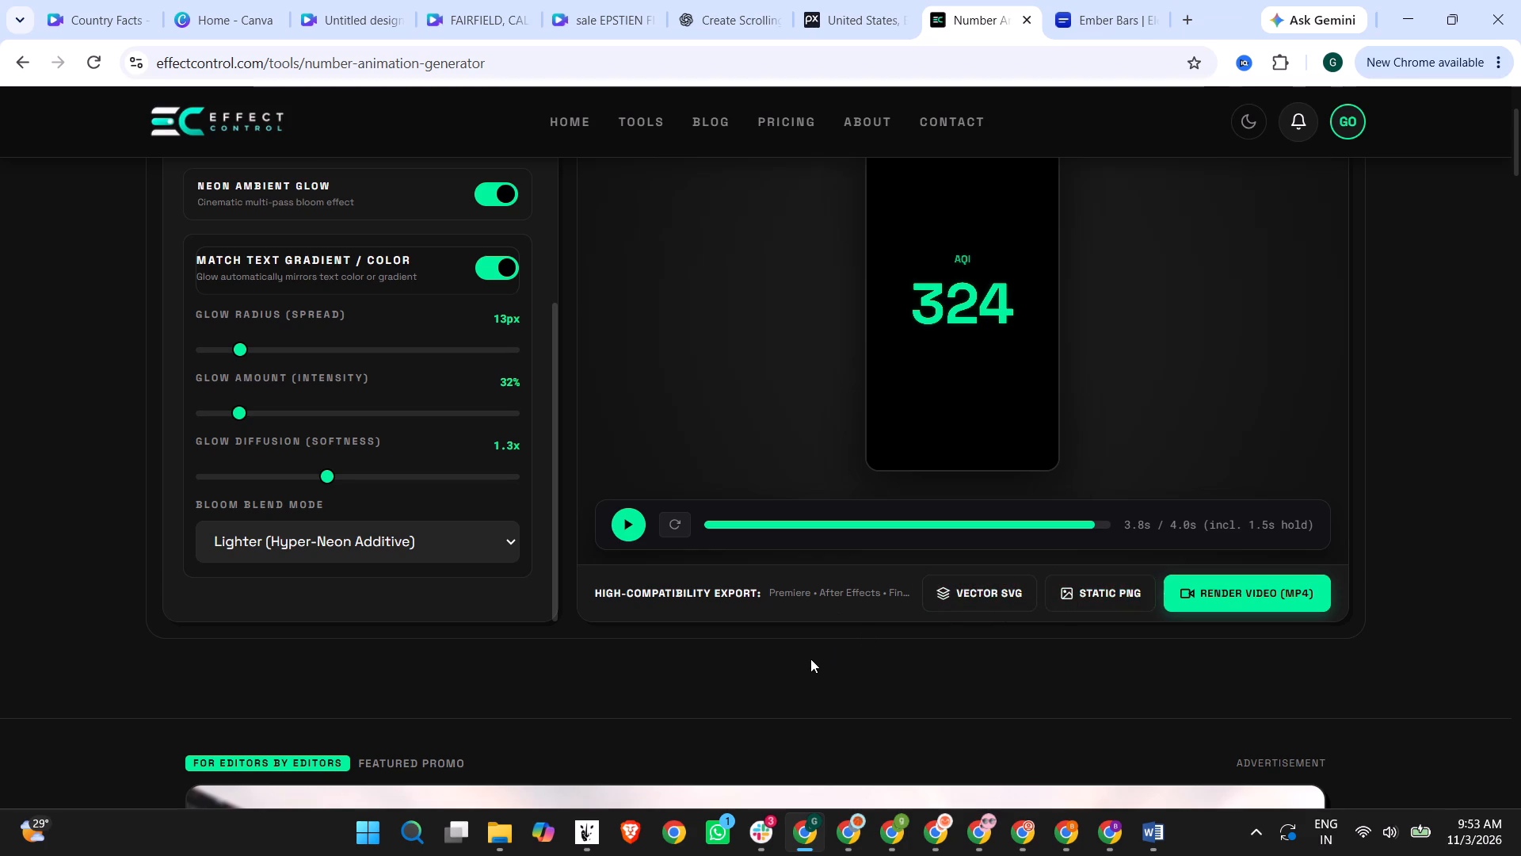
scroll(810, 659, "up", 4)
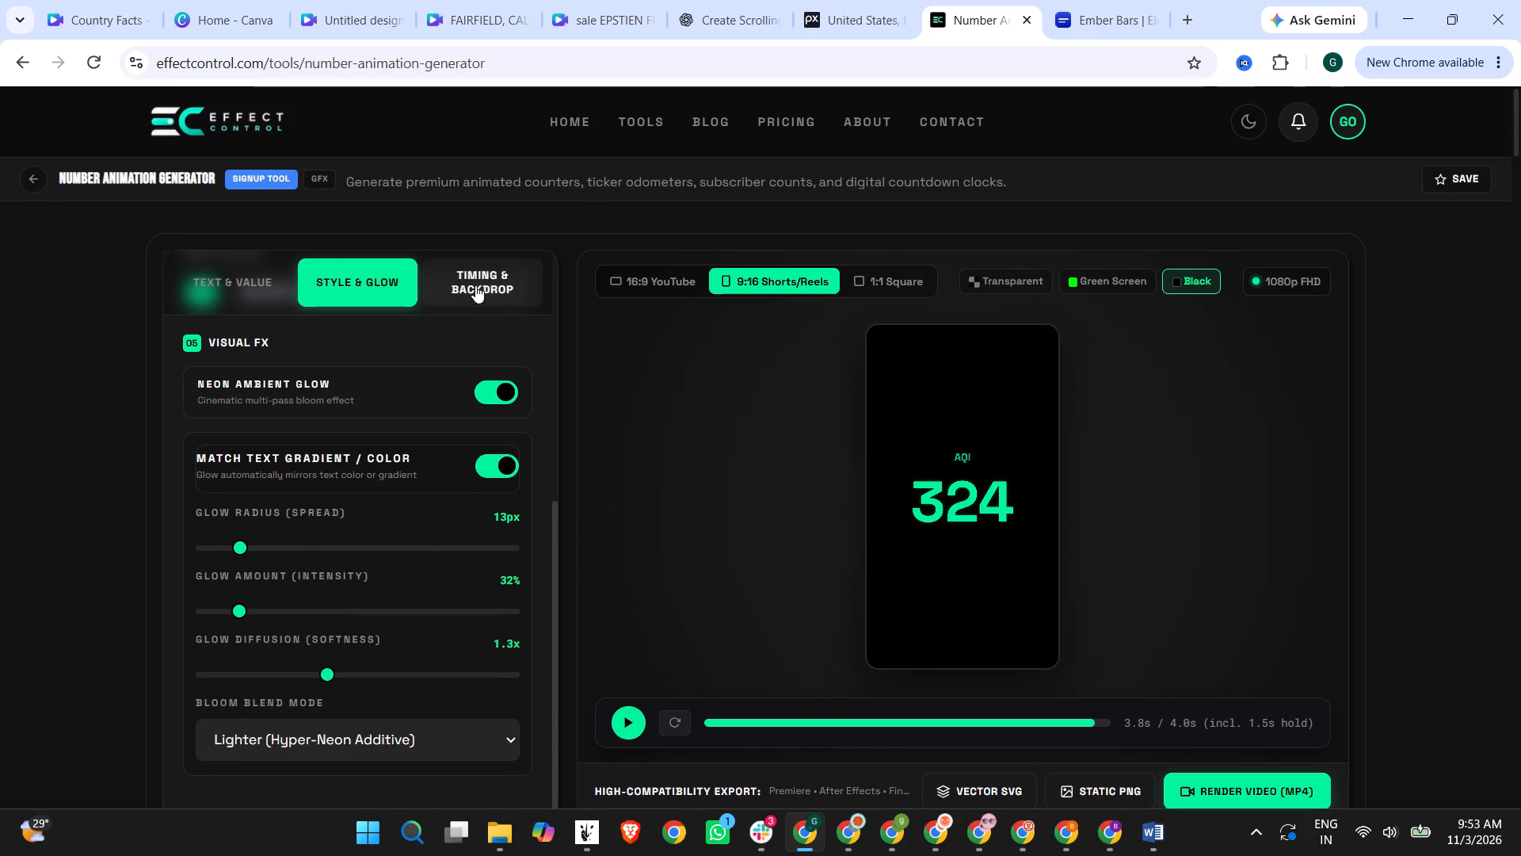
left_click(475, 285)
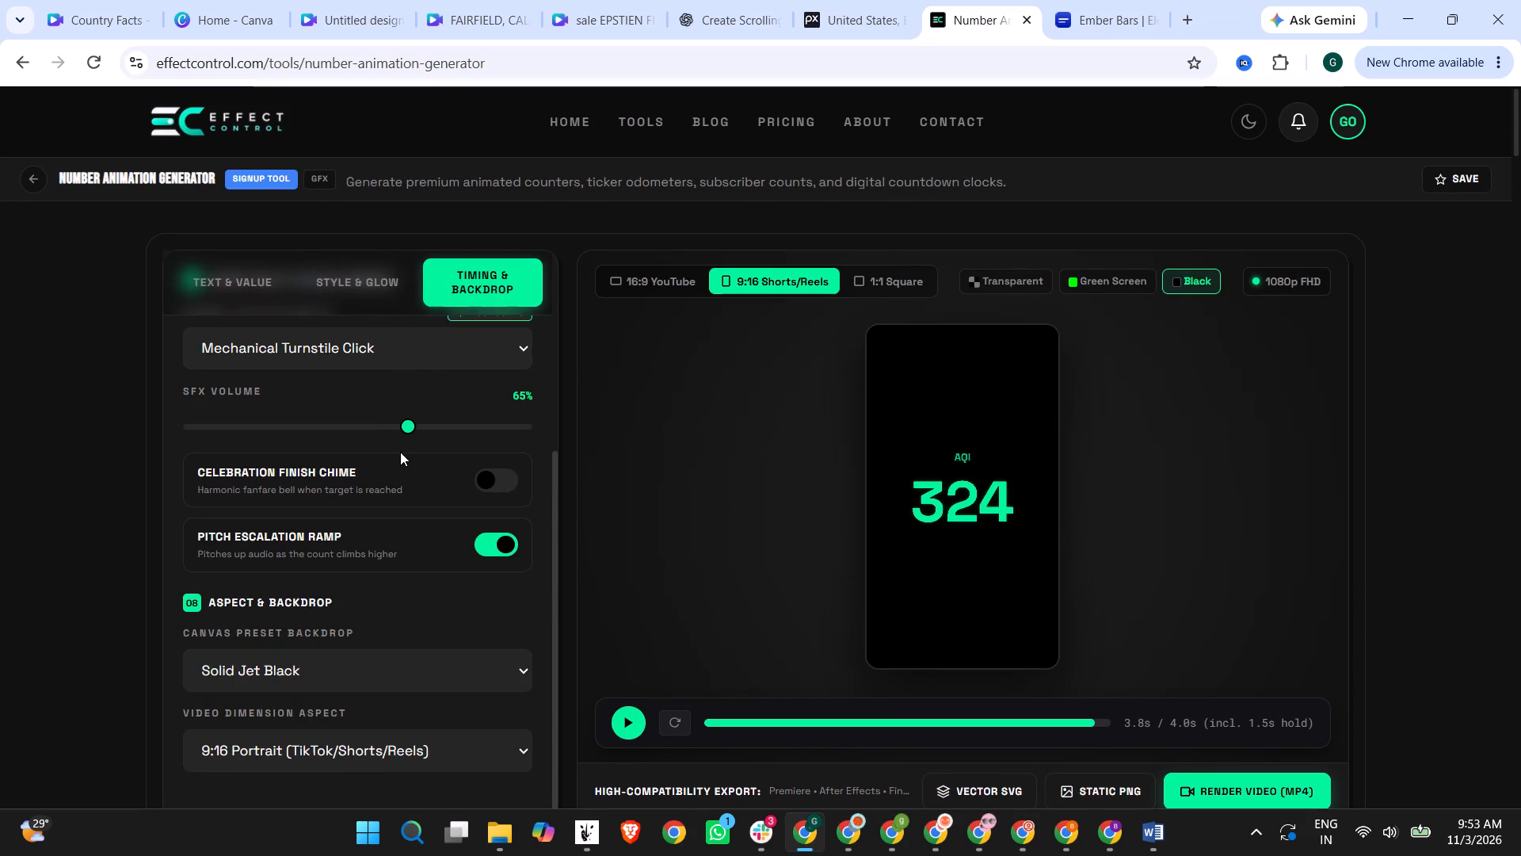
left_click(335, 676)
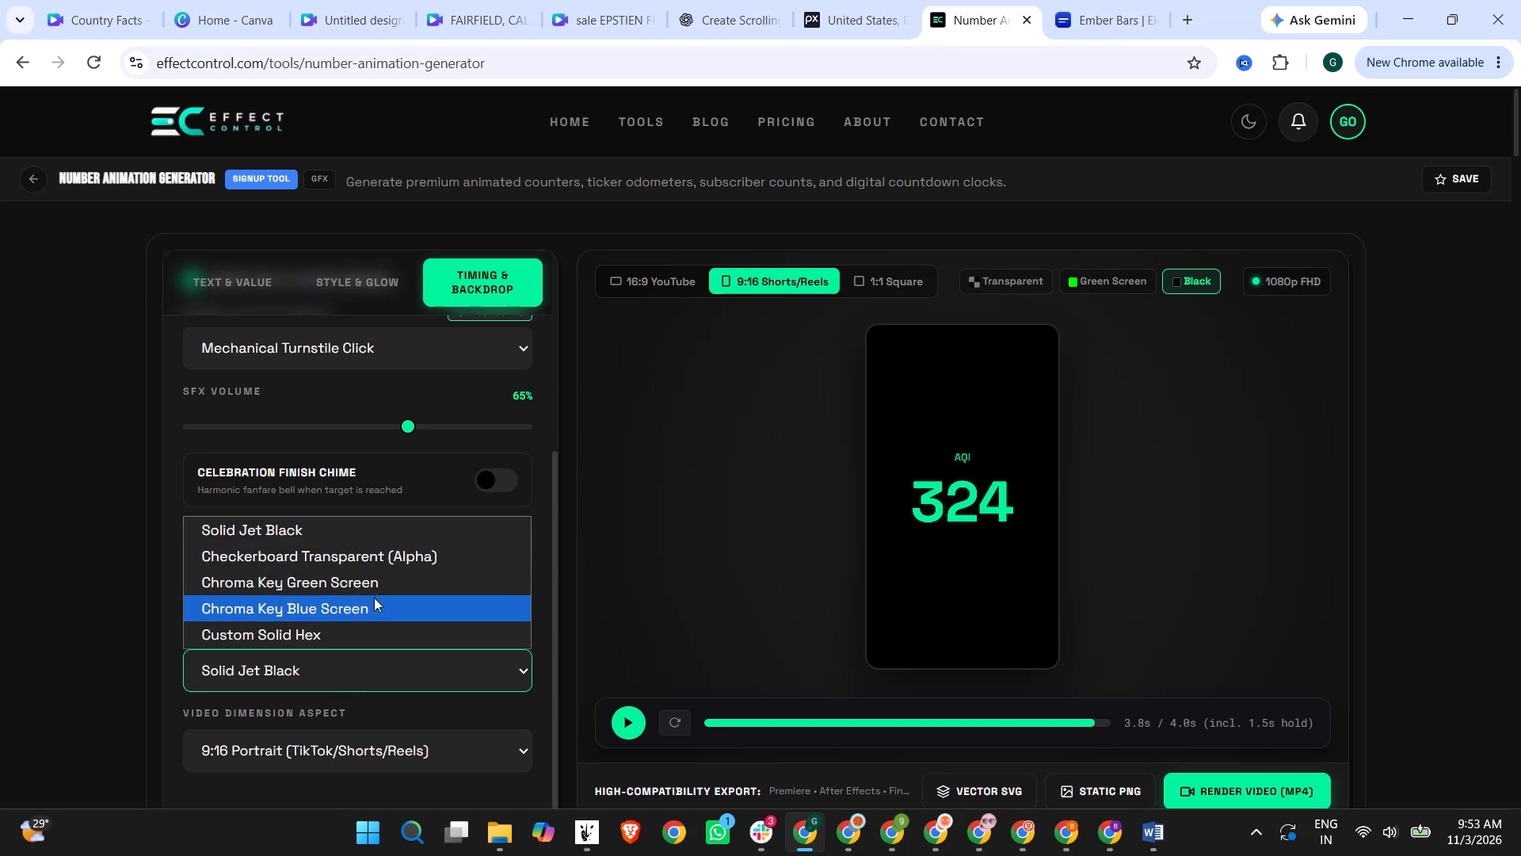
left_click(384, 560)
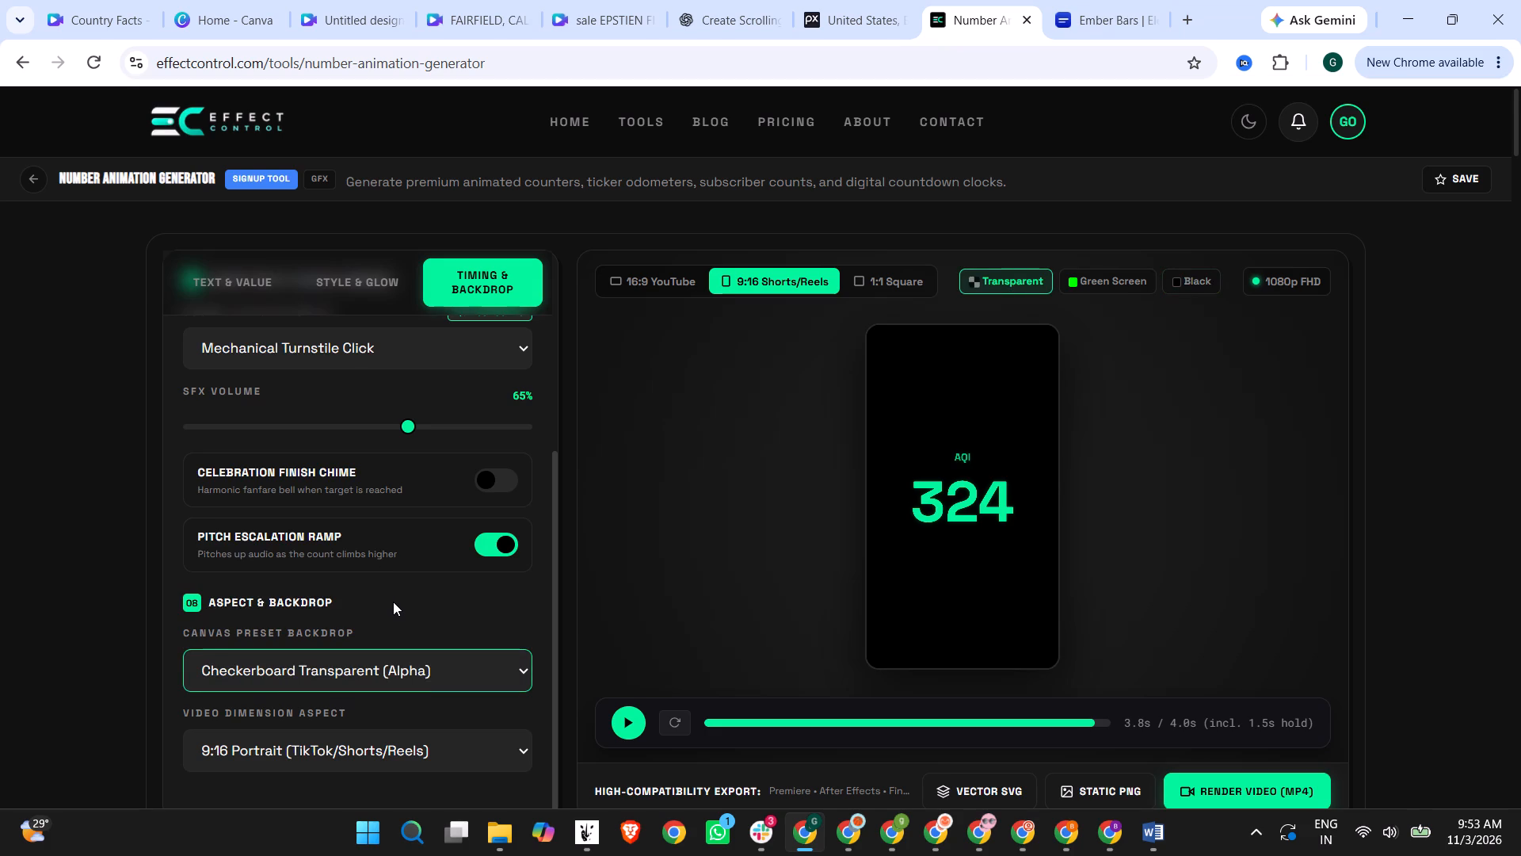
Try the available counting sound profiles, set the sound effect profile to Precision Metronome, and preview the animation.
scroll(393, 602, "down", 2)
scroll(378, 575, "up", 2)
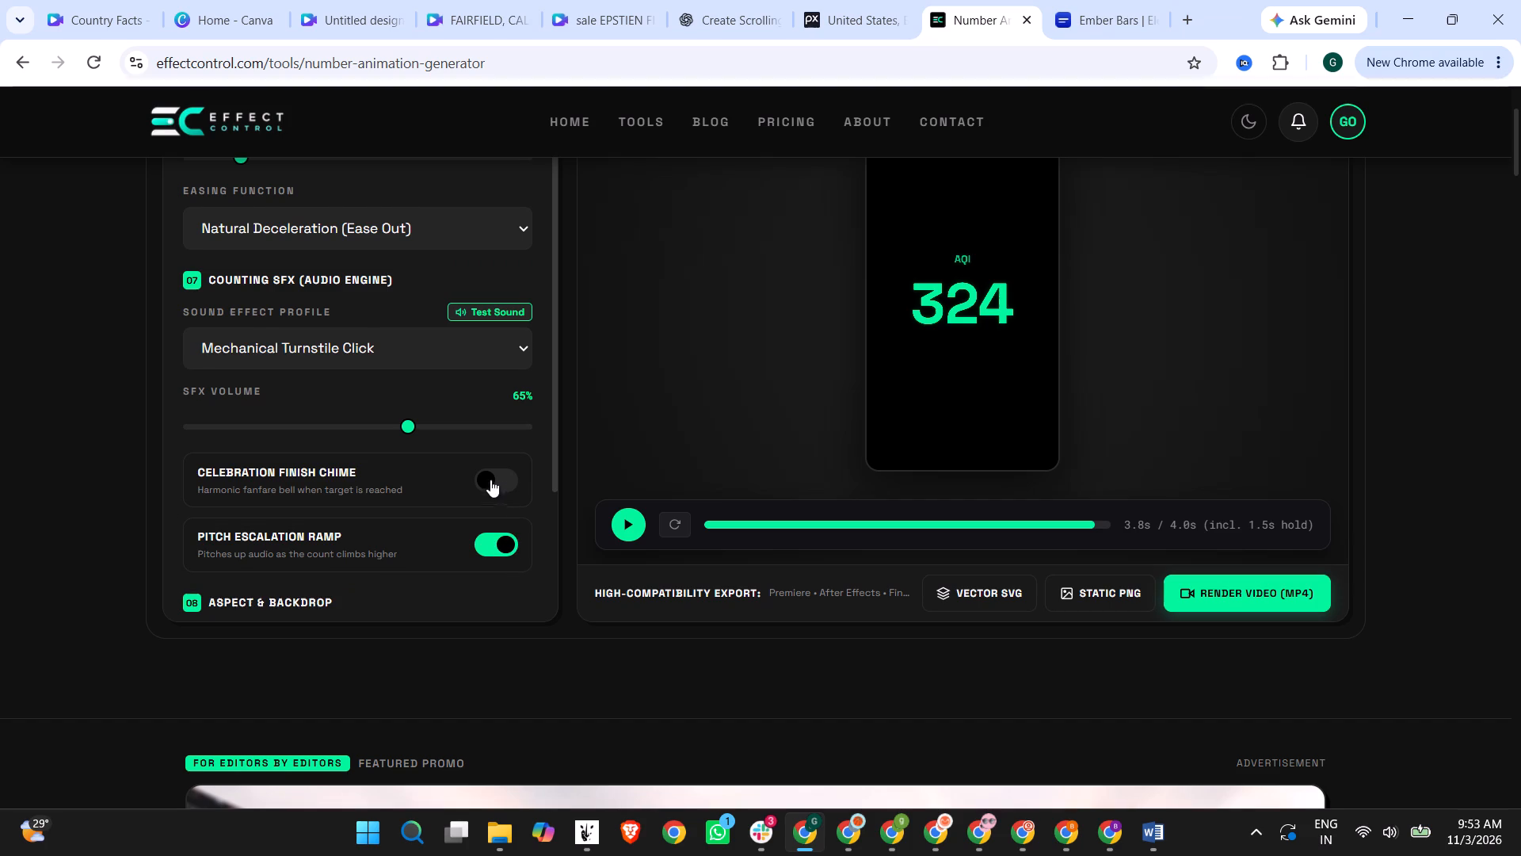
scroll(327, 365, "up", 1)
left_click(366, 457)
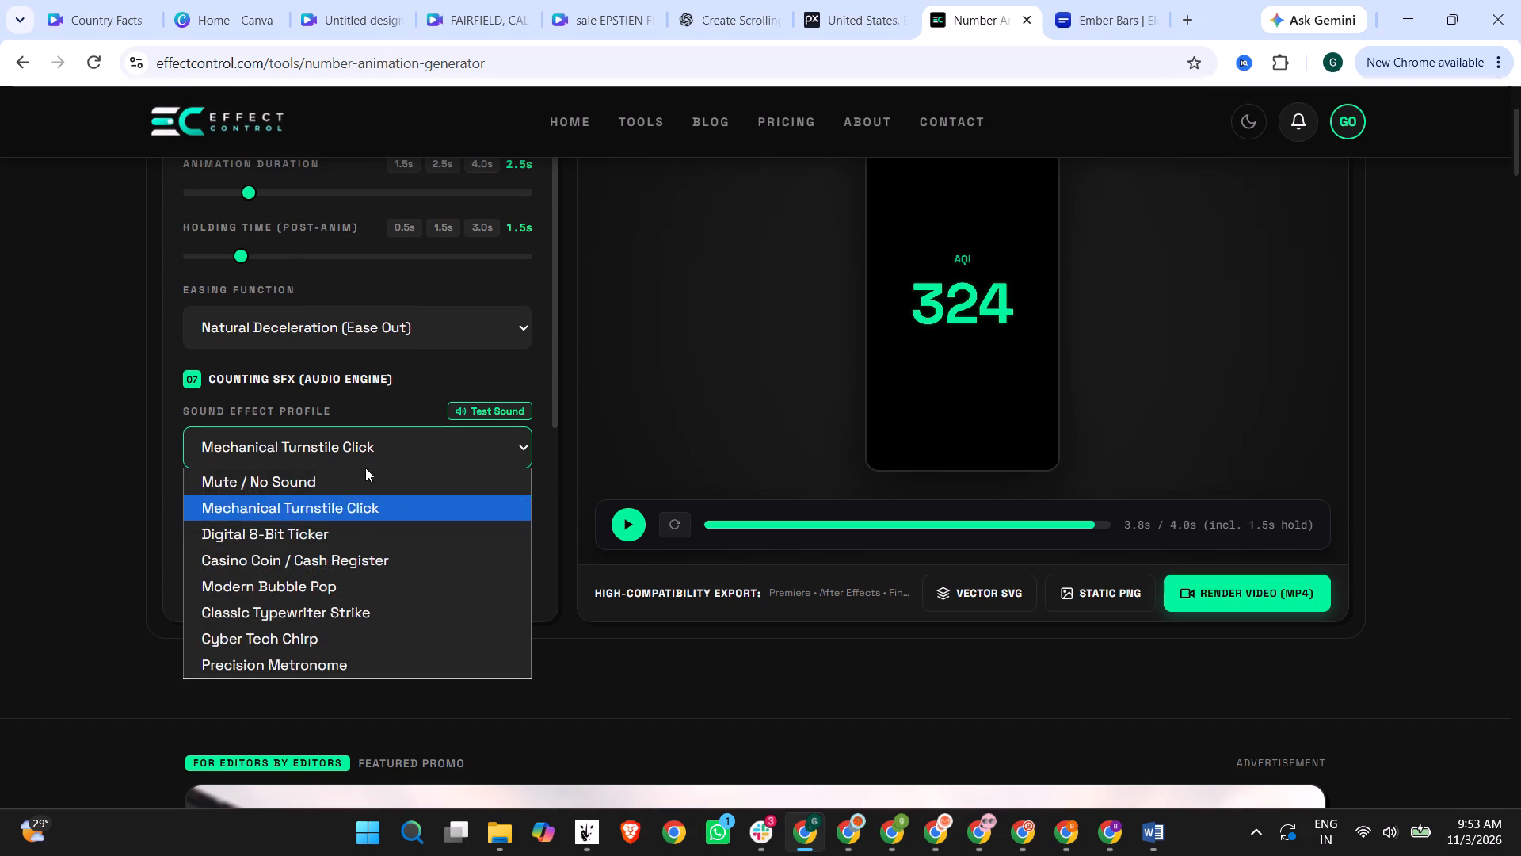
left_click(365, 528)
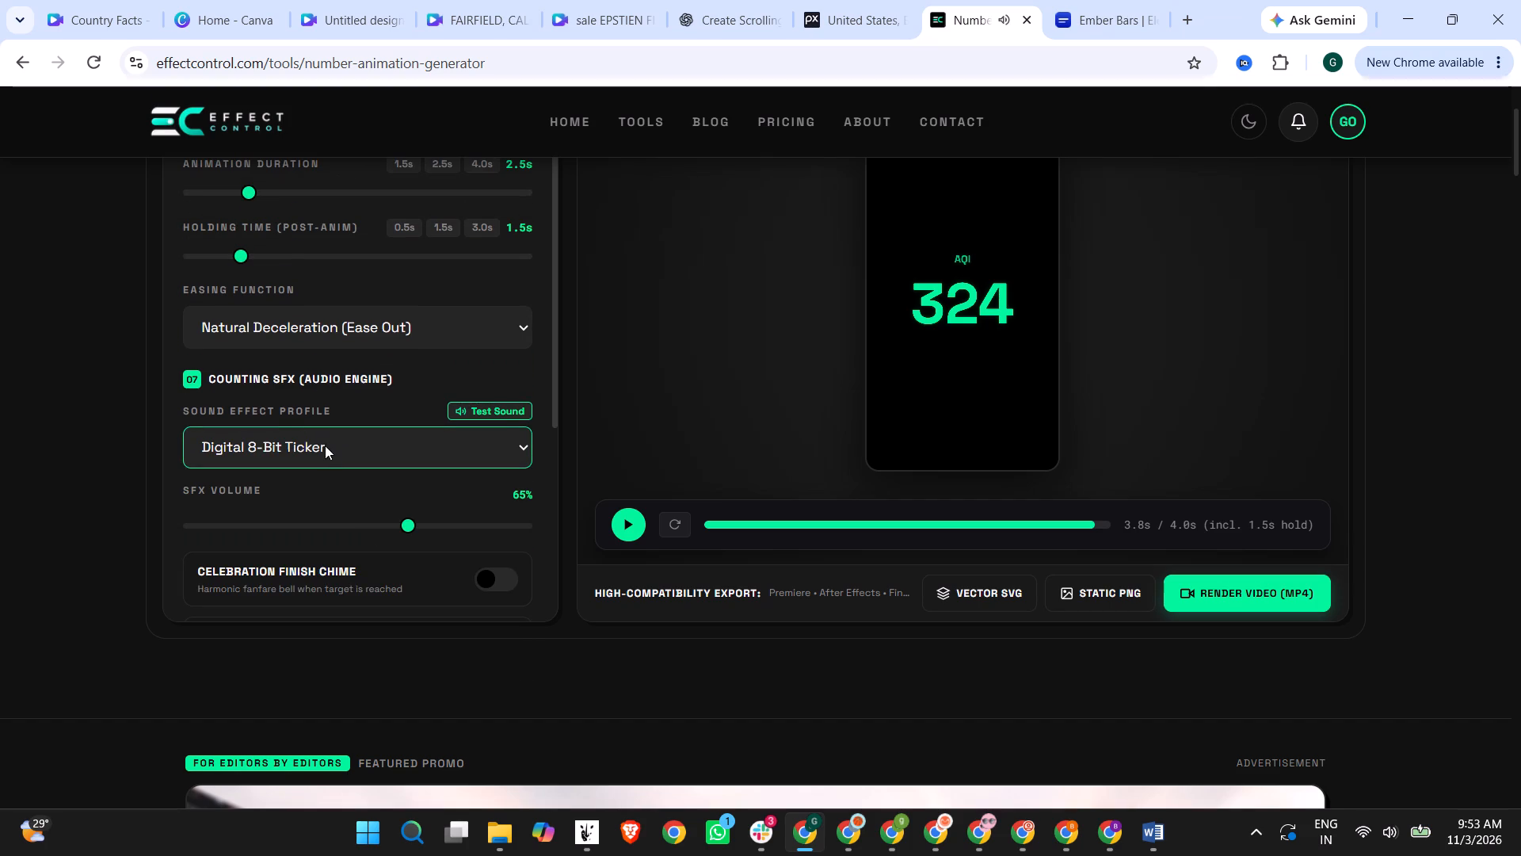
left_click(326, 452)
left_click(314, 562)
left_click(327, 451)
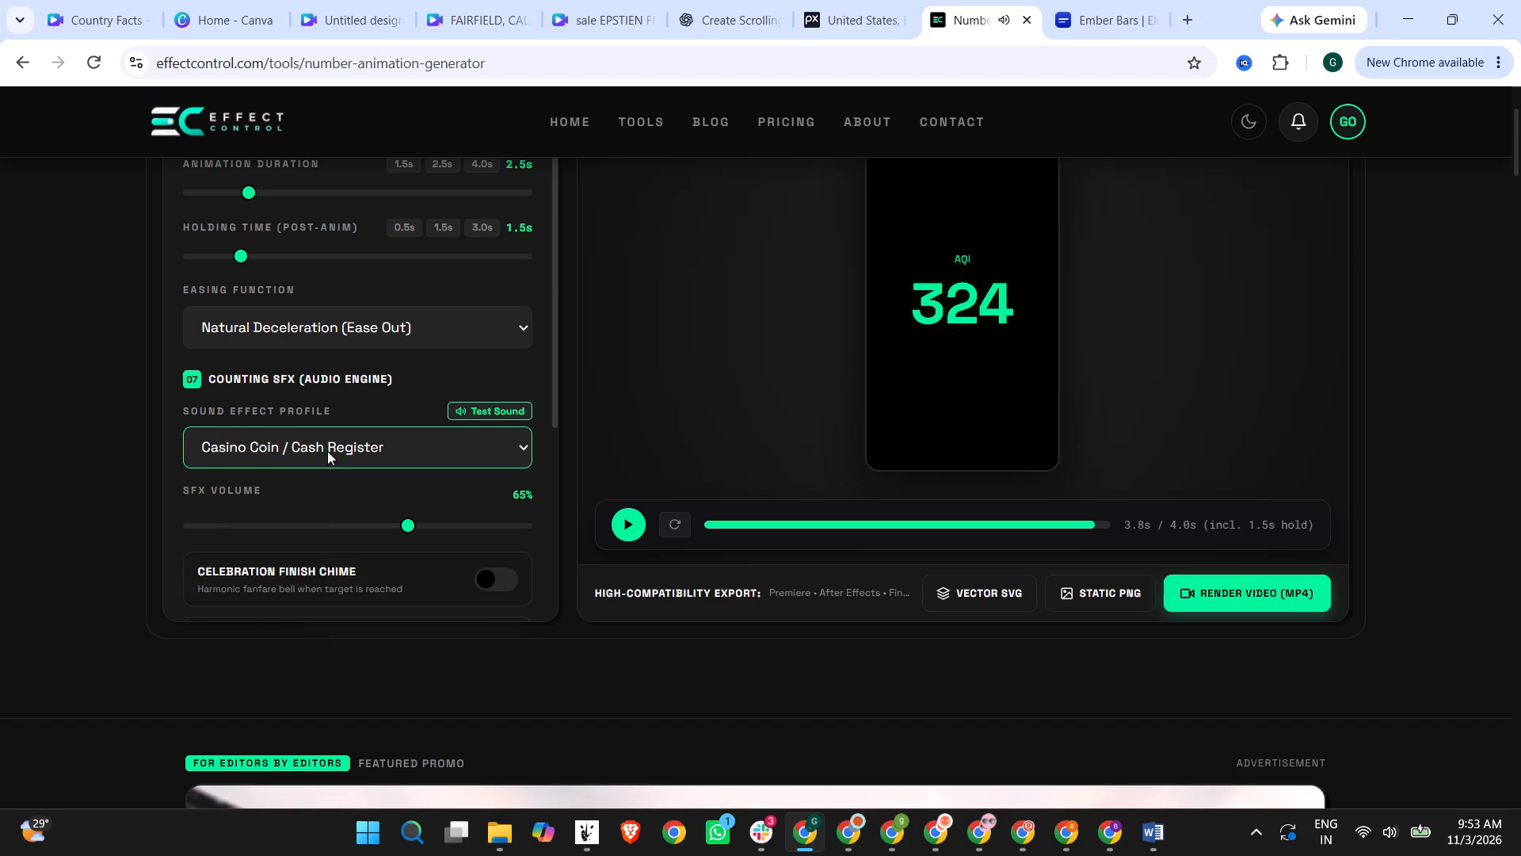
left_click(307, 590)
left_click(311, 458)
left_click(312, 596)
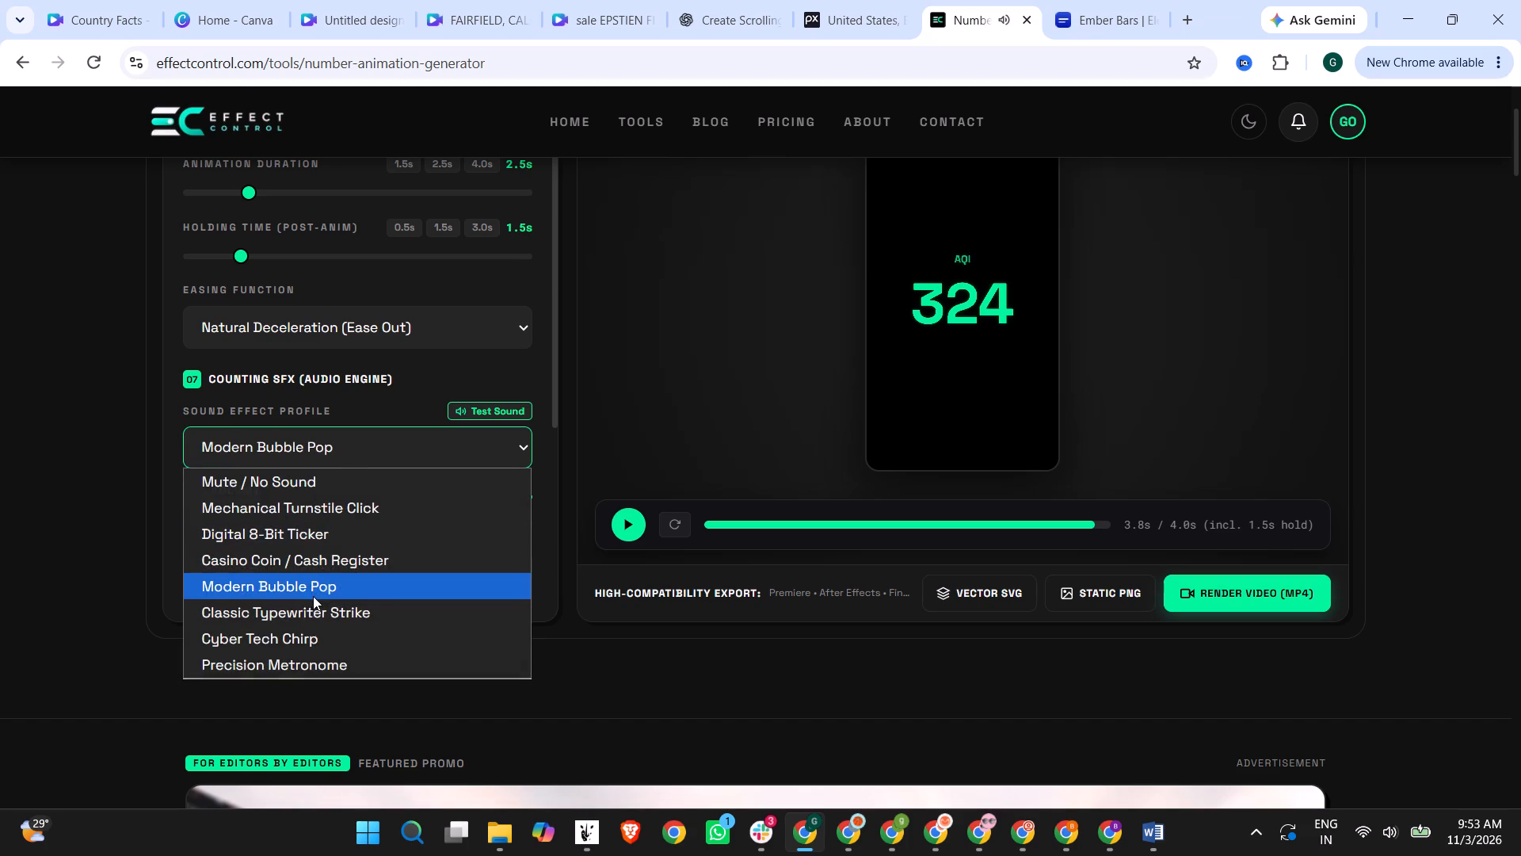
left_click(353, 447)
left_click(315, 606)
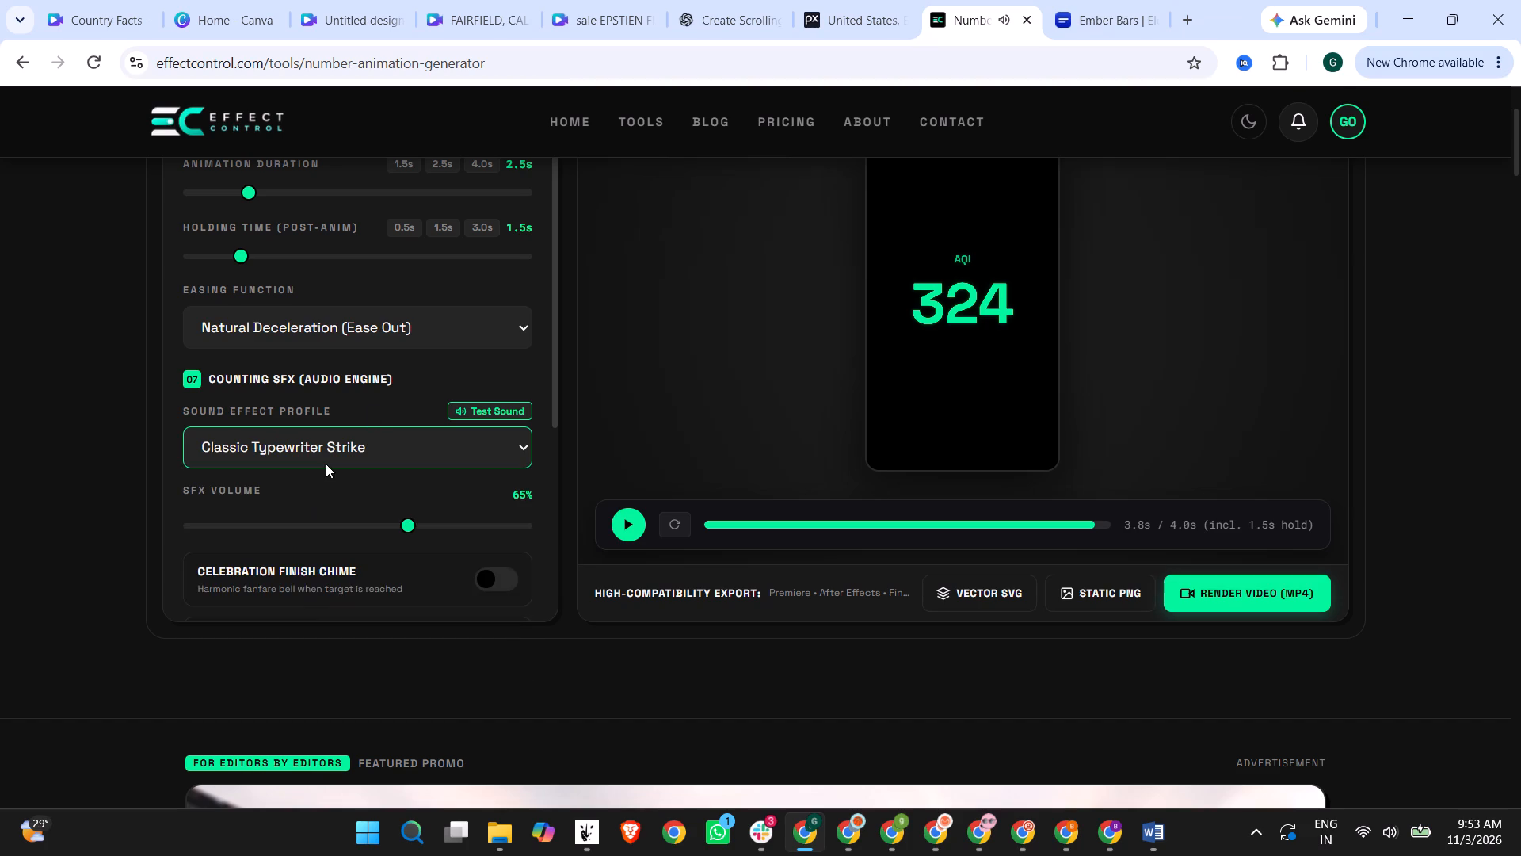
left_click(326, 464)
left_click(318, 632)
left_click(318, 434)
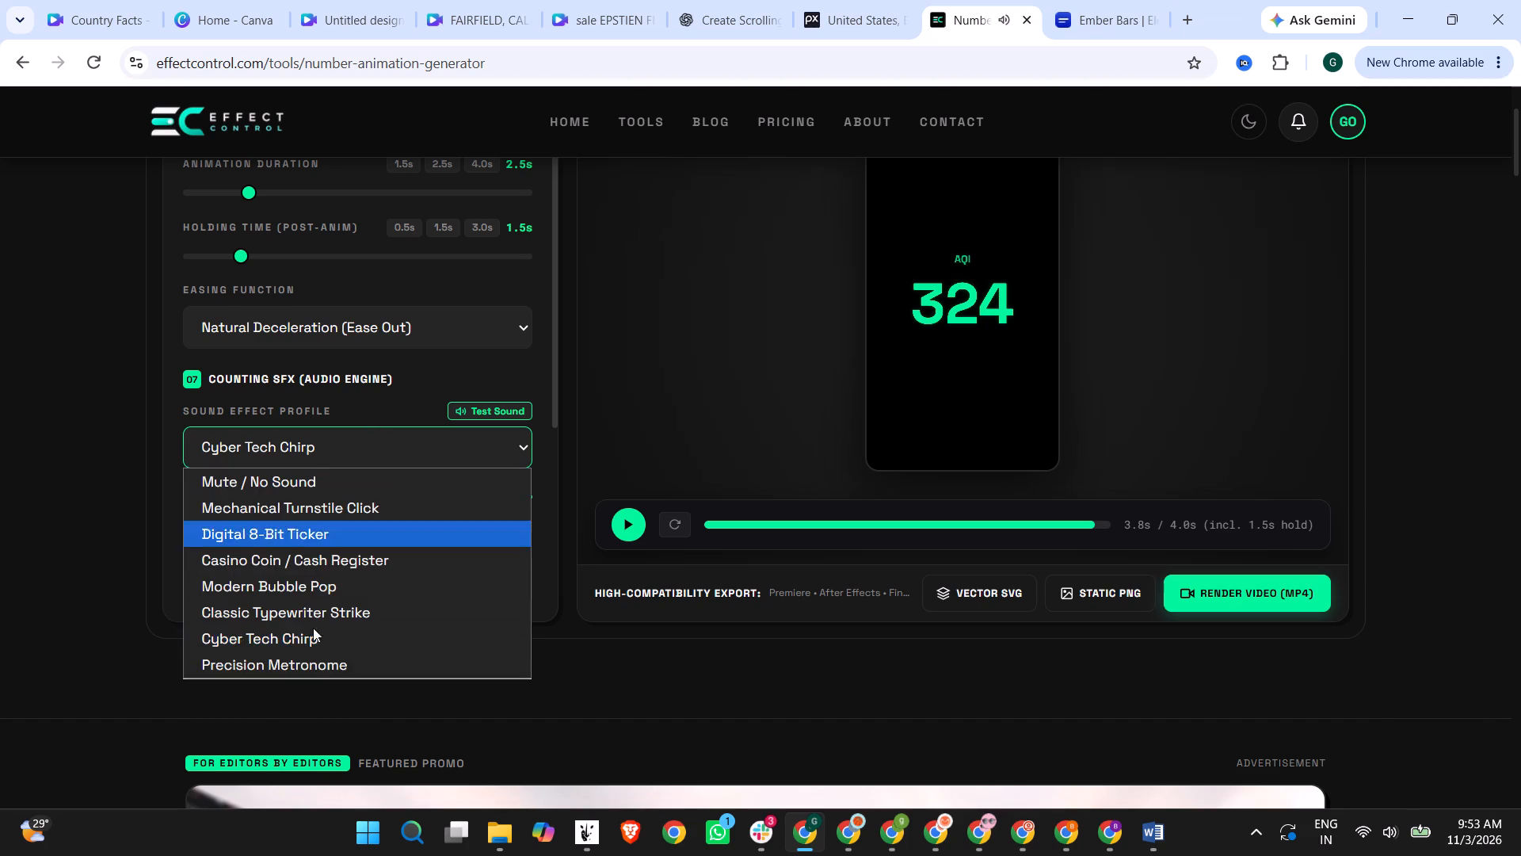
left_click(307, 666)
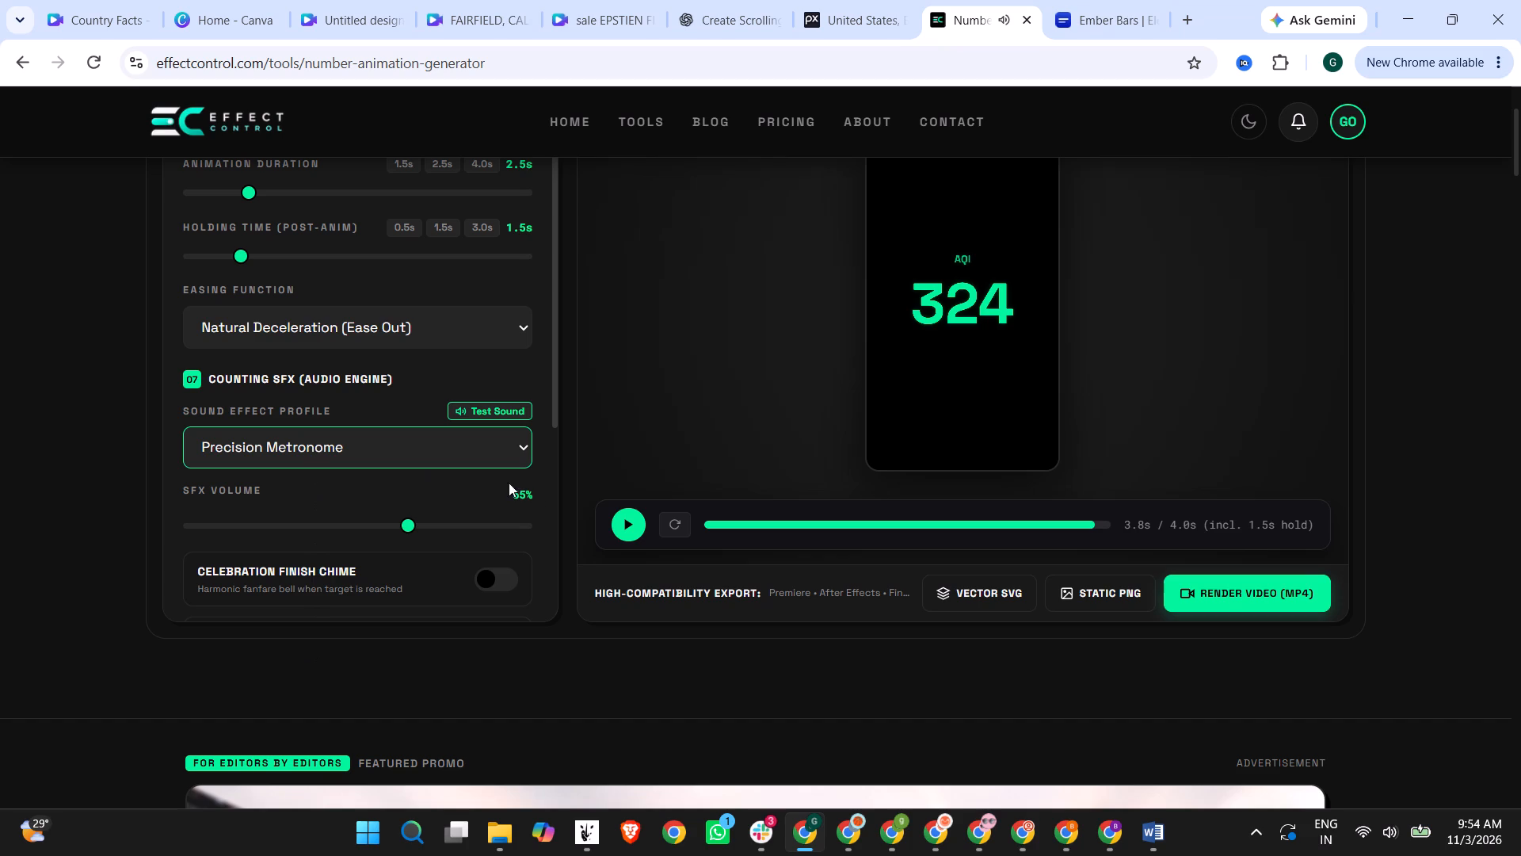
left_click(623, 522)
left_click(623, 522)
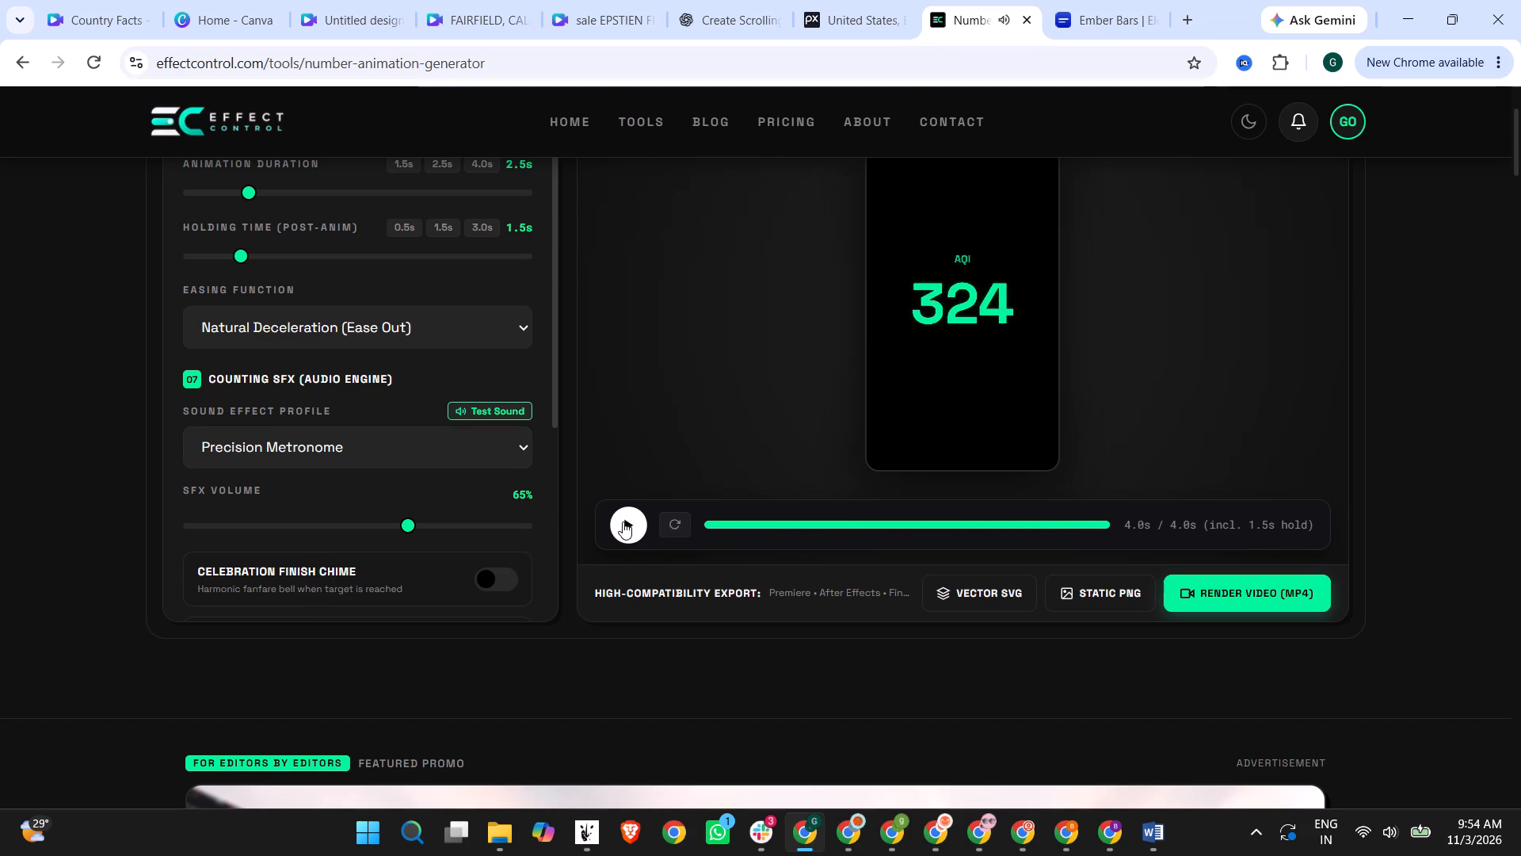
Set the holding time to 0.5 s and the animation duration to 2.0 s, and preview the counter.
scroll(540, 614, "up", 4)
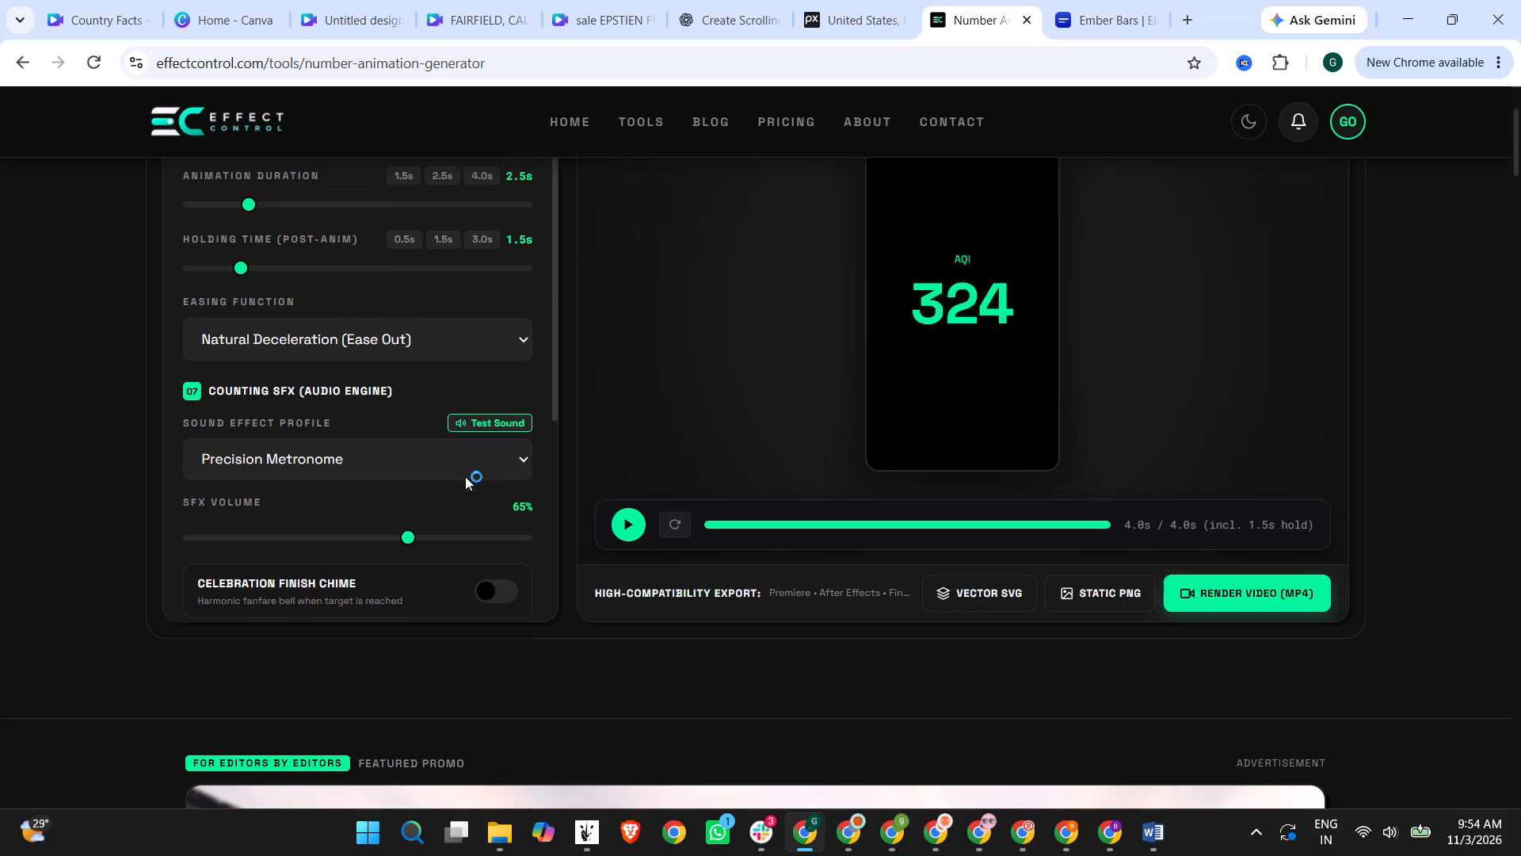
scroll(475, 475, "up", 3)
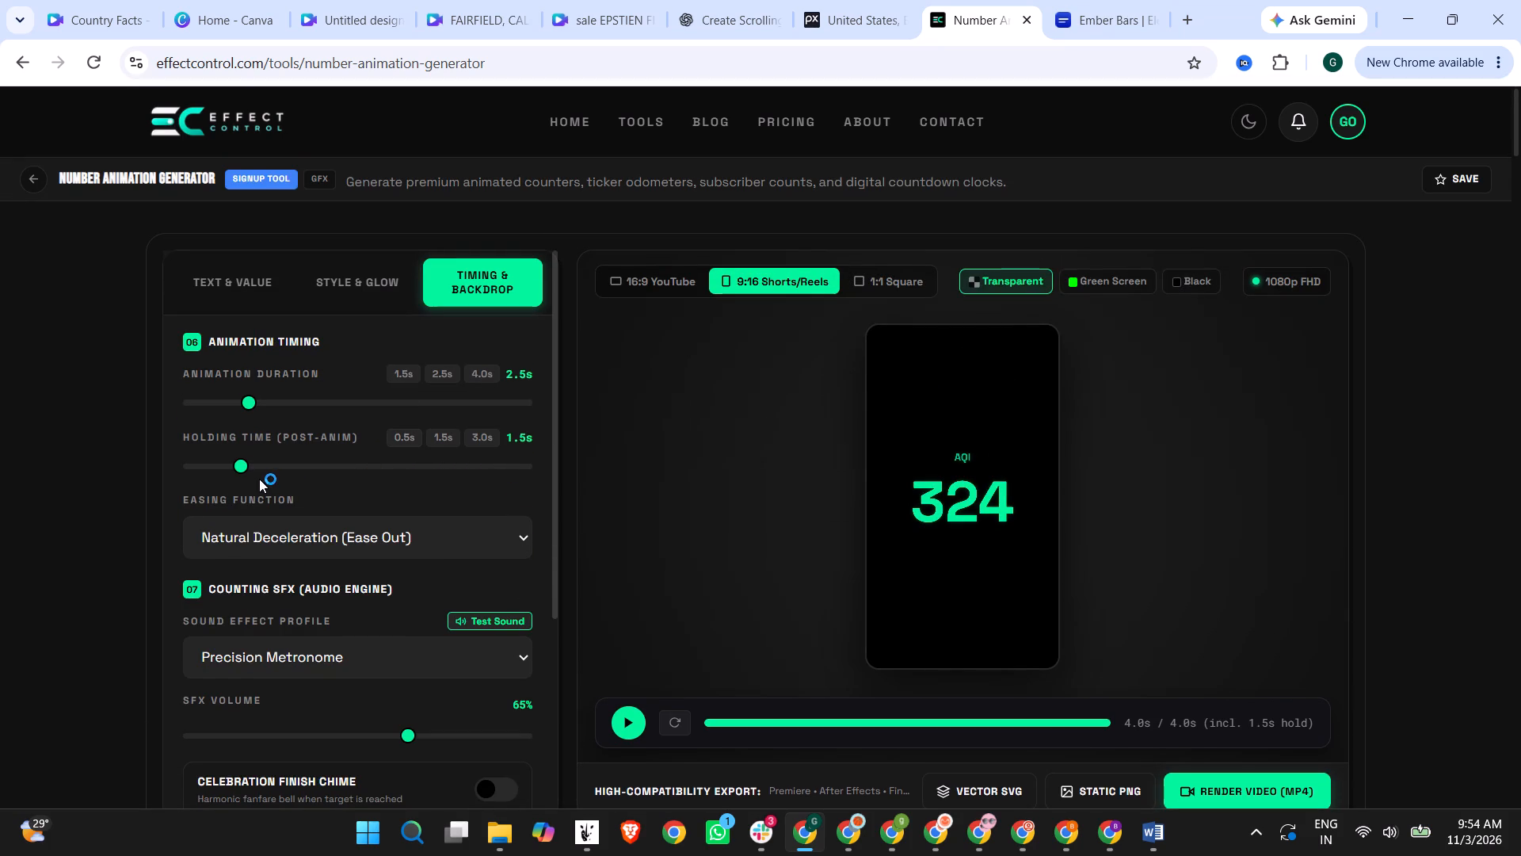
left_click_drag(236, 463, 212, 462)
left_click_drag(212, 462, 202, 464)
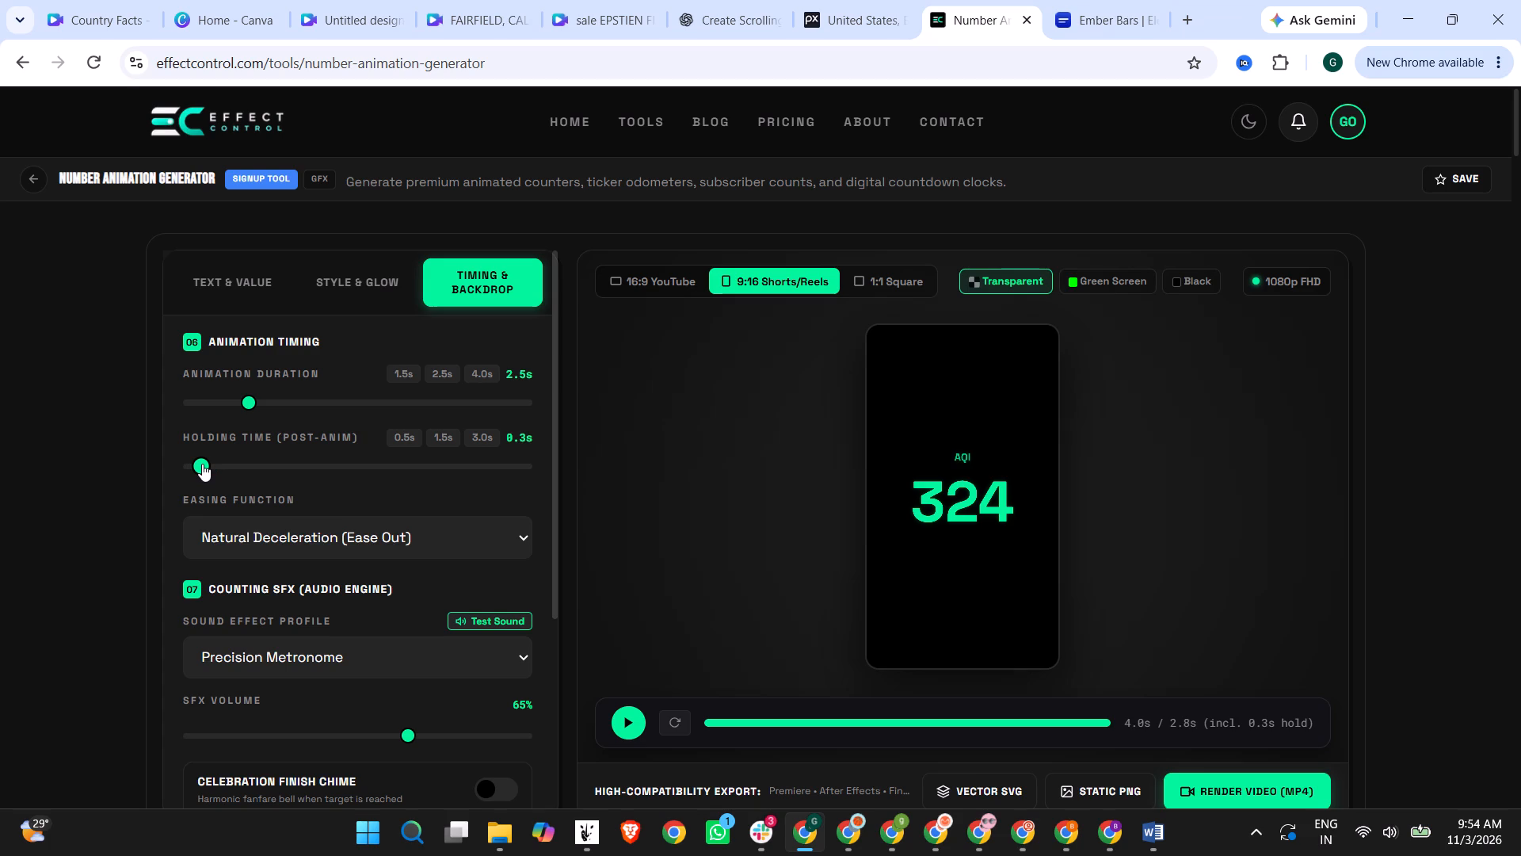
left_click_drag(202, 464, 208, 464)
left_click_drag(249, 403, 234, 402)
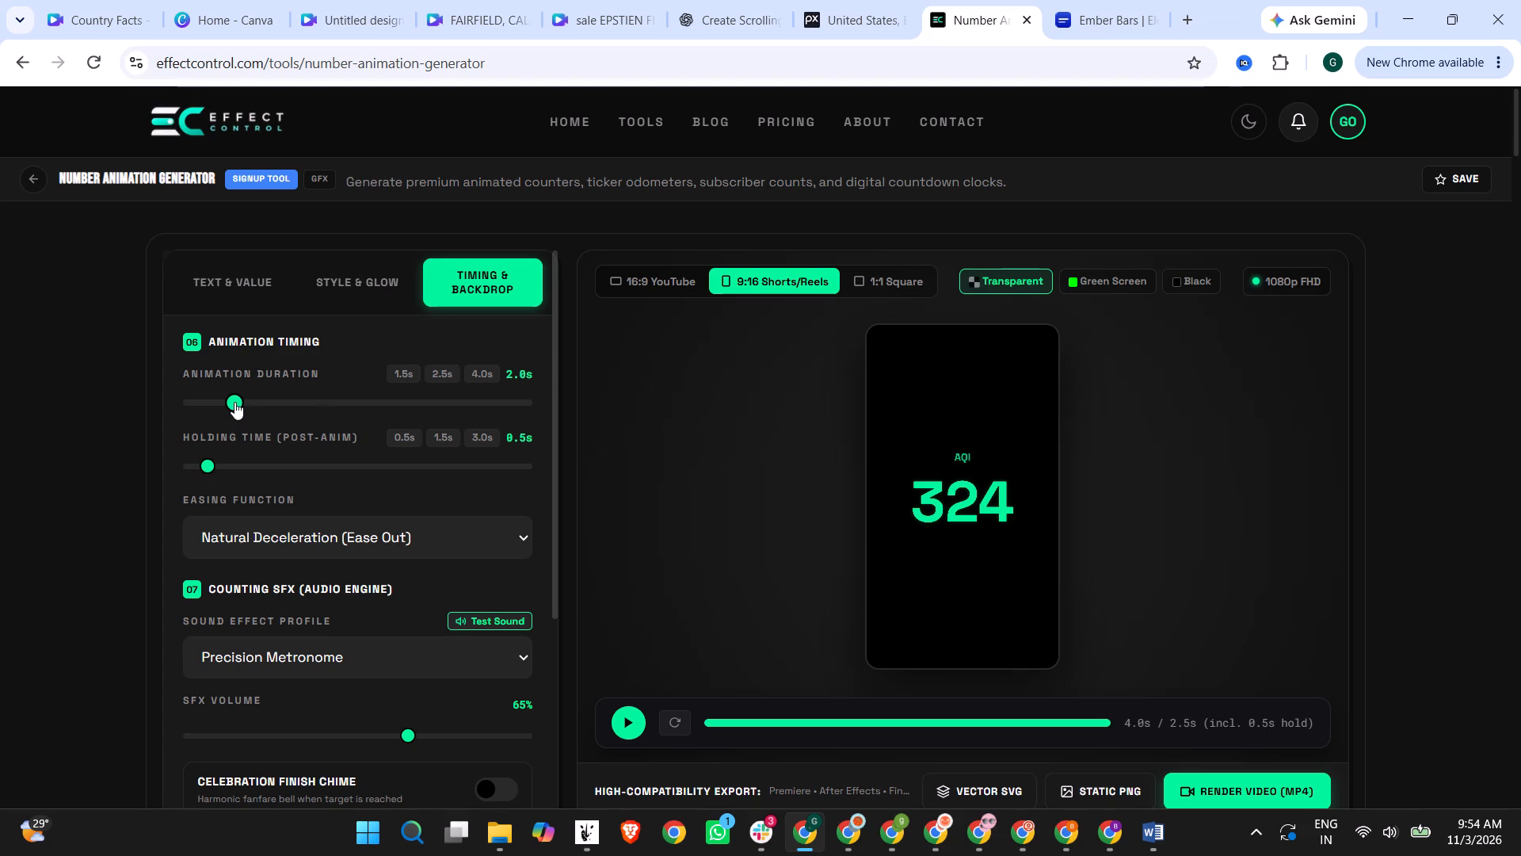
left_click(624, 720)
Turn off the counter's neon ambient glow in the visual effects settings.
scroll(281, 460, "up", 3)
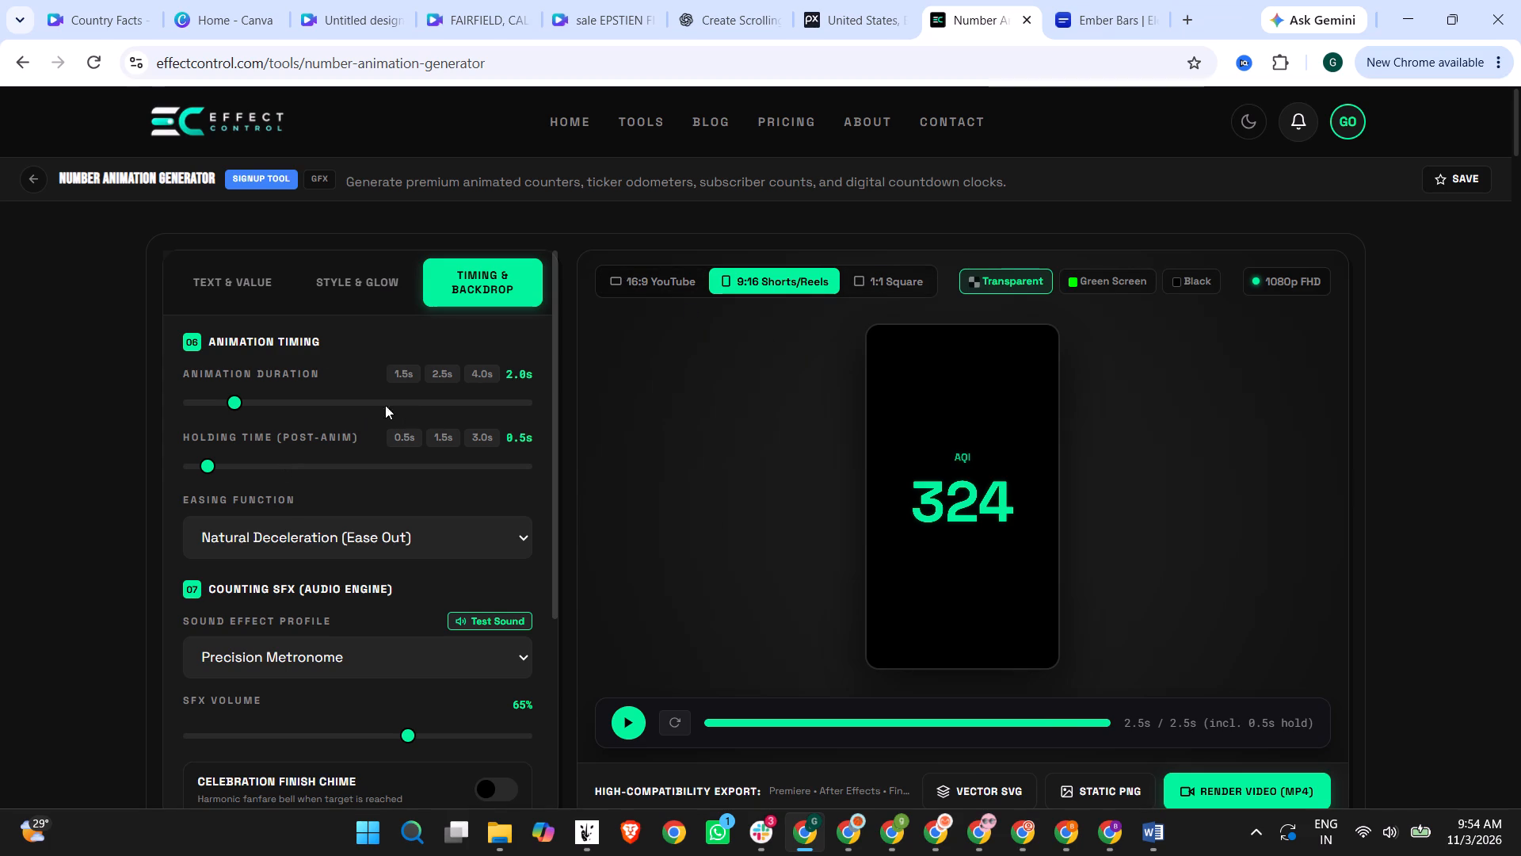
scroll(279, 537, "down", 4)
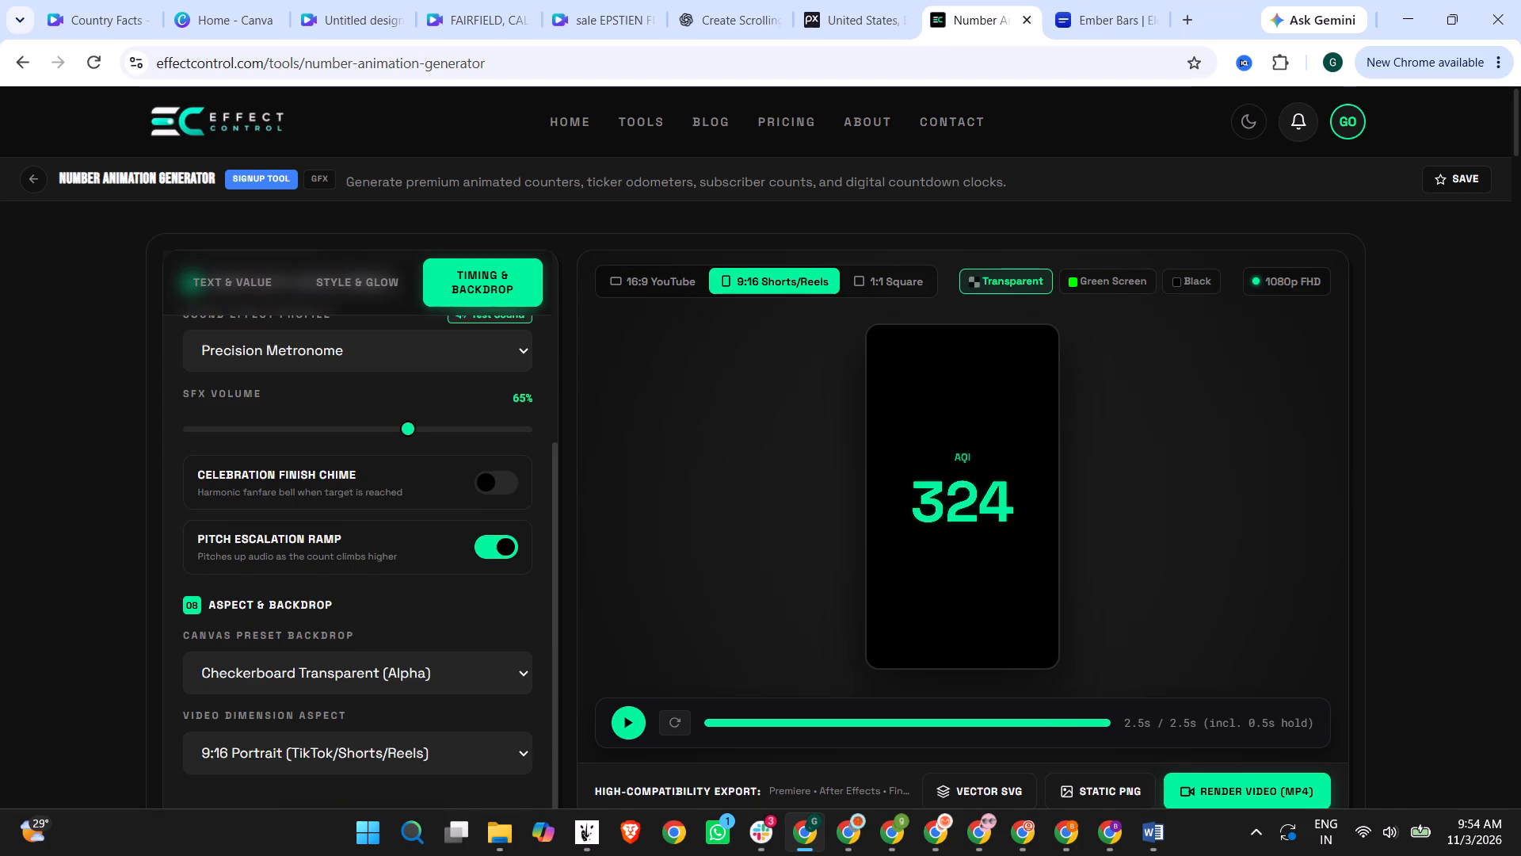
scroll(380, 529, "down", 5)
scroll(399, 386, "up", 6)
left_click(344, 297)
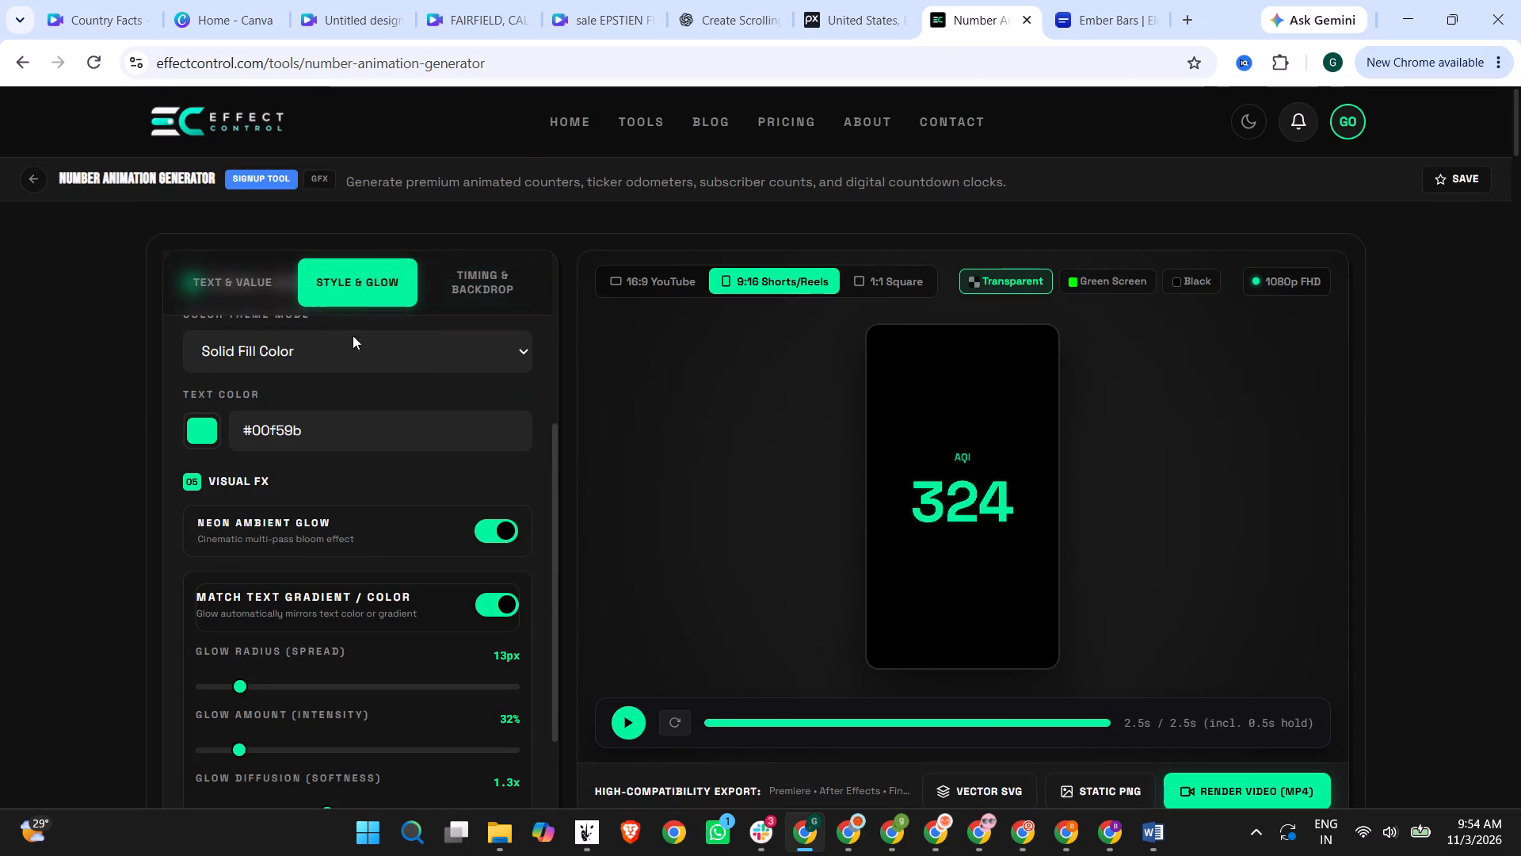
scroll(318, 509, "down", 4)
scroll(436, 510, "up", 1)
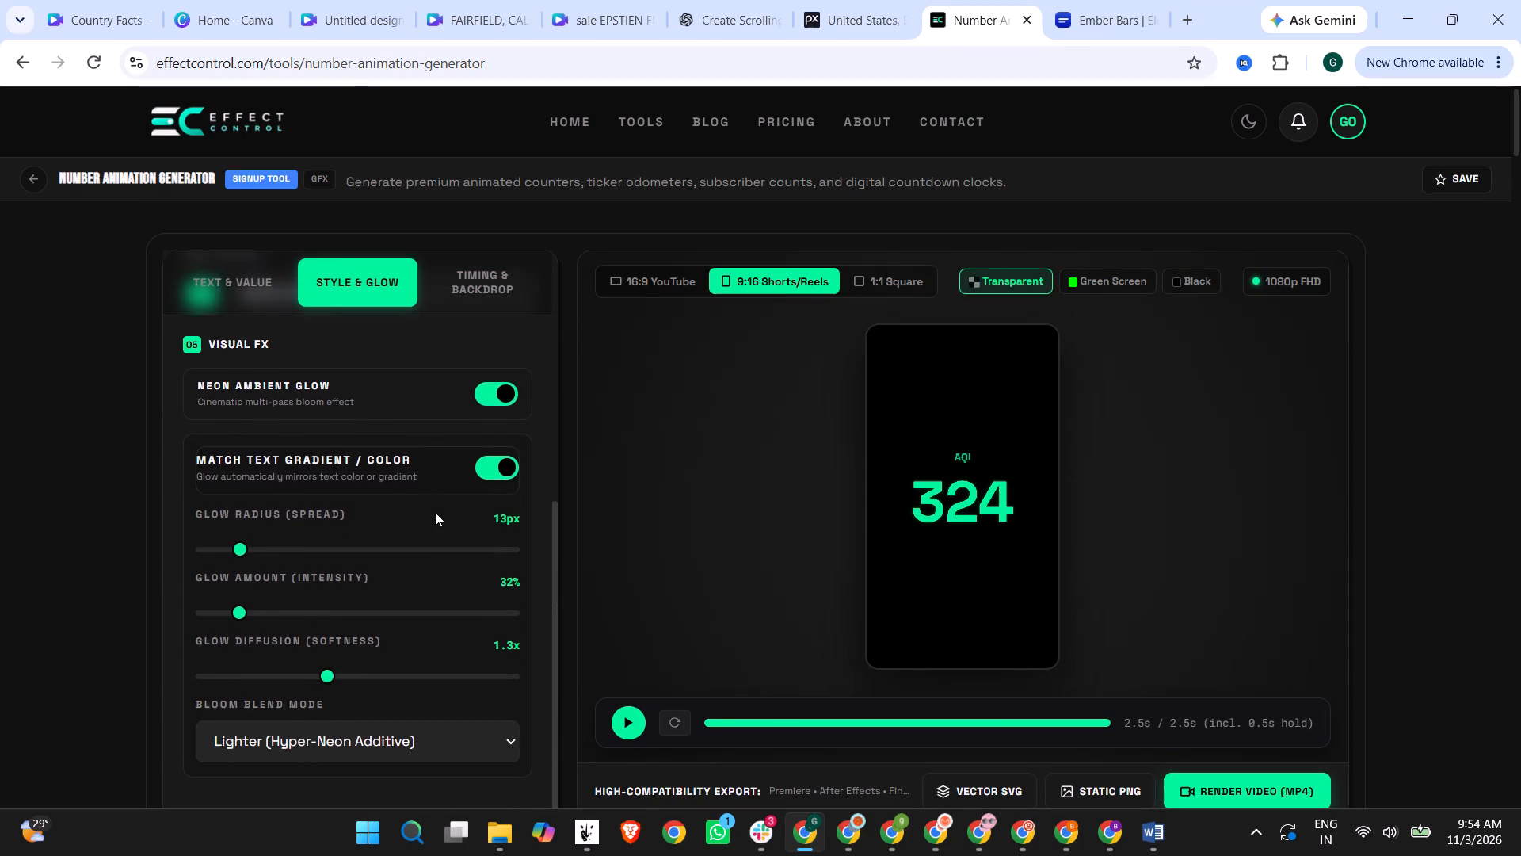
scroll(435, 512, "up", 2)
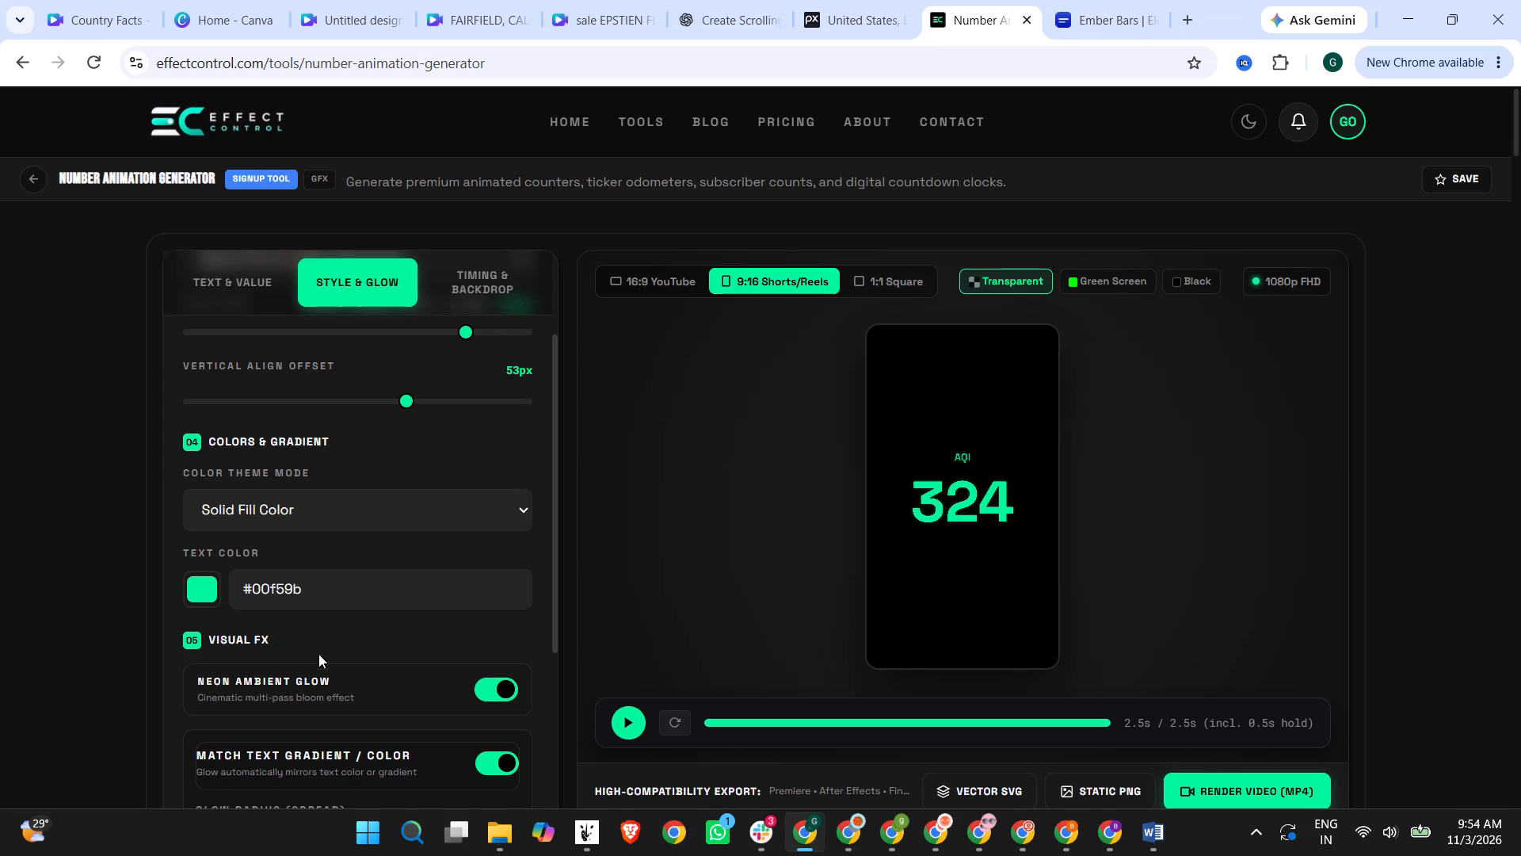
left_click(305, 696)
left_click(491, 690)
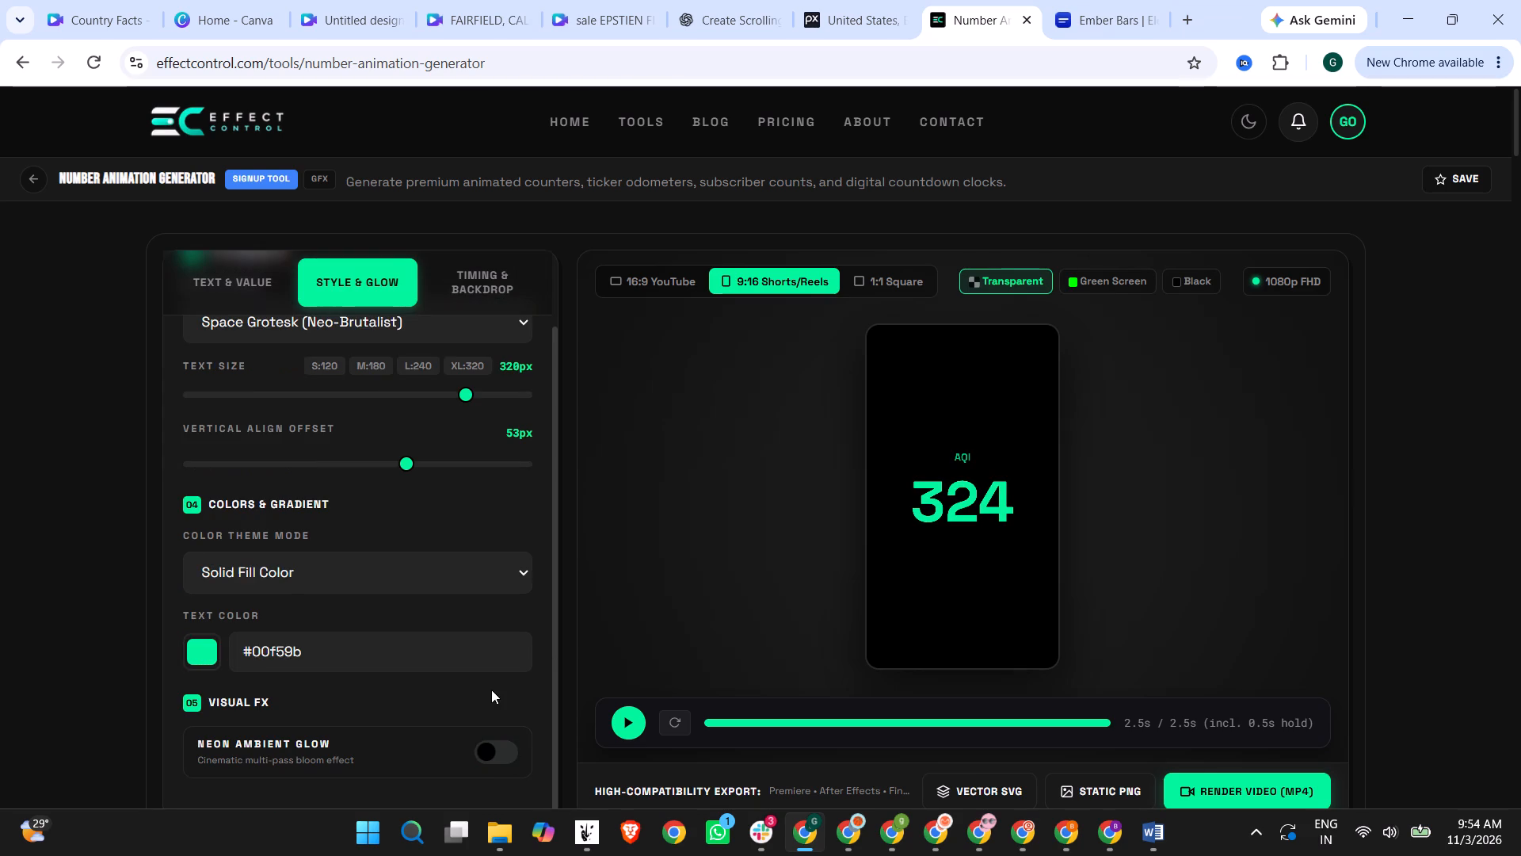
Set the counter's solid text colour to red, #f50000, and preview the animation.
left_click(196, 654)
left_click(269, 542)
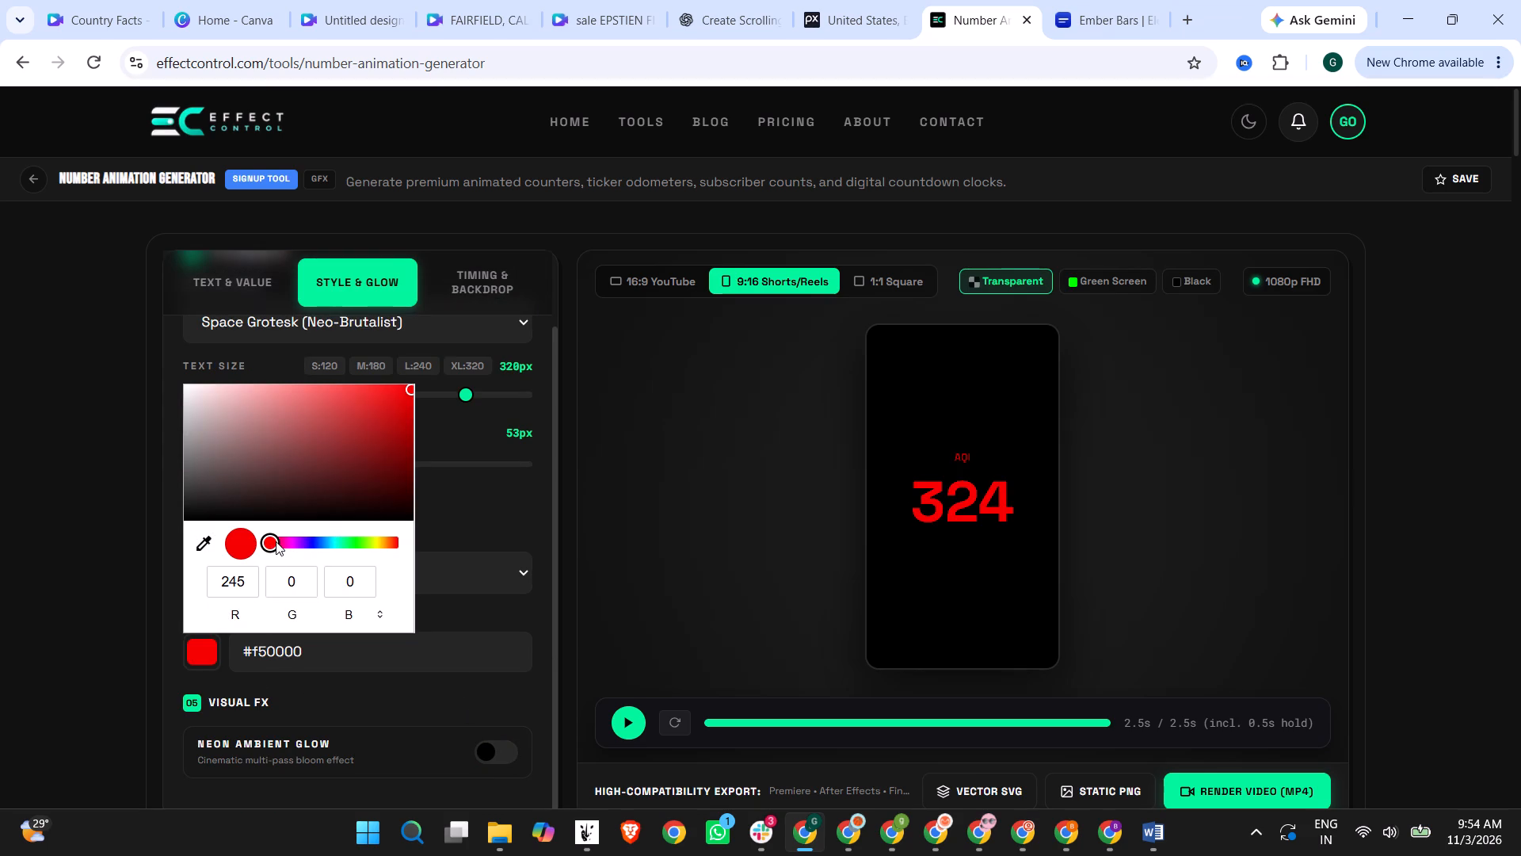
left_click(415, 679)
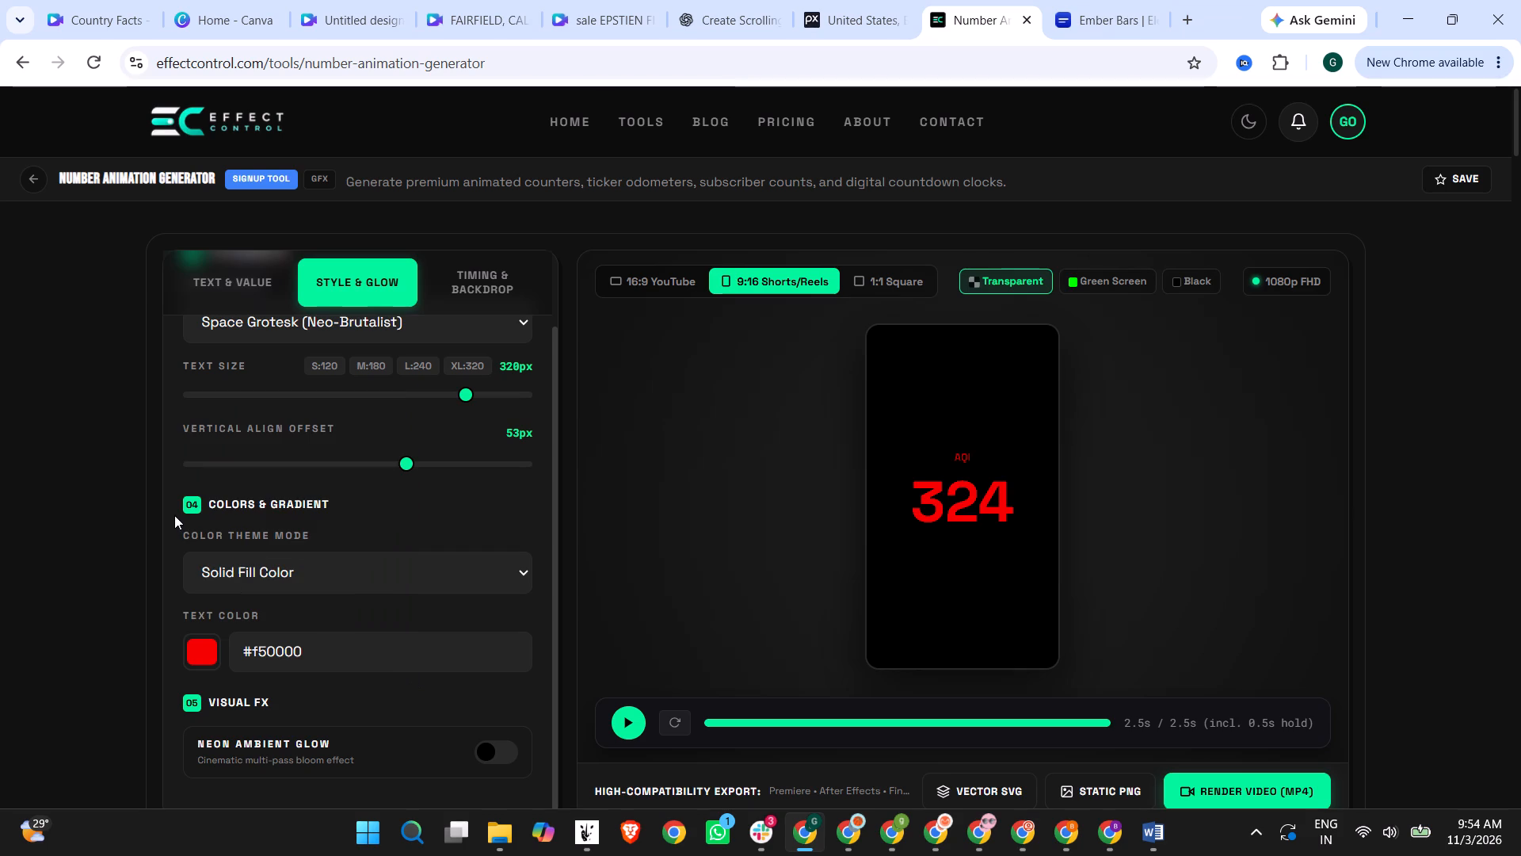
scroll(139, 523, "up", 3)
scroll(276, 476, "up", 4)
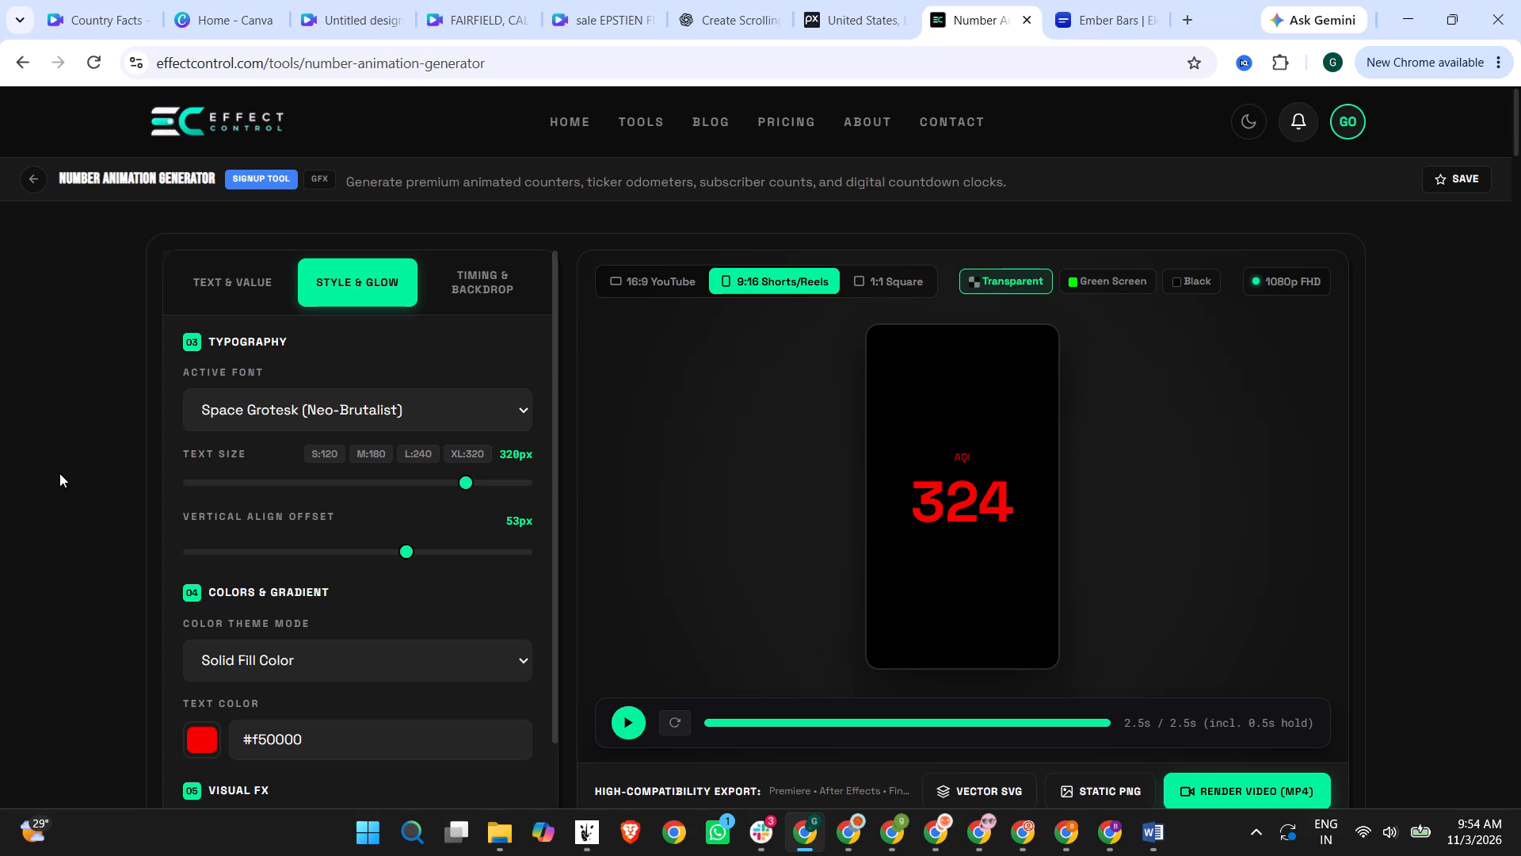
scroll(138, 496, "down", 4)
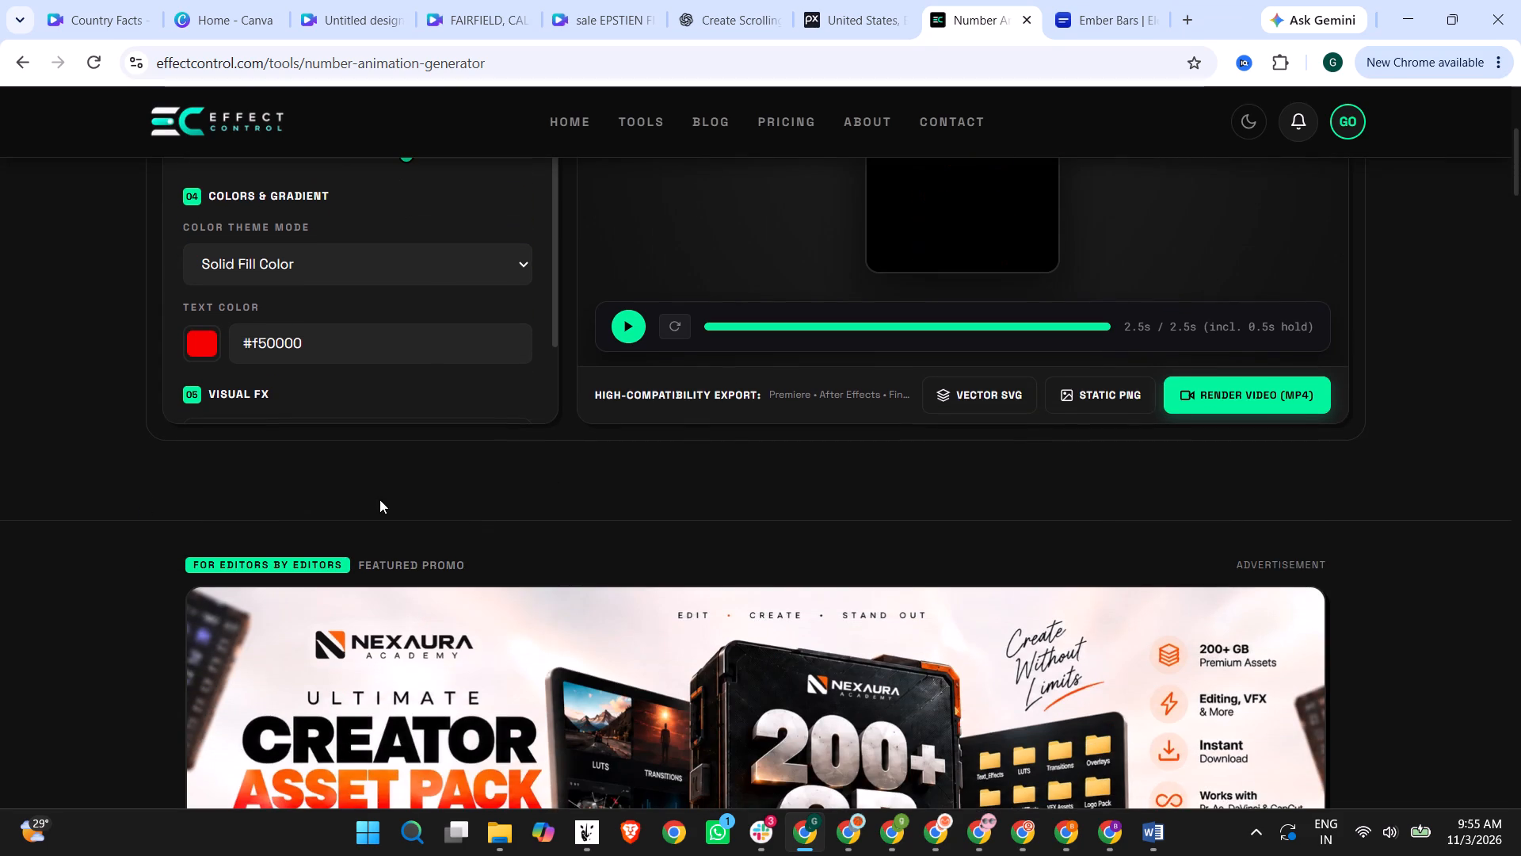
left_click(650, 327)
left_click(635, 338)
scroll(700, 518, "up", 3)
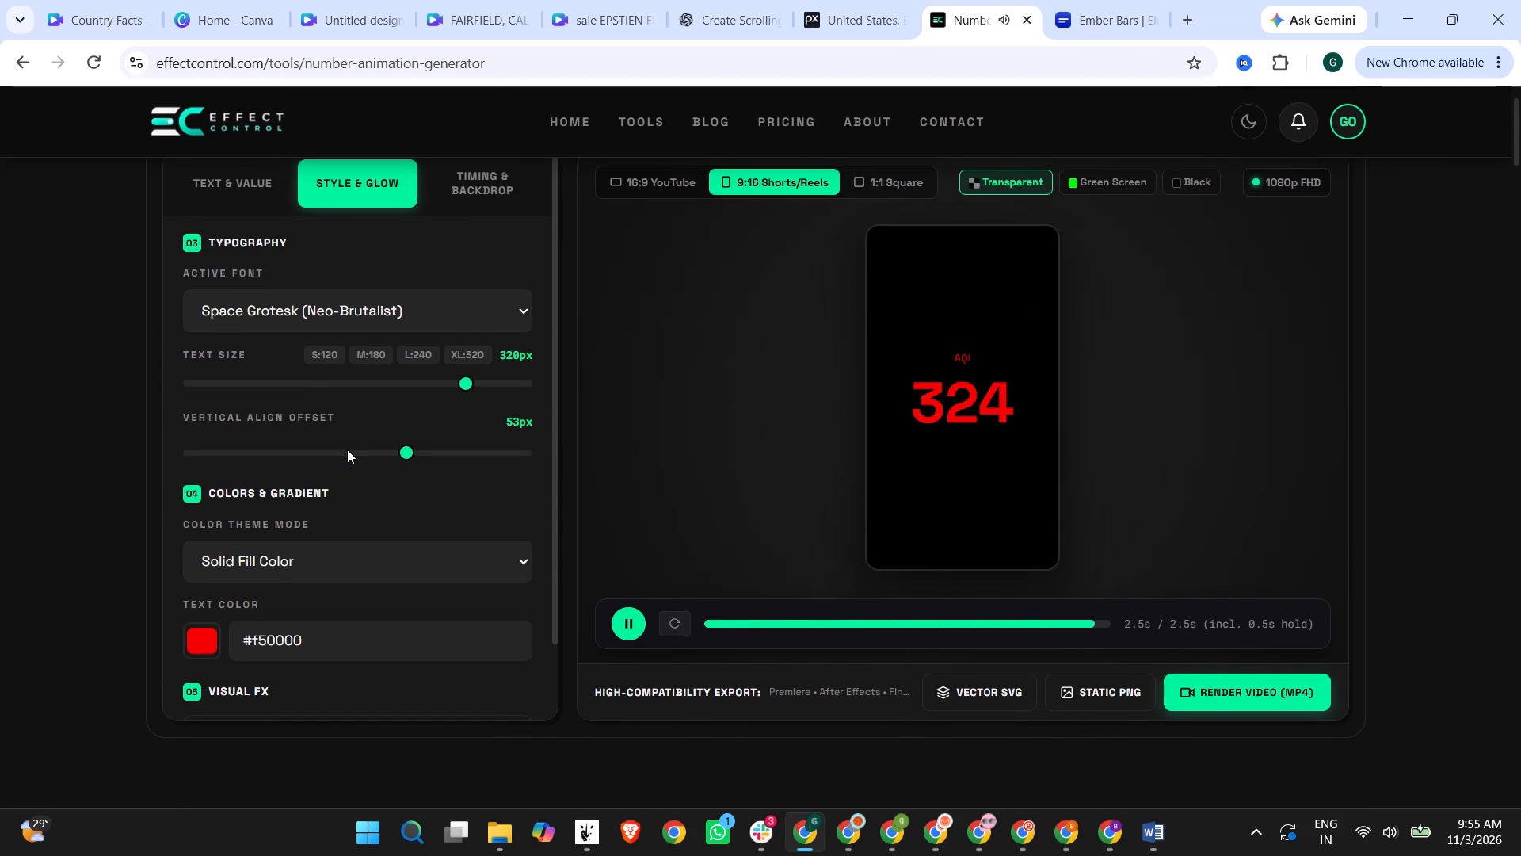
scroll(347, 449, "up", 3)
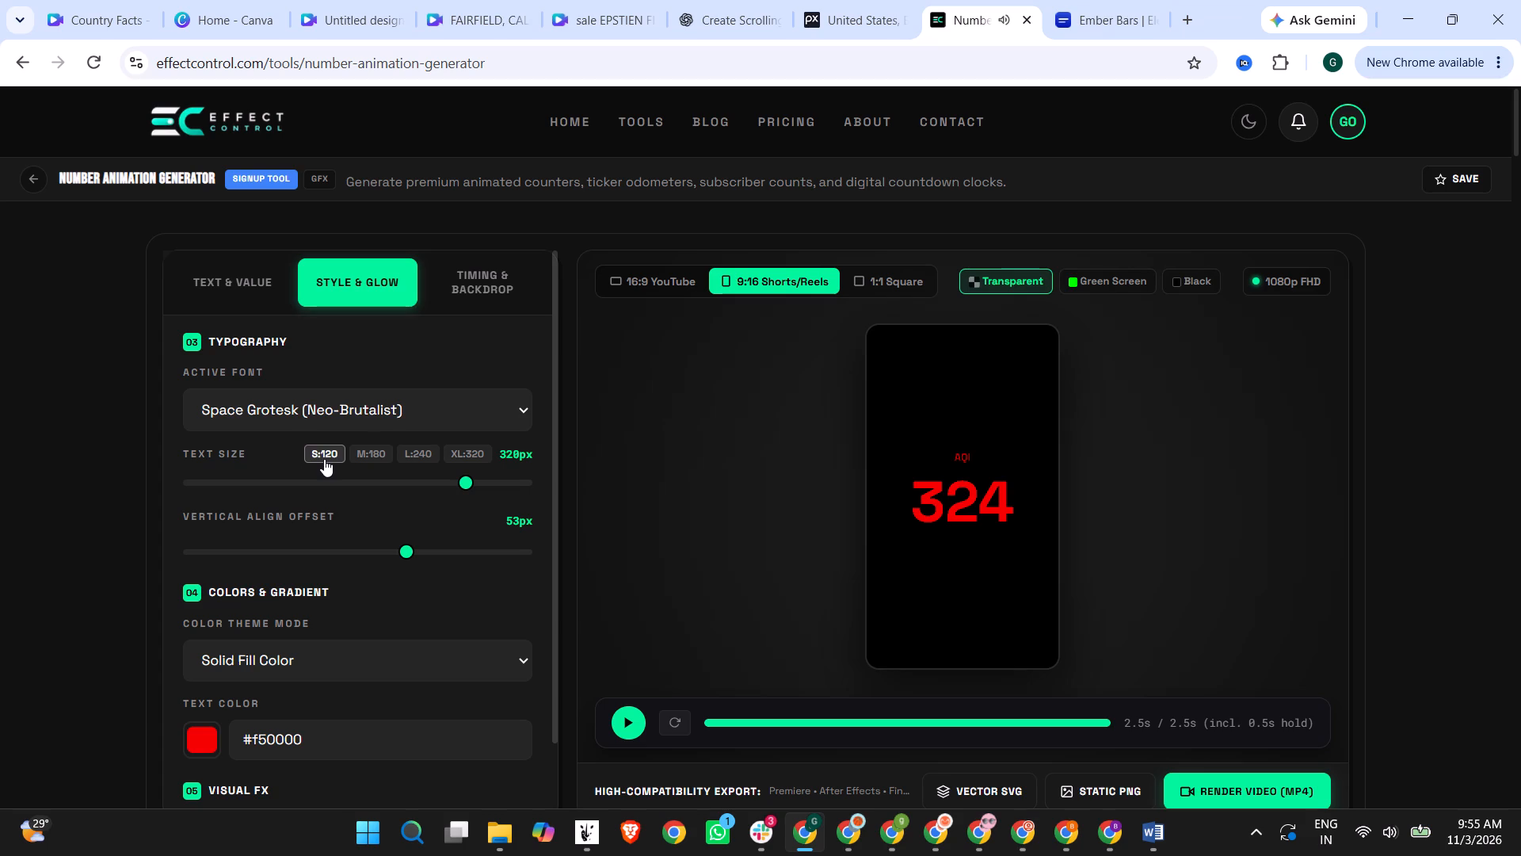
Clear the AQI top header label so that only the number is displayed.
left_click(261, 267)
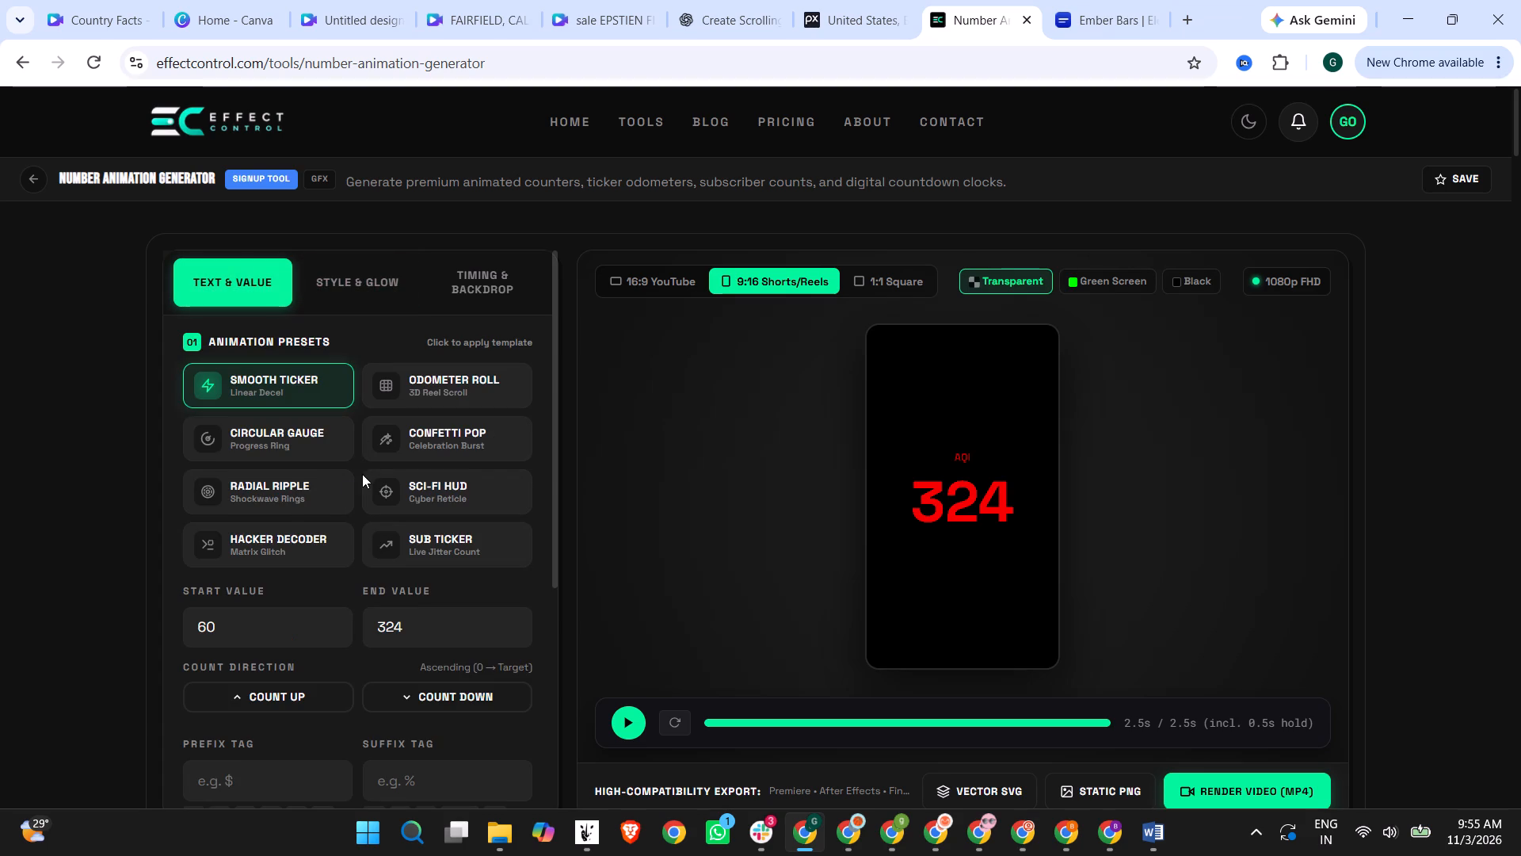
scroll(295, 497, "down", 1)
scroll(320, 563, "down", 1)
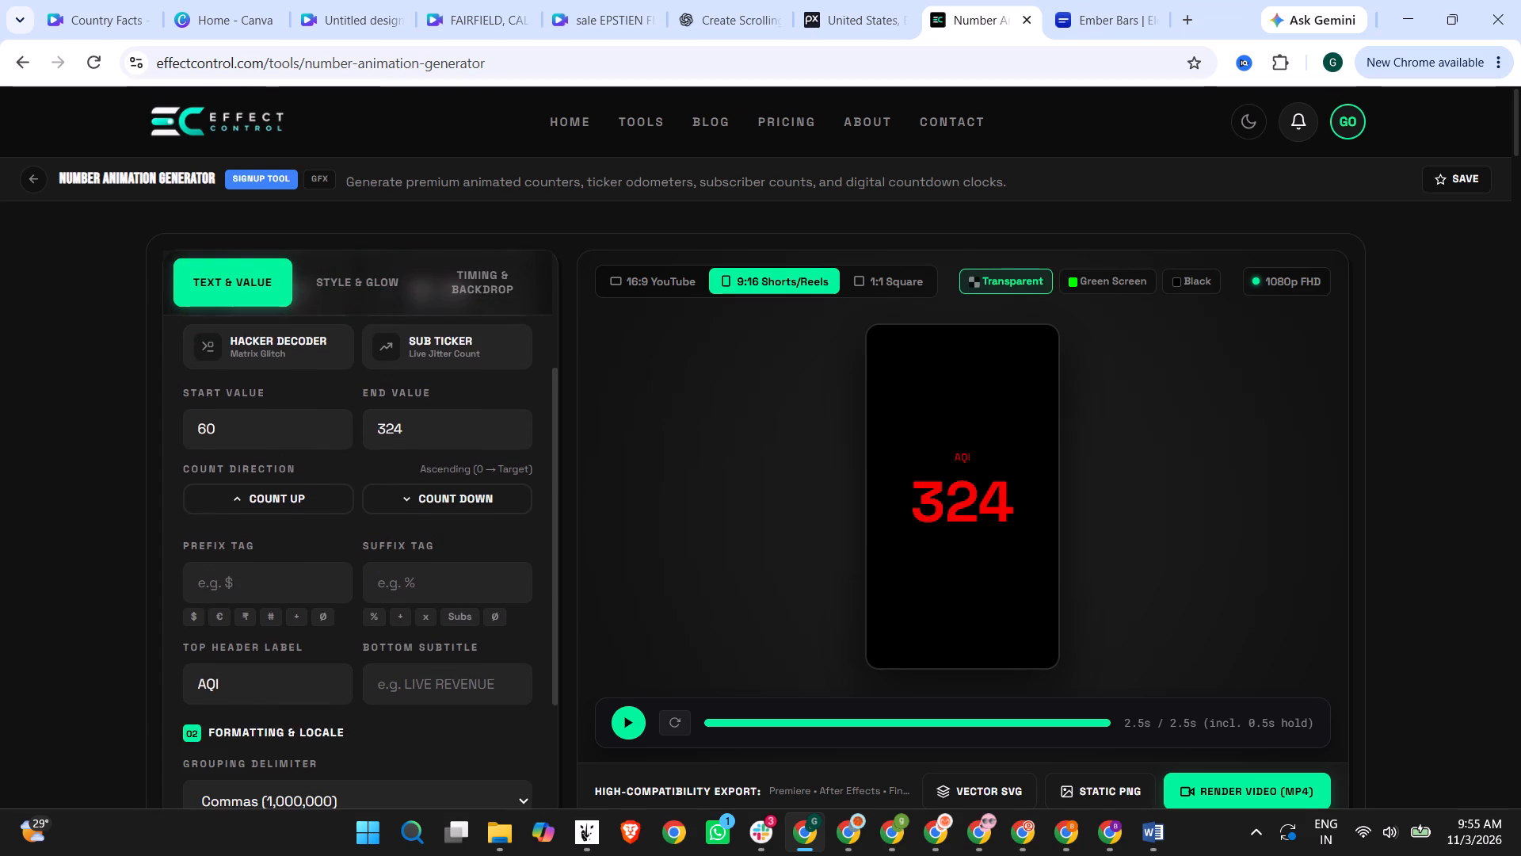
scroll(299, 573, "down", 2)
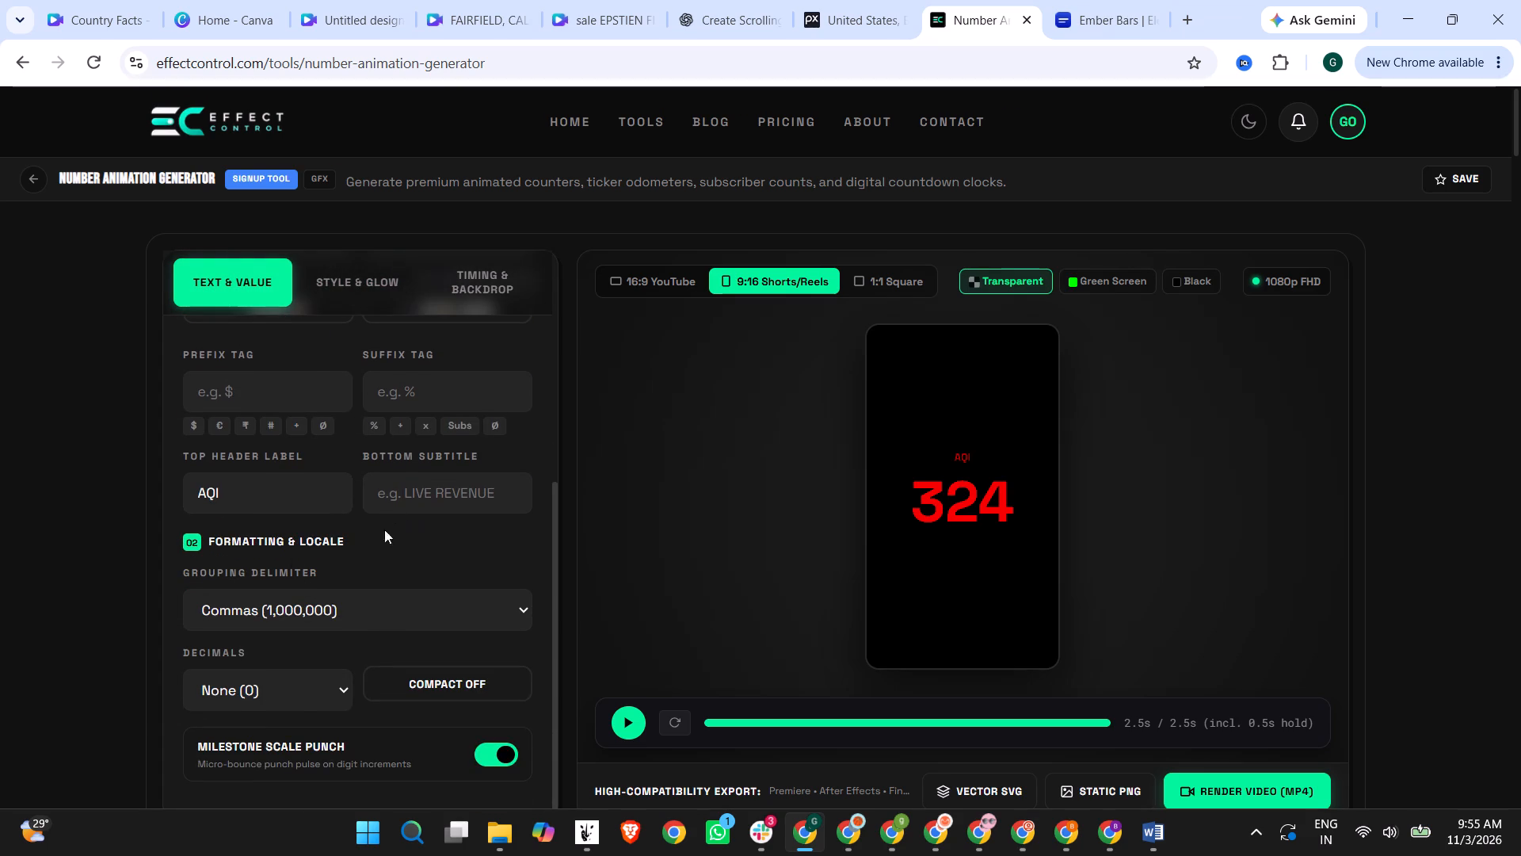
scroll(375, 538, "down", 1)
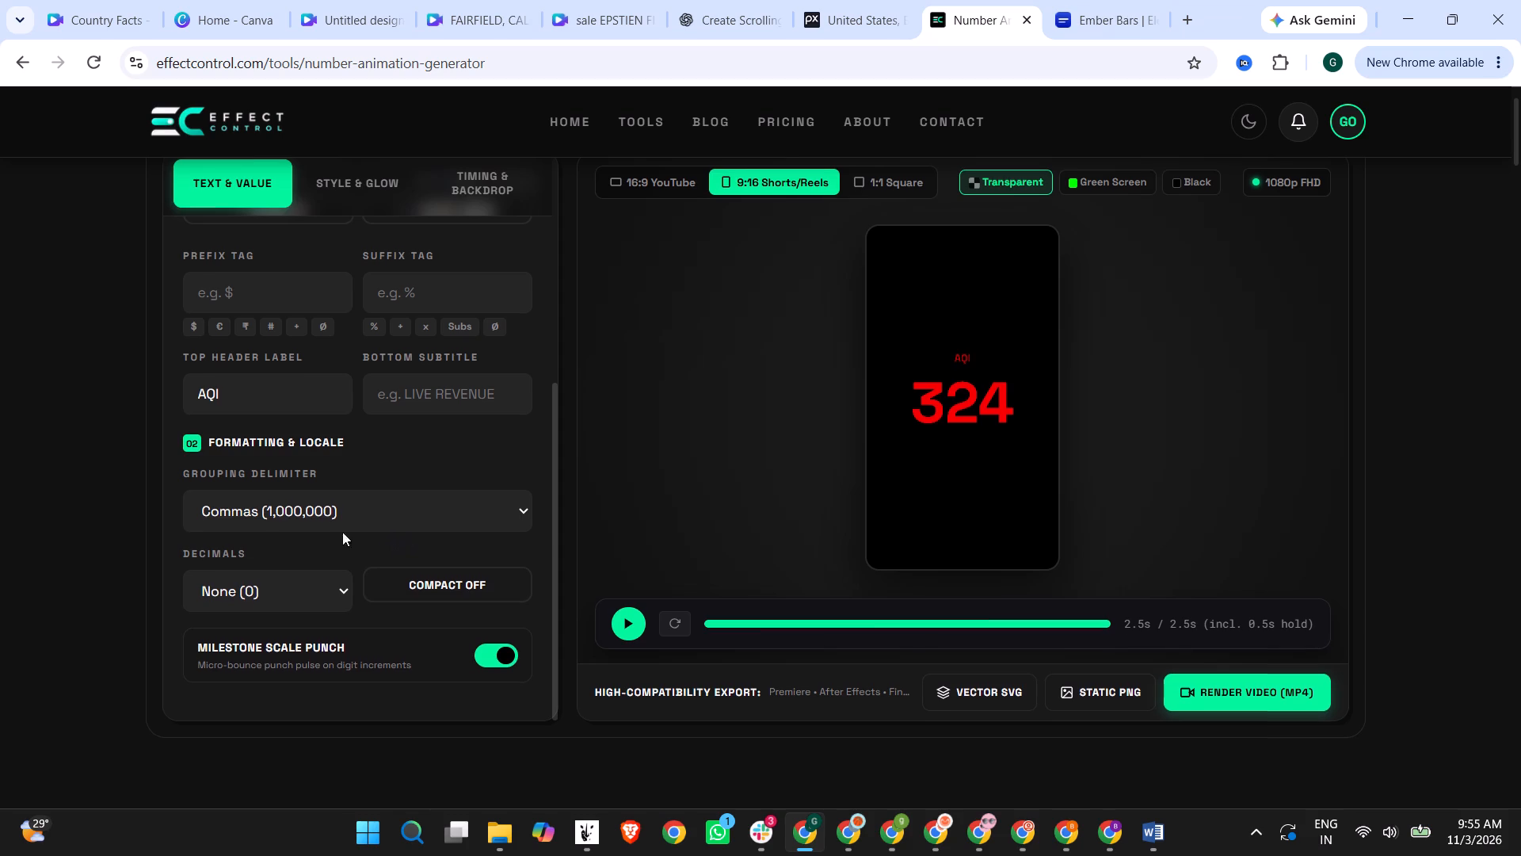
left_click_drag(281, 394, 55, 407)
key("BackSpace")
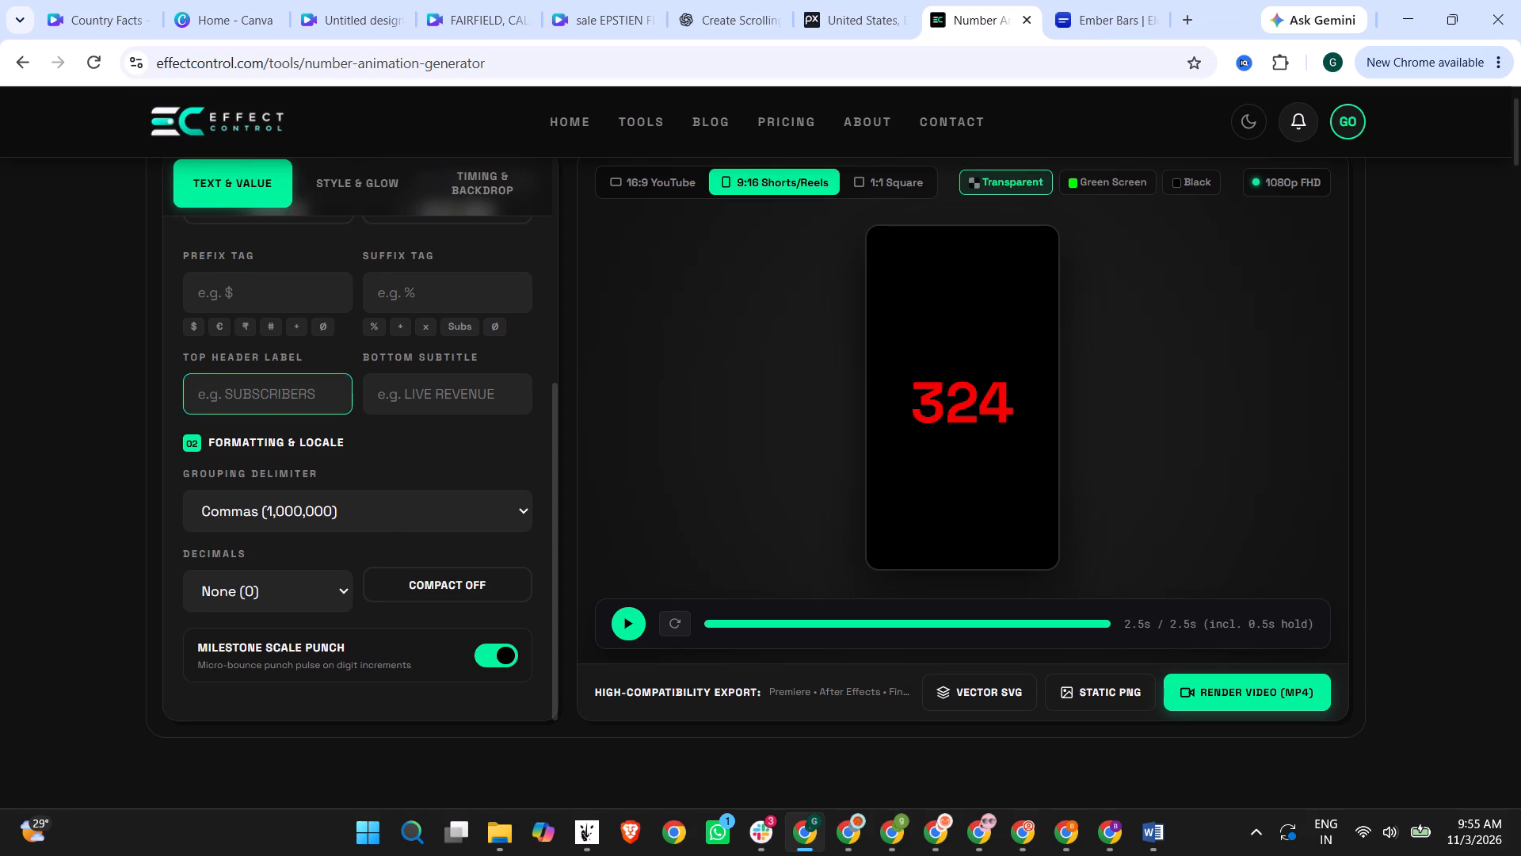
left_click(63, 388)
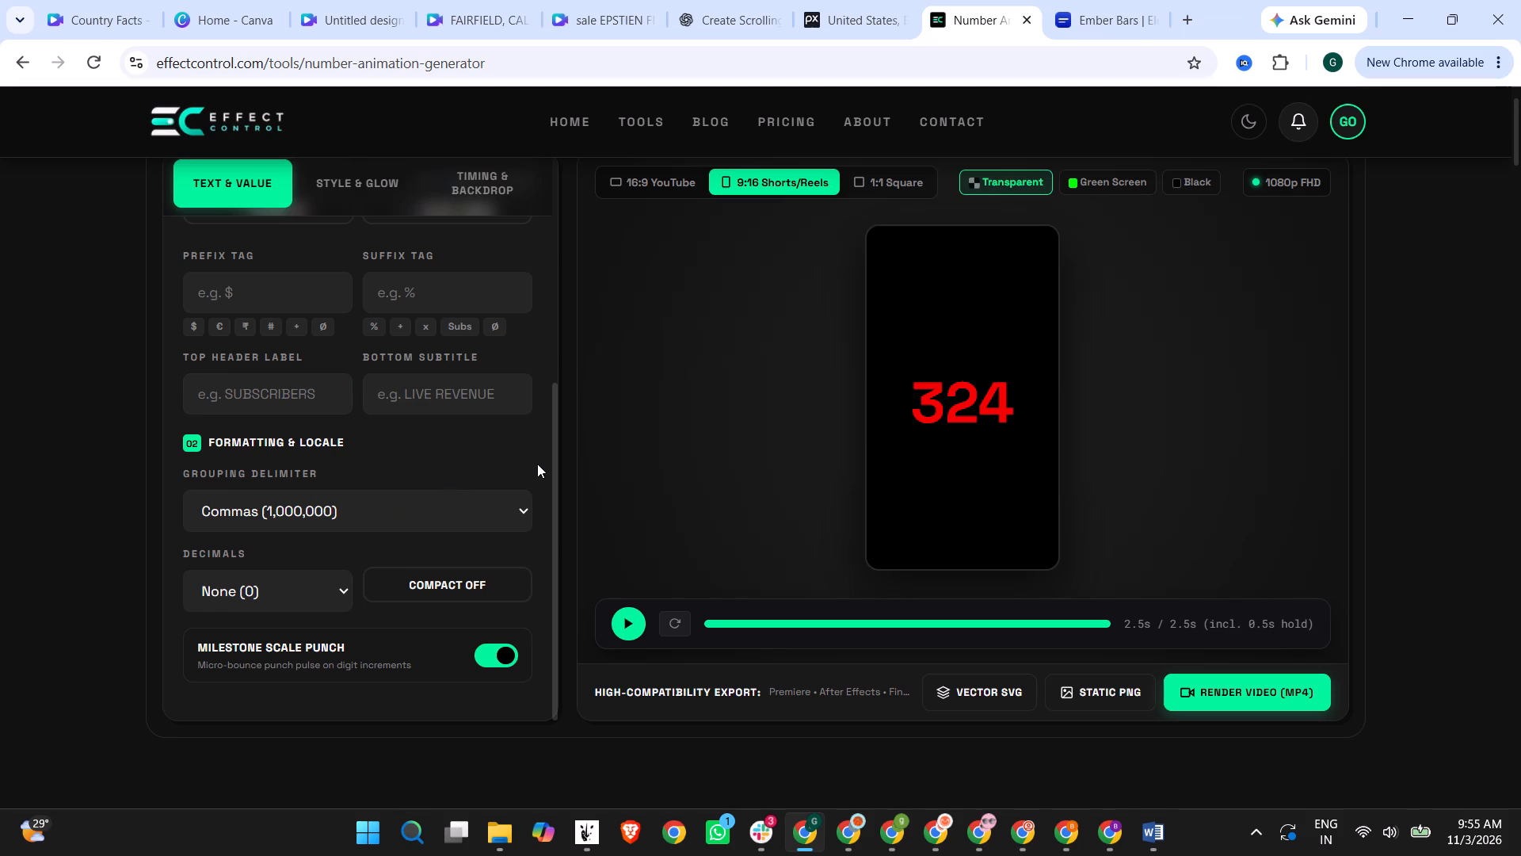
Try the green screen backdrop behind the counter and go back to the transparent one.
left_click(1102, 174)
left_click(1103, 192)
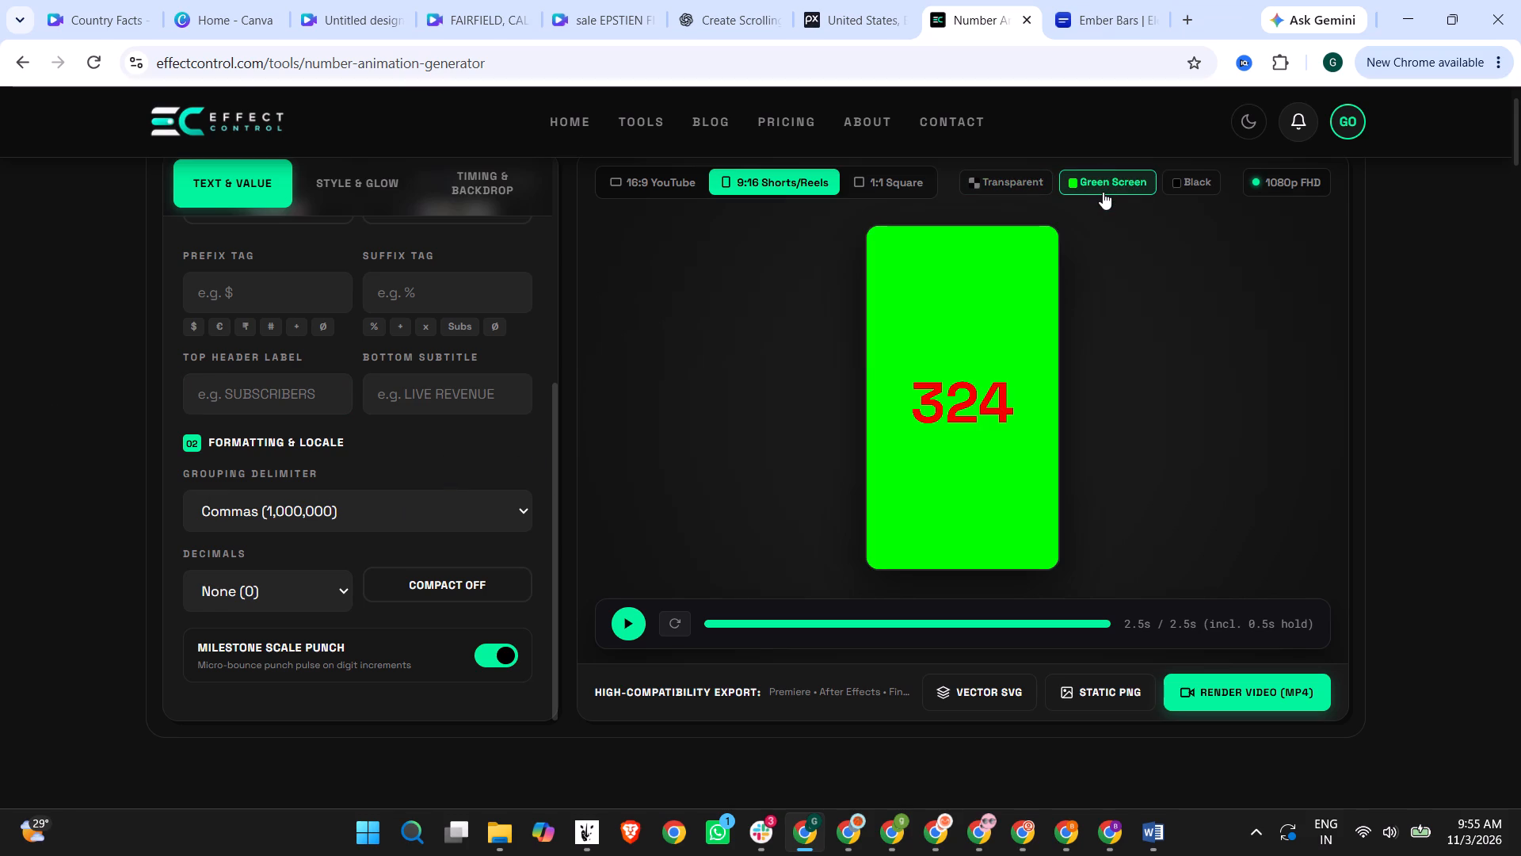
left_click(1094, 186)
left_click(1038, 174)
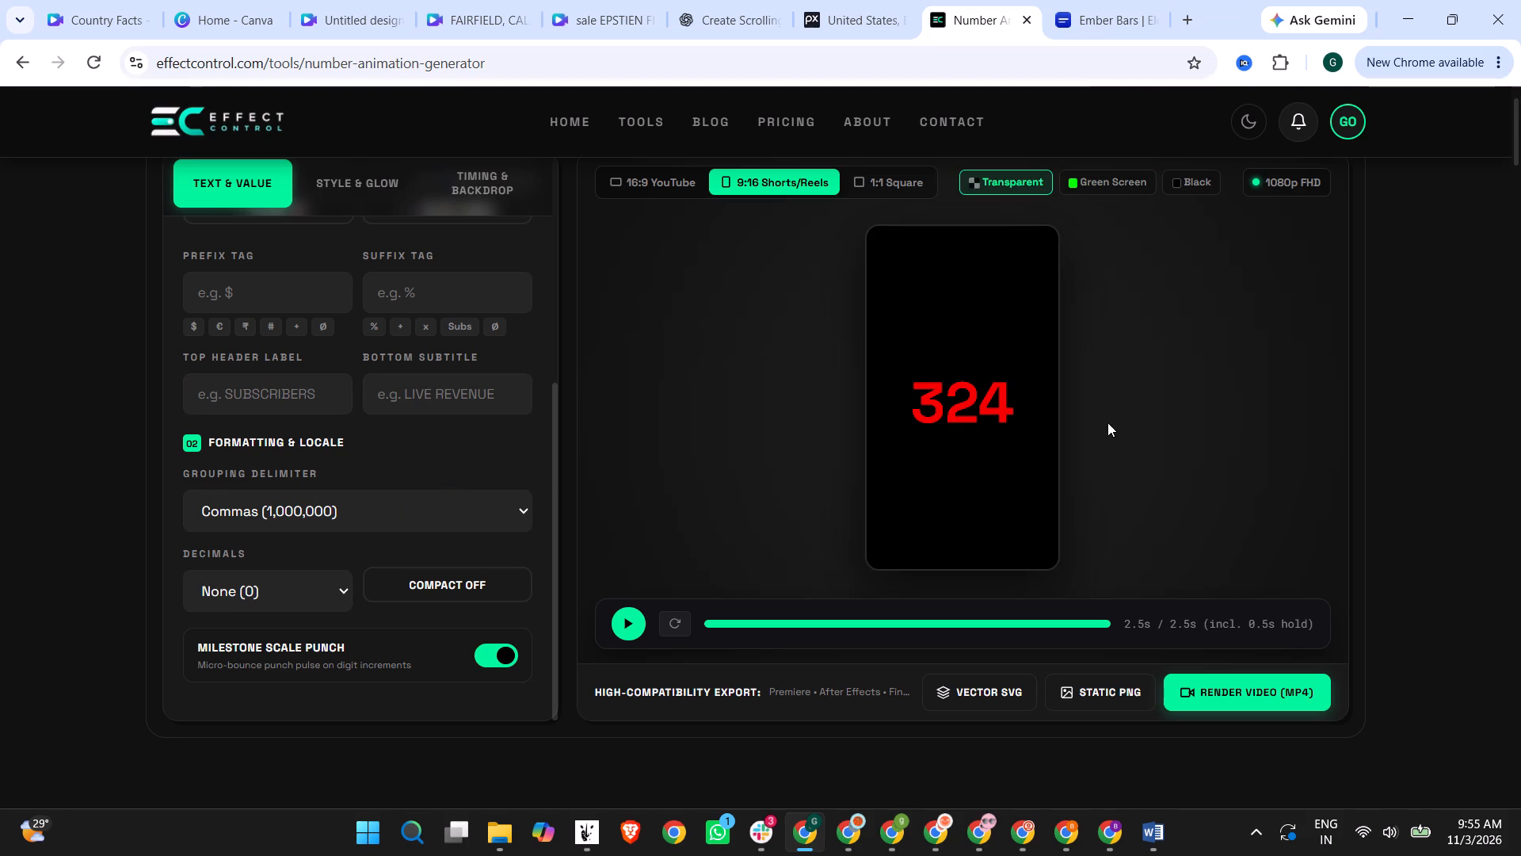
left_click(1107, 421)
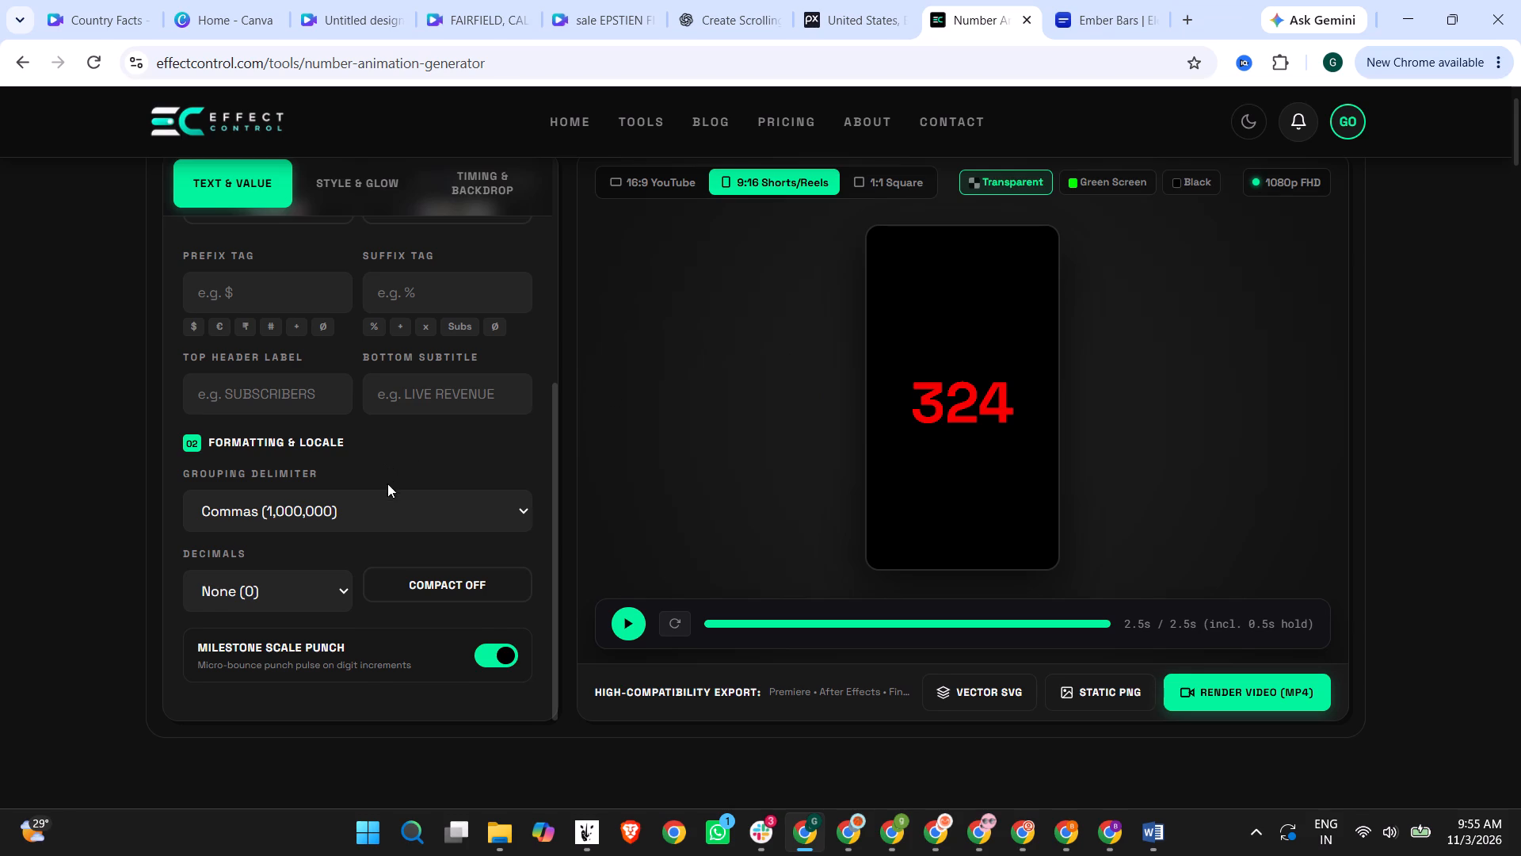
Turn the counter's neon ambient glow back on in the visual effects settings and preview the animation.
scroll(389, 488, "down", 1)
scroll(365, 556, "up", 2)
scroll(363, 465, "up", 4)
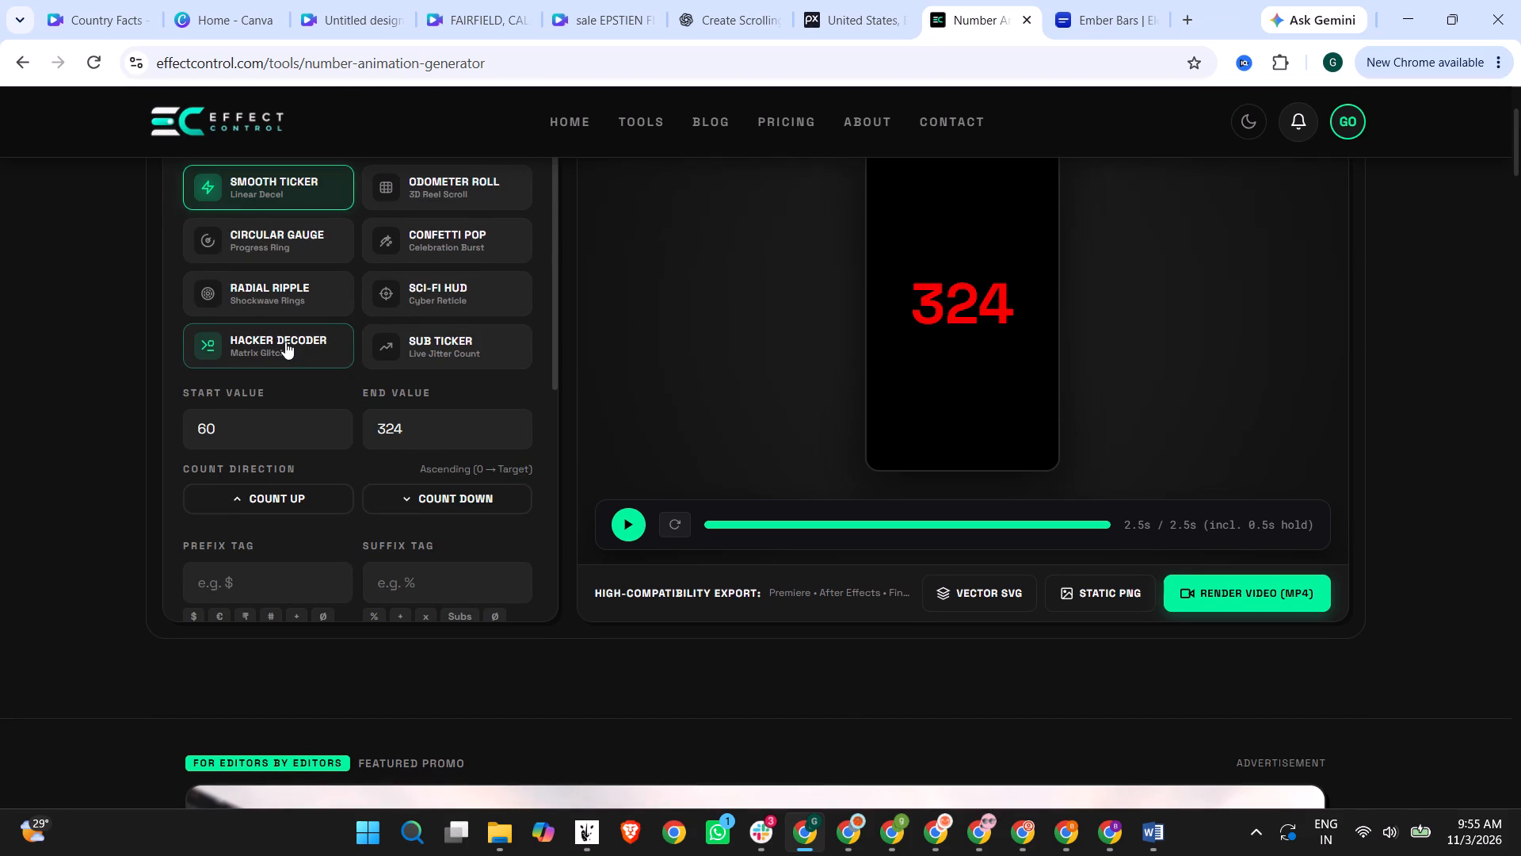
scroll(387, 482, "up", 5)
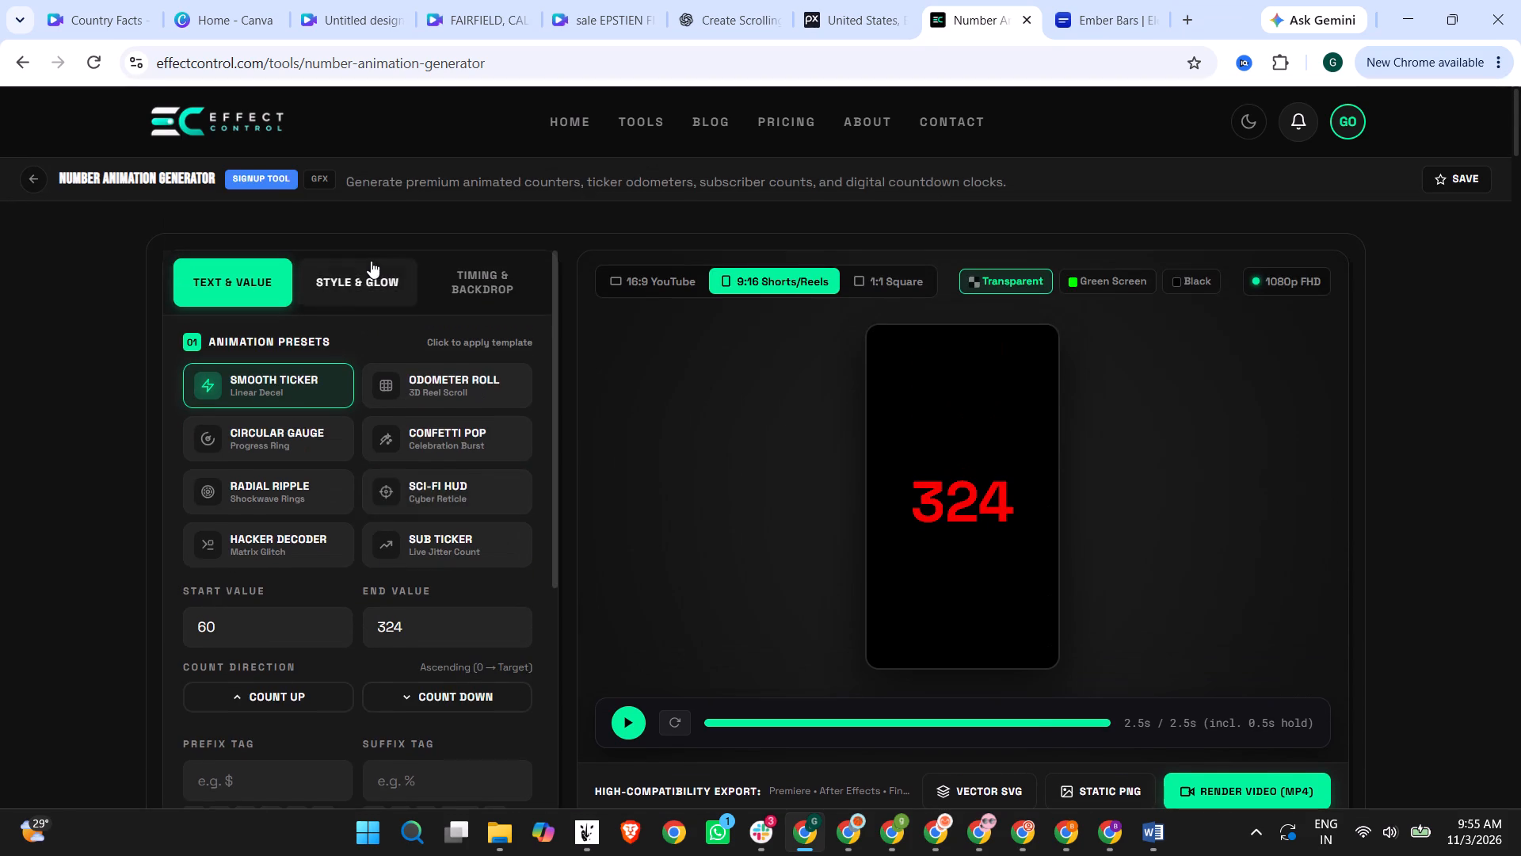
left_click(371, 261)
scroll(189, 522, "down", 2)
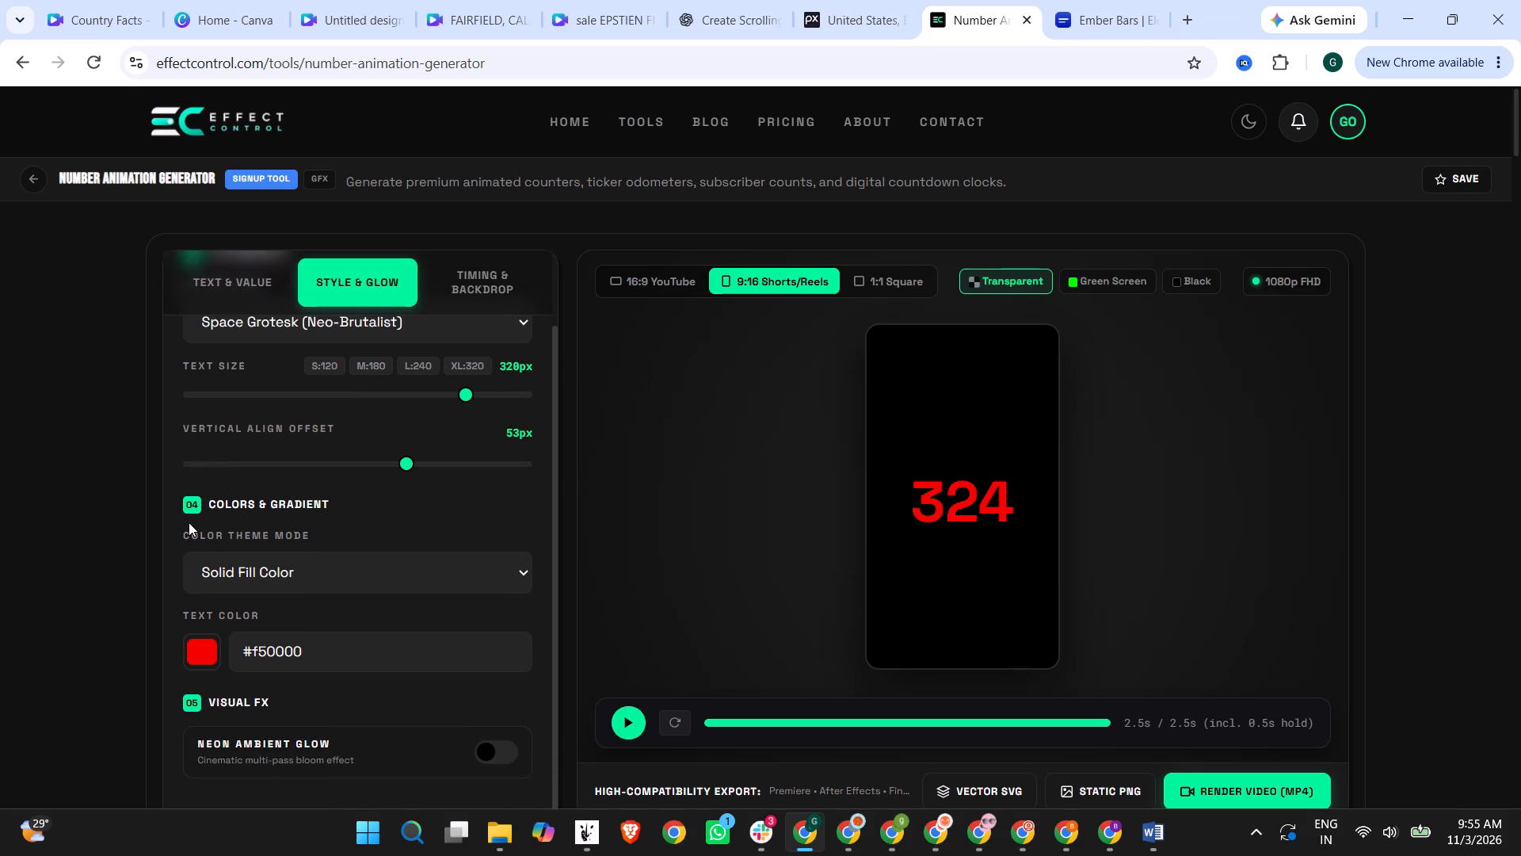
scroll(189, 522, "down", 2)
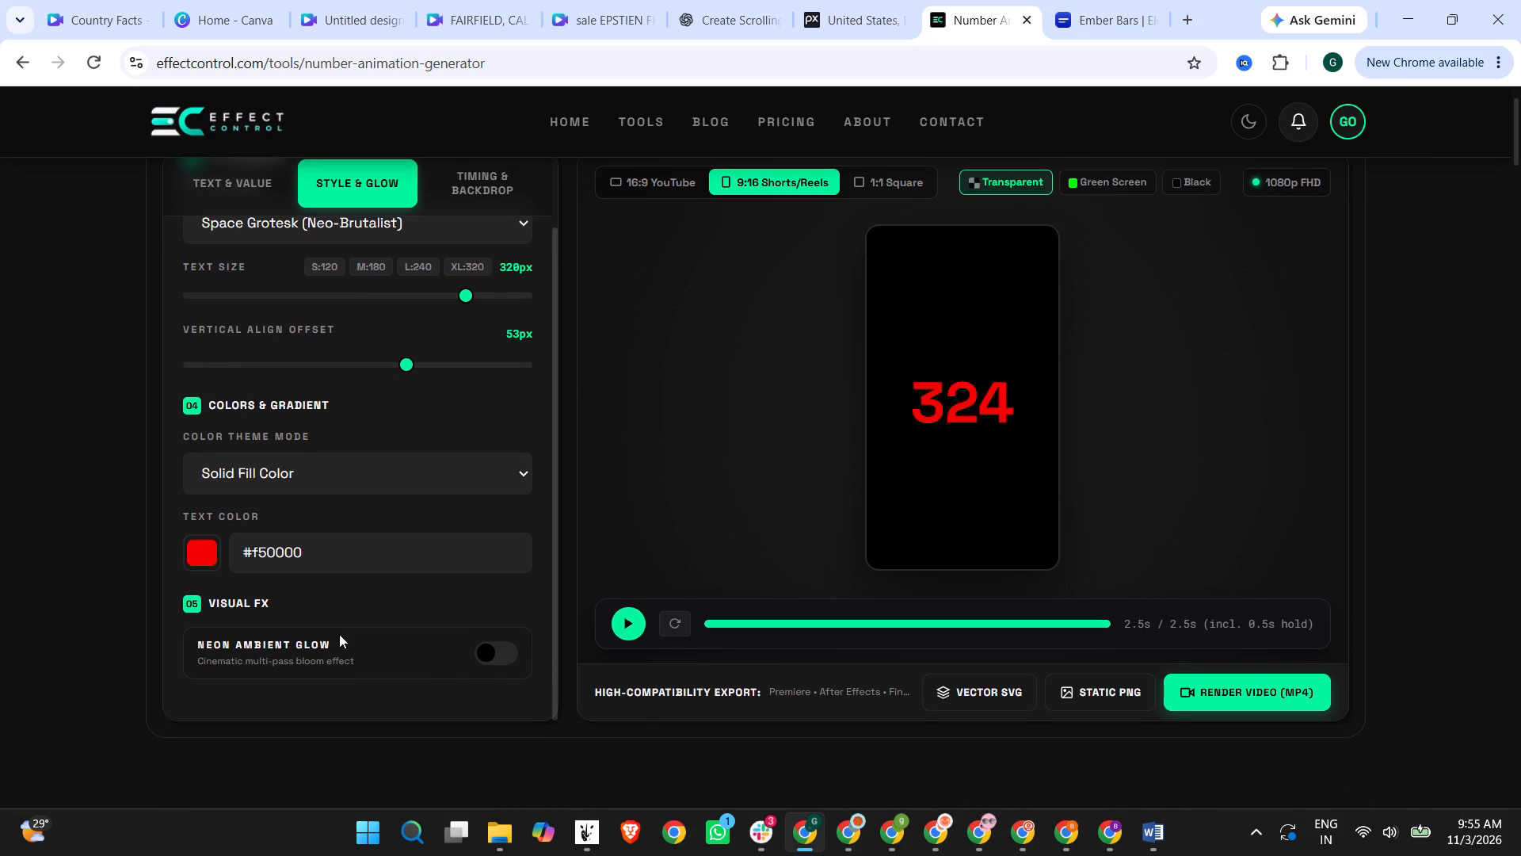
left_click(503, 648)
scroll(390, 554, "down", 4)
left_click(631, 616)
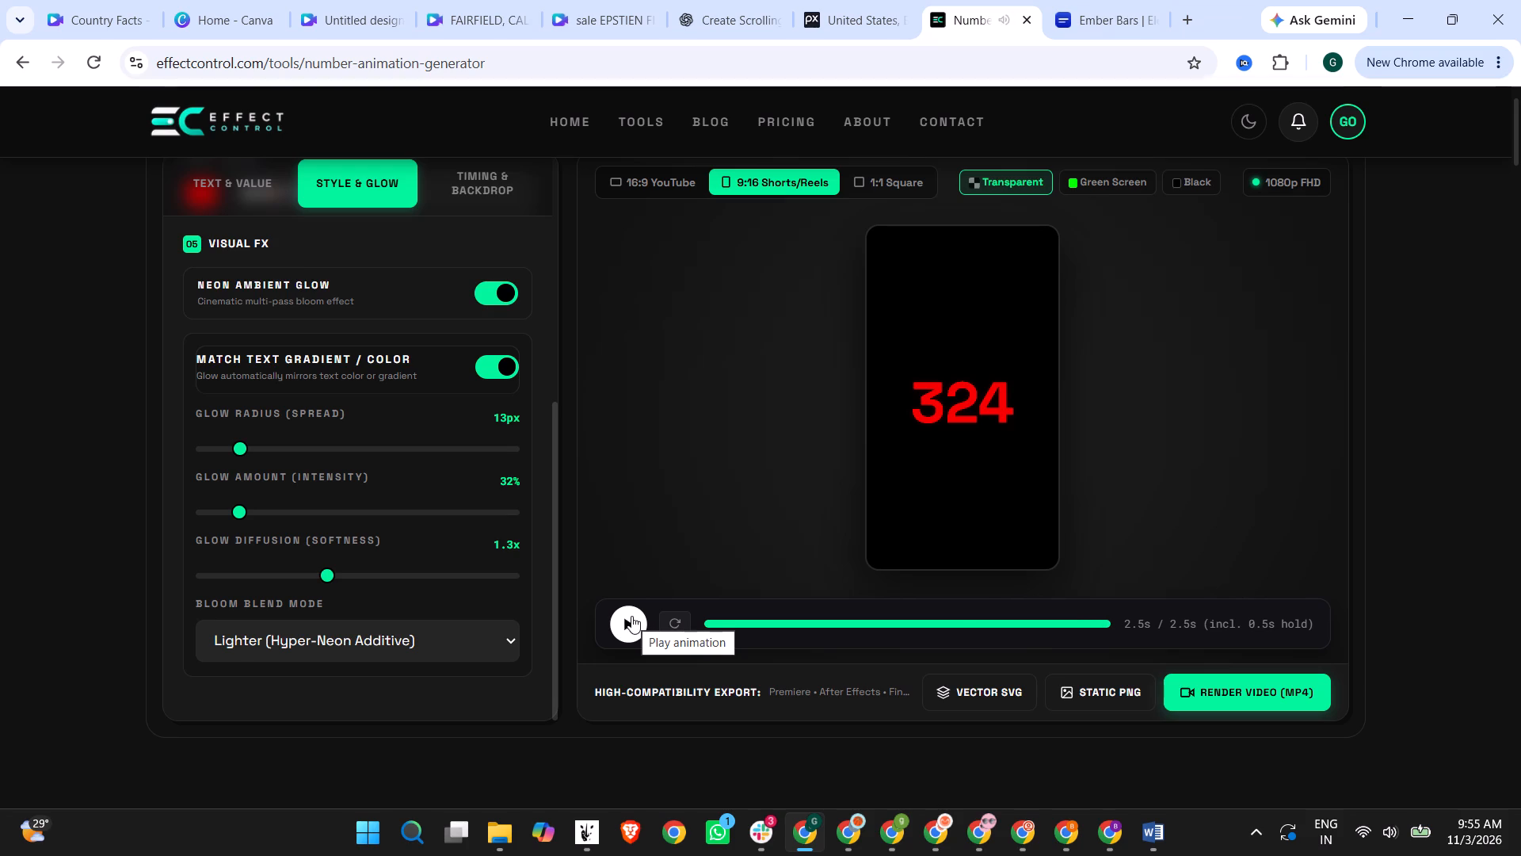
Set the glow's bloom blend mode to Screen (Cinematic Bloom) and preview the counter.
left_click(483, 630)
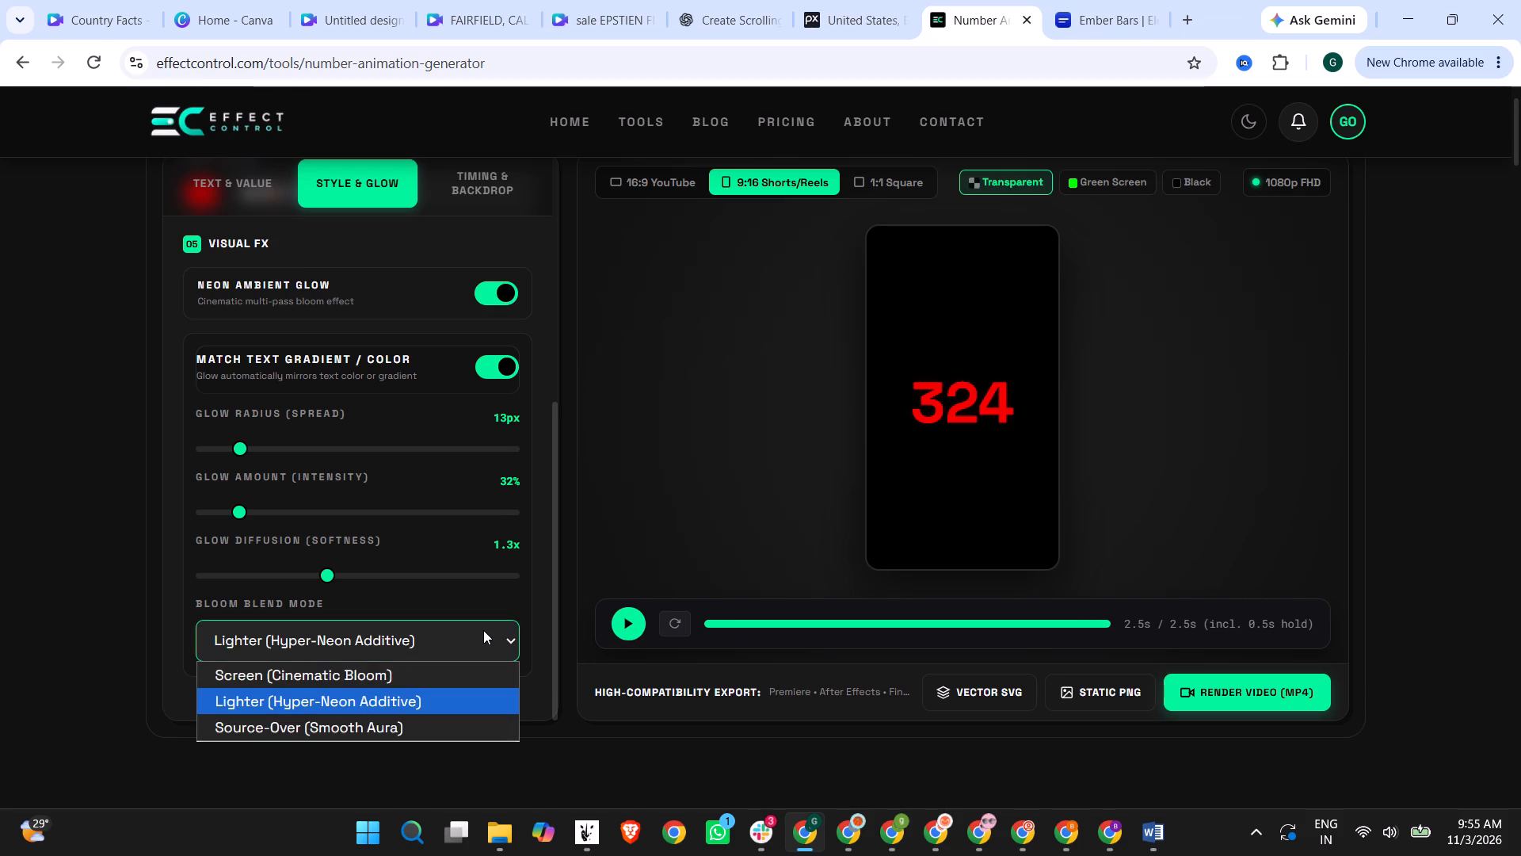
left_click(447, 668)
left_click(613, 625)
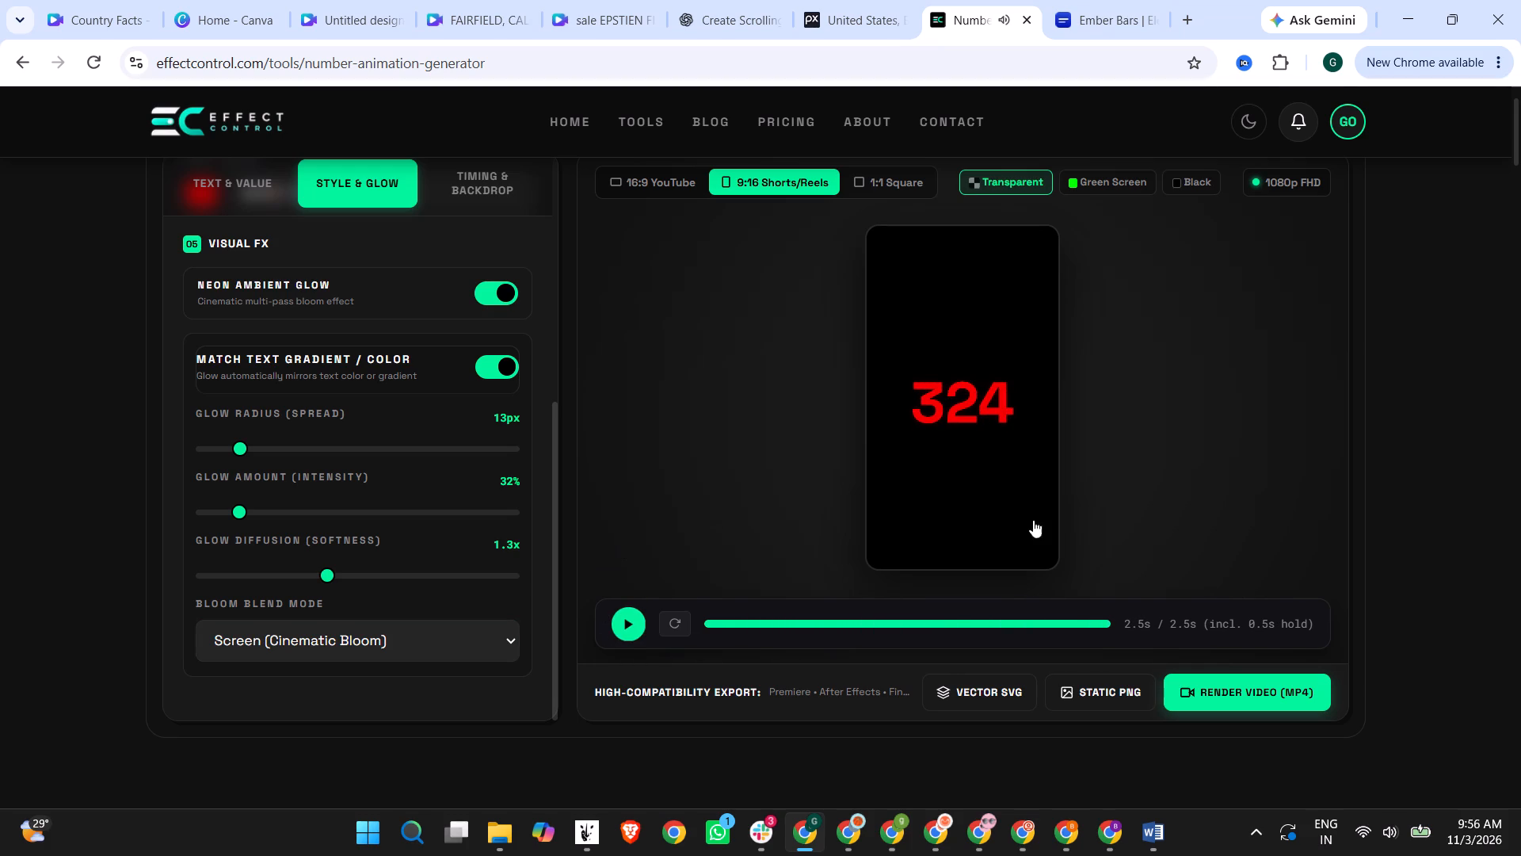
Render the counter as a transparent alpha cutout video at 1080p FHD and 60 FPS.
left_click(1277, 702)
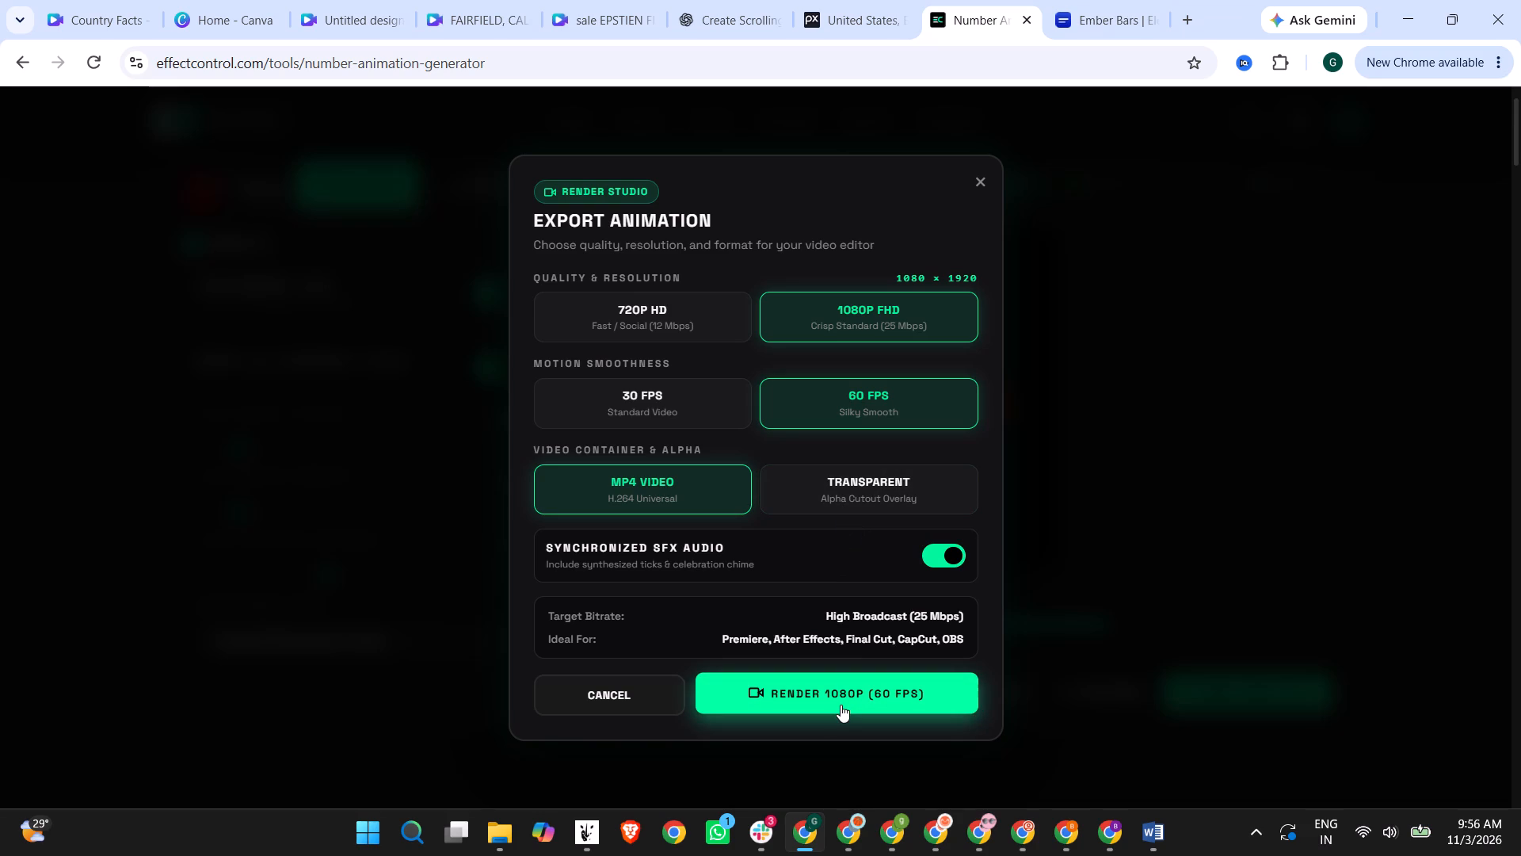
left_click(848, 502)
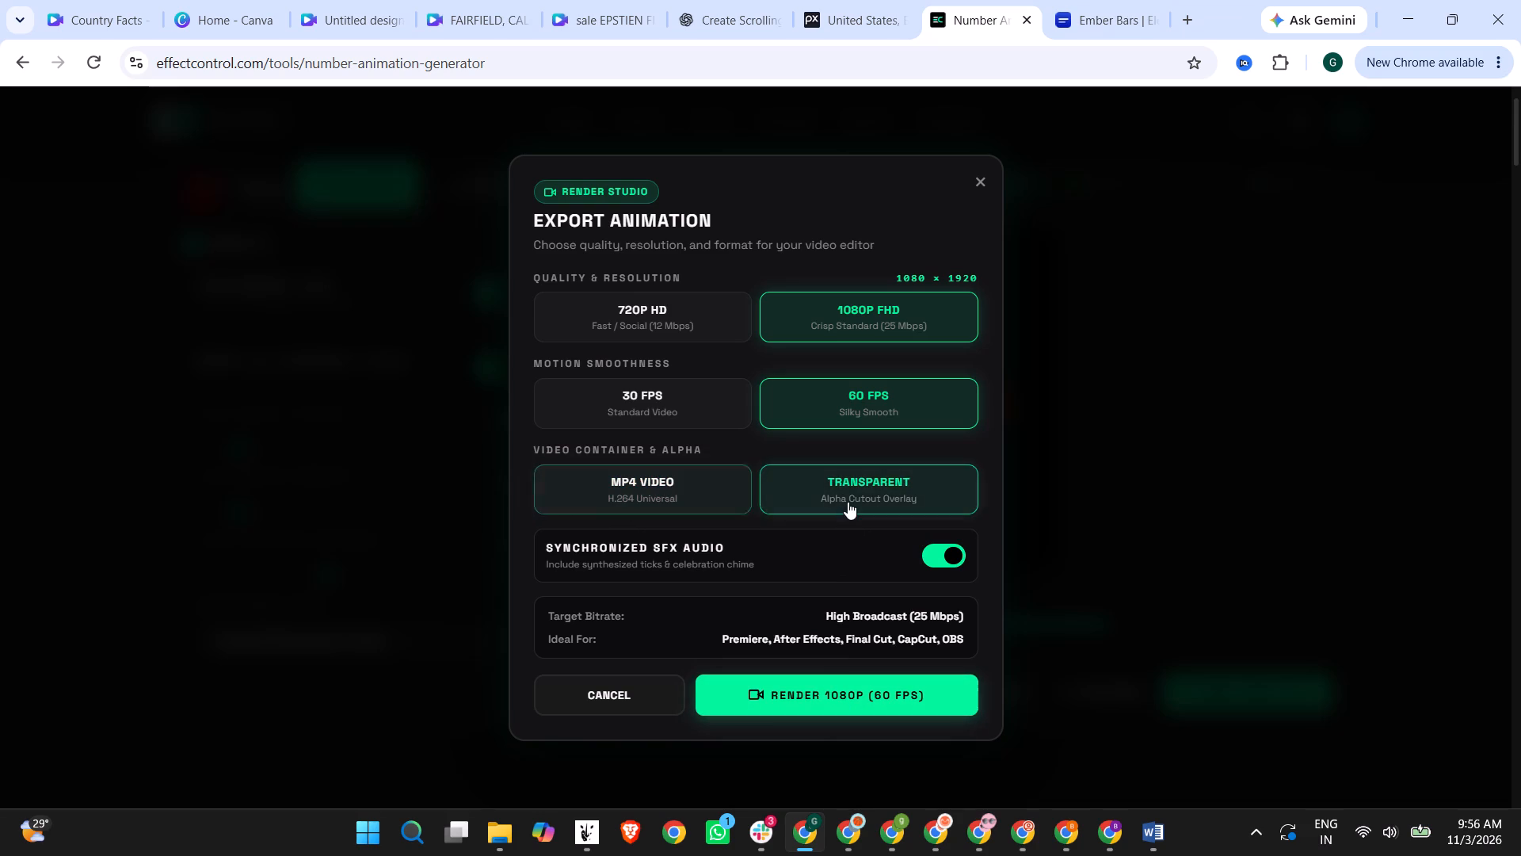
left_click(849, 707)
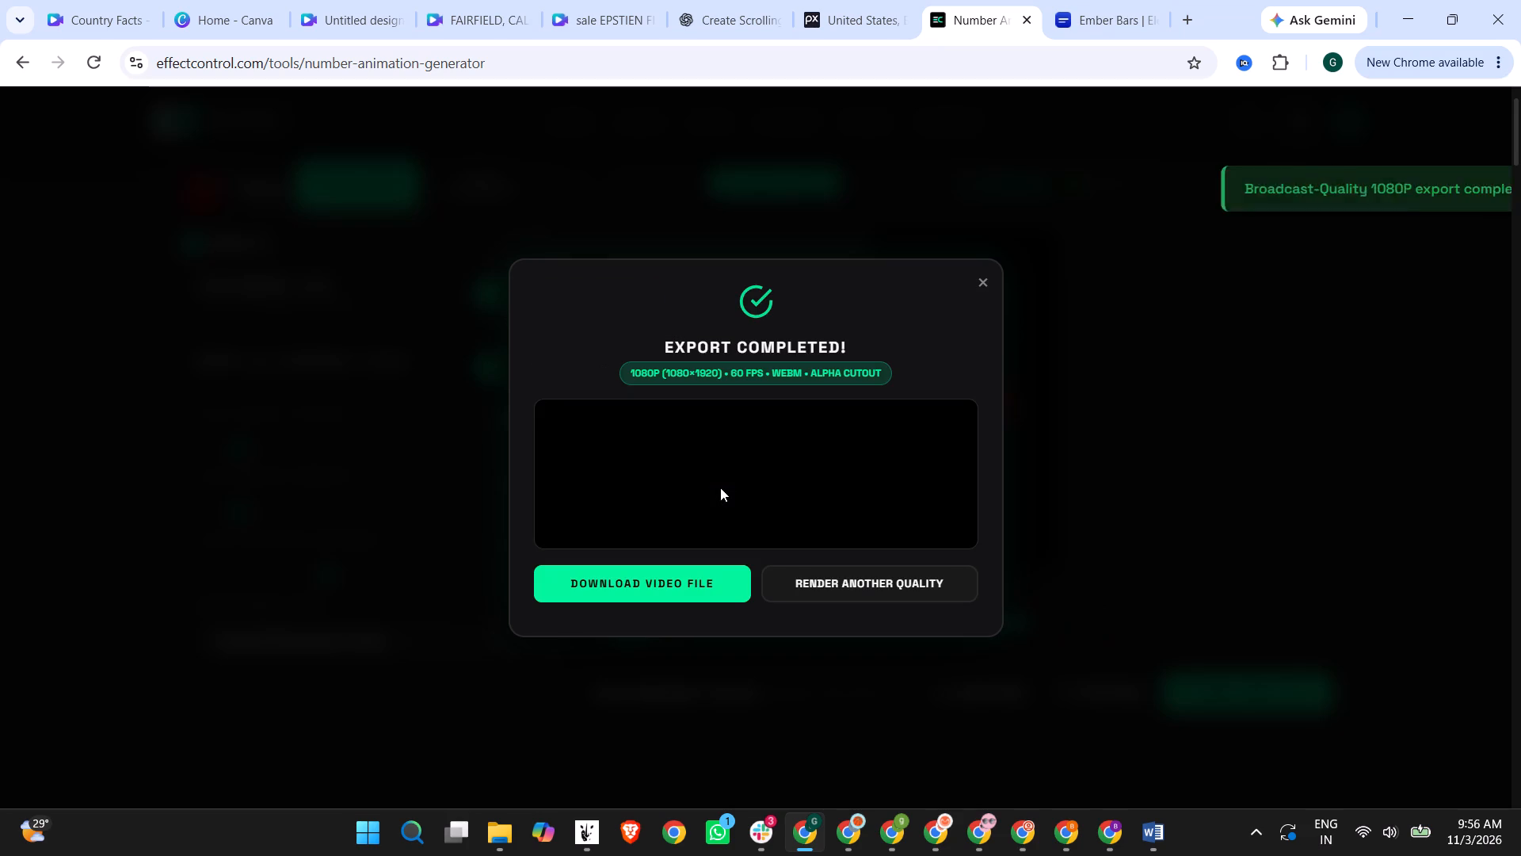
Open the exported counter video in Media Player to check it, and close the player and the export summary.
left_click(1140, 96)
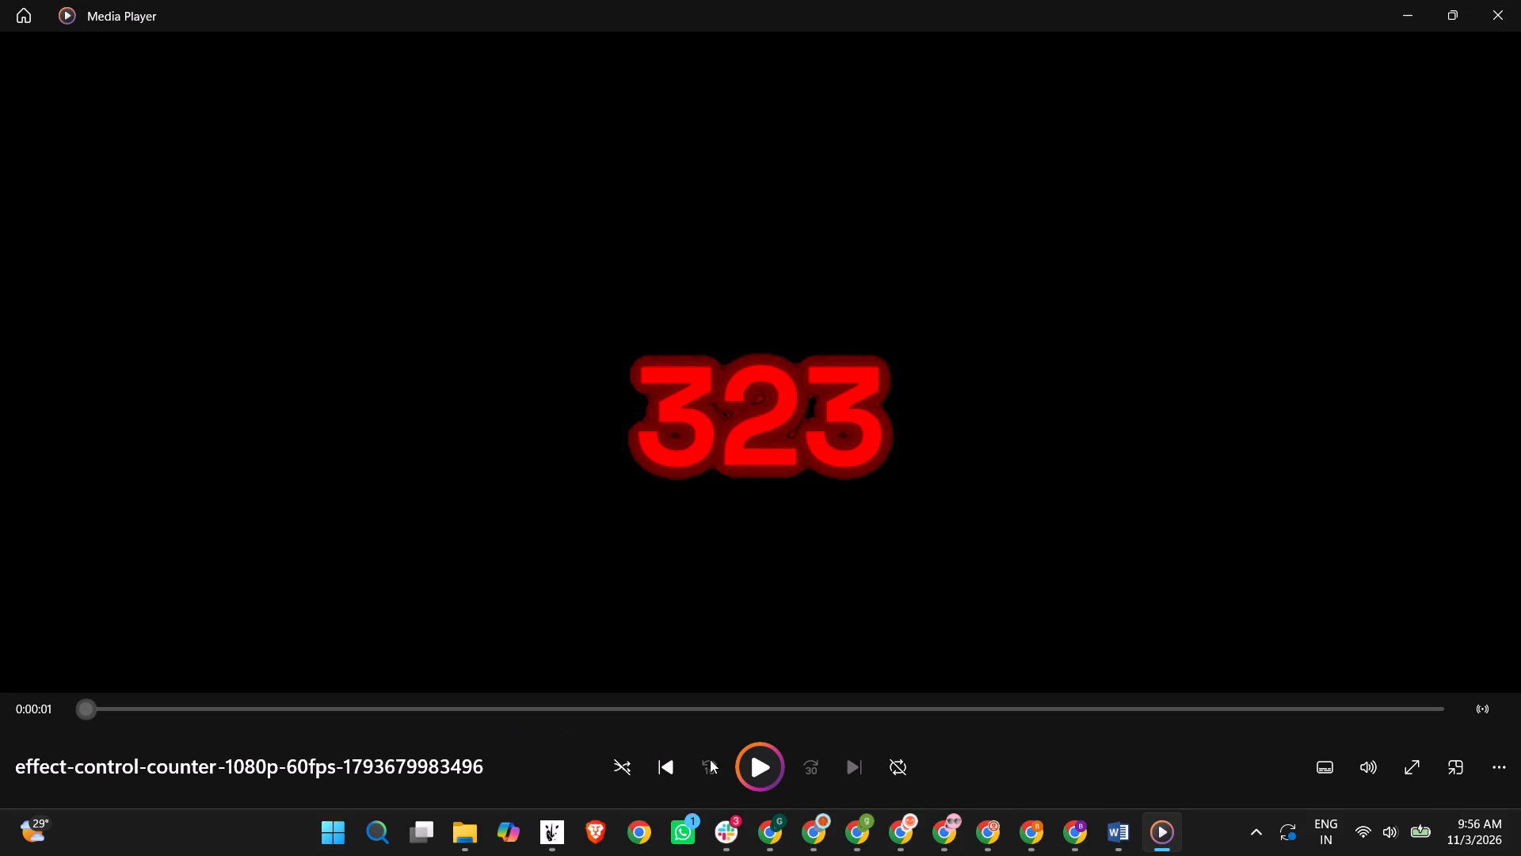
left_click(775, 759)
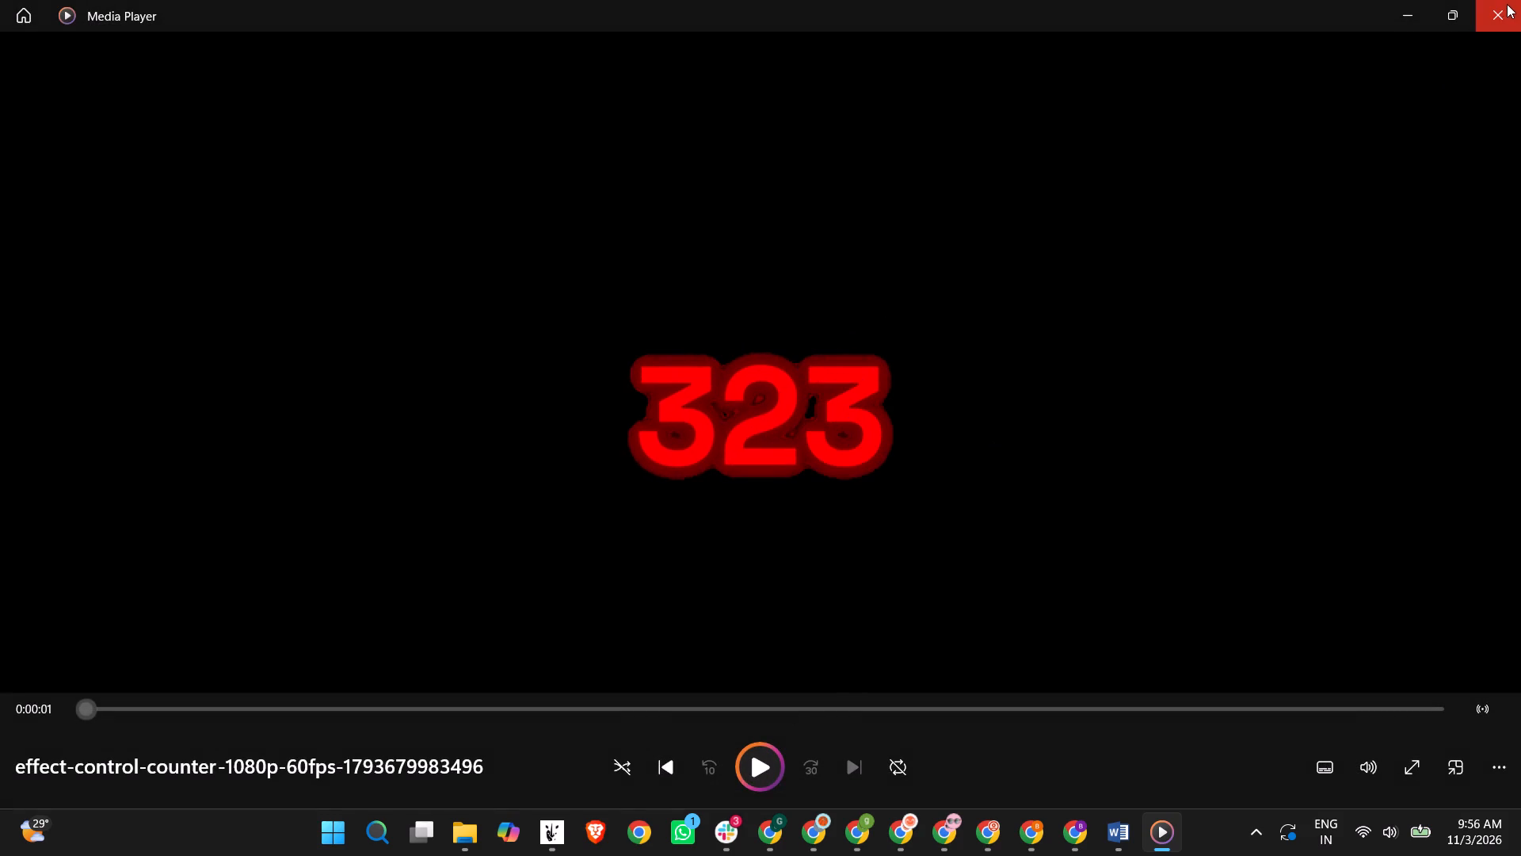
left_click(1506, 5)
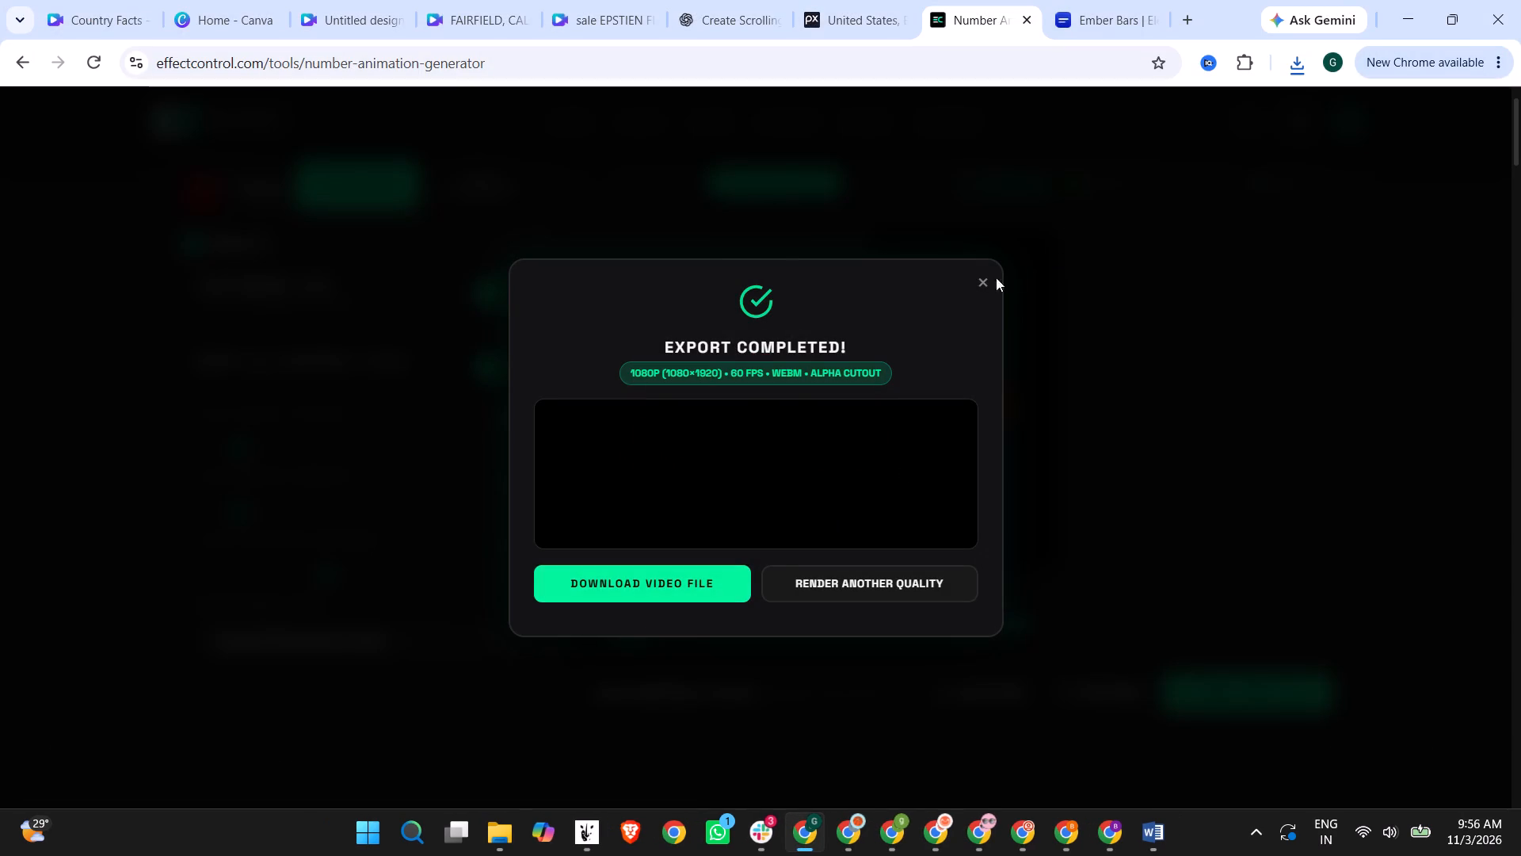
left_click(981, 285)
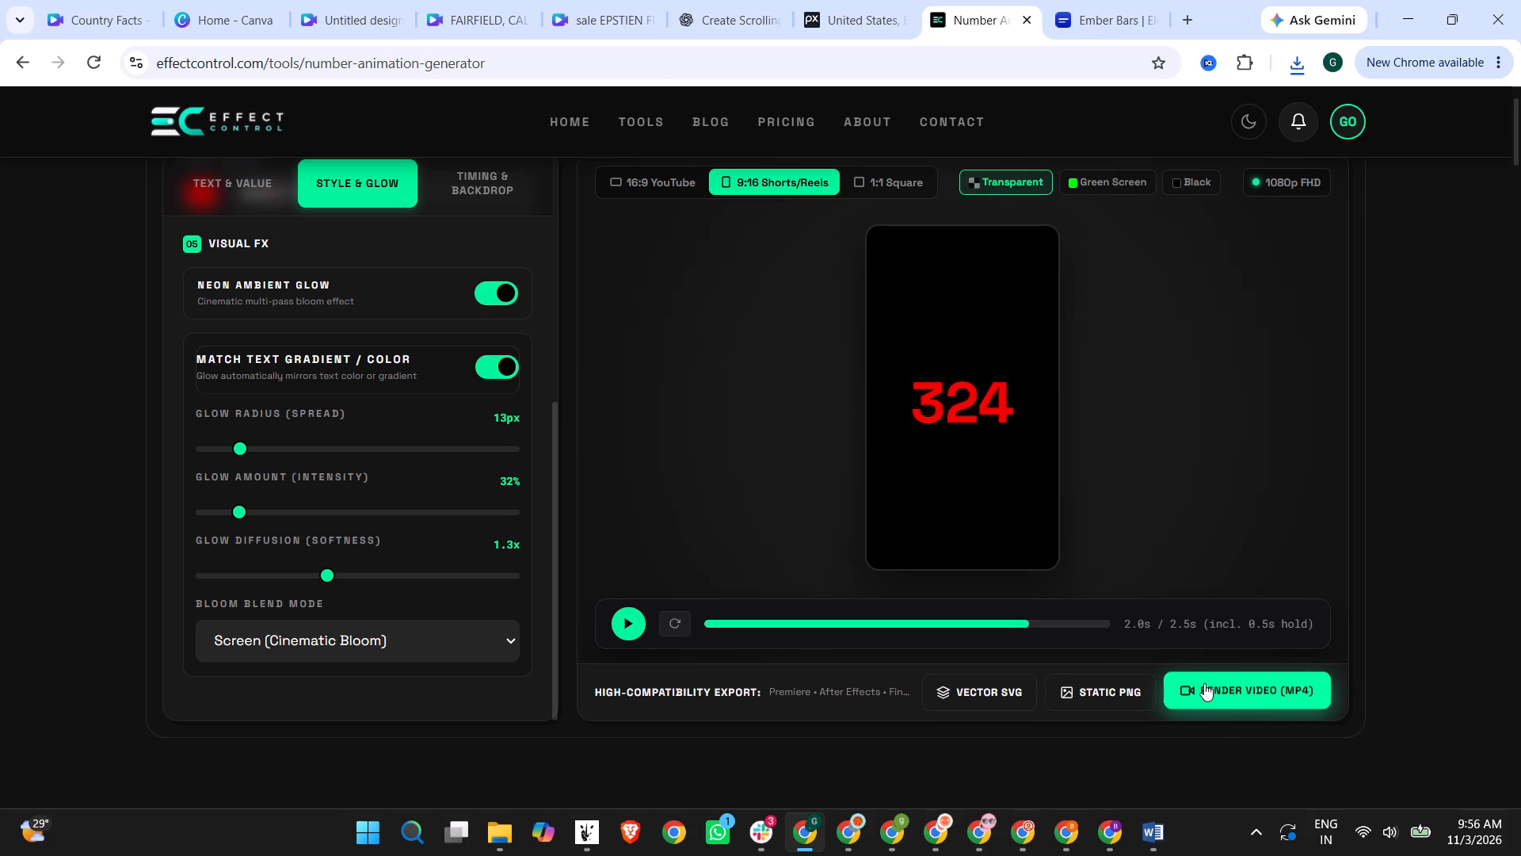
Switch the counter's backdrop to green screen and turn off the neon ambient glow.
left_click(1081, 173)
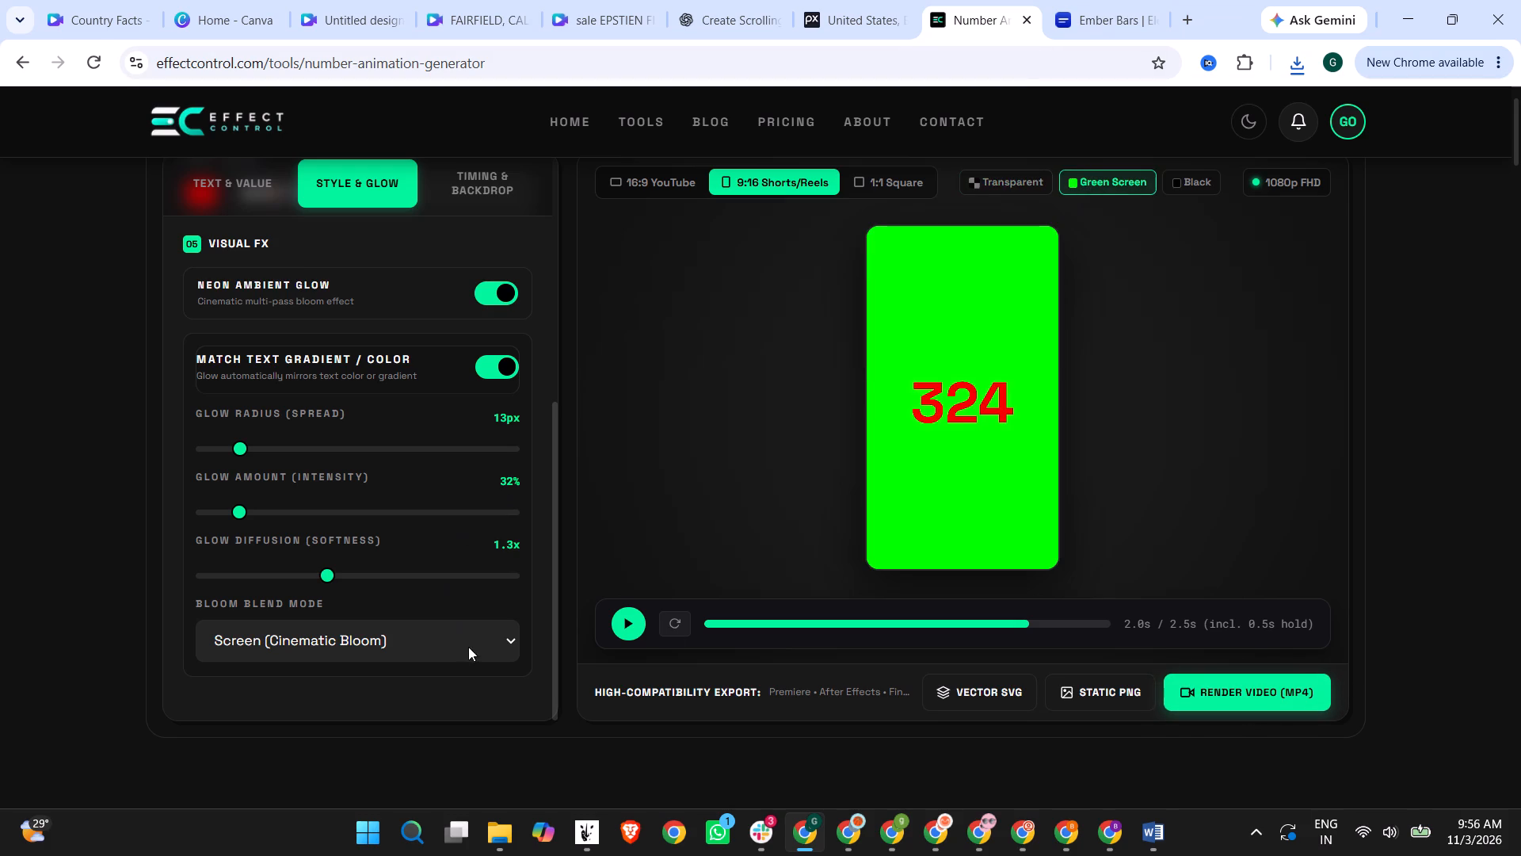
left_click(500, 372)
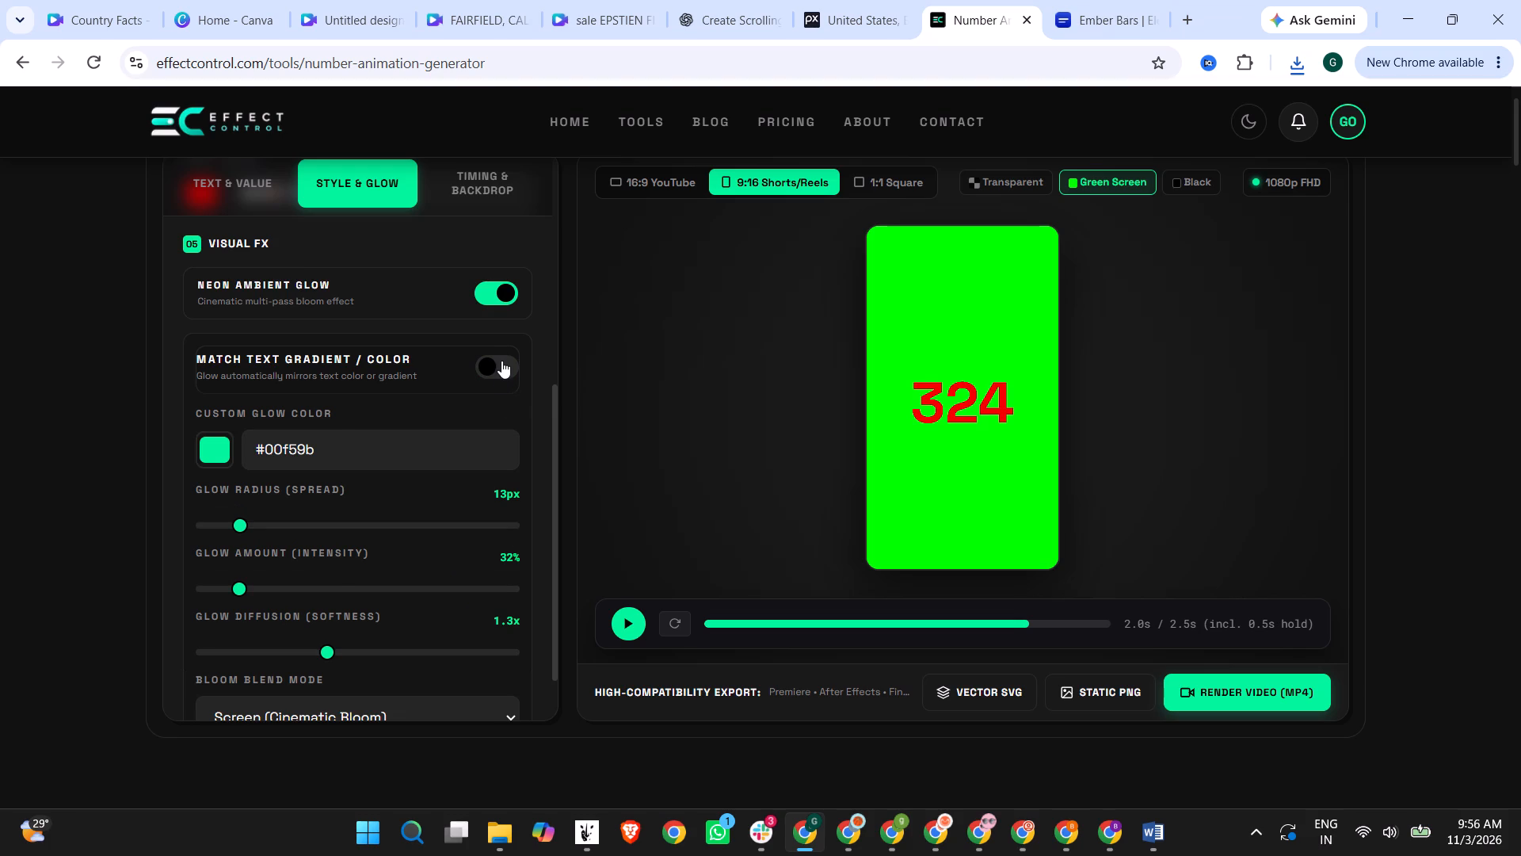
left_click(501, 361)
left_click(501, 361)
left_click(486, 300)
Change the counter's color theme mode to Linear Gradient Fill.
scroll(471, 429, "up", 1)
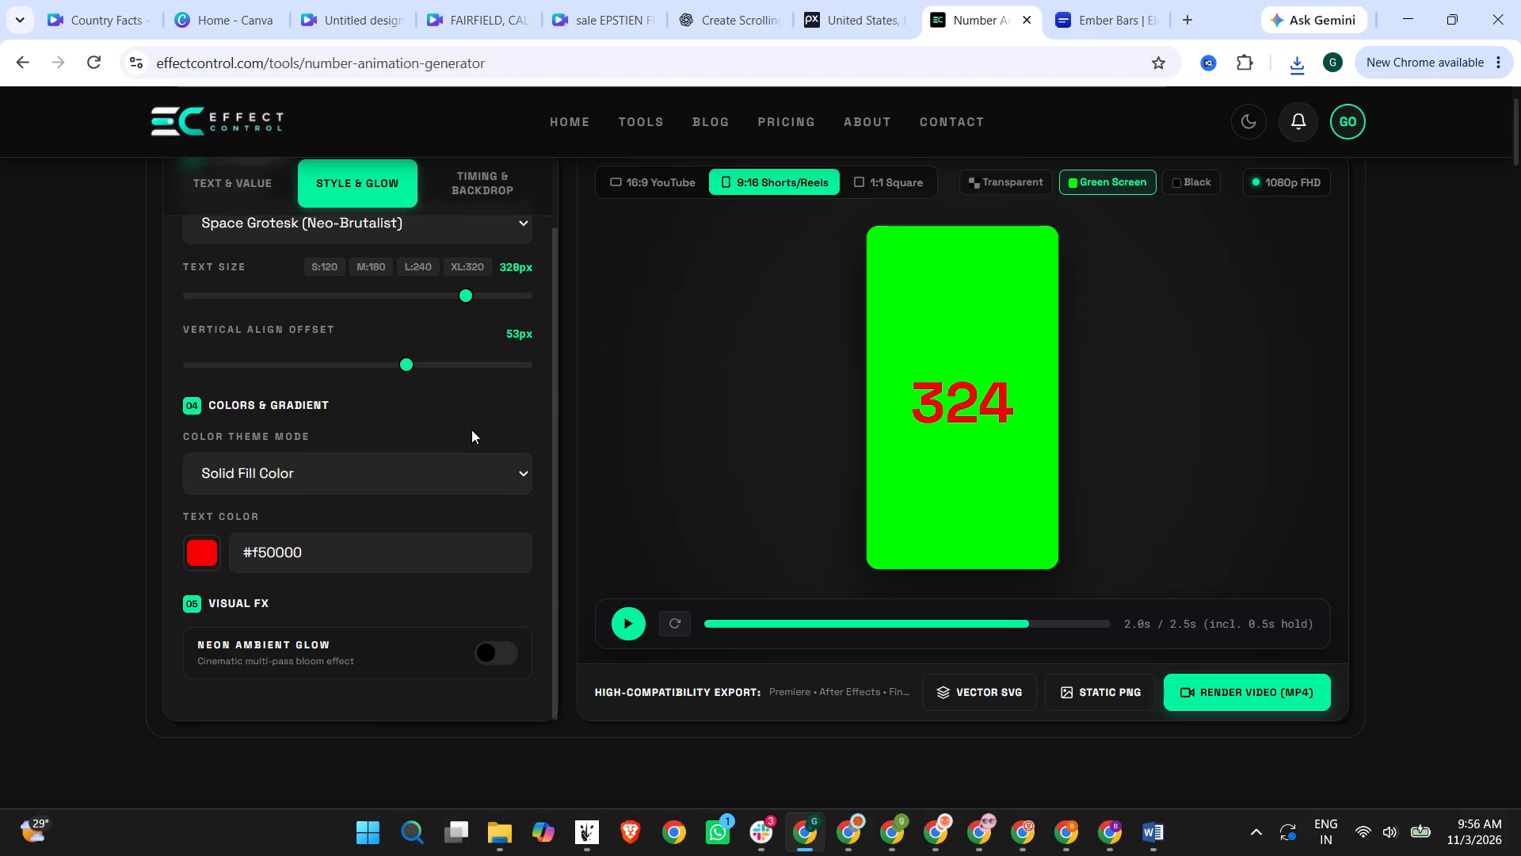
scroll(471, 430, "up", 2)
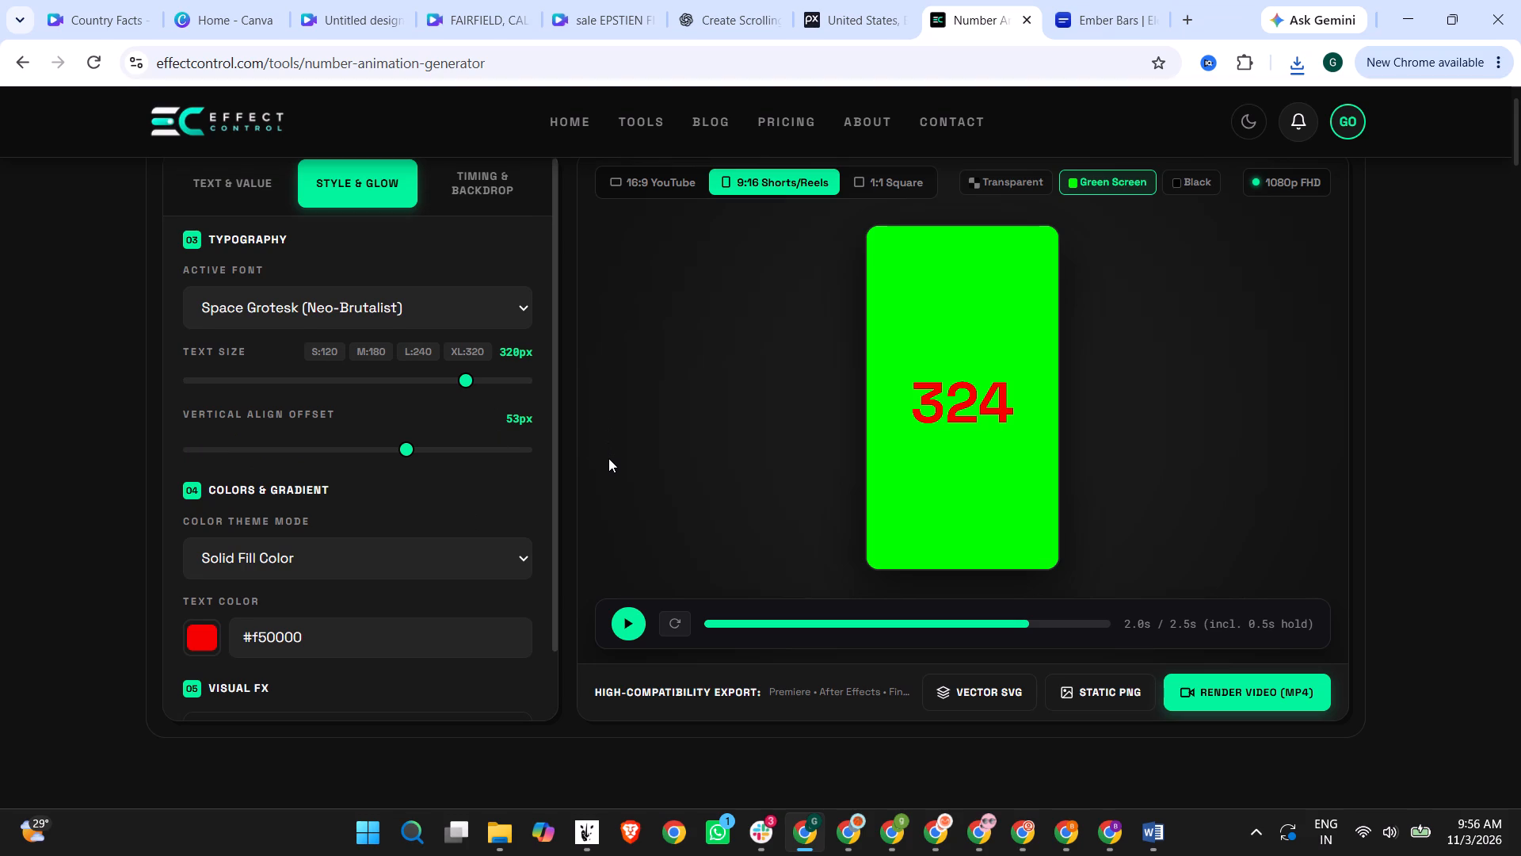
left_click(486, 561)
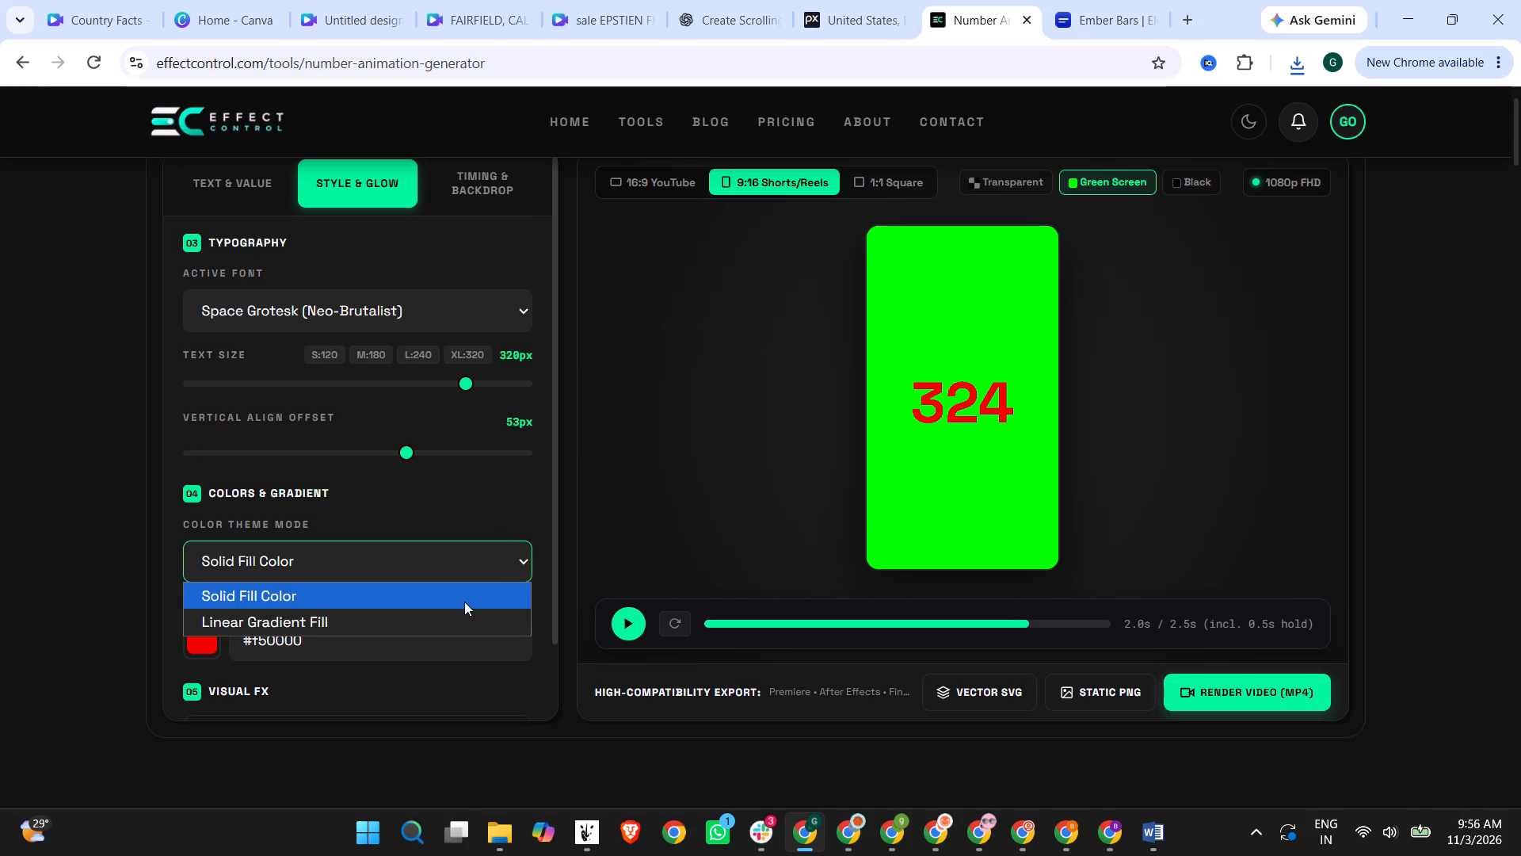
left_click(460, 614)
scroll(442, 492, "down", 2)
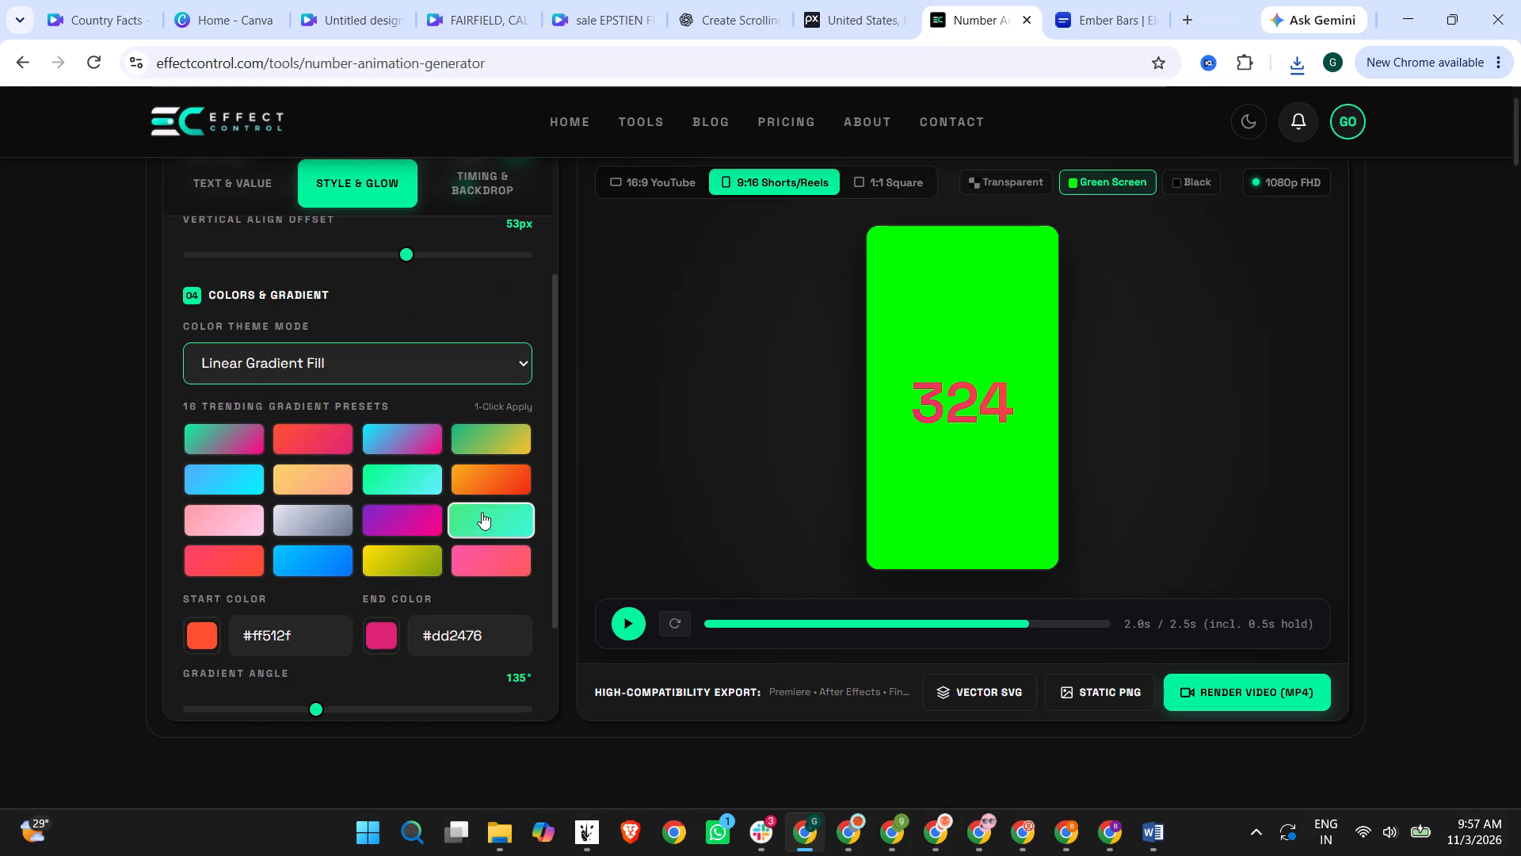
Set the gradient's start color to a bright green, #80ec13.
left_click(200, 636)
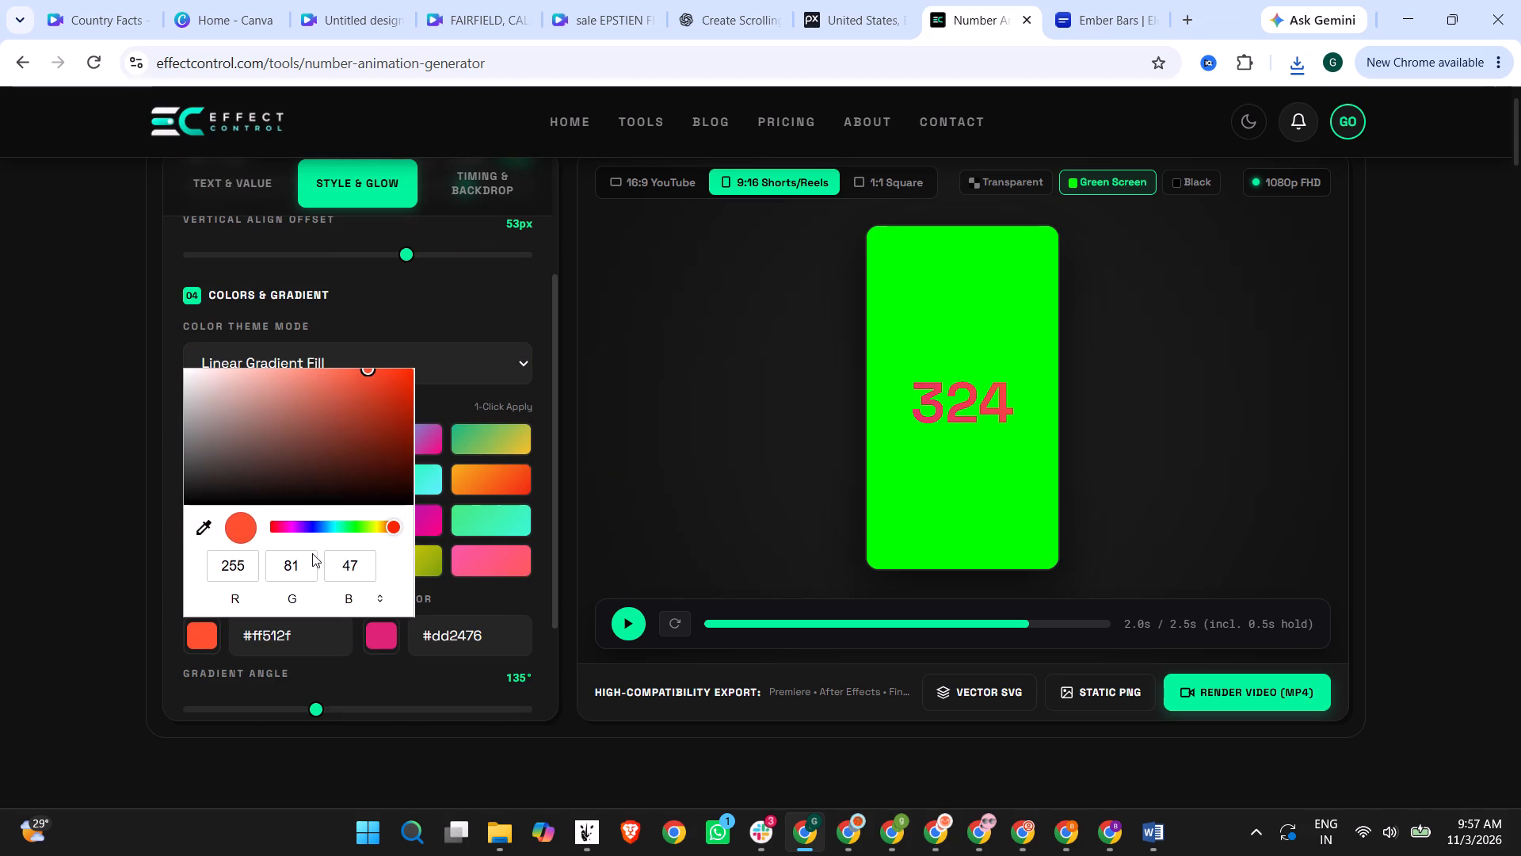
left_click_drag(374, 407, 396, 393)
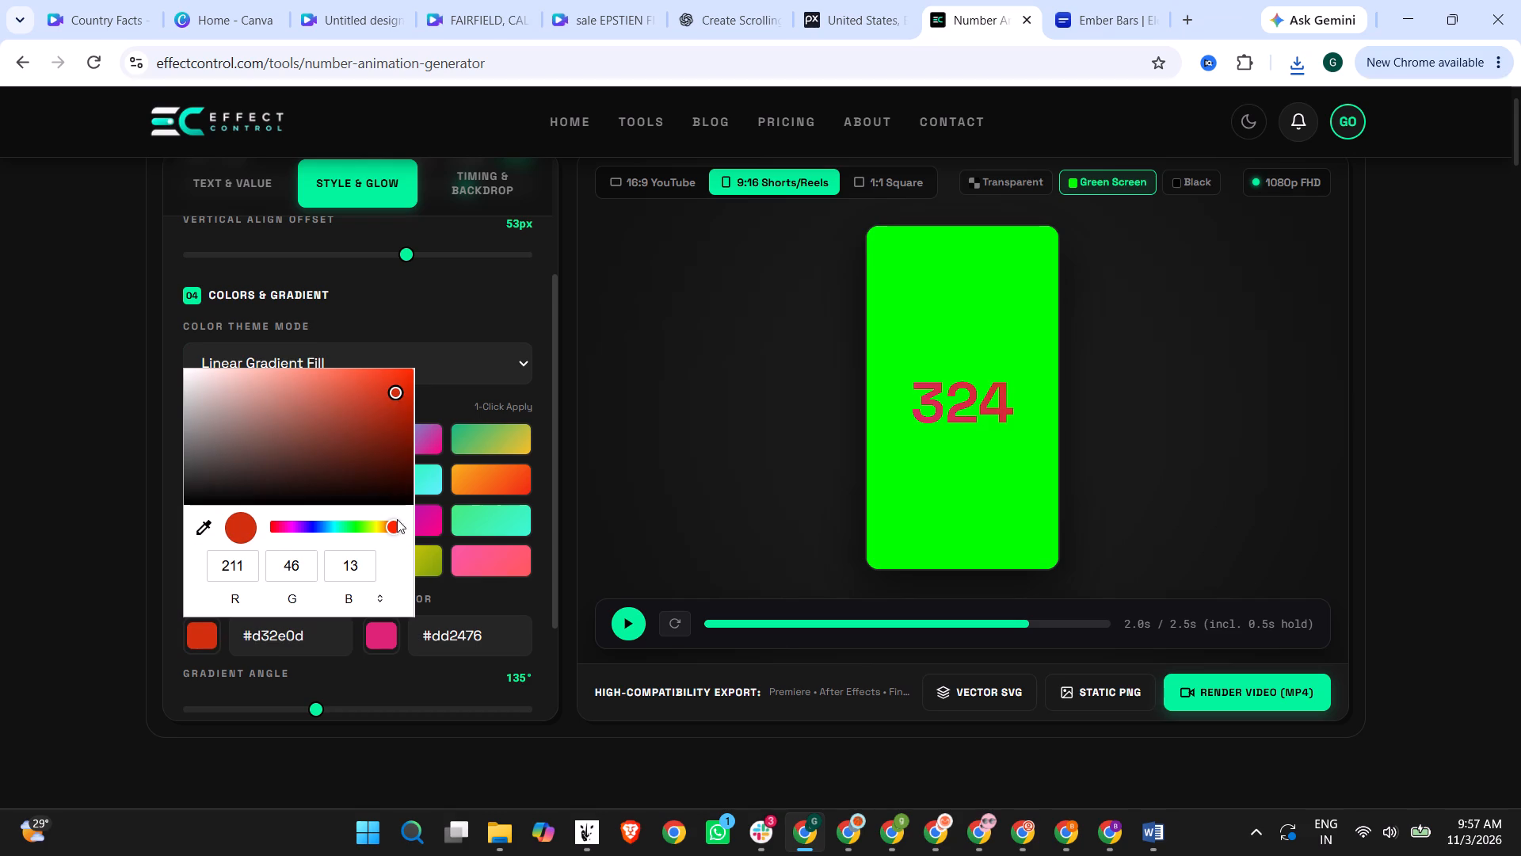
left_click_drag(397, 519, 257, 518)
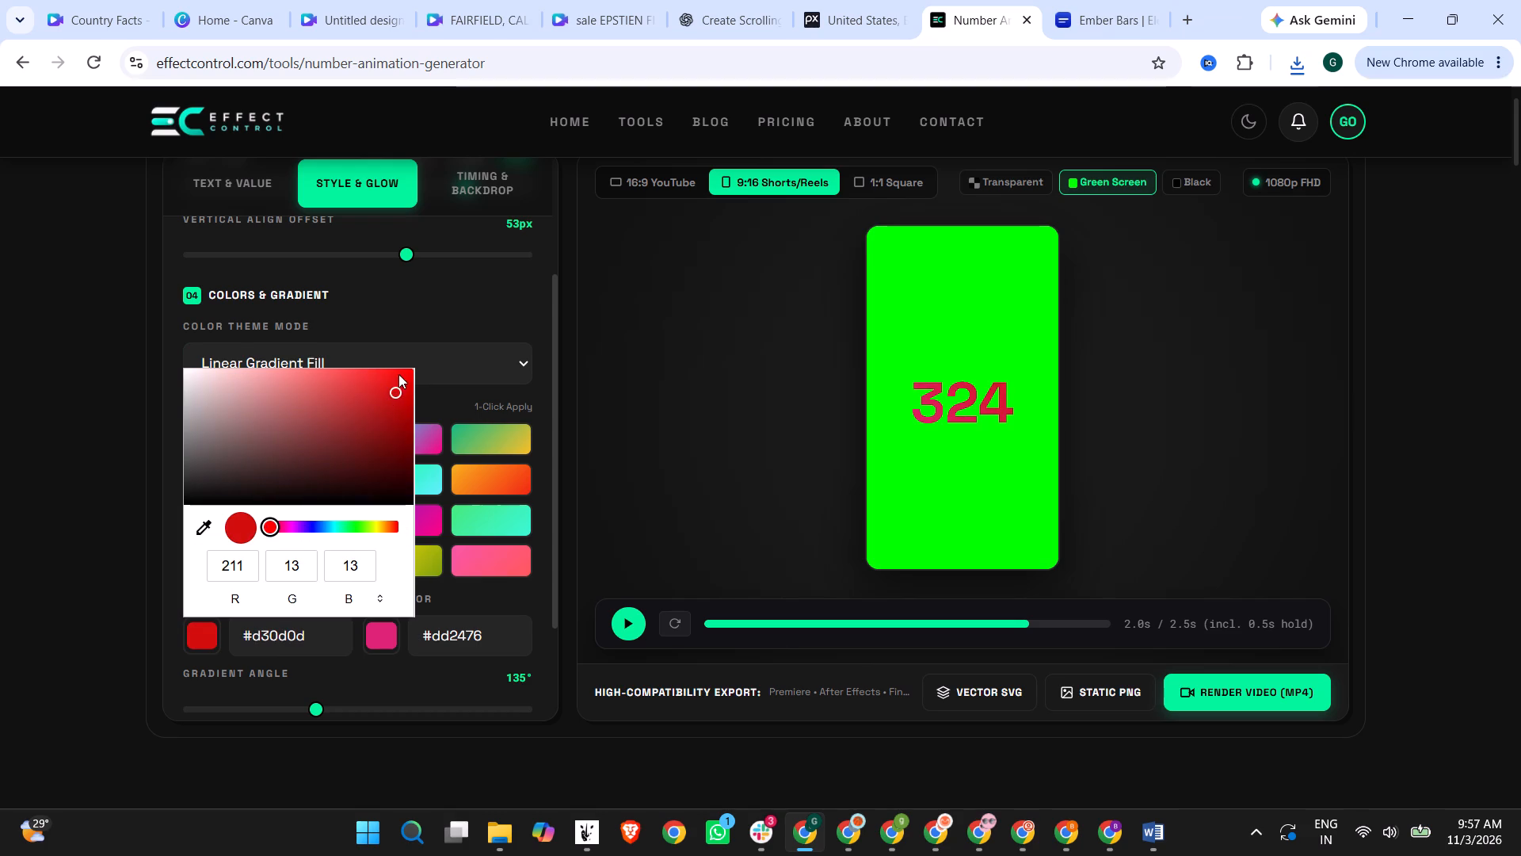
left_click(398, 374)
left_click(403, 380)
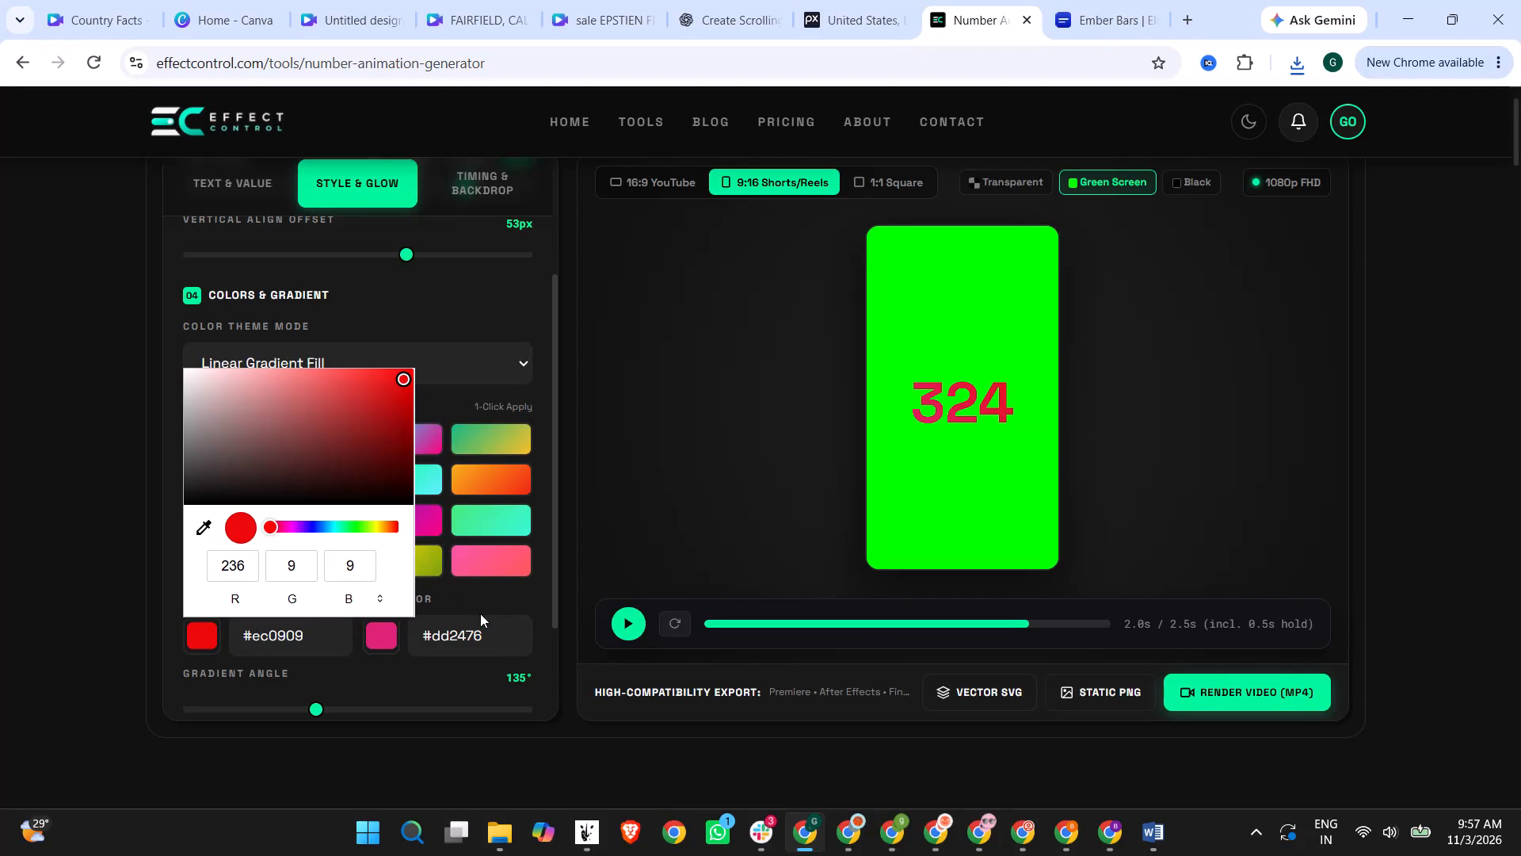
left_click(367, 528)
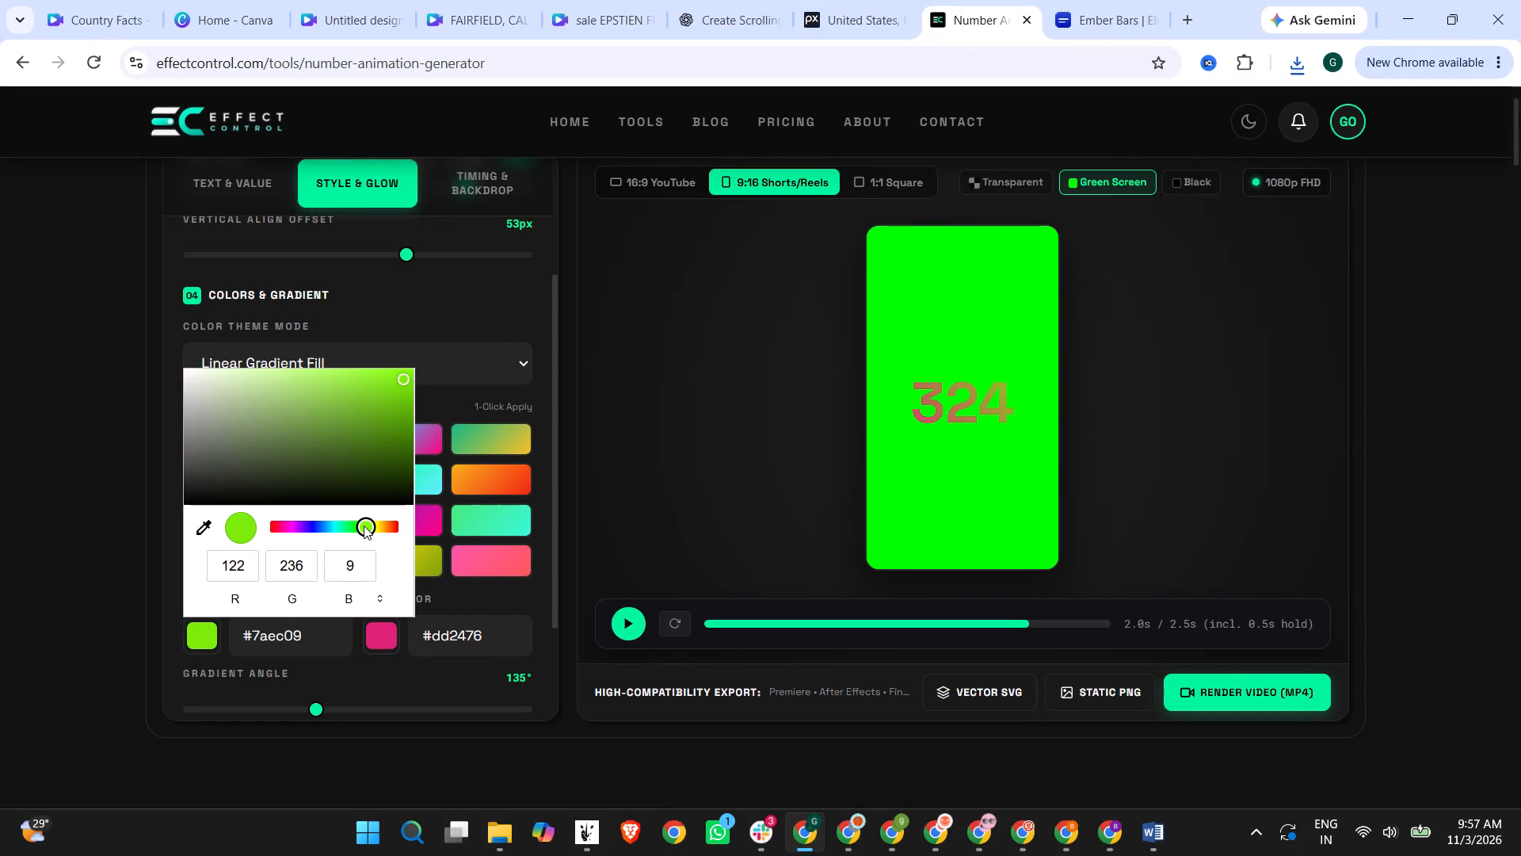
left_click(393, 379)
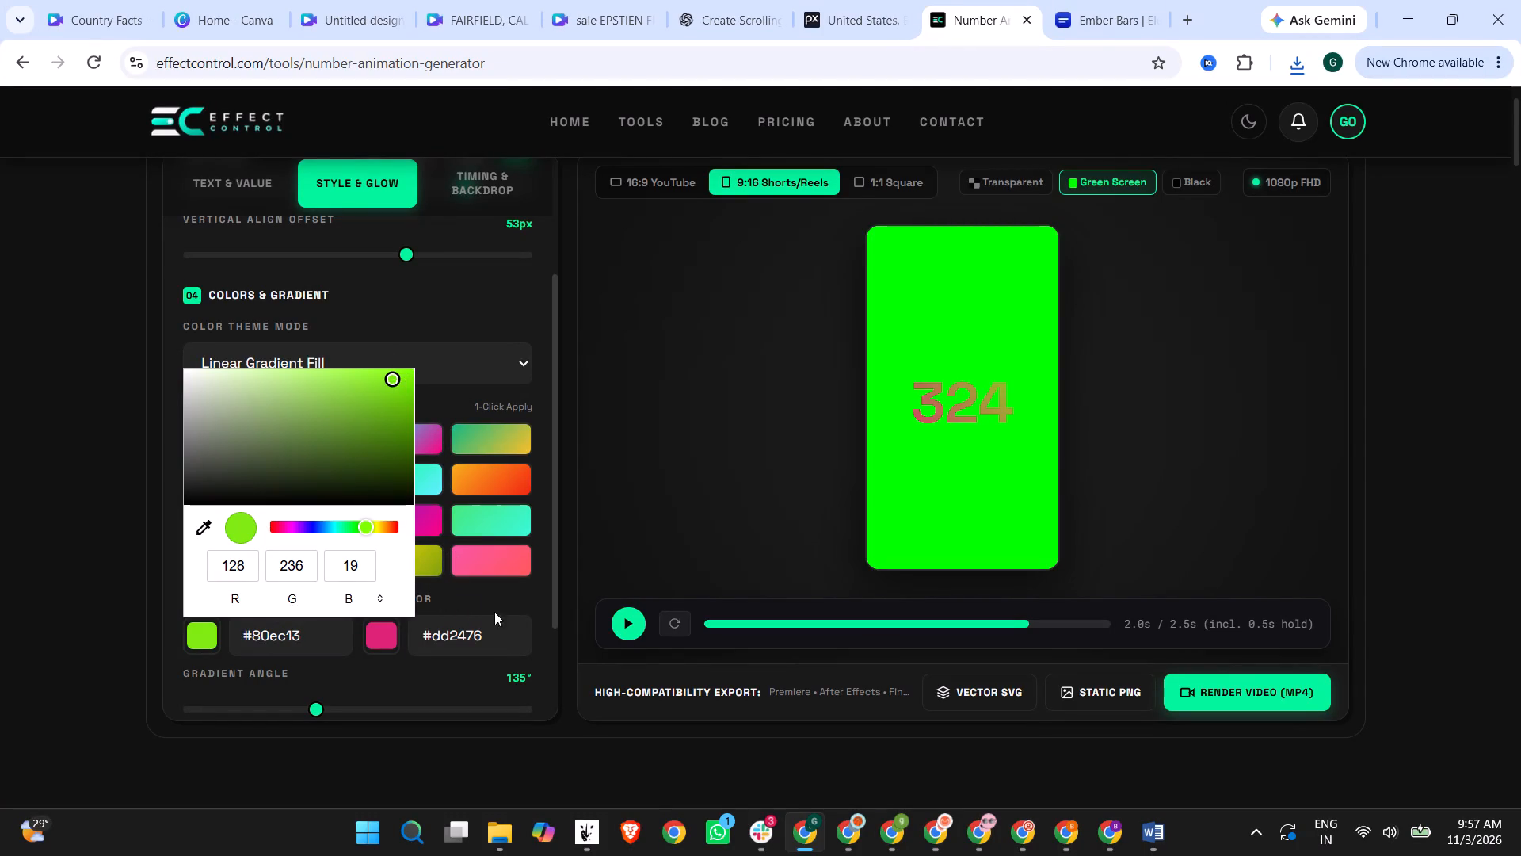
left_click(479, 603)
Set the gradient's end color to red, #f20707, and preview the counter animation.
left_click(468, 630)
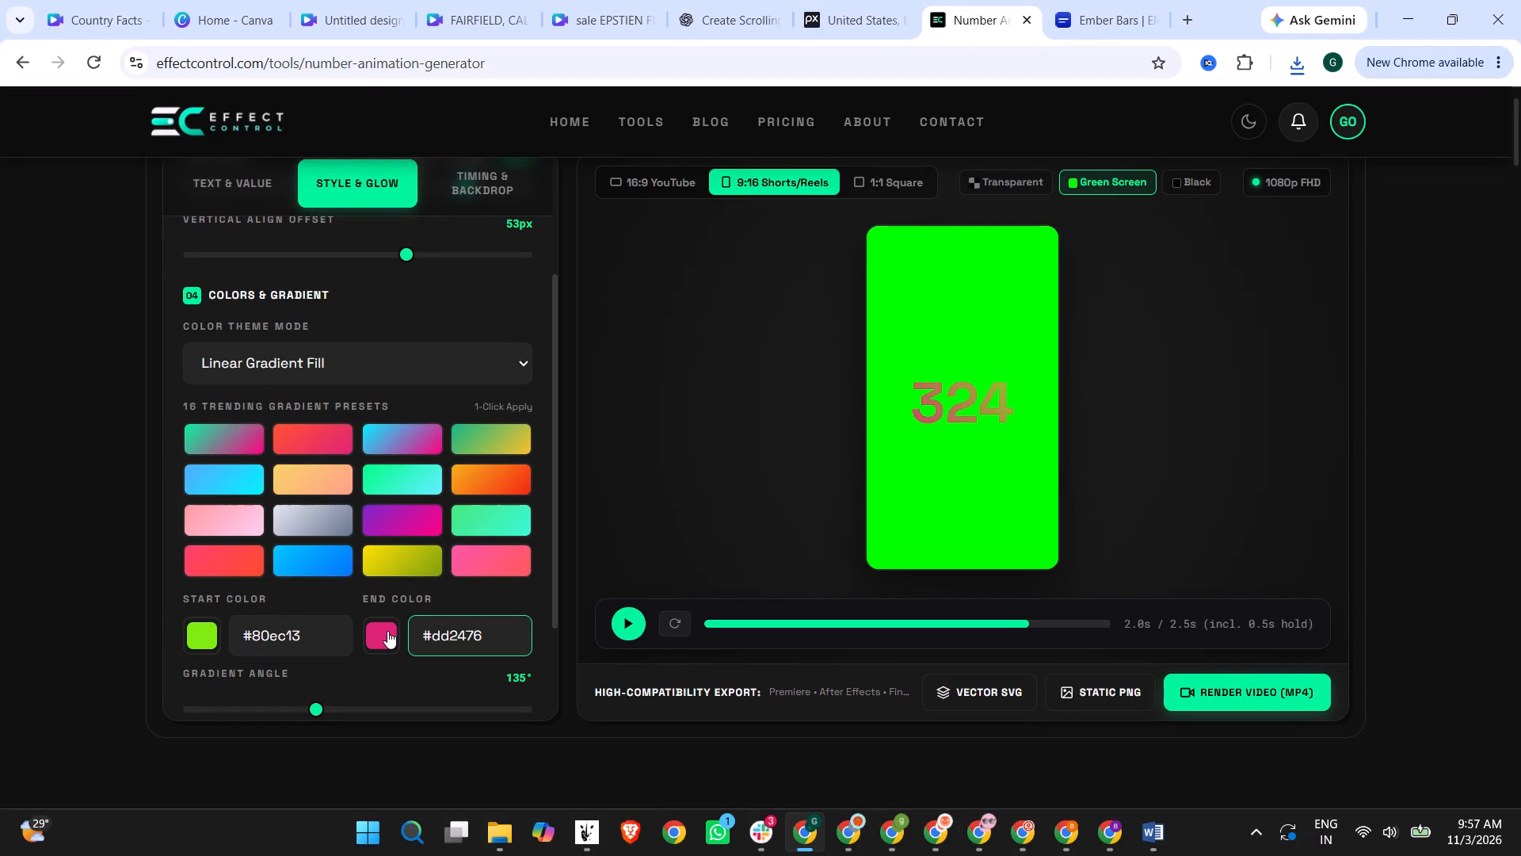
left_click(387, 631)
left_click_drag(463, 529, 439, 532)
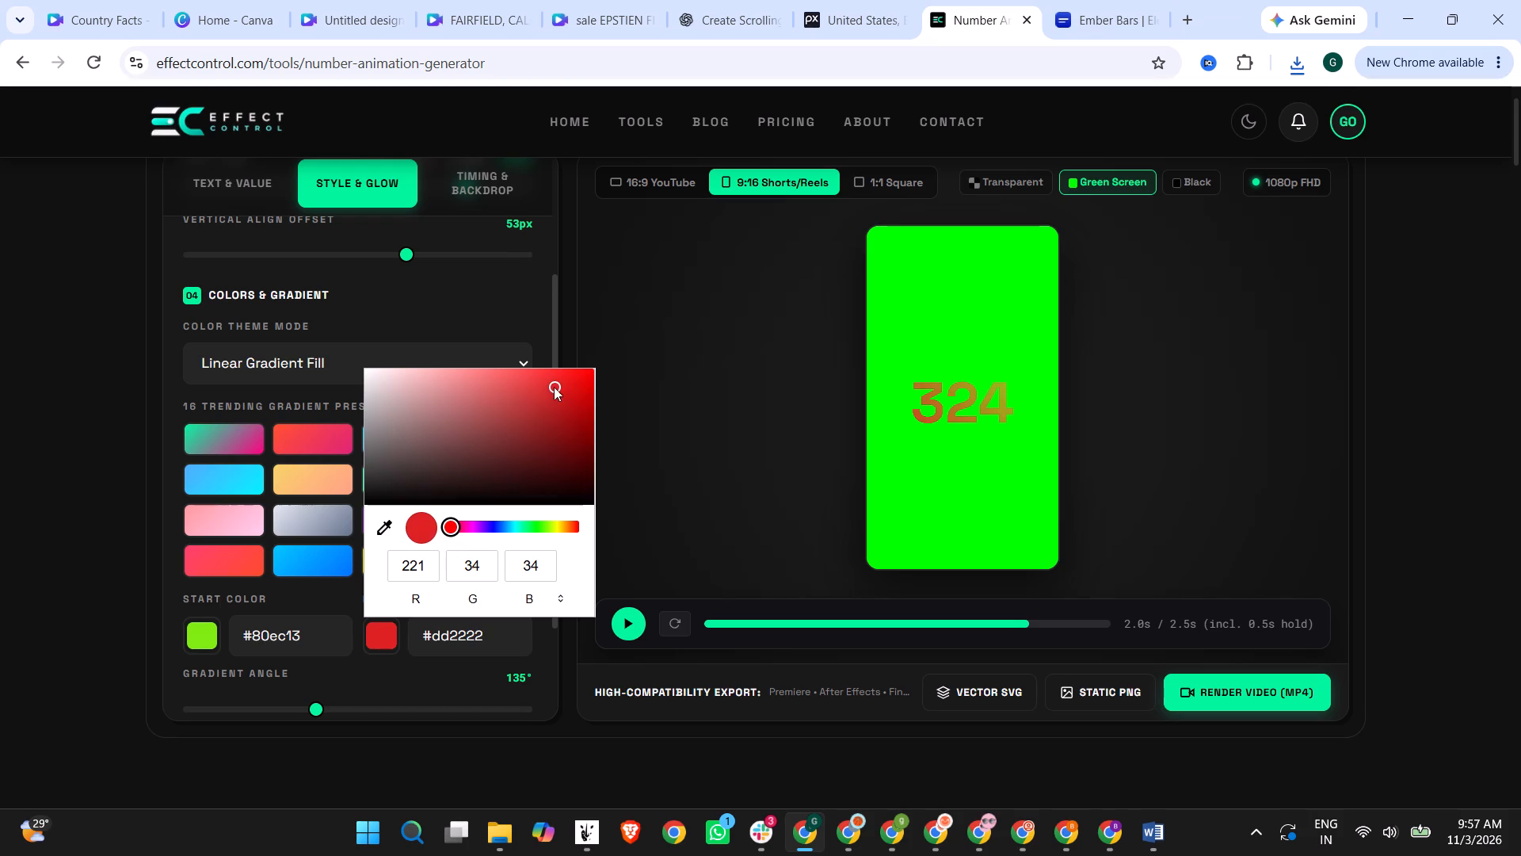
left_click(581, 380)
left_click(586, 377)
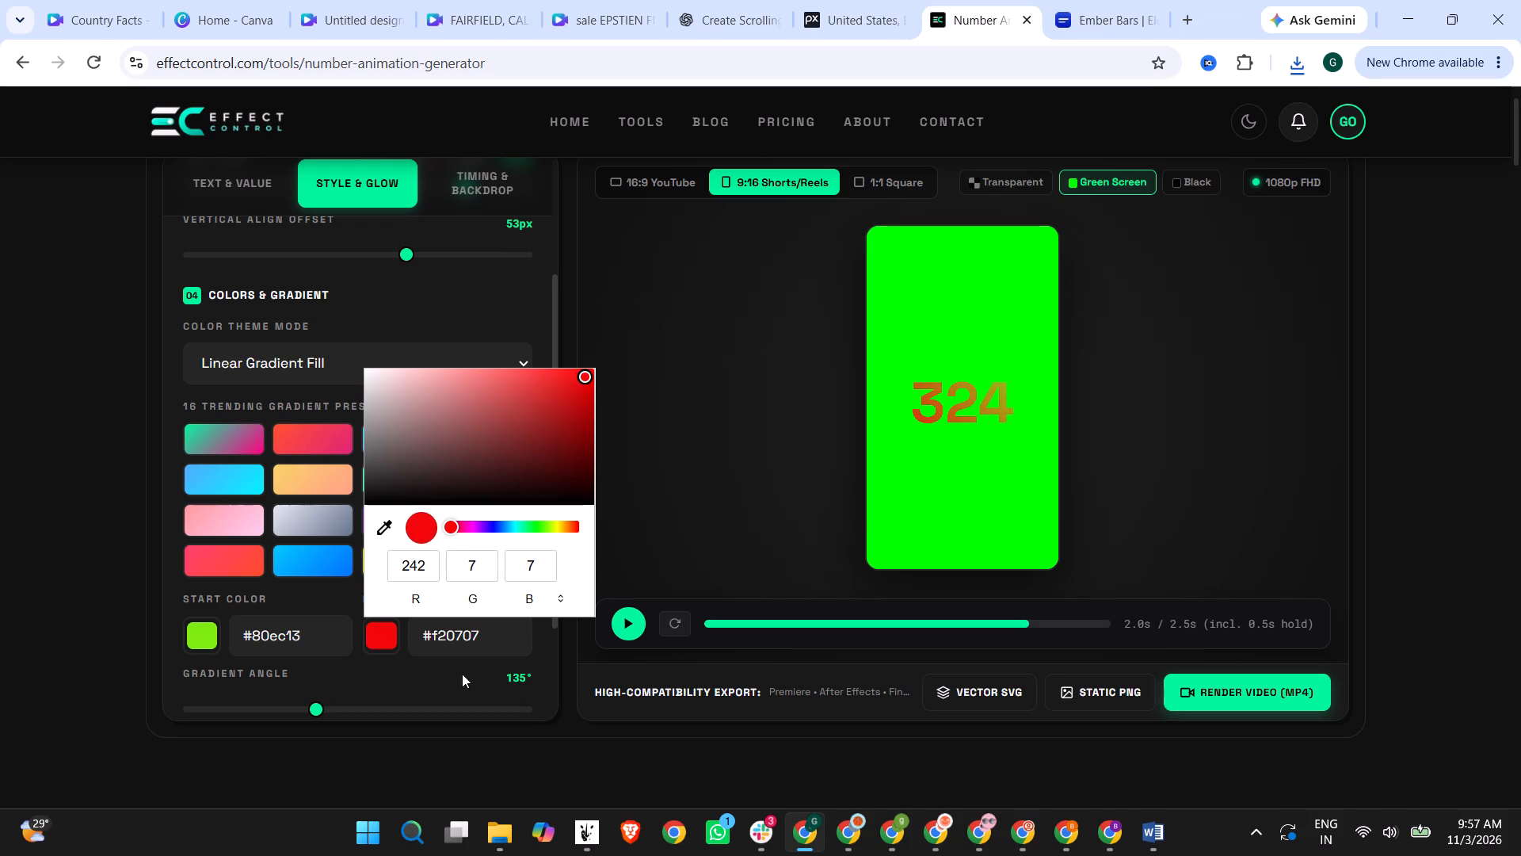
left_click(462, 674)
left_click(630, 623)
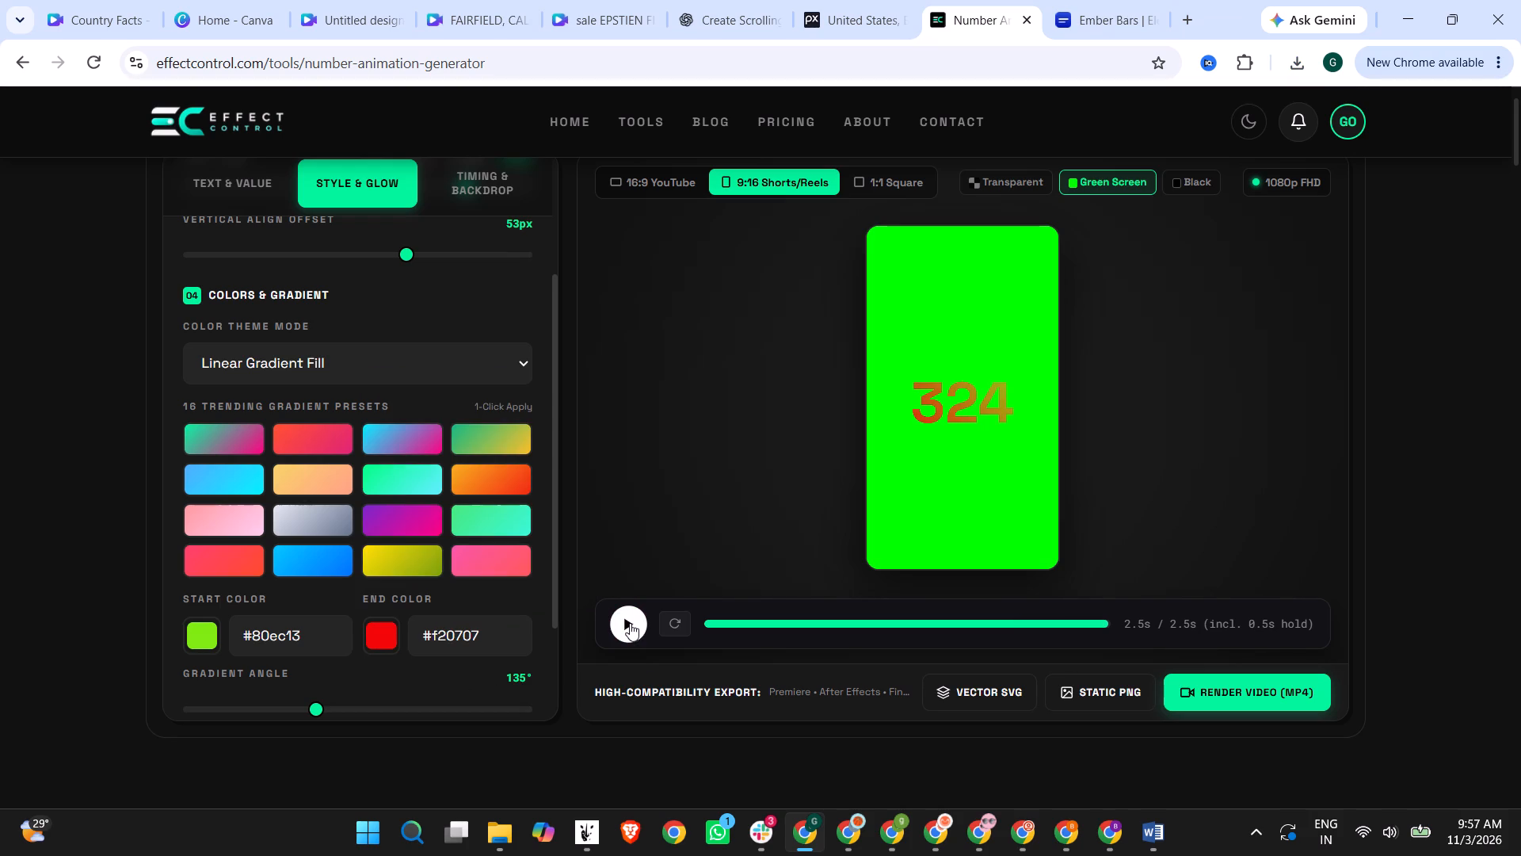
left_click(630, 623)
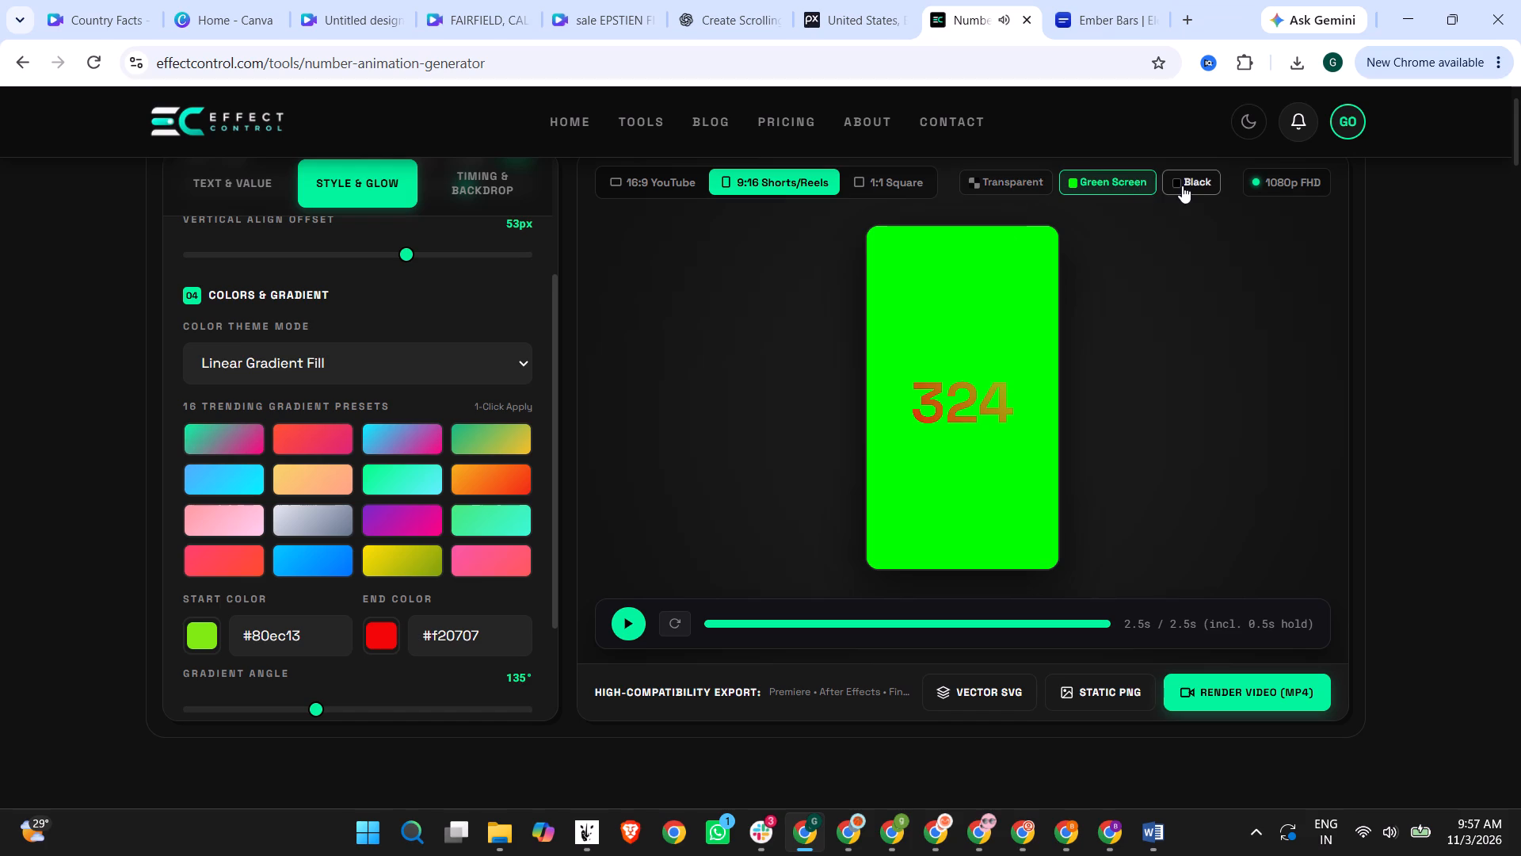
Set the gradient counter's backdrop to transparent.
left_click(1024, 178)
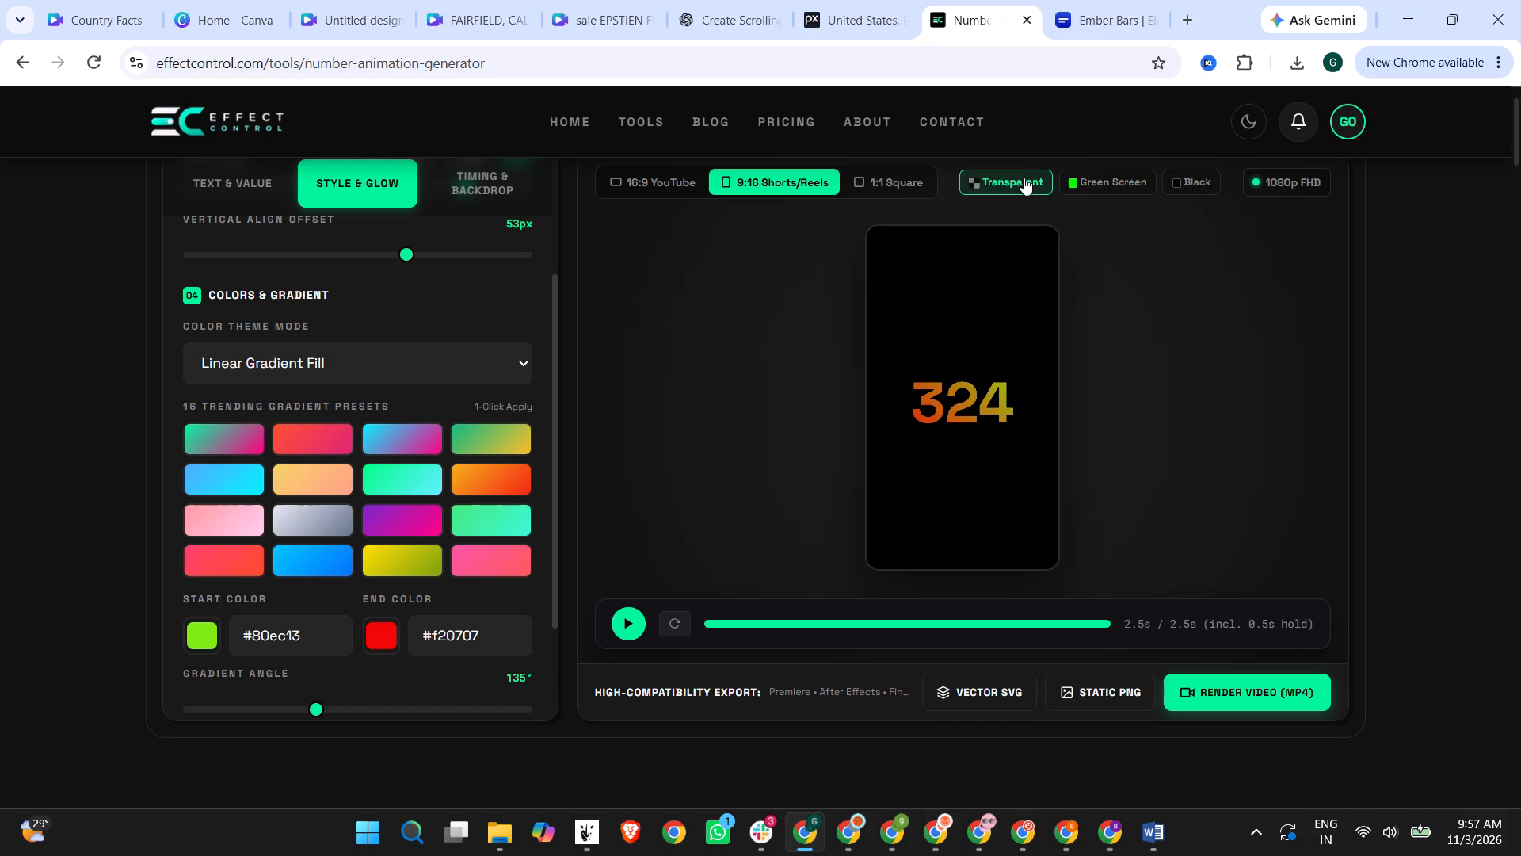
Preview the gradient counter animation with the transparent backdrop.
left_click(629, 607)
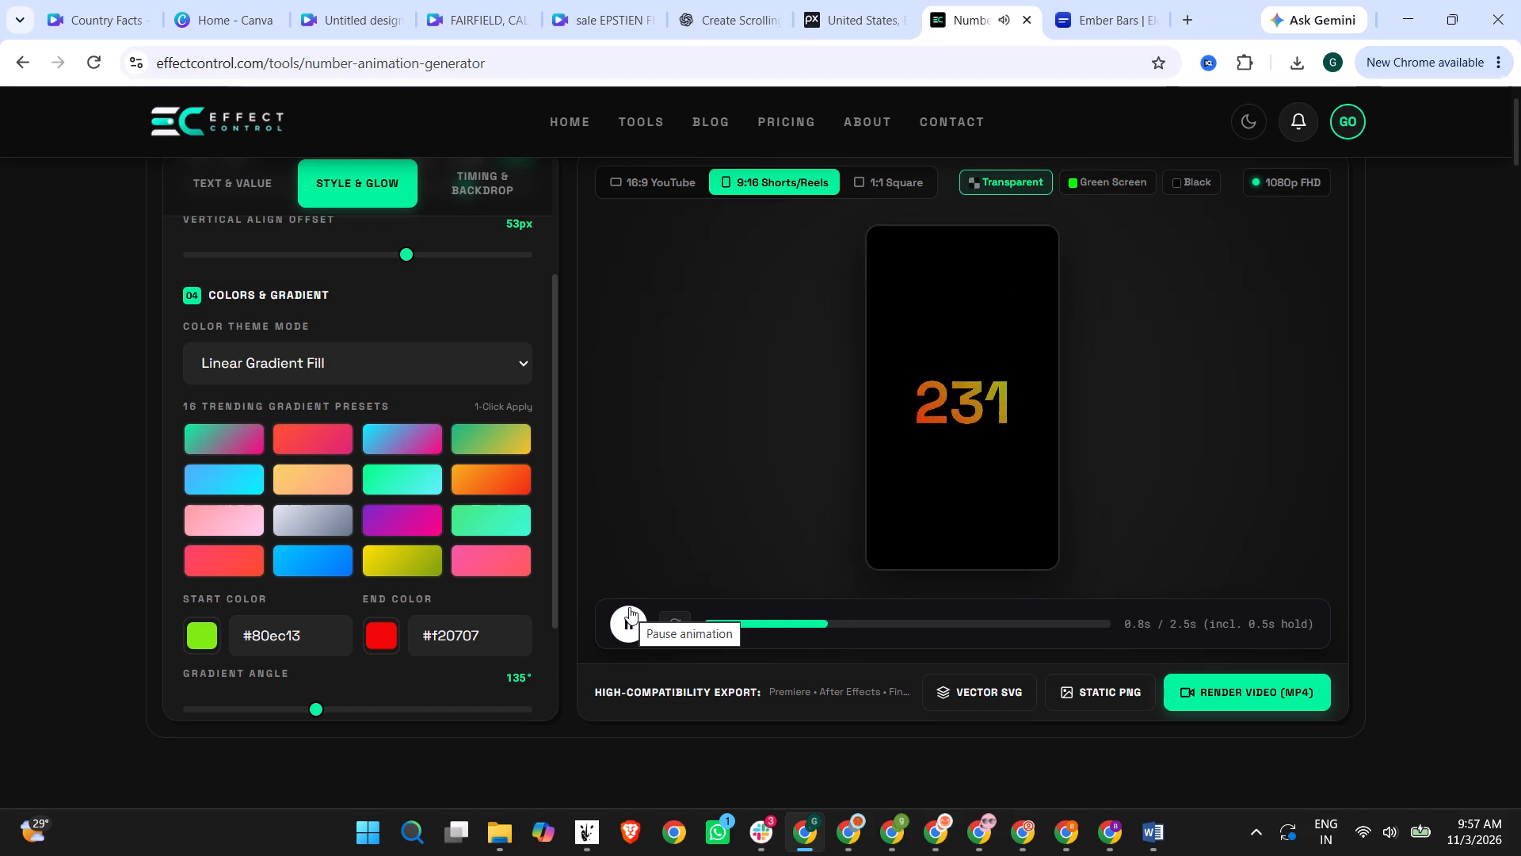
scroll(495, 540, "down", 3)
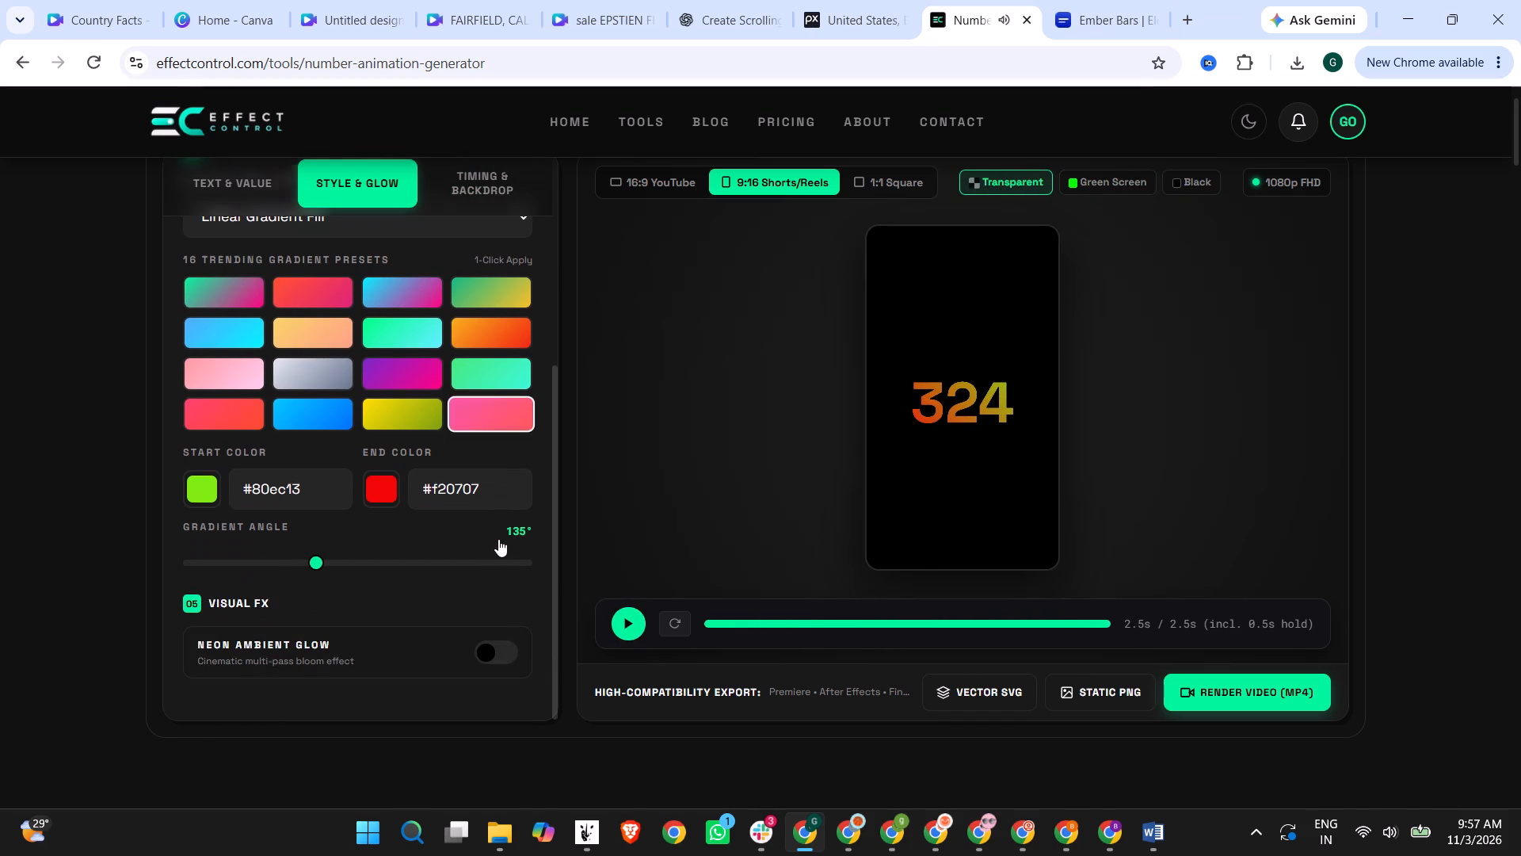
scroll(410, 578, "up", 2)
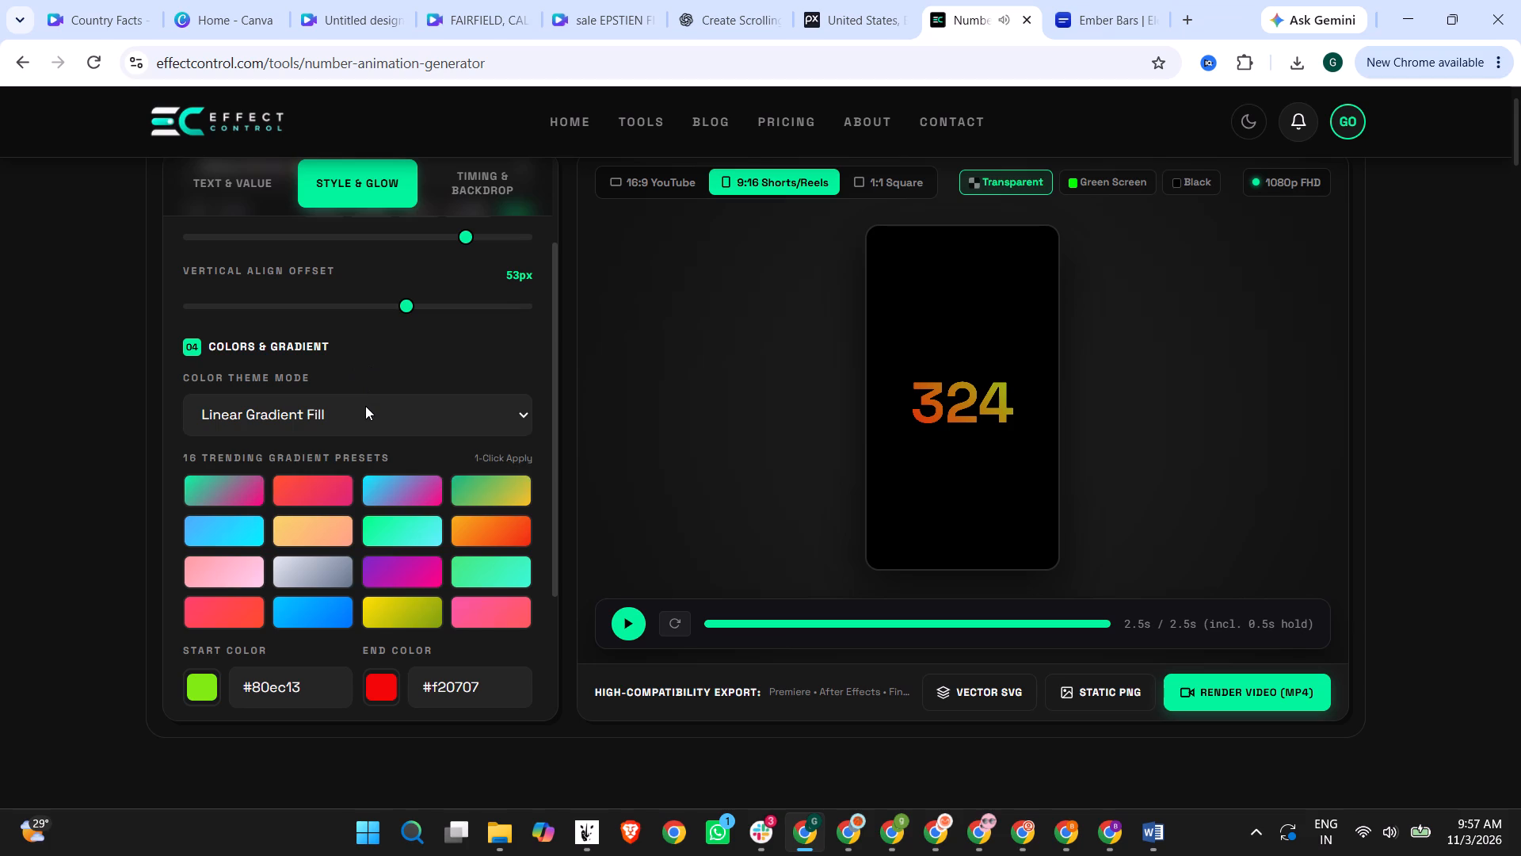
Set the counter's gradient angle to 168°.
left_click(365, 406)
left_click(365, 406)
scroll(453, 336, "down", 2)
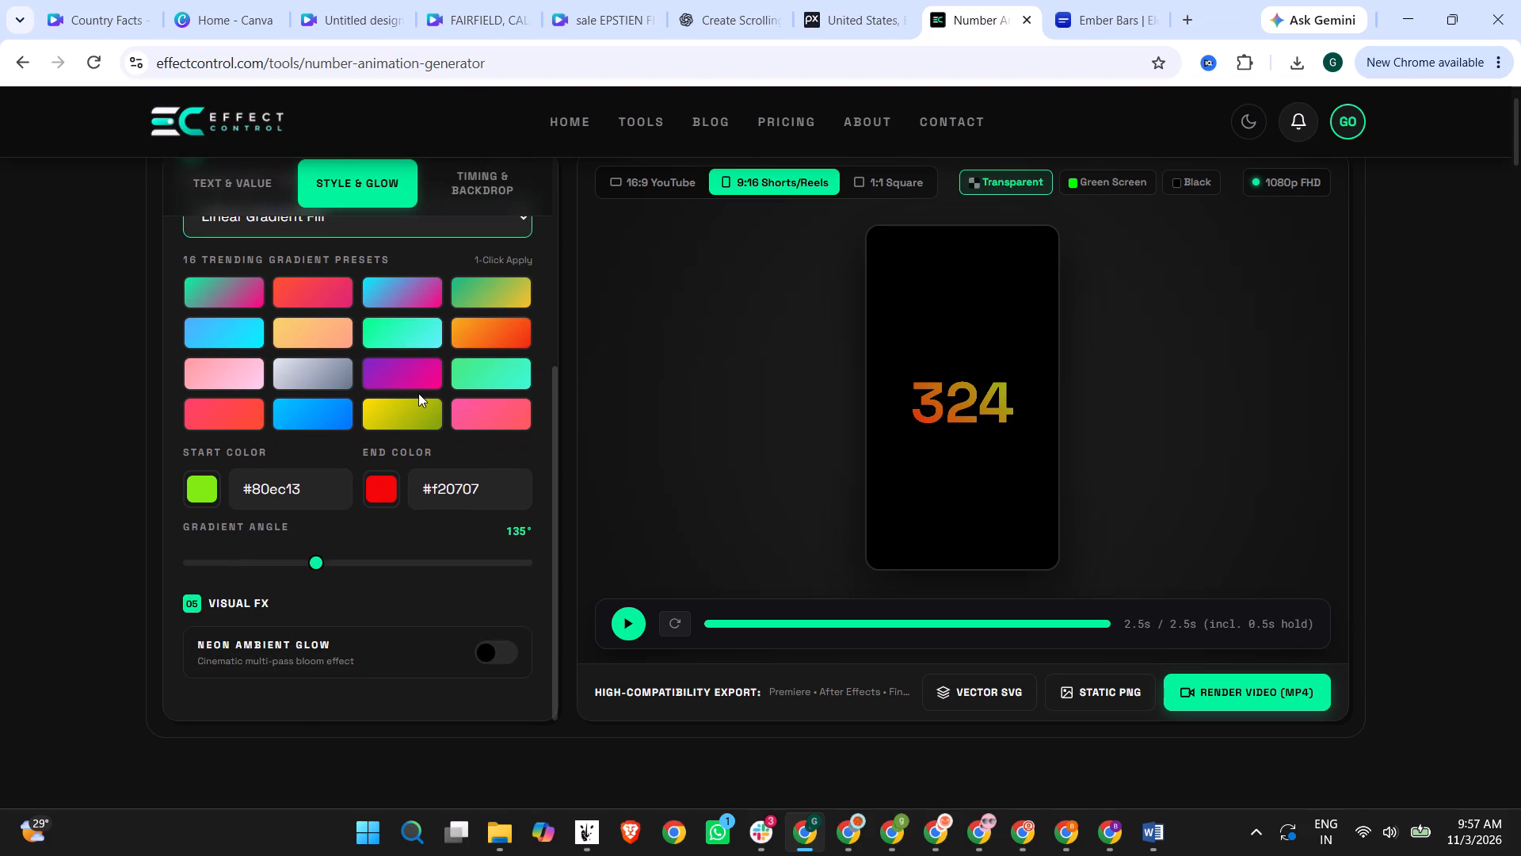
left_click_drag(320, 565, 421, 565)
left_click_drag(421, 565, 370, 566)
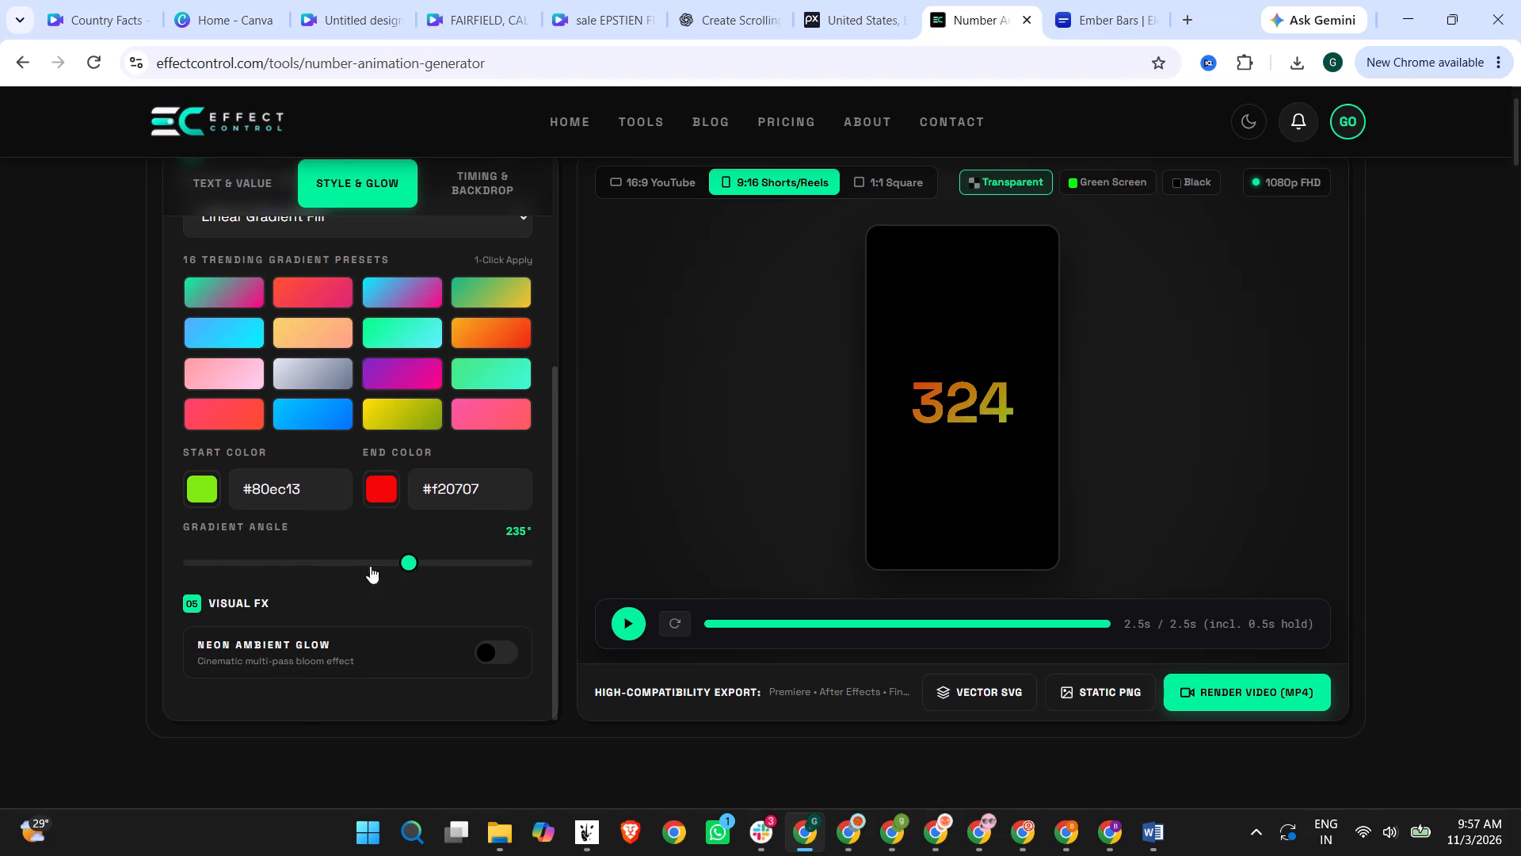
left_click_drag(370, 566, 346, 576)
Switch the counter's color theme mode to Solid Fill Color and set the text color to white, #ffffff.
scroll(341, 606, "down", 1)
scroll(364, 597, "up", 4)
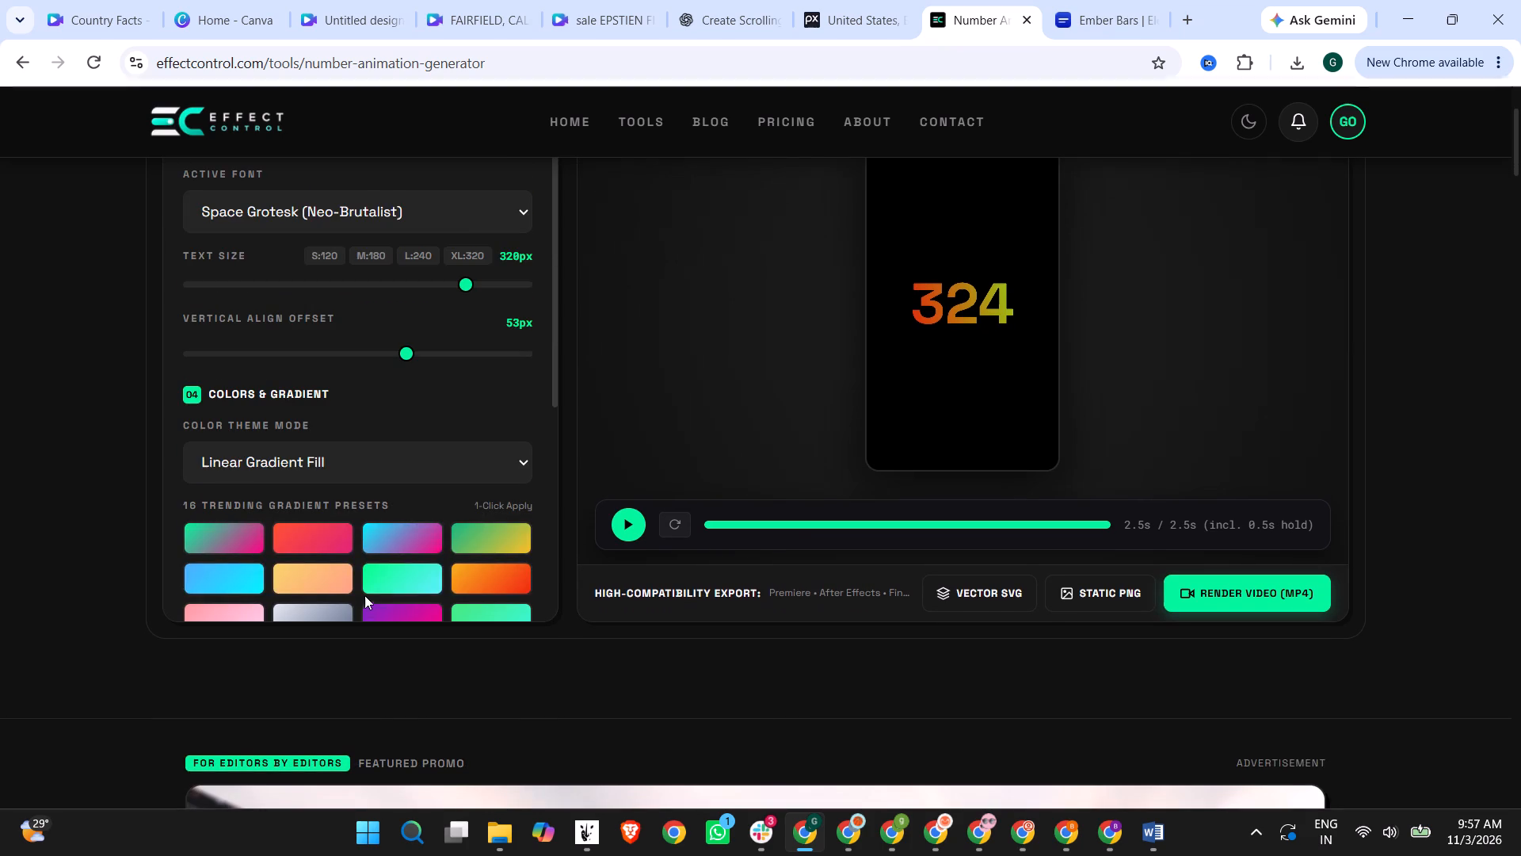
left_click(298, 461)
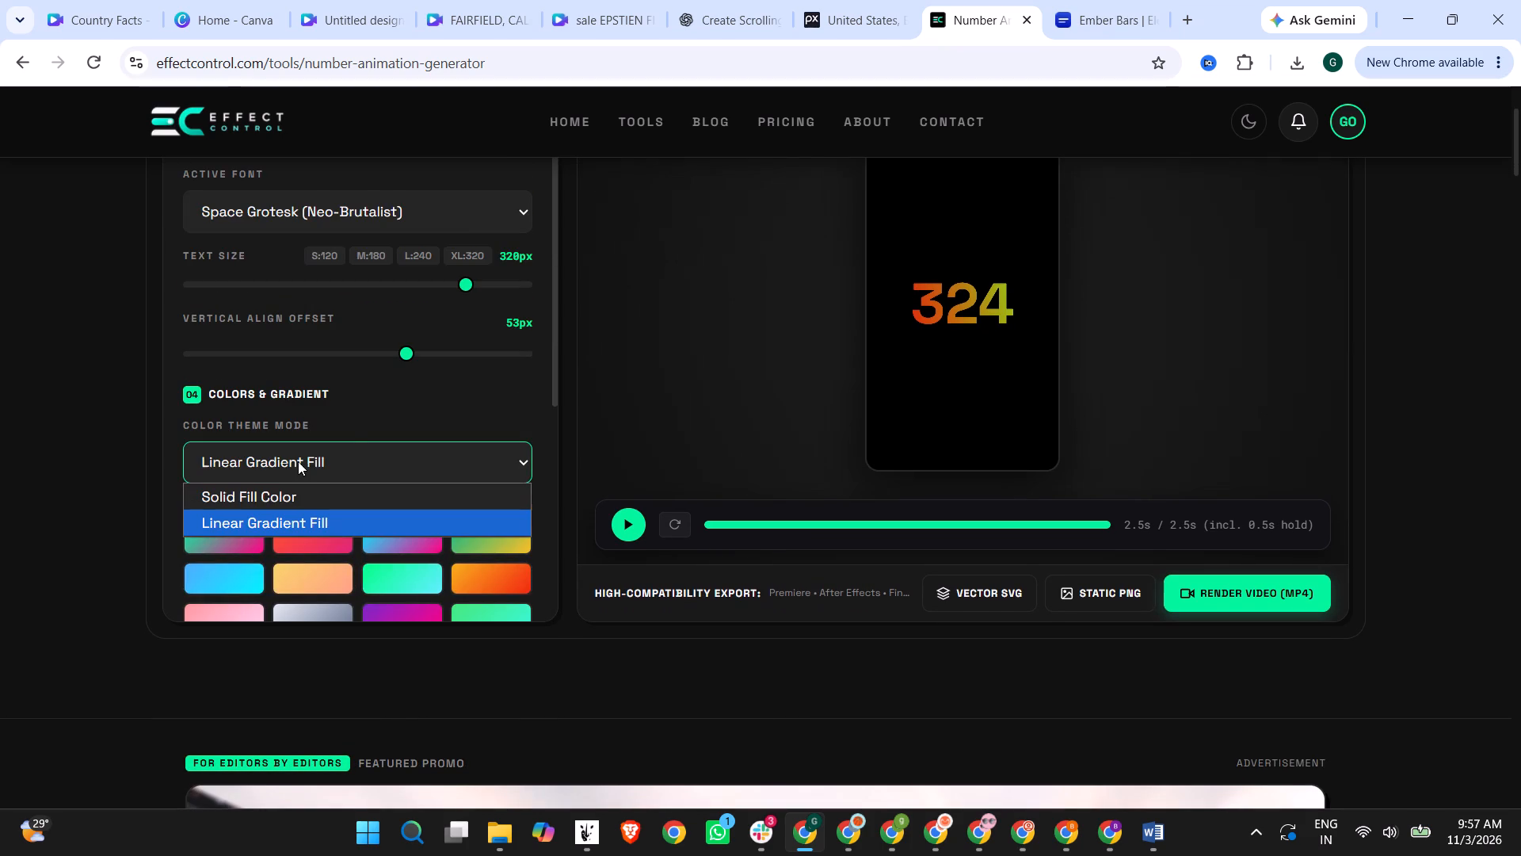
left_click(417, 411)
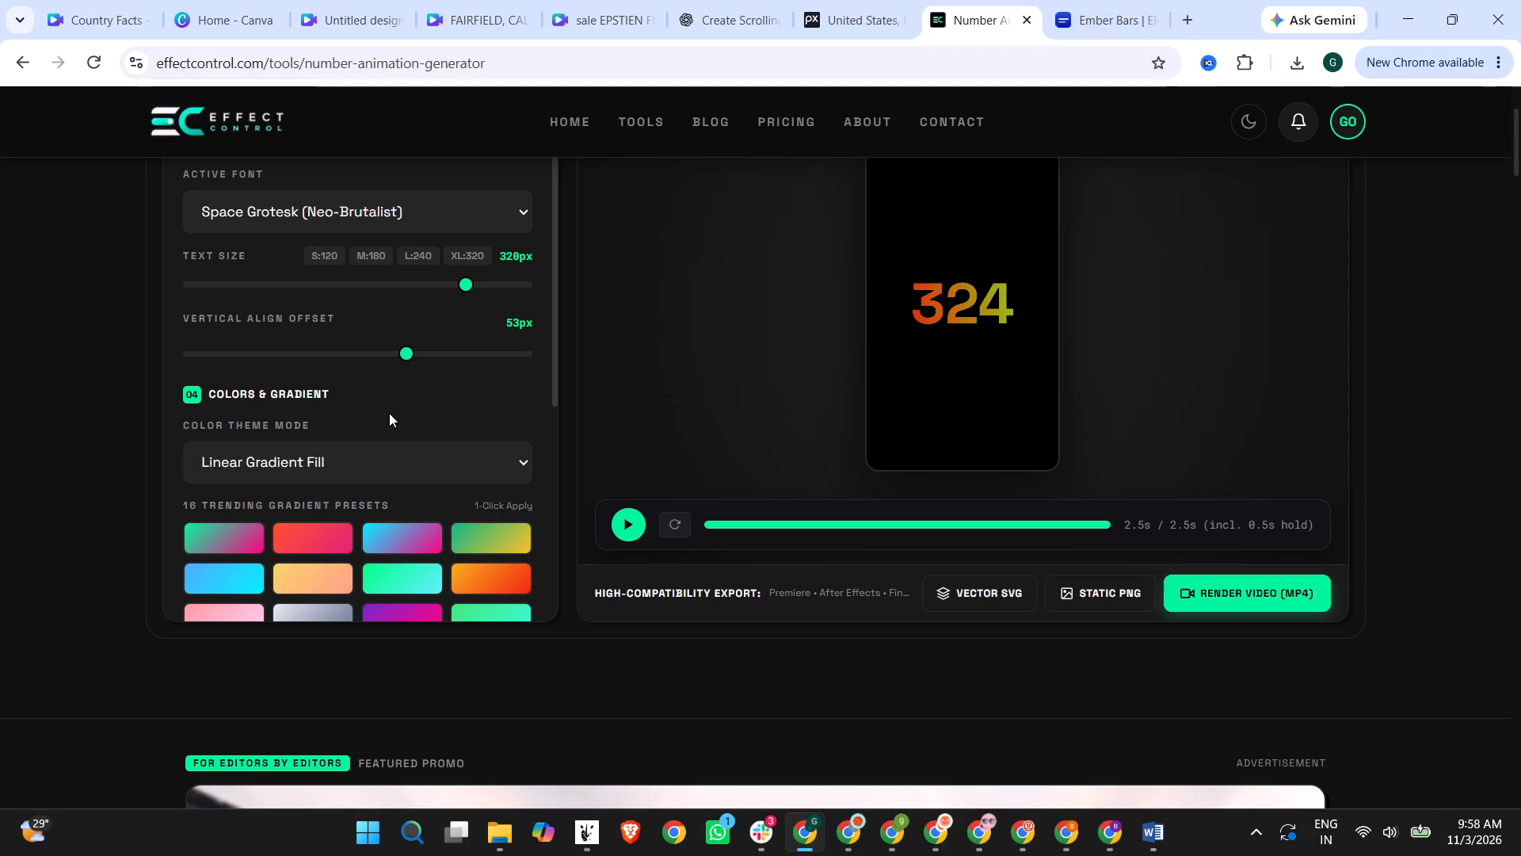
scroll(334, 482, "down", 5)
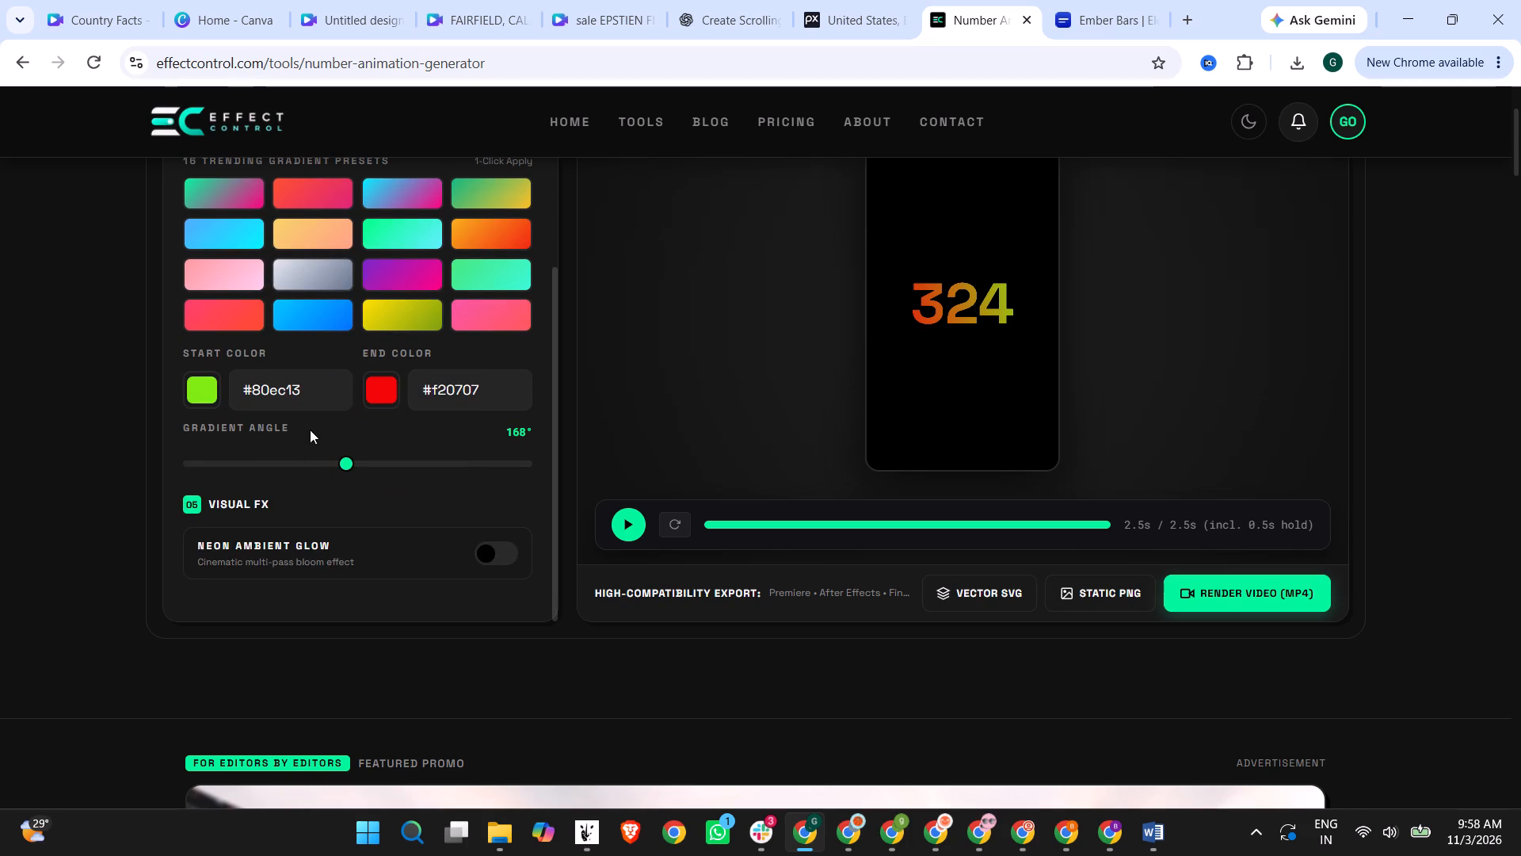
scroll(291, 483, "up", 4)
left_click(414, 485)
left_click(322, 459)
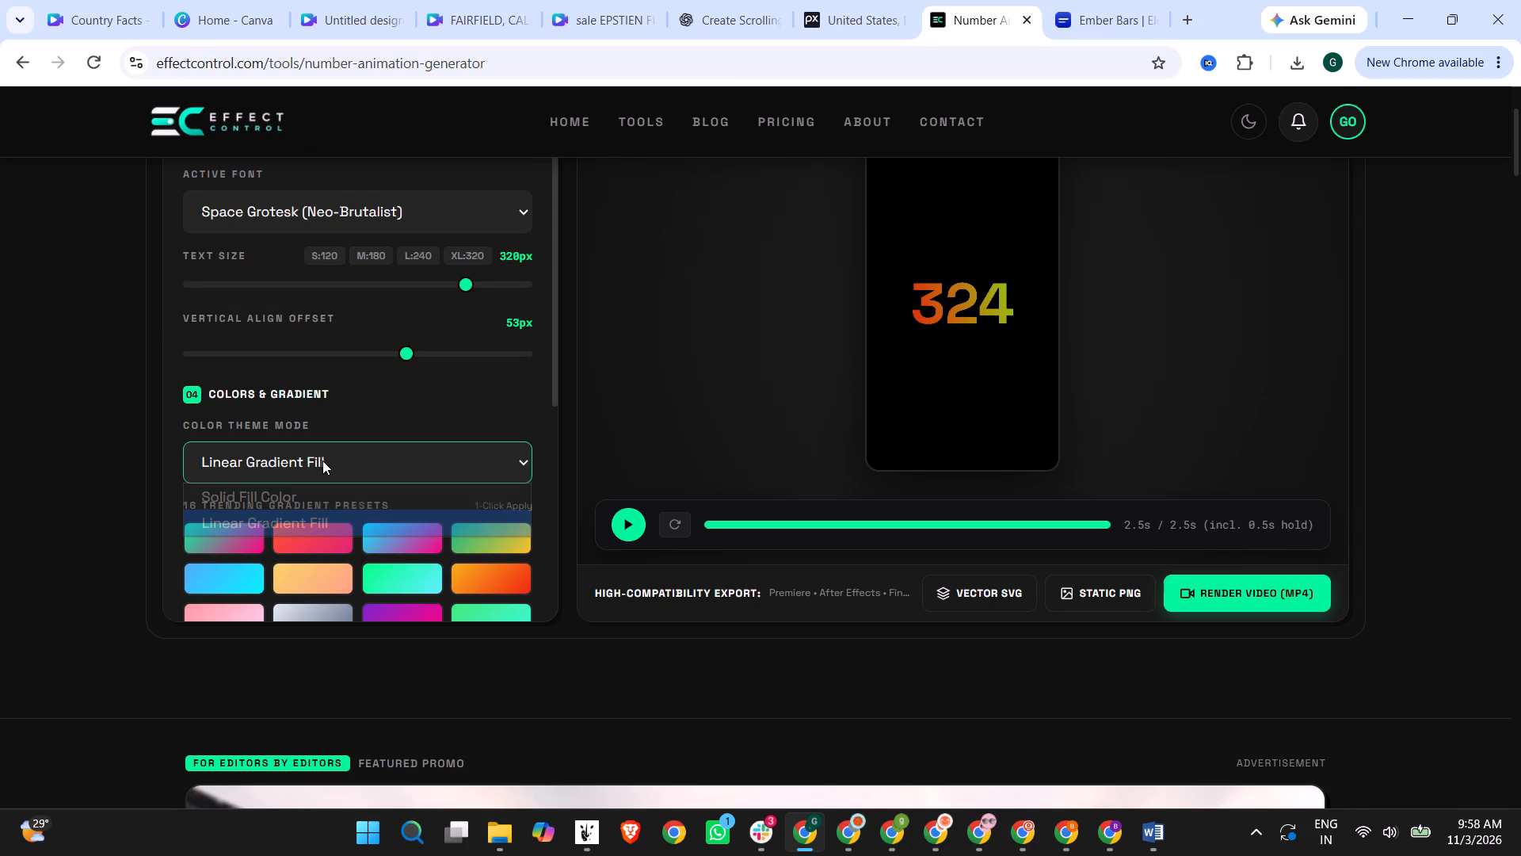
left_click(299, 503)
scroll(340, 453, "down", 2)
left_click(207, 452)
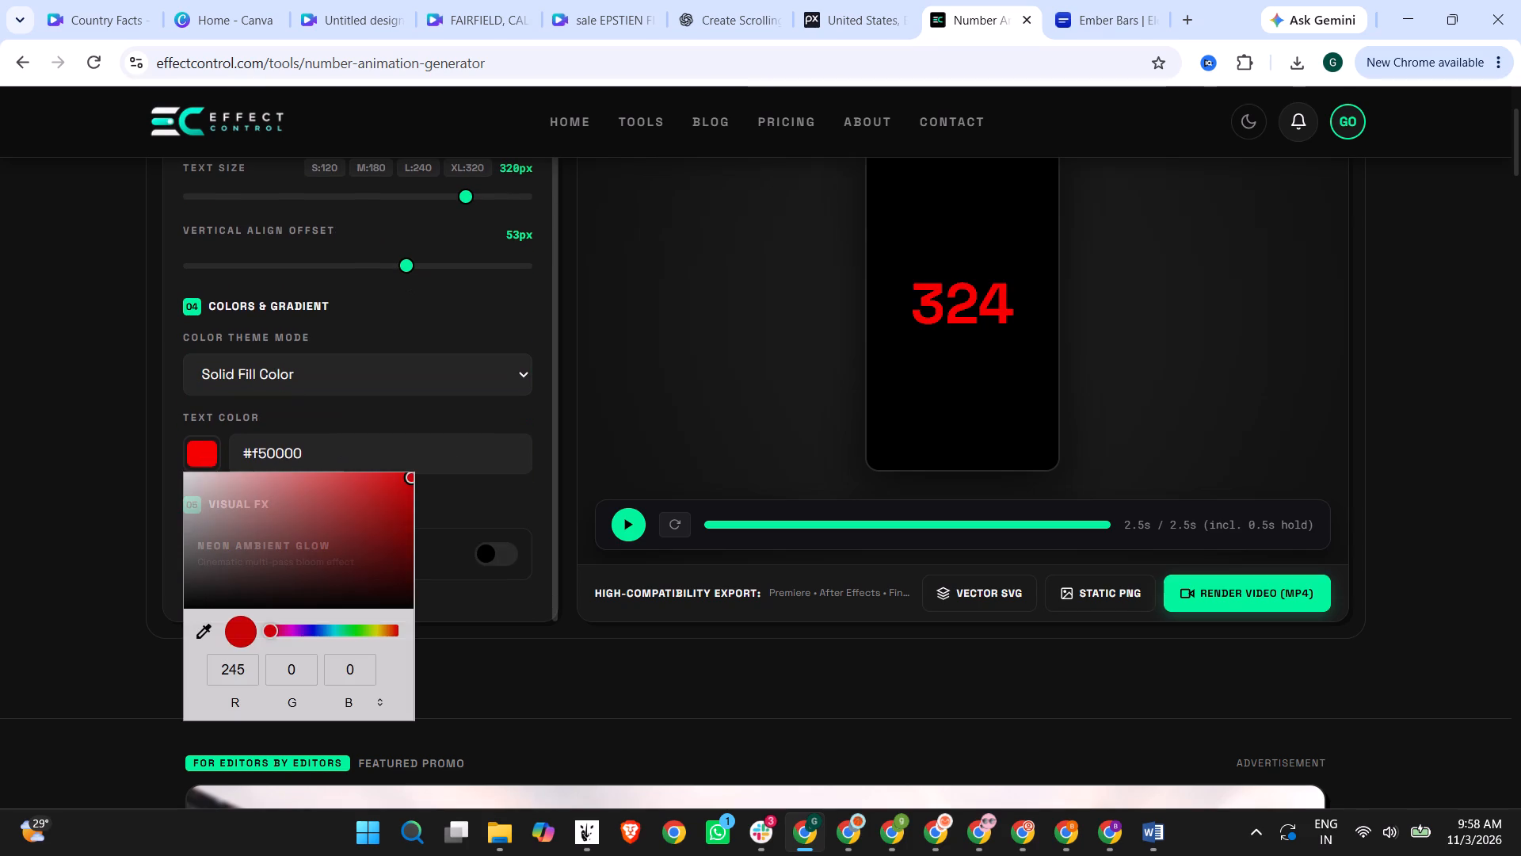
left_click_drag(277, 534, 134, 453)
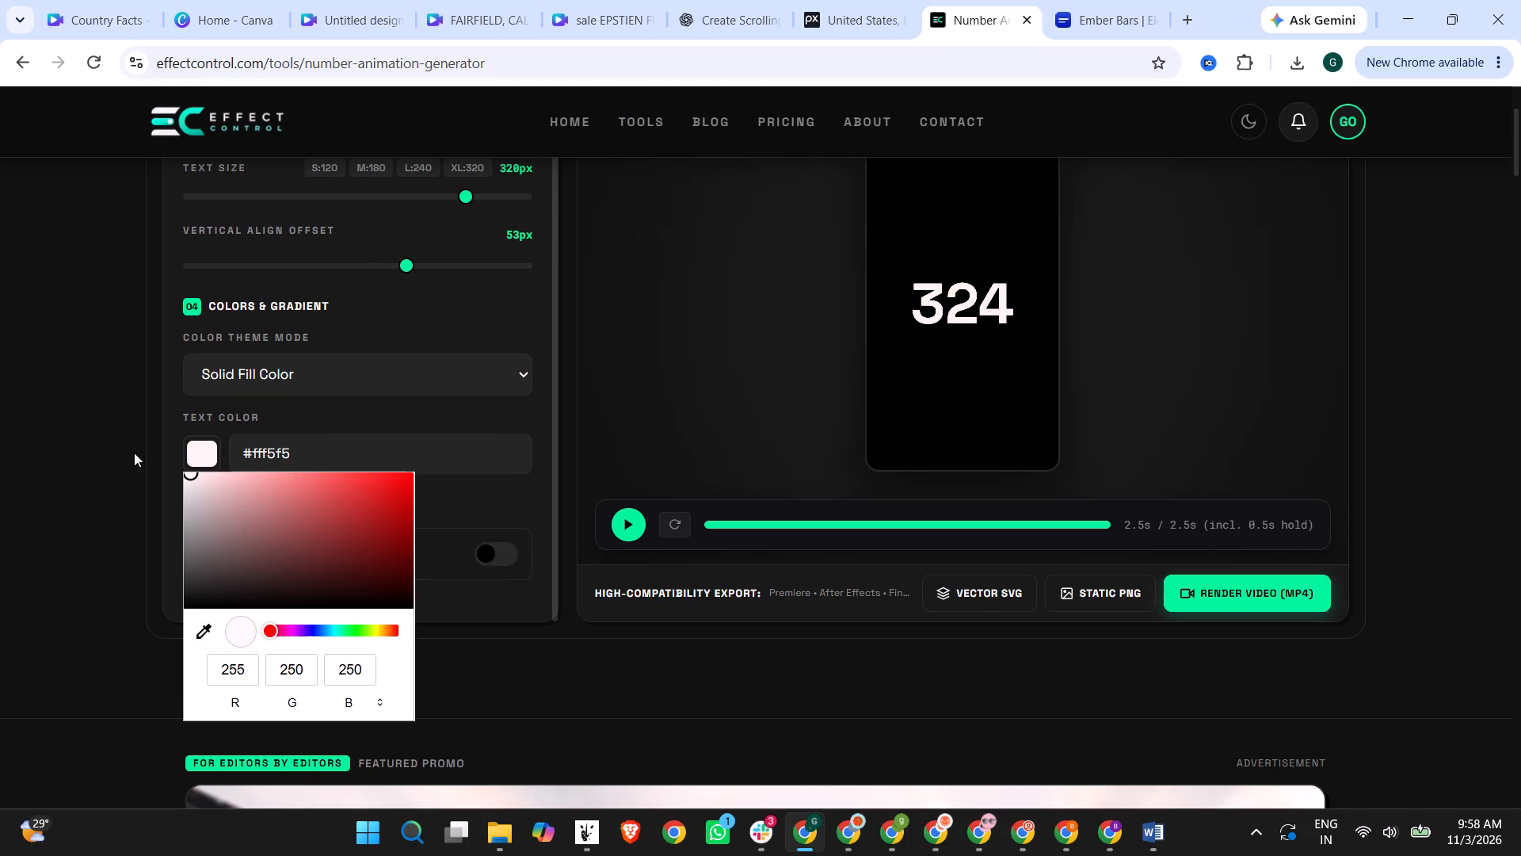
left_click(459, 339)
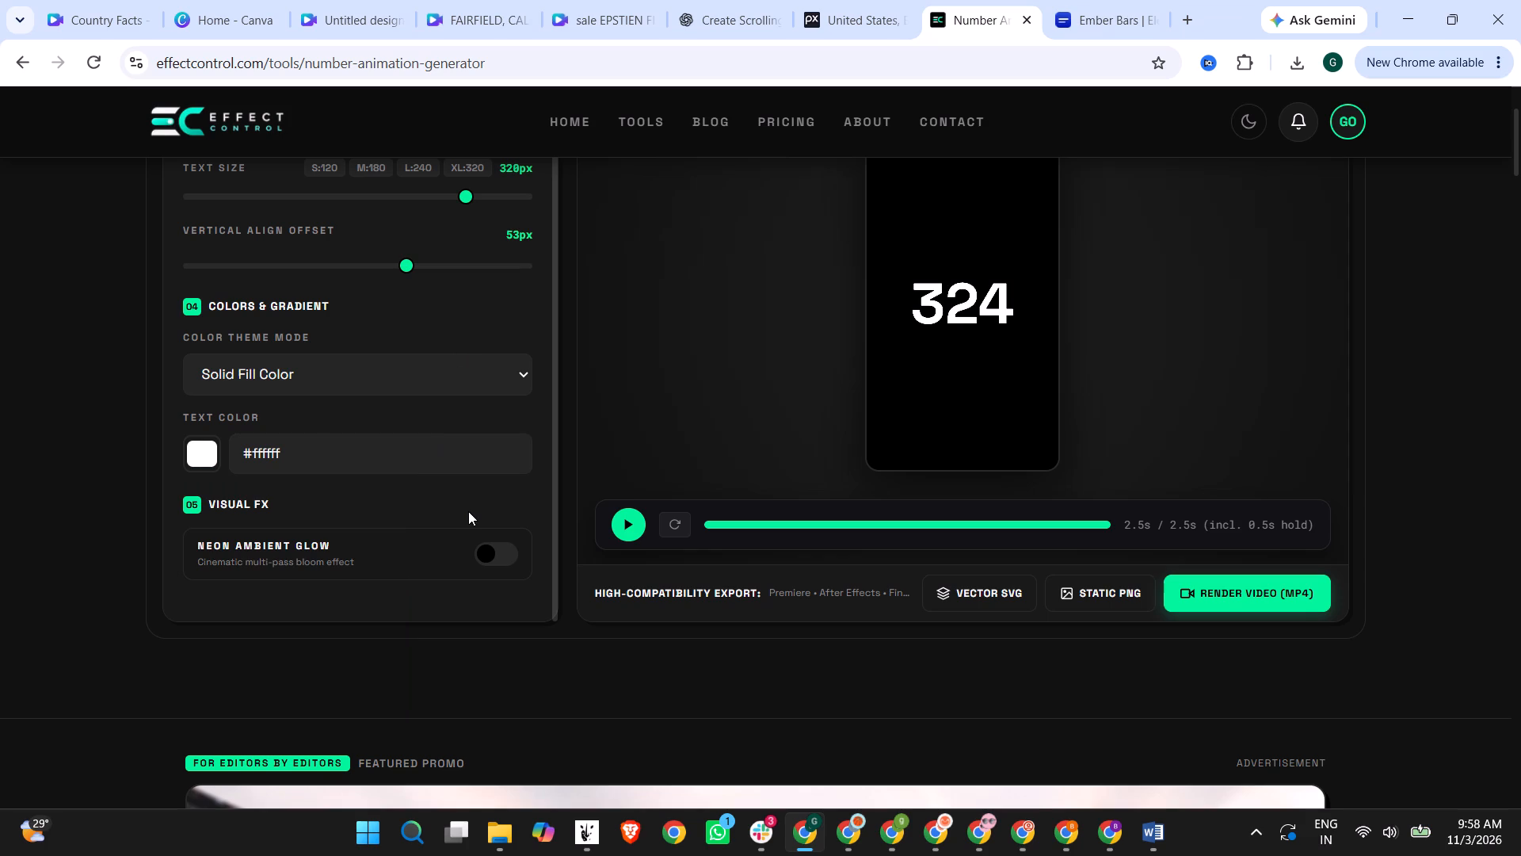
scroll(468, 511, "up", 6)
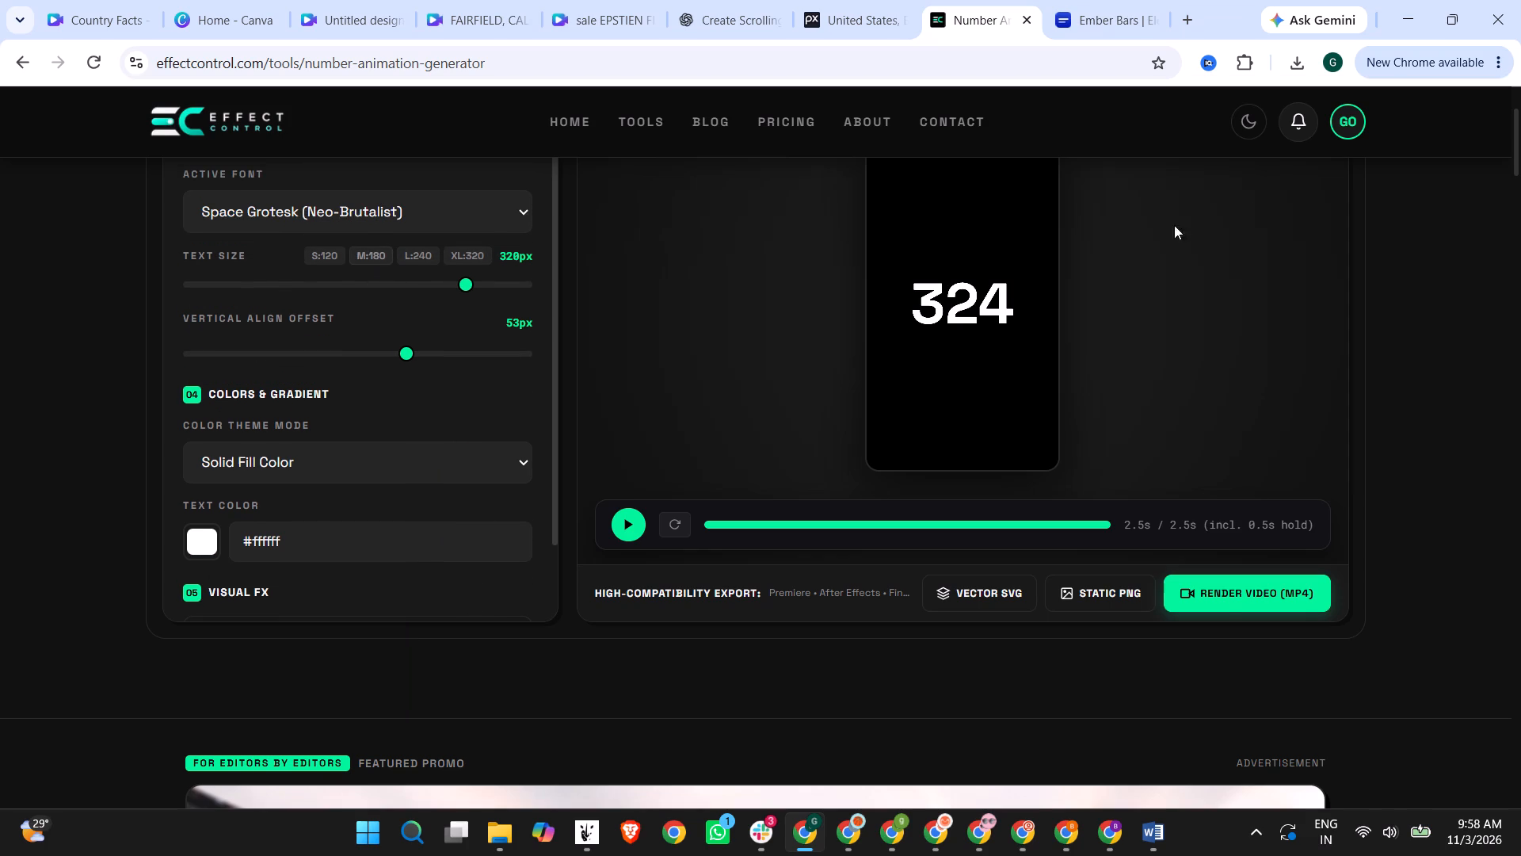
Render the white counter as an MP4 video at 1080P FHD and 60 FPS.
left_click(1222, 591)
left_click(700, 486)
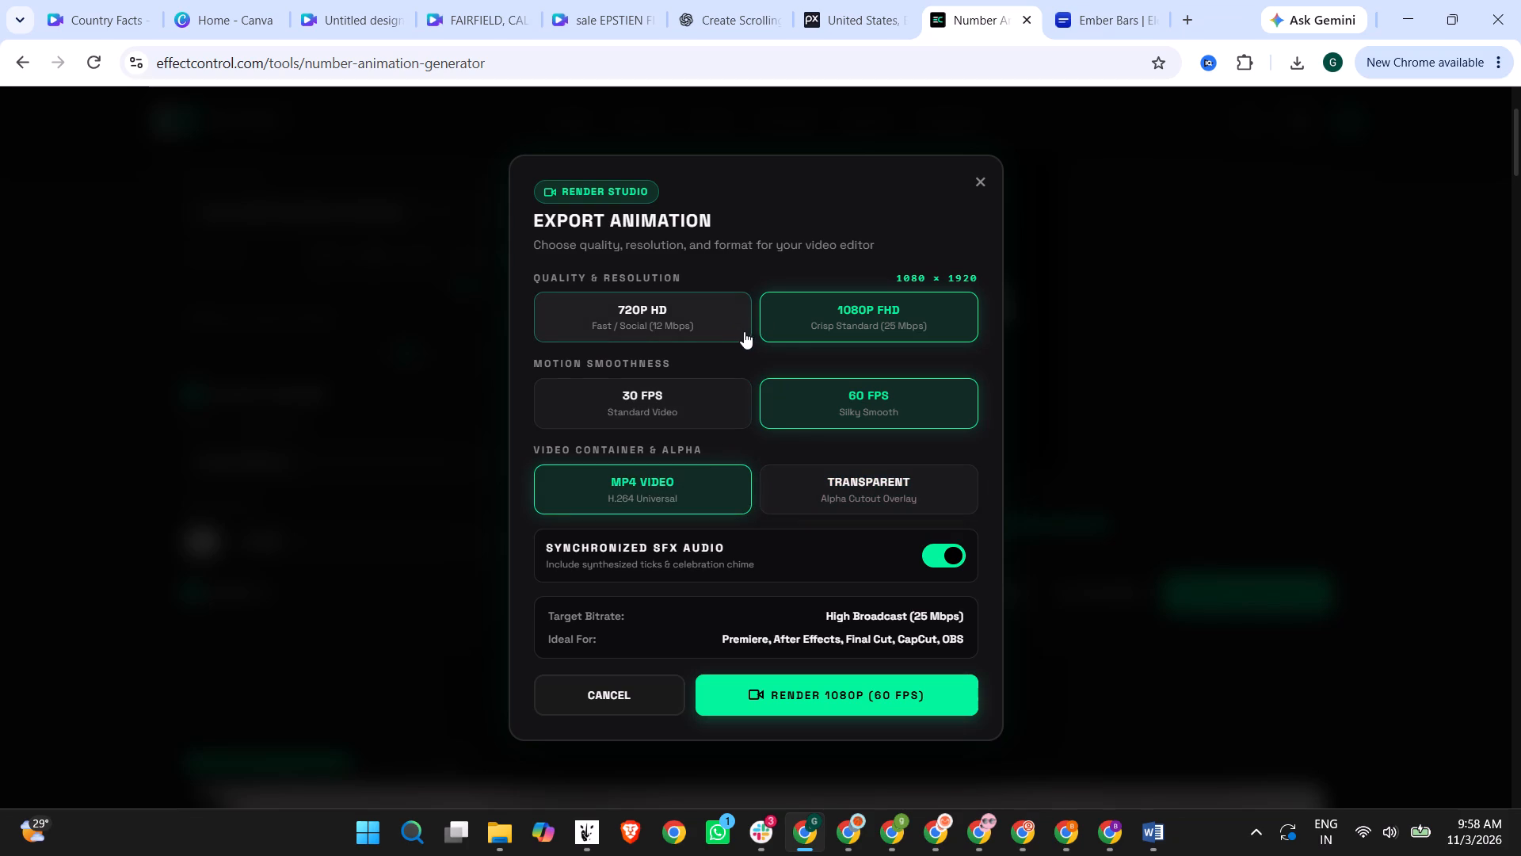
left_click(821, 694)
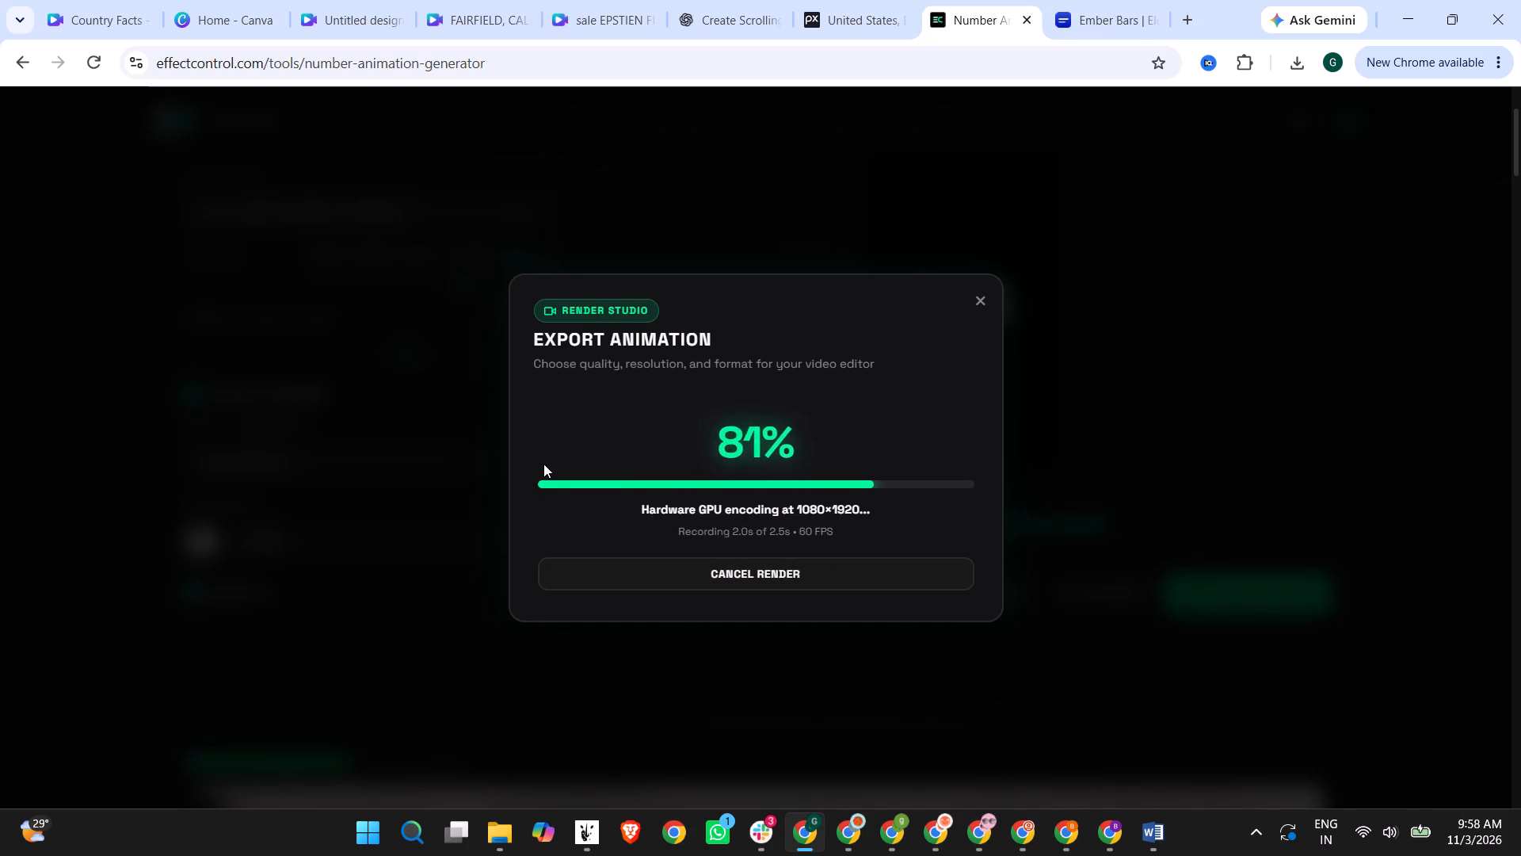
Play back the downloaded 1080p counter video in Media Player, then return to the number animation generator.
left_click(1111, 138)
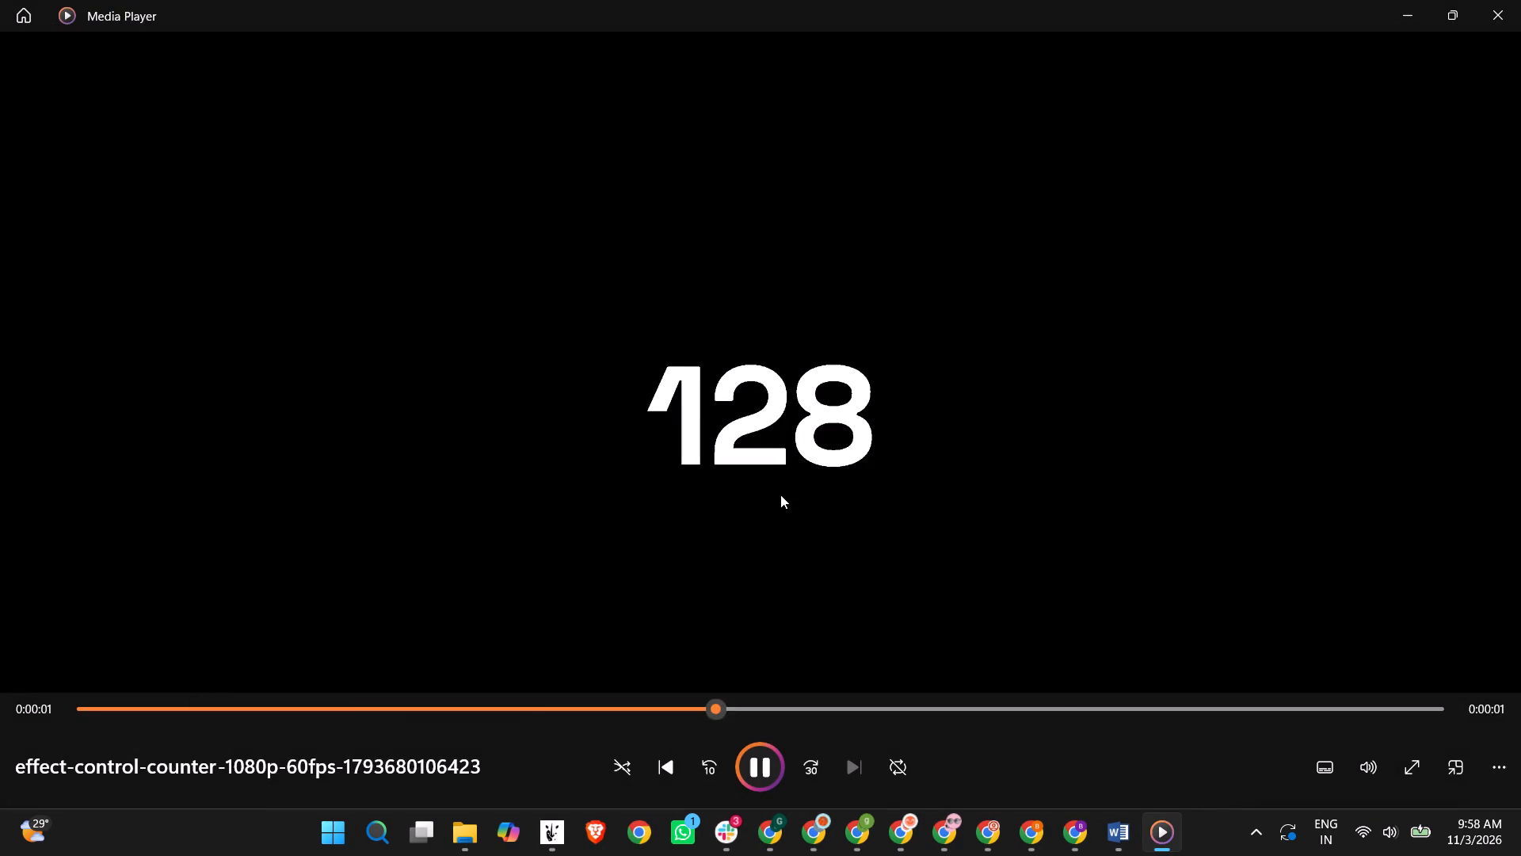
left_click(751, 771)
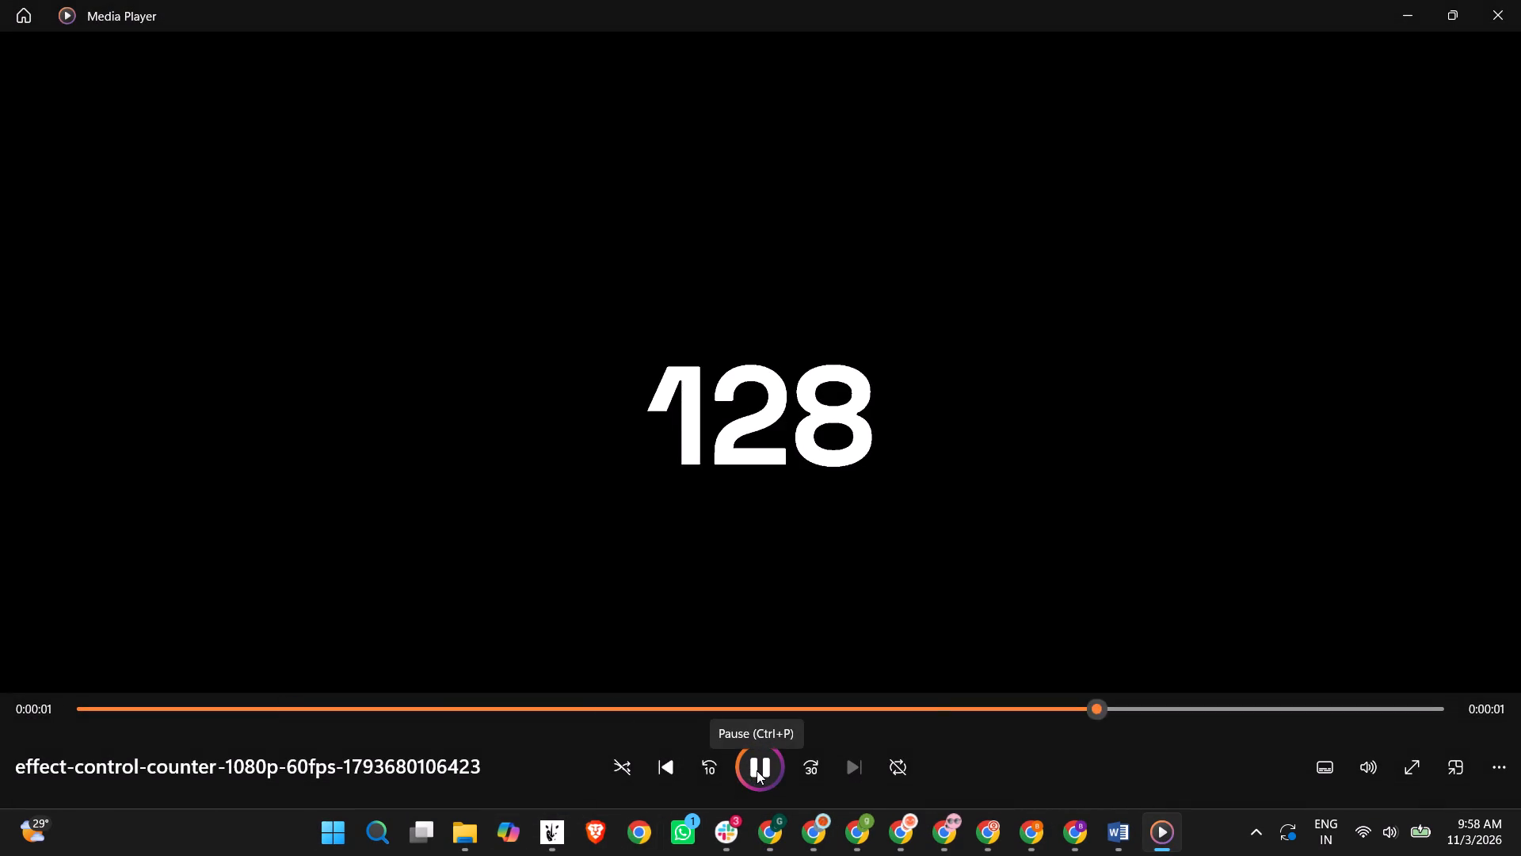
left_click(1510, 6)
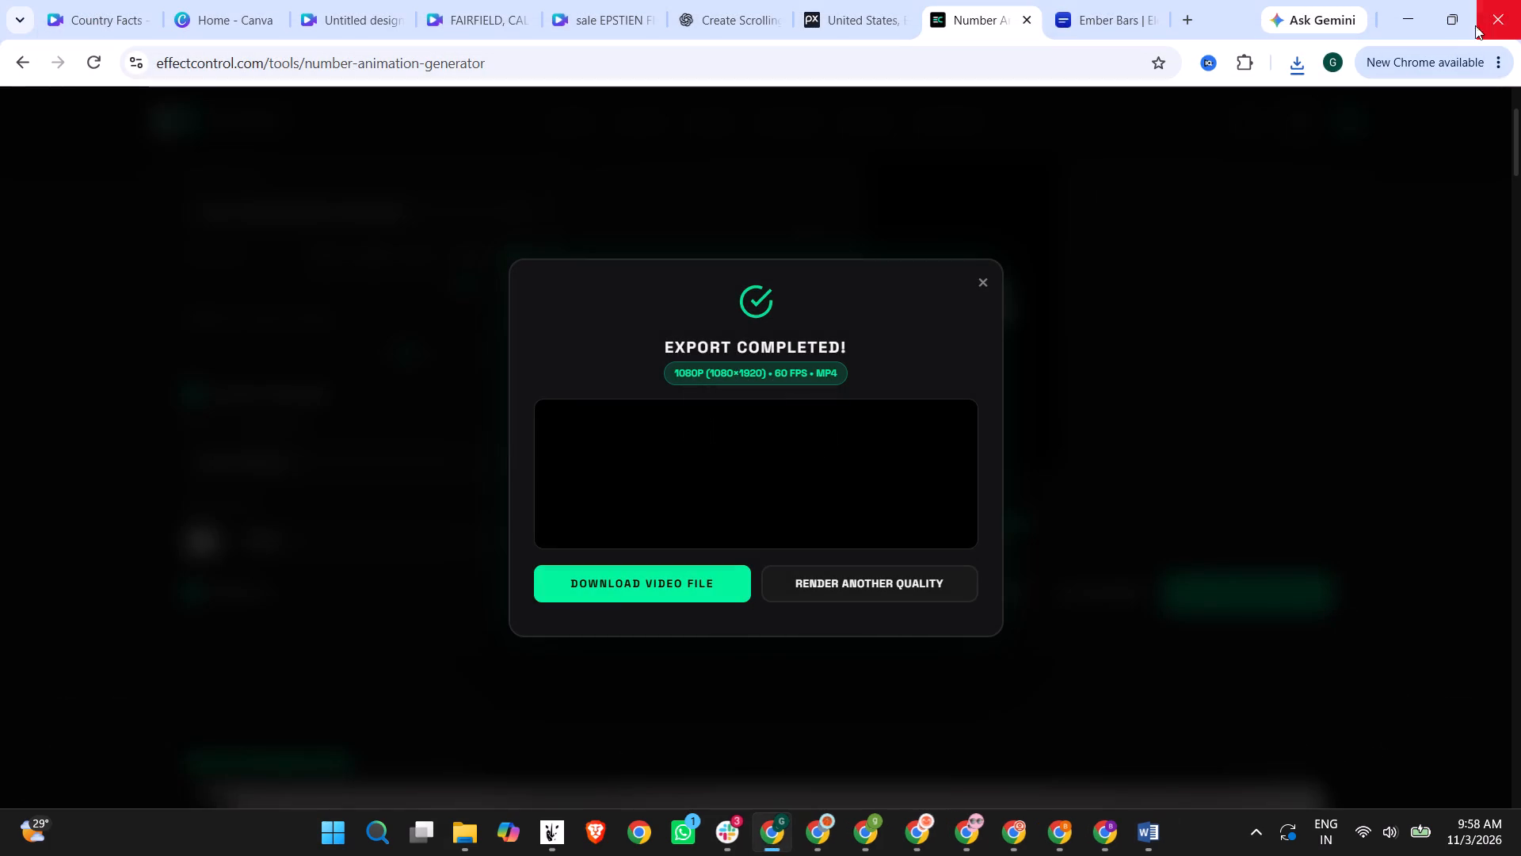
left_click(985, 271)
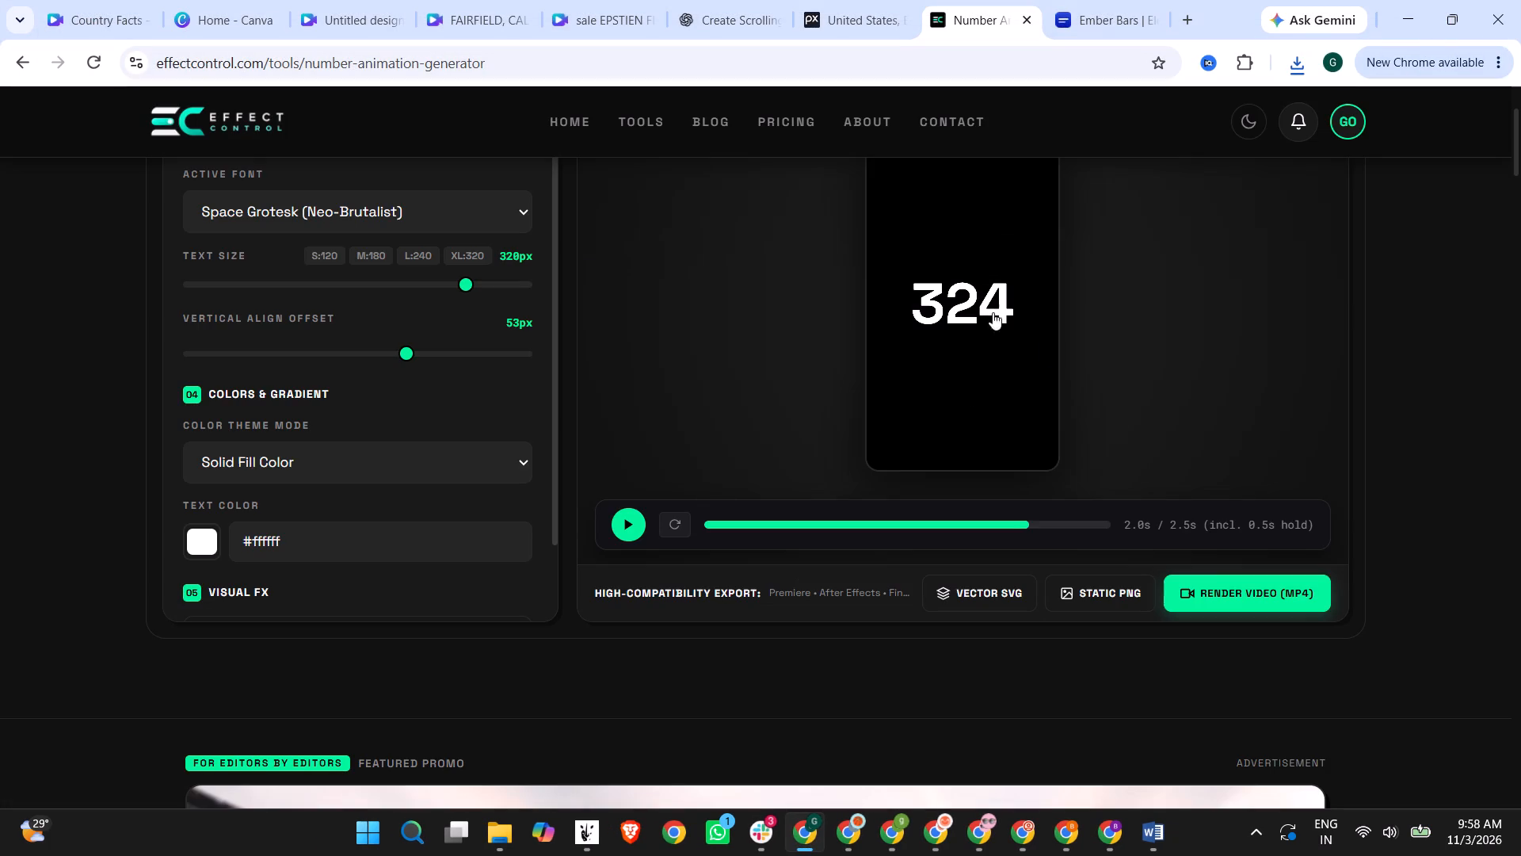
Render the counter again as an MP4 video at 720P HD and 30 FPS.
left_click(1199, 587)
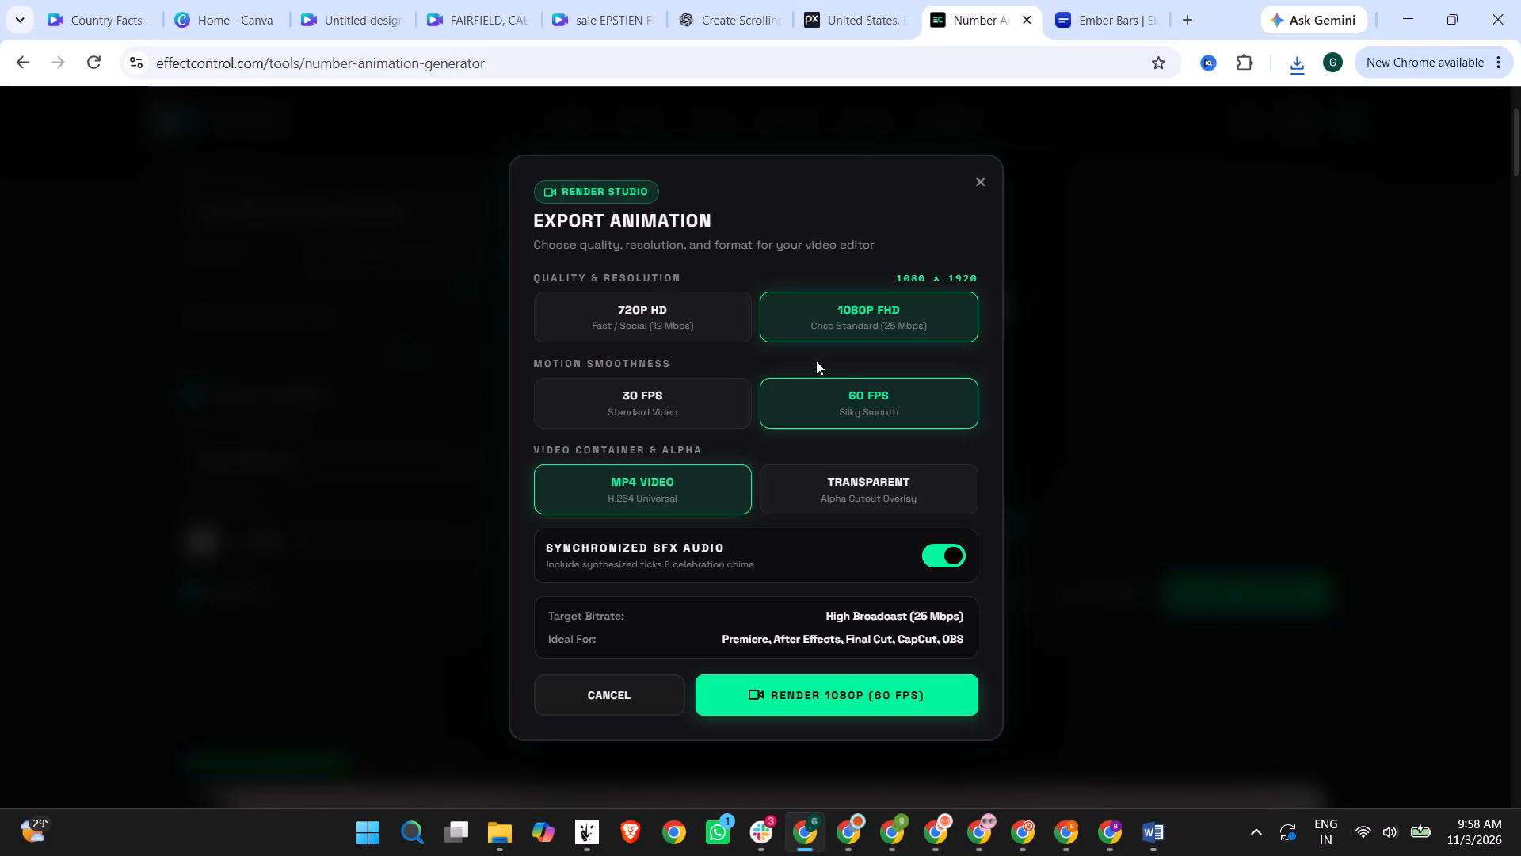
left_click(647, 324)
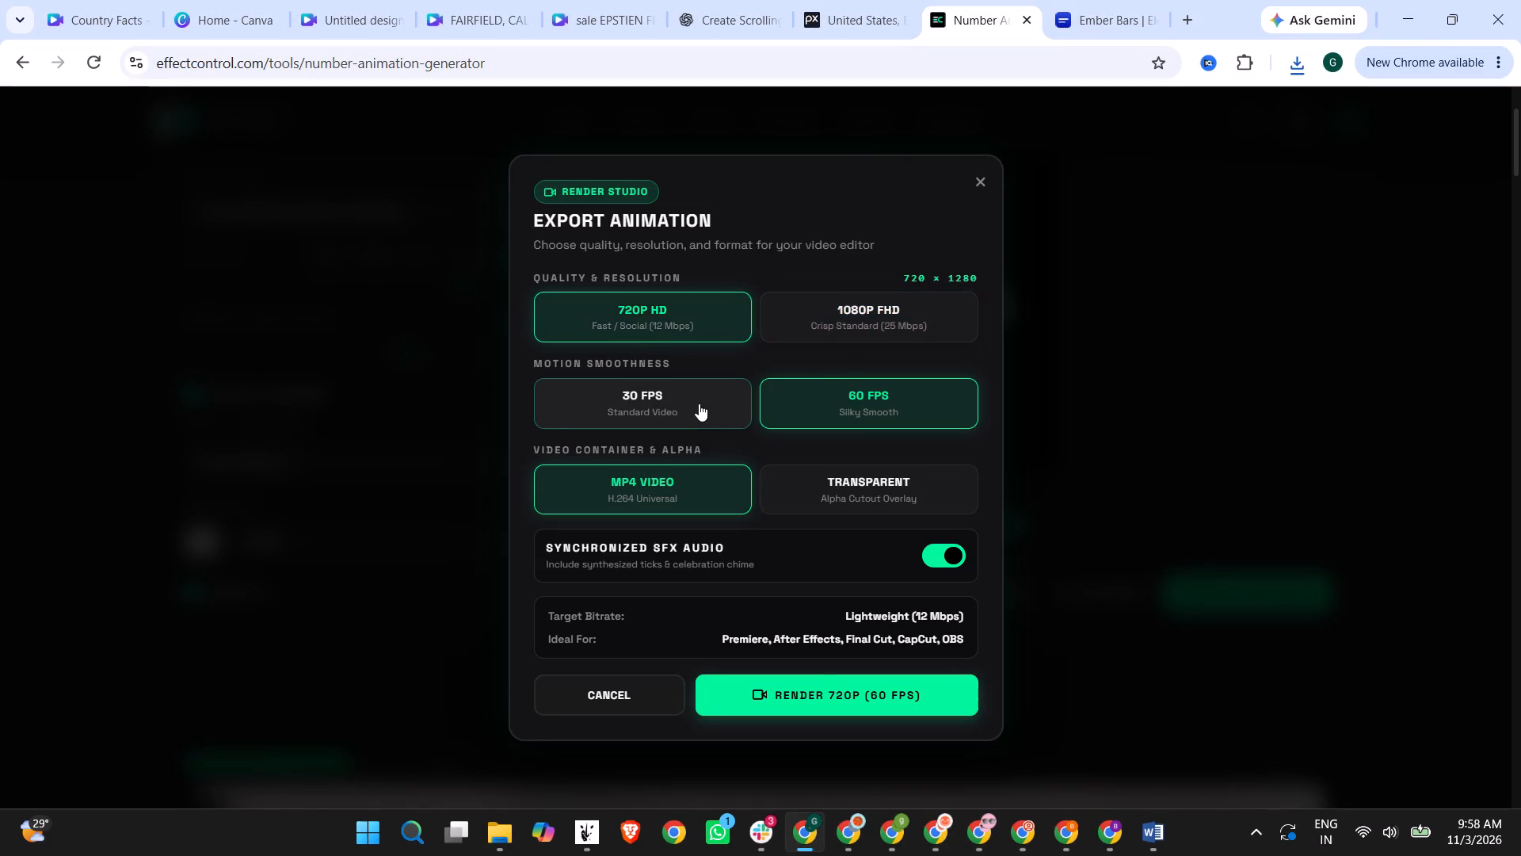
left_click(699, 403)
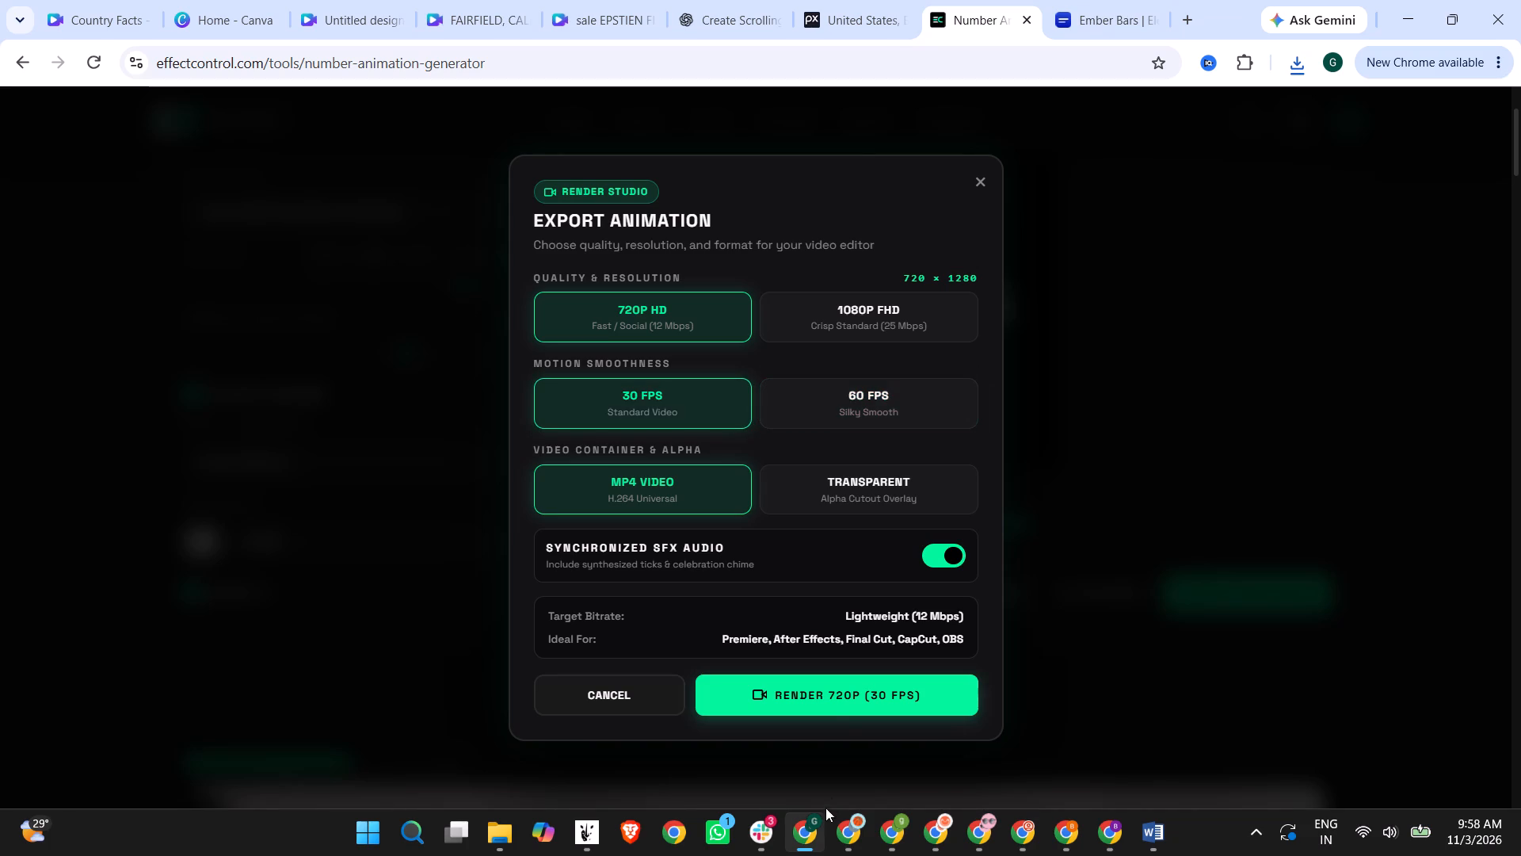
left_click(833, 689)
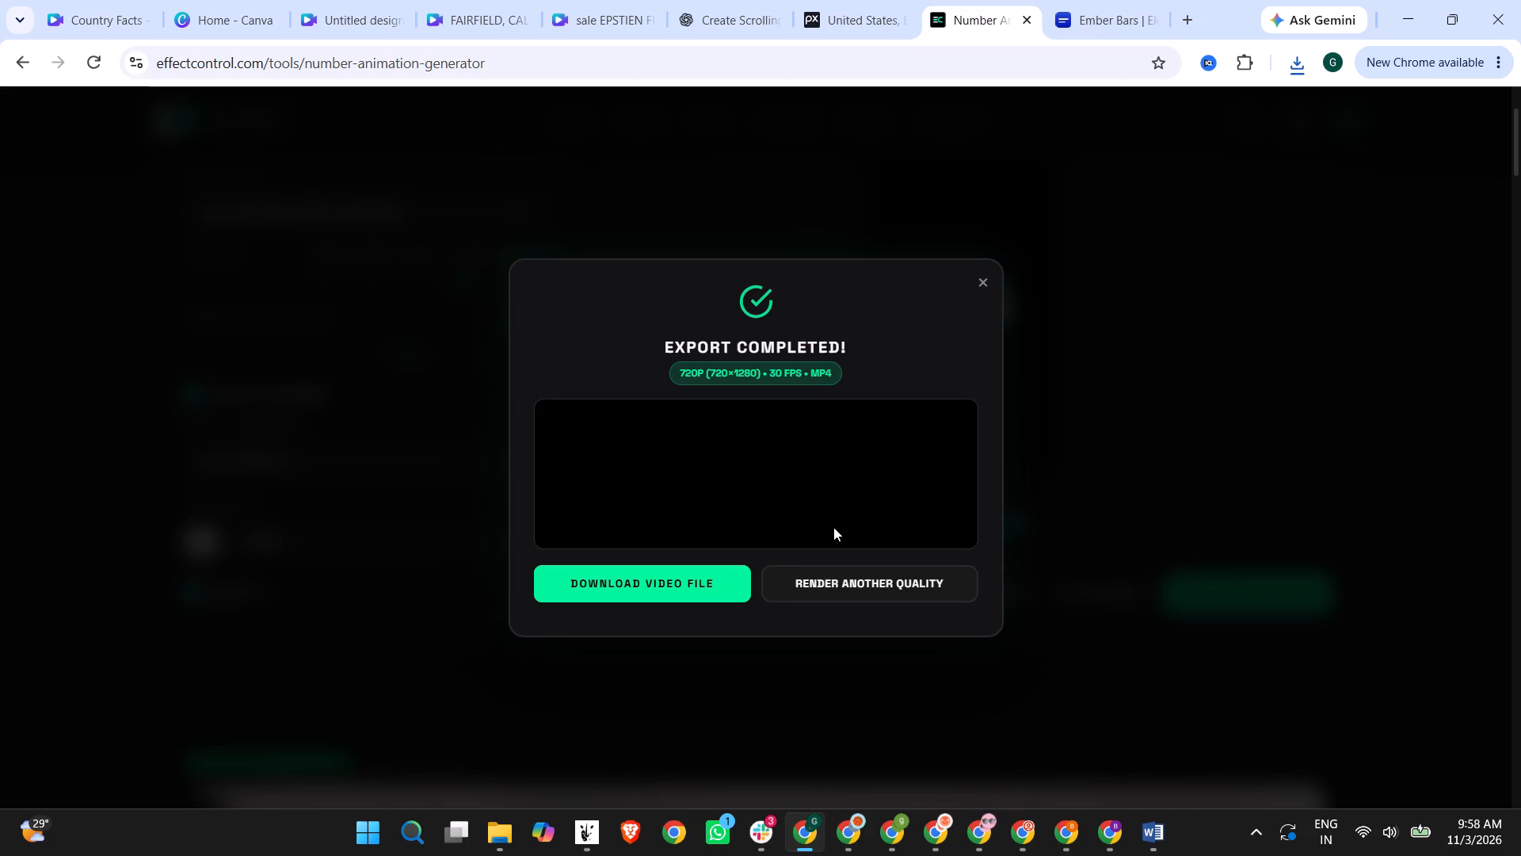
left_click(1143, 141)
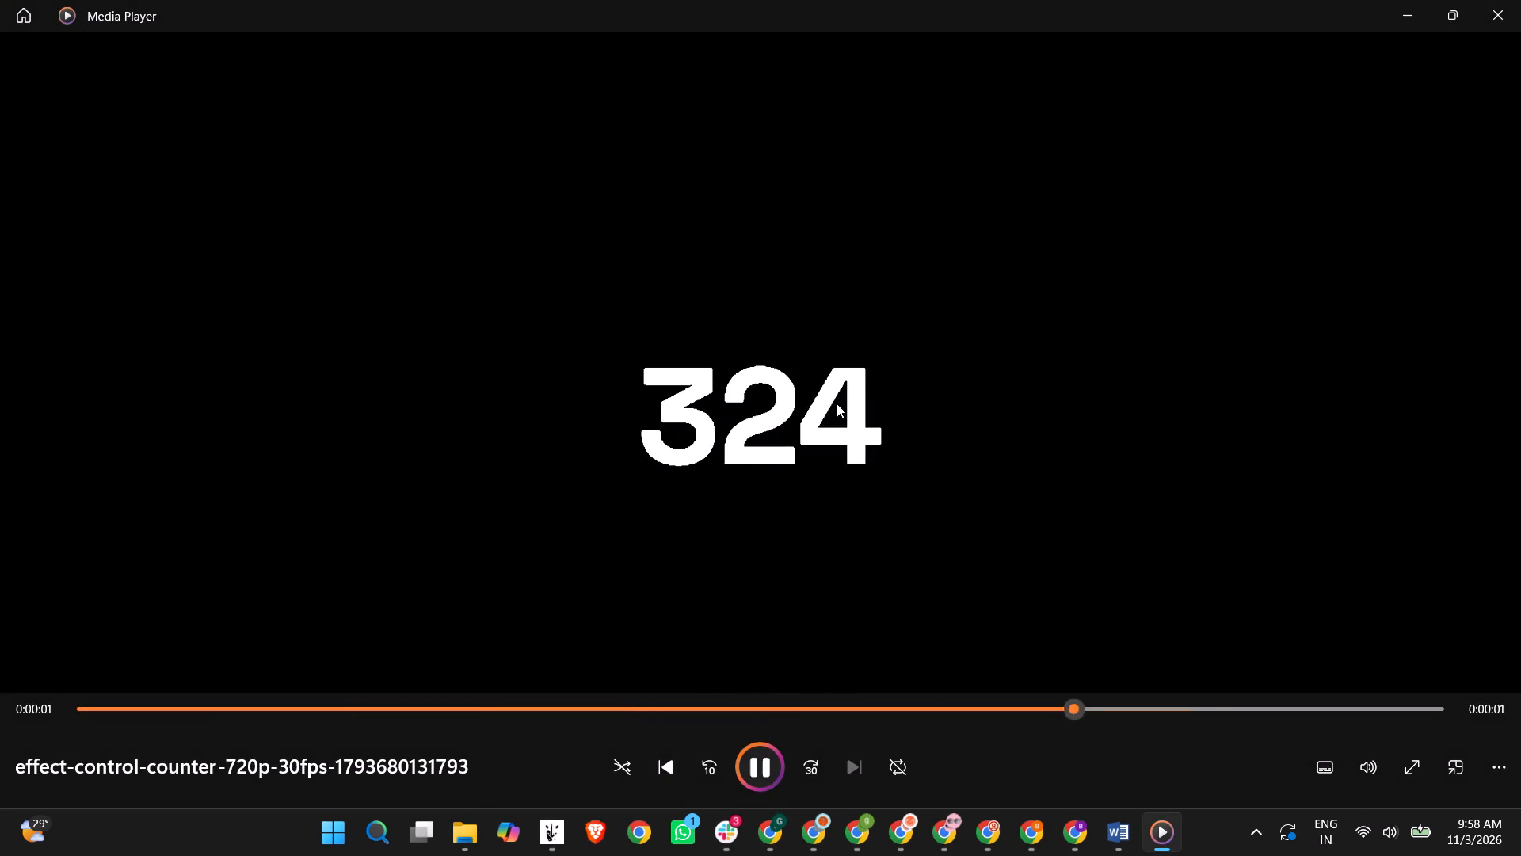
Return to the untitled Instagram Reel design in Canva and upload the effect-control-counter-720p-30fps video from Downloads.
left_click(1496, 13)
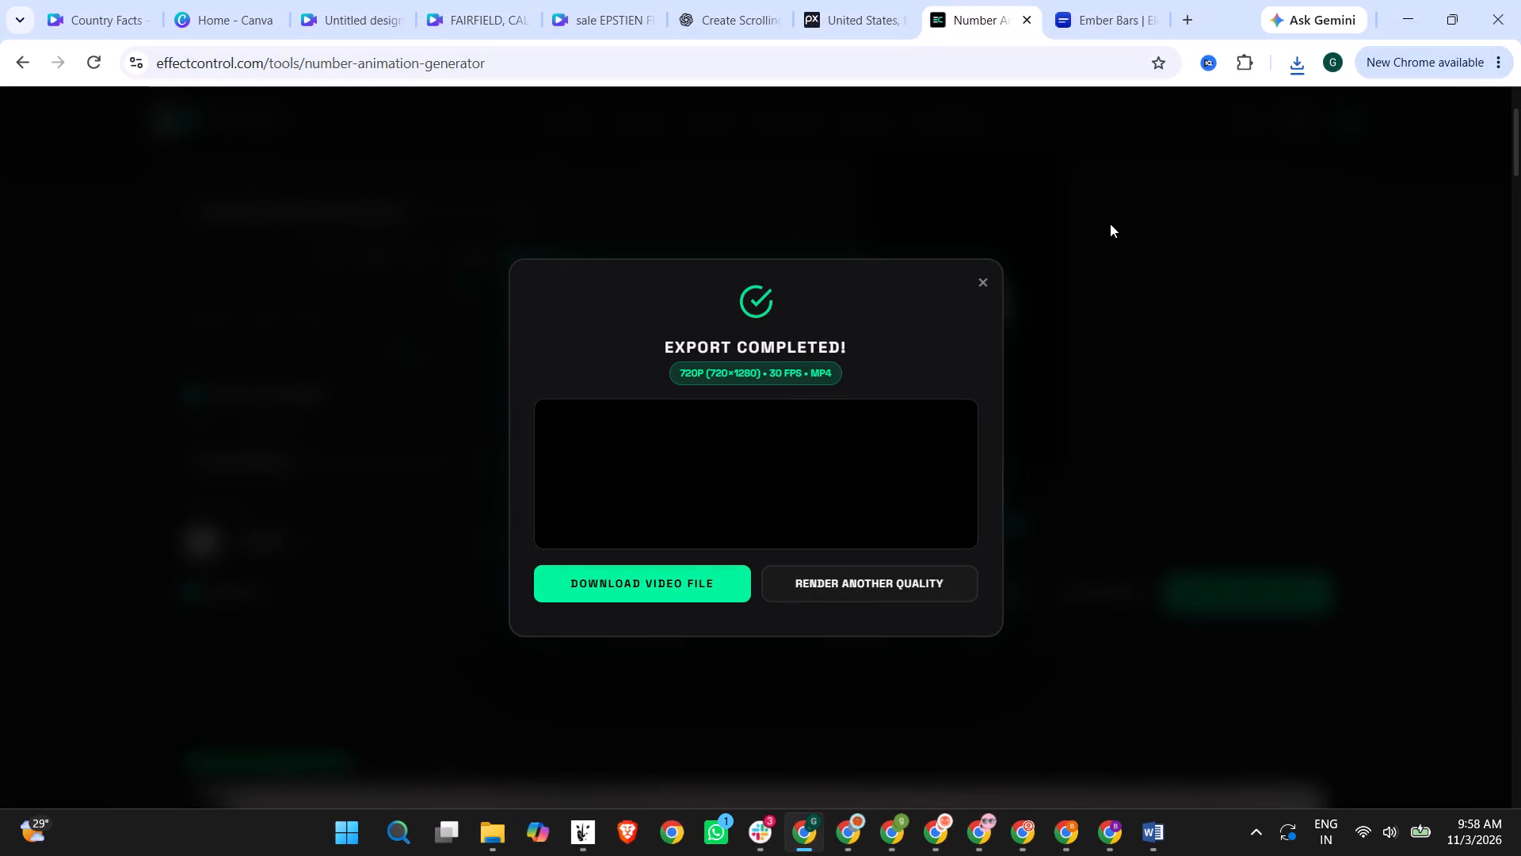
left_click(108, 0)
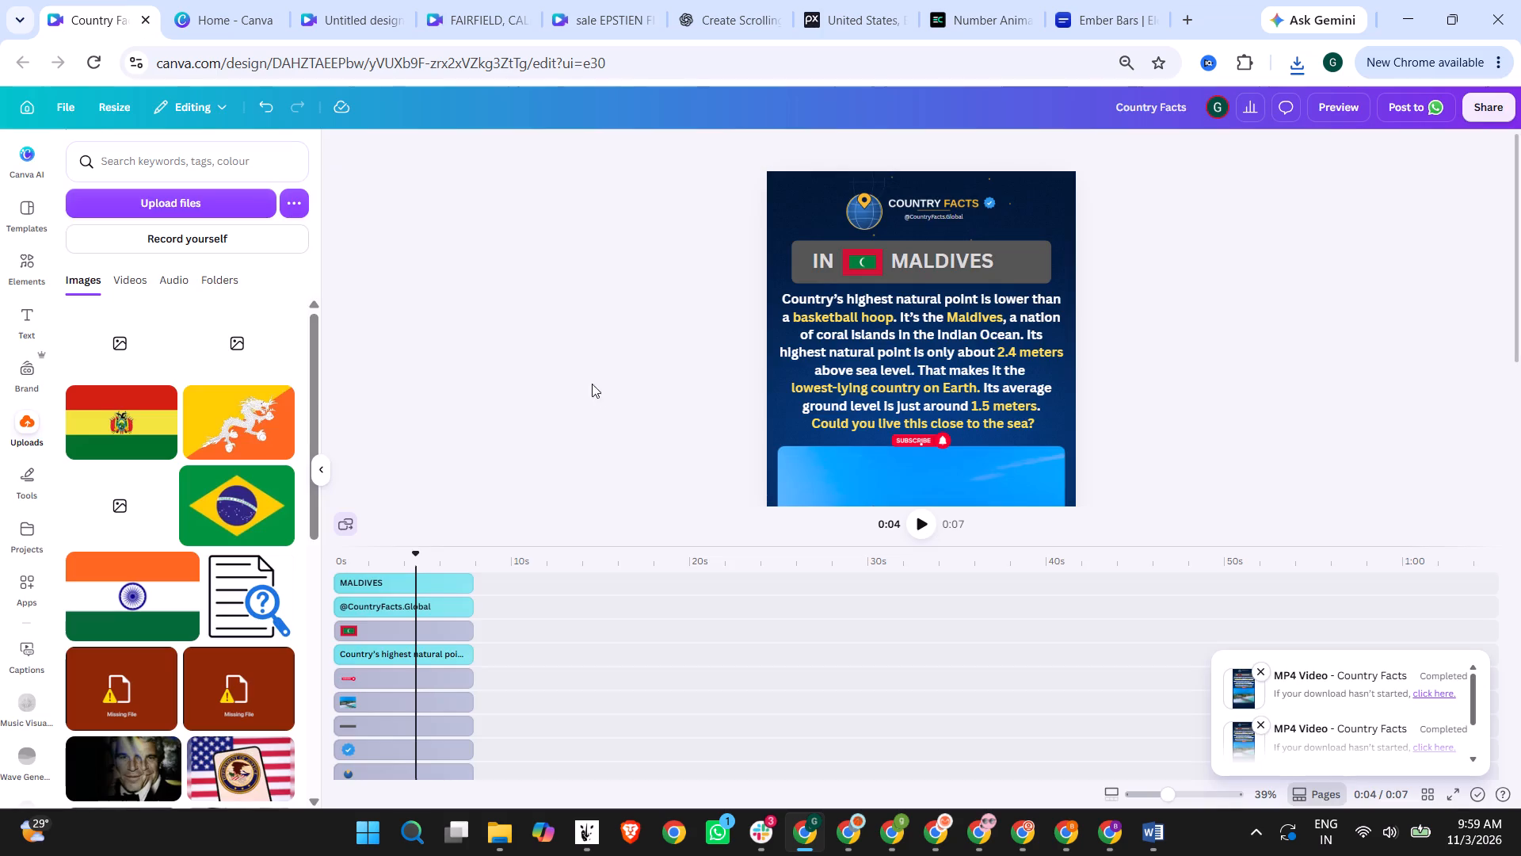
left_click(260, 0)
left_click(368, 0)
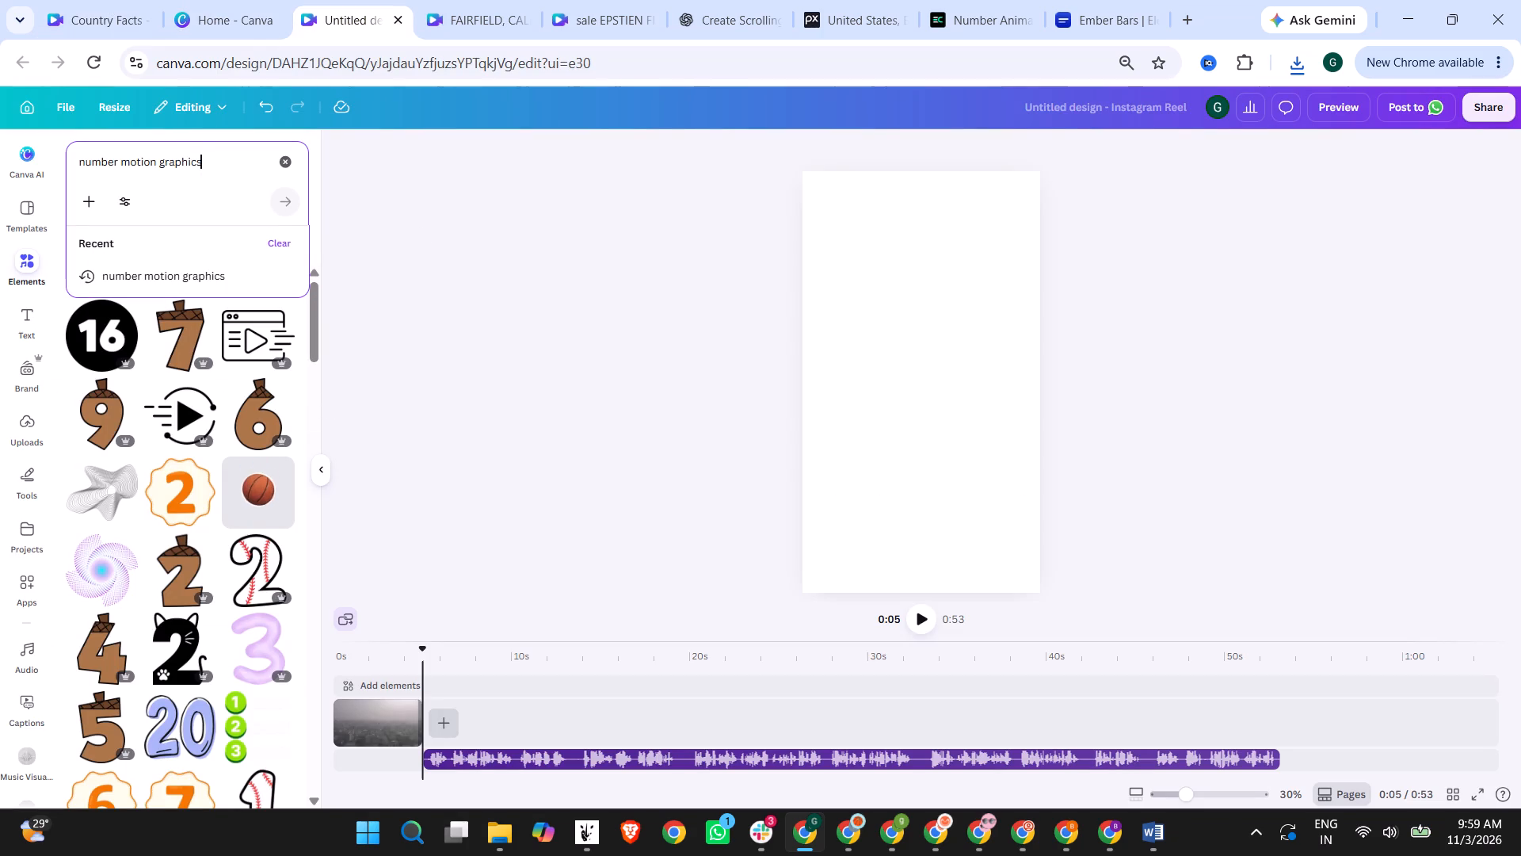
left_click(283, 155)
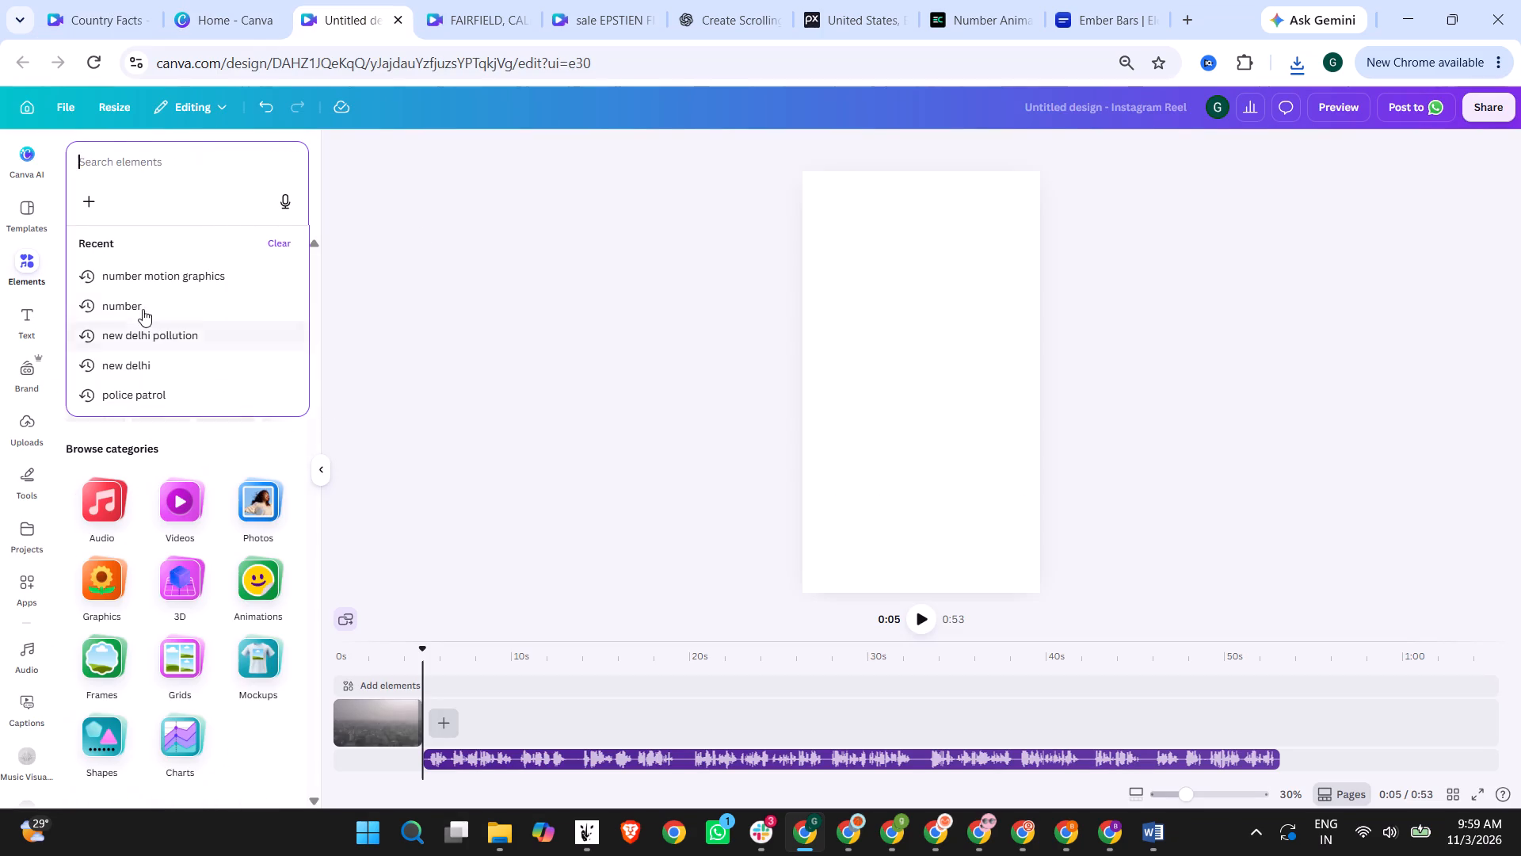
left_click(400, 238)
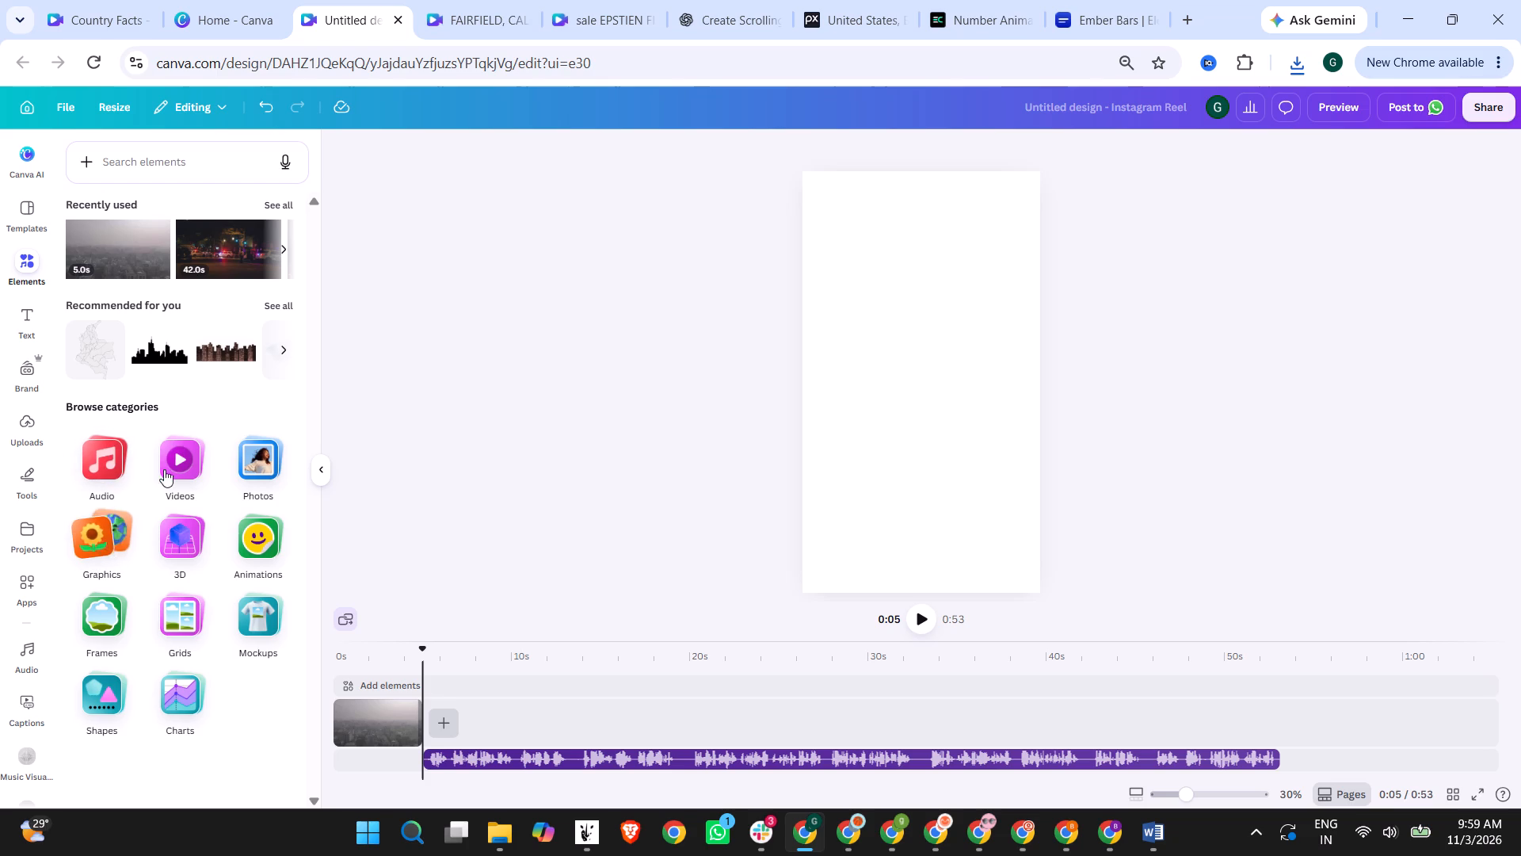
left_click(187, 464)
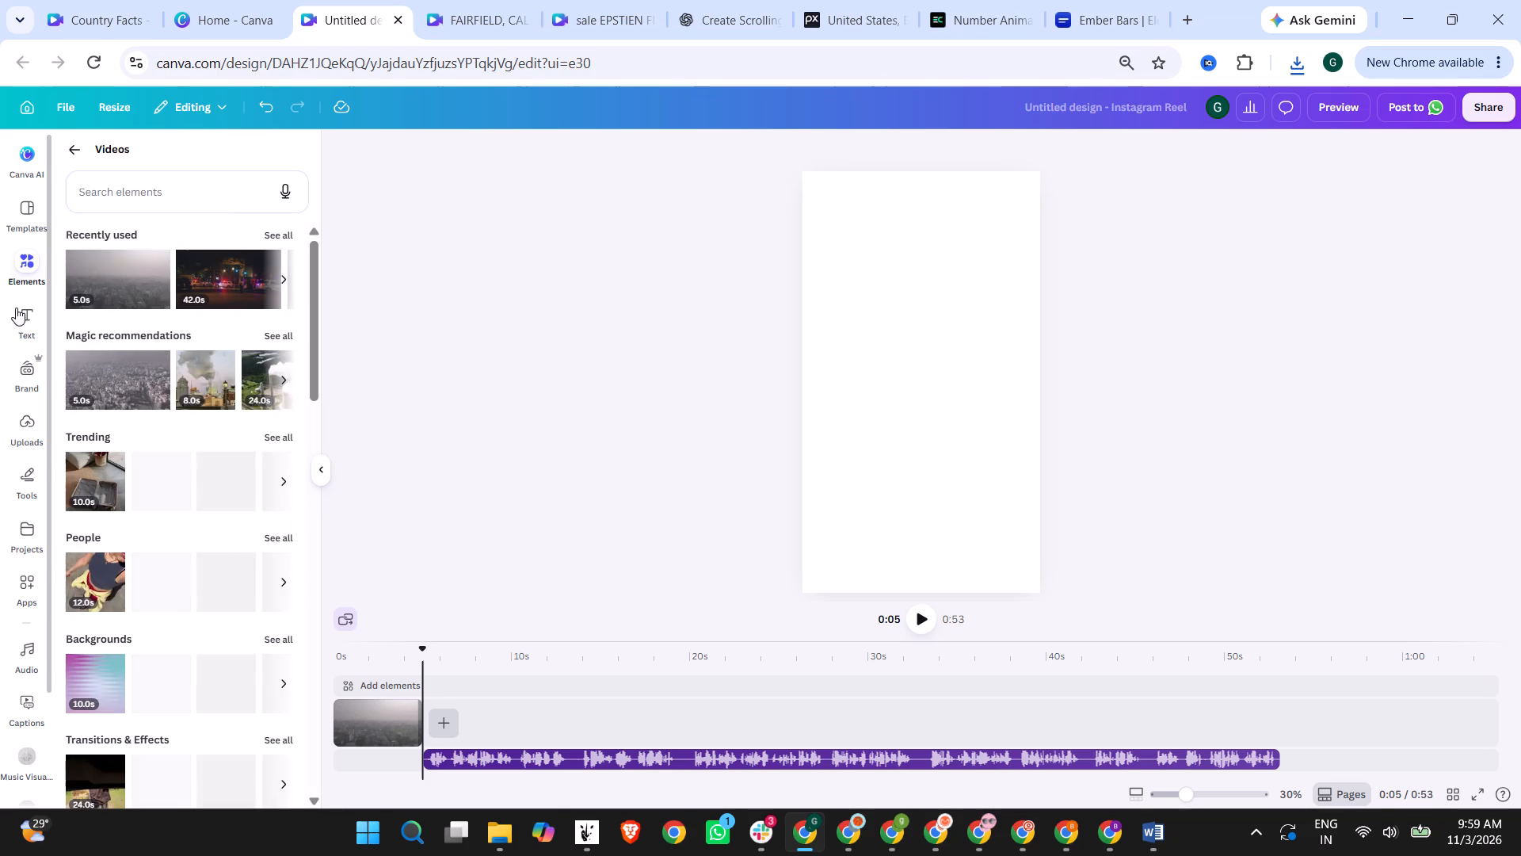
left_click(25, 422)
left_click(141, 208)
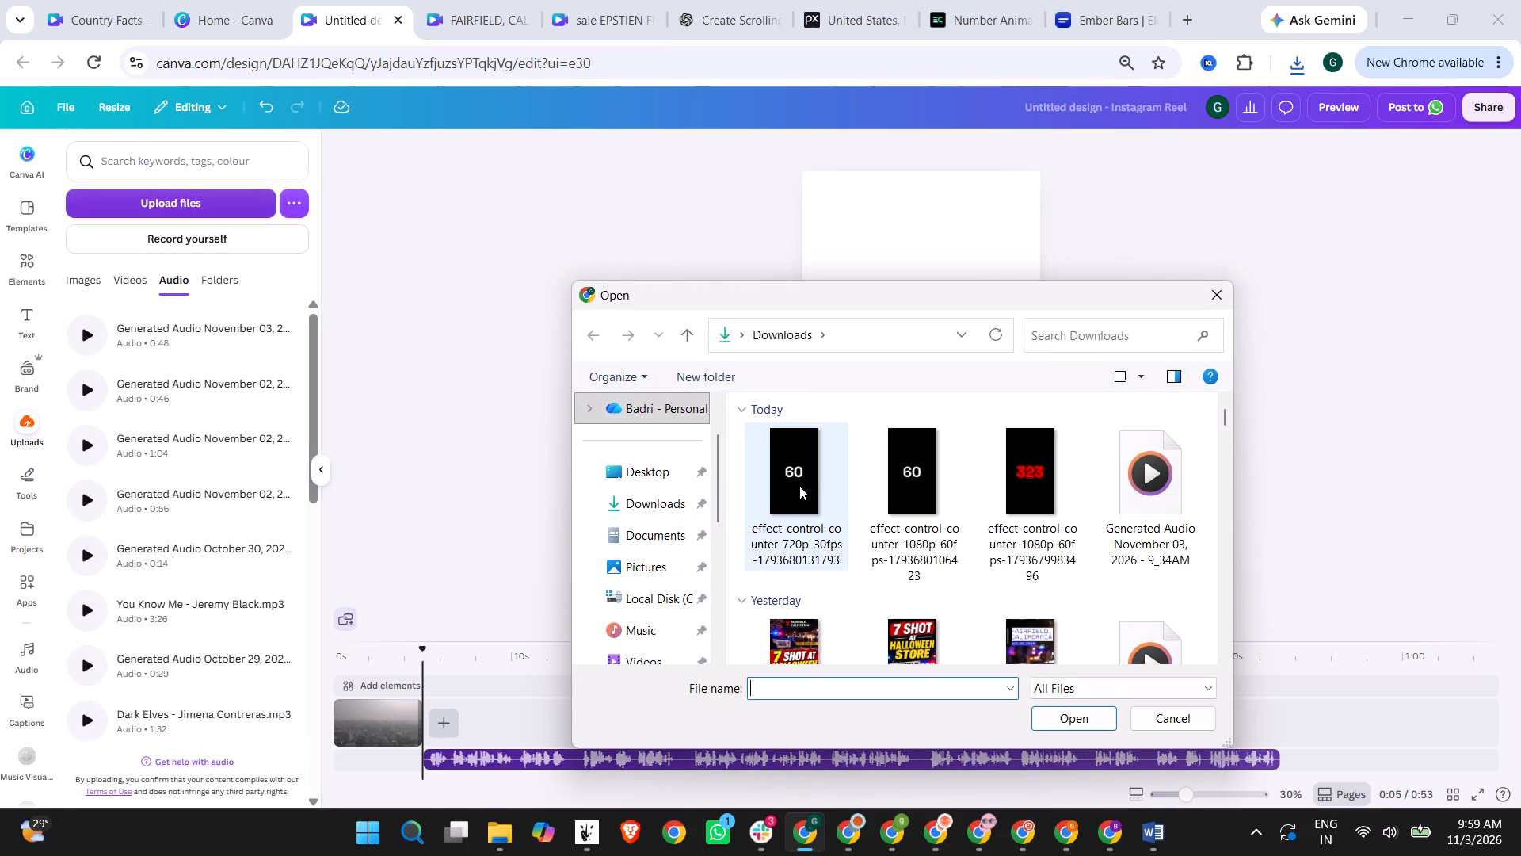
double_click(799, 486)
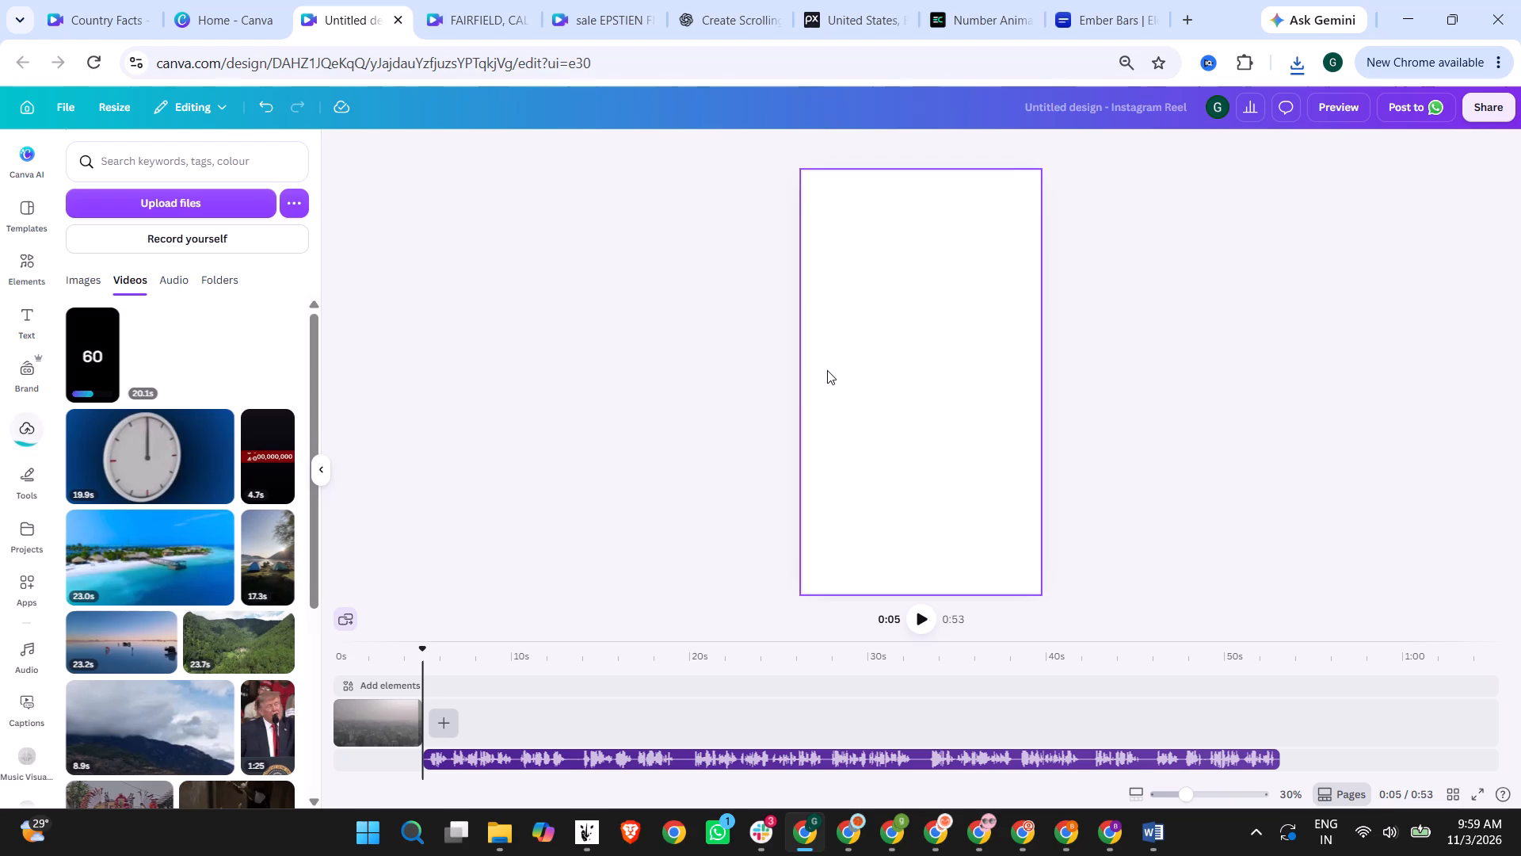
Place the uploaded white counter video on the timeline track above the opening pollution clip, near the start of the reel.
left_click_drag(97, 367, 932, 436)
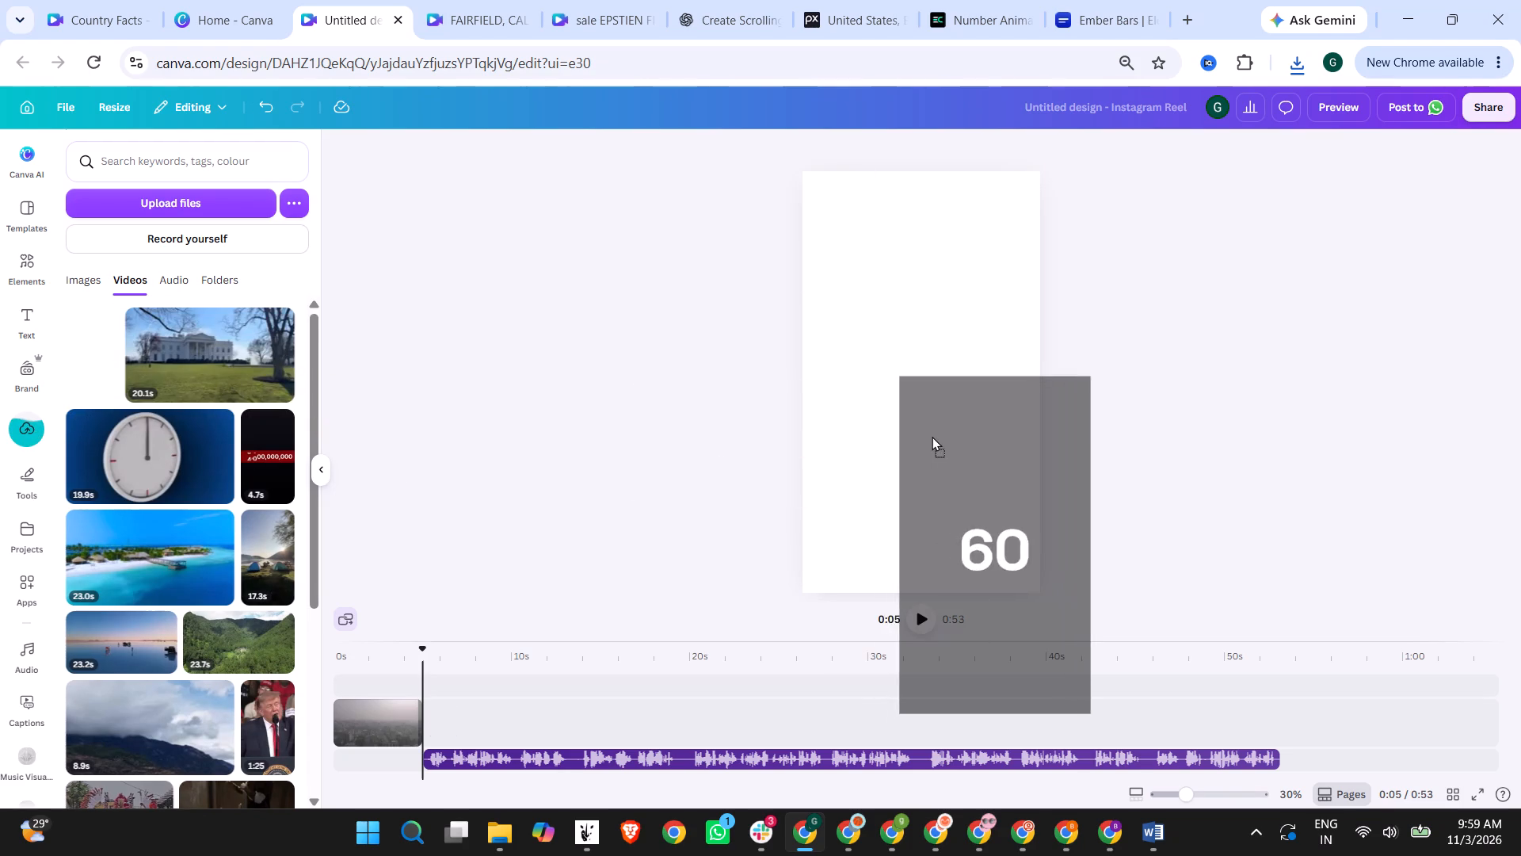
left_click_drag(932, 436, 378, 682)
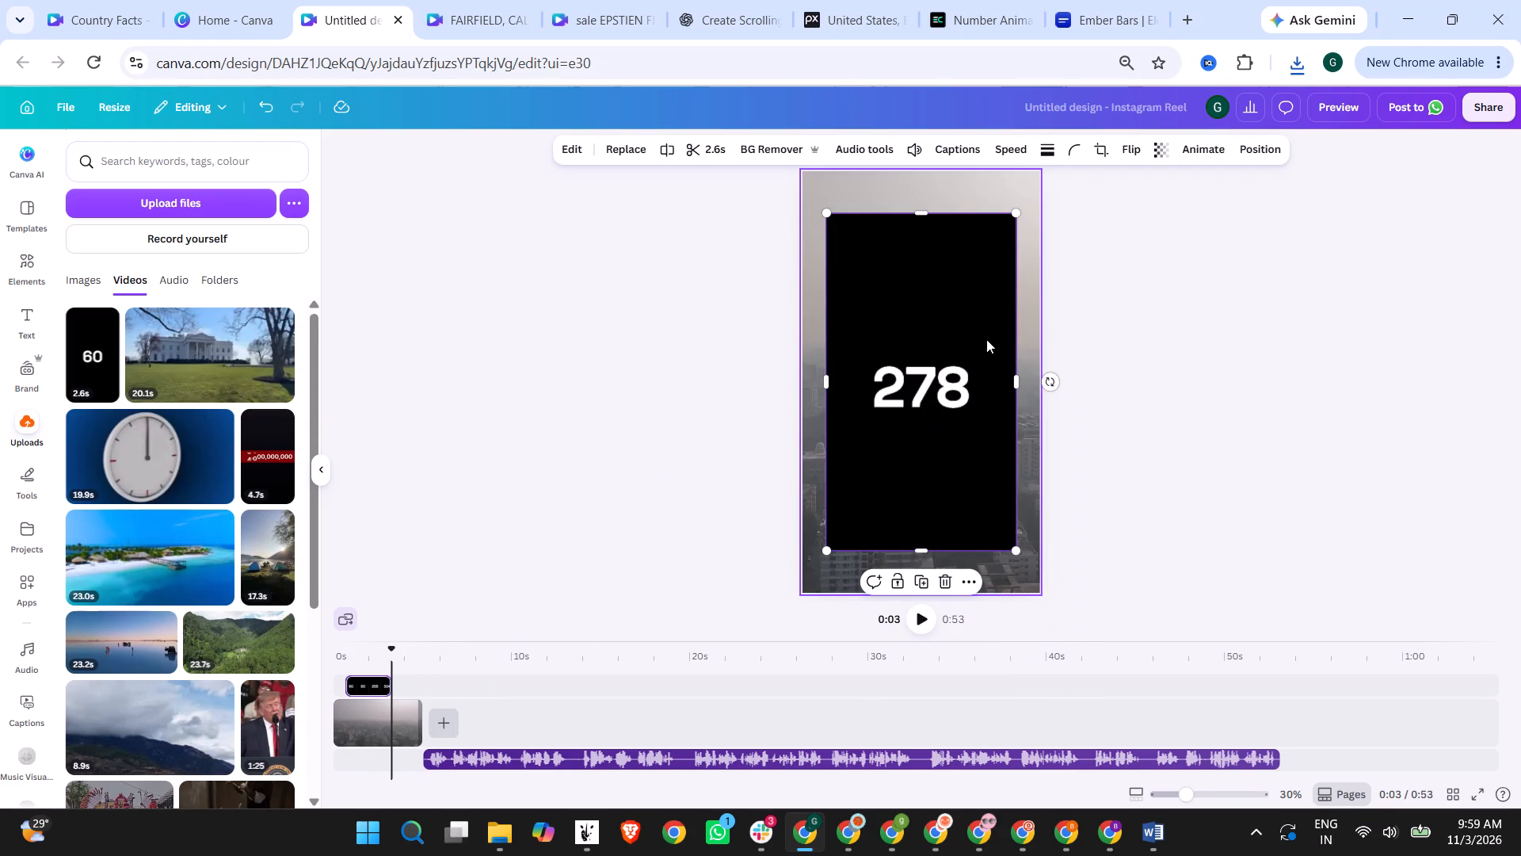
In the Canva reel, enlarge the counter clip to about 1,244 × 2,212 so it covers the whole page.
left_click_drag(826, 212, 782, 160)
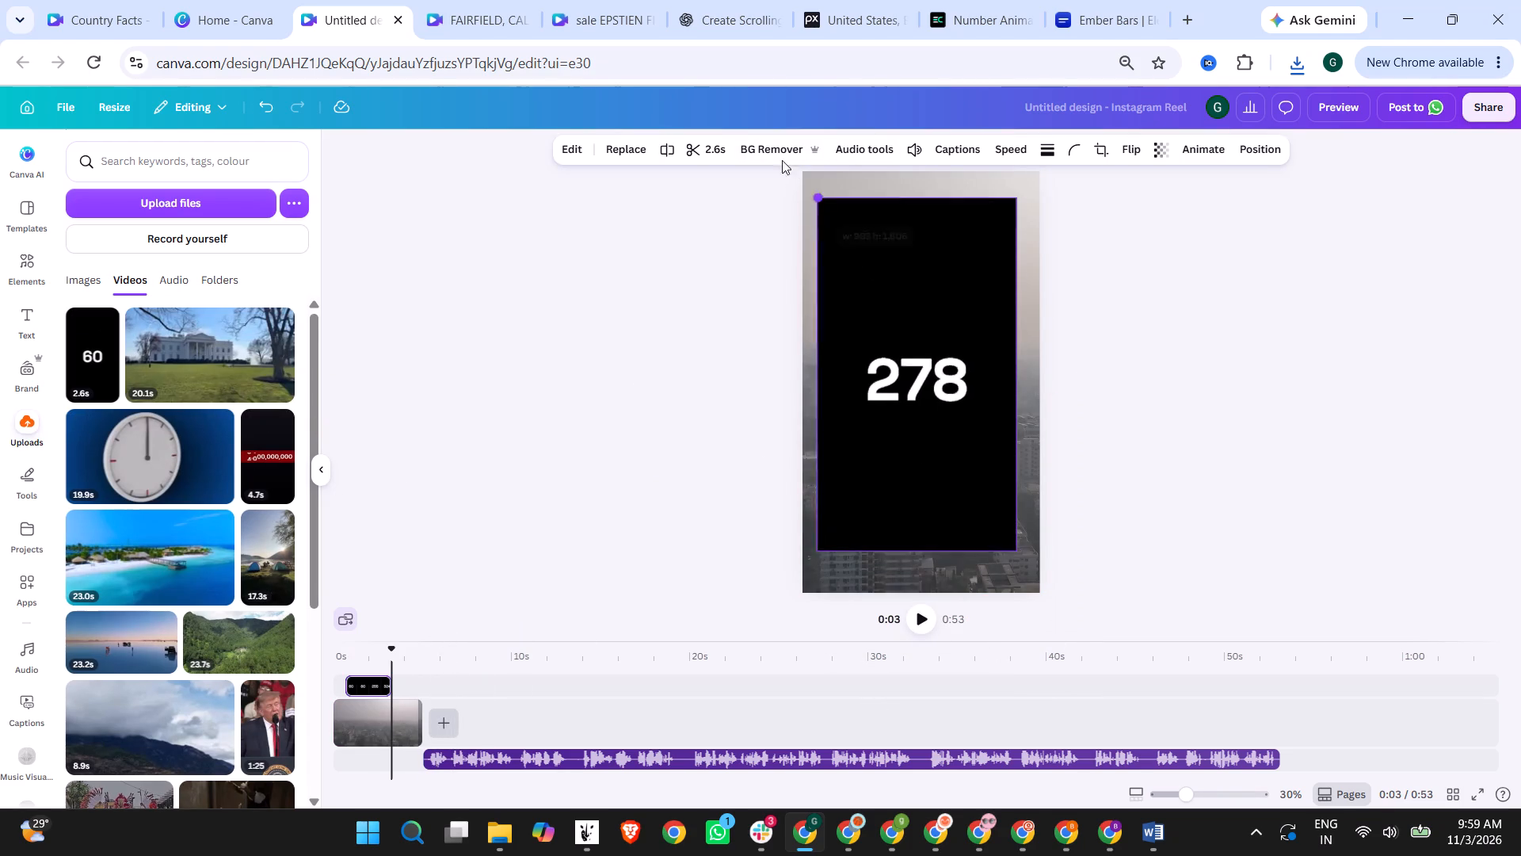
left_click_drag(782, 160, 770, 144)
left_click_drag(1018, 551, 1081, 611)
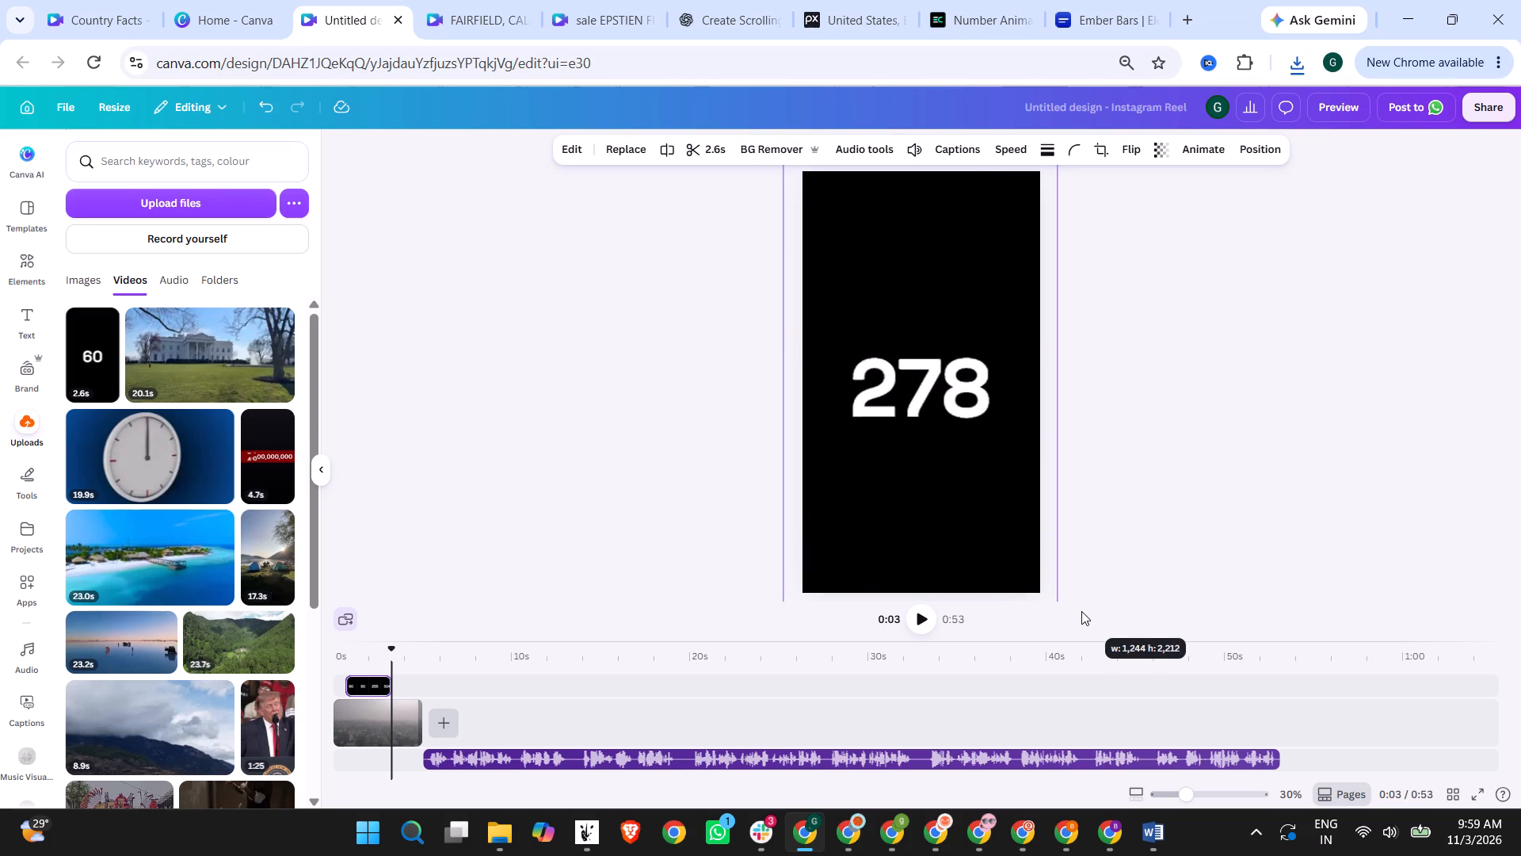
left_click_drag(1081, 611, 1077, 611)
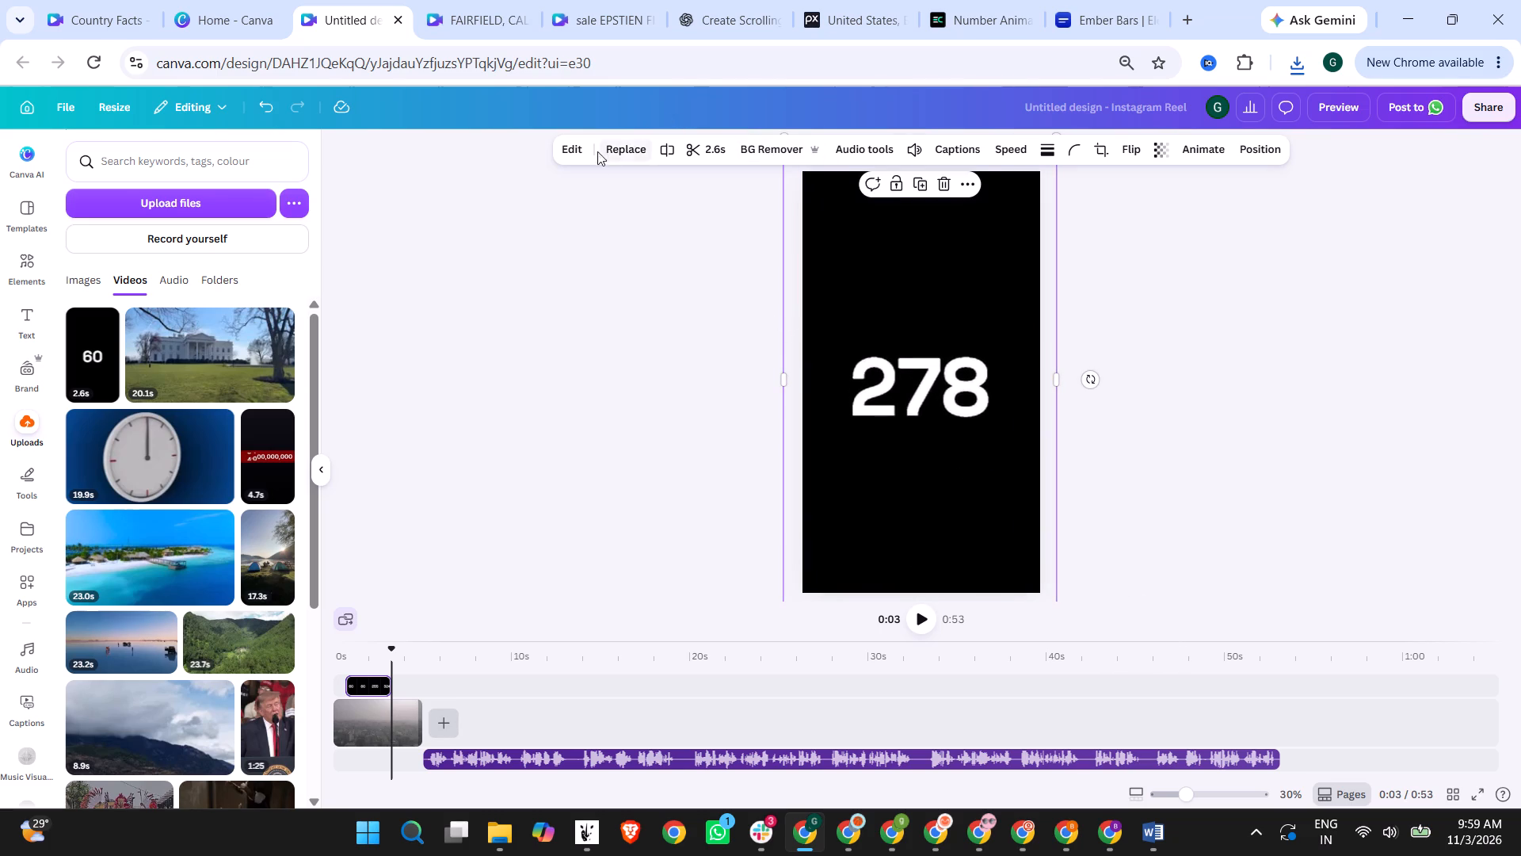
Remove the black background from the counter clip with BG Remover.
left_click(779, 142)
left_click(1224, 381)
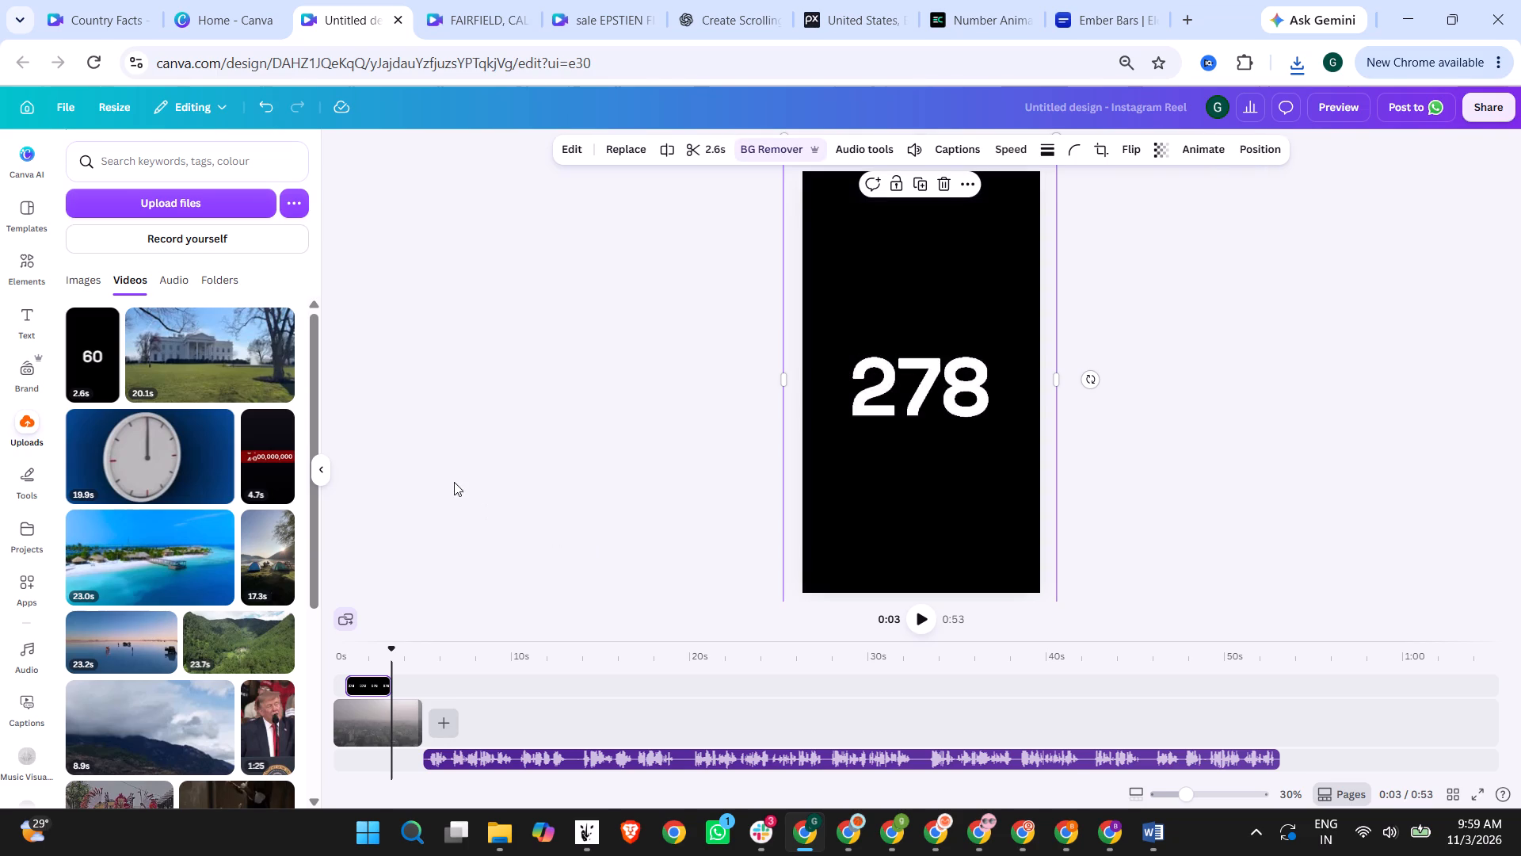
left_click(1150, 445)
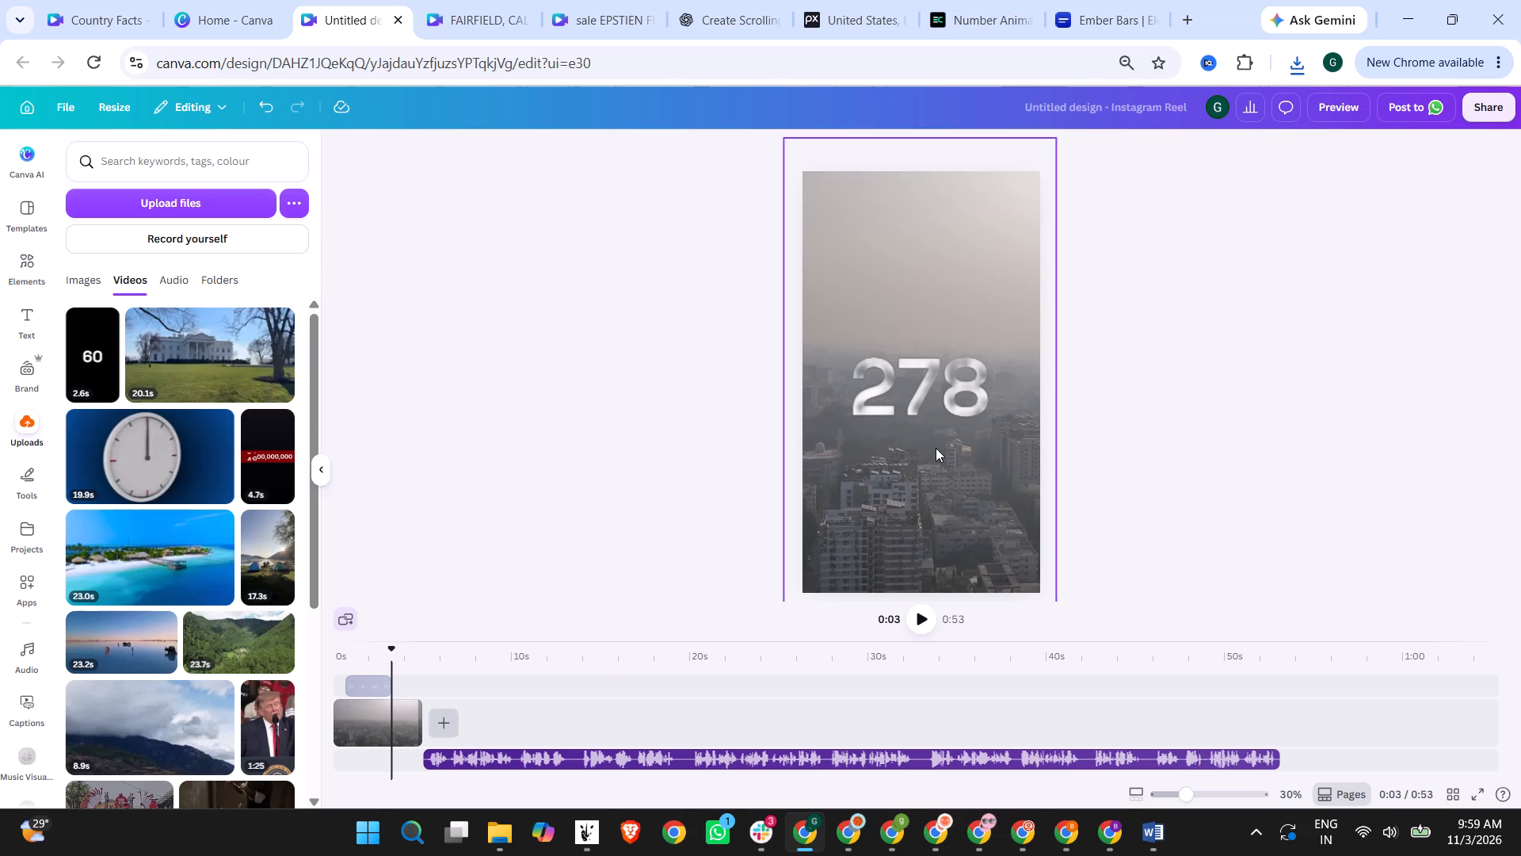
Reposition the counter clip over the city footage, near the page's horizontal center and slightly below its original height.
left_click_drag(933, 448, 932, 388)
left_click(1070, 407)
left_click_drag(857, 346, 869, 303)
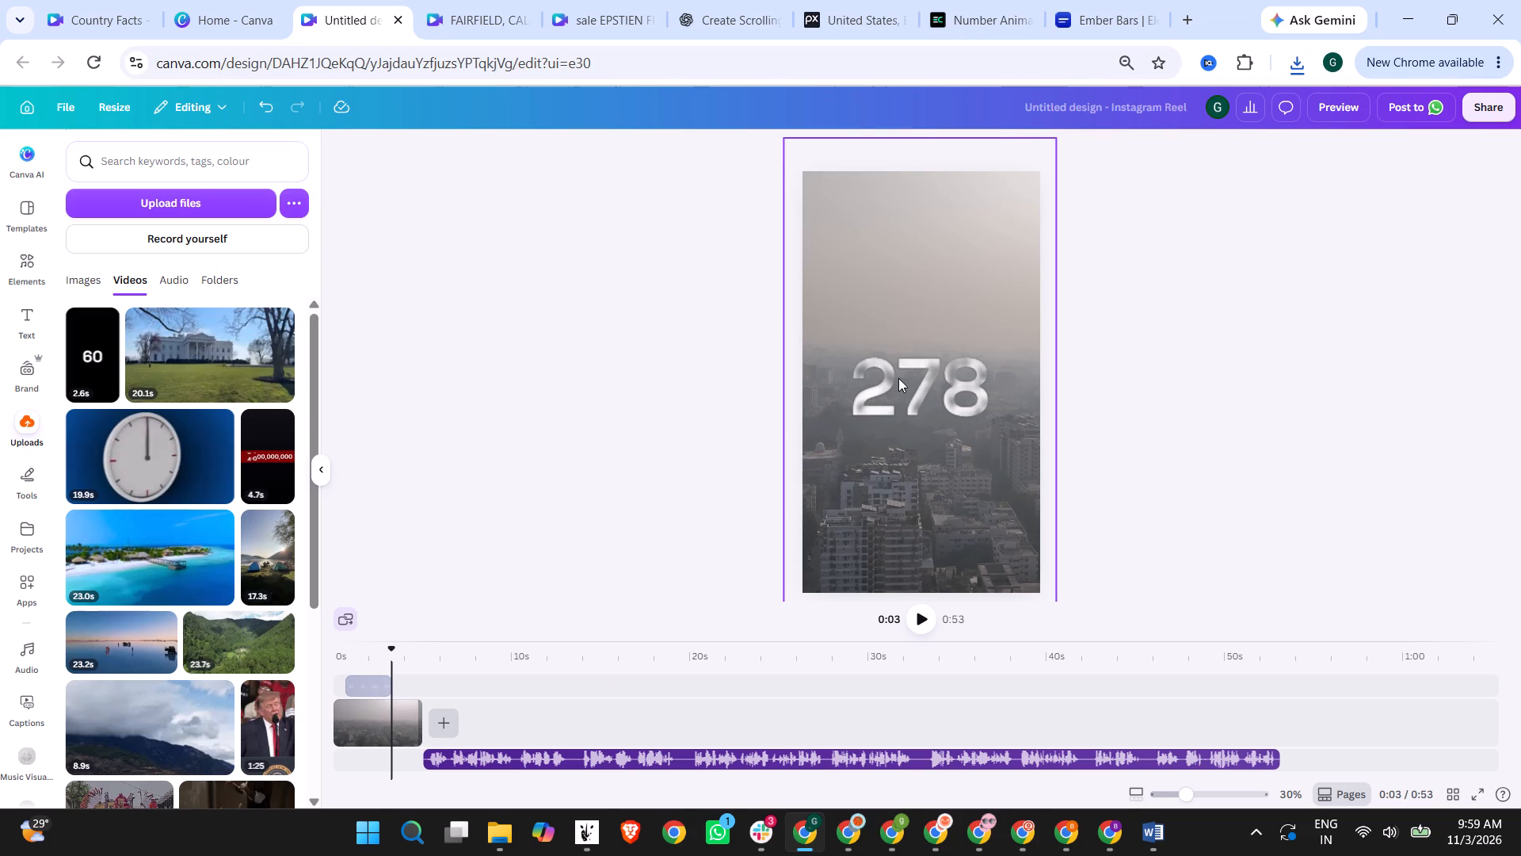
left_click(903, 379)
left_click(894, 413)
left_click(1239, 367)
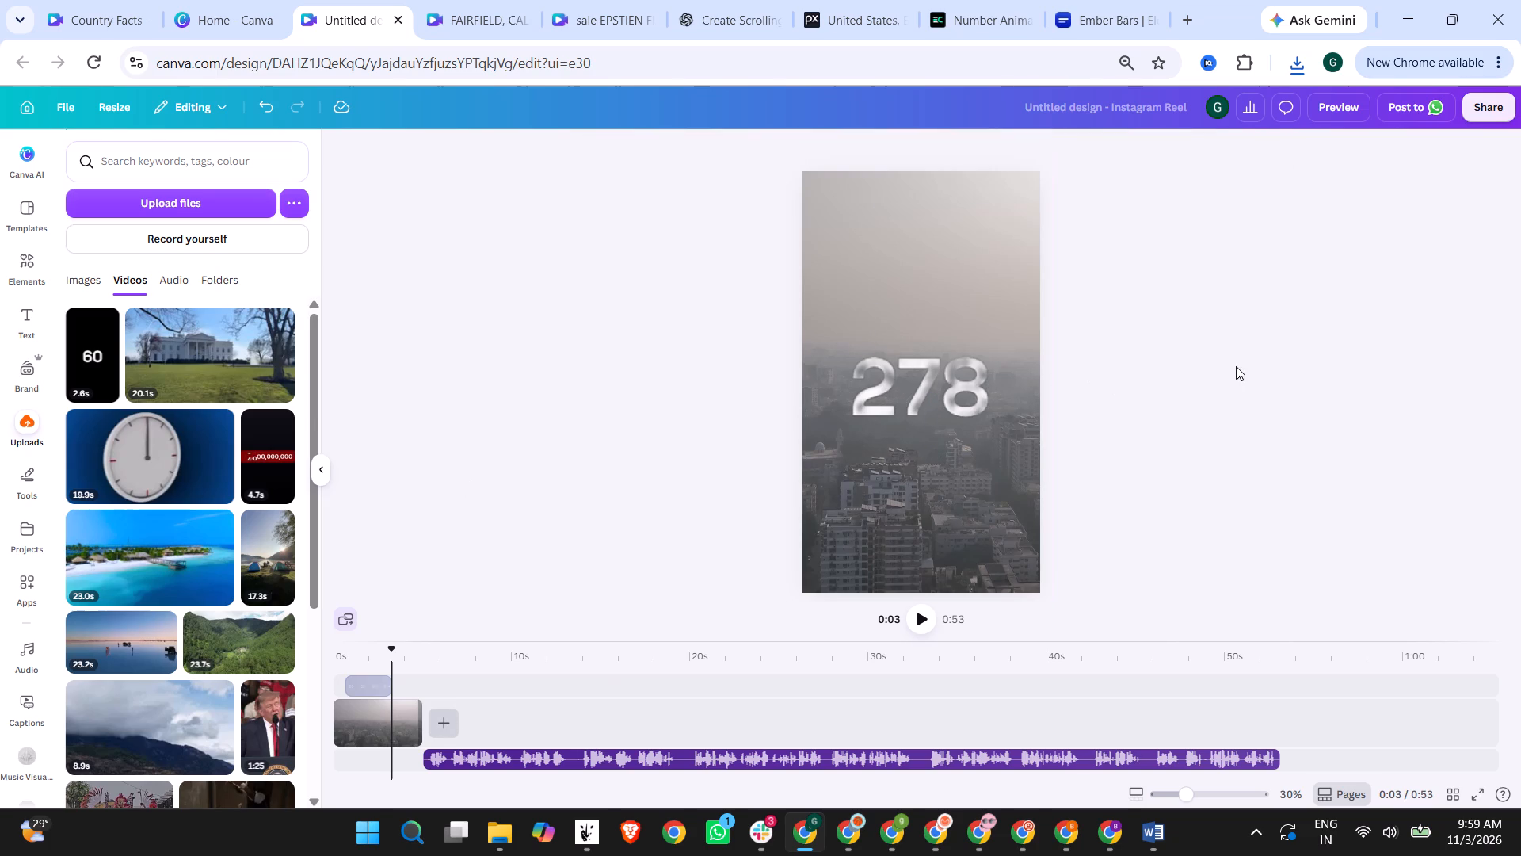
left_click_drag(956, 362, 836, 366)
left_click(876, 396)
left_click_drag(905, 394, 978, 332)
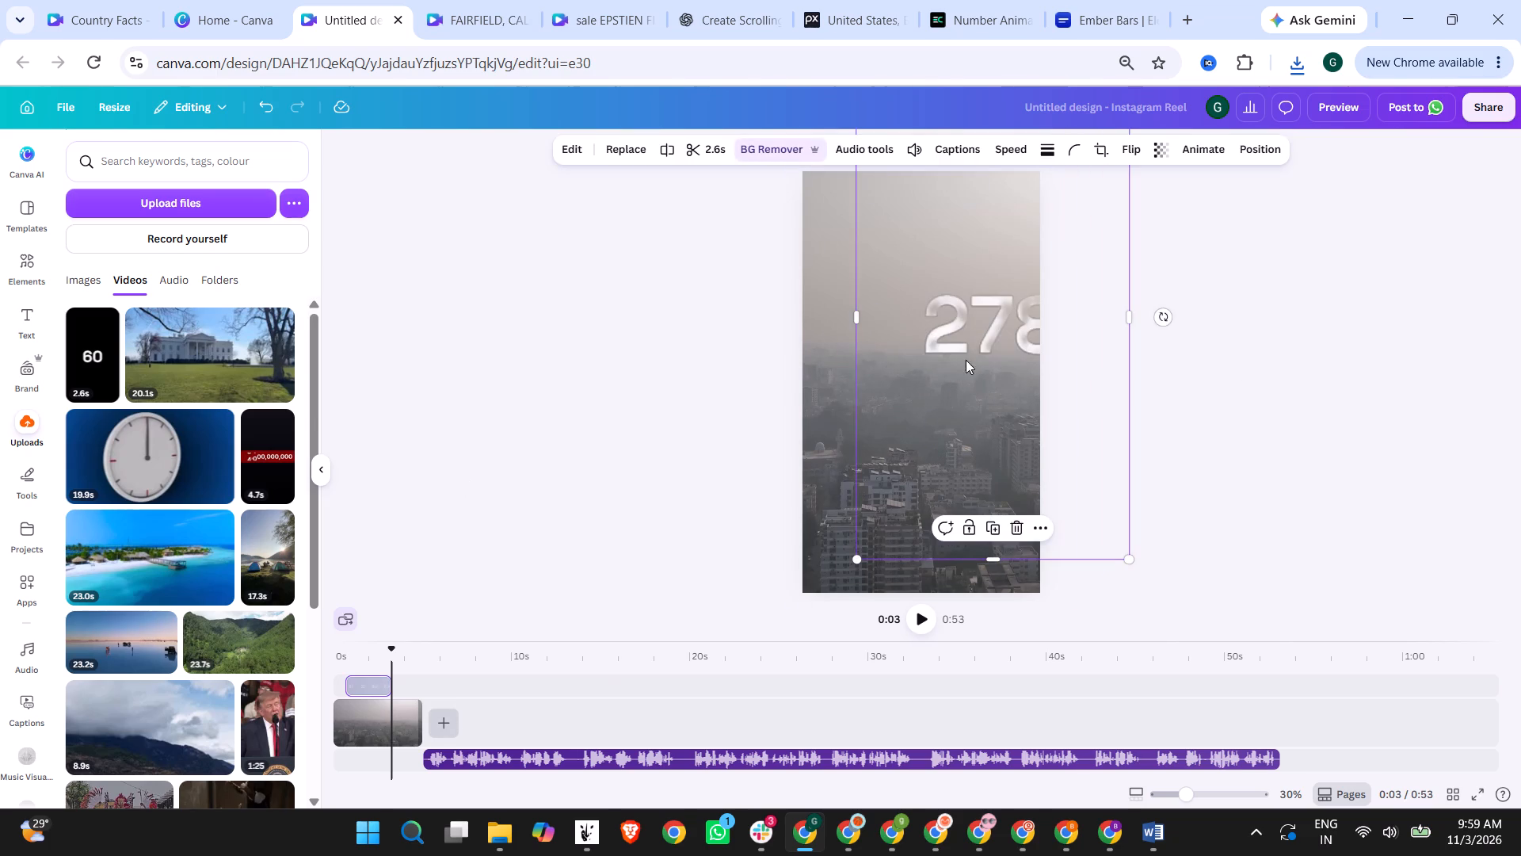
left_click_drag(971, 335, 902, 405)
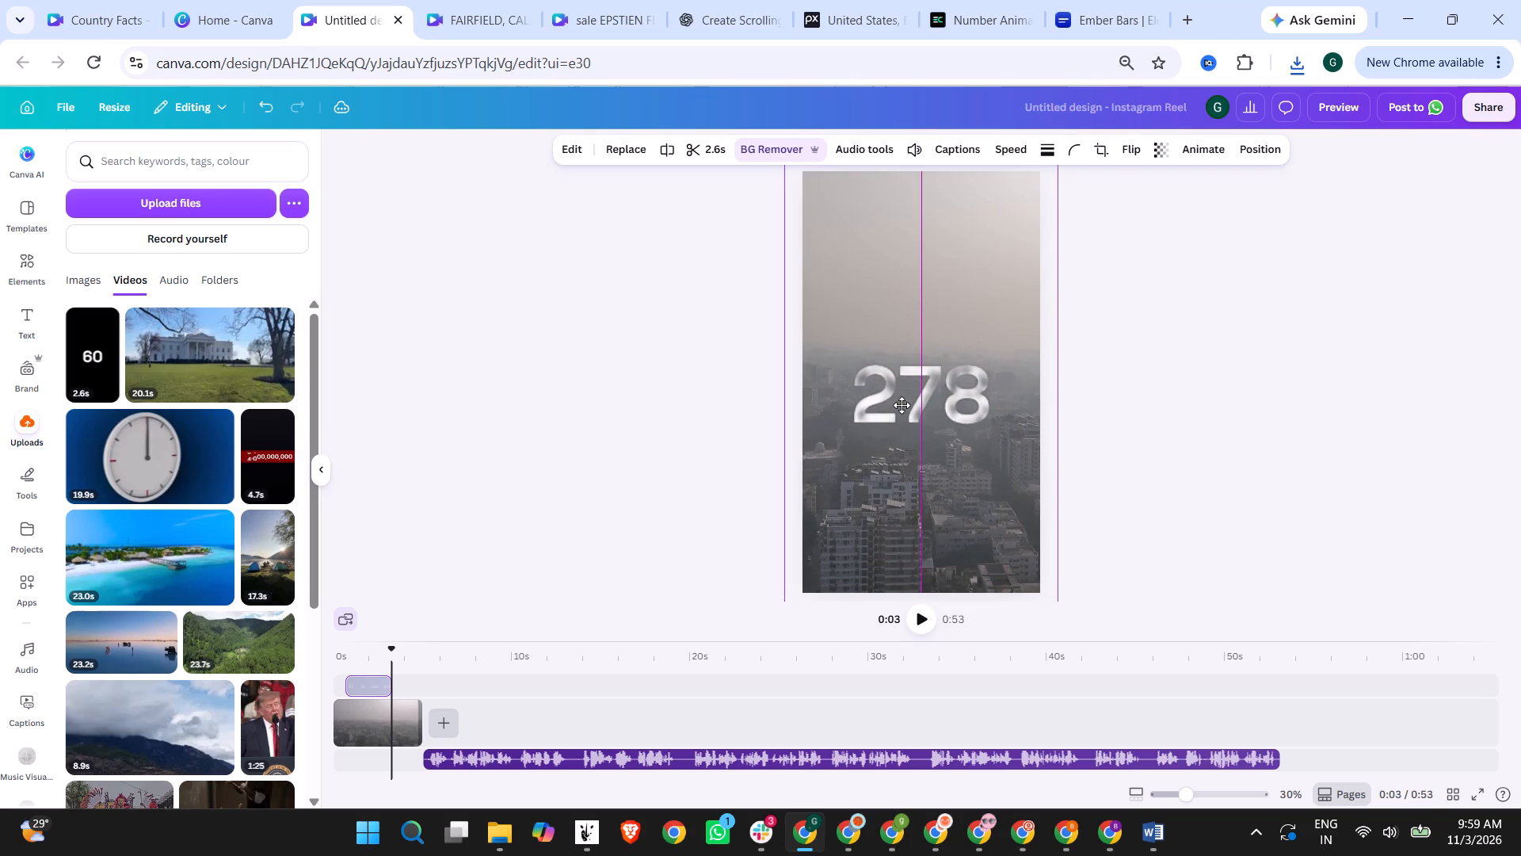
left_click_drag(902, 405, 904, 415)
left_click(533, 346)
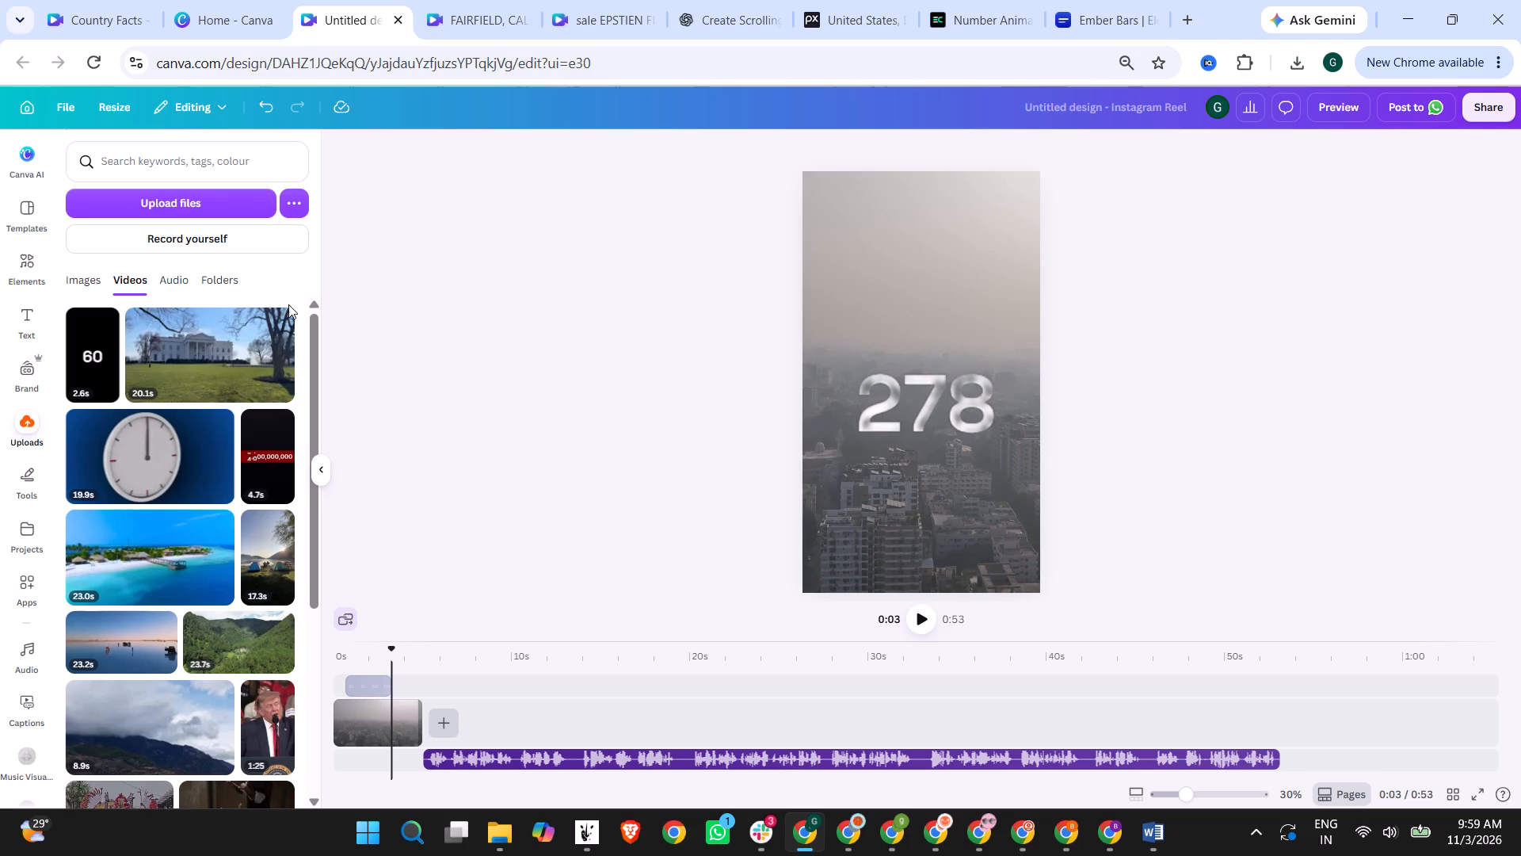
Search the elements library for "Color change" and look through the graphics, overall and mockup results.
left_click(25, 272)
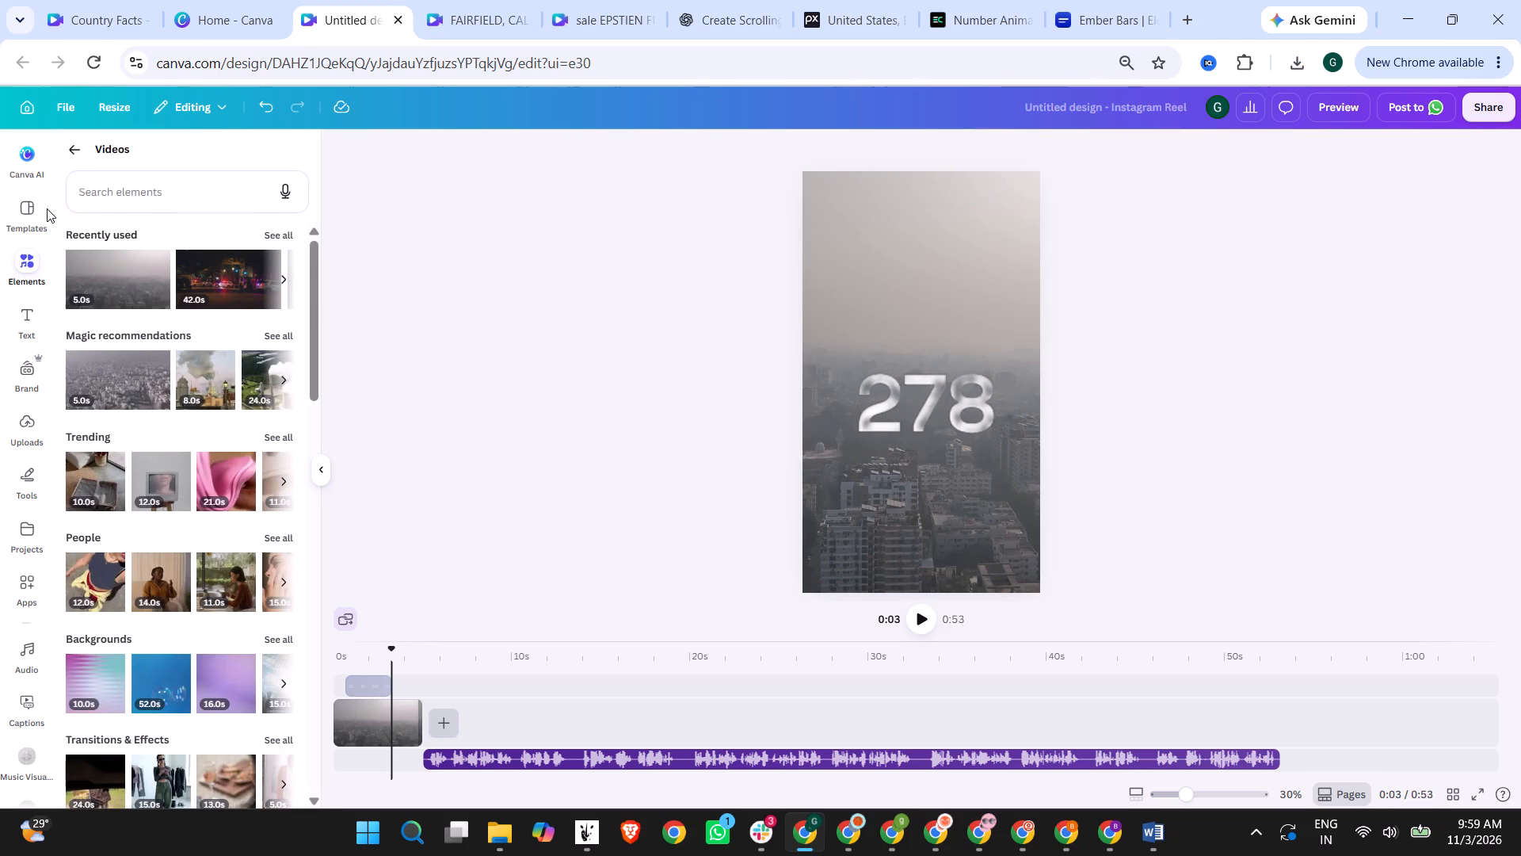
left_click(65, 145)
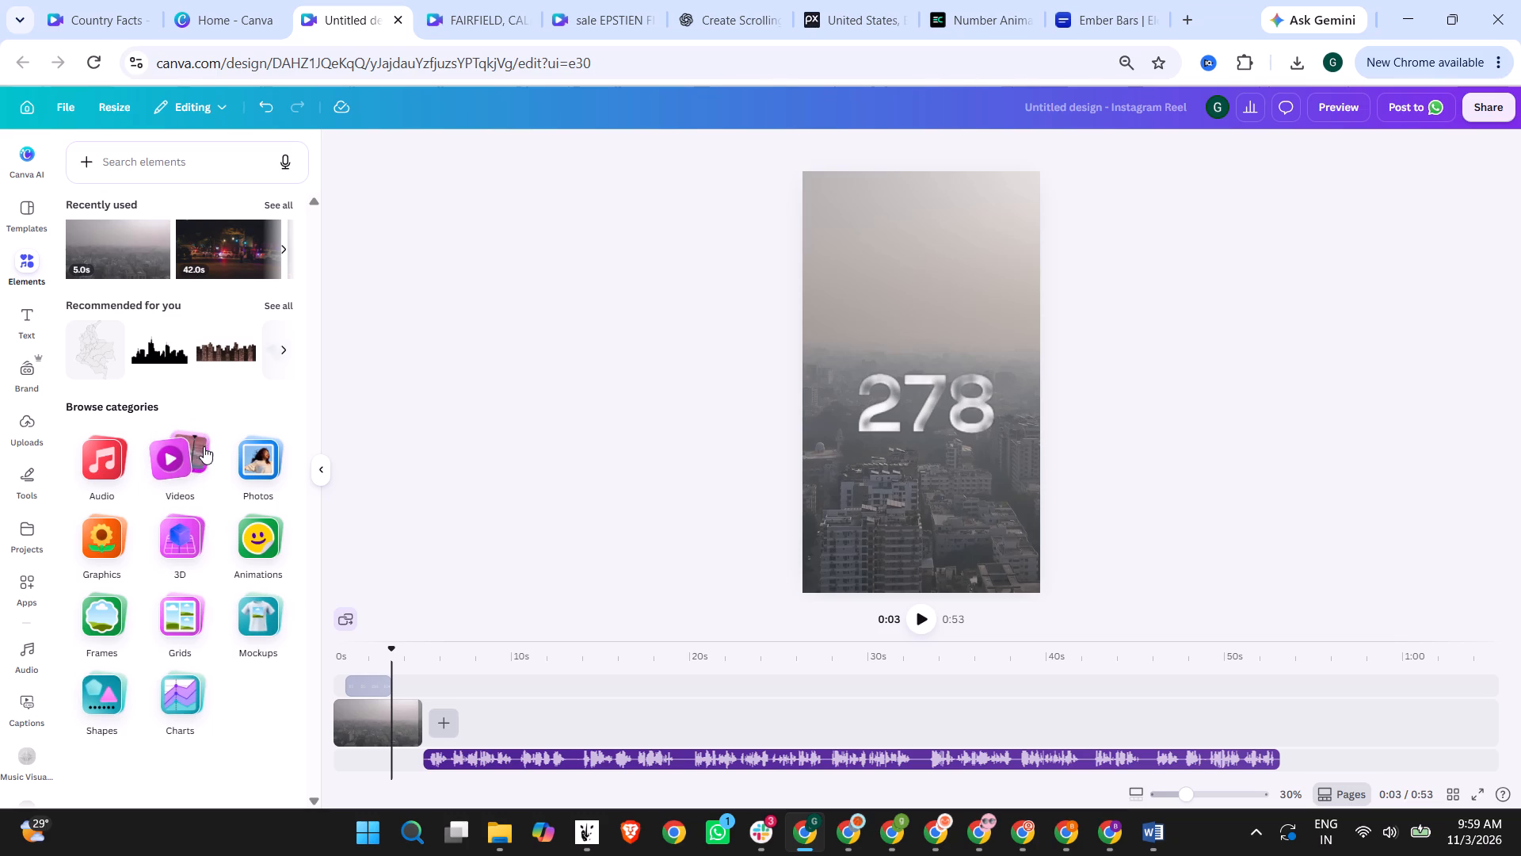
left_click(265, 537)
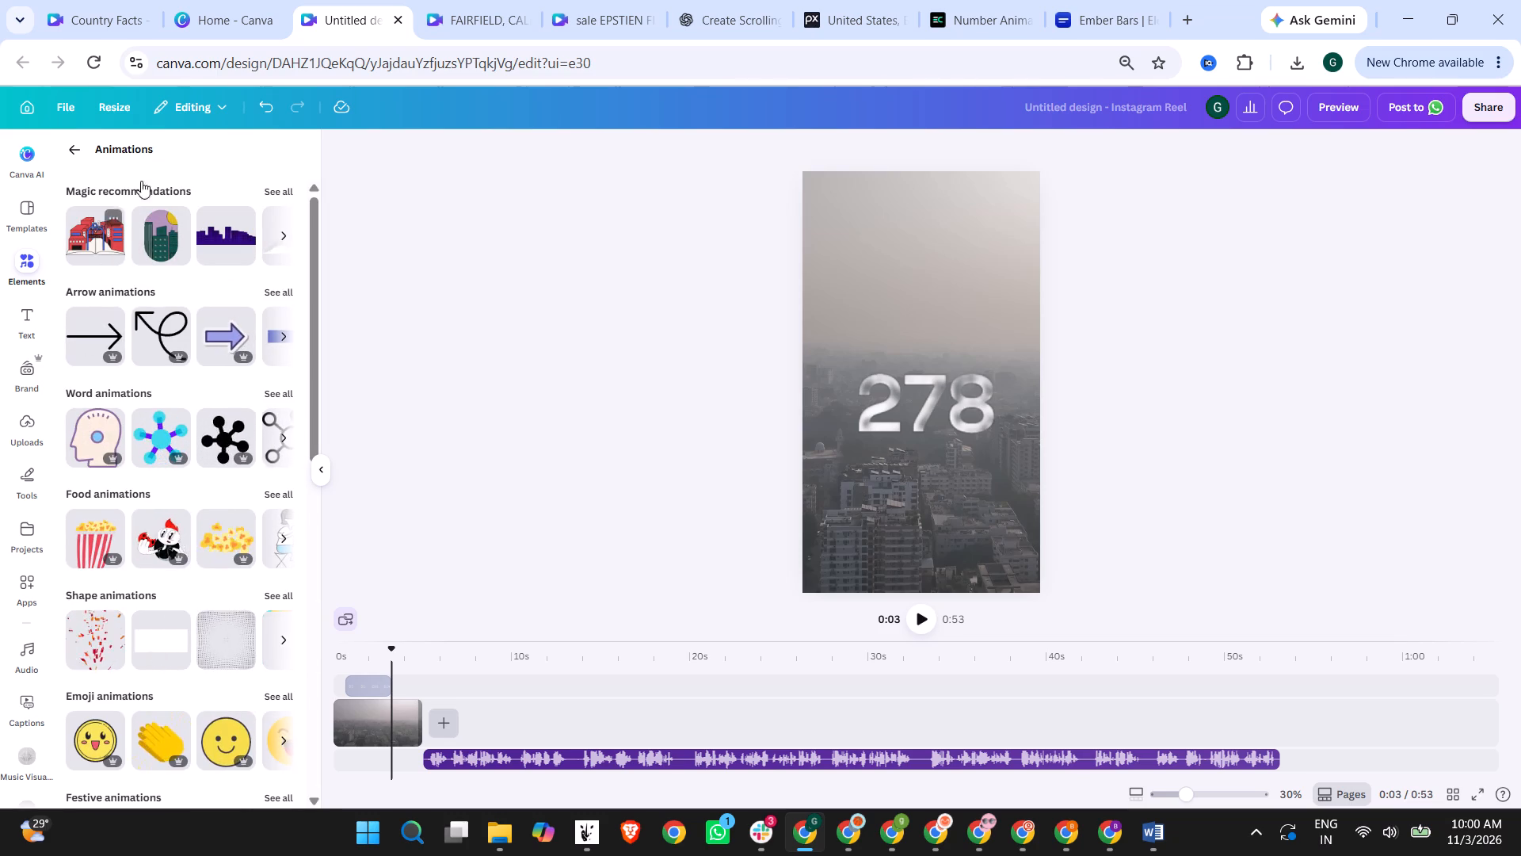
left_click(71, 143)
left_click(125, 157)
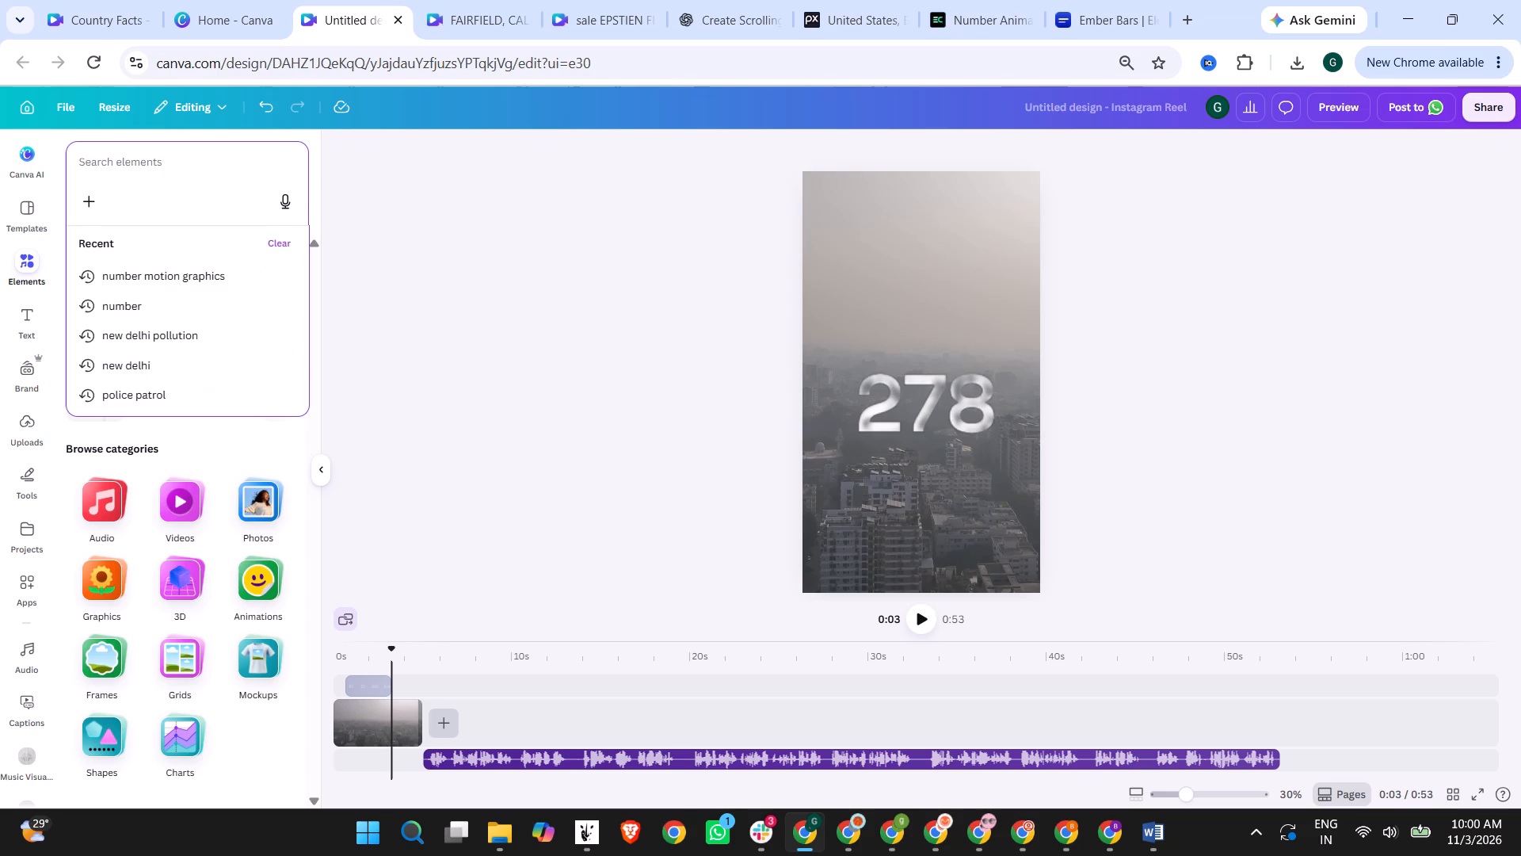
type("Color change")
key("Return")
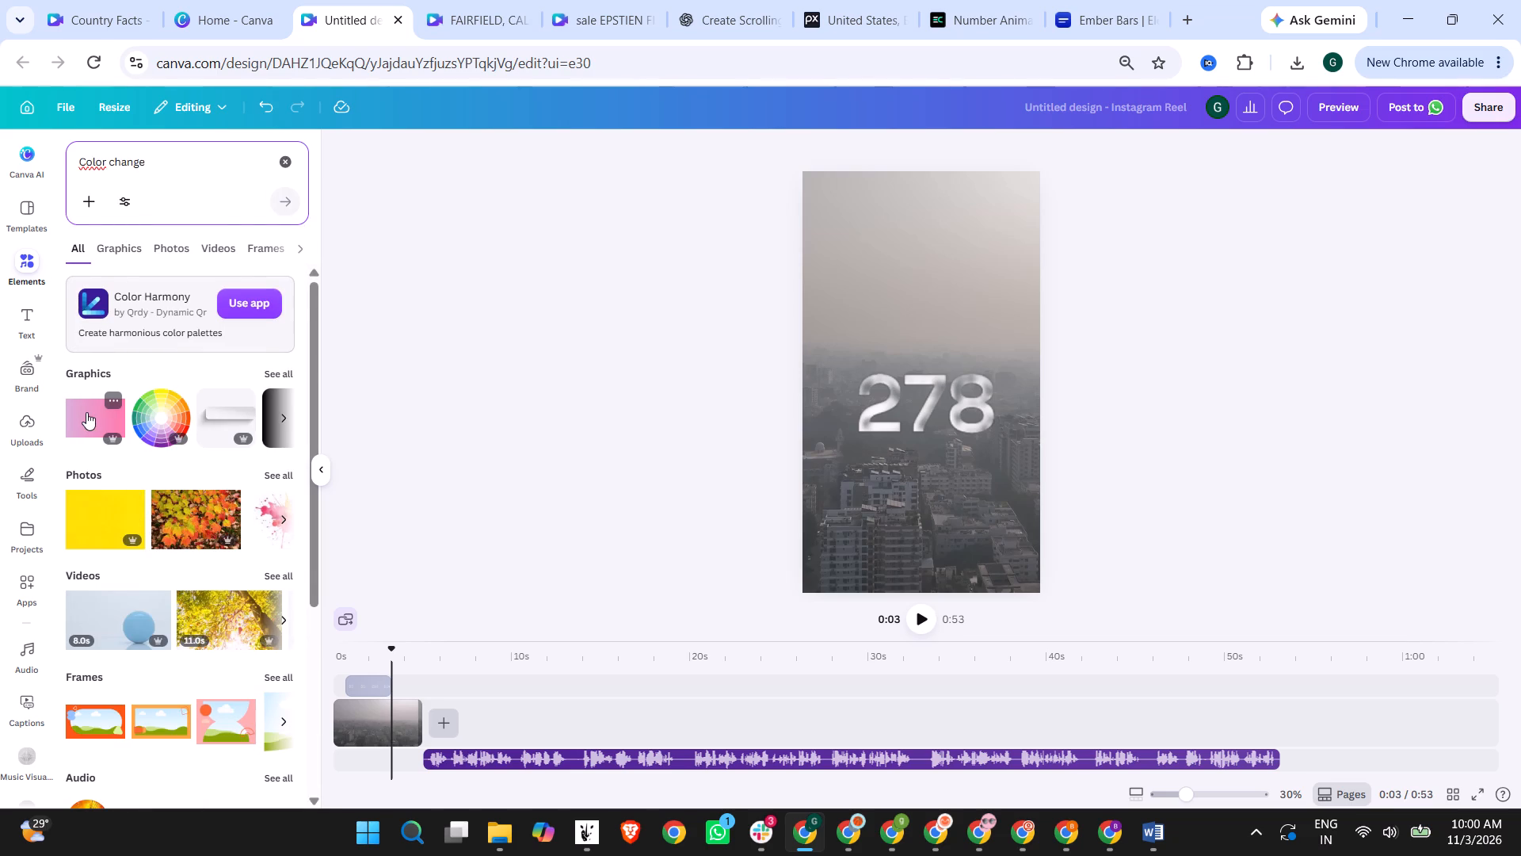
left_click(276, 368)
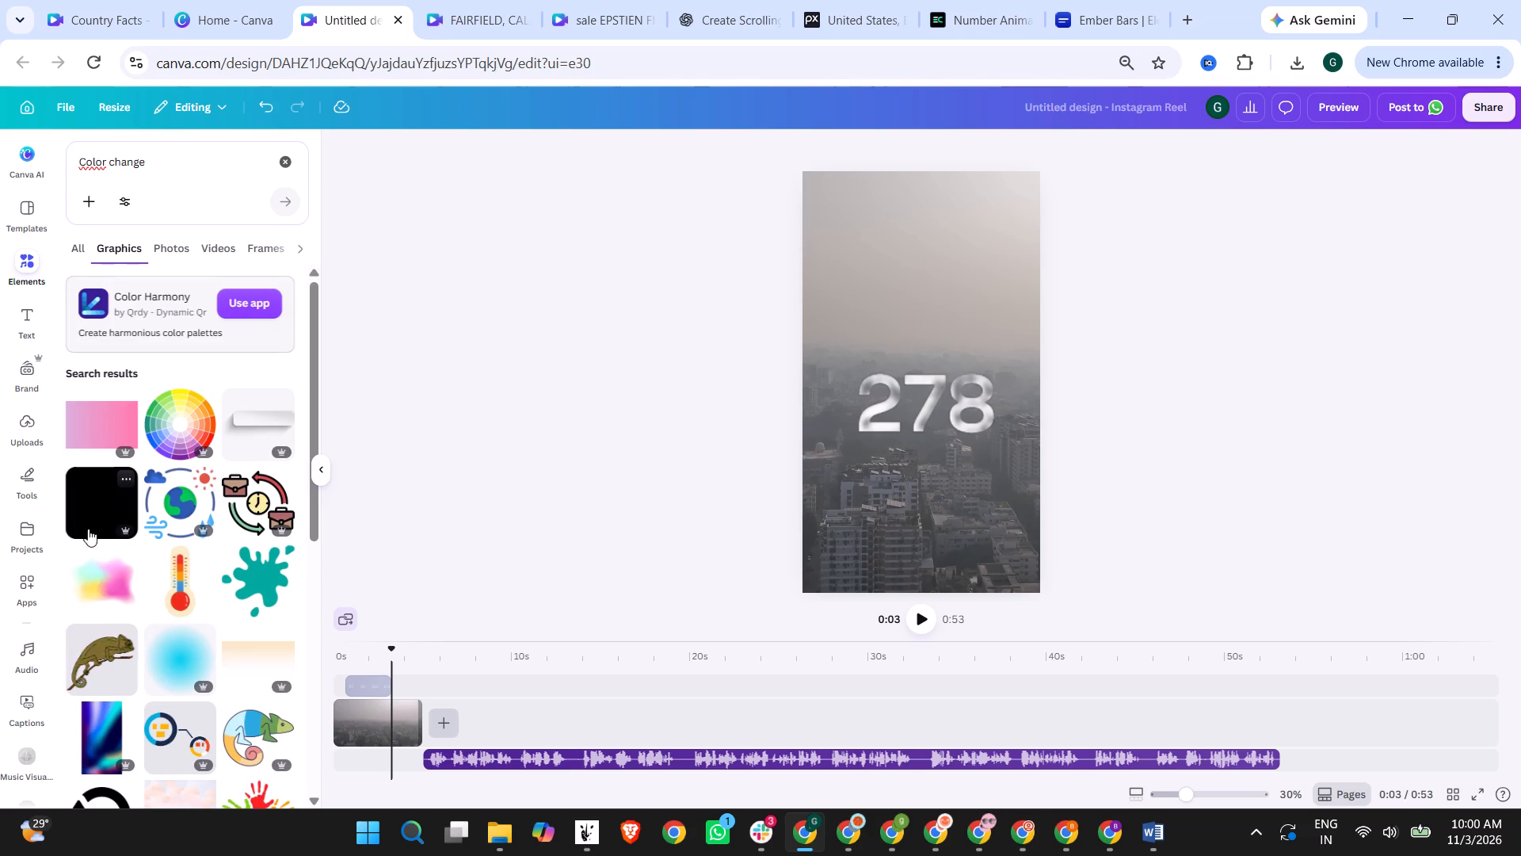
scroll(93, 465, "down", 4)
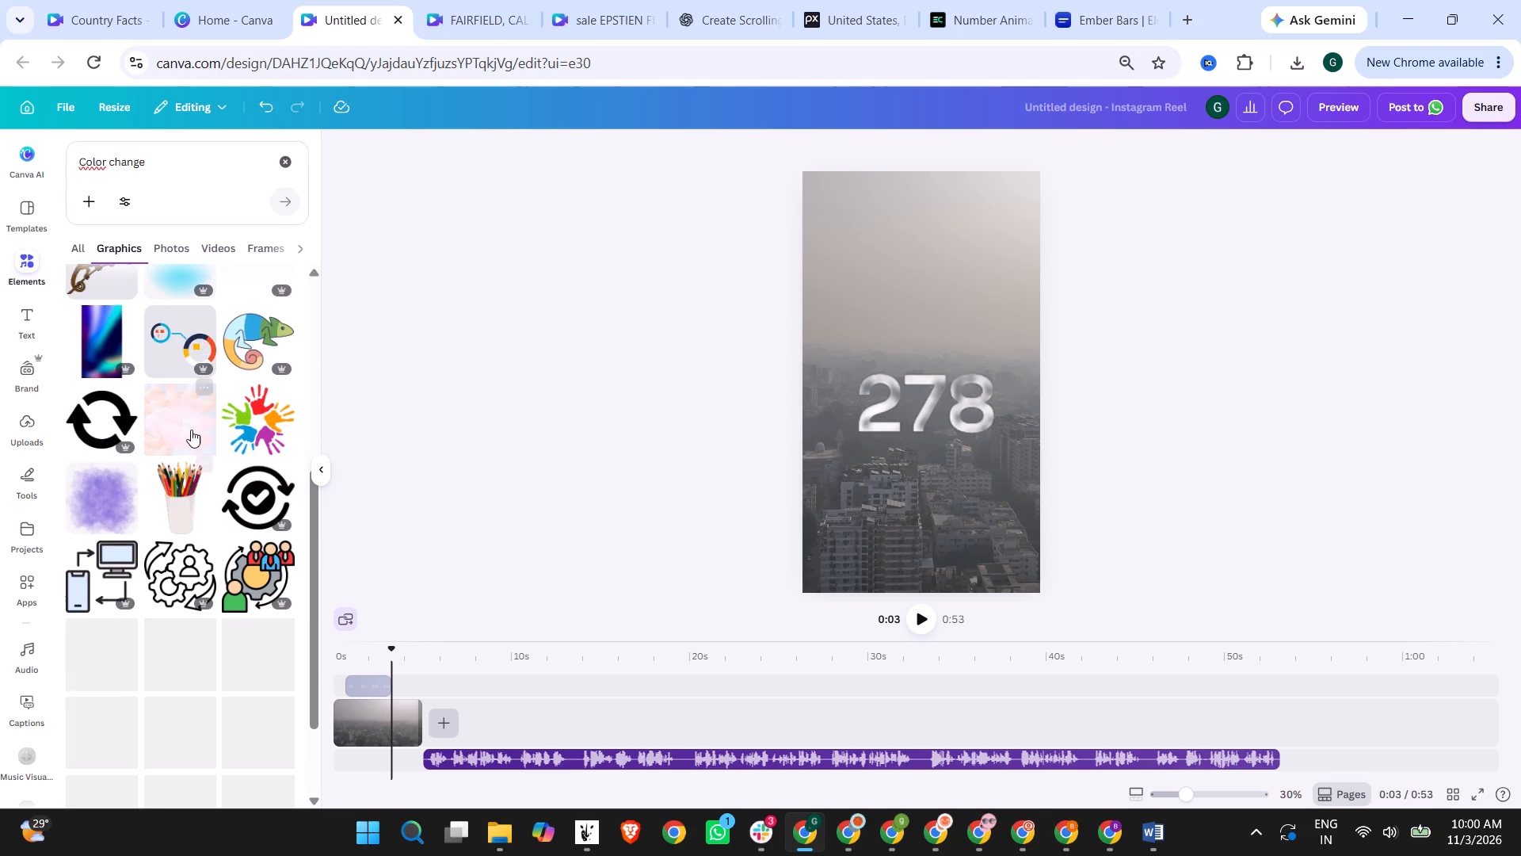
scroll(191, 429, "down", 2)
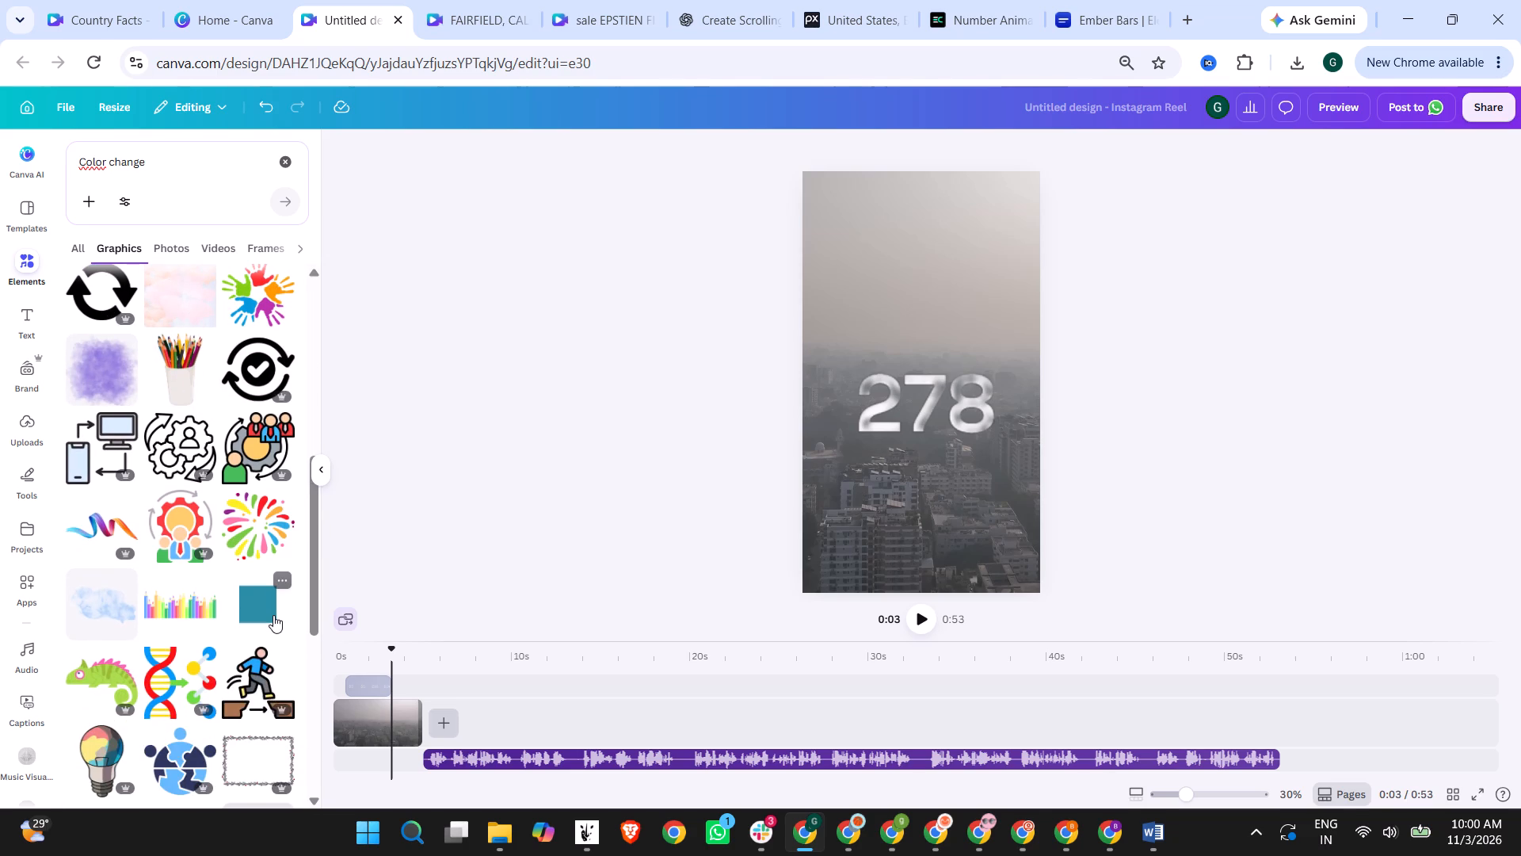
scroll(219, 582, "down", 7)
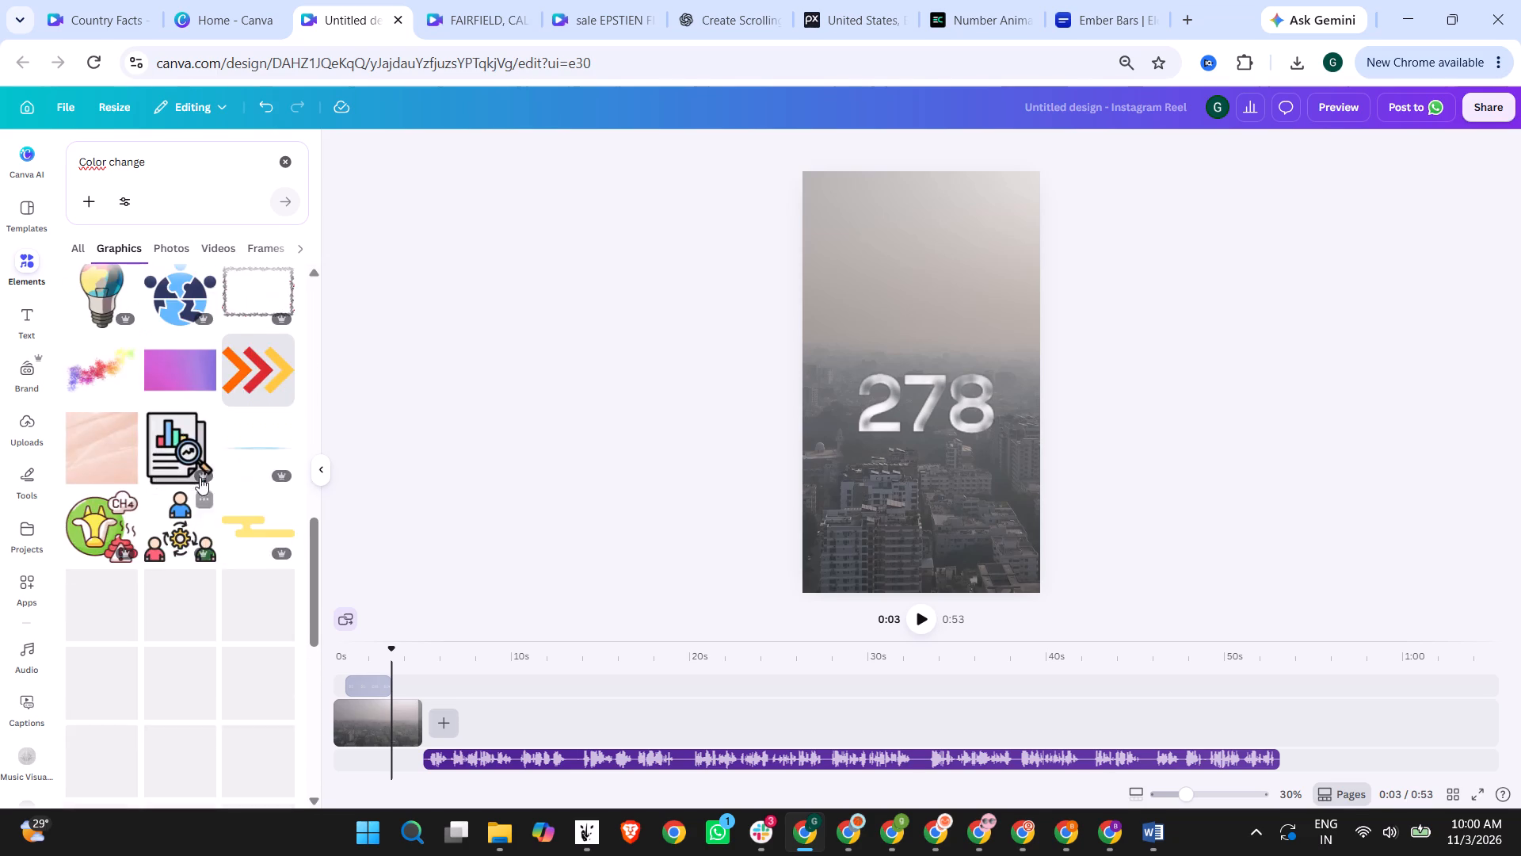
scroll(200, 472, "up", 8)
left_click(77, 250)
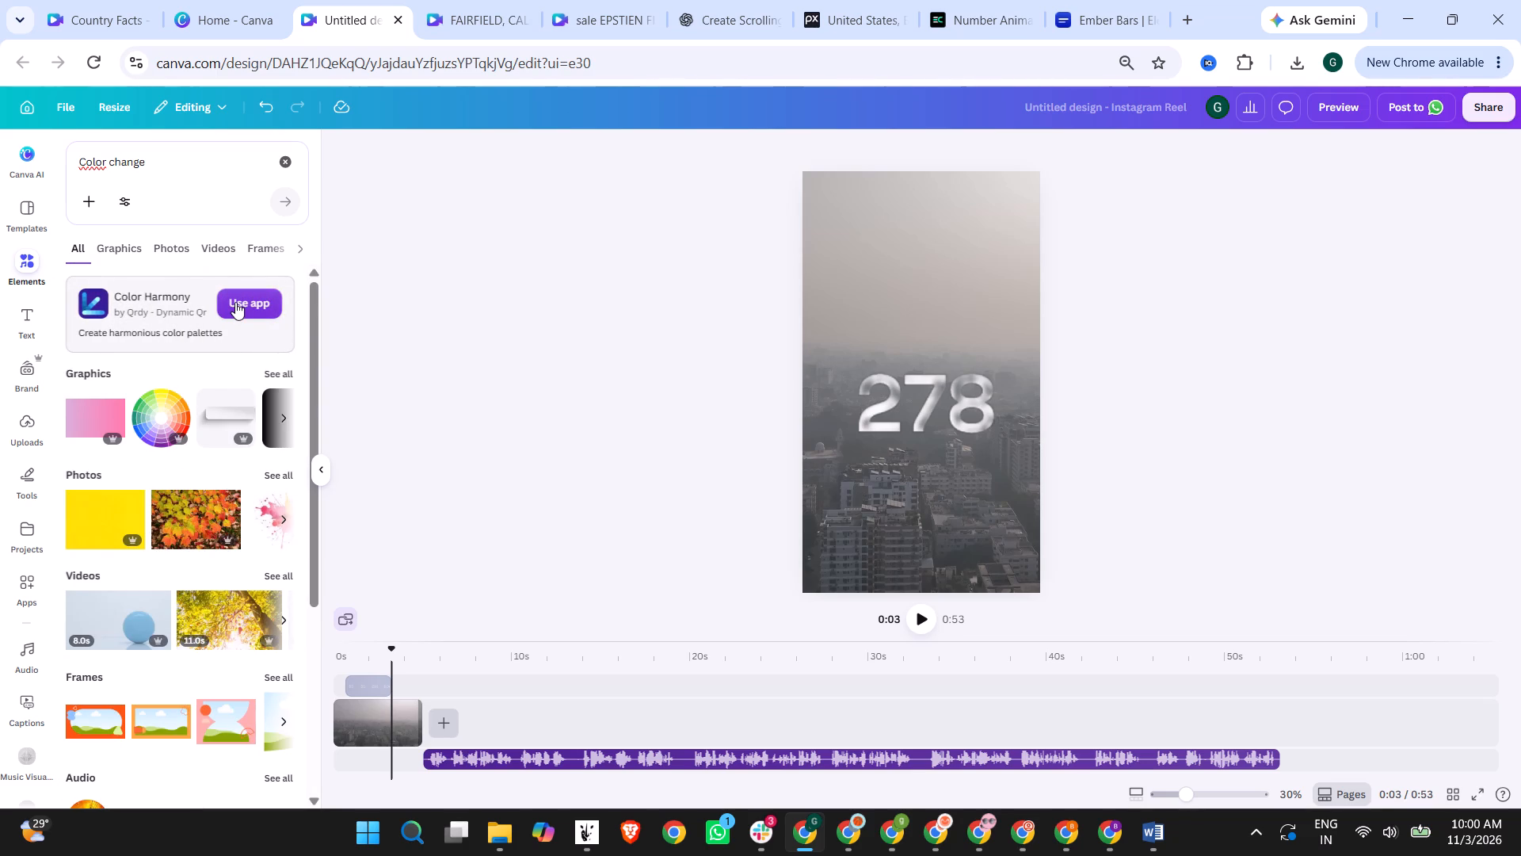
scroll(147, 554, "down", 3)
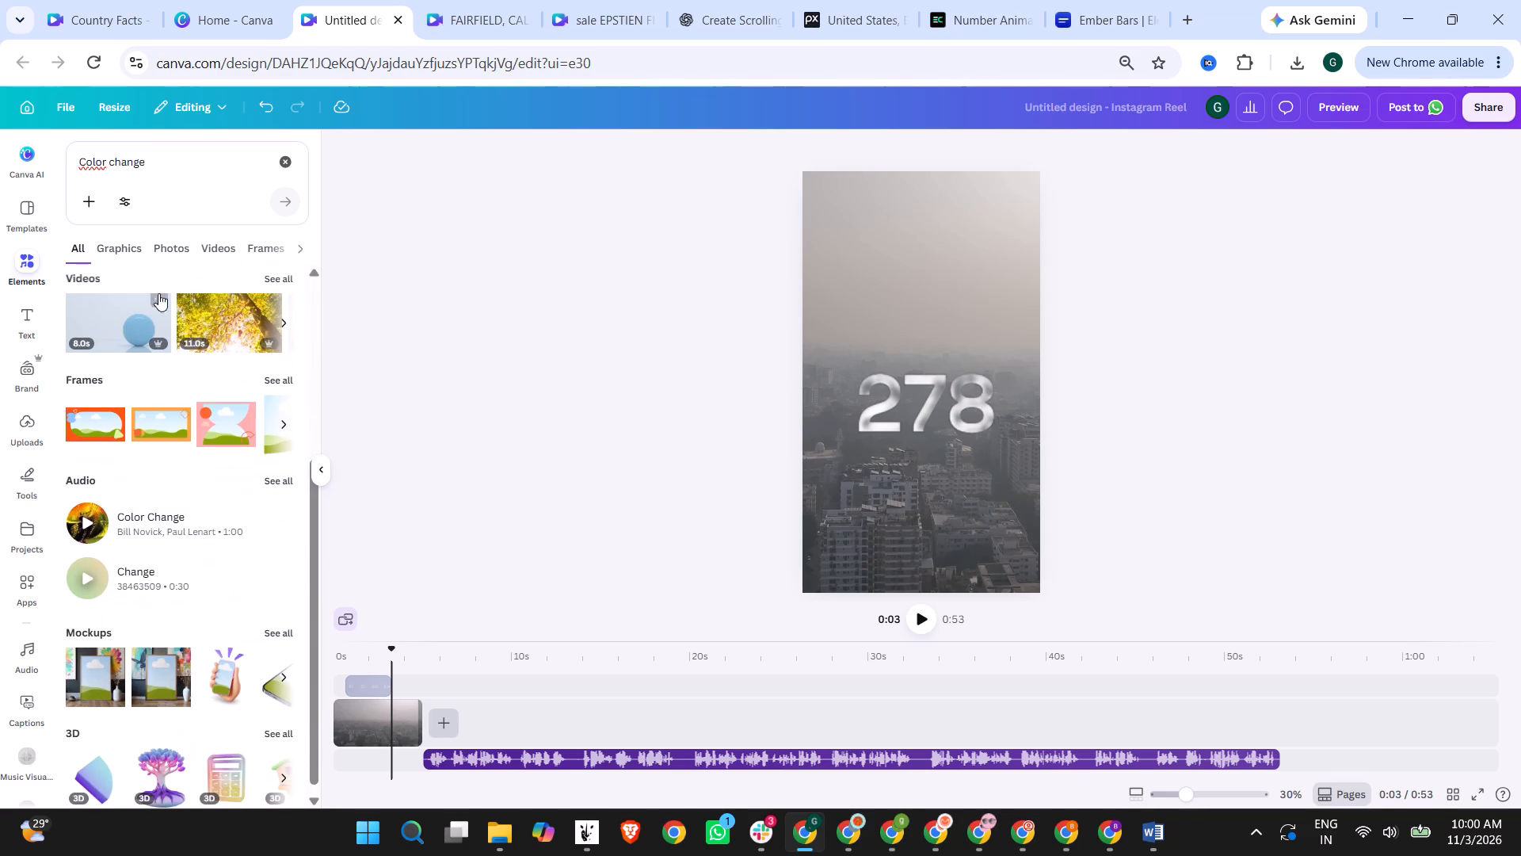
scroll(205, 556, "down", 5)
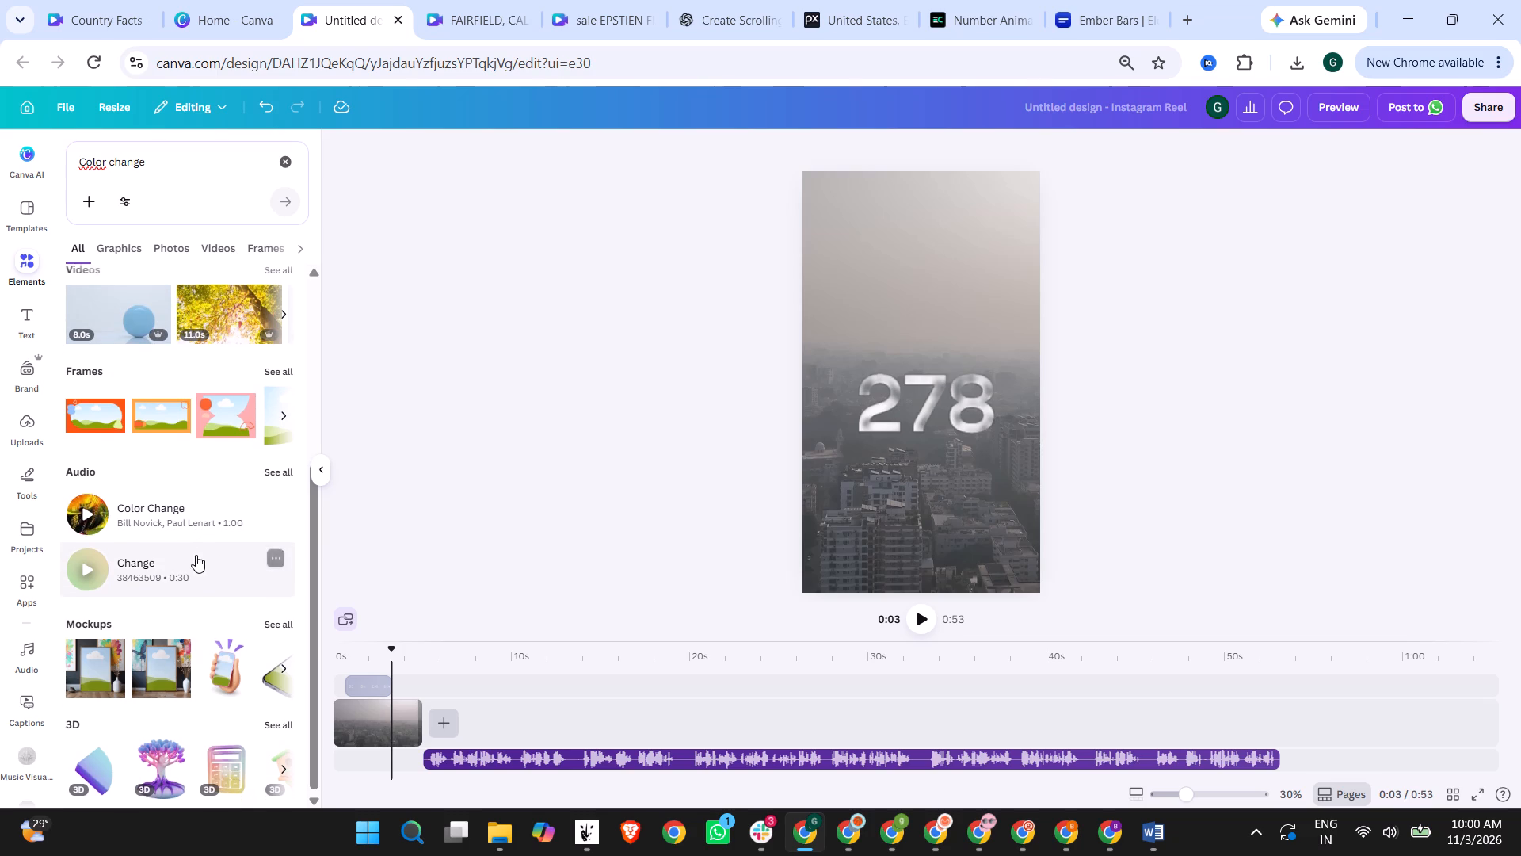
left_click(284, 619)
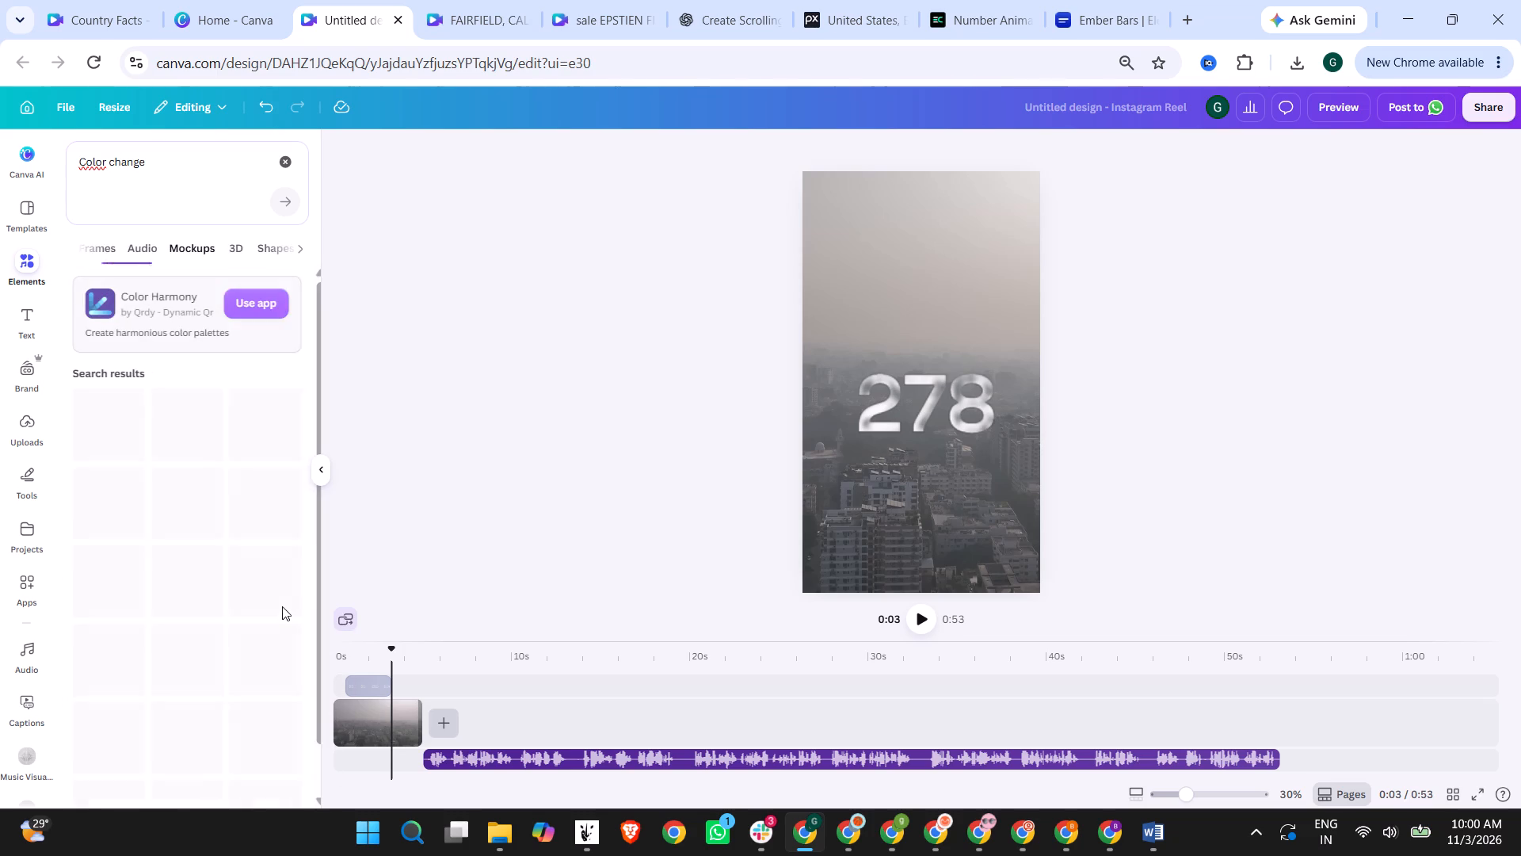
left_click(285, 166)
left_click(429, 151)
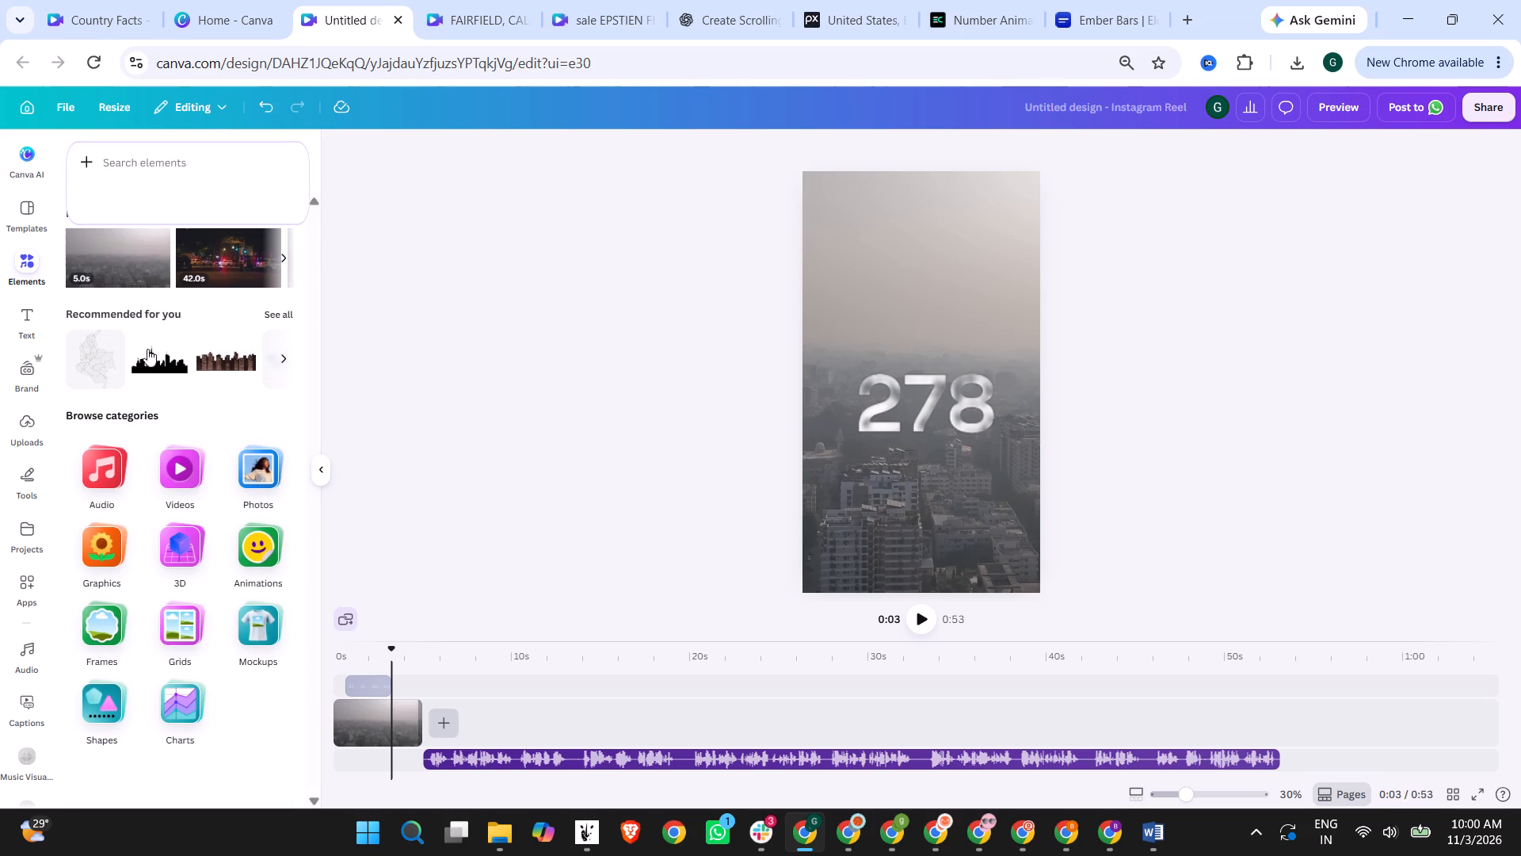
left_click(13, 429)
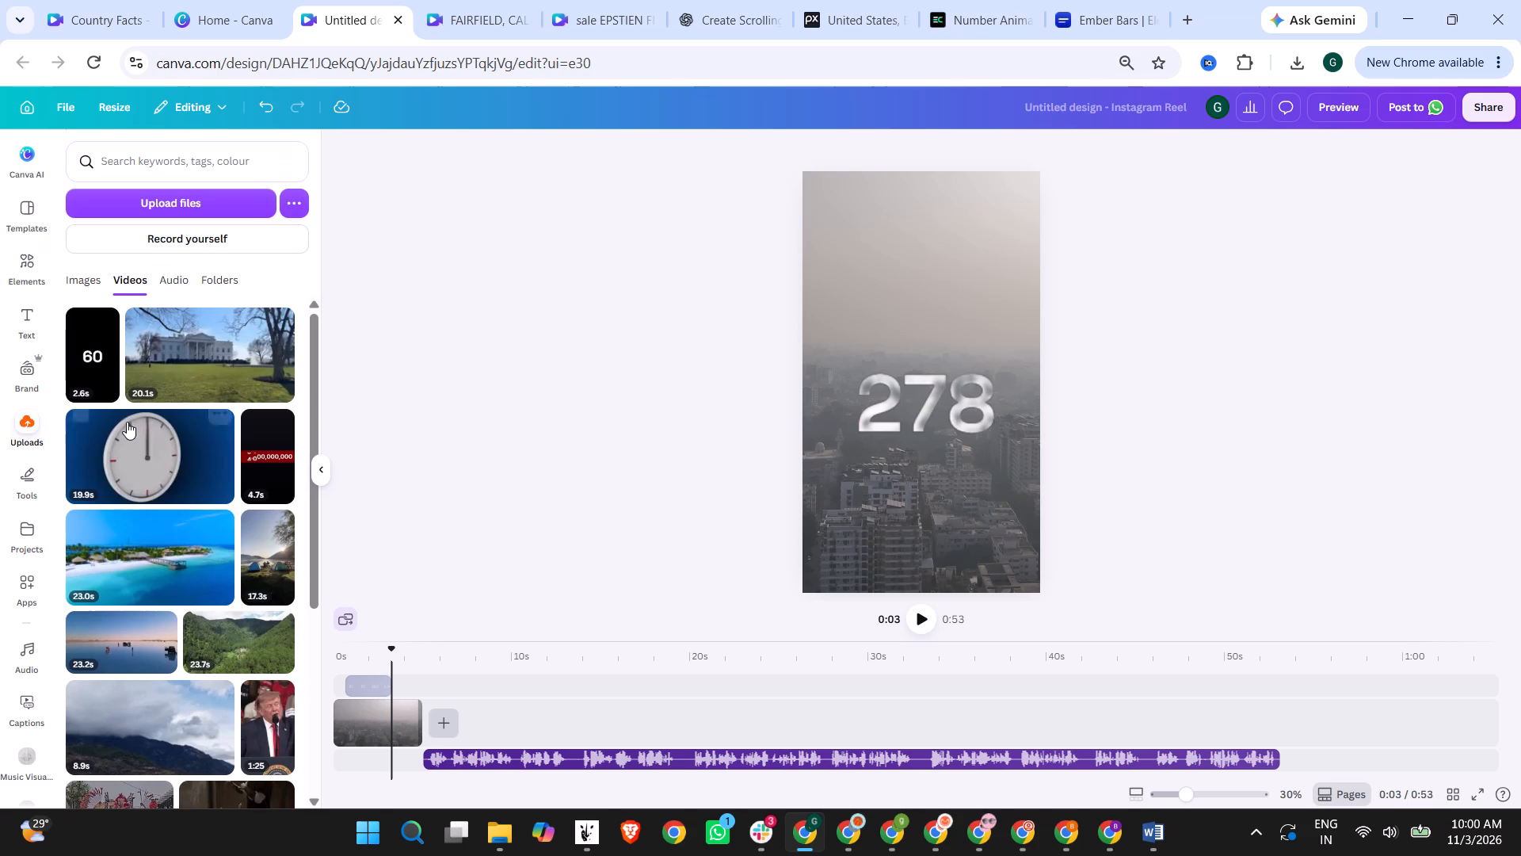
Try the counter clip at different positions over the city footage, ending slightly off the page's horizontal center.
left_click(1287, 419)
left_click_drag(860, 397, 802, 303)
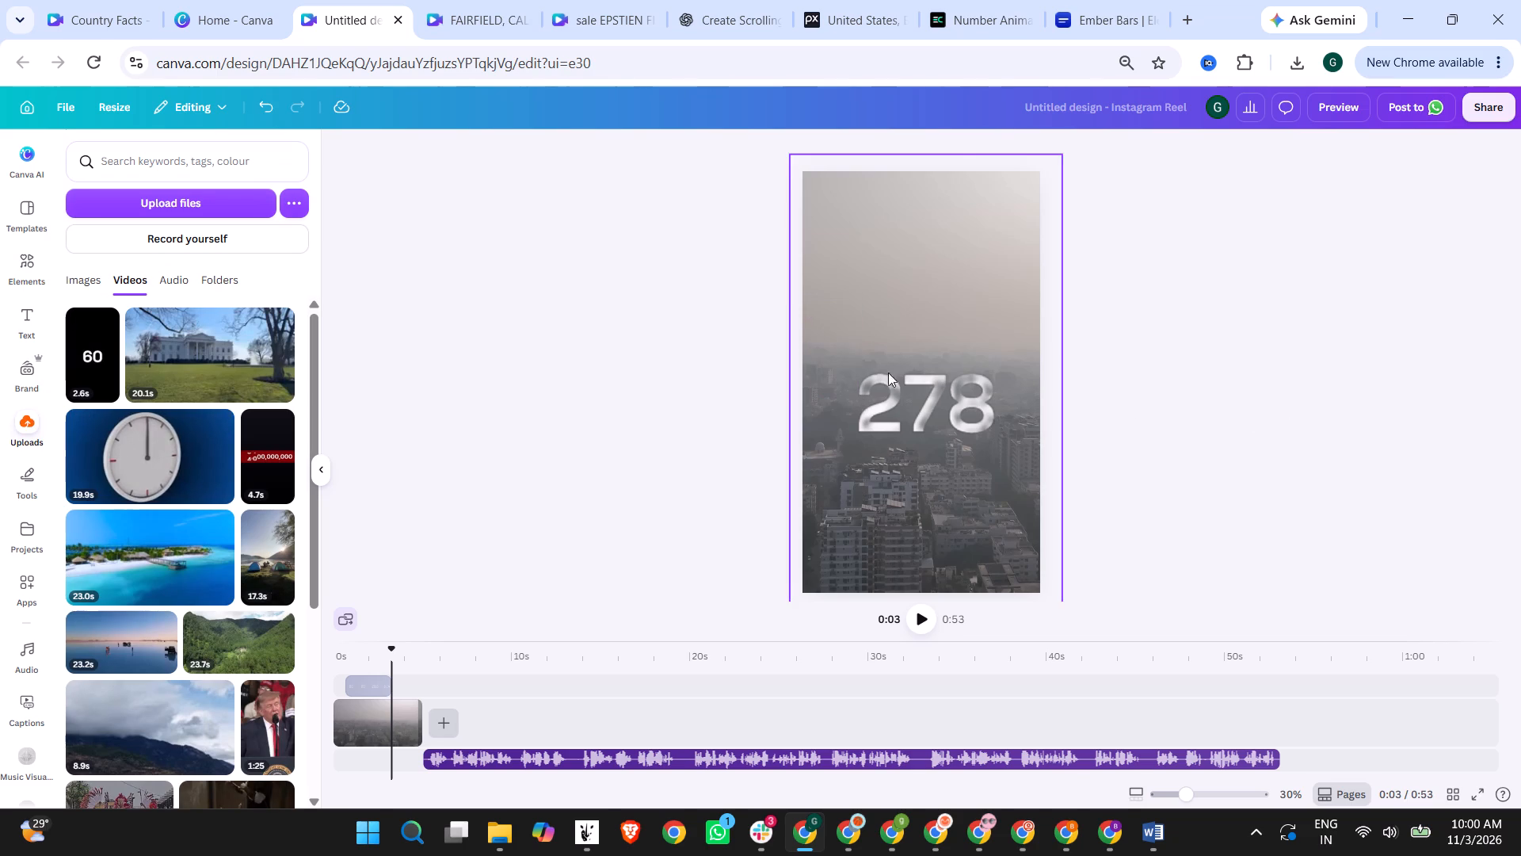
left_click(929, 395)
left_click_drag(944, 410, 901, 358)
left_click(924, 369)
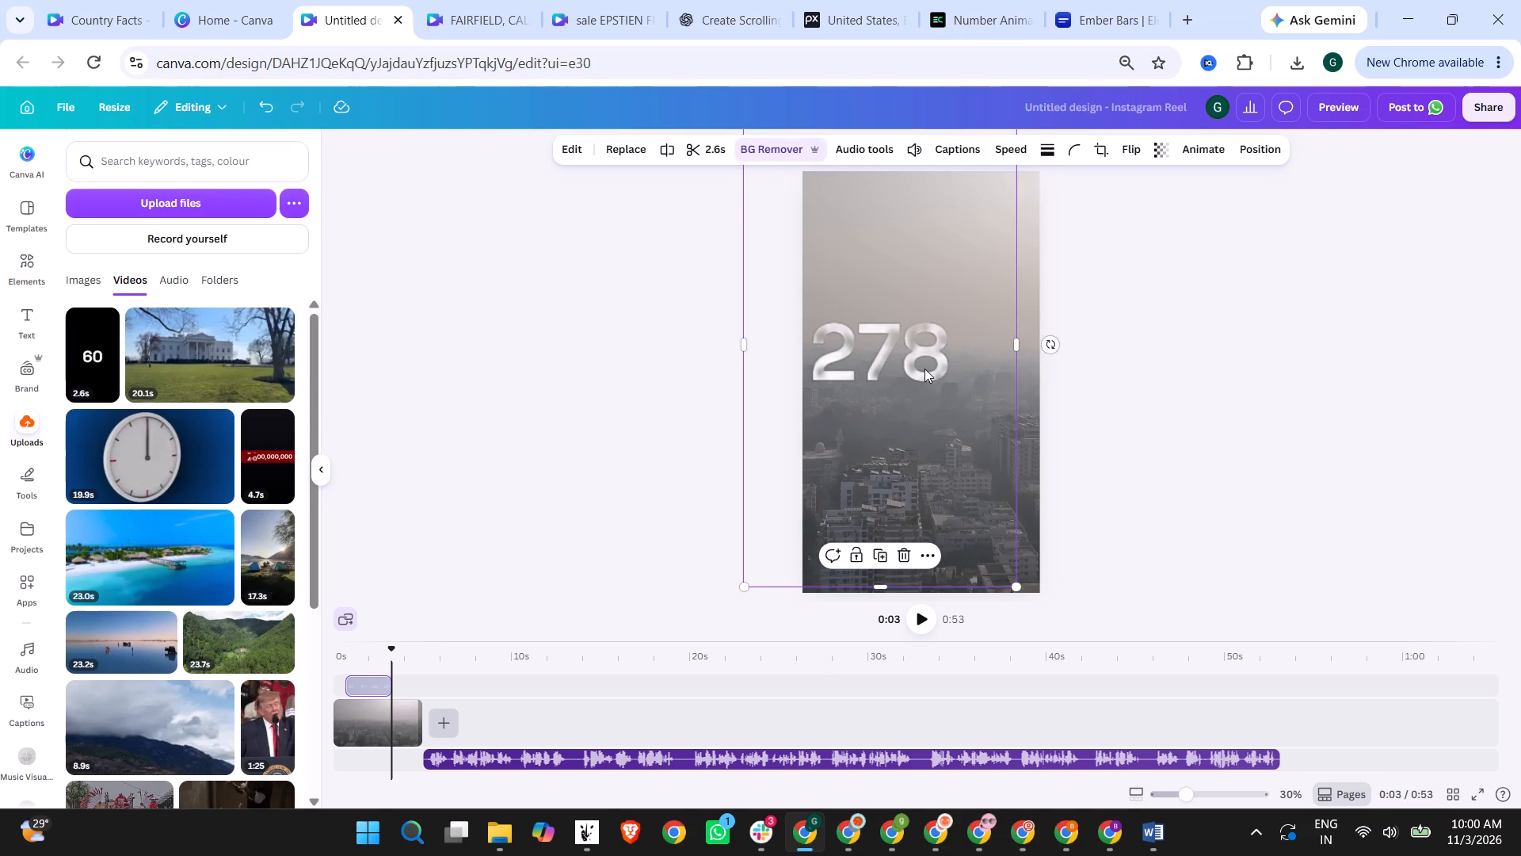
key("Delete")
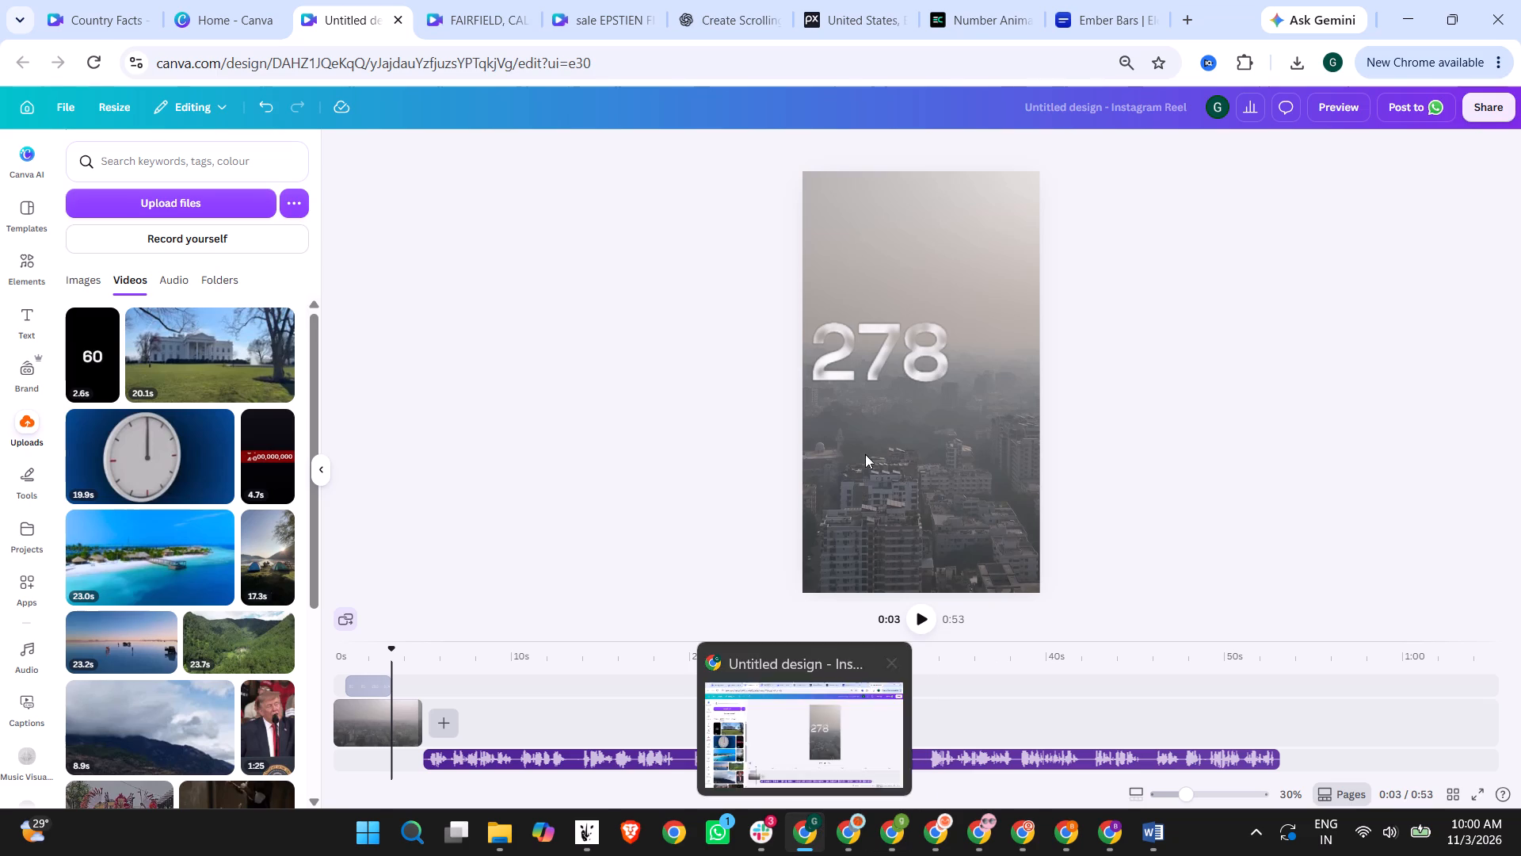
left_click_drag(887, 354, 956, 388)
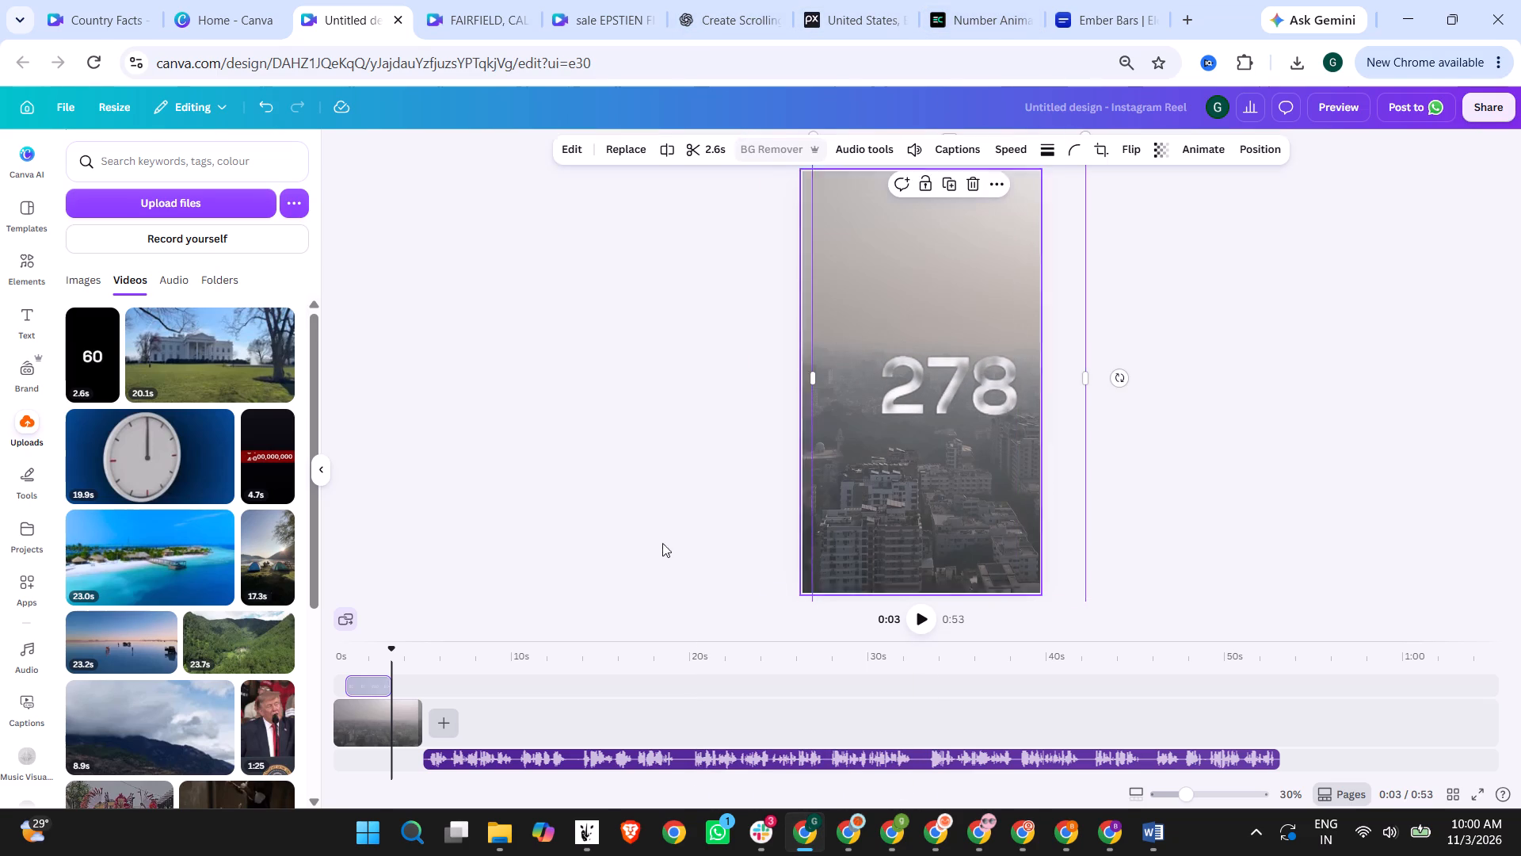
Play the reel from the start to review the counter over the city footage.
left_click(341, 661)
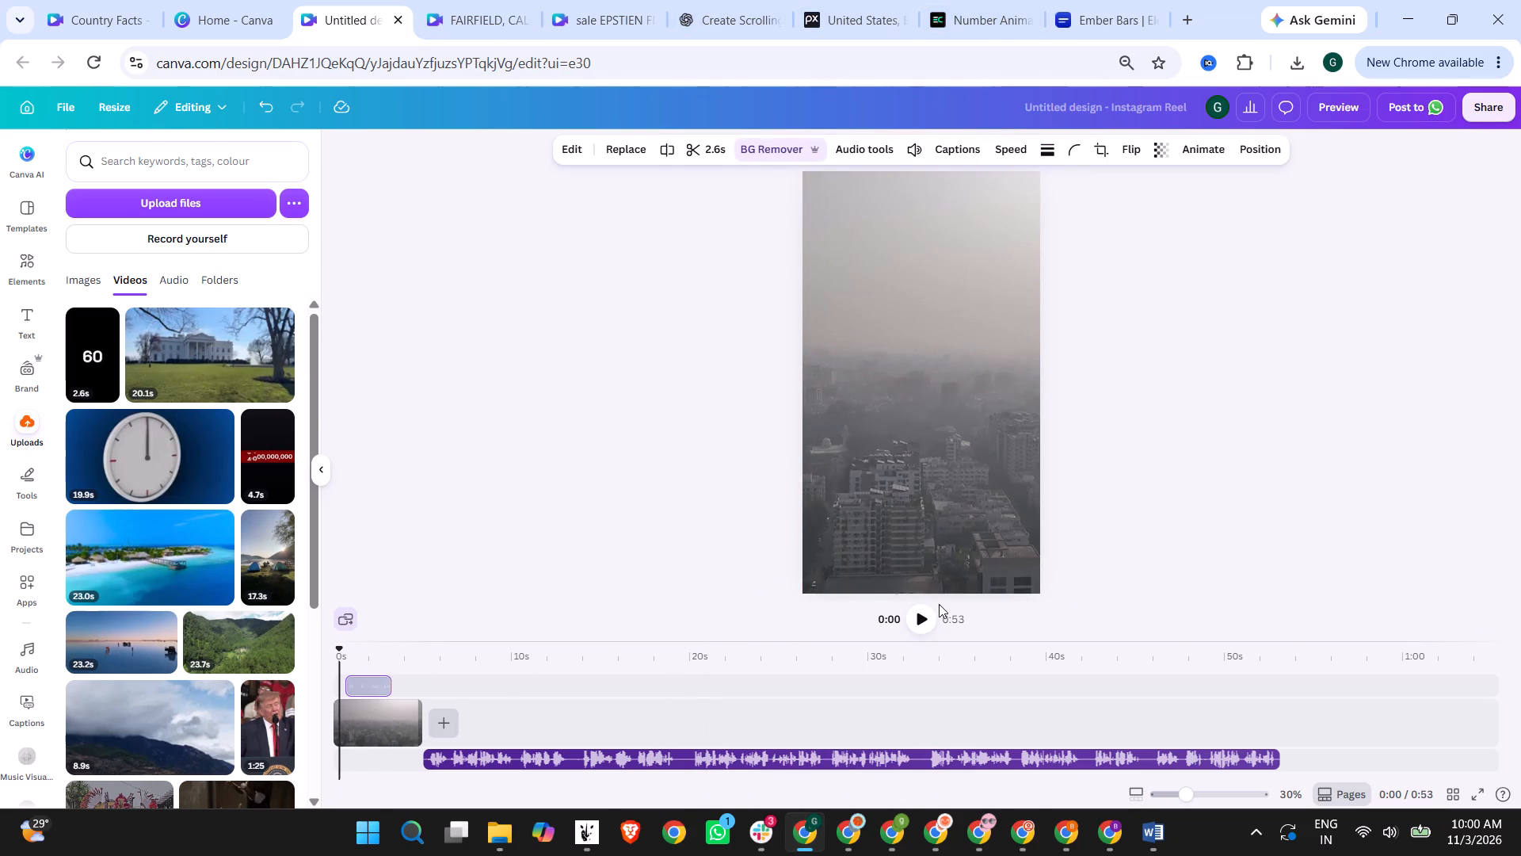
left_click(918, 619)
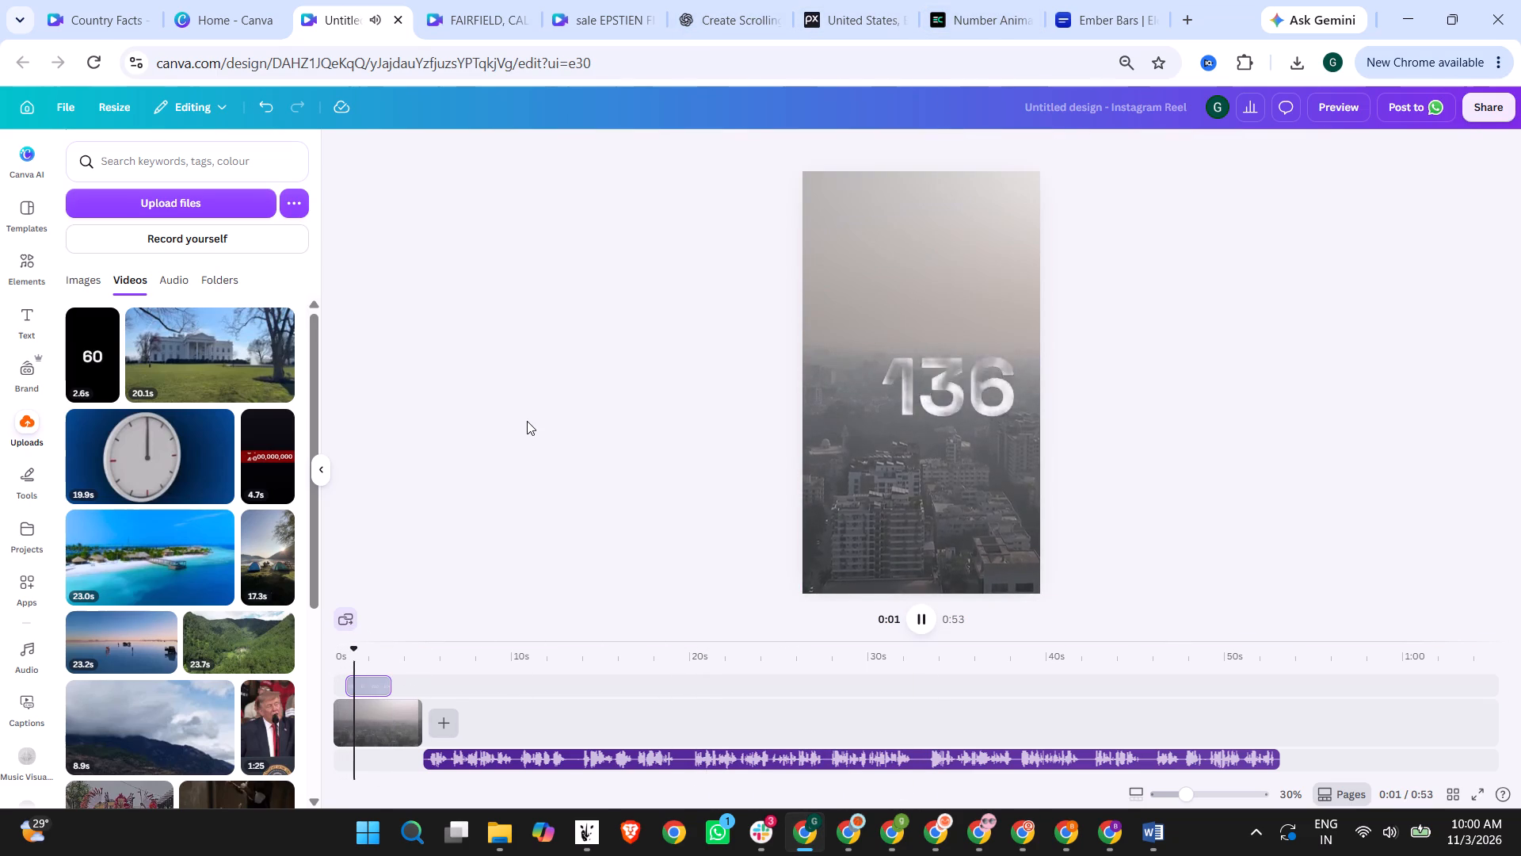
Delete the counter clip from the reel.
left_click(951, 399)
left_click(372, 681)
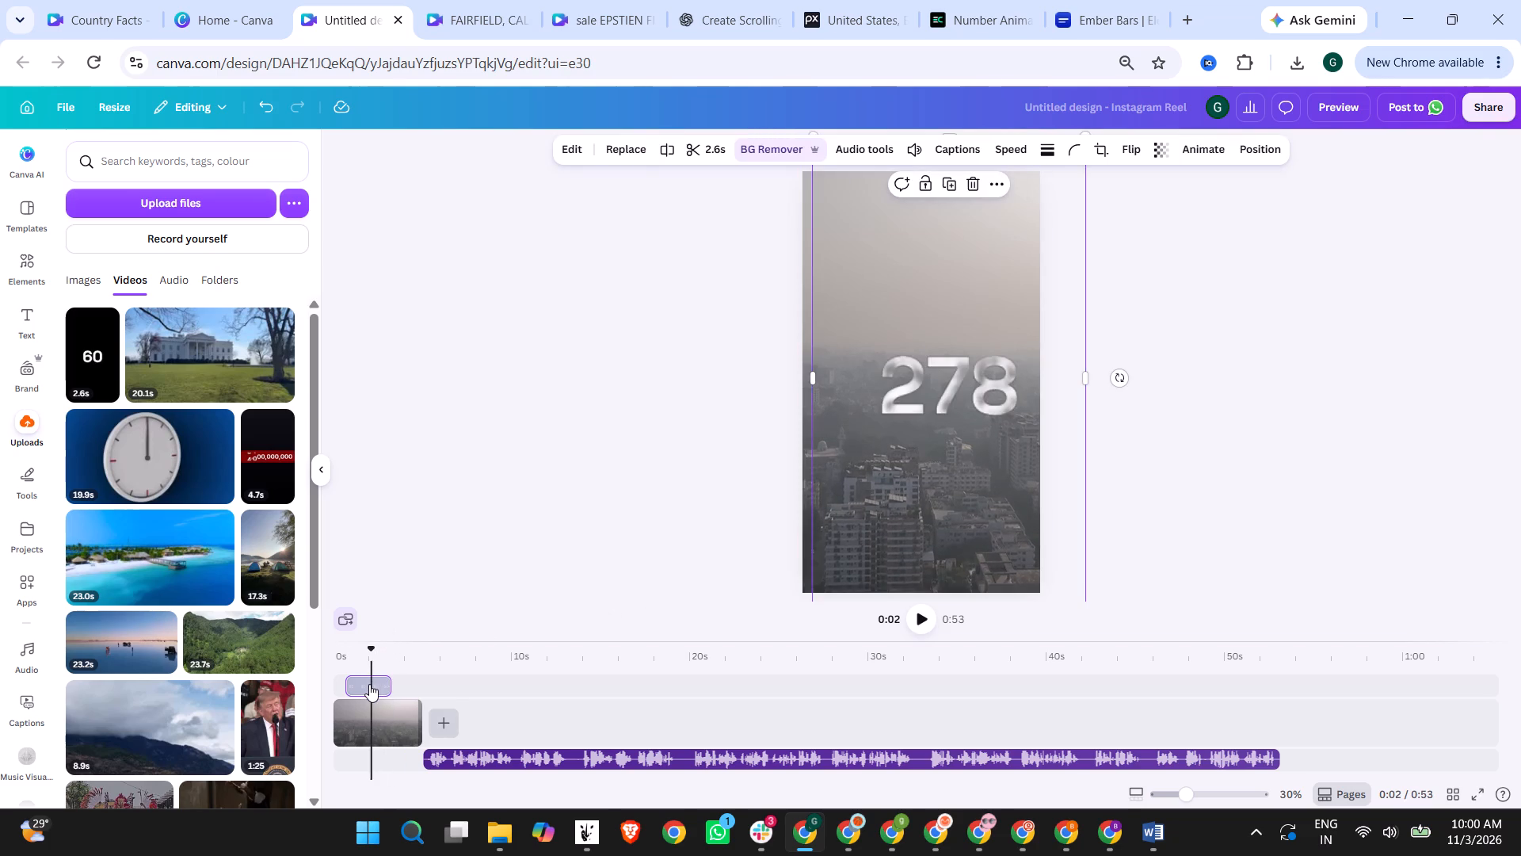
key("Delete")
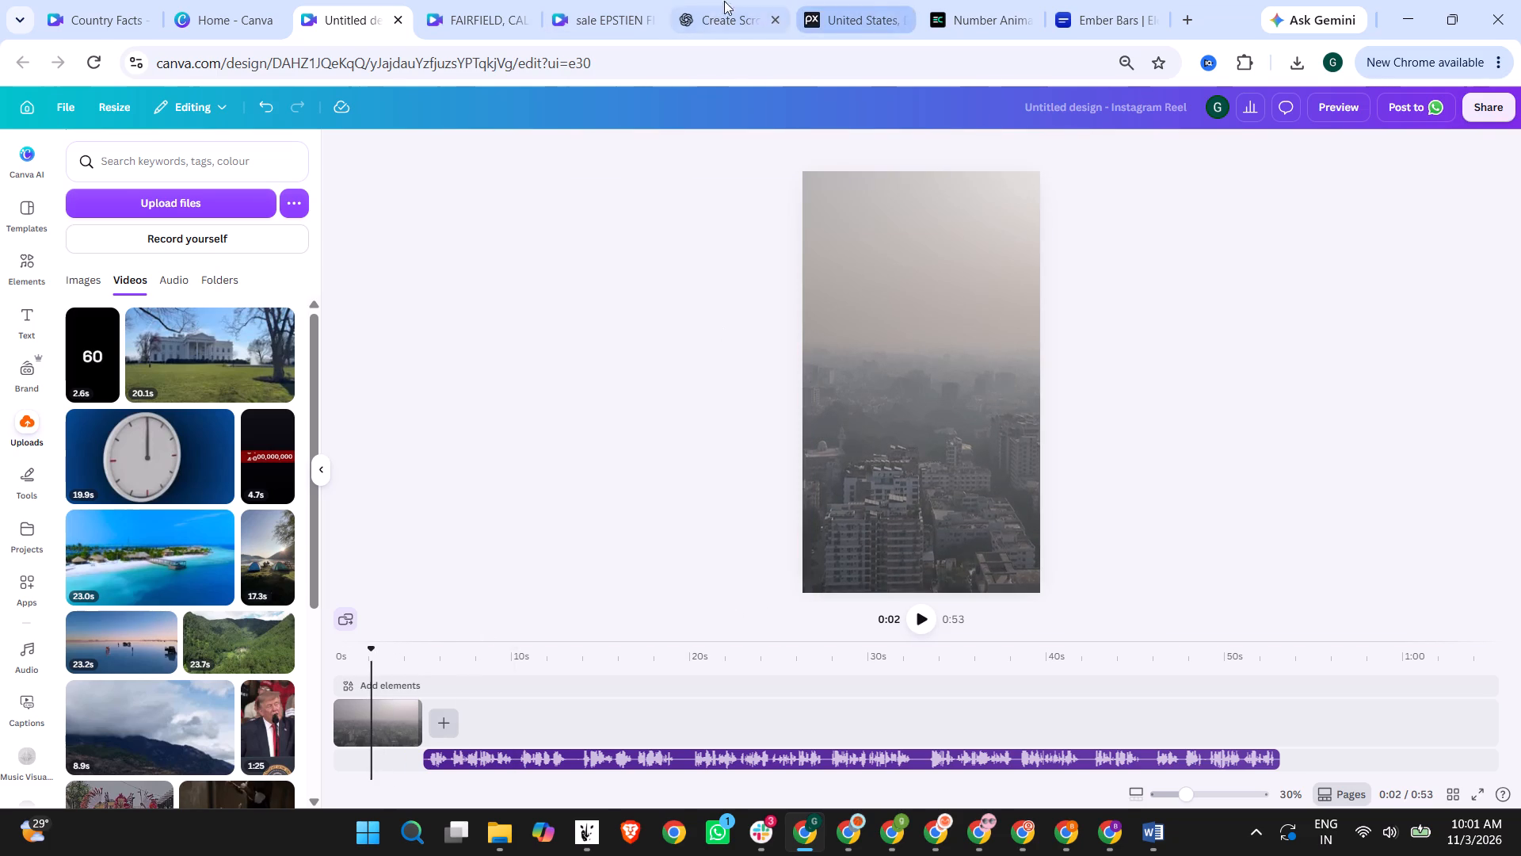
left_click(970, 0)
left_click(981, 273)
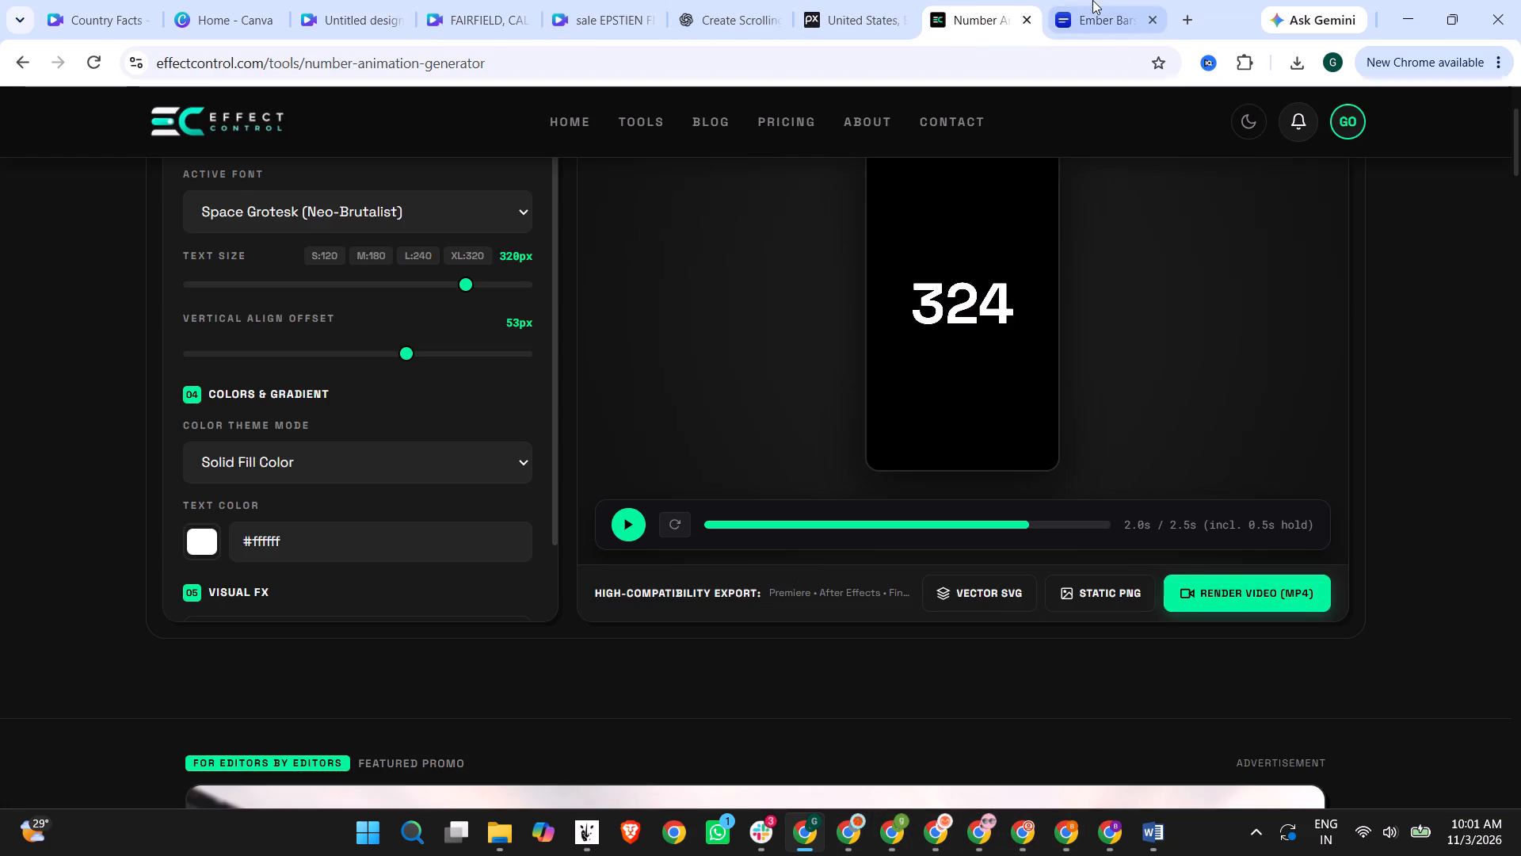
left_click(1092, 0)
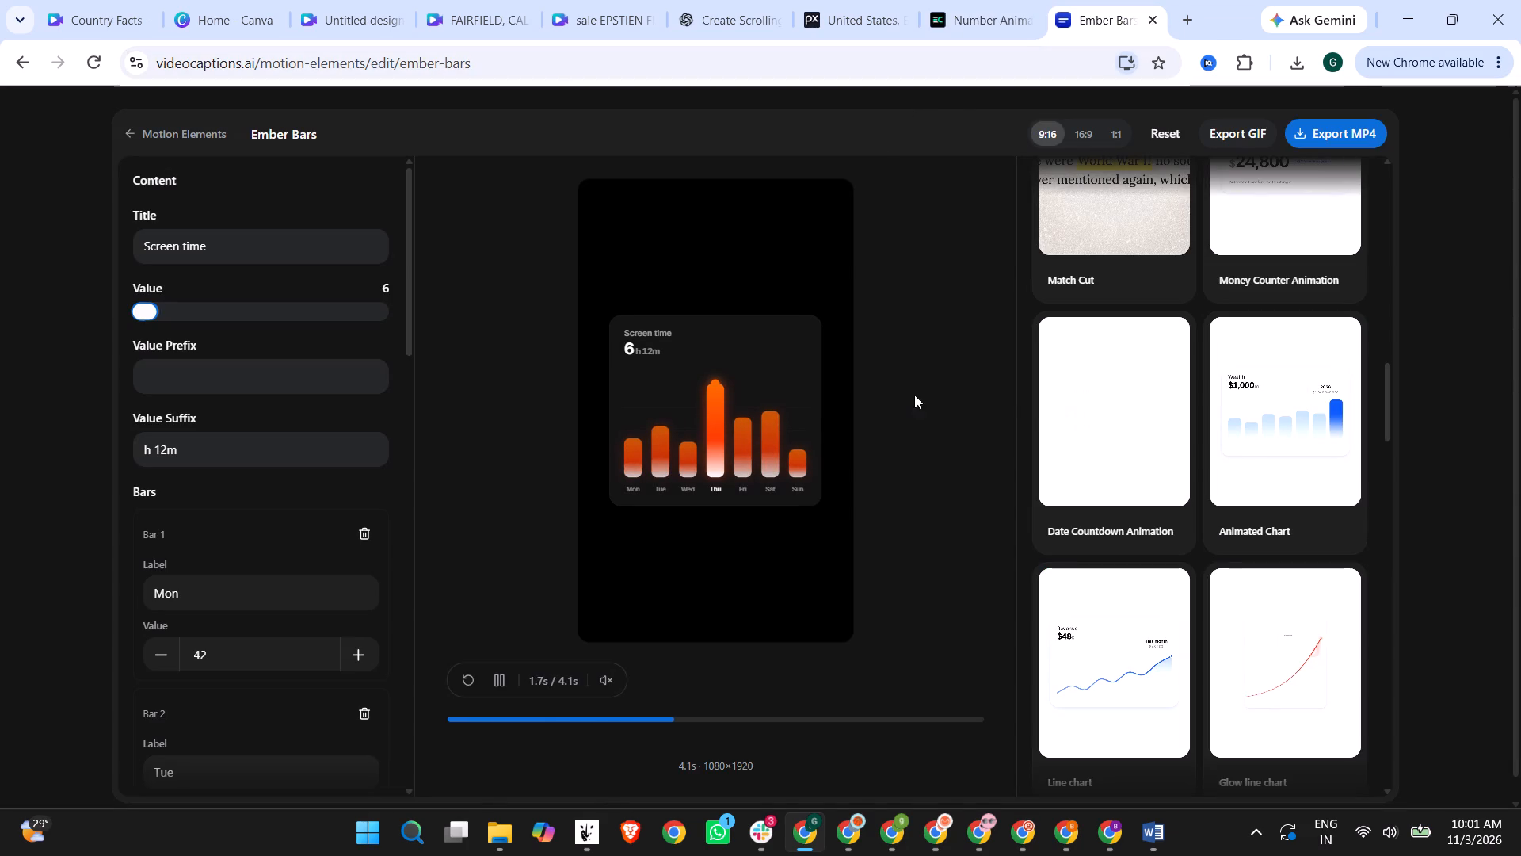
scroll(1038, 399, "up", 8)
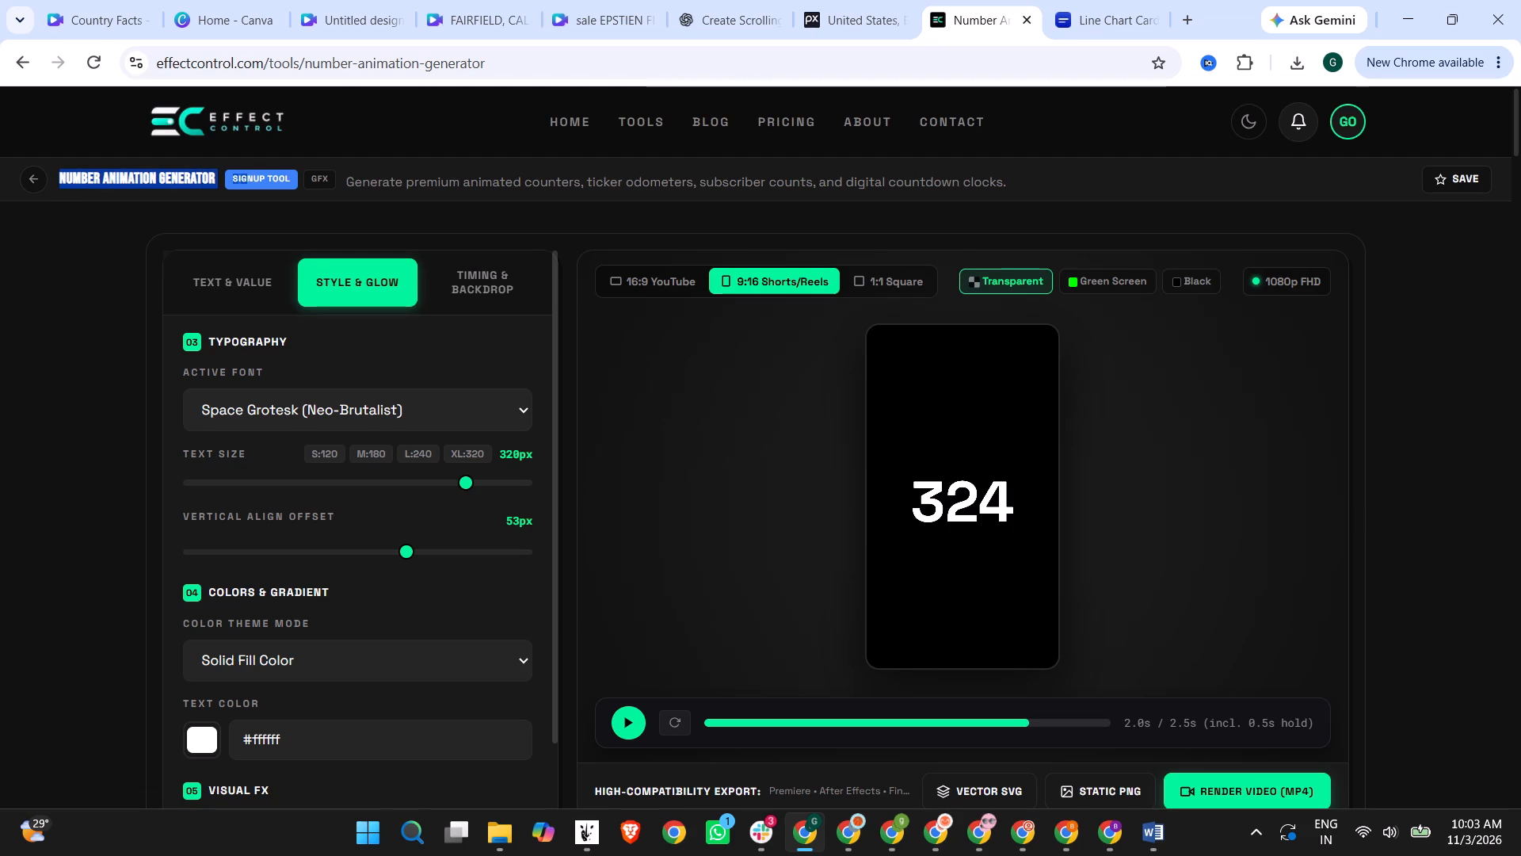
left_click_drag(246, 181, 218, 178)
key("ctrl+c")
left_click(290, 67)
key("ctrl+v")
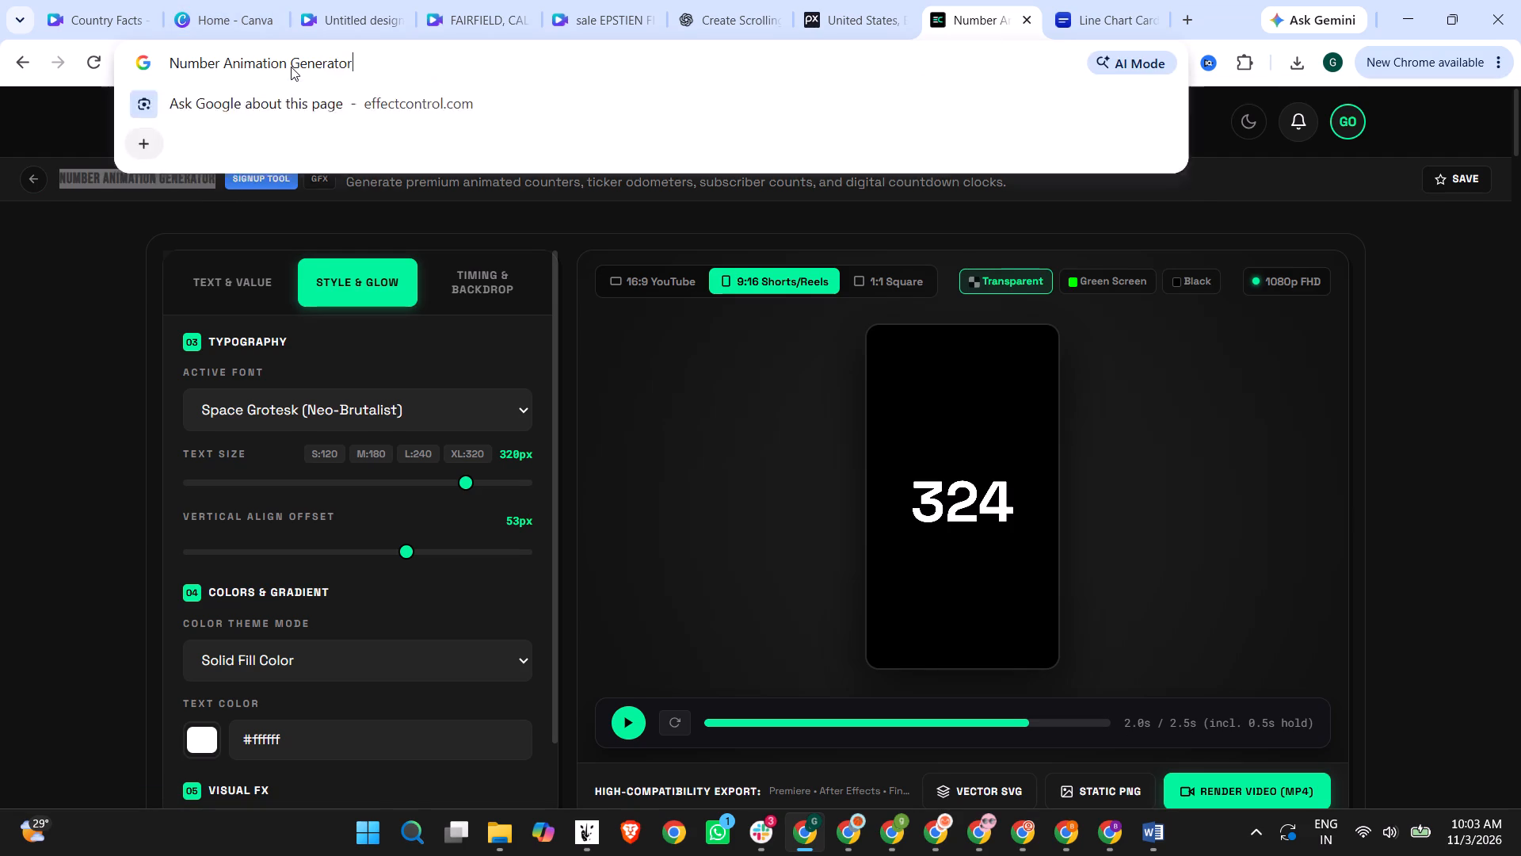
key("Return")
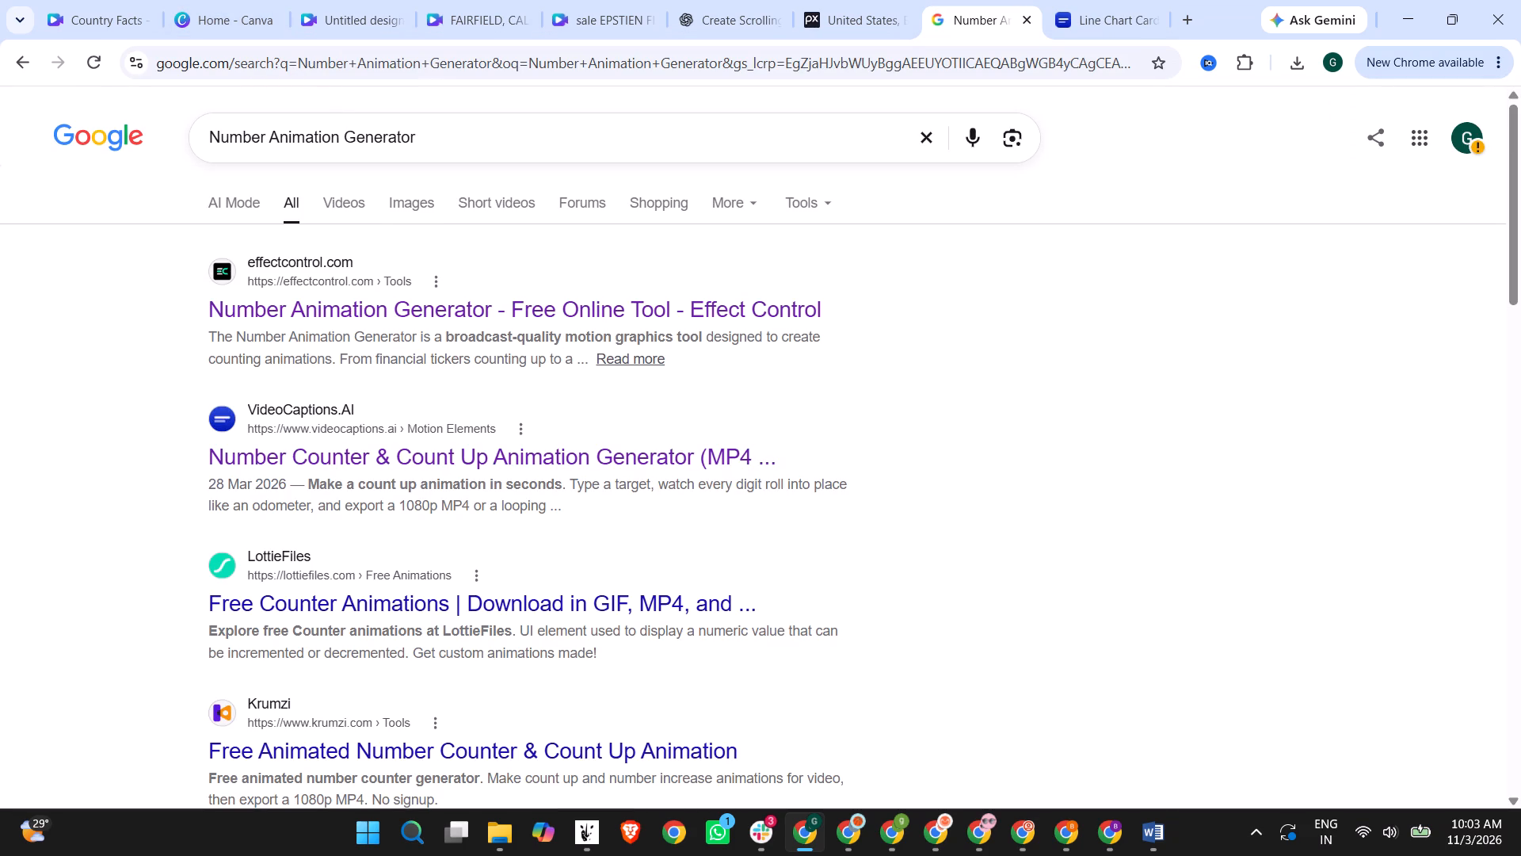
Open the LottieFiles counter animations result in a new tab, and open Krumzi's animated number counter to examine its customization options.
scroll(435, 488, "down", 2)
right_click(422, 410)
left_click(512, 444)
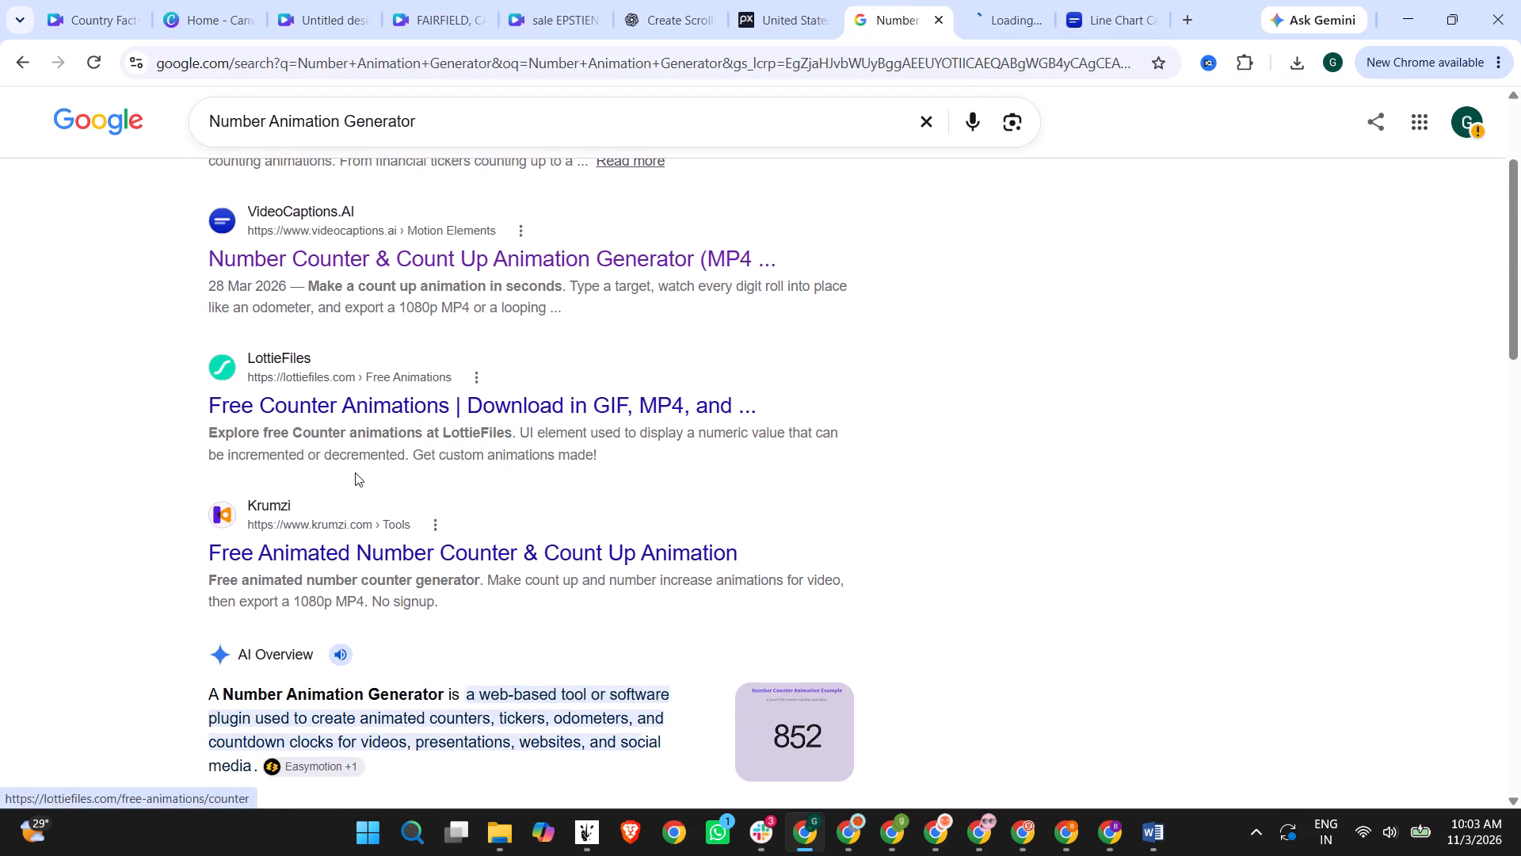
scroll(335, 476, "down", 1)
left_click(444, 449)
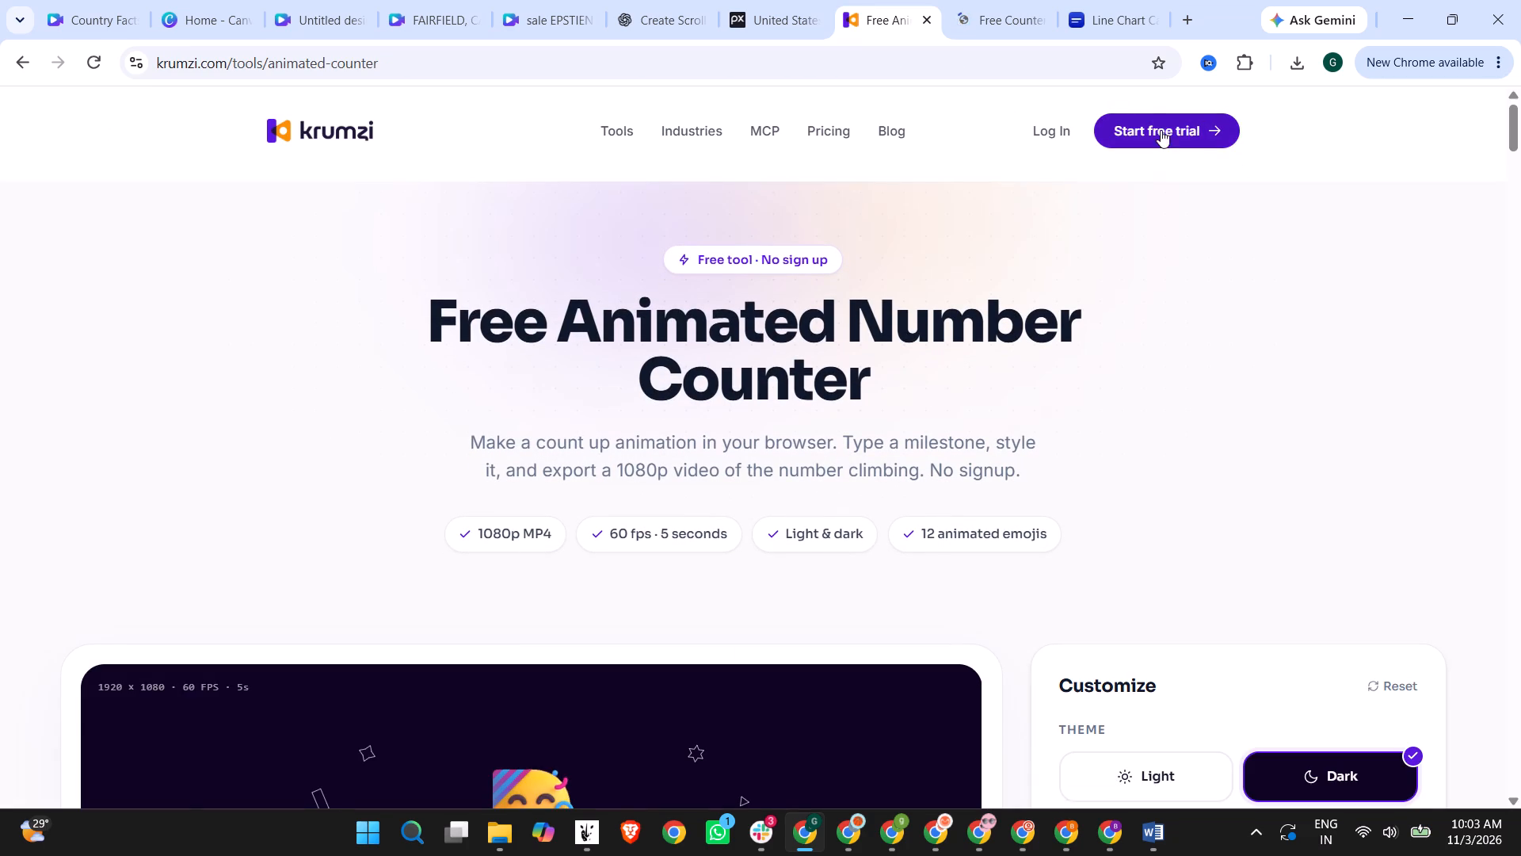
scroll(976, 292, "down", 5)
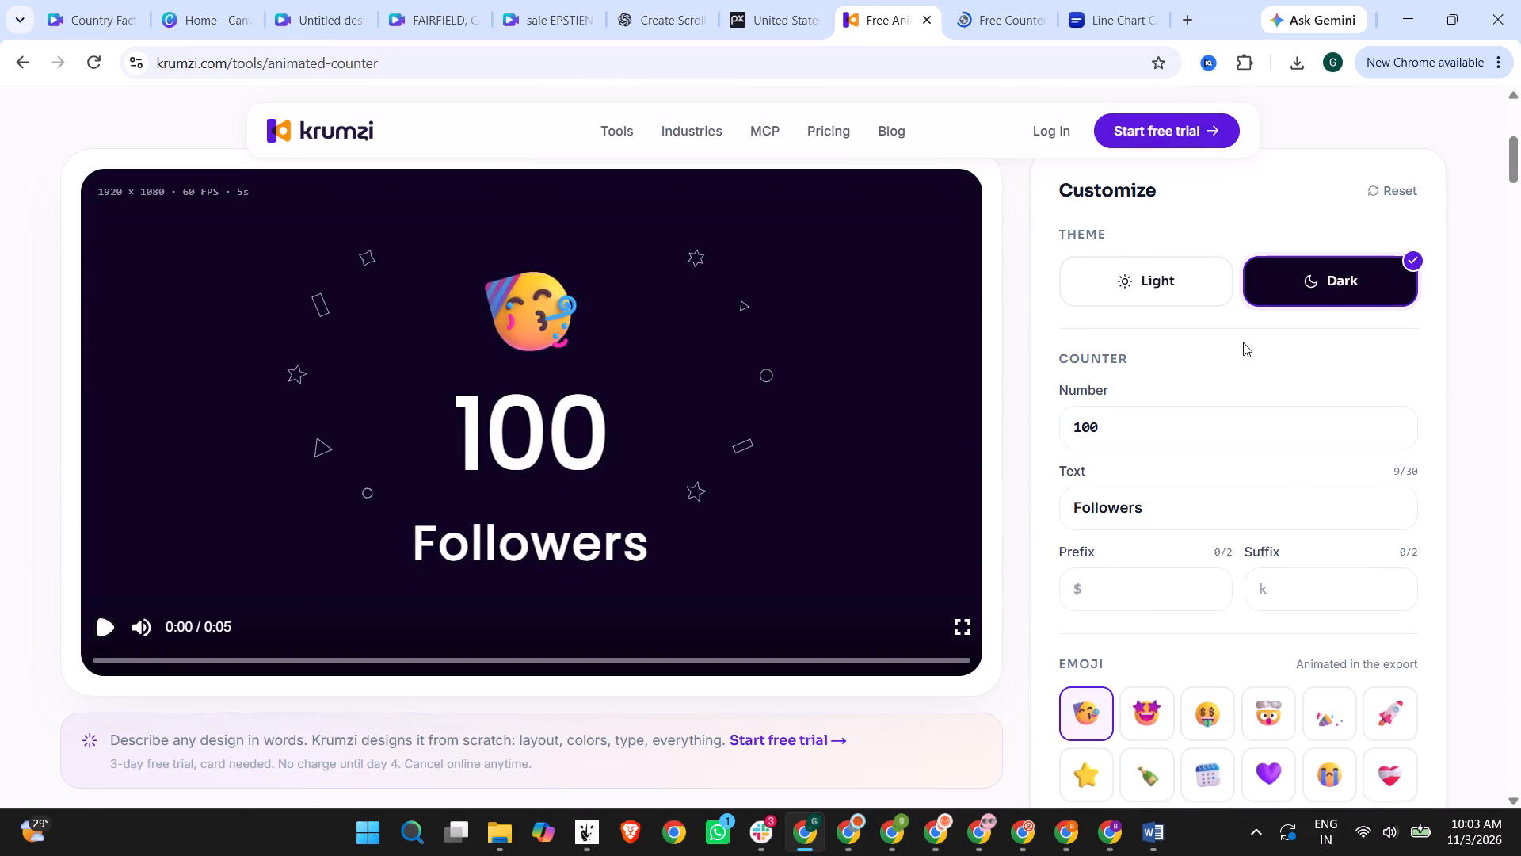
Check Krumzi's counter page and its design tools page, and return to the Number Animation Generator search results.
scroll(1152, 468, "down", 4)
scroll(923, 469, "up", 5)
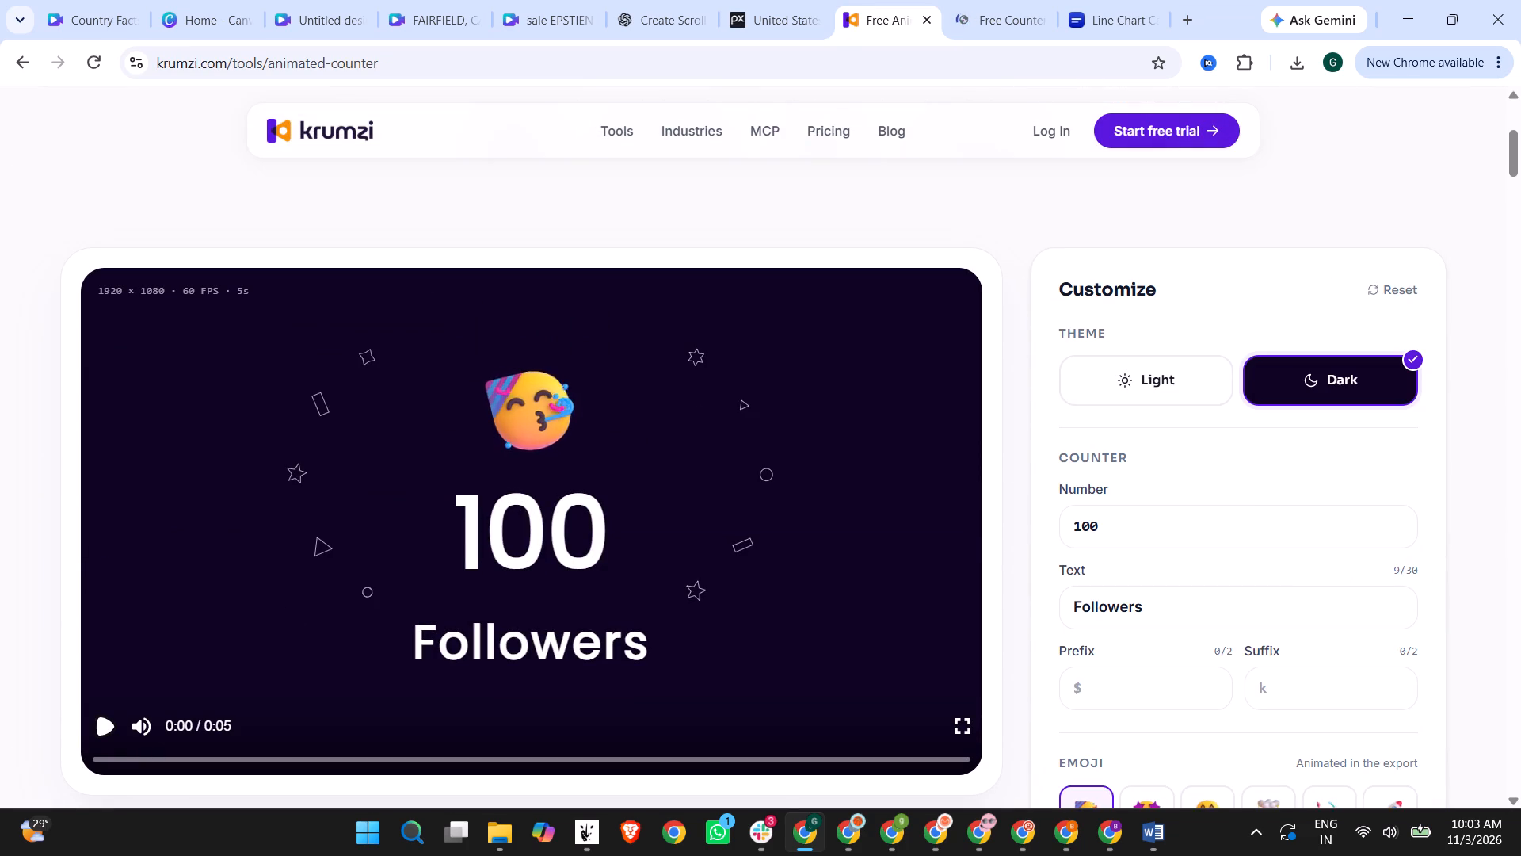
left_click(633, 128)
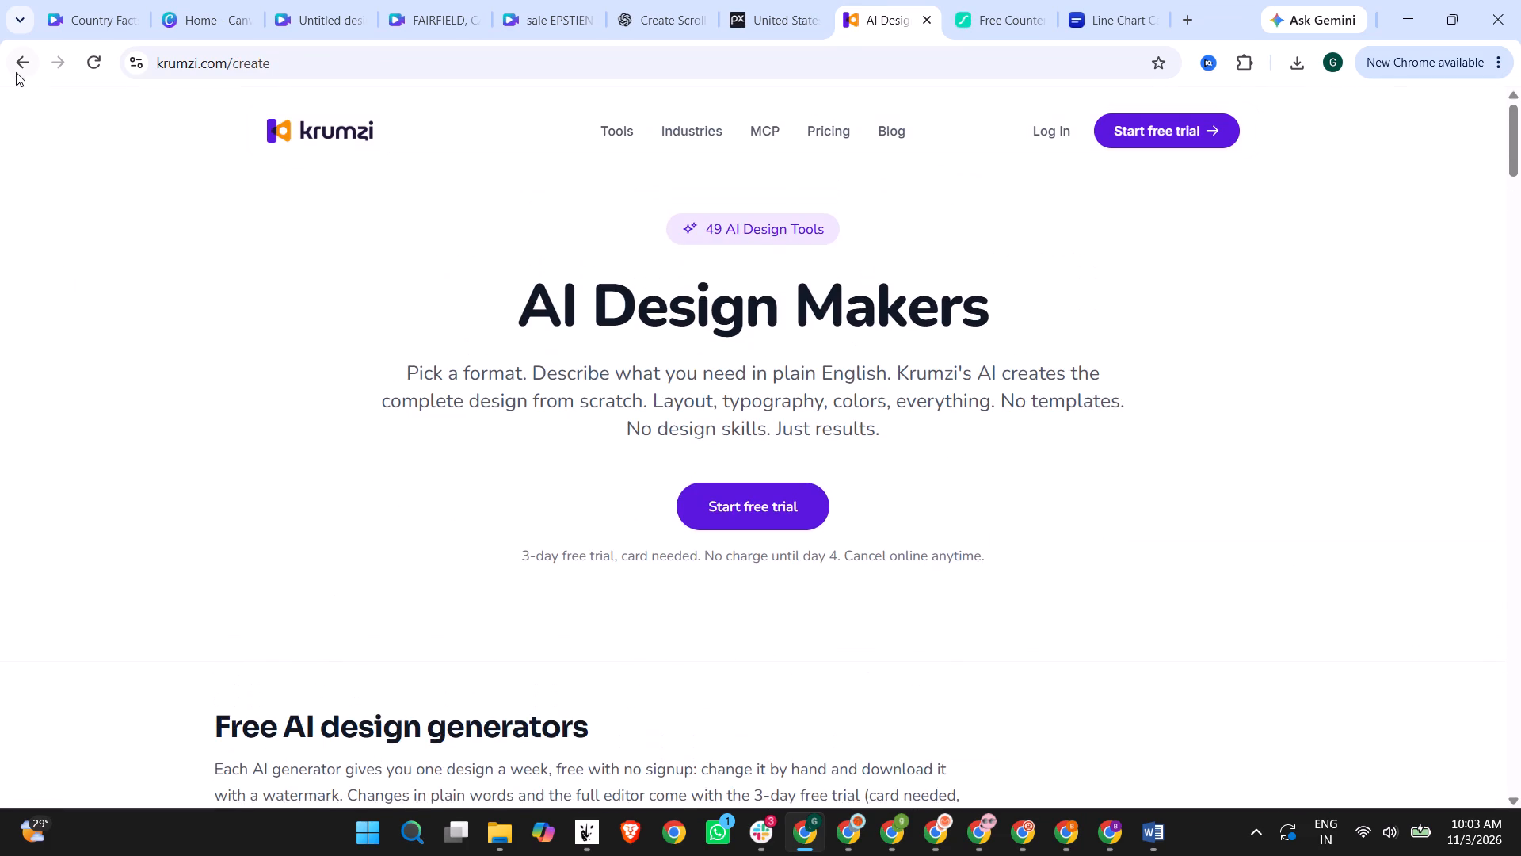
left_click(17, 71)
left_click(17, 71)
Open the Easymotion AI Number Counter Animation Maker and Reochart Free Animated Number Counter Generator results in new tabs.
scroll(278, 301, "down", 2)
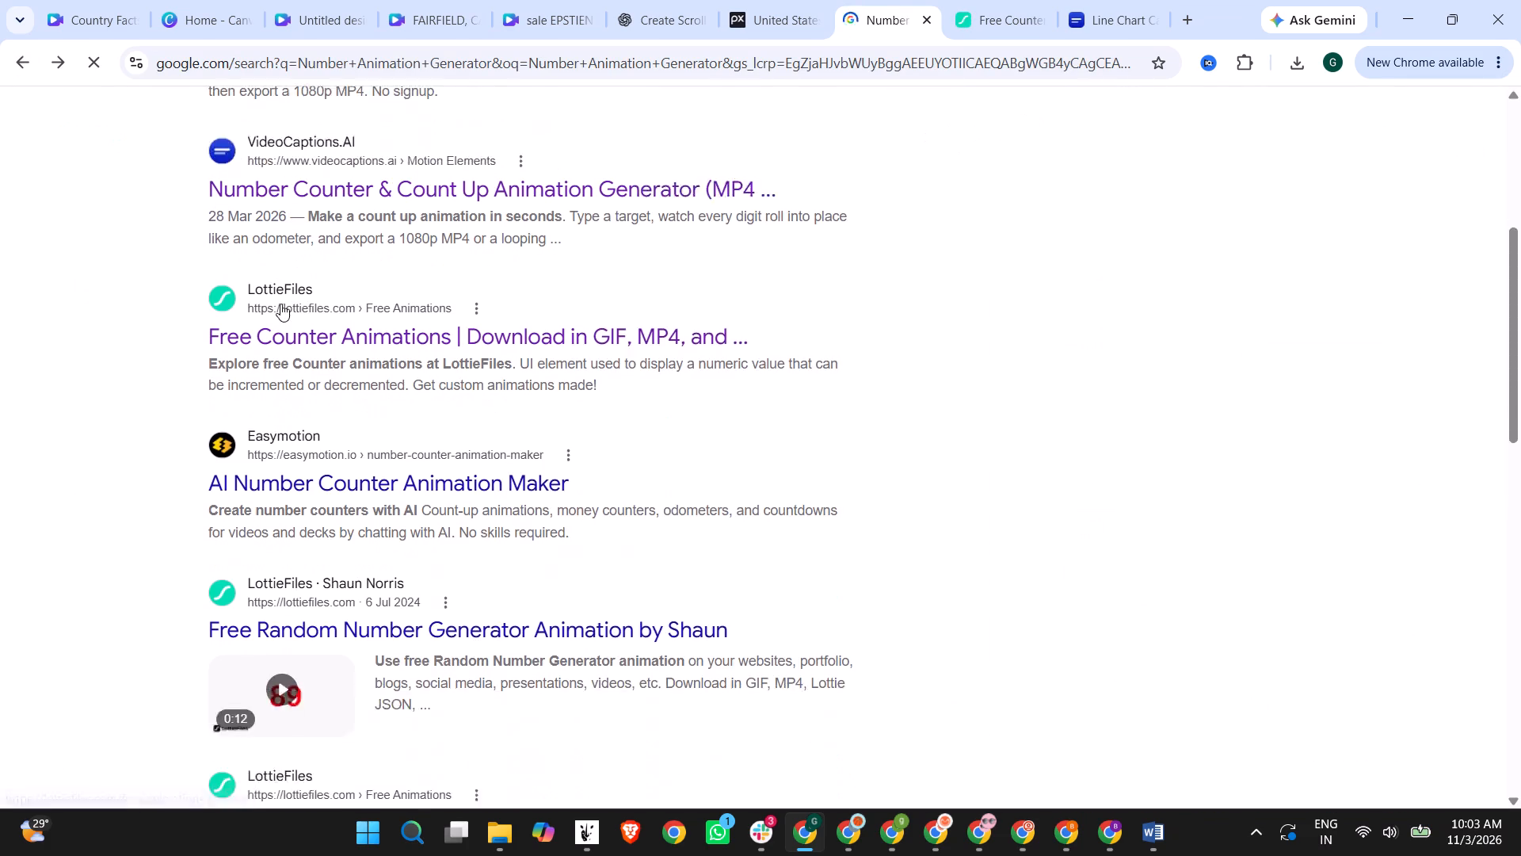
right_click(402, 406)
left_click(450, 427)
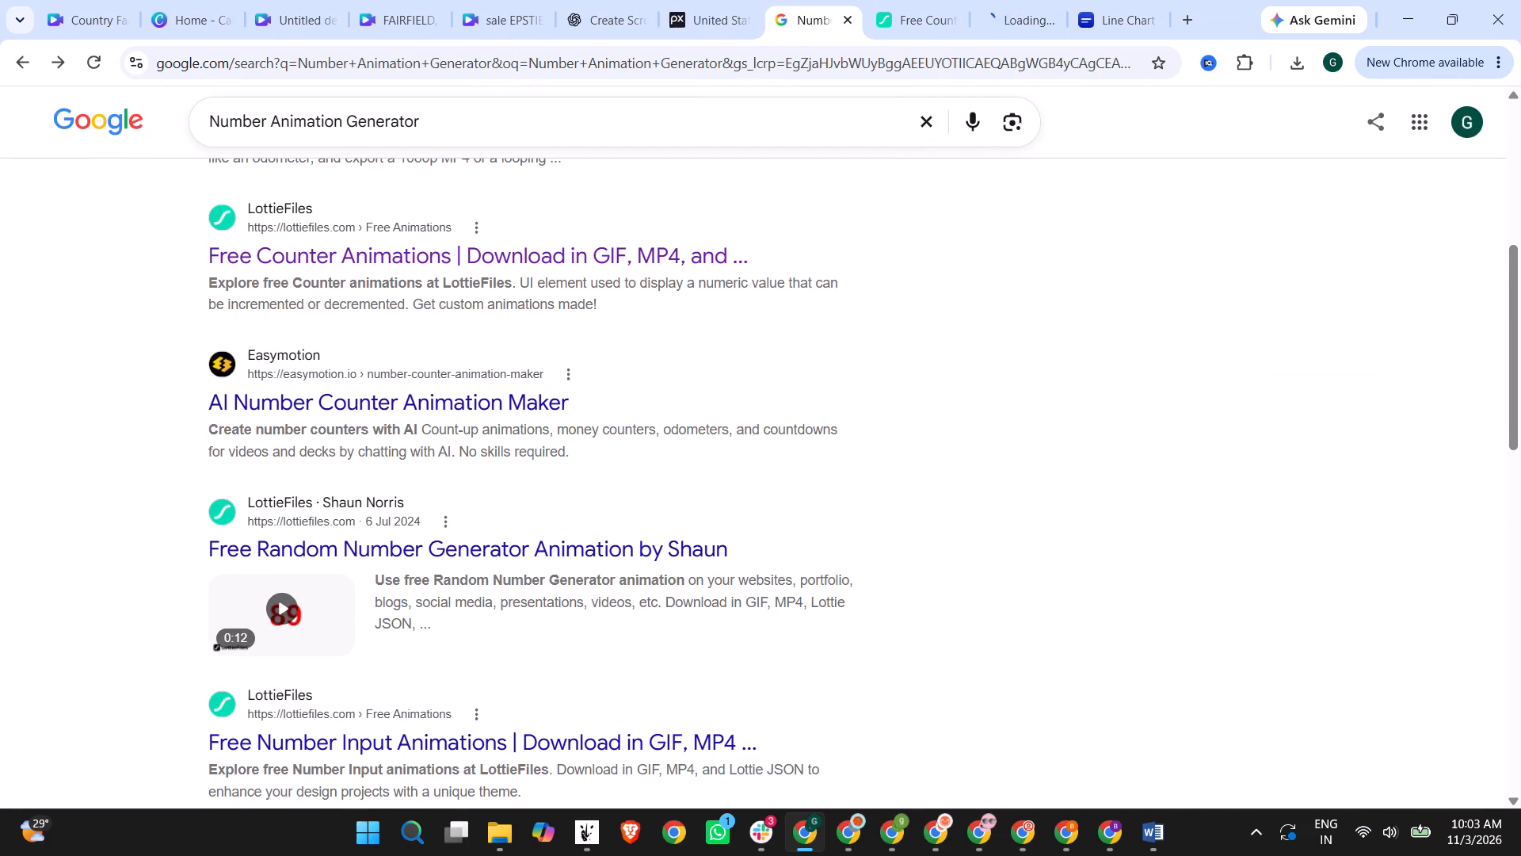
scroll(225, 427, "down", 3)
scroll(425, 477, "down", 4)
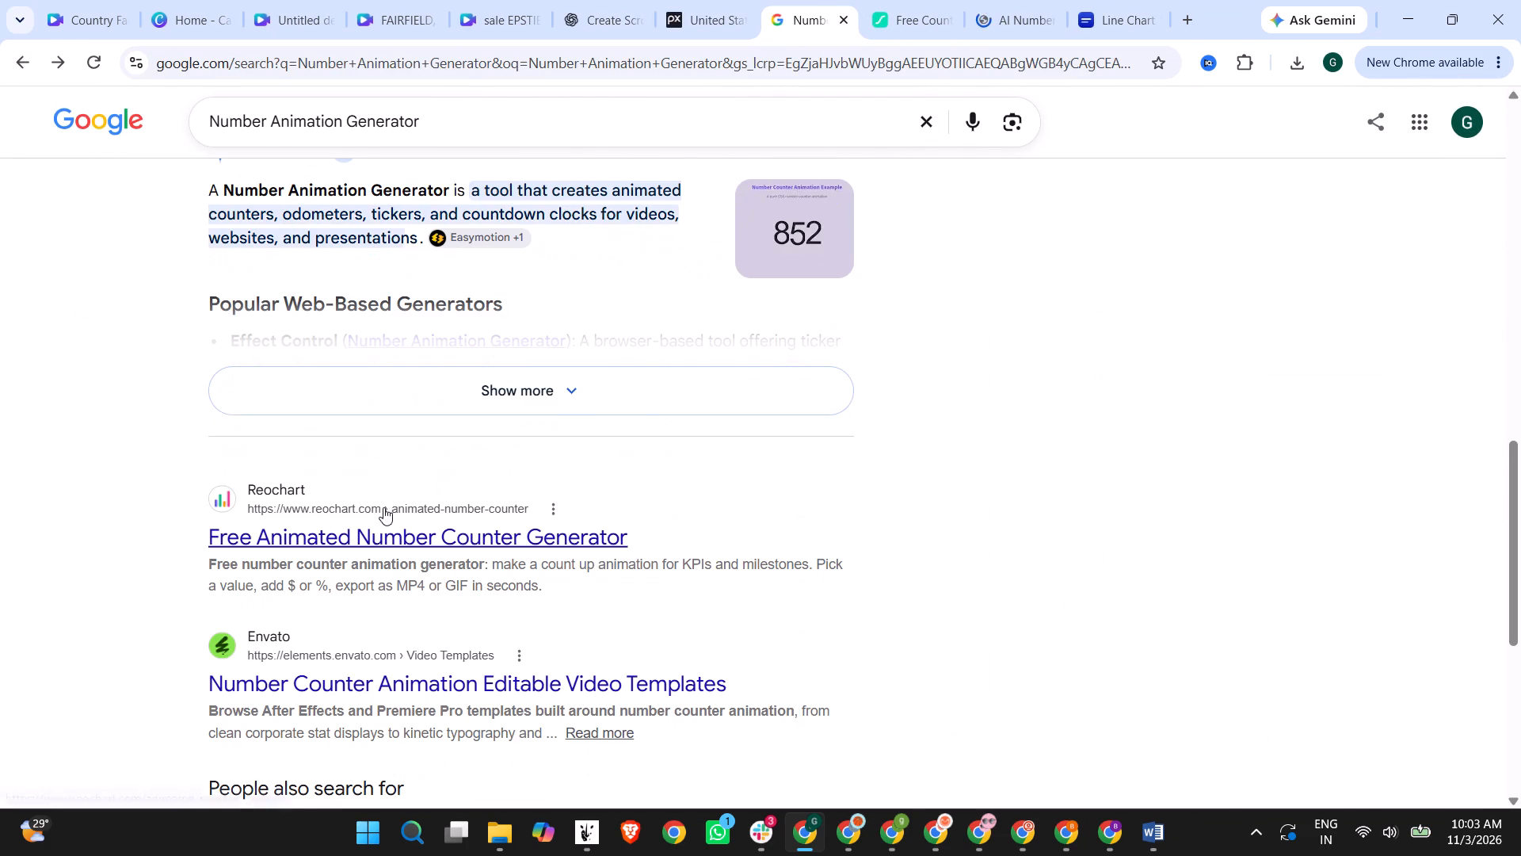
right_click(383, 533)
left_click(508, 277)
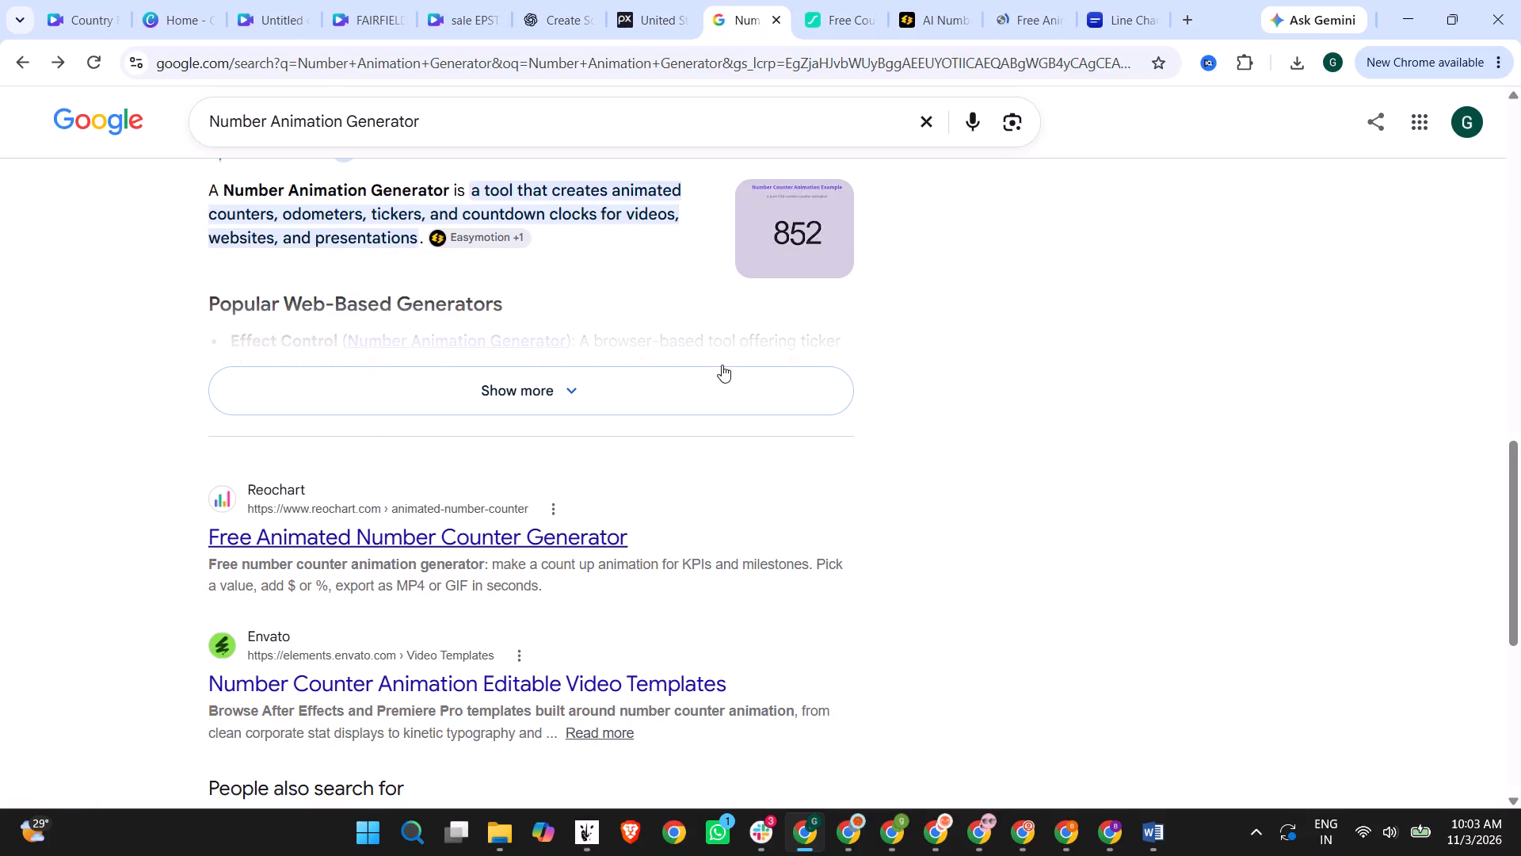
Switch to the LottieFiles page, search its animations for counter, and browse the thumbnails for a suitable number counter.
left_click(832, 0)
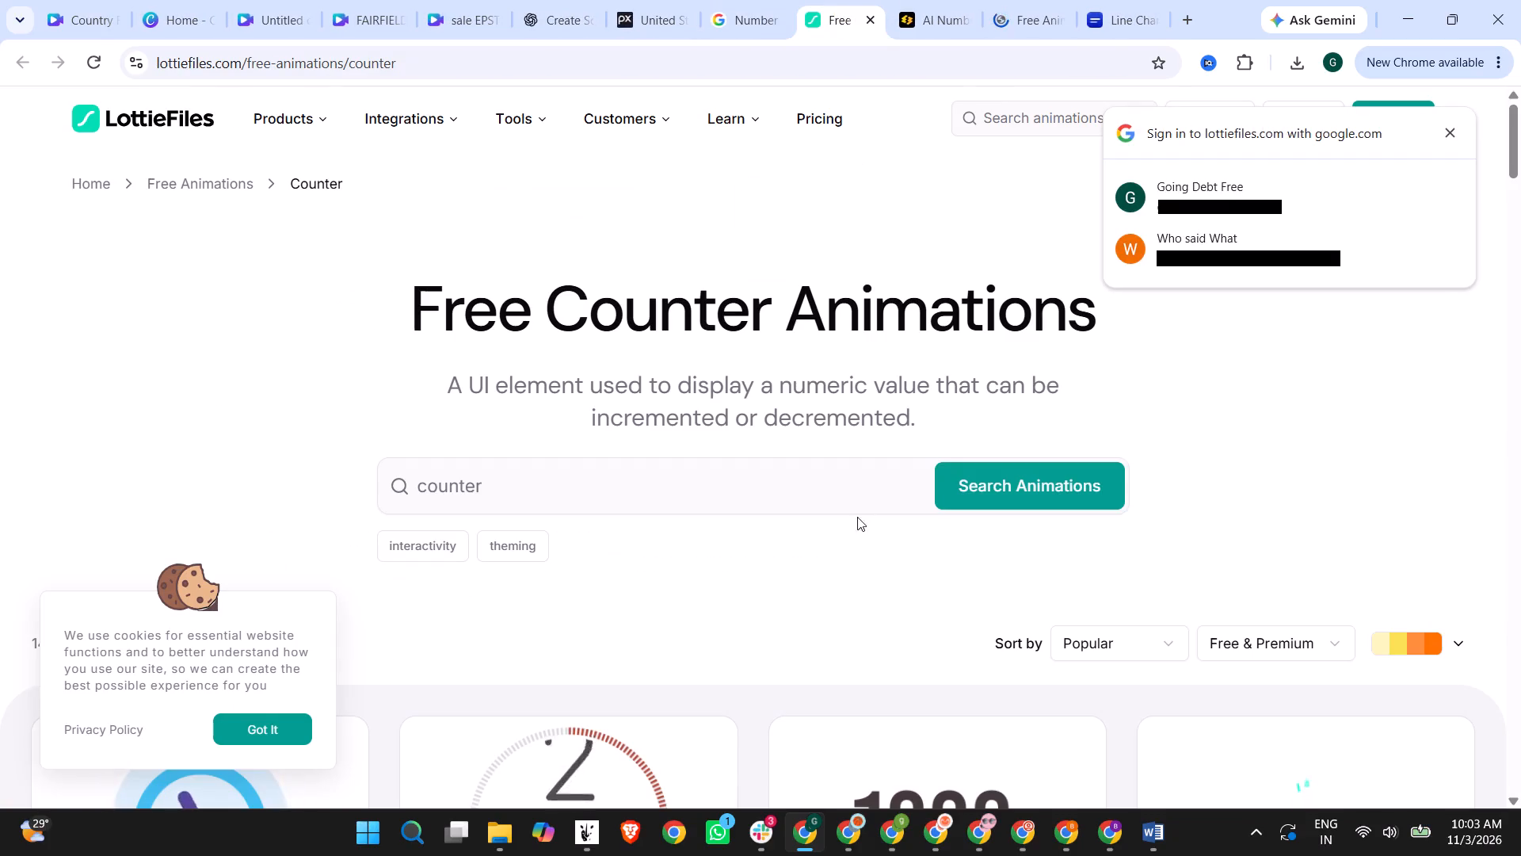
left_click(586, 491)
left_click(961, 407)
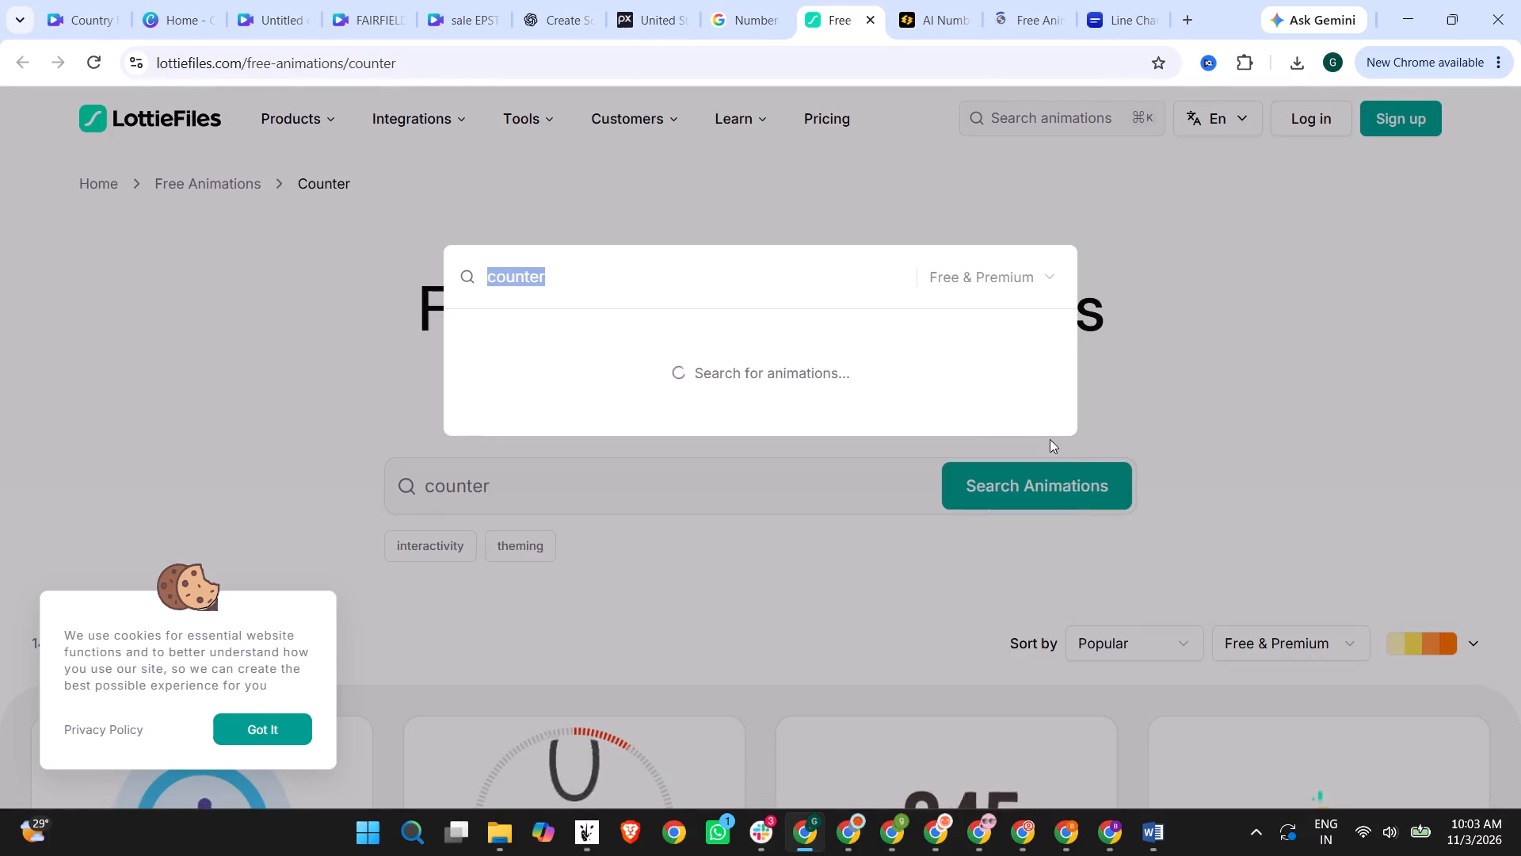
left_click(1060, 487)
left_click(1025, 494)
scroll(589, 430, "down", 4)
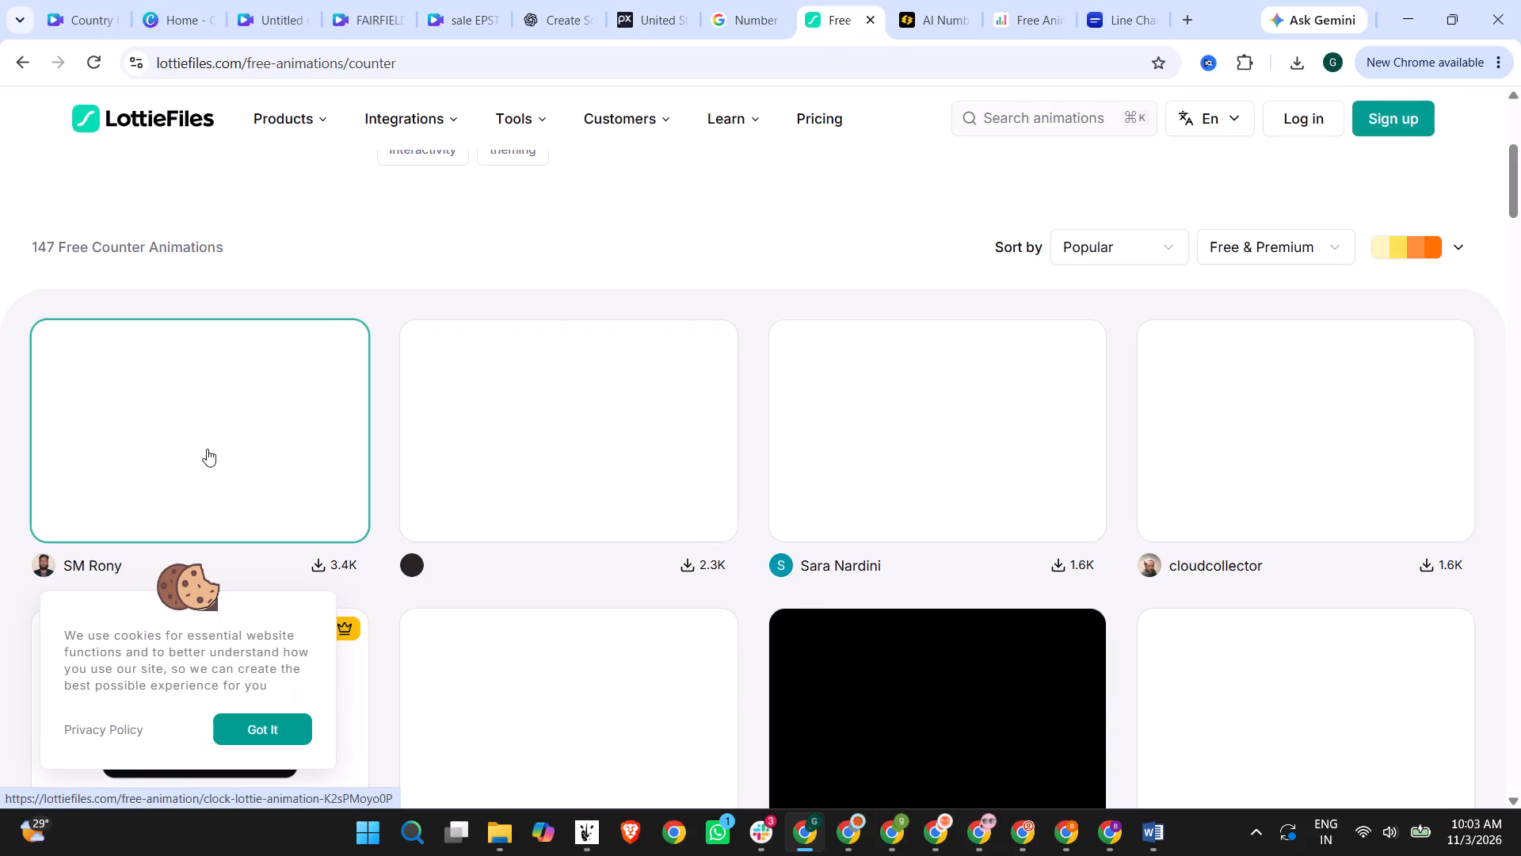
scroll(785, 531, "down", 6)
scroll(780, 537, "up", 1)
scroll(780, 537, "down", 1)
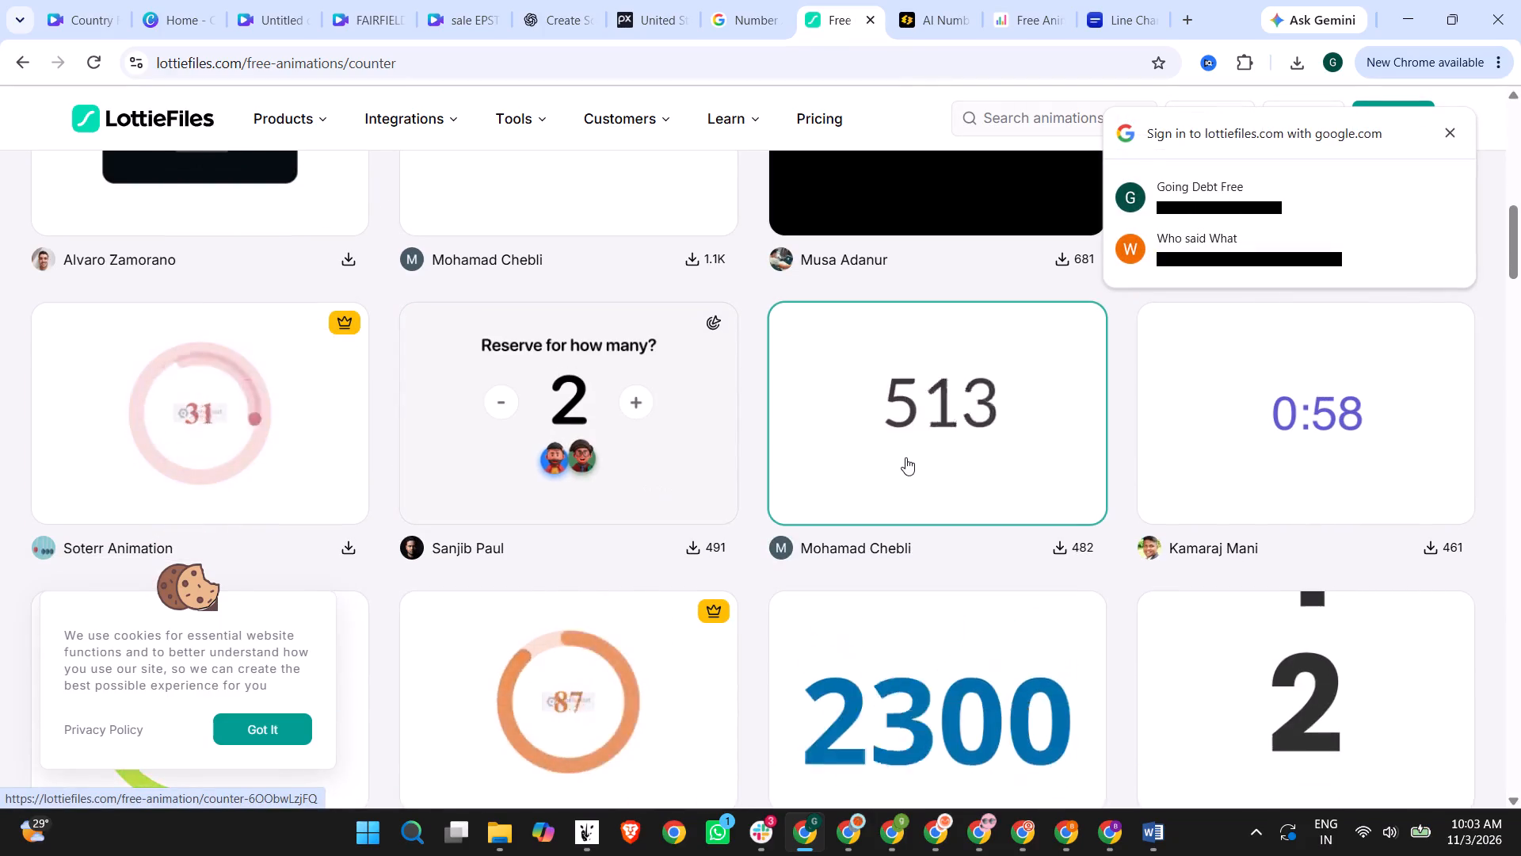
scroll(913, 453, "down", 1)
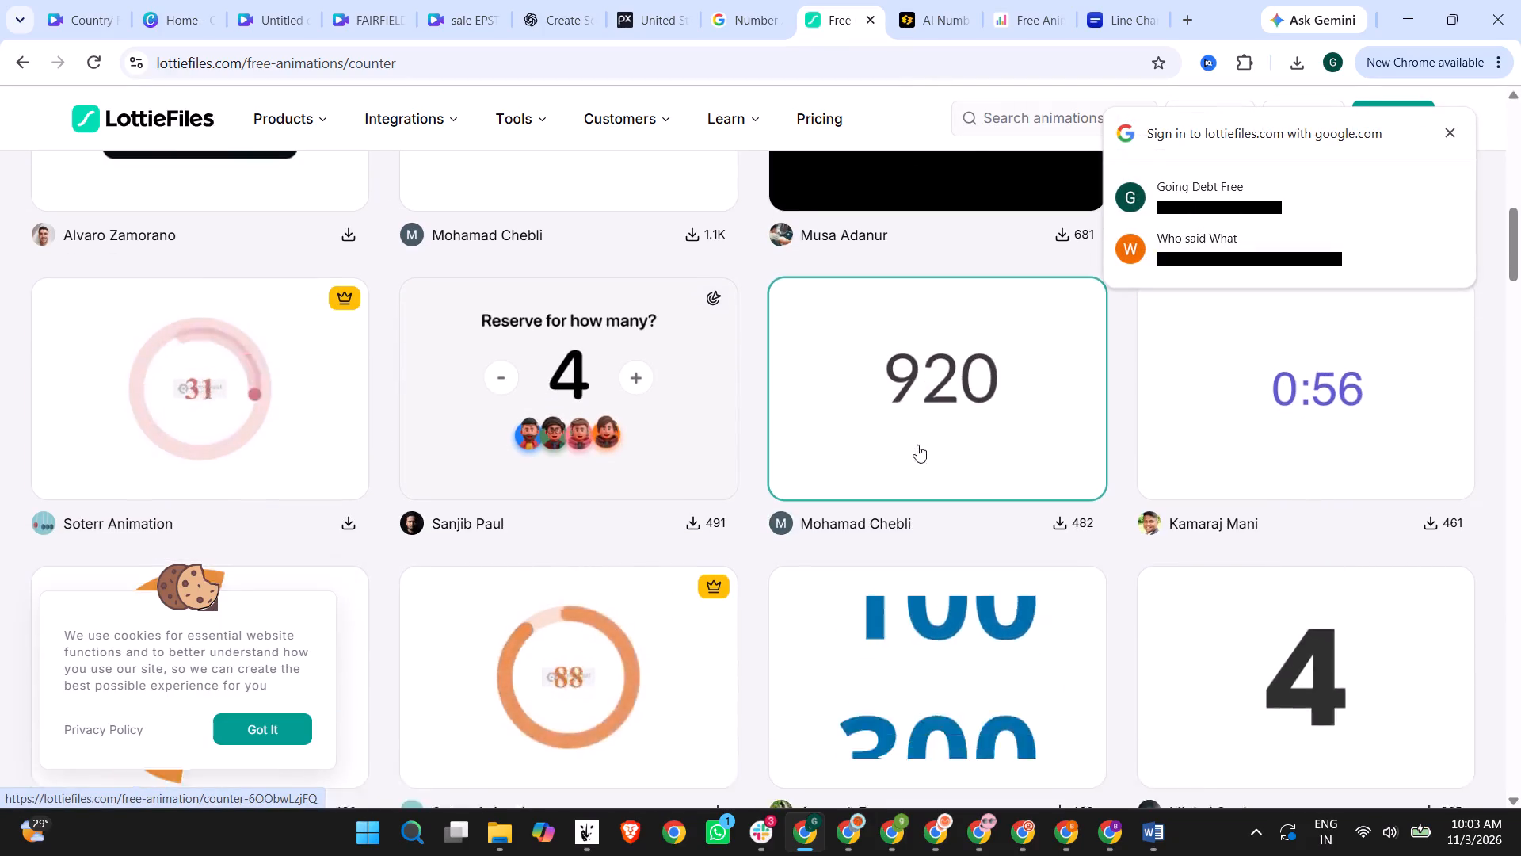
Open the plain dark-grey three-digit counter animation on white and start editing it with AI.
left_click(947, 308)
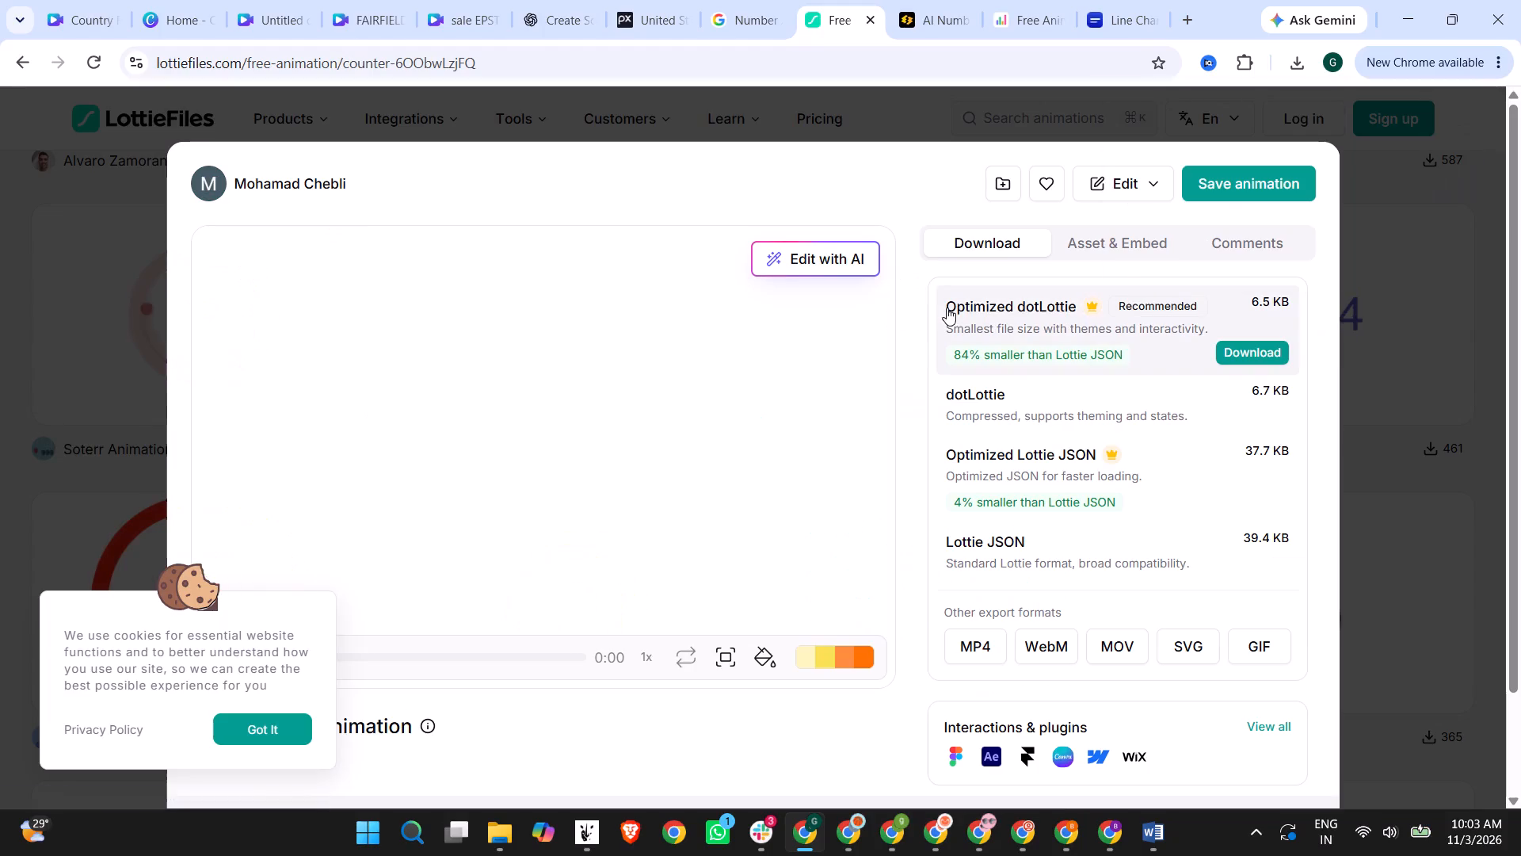
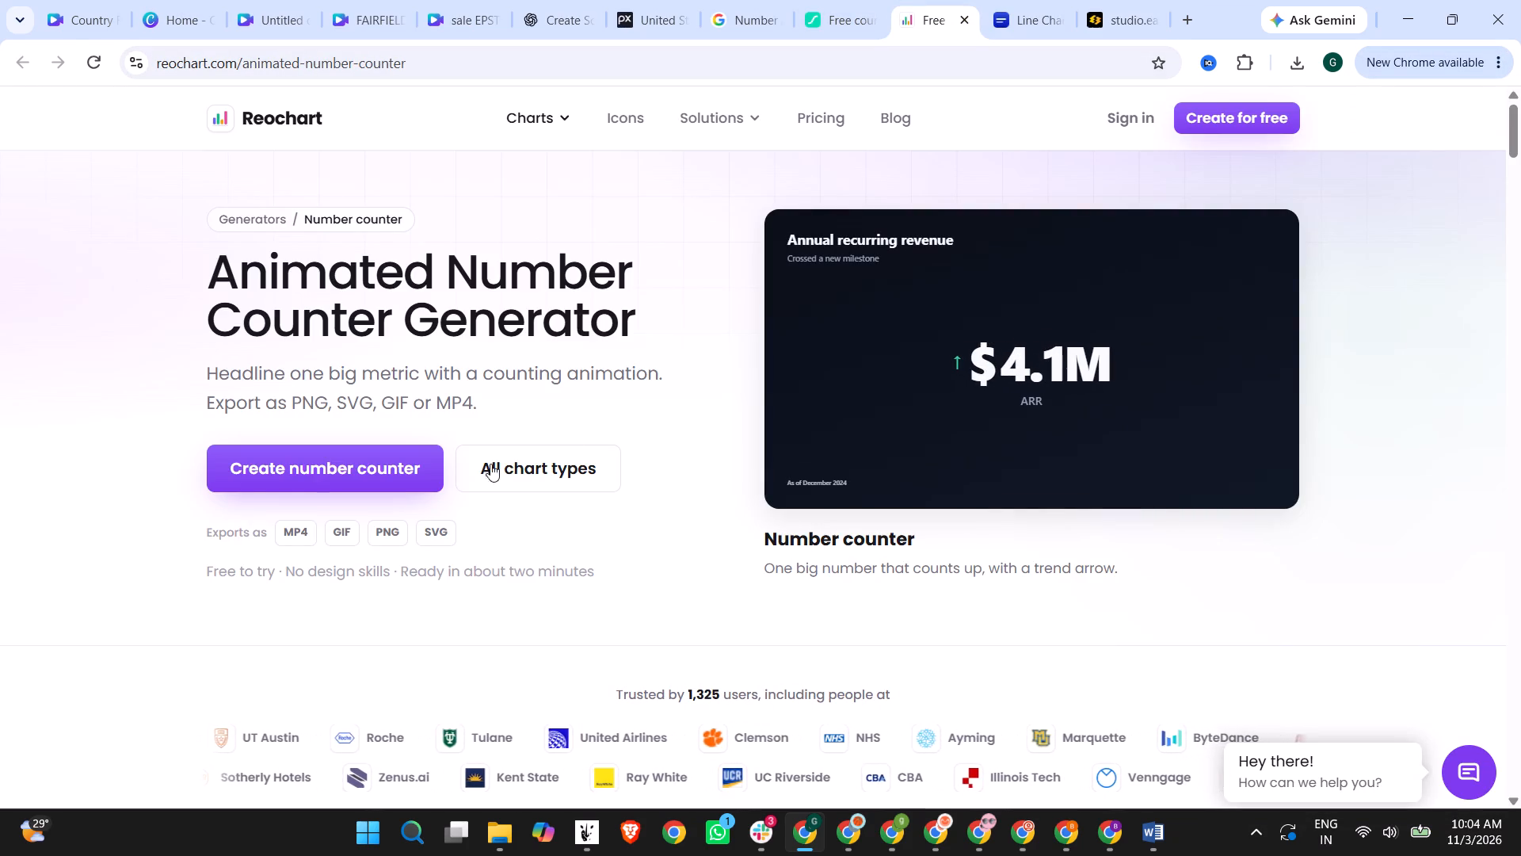
left_click(413, 477)
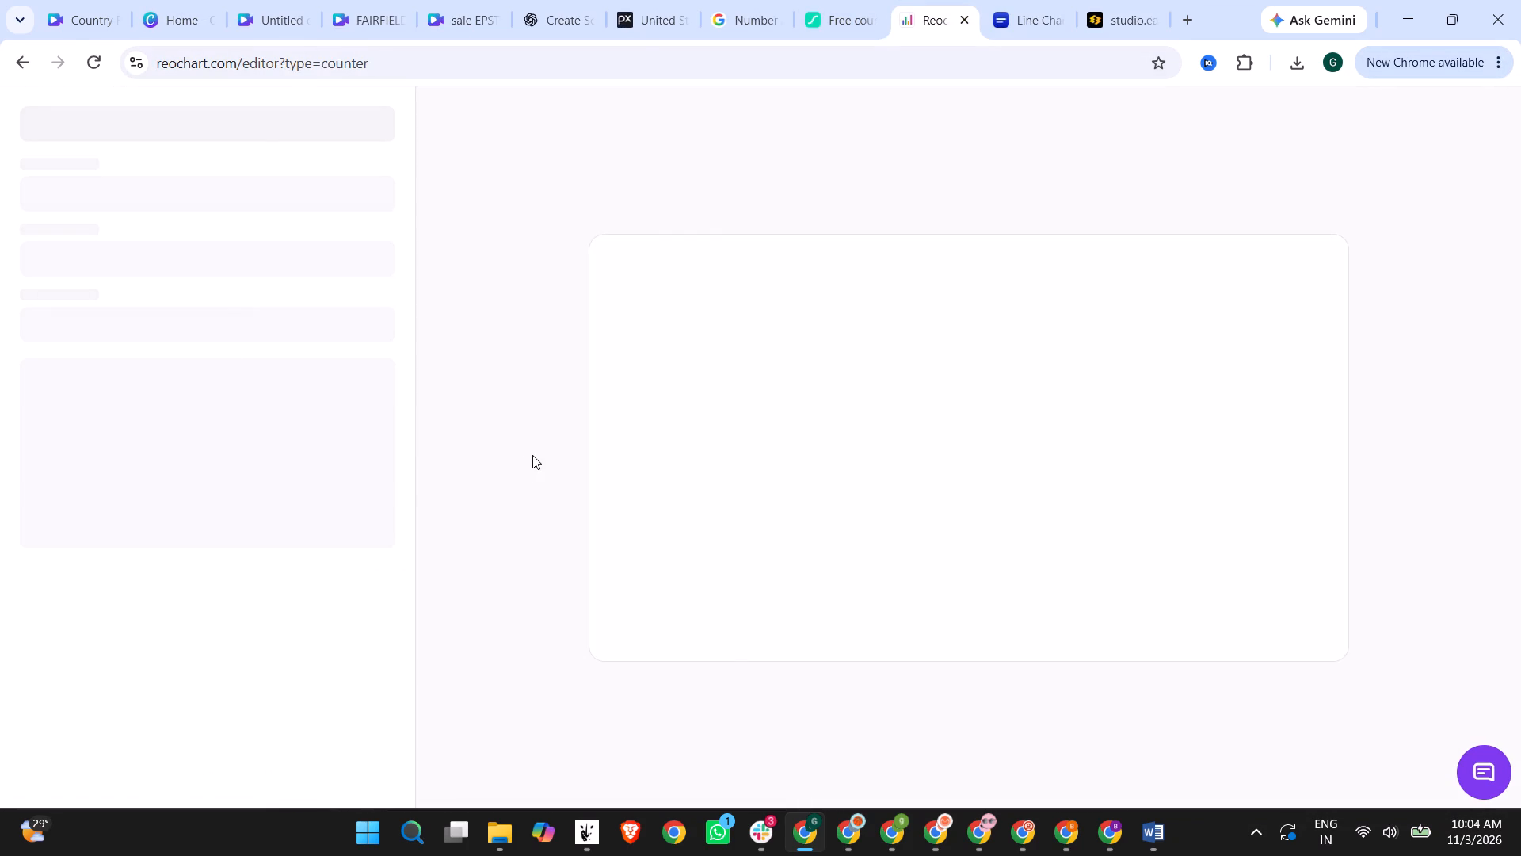
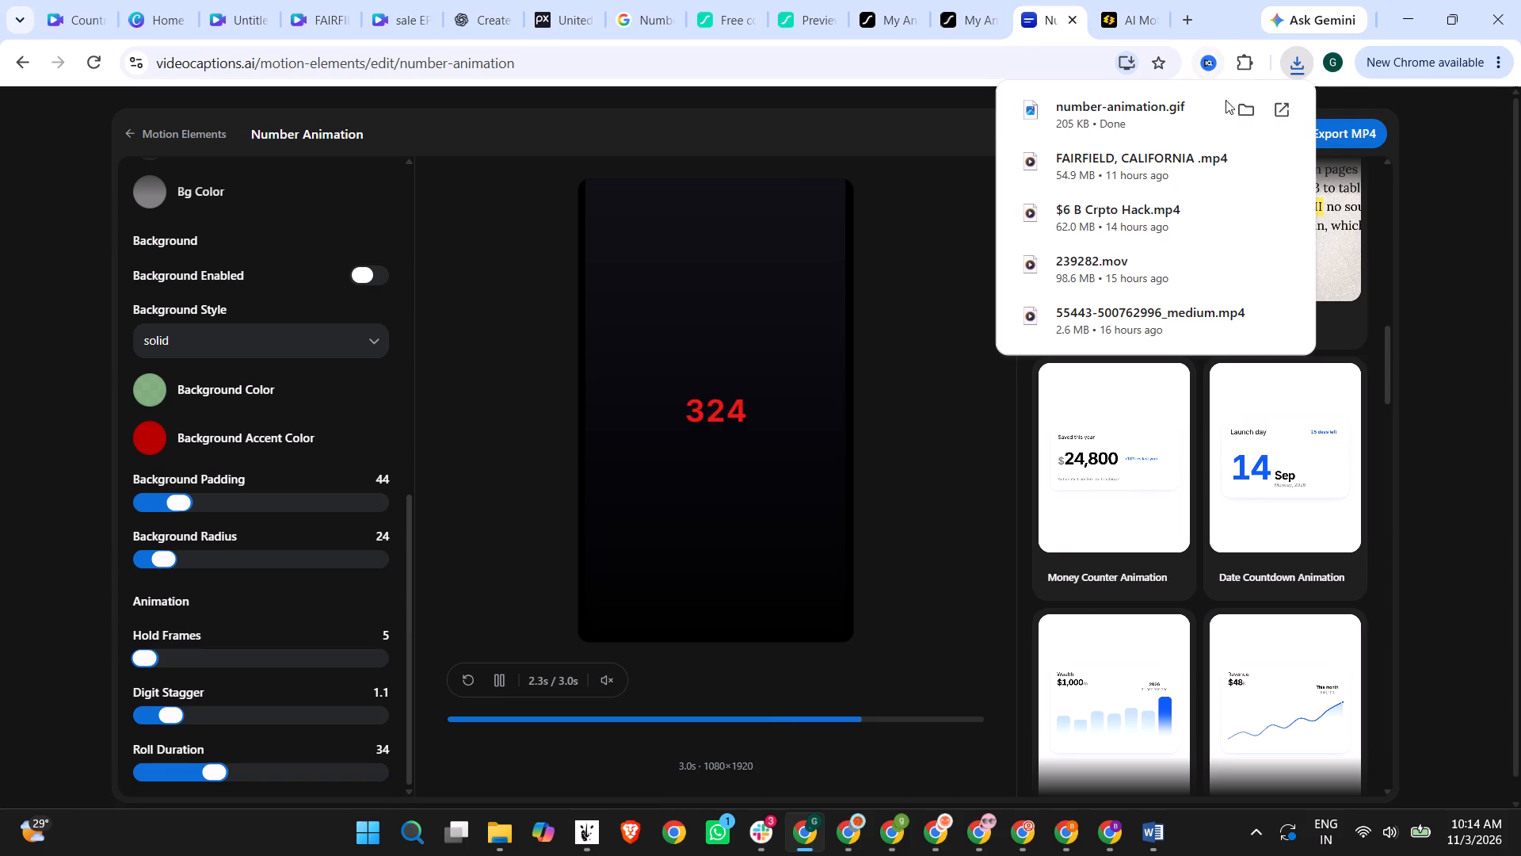
Switch to the untitled Instagram Reel design in Canva and upload the exported number-animation.gif.
left_click(181, 0)
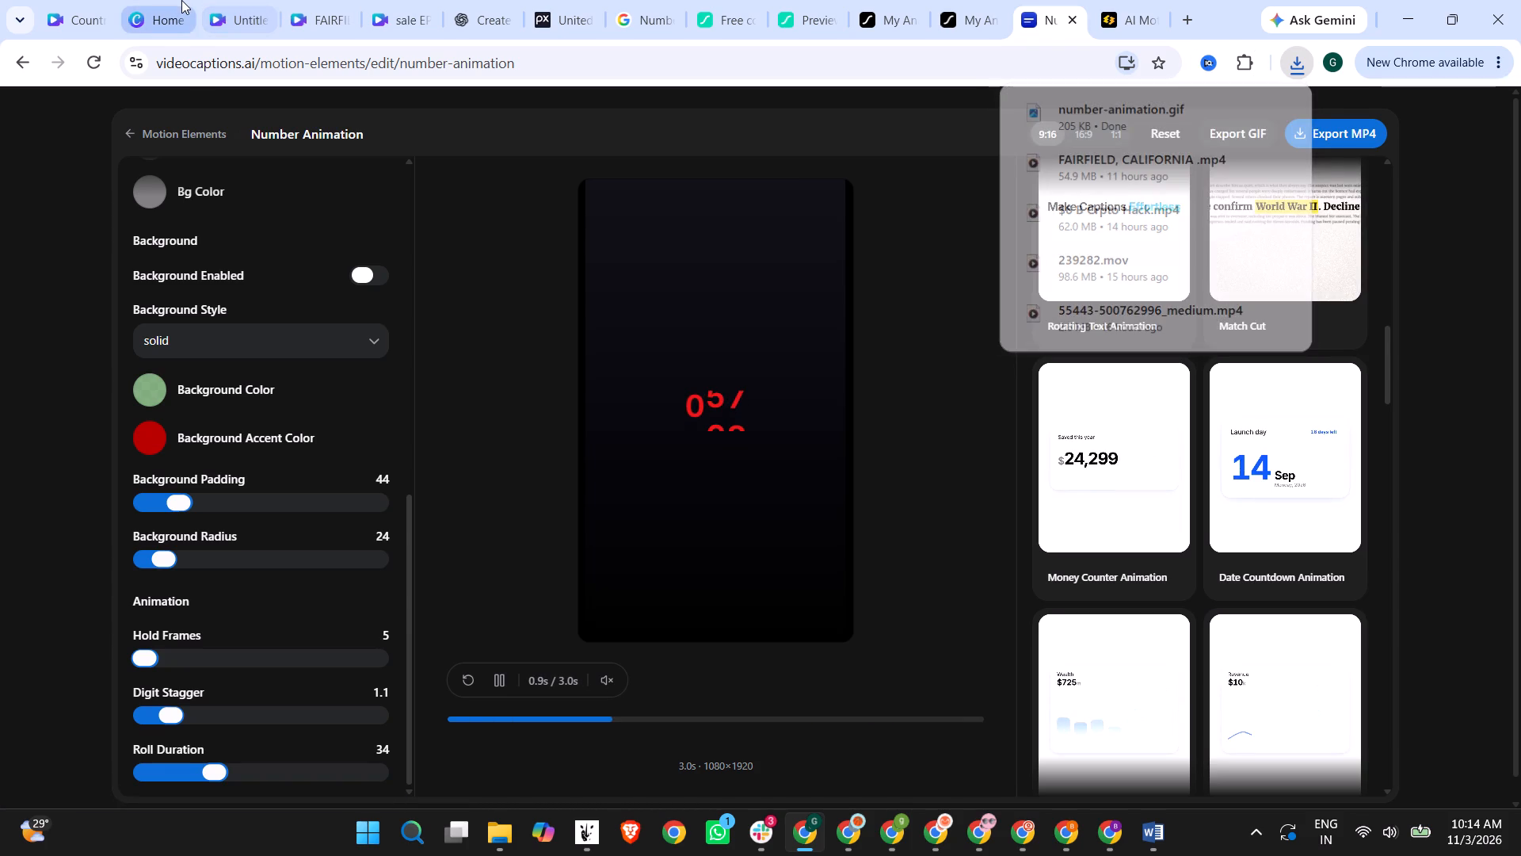
left_click(260, 0)
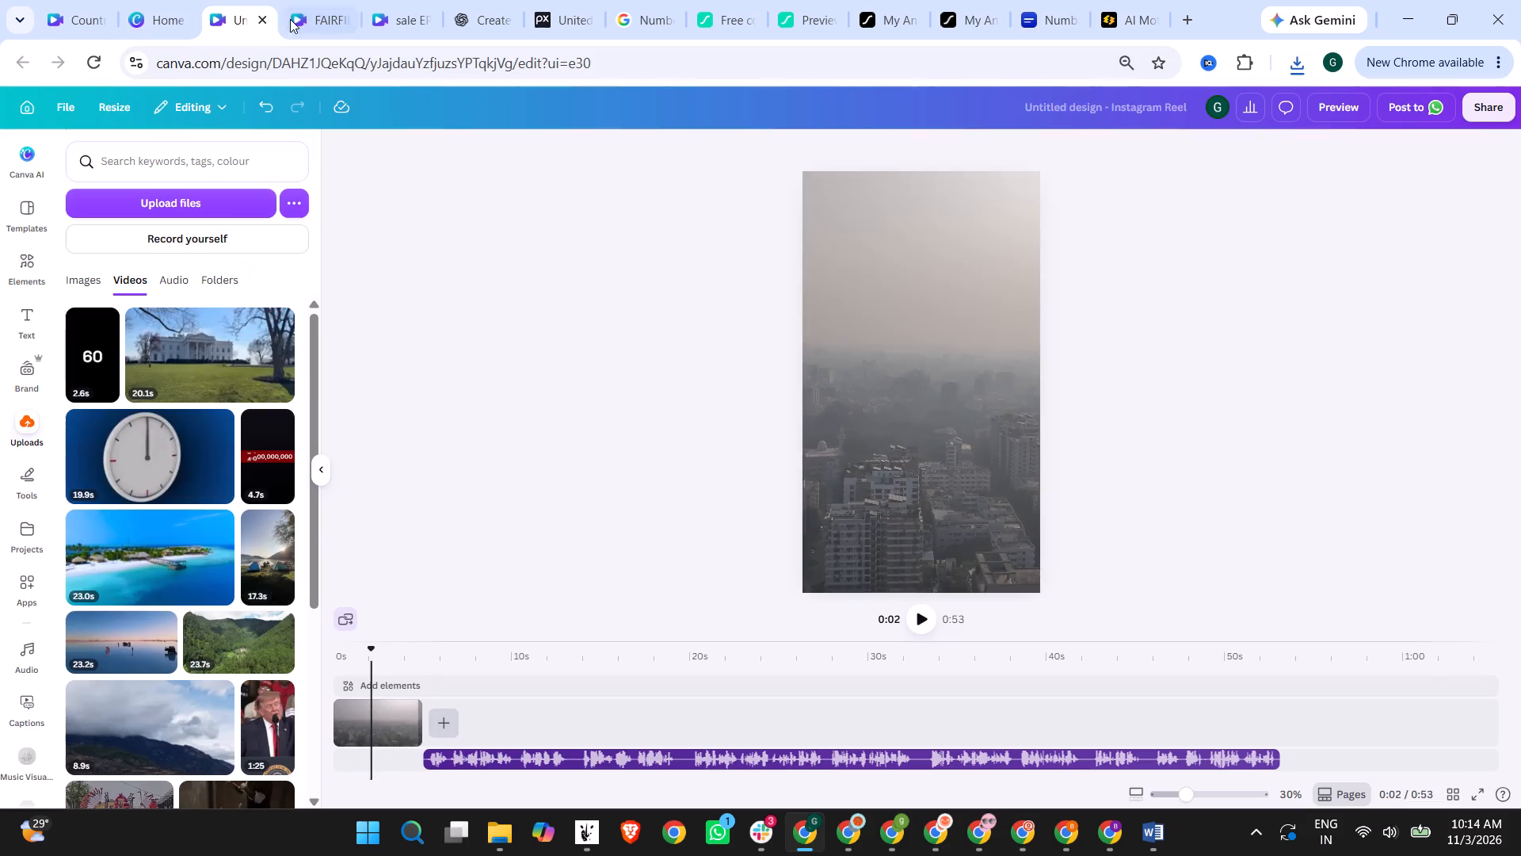
left_click(193, 212)
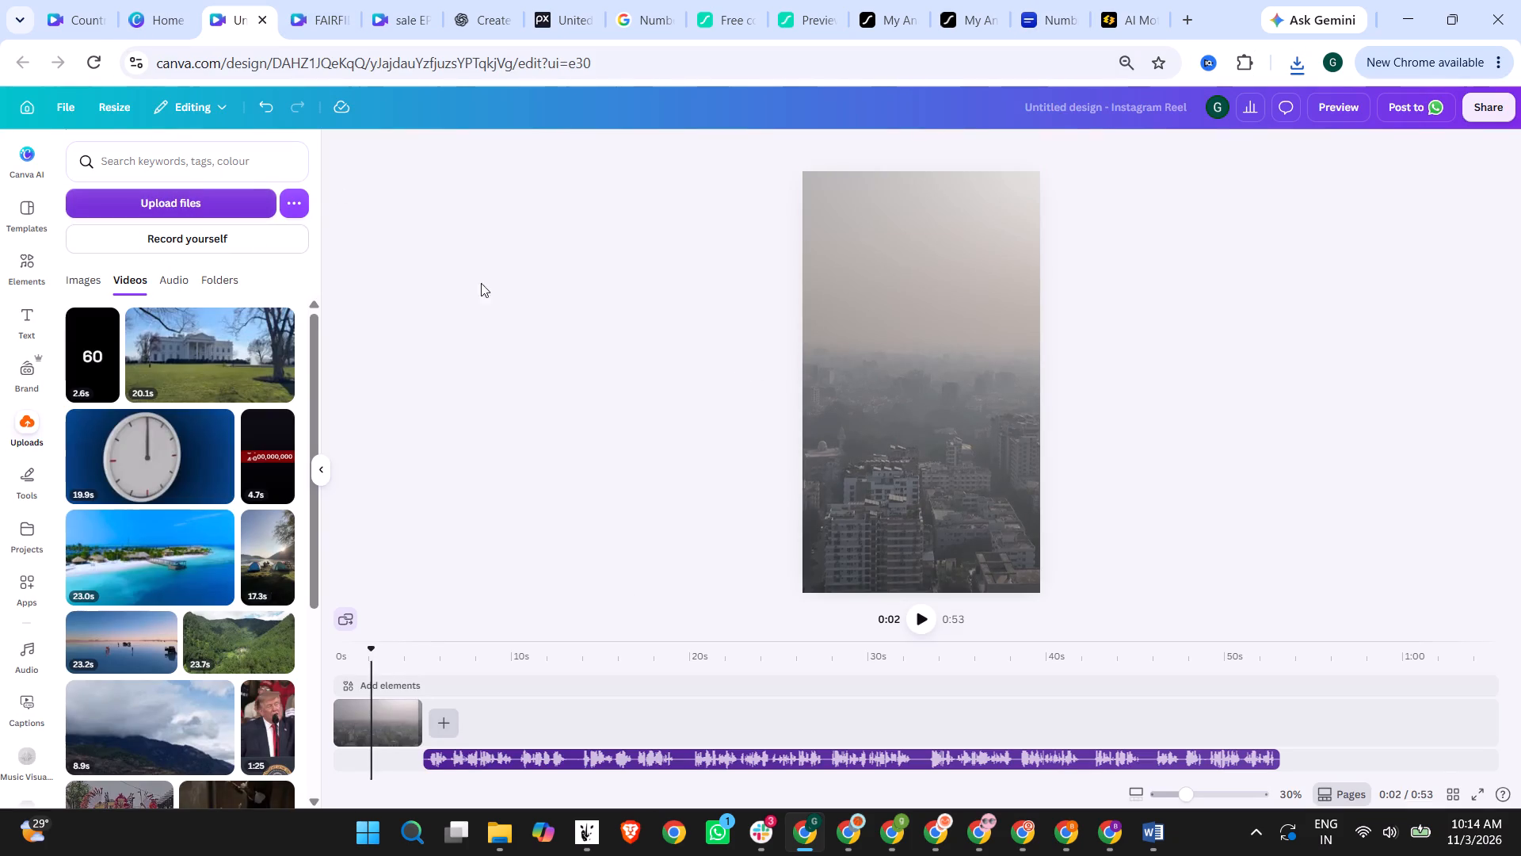
double_click(788, 505)
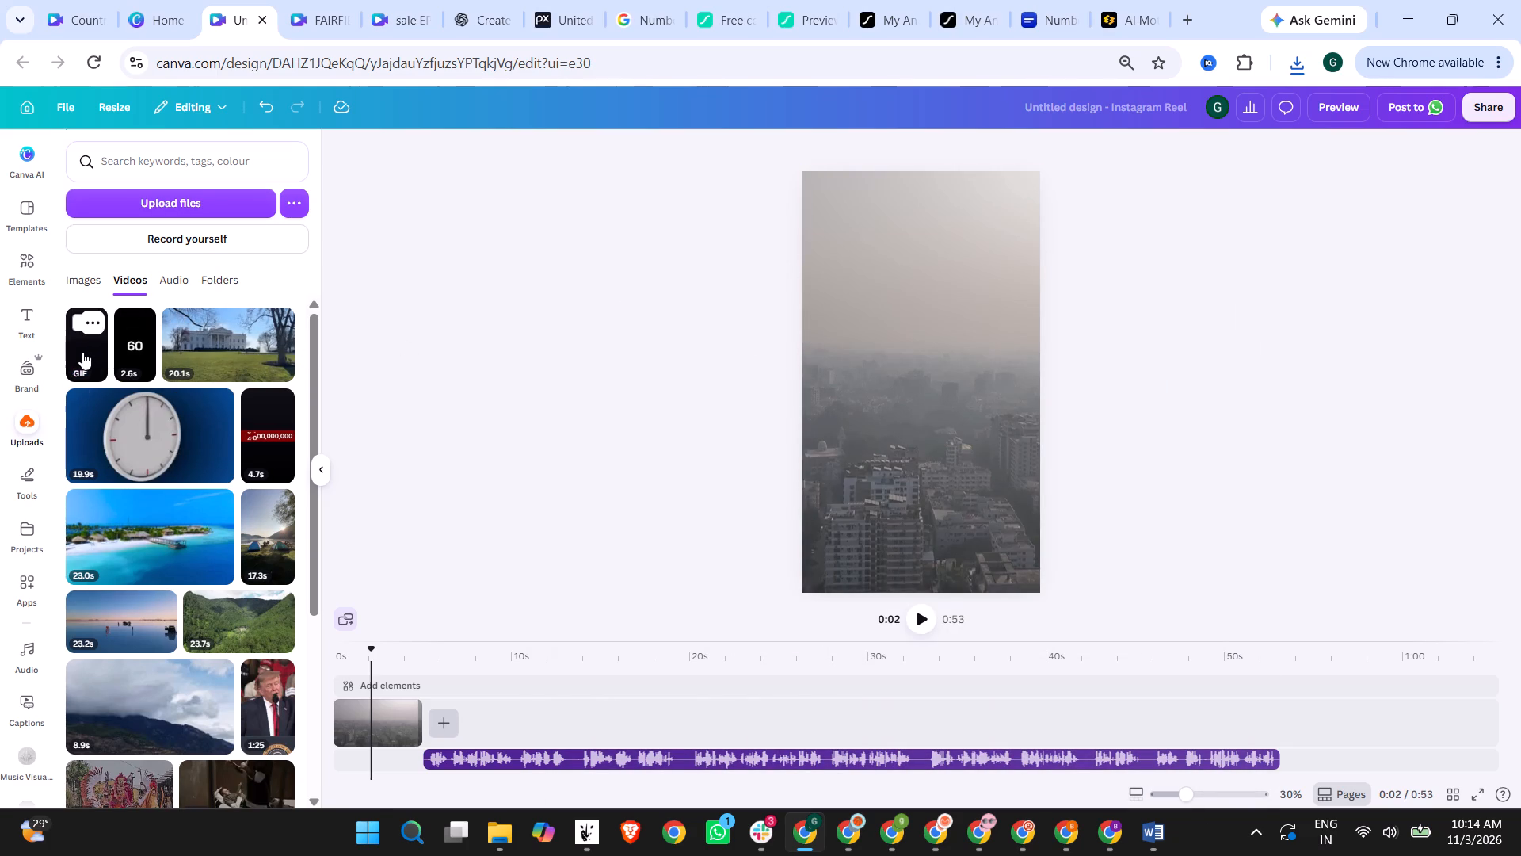
Place the newly uploaded red counter GIF over the smoggy city footage and shorten the end of its timeline clip.
left_click_drag(82, 353, 859, 326)
left_click_drag(429, 682, 398, 681)
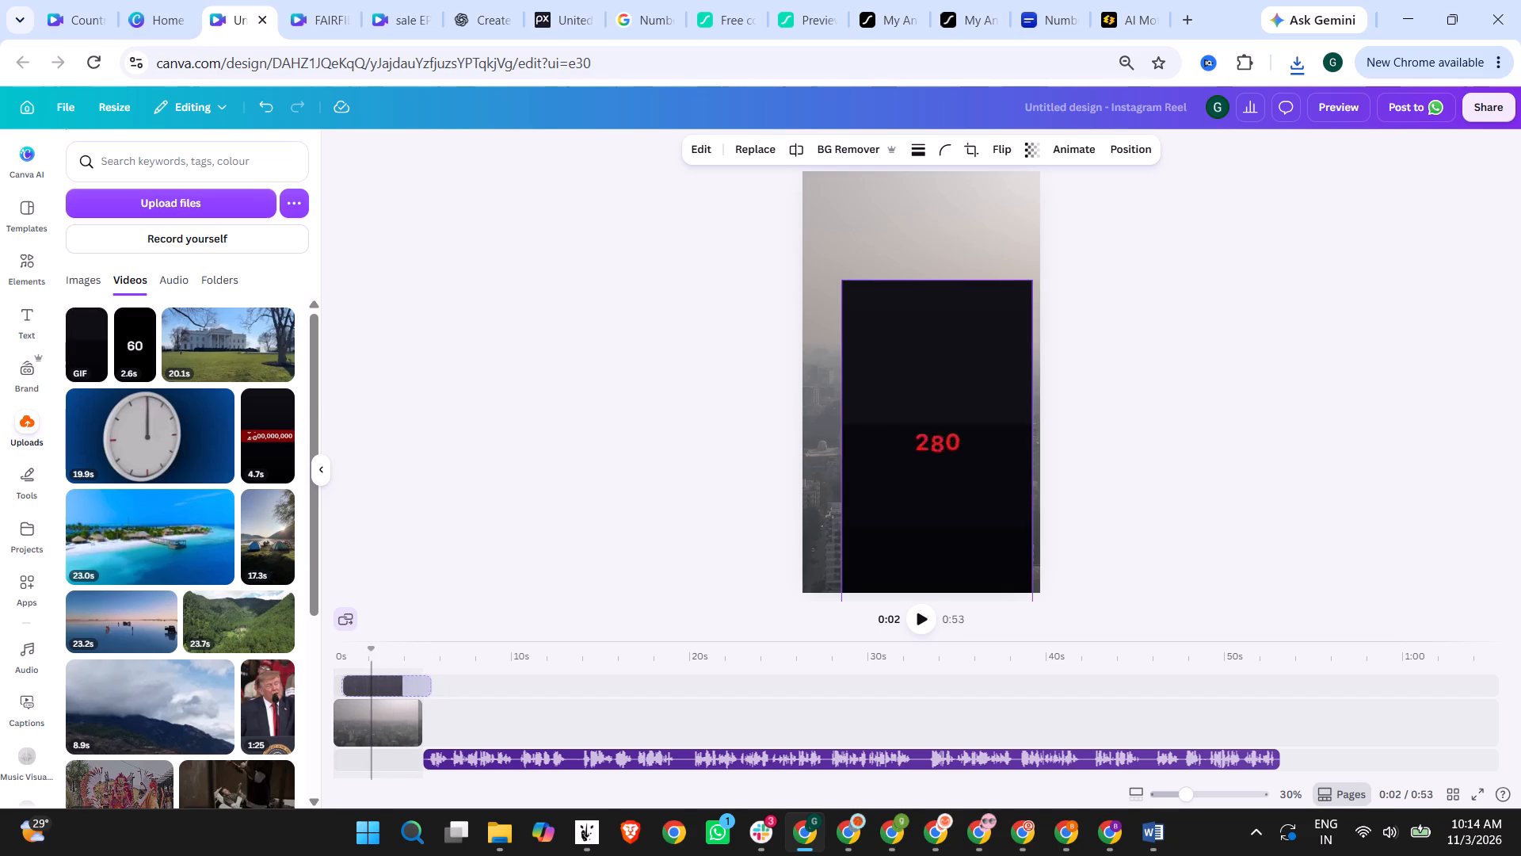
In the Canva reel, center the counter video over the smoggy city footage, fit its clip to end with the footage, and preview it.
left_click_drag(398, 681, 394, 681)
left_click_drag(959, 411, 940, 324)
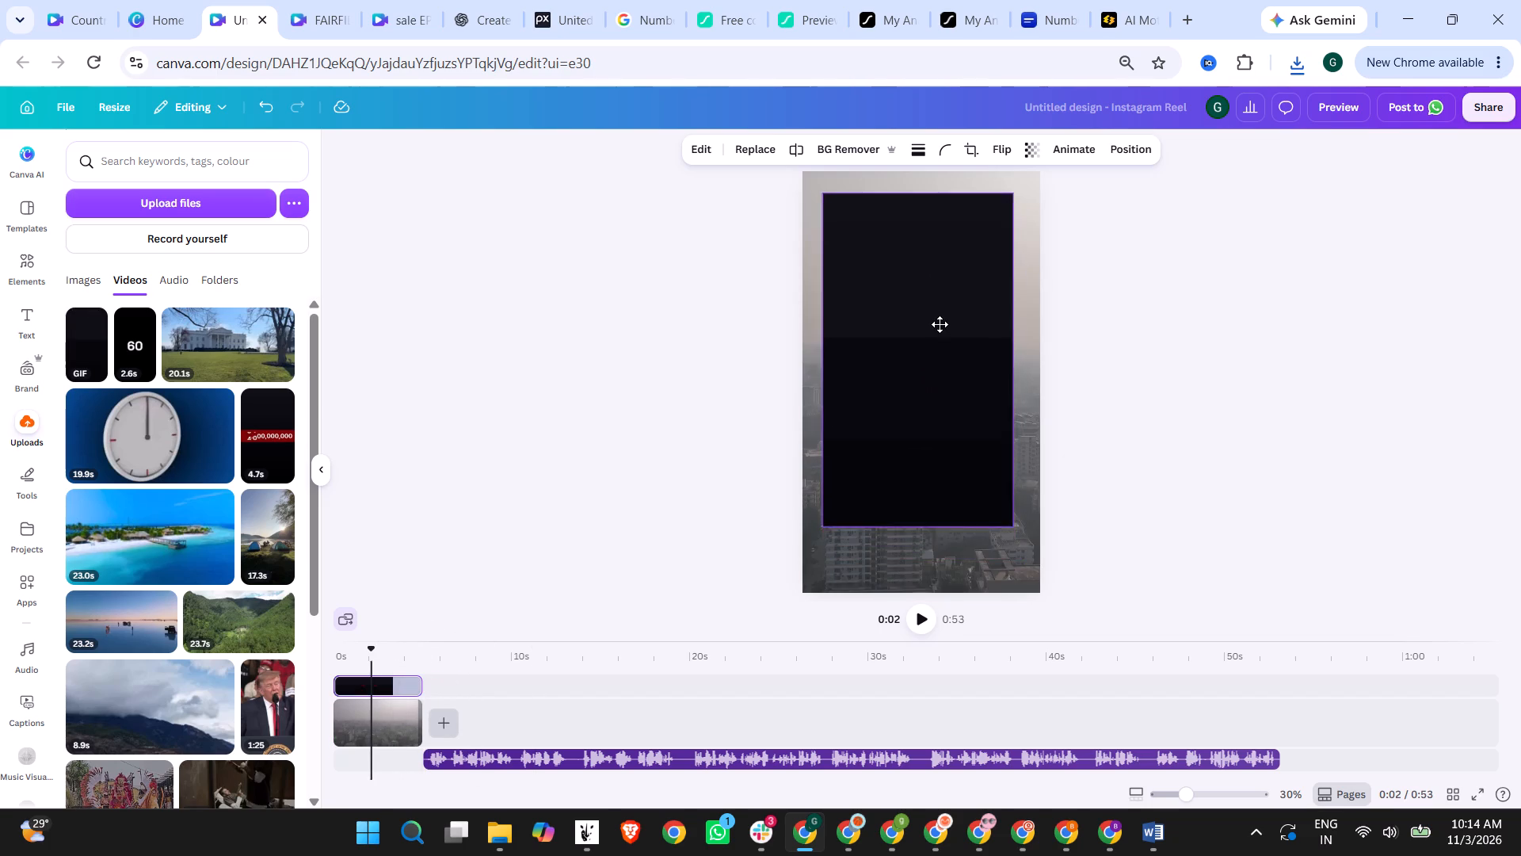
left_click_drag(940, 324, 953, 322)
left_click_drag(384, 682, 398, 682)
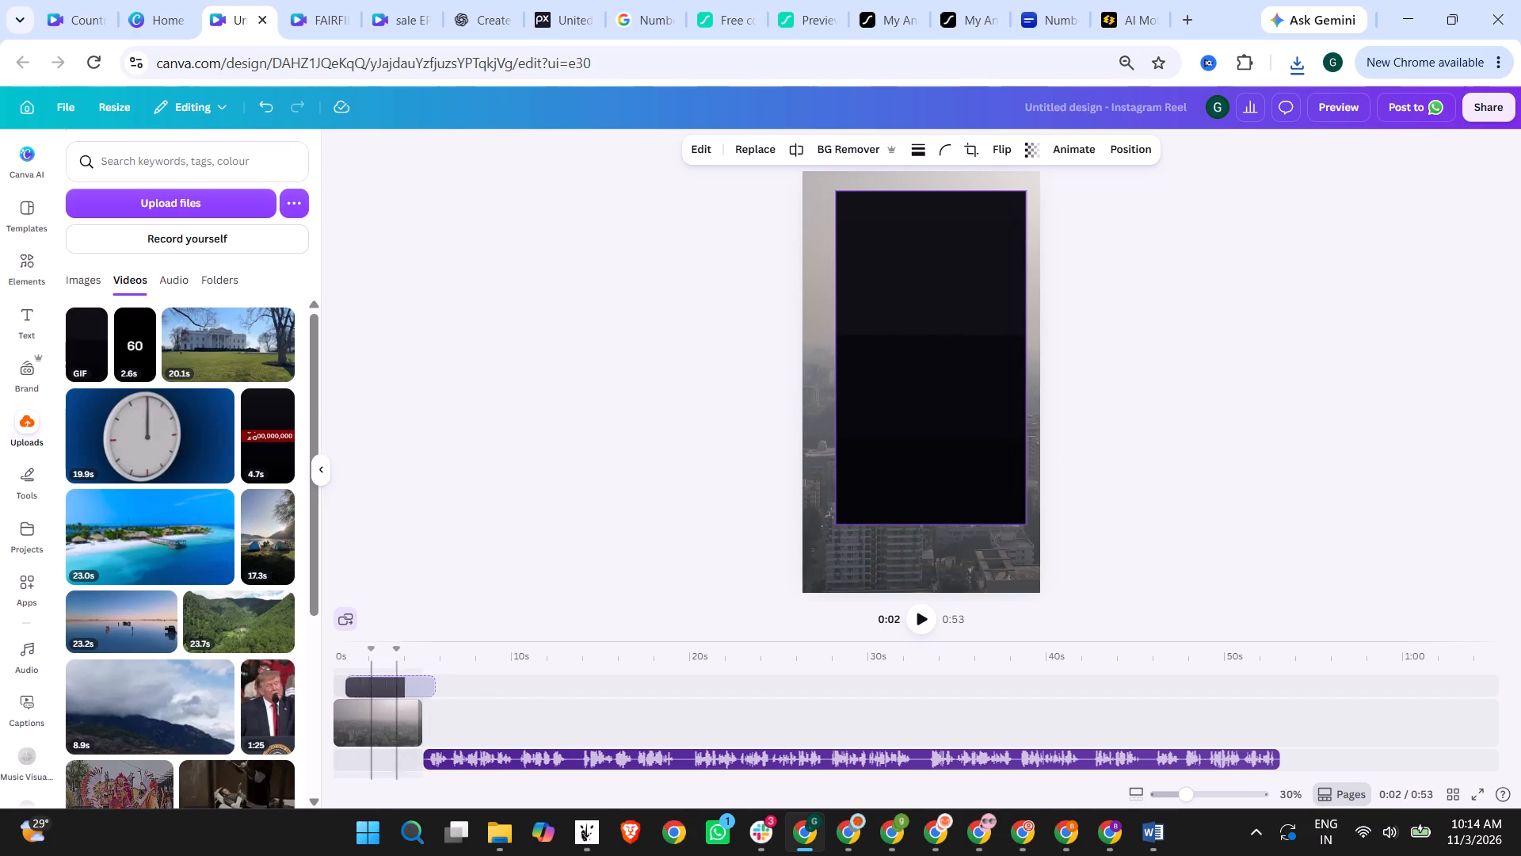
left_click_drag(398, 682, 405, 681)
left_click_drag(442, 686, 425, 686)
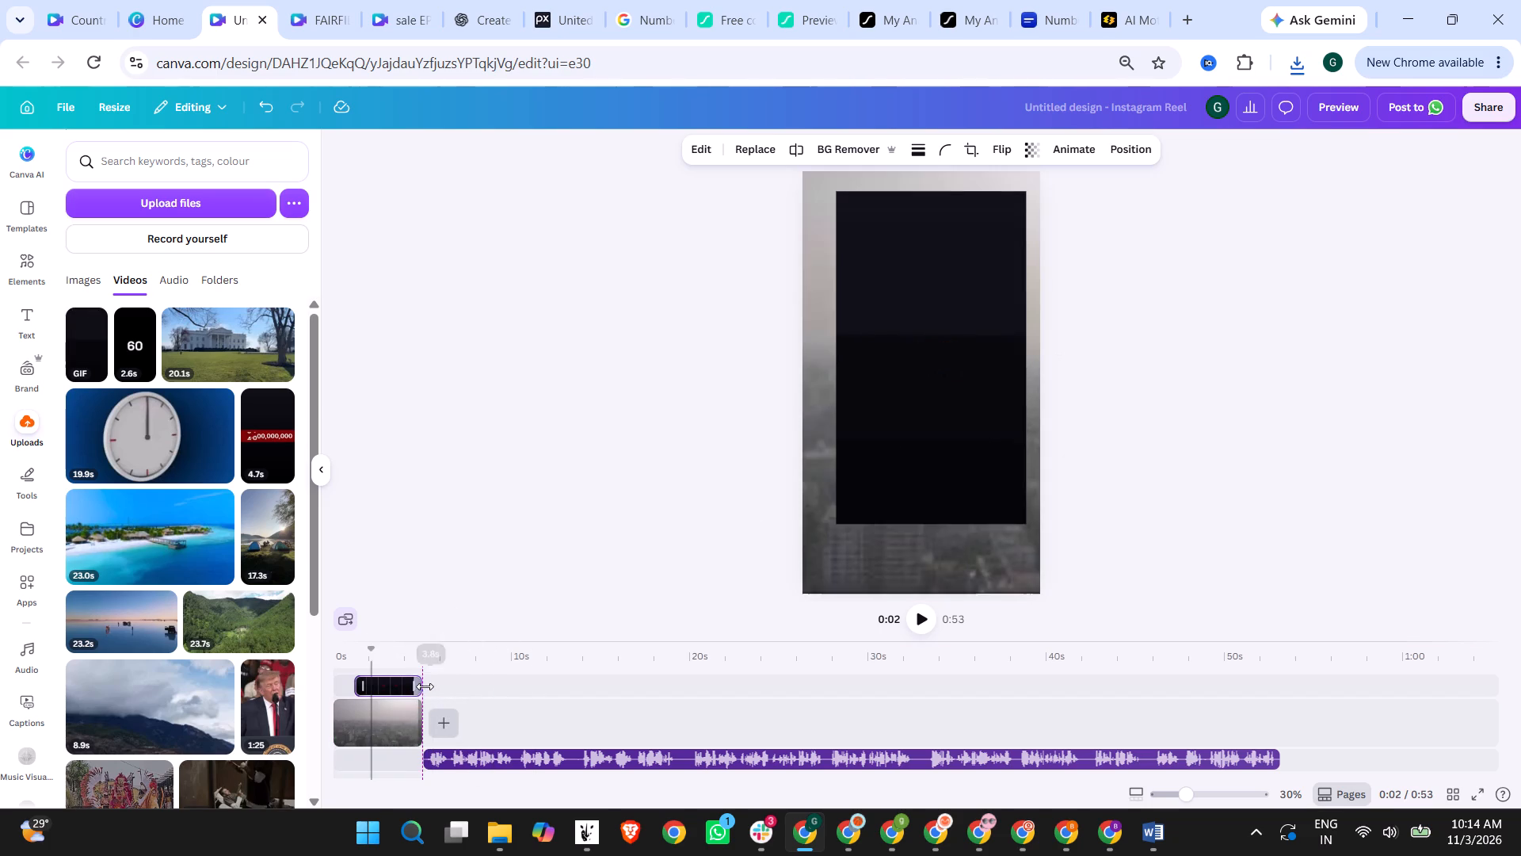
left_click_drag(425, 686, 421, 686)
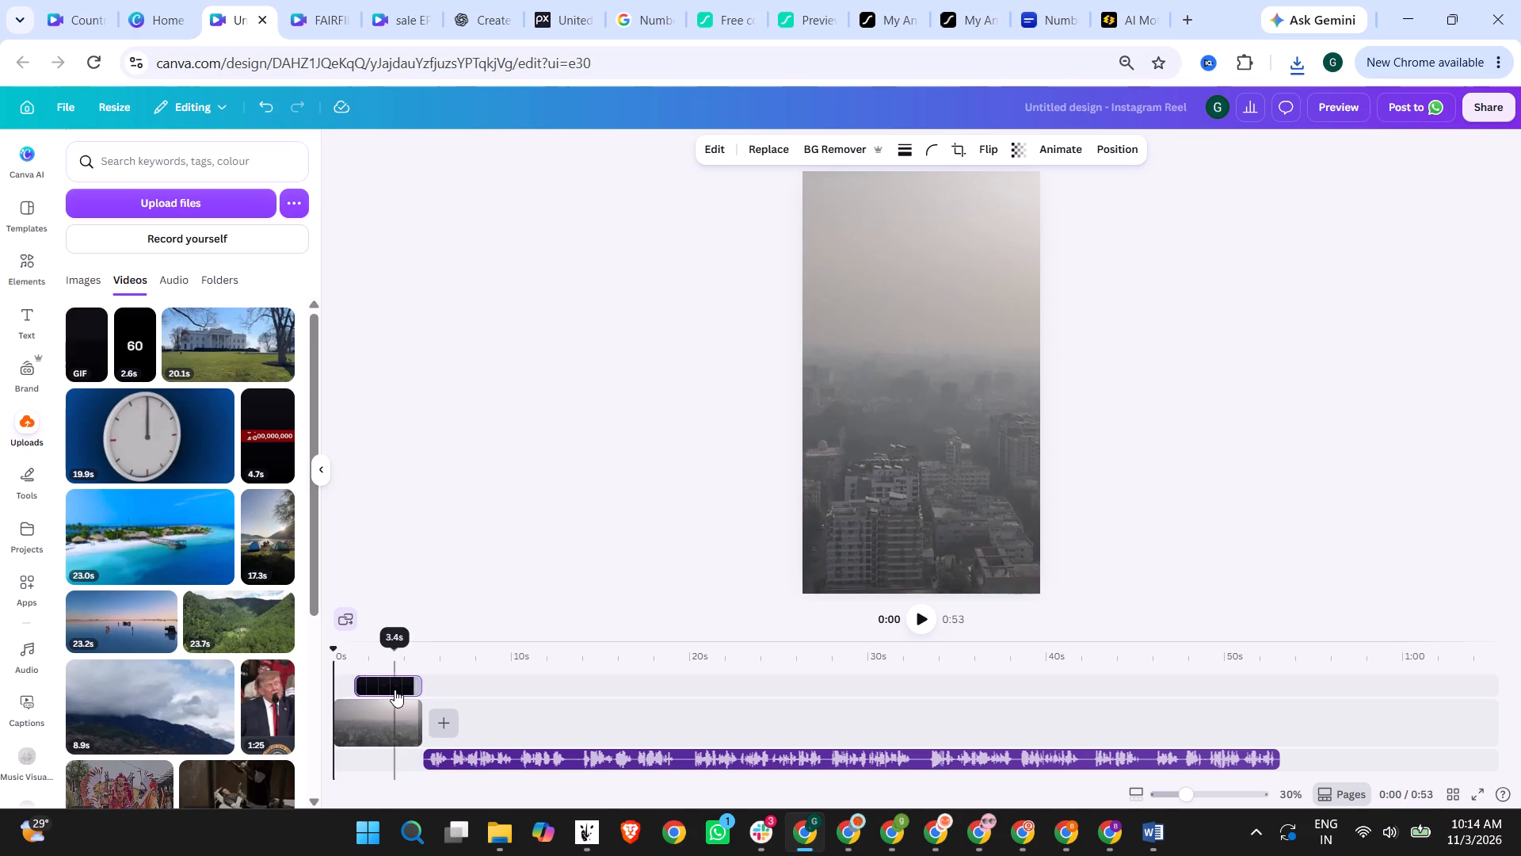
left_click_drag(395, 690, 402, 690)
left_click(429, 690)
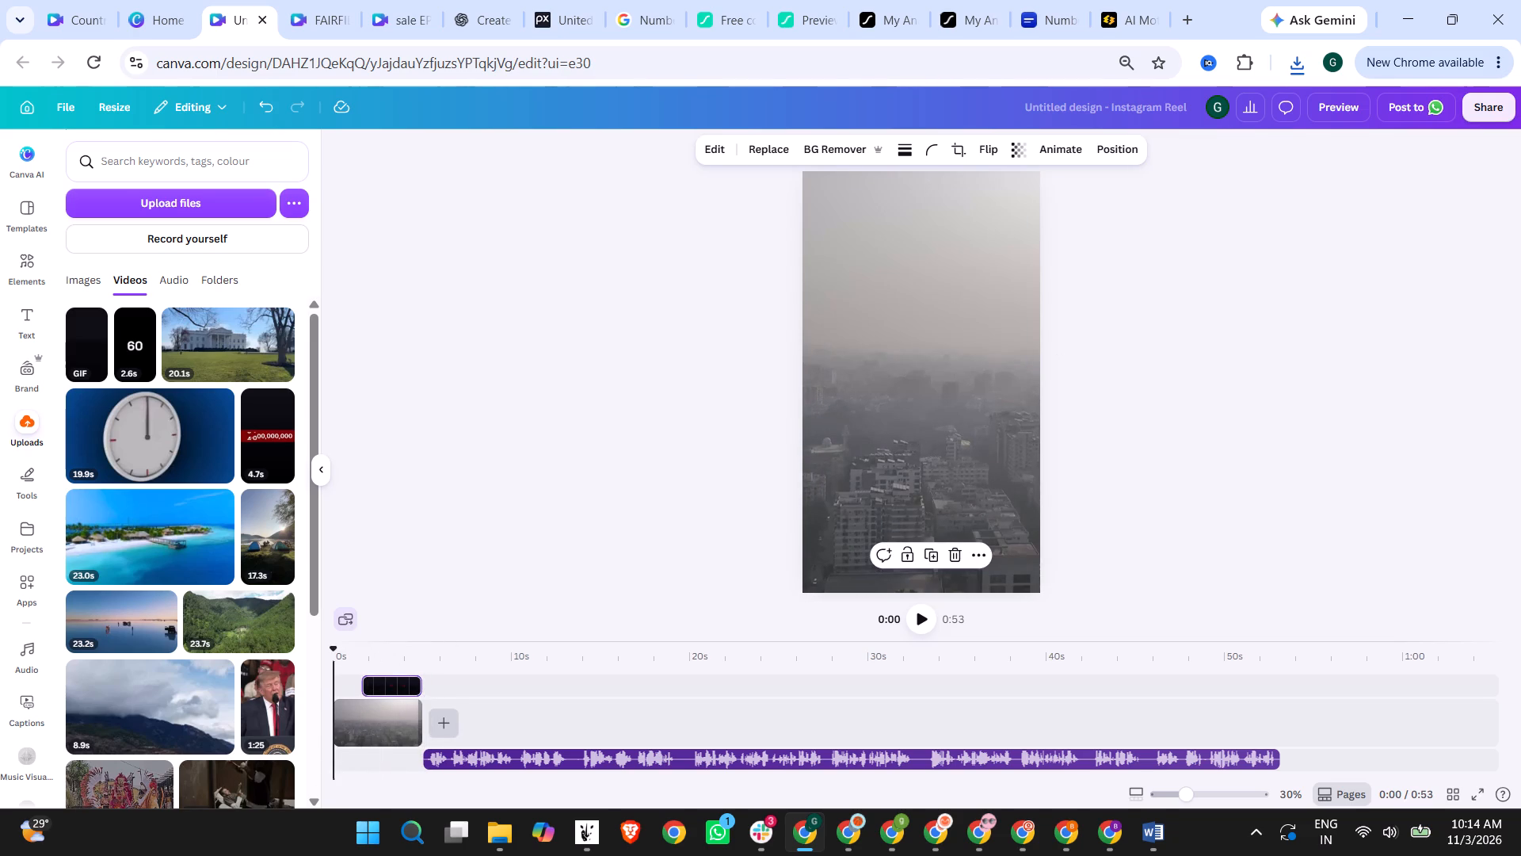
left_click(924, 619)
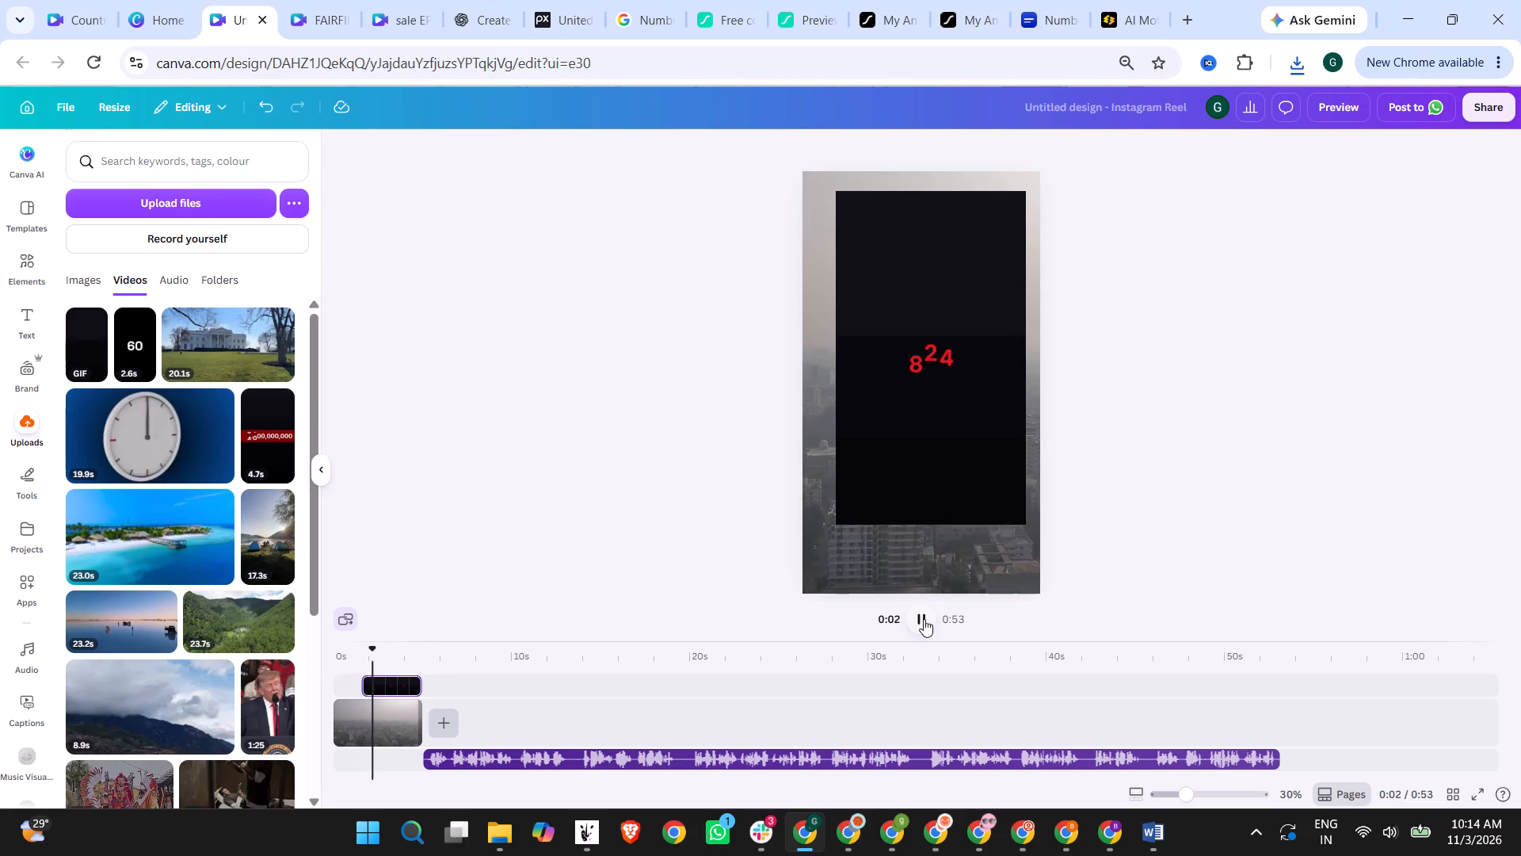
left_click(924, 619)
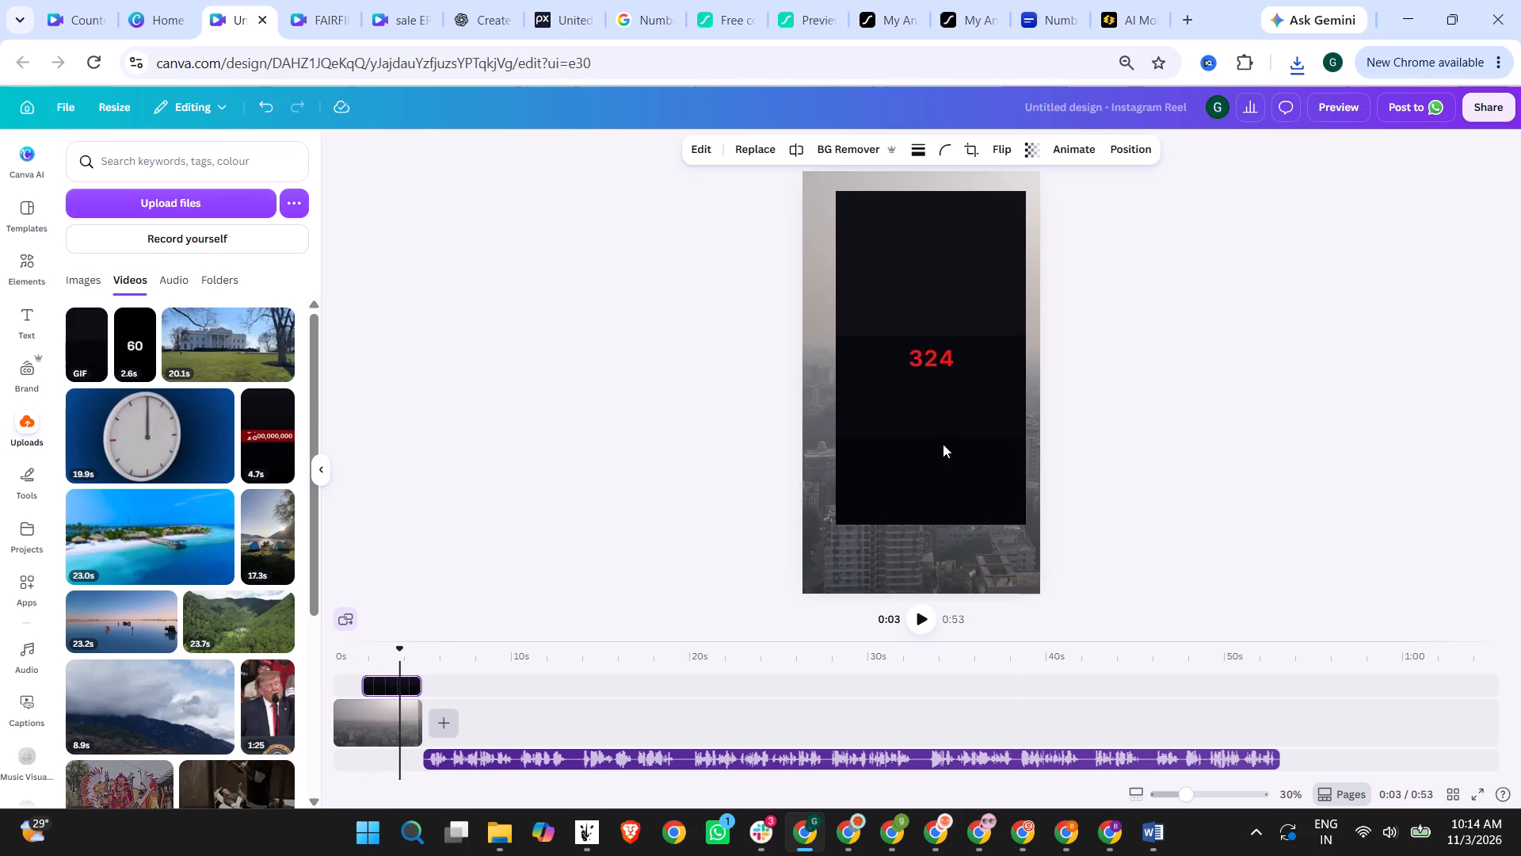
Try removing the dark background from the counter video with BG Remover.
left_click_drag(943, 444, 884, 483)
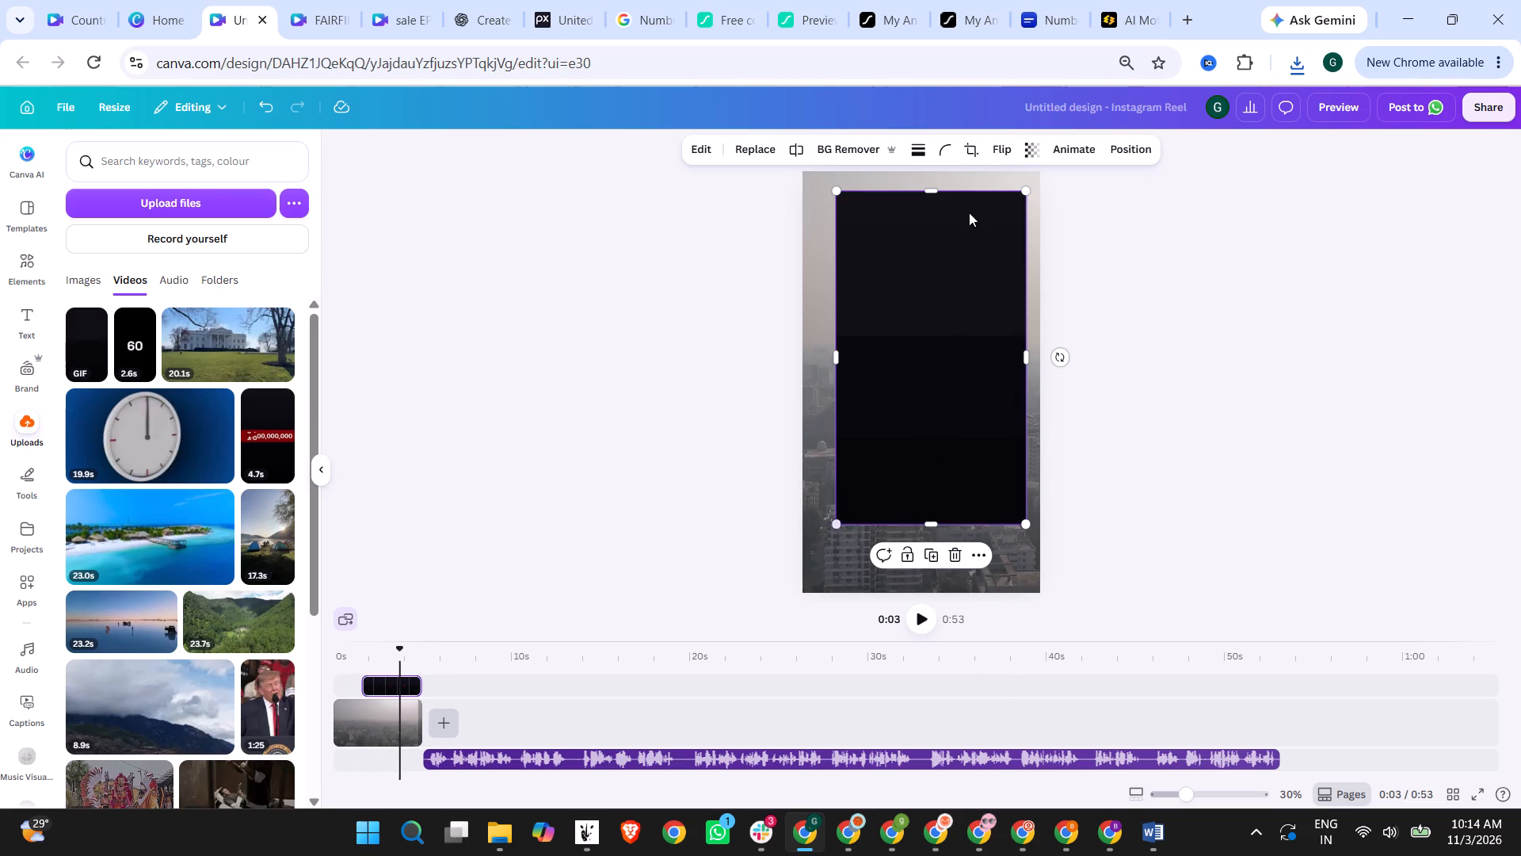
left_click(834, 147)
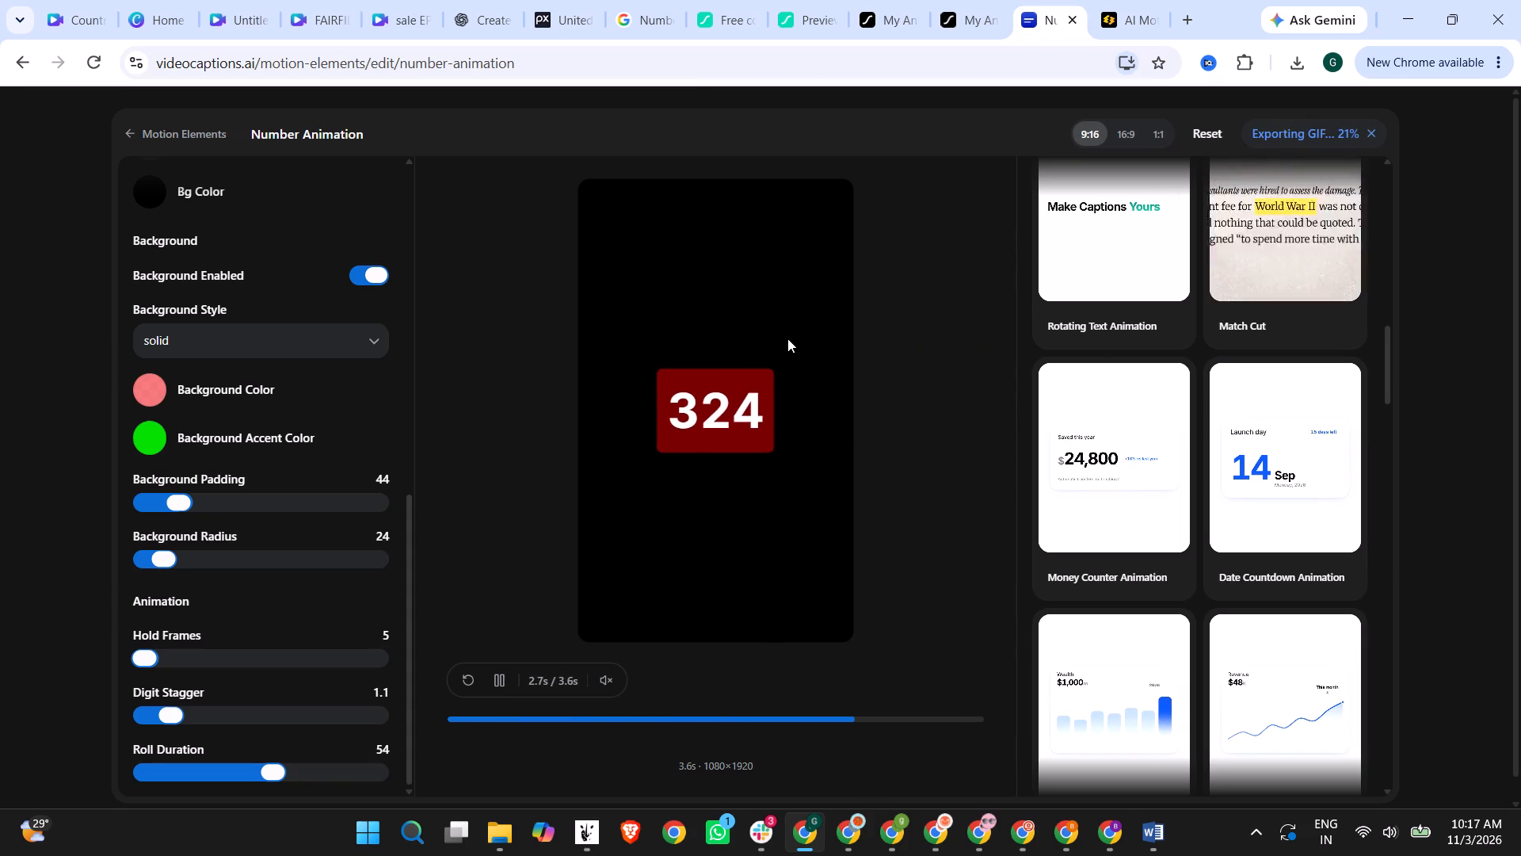
Switch to the Canva reel and move number-animation.gif and the 2.6-second "60" counter clip from the uploaded videos to Trash.
left_click(236, 0)
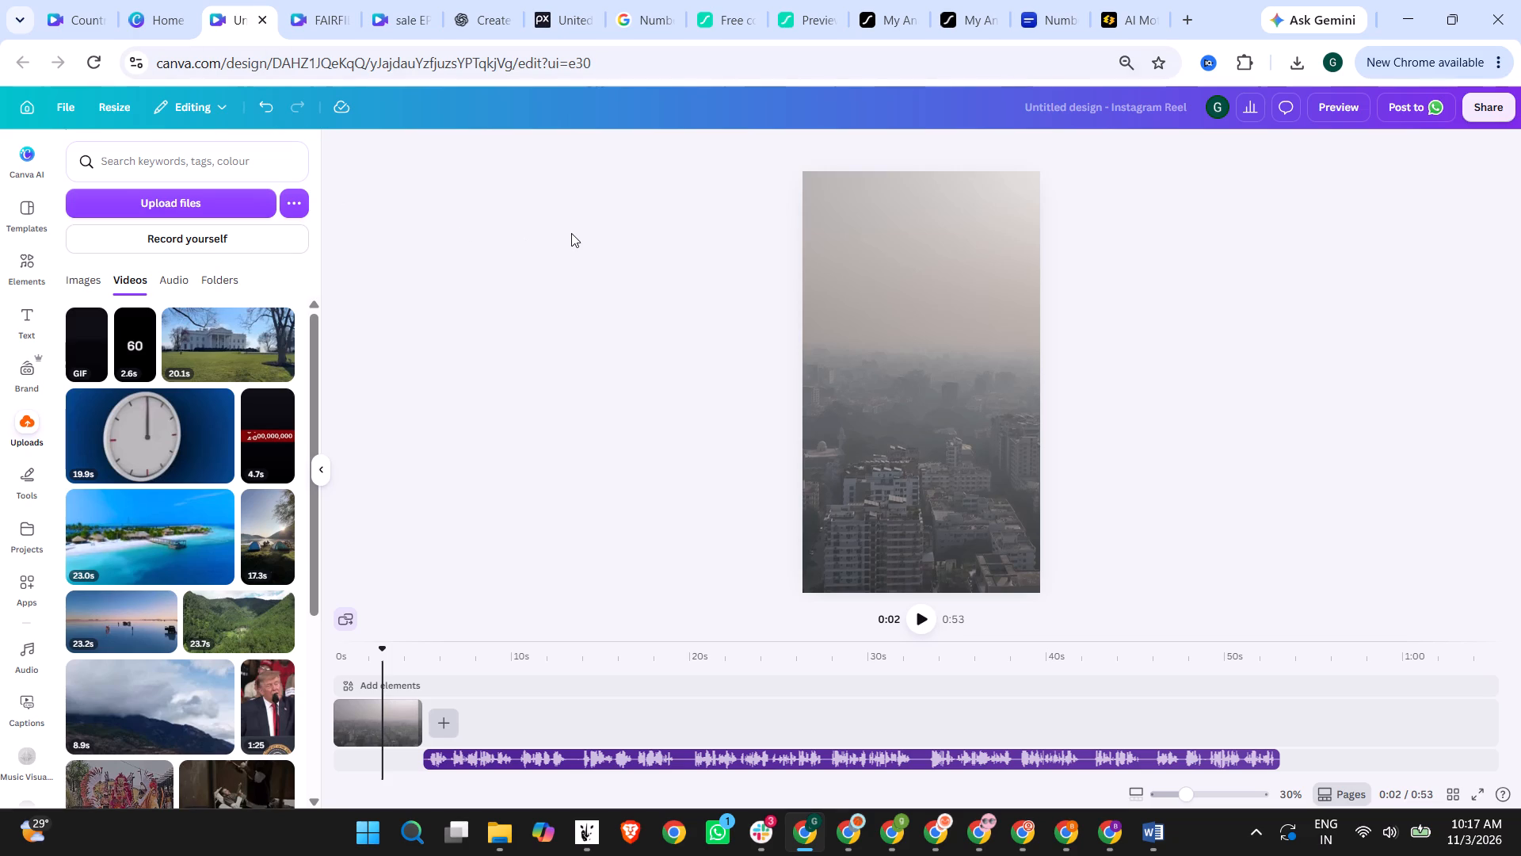
left_click(93, 318)
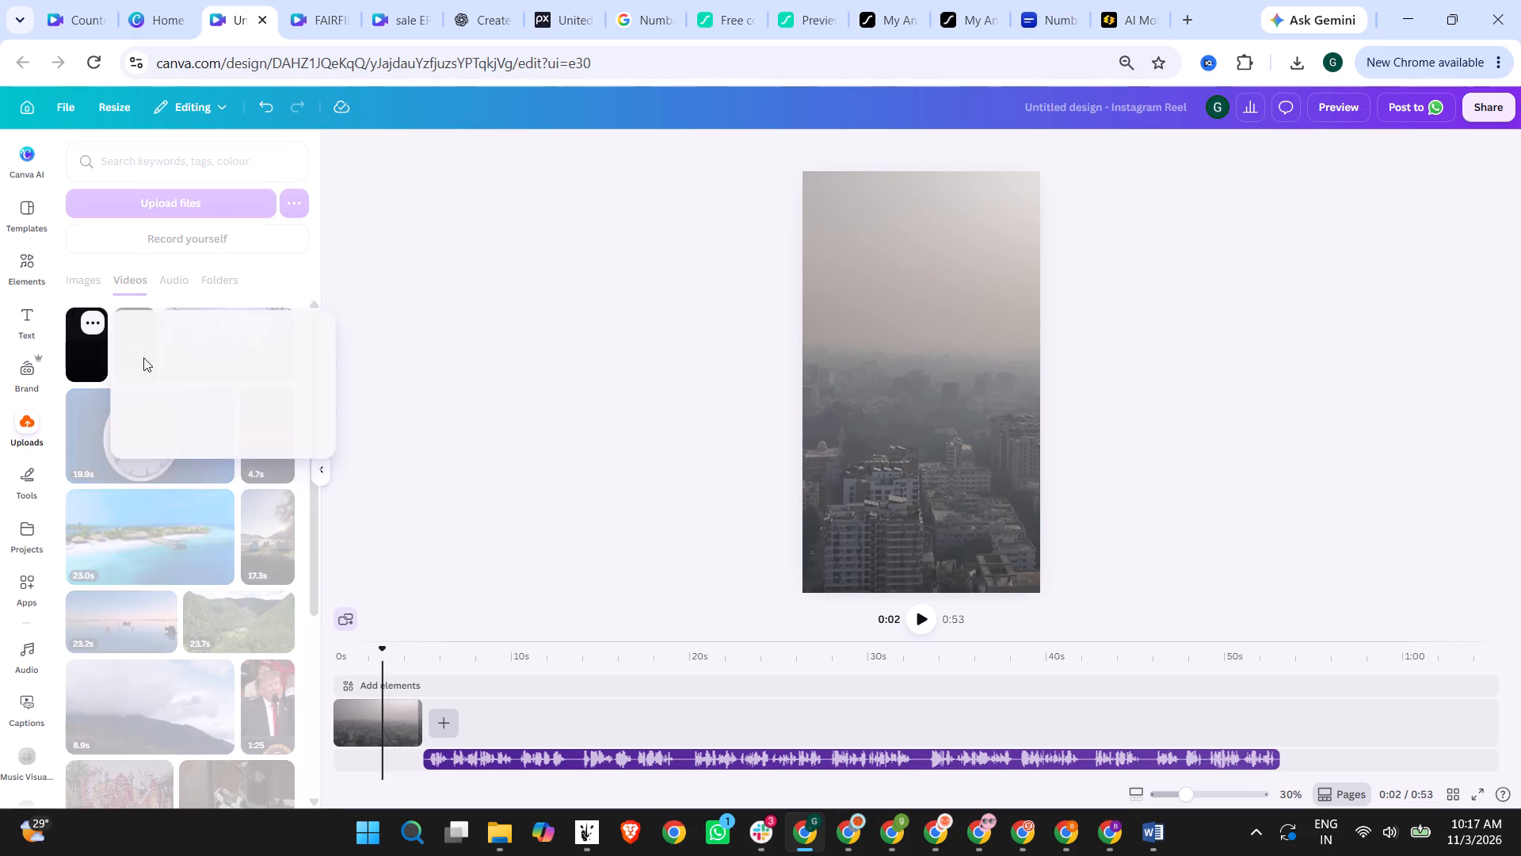
left_click(160, 565)
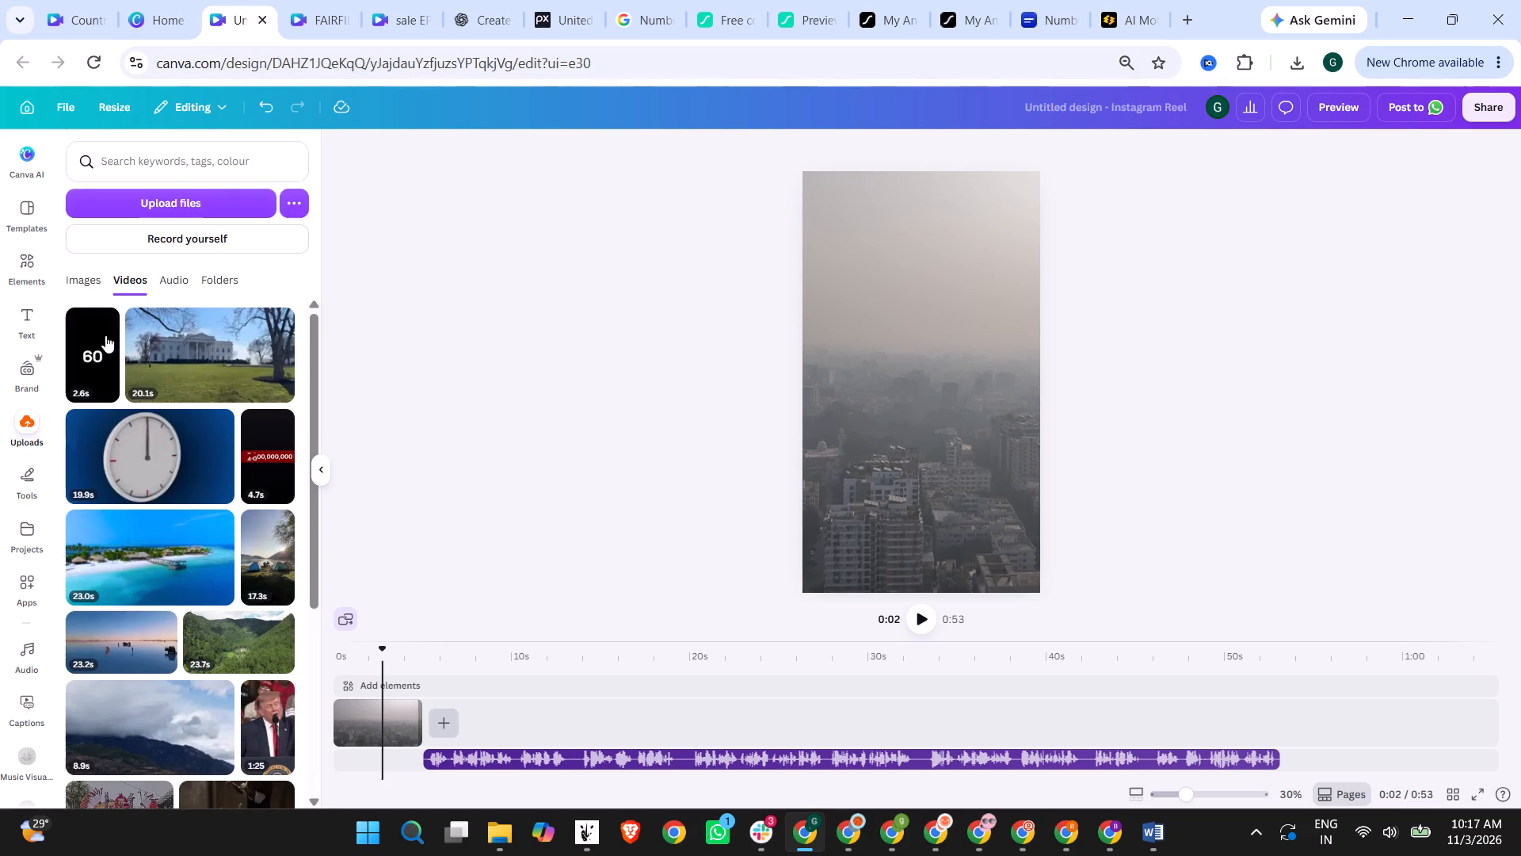
left_click(105, 319)
left_click(206, 571)
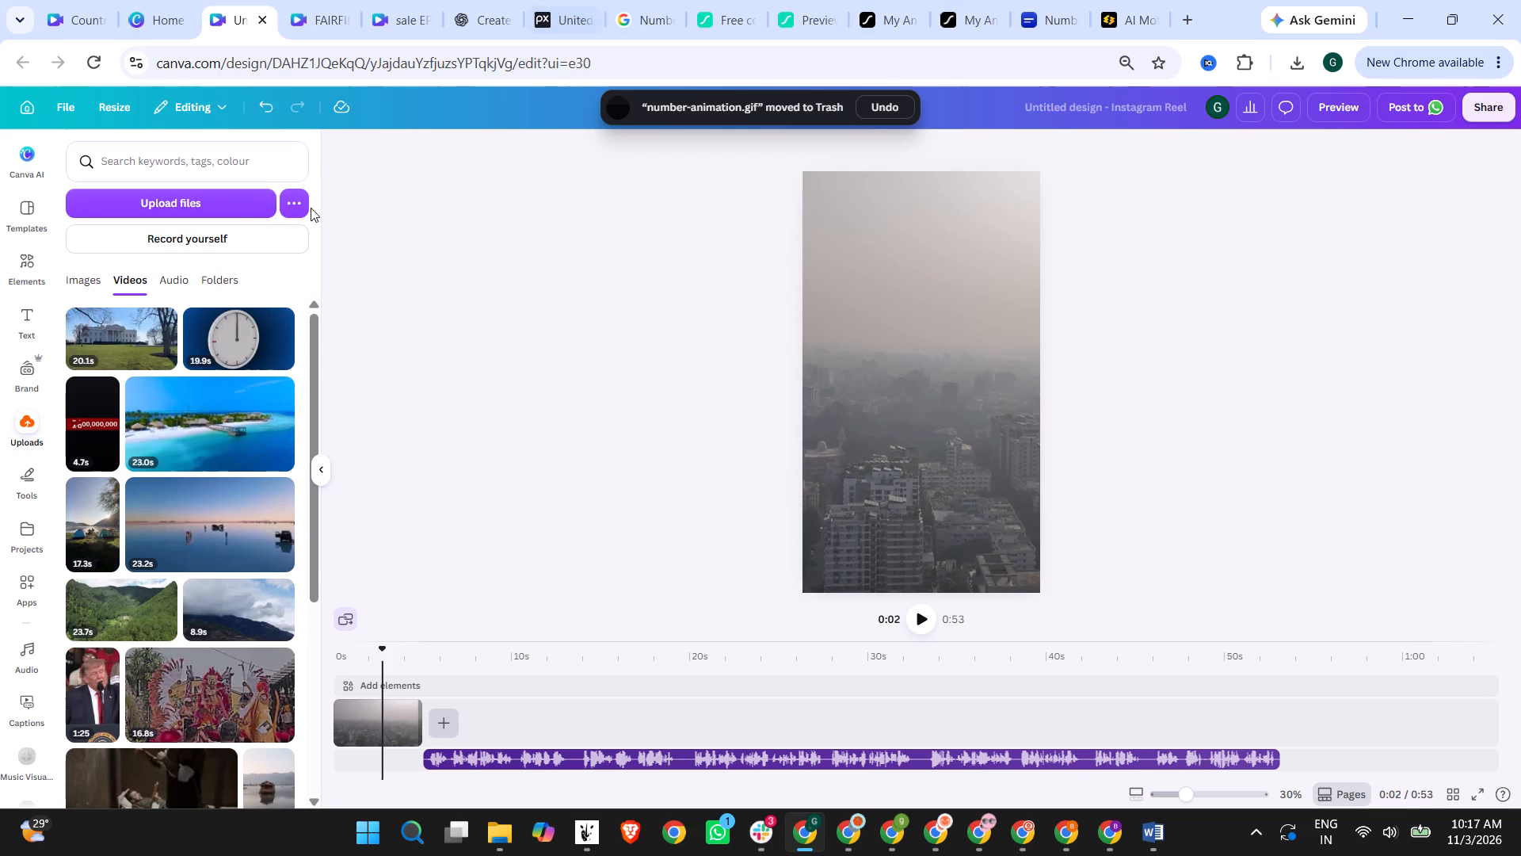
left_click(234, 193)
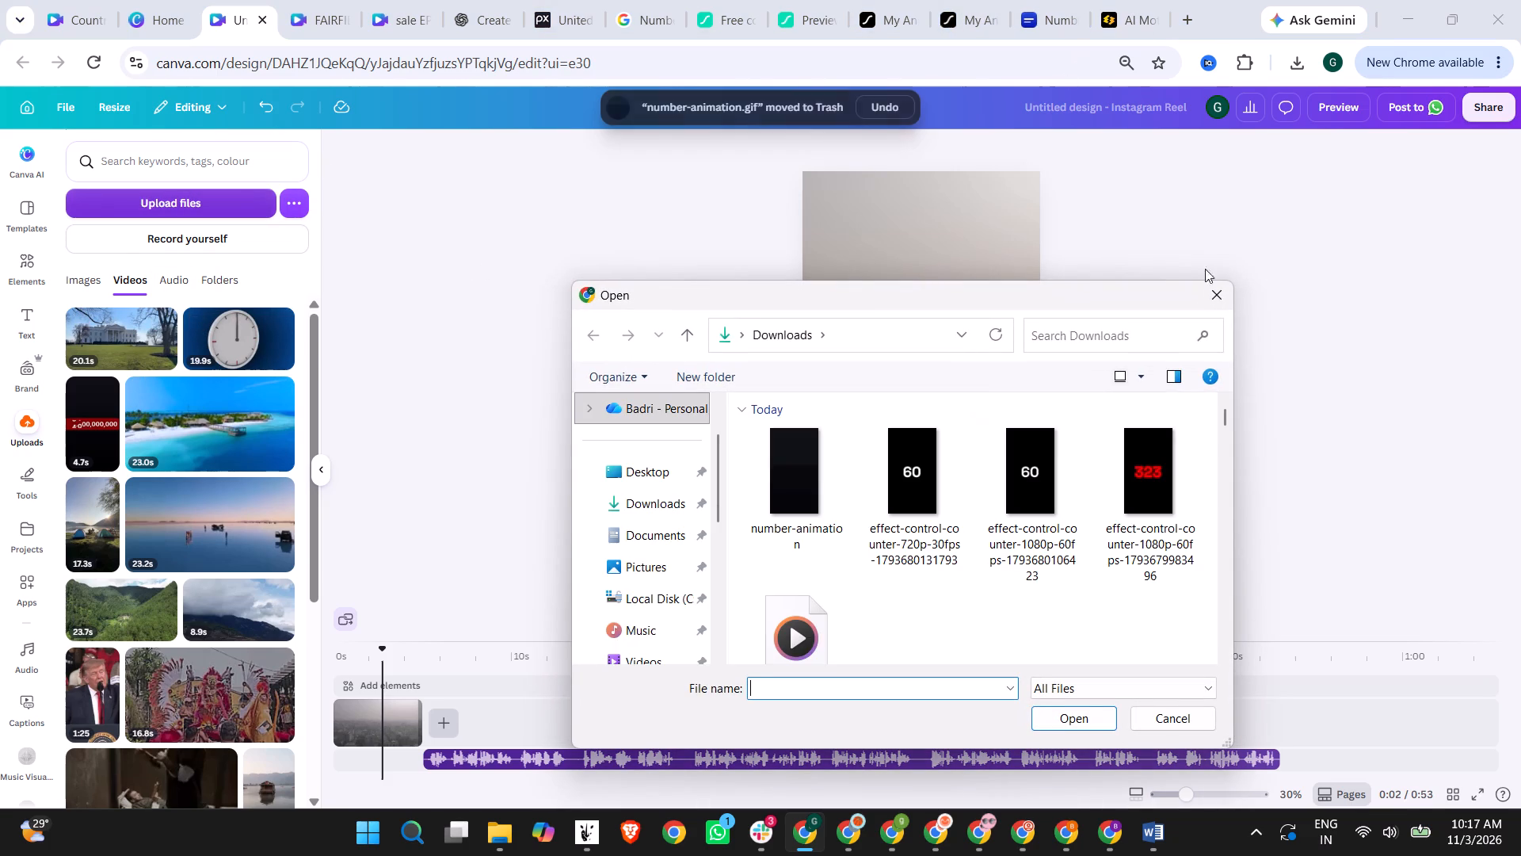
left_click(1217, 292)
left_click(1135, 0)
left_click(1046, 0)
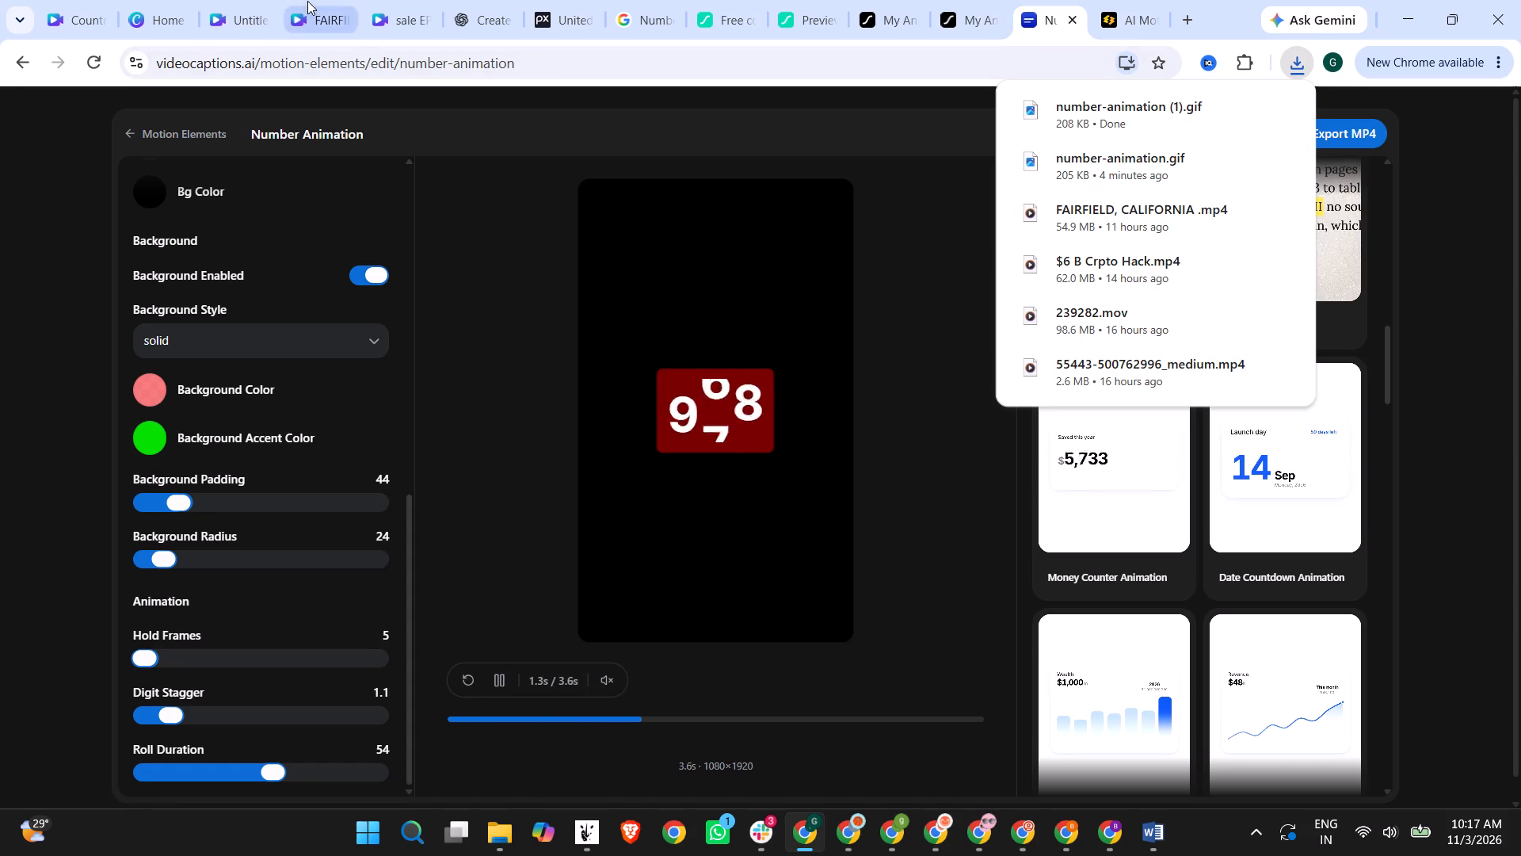
Return to the Canva reel and open the file chooser for uploading the newly exported counter GIF.
left_click(266, 0)
left_click(185, 191)
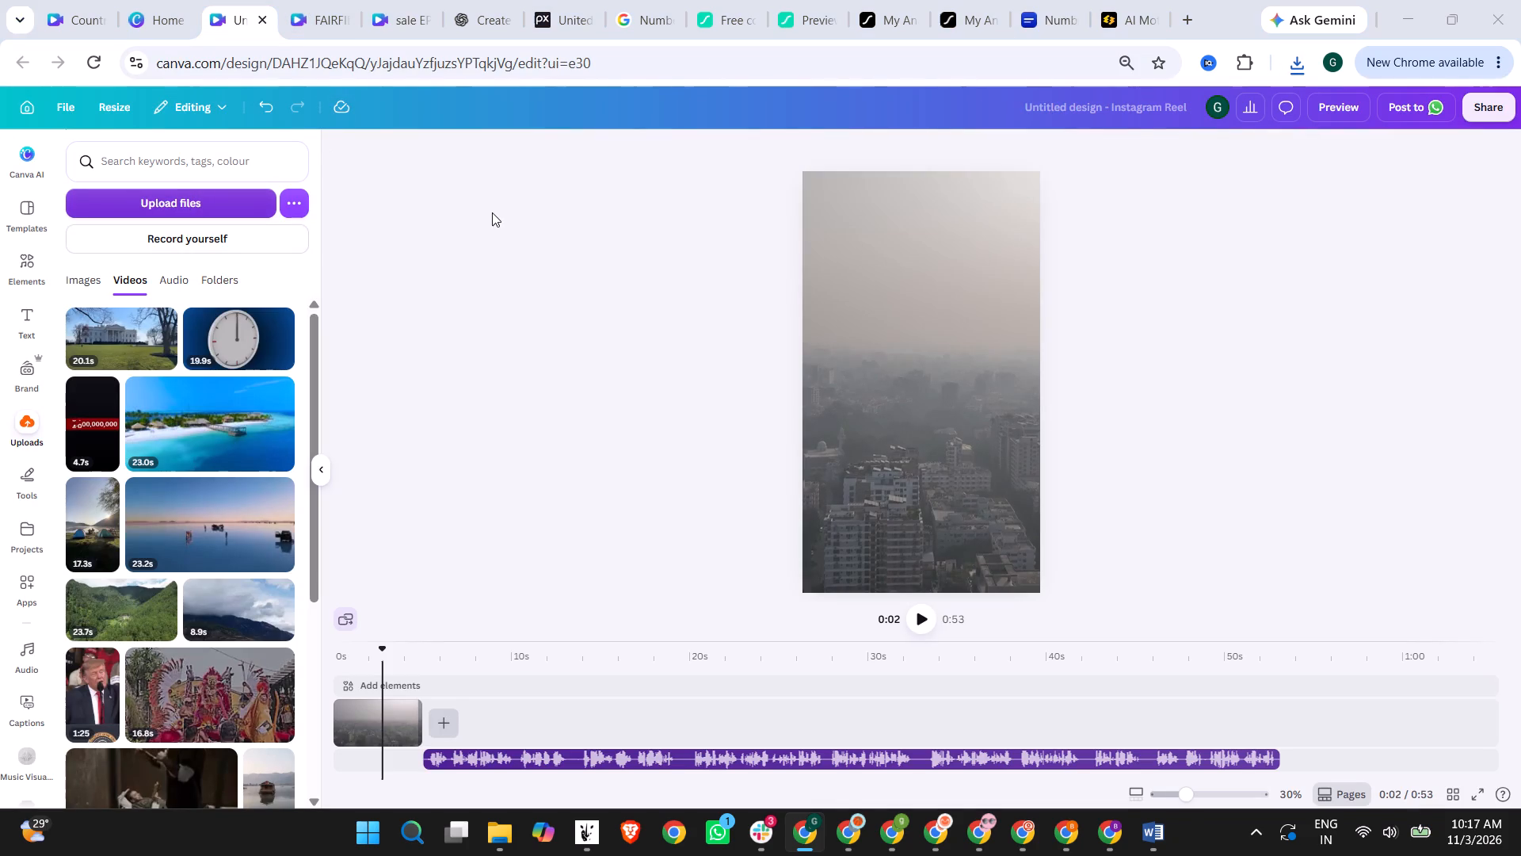
In the Canva reel, upload the exported red-box counter GIF and add it over the hazy city footage at 0:02.
double_click(790, 471)
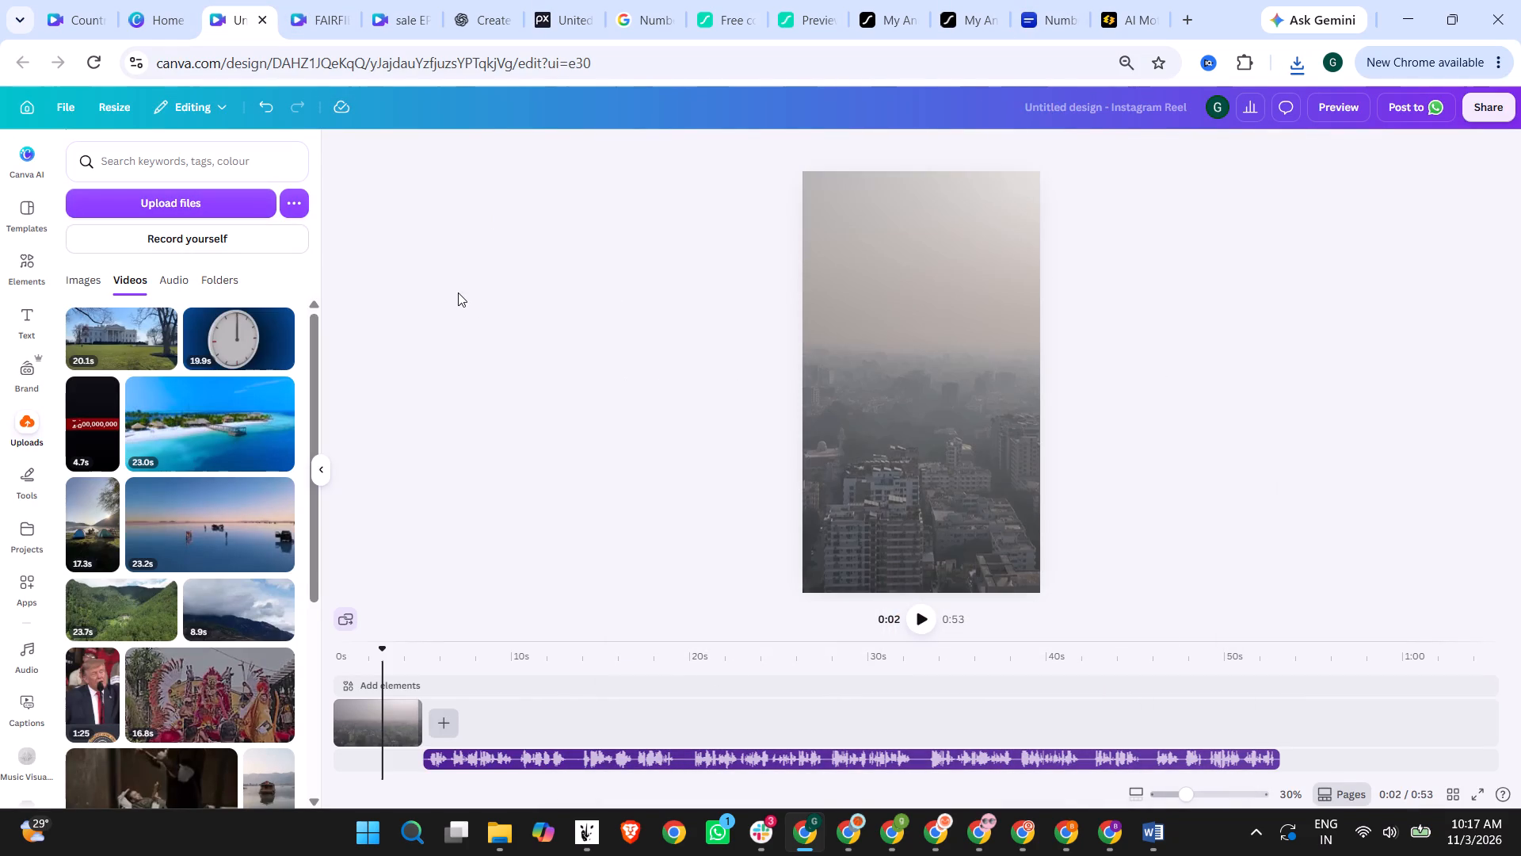
left_click_drag(93, 357, 924, 346)
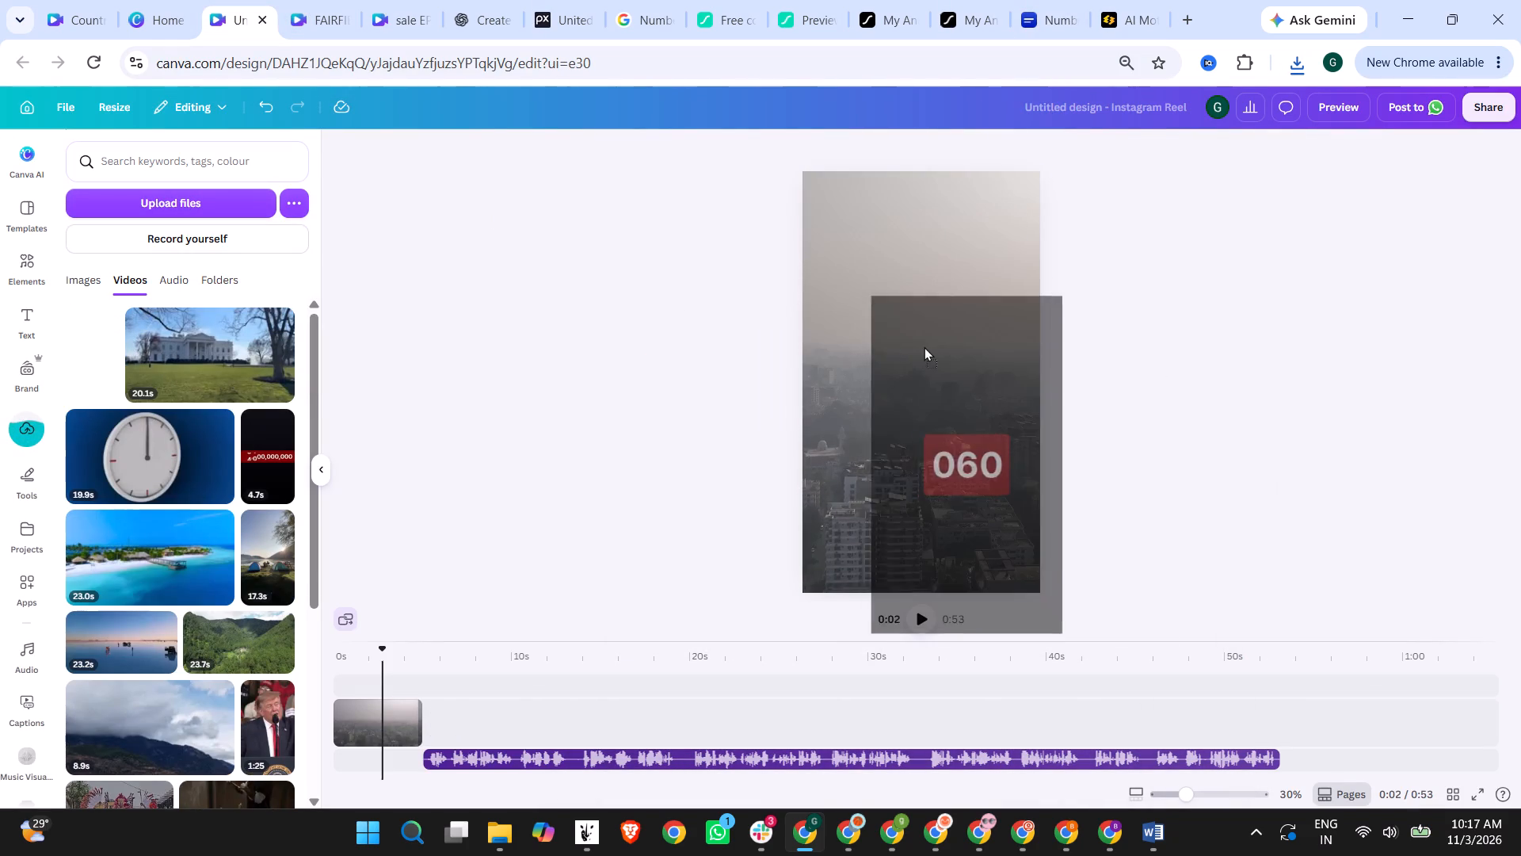
left_click_drag(924, 346, 865, 296)
Reposition the counter GIF toward the frame's upper-left corner and enlarge it until it covers the whole reel frame.
left_click_drag(921, 434, 897, 379)
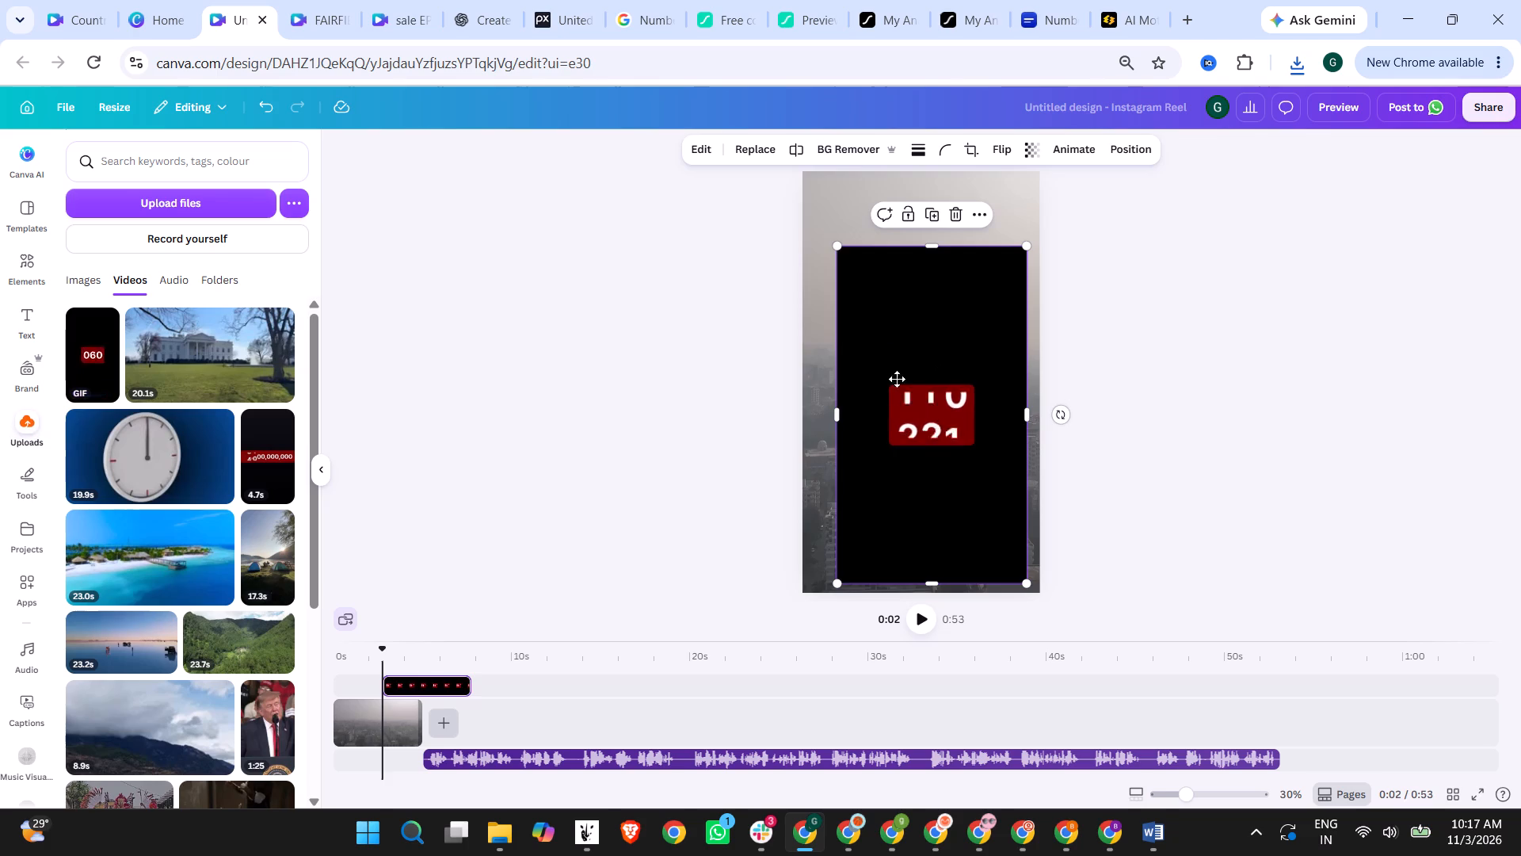
left_click_drag(897, 379, 854, 323)
left_click_drag(963, 472, 963, 474)
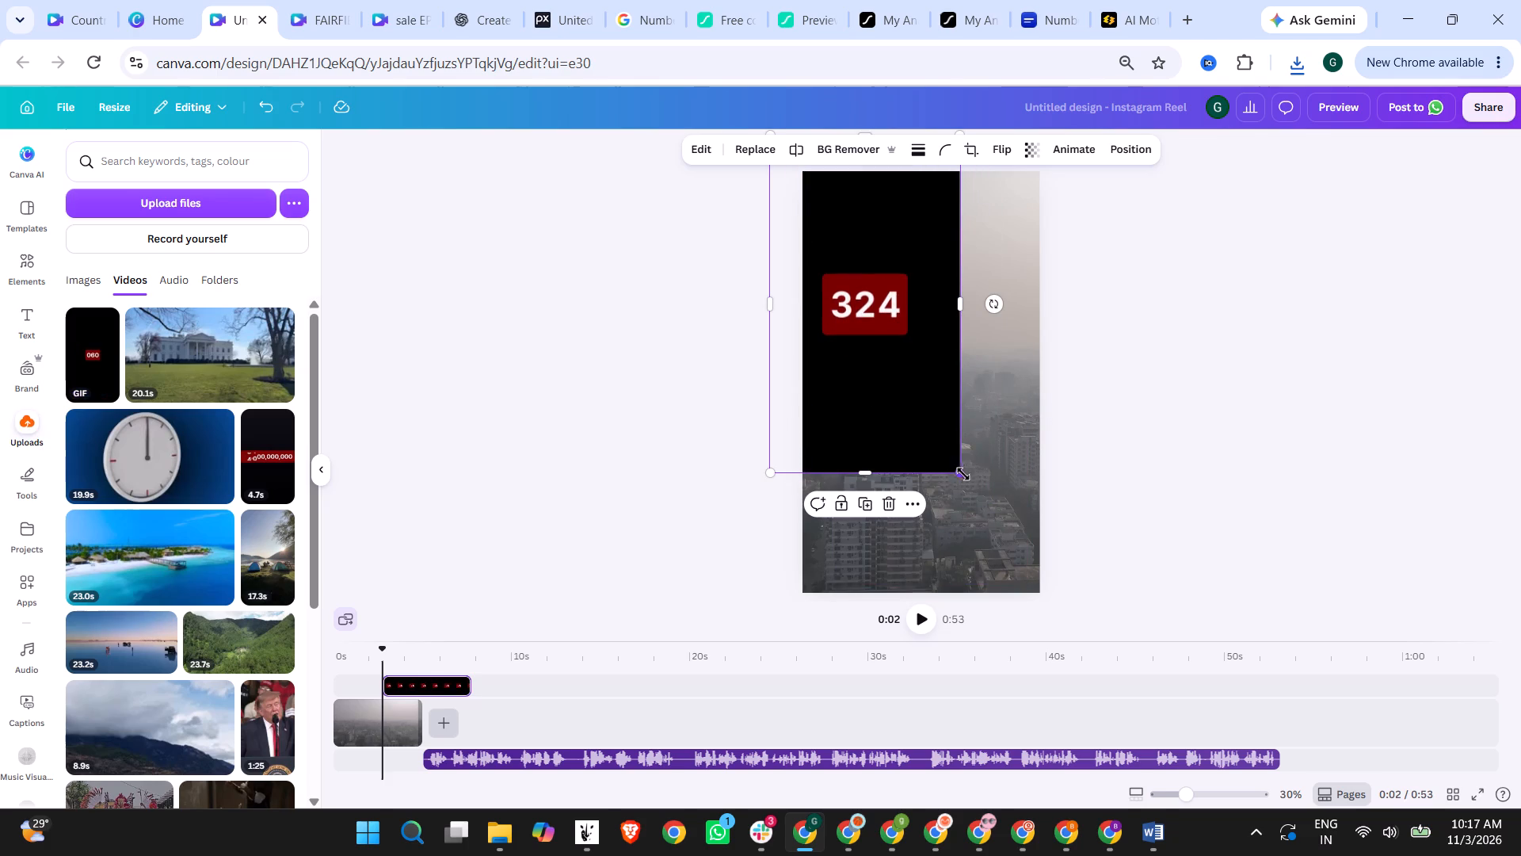
left_click_drag(963, 474, 1121, 627)
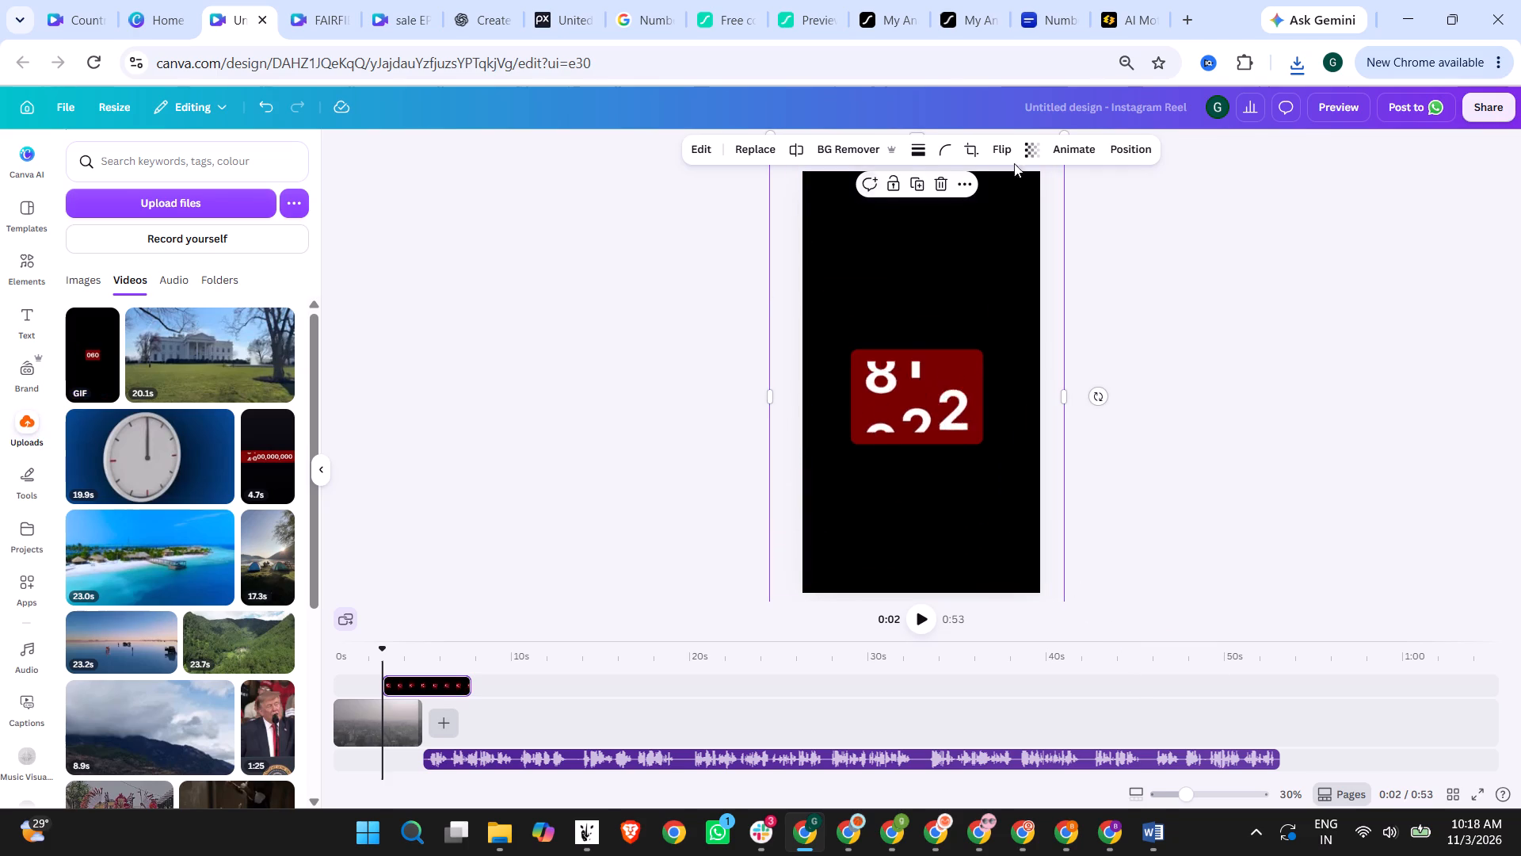
Crop the black area above the red number box off the counter GIF and move the GIF up on the frame.
left_click(969, 149)
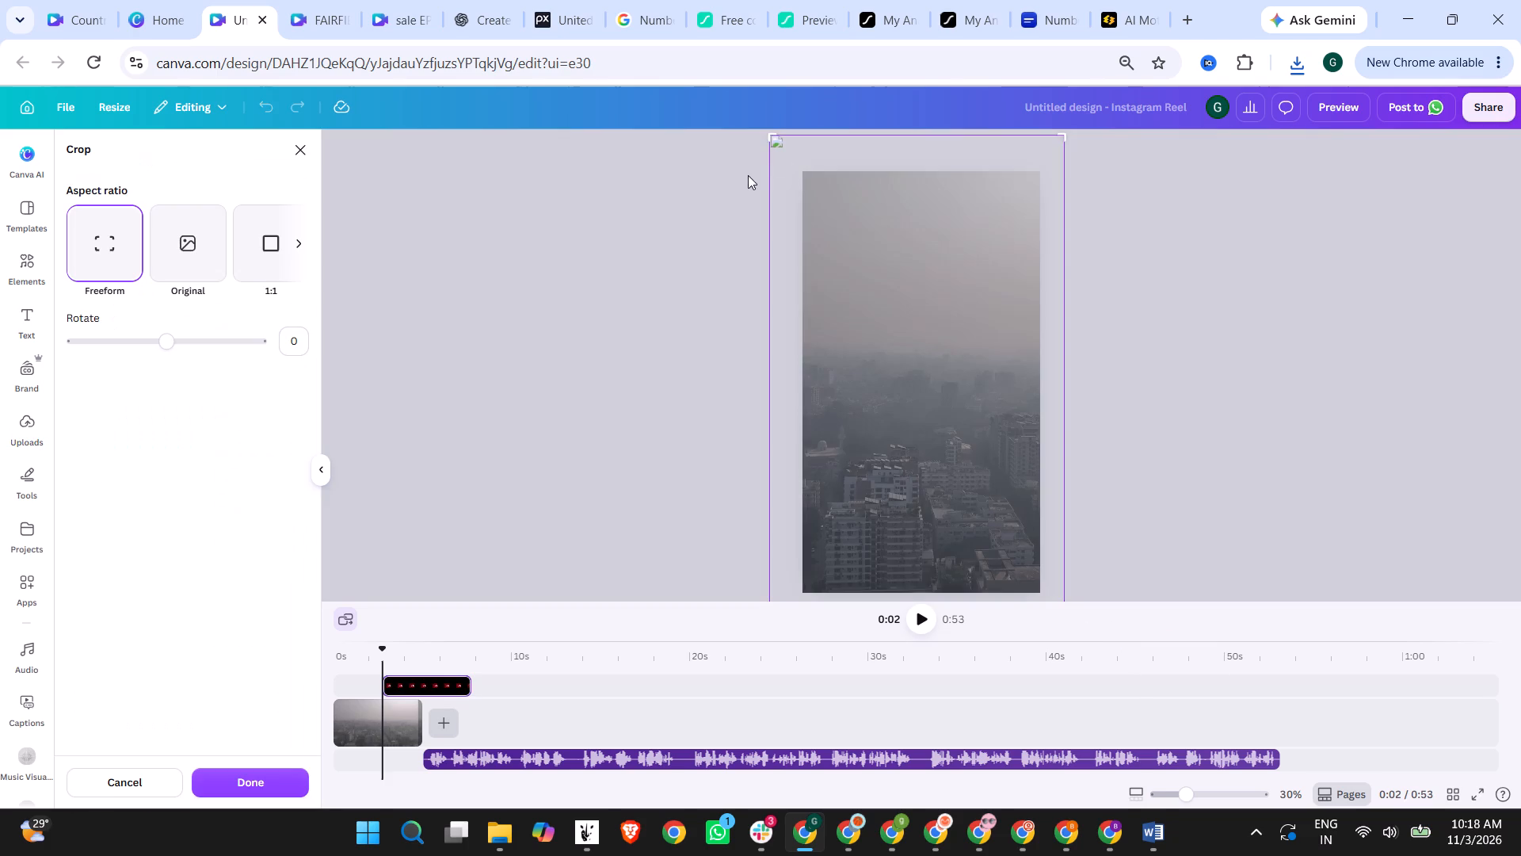
left_click_drag(772, 135, 808, 345)
scroll(1135, 348, "down", 4)
left_click_drag(945, 441, 942, 350)
left_click(1161, 353)
scroll(1374, 368, "down", 3)
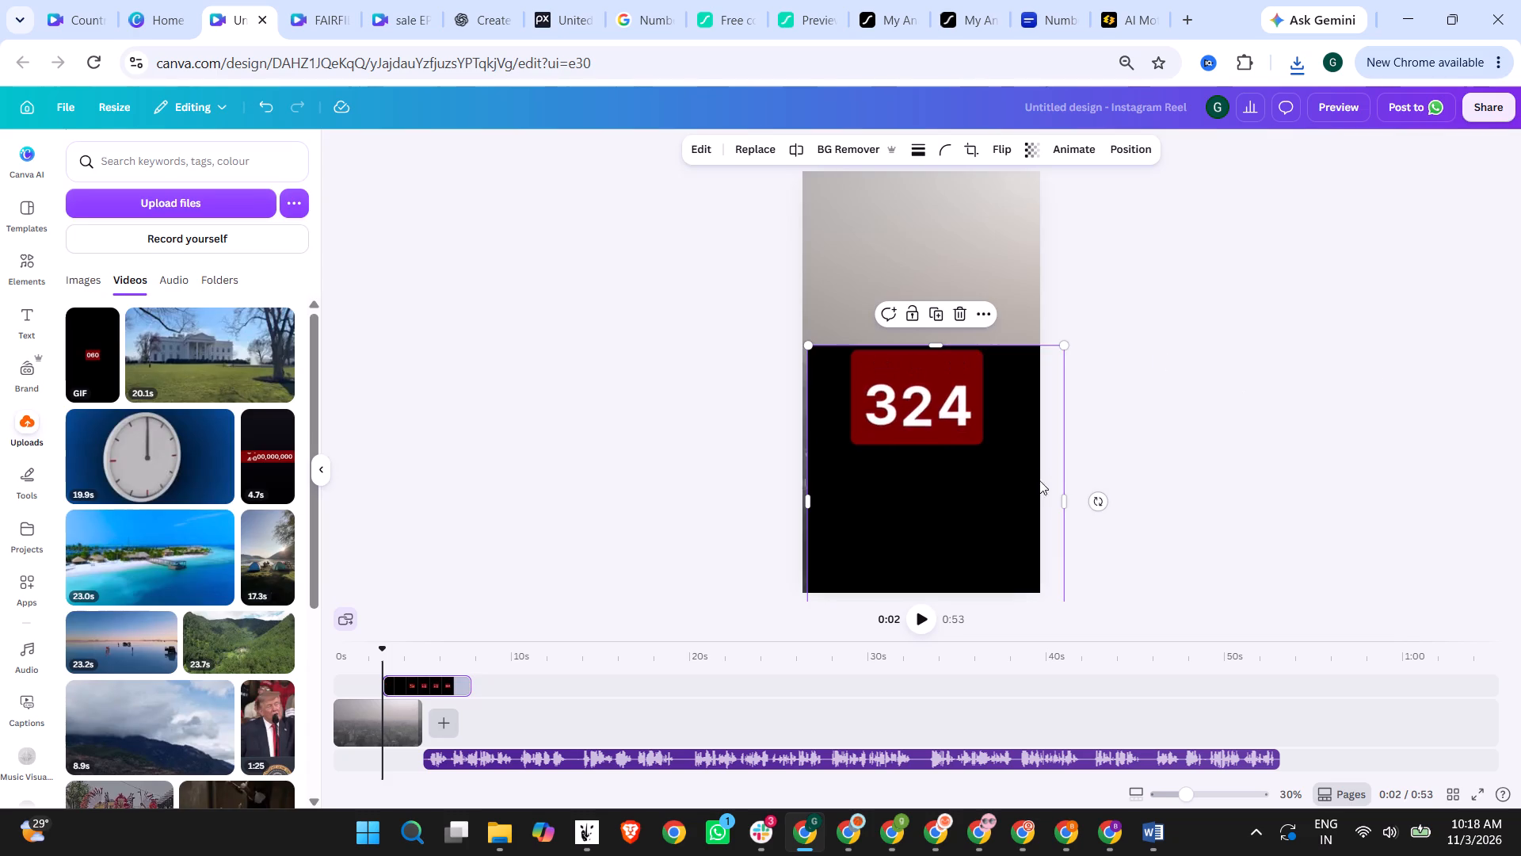
left_click_drag(966, 487, 963, 376)
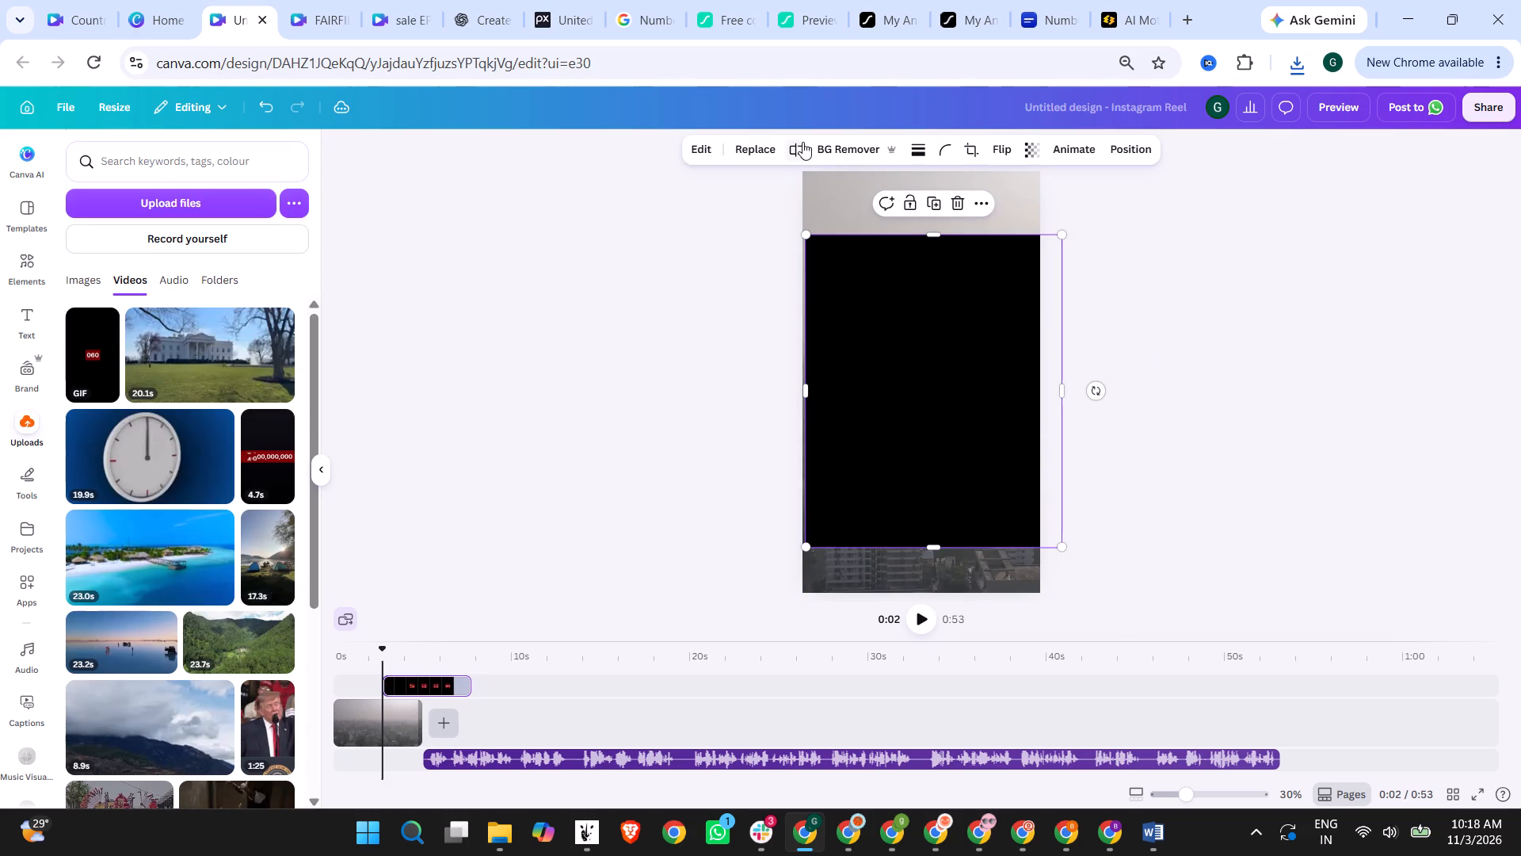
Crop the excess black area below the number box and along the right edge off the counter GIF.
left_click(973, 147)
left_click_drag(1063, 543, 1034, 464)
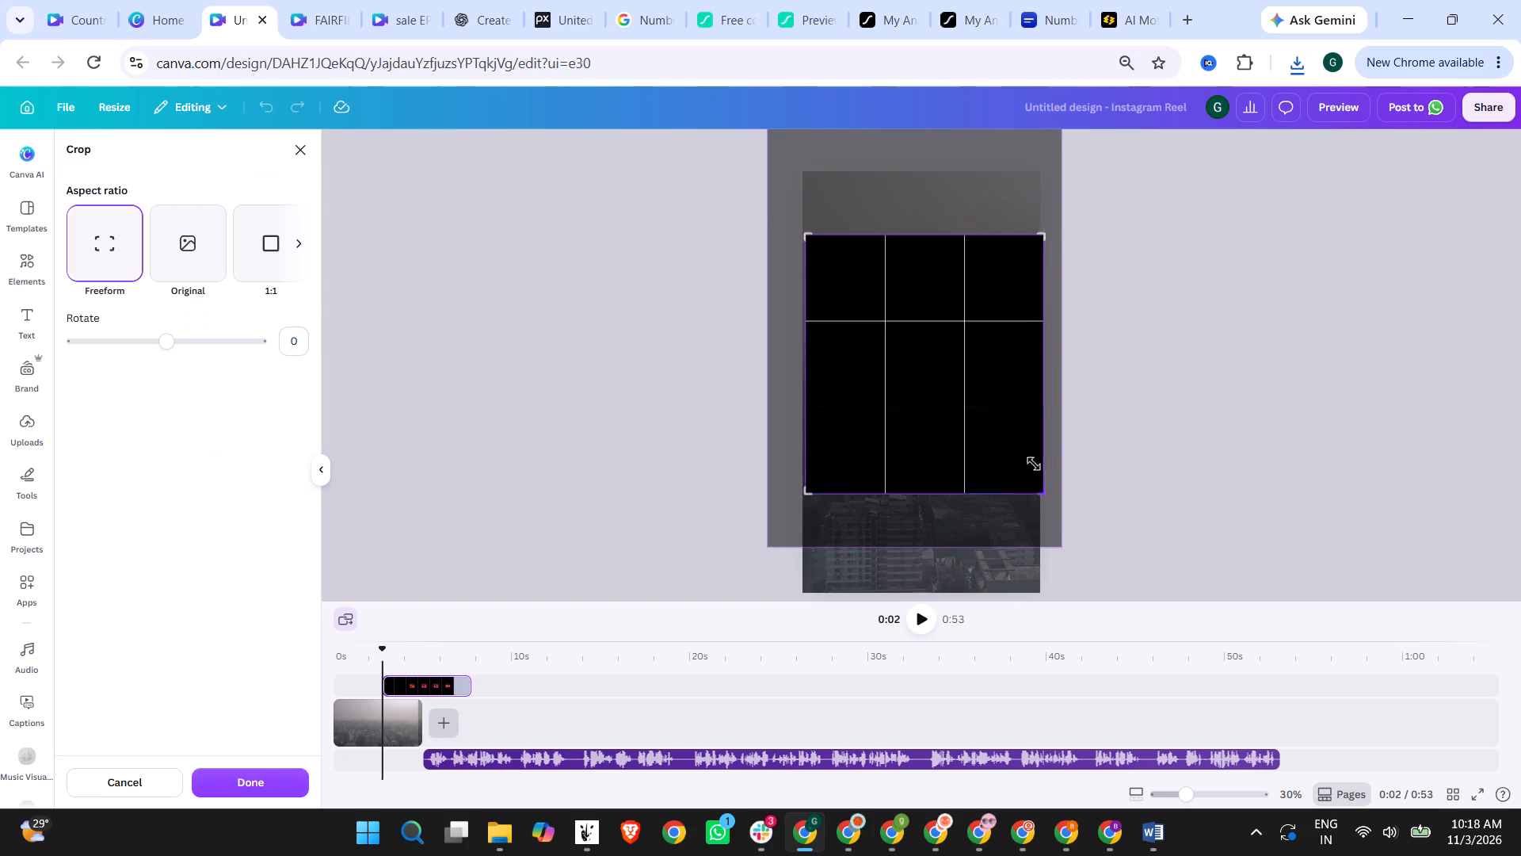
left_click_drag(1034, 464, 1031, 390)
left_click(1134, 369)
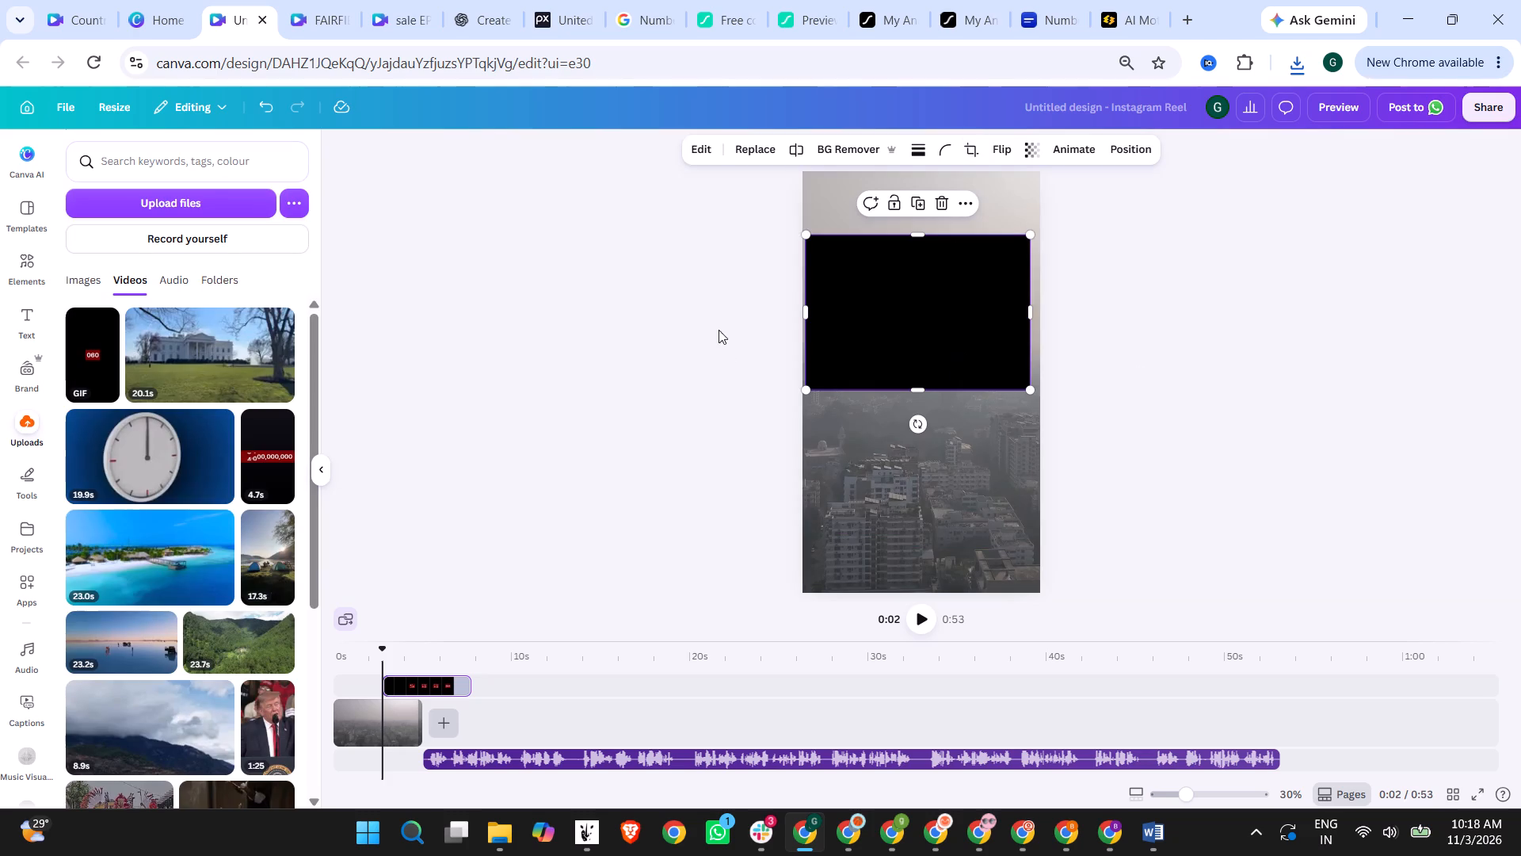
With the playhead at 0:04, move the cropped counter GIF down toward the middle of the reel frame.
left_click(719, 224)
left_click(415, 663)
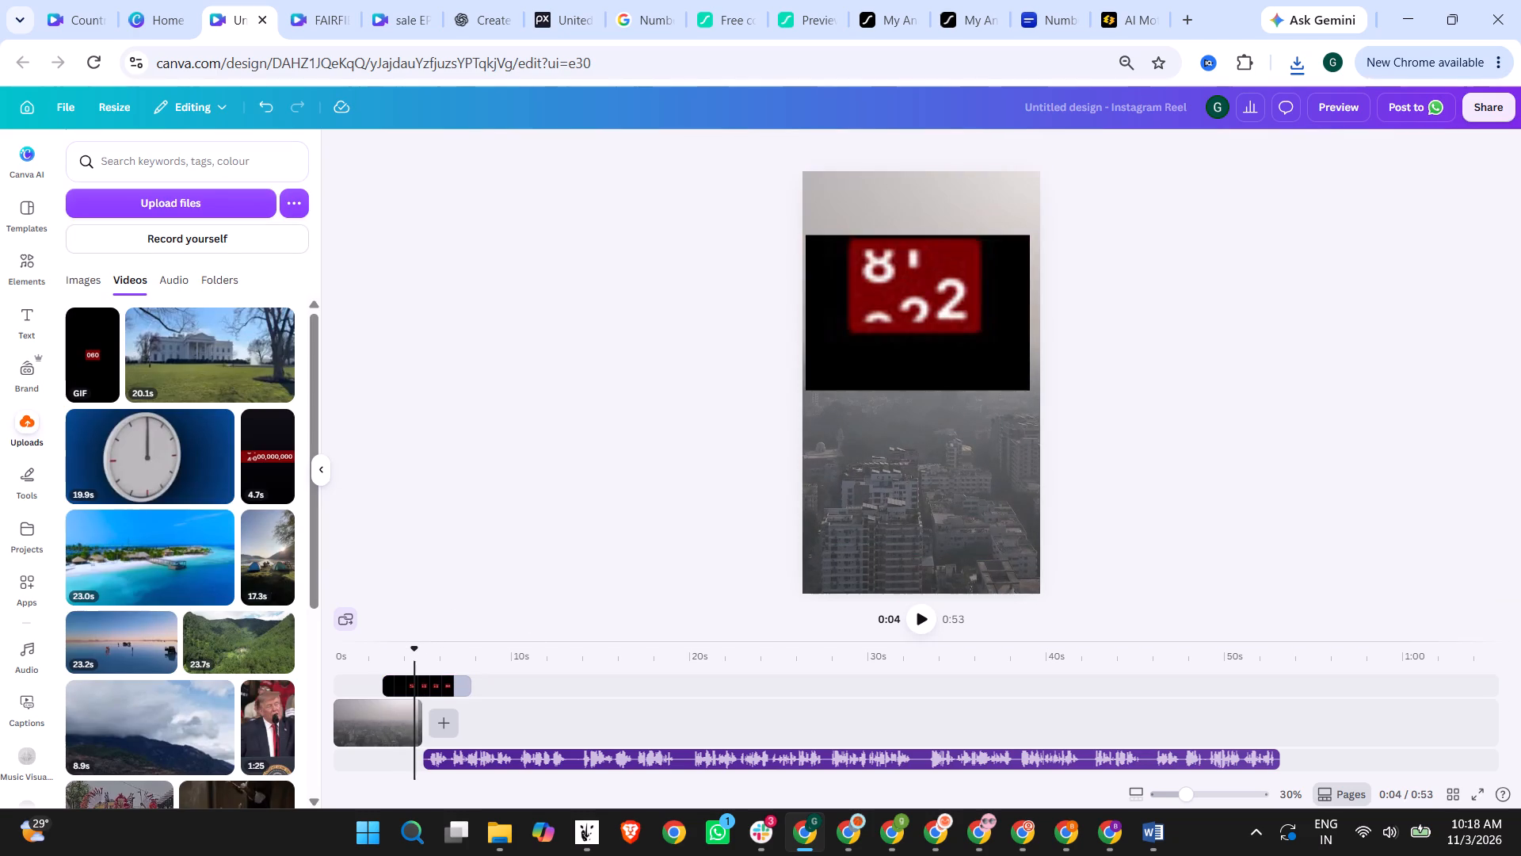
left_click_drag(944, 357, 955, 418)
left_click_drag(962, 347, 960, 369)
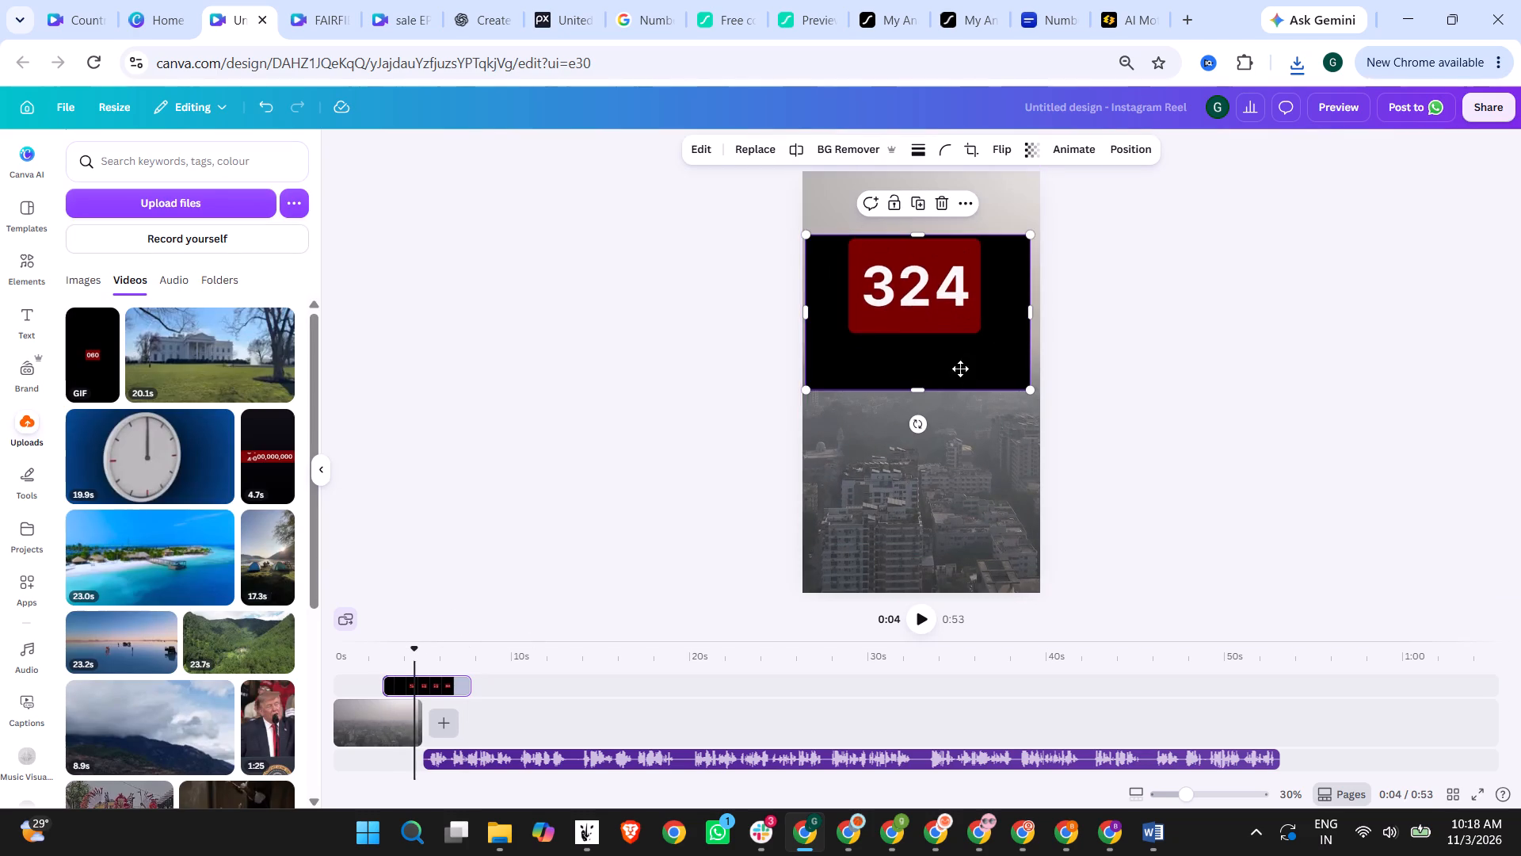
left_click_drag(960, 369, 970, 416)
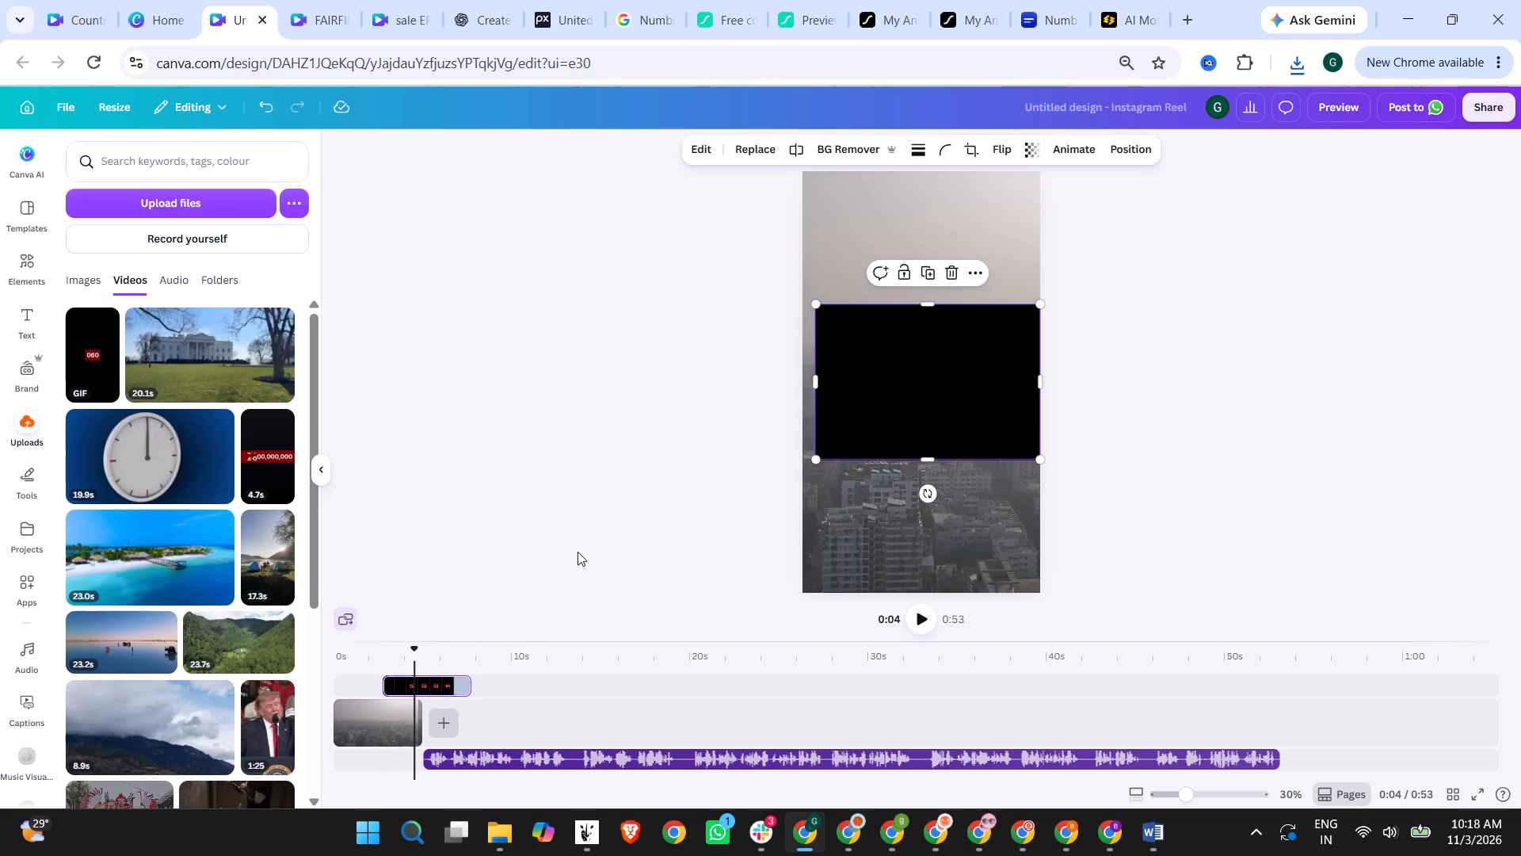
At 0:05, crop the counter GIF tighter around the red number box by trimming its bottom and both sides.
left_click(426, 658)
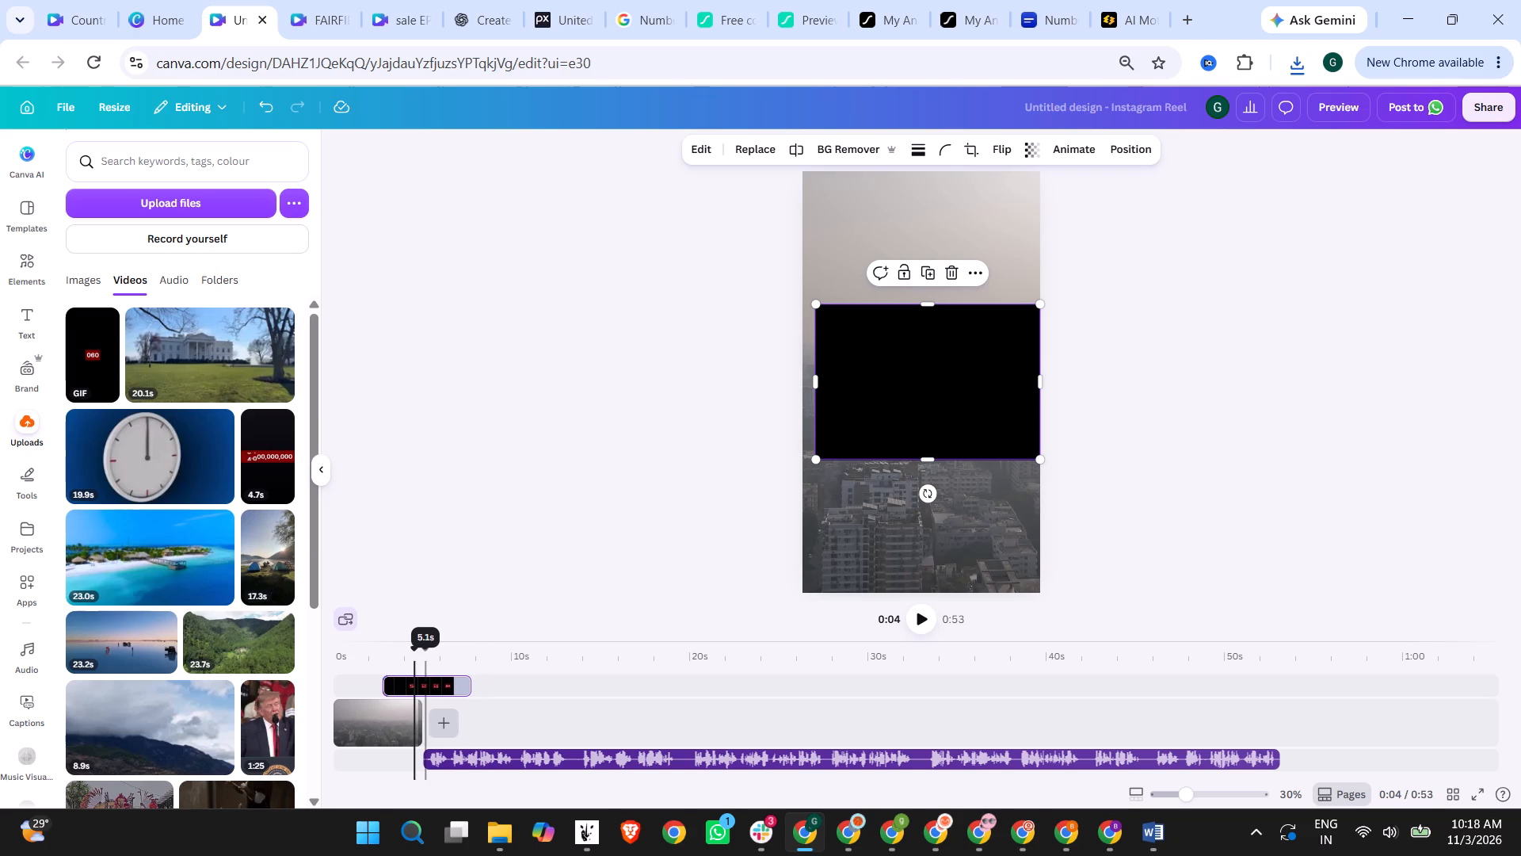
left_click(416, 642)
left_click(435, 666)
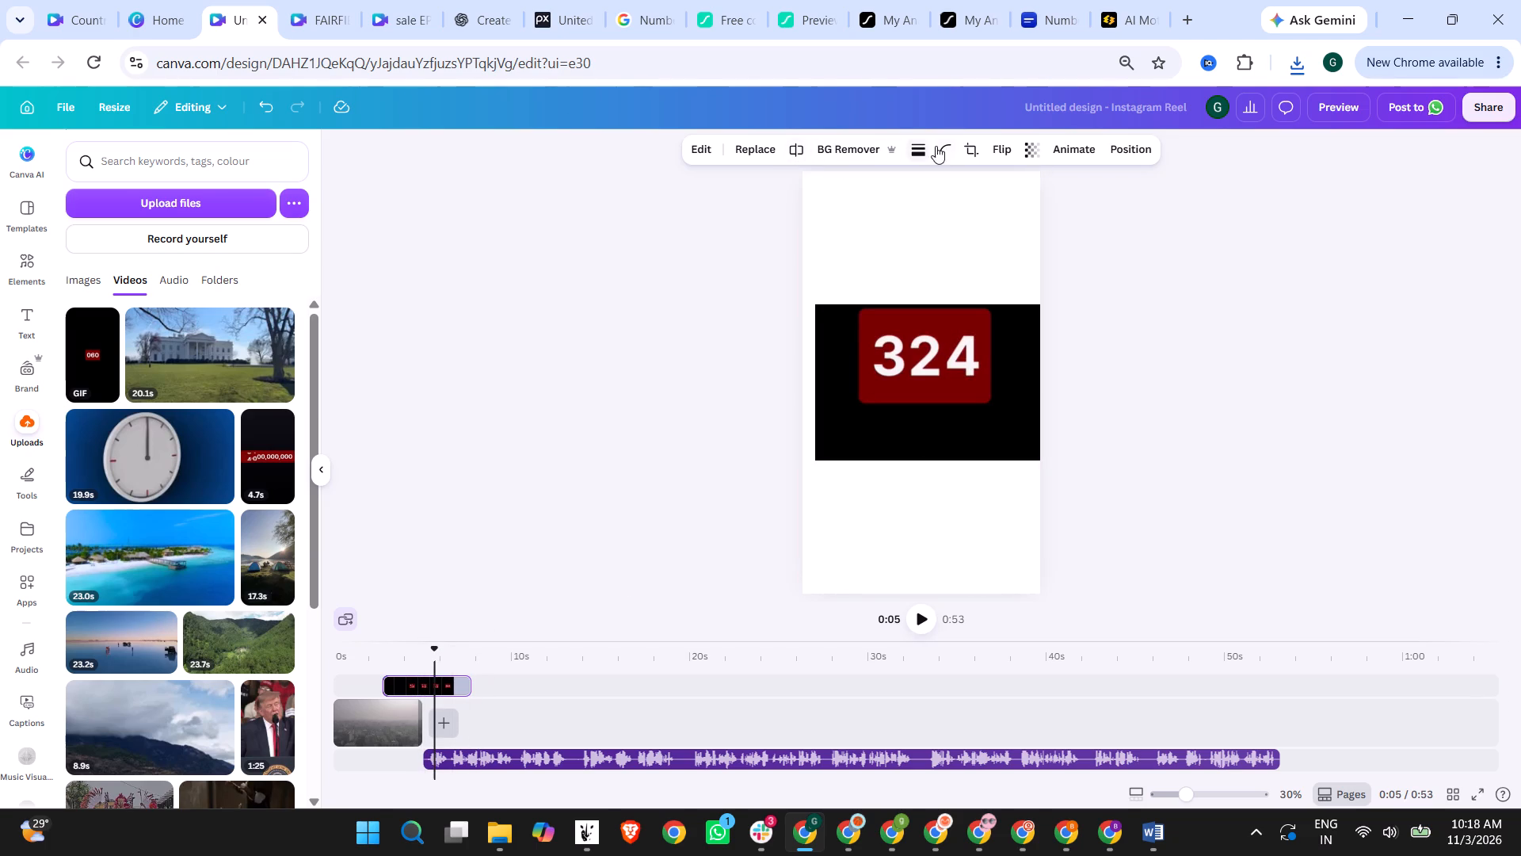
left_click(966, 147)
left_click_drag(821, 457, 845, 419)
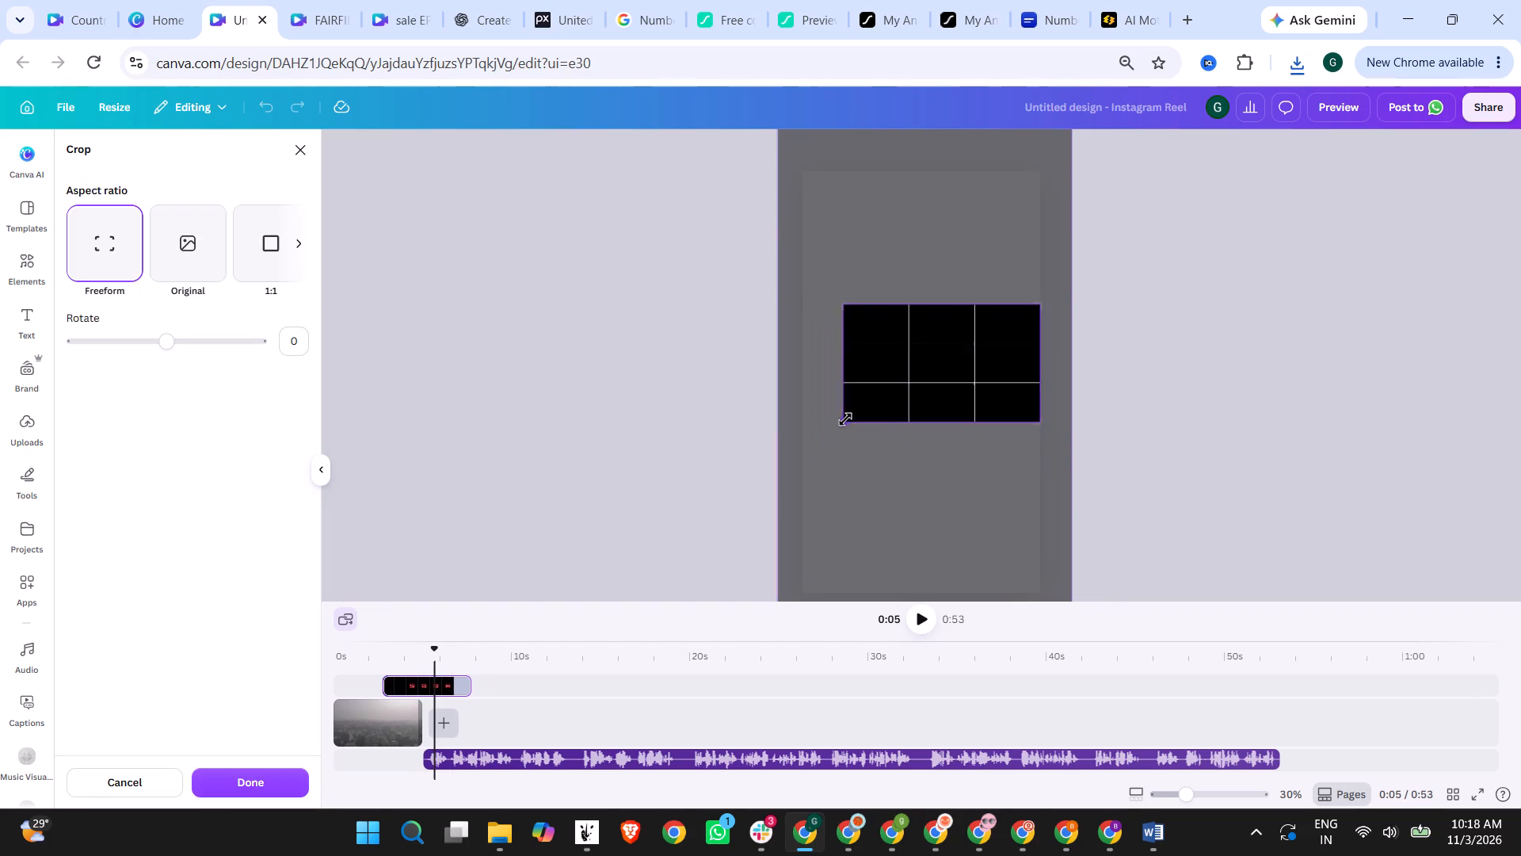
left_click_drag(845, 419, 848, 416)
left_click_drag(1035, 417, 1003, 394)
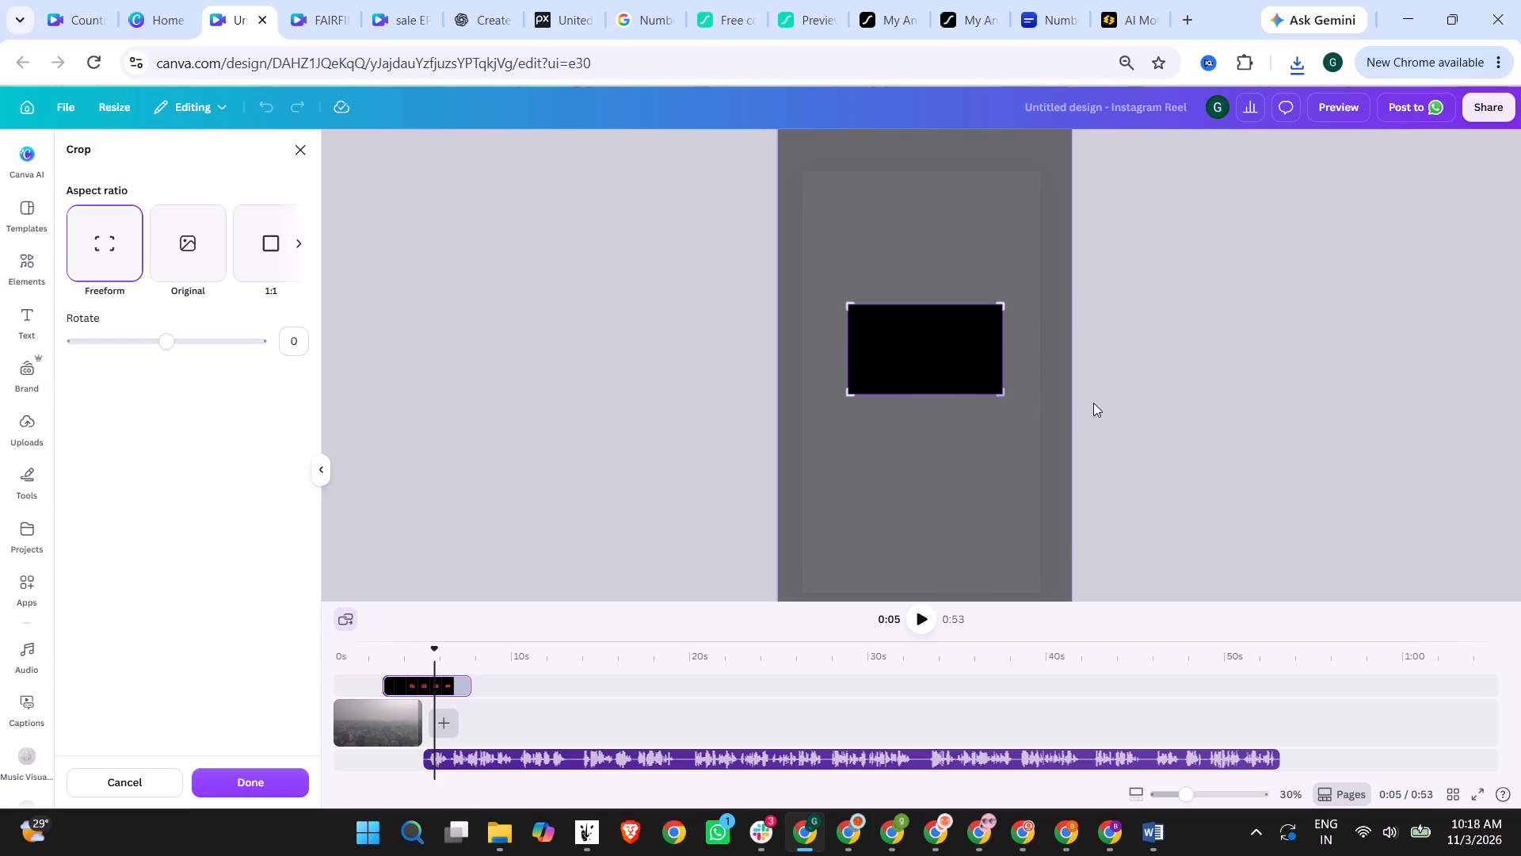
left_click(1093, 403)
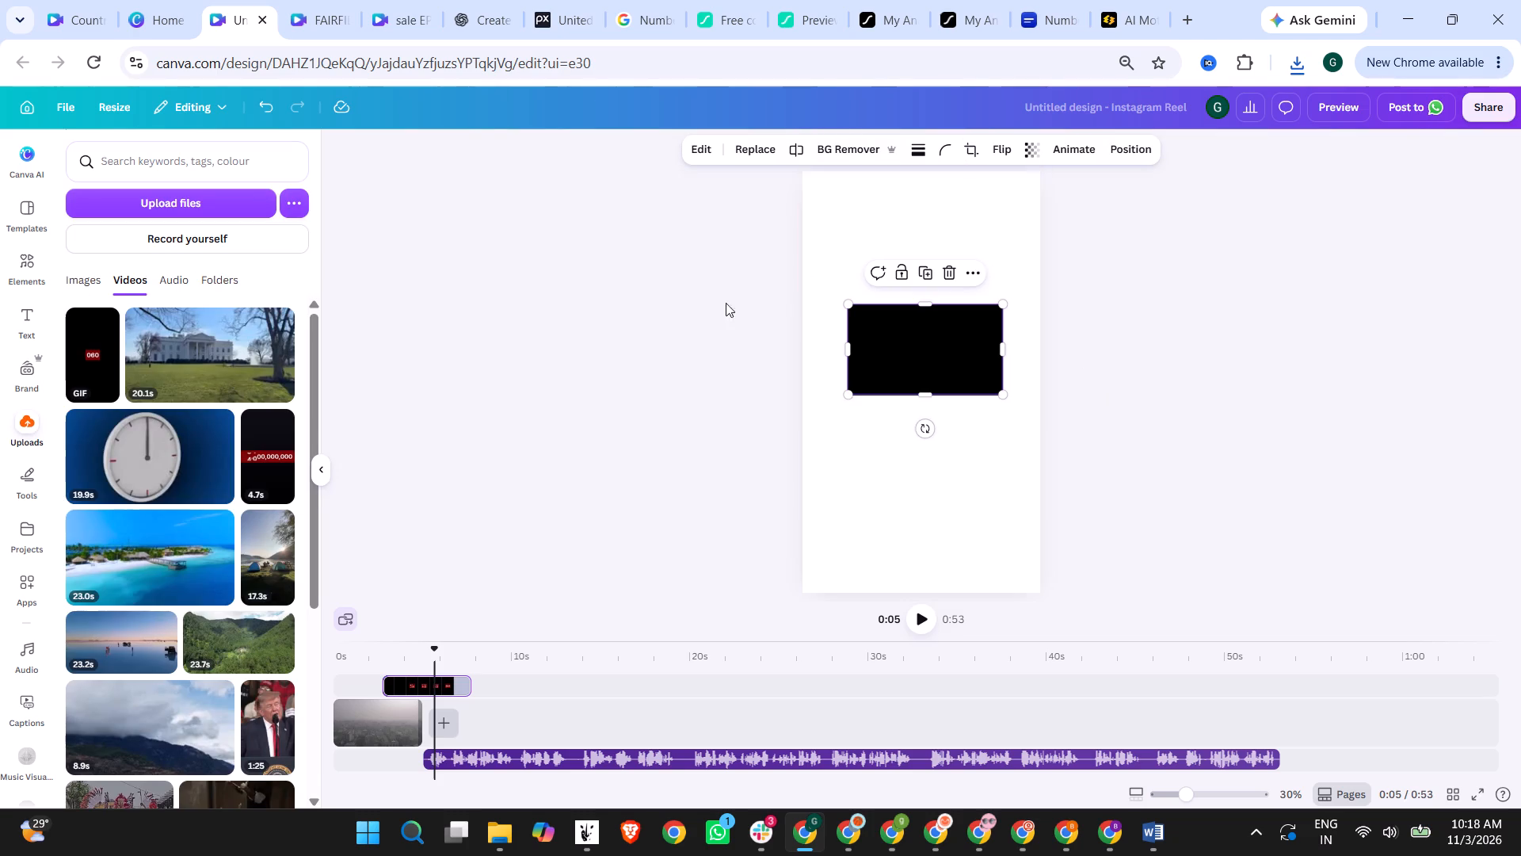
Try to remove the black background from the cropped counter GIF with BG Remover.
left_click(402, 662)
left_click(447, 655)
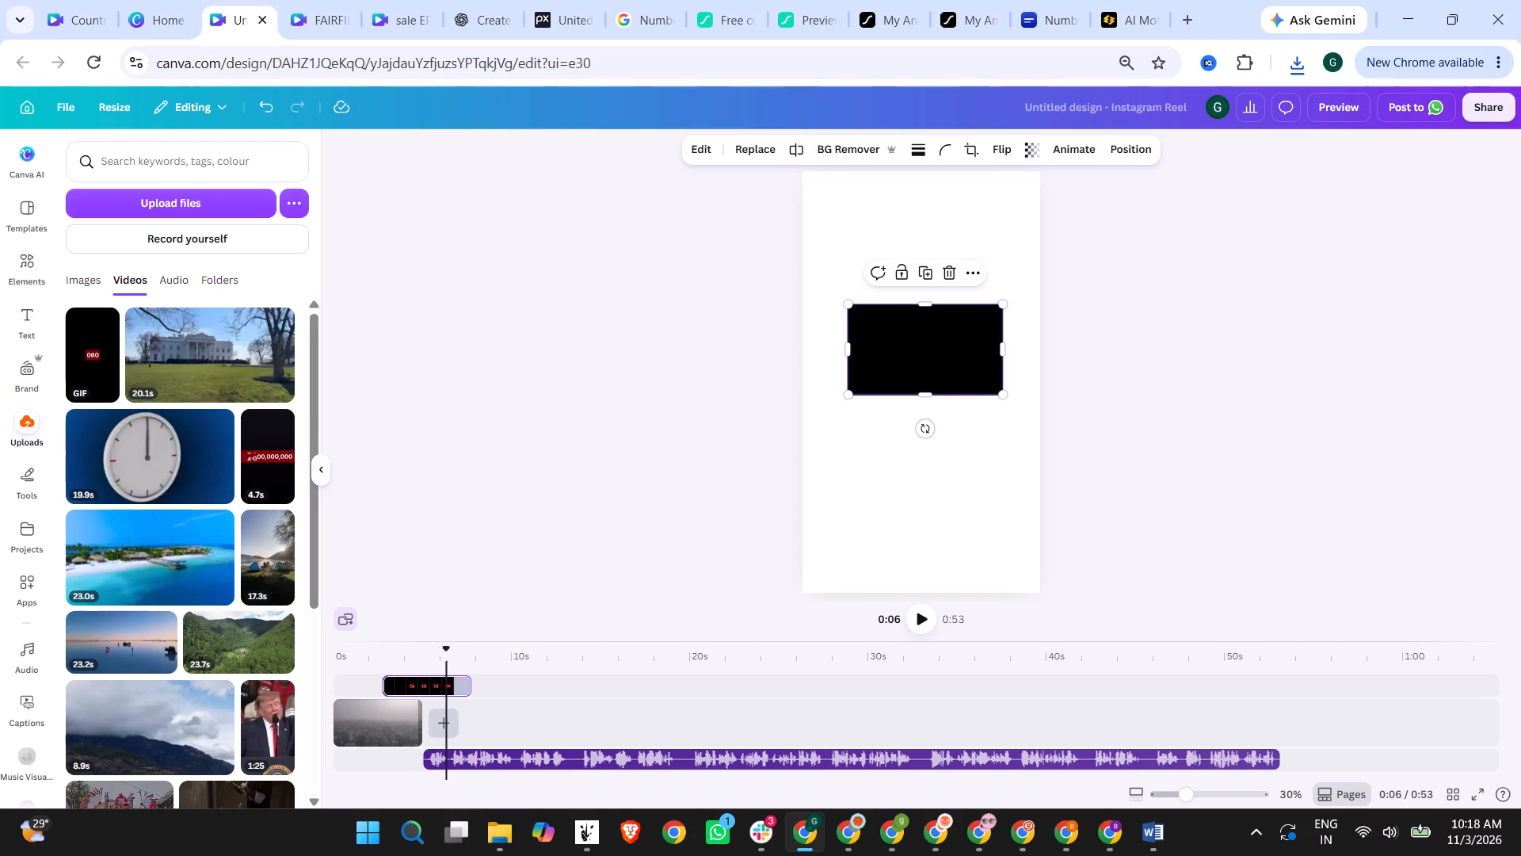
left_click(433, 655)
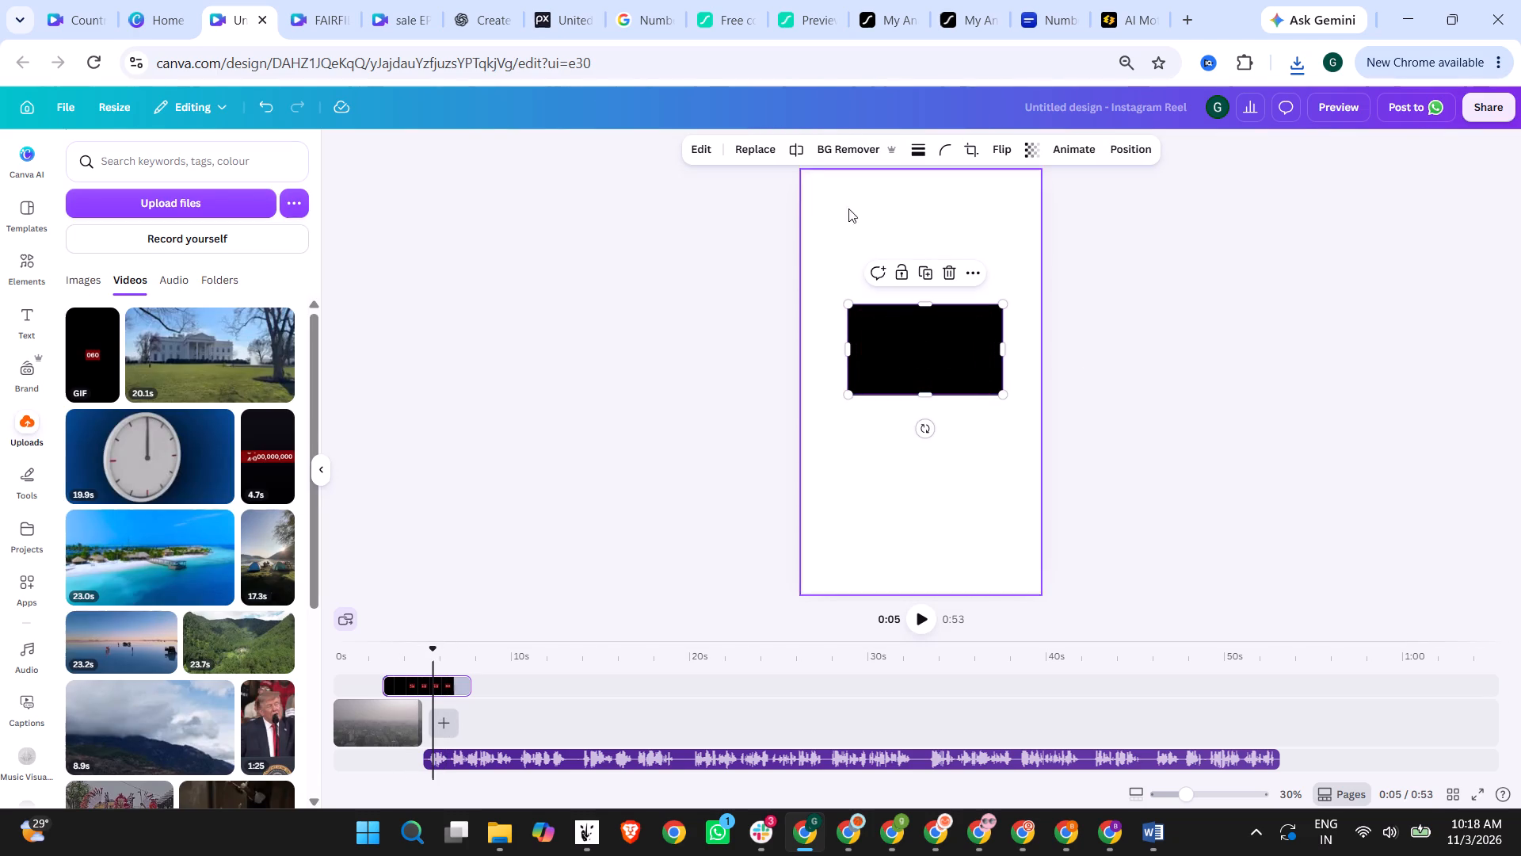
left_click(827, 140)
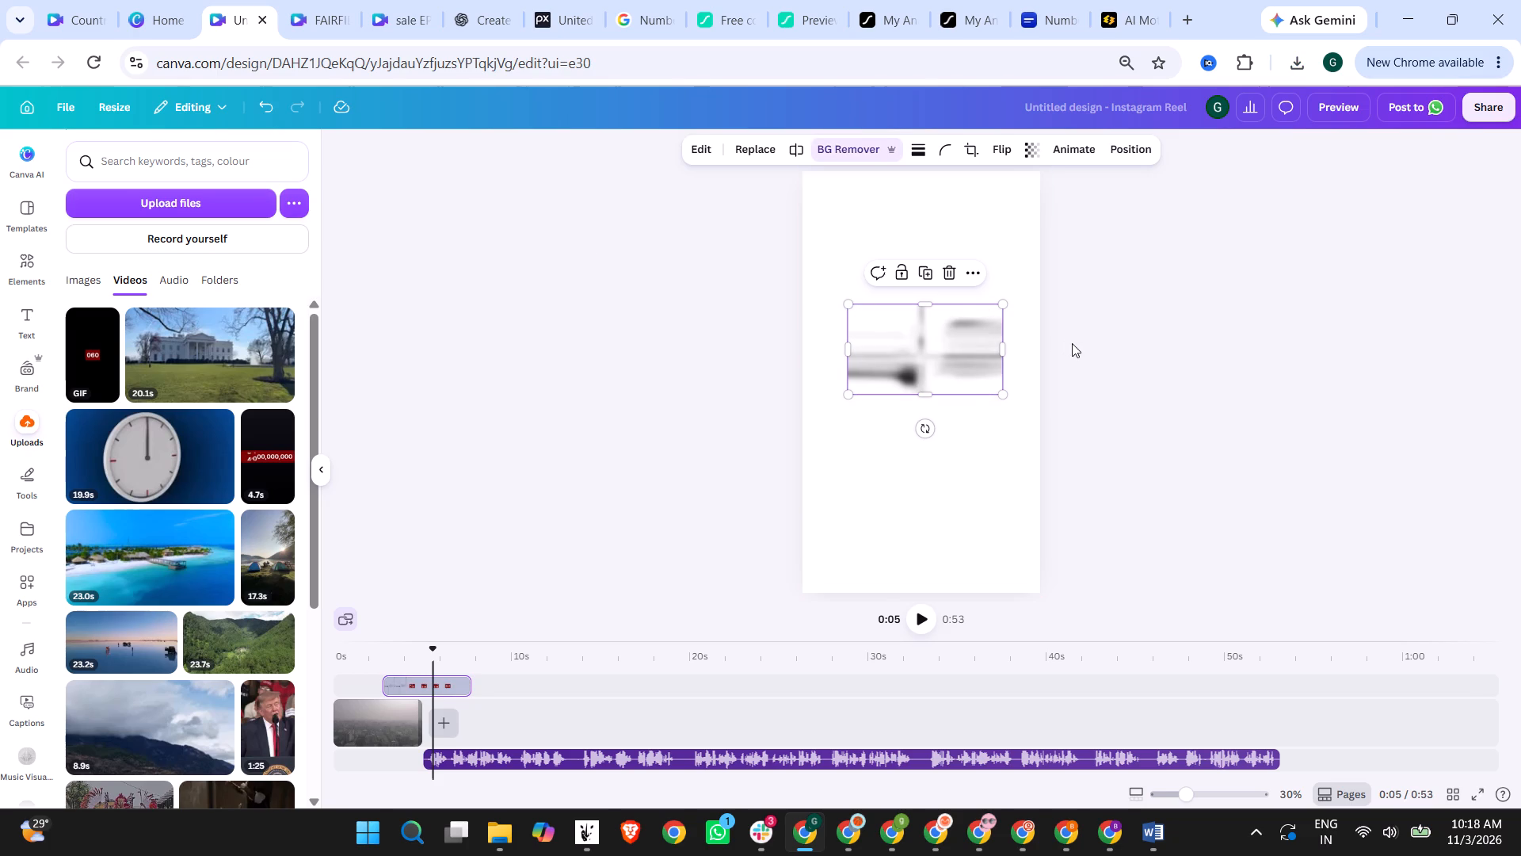
Delete the counter GIF from the reel.
key("Delete")
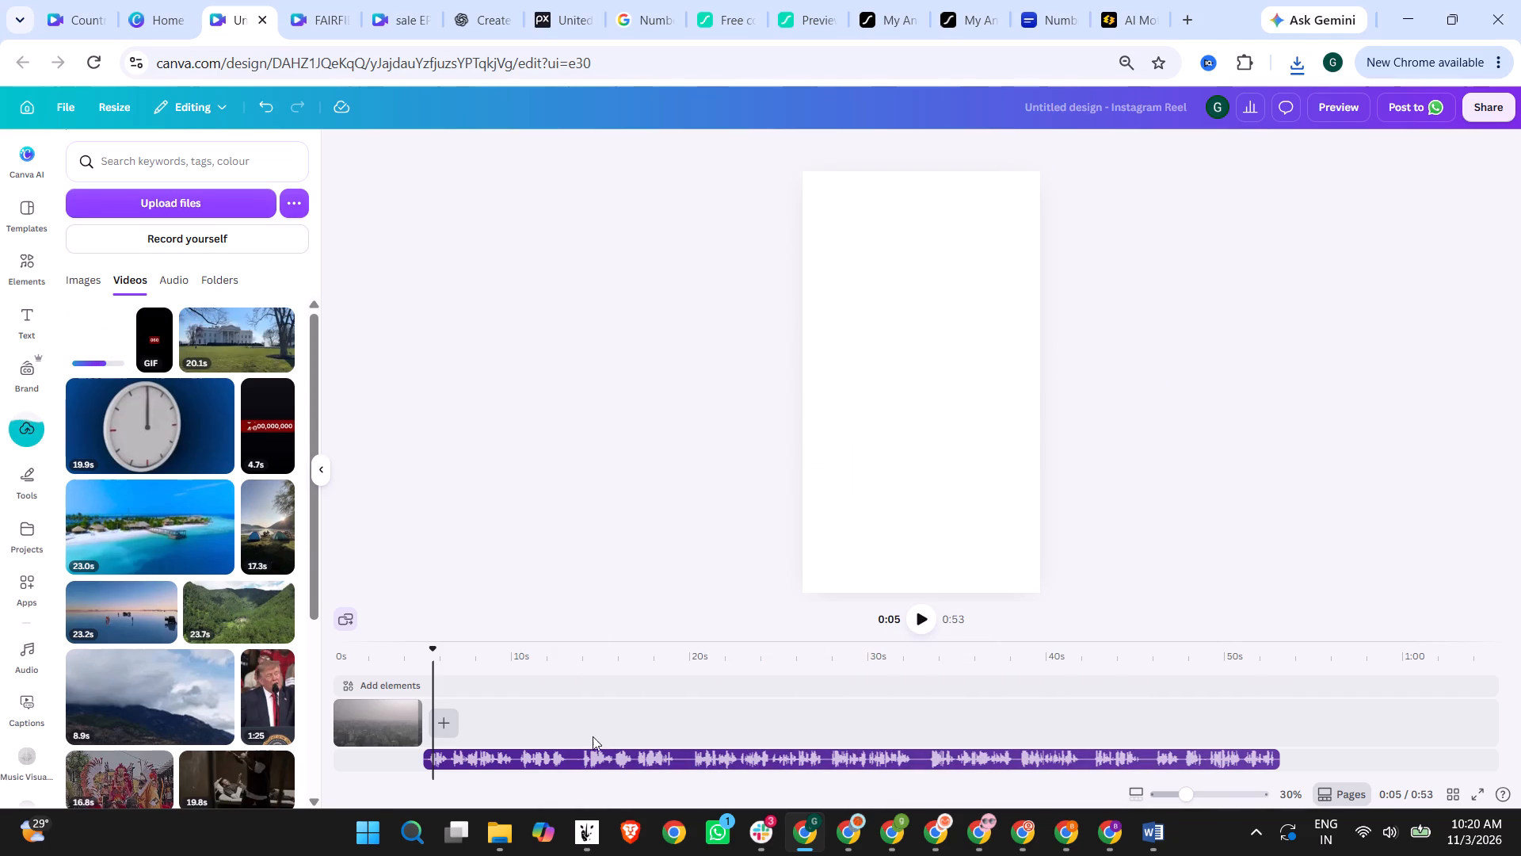
Place the uploaded 3.6 s red-on-white counter video over the middle of the smoggy city footage, starting at 0:02.
left_click(371, 655)
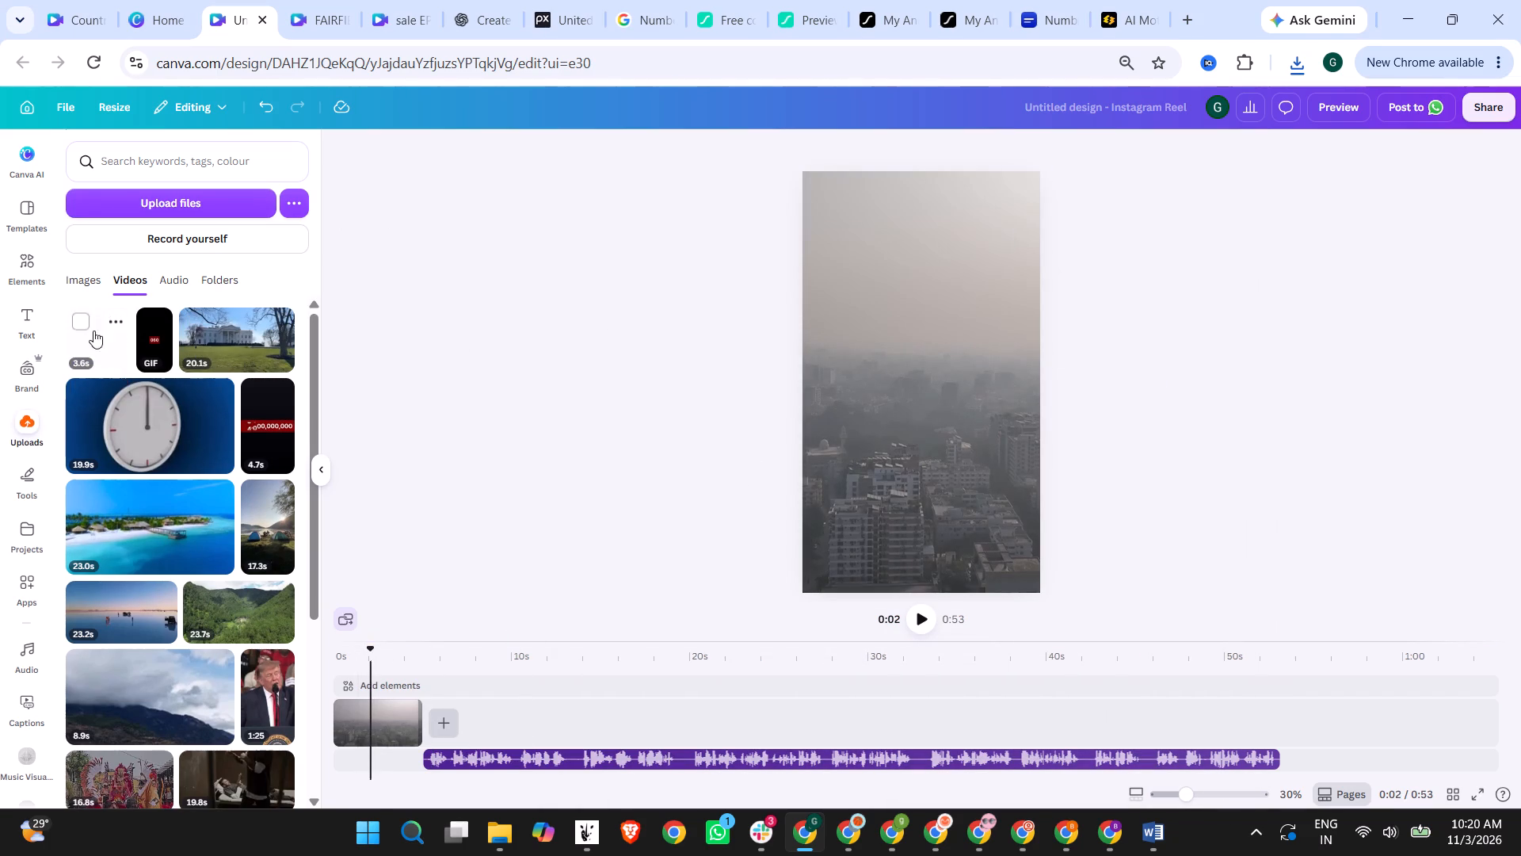
left_click_drag(95, 349, 894, 339)
left_click_drag(963, 395, 930, 386)
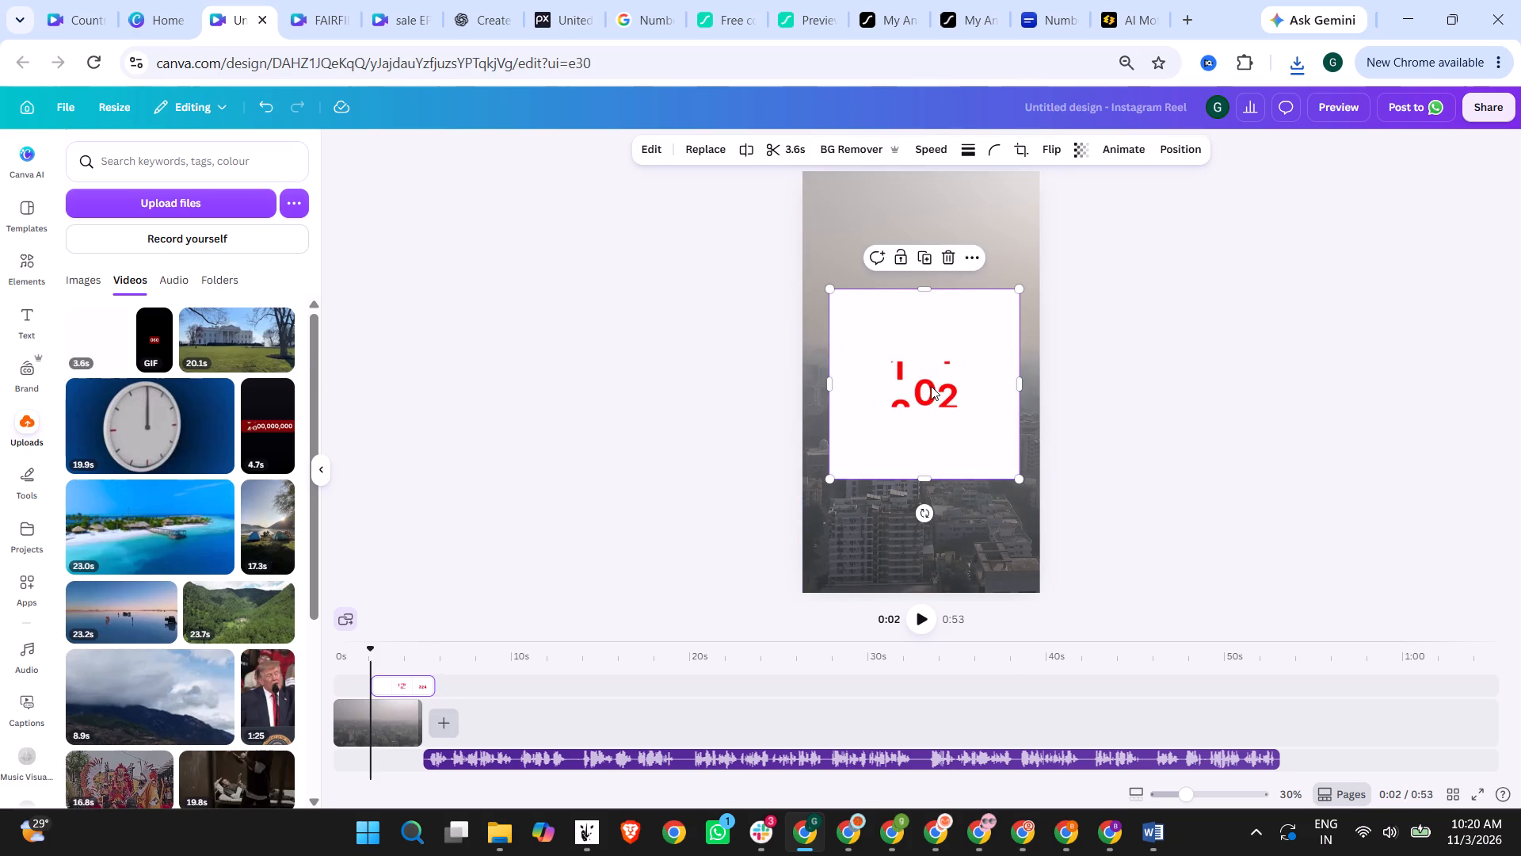
Crop the counter video to a small white rectangle around its digits and reposition it slightly above the footage's centre.
left_click(1021, 143)
left_click_drag(833, 478, 861, 421)
left_click_drag(1022, 292, 977, 346)
left_click(1064, 346)
left_click_drag(921, 390, 943, 373)
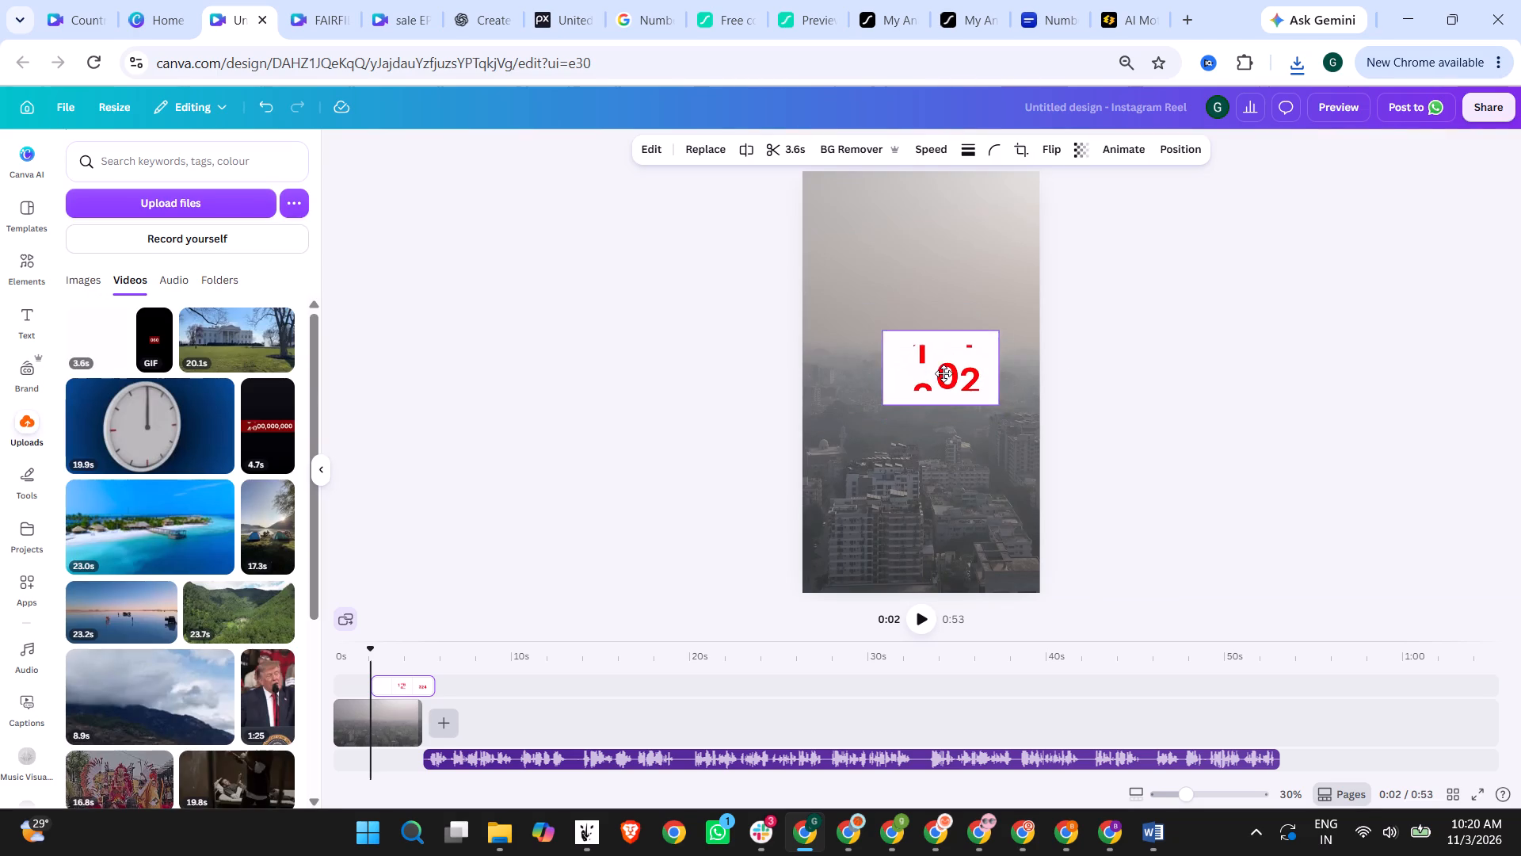
Shift the red-on-white counter clip slightly left toward the center of the Canva reel frame.
left_click_drag(943, 373, 933, 373)
Add the rounded-square frame from the Basic shapes frames to the reel at 0:02.
scroll(137, 551, "down", 2)
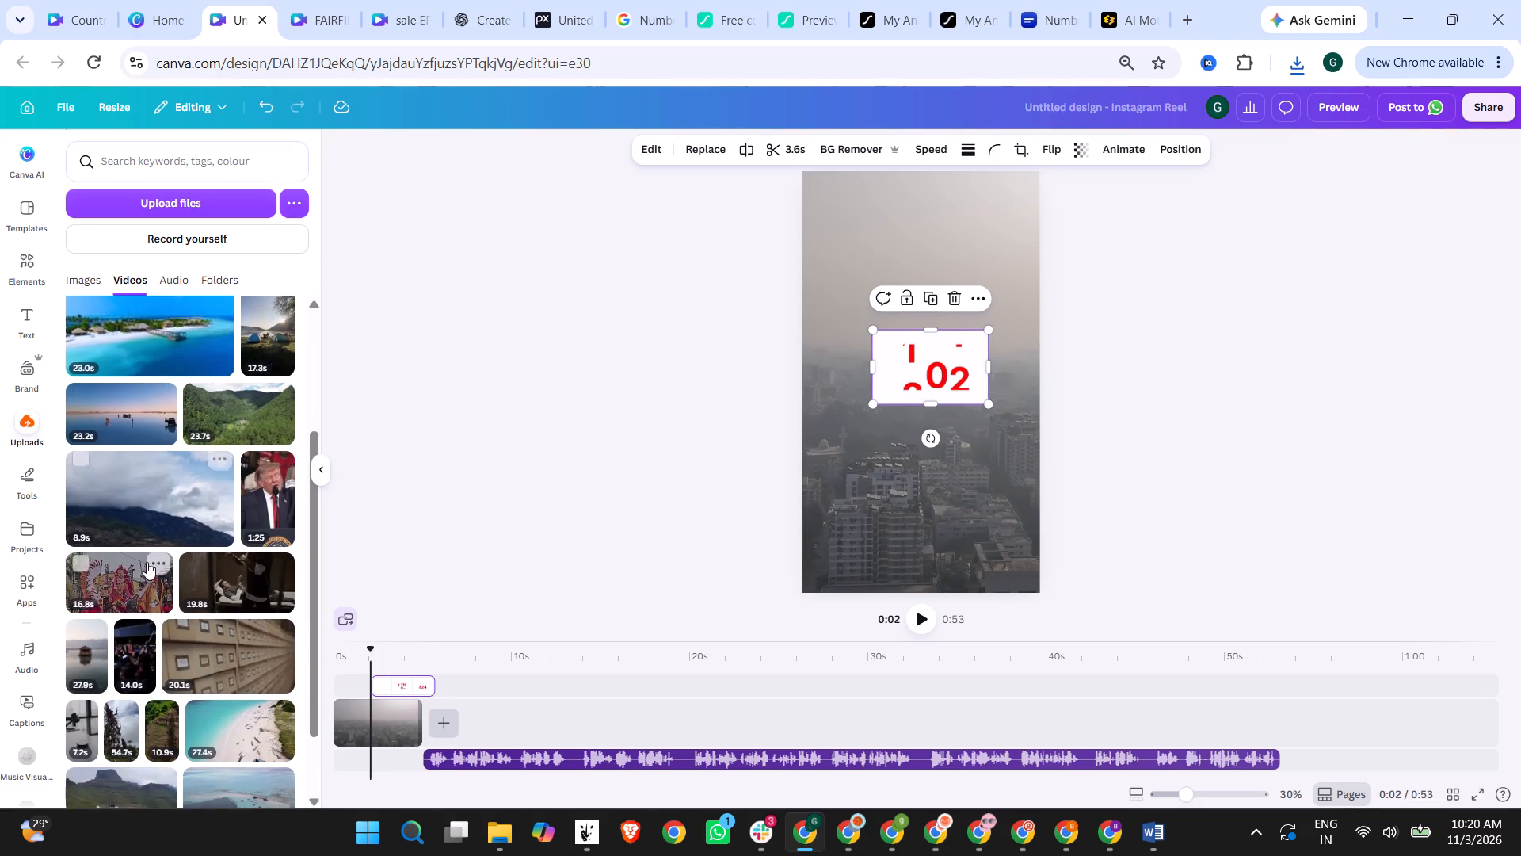
scroll(169, 604, "down", 2)
left_click(21, 258)
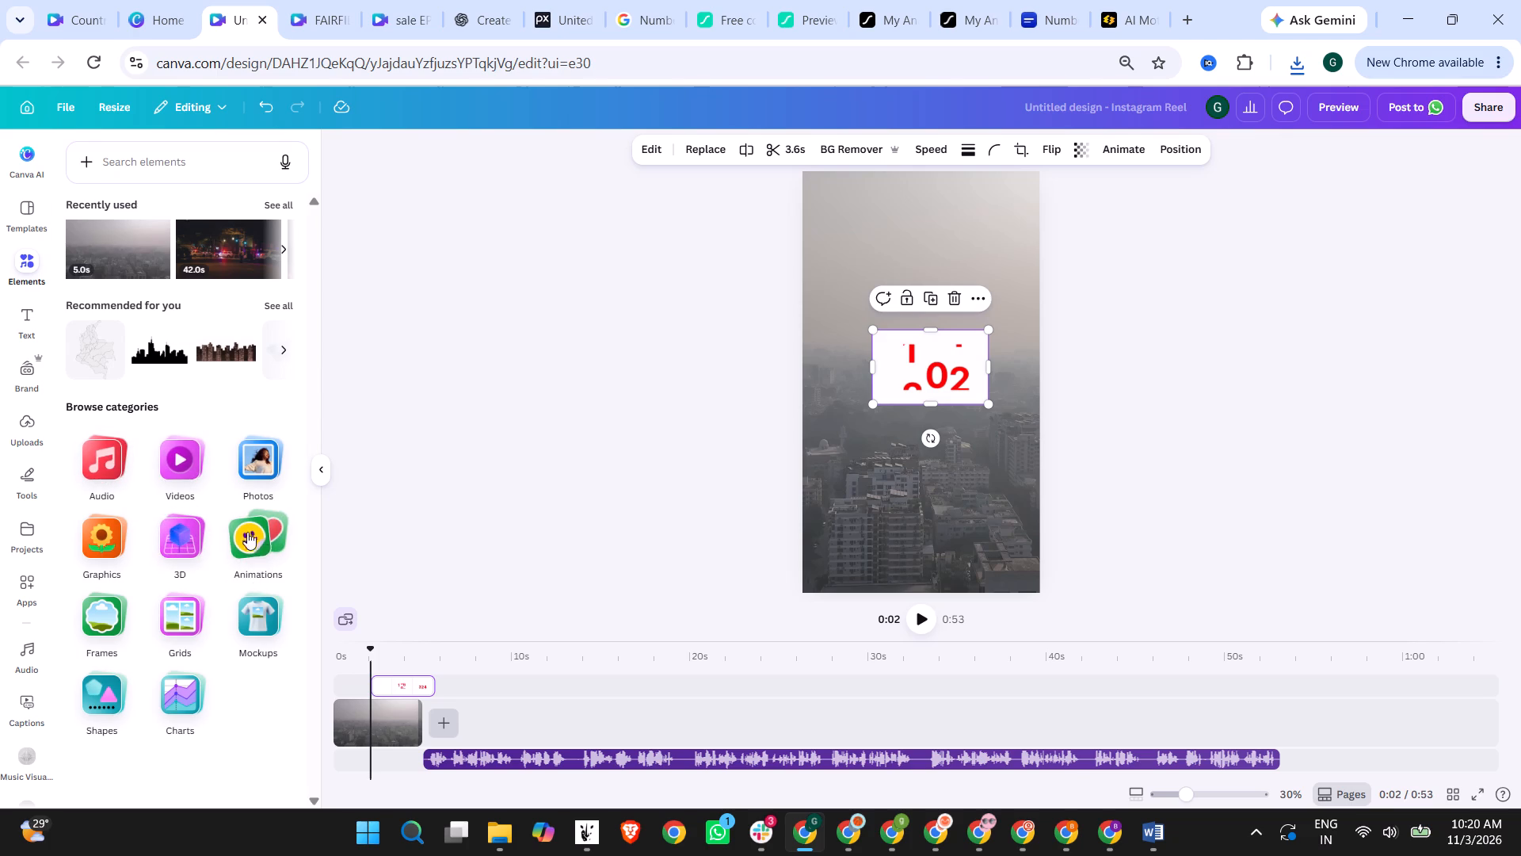
left_click(108, 621)
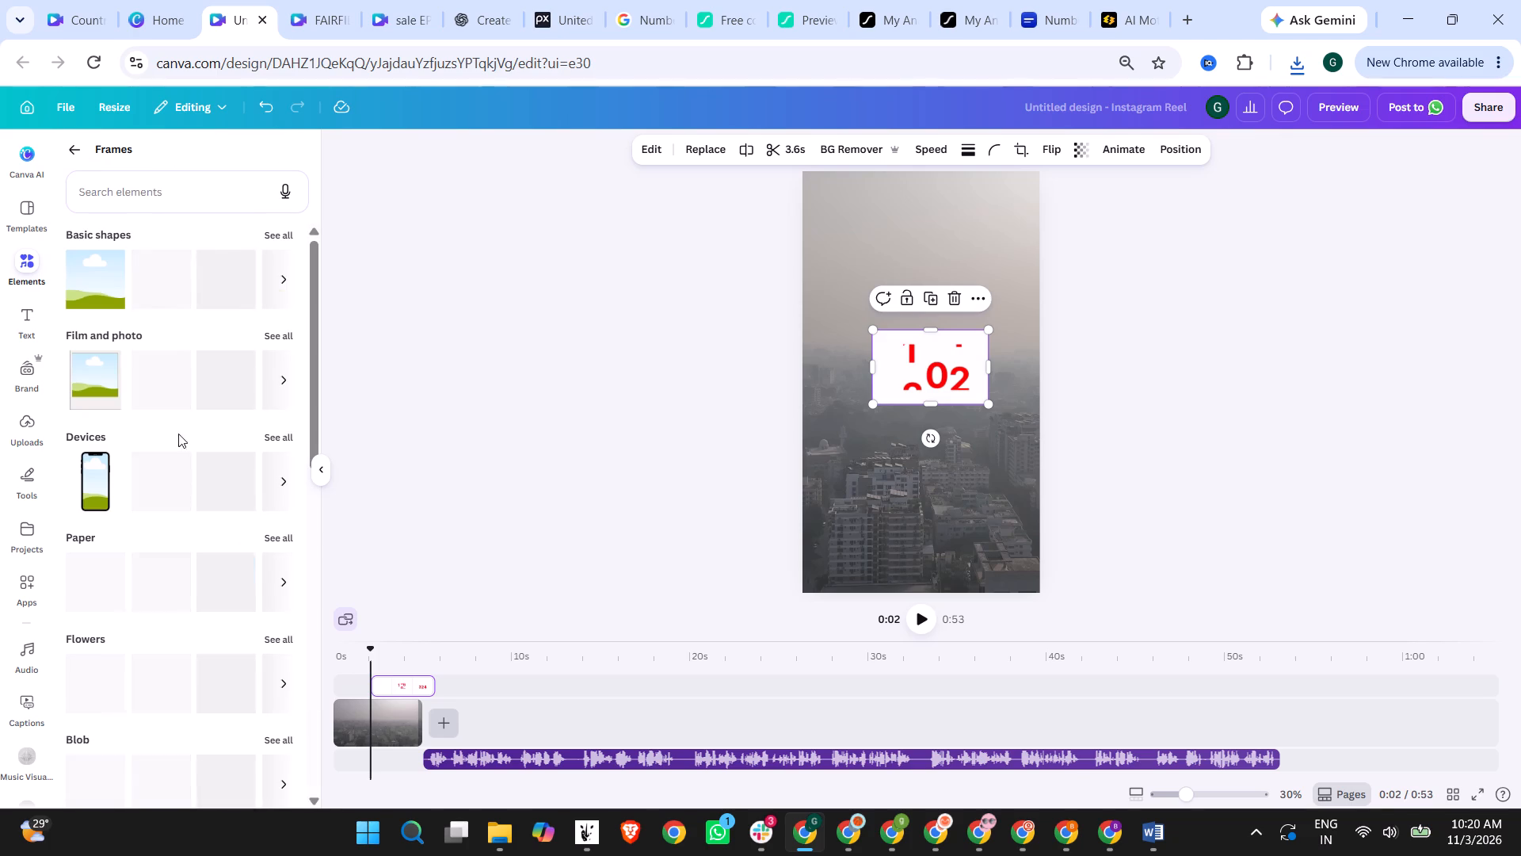
left_click(154, 292)
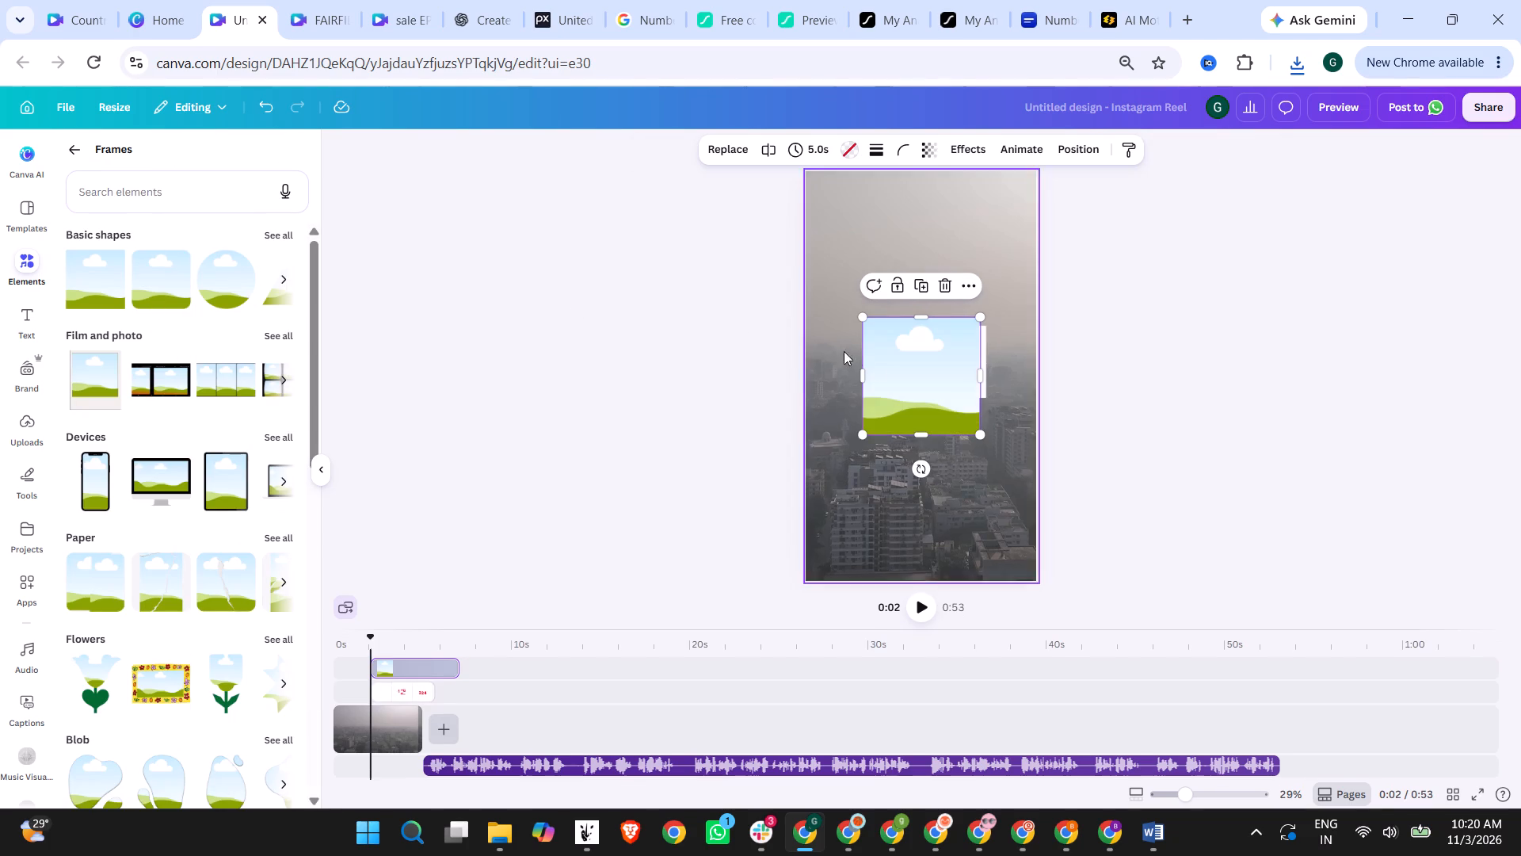
Enlarge the frame, shorten it into a landscape rectangle, and center it over the counter clip so it covers the clip.
left_click_drag(936, 403, 922, 350)
left_click_drag(966, 382, 989, 390)
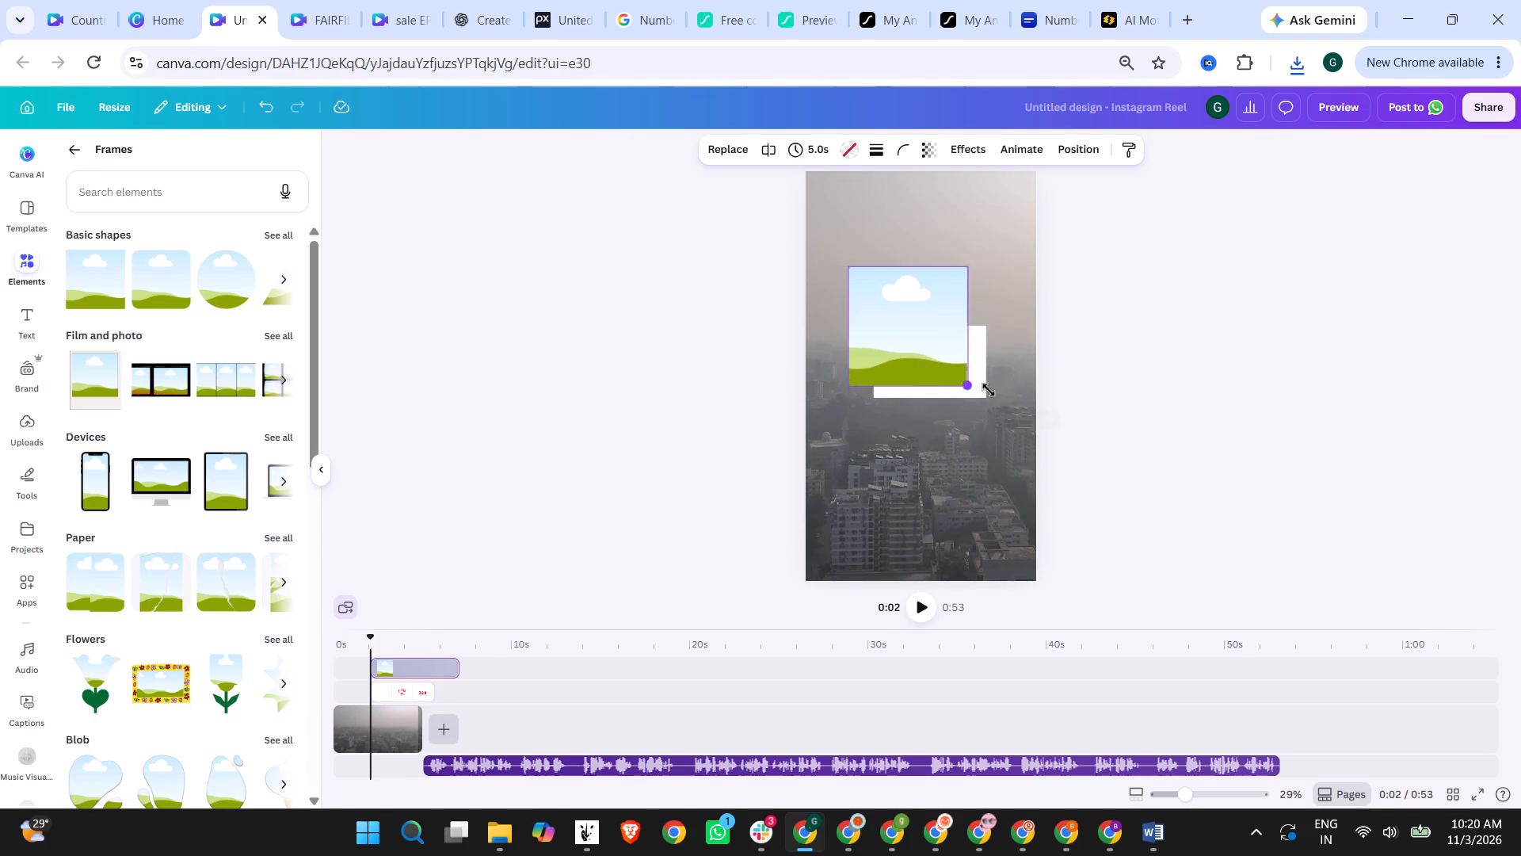
left_click_drag(989, 390, 1013, 401)
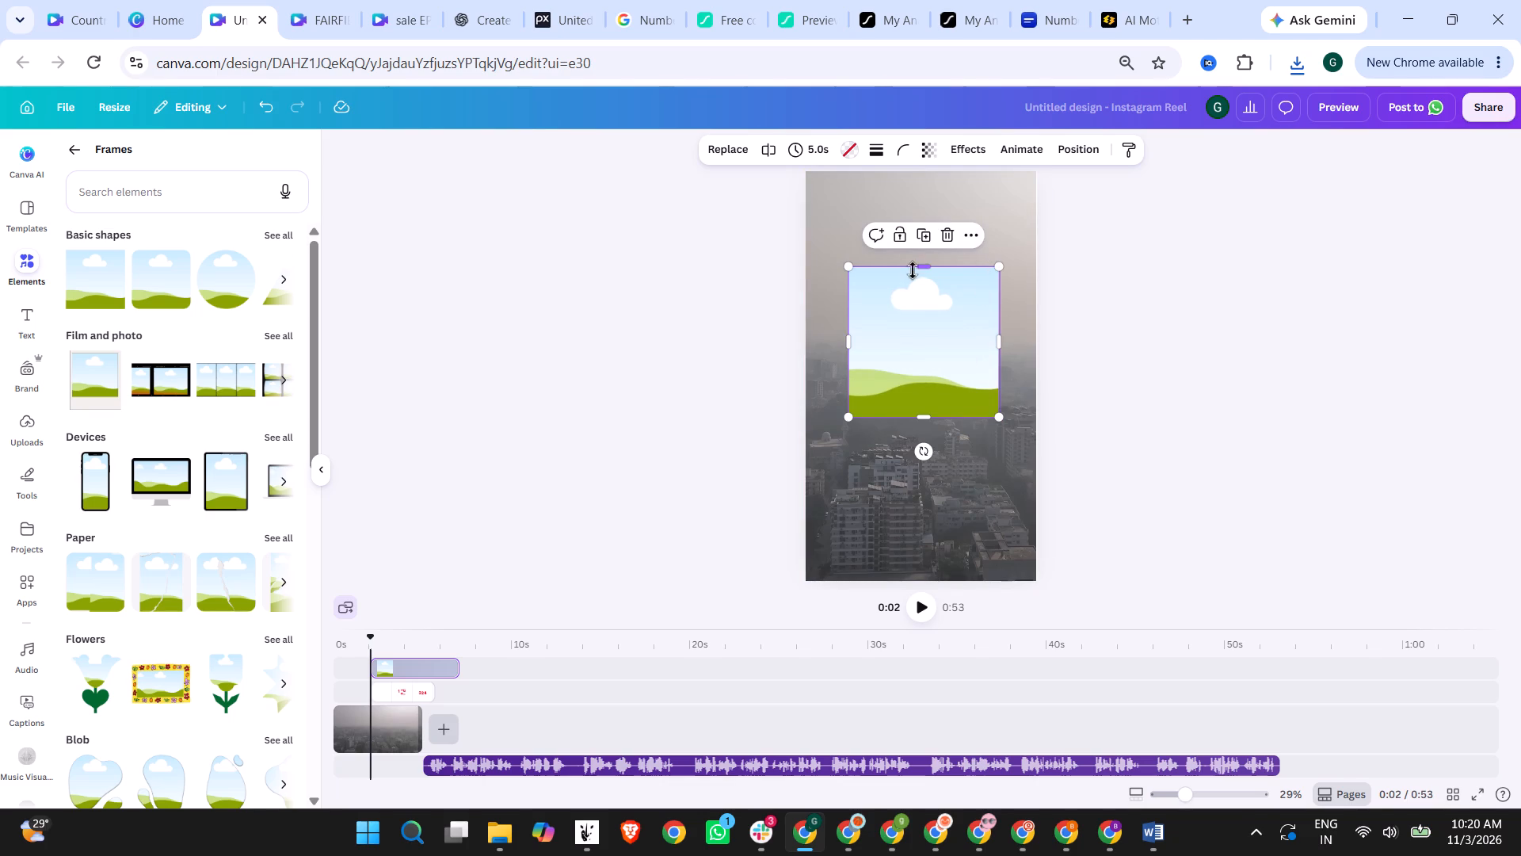
left_click_drag(922, 270, 927, 324)
left_click_drag(909, 396, 928, 387)
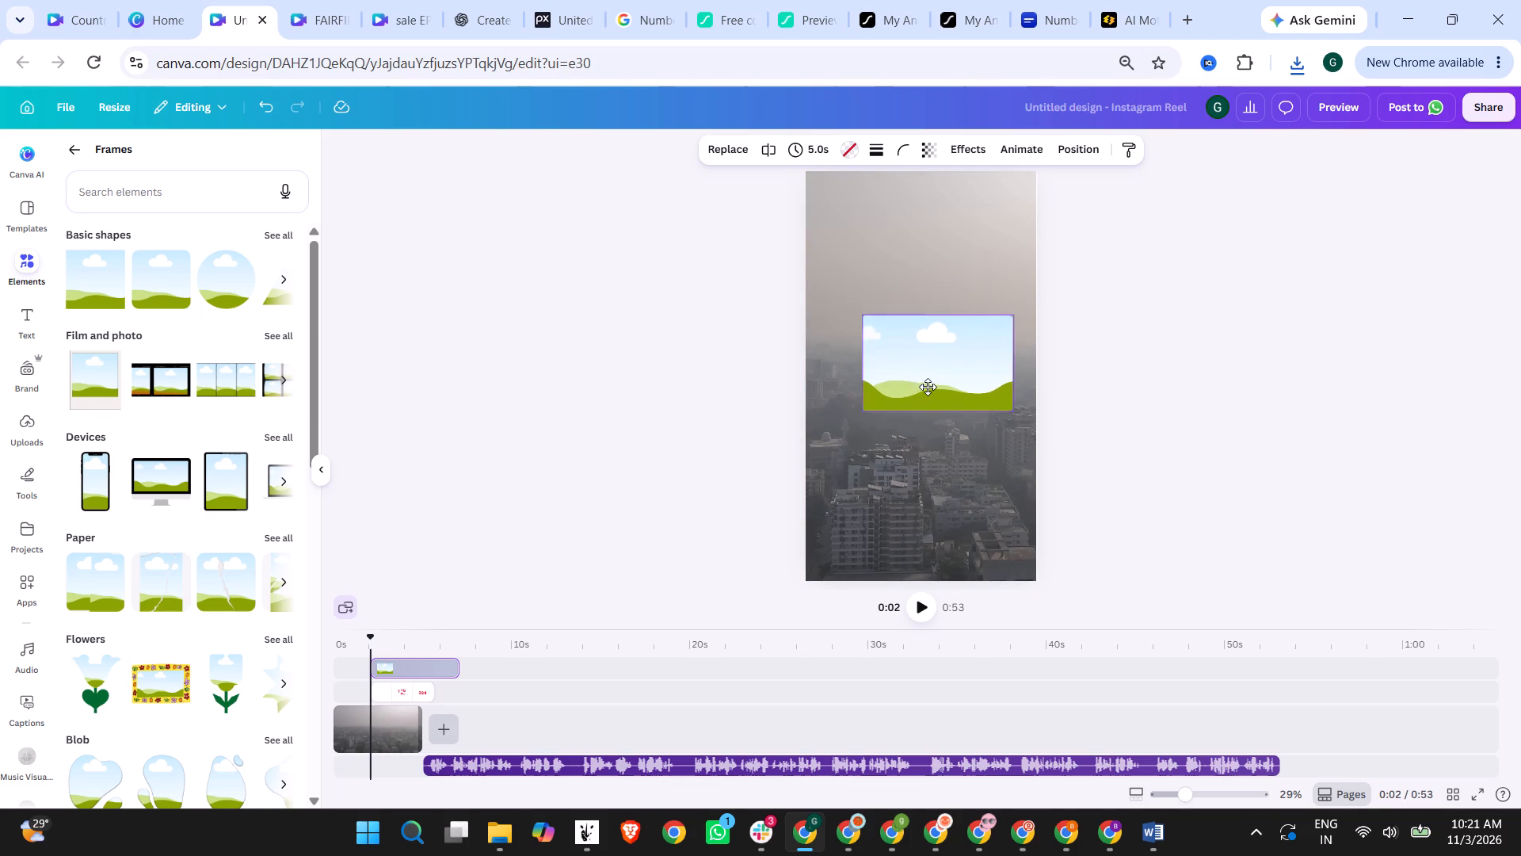
left_click_drag(928, 387, 903, 384)
left_click(1048, 399)
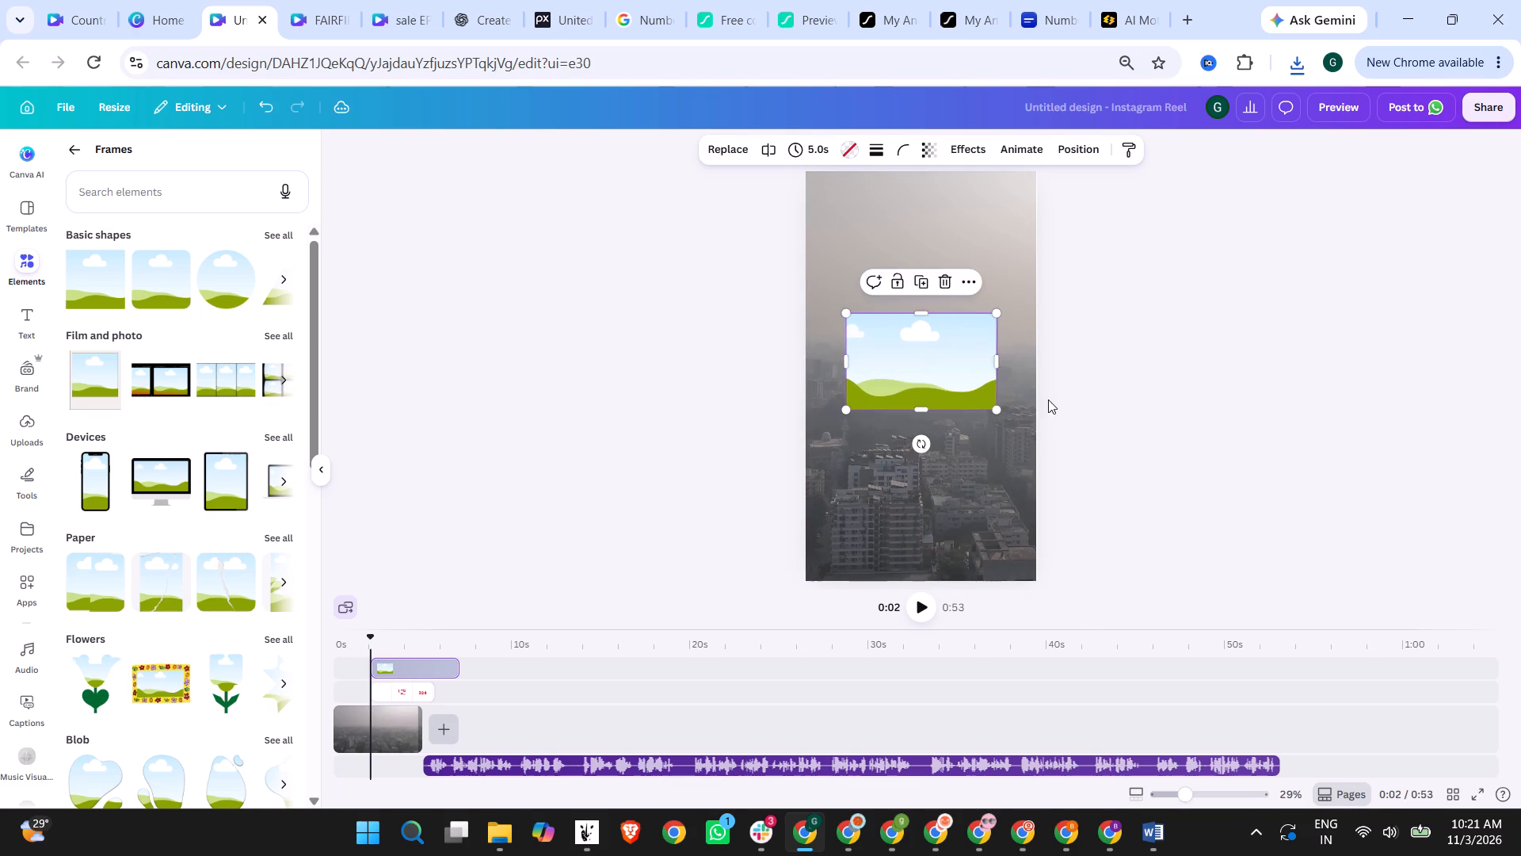
Place the red-on-white counter clip inside the rounded frame on the reel.
left_click(418, 695)
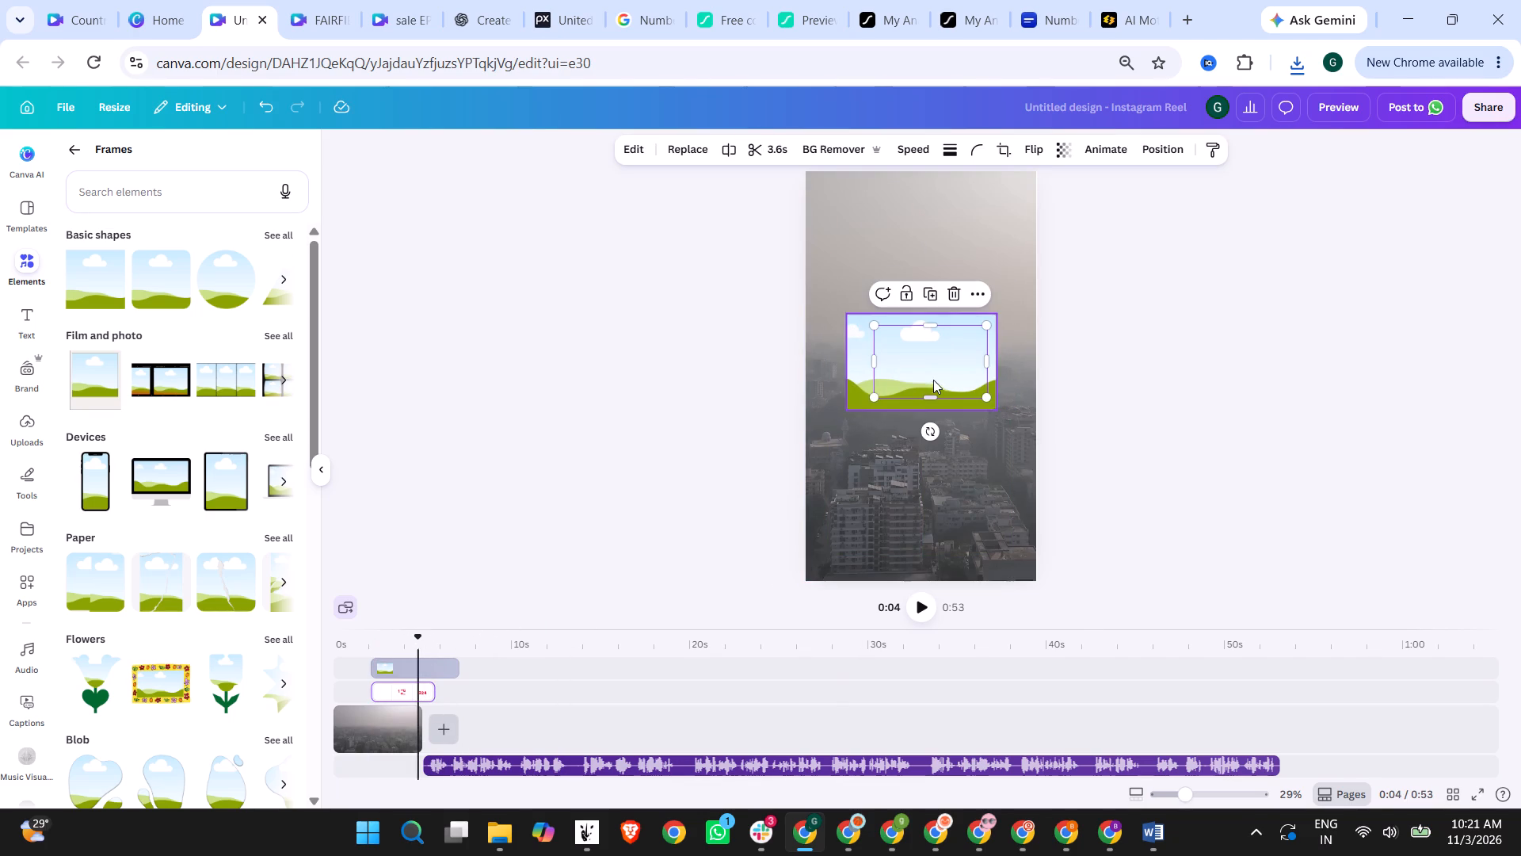
left_click_drag(933, 376, 920, 368)
Reposition the counter clip within the frame's crop, shifting it slightly left so the digits sit centered in the white rectangle.
double_click(932, 354)
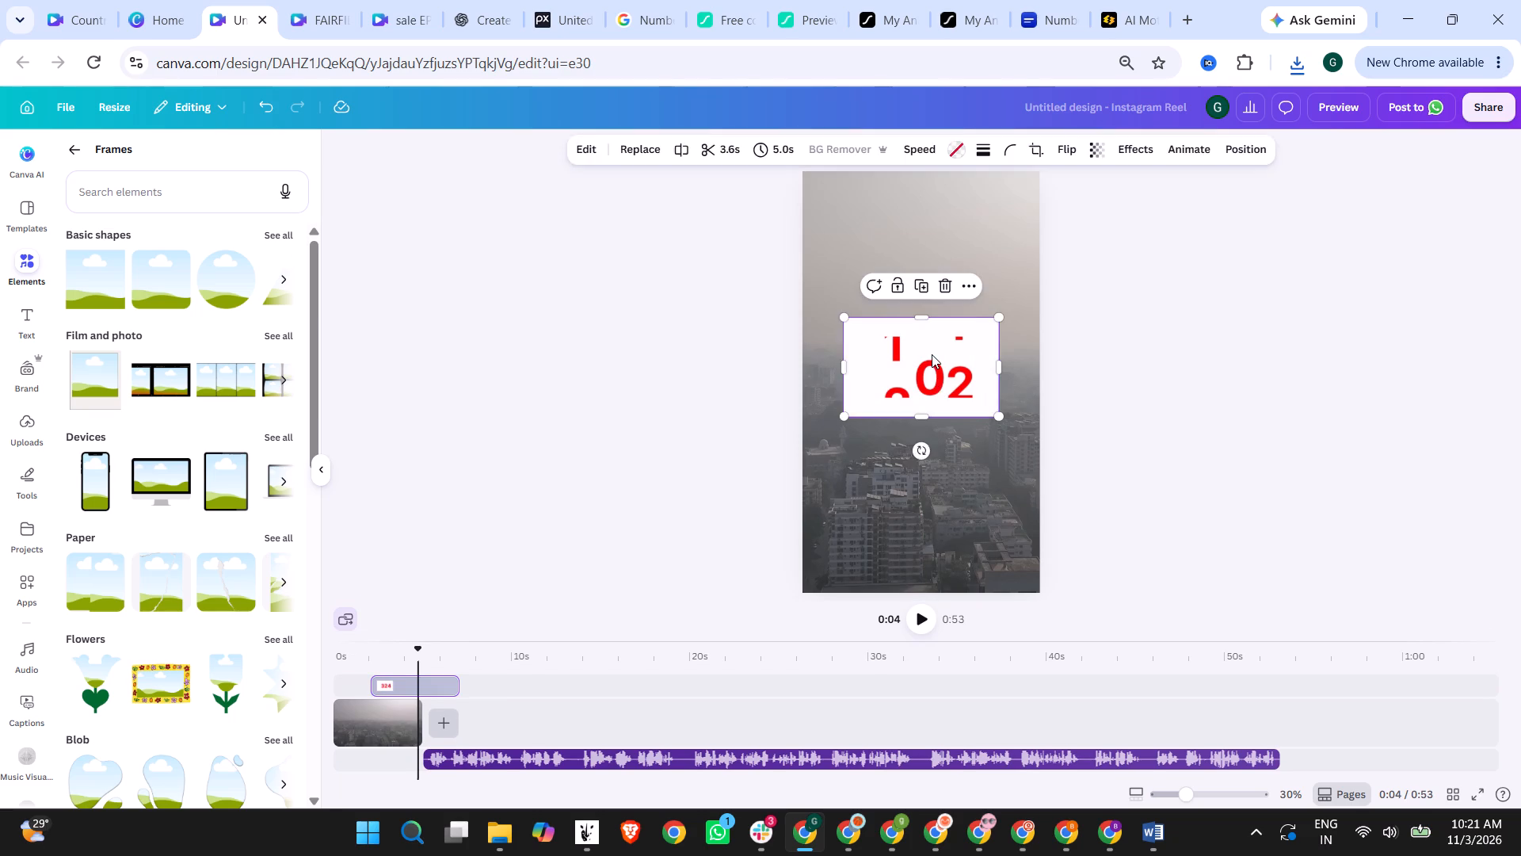
left_click_drag(934, 347, 909, 348)
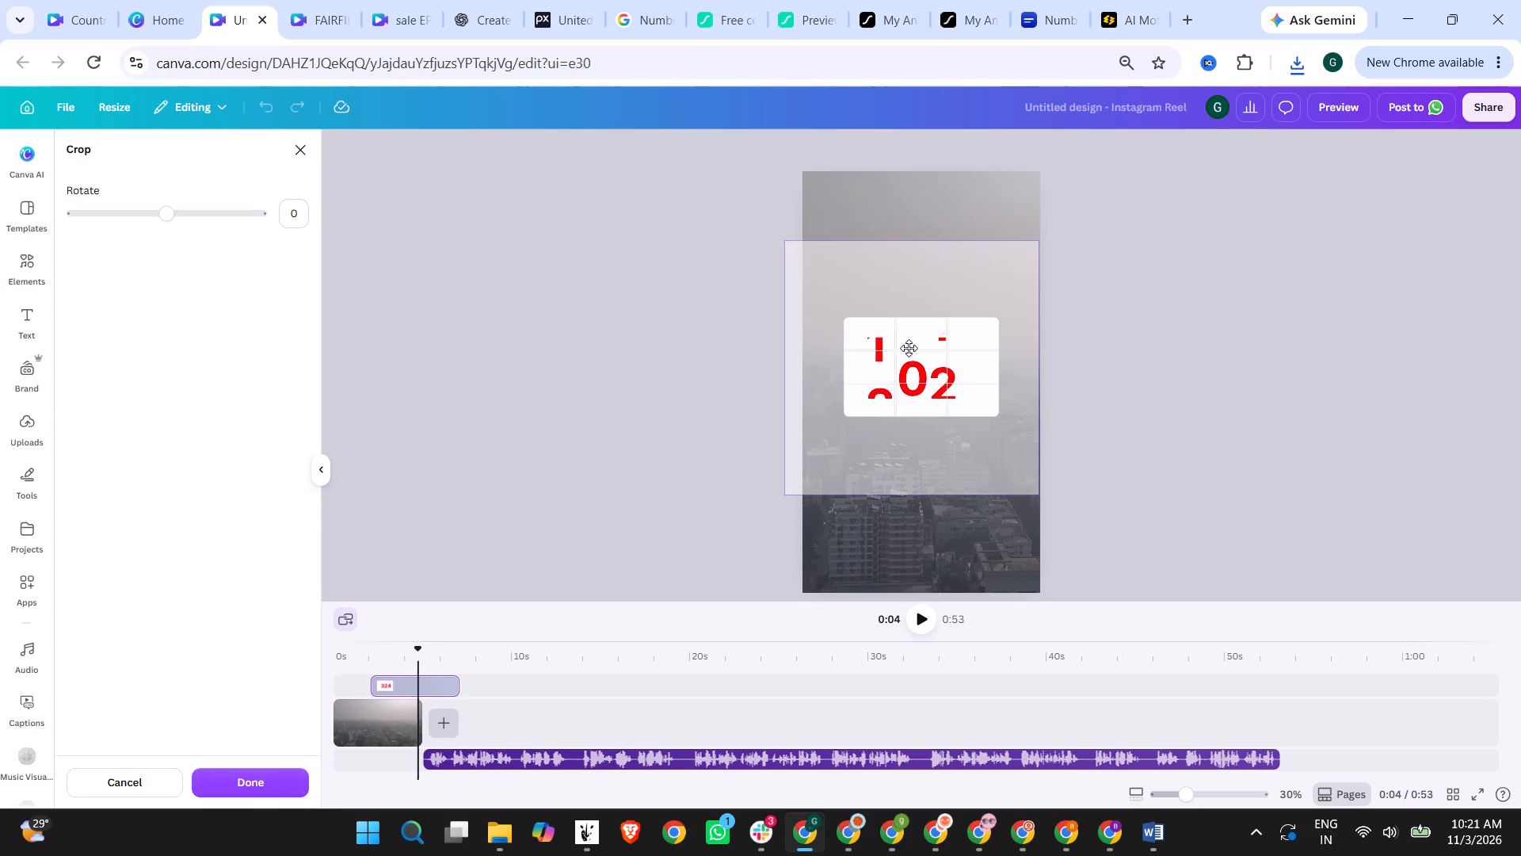
left_click_drag(909, 348, 923, 348)
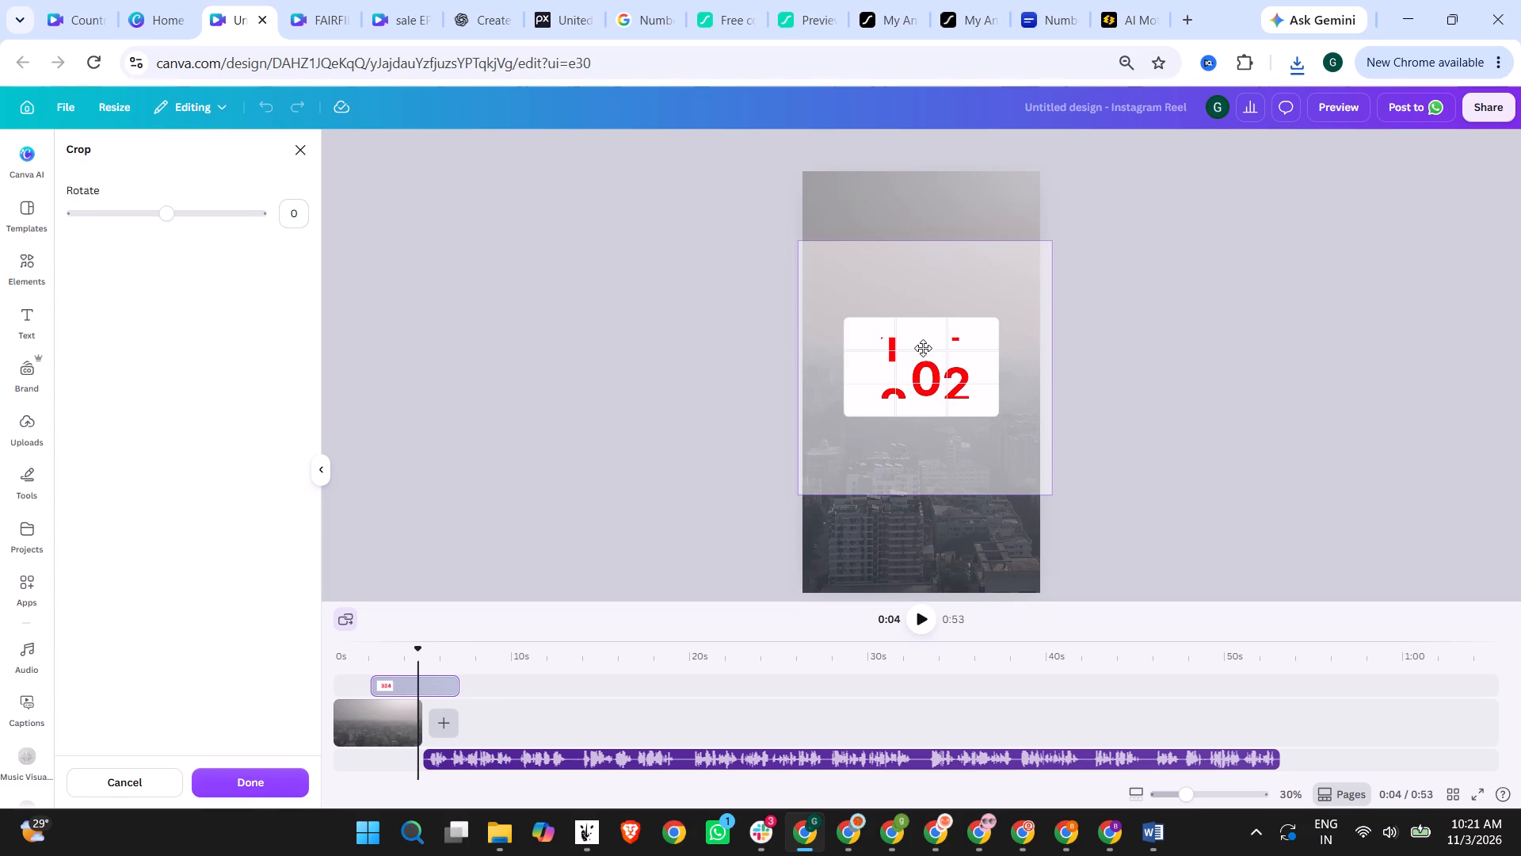
left_click_drag(923, 348, 921, 348)
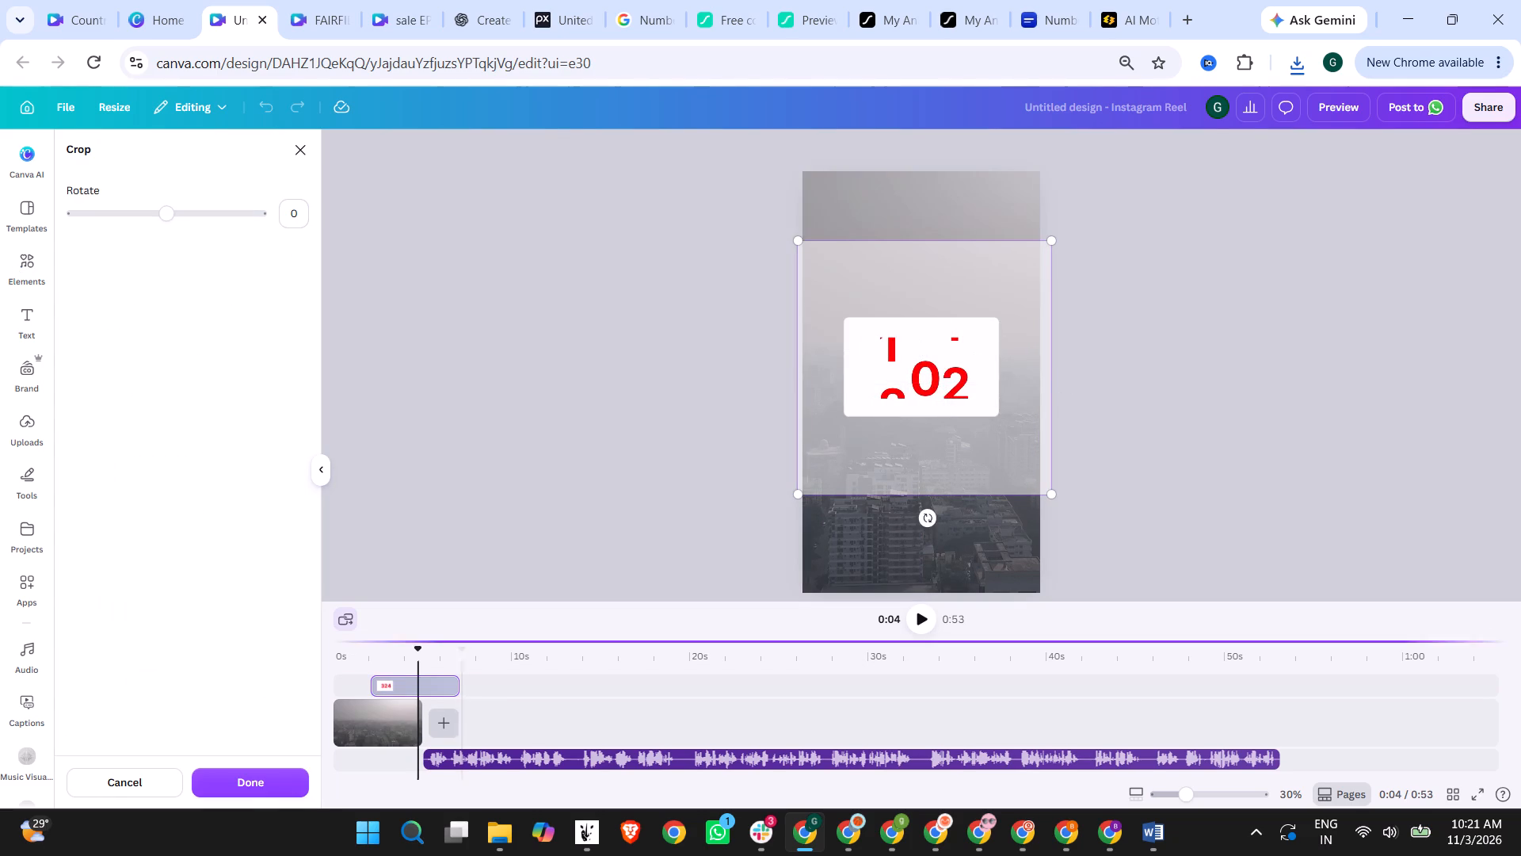
left_click(440, 652)
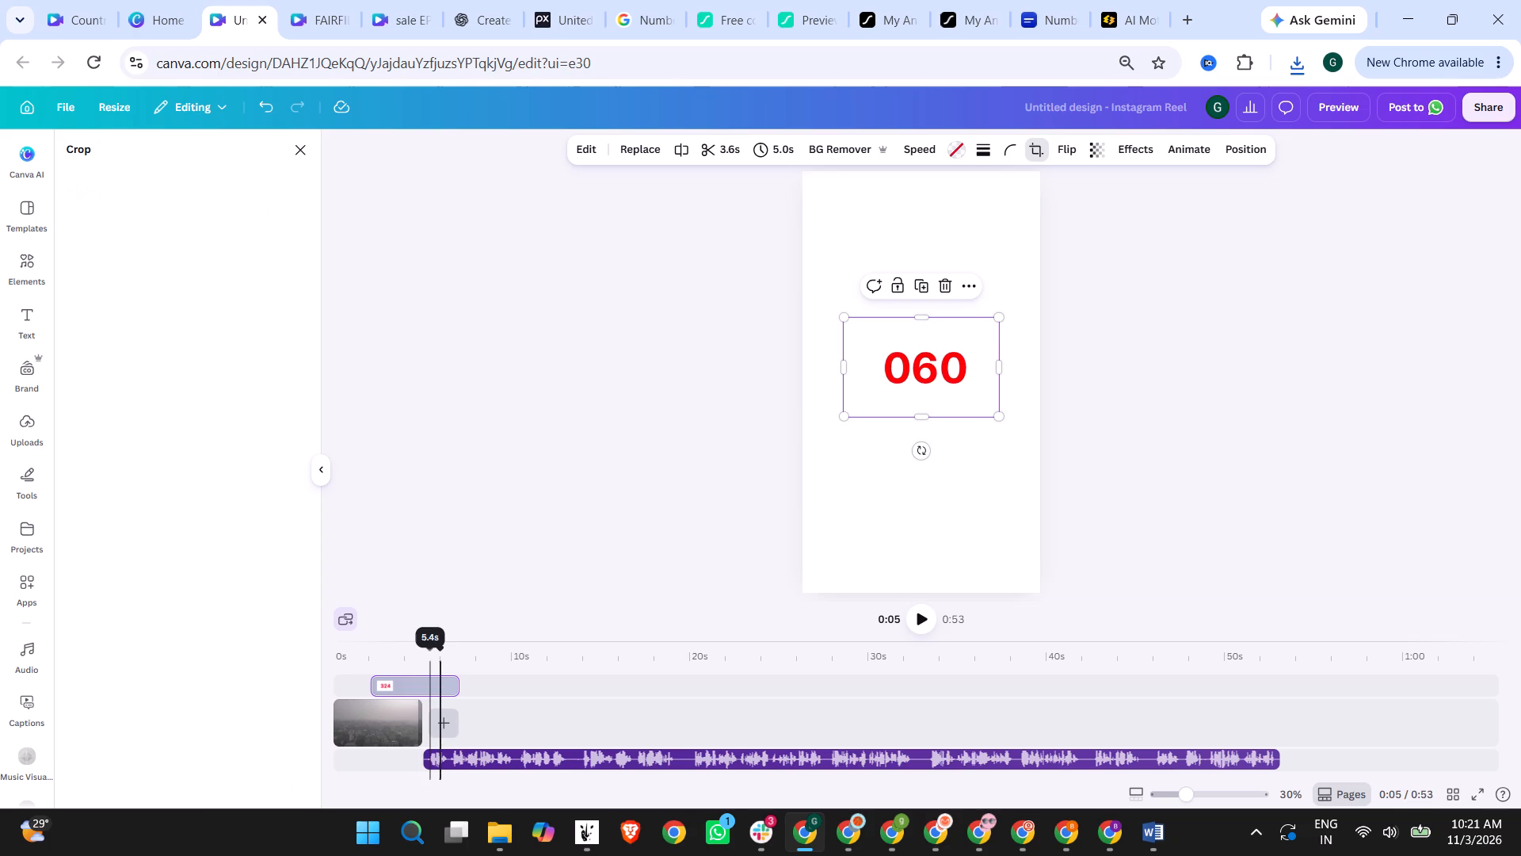
double_click(851, 383)
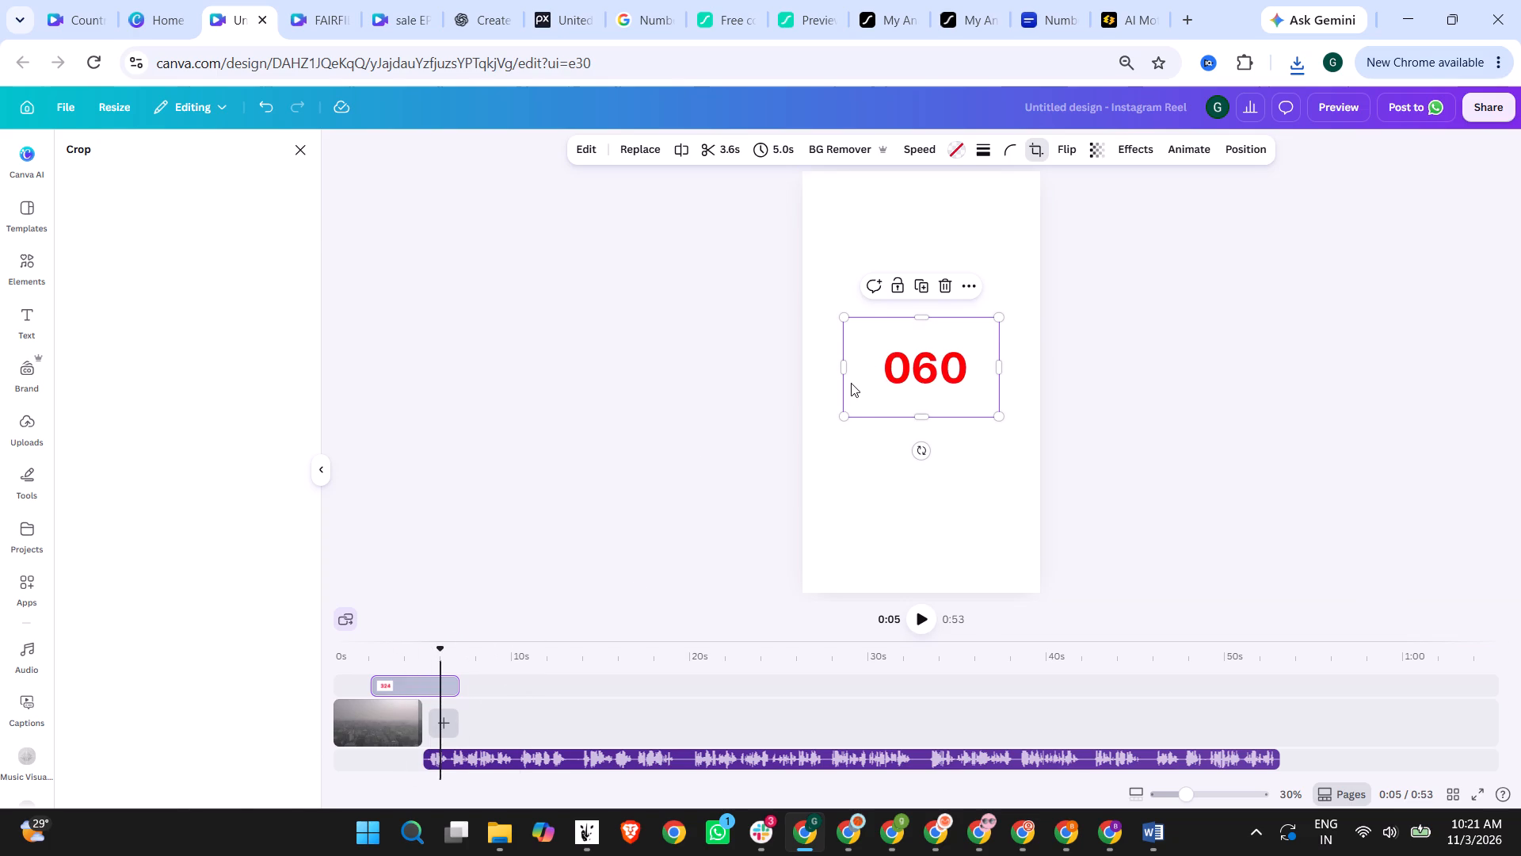
double_click(871, 384)
left_click_drag(915, 390, 910, 391)
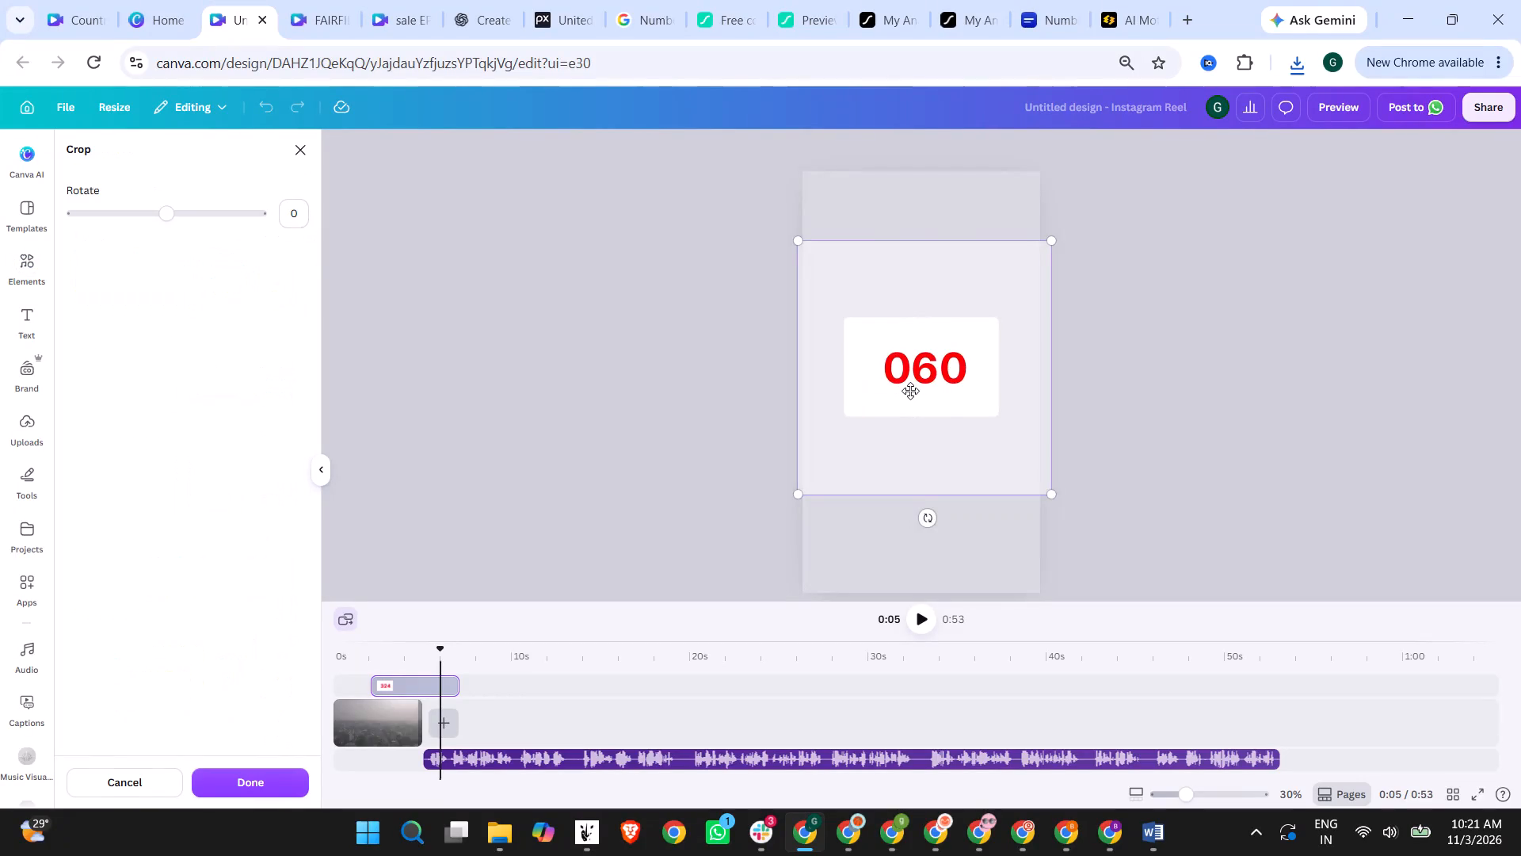
left_click_drag(910, 391, 905, 391)
left_click(1116, 391)
left_click(1104, 405)
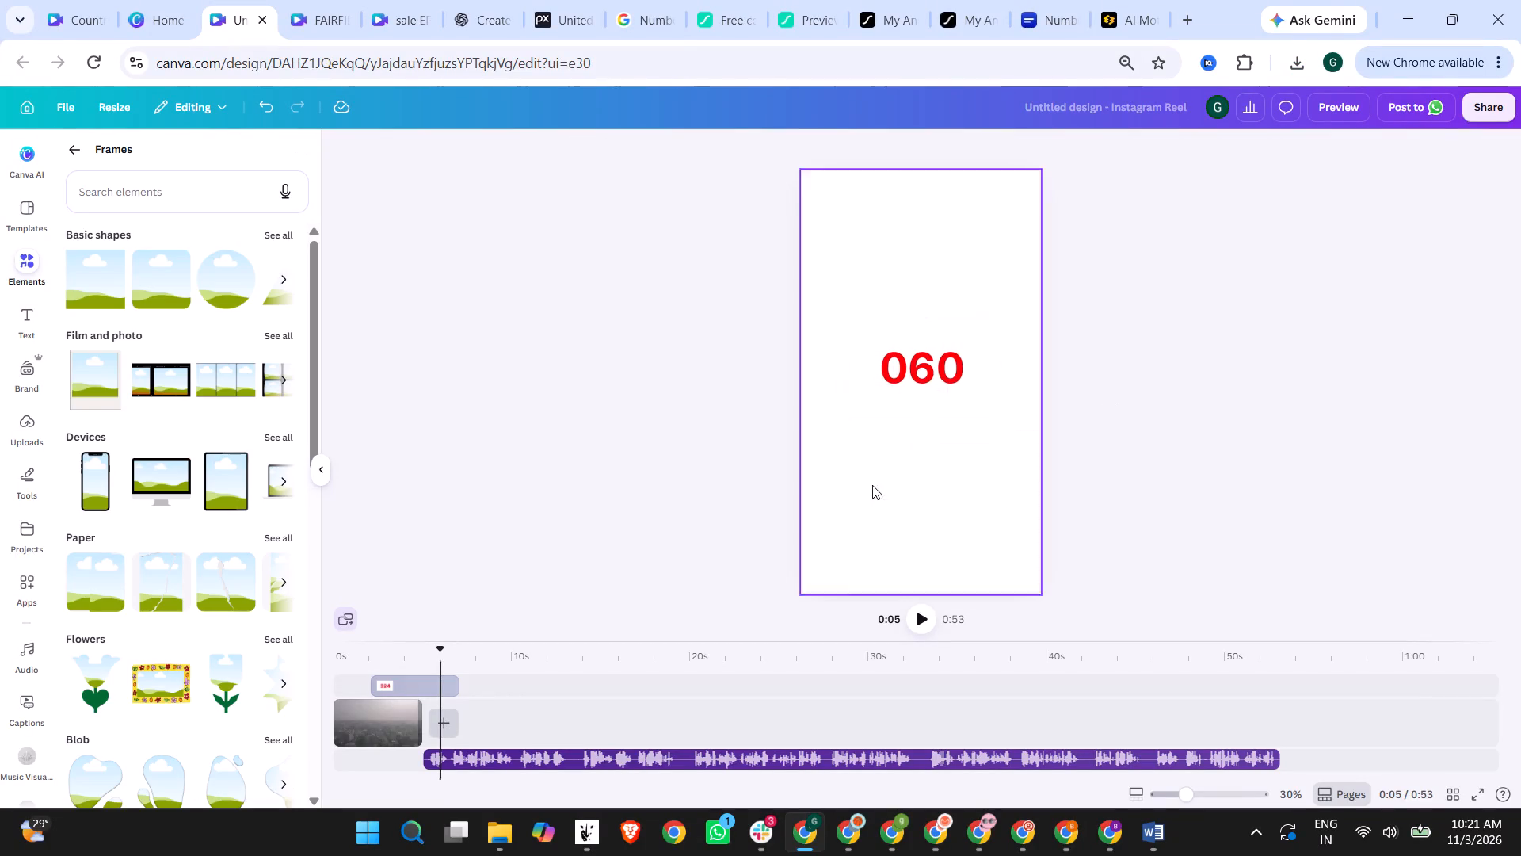
Play the reel from 0:01 through 0:04 to check the framed counter over the smog footage.
left_click(353, 650)
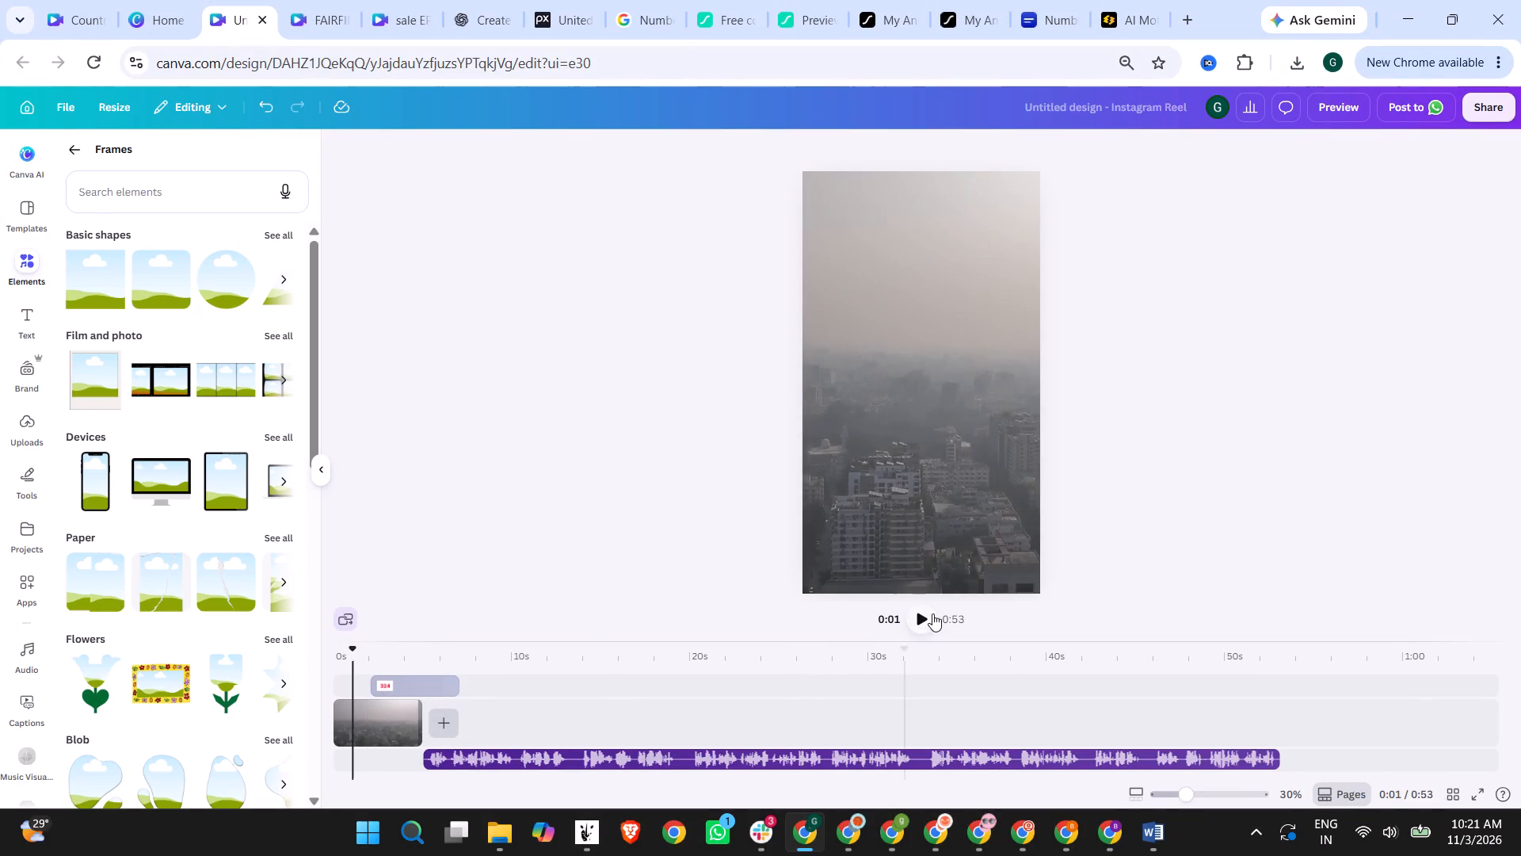
left_click(914, 619)
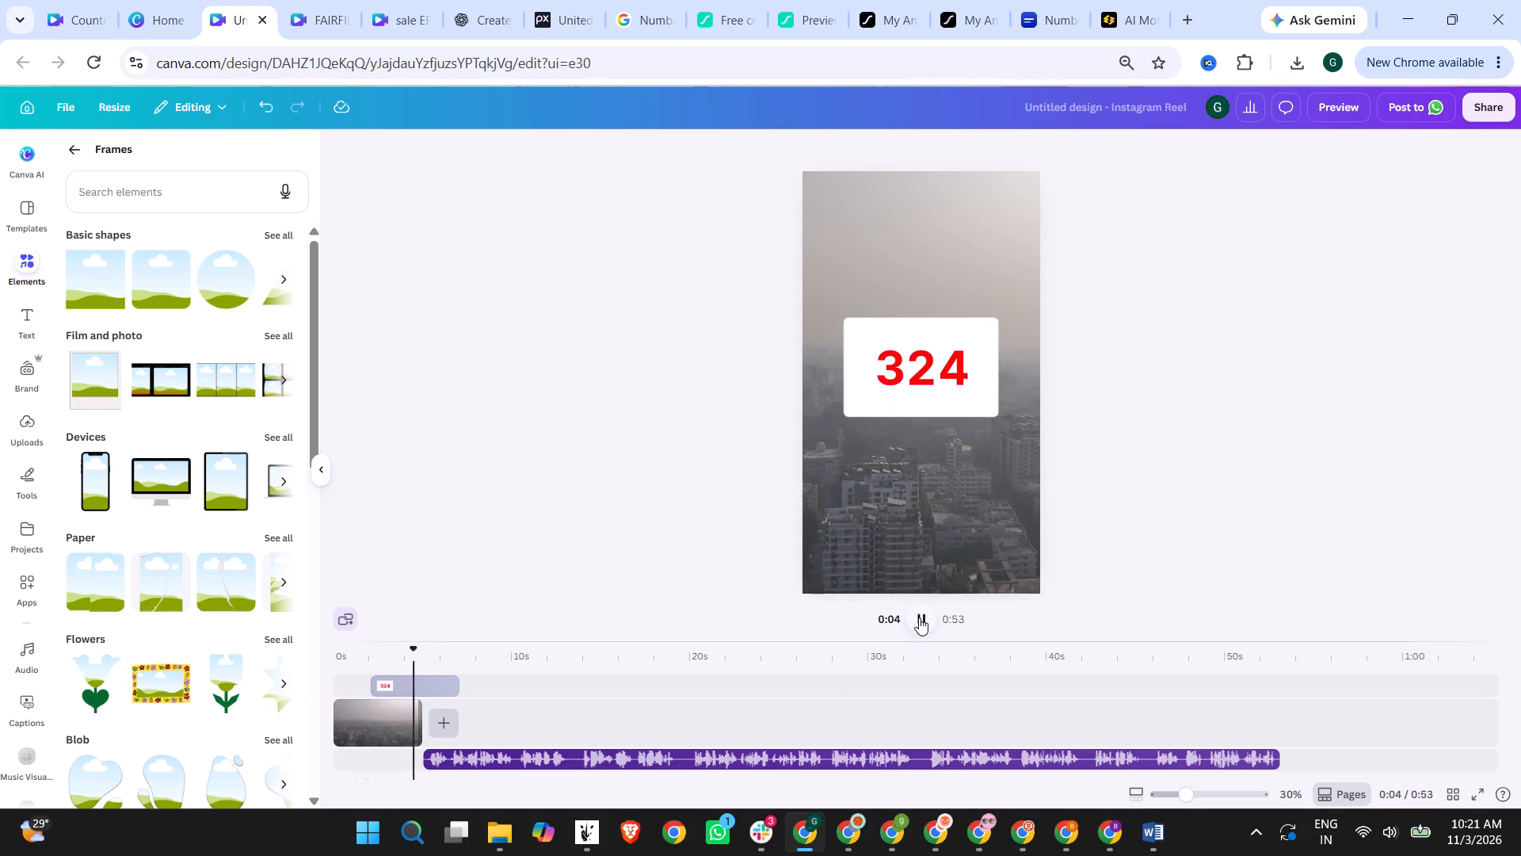
left_click(919, 617)
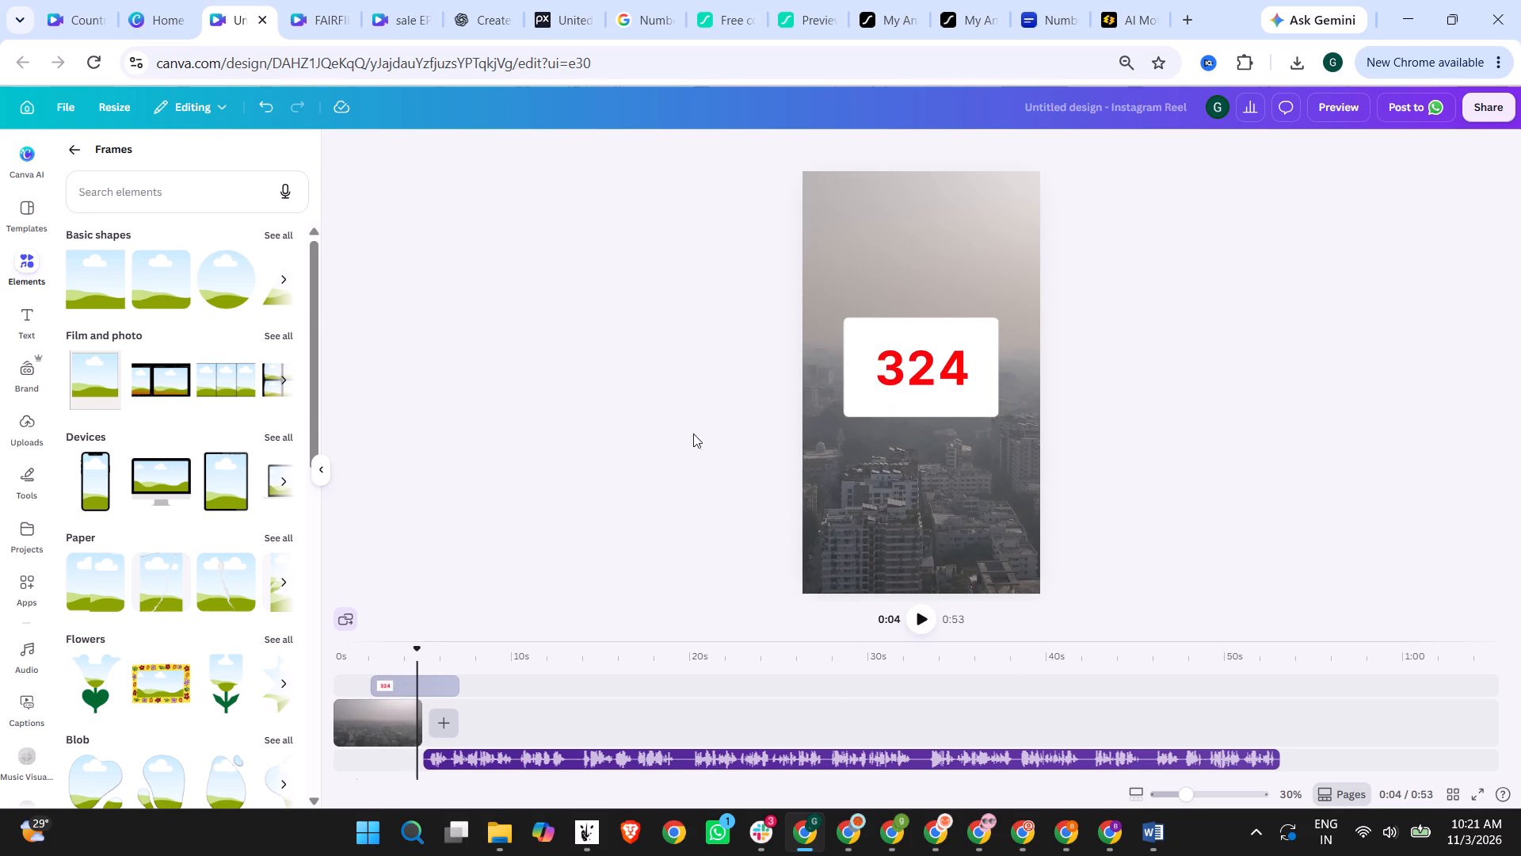
Search all elements for "location" and add the glossy red pin photo with the white center to the reel at 0:00.
left_click(373, 713)
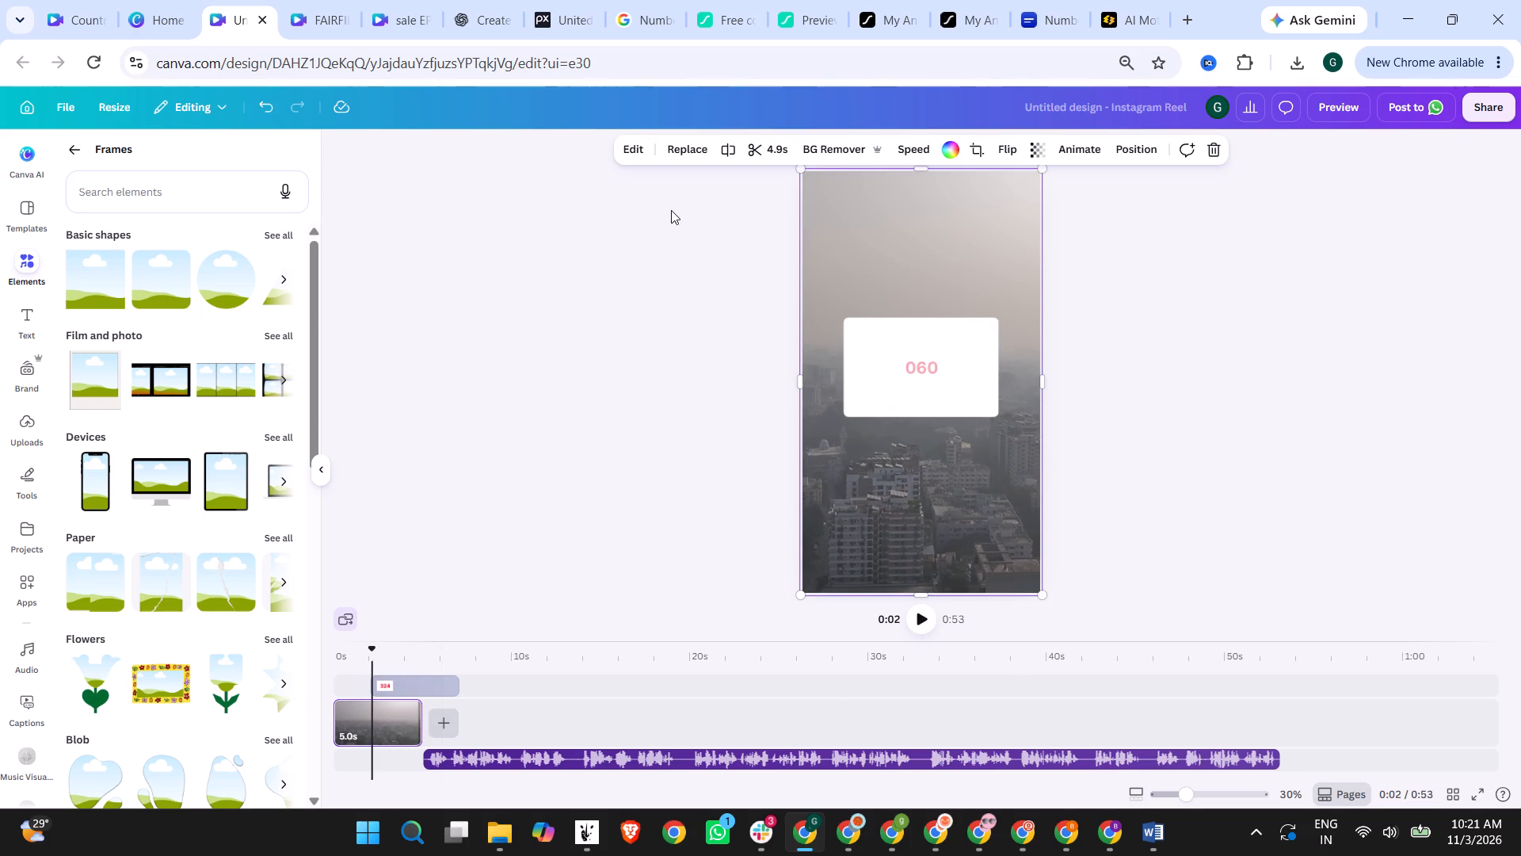
left_click(344, 651)
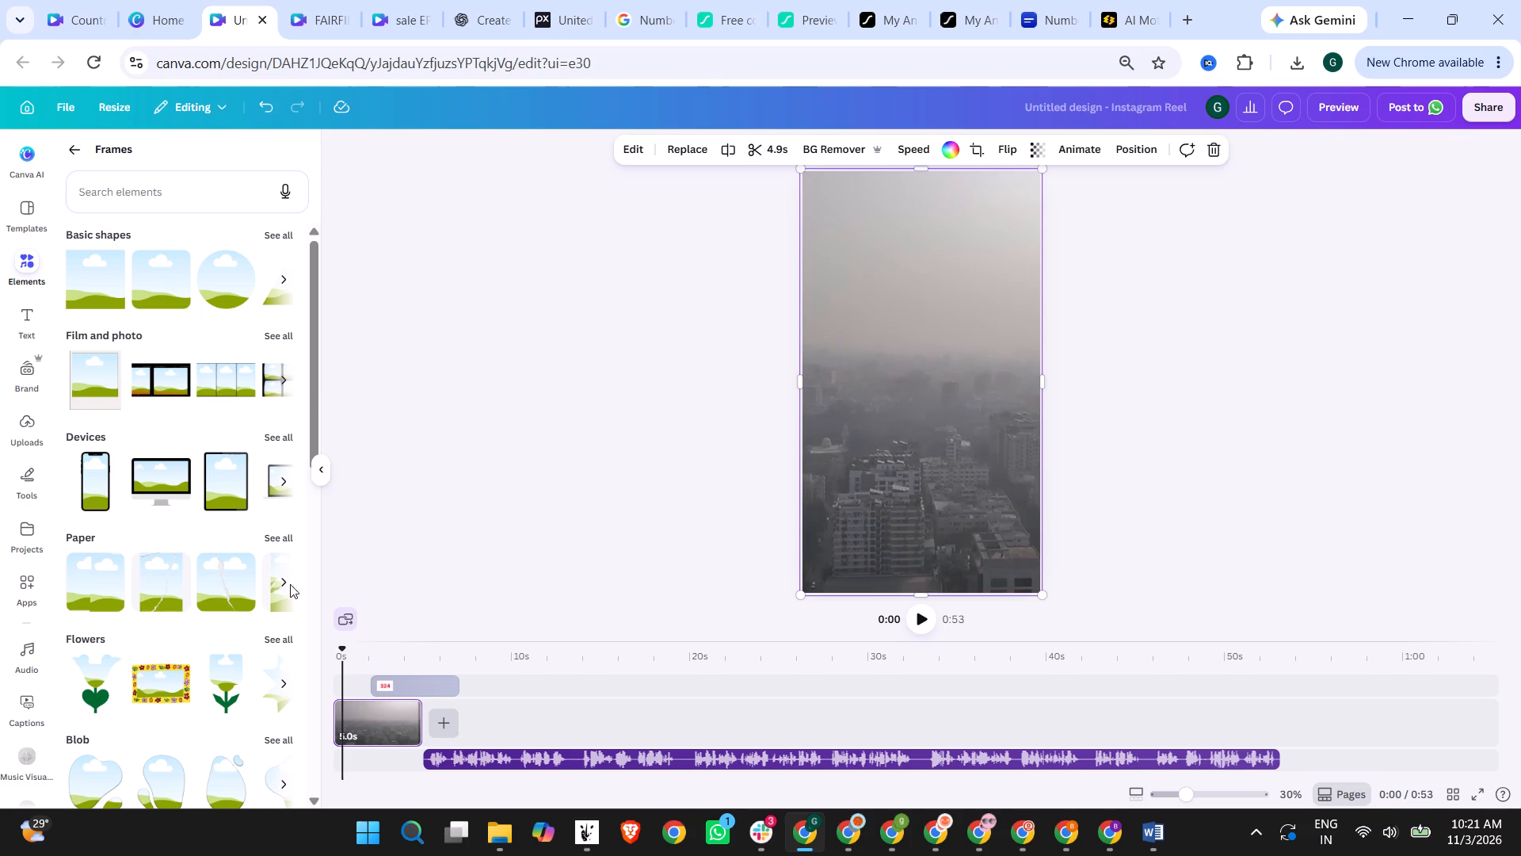
left_click(125, 193)
type("location")
key("Return")
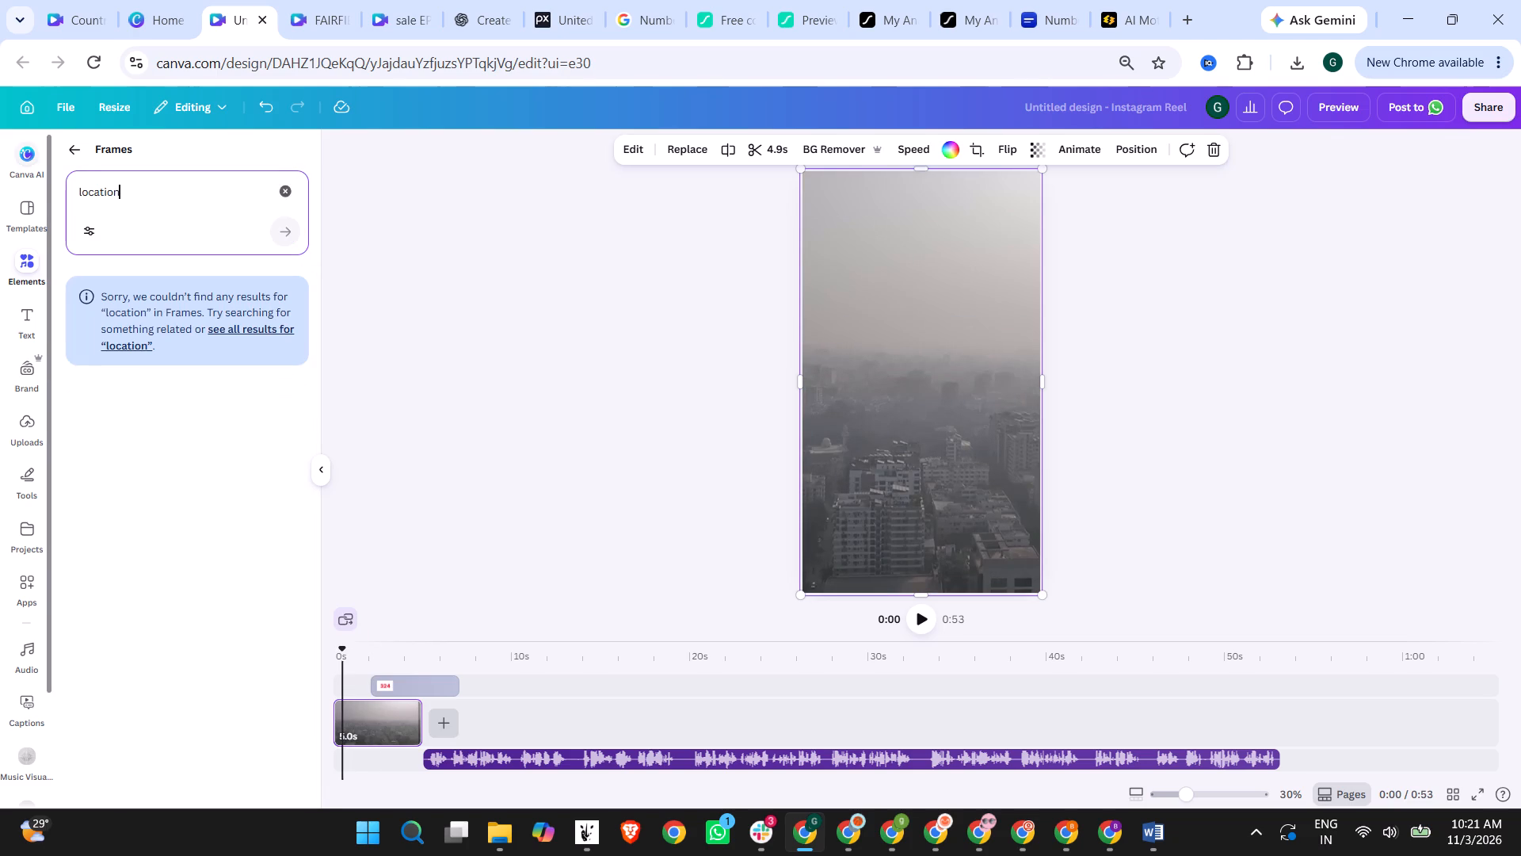
left_click(78, 138)
left_click(121, 164)
type("location")
key("Return")
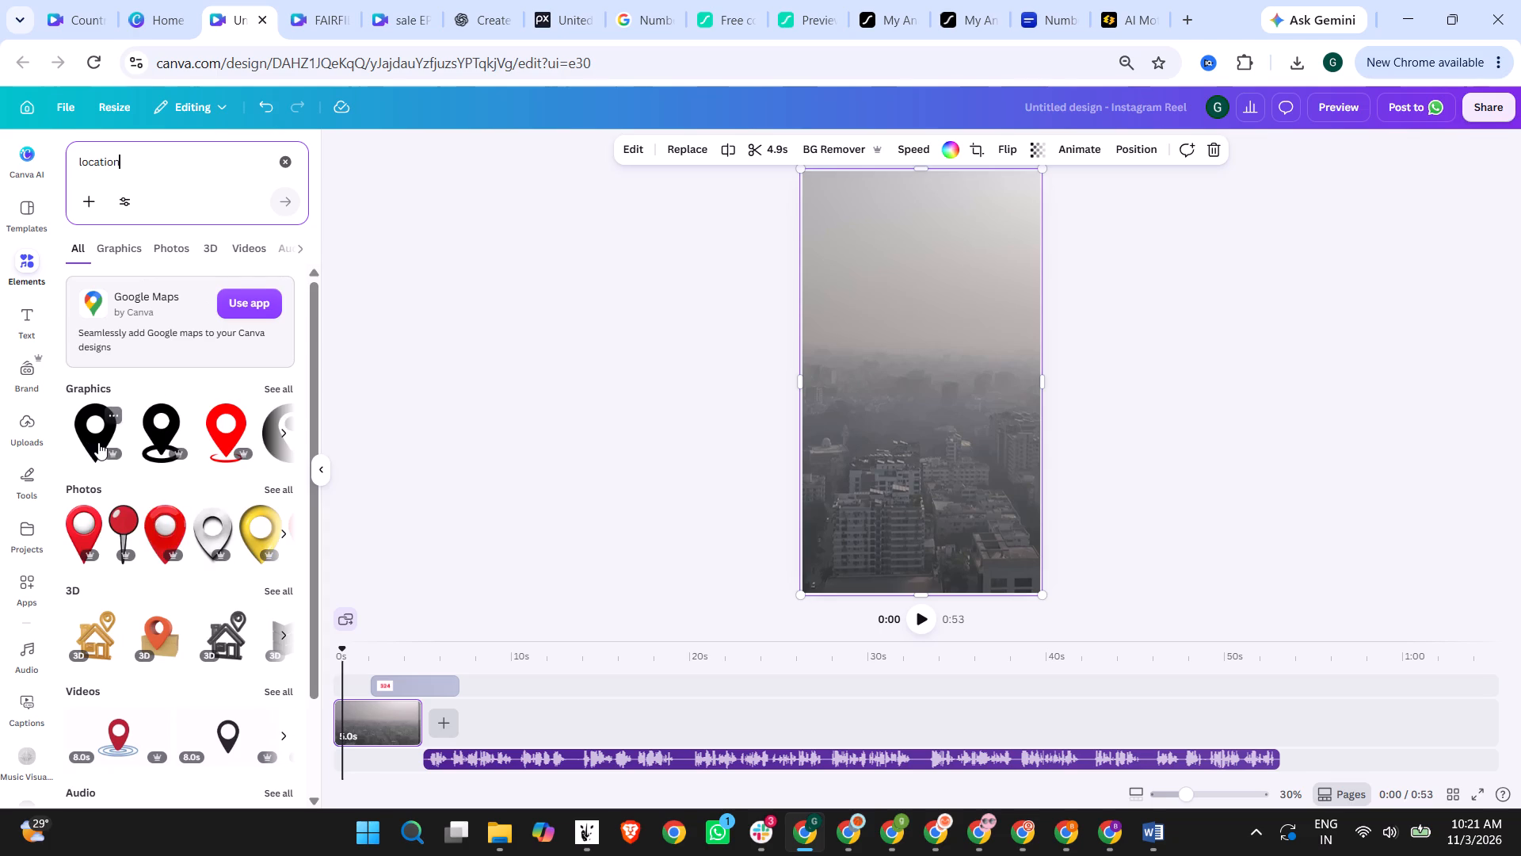
left_click_drag(82, 531, 94, 526)
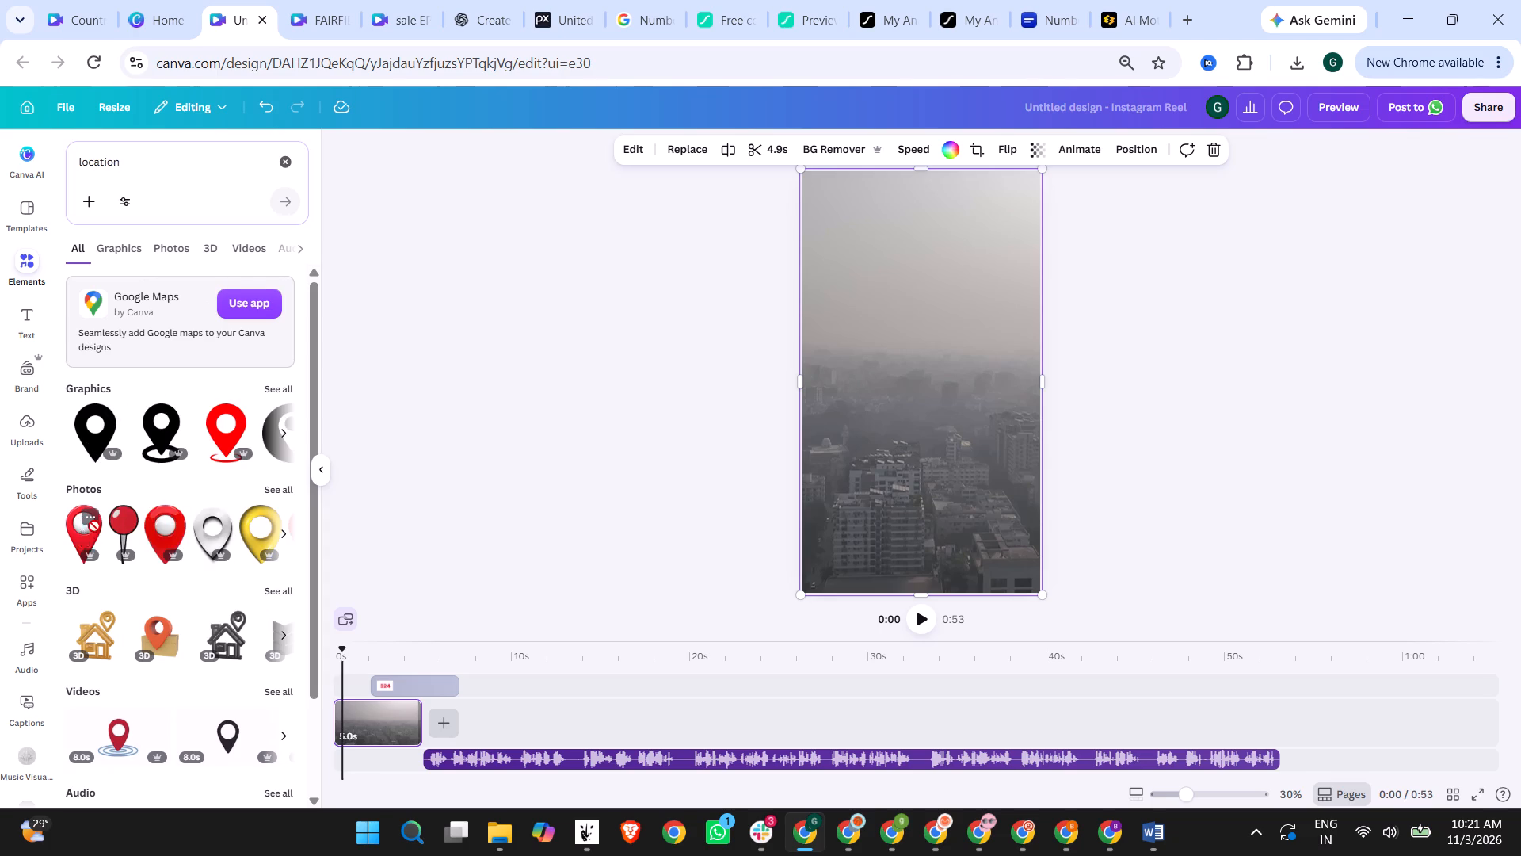
left_click_drag(94, 526, 566, 585)
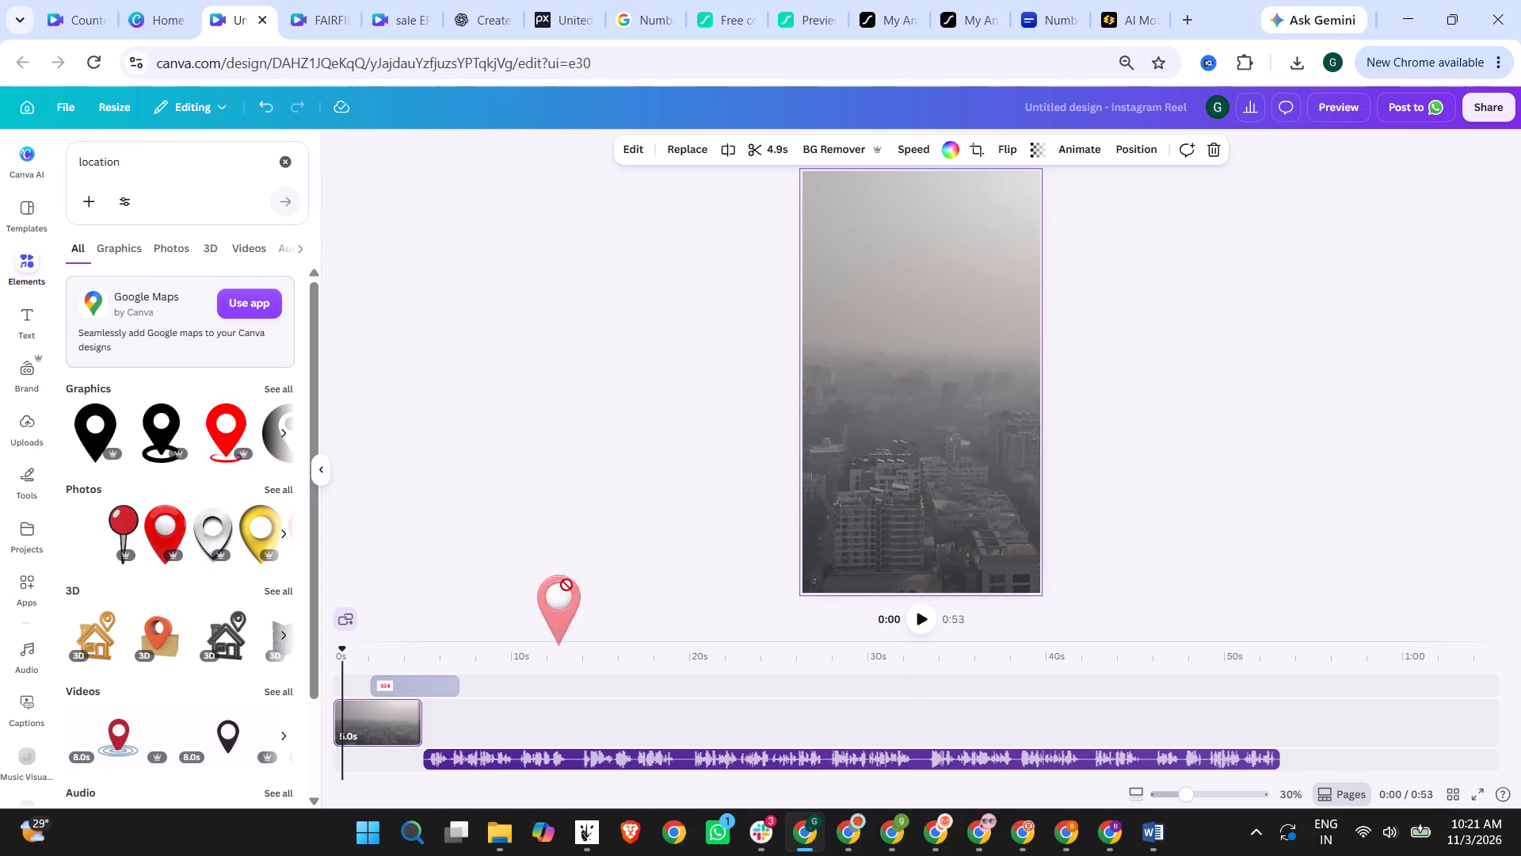
left_click_drag(566, 585, 906, 471)
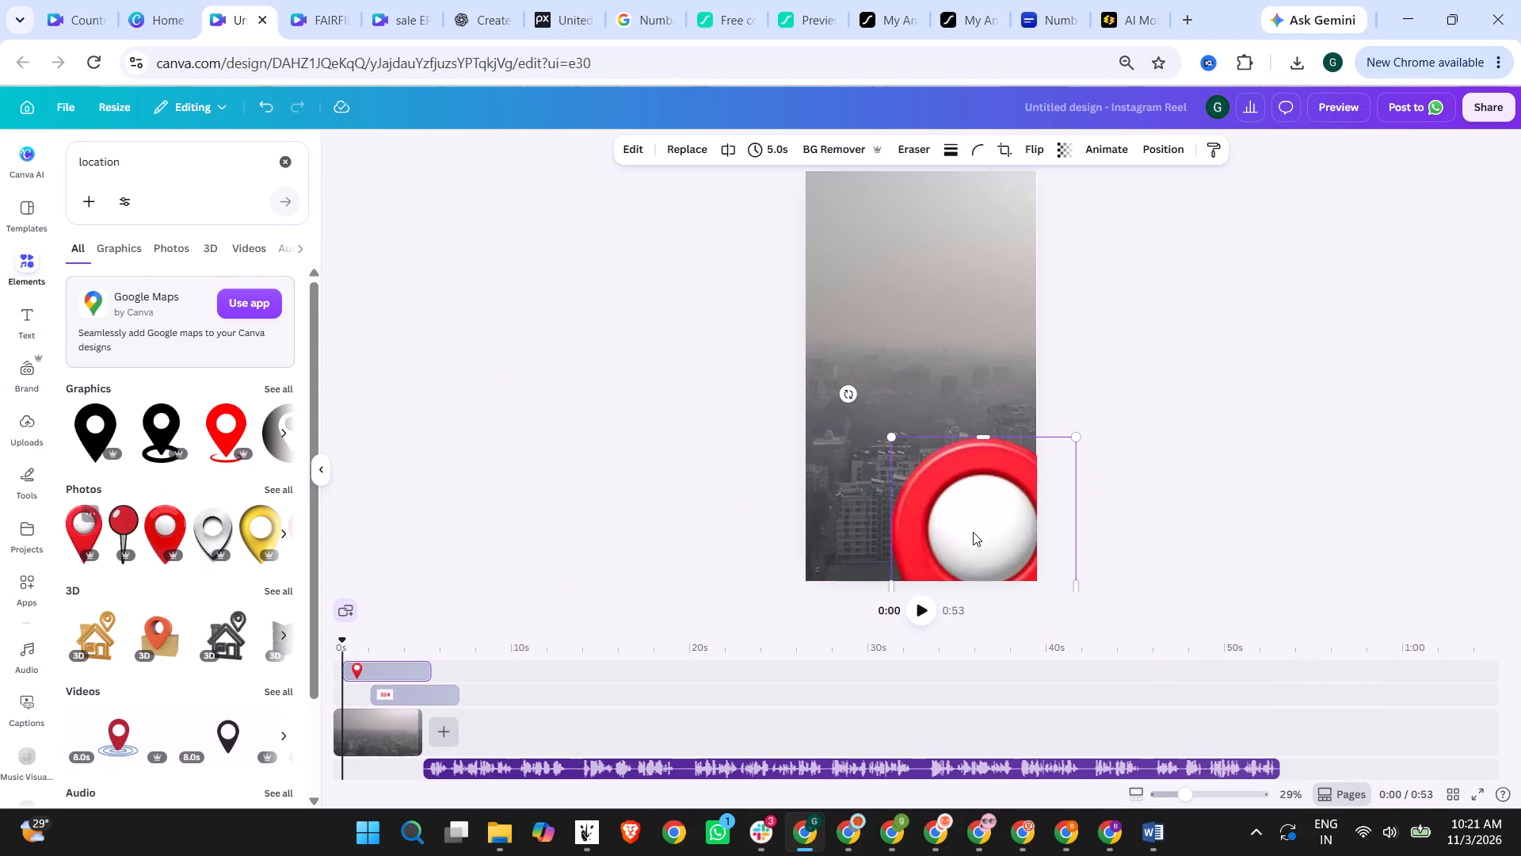
Shrink the red location pin to a small marker and place it in the upper-left area of the reel.
left_click_drag(975, 537, 914, 378)
left_click_drag(1014, 579, 939, 453)
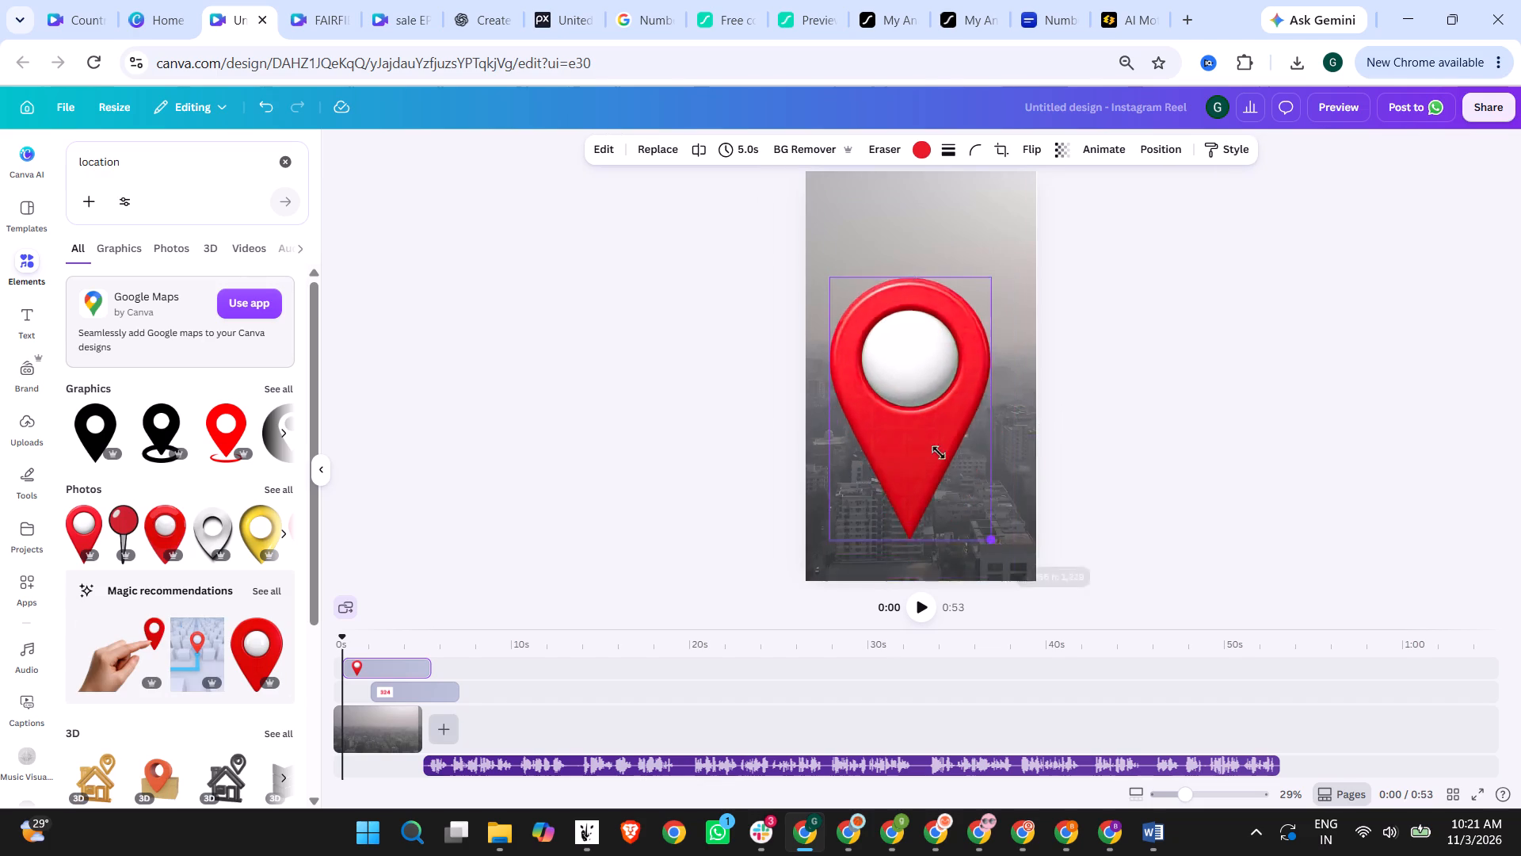
left_click_drag(939, 453, 881, 325)
left_click_drag(856, 308, 873, 235)
left_click(1267, 279)
Browse the font combinations and add the "5 Million" design with the green text background to the reel.
left_click(31, 317)
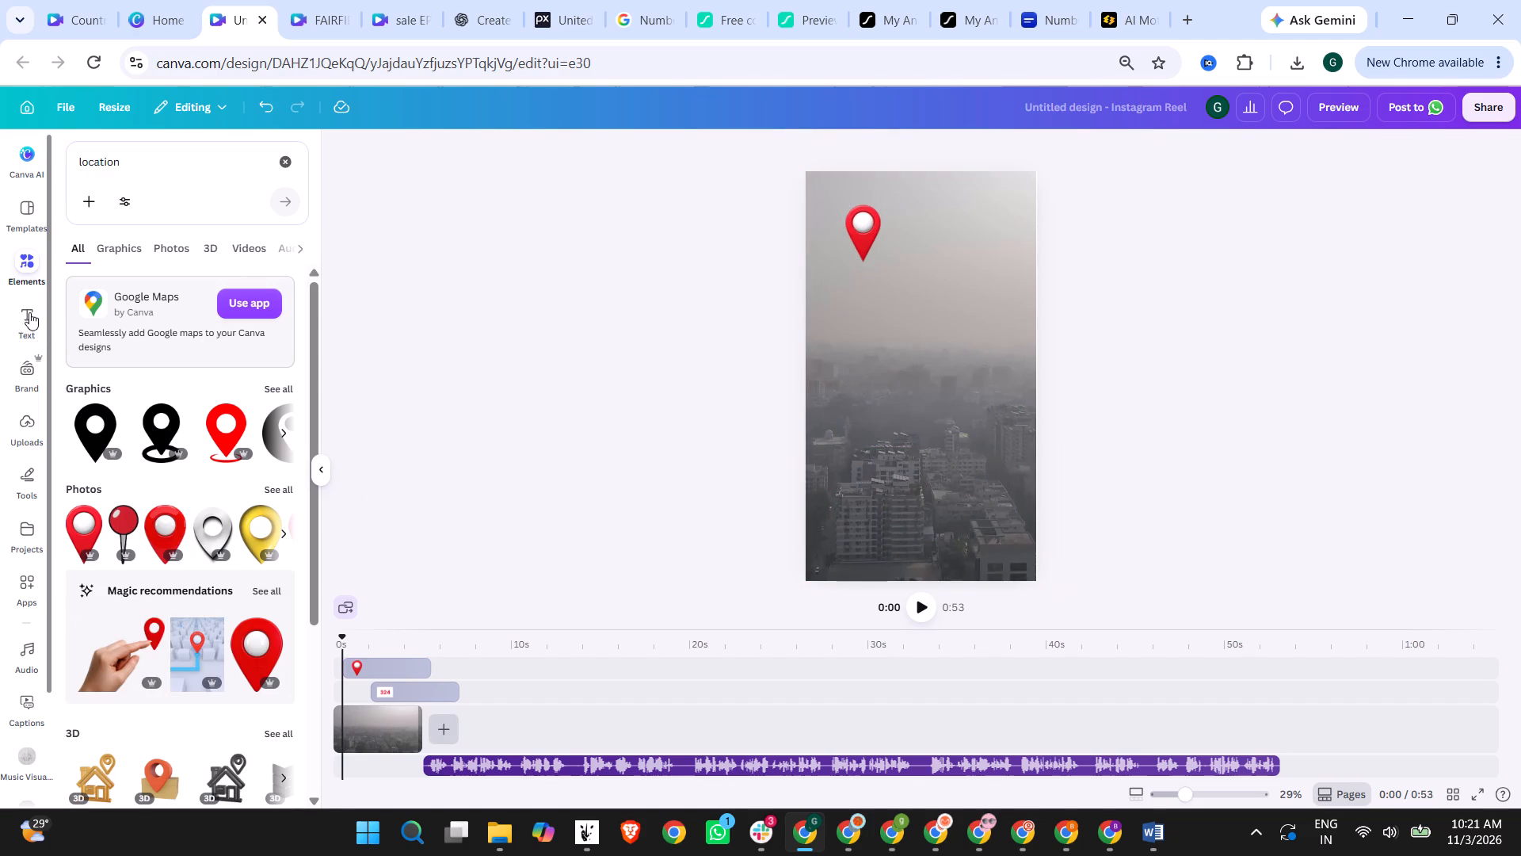
scroll(207, 508, "down", 3)
scroll(141, 589, "down", 5)
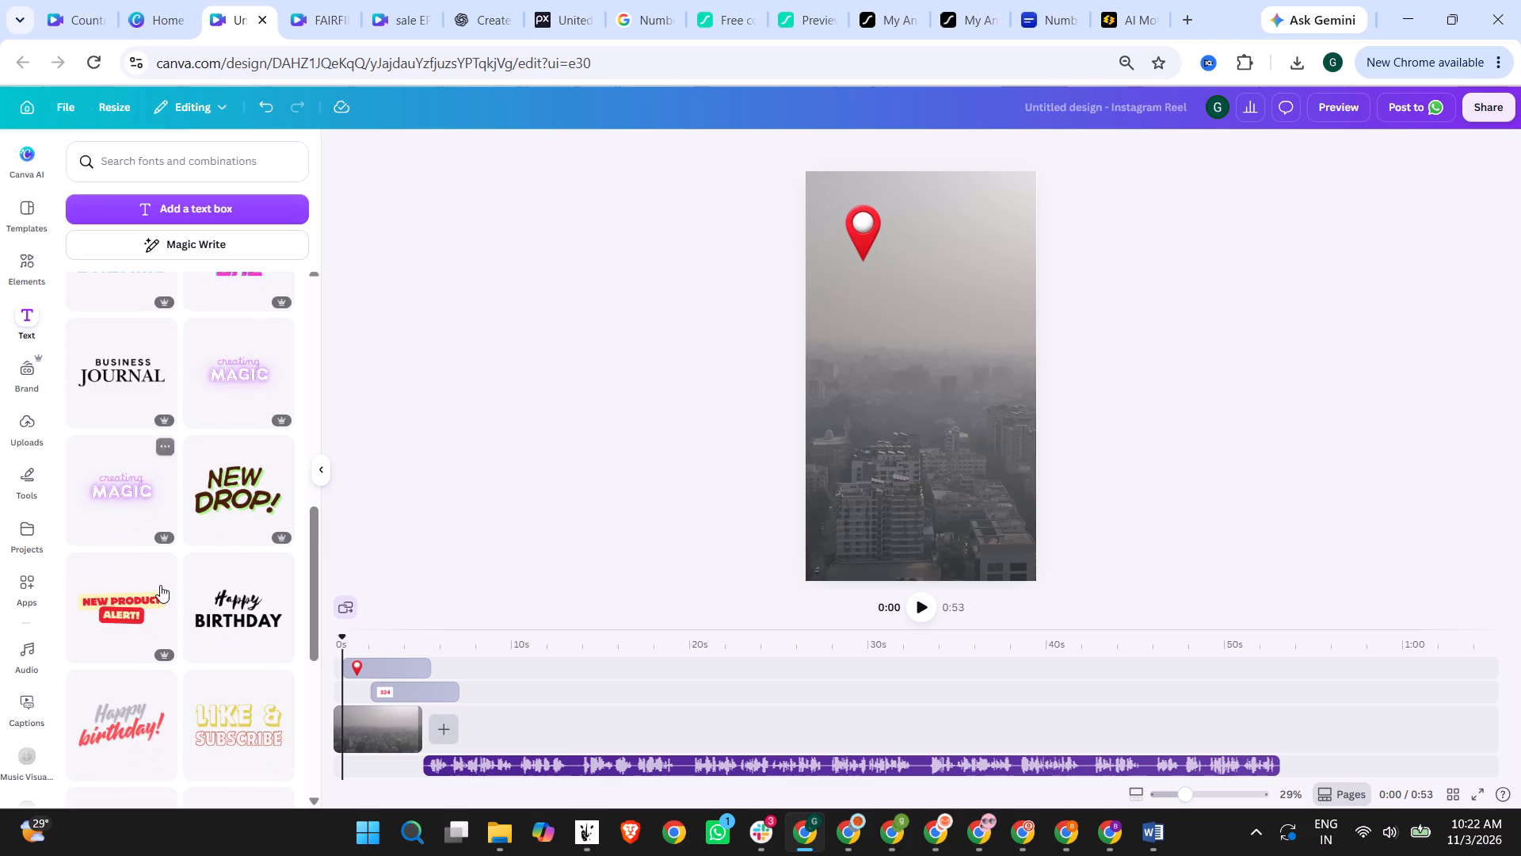
scroll(186, 532, "down", 2)
scroll(171, 435, "down", 3)
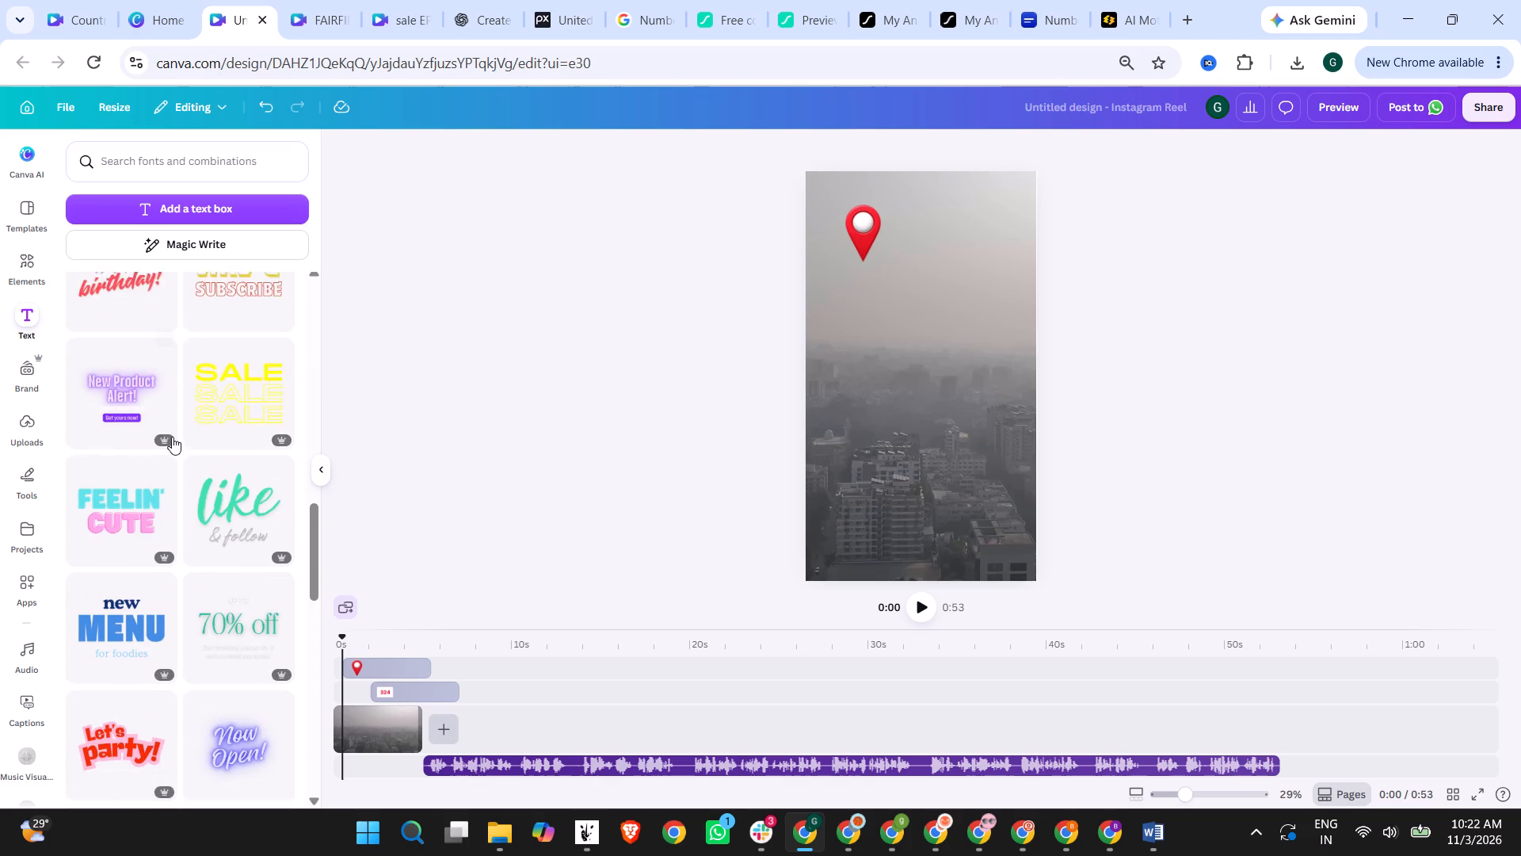
scroll(169, 455, "down", 9)
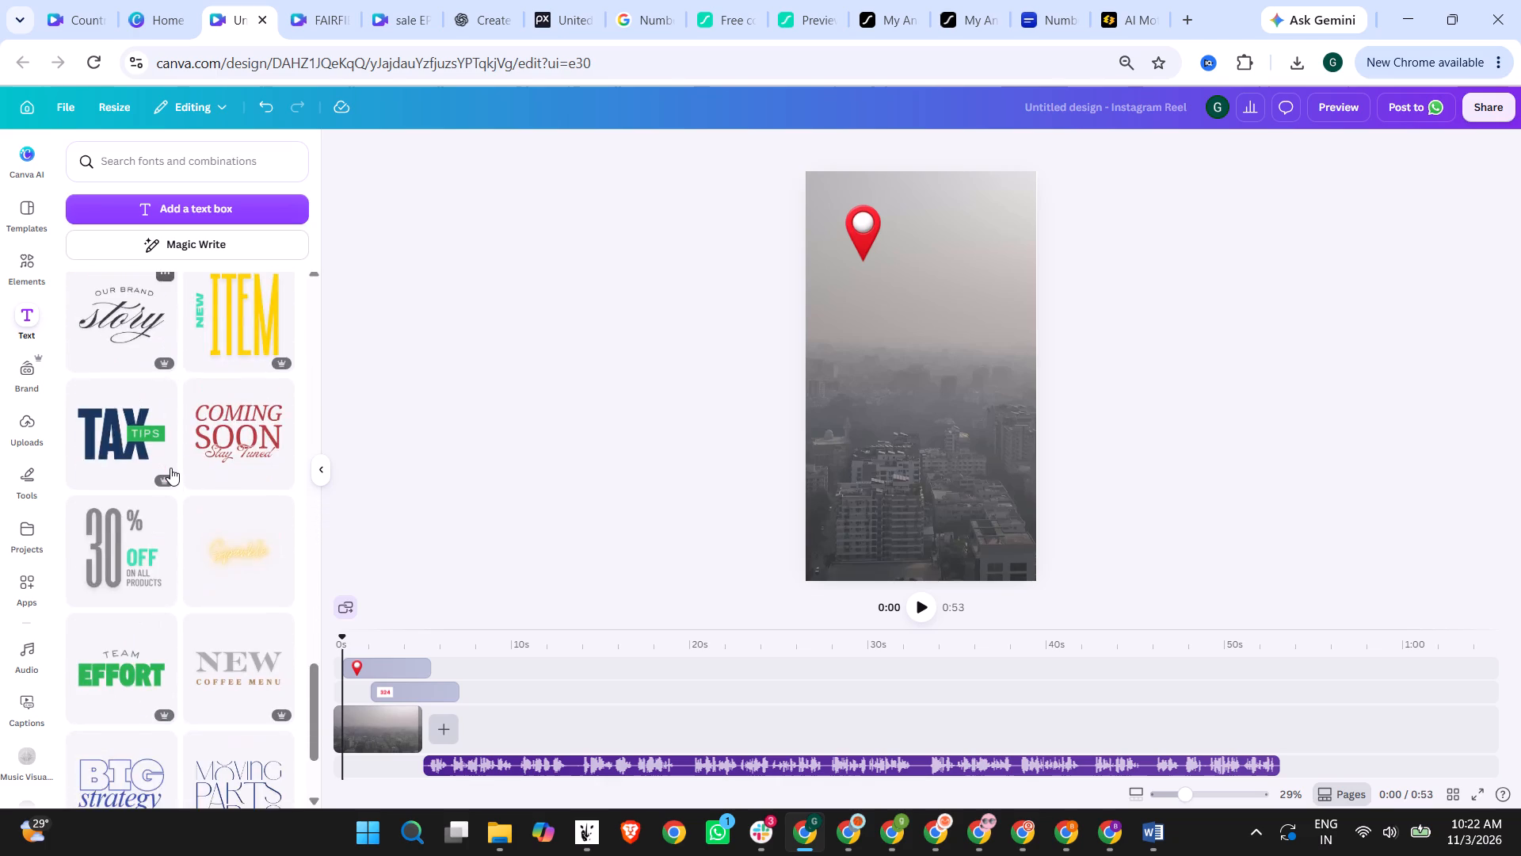
scroll(170, 468, "down", 7)
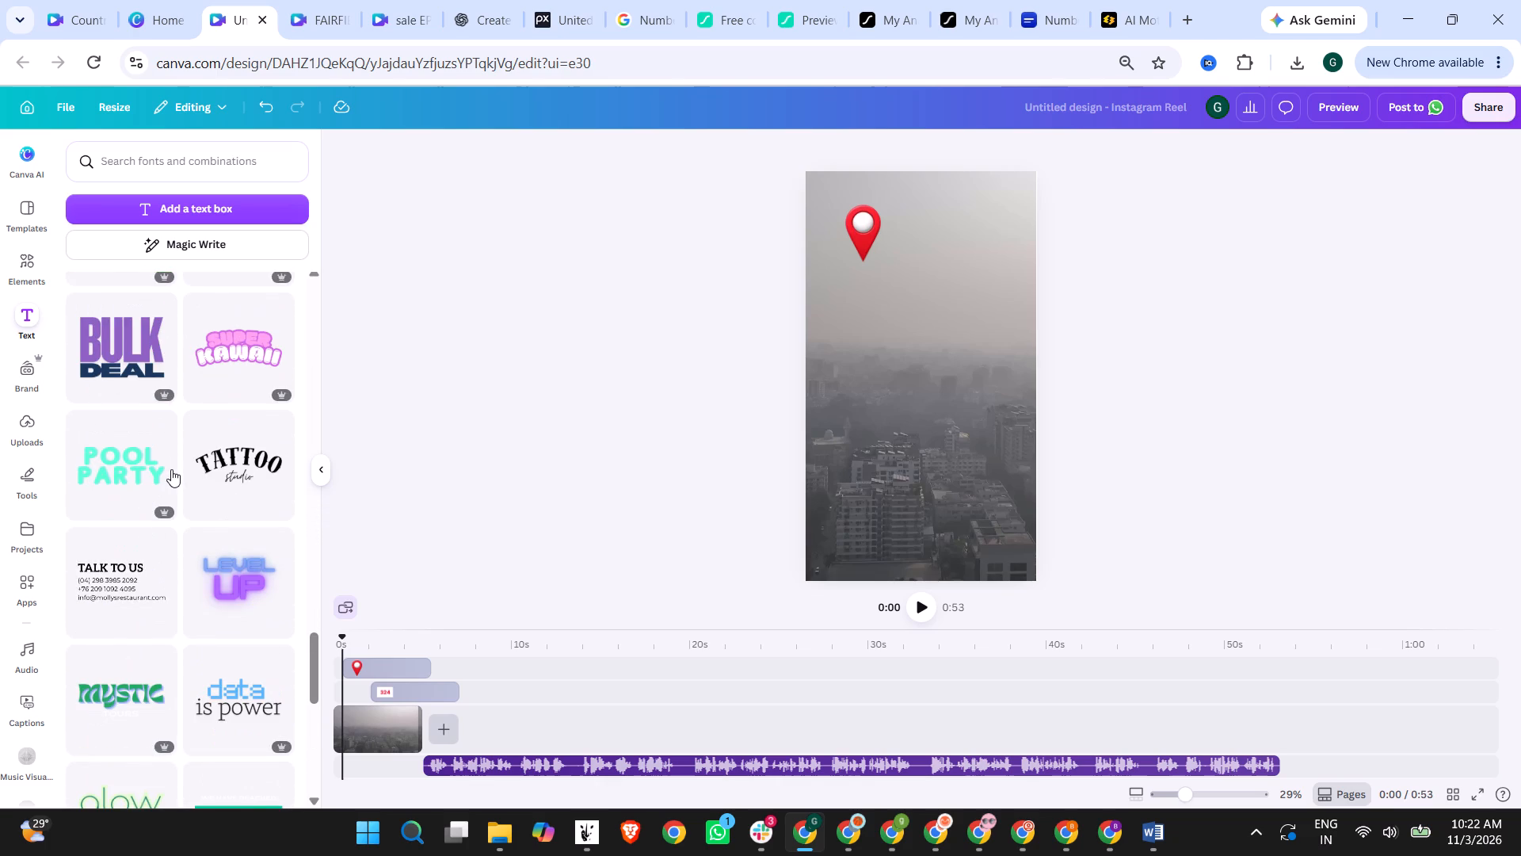
scroll(171, 469, "up", 3)
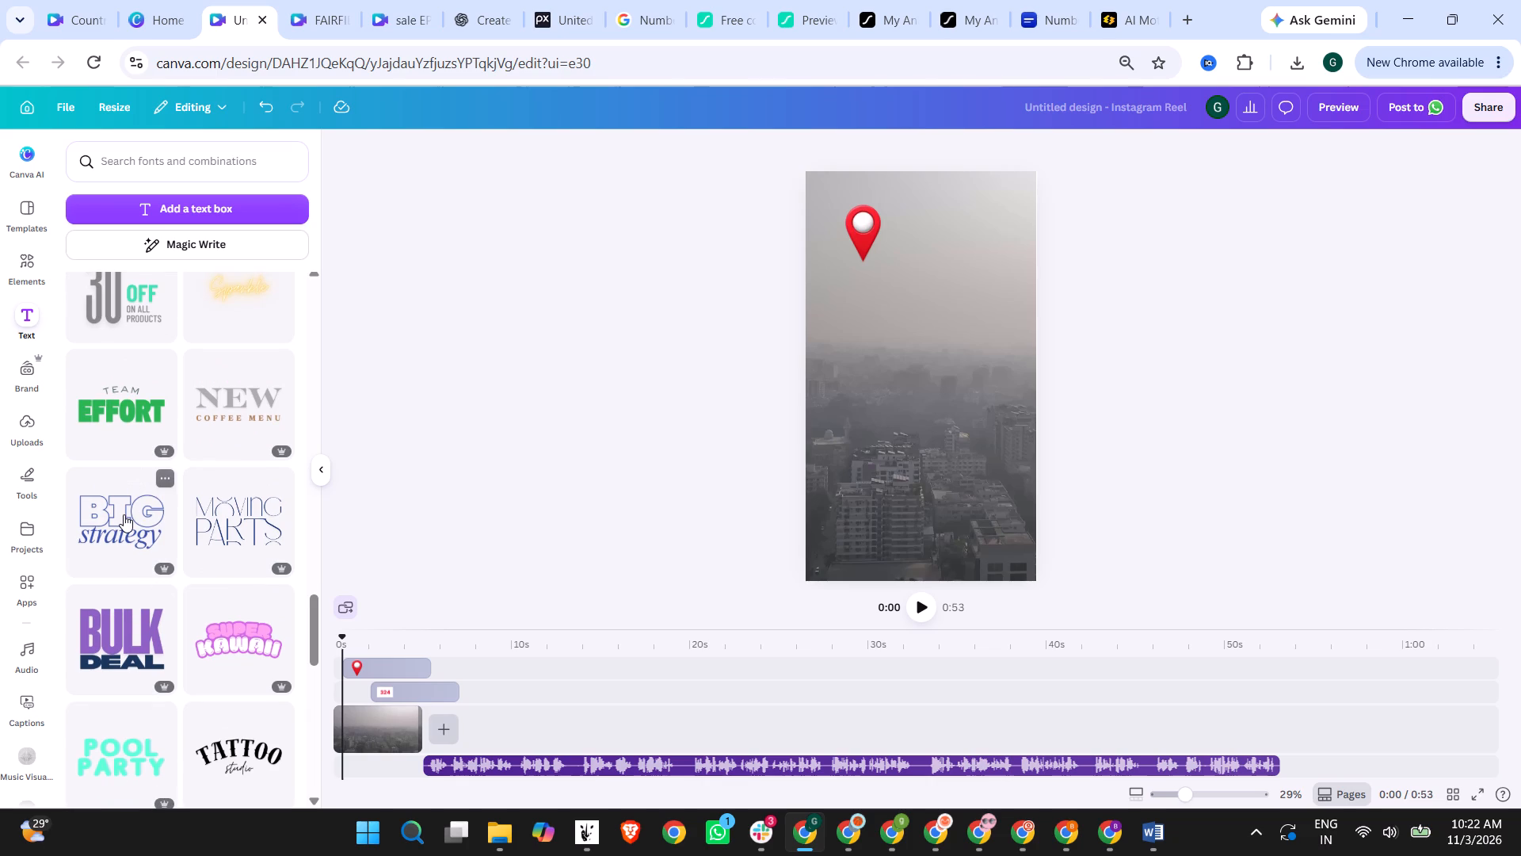
scroll(124, 514, "down", 6)
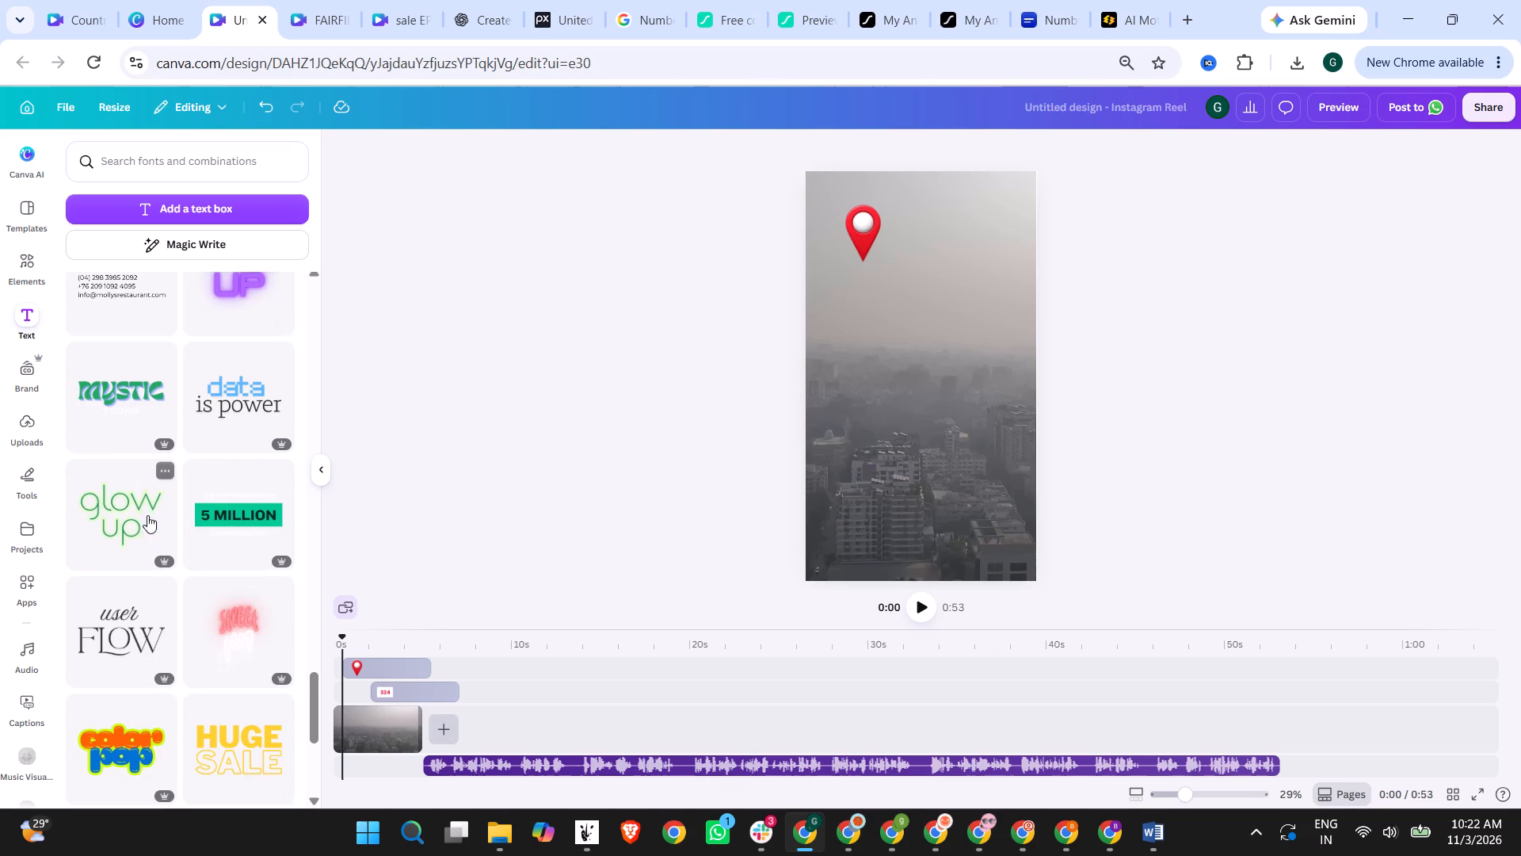
left_click(221, 515)
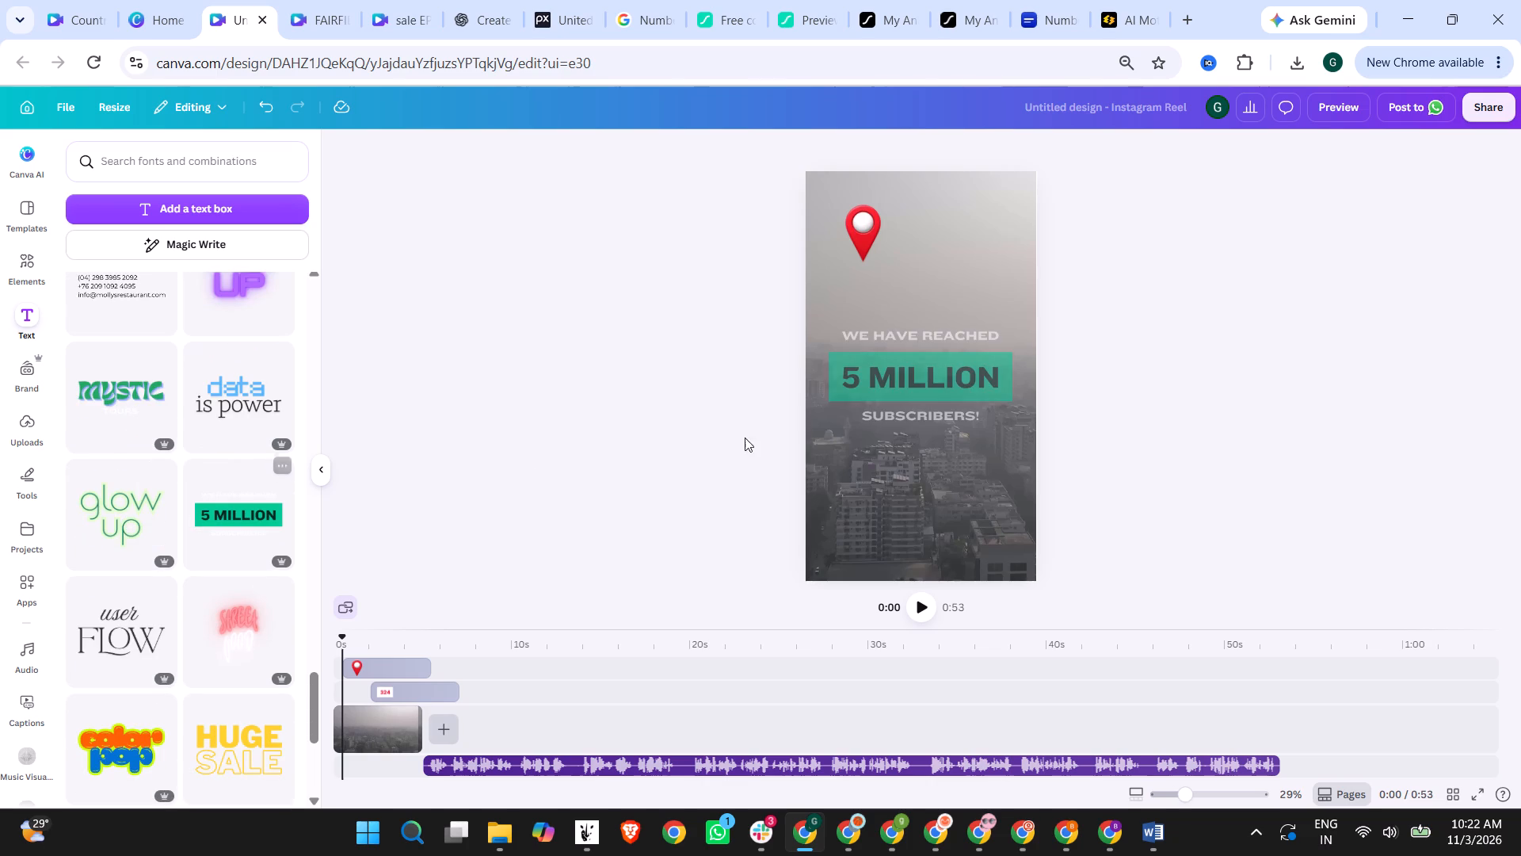
Delete the "We have reached" and "subscribers!" lines from the added text group, keeping only "5 Million".
left_click(1101, 365)
left_click(928, 331)
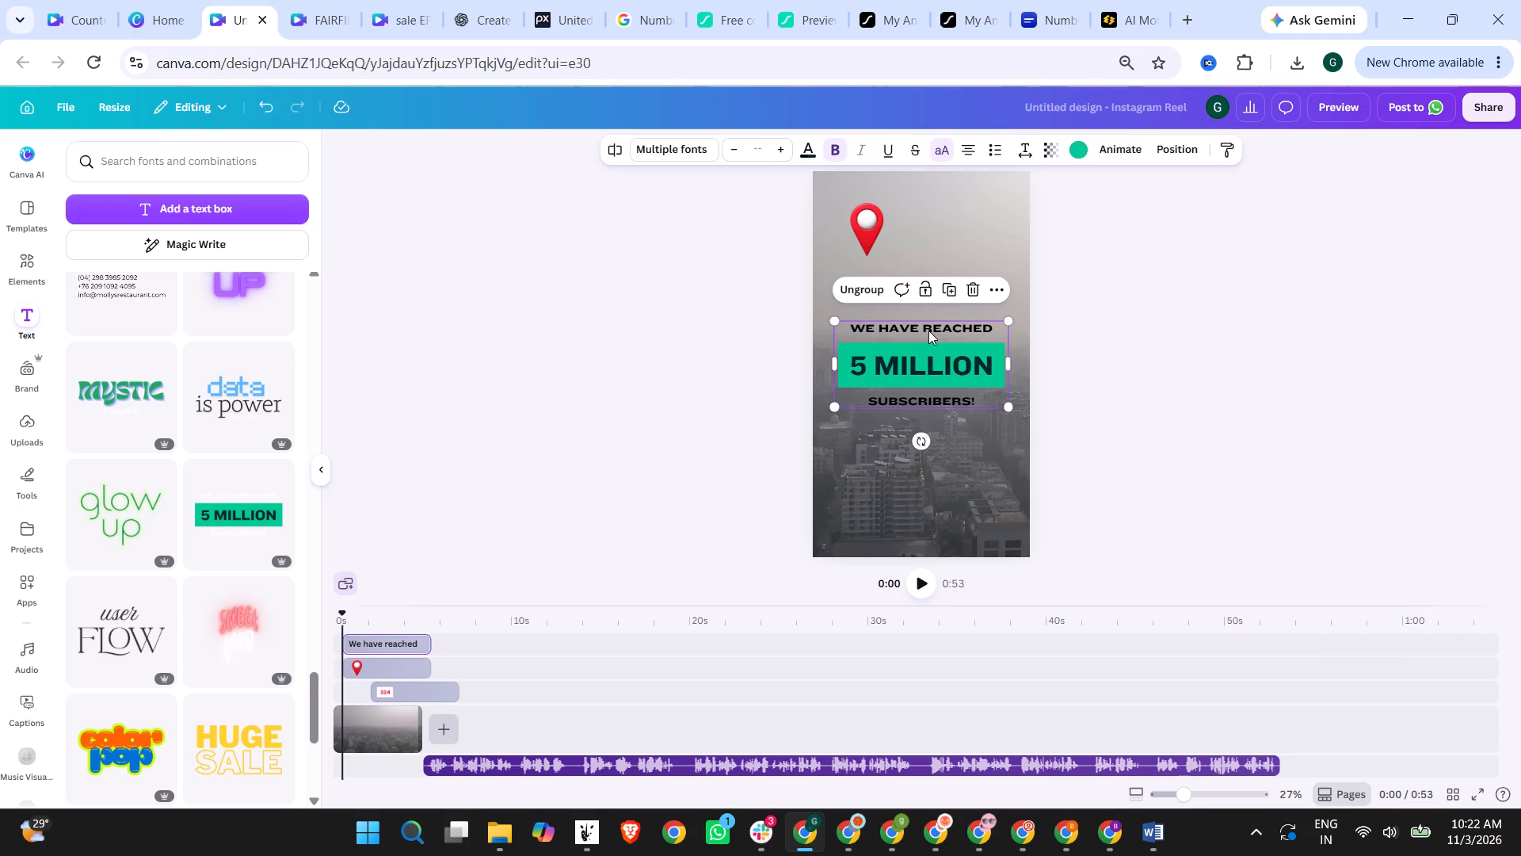
left_click(928, 331)
key("BackSpace")
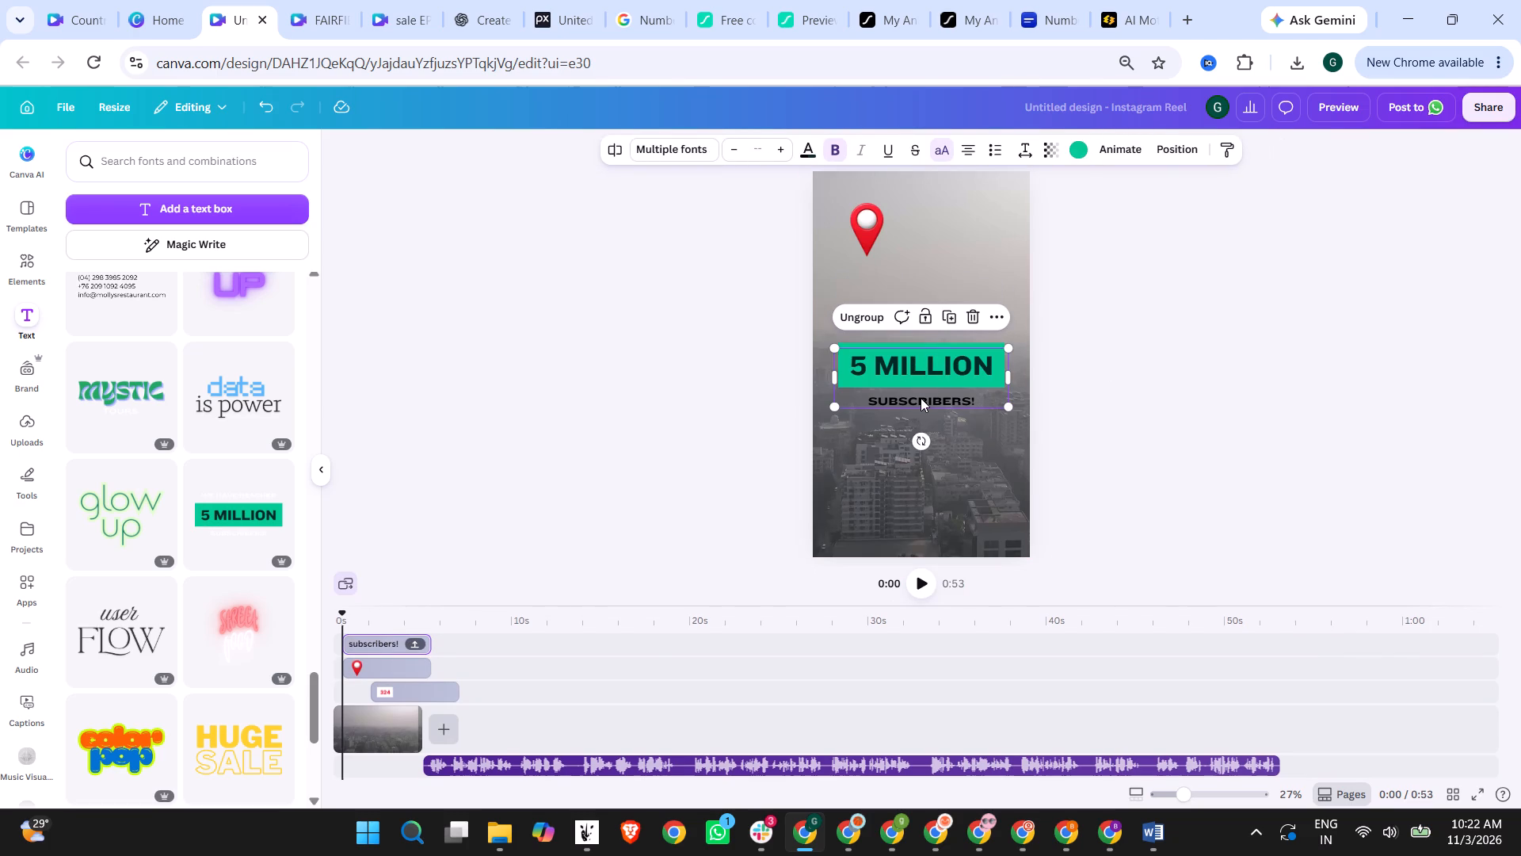
left_click(921, 399)
key("Delete")
left_click(1155, 403)
Move the "5 Million" text up beside the red location pin.
left_click_drag(961, 372, 1005, 266)
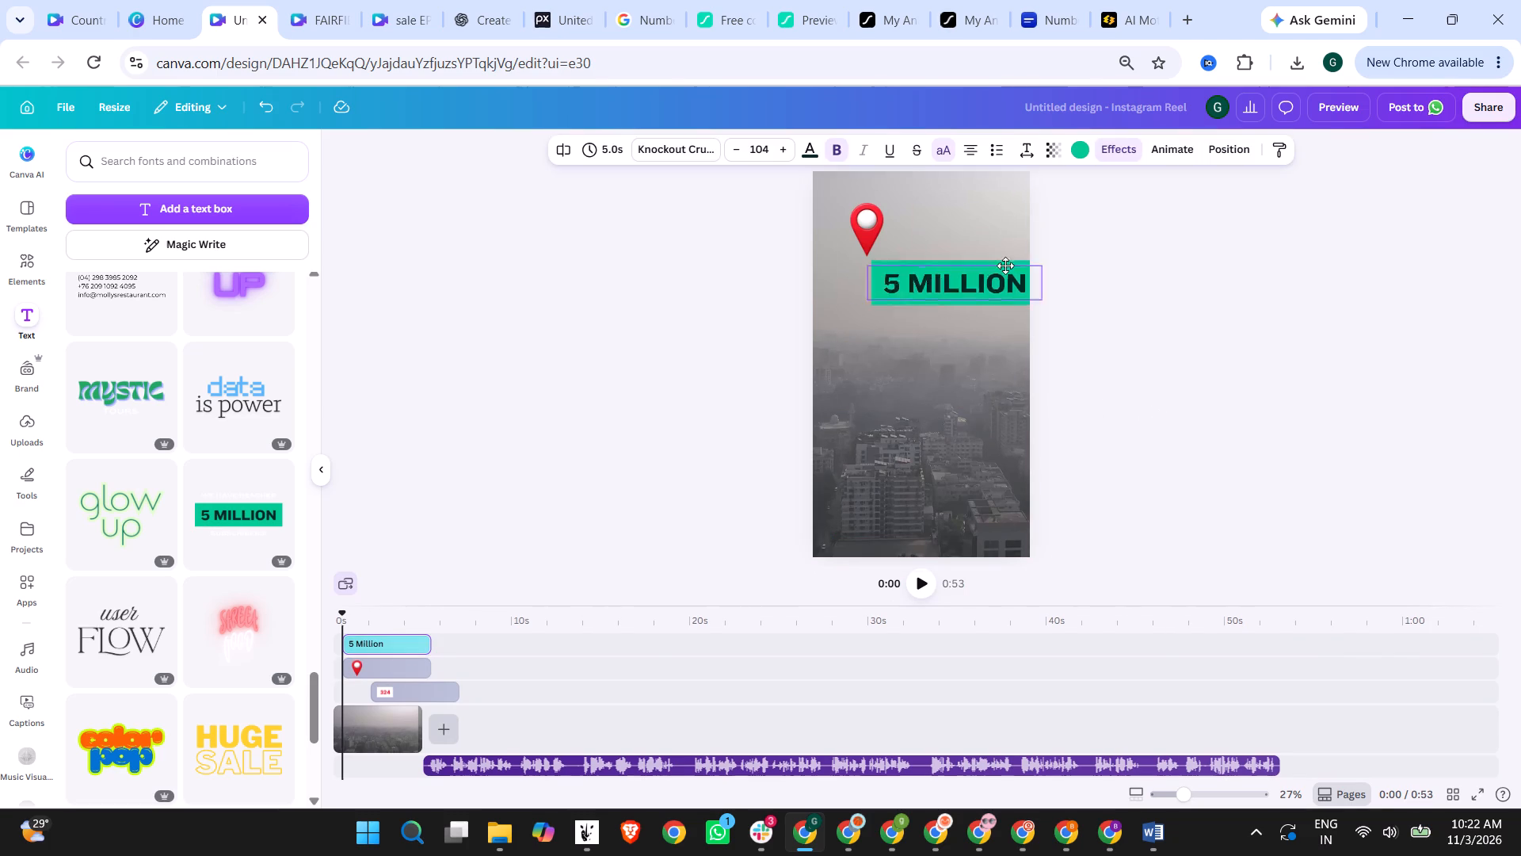
left_click_drag(1005, 266, 1011, 238)
Replace the "5 Million" wording with "Delhi, India".
double_click(1021, 231)
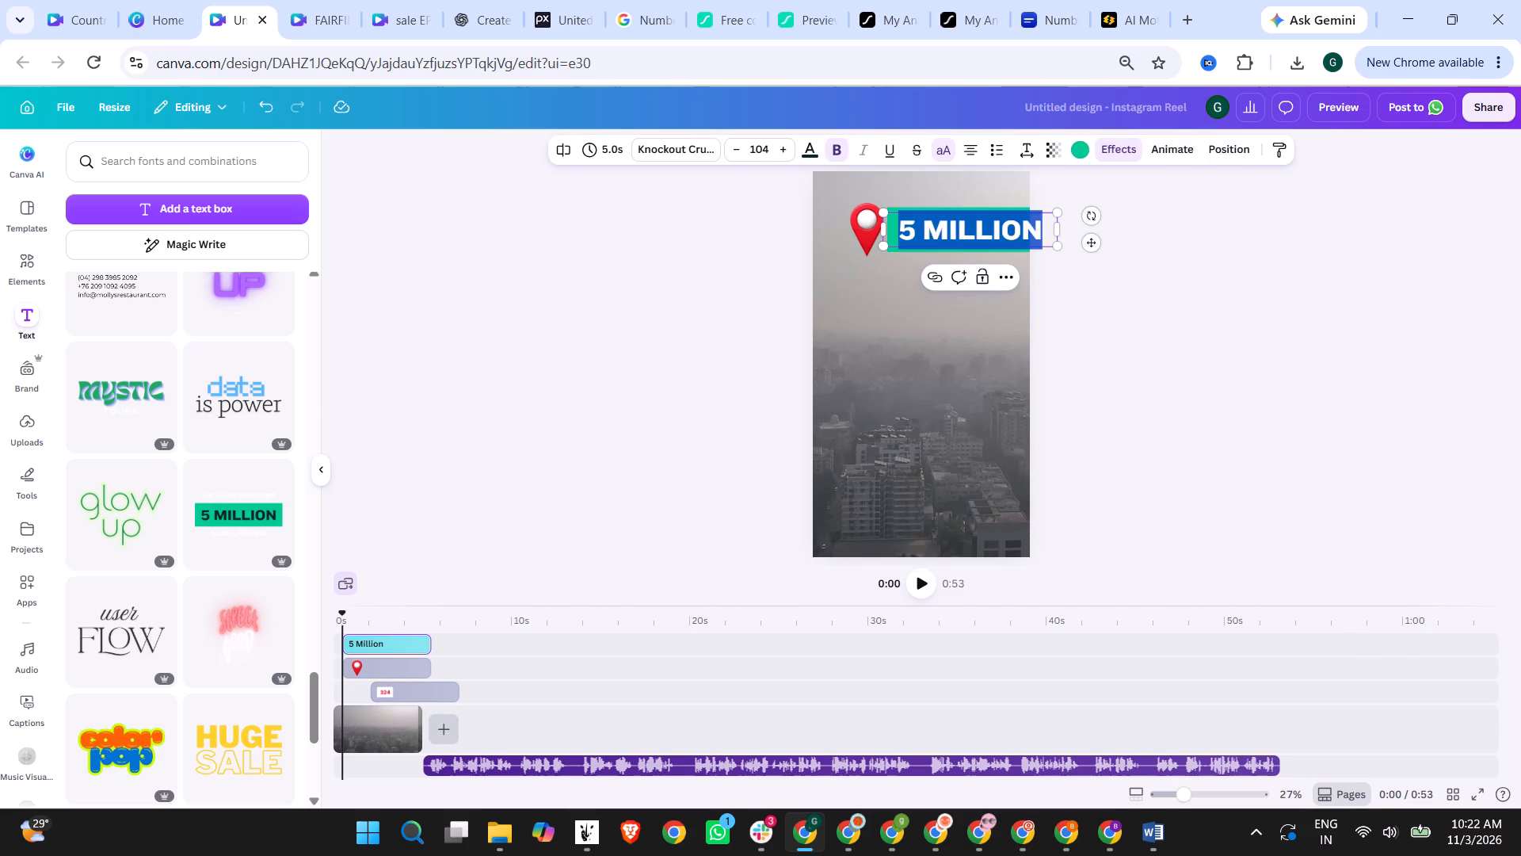
type("Delhi")
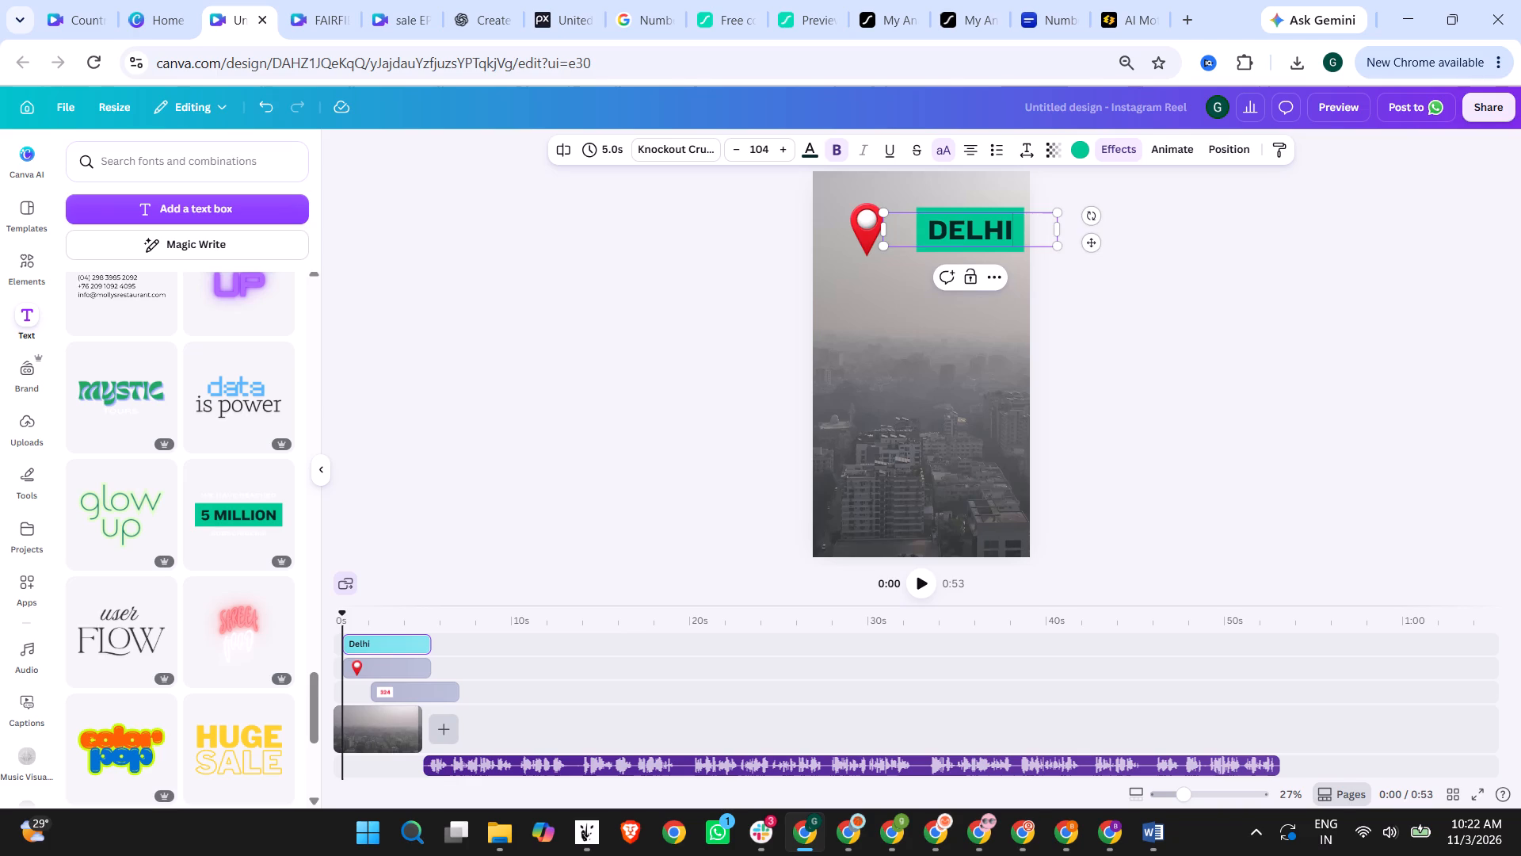
key("Return")
type("India")
key("BackSpace")
key("BackSpace")
key("BackSpace")
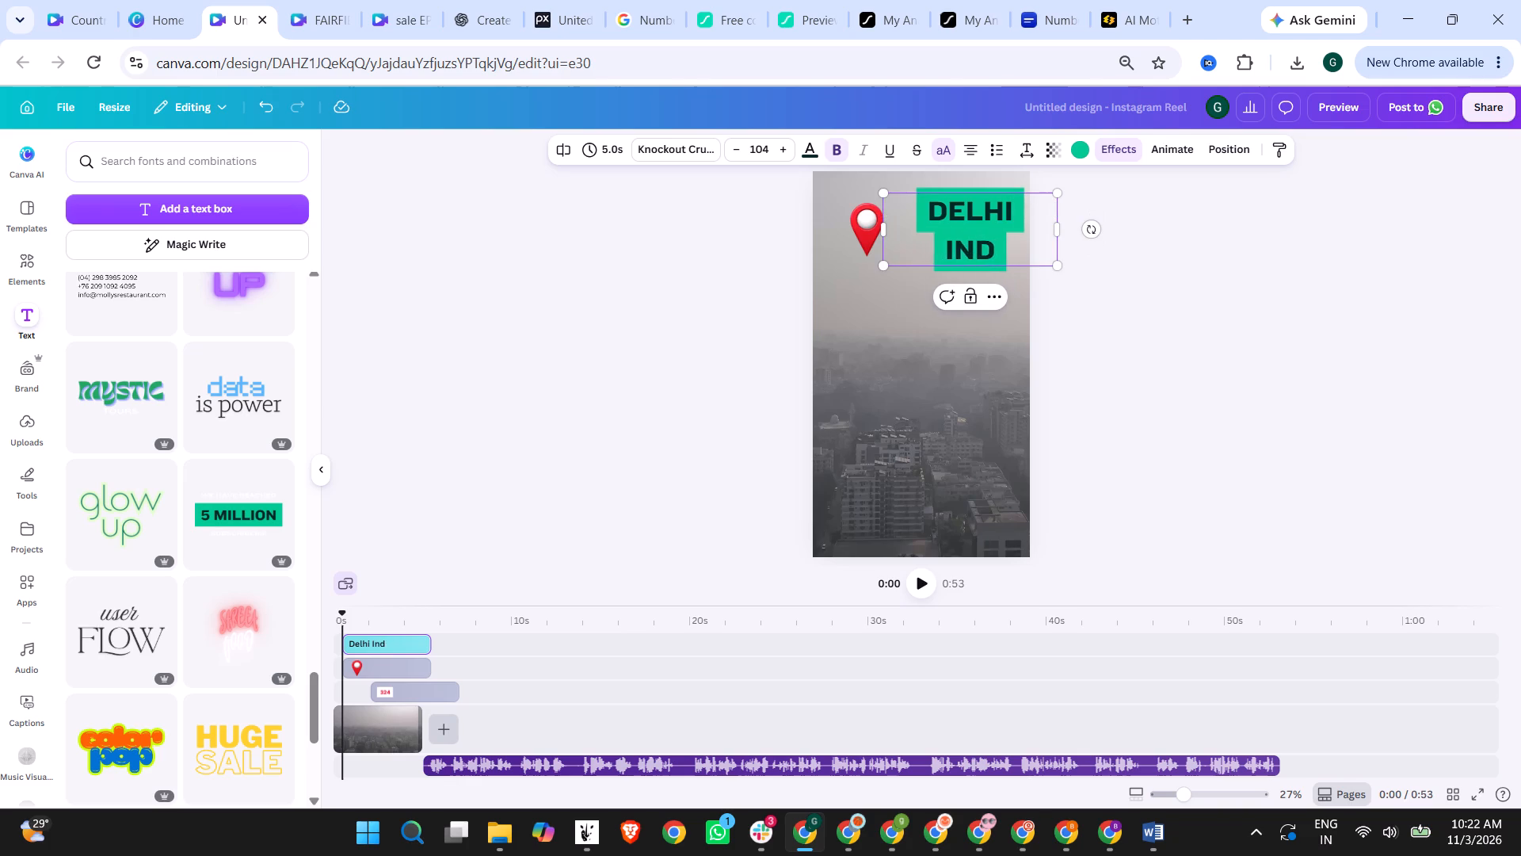
key("BackSpace")
key("BackSpace")
key("BackSpace")
type(", India")
left_click(1101, 321)
Move the "Delhi, India" label closer to the red location pin.
left_click_drag(999, 242, 983, 241)
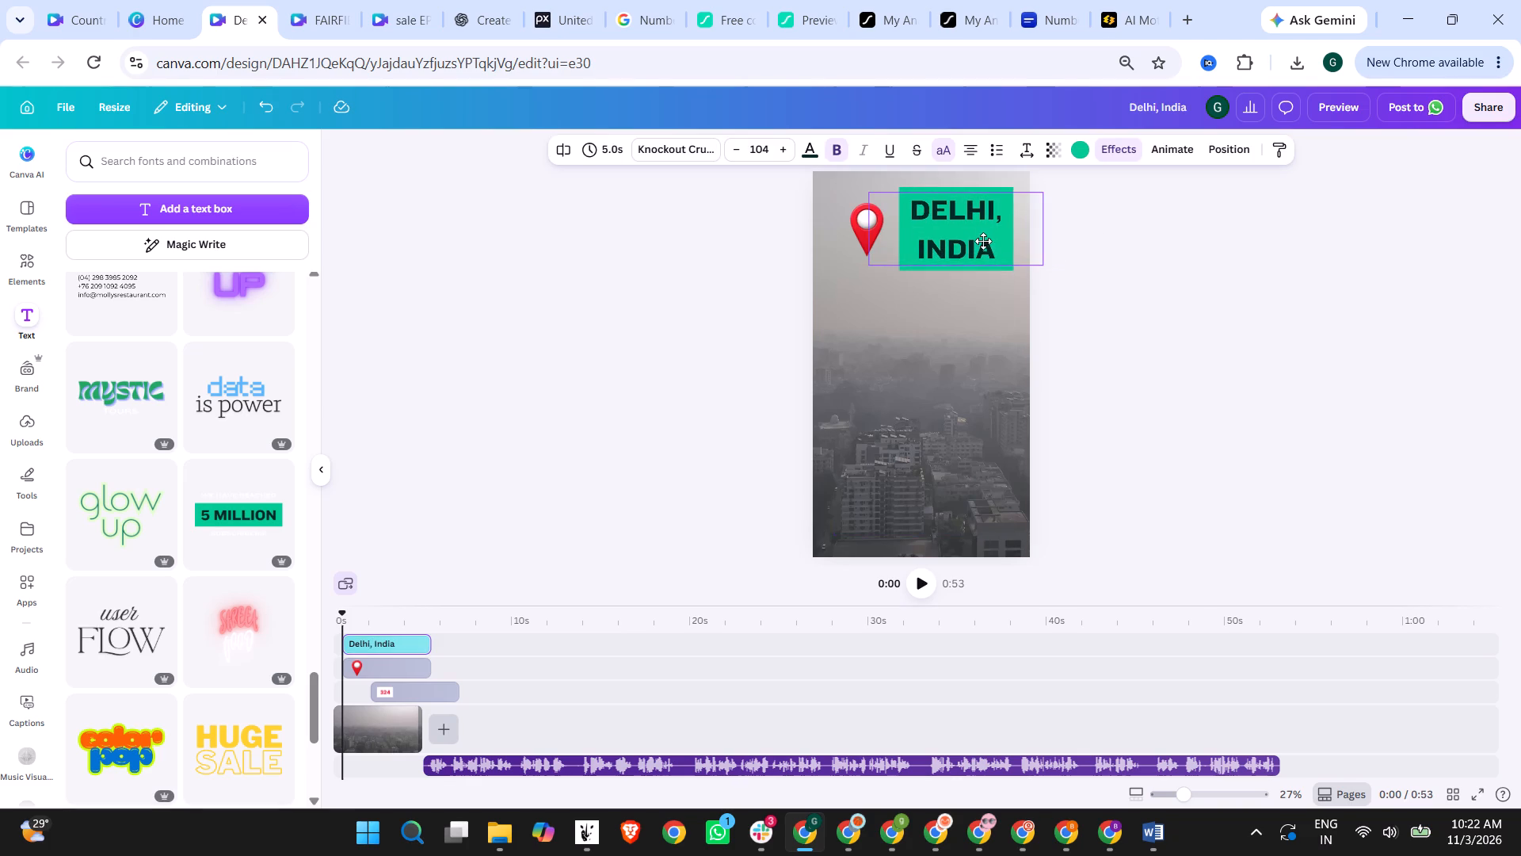
left_click_drag(983, 241, 978, 241)
left_click(972, 232)
left_click(1182, 238)
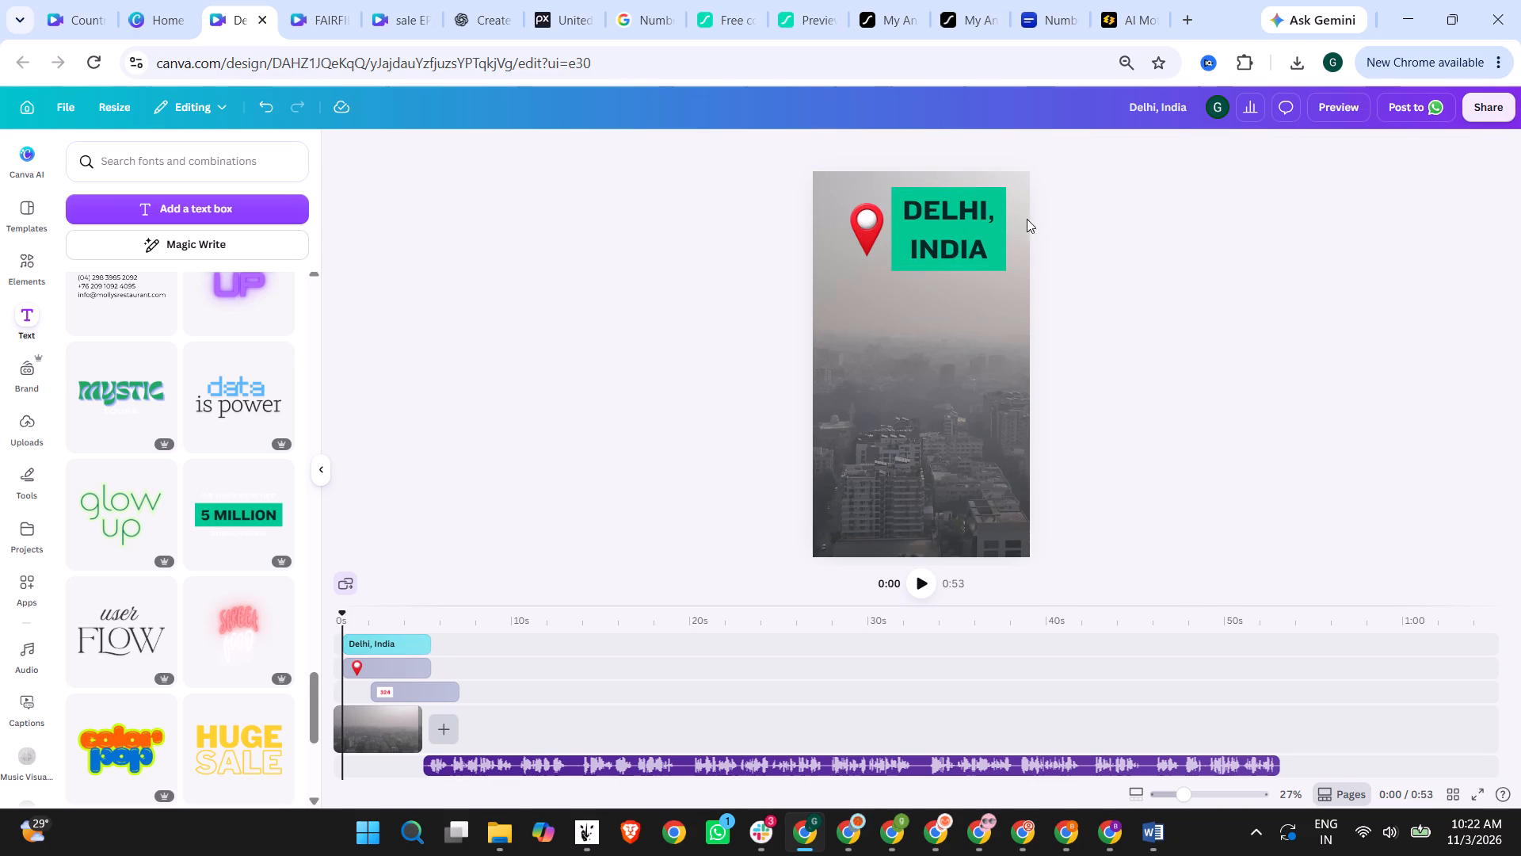
Change the background effect colour of the "Delhi, India" label to red.
left_click(987, 228)
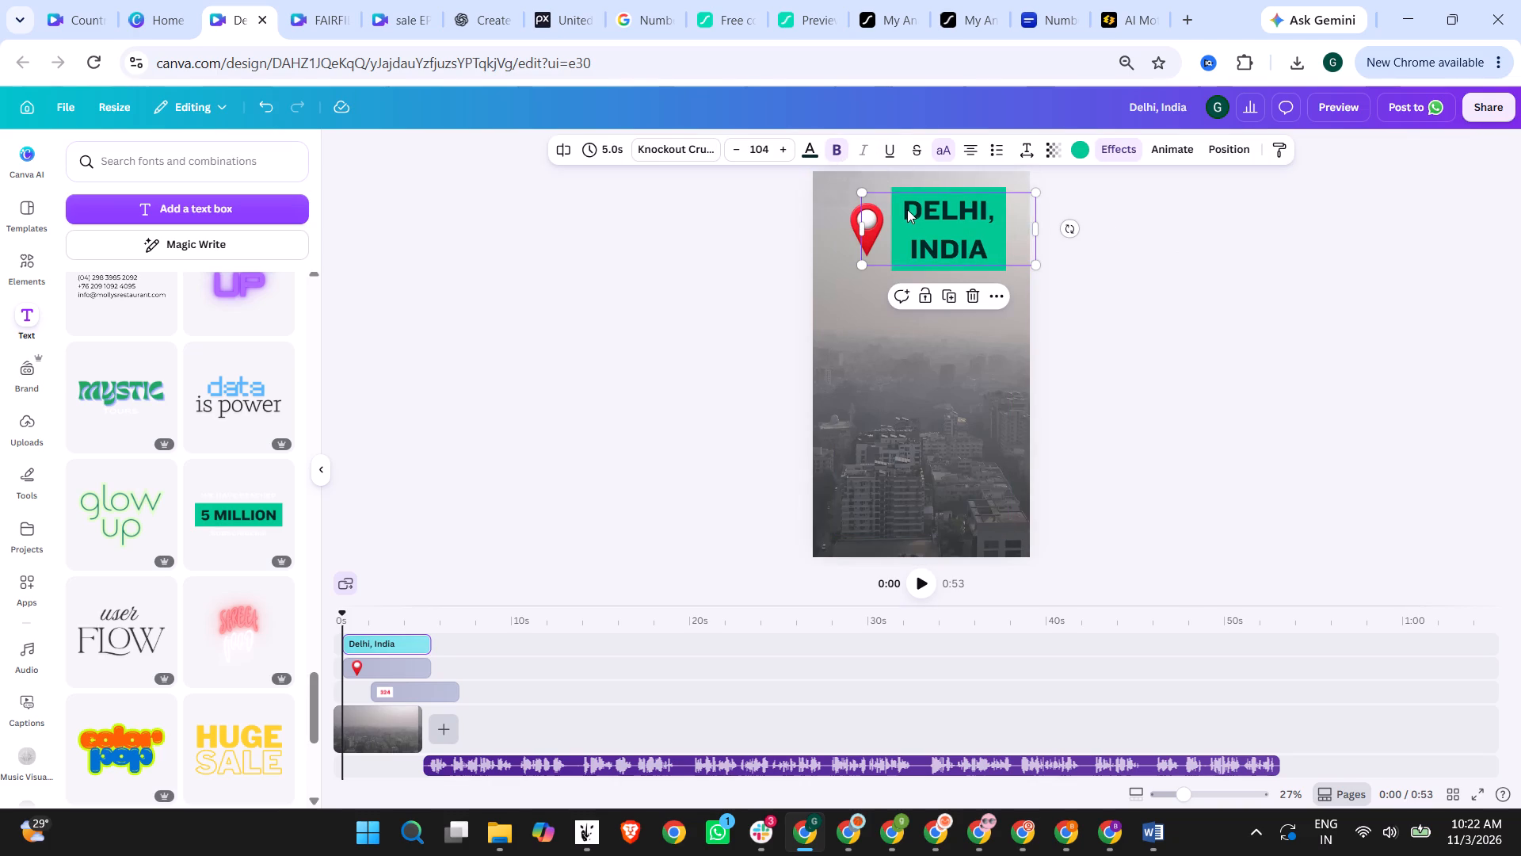
left_click(1077, 144)
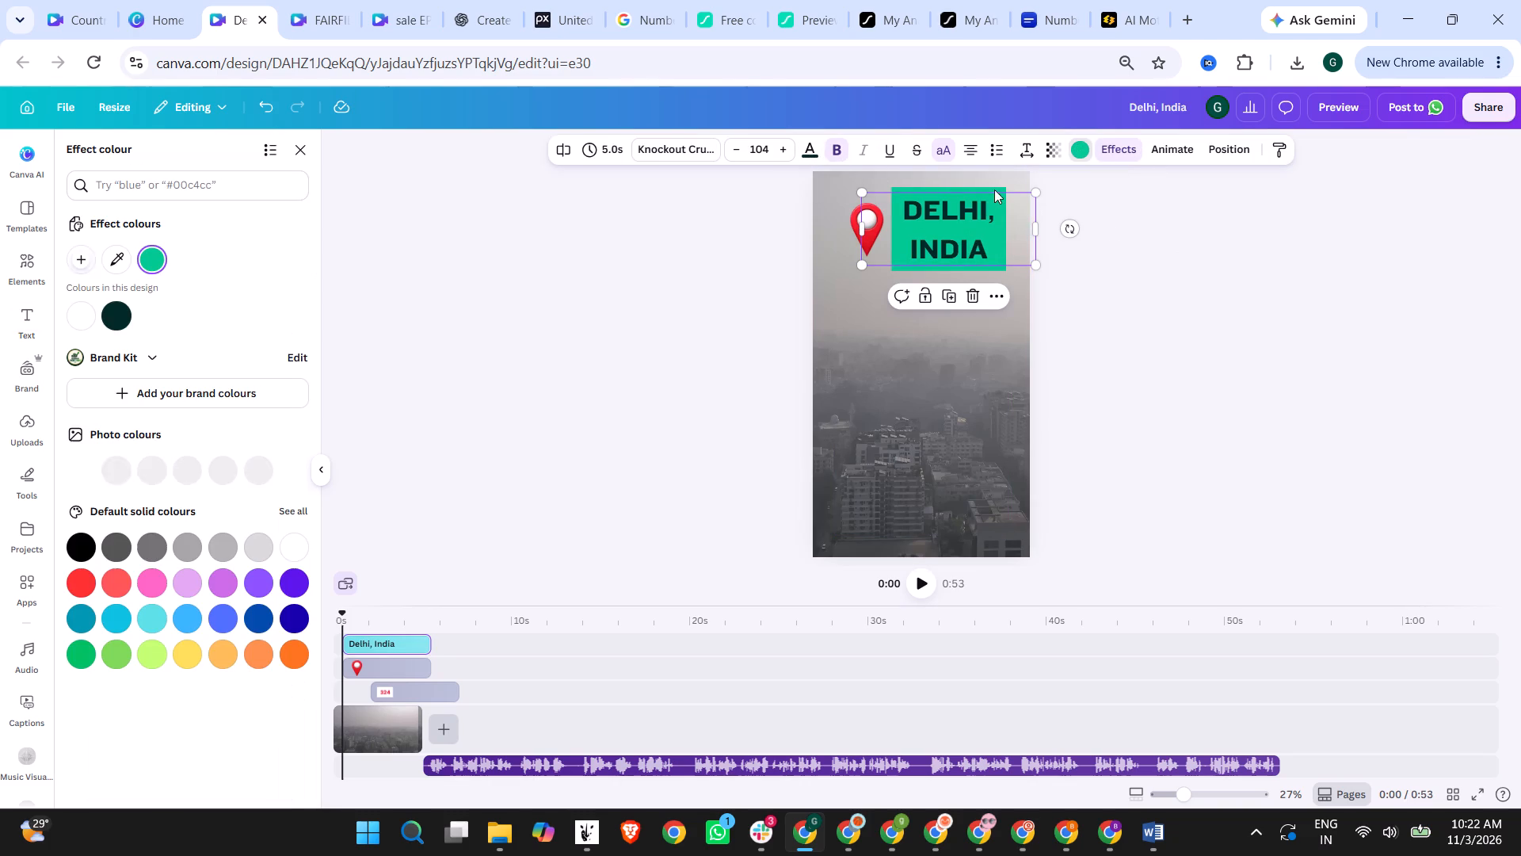
left_click(76, 580)
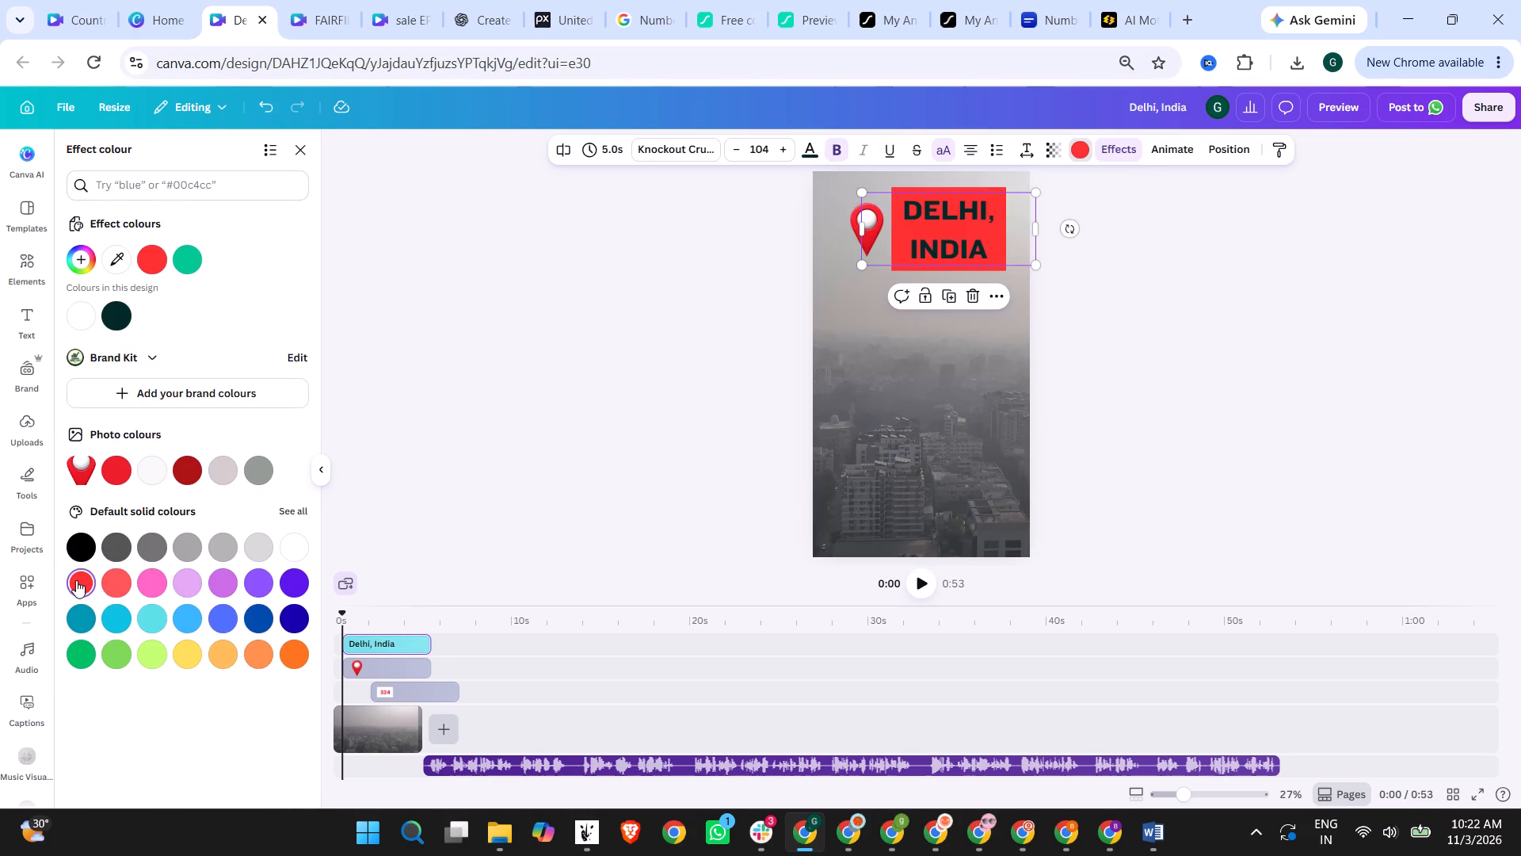
left_click(78, 474)
left_click(75, 474)
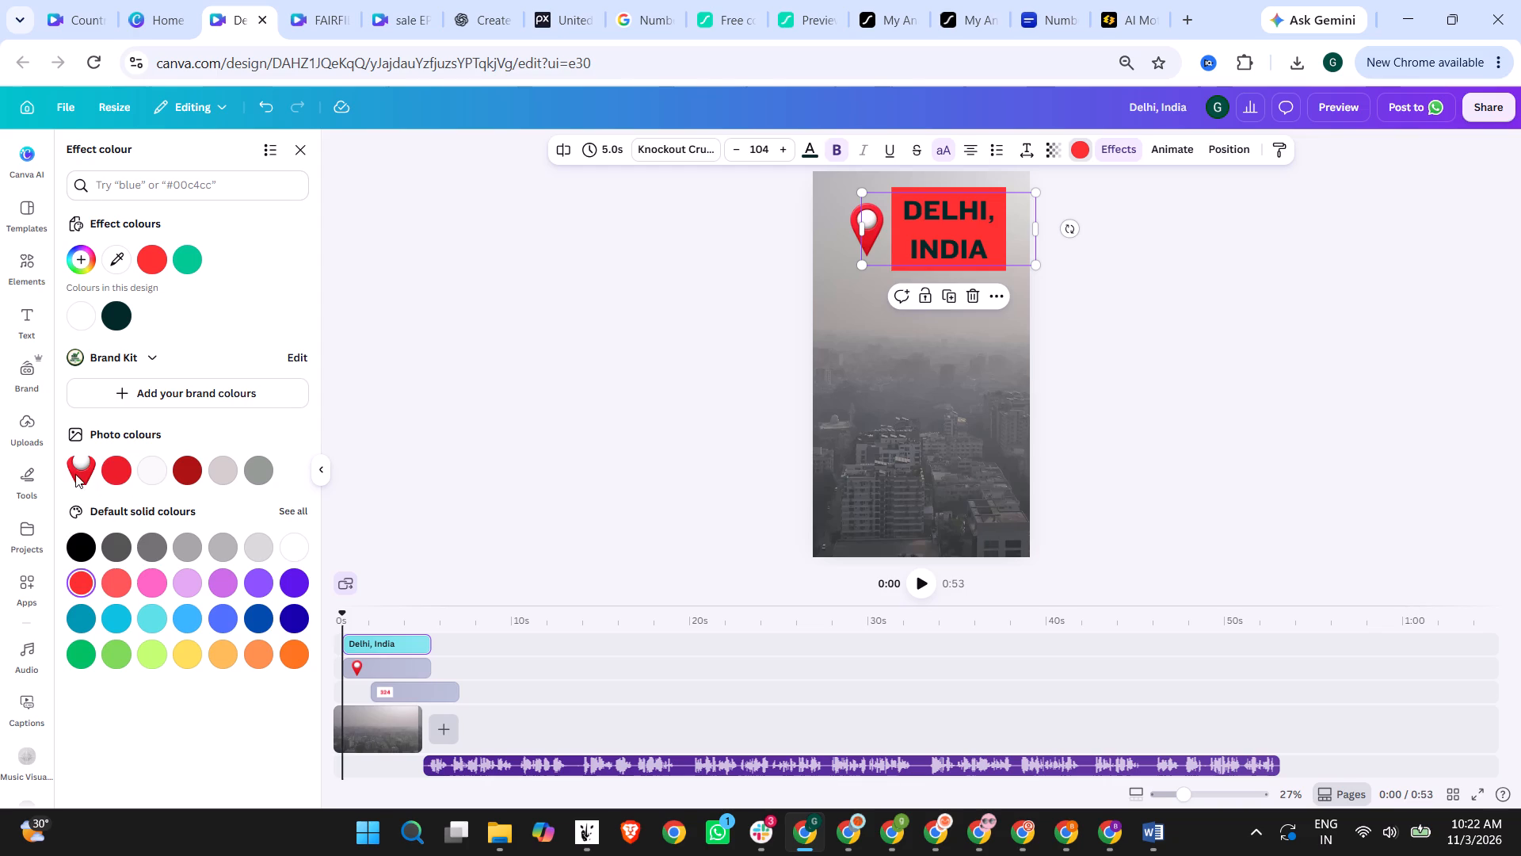
double_click(81, 470)
Set the text colour of the whole "Delhi, India" label to white.
left_click(943, 232)
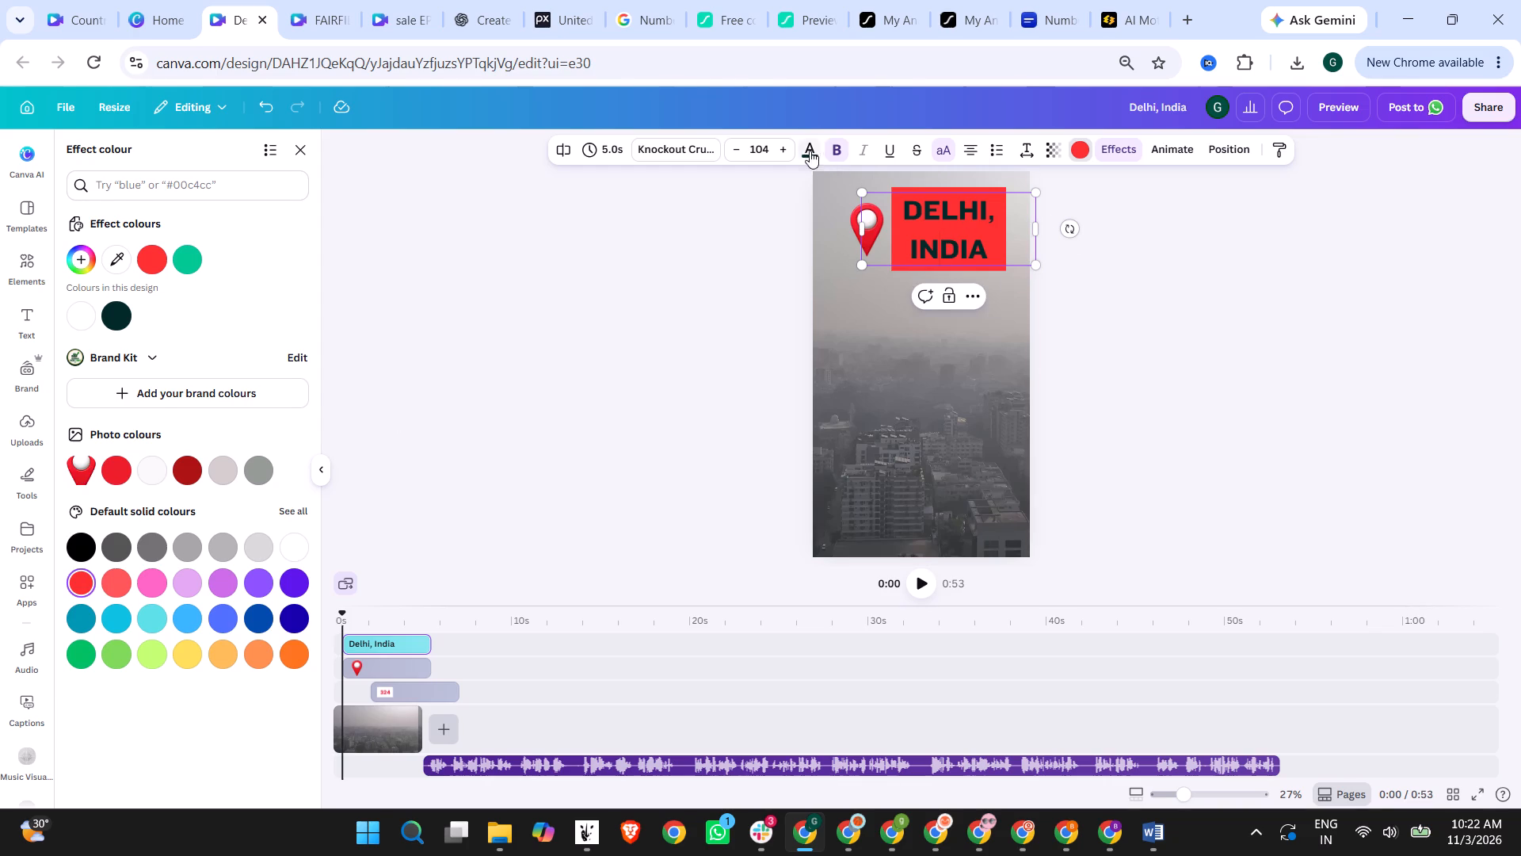
left_click(810, 151)
left_click(119, 313)
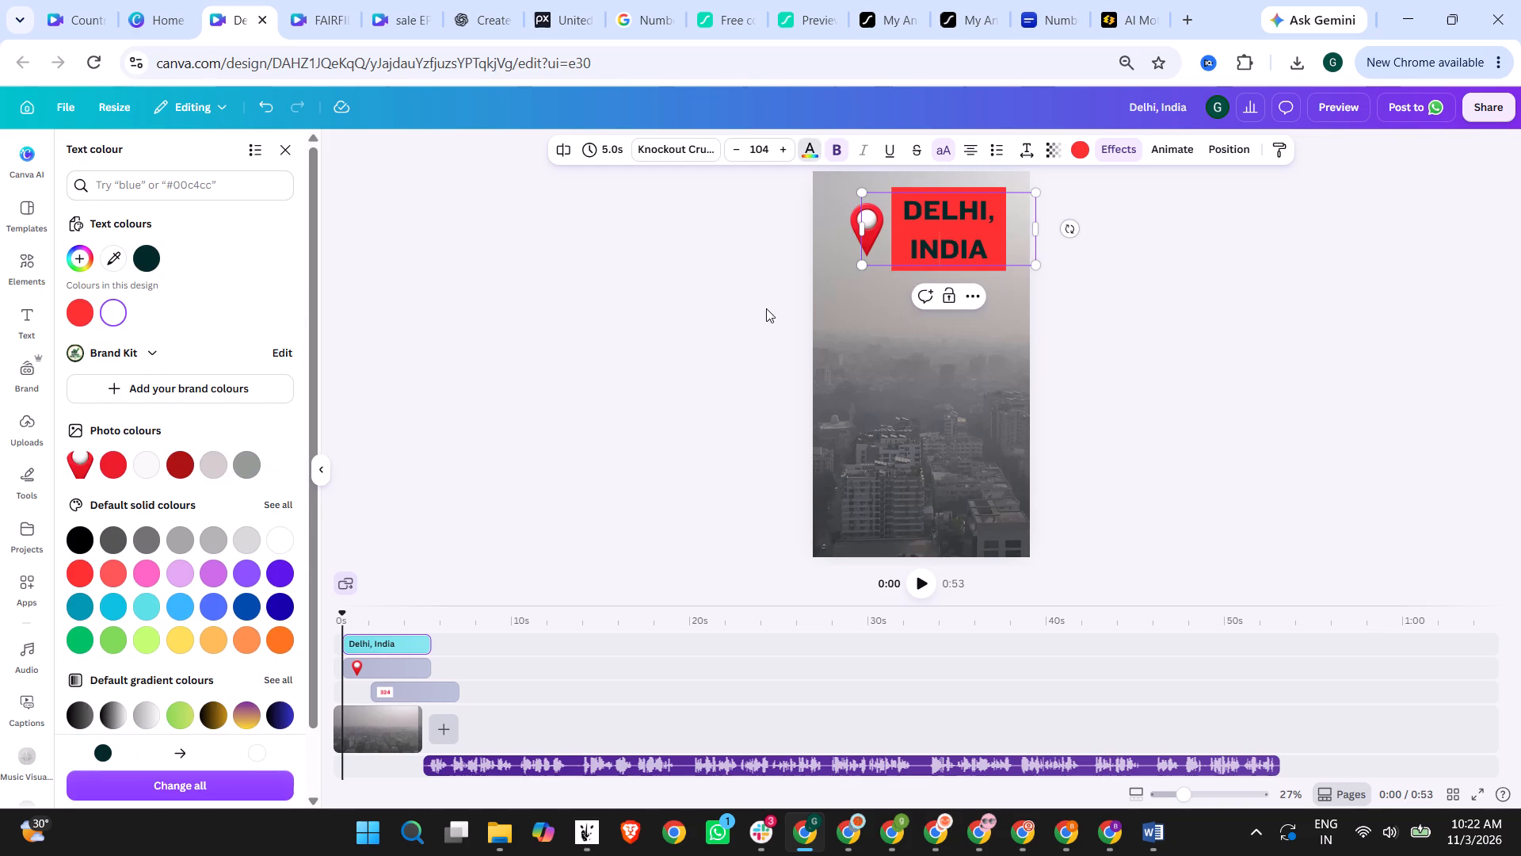
left_click(918, 233)
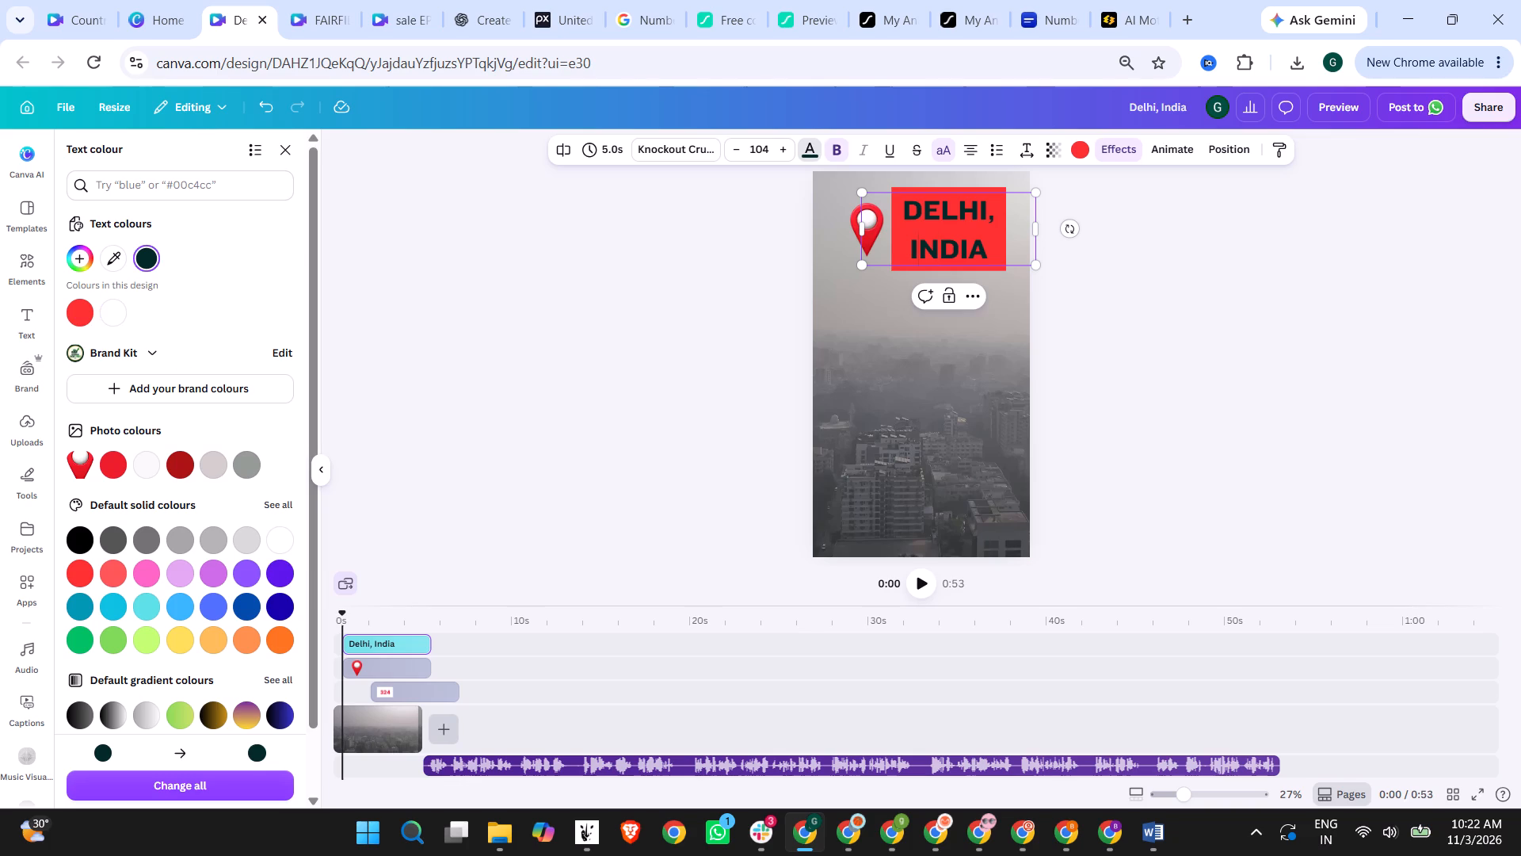
double_click(956, 231)
left_click(1000, 243)
left_click_drag(993, 246, 893, 196)
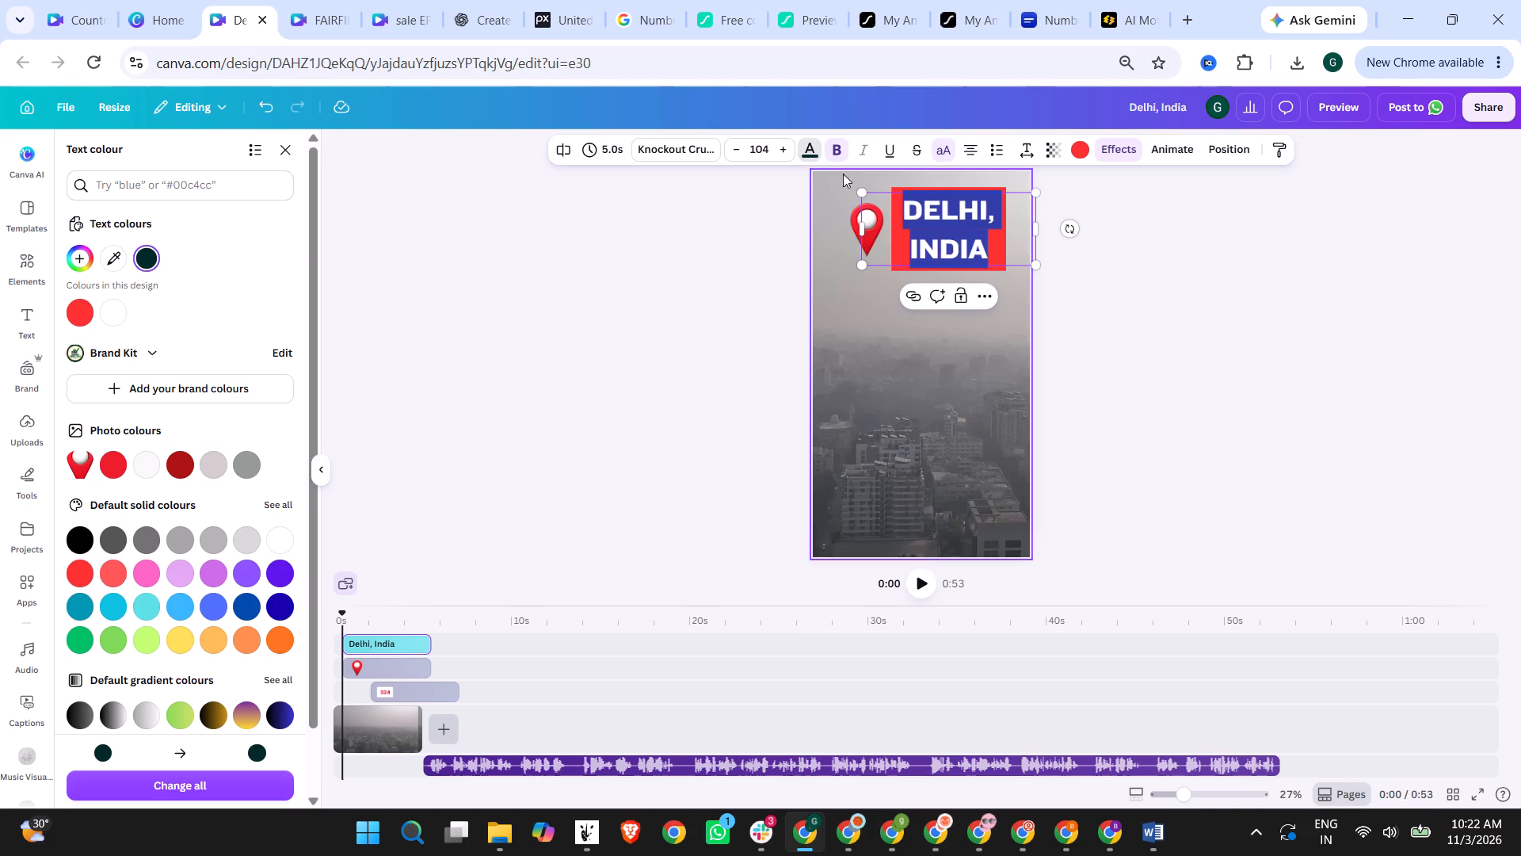
left_click(814, 147)
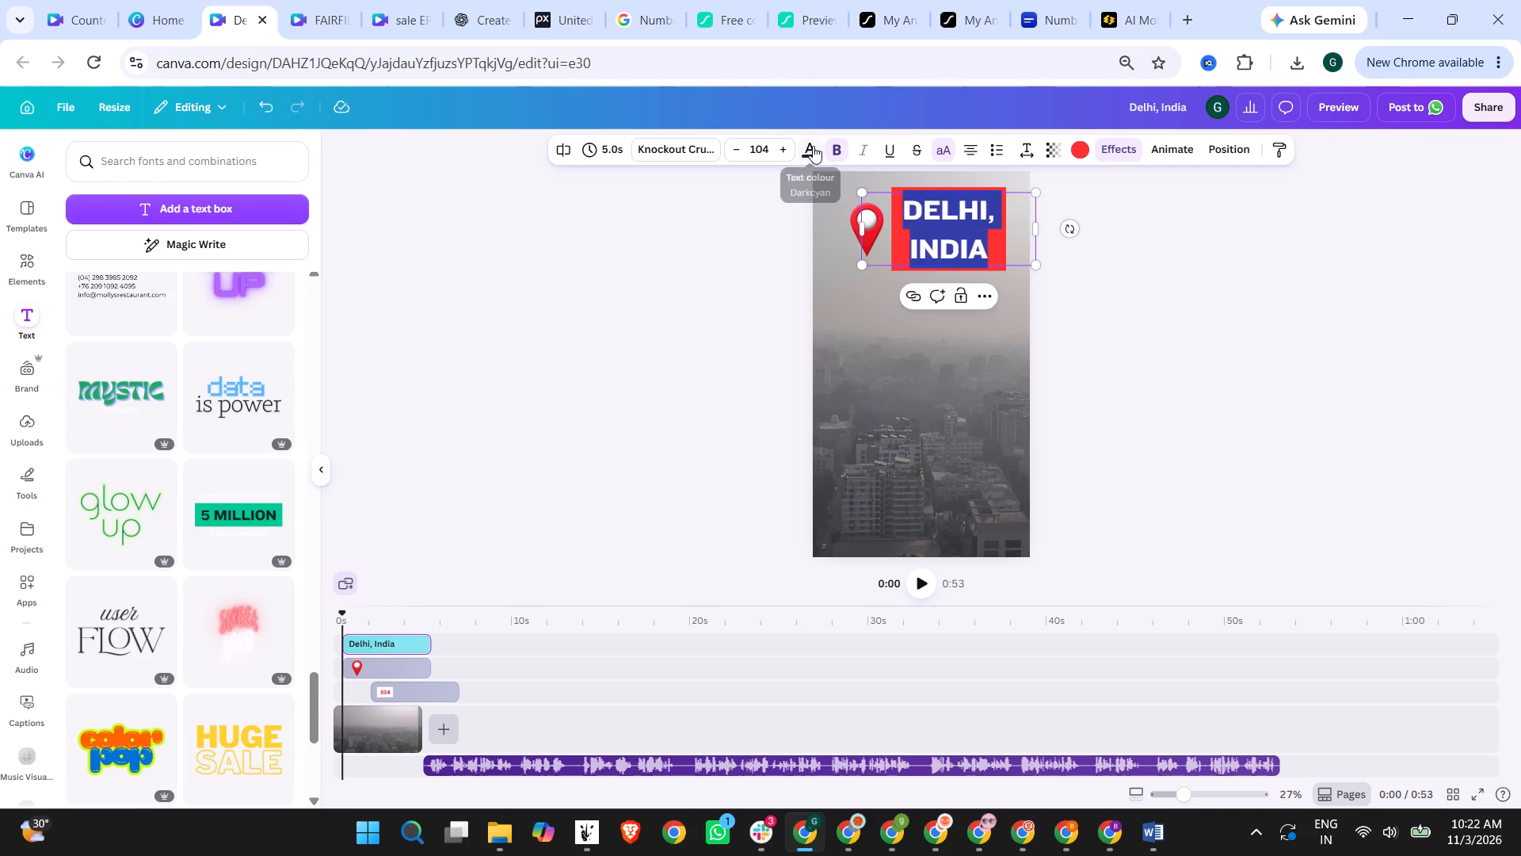
left_click(813, 146)
left_click(125, 309)
left_click(476, 317)
left_click(1241, 315)
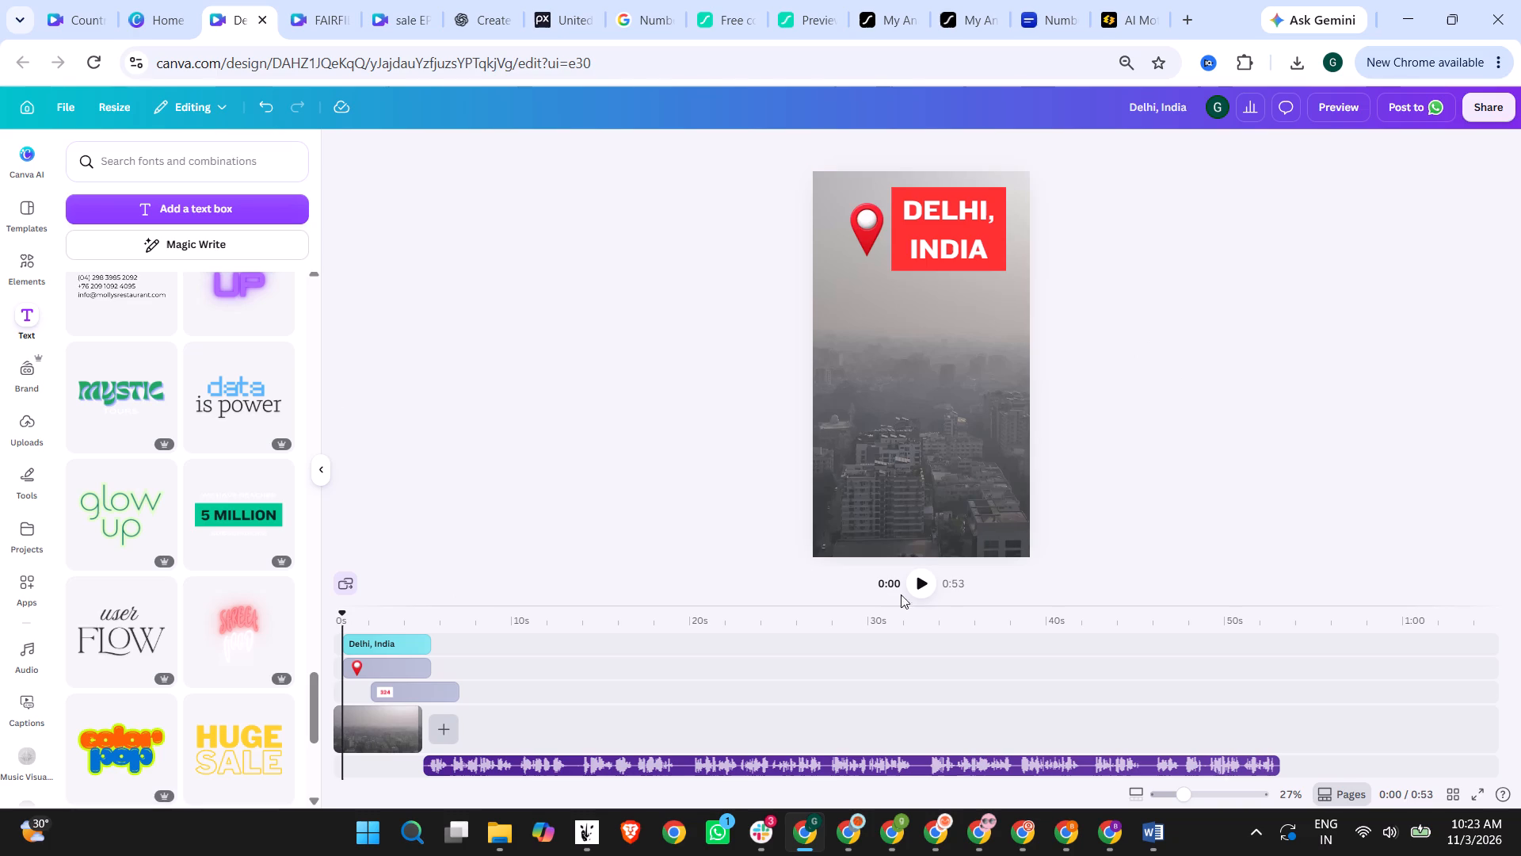
Play the opening seconds of the reel to check the location label and counter, and return to the start.
left_click(925, 582)
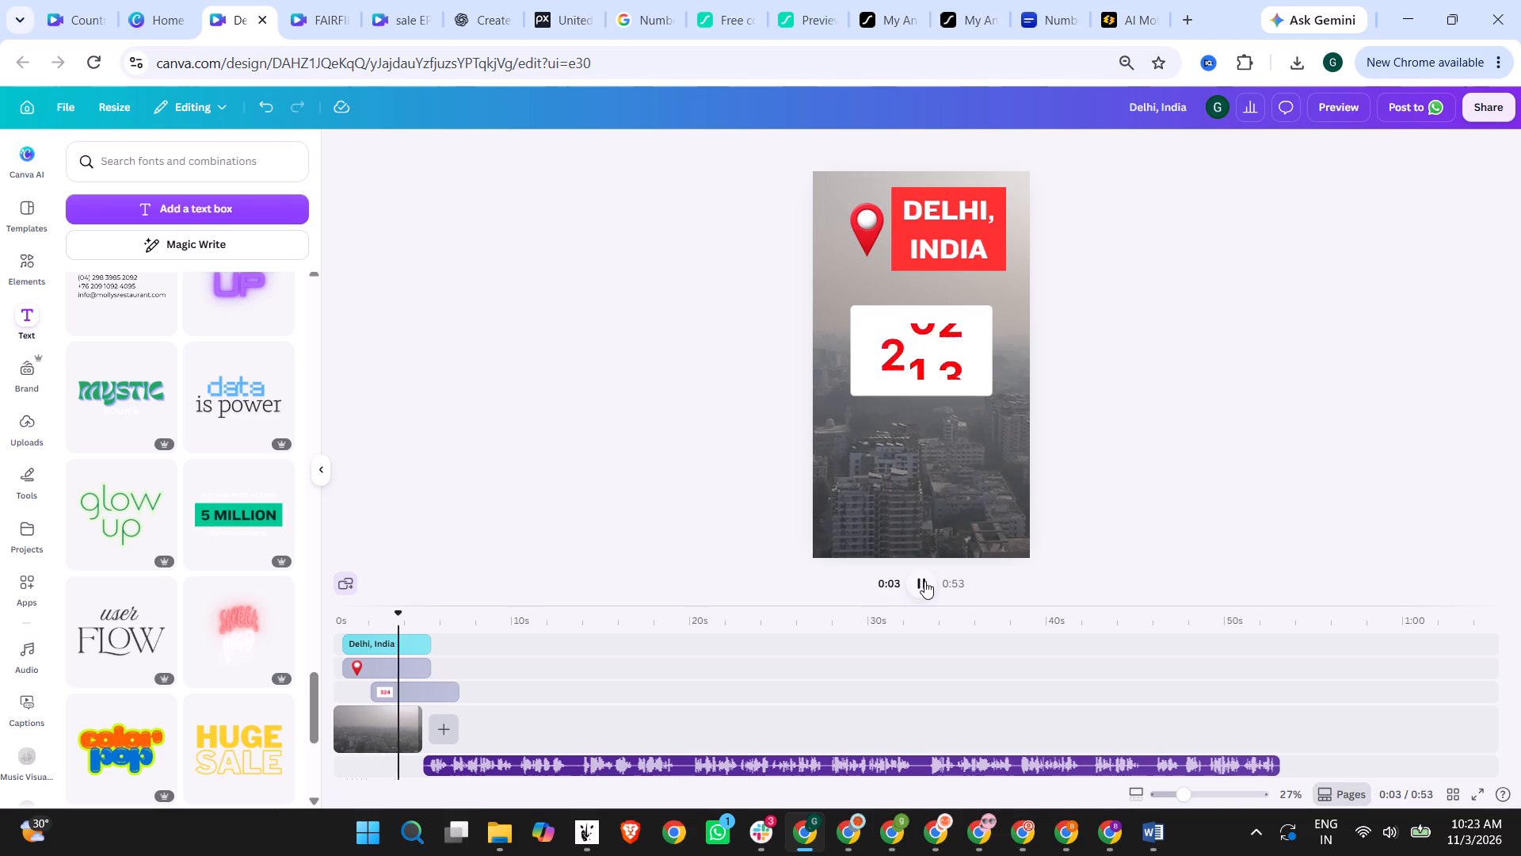
left_click(924, 581)
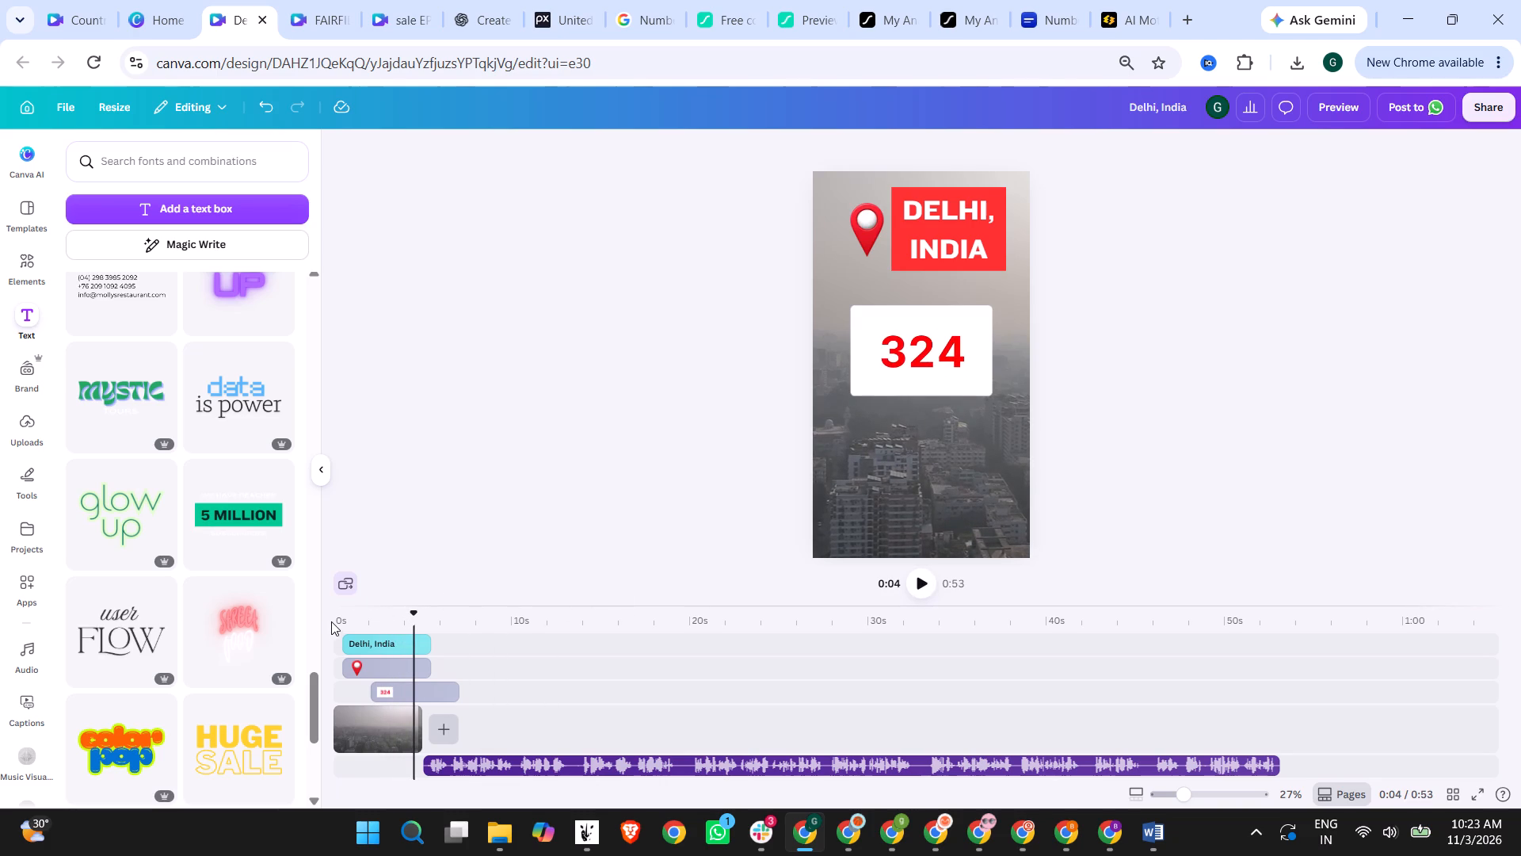
left_click(336, 621)
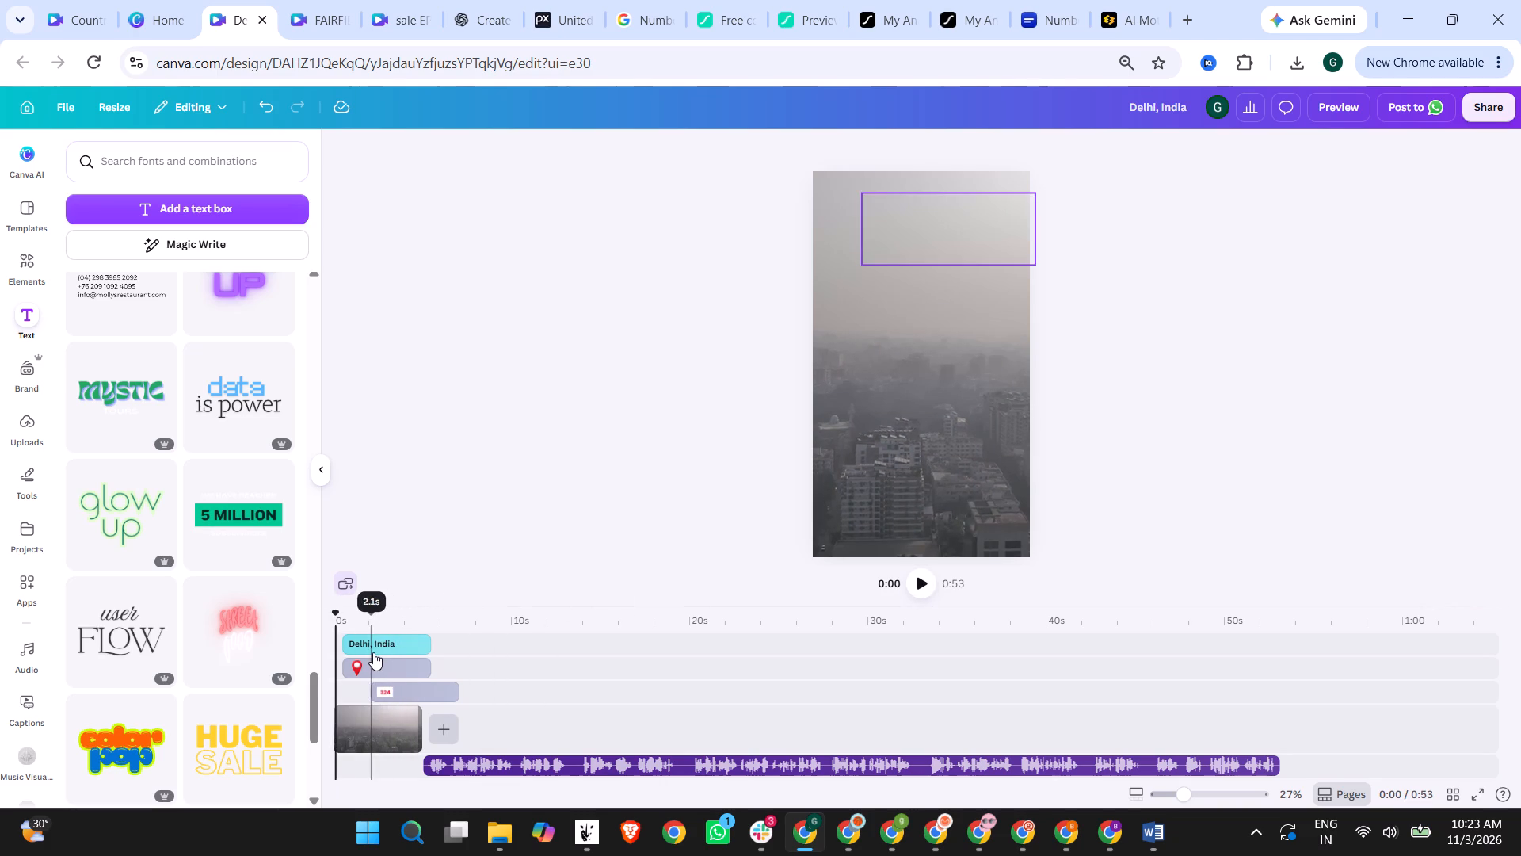
Move the white-framed counter video lower on the reel, leaving more space below the "Delhi, India" label.
left_click(412, 688)
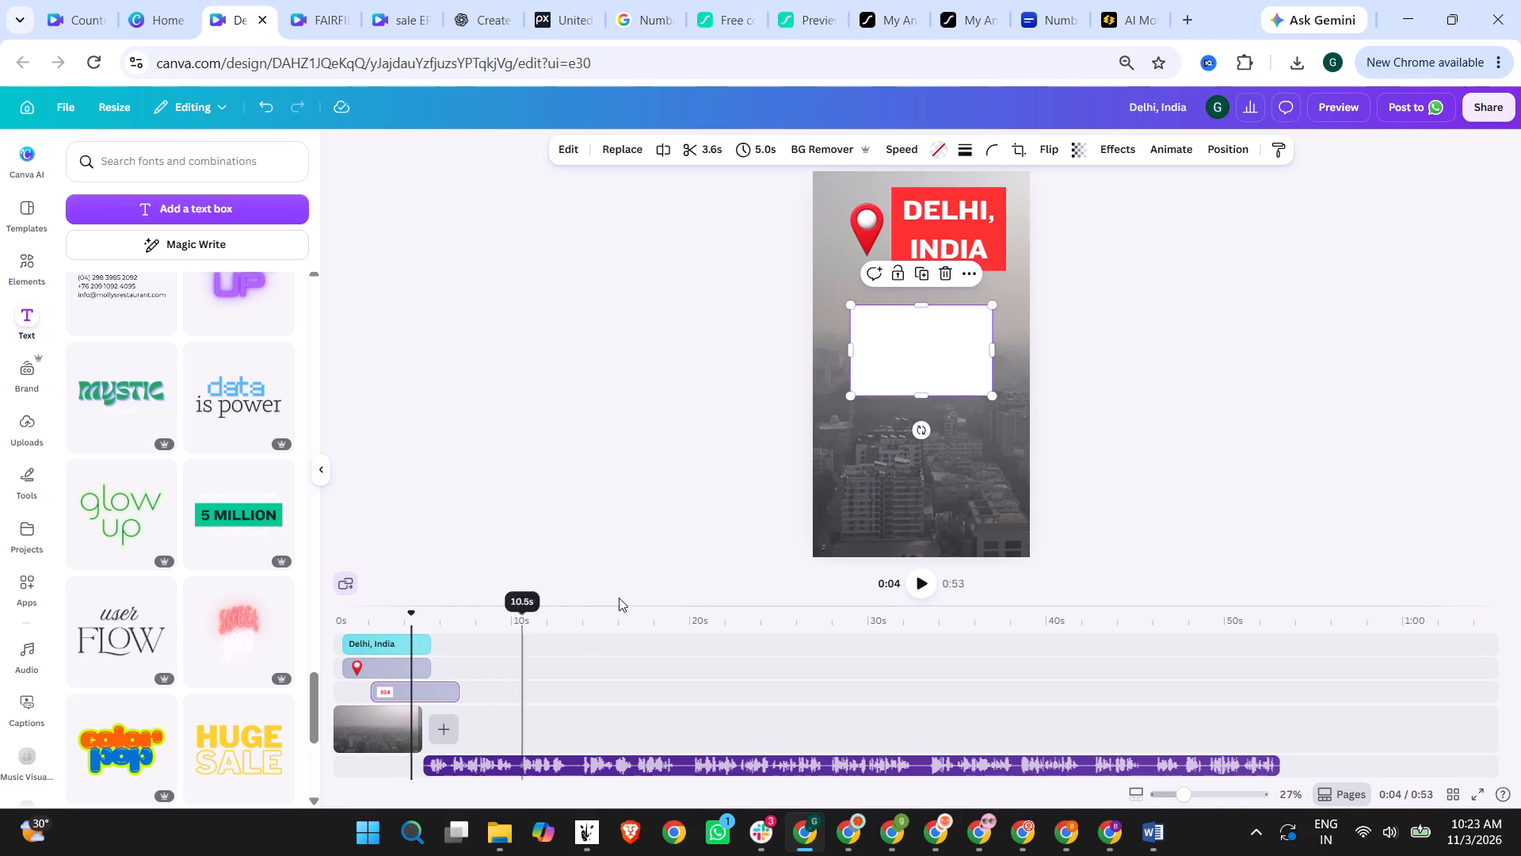
left_click_drag(947, 361, 947, 388)
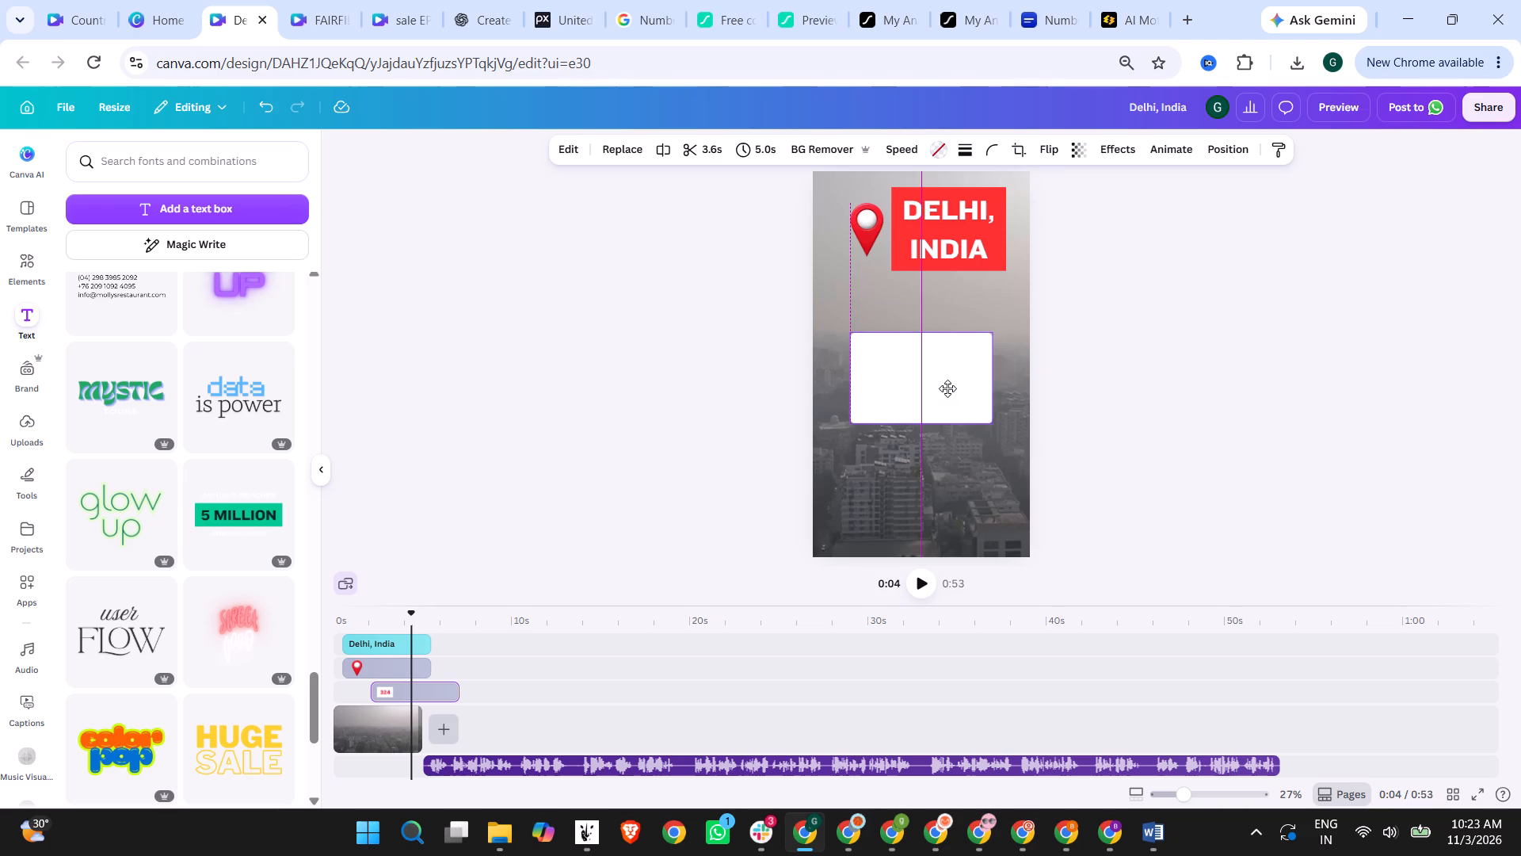
left_click_drag(947, 388, 952, 388)
left_click(1245, 388)
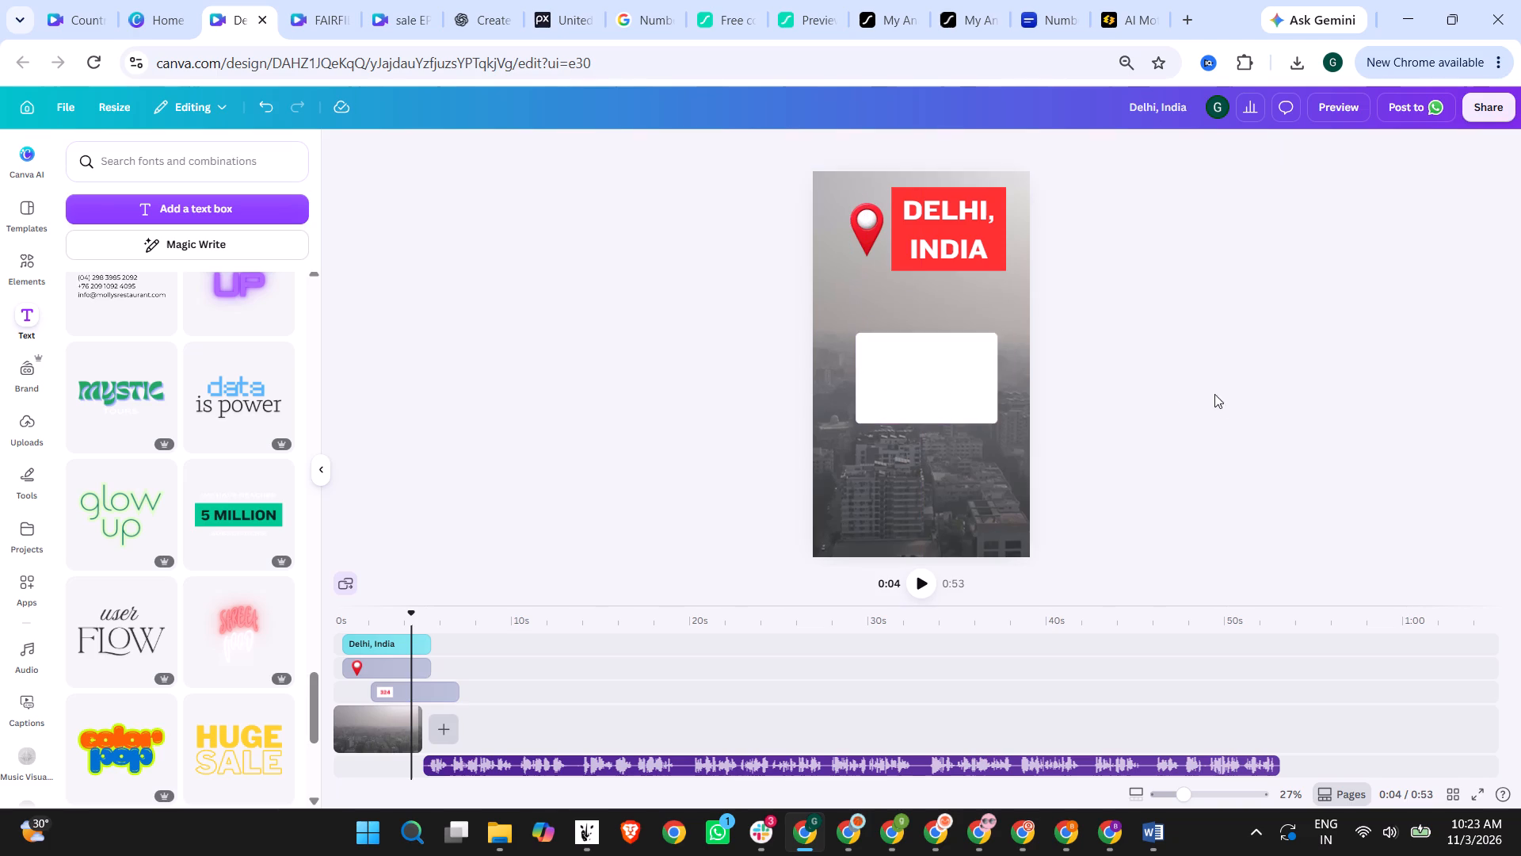
left_click(949, 396)
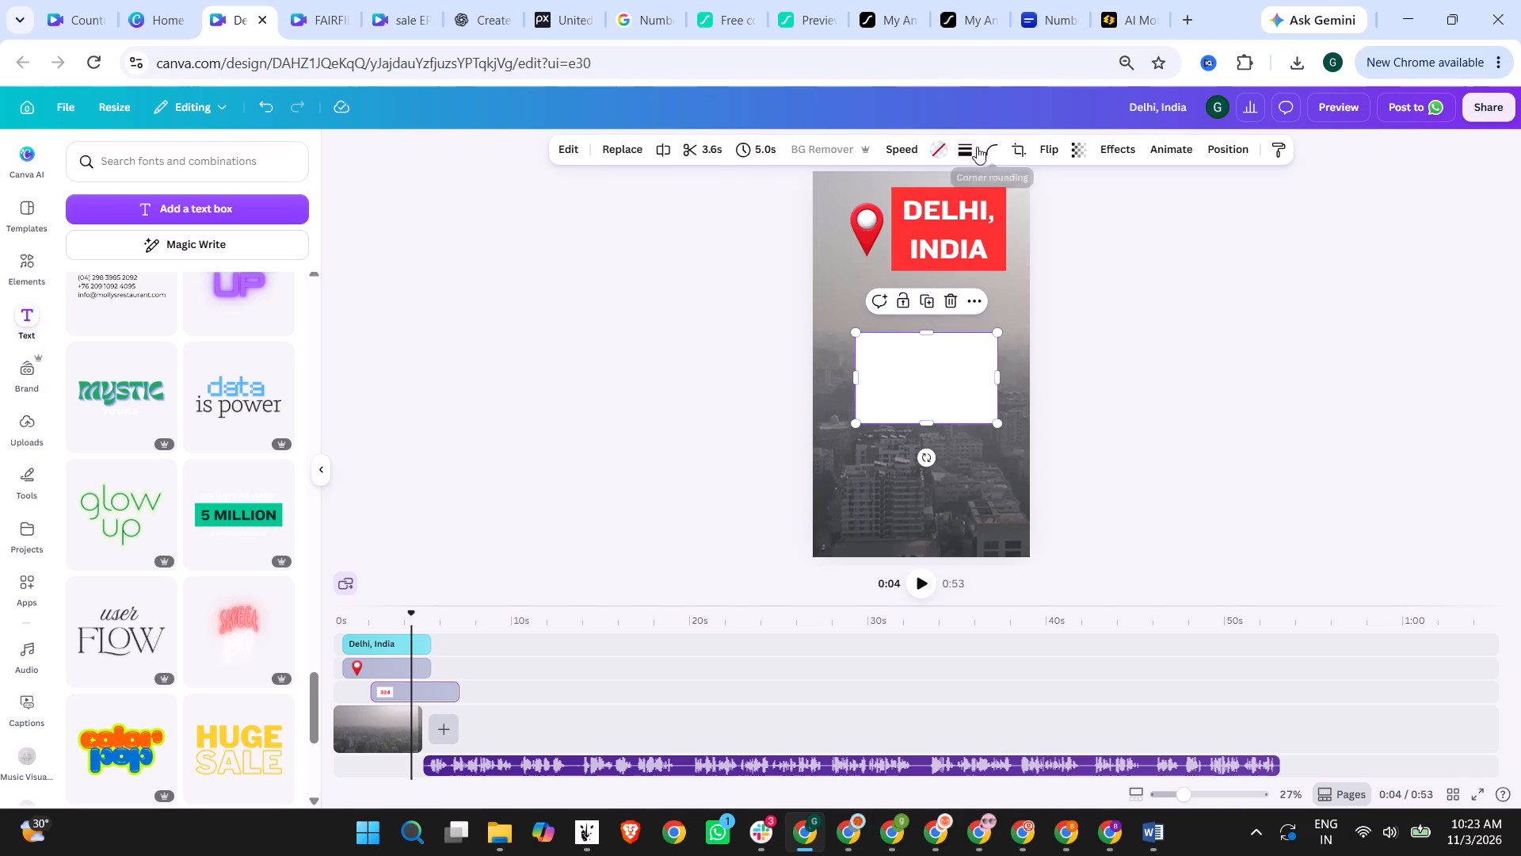
left_click(1303, 315)
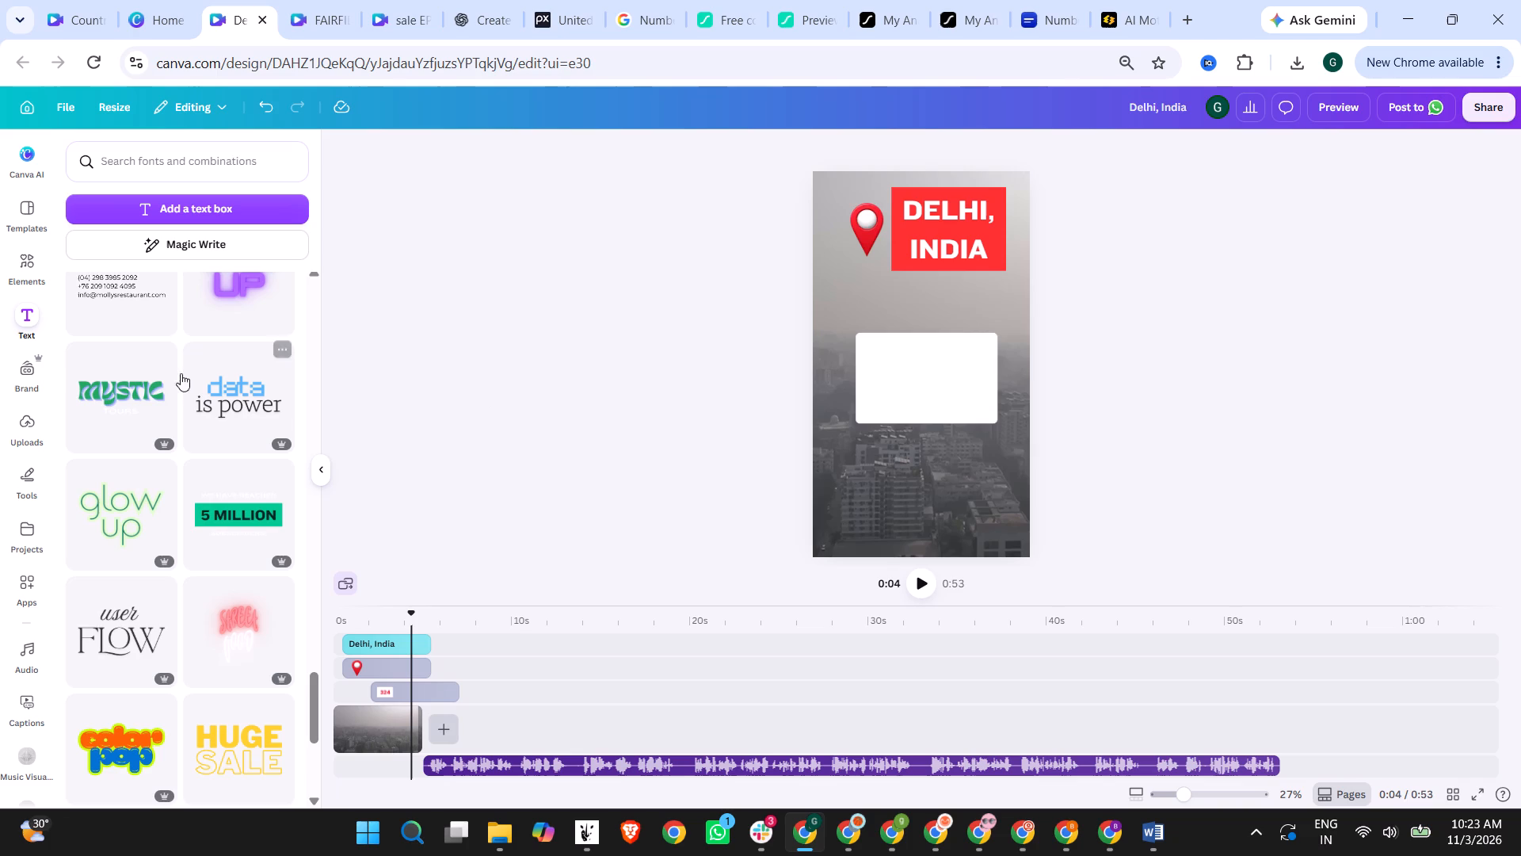
Browse the font combinations and add the red and yellow "Free Shipping" design to the reel.
left_click(25, 320)
left_click(25, 323)
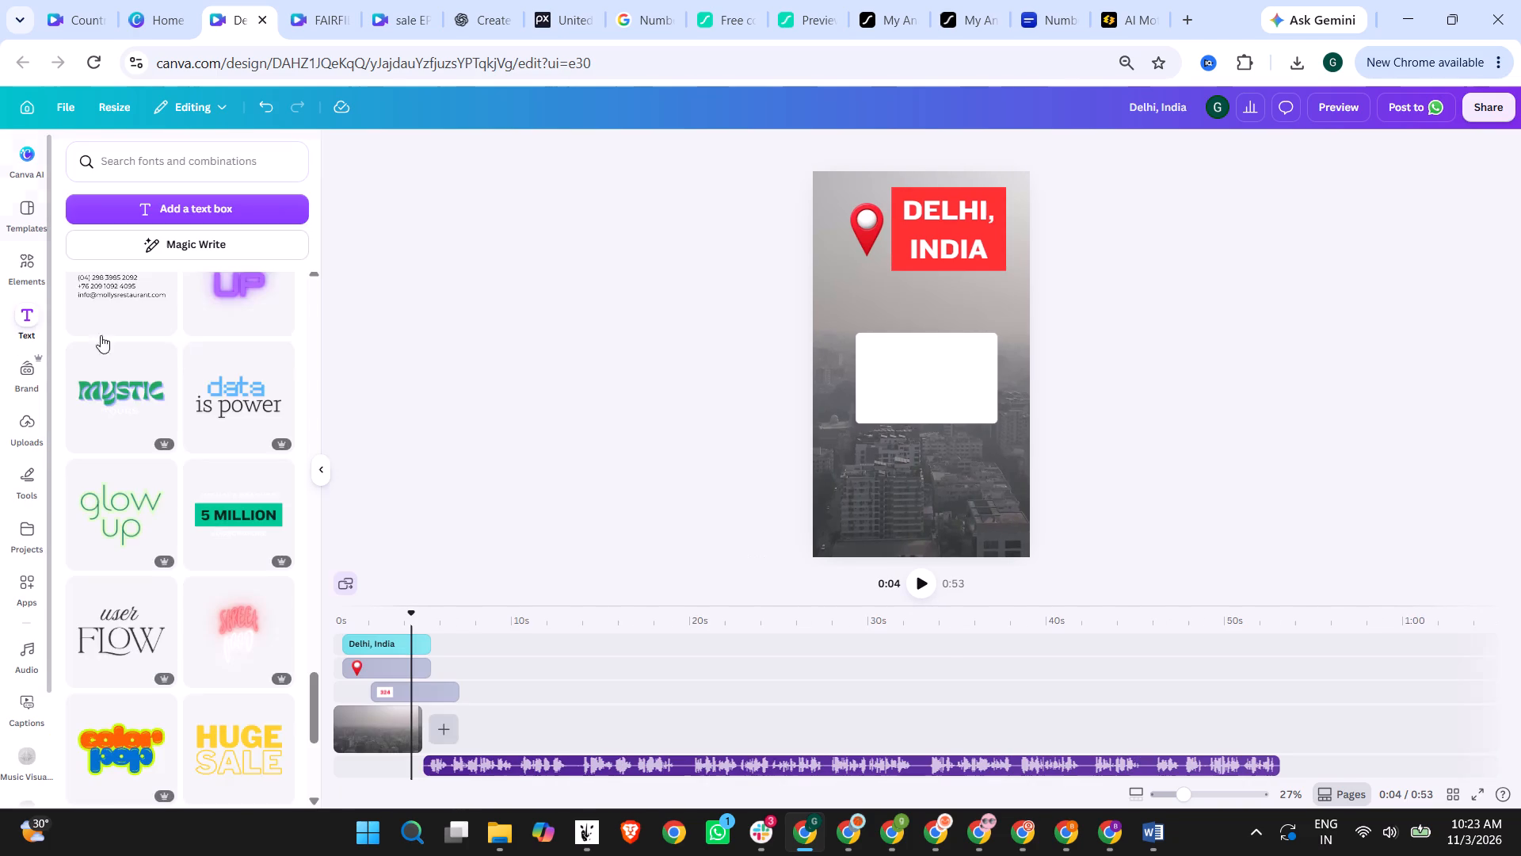
scroll(206, 345, "up", 15)
left_click_drag(315, 496, 338, 331)
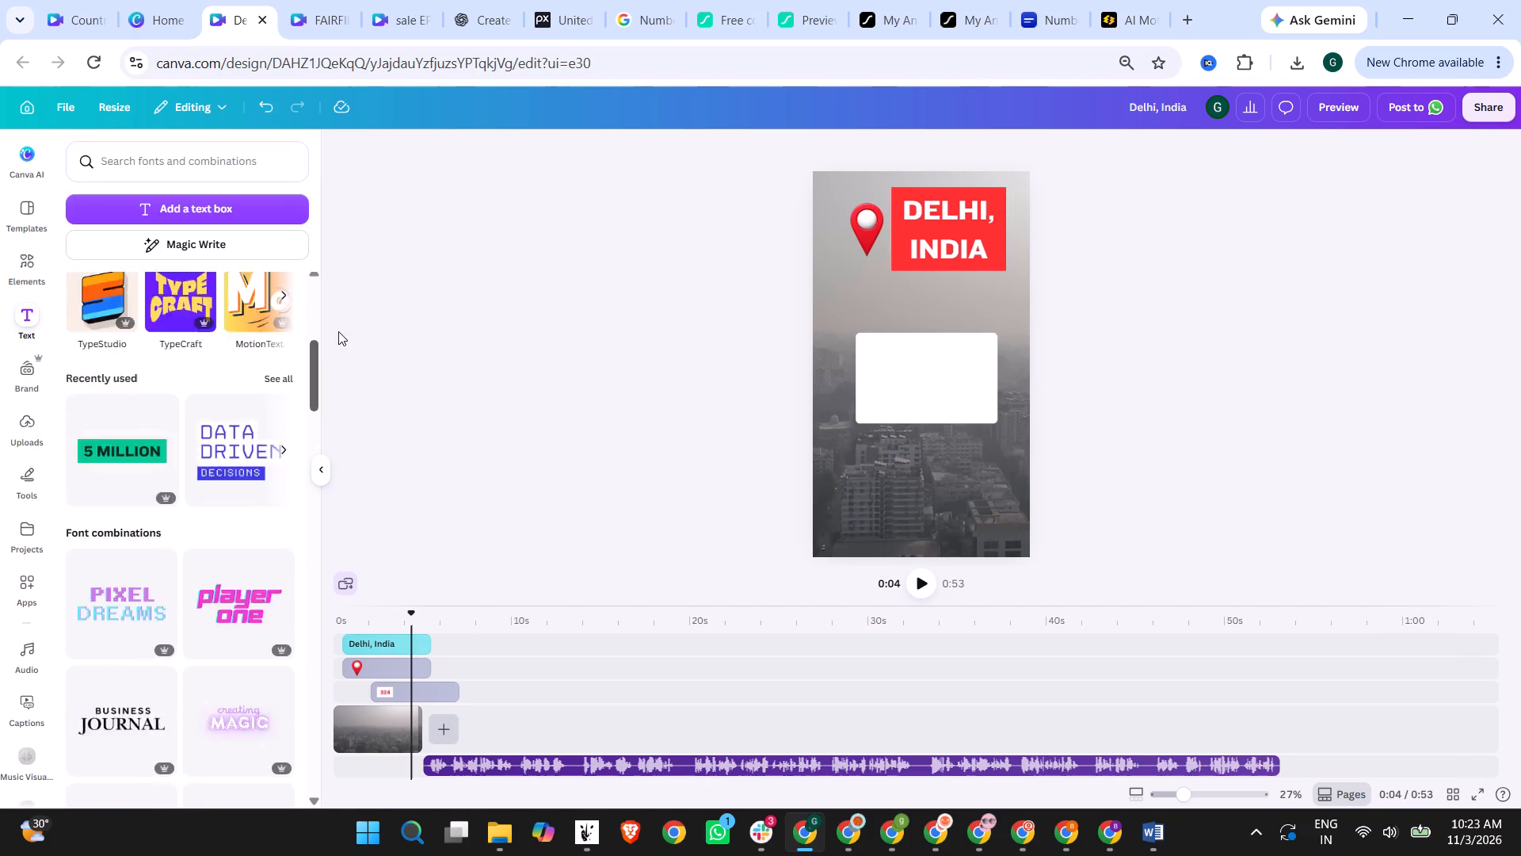
left_click_drag(338, 331, 341, 388)
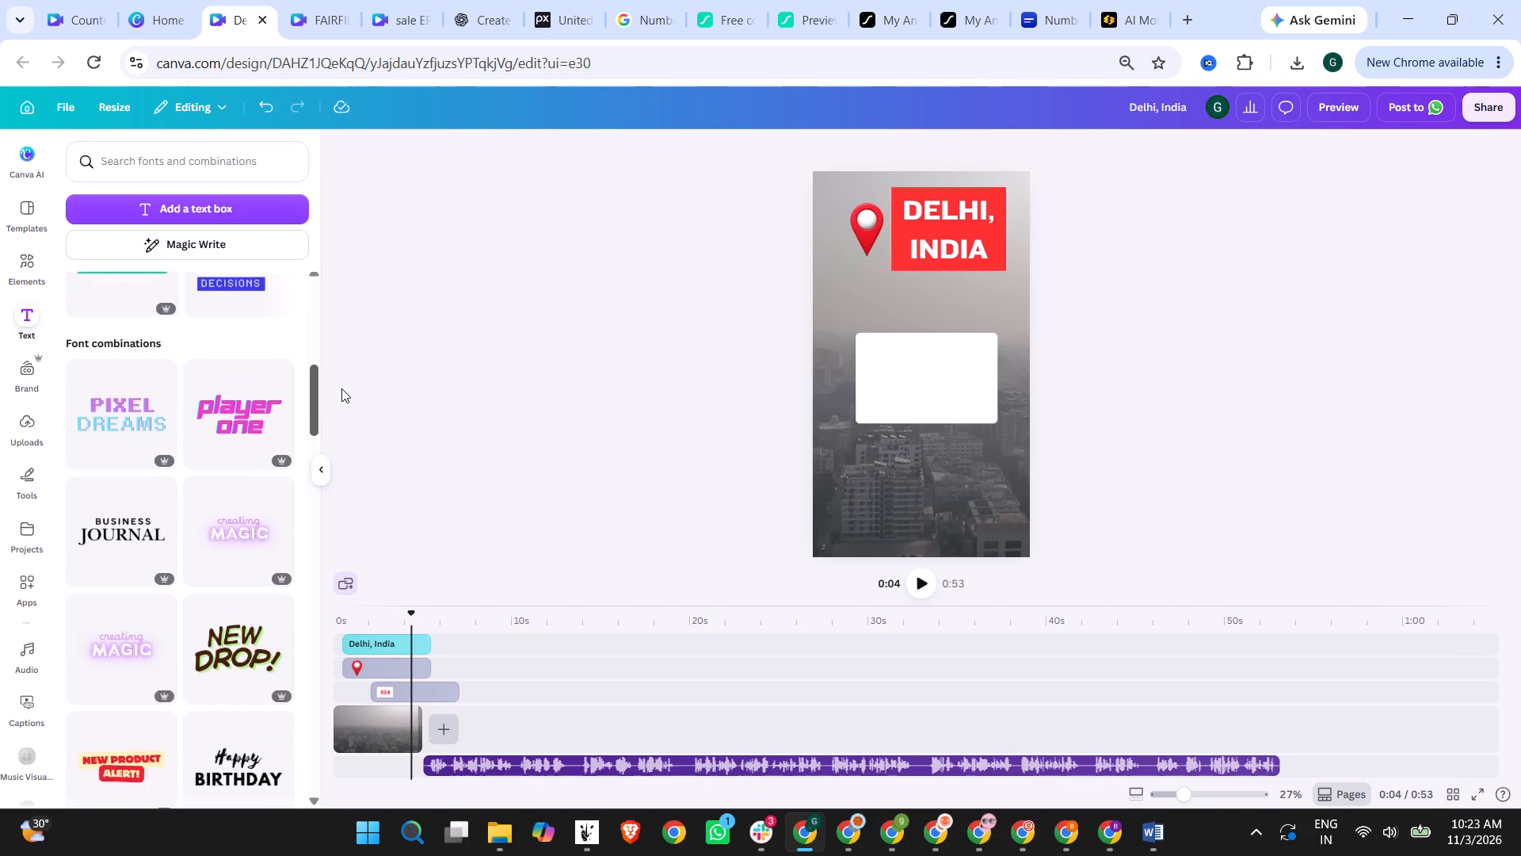
left_click_drag(341, 388, 341, 483)
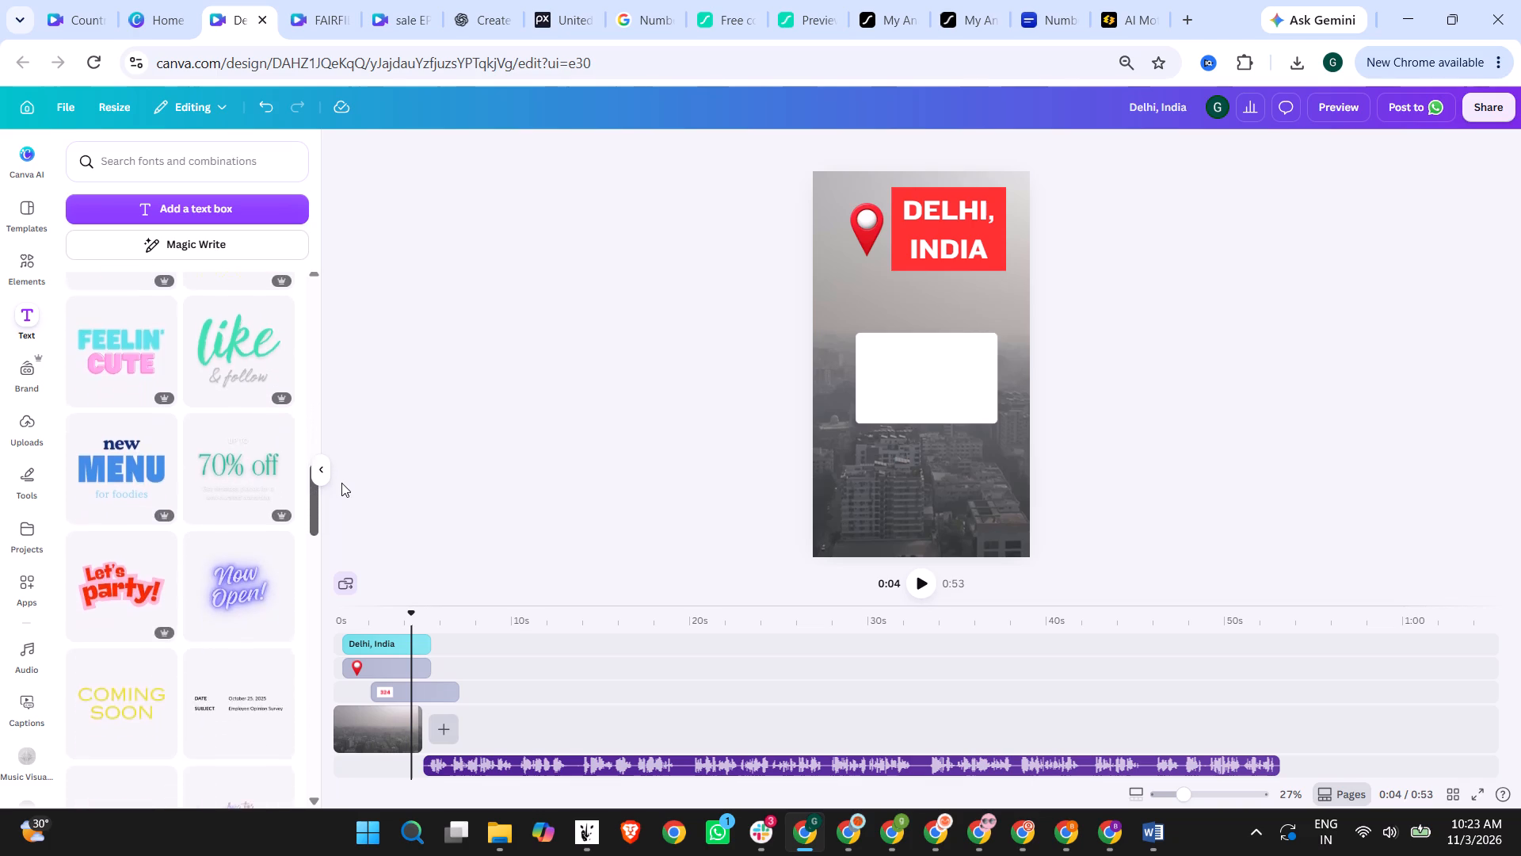
left_click_drag(341, 483, 342, 581)
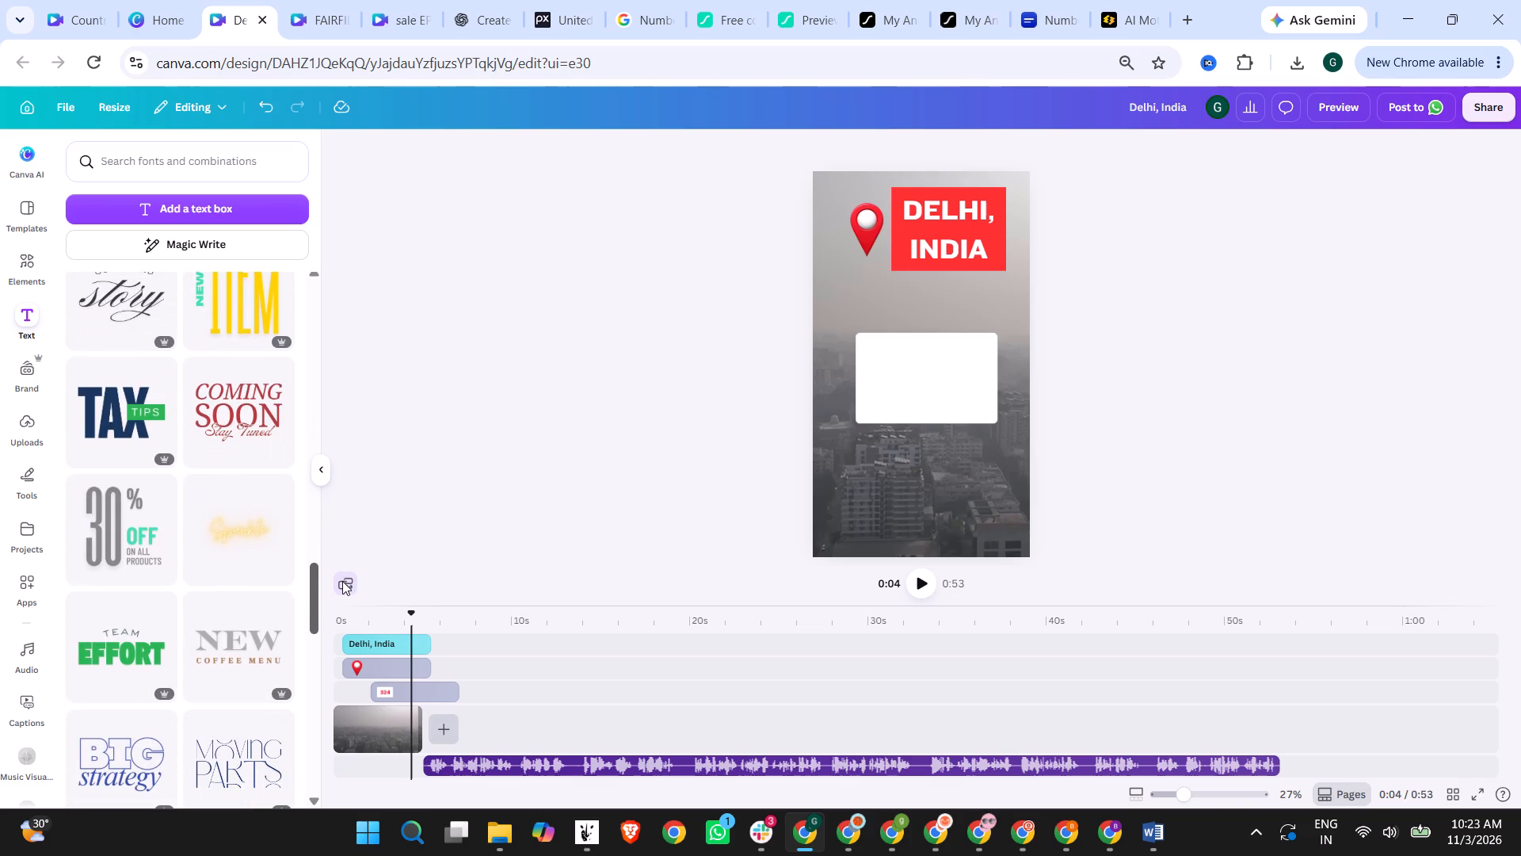
left_click_drag(342, 581, 341, 659)
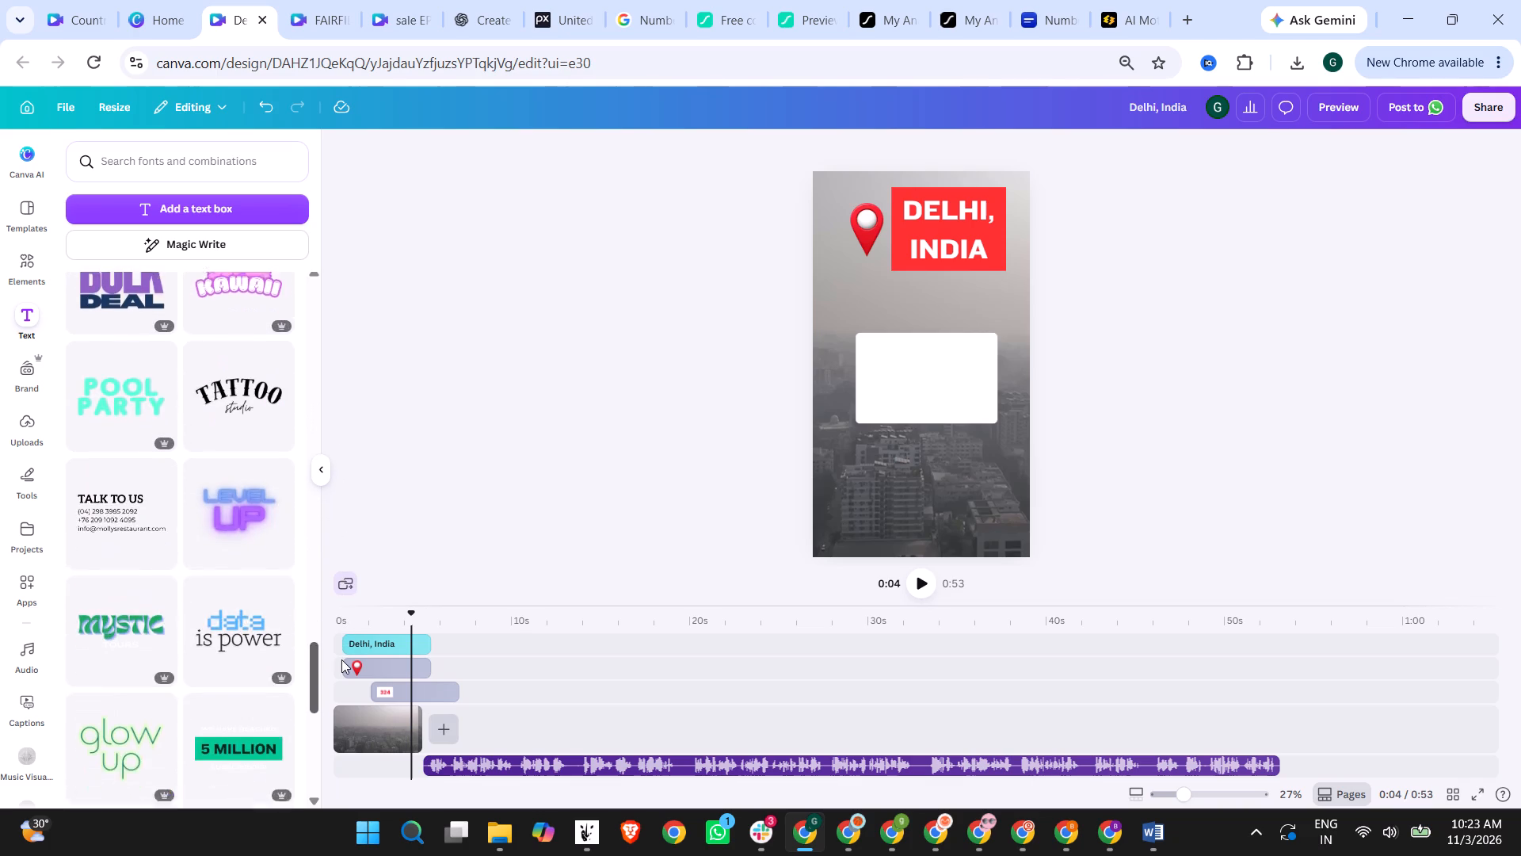
left_click_drag(341, 659, 332, 736)
scroll(147, 617, "down", 4)
scroll(135, 551, "down", 7)
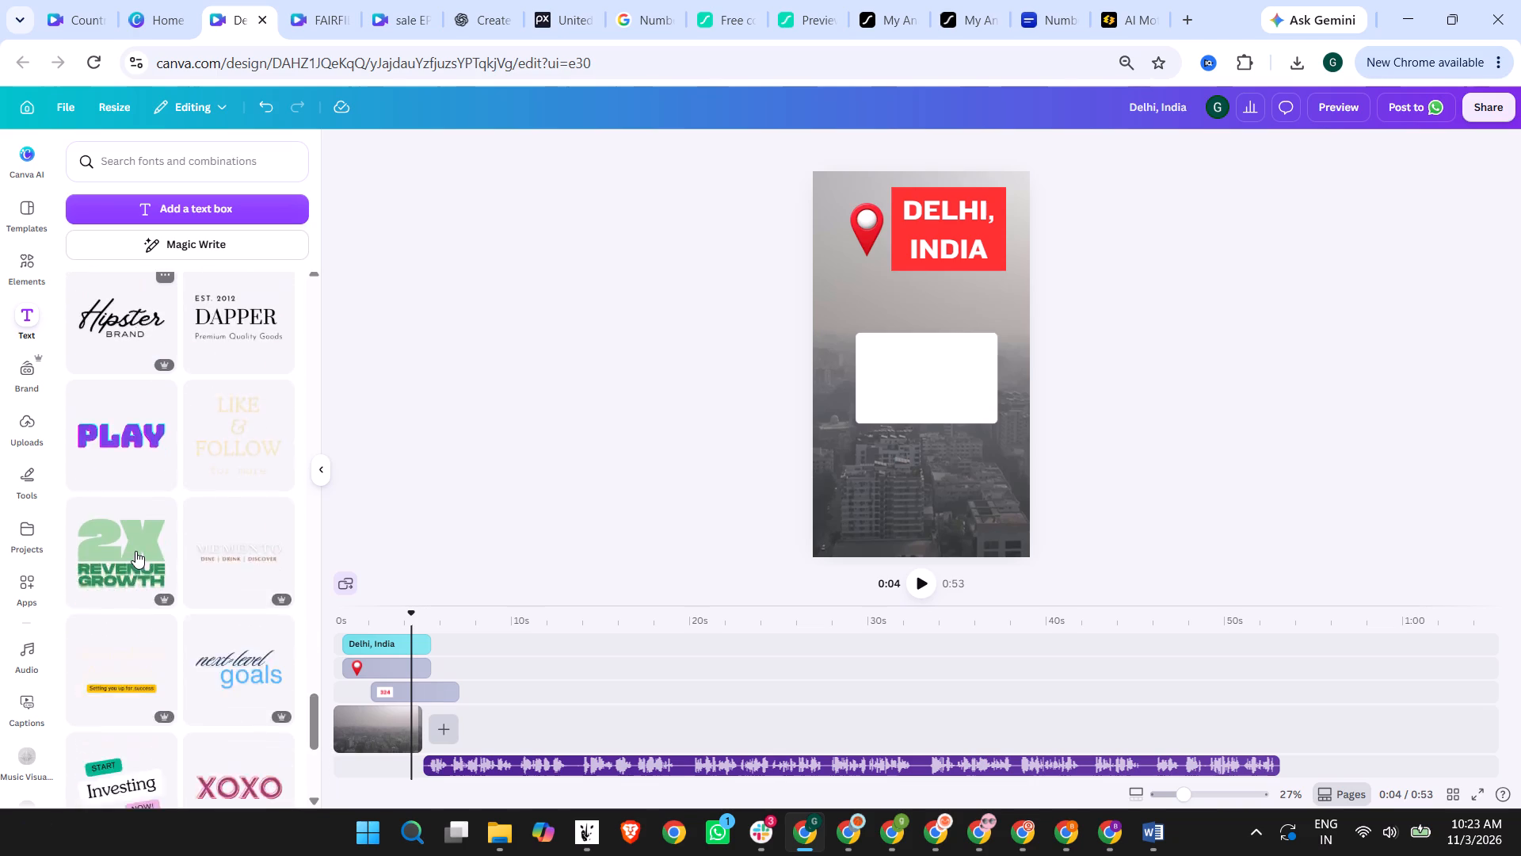
scroll(158, 544, "down", 9)
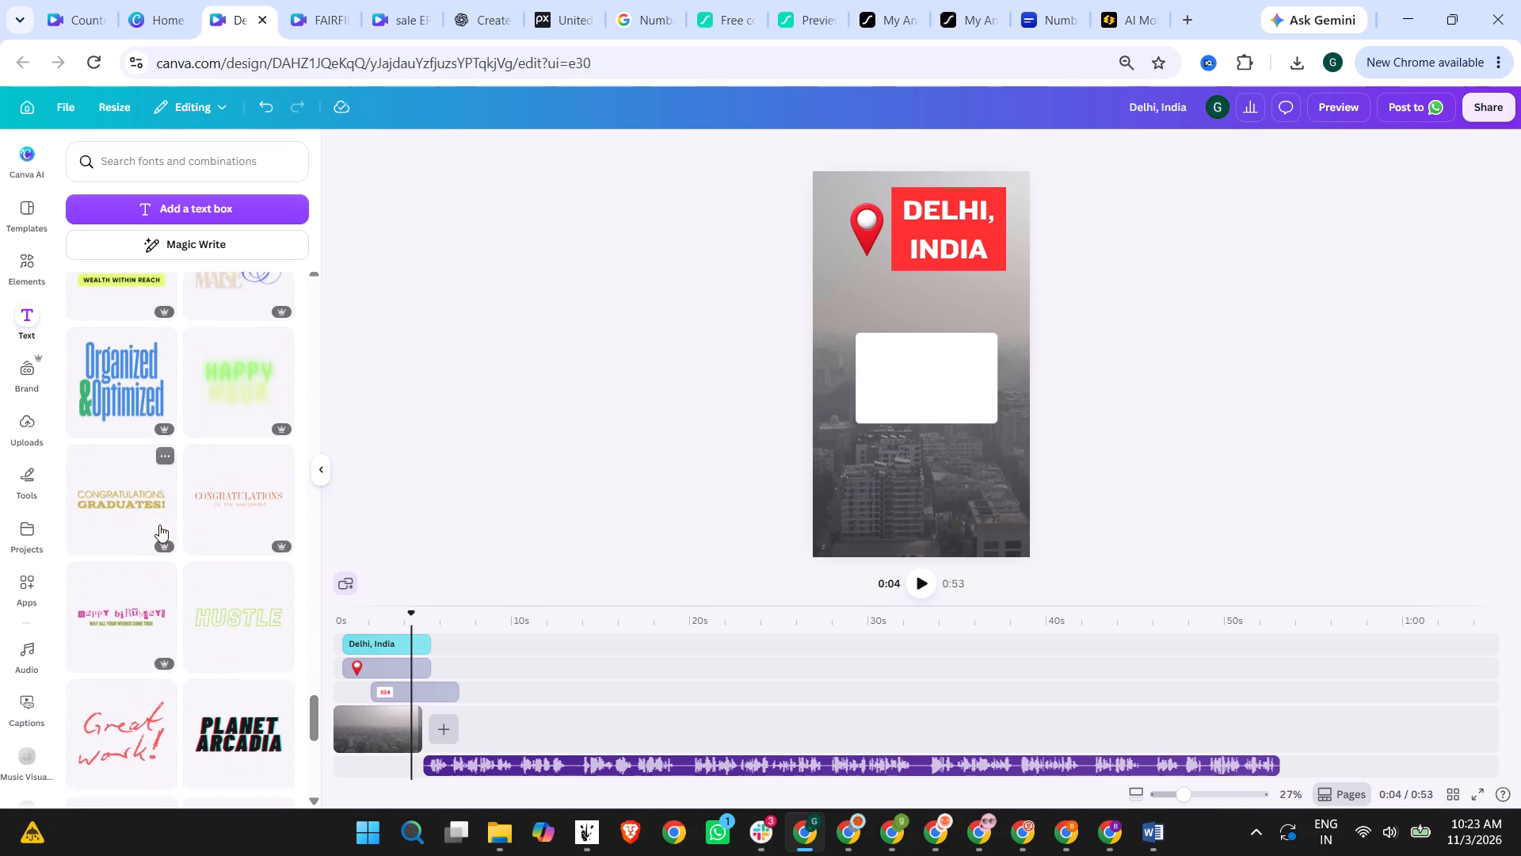
scroll(159, 525, "down", 9)
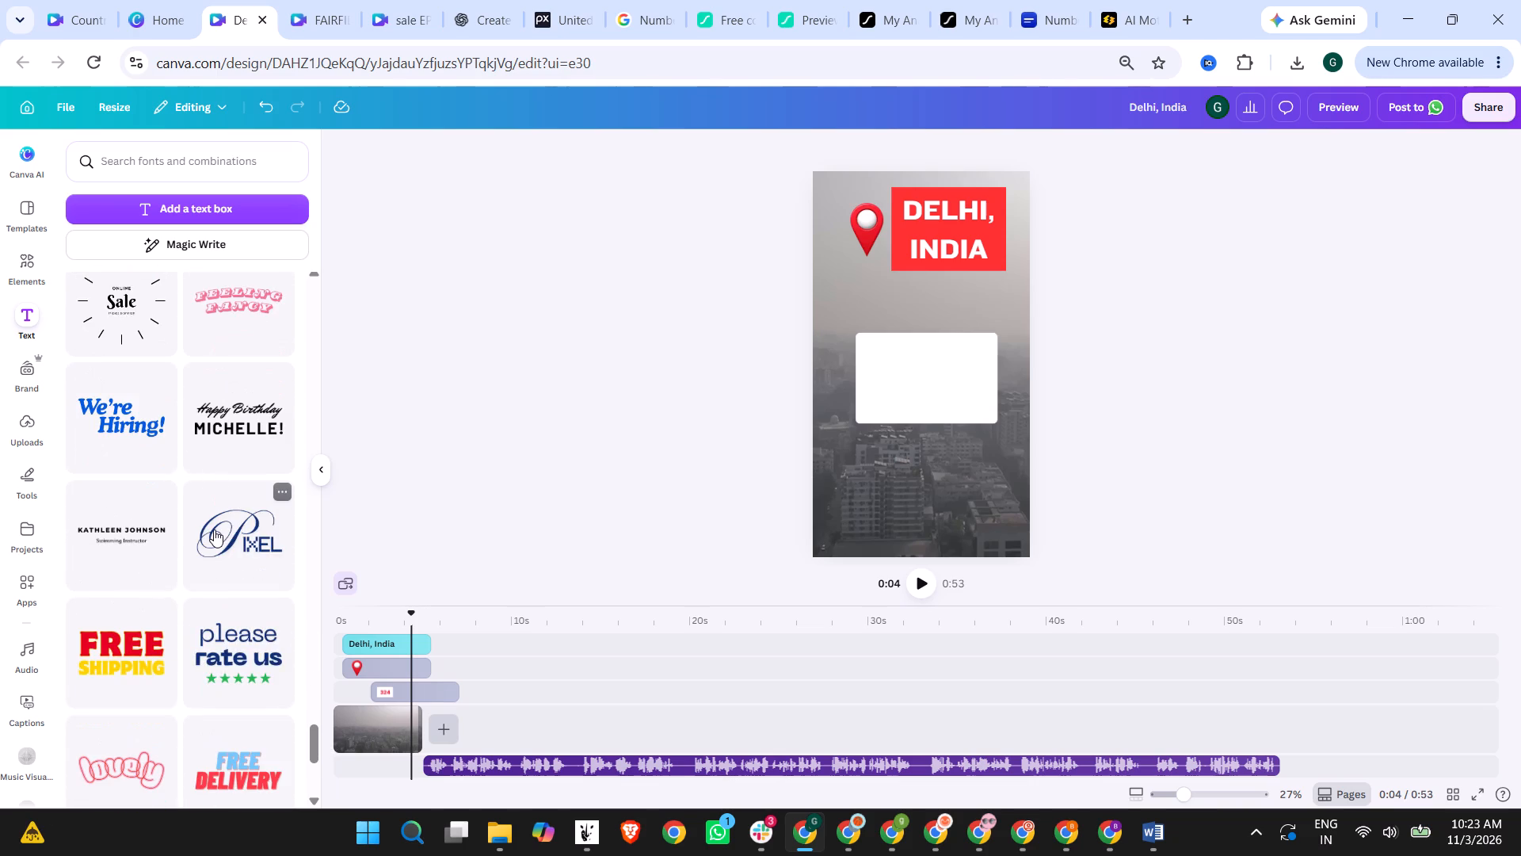
scroll(214, 529, "down", 1)
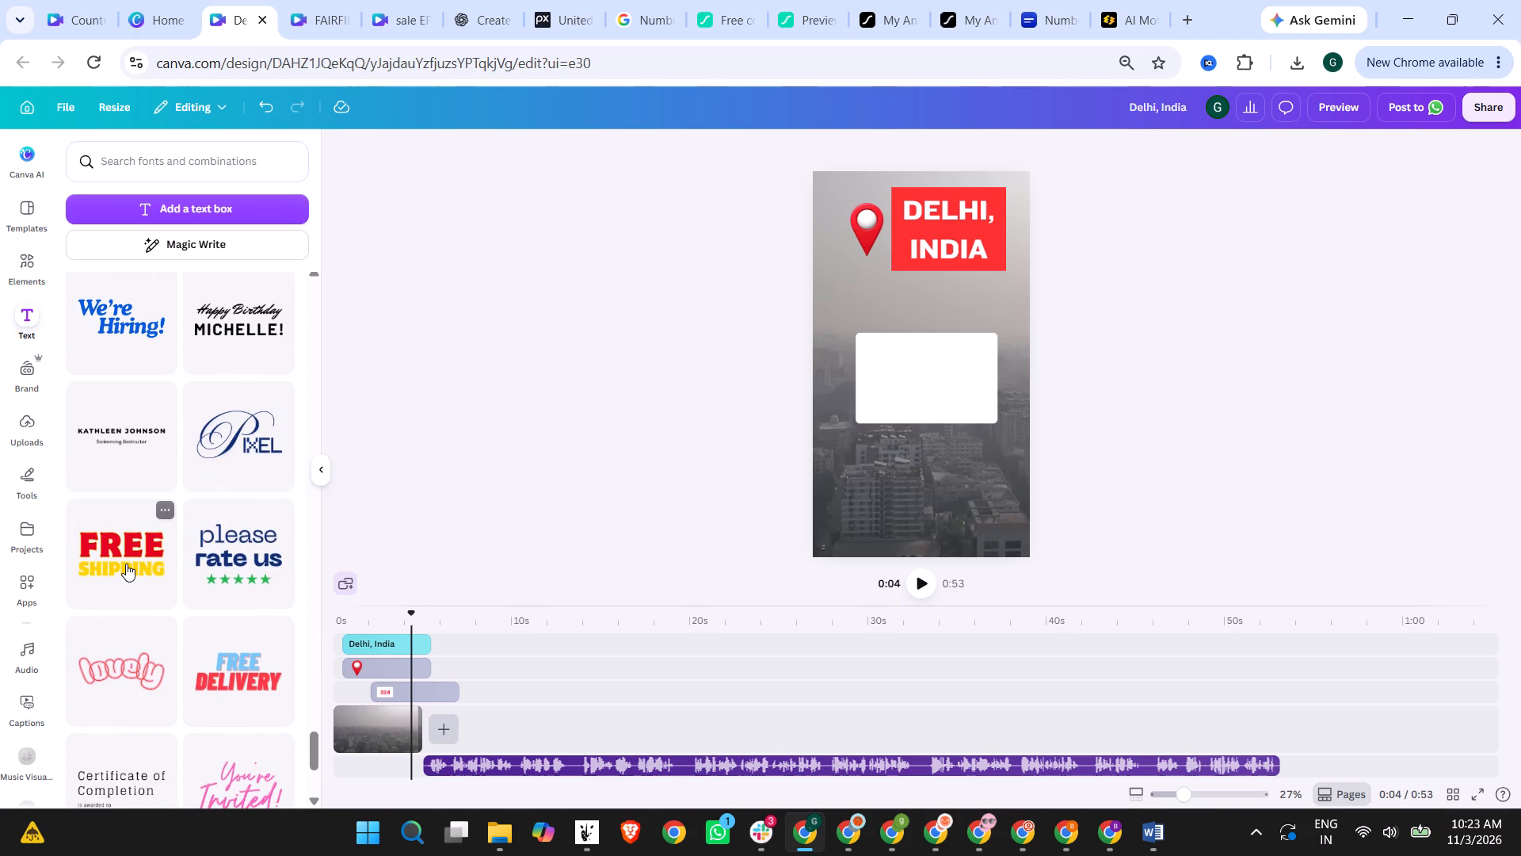
left_click(126, 564)
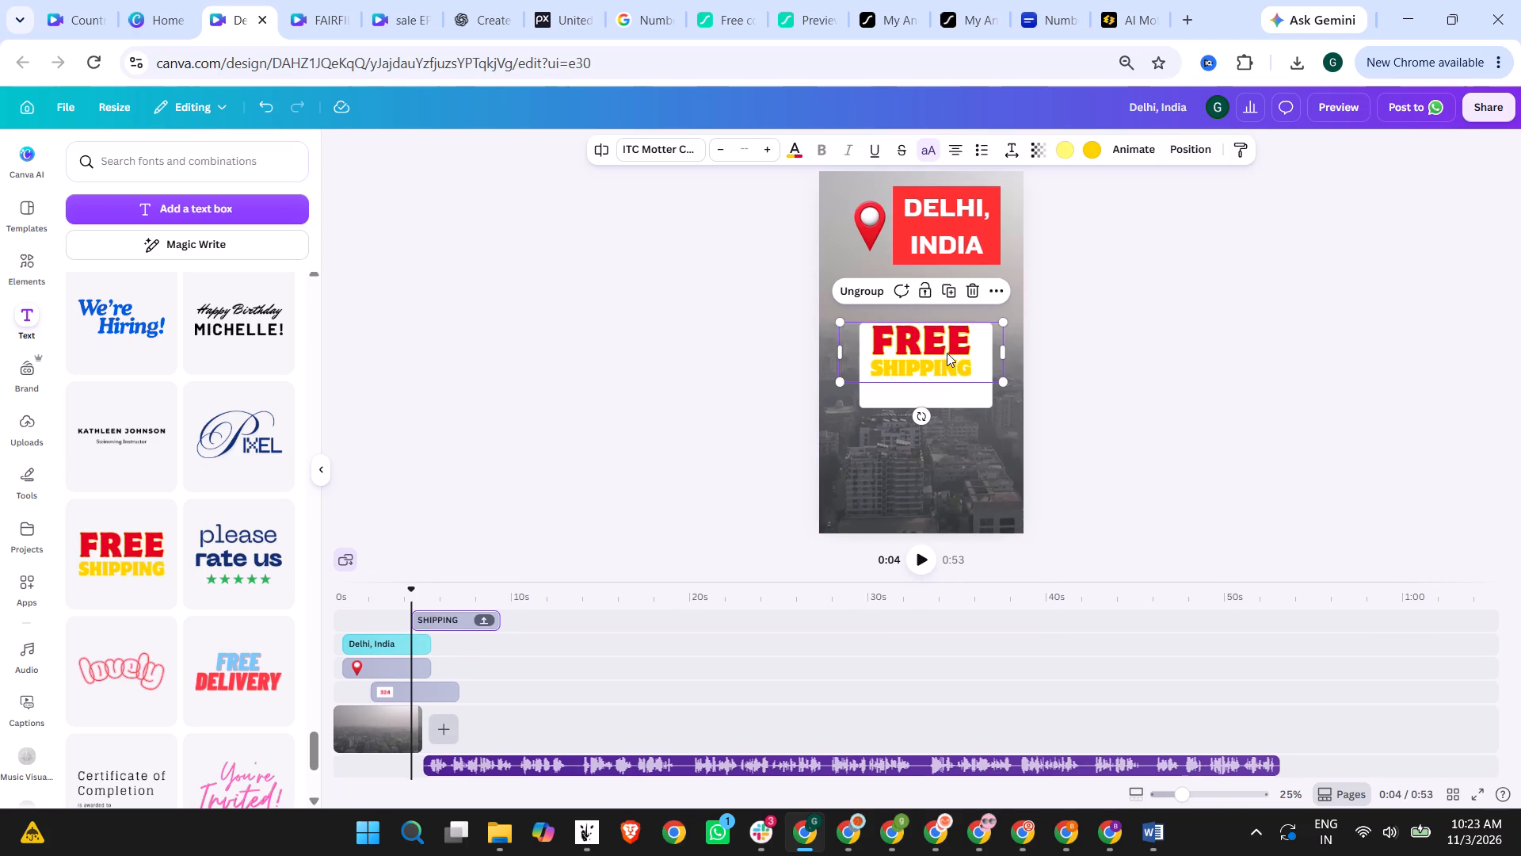
Delete the "SHIPPING" line from the added text group, keeping only "FREE".
left_click(947, 353)
double_click(950, 361)
left_click(1075, 374)
left_click(932, 372)
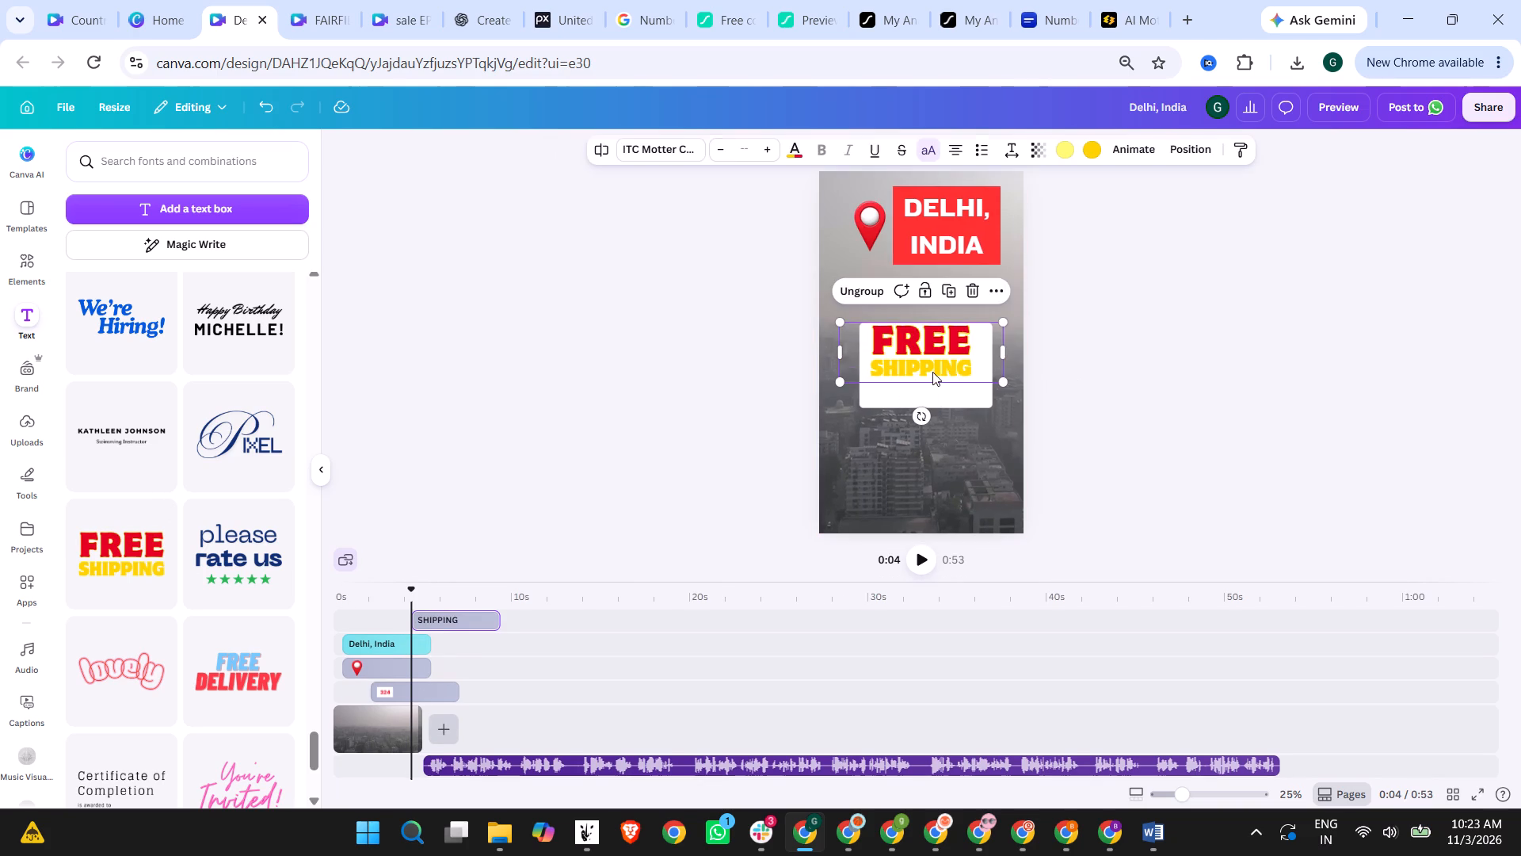
left_click(947, 369)
key("BackSpace")
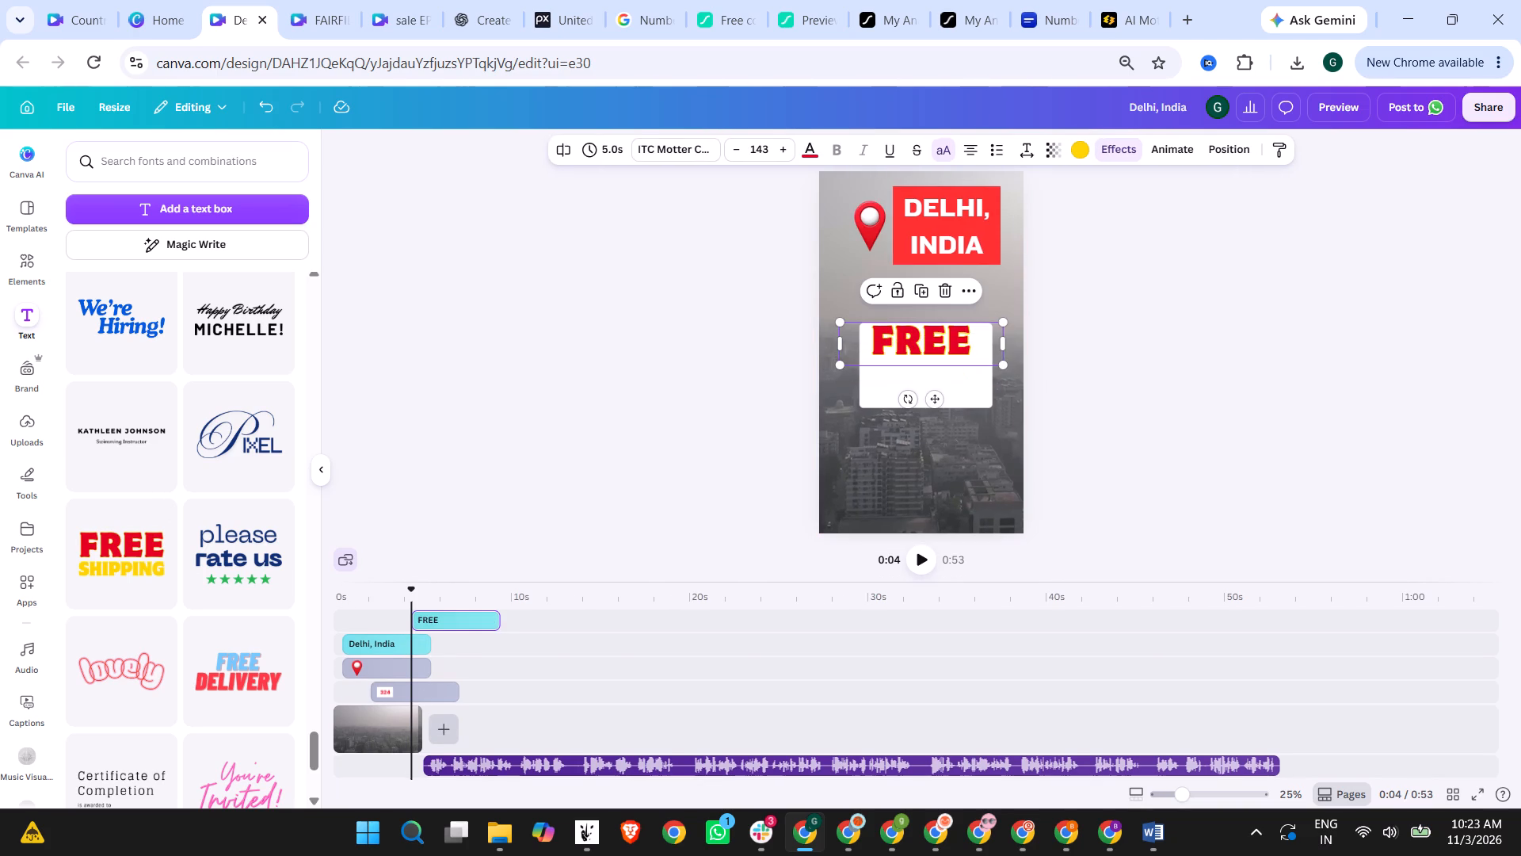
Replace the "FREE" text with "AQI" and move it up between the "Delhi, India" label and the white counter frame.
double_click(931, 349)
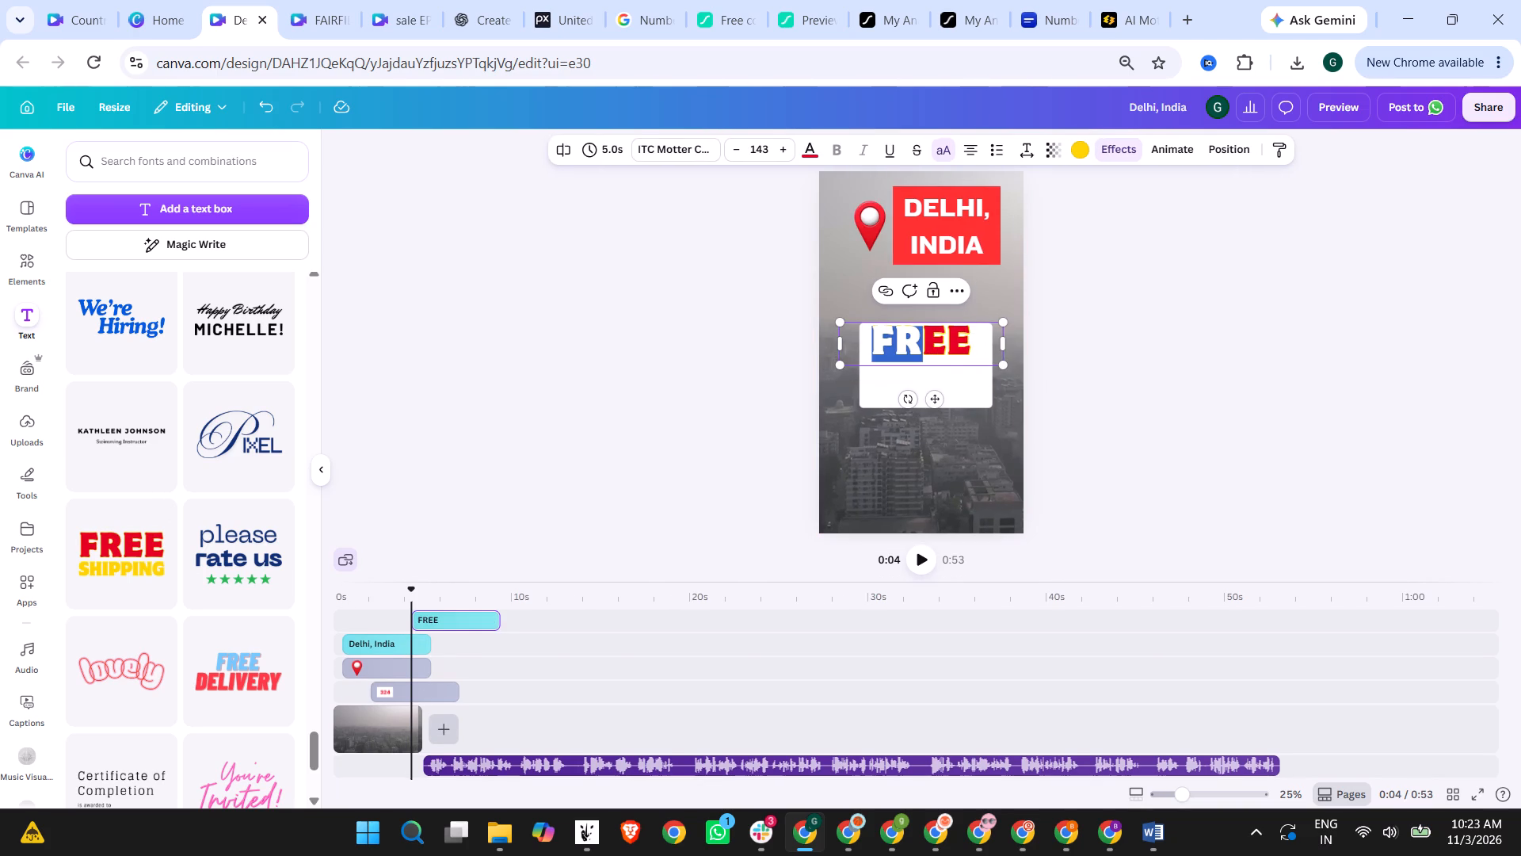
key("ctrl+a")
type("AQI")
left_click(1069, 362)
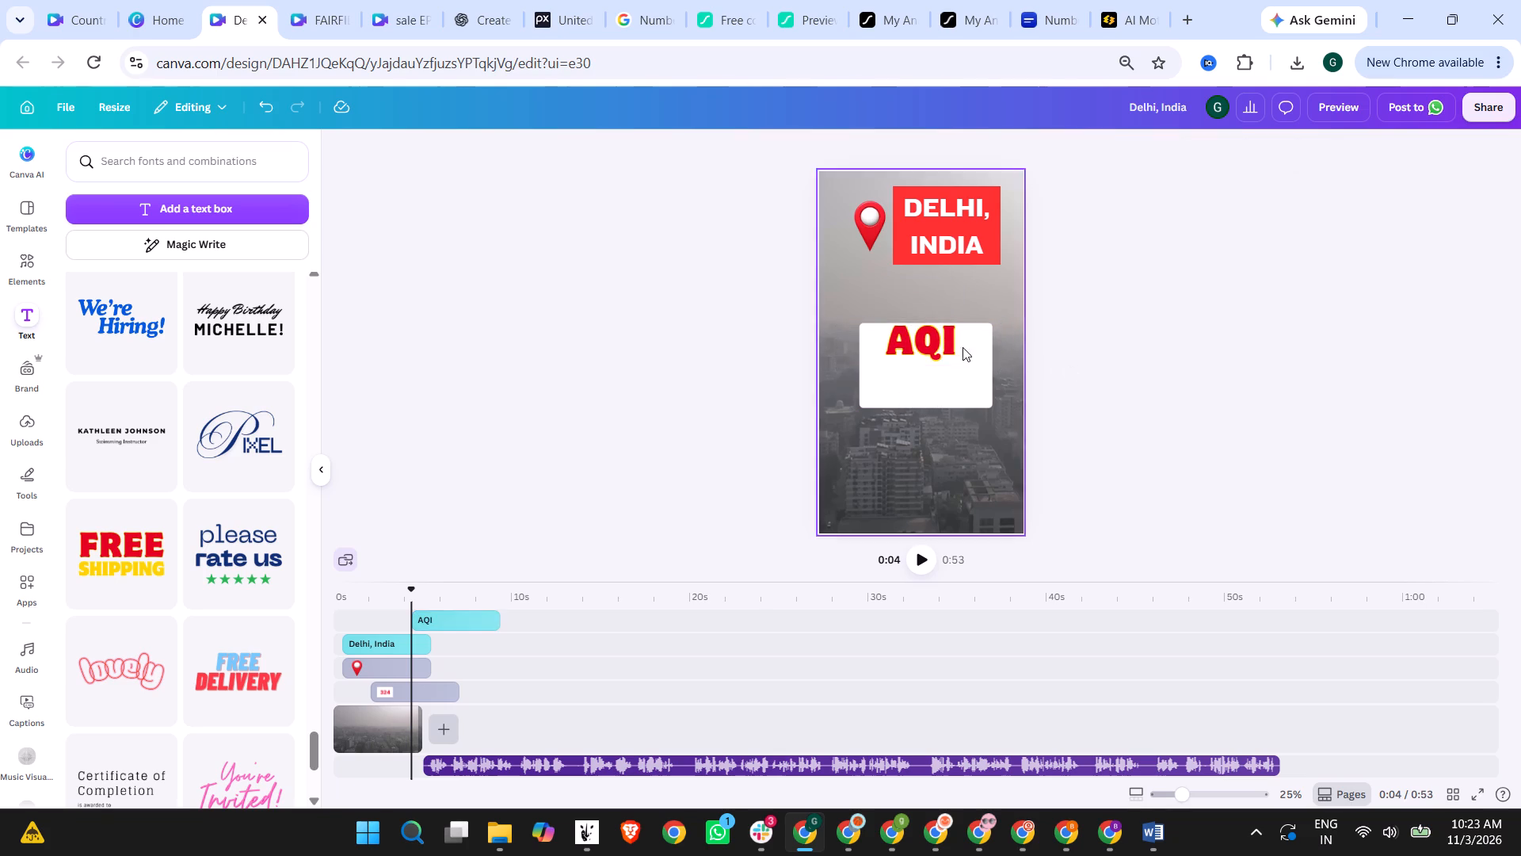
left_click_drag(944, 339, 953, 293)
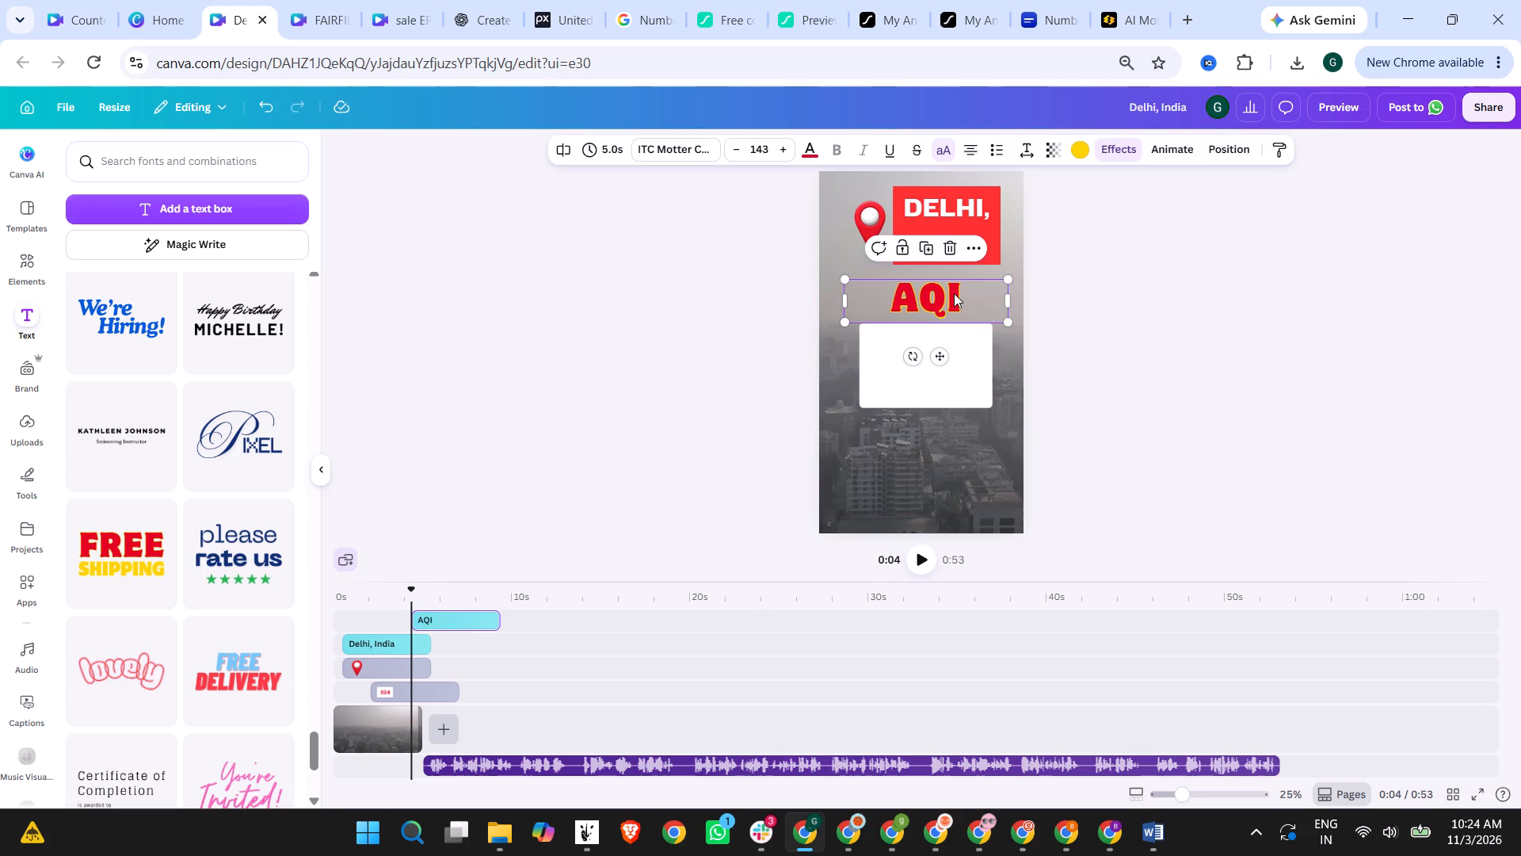
Delete the red and yellow "AQI" text from the reel.
key("Delete")
Look through the font combinations for another text style suited to the AQI label.
scroll(225, 549, "down", 4)
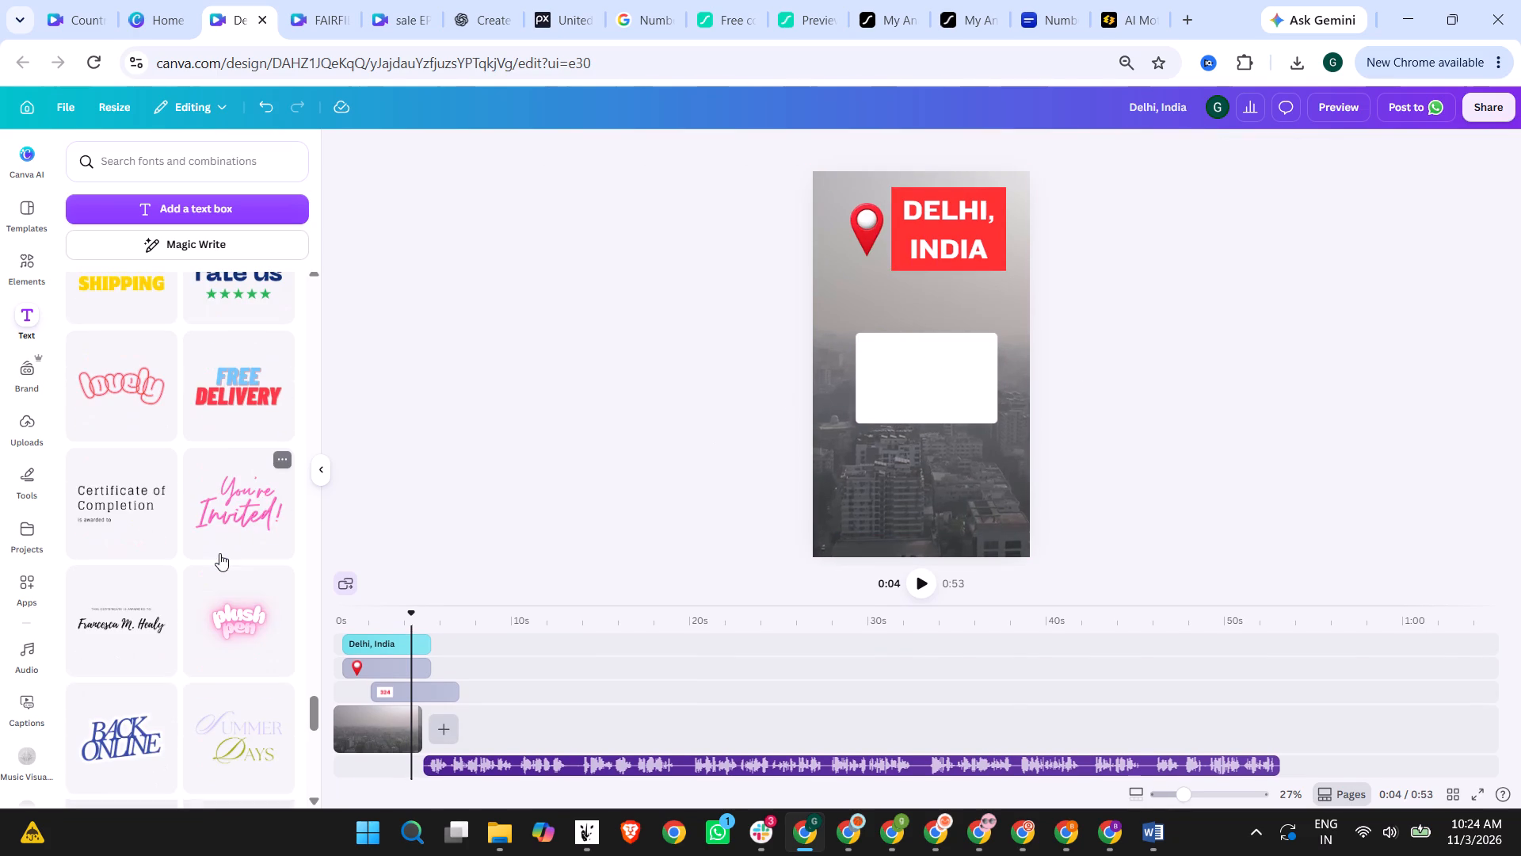
scroll(160, 575, "down", 7)
scroll(162, 511, "down", 6)
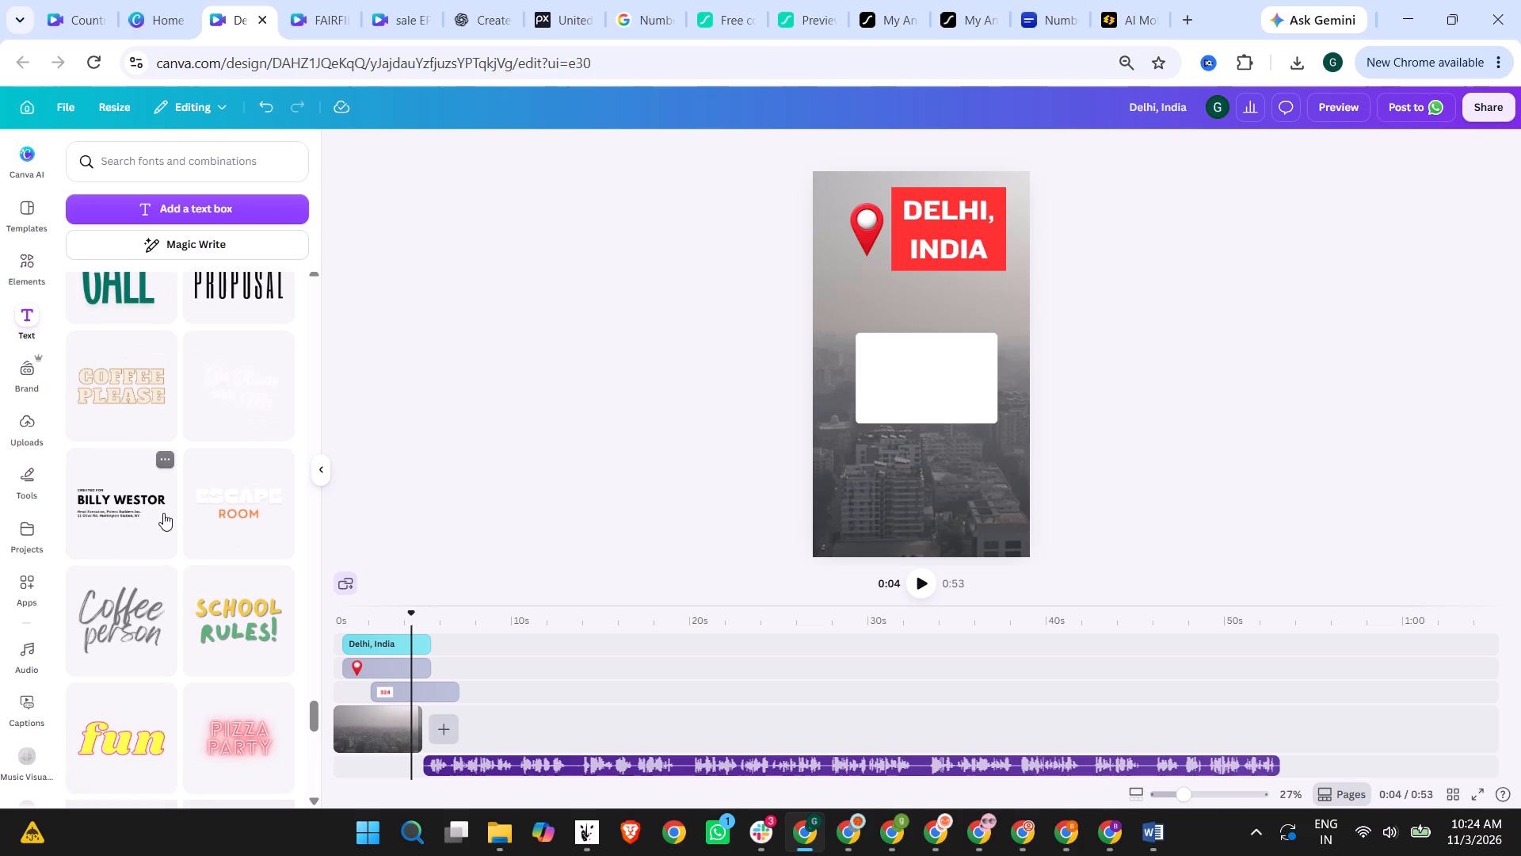
scroll(181, 529, "down", 5)
scroll(200, 540, "up", 8)
scroll(200, 541, "down", 15)
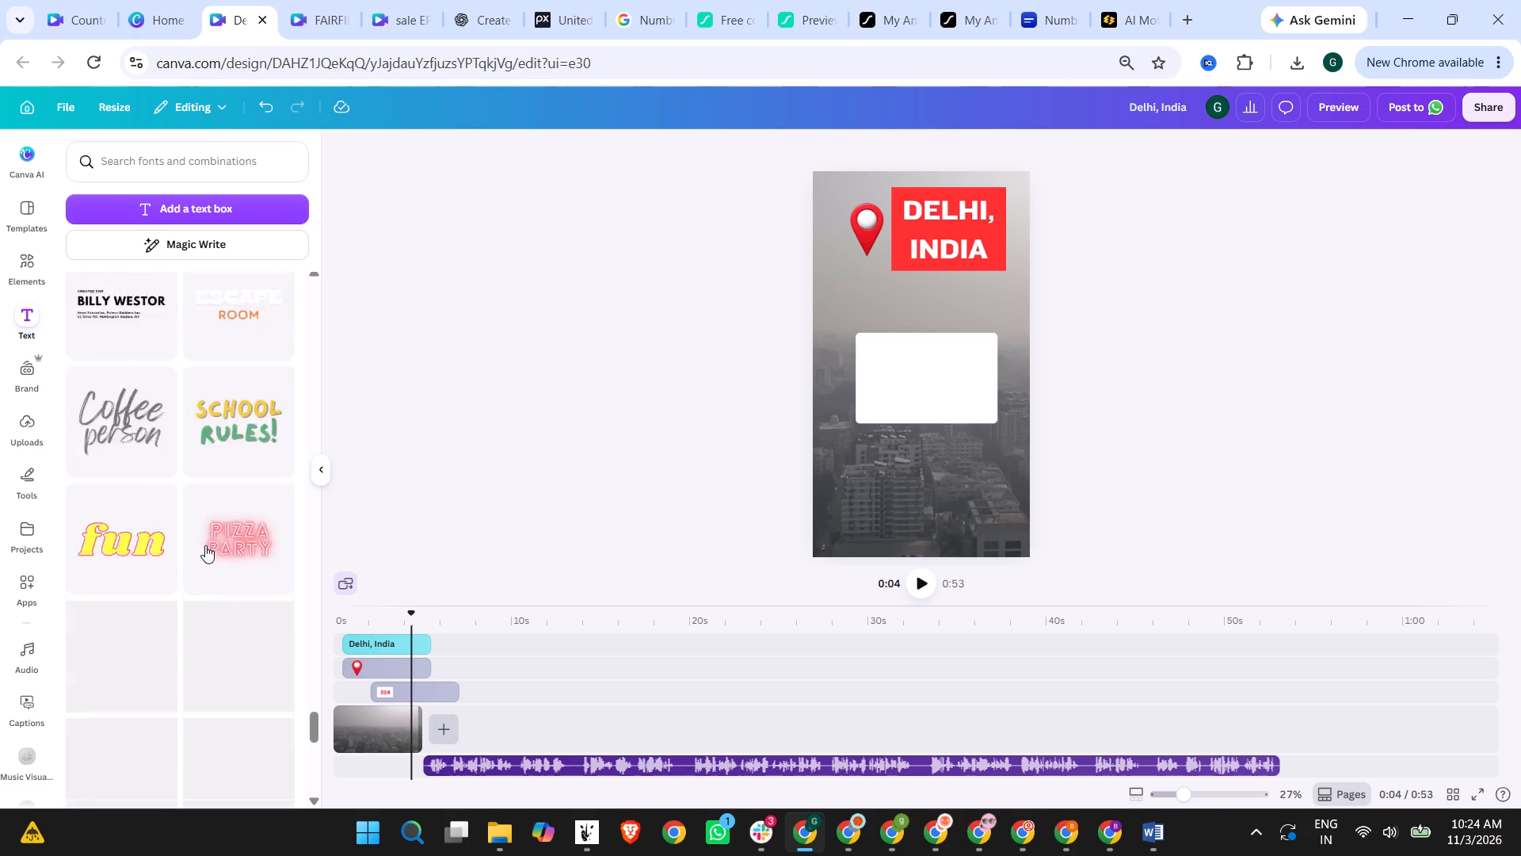
scroll(205, 545, "down", 2)
scroll(205, 545, "up", 3)
scroll(205, 545, "down", 3)
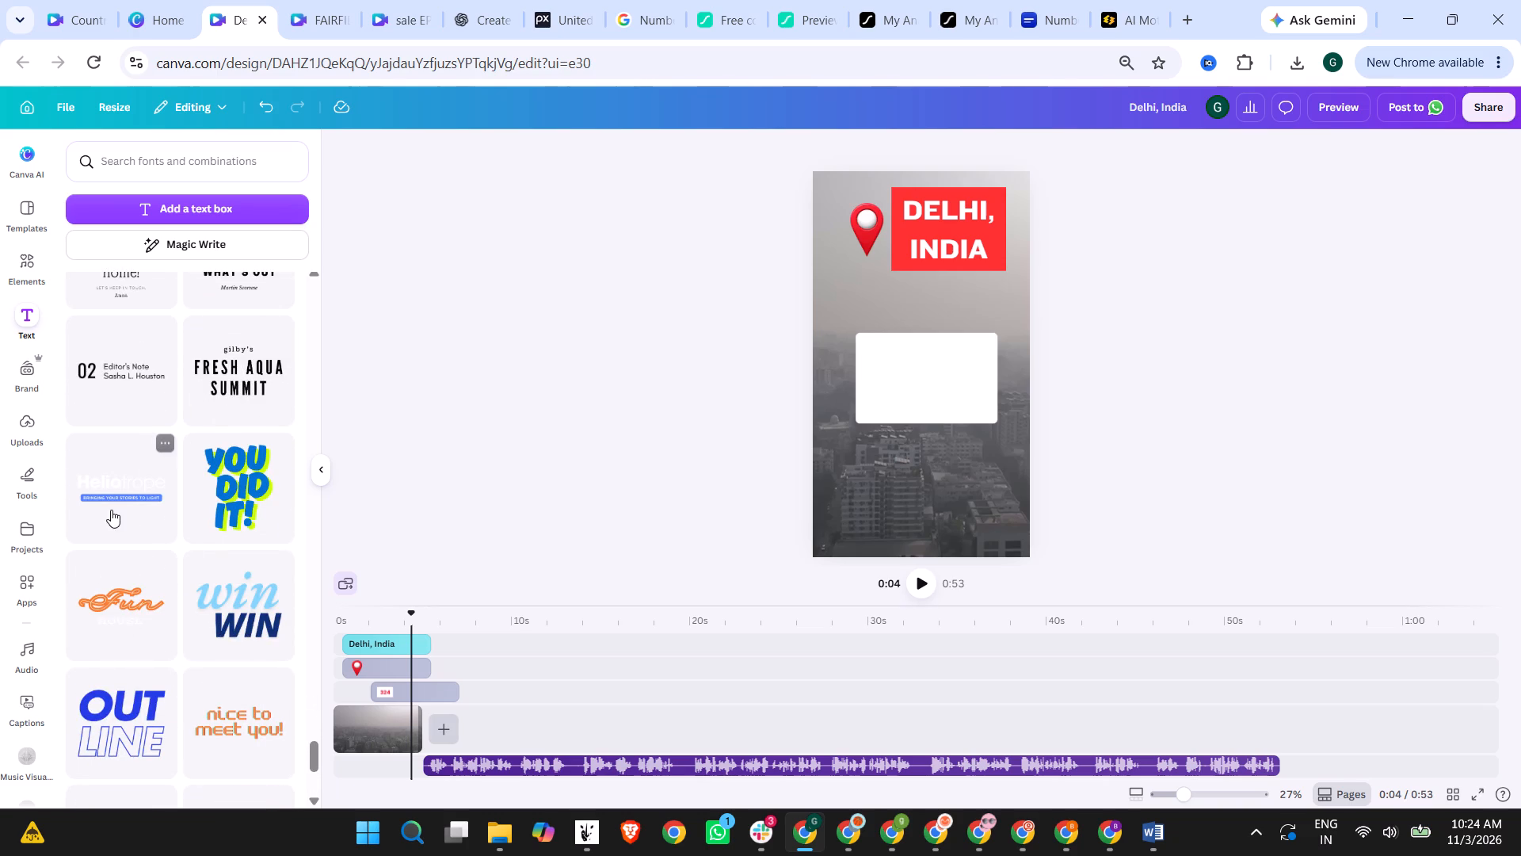
scroll(250, 503, "down", 4)
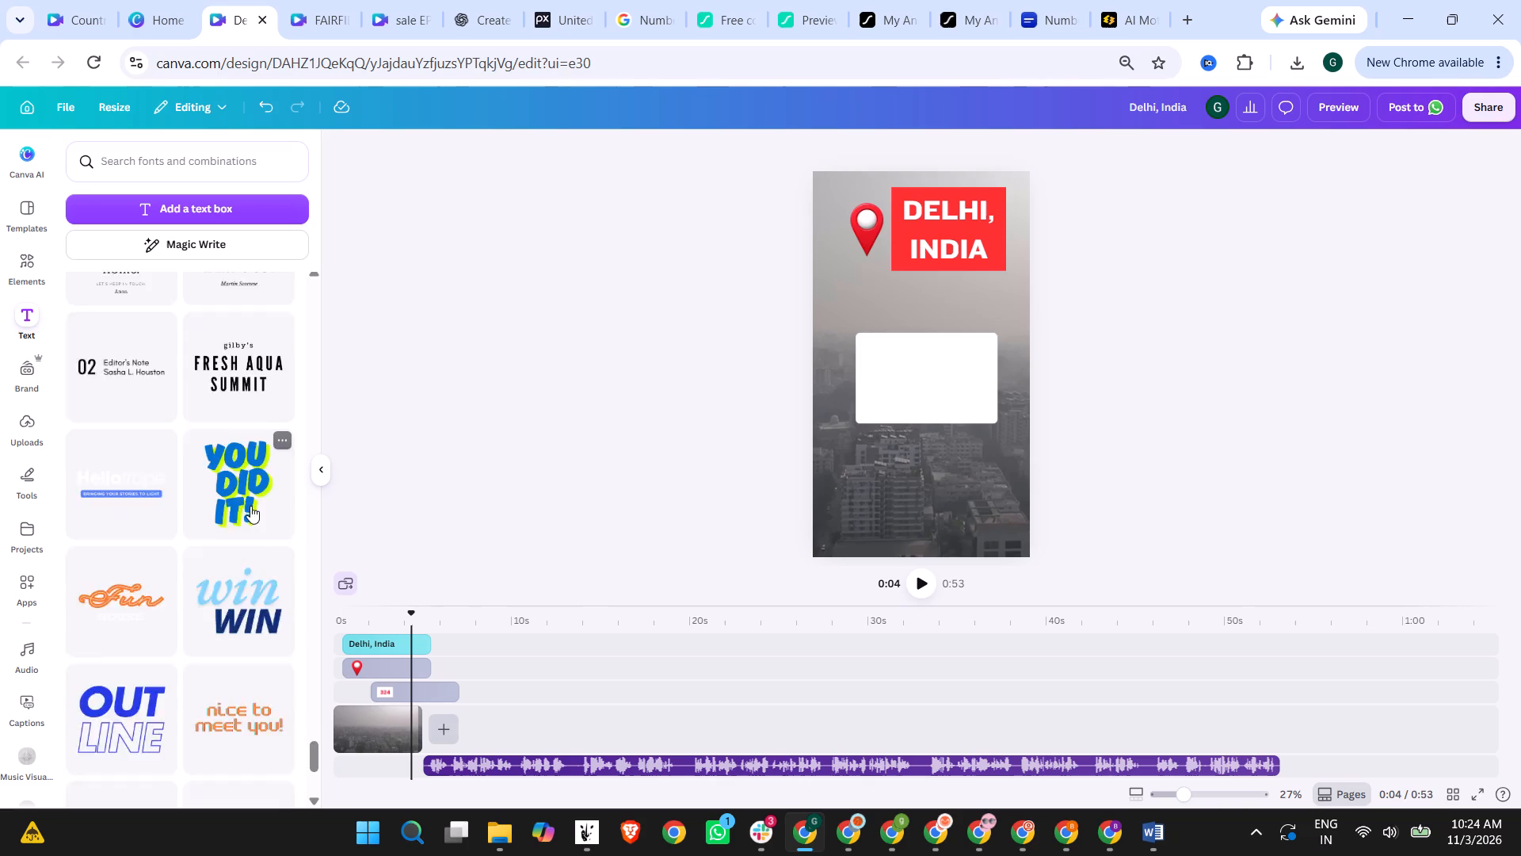
scroll(250, 506, "down", 1)
scroll(116, 547, "down", 12)
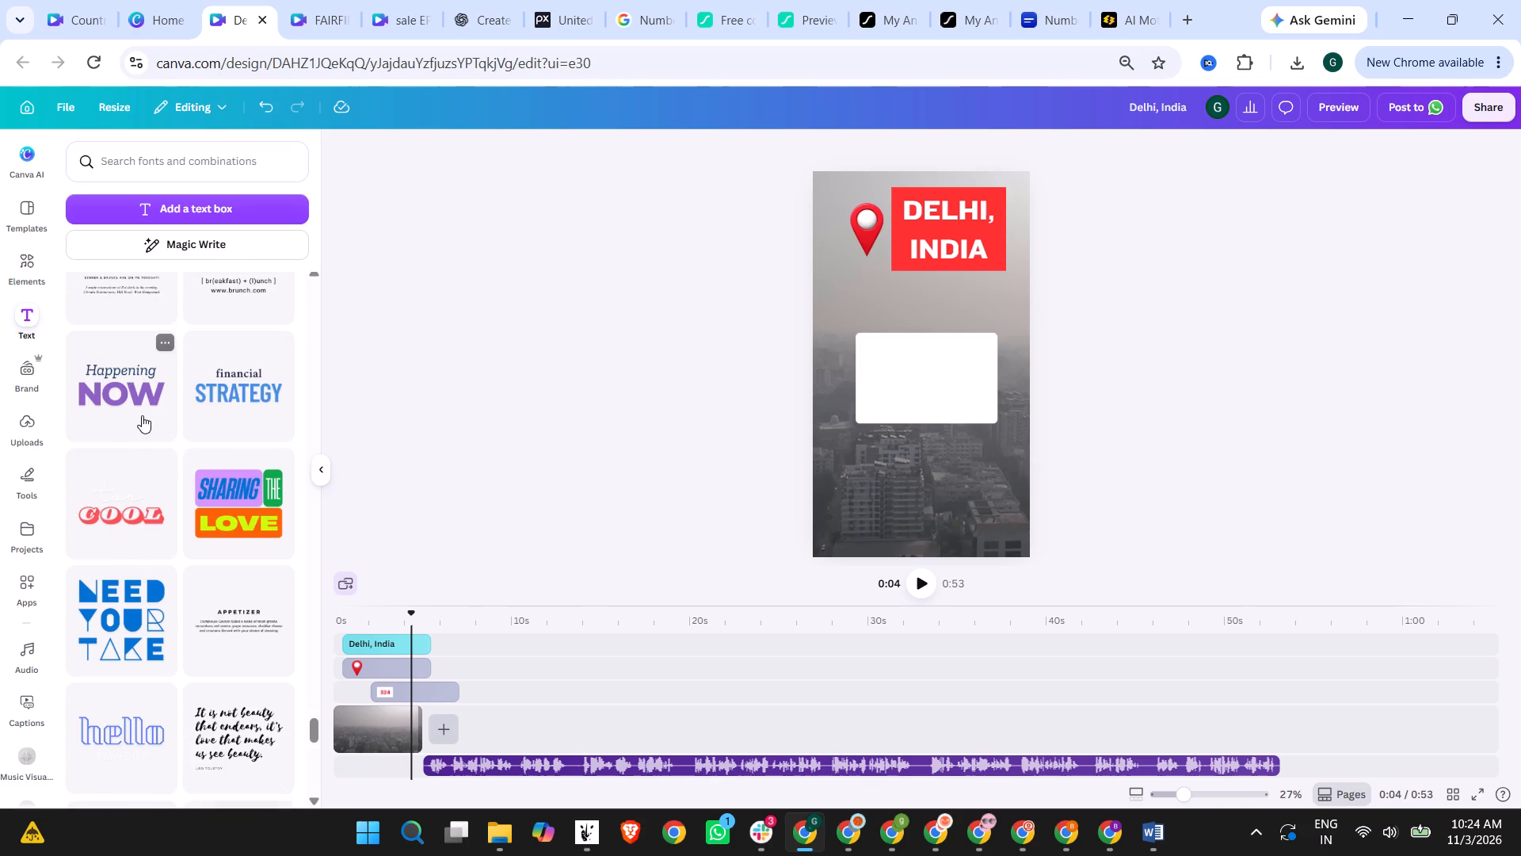
scroll(154, 415, "down", 2)
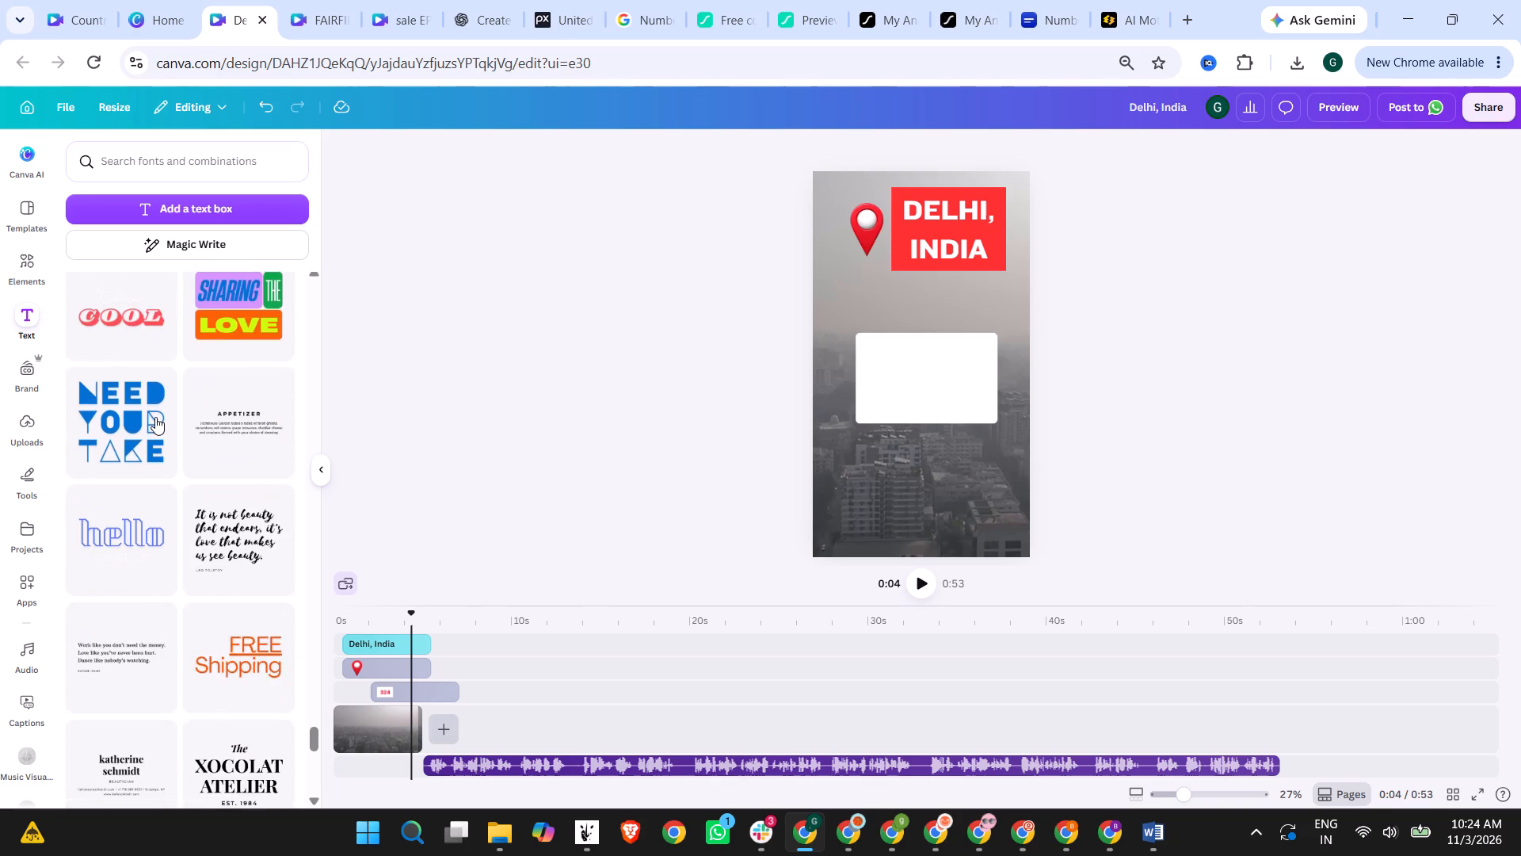
scroll(155, 417, "down", 2)
scroll(242, 463, "down", 4)
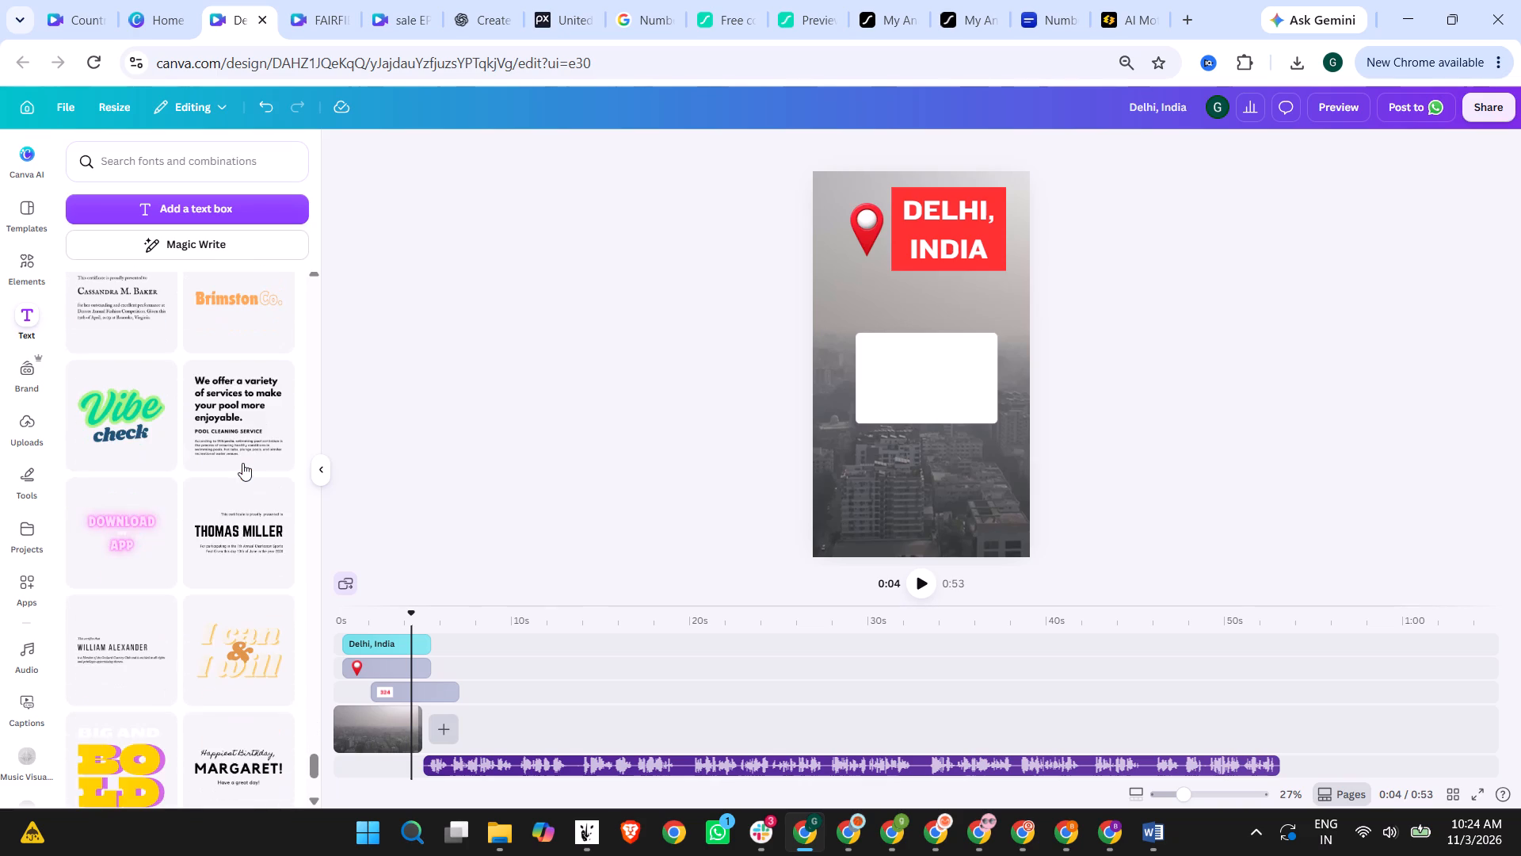
scroll(174, 464, "down", 9)
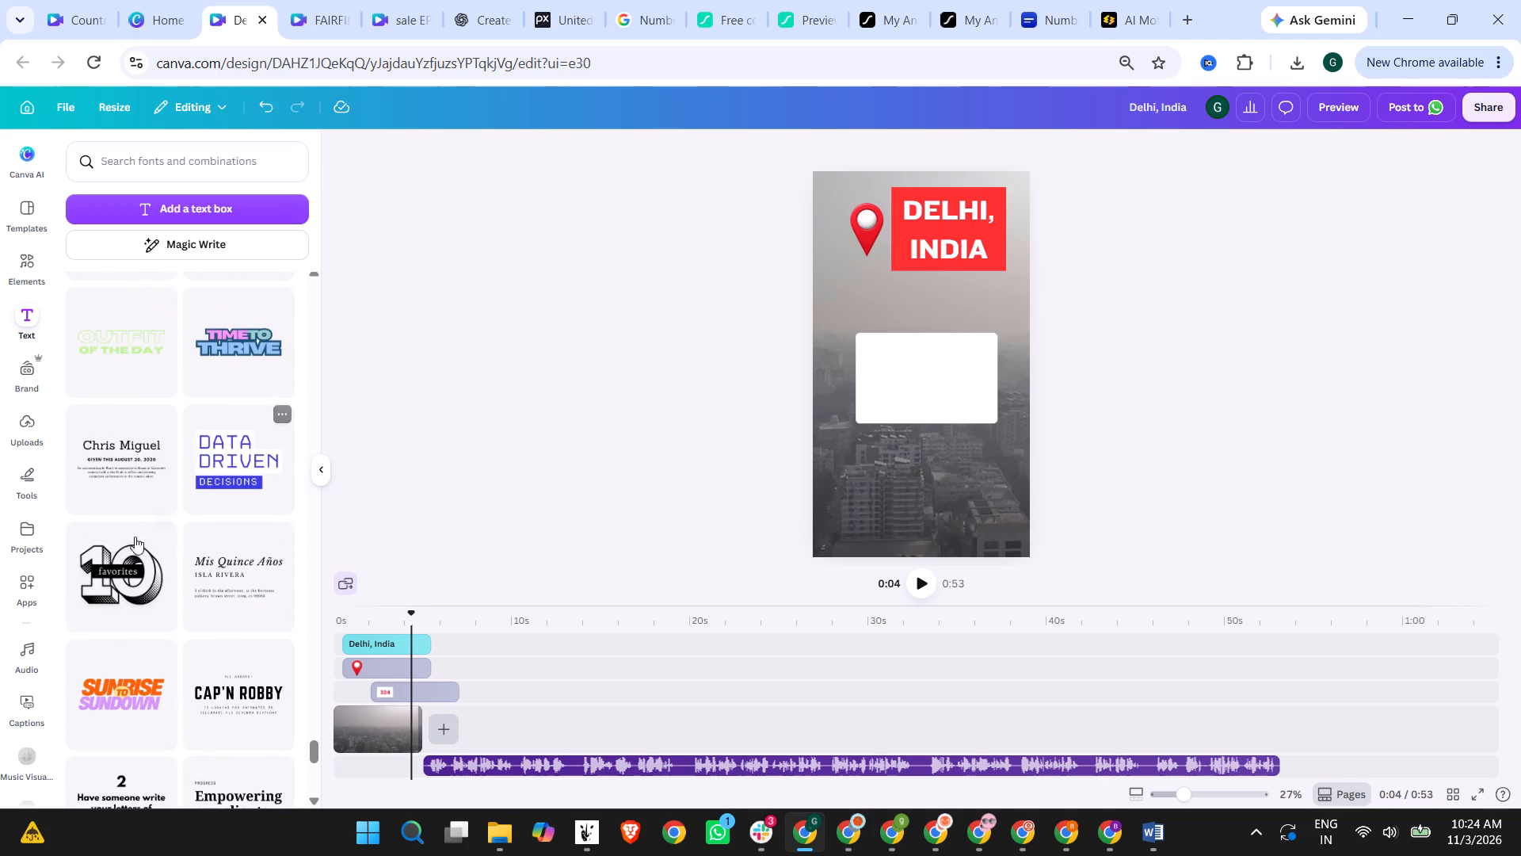
scroll(109, 564, "down", 8)
scroll(147, 506, "down", 1)
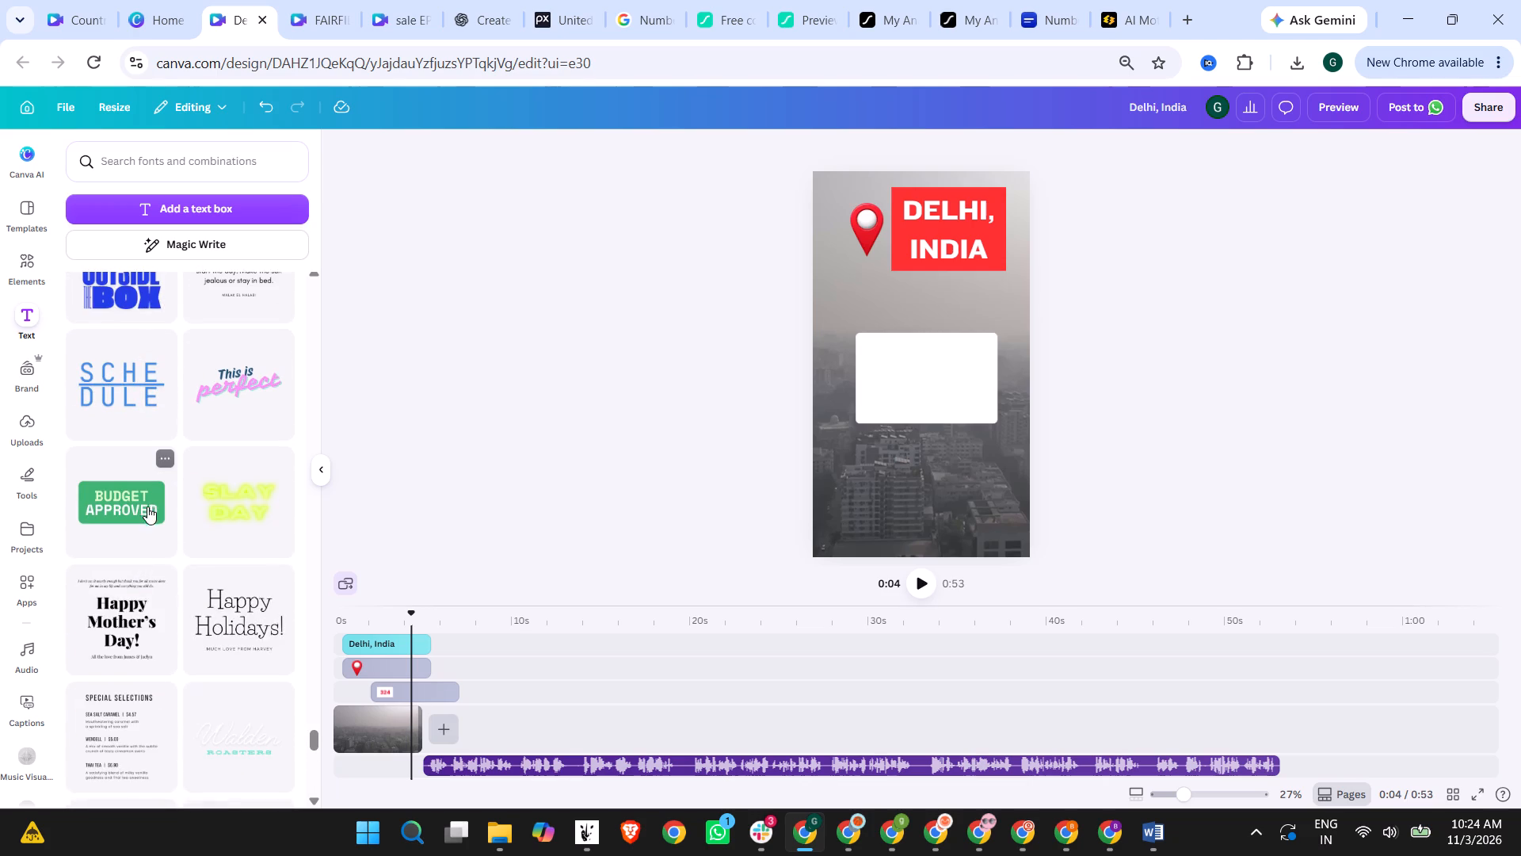
scroll(147, 506, "down", 10)
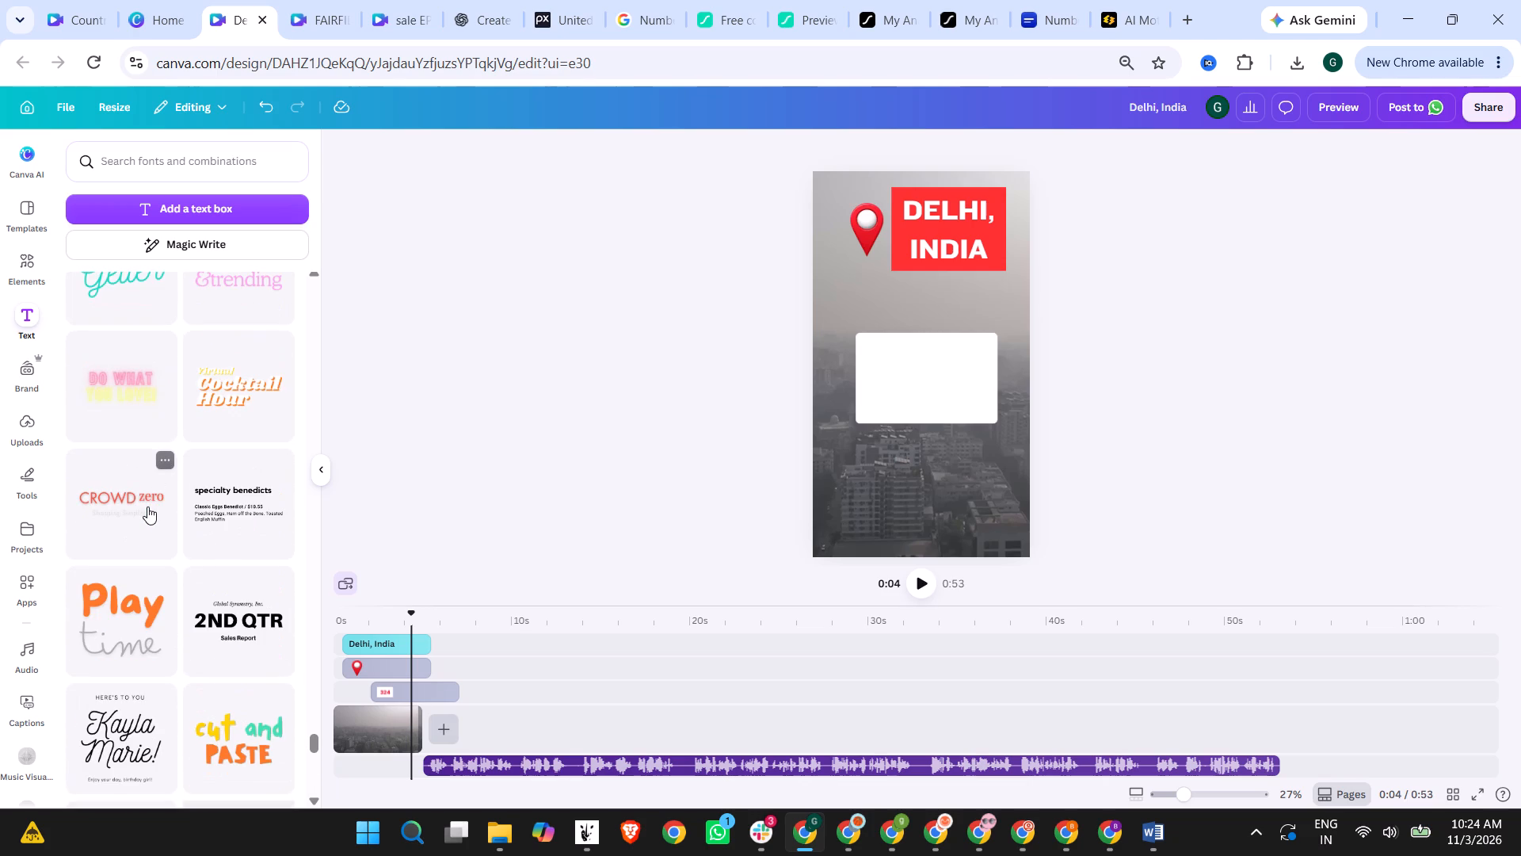
scroll(170, 499, "down", 7)
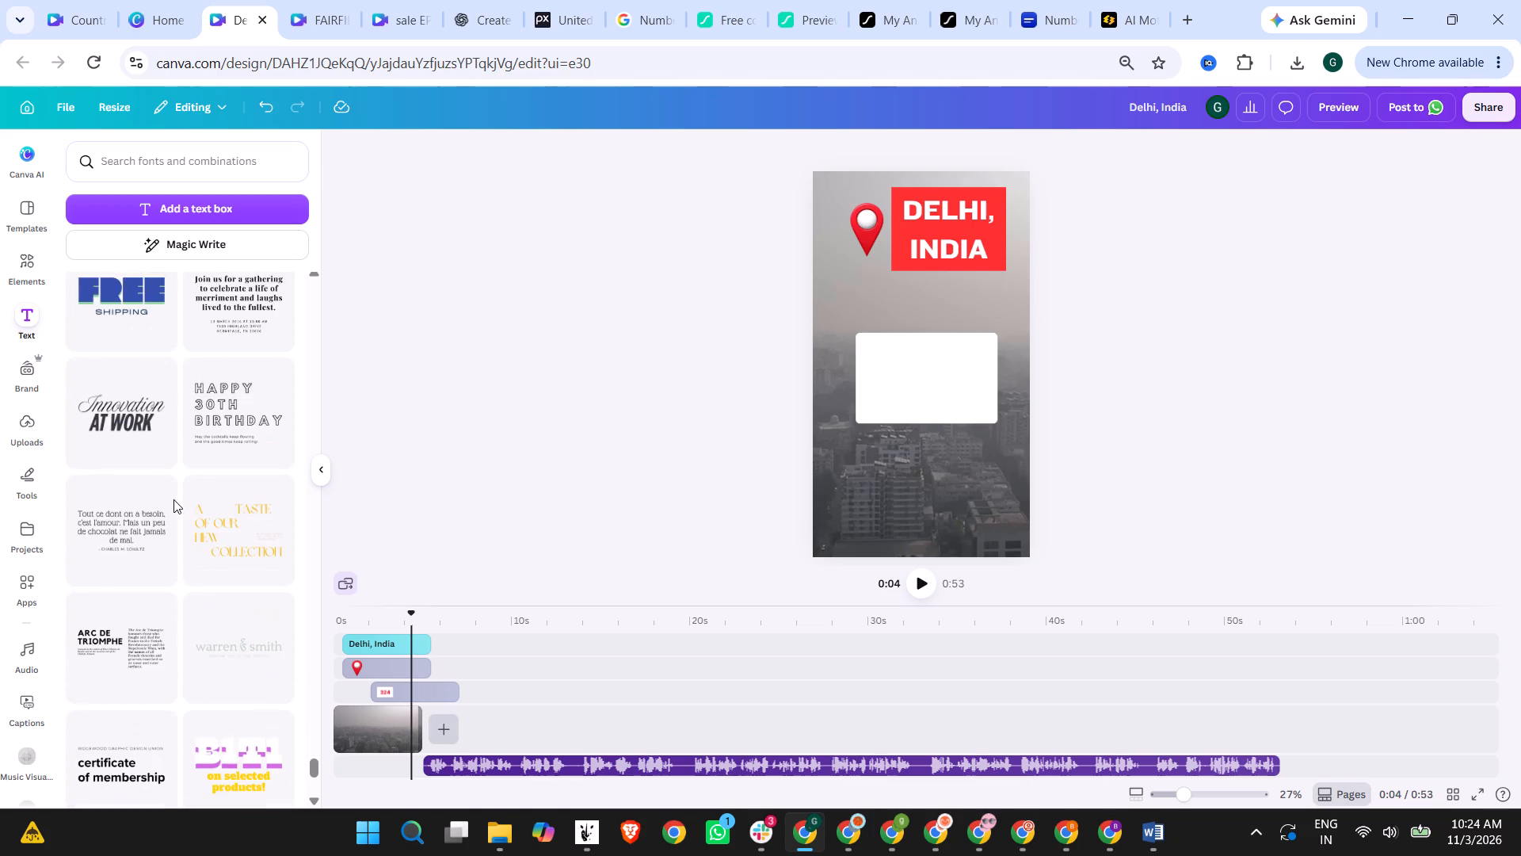
scroll(173, 499, "down", 5)
scroll(261, 421, "down", 5)
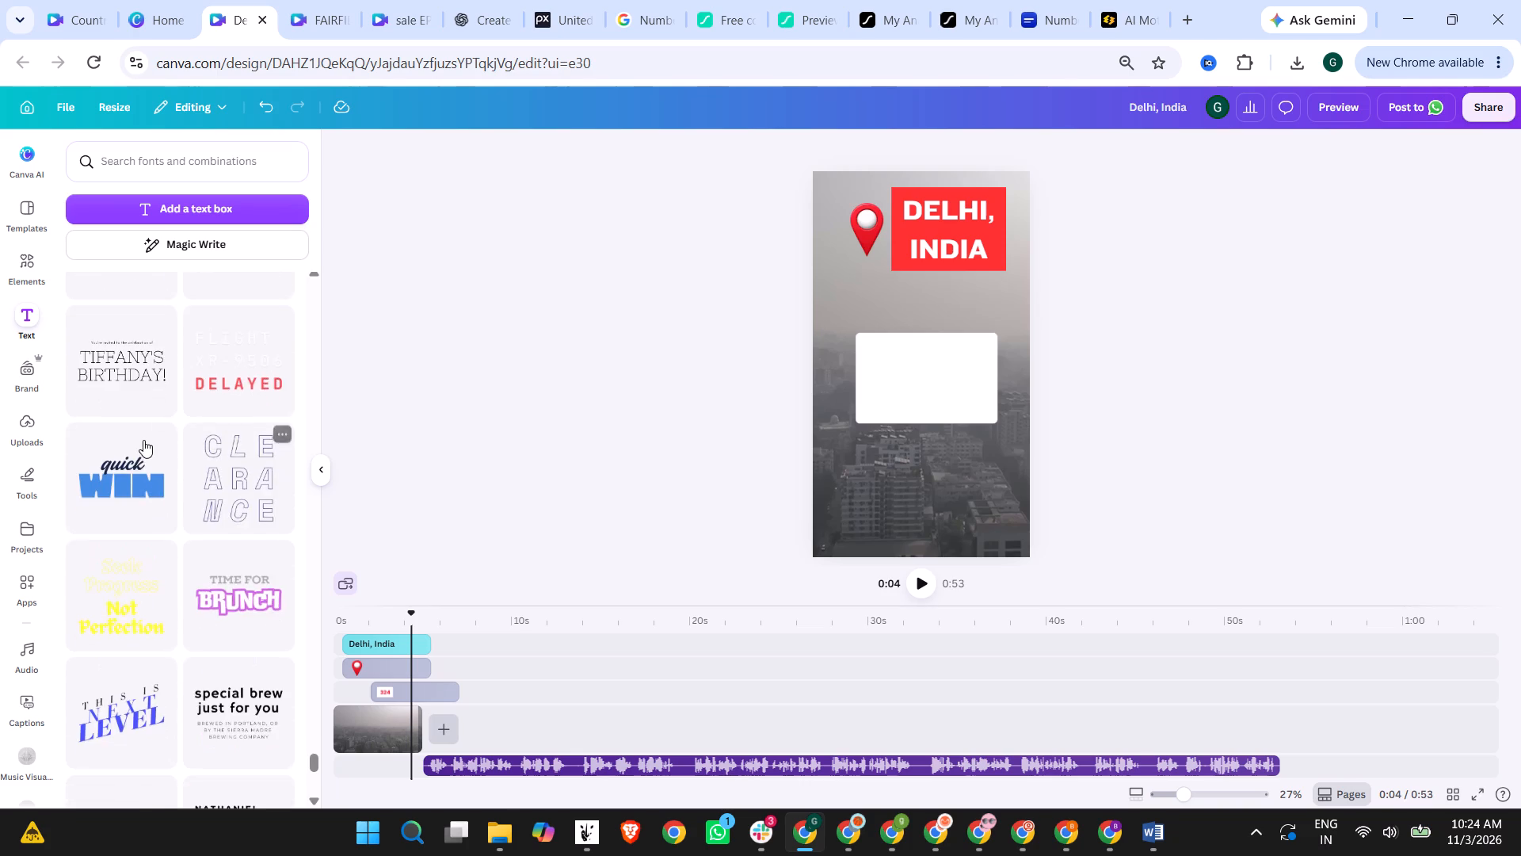
scroll(143, 440, "down", 17)
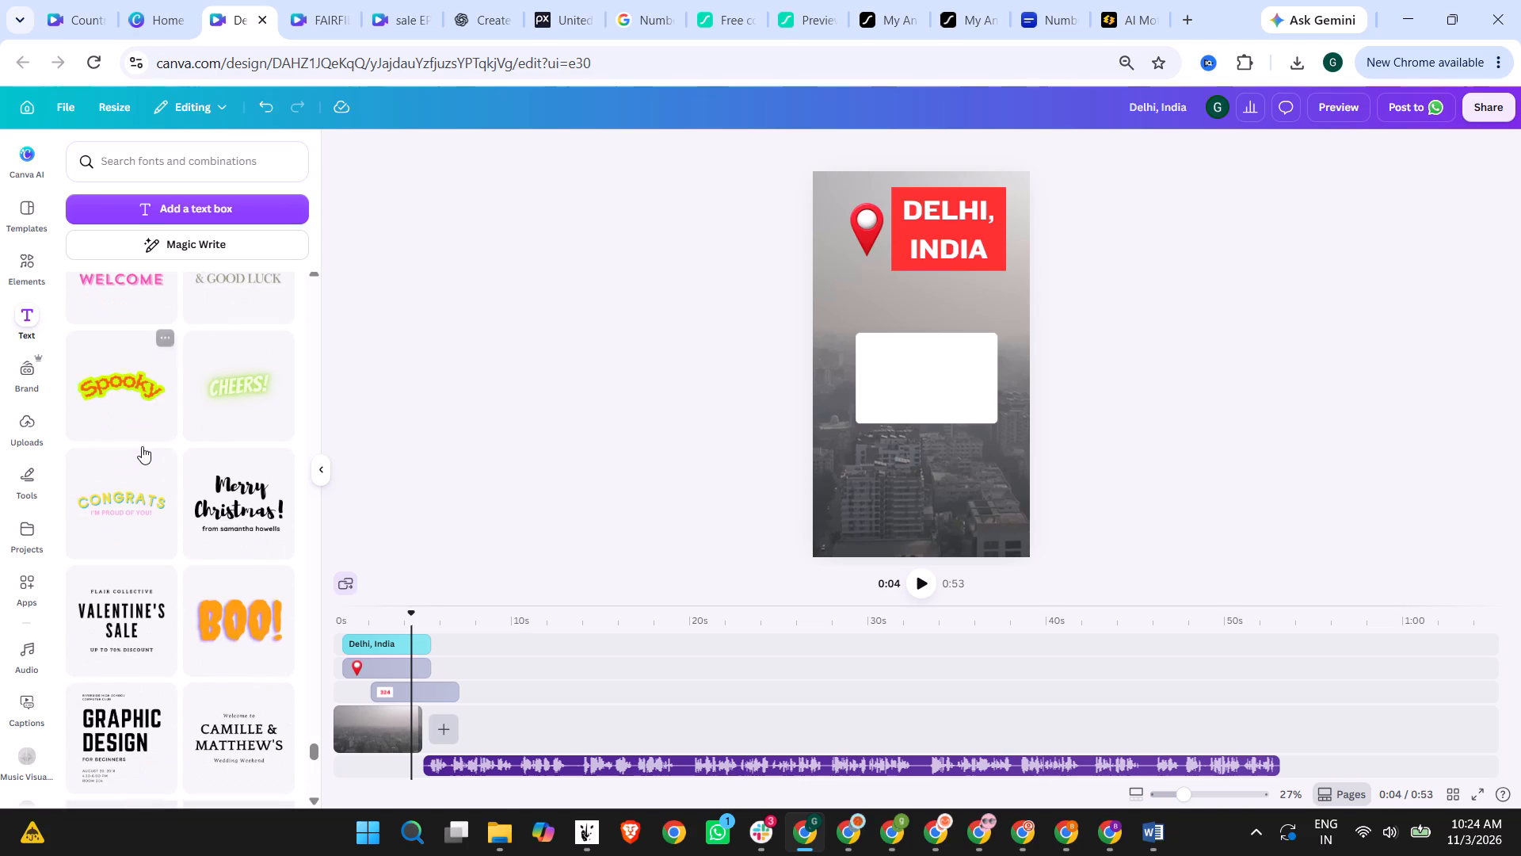
scroll(142, 446, "down", 12)
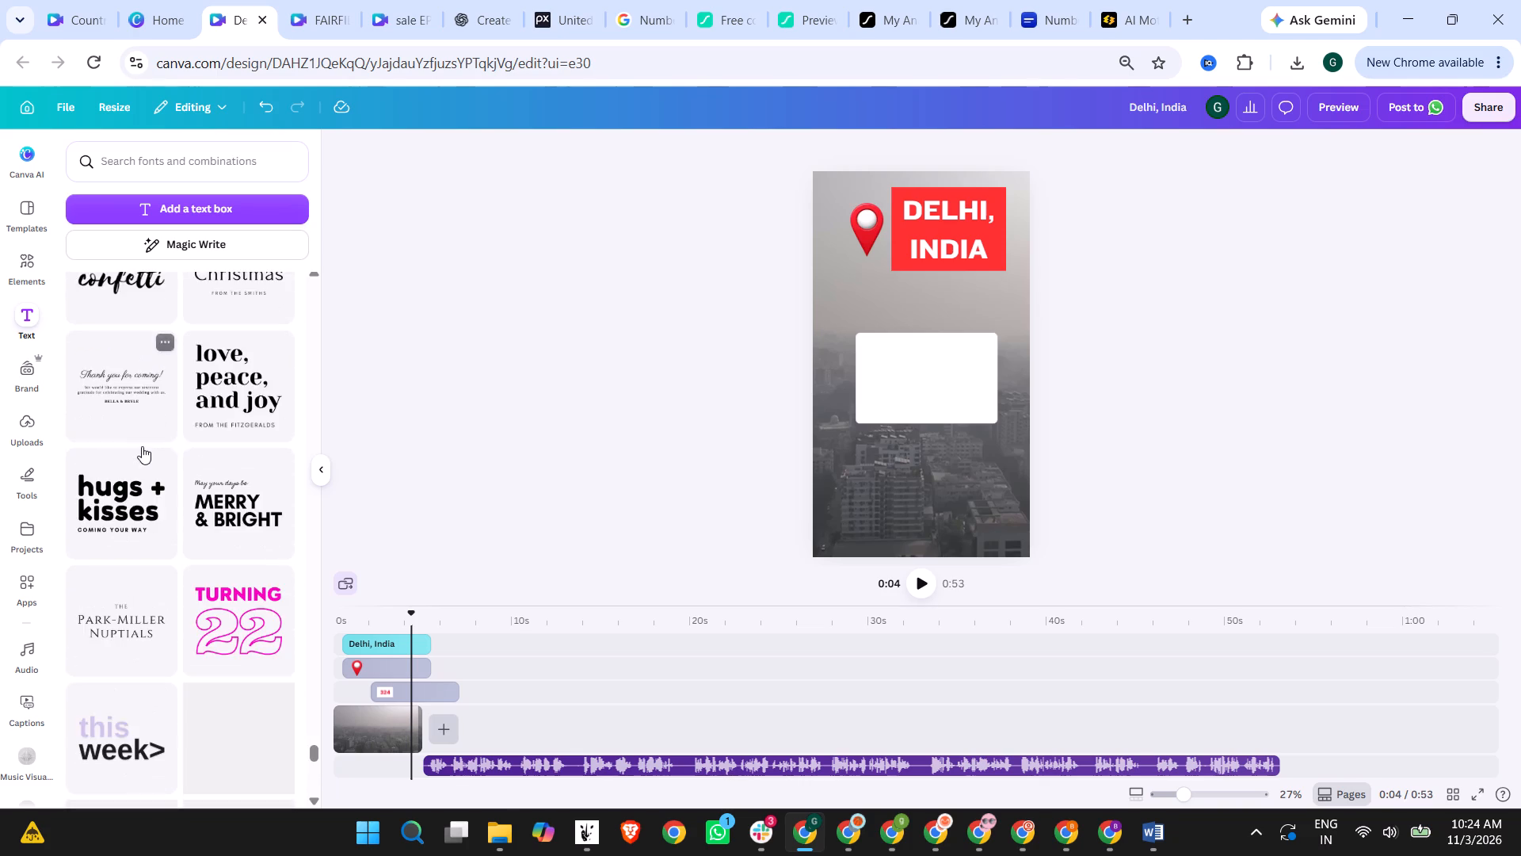
scroll(142, 446, "down", 19)
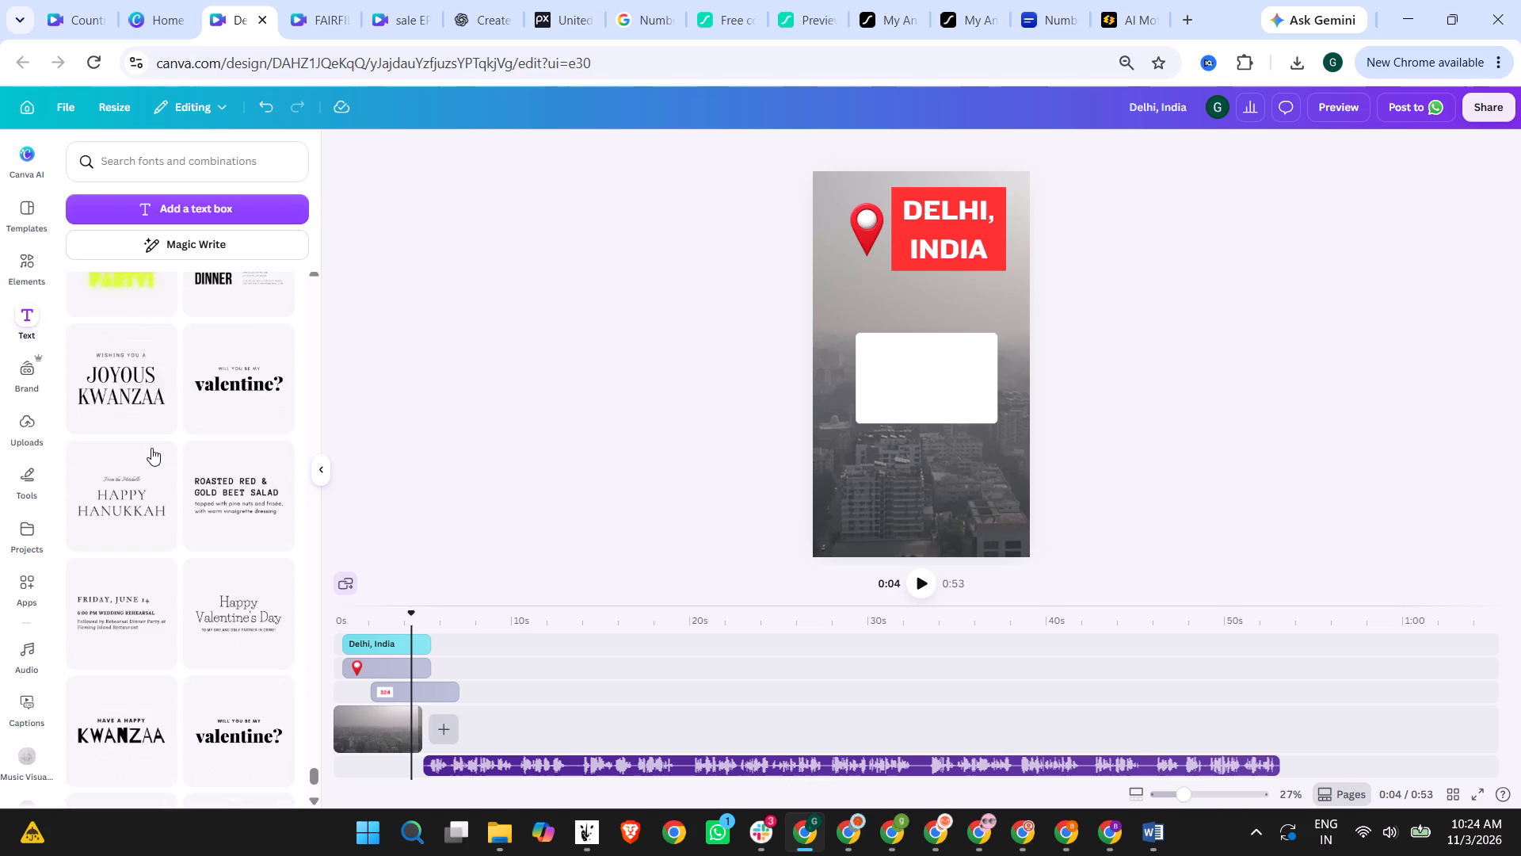
scroll(152, 449, "down", 14)
scroll(213, 626, "up", 4)
scroll(213, 626, "down", 4)
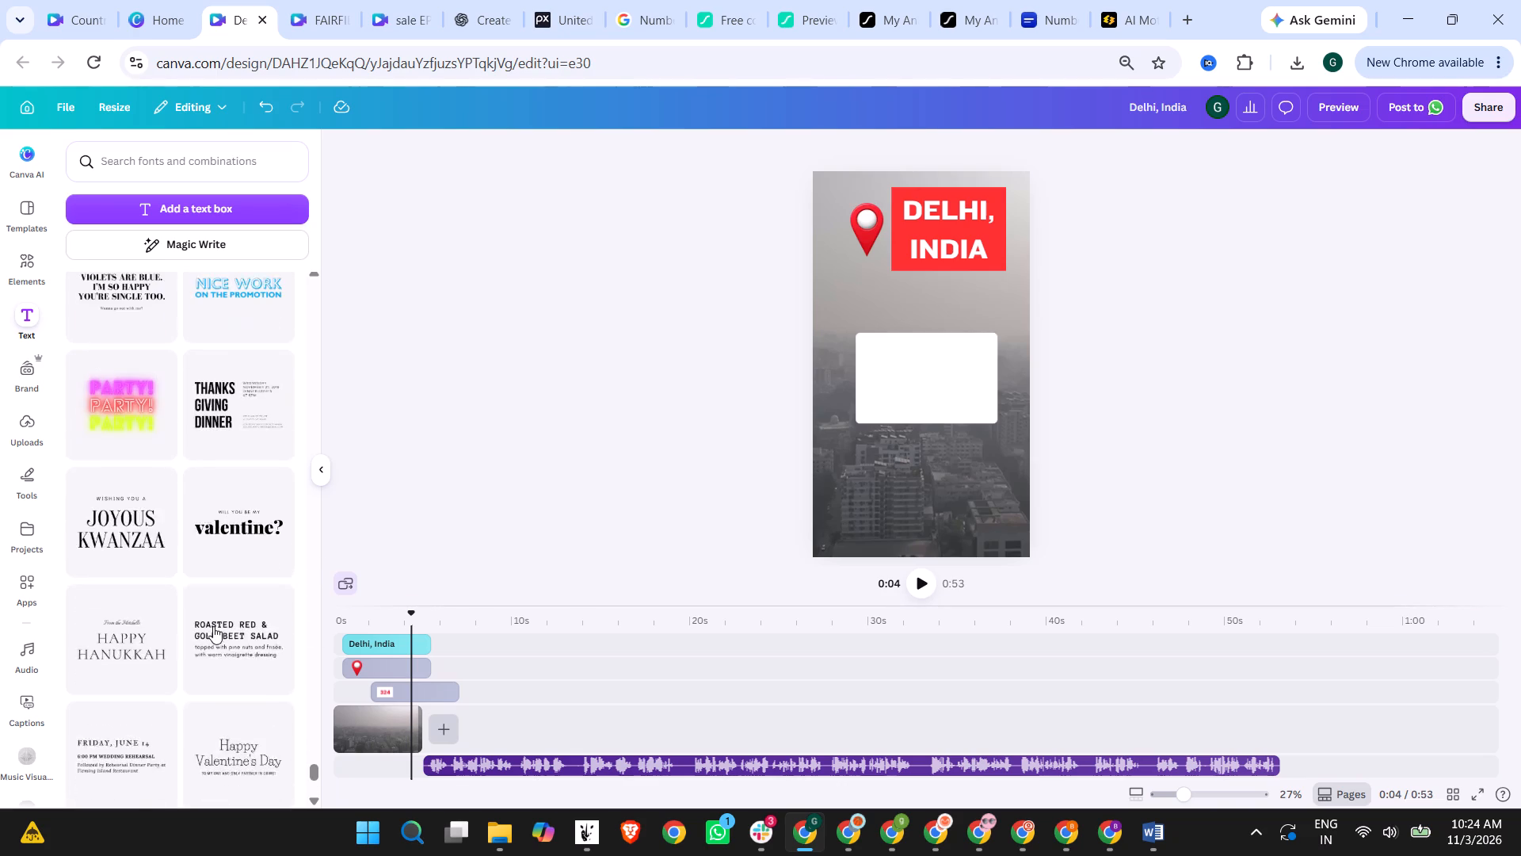
scroll(213, 626, "down", 5)
Return to the start of the font combinations and add the red and yellow "New Product Alert!" design to the reel.
left_click_drag(314, 777, 306, 204)
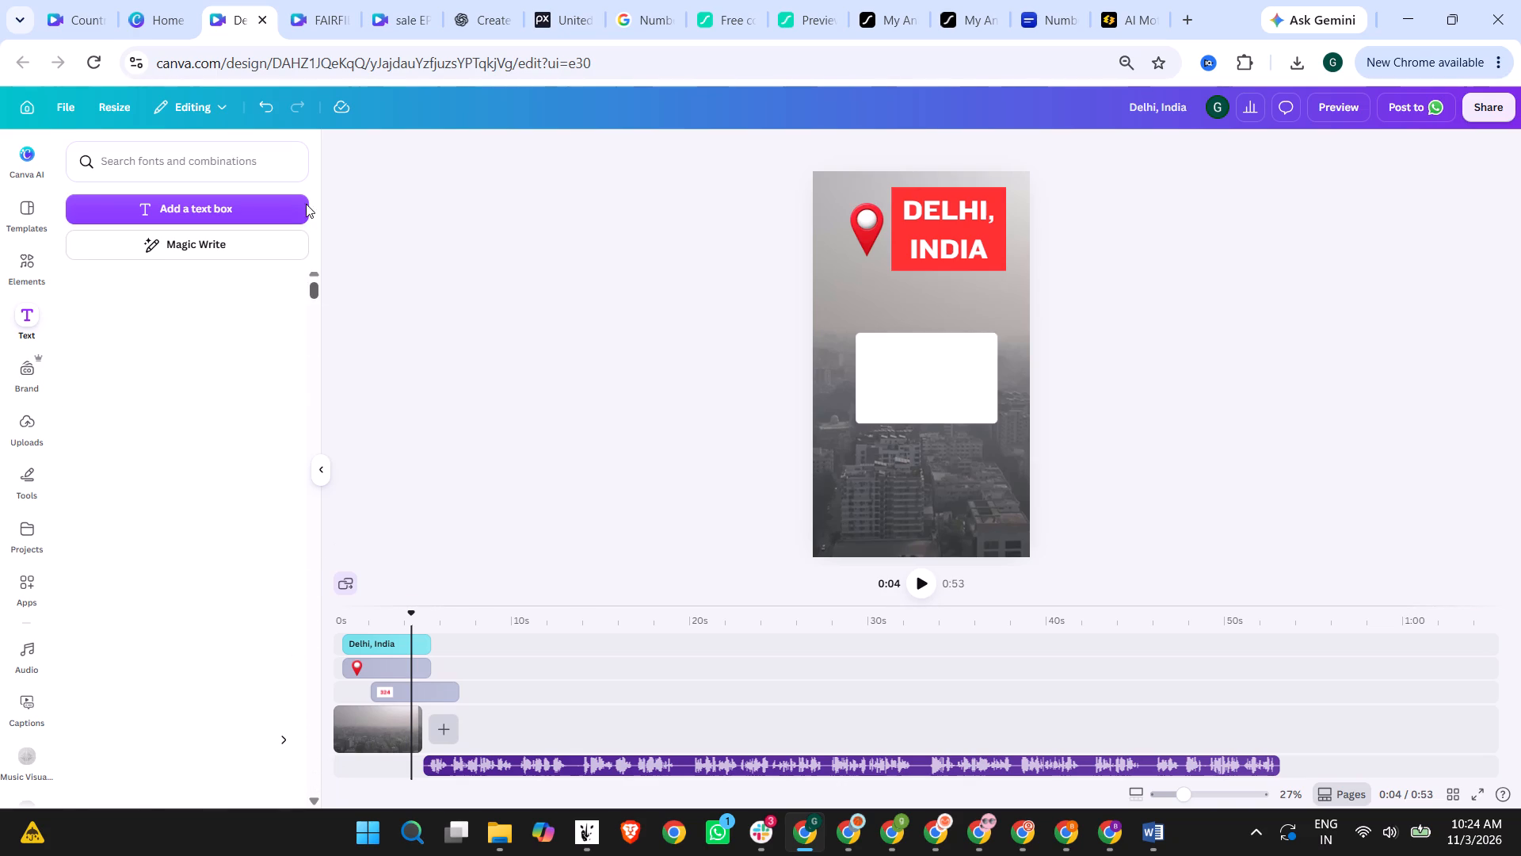
left_click_drag(306, 204, 305, 203)
scroll(197, 513, "down", 6)
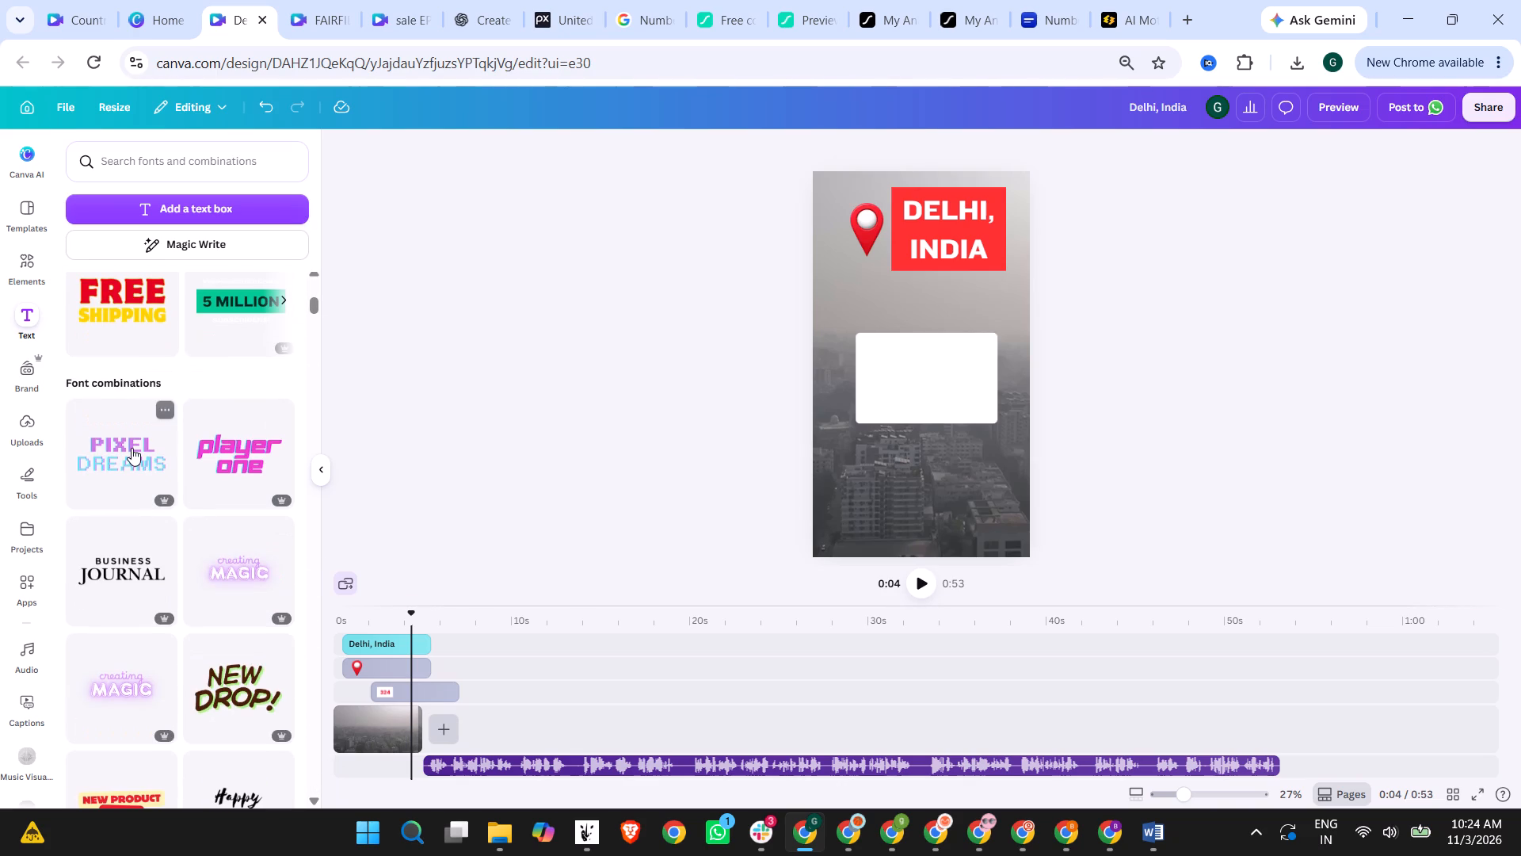
scroll(163, 460, "down", 5)
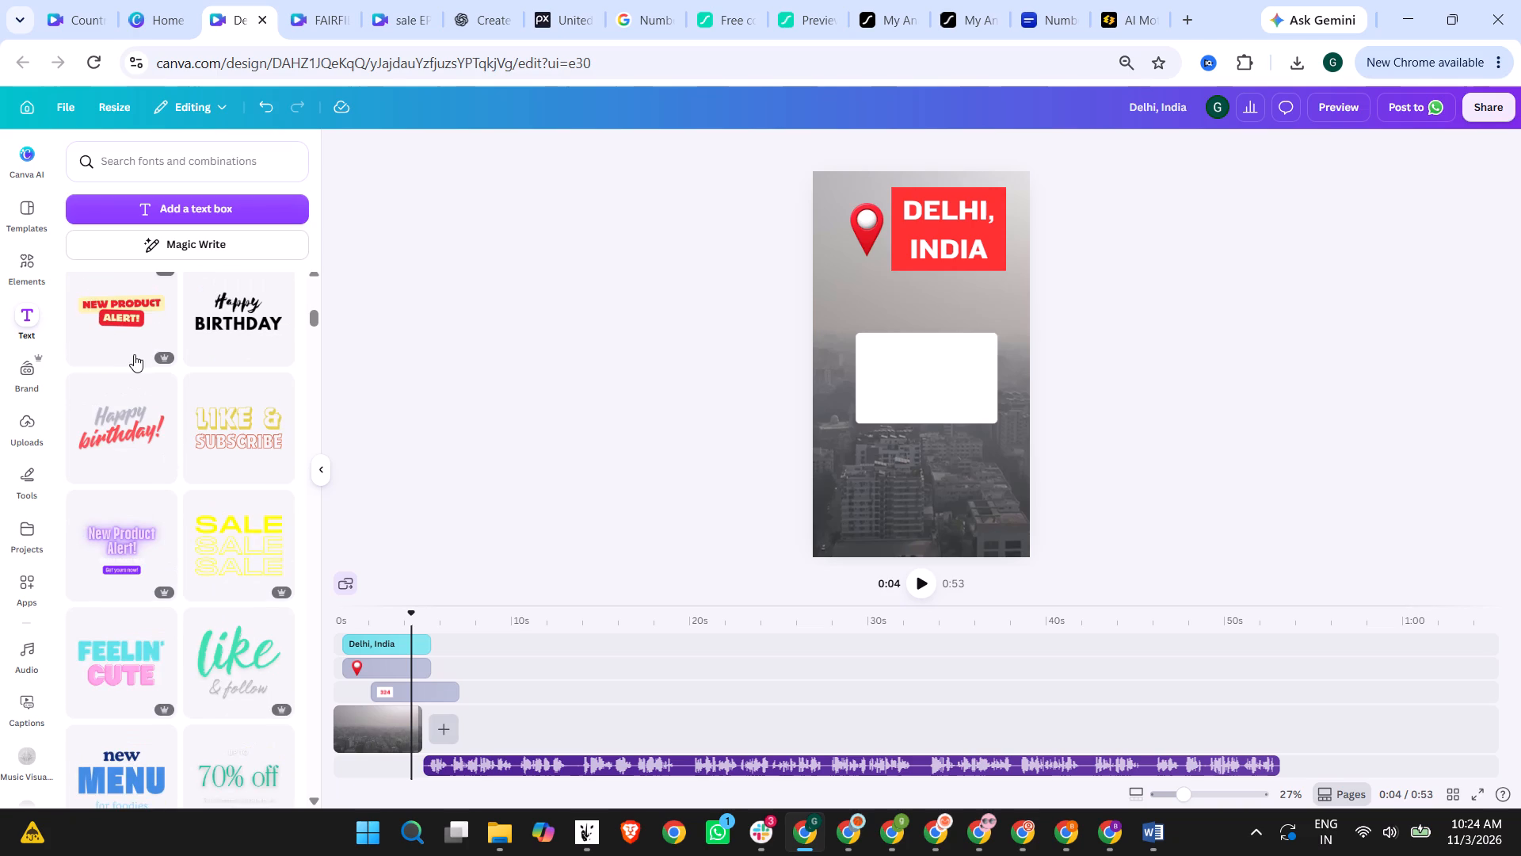
left_click(110, 327)
Delete the "NEW PRODUCT" line from the added text group, keeping only the red "ALERT!" badge.
left_click(928, 353)
left_click(940, 342)
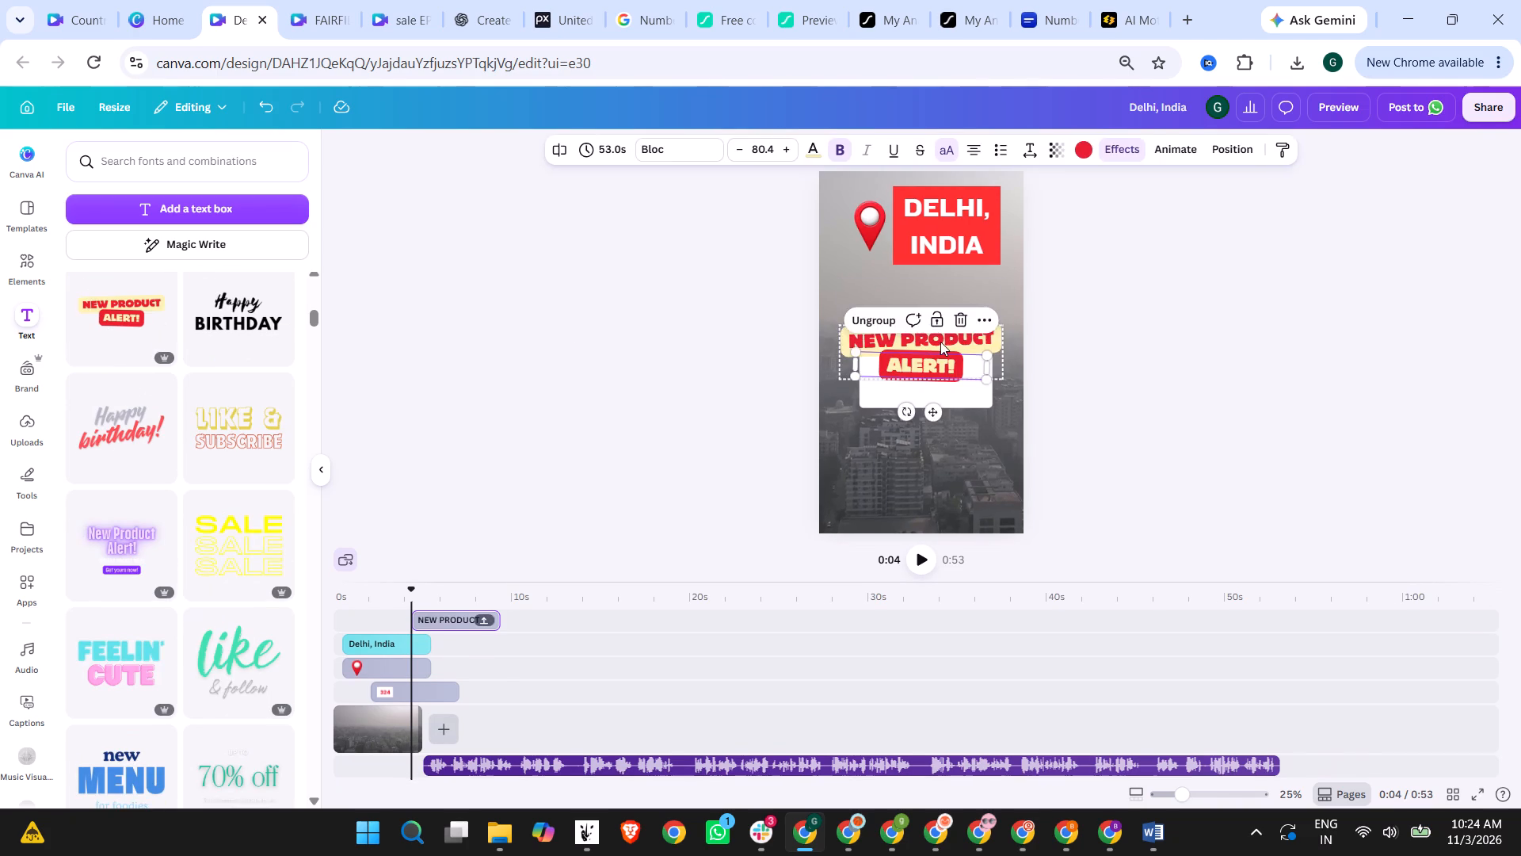
key("Delete")
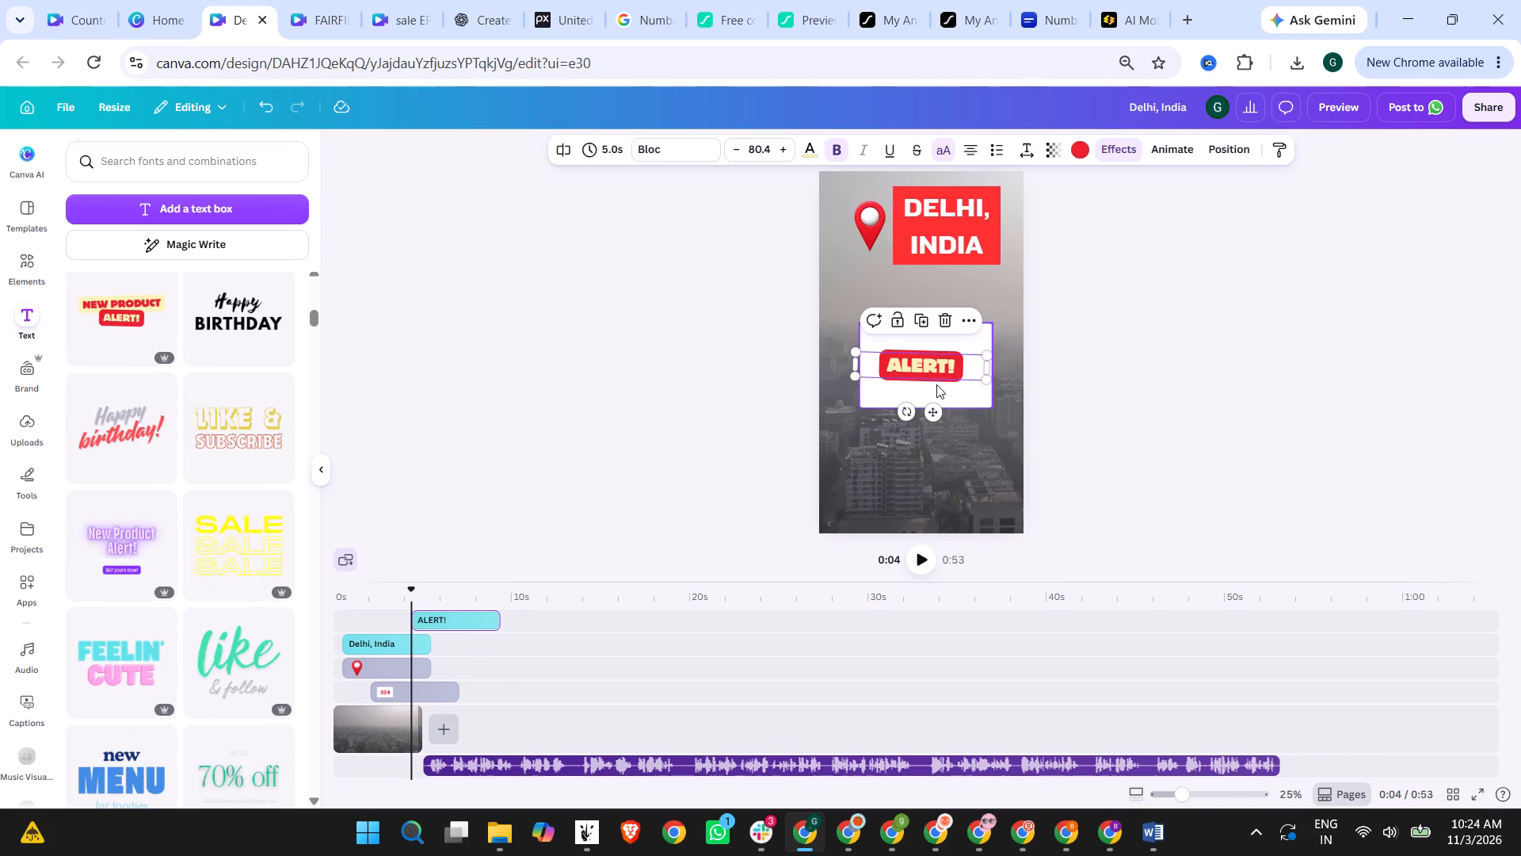
Rotate the "ALERT!" badge to about -1° and move it just above the white counter frame.
left_click(902, 415)
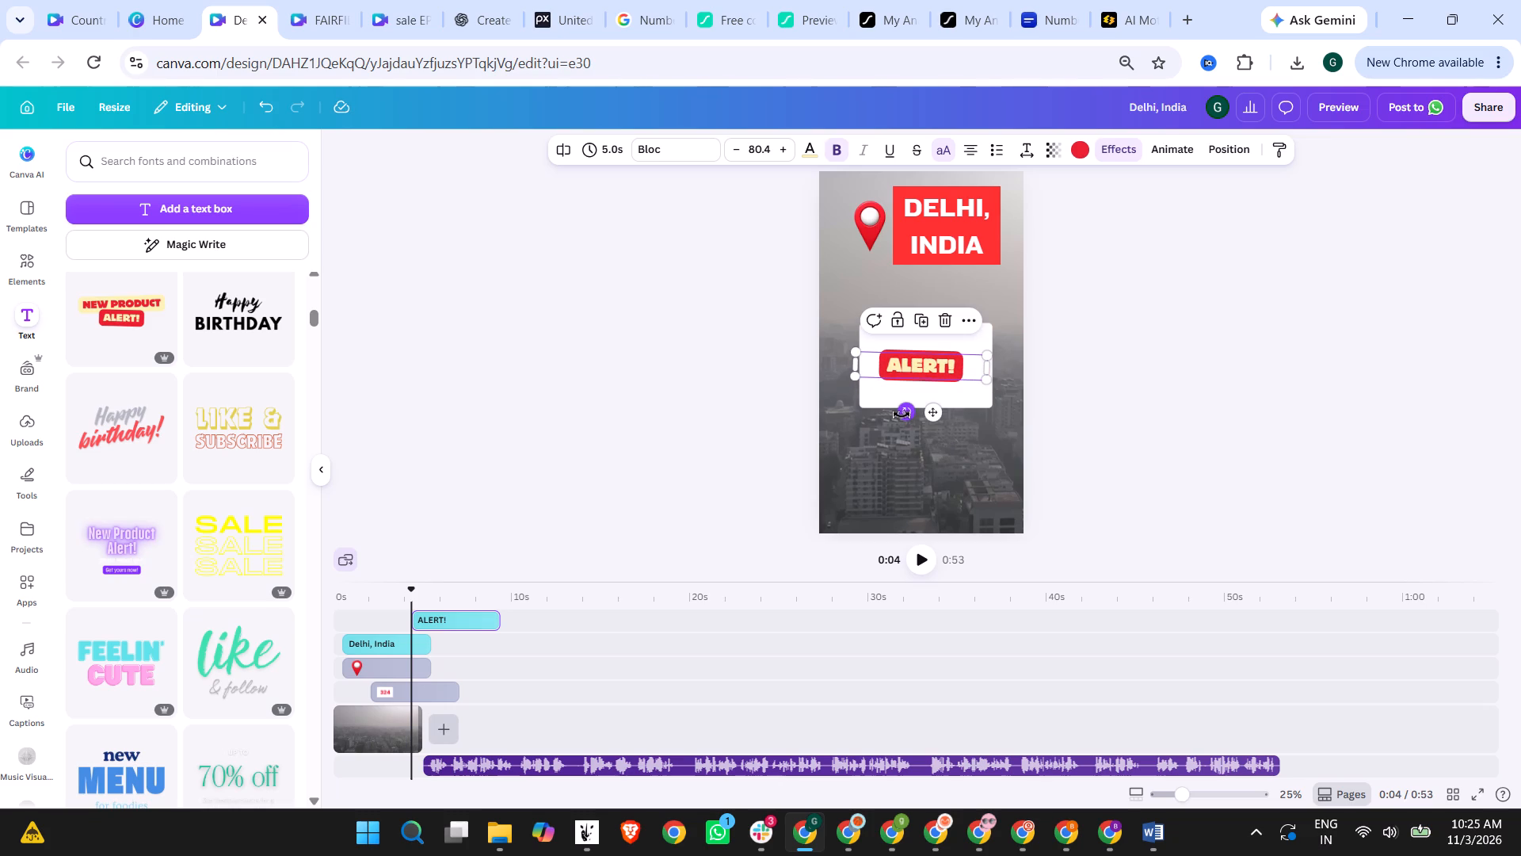
left_click(902, 415)
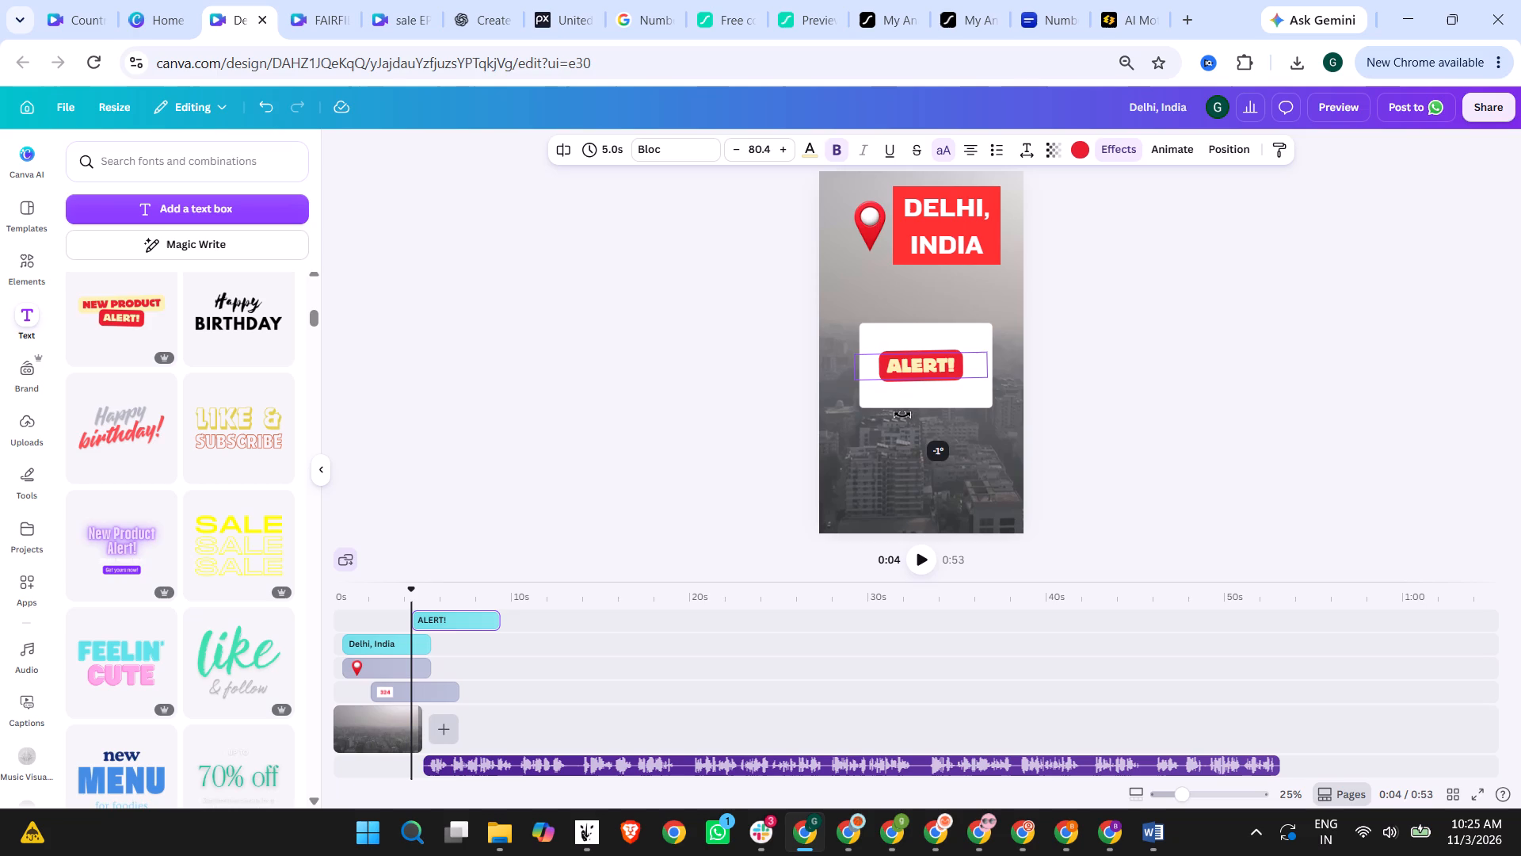
left_click(1129, 359)
left_click_drag(947, 368, 953, 300)
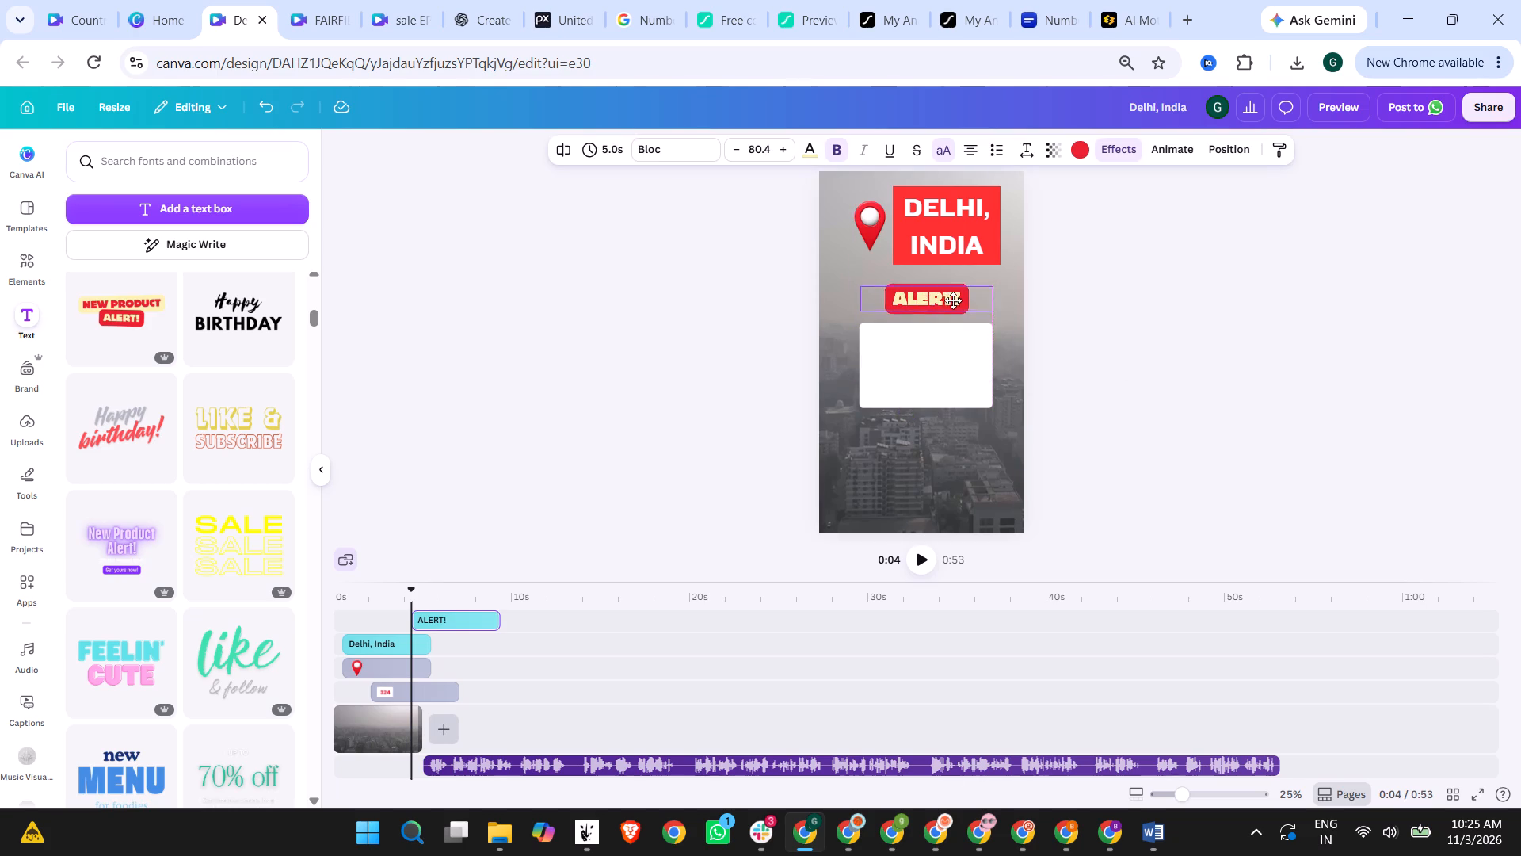
left_click_drag(953, 300, 951, 304)
Replace the badge's "ALERT!" text with "AQI".
double_click(940, 305)
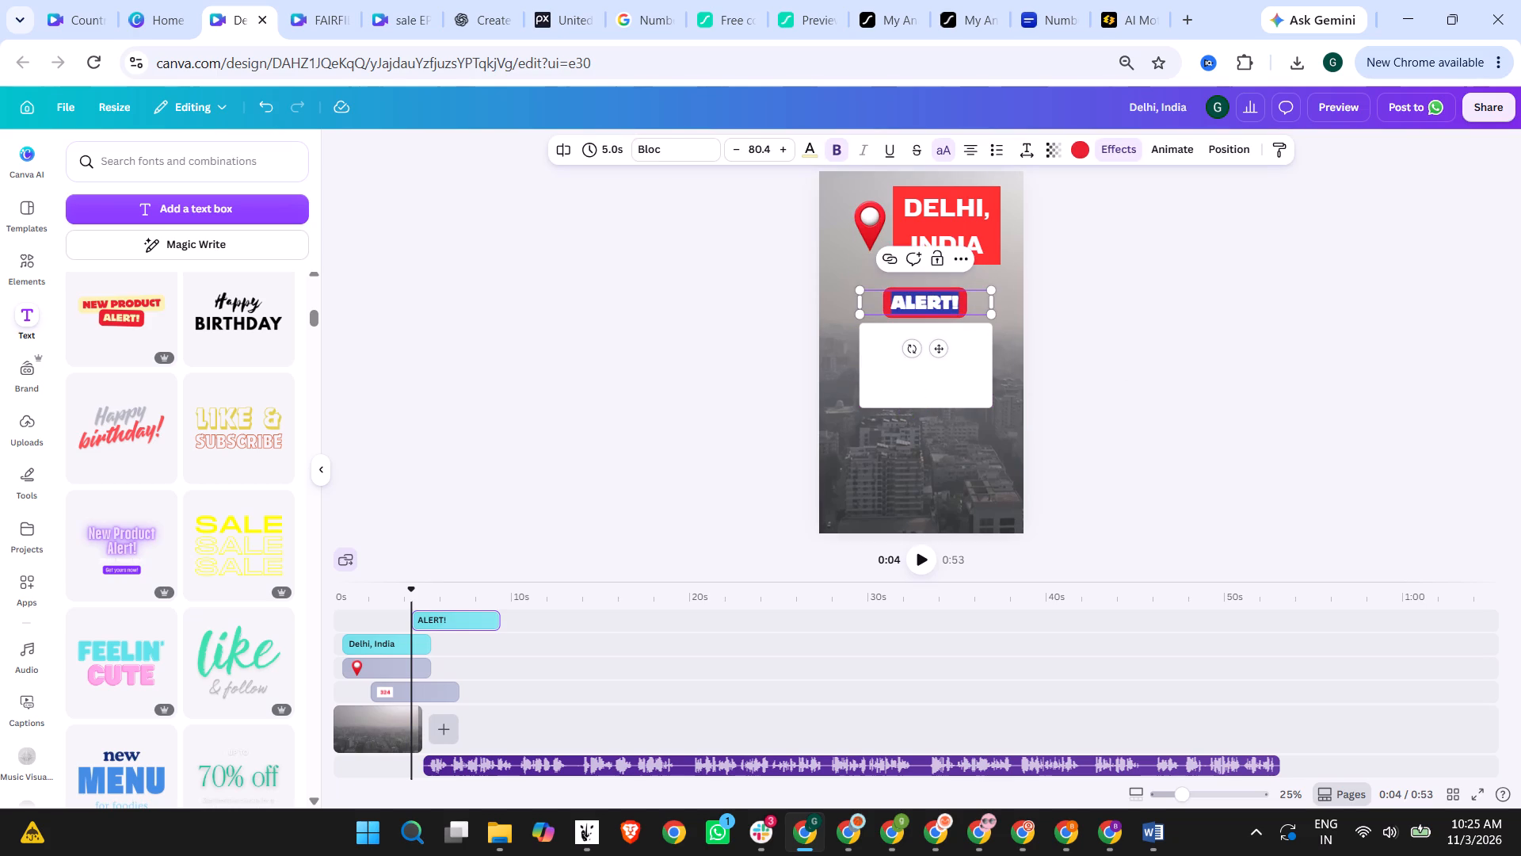
type("AQI")
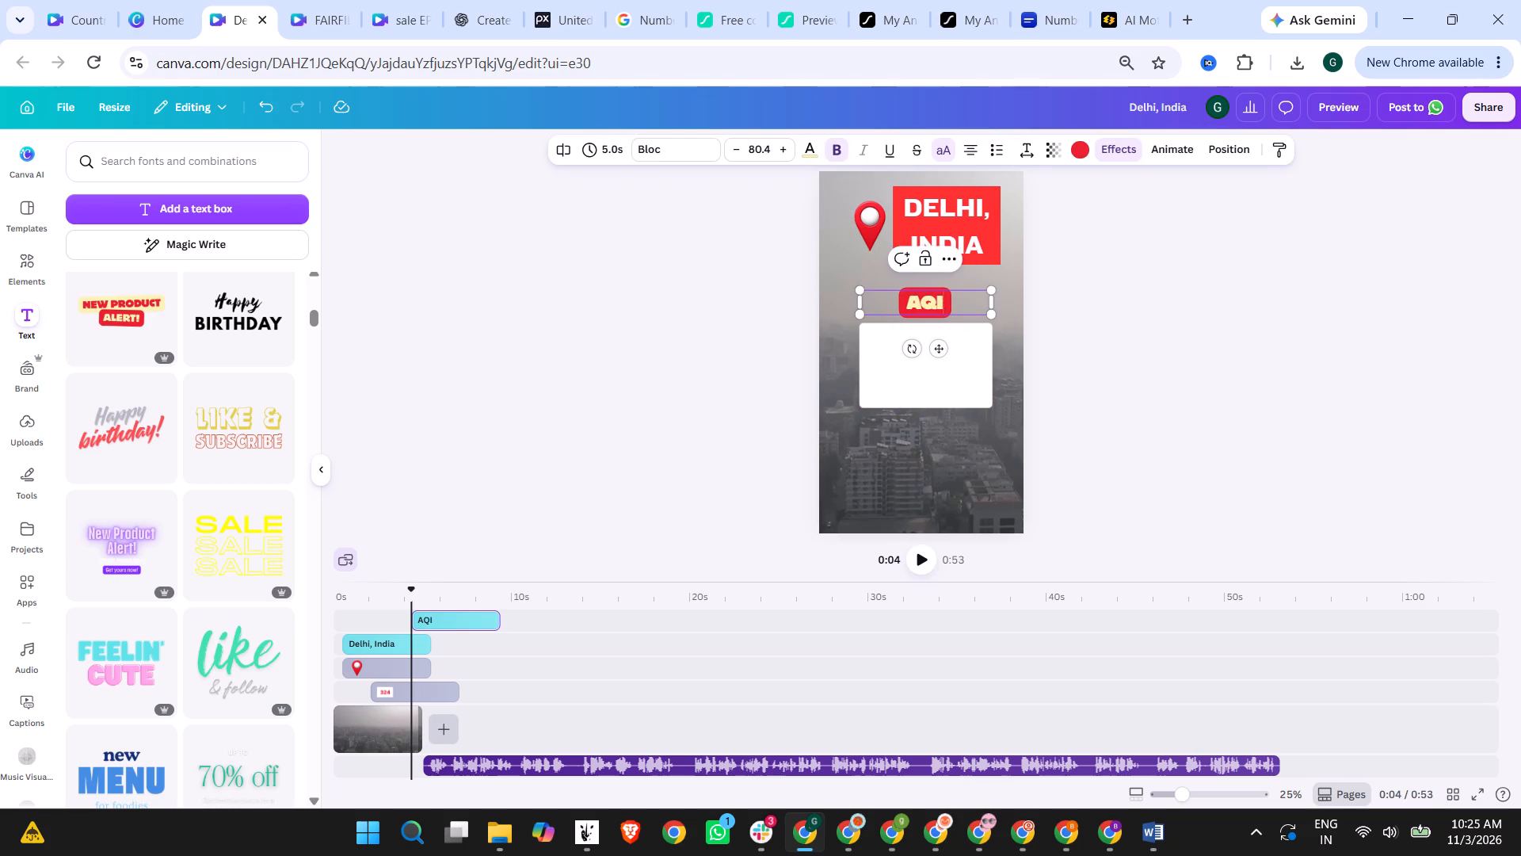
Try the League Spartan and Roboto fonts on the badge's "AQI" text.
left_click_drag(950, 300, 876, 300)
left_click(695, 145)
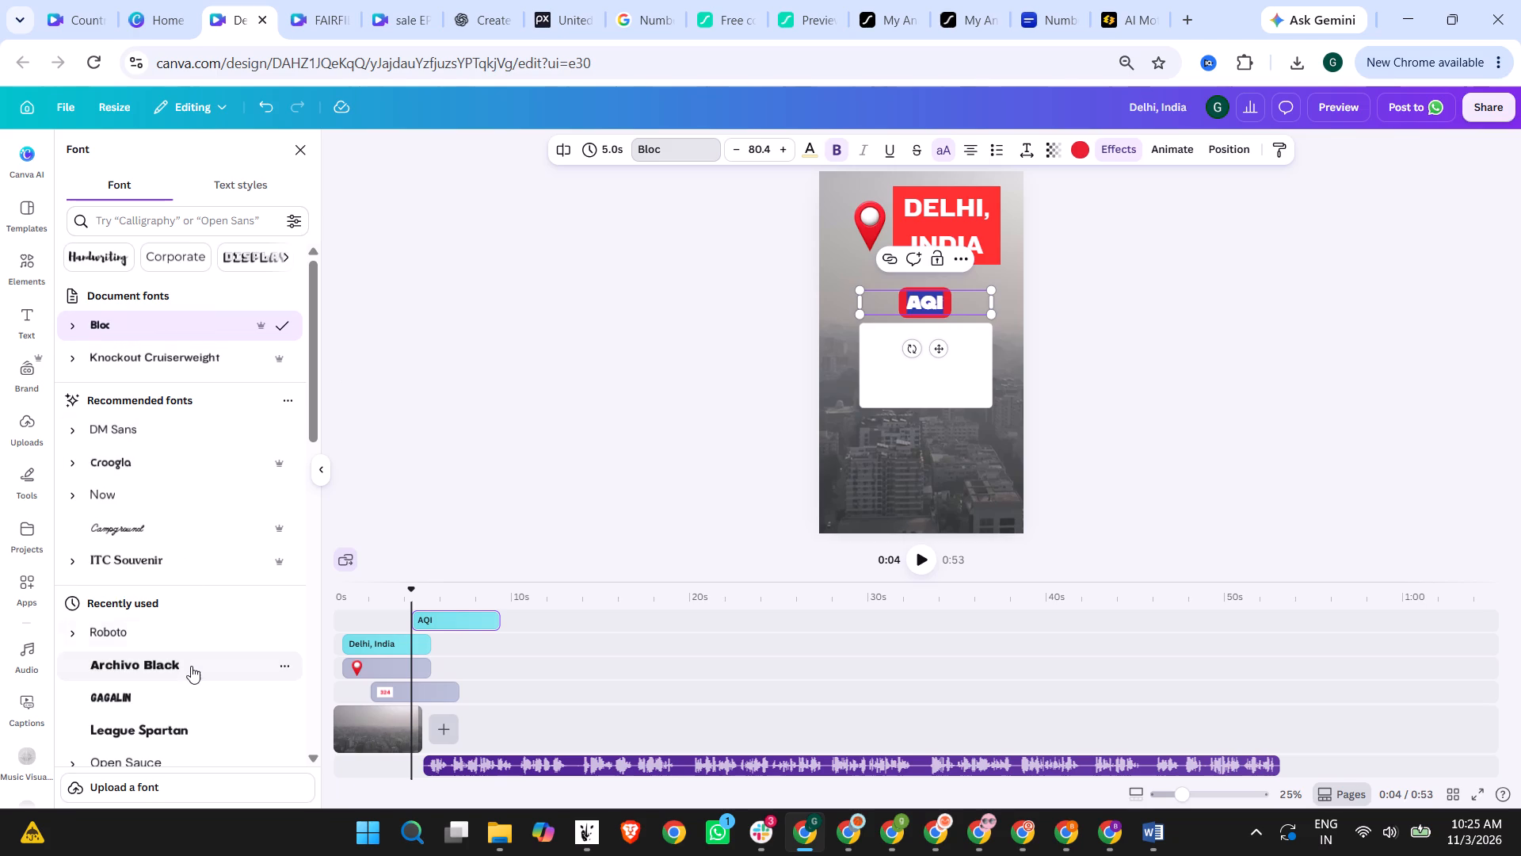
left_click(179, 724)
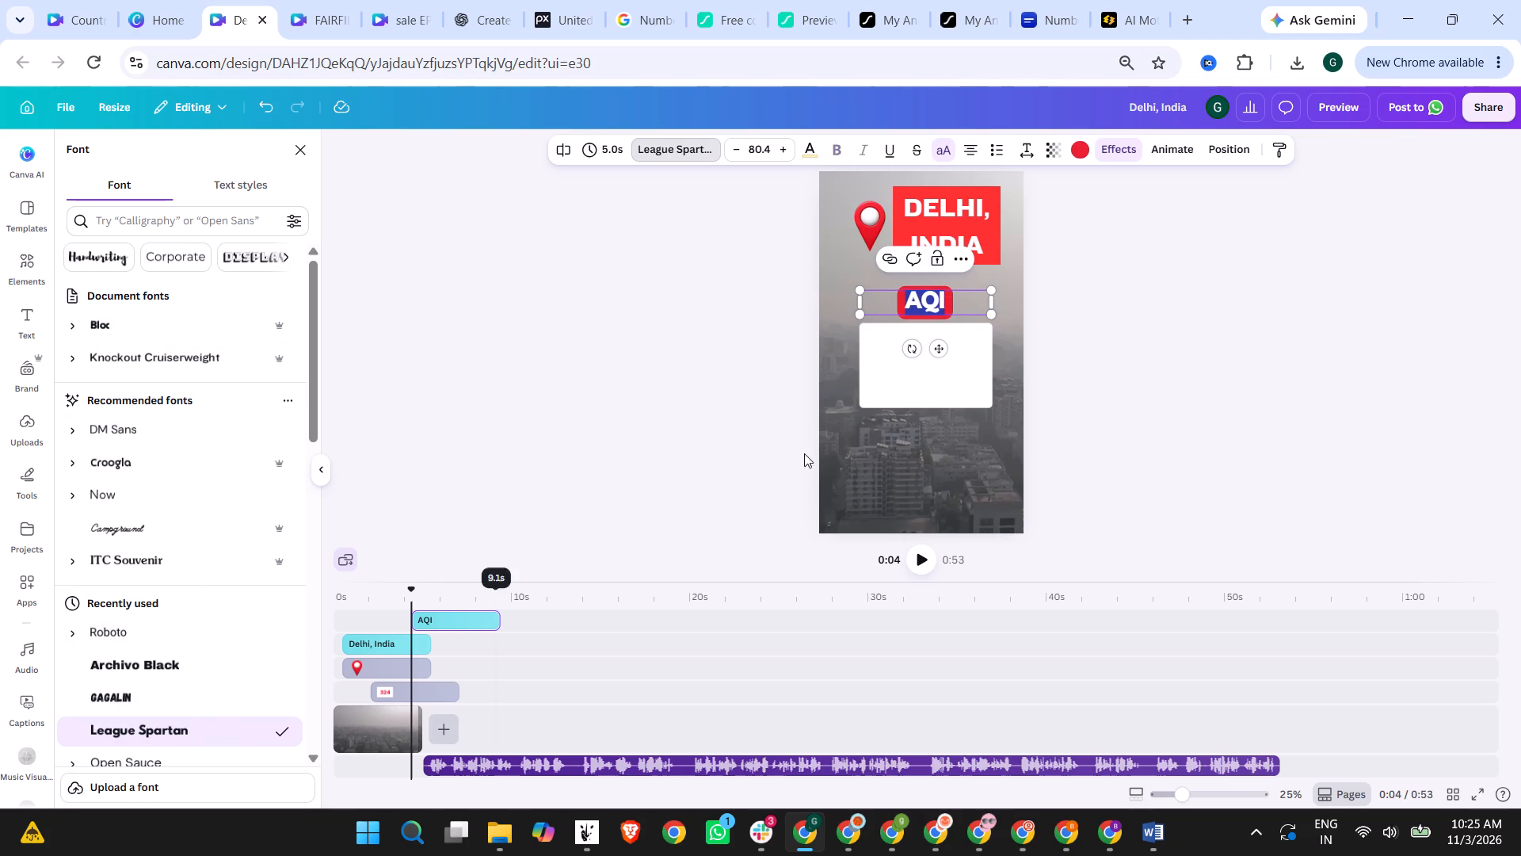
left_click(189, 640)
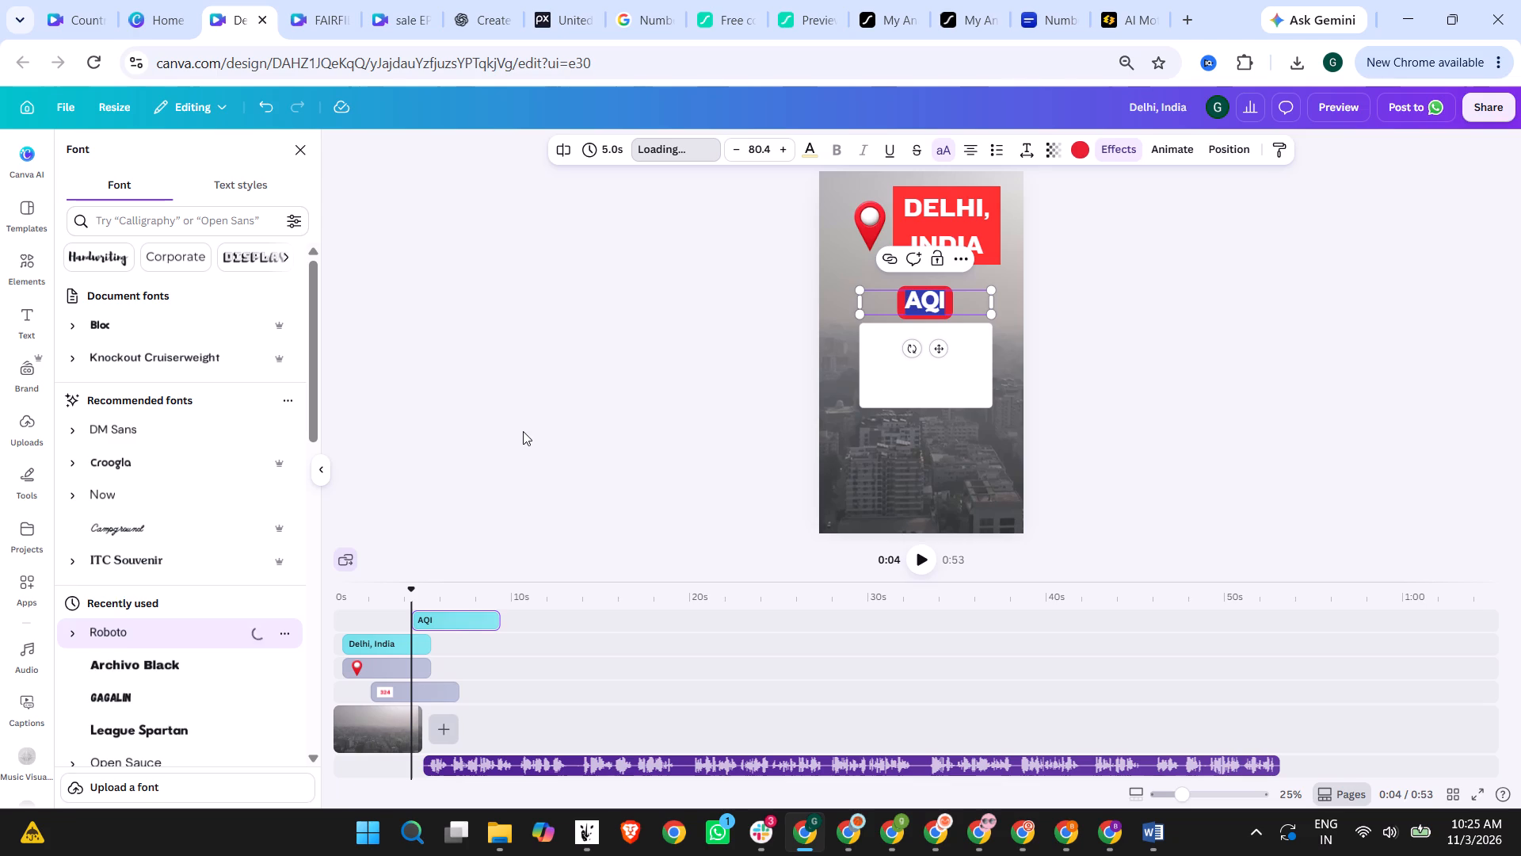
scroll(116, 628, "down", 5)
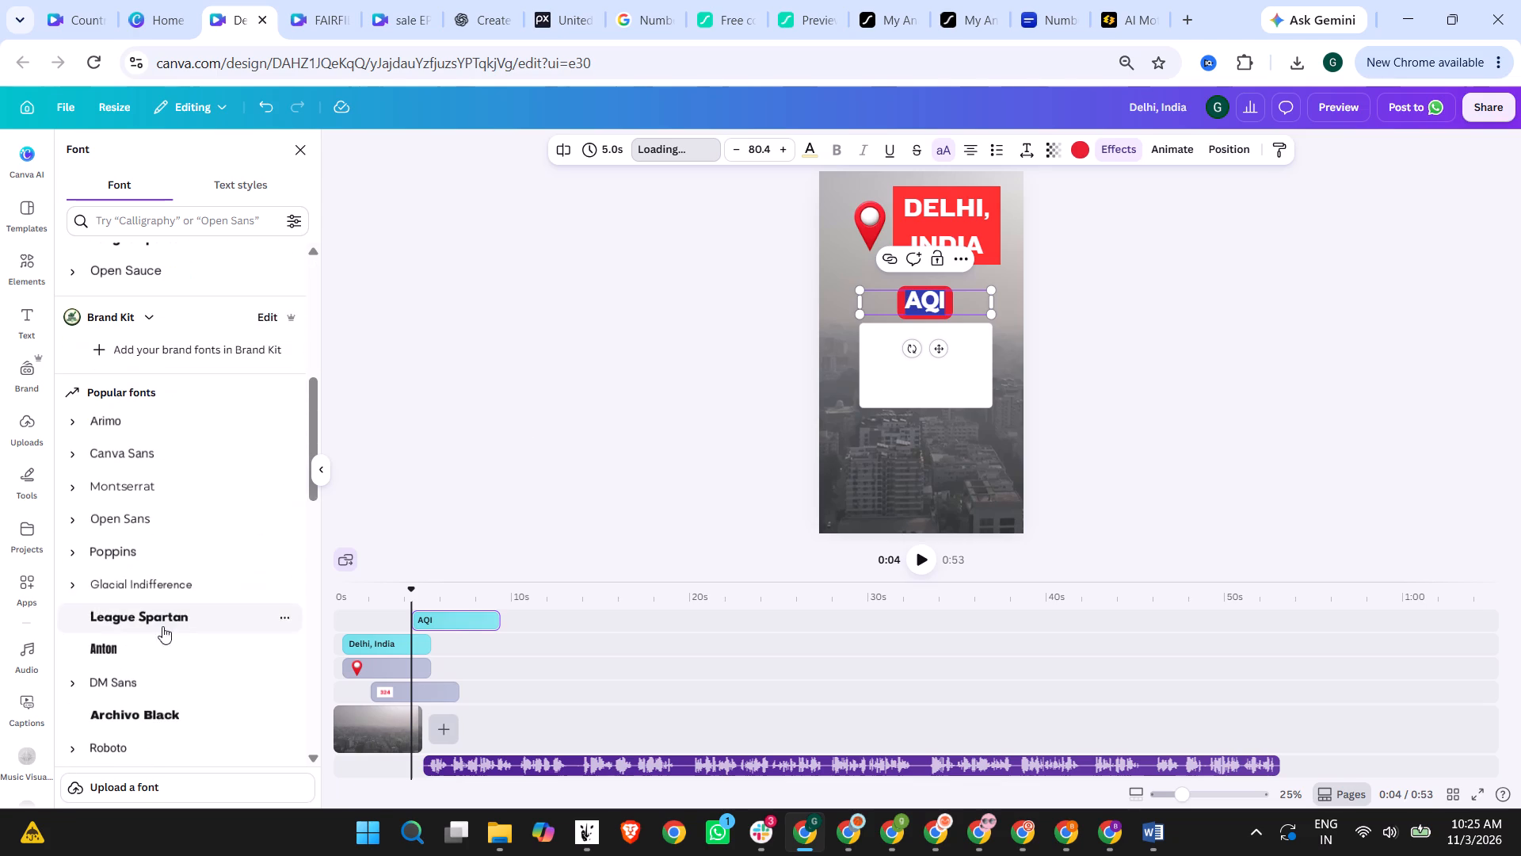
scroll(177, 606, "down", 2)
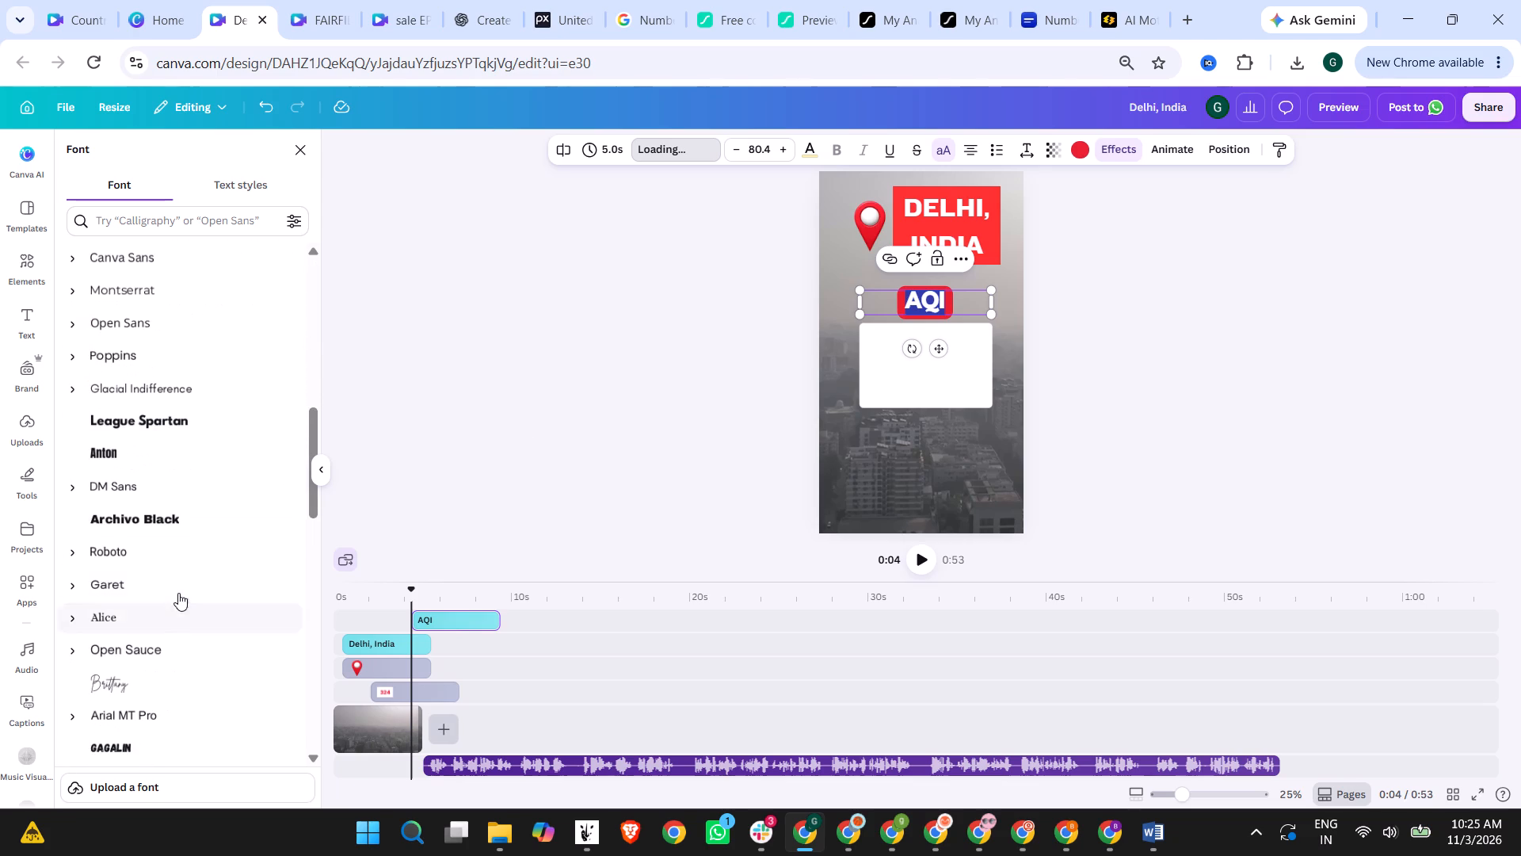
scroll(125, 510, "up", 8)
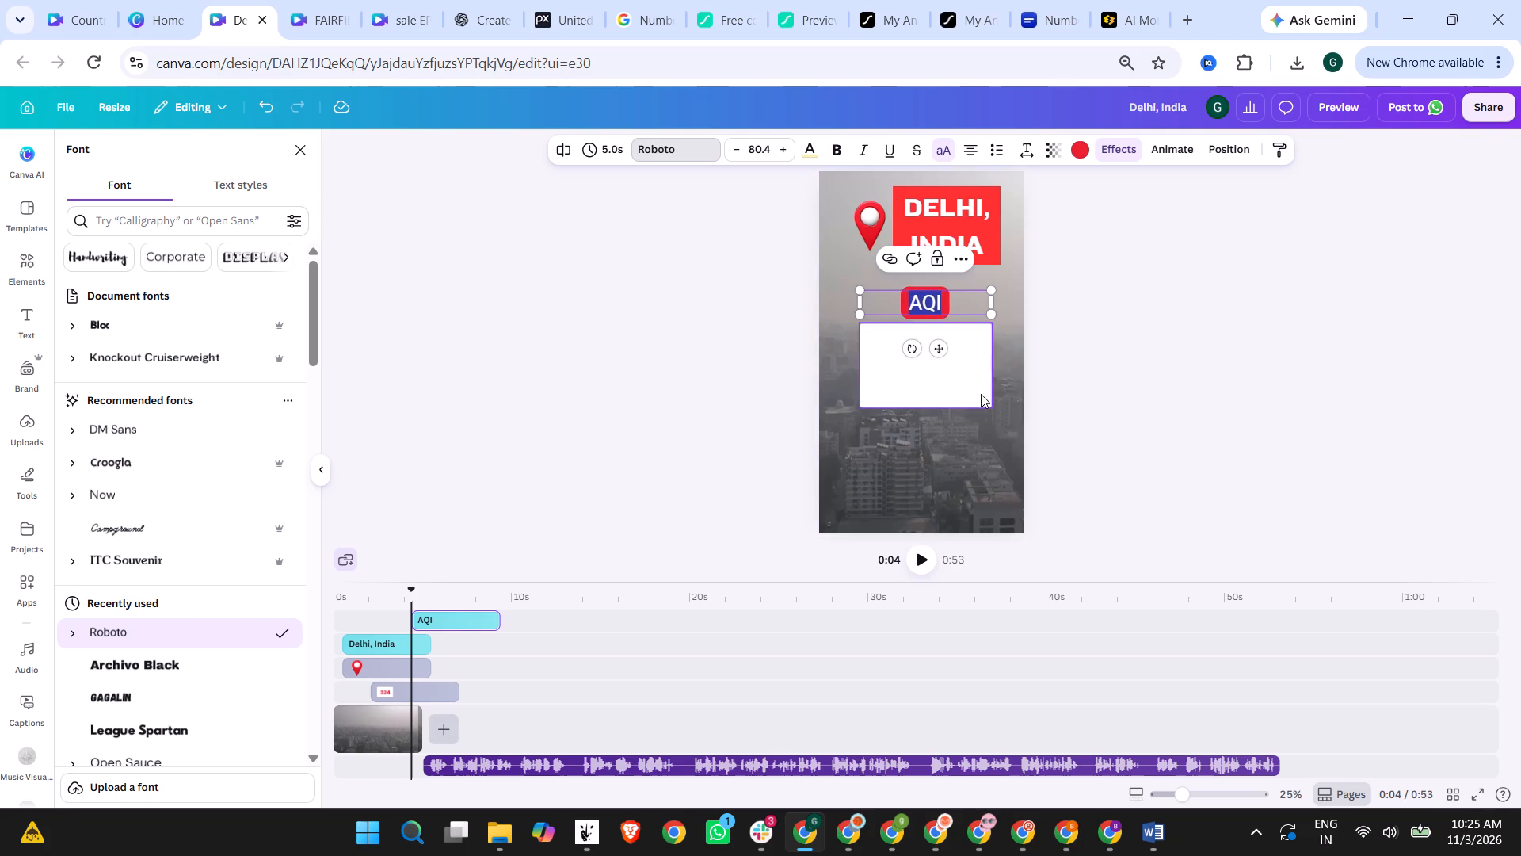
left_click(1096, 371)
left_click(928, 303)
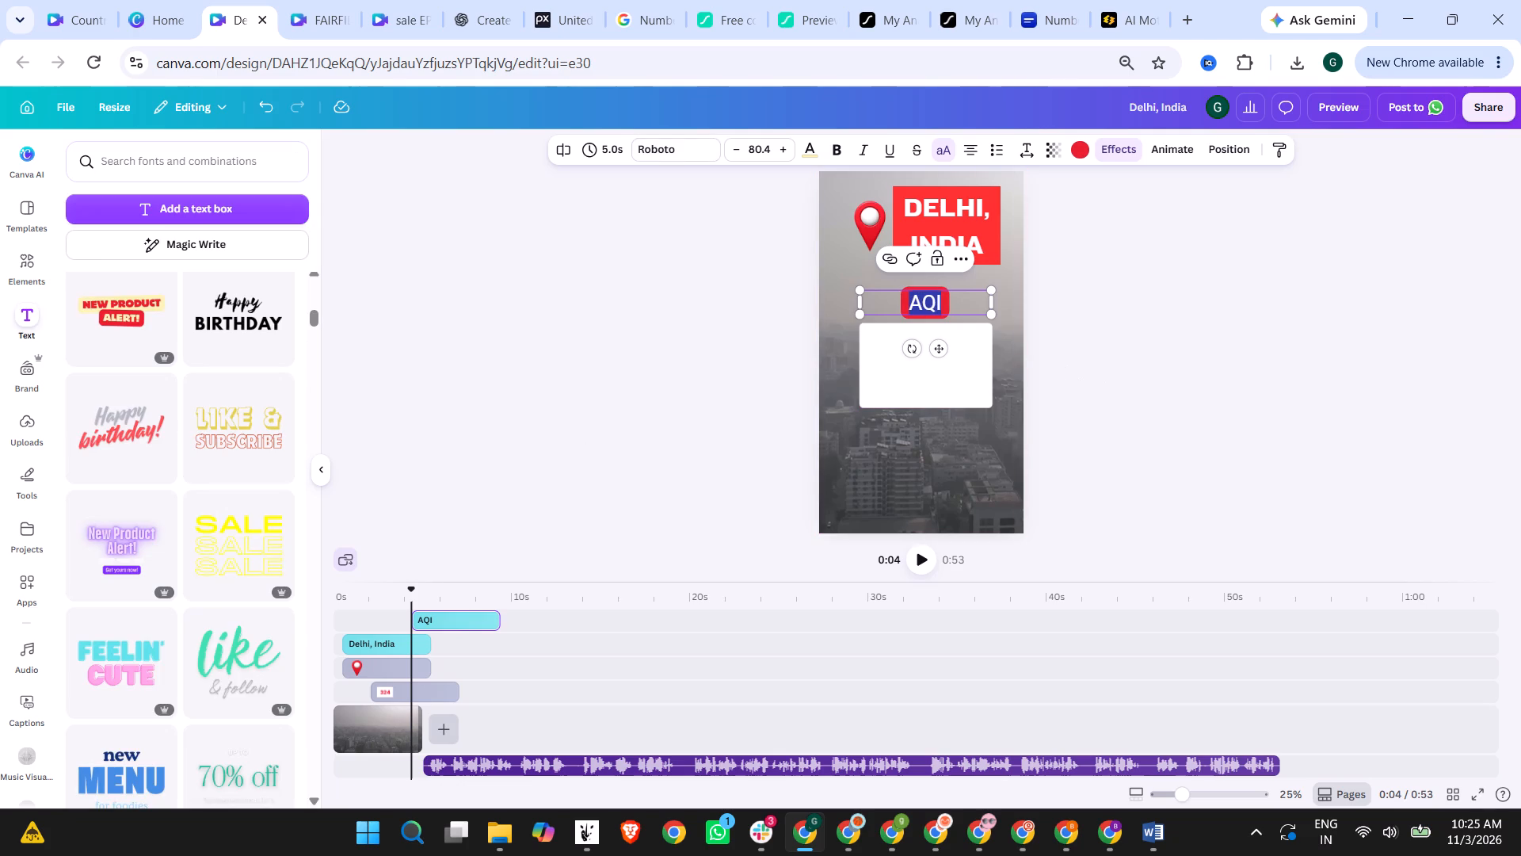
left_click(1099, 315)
Set the badge's "AQI" text in the Archivo Black font.
triple_click(933, 302)
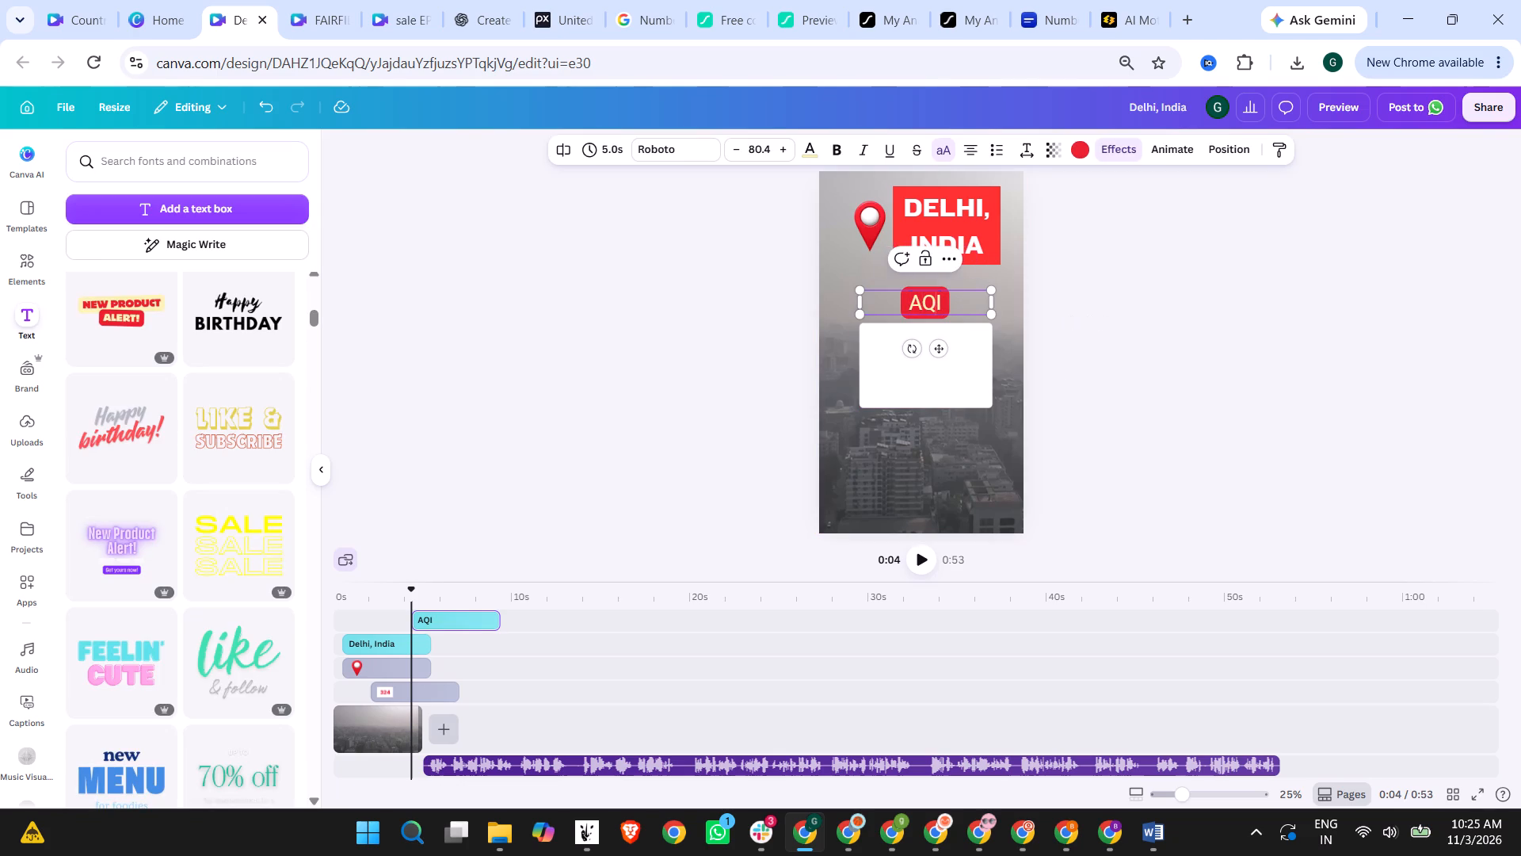
left_click(669, 140)
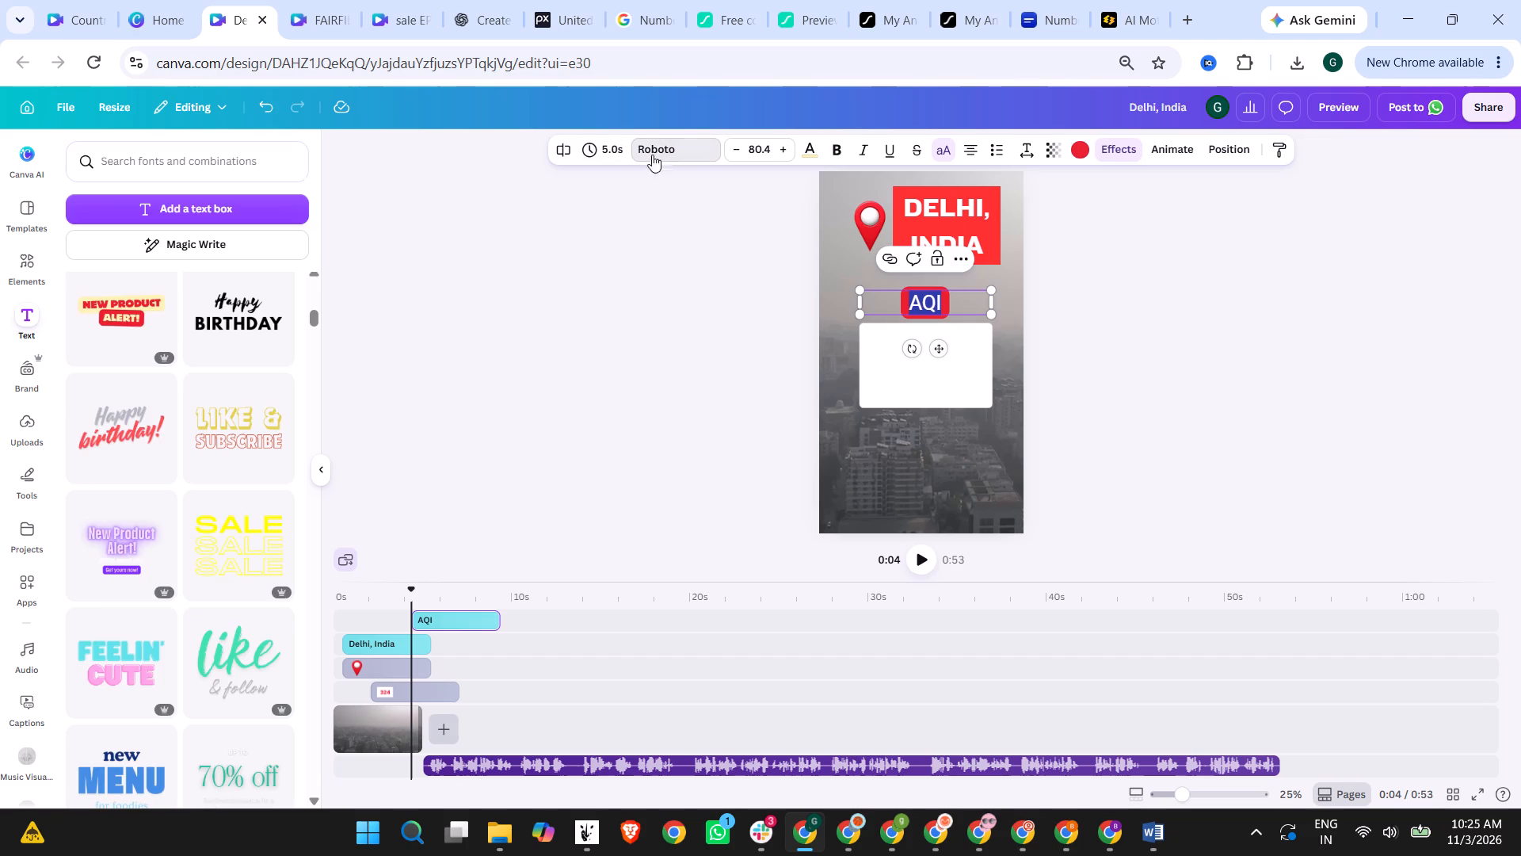
scroll(225, 510, "down", 1)
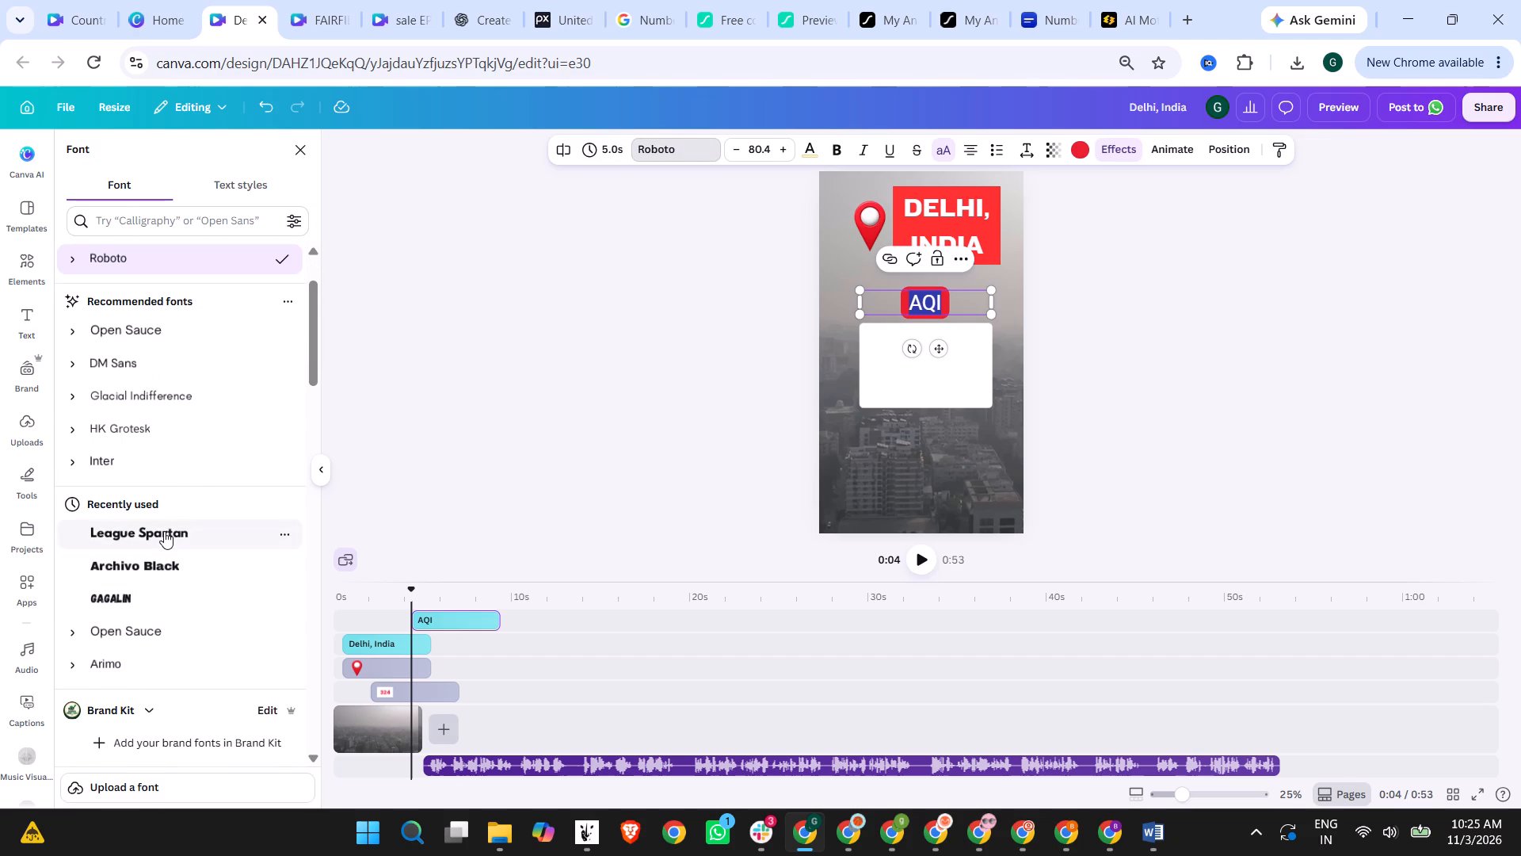
left_click(164, 531)
left_click(153, 569)
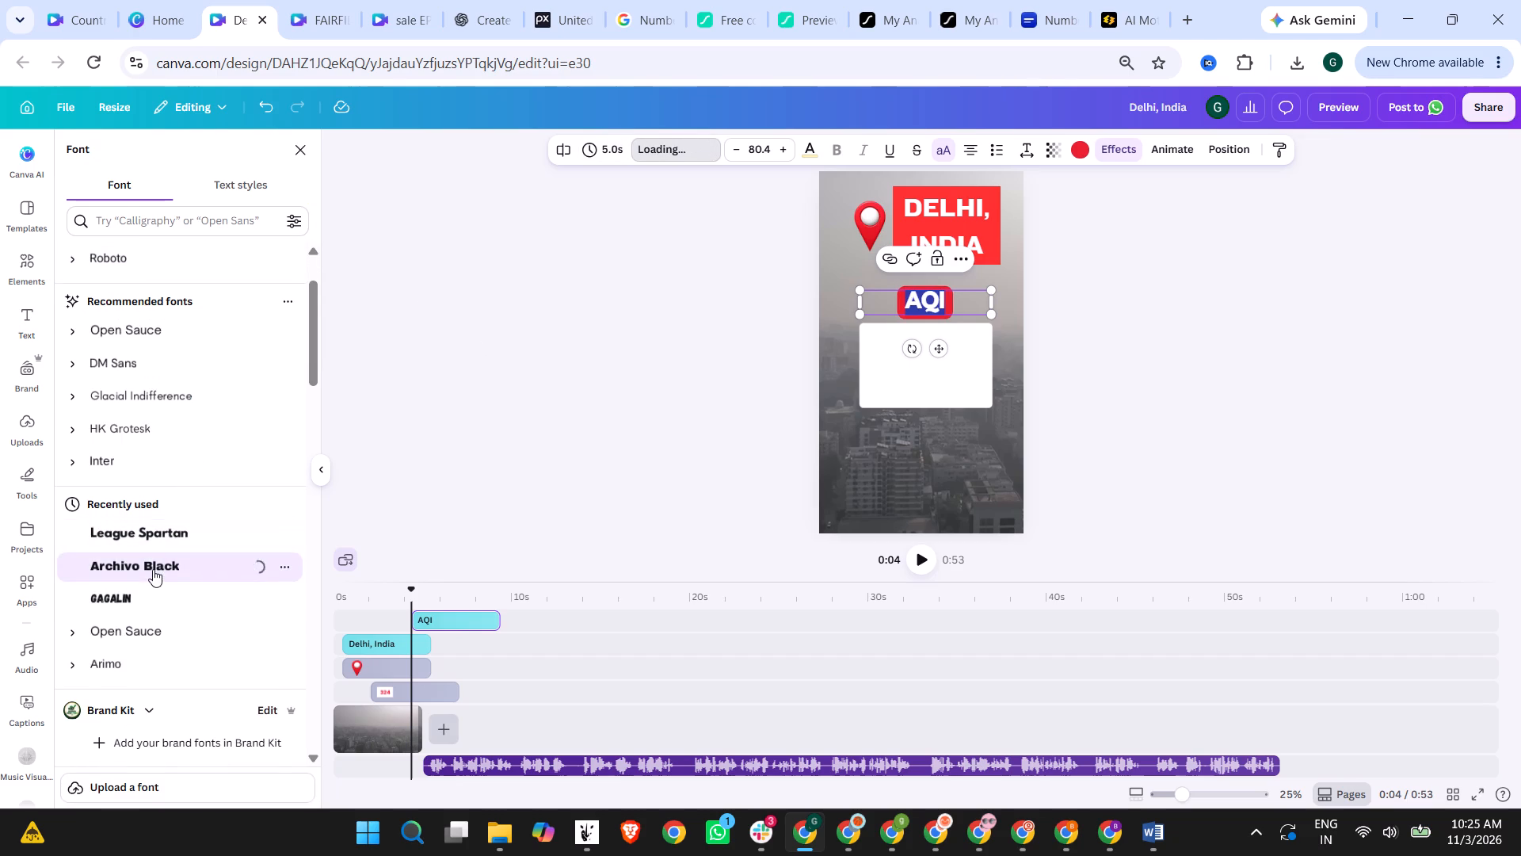
scroll(166, 532, "down", 2)
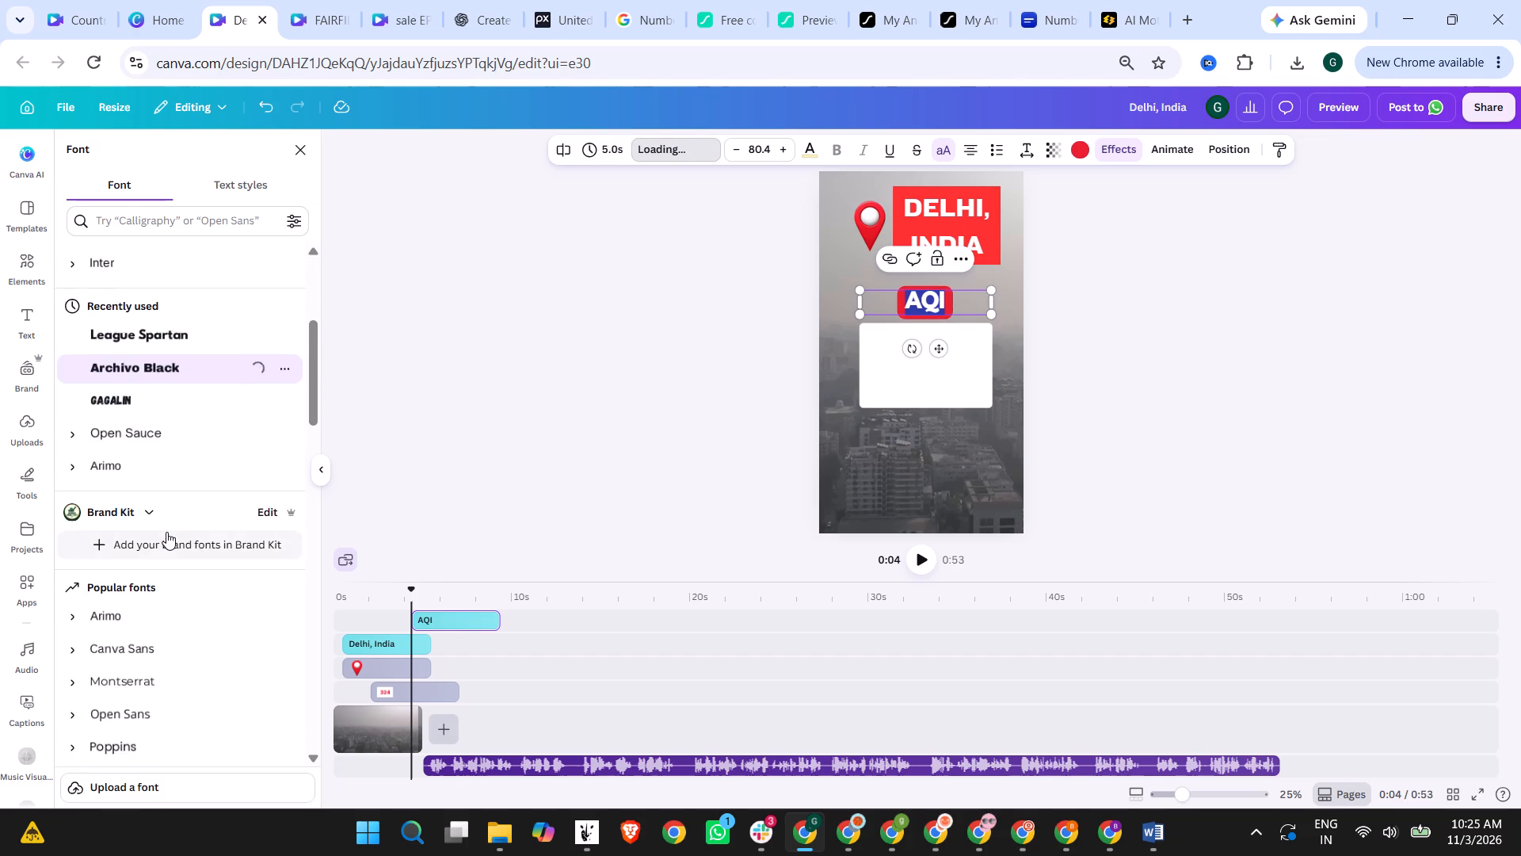
scroll(166, 532, "down", 4)
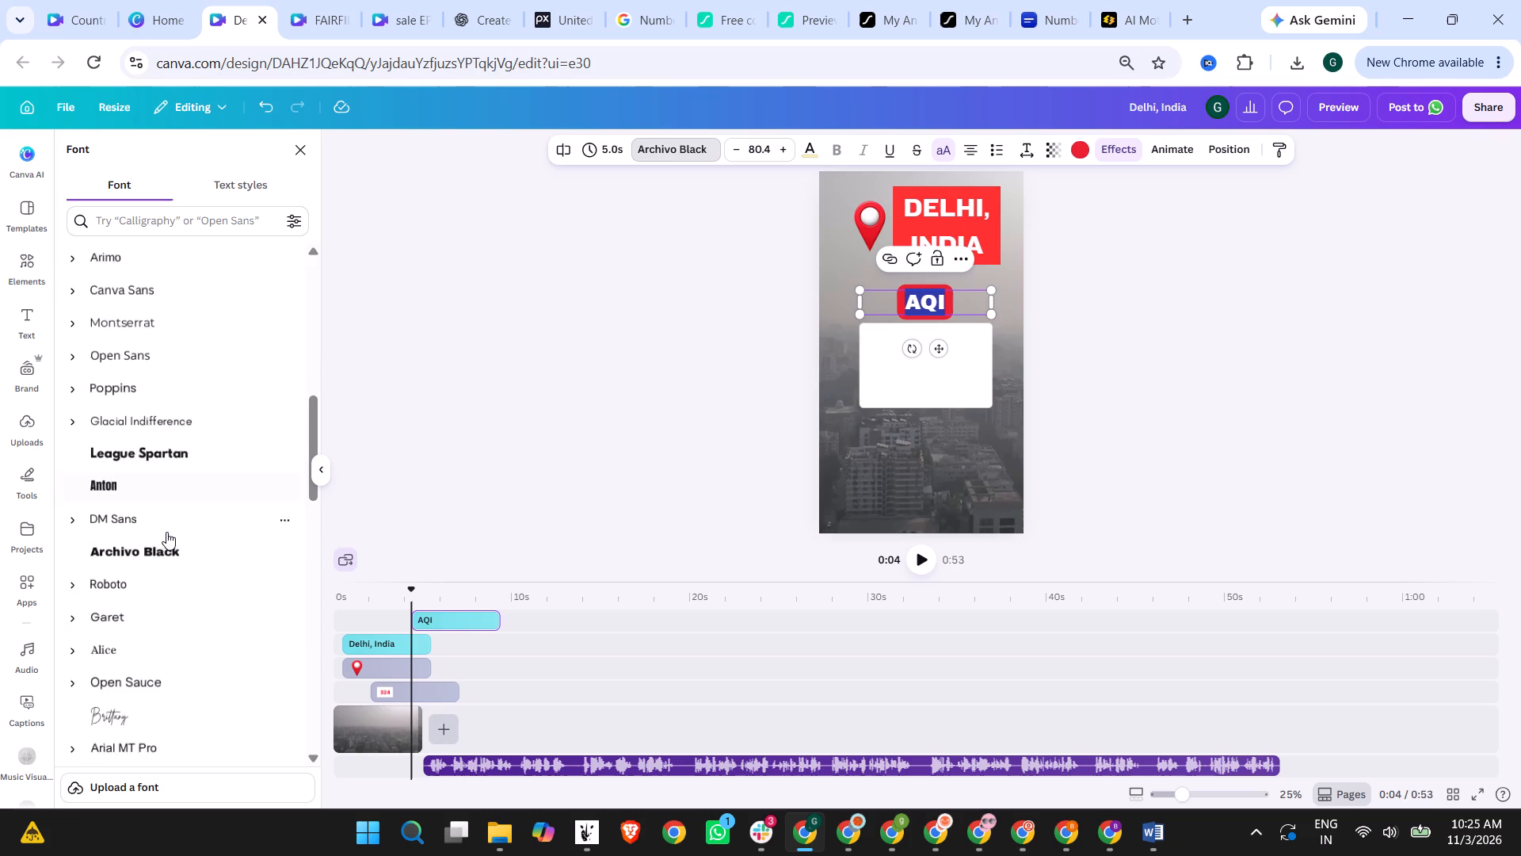
scroll(166, 532, "down", 4)
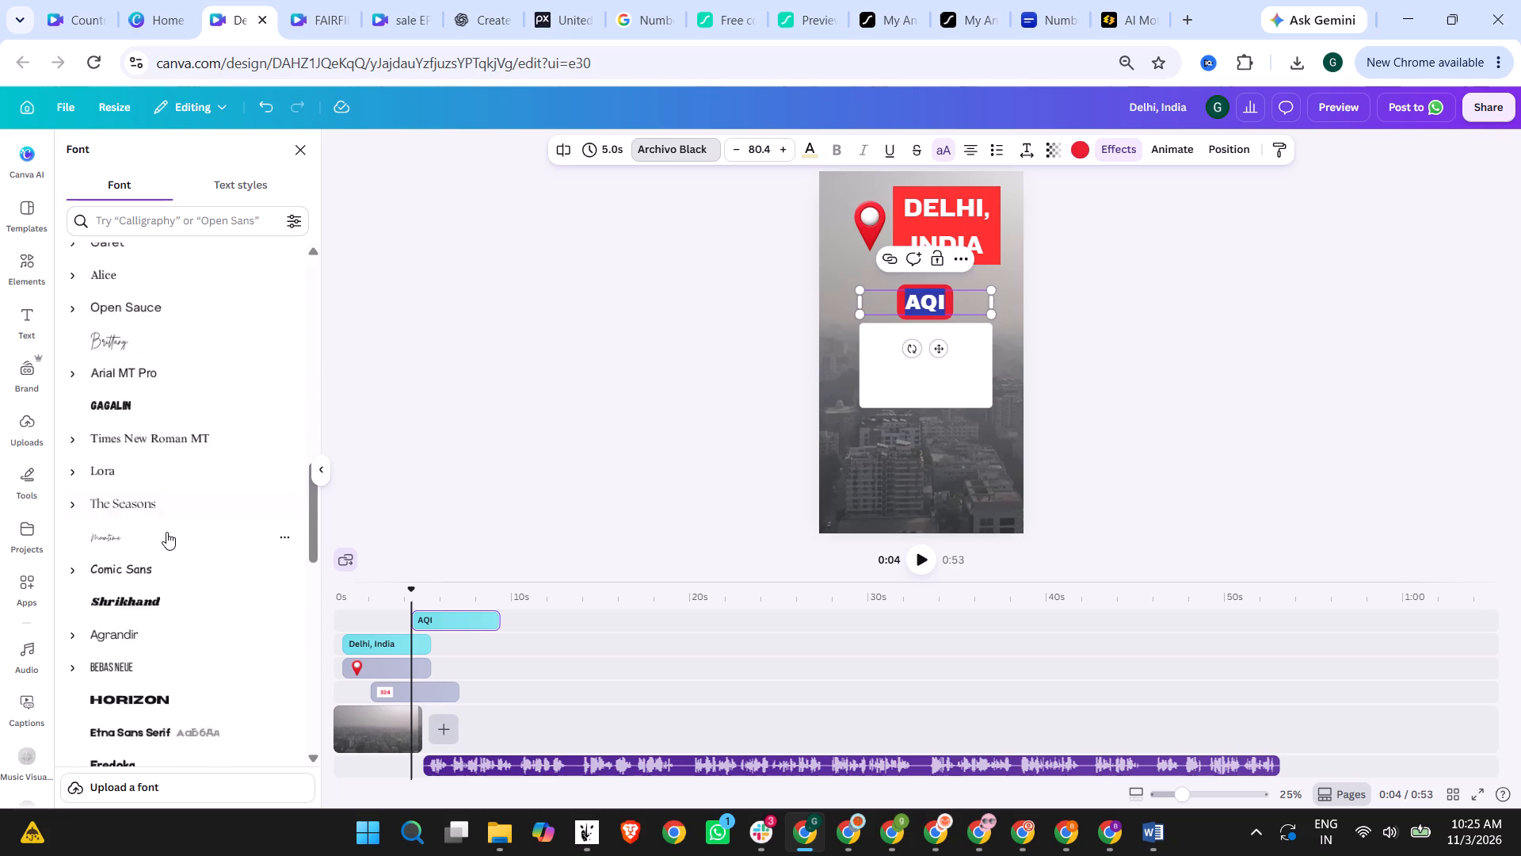
scroll(166, 532, "down", 2)
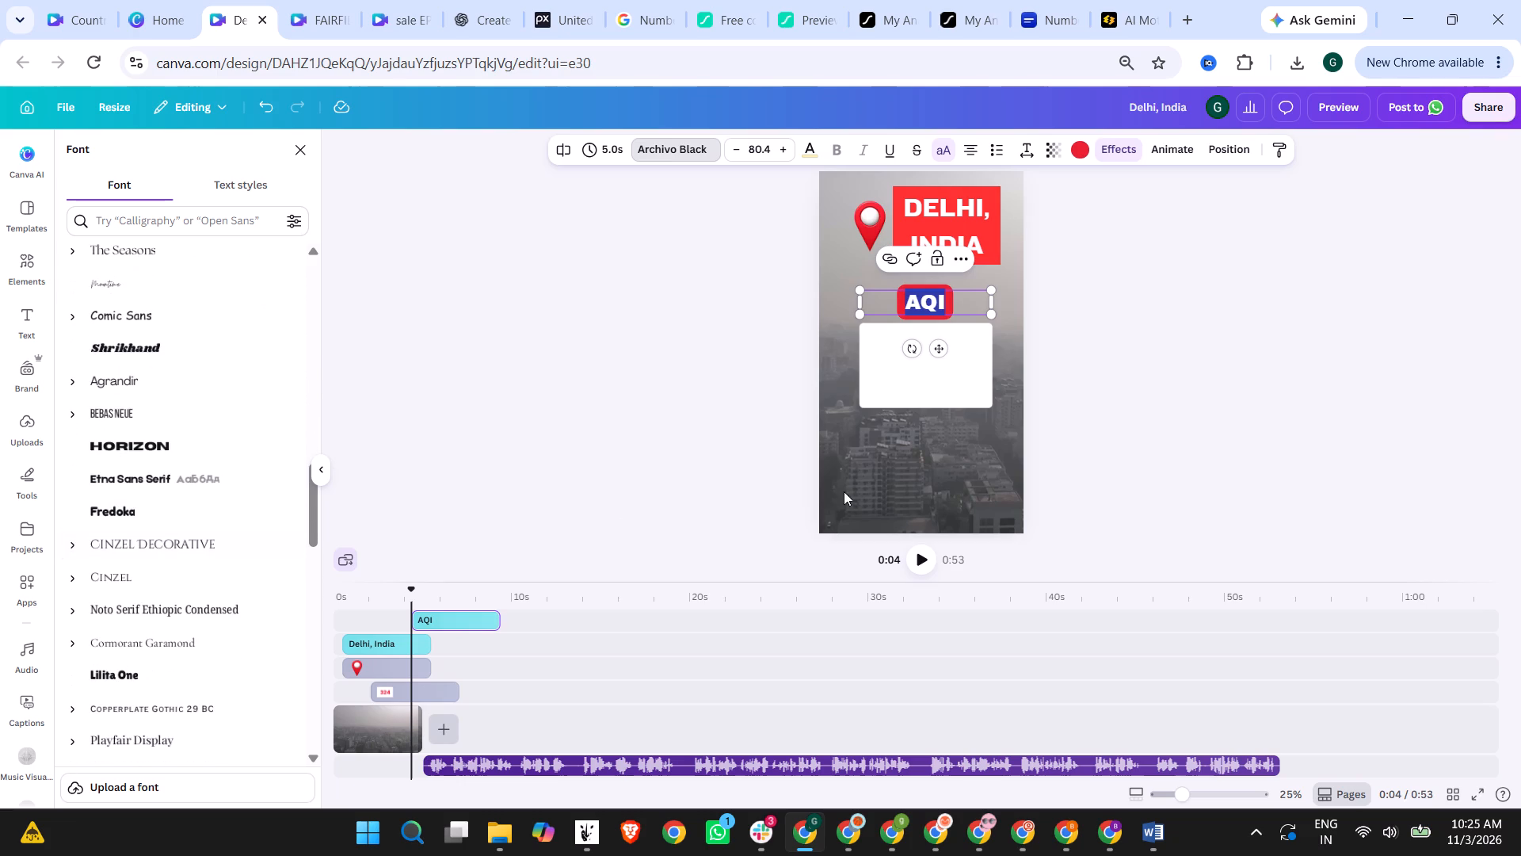
left_click(1115, 418)
left_click(1112, 396)
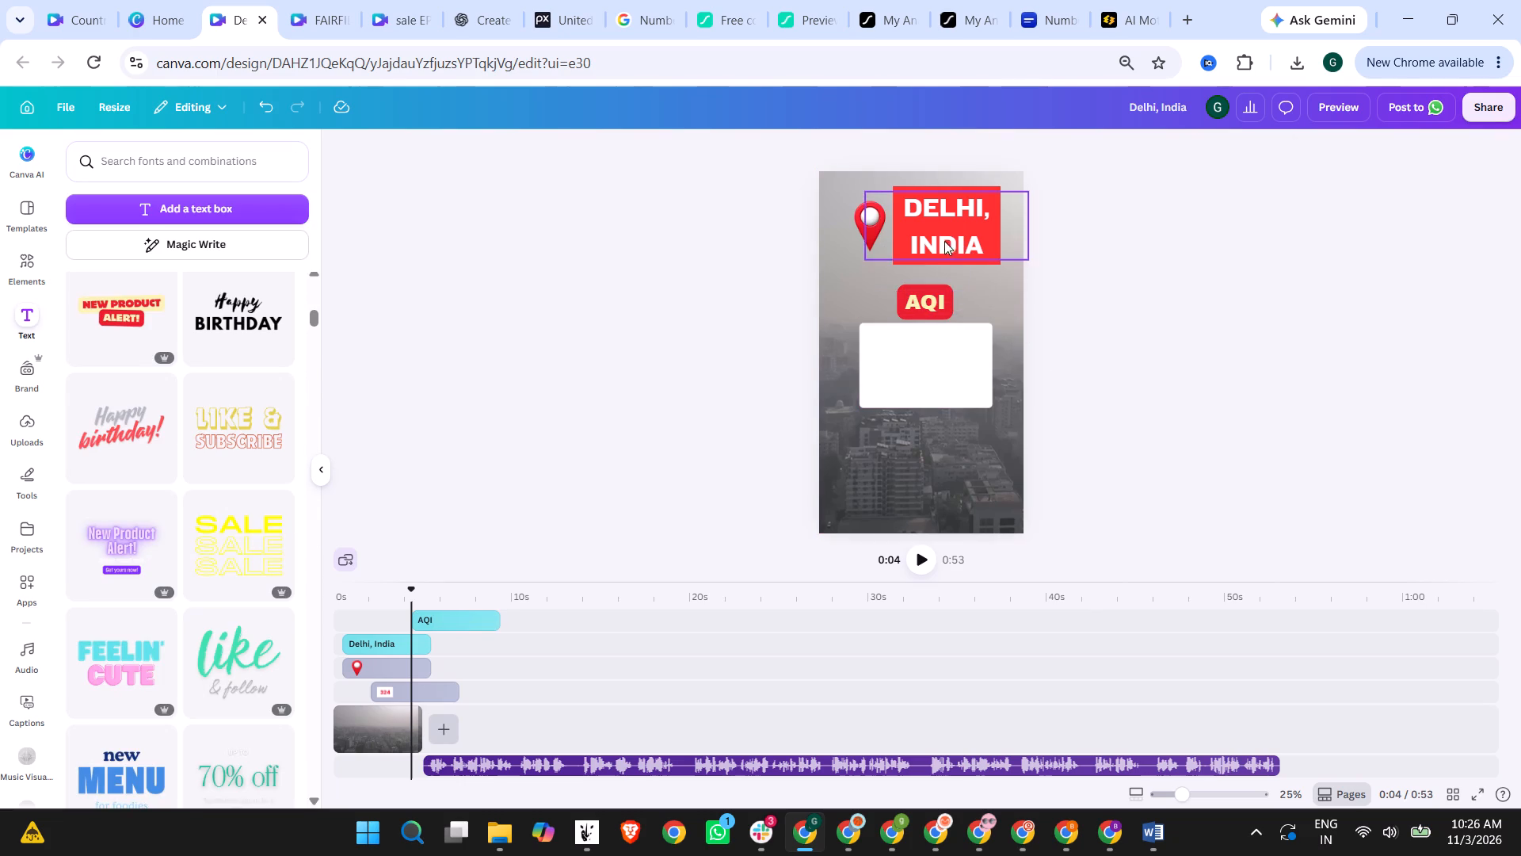
Move the "AQI" badge slightly up from the counter frame and centre it horizontally on the page.
left_click(937, 308)
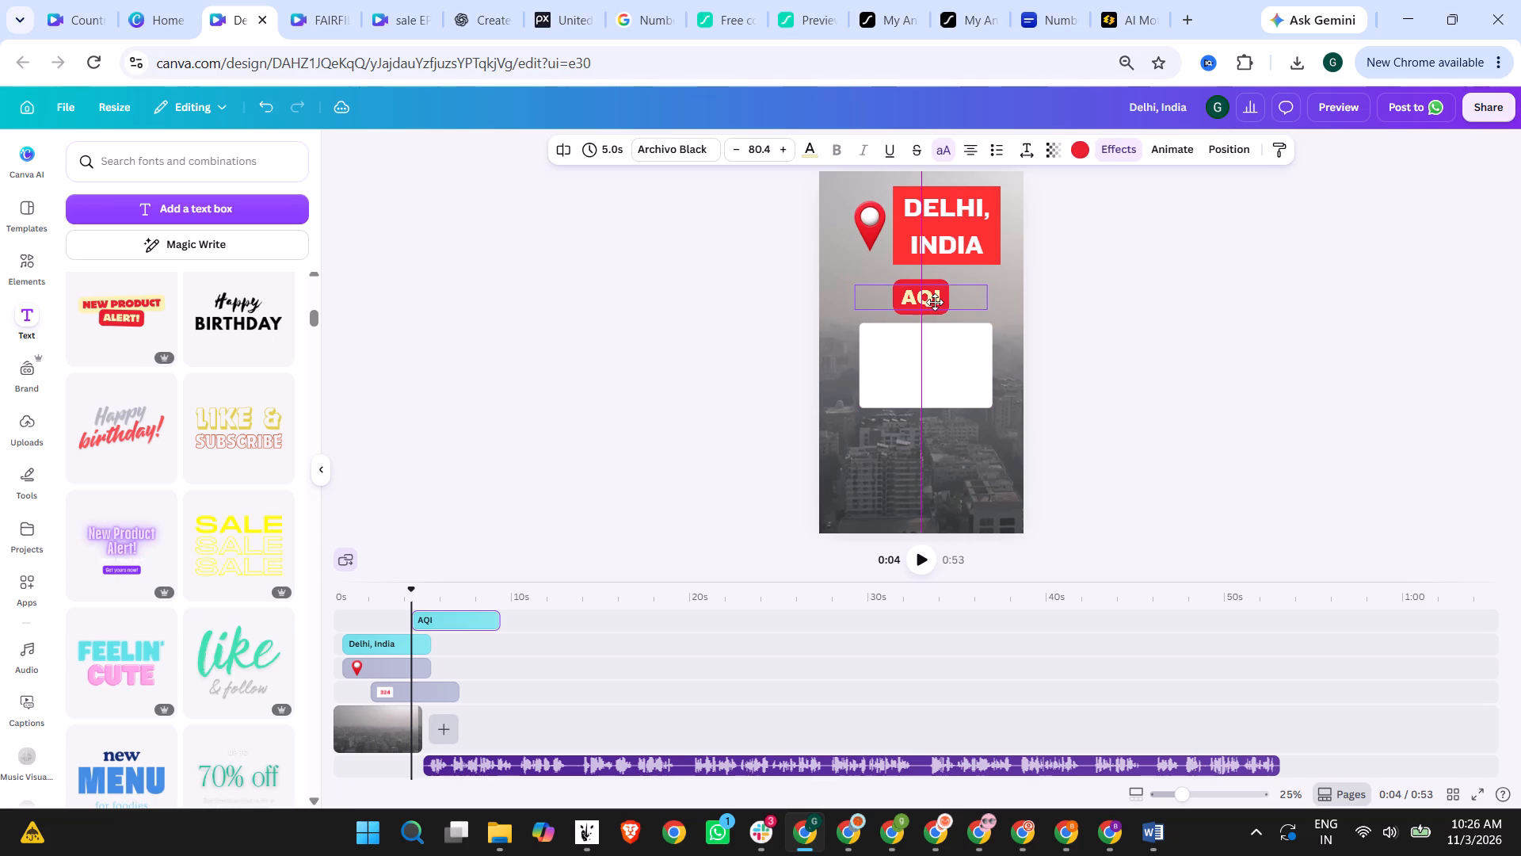
left_click(1139, 339)
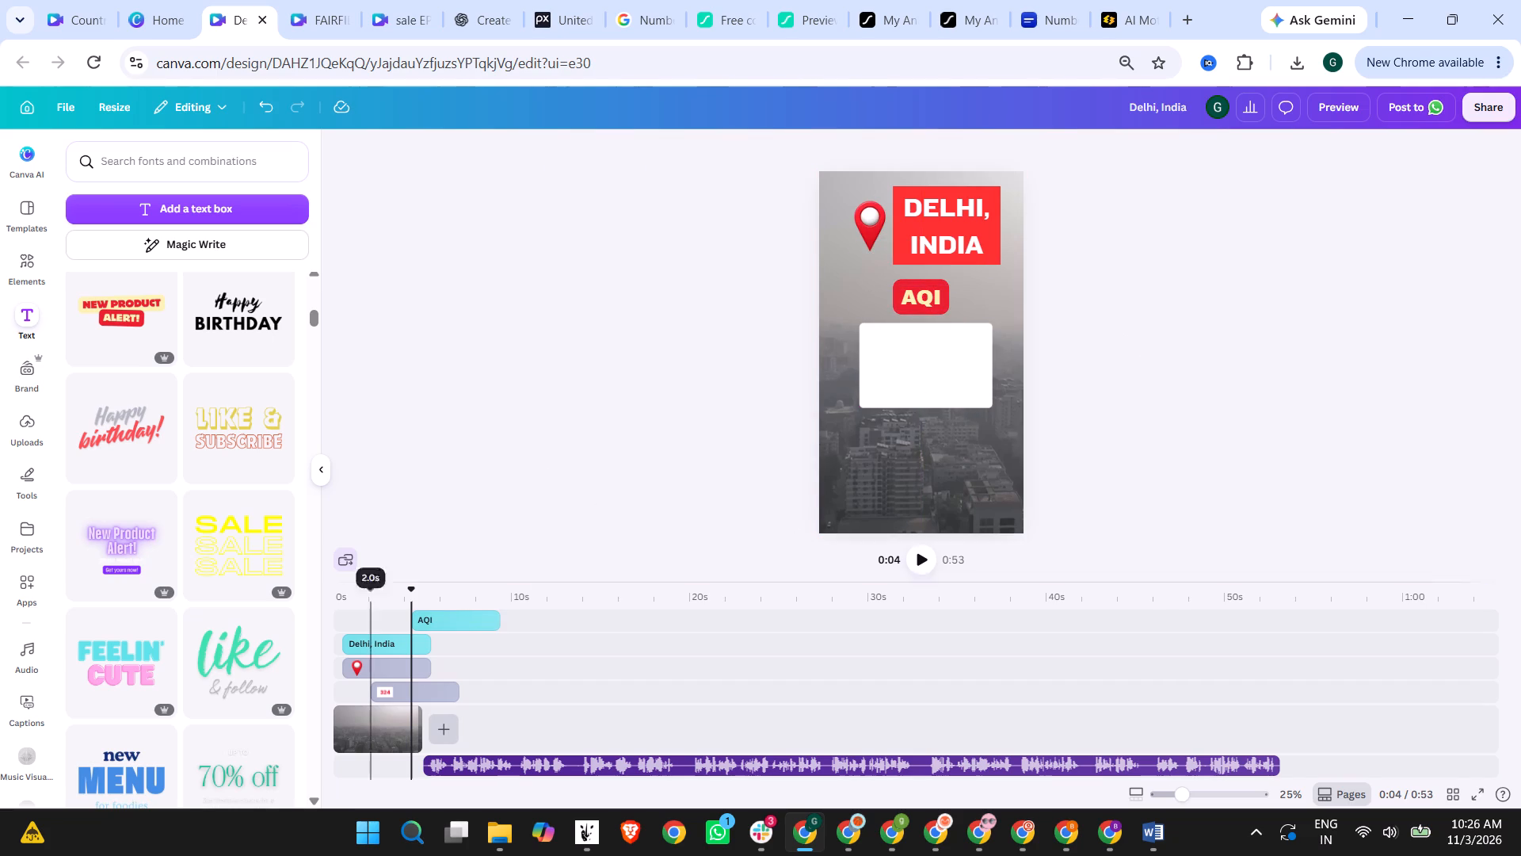
Play the short from the beginning to check the timing of the label, counter and "AQI" badge.
left_click(340, 597)
left_click(917, 559)
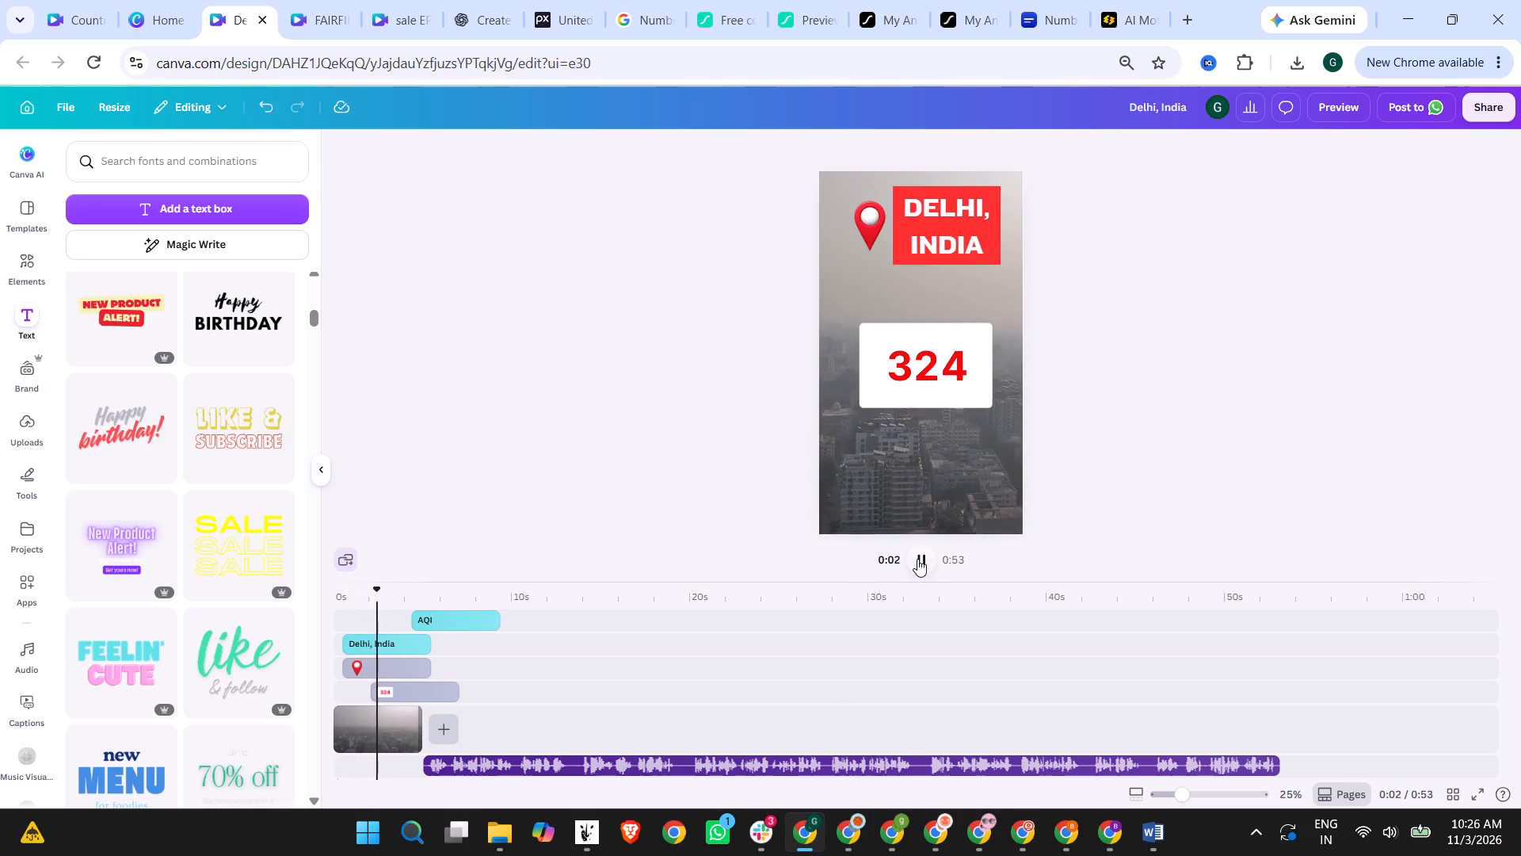
left_click(917, 559)
left_click(368, 736)
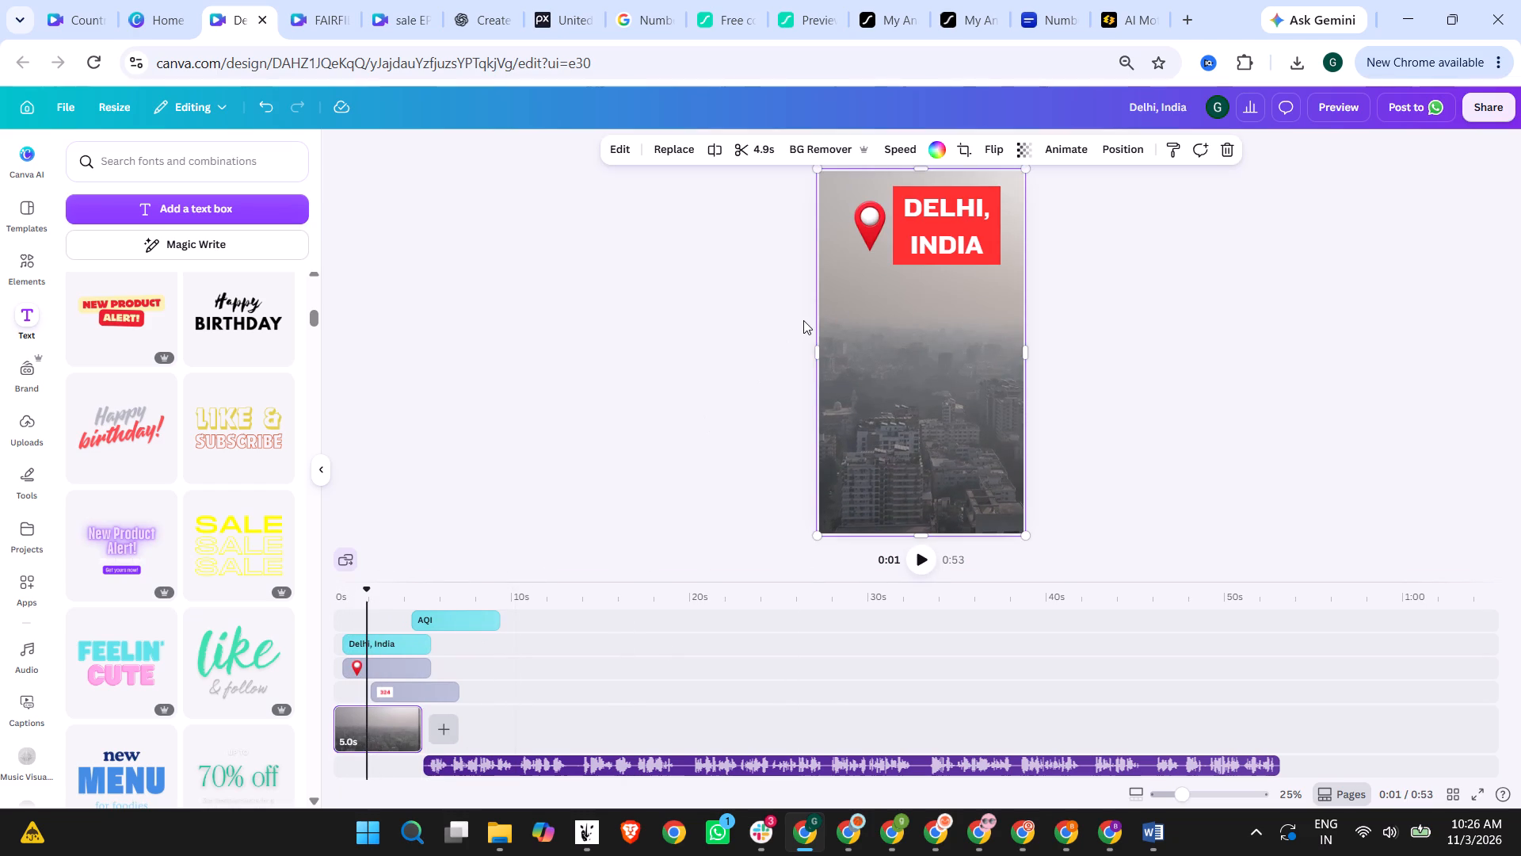
left_click(919, 559)
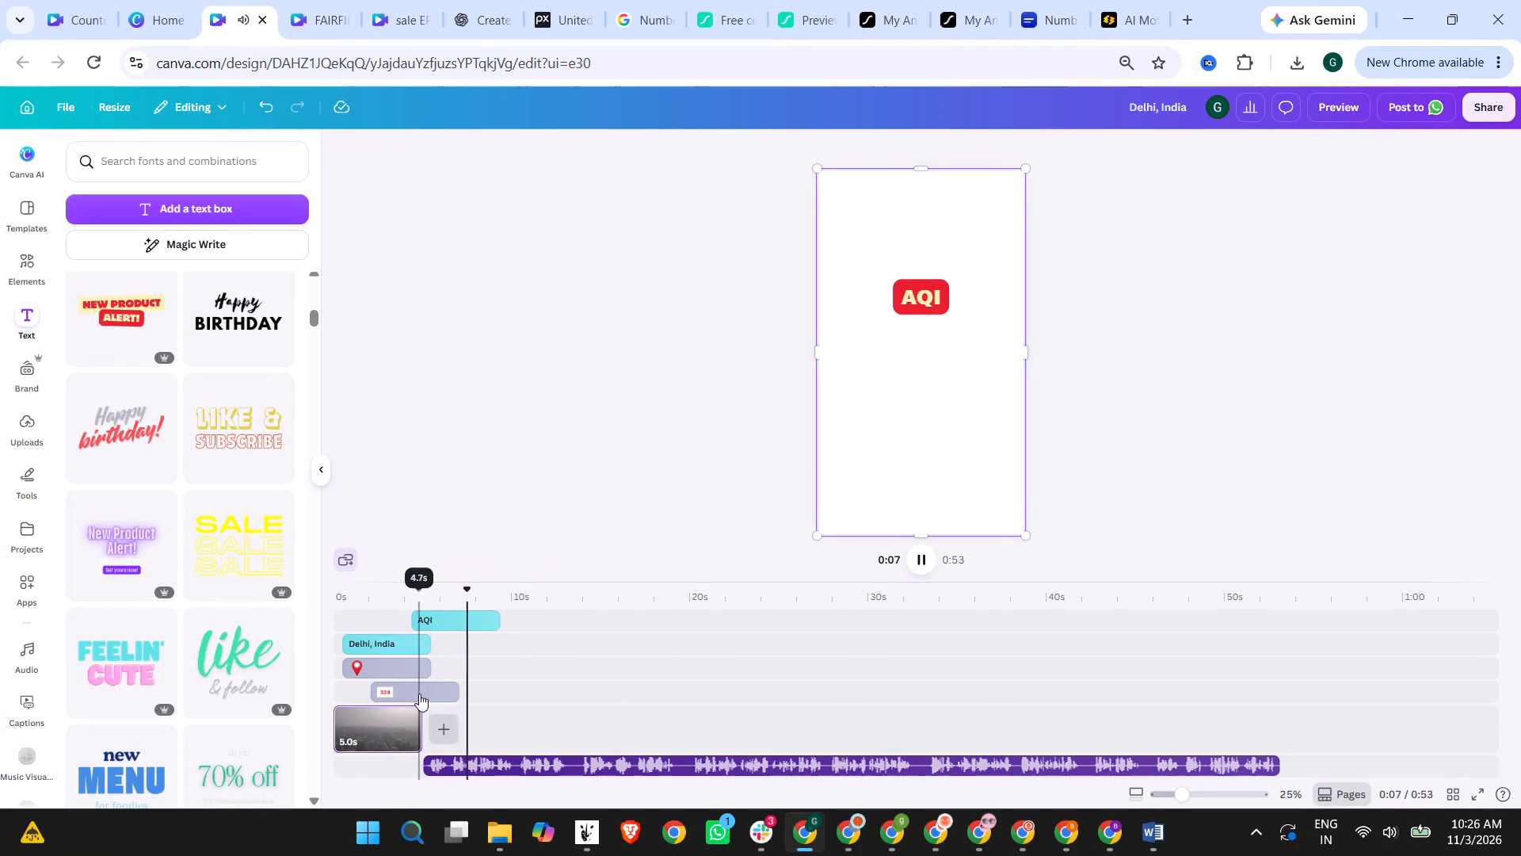
left_click(928, 563)
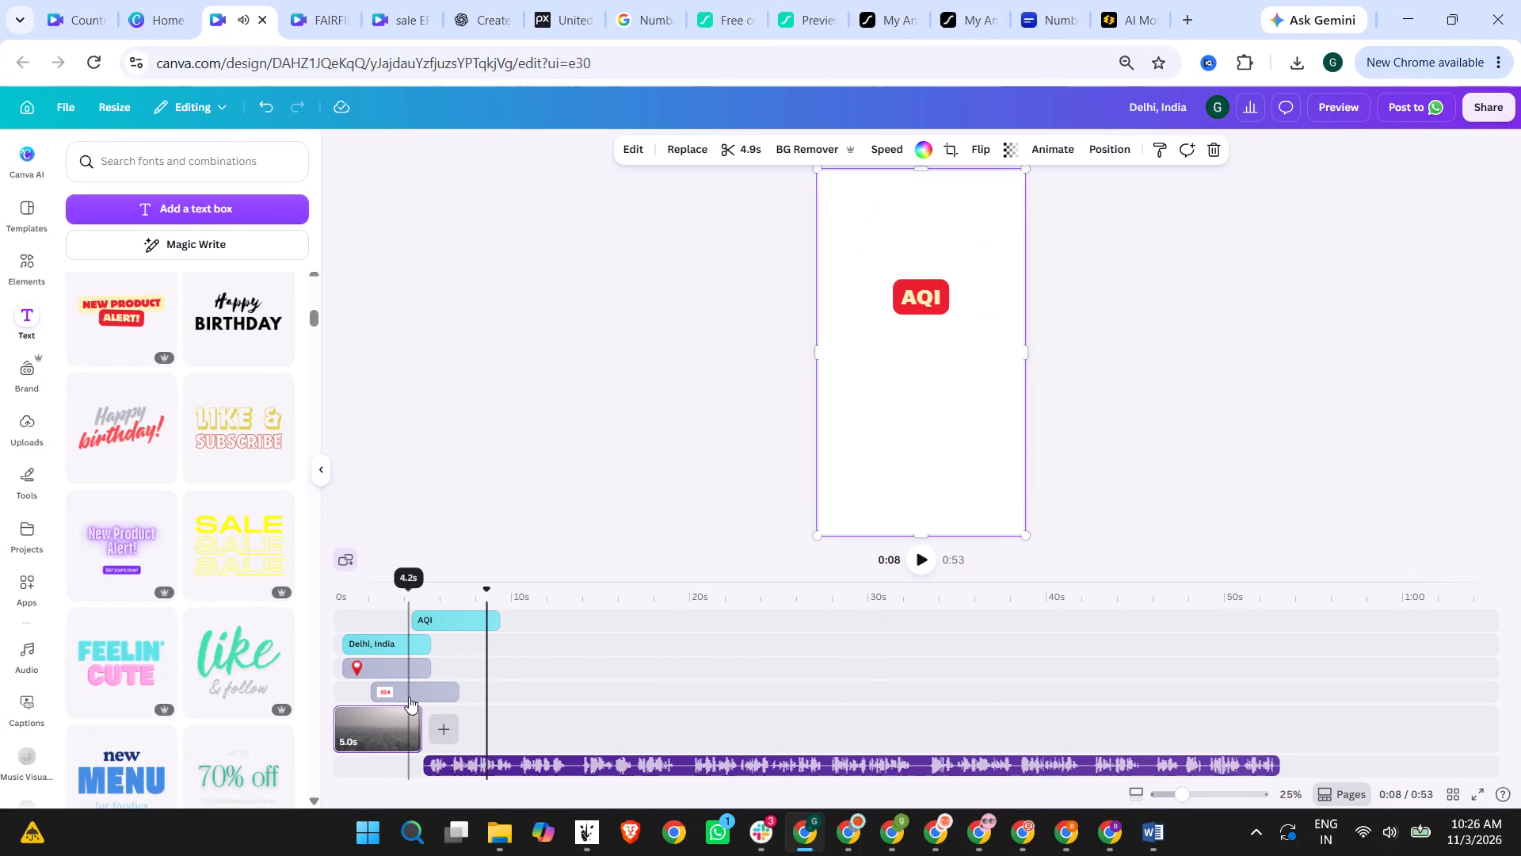
Apply the Pan animation to the "Delhi, India" label and the location pin together.
left_click(409, 693)
left_click(372, 639)
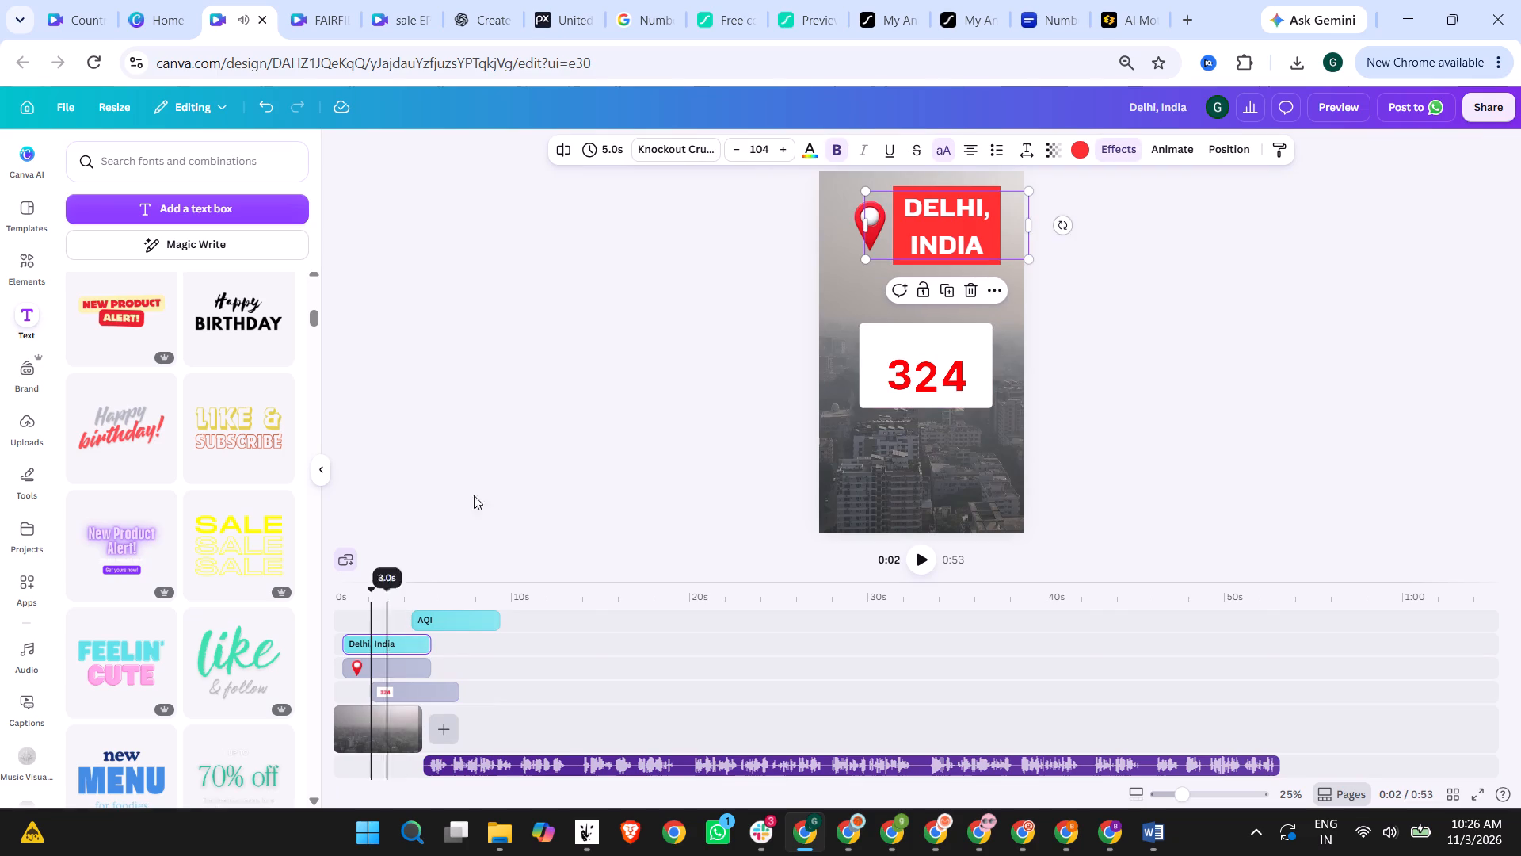
left_click(400, 665, "ctrl")
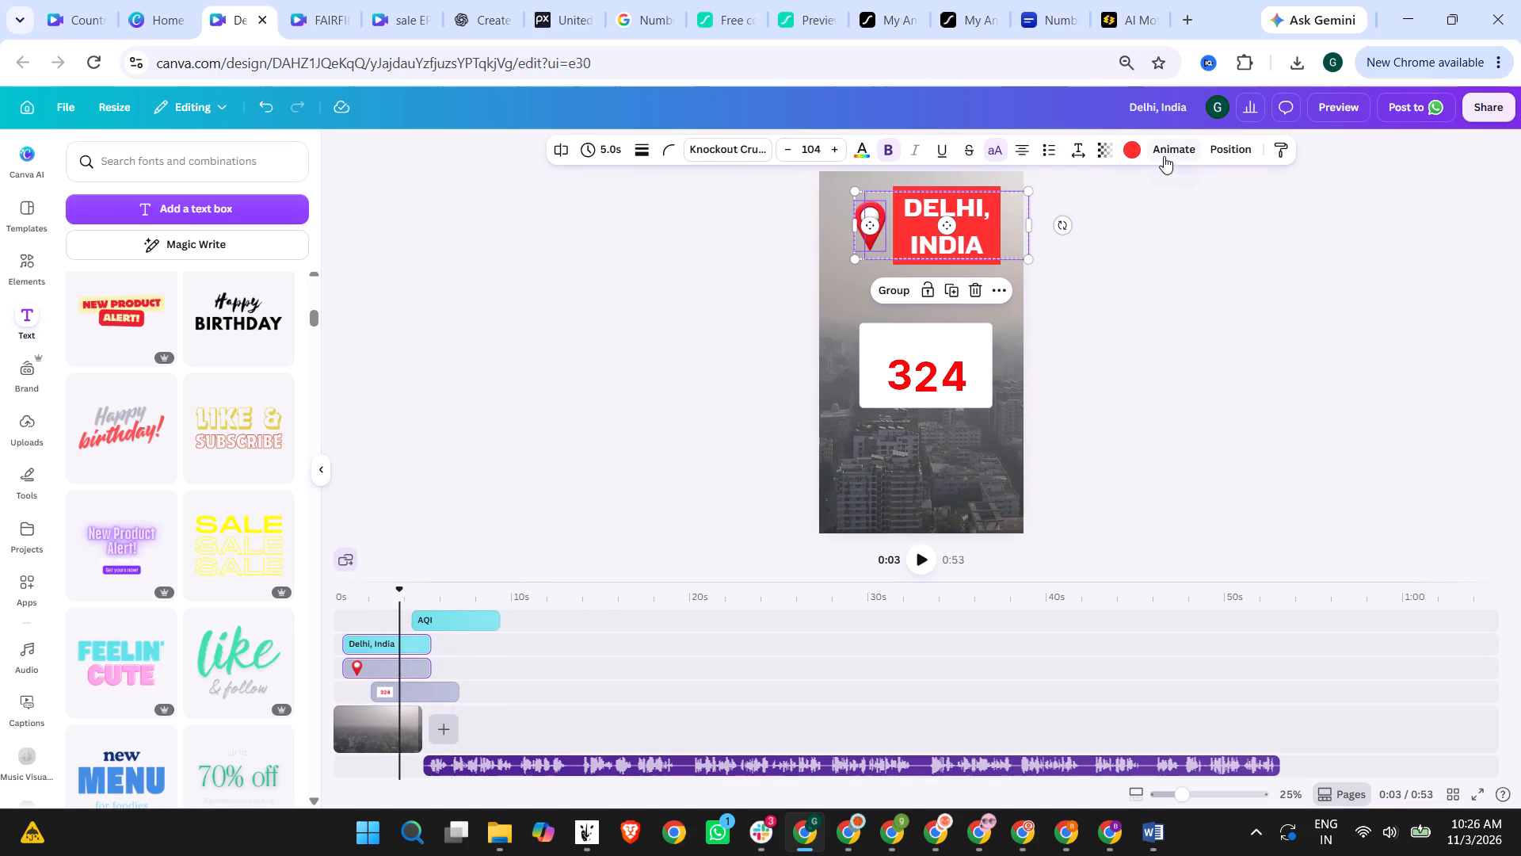
left_click(1164, 155)
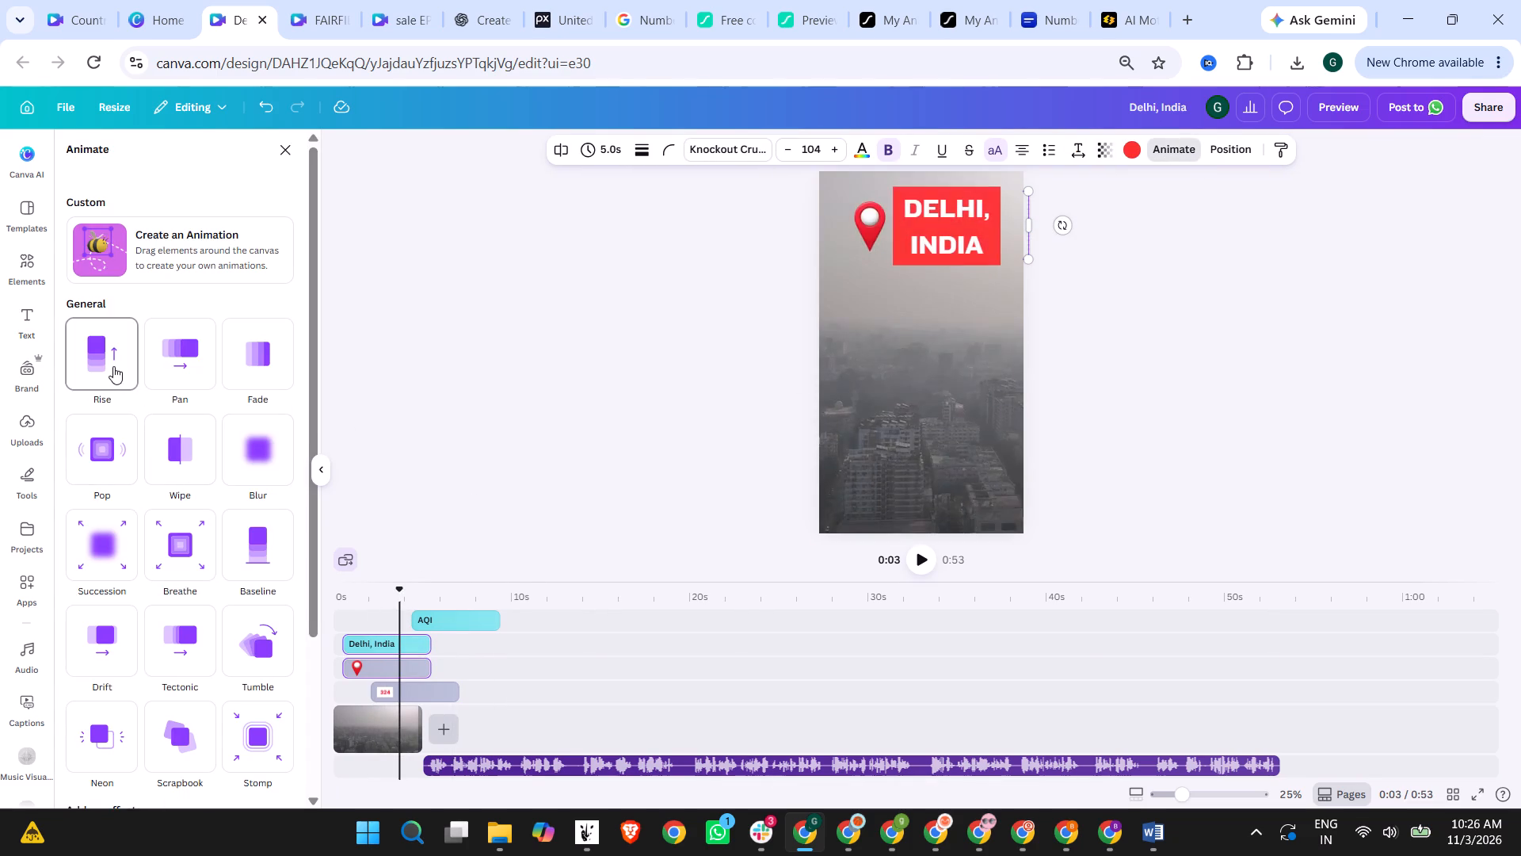
left_click(188, 362)
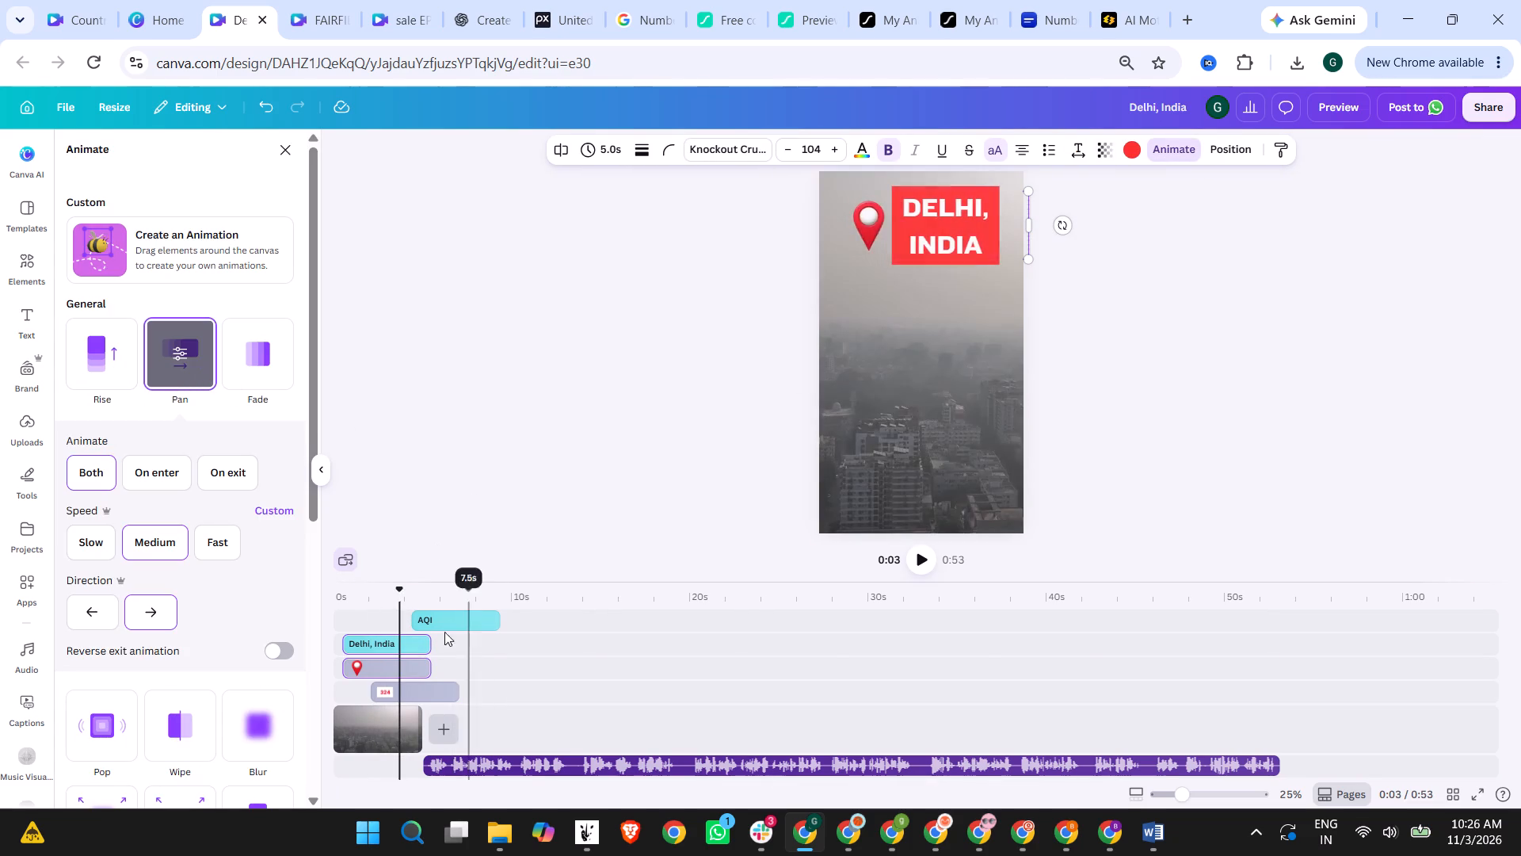
Move the "AQI" clip earlier to start level with the counter clip at about 2 s, and apply the Burst animation.
left_click(435, 617)
left_click_drag(455, 616, 414, 615)
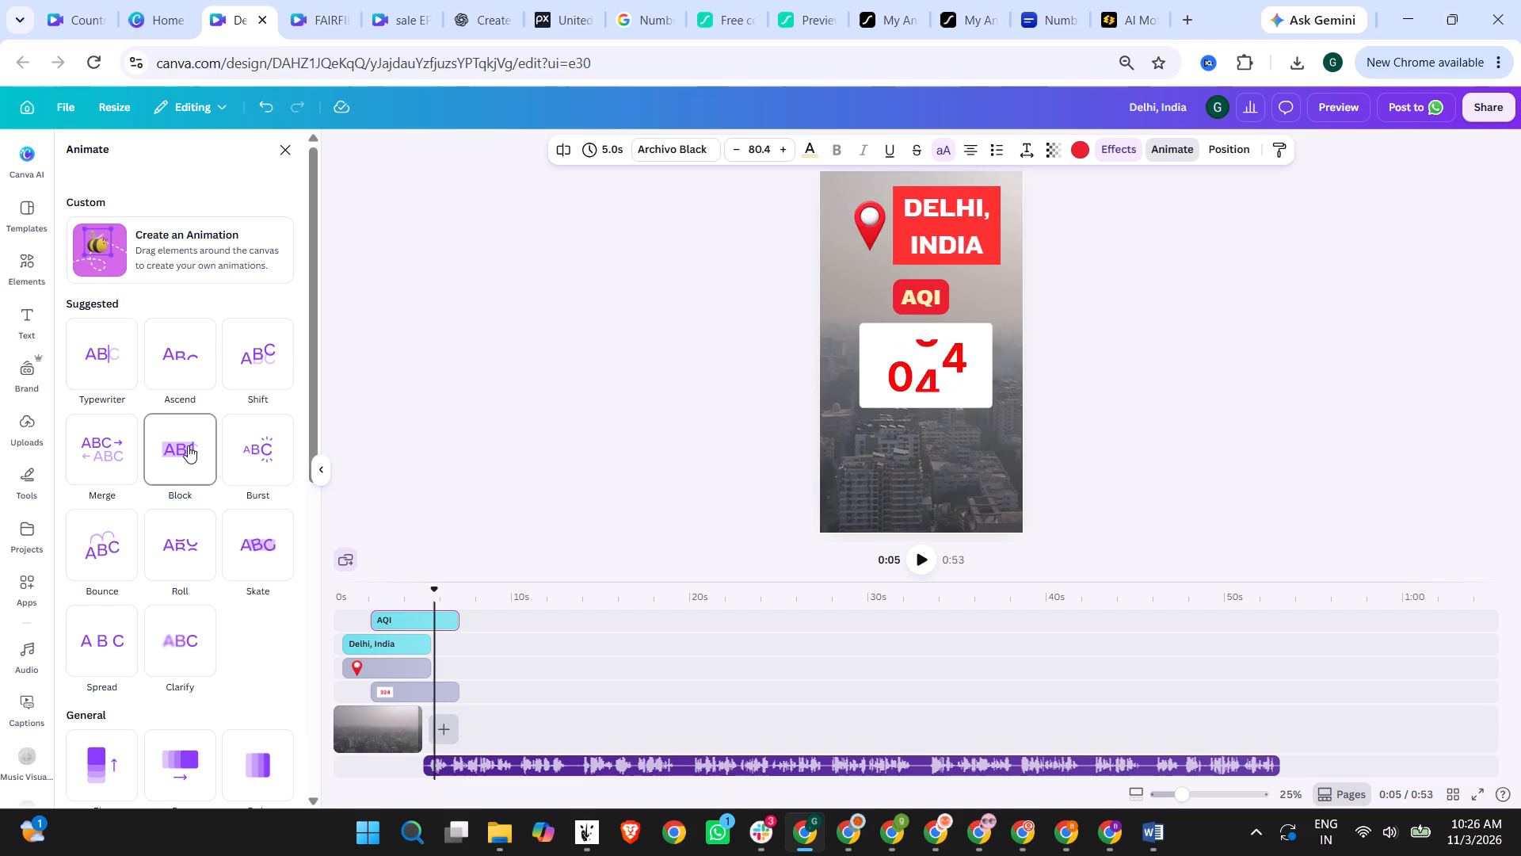
left_click(242, 444)
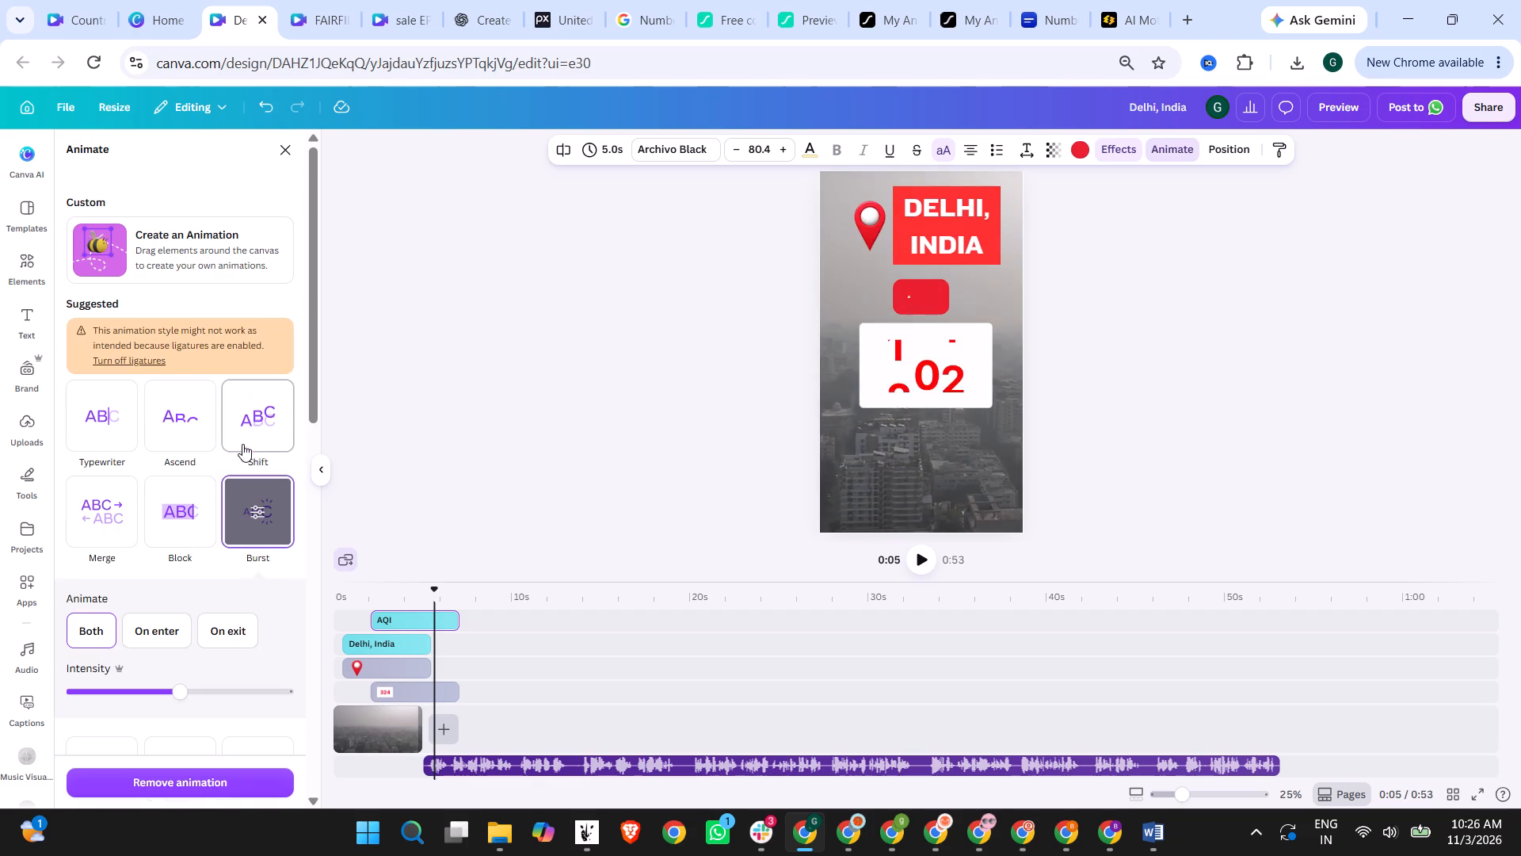
Apply the Breathe animation to the counter.
left_click(408, 690)
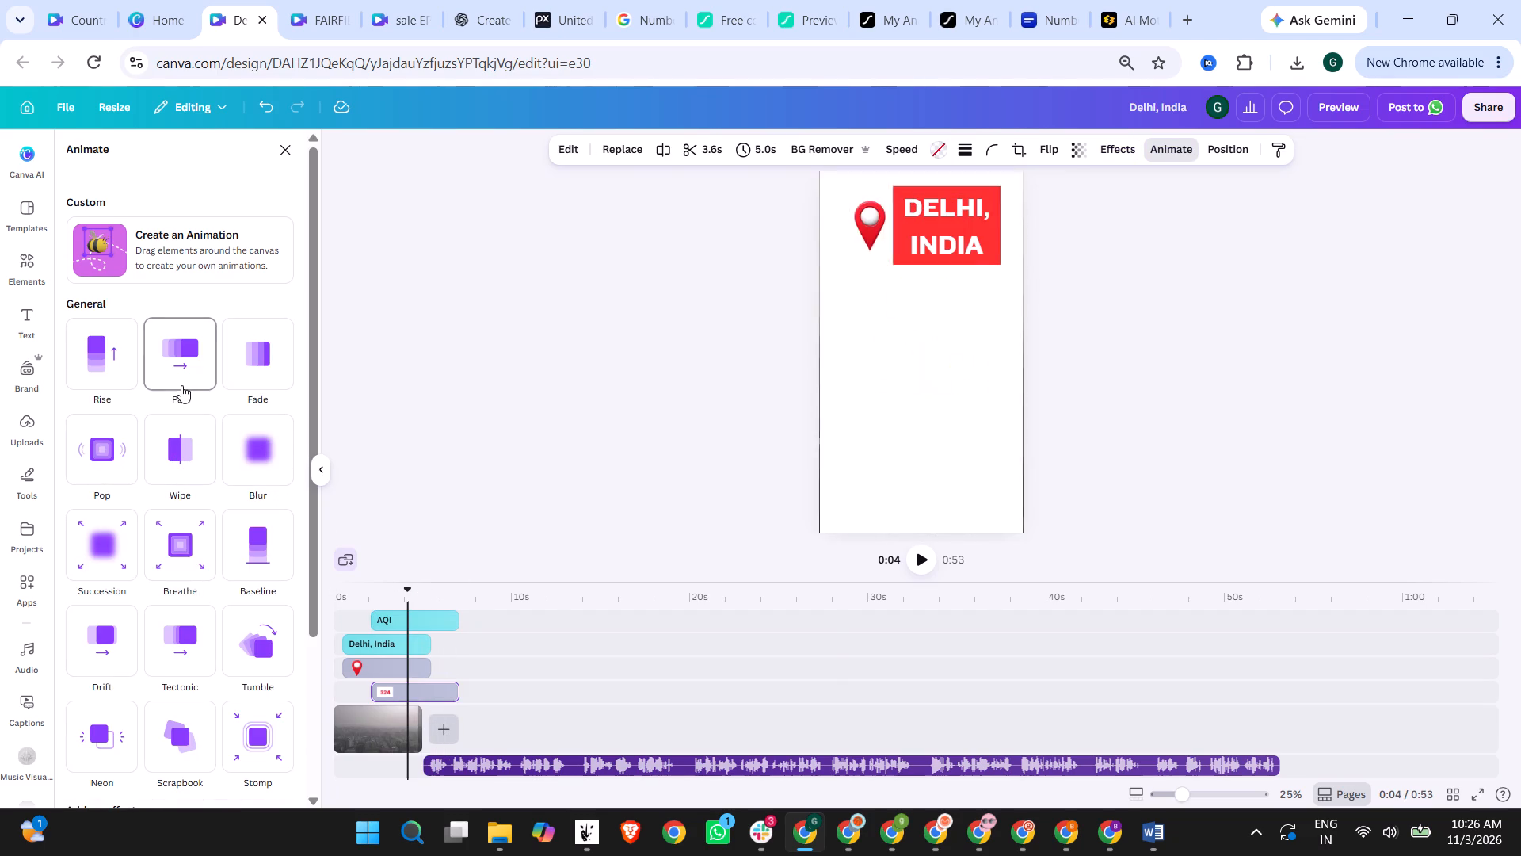
left_click(201, 536)
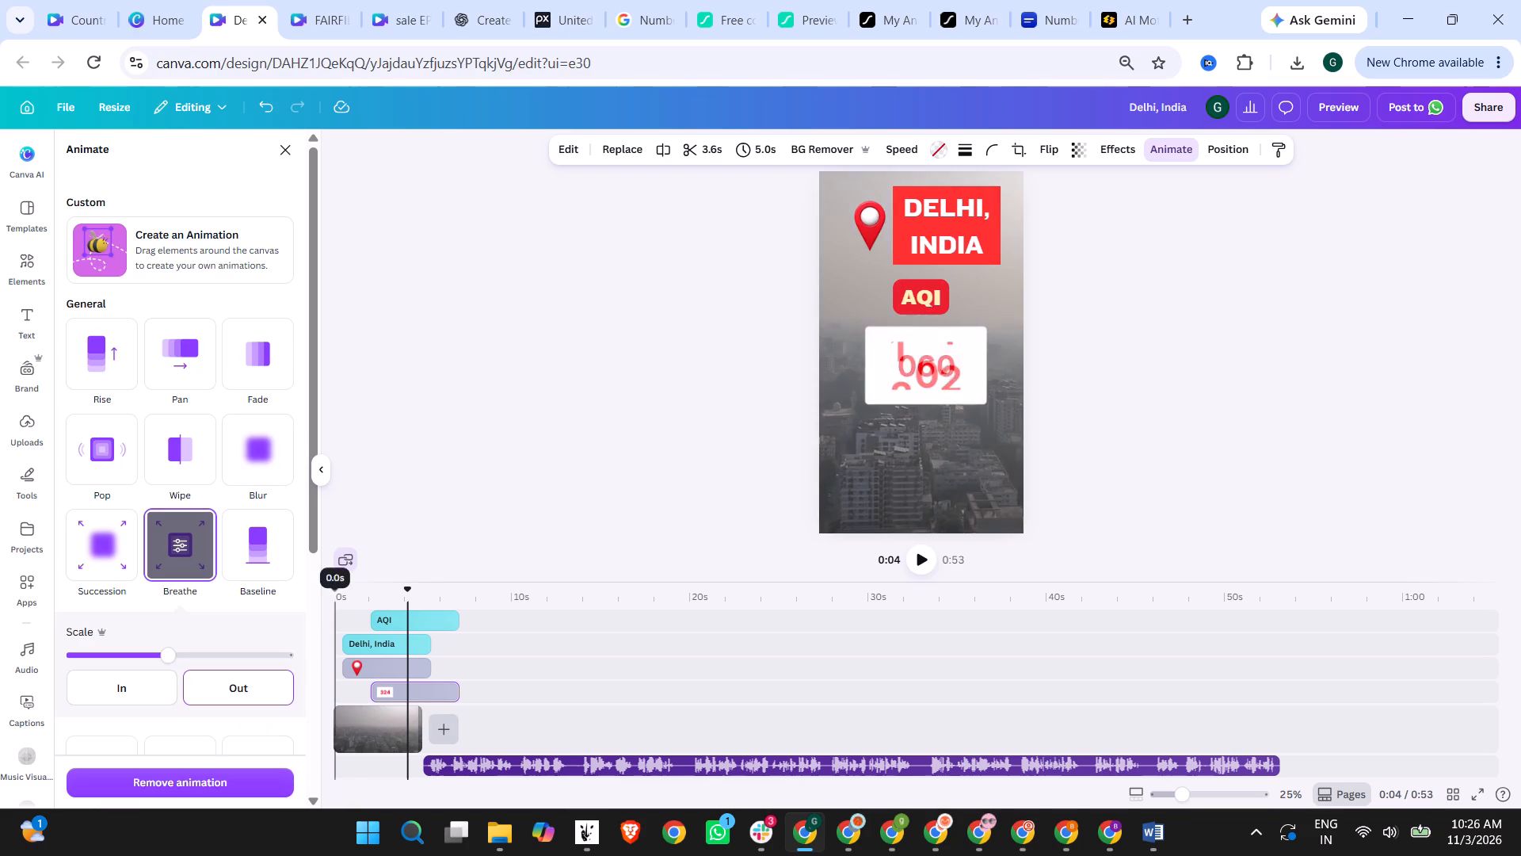
Shorten the "AQI" clip to about 3.4 s, ending level with the "Delhi, India" clip.
left_click_drag(451, 617, 426, 617)
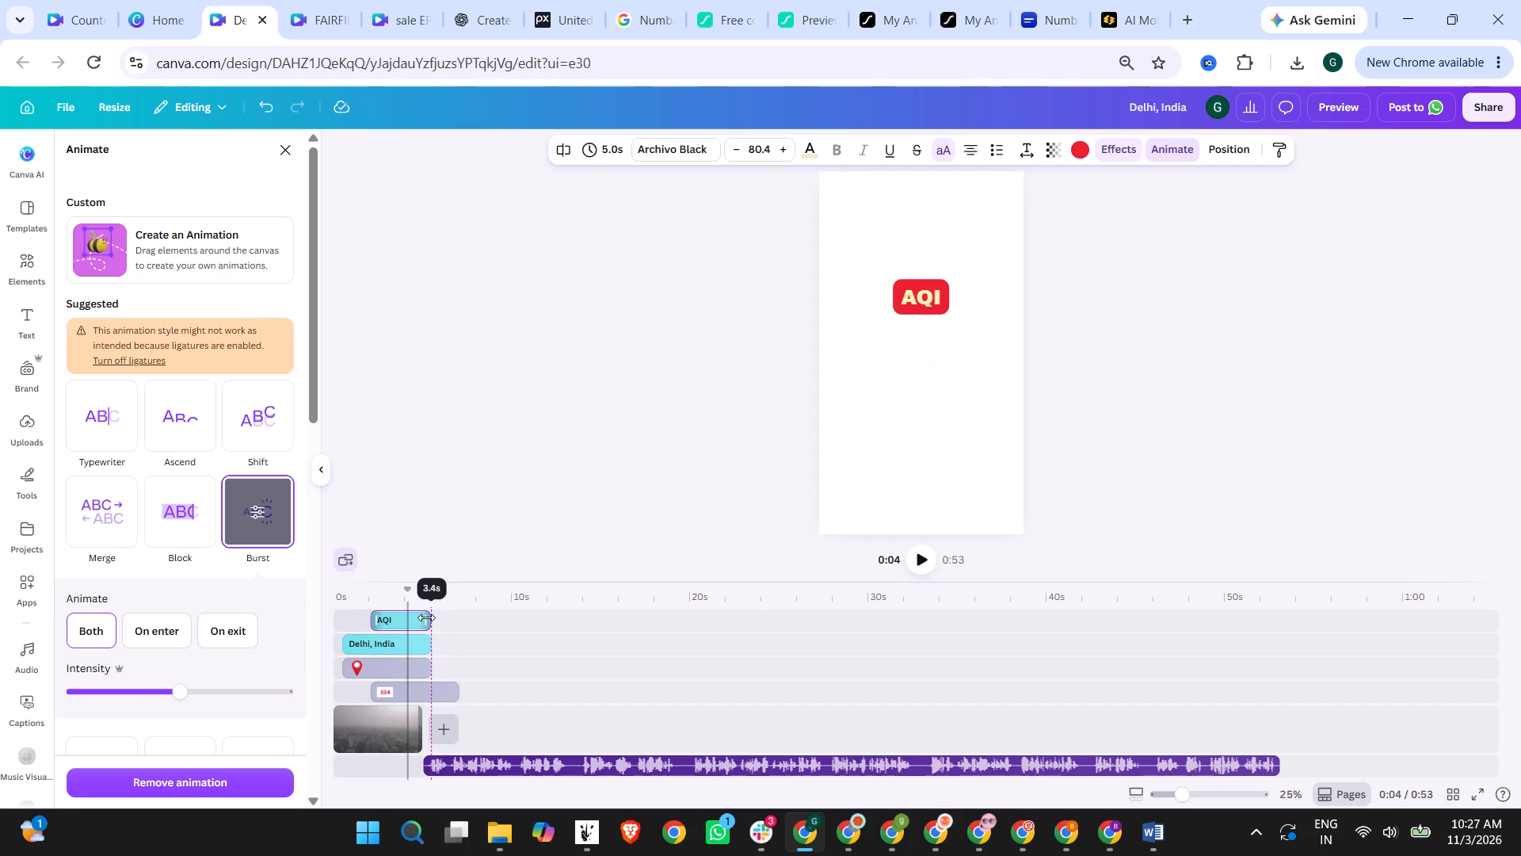
left_click_drag(426, 617, 425, 617)
Shift the counter clip about 1 s earlier, and the "AQI" clip earlier until it ends with the background footage.
left_click_drag(426, 697, 421, 697)
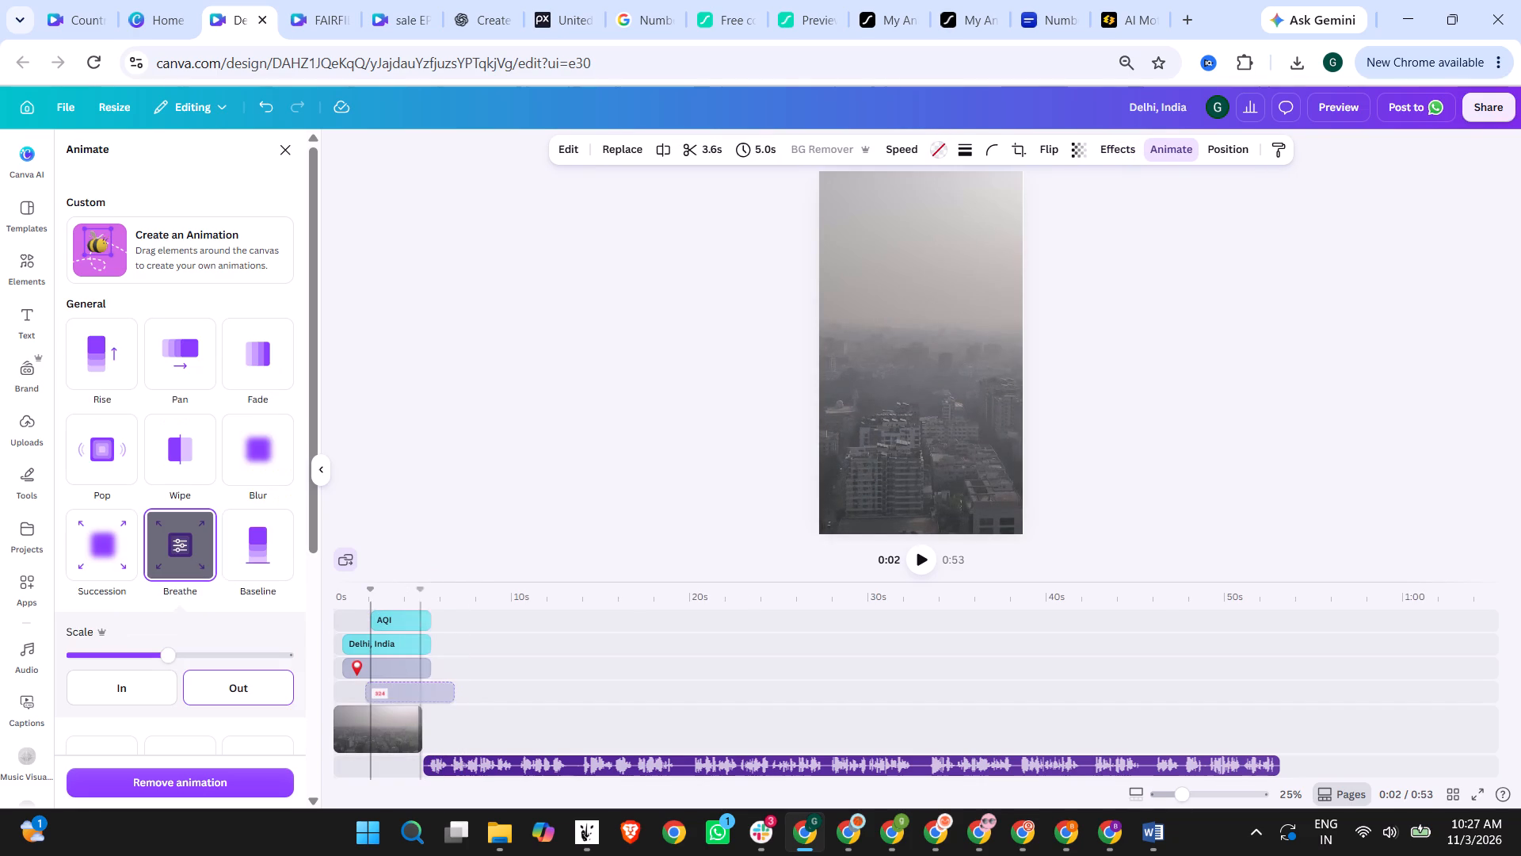
left_click_drag(421, 697, 411, 697)
left_click_drag(400, 620, 396, 621)
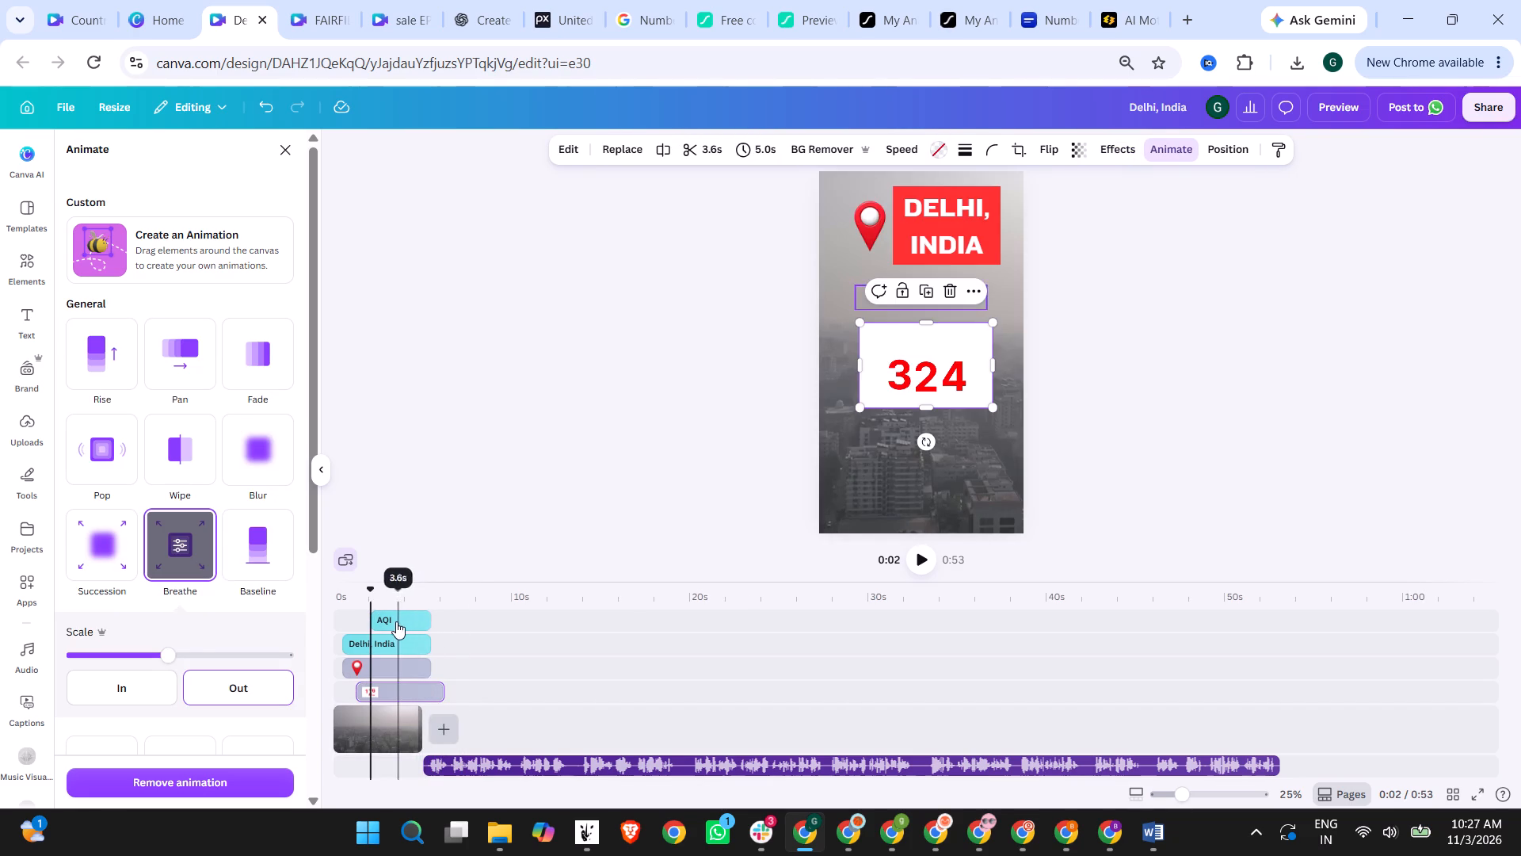
left_click_drag(396, 621, 391, 621)
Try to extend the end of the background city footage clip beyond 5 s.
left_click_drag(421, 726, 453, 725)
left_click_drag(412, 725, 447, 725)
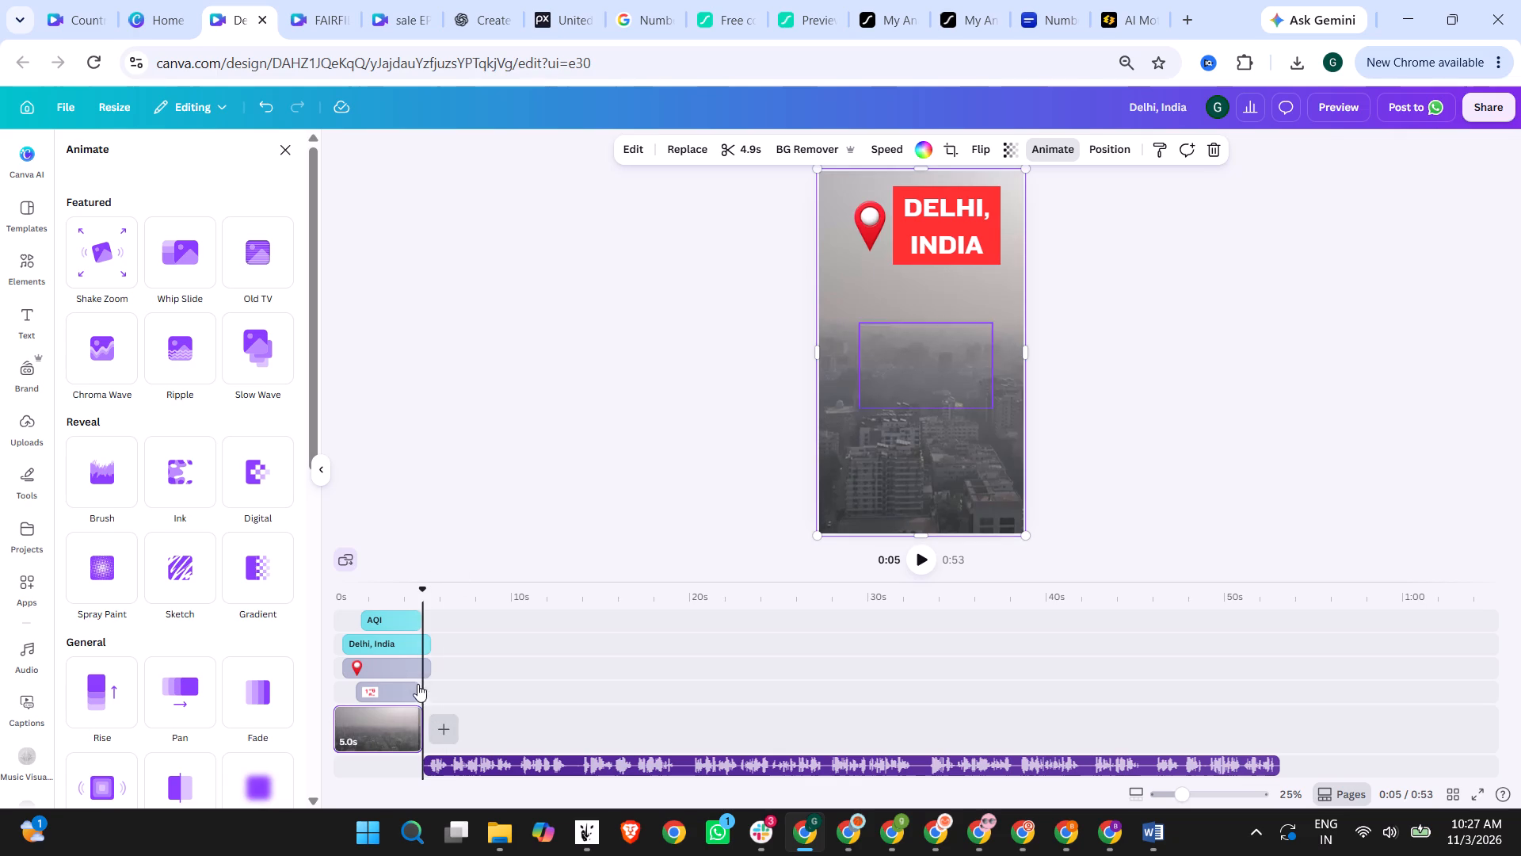
Trim the location pin clip to 4.5 s and the "Delhi, India" clip to 4.4 s, ending level with the background footage, and preview.
left_click(404, 665)
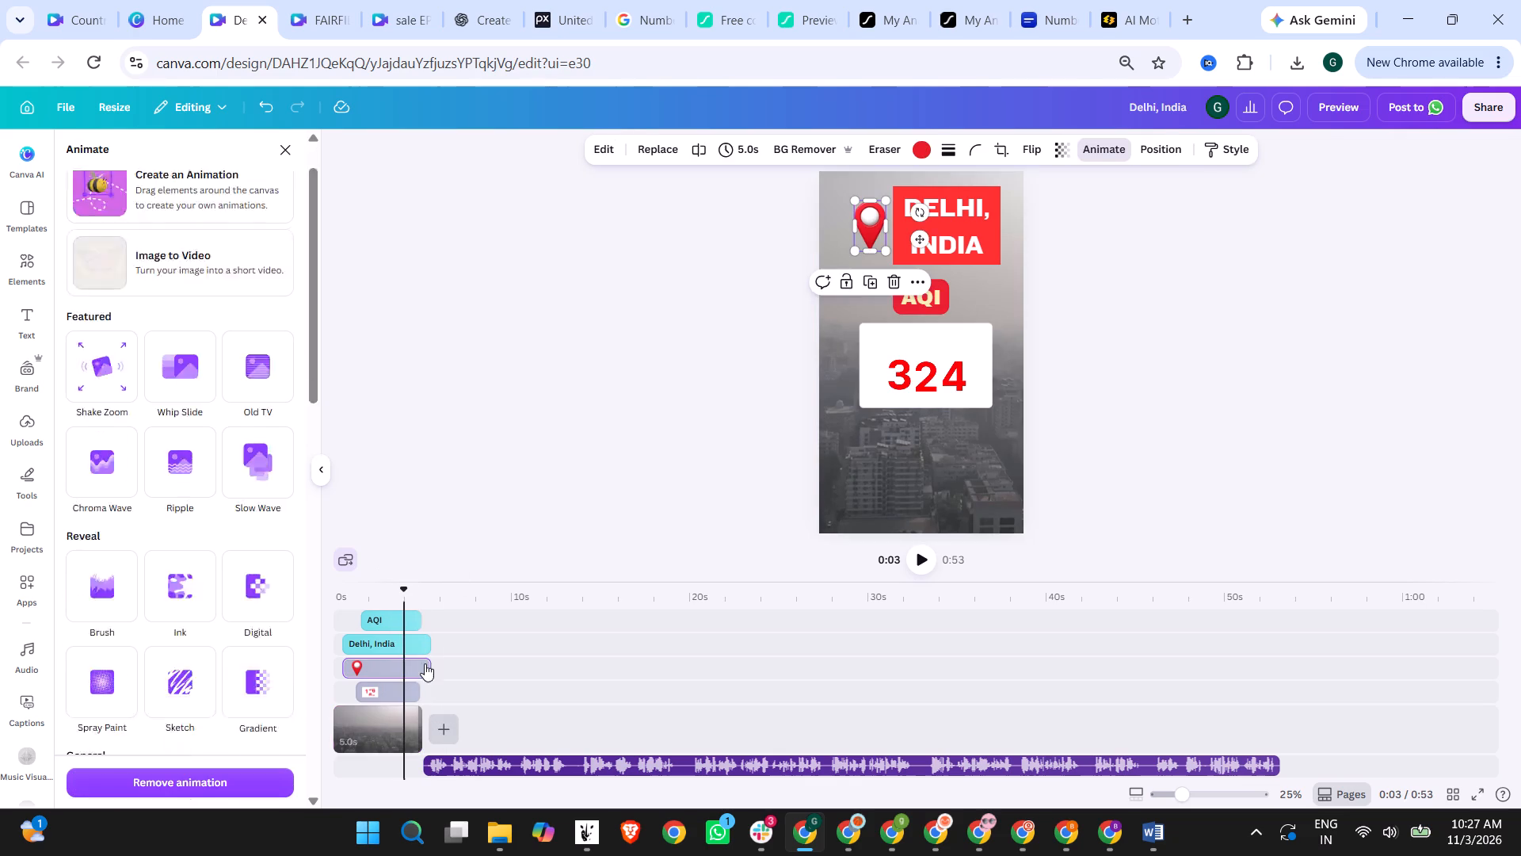
left_click_drag(426, 663, 417, 663)
left_click_drag(422, 649, 420, 648)
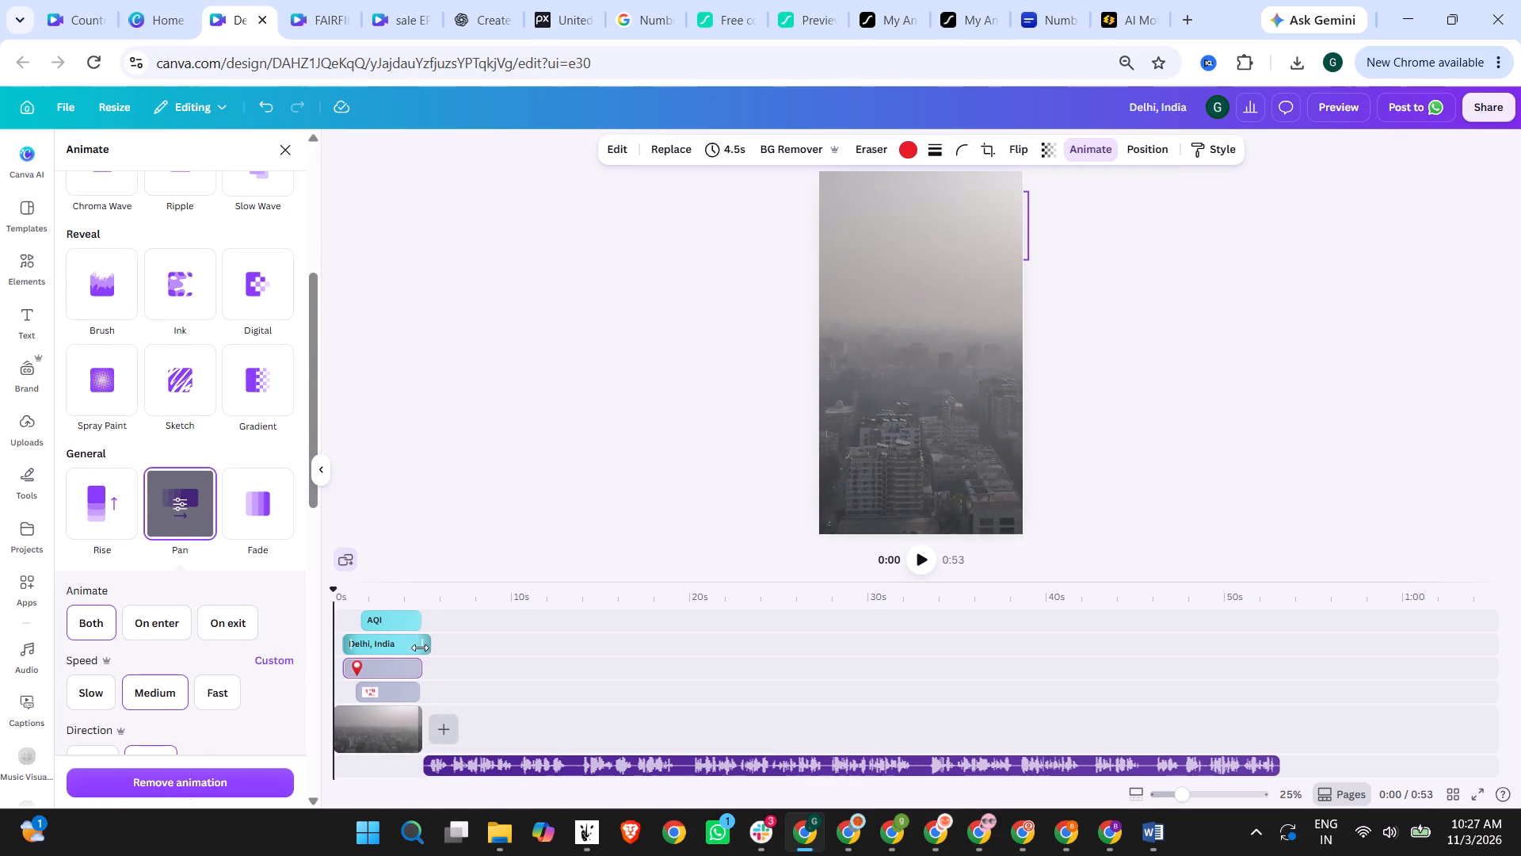
left_click_drag(420, 648, 413, 648)
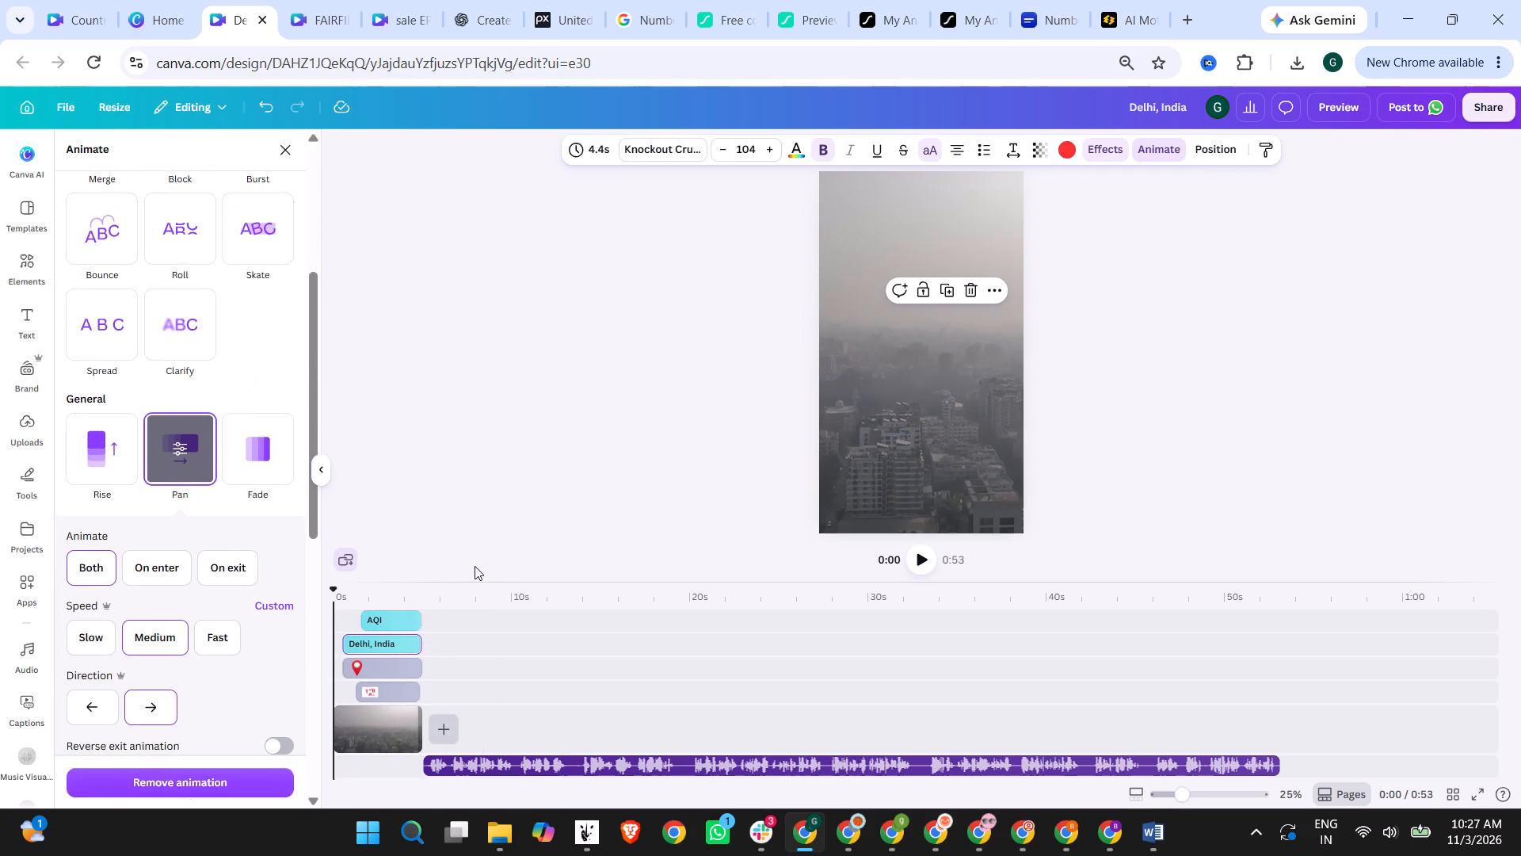
double_click(905, 561)
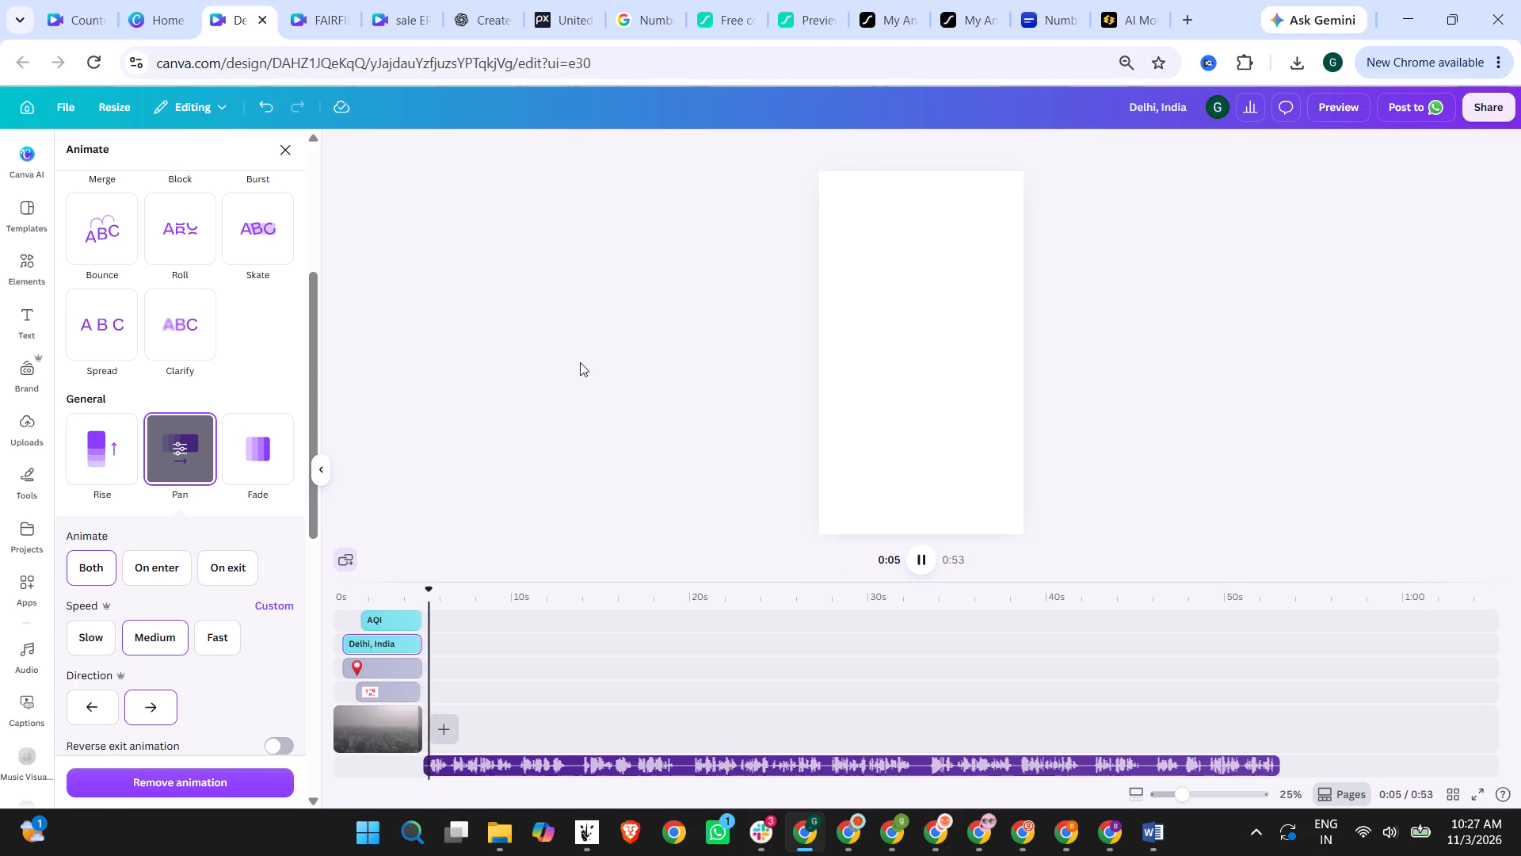
left_click(915, 560)
Shrink the counter box and move it with the "AQI" badge into the frame's lower half, placing the counter directly beneath the badge.
left_click(400, 692)
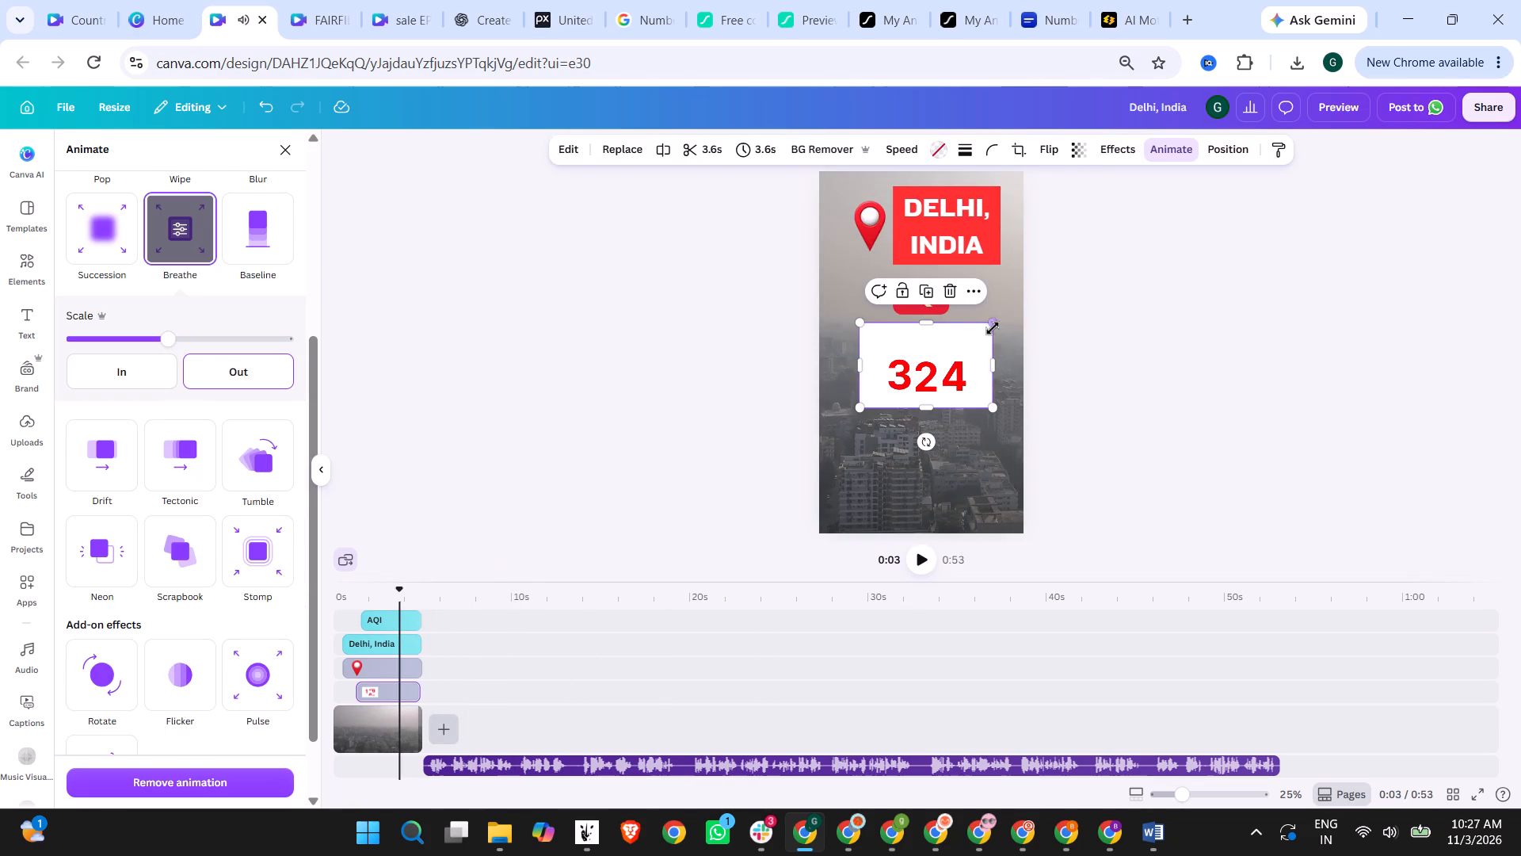
left_click_drag(990, 328, 941, 370)
left_click_drag(911, 387, 936, 446)
left_click_drag(917, 303, 917, 378)
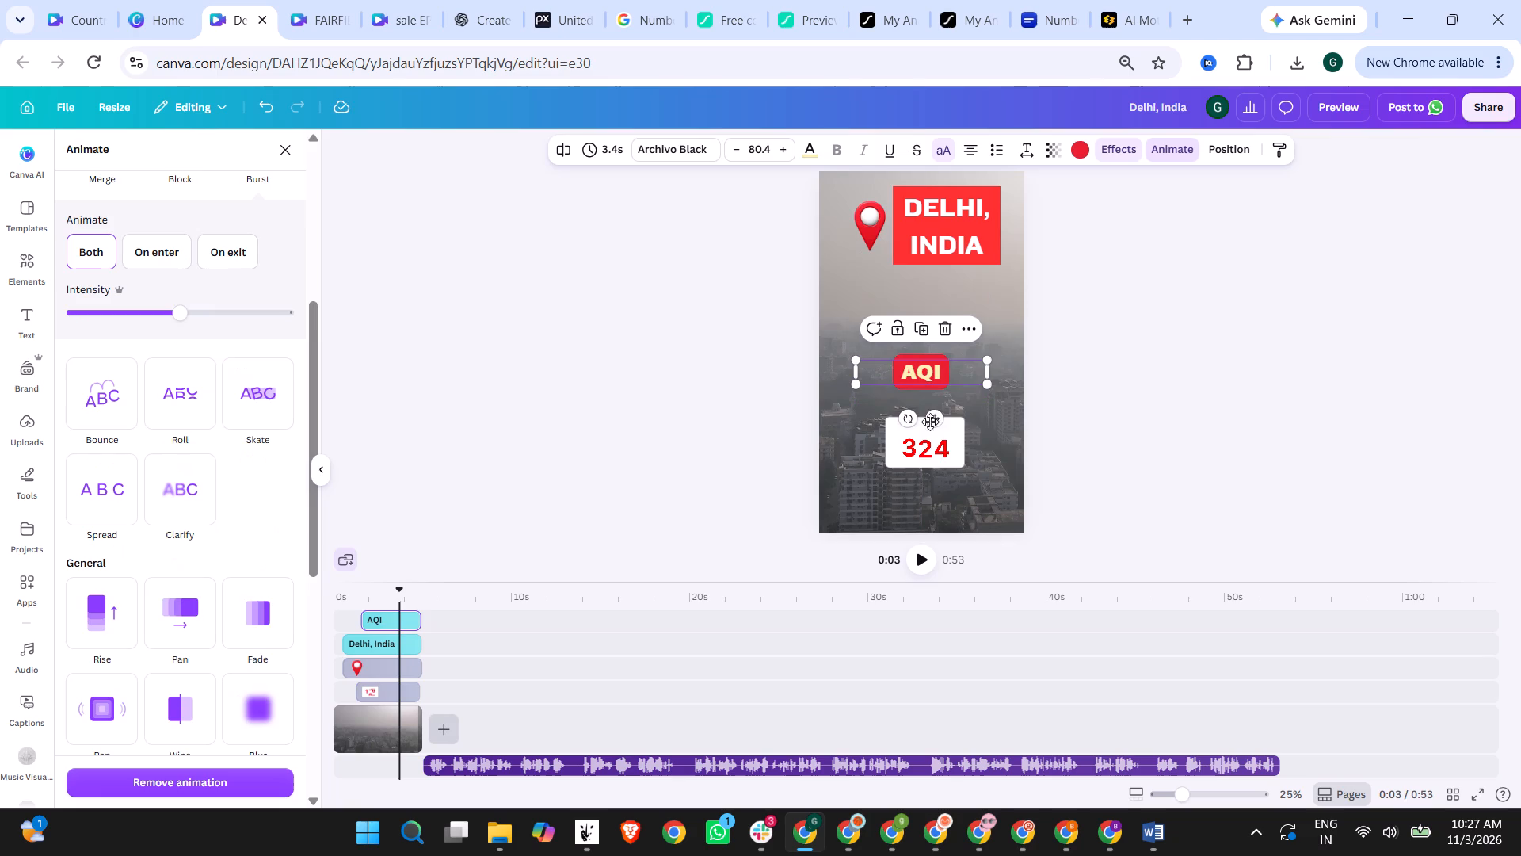
left_click_drag(936, 453, 936, 428)
left_click(1100, 426)
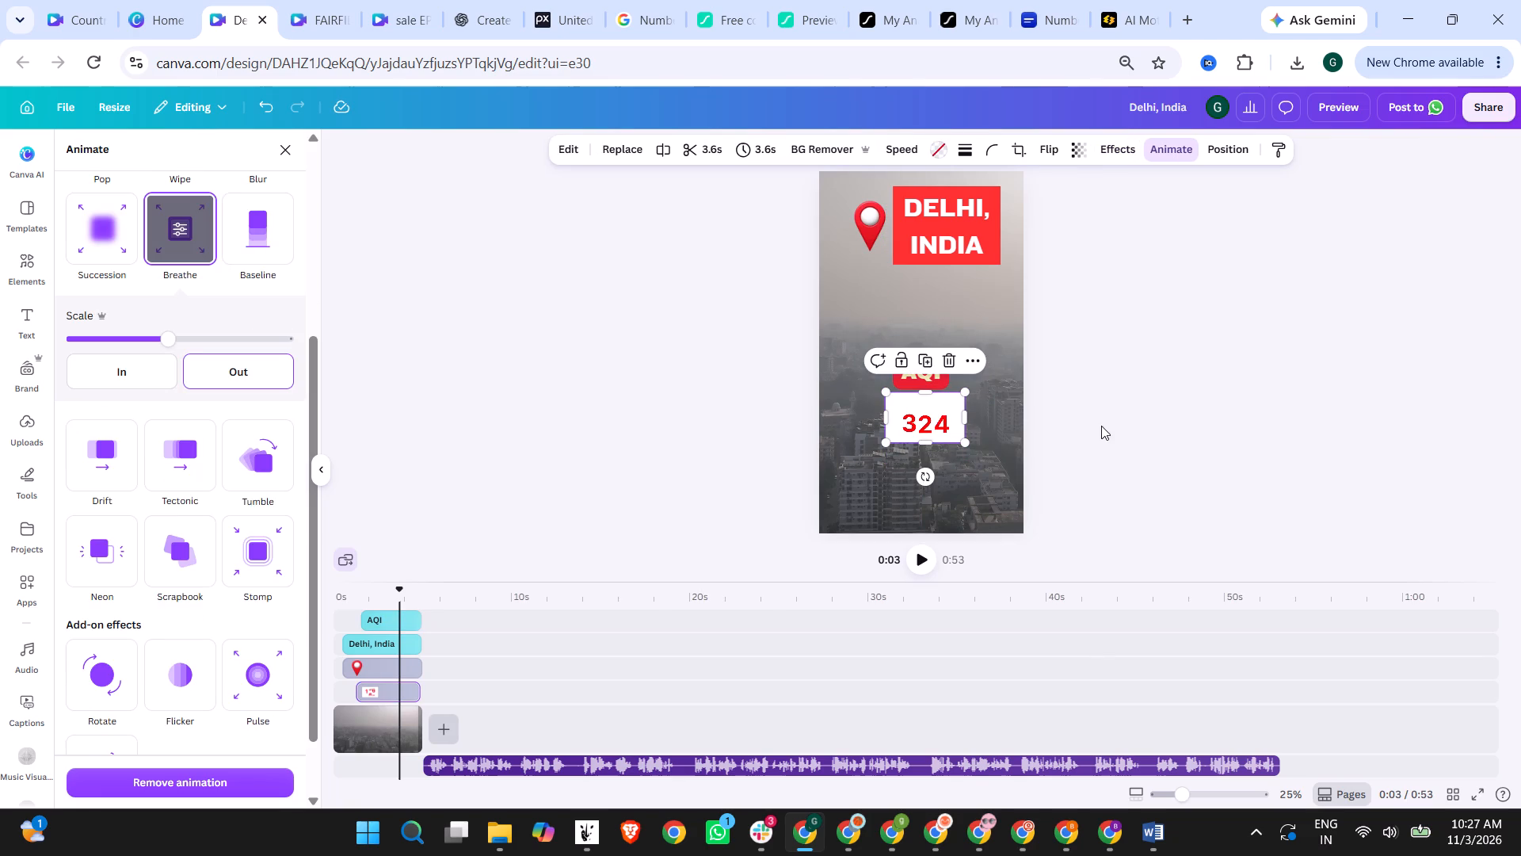
Nudge the counter slightly left to centre it under the "AQI" badge, and play the opening back from near the start.
left_click(924, 556)
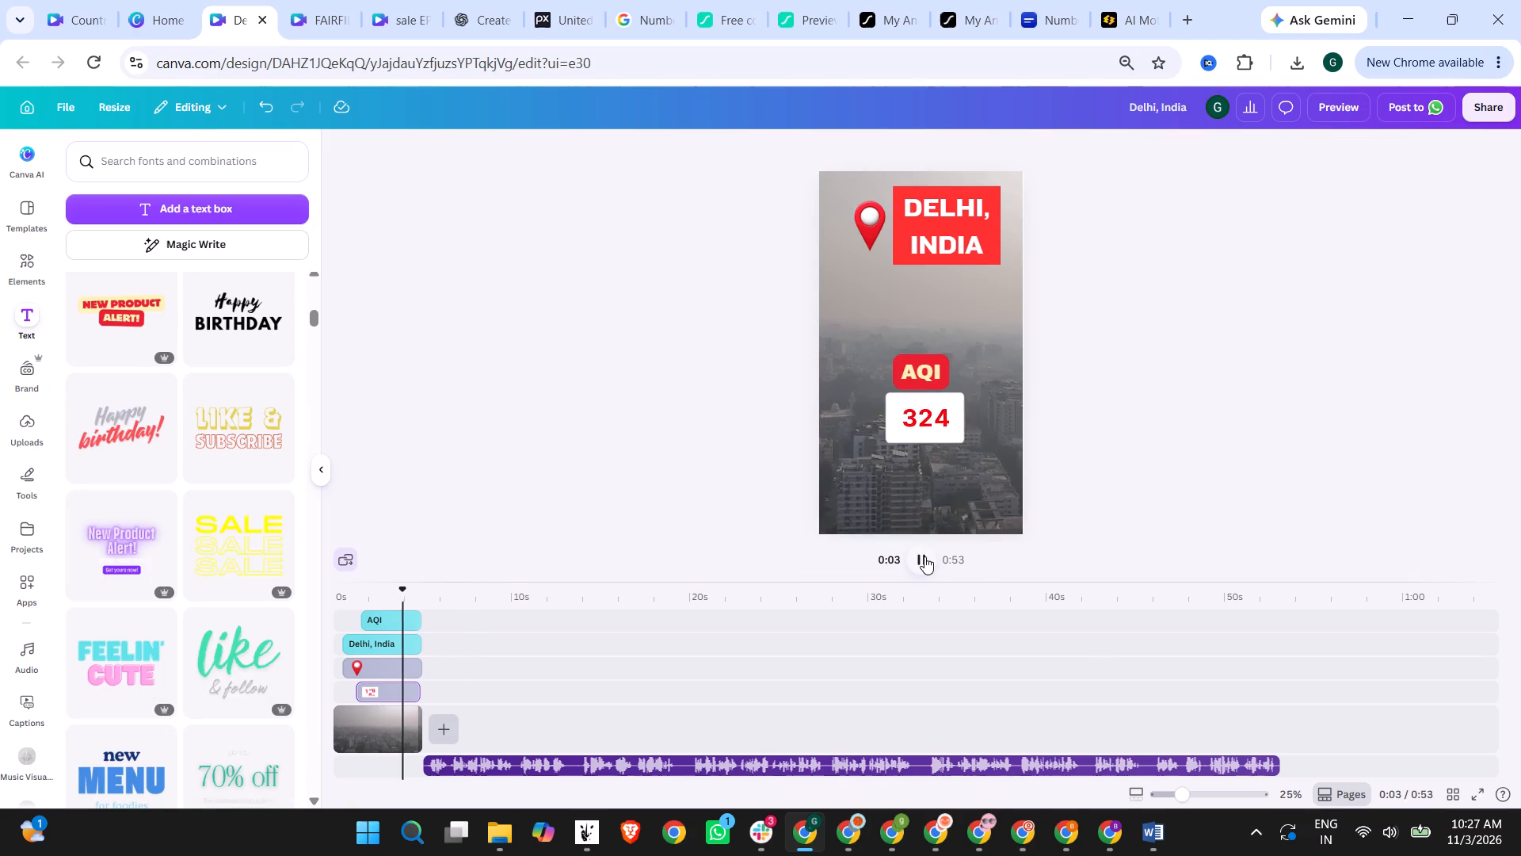
left_click(924, 556)
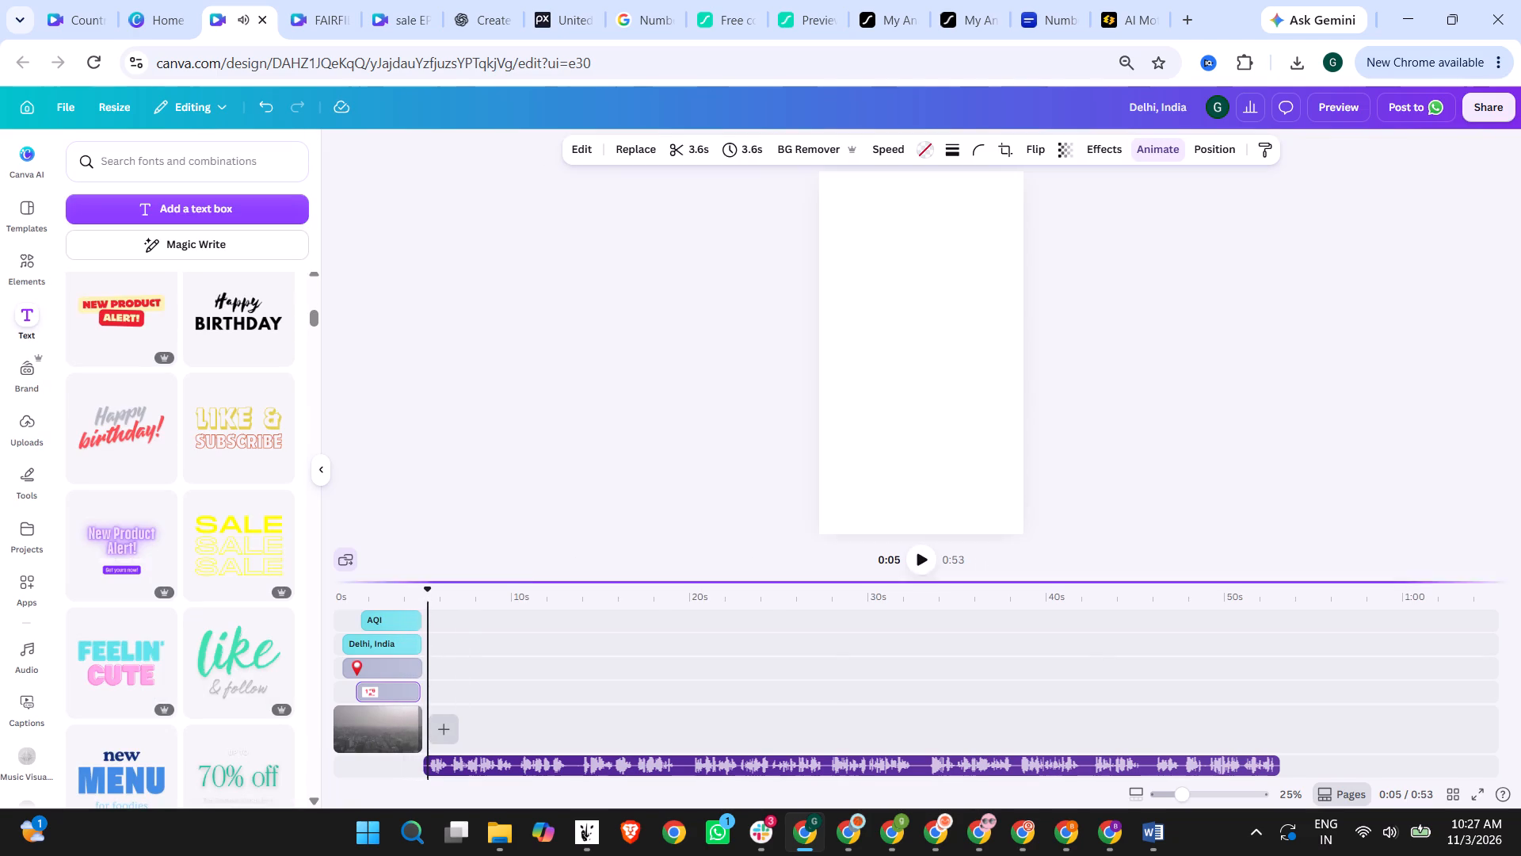
left_click(414, 599)
left_click(1207, 422)
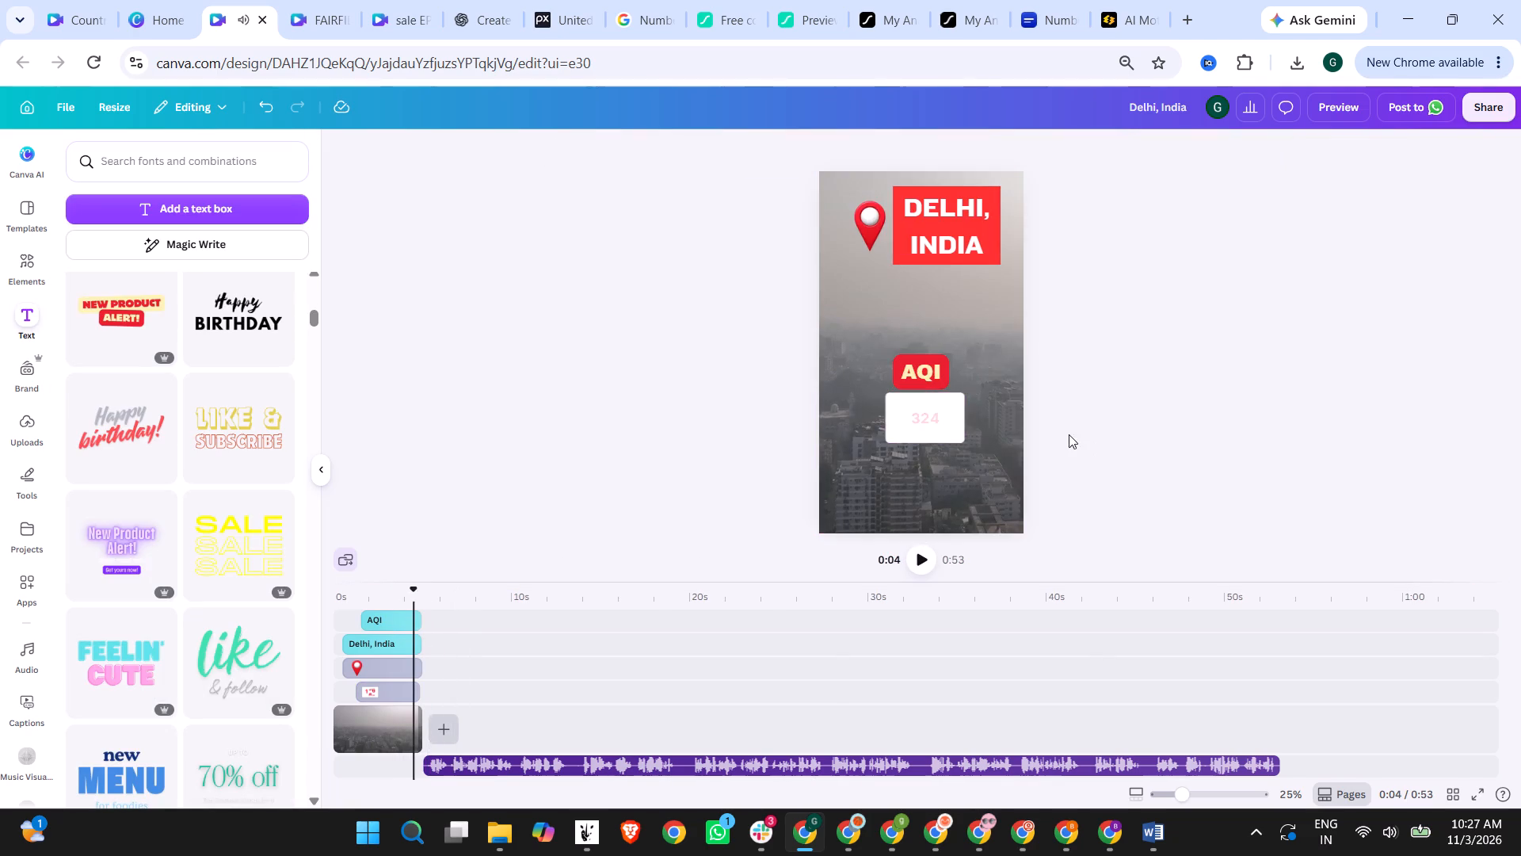
left_click_drag(947, 429, 940, 431)
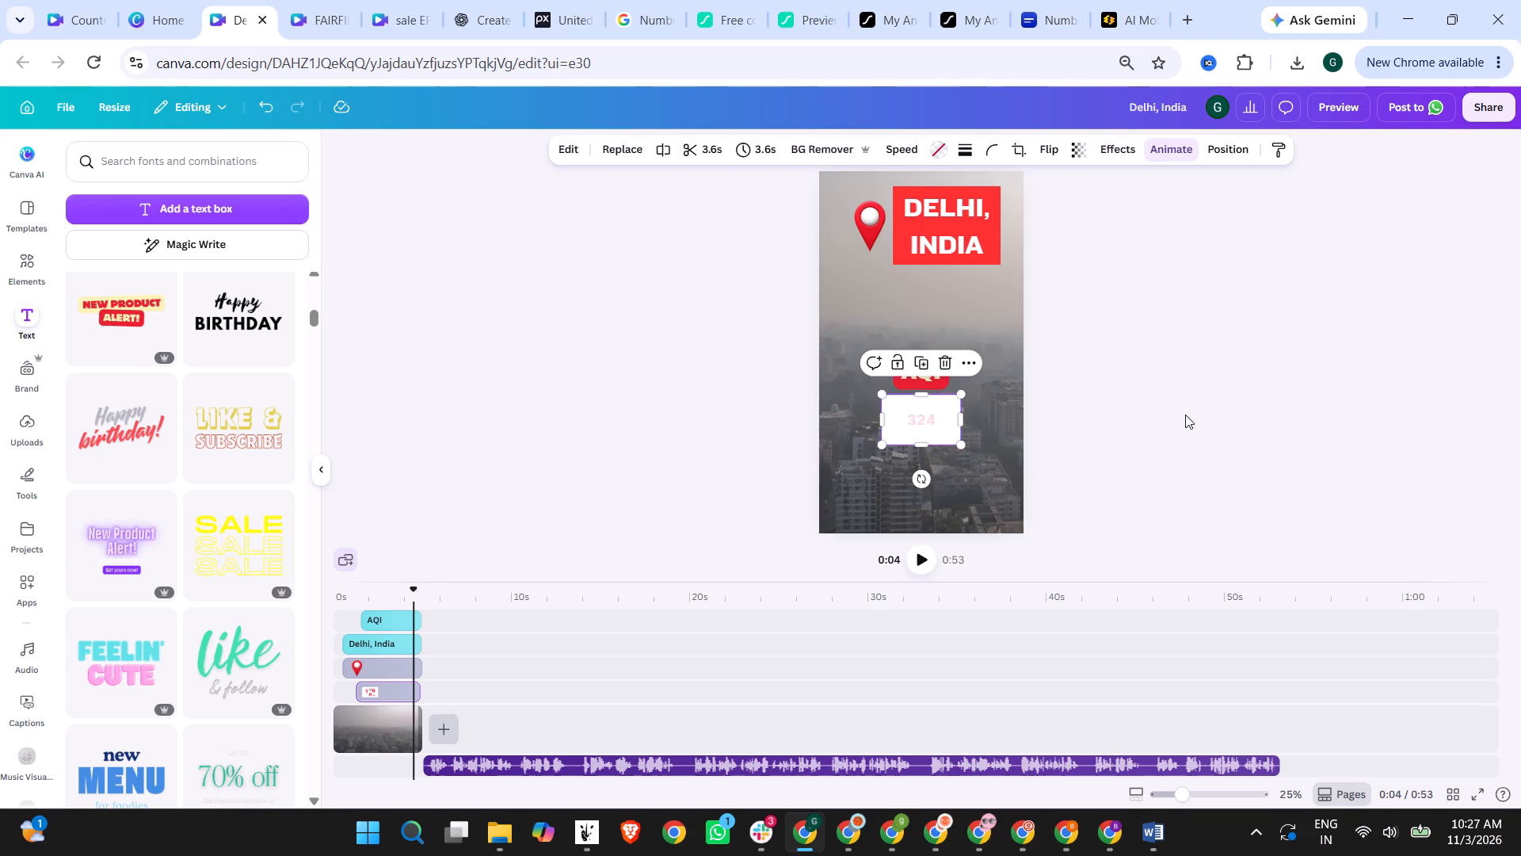
left_click(1185, 415)
left_click(342, 590)
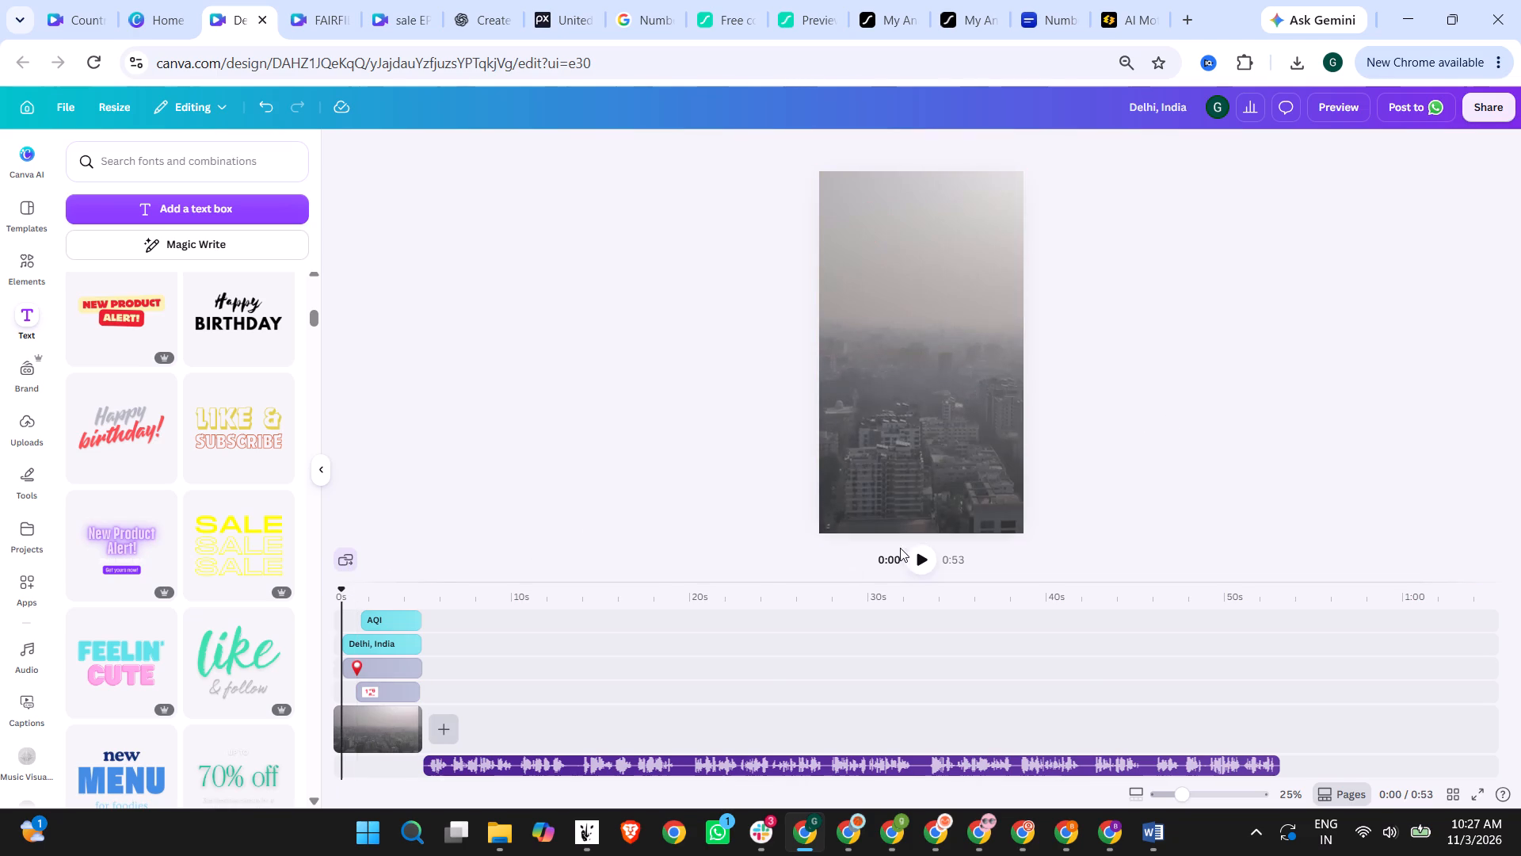
left_click(916, 564)
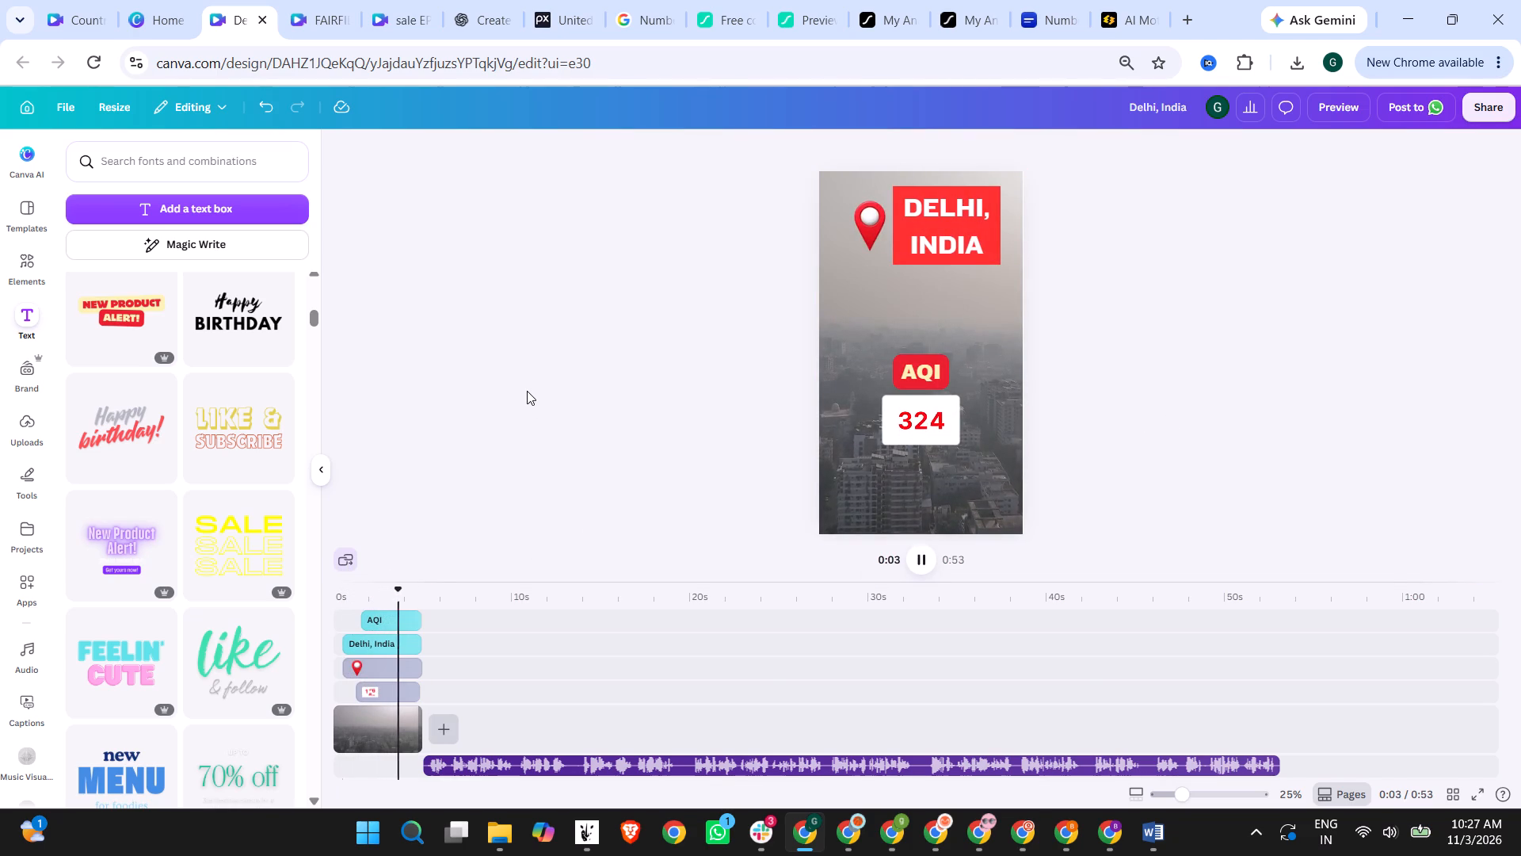
left_click(914, 562)
Search the audio elements for "sad" and listen to the tracks Sweet Hope, Still Life and Crows.
left_click(34, 258)
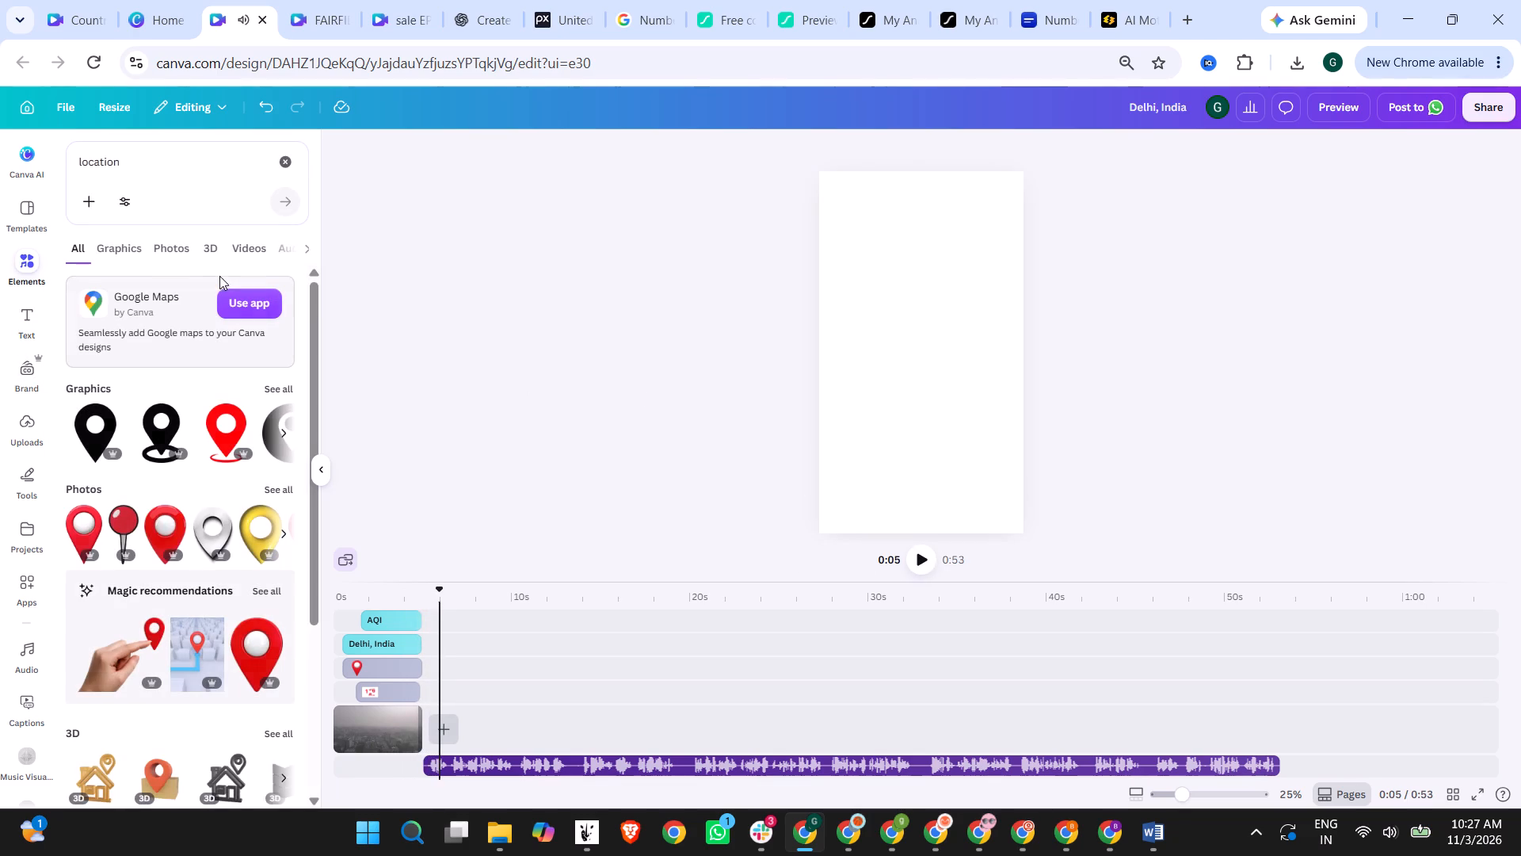
left_click(283, 248)
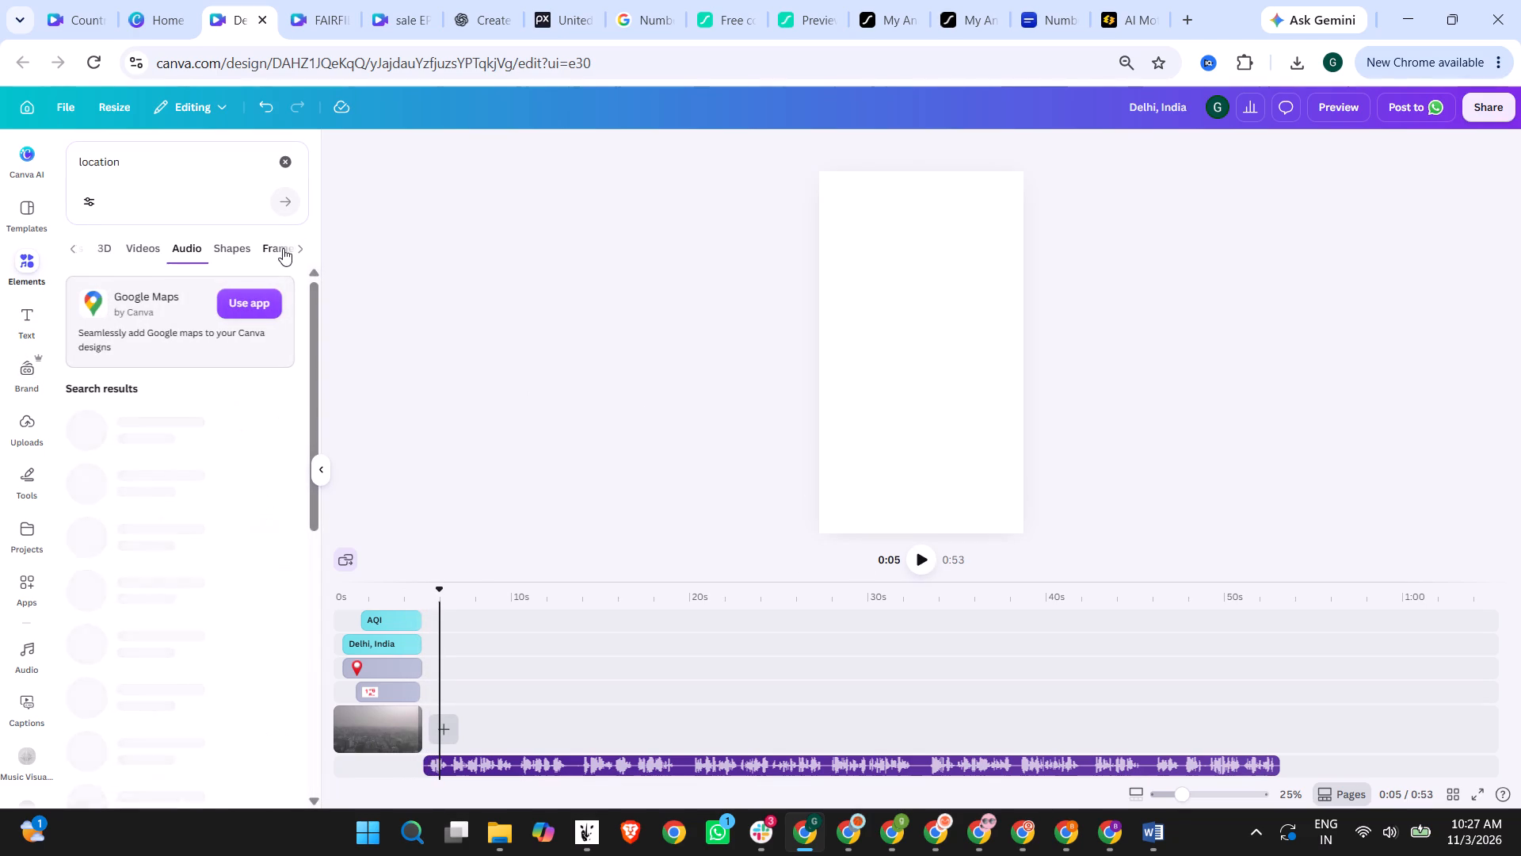
left_click_drag(135, 166, 23, 168)
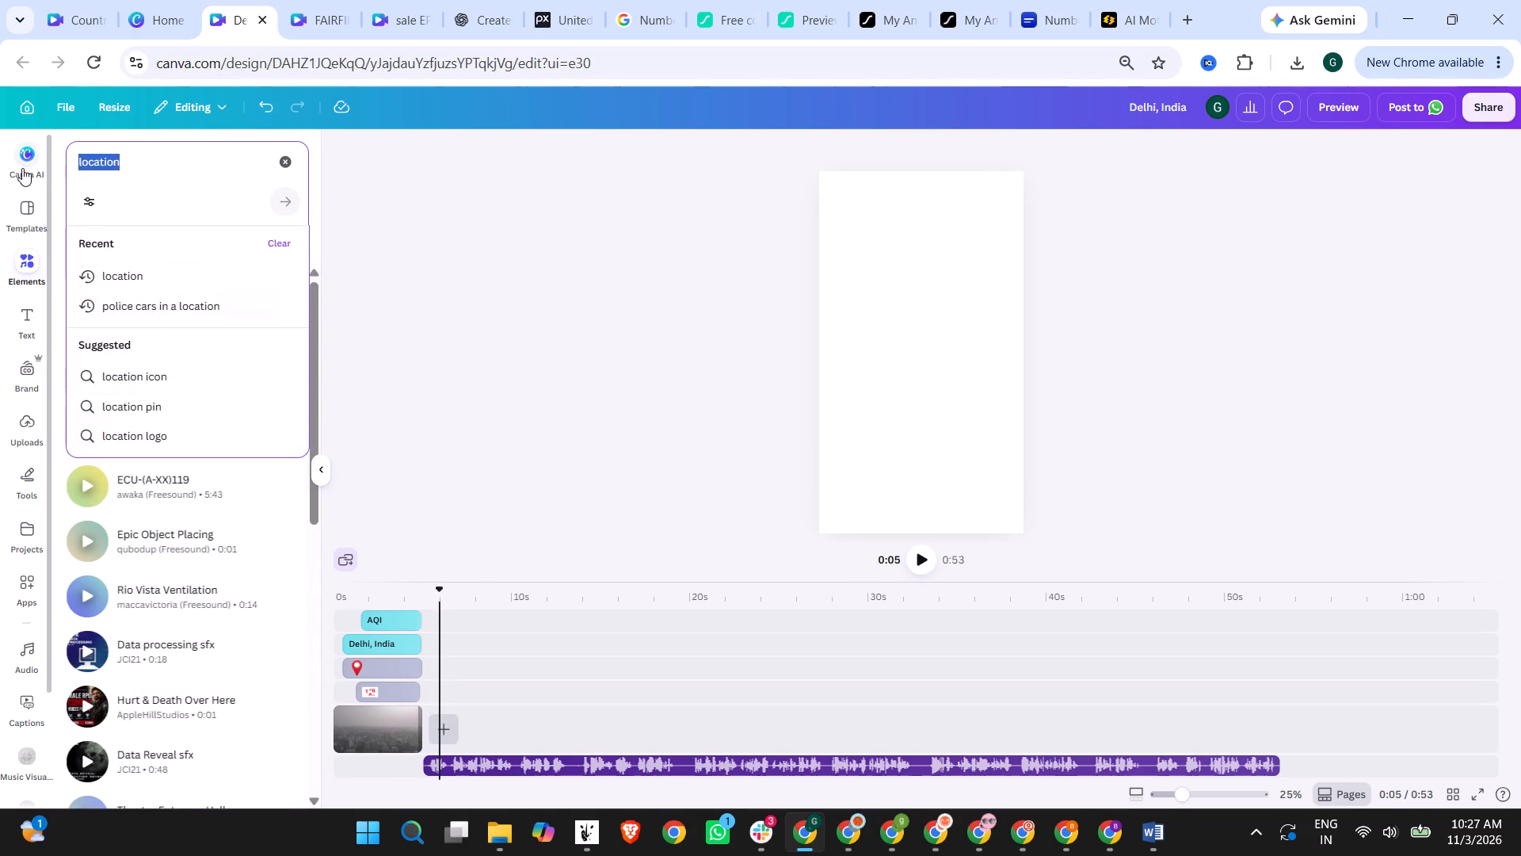
key("BackSpace")
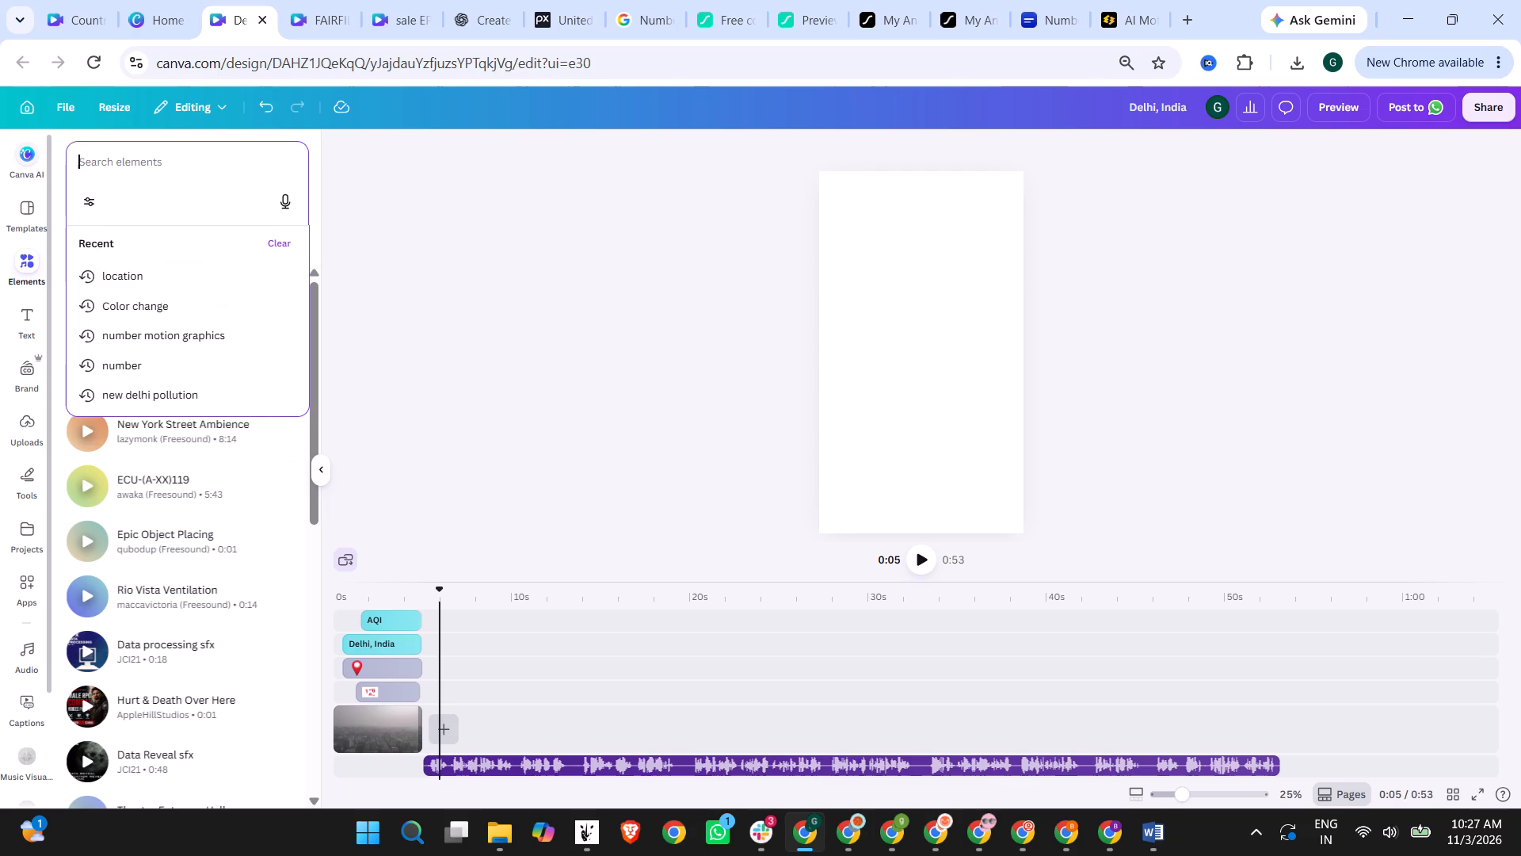
type("sad")
key("Return")
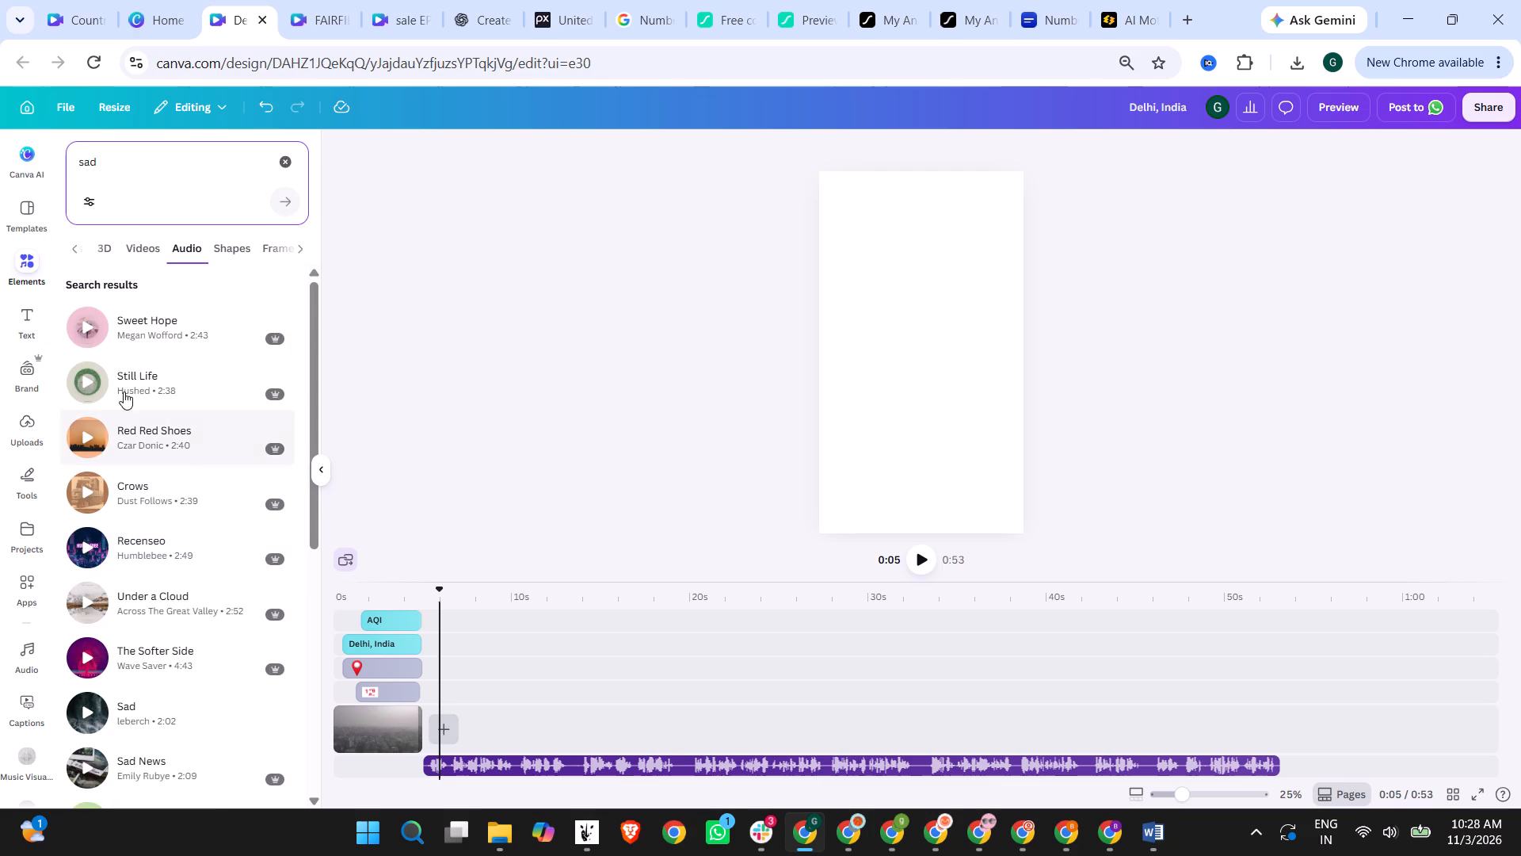
left_click(81, 327)
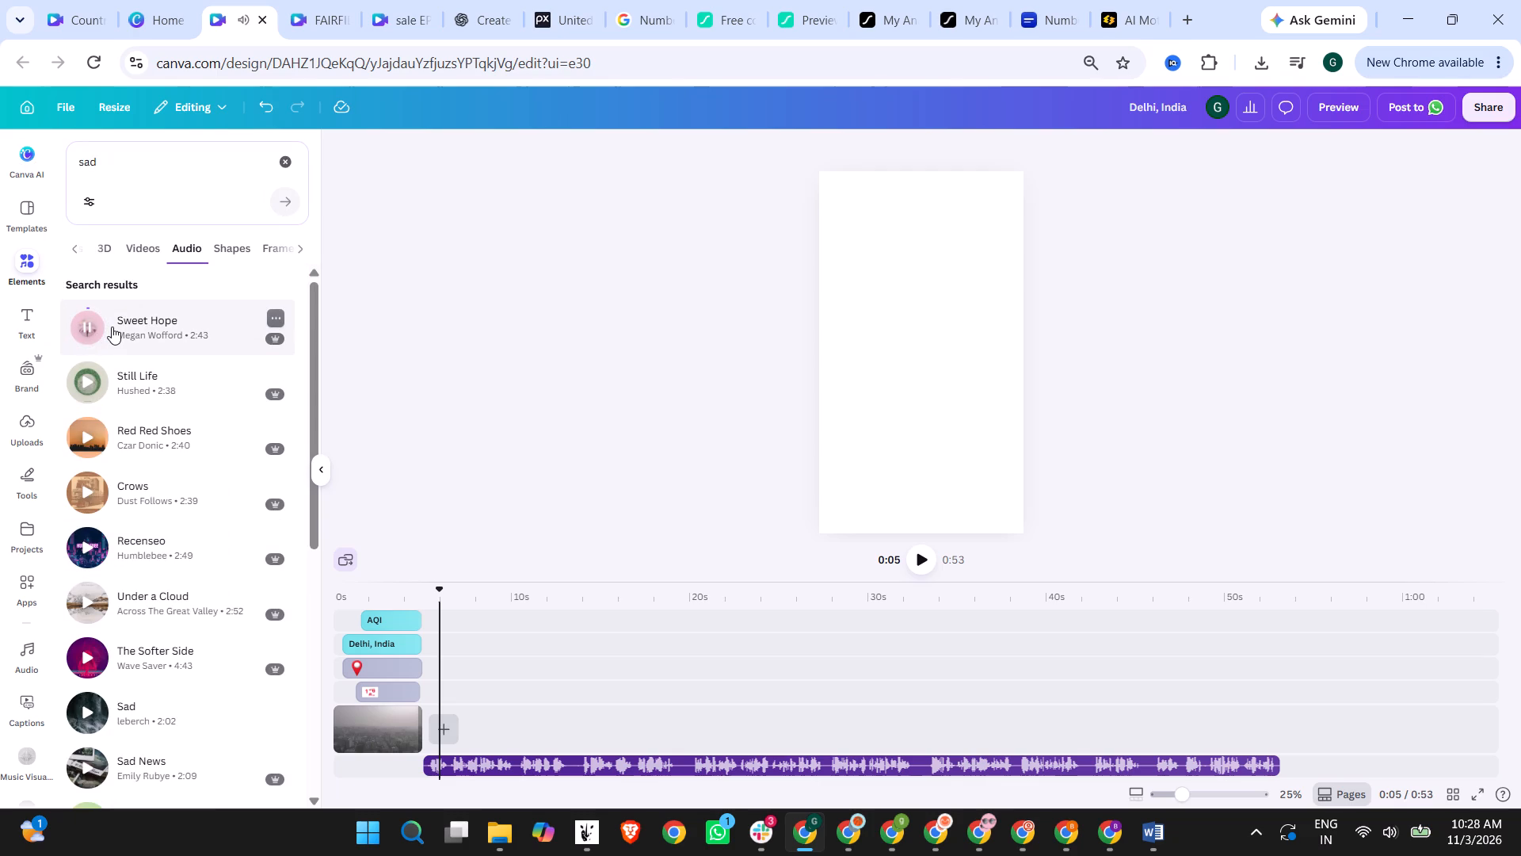
left_click(82, 384)
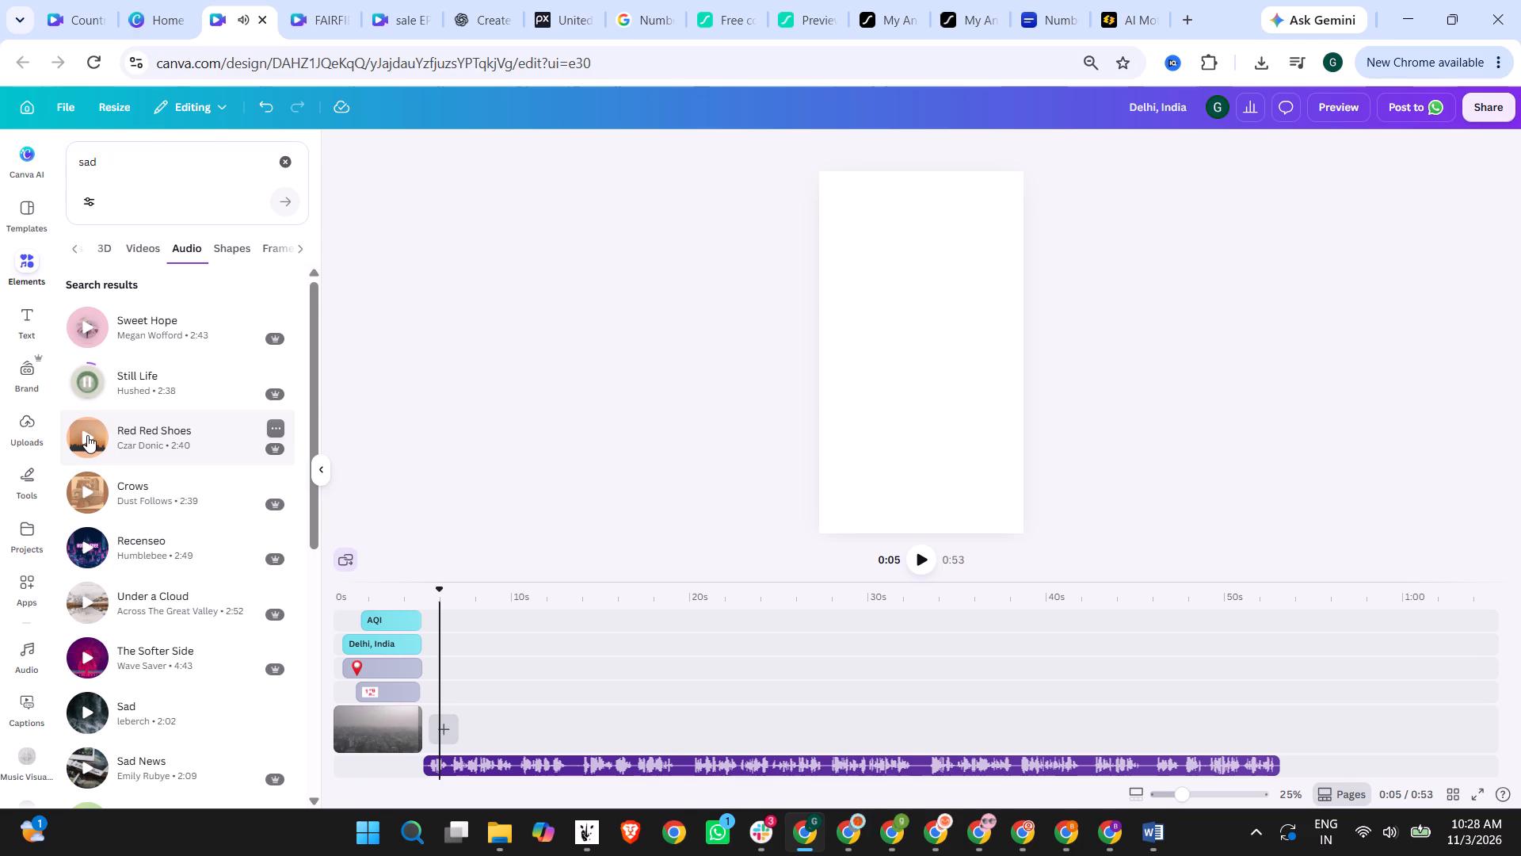
left_click(89, 482)
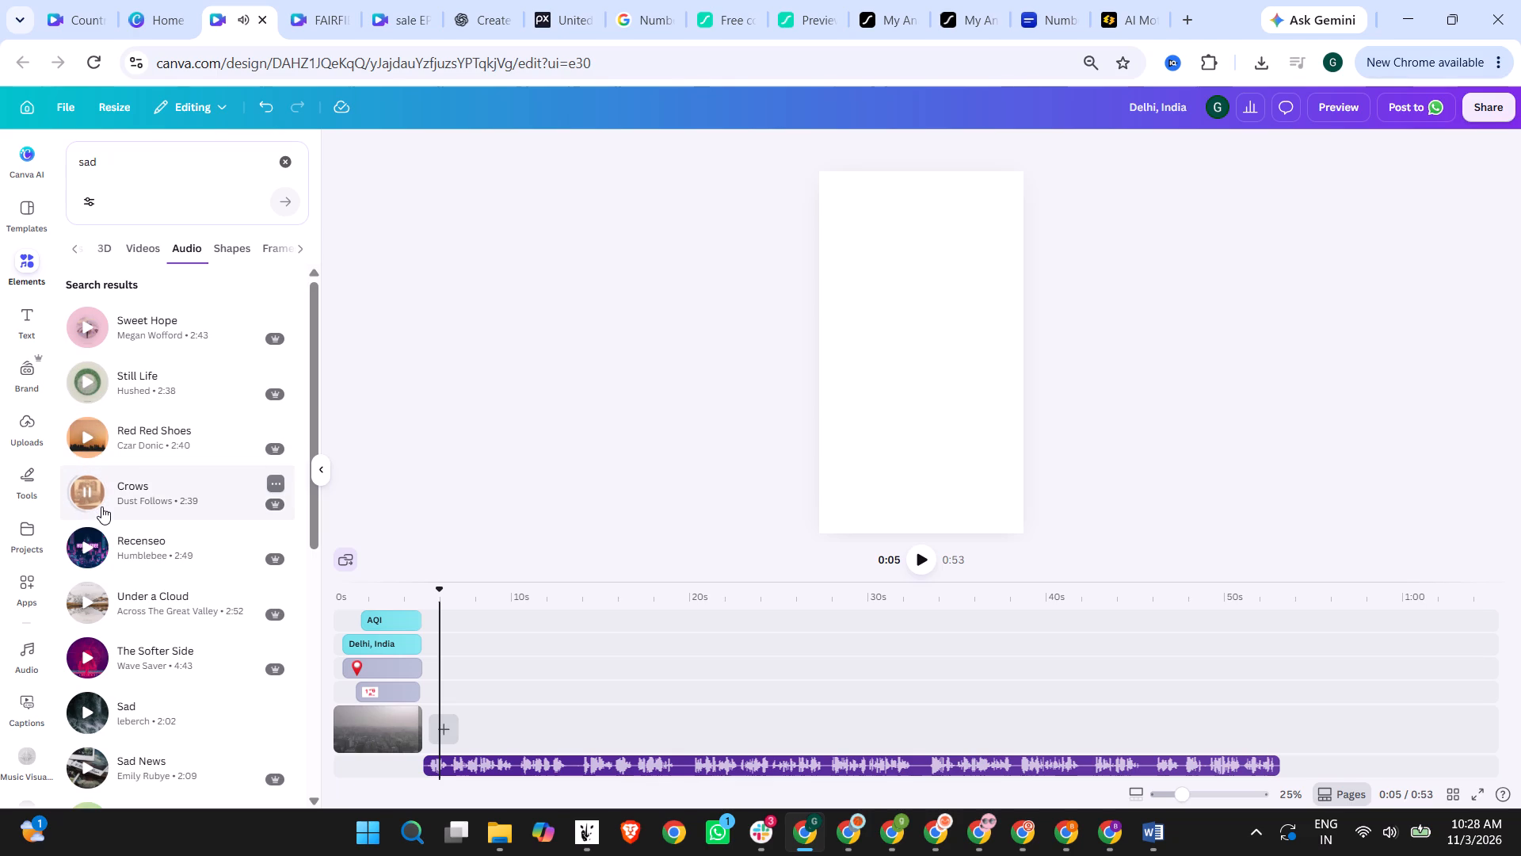
Search the audio elements for "serious", preview Pulse Width, and add it on its own track below the voice-over, starting at 0 s.
left_click_drag(152, 172, 147, 170)
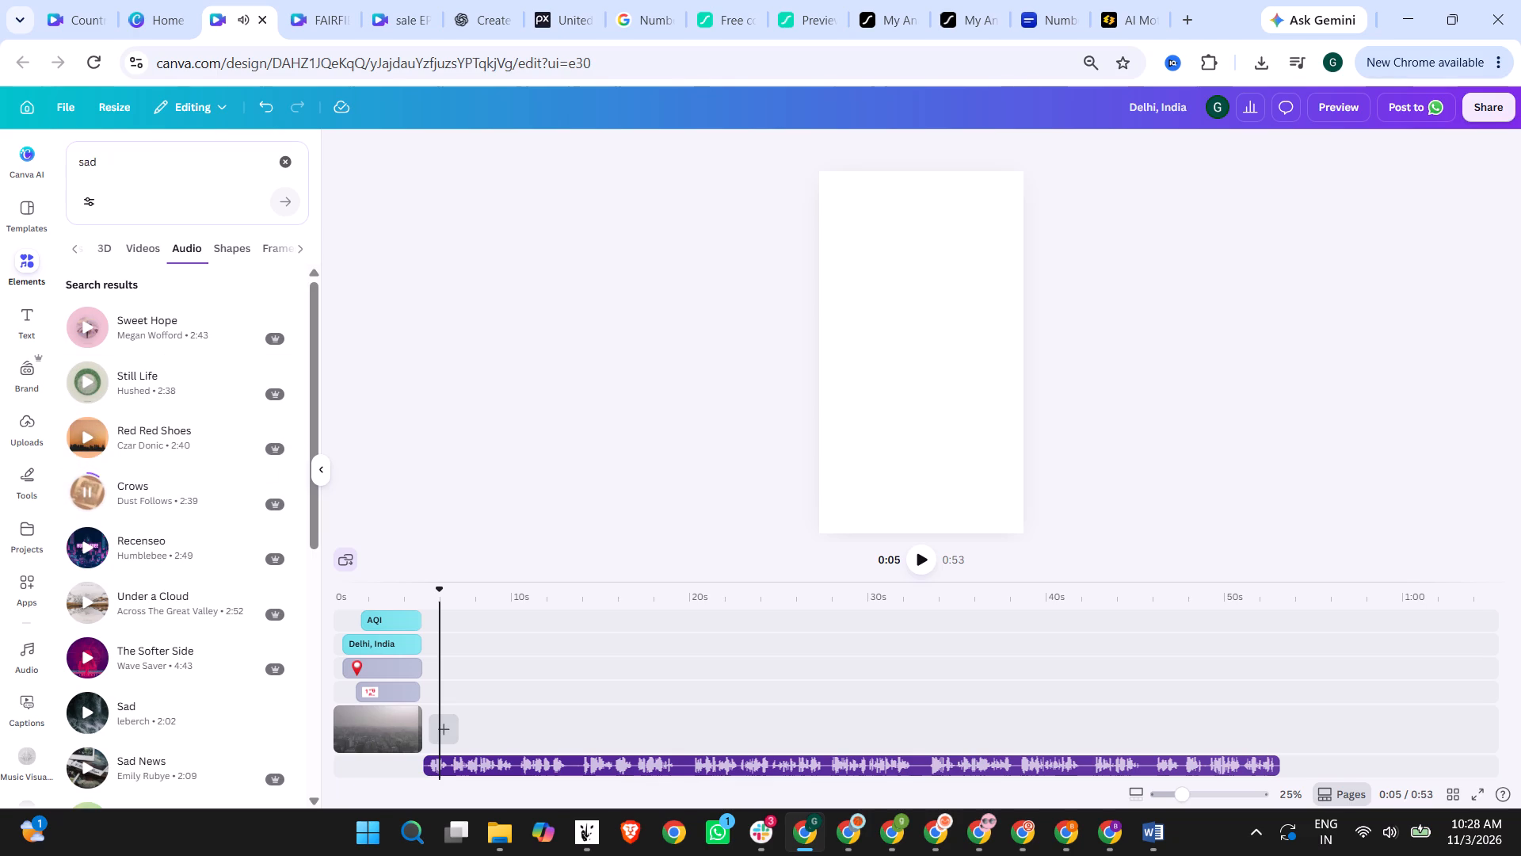
left_click_drag(147, 170, 14, 152)
left_click_drag(115, 163, 78, 165)
type("serious")
key("Return")
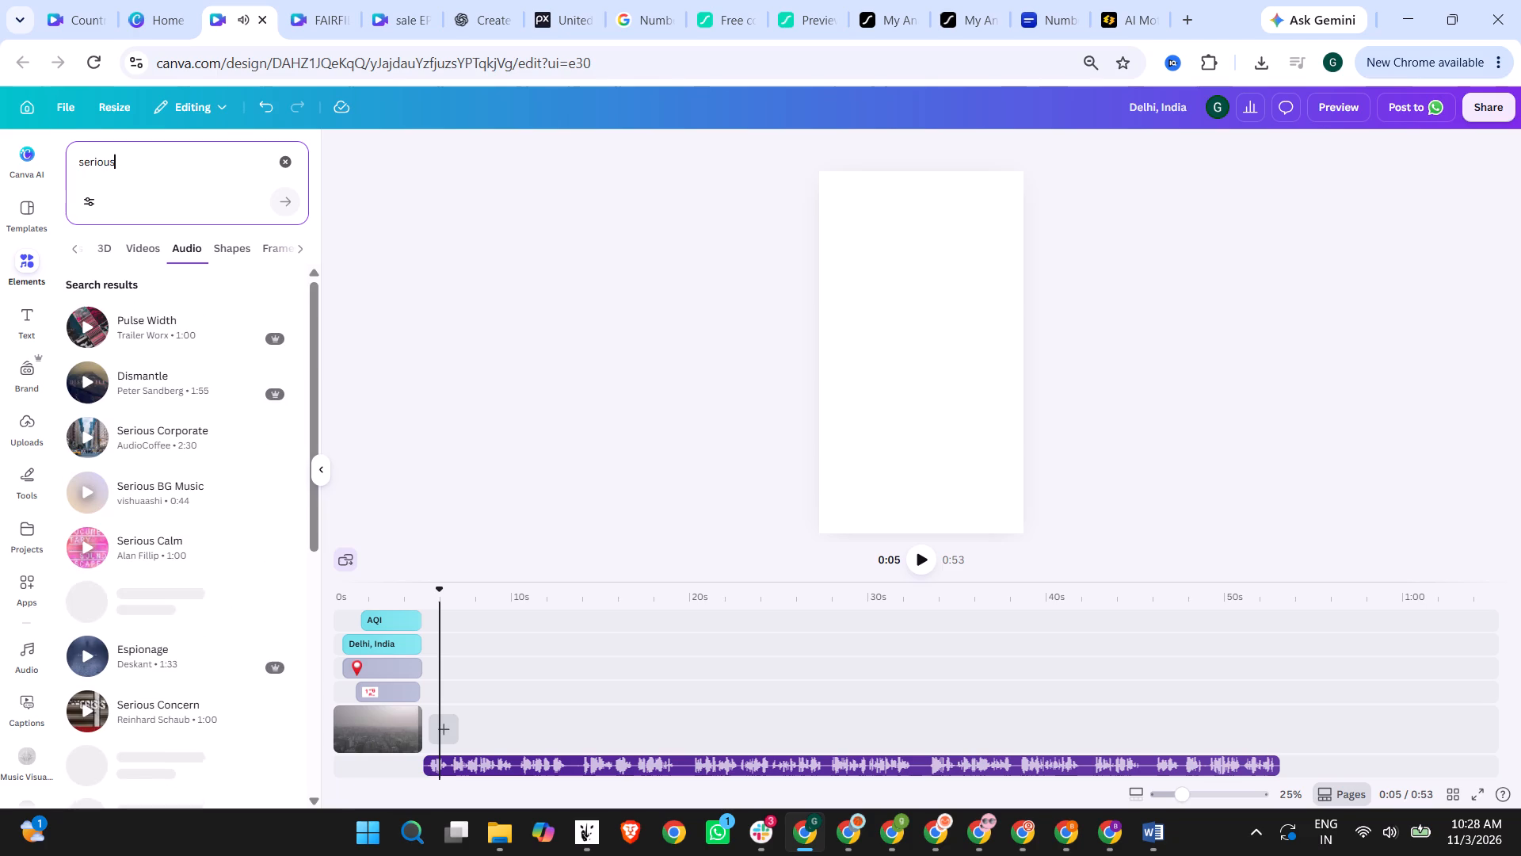
left_click(87, 329)
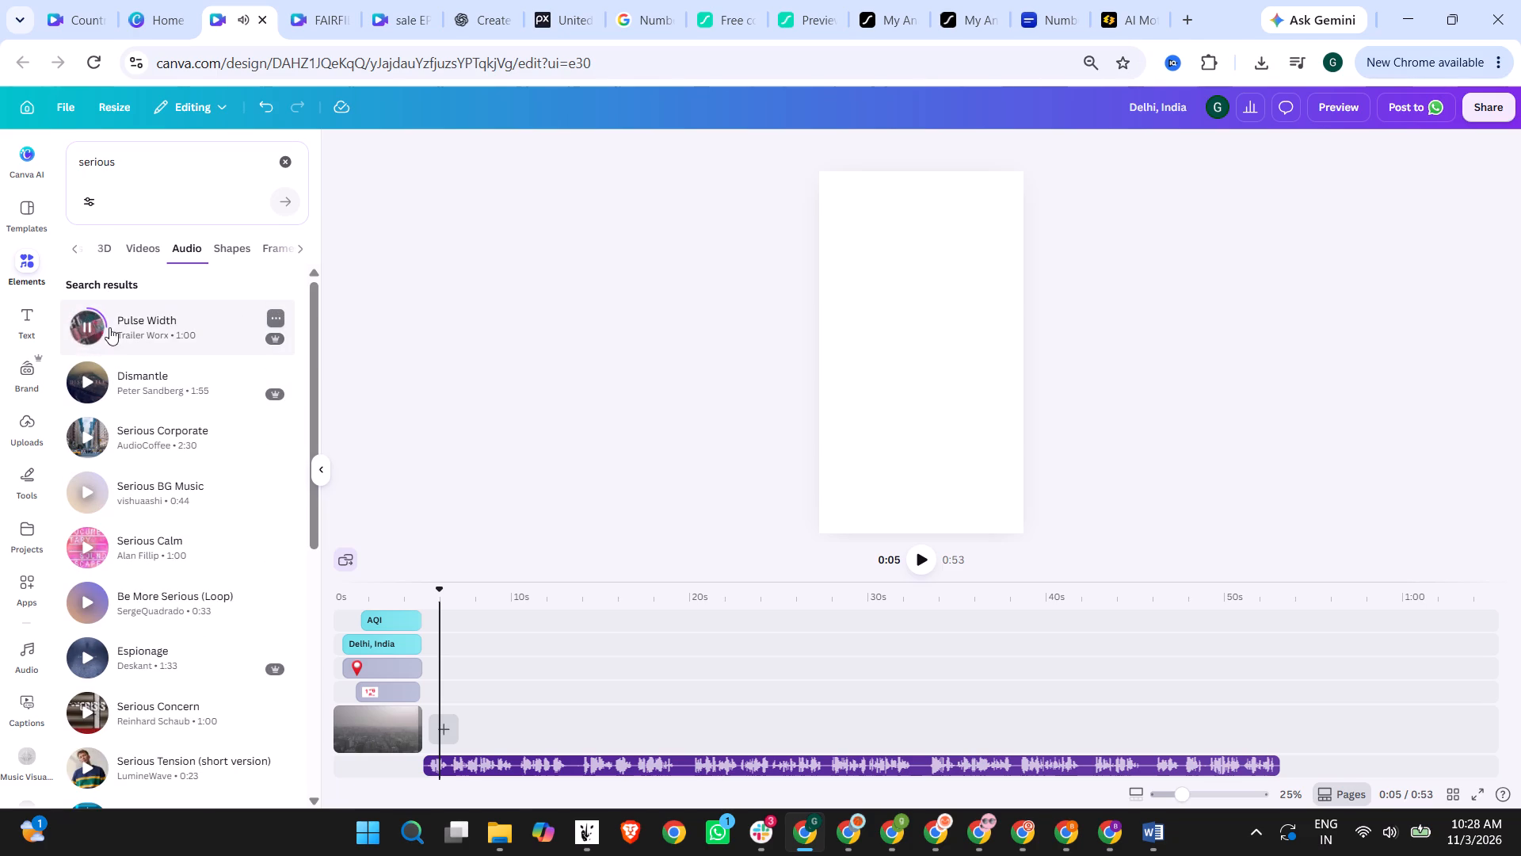
left_click(87, 324)
left_click_drag(180, 324, 488, 684)
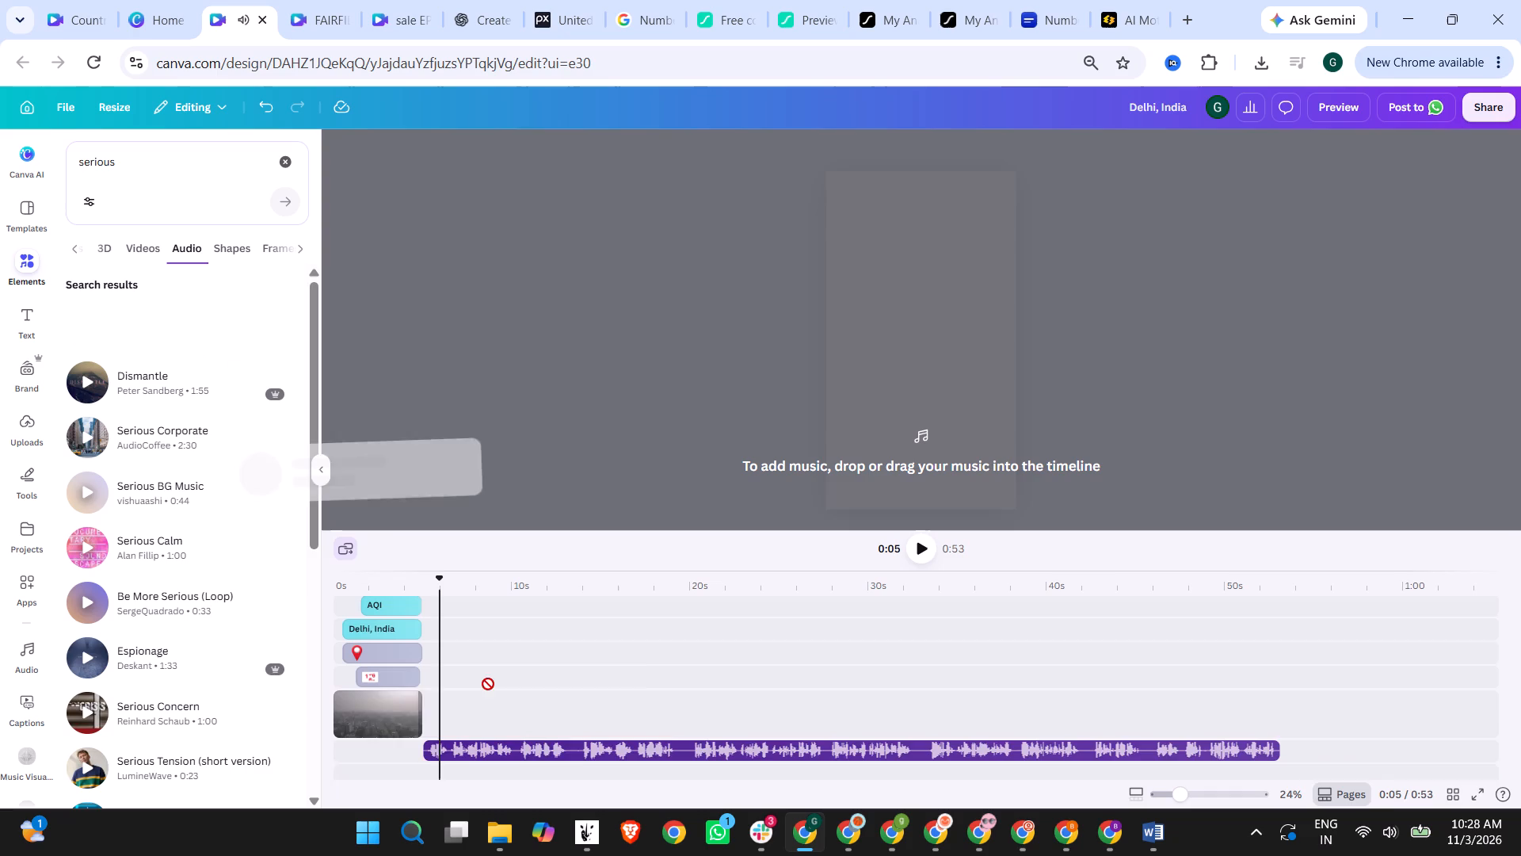
left_click_drag(488, 684, 353, 762)
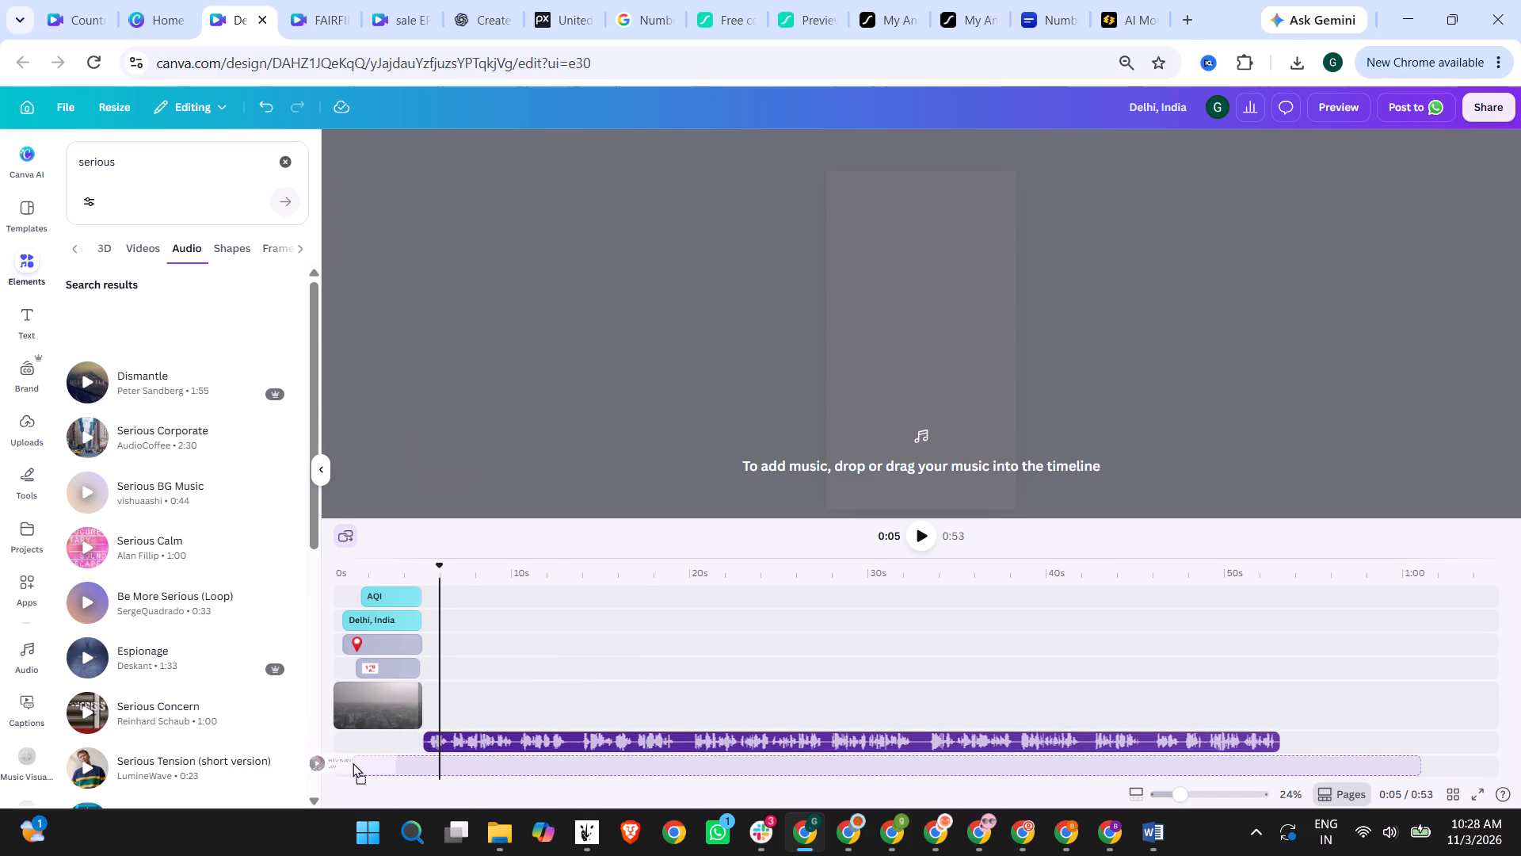
left_click_drag(353, 762, 337, 762)
left_click(564, 770)
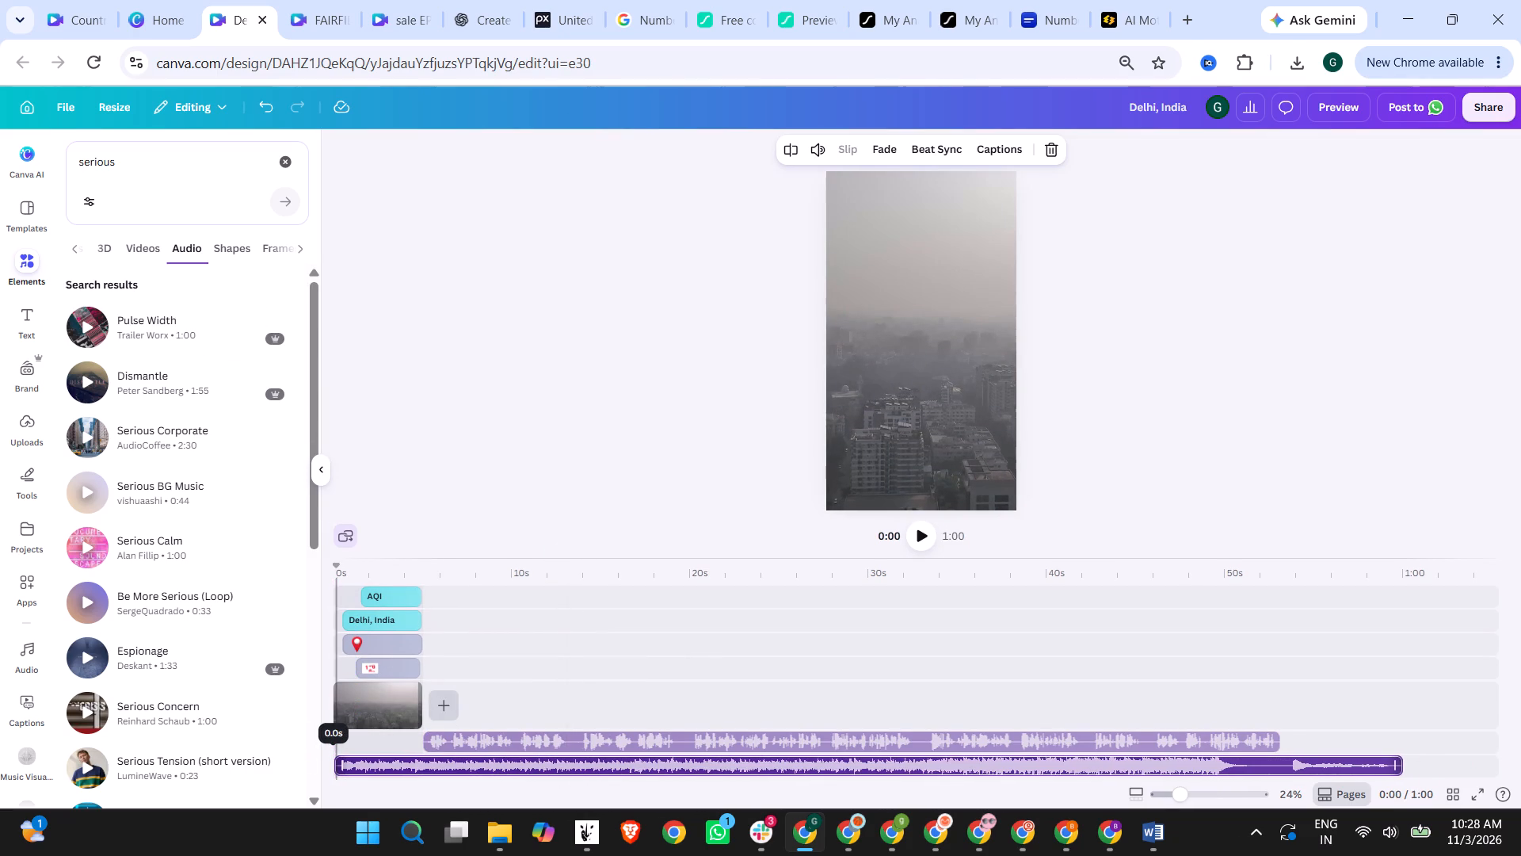
Play the opening sequence from the start to check the background music against the animated labels and counter.
left_click(477, 466)
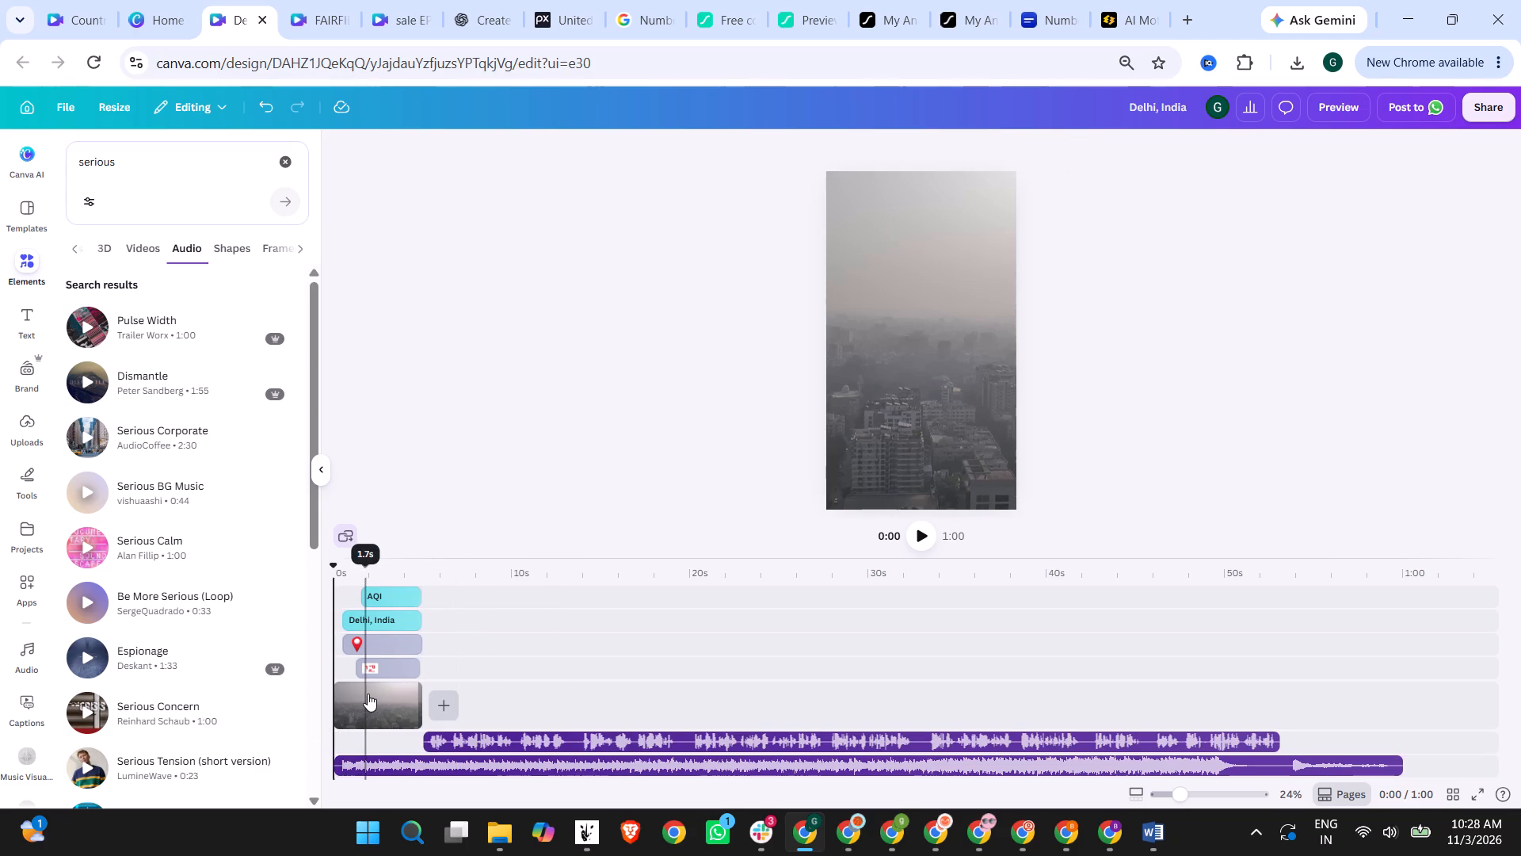
left_click(368, 694)
left_click(470, 480)
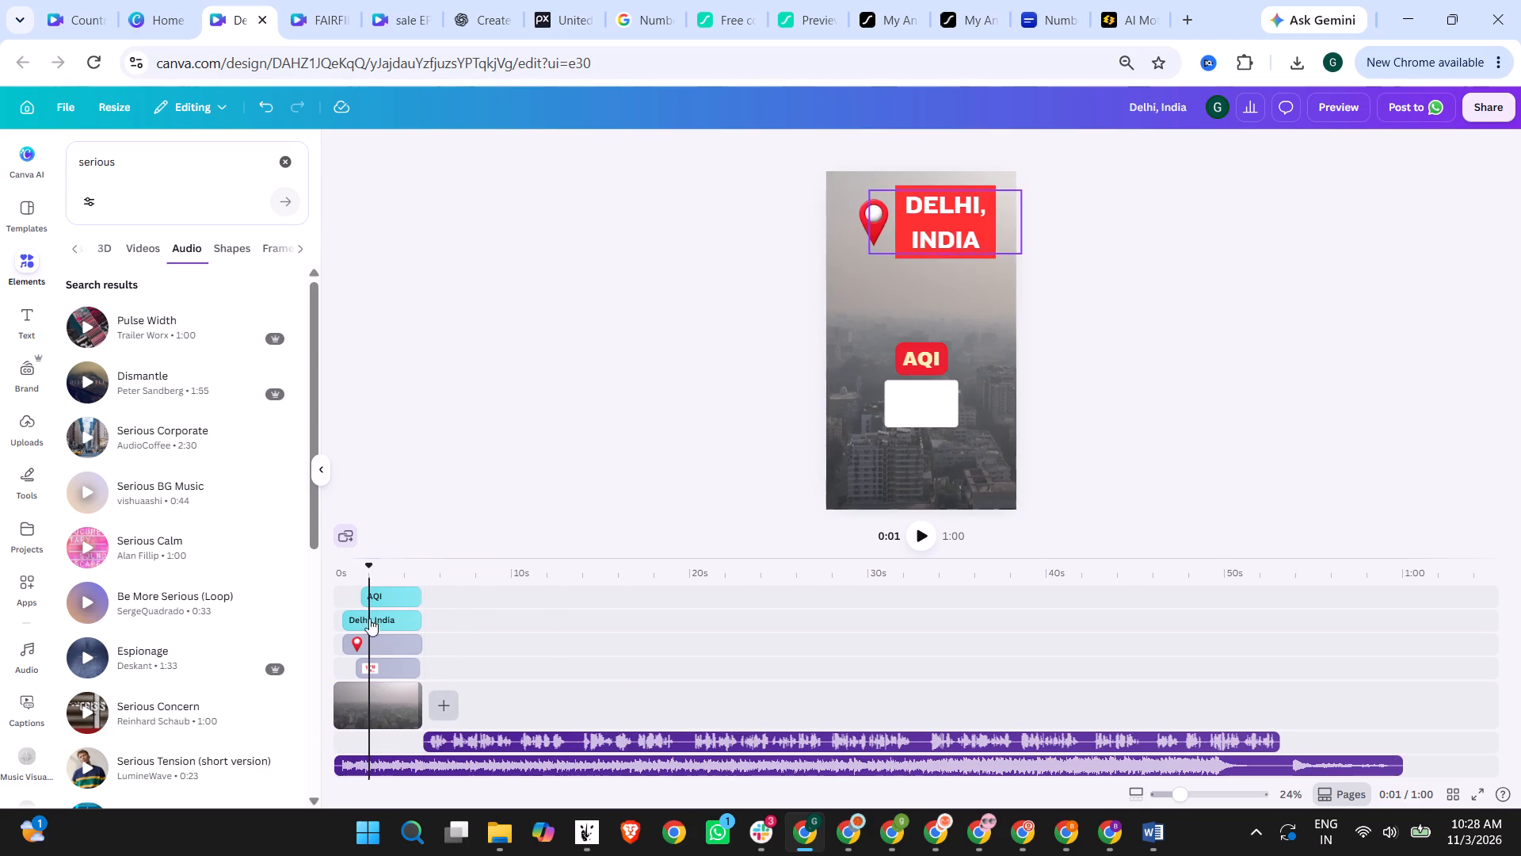
left_click(334, 571)
left_click(918, 533)
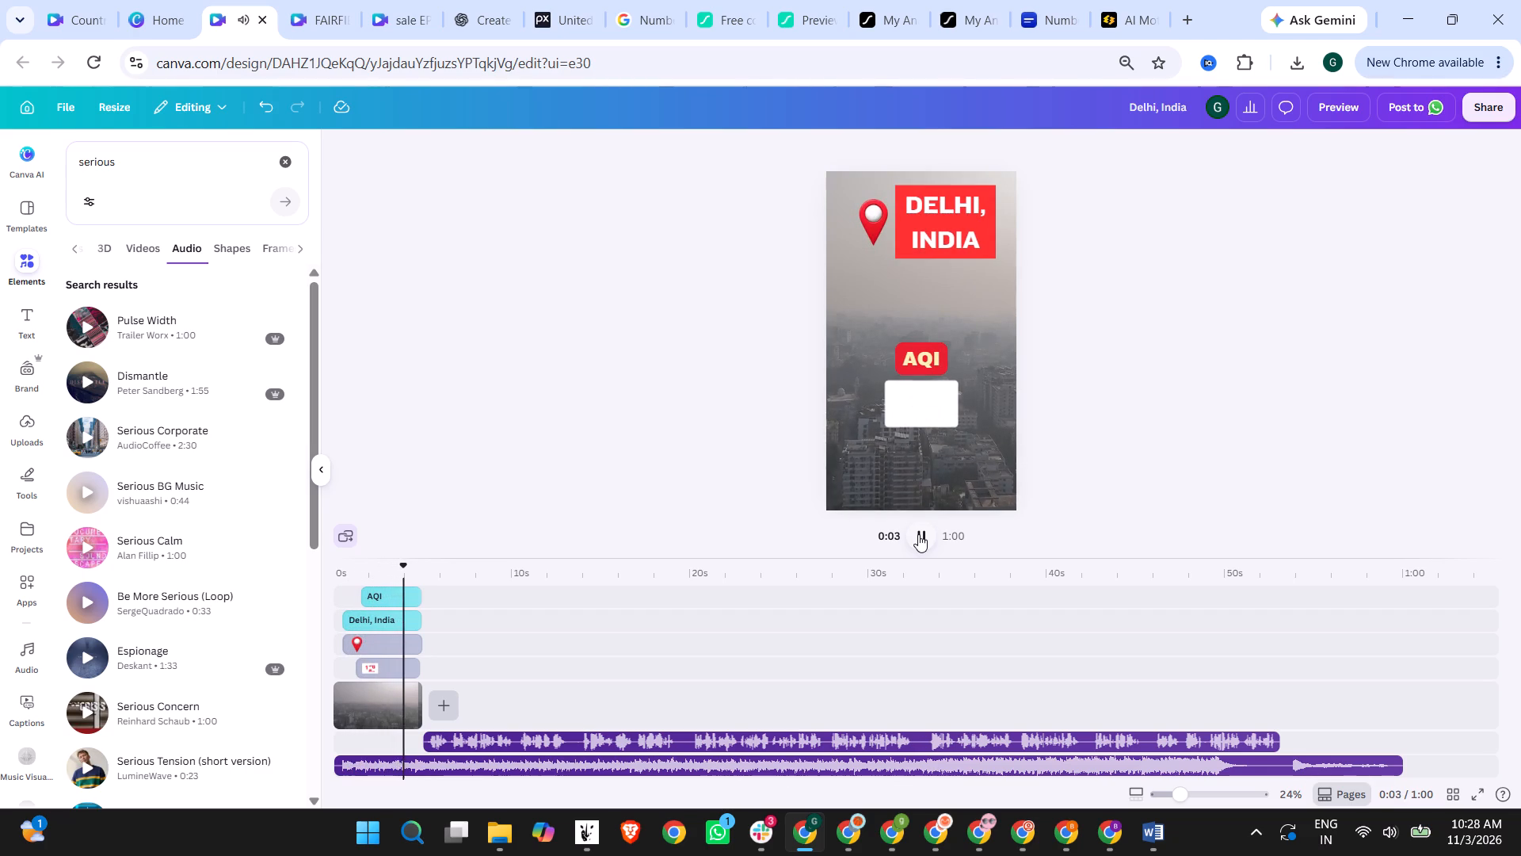
left_click(918, 534)
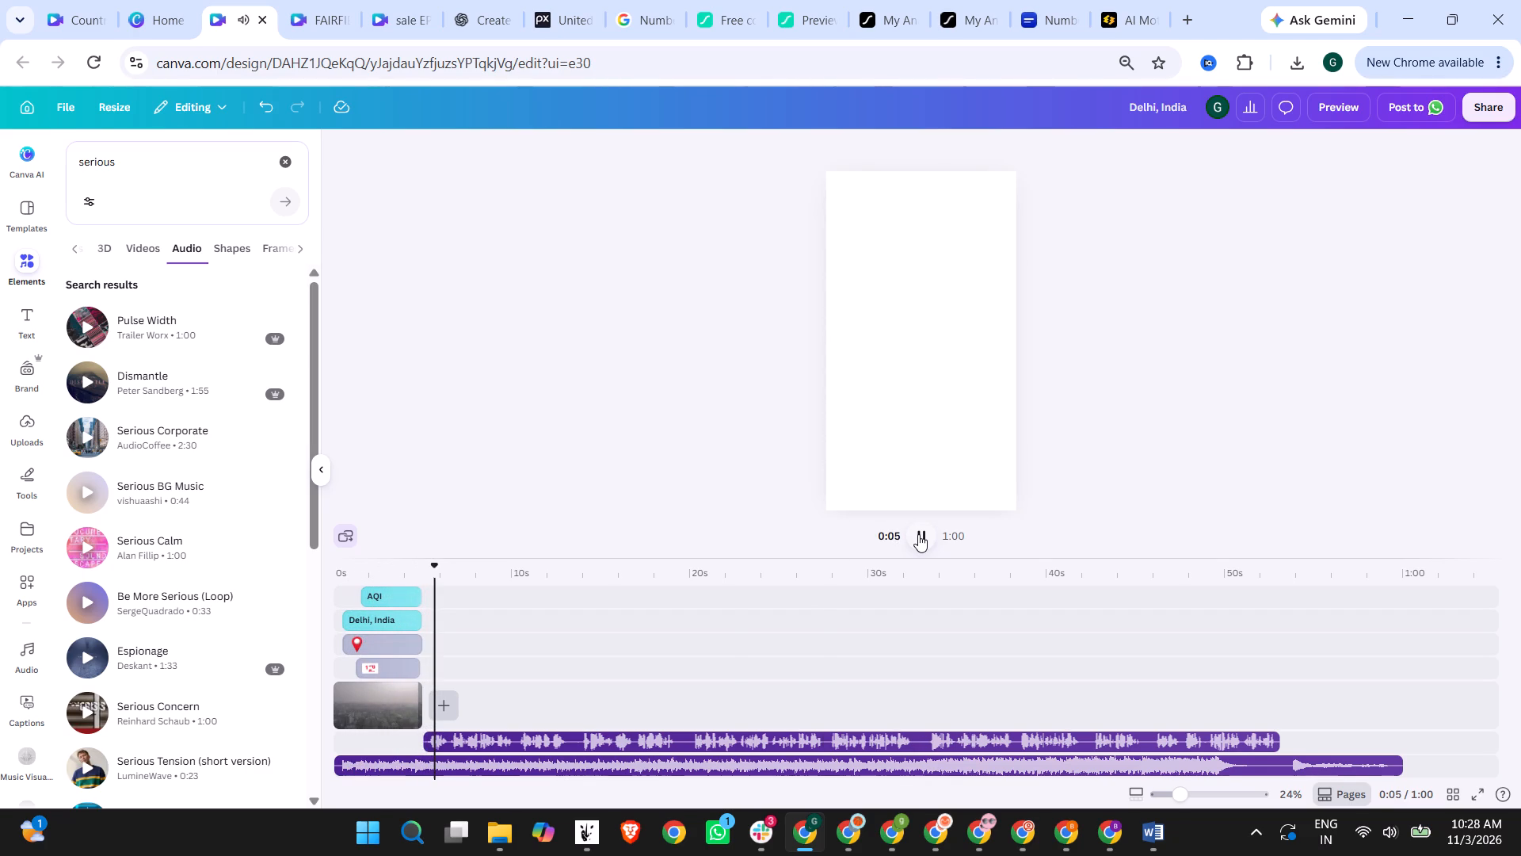
Split the Pulse Width music track at about 4.9 s, just where the voice-over begins.
left_click(415, 756)
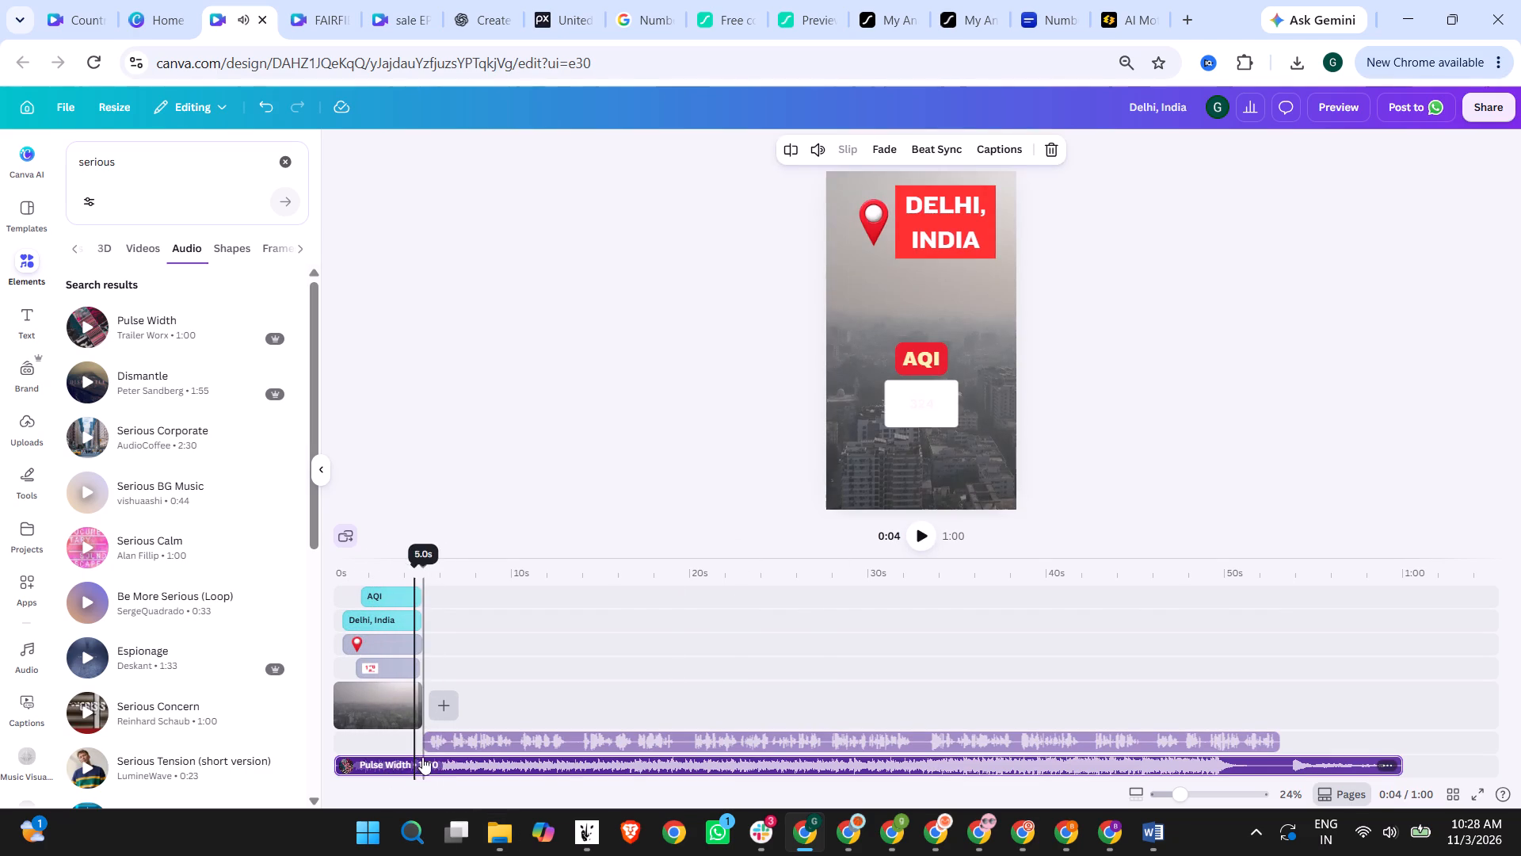
left_click(424, 739)
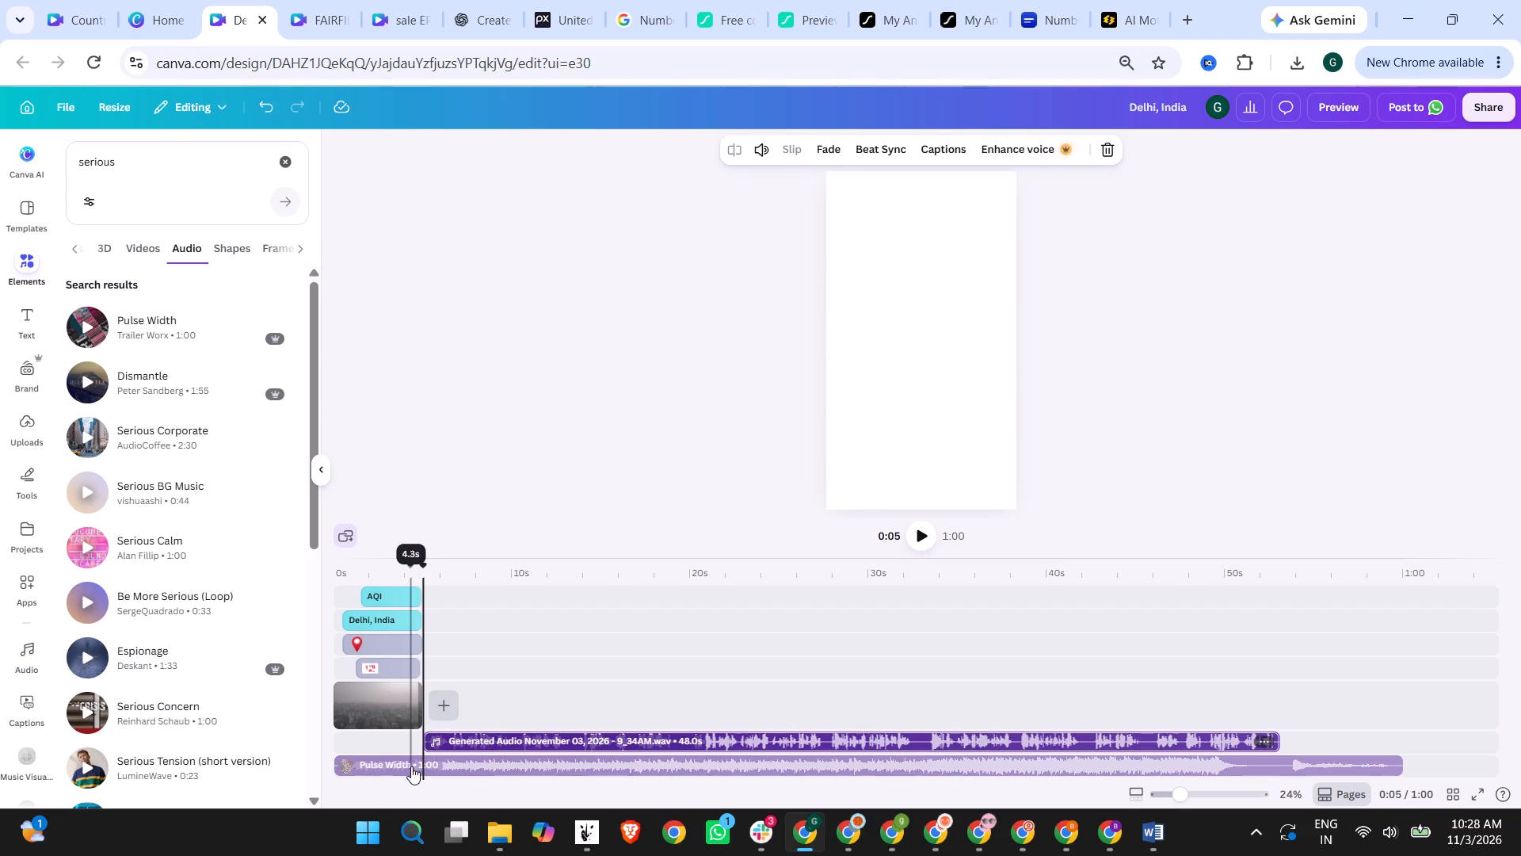
left_click(411, 766)
left_click(425, 765)
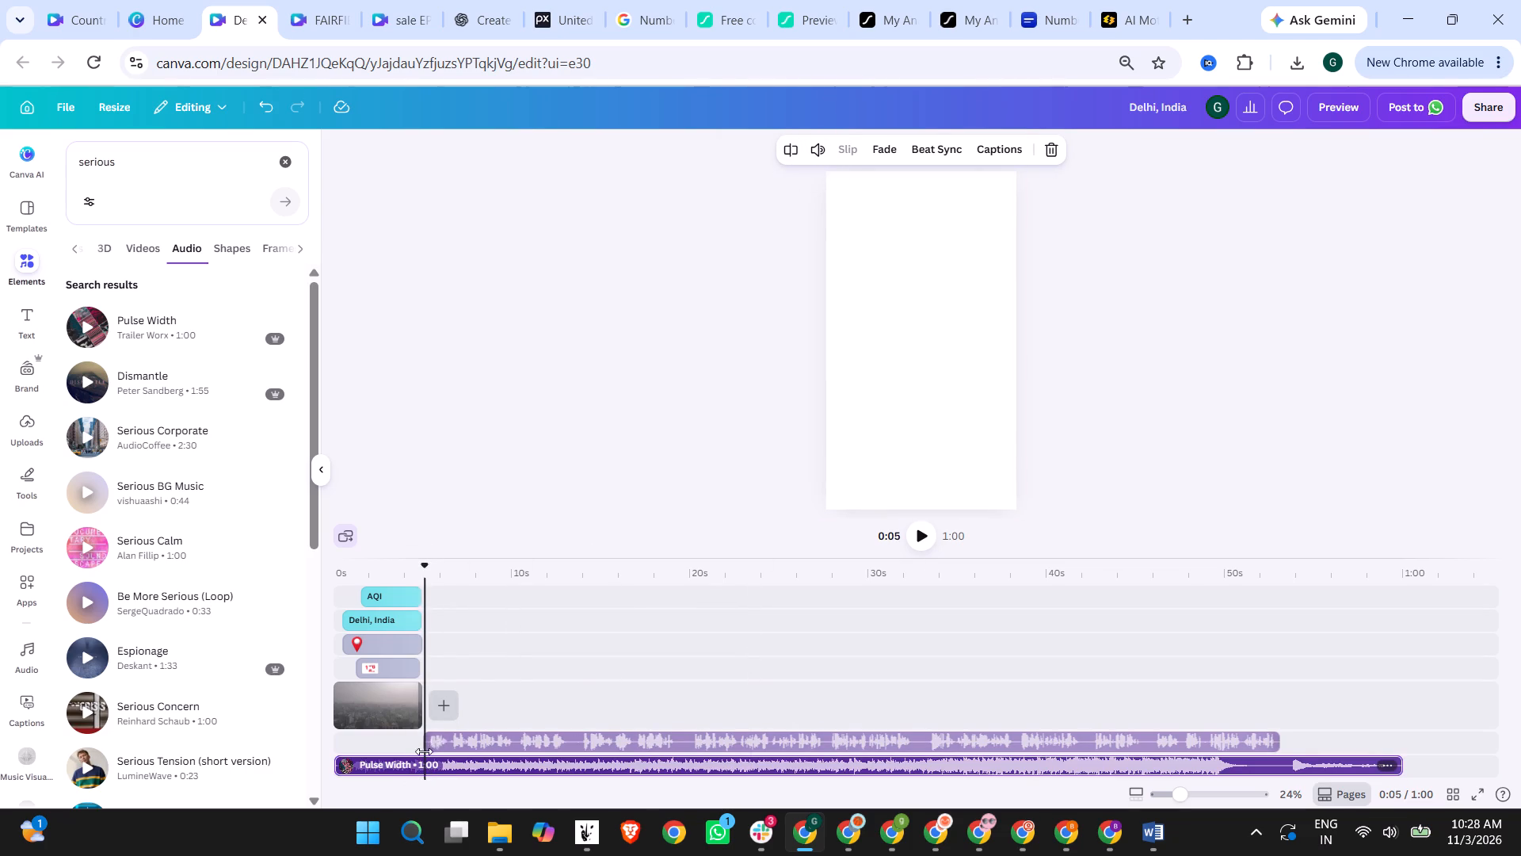
left_click(421, 764)
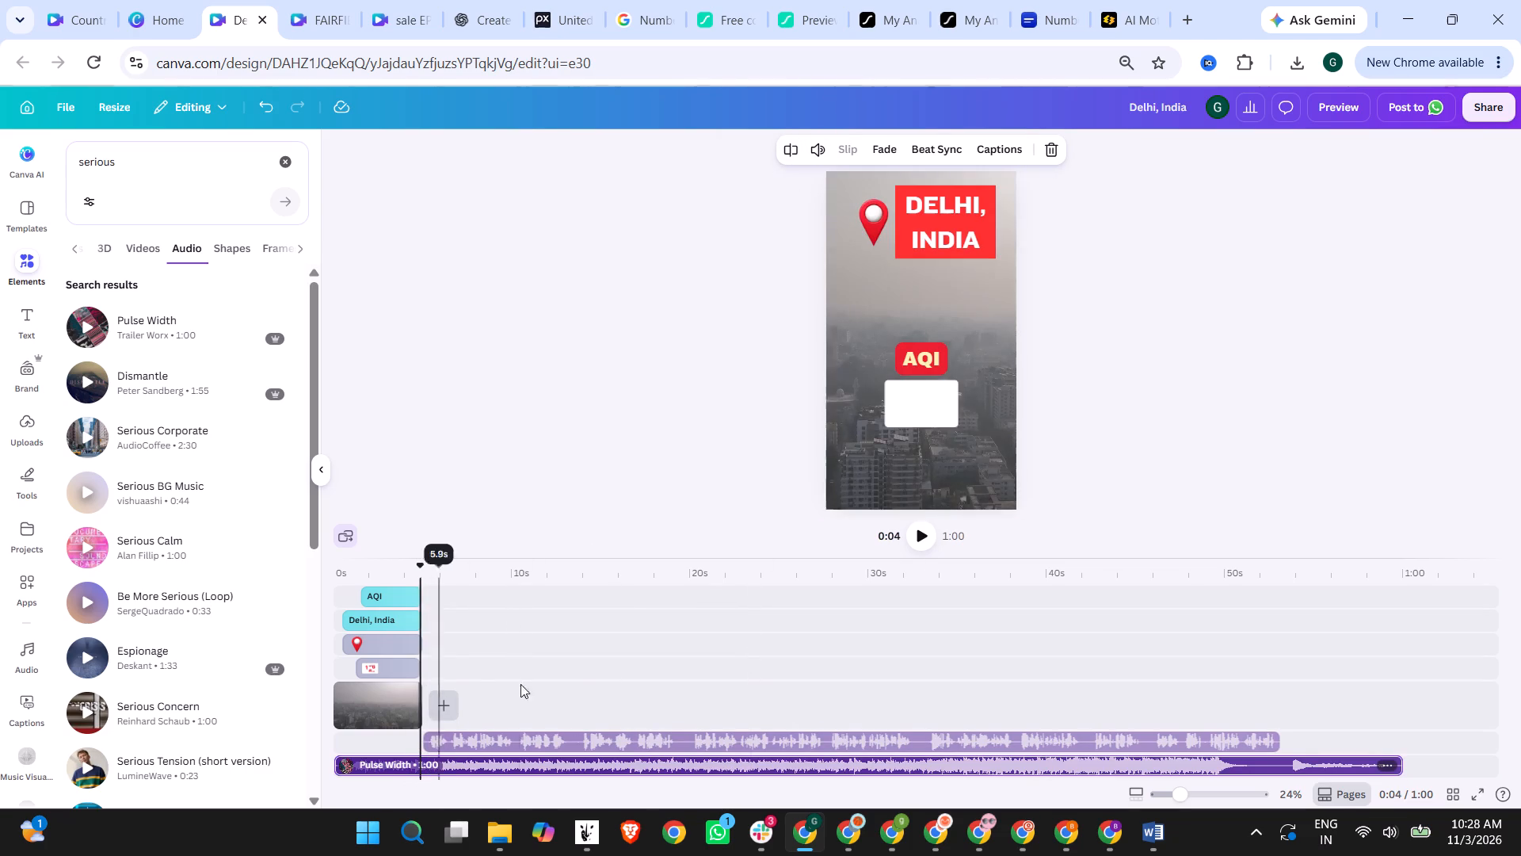
left_click(795, 151)
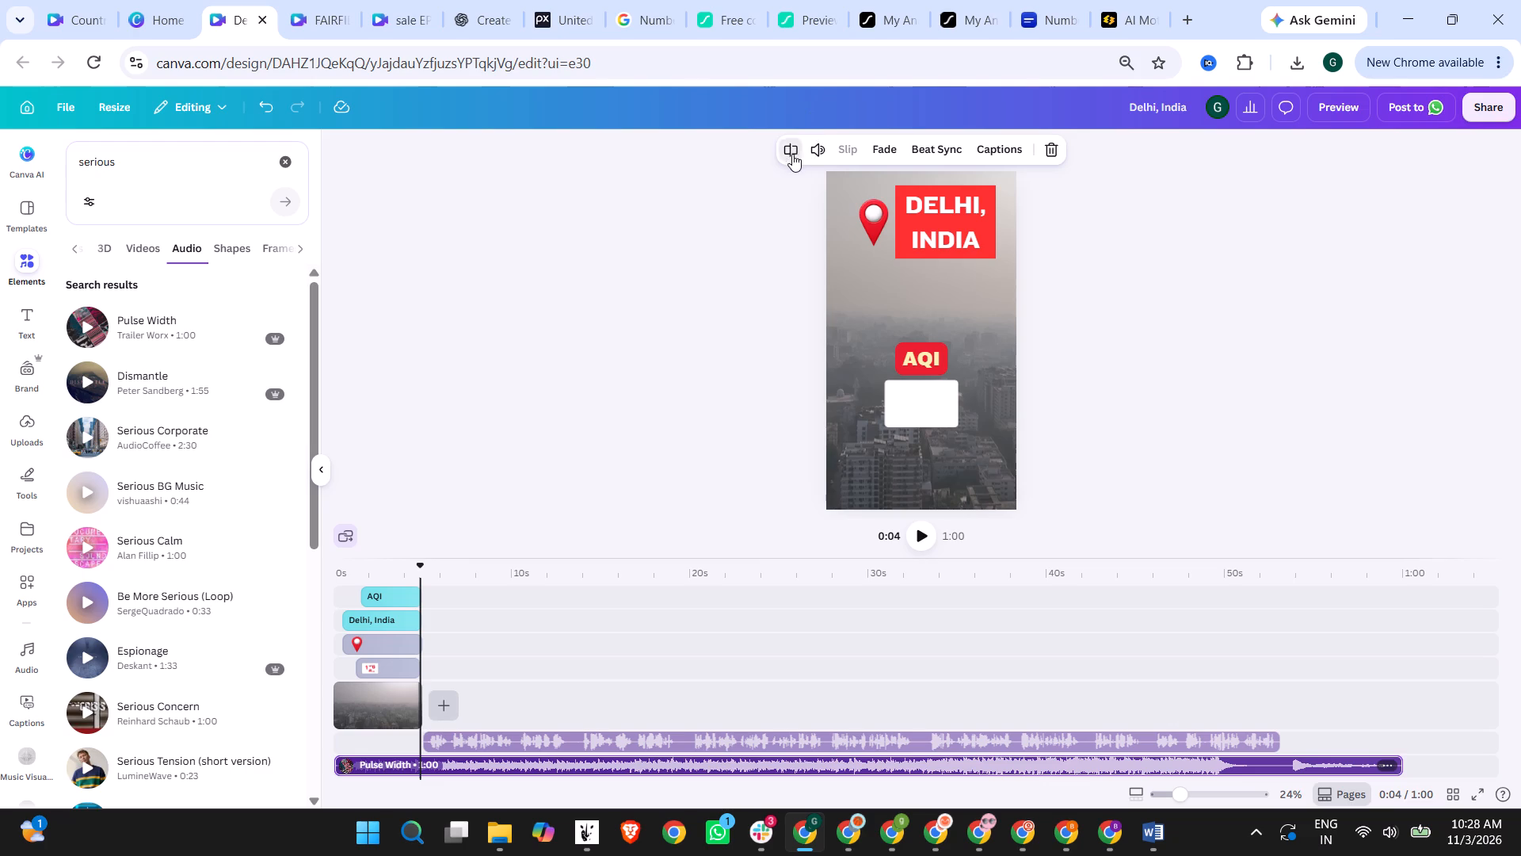
Lower the volume of the second Pulse Width section, which runs under the voice-over.
left_click(482, 761)
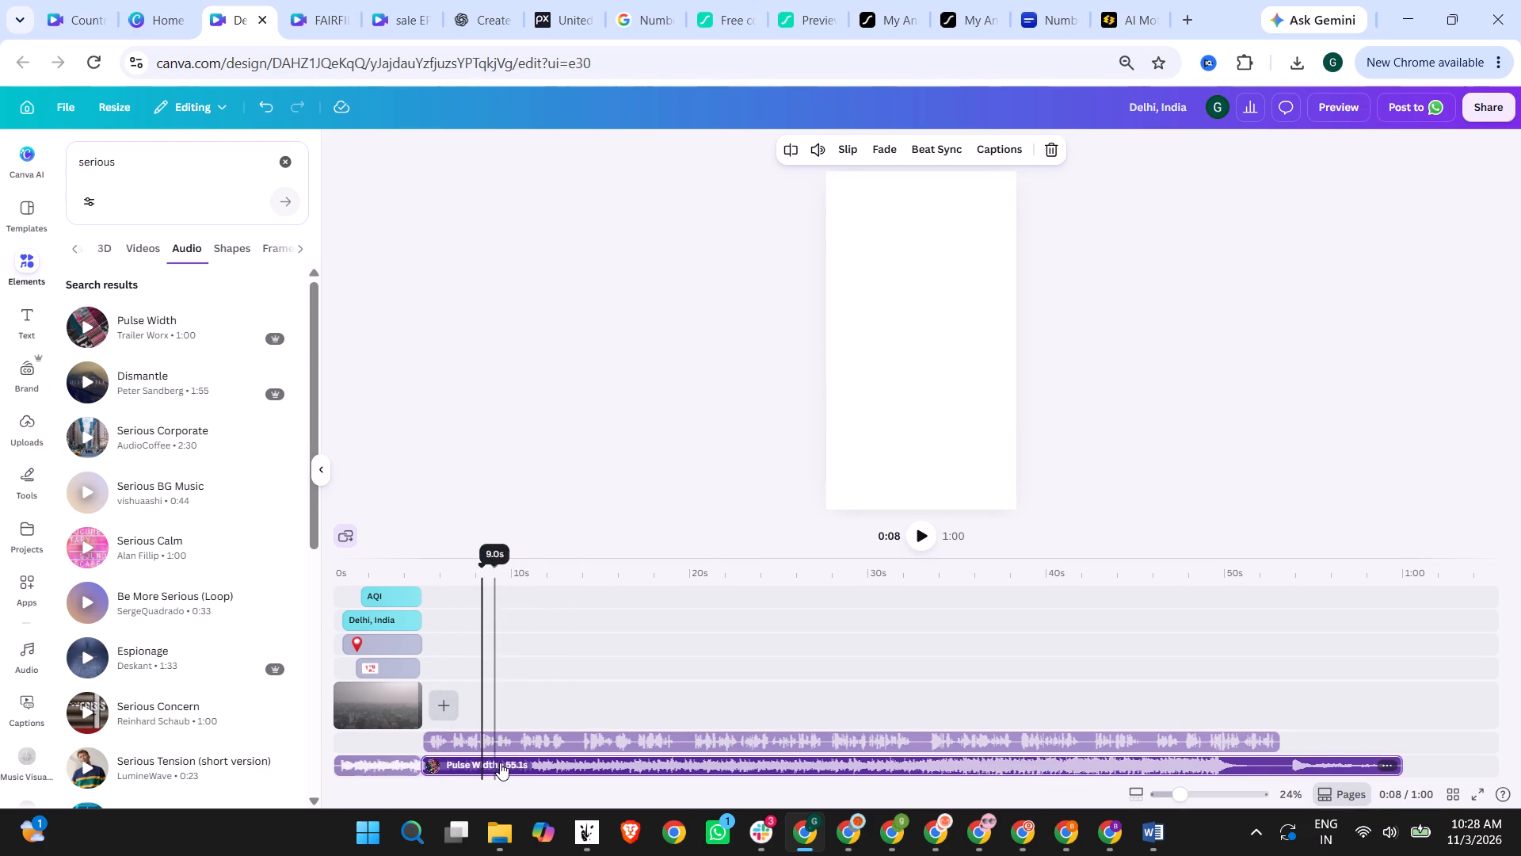
right_click(500, 762)
left_click(566, 719)
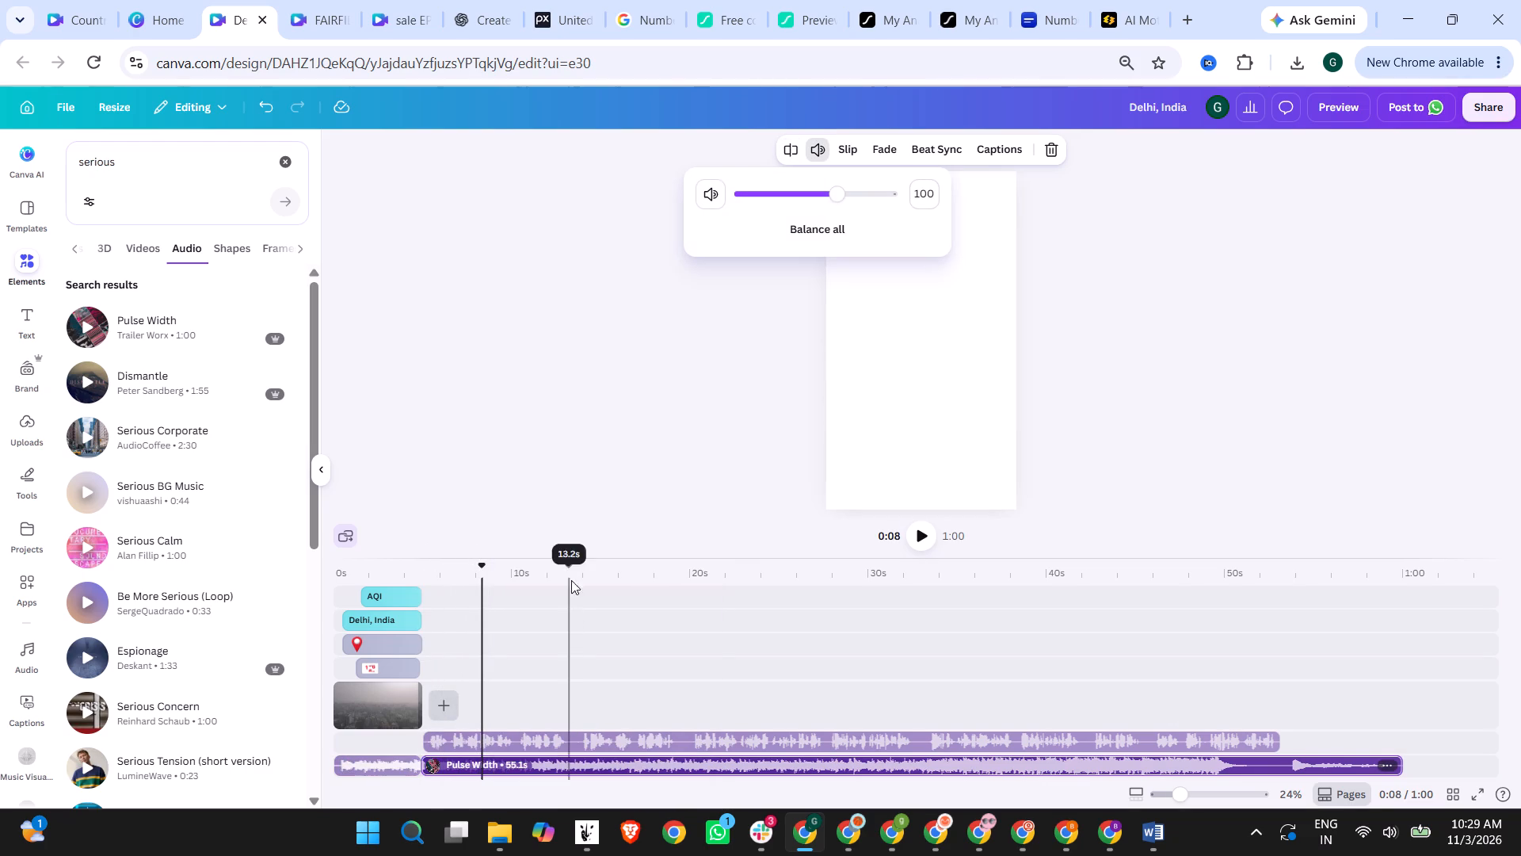
left_click_drag(843, 199, 800, 200)
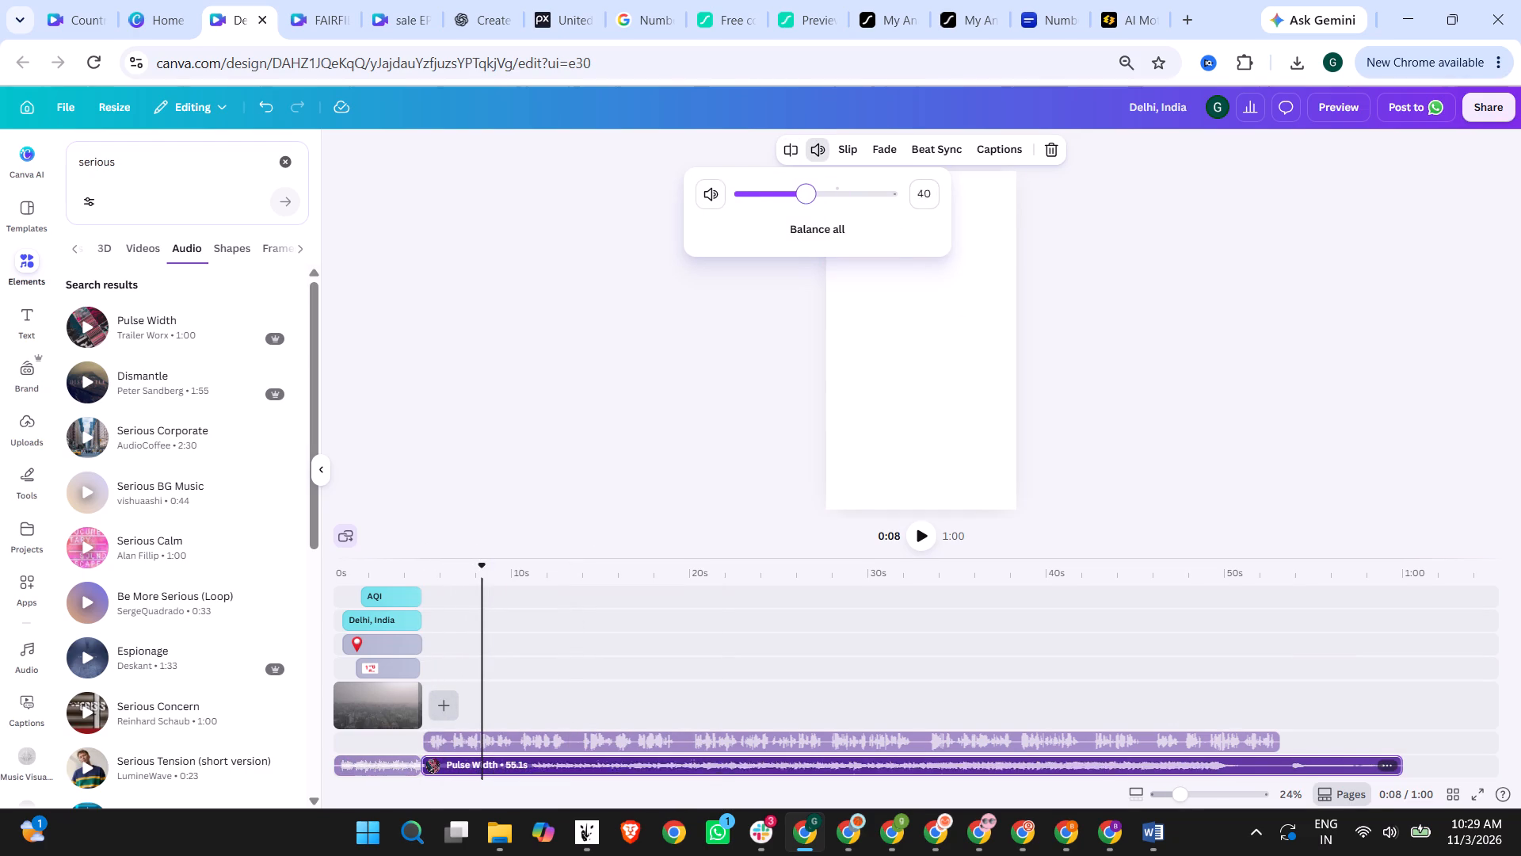
left_click_drag(800, 200, 785, 200)
left_click(716, 359)
Search the video elements for "delhi".
left_click(421, 576)
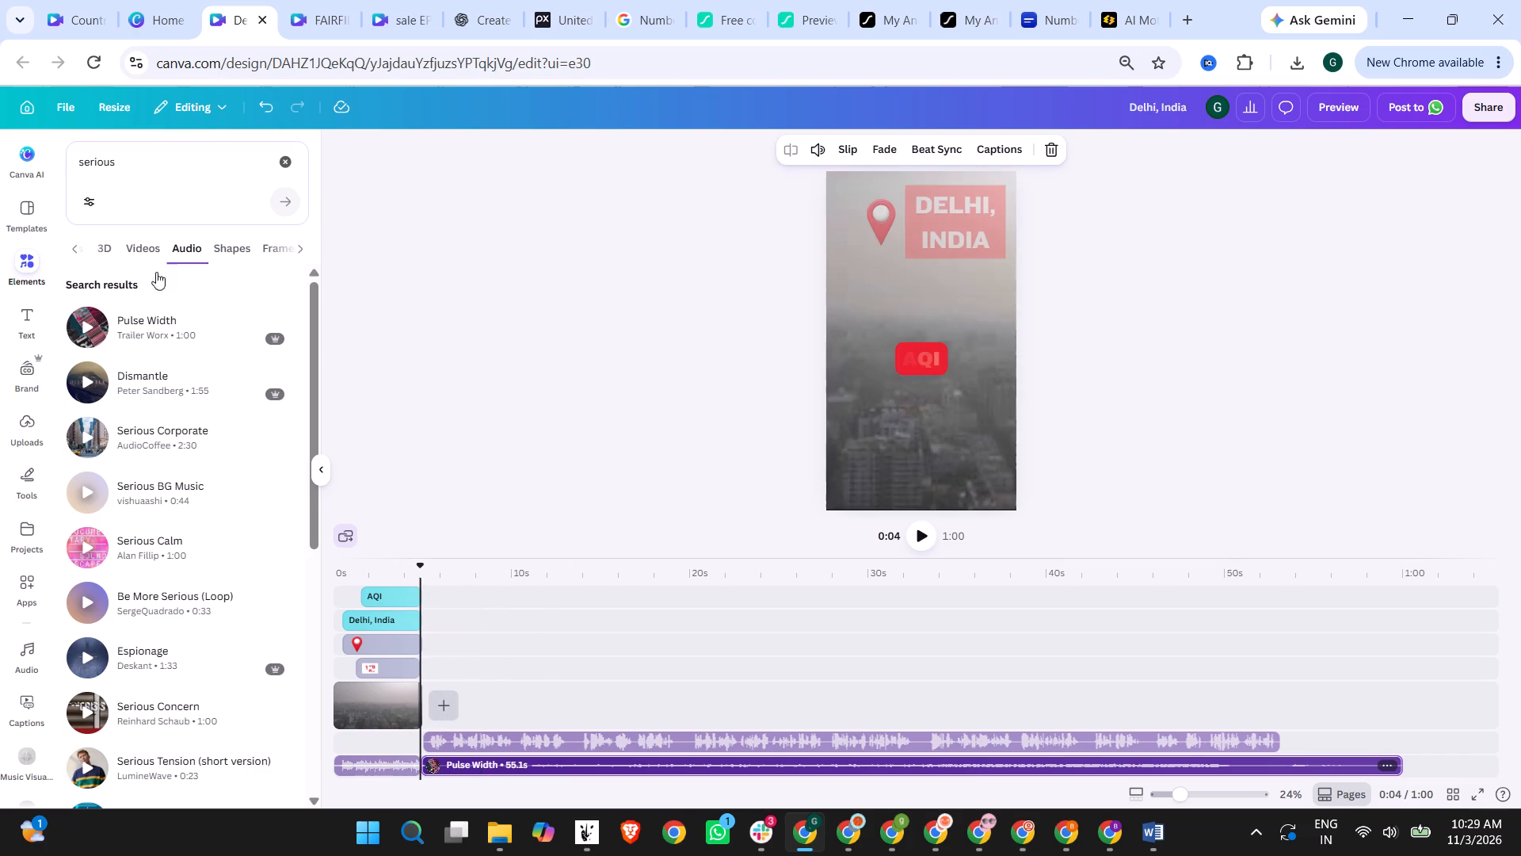
left_click_drag(120, 162, 41, 160)
type("delhi")
key("Return")
left_click(126, 249)
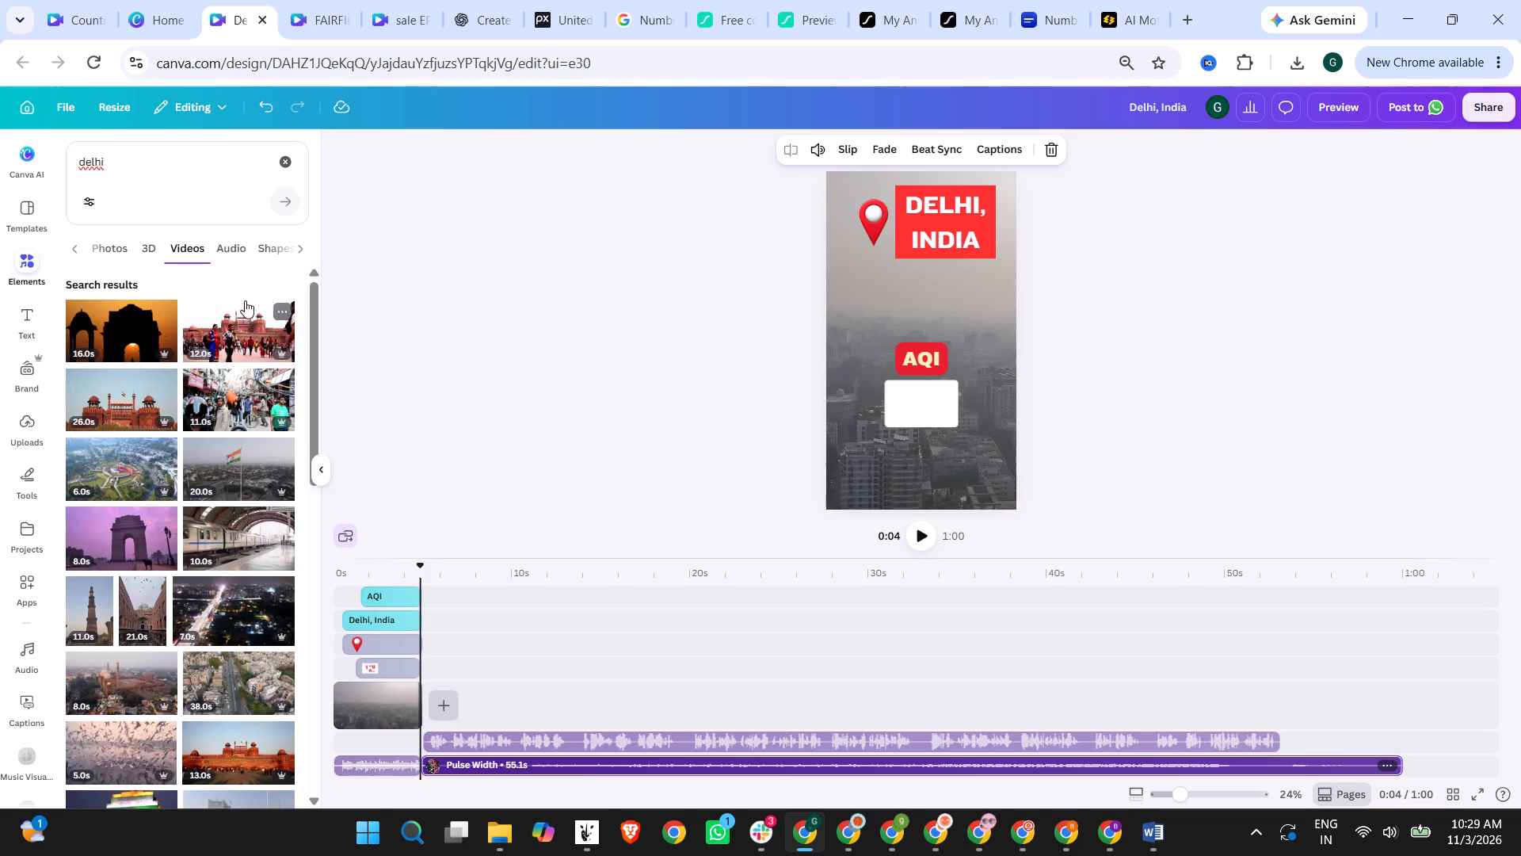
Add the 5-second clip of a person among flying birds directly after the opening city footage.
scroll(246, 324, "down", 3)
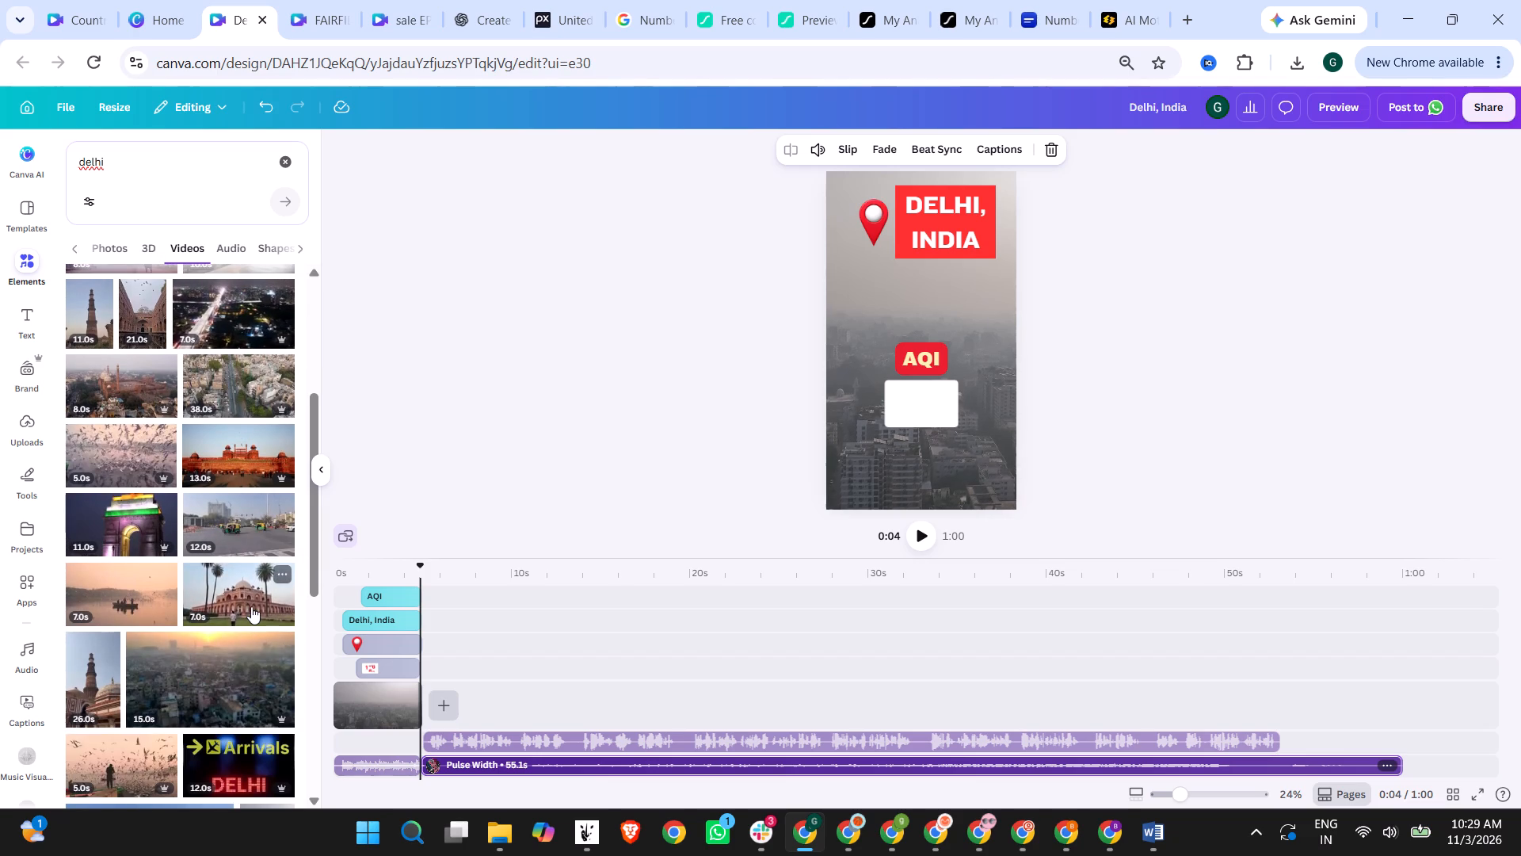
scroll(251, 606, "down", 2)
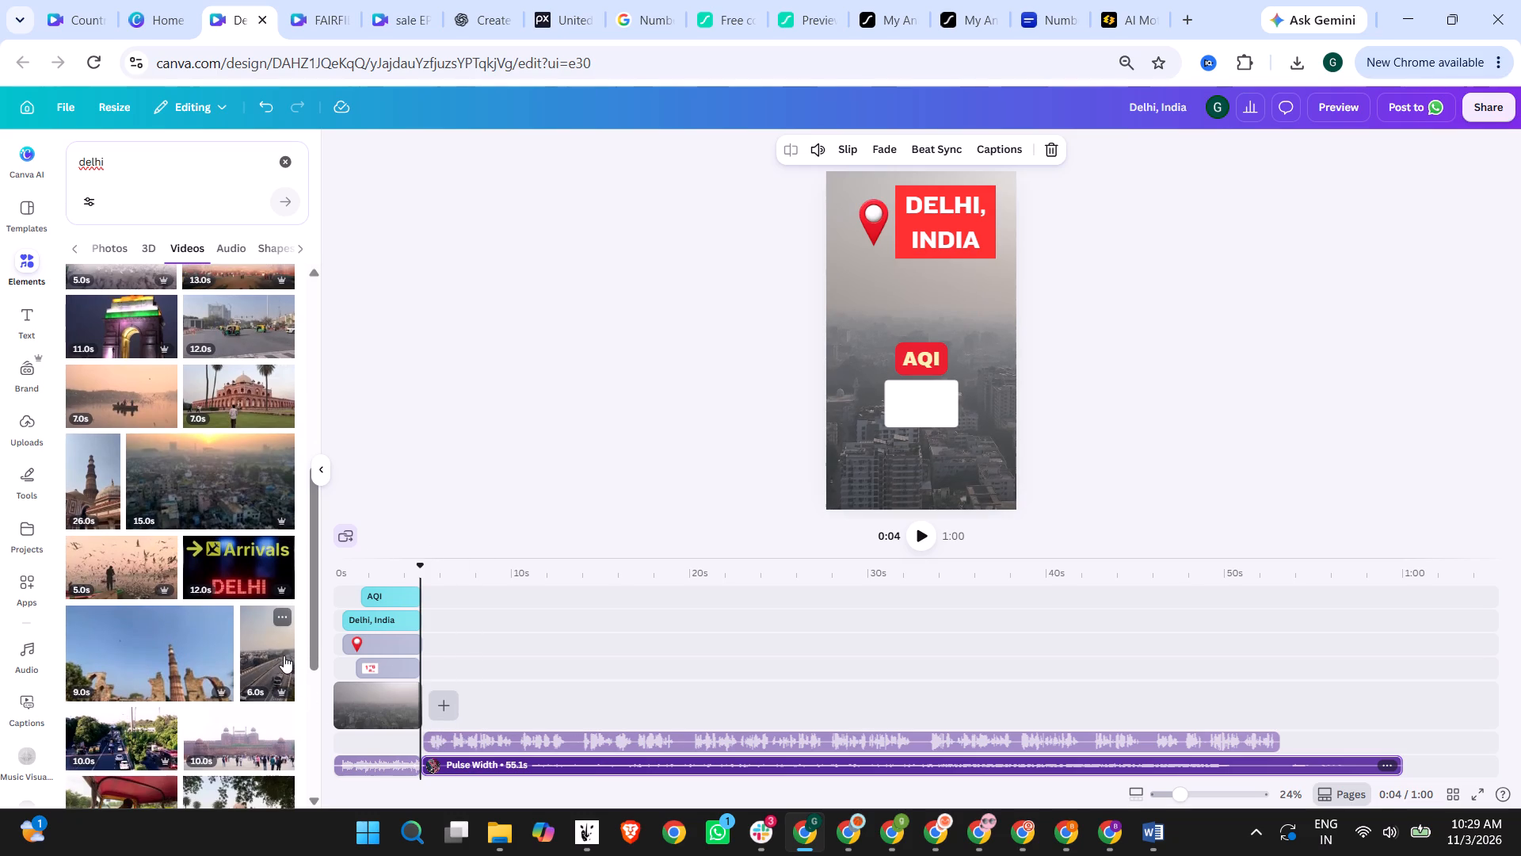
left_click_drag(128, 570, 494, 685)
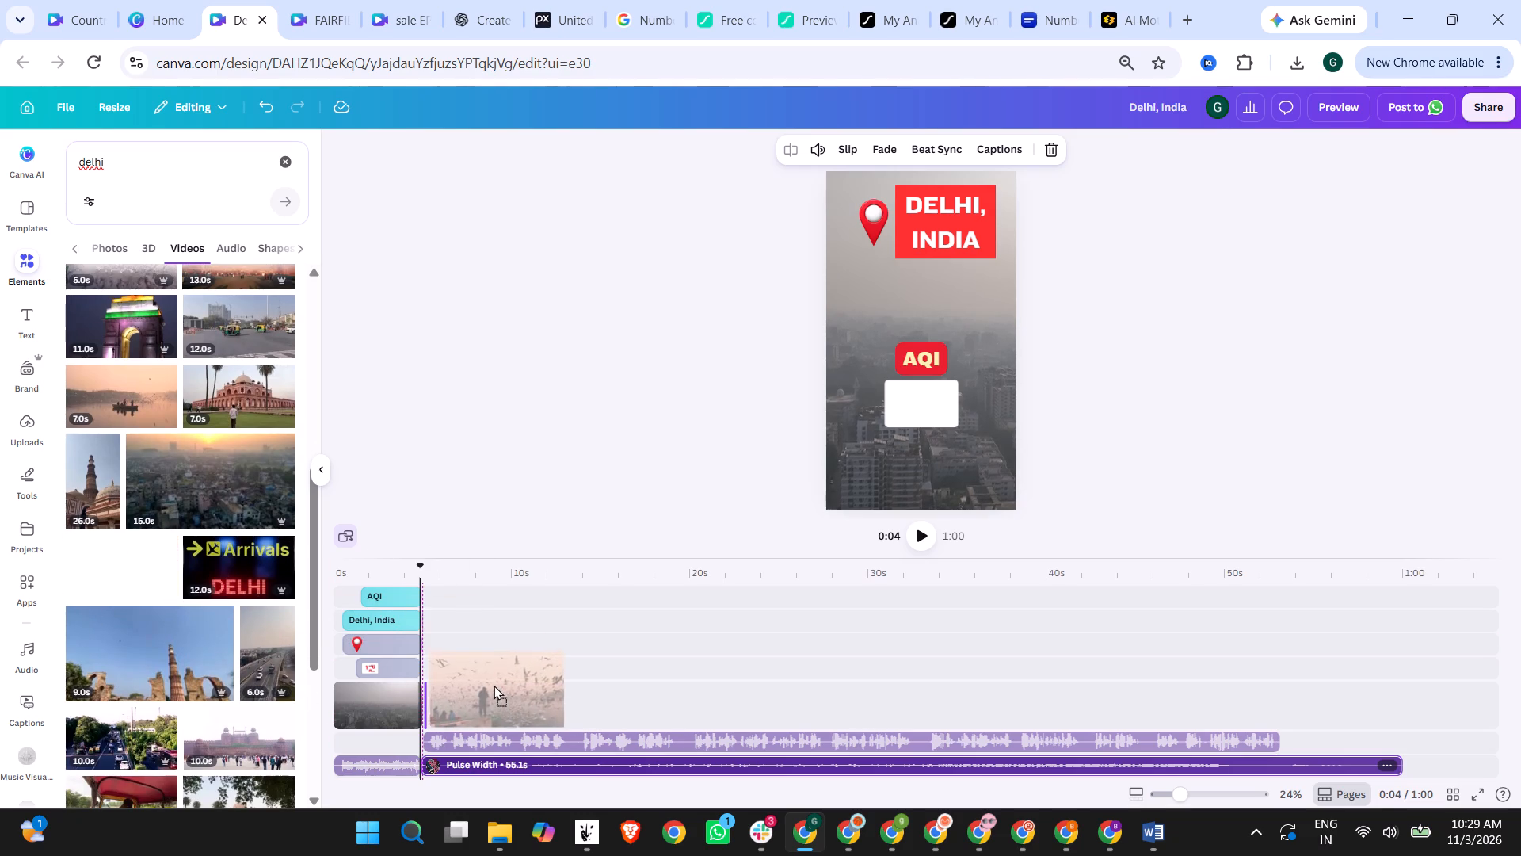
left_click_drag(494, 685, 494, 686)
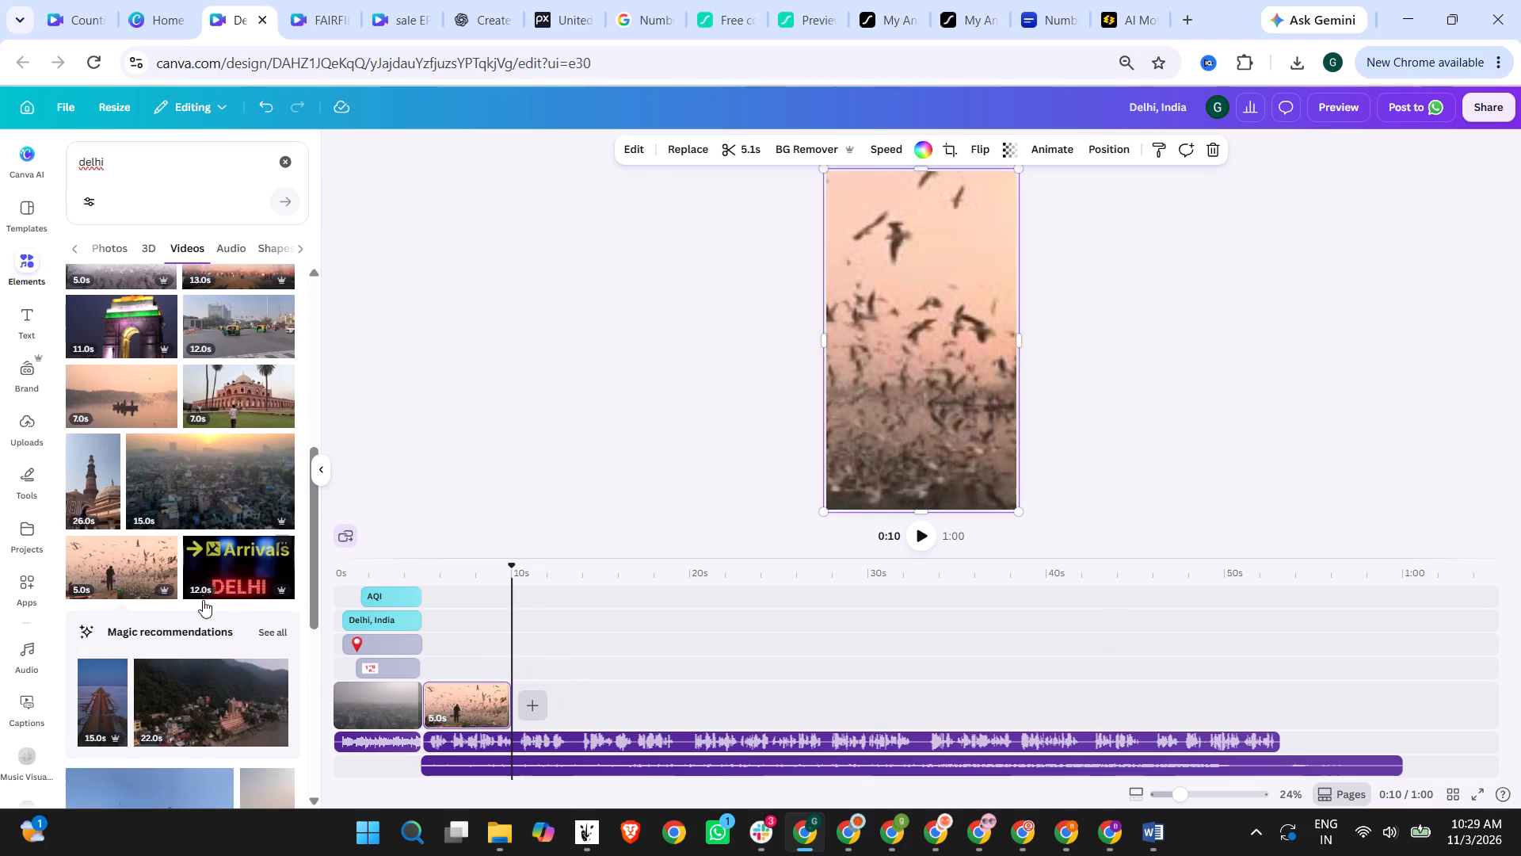
Add the vertical 6-second highway traffic clip at the end of the video track, after the birds clip.
scroll(204, 547, "down", 1)
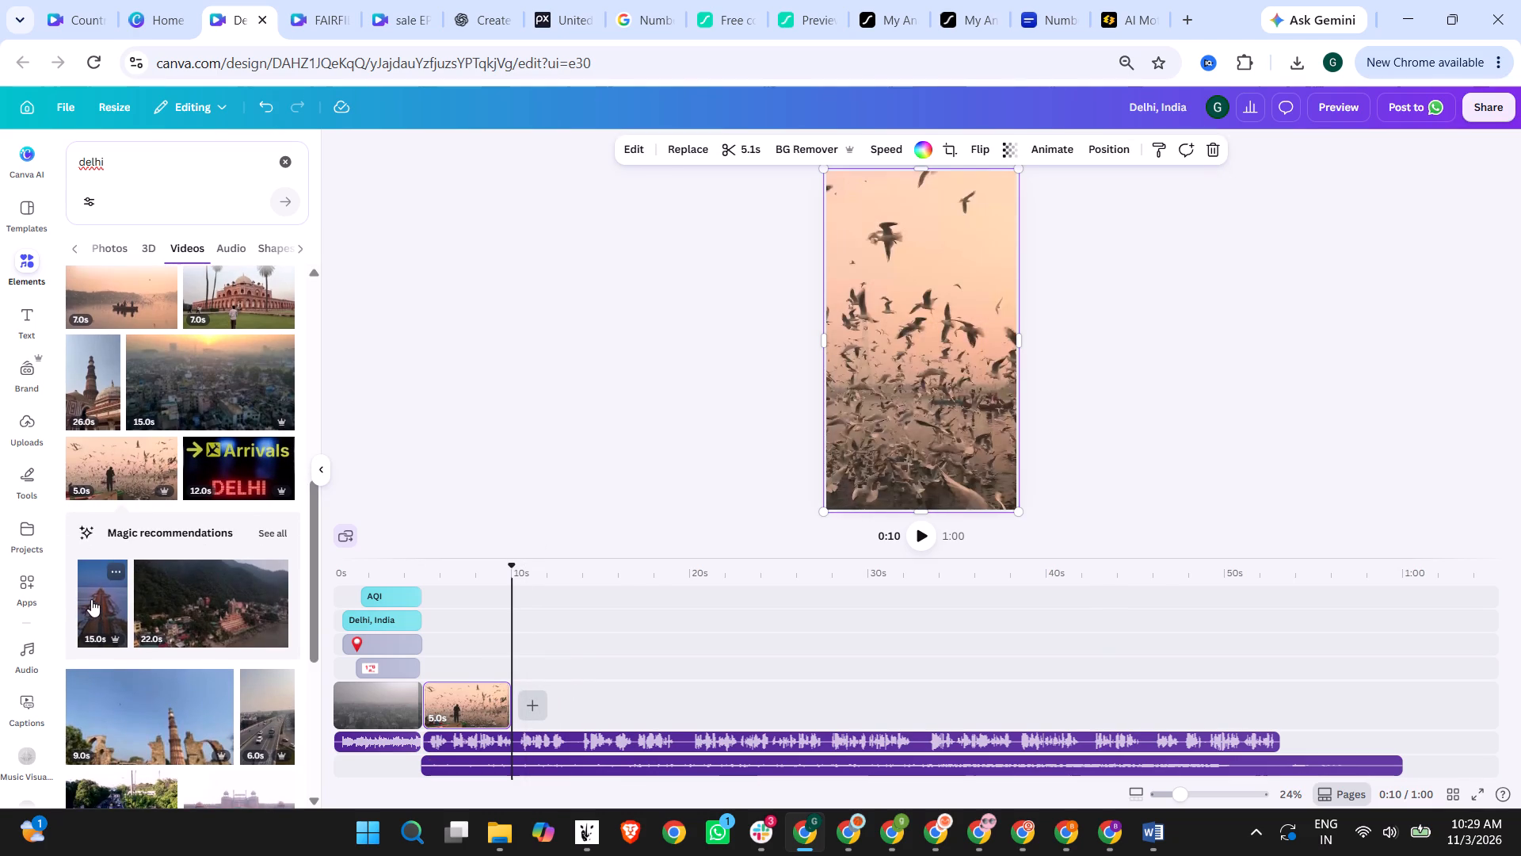
scroll(101, 598, "down", 2)
left_click_drag(273, 524, 523, 671)
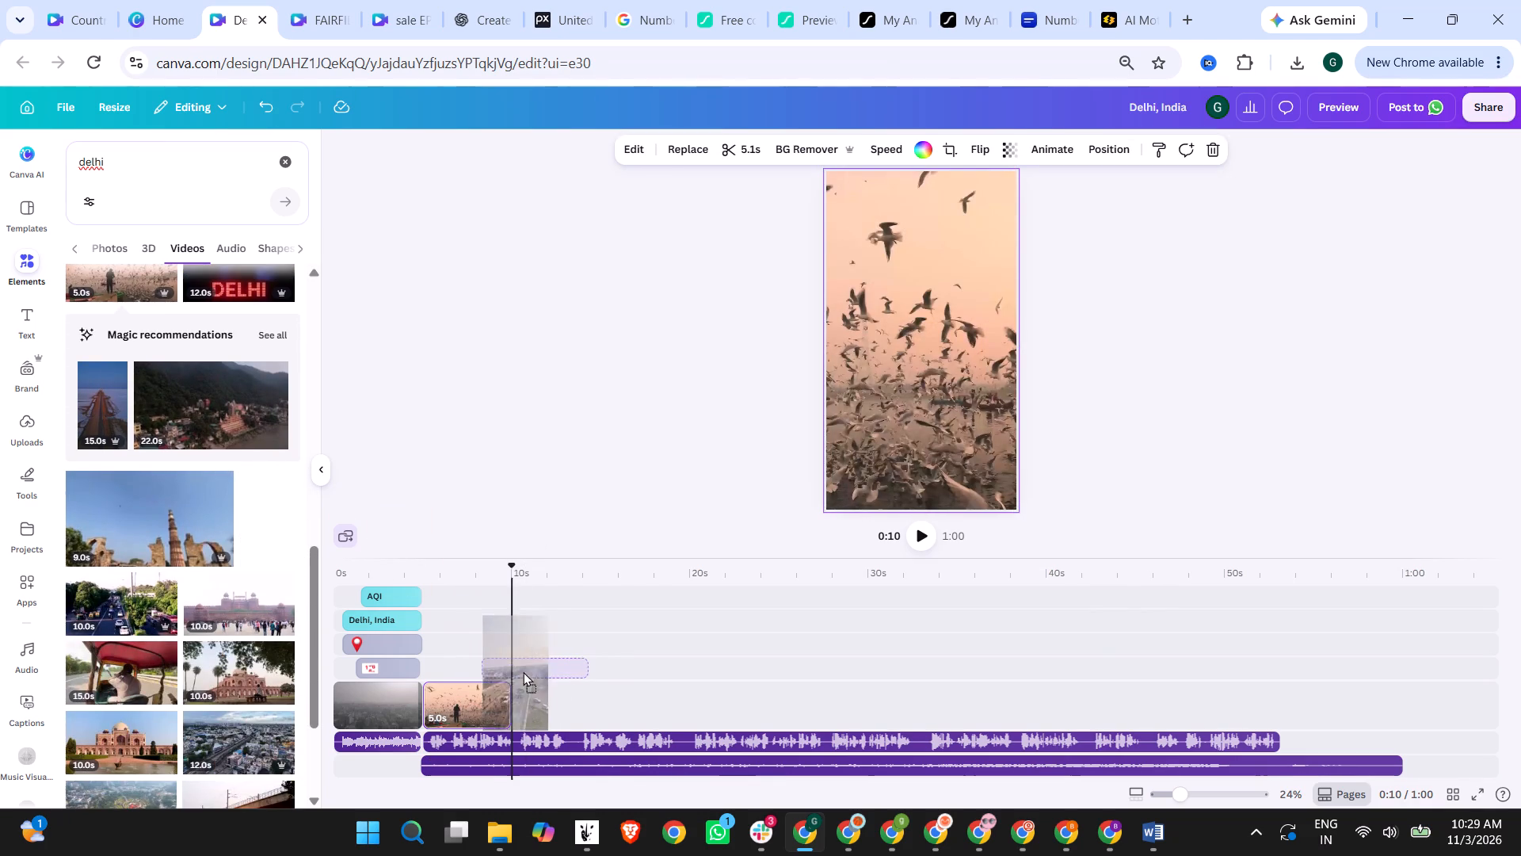
left_click_drag(523, 671, 547, 695)
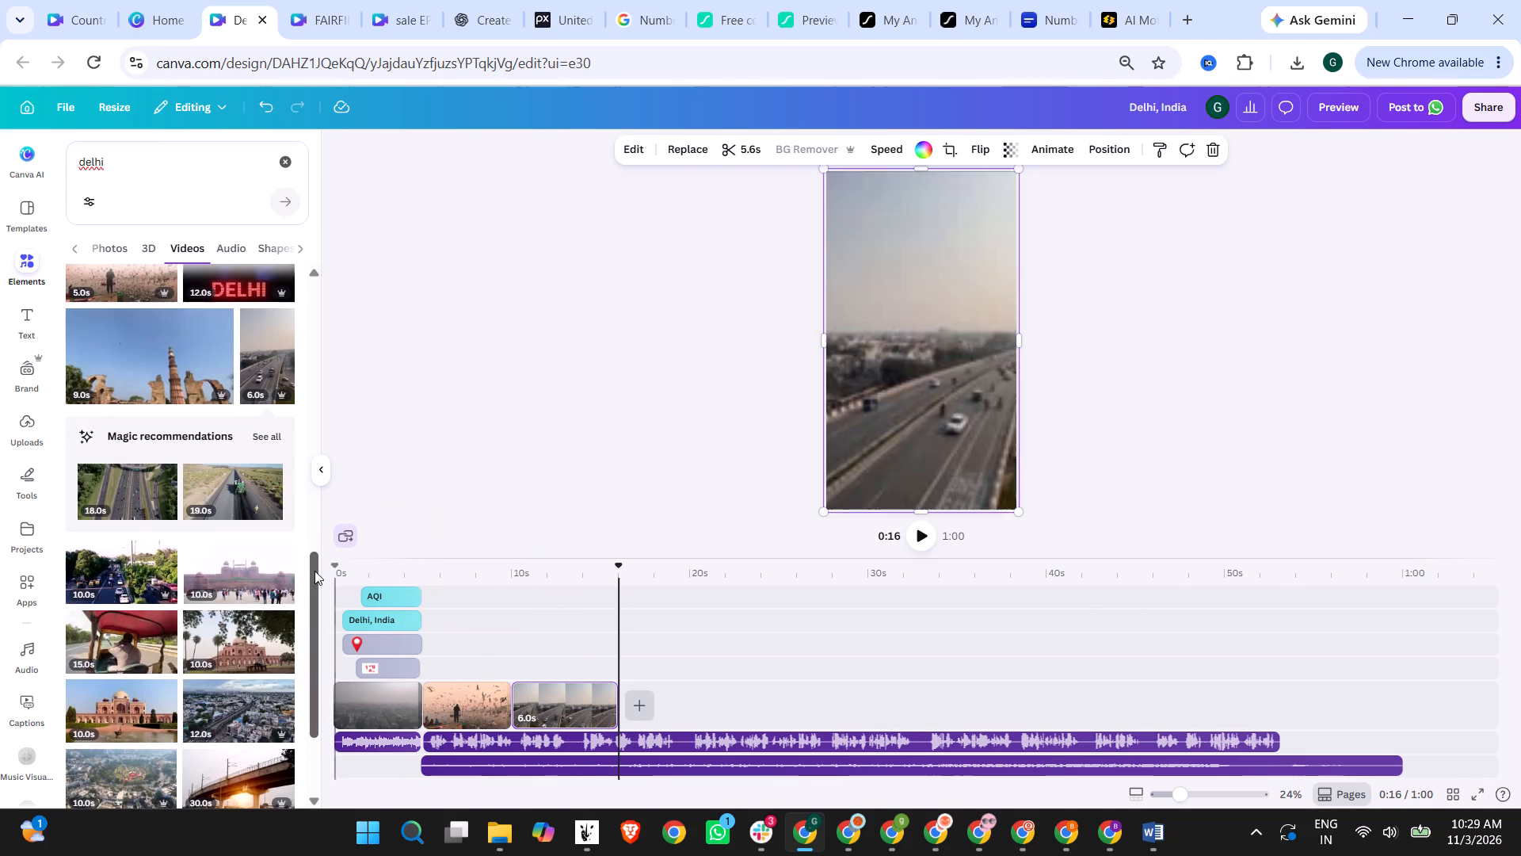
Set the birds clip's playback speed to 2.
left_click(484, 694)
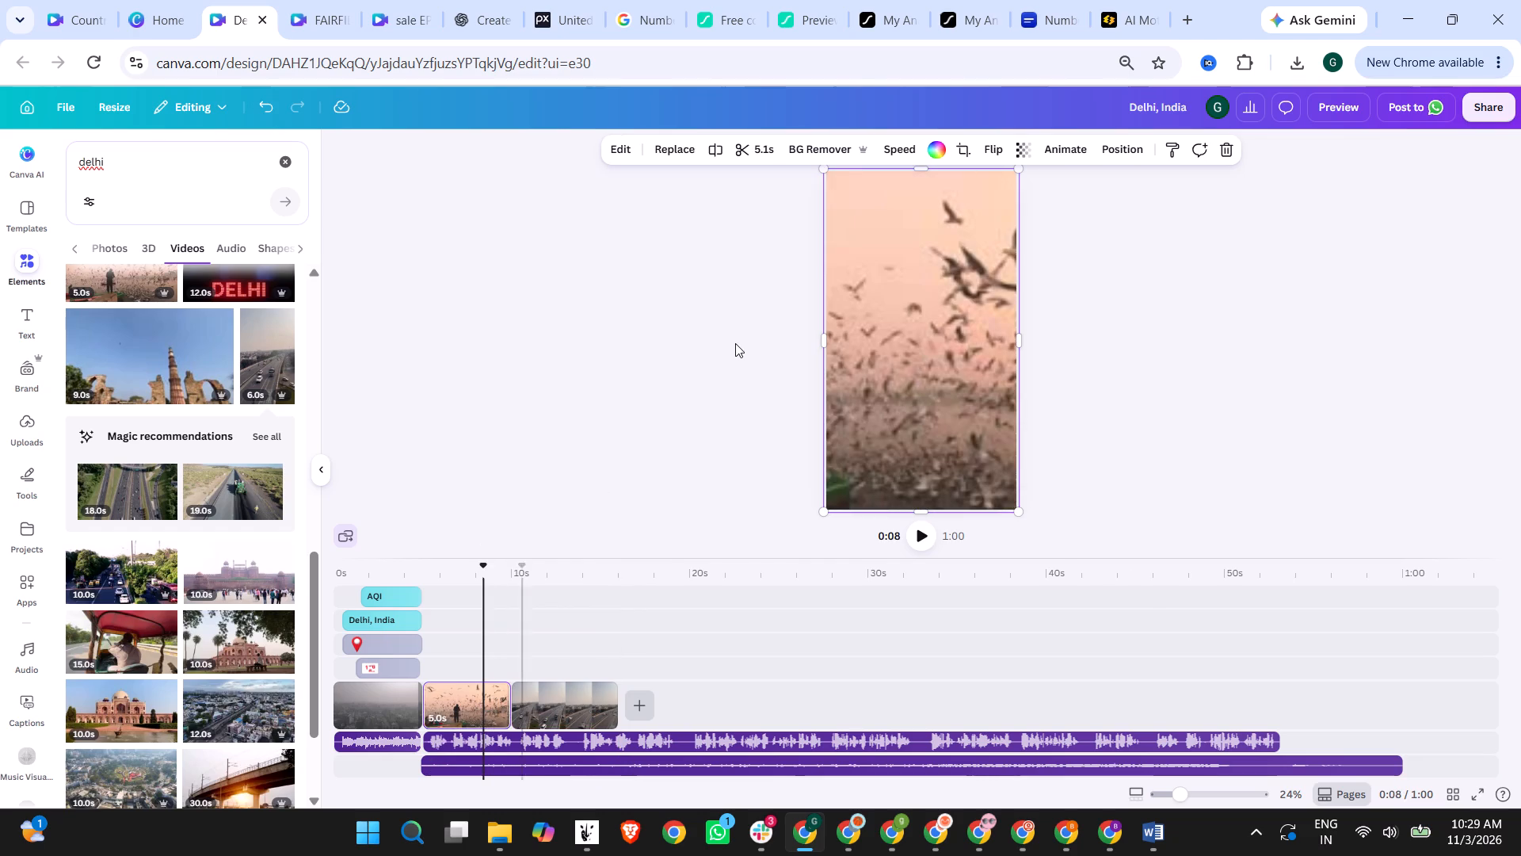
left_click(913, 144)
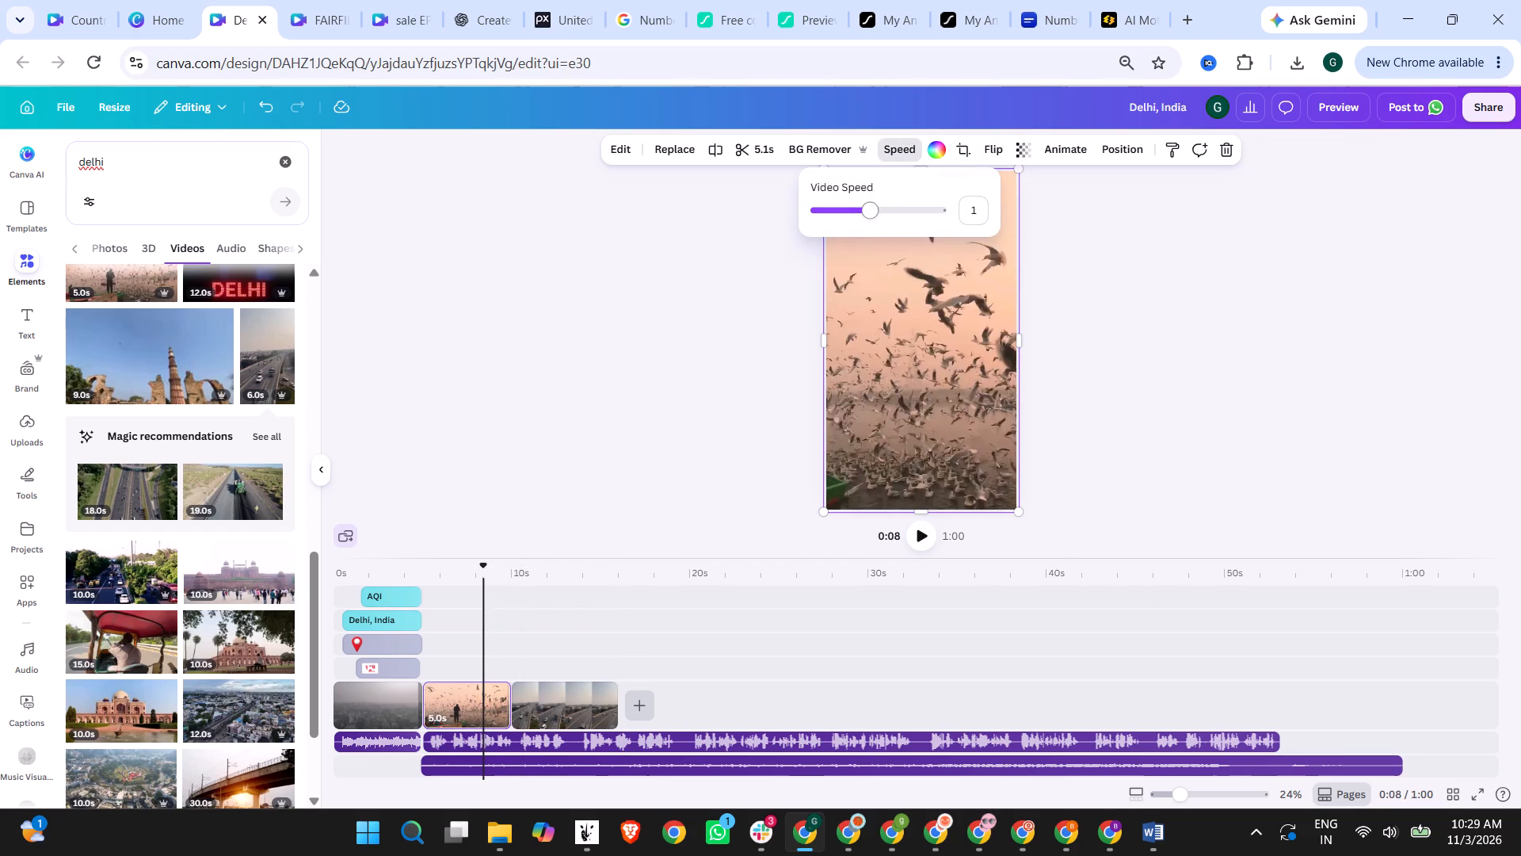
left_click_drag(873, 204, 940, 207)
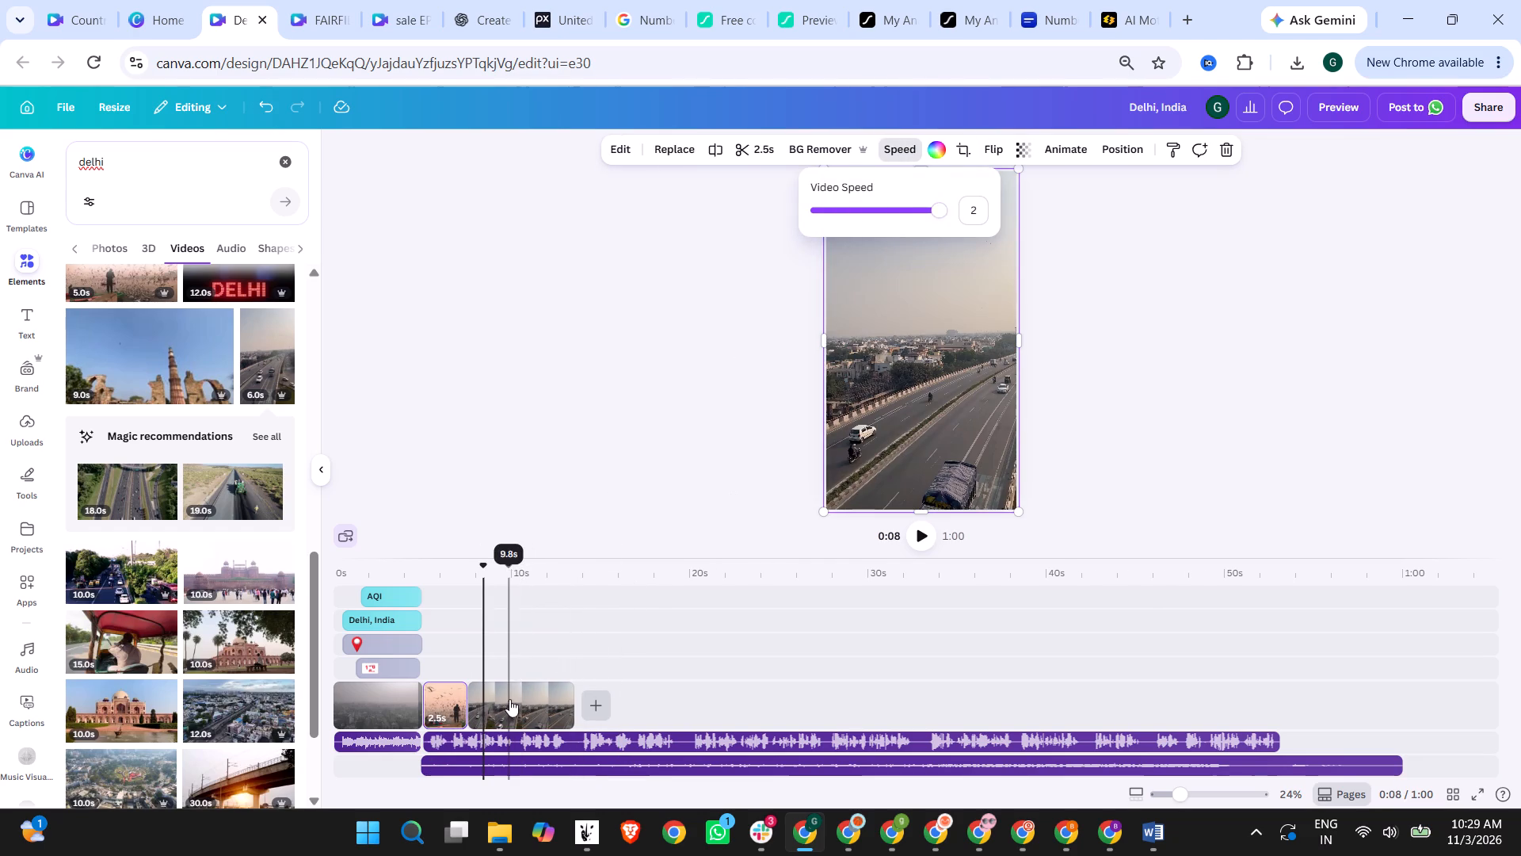
Raise the highway clip's playback speed to the maximum of 2.
left_click(509, 701)
left_click(895, 159)
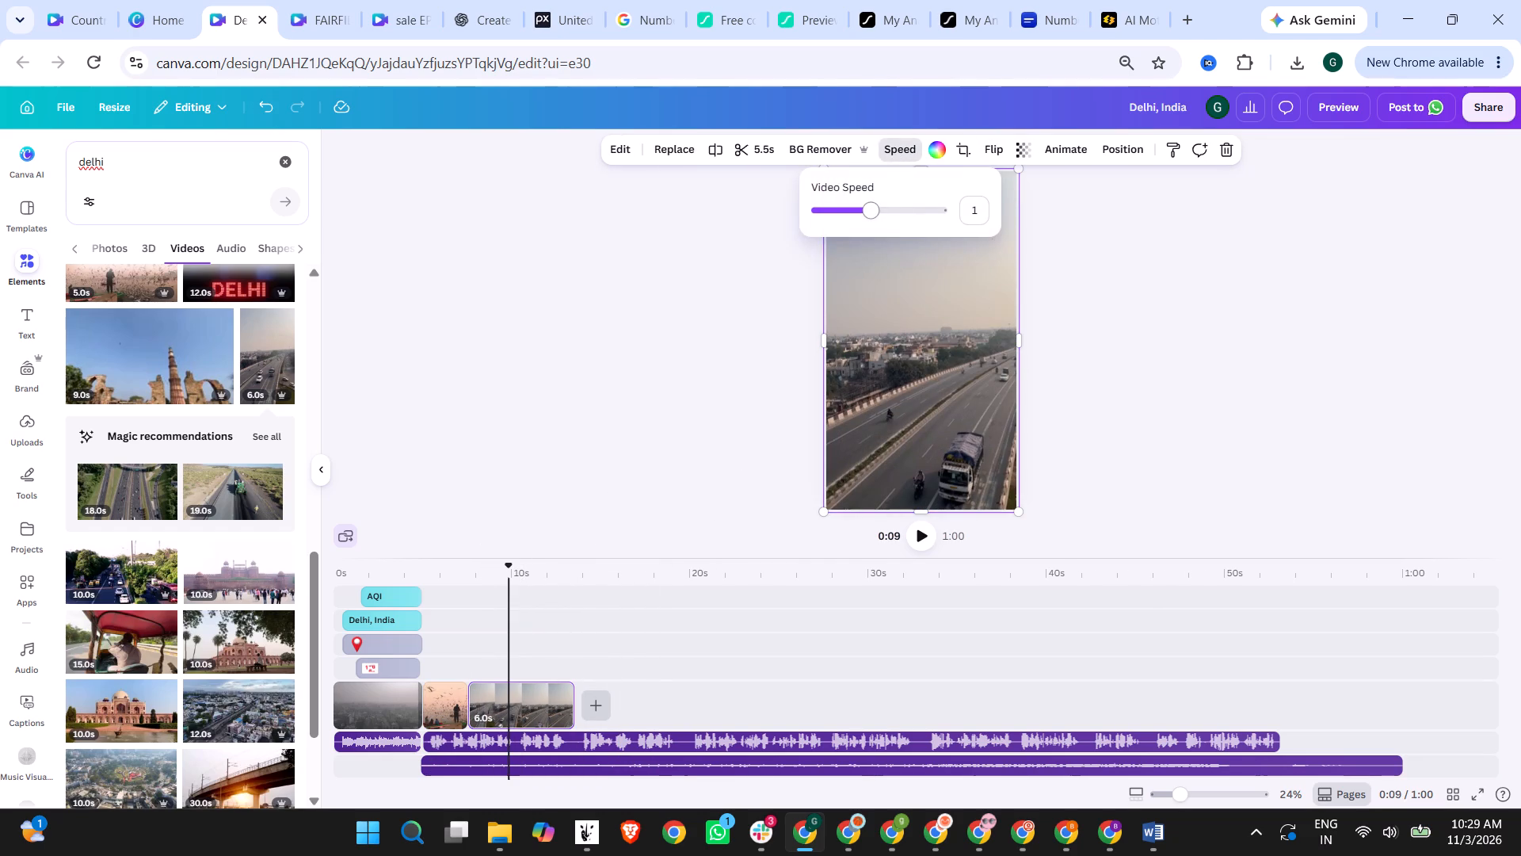
left_click_drag(872, 209, 948, 209)
left_click(665, 373)
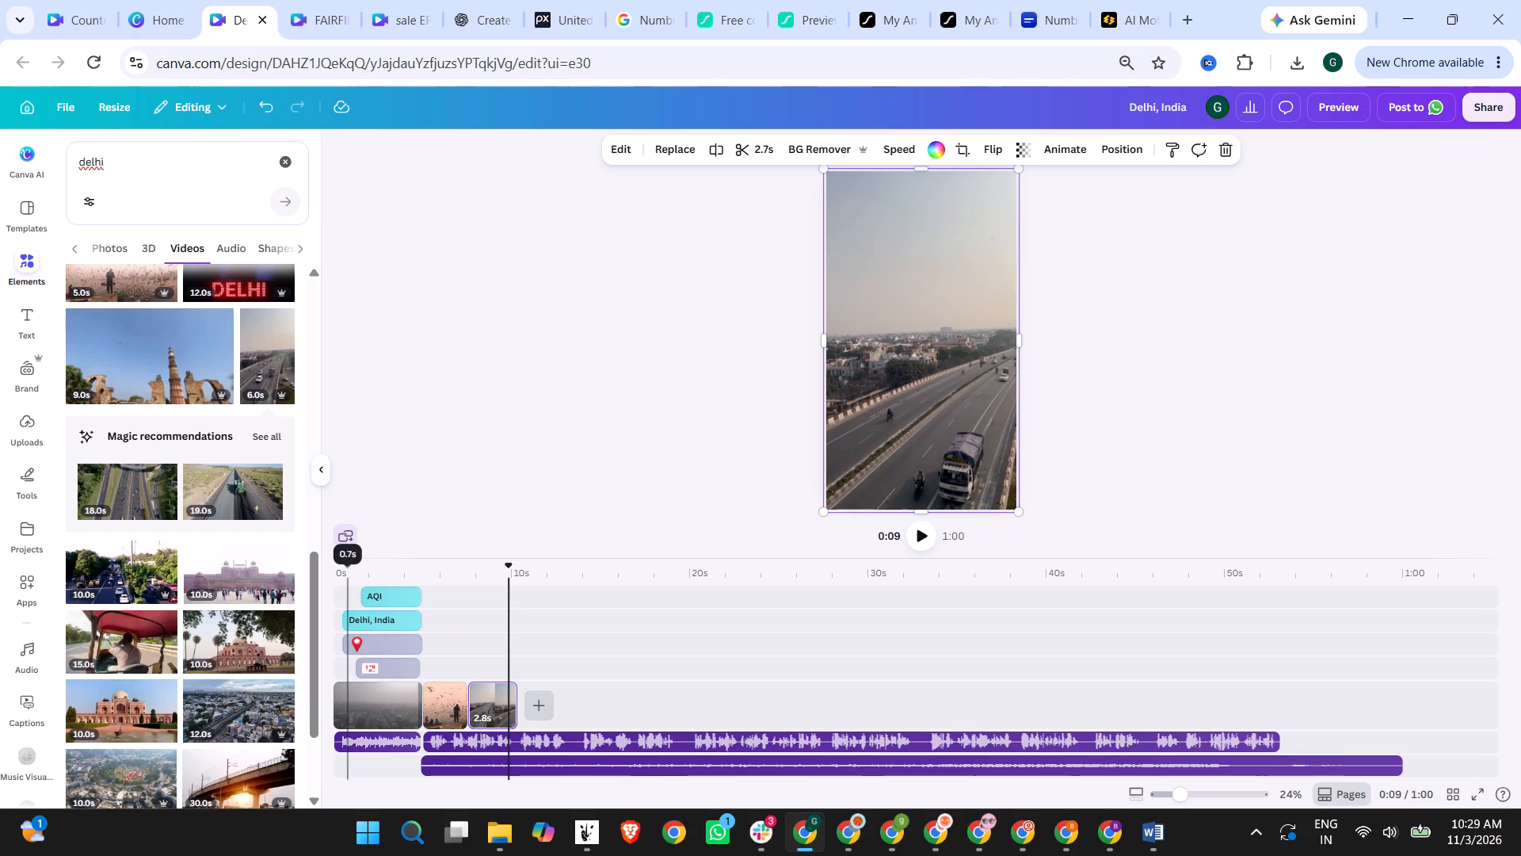
Play the video from near the start to check the new clips against the voice-over and quieter music.
left_click(345, 567)
left_click(931, 534)
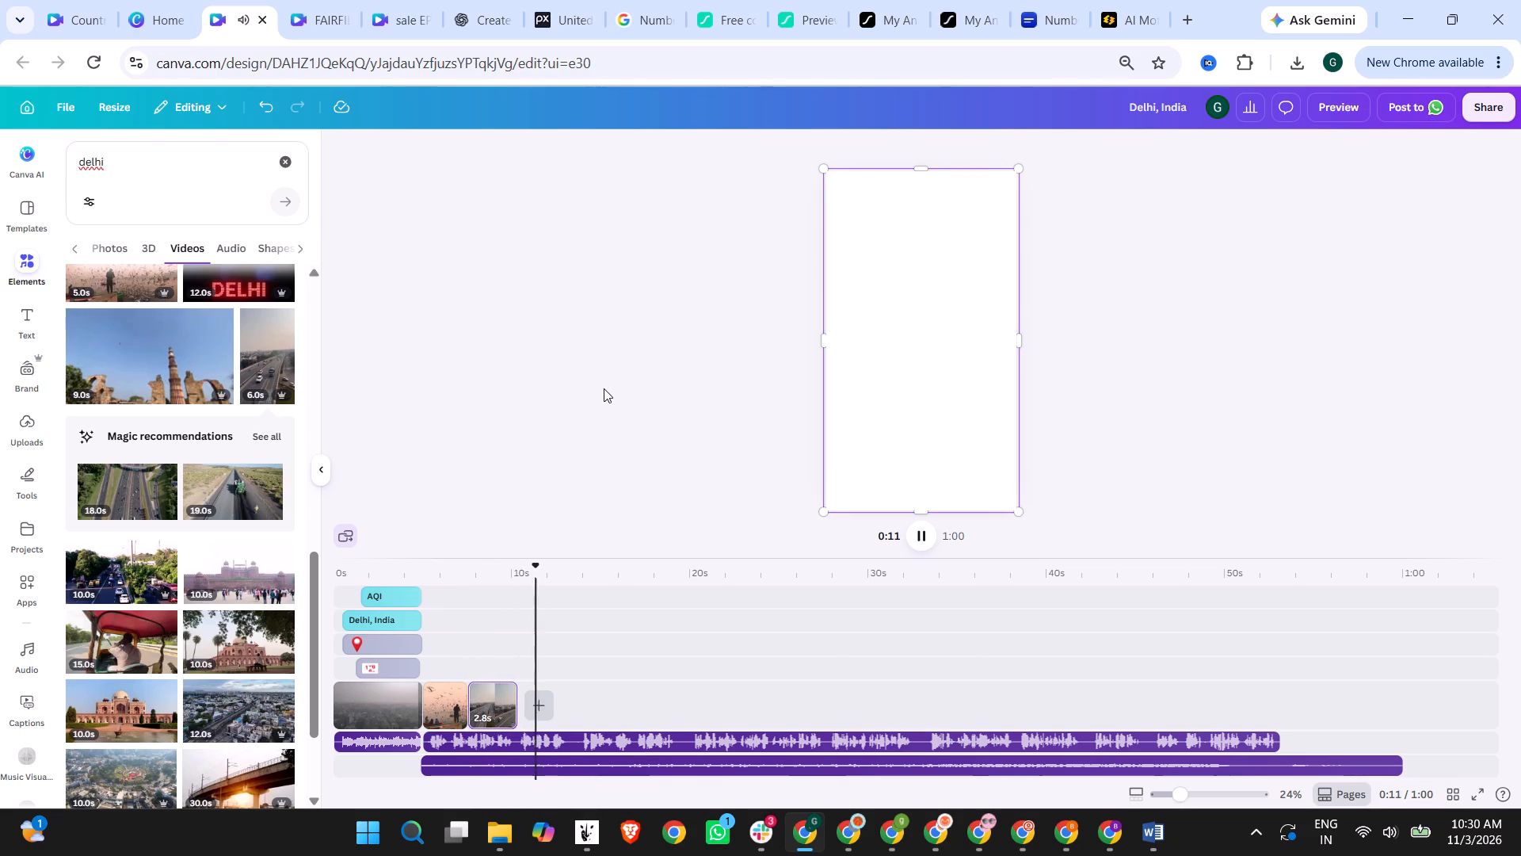
left_click(924, 533)
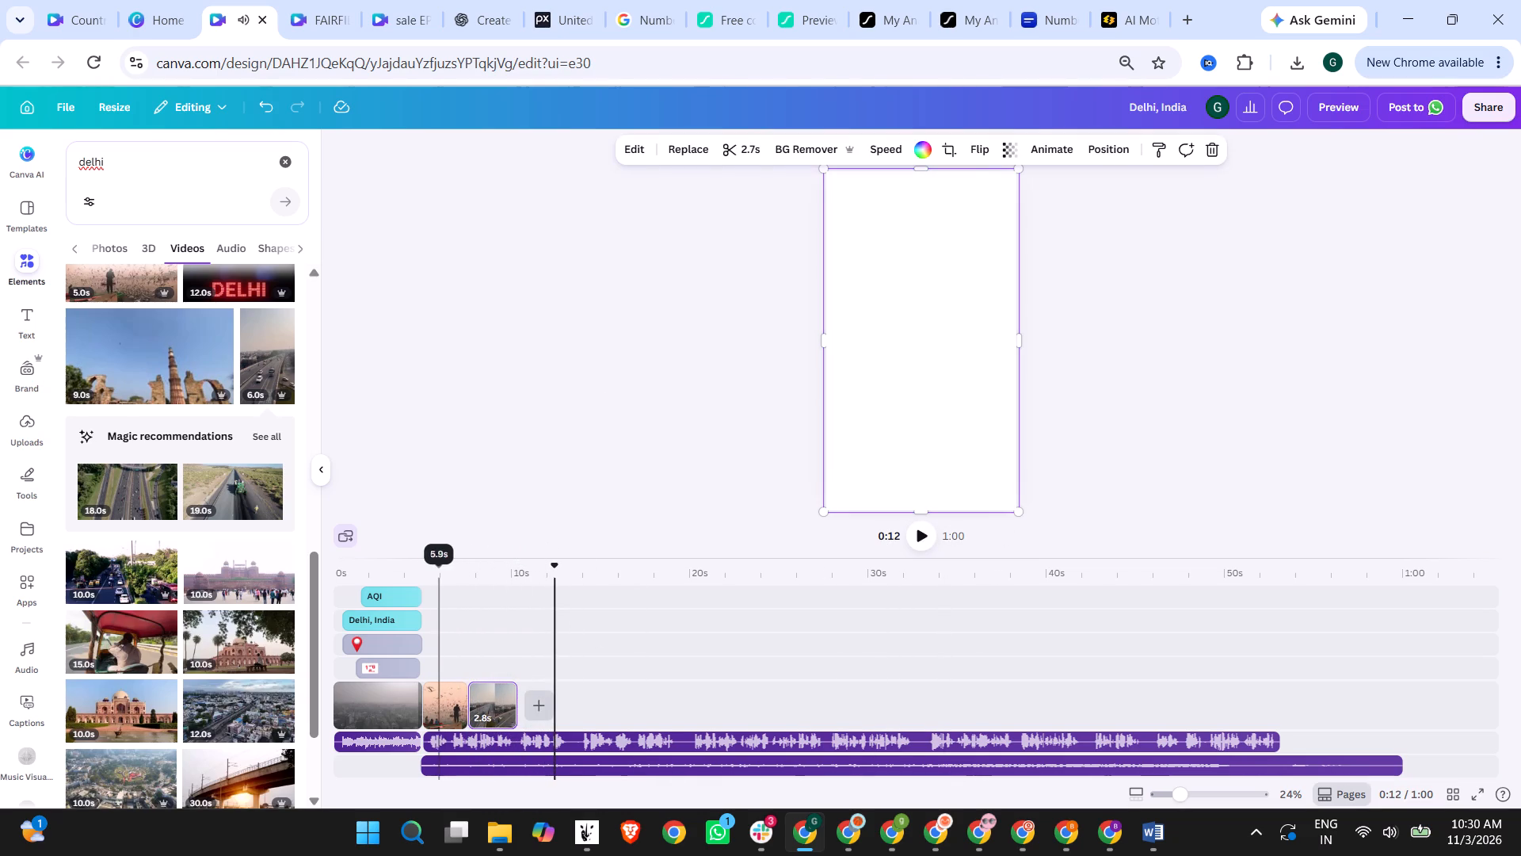
Look through the Delhi video results for footage that suits the section right after the opening better than the birds clip.
left_click(435, 571)
left_click(449, 703)
scroll(118, 622, "down", 2)
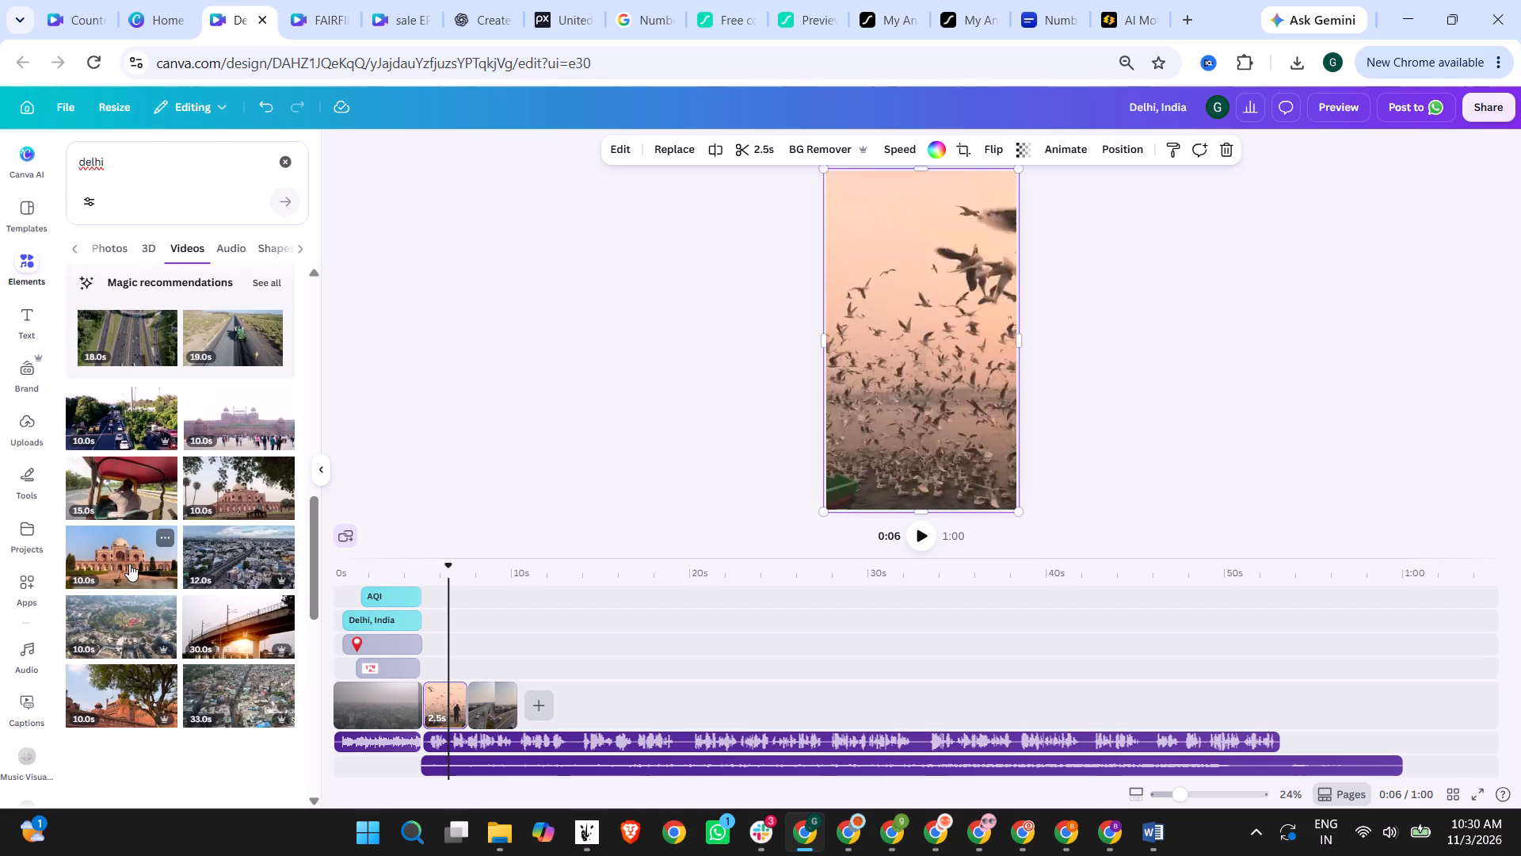
scroll(129, 564, "down", 2)
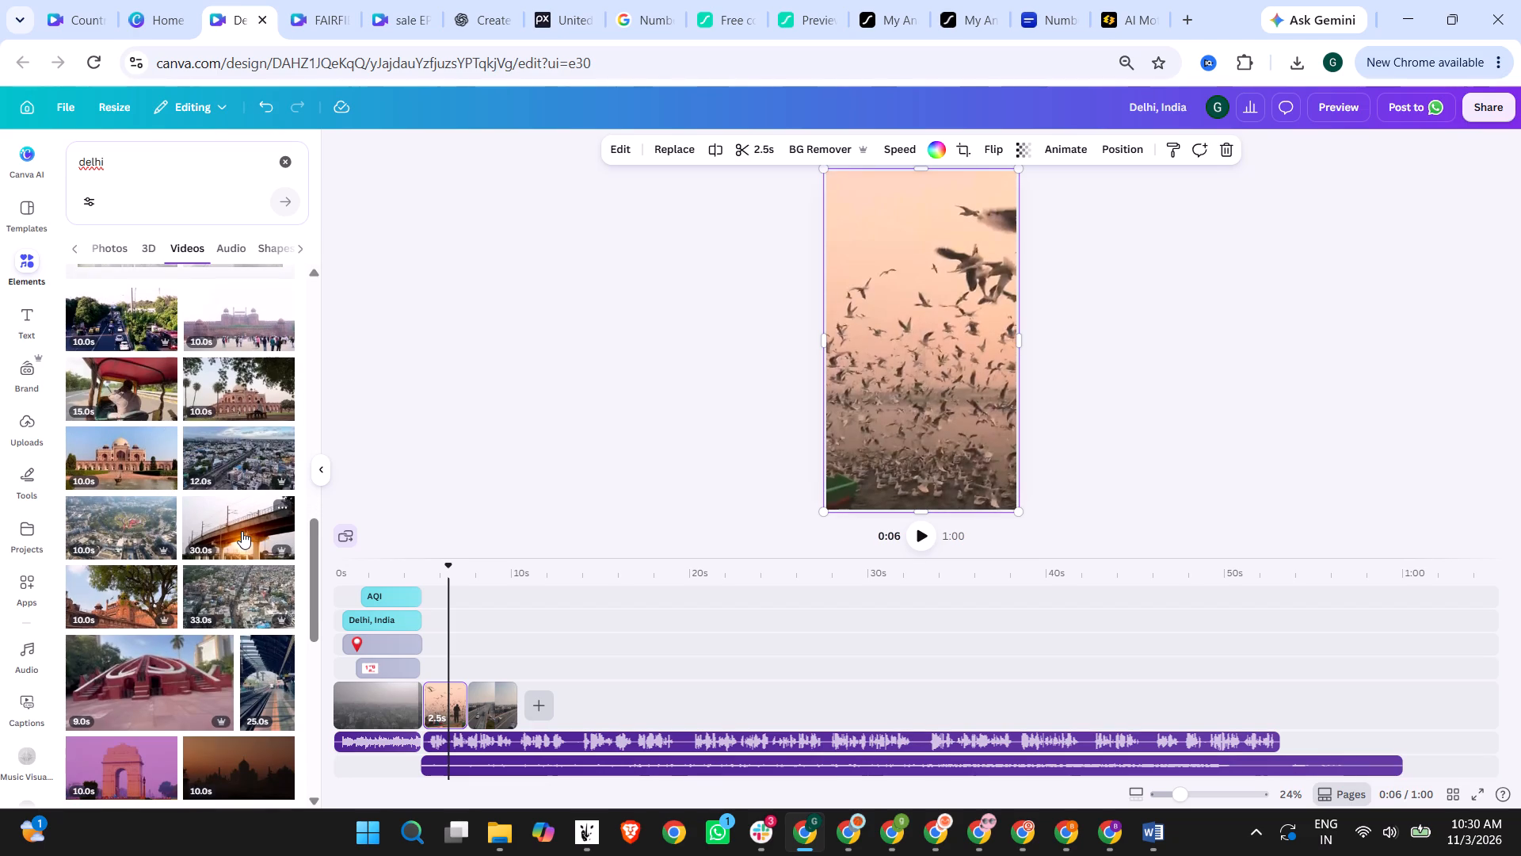
scroll(242, 531, "down", 2)
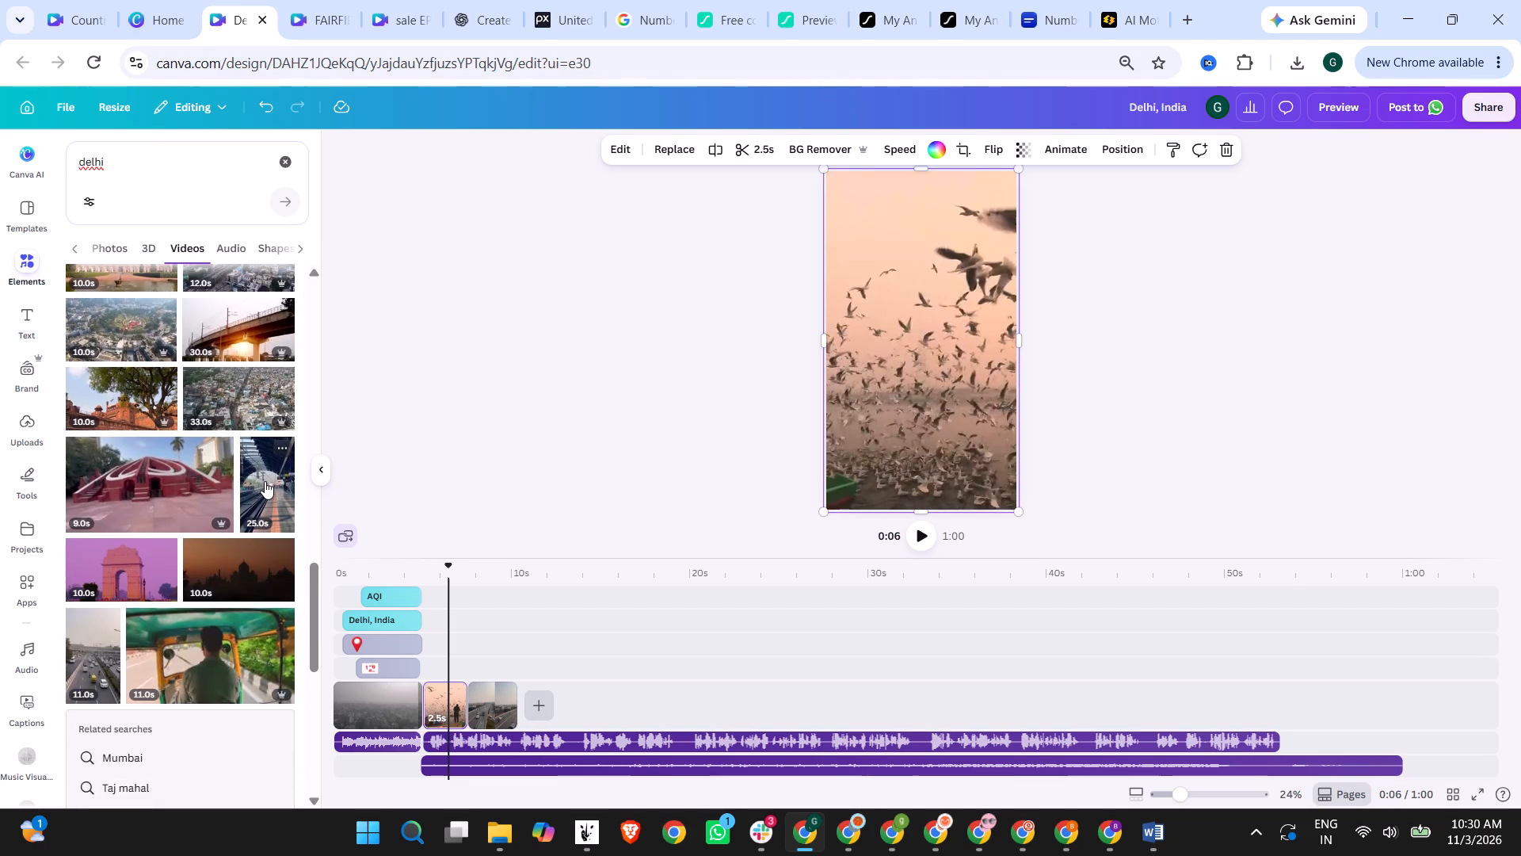
scroll(141, 563, "down", 2)
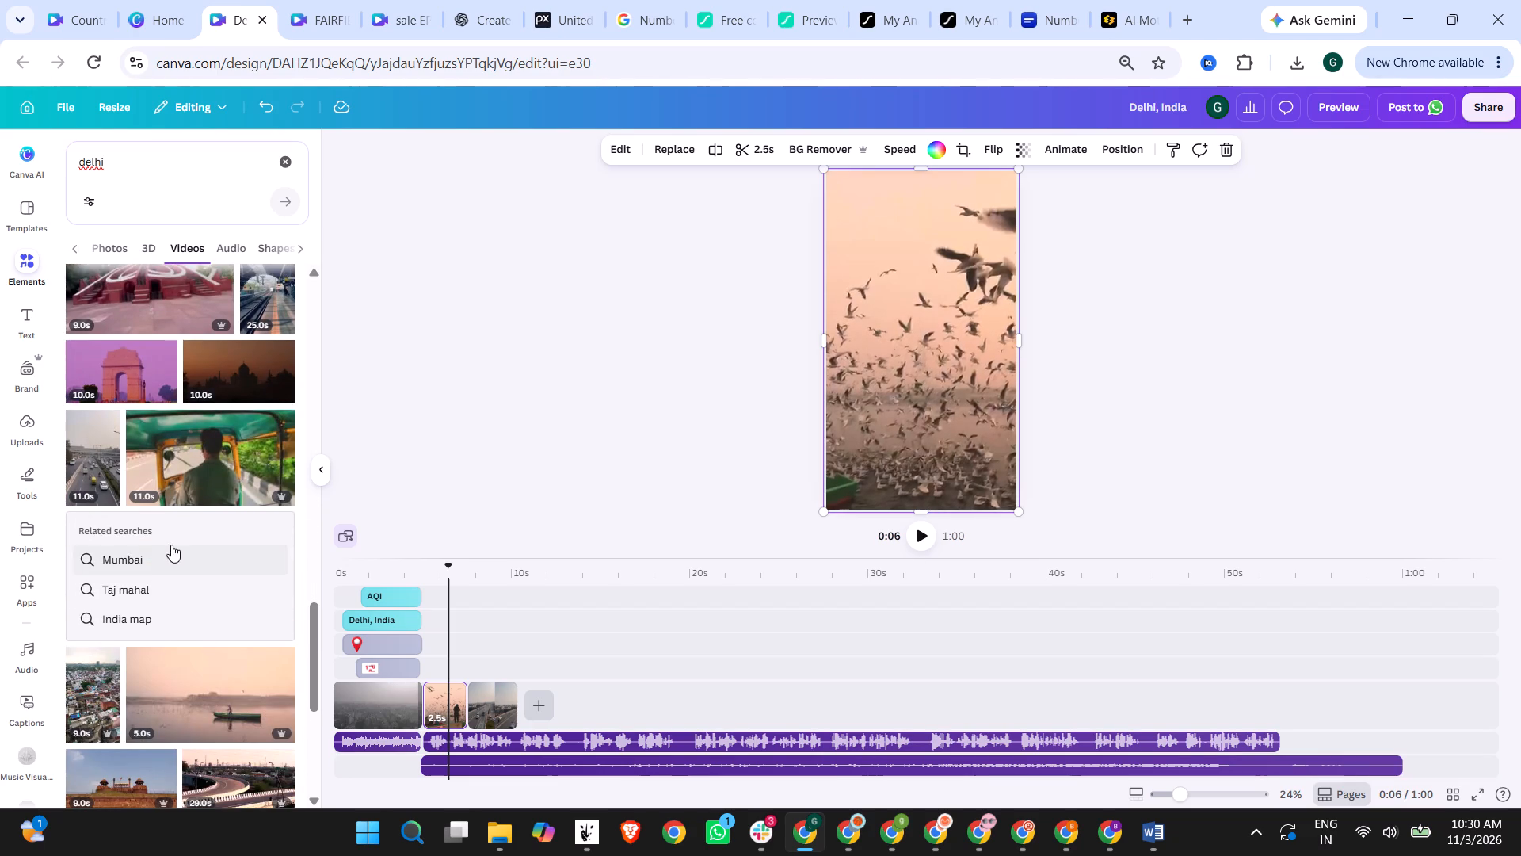
scroll(121, 368, "down", 2)
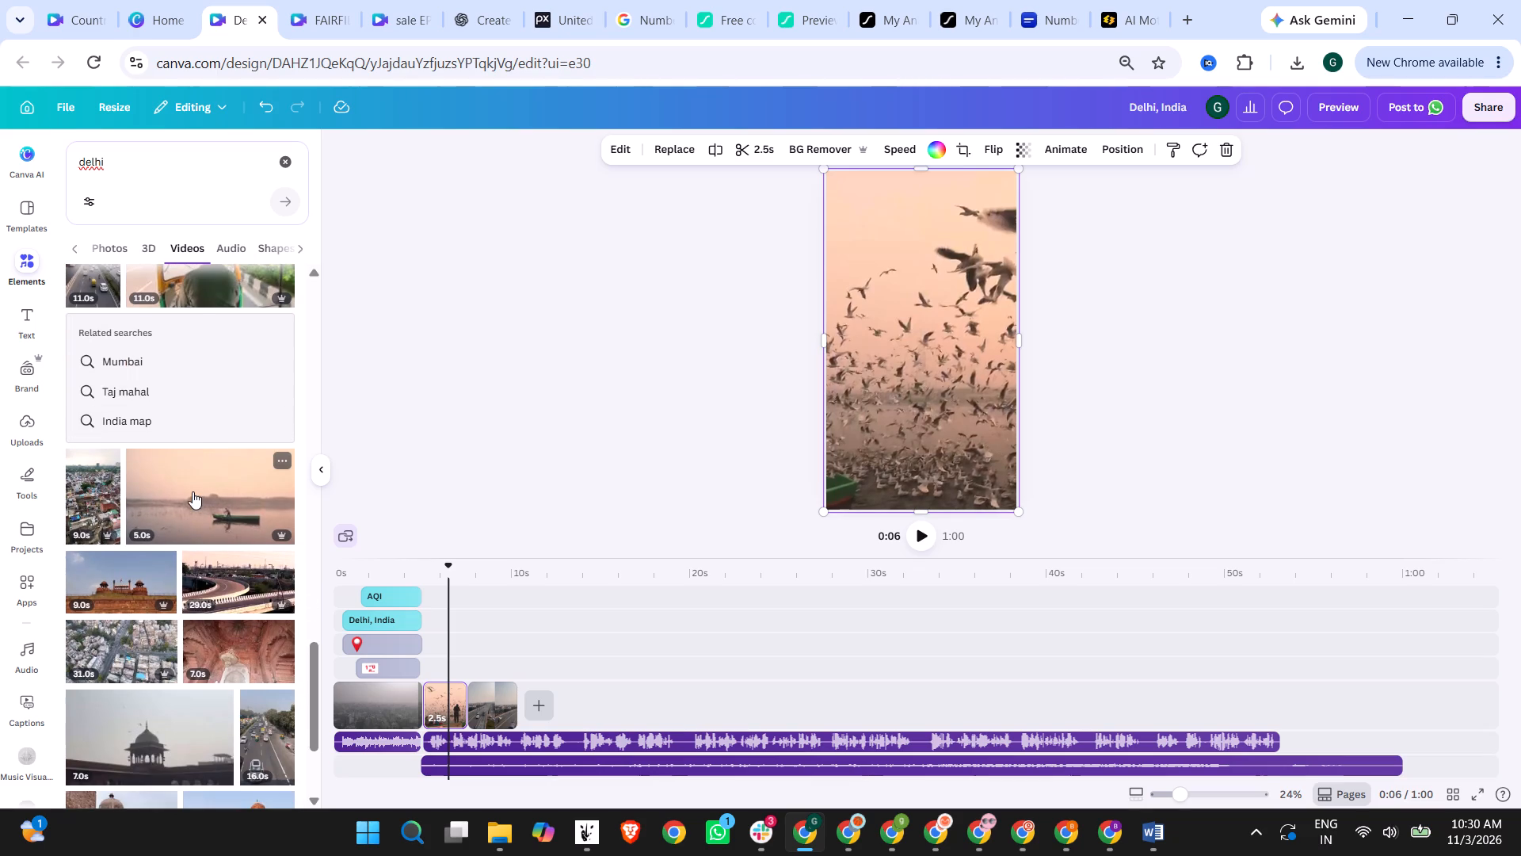
scroll(248, 593, "down", 2)
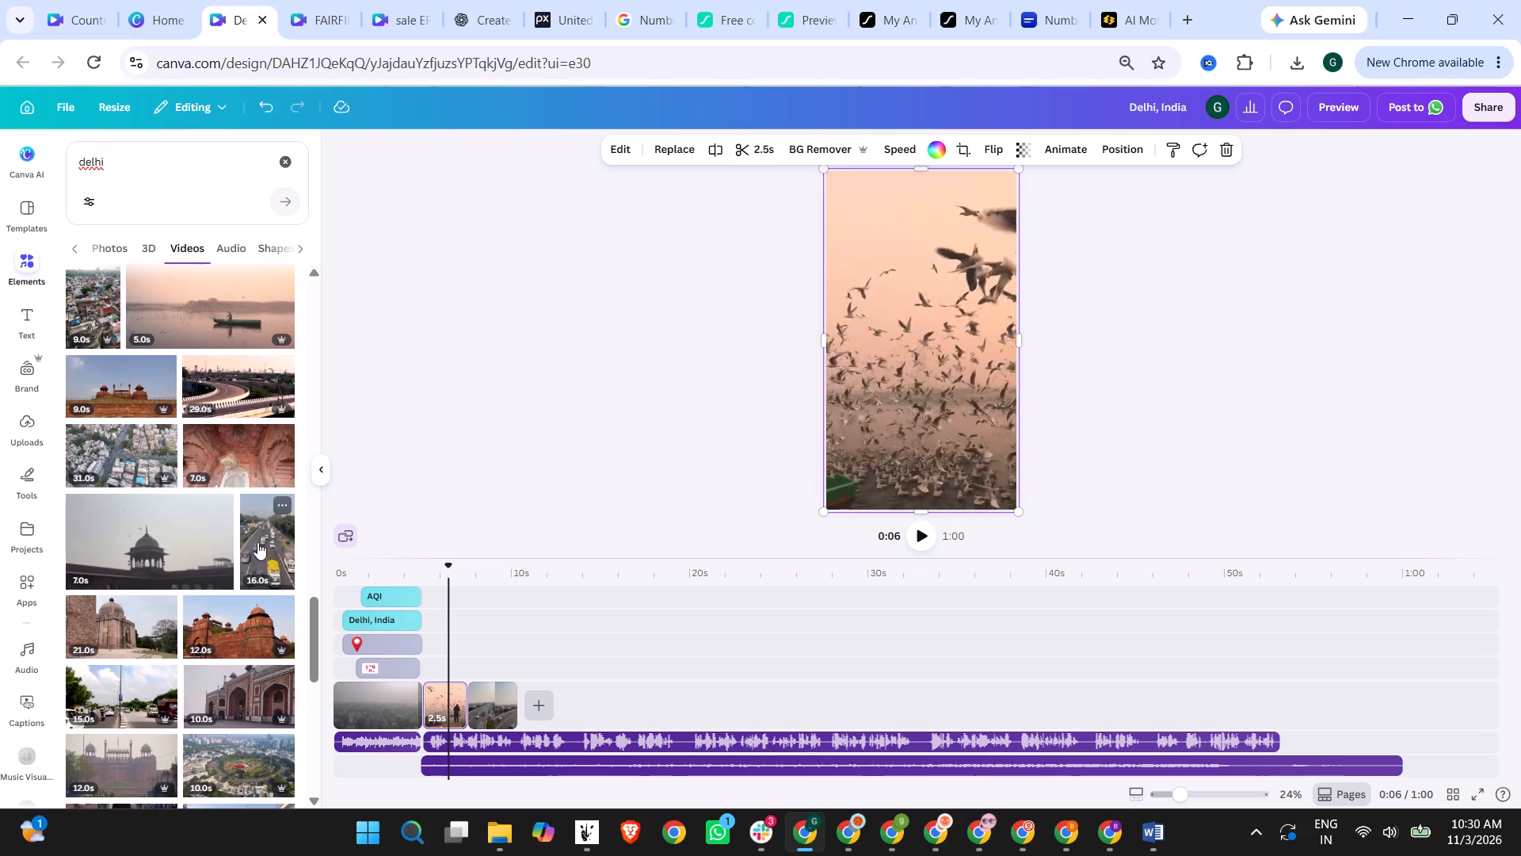
scroll(169, 546, "down", 1)
scroll(110, 584, "down", 2)
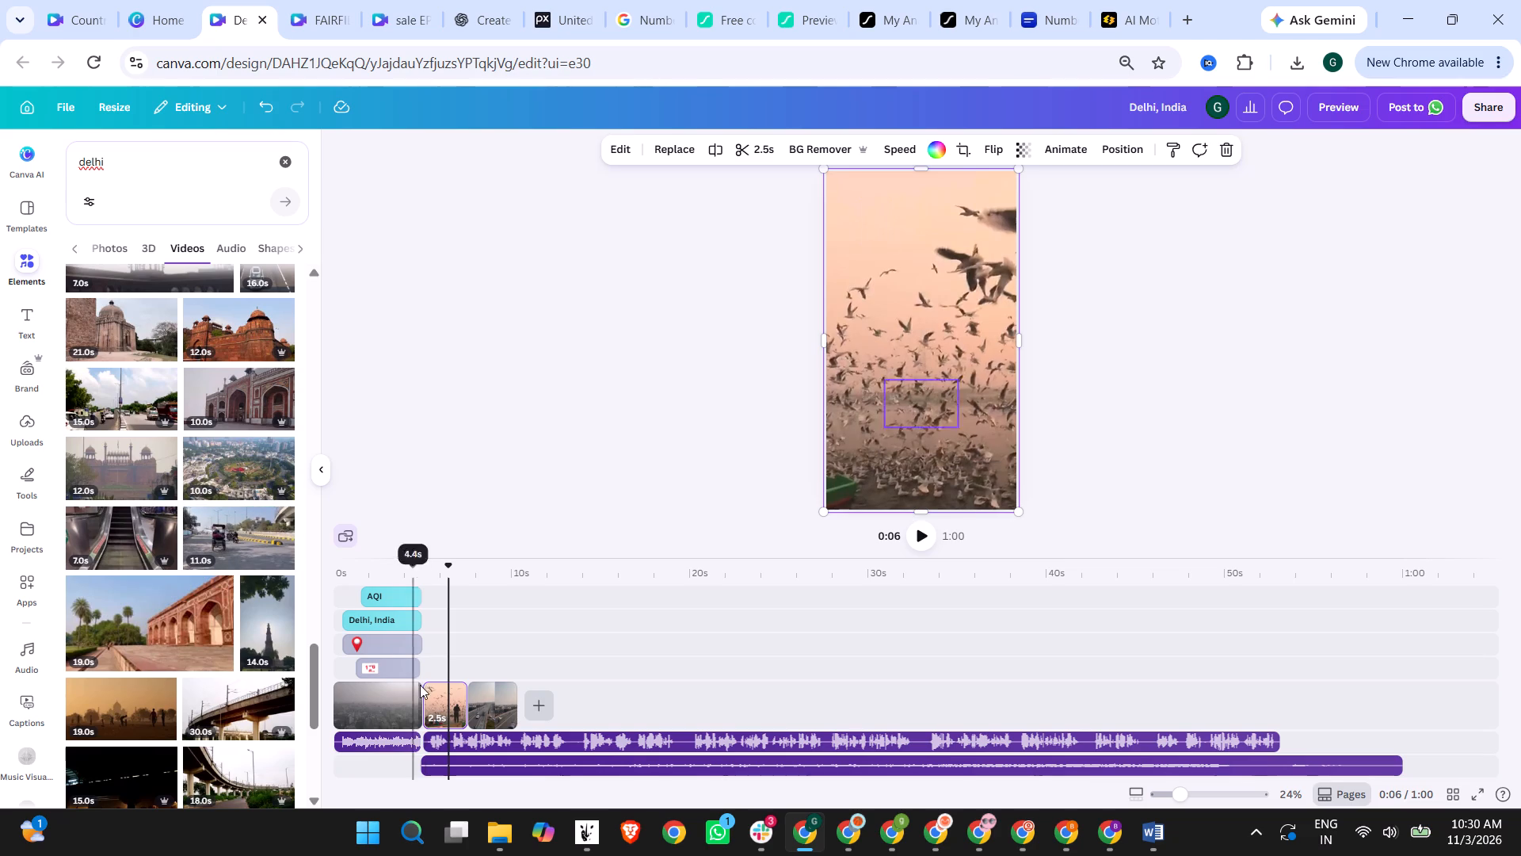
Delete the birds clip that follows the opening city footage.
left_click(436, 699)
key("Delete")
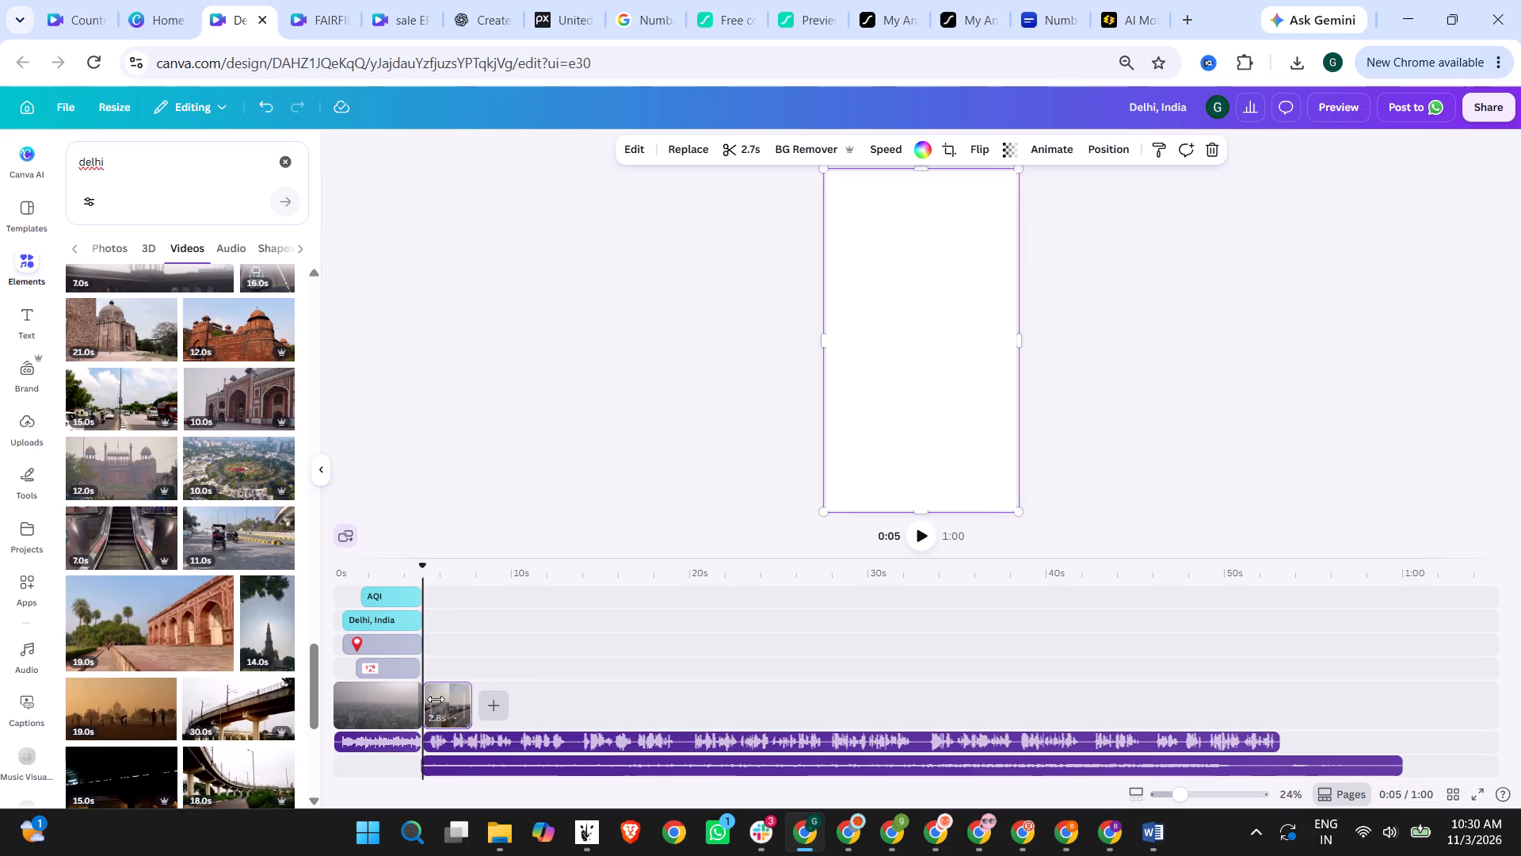
Replace the highway clip with the 11-second Delhi street traffic clip showing a bus and an auto-rickshaw, and select it.
left_click_drag(234, 538, 497, 684)
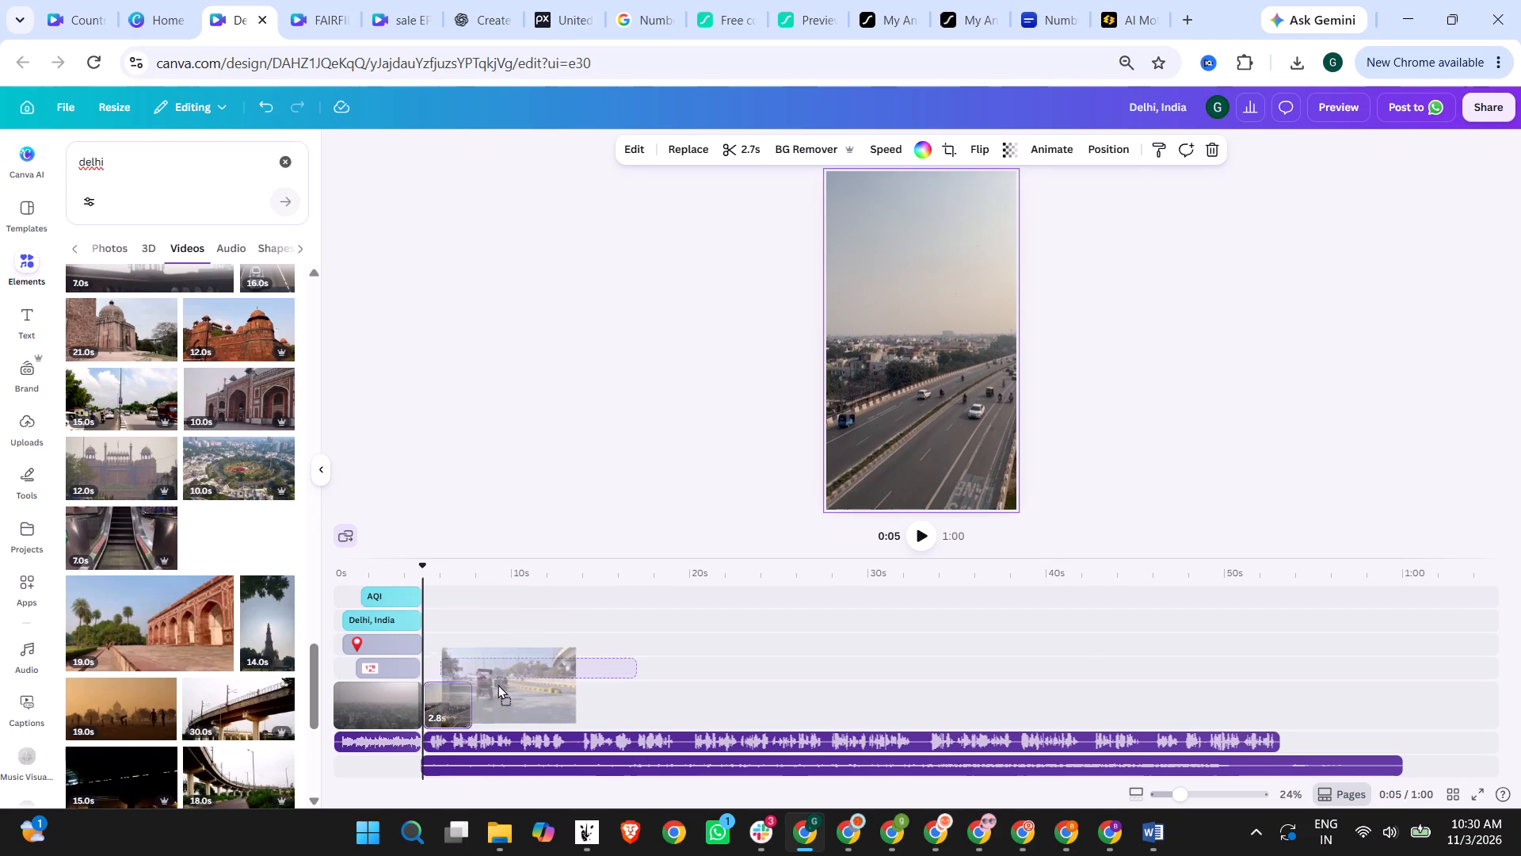
left_click_drag(497, 684, 446, 693)
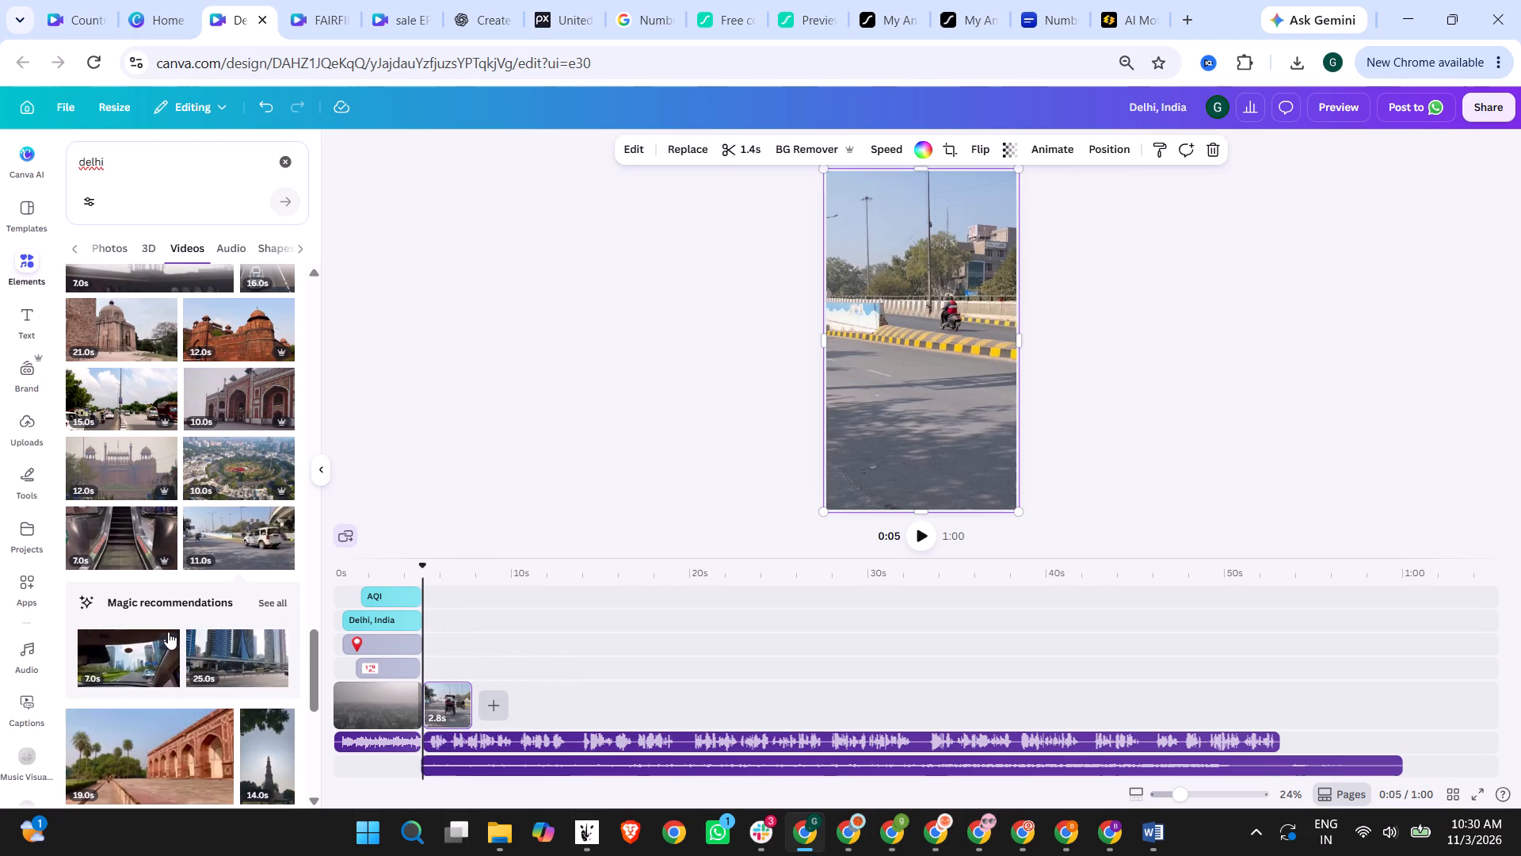
left_click(442, 709)
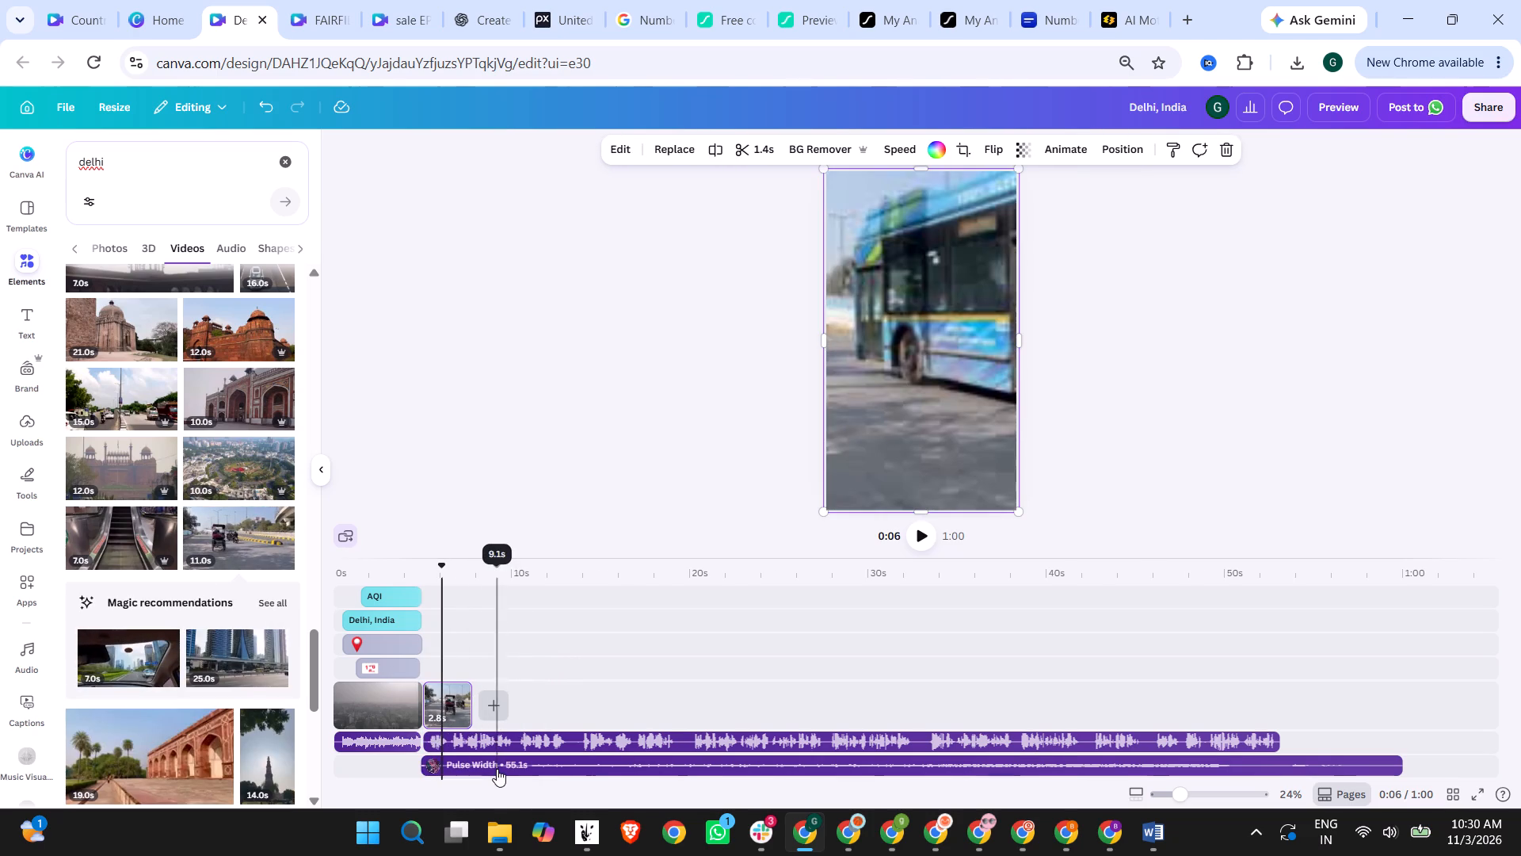
Look through more of the Delhi footage, narrowing the video search to "delhi roads".
scroll(205, 605, "down", 2)
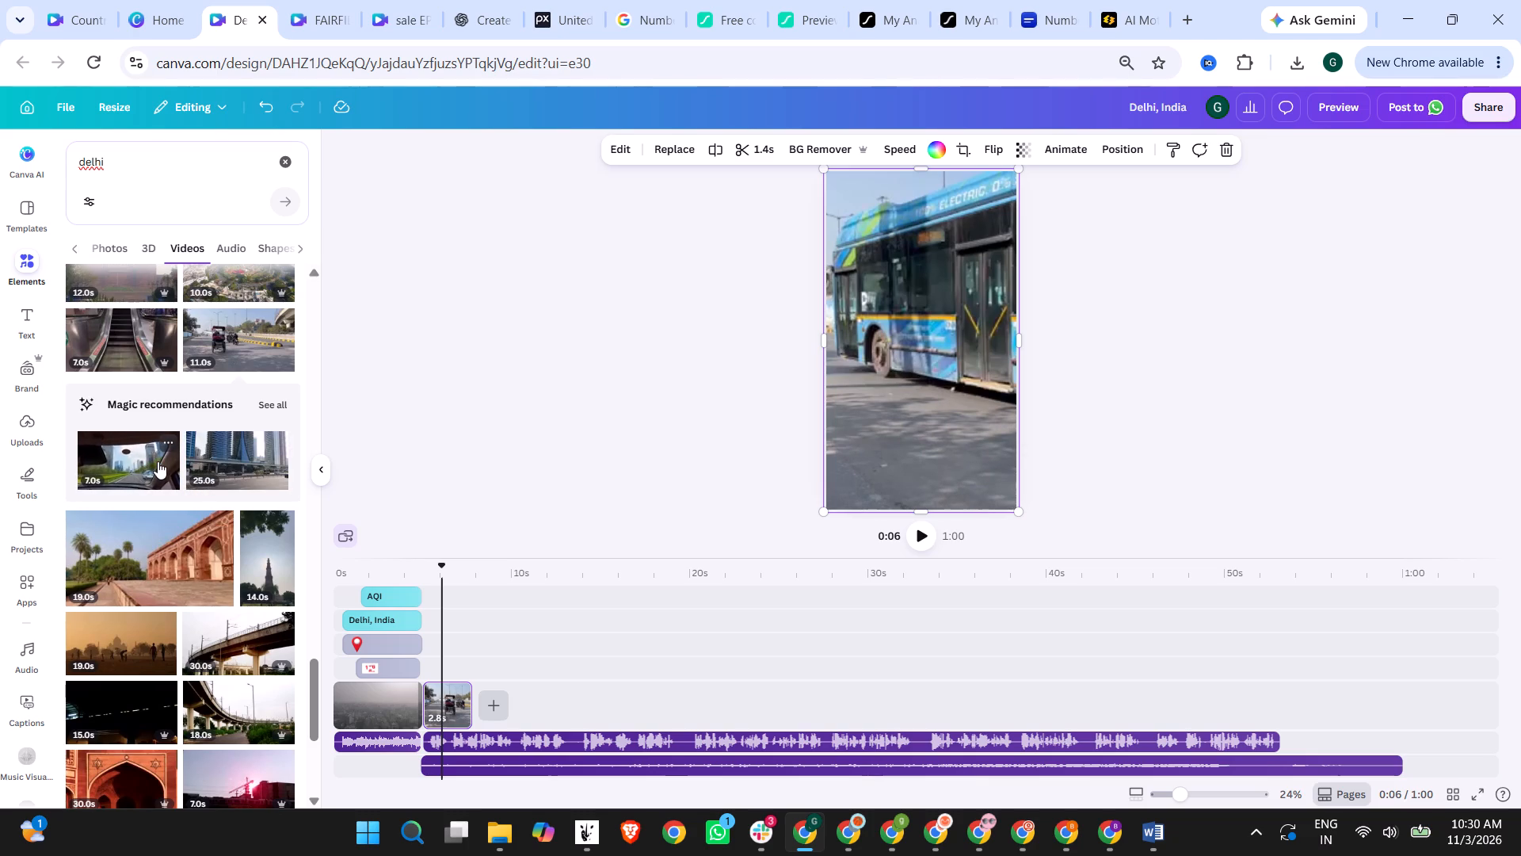
scroll(193, 525, "down", 2)
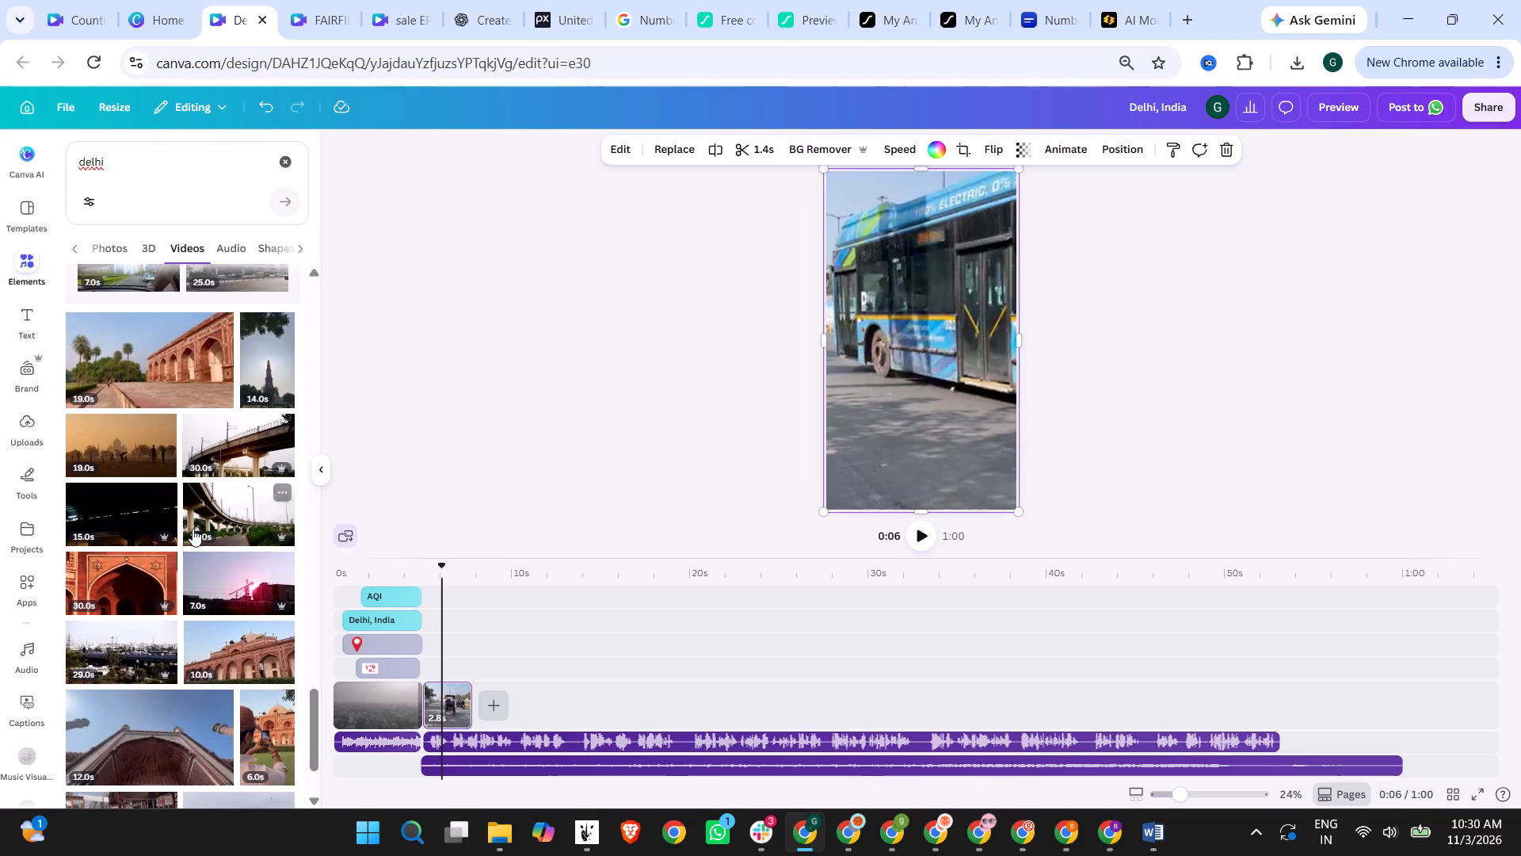
scroll(193, 534, "down", 5)
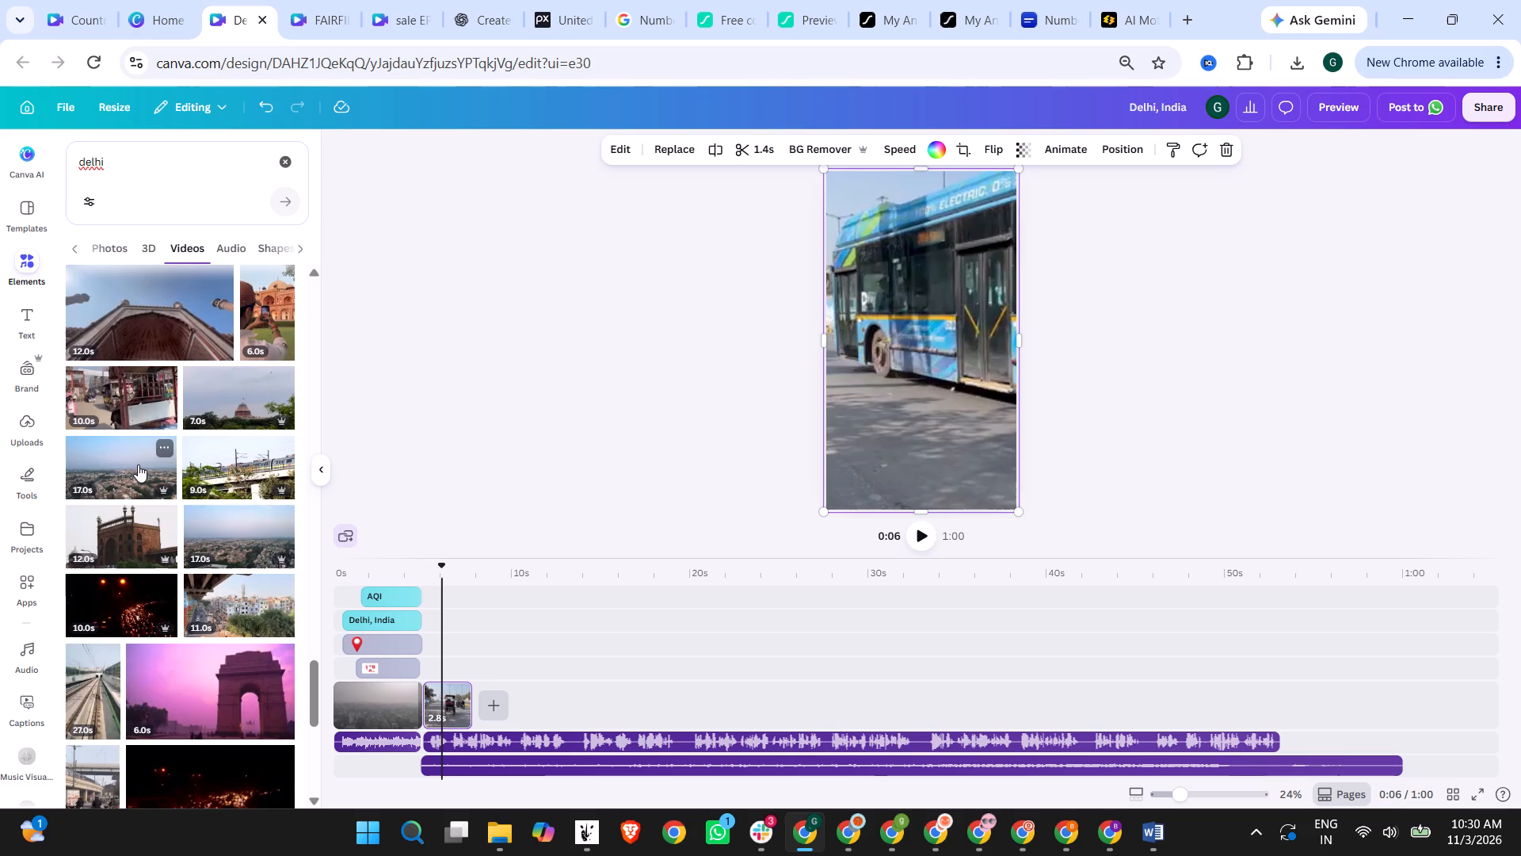
left_click(150, 162)
key("space")
type("roads")
key("Return")
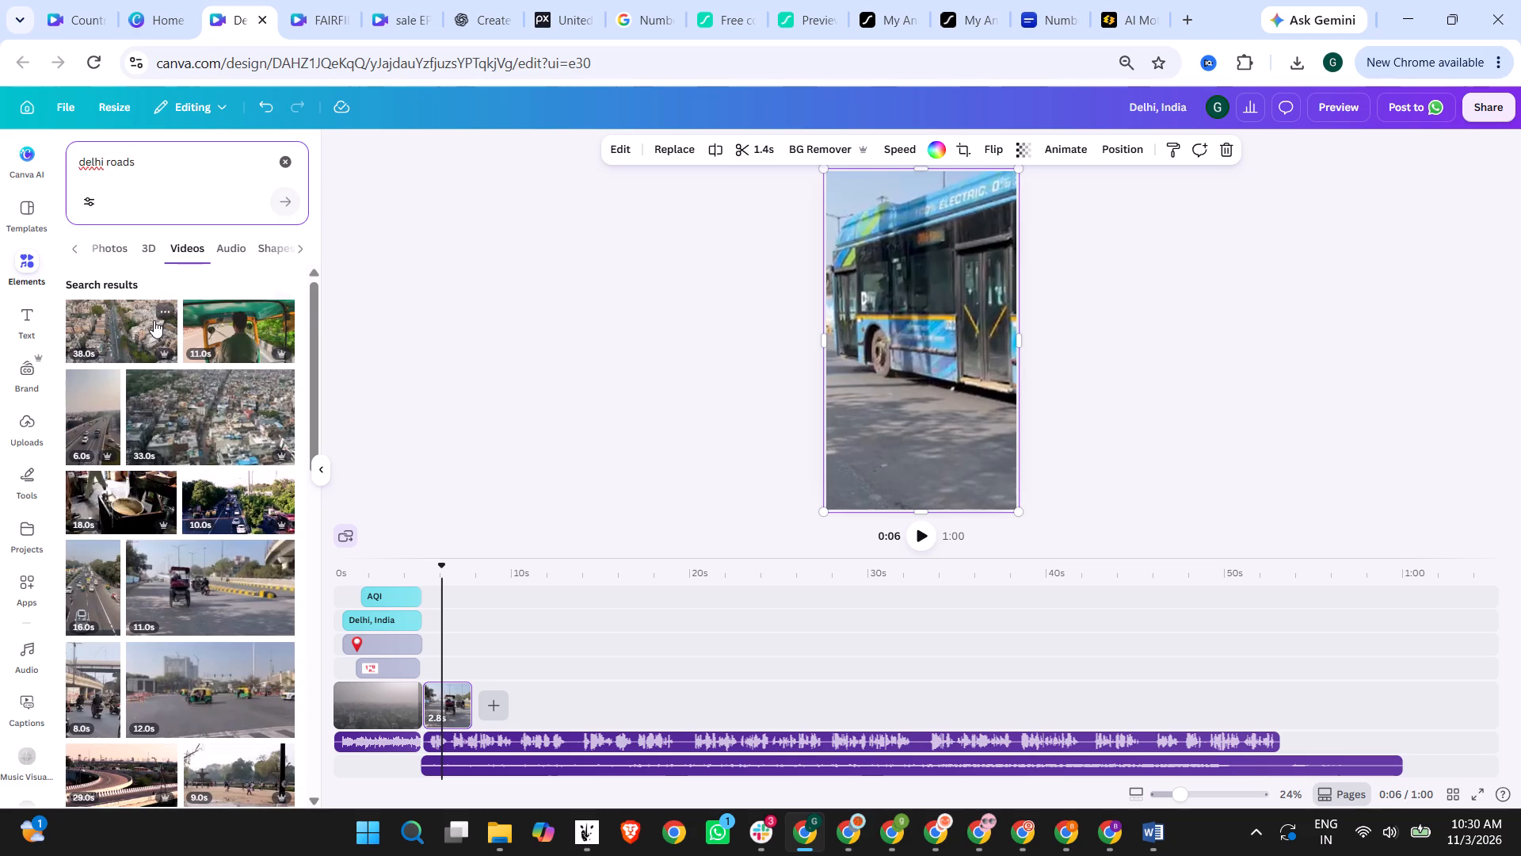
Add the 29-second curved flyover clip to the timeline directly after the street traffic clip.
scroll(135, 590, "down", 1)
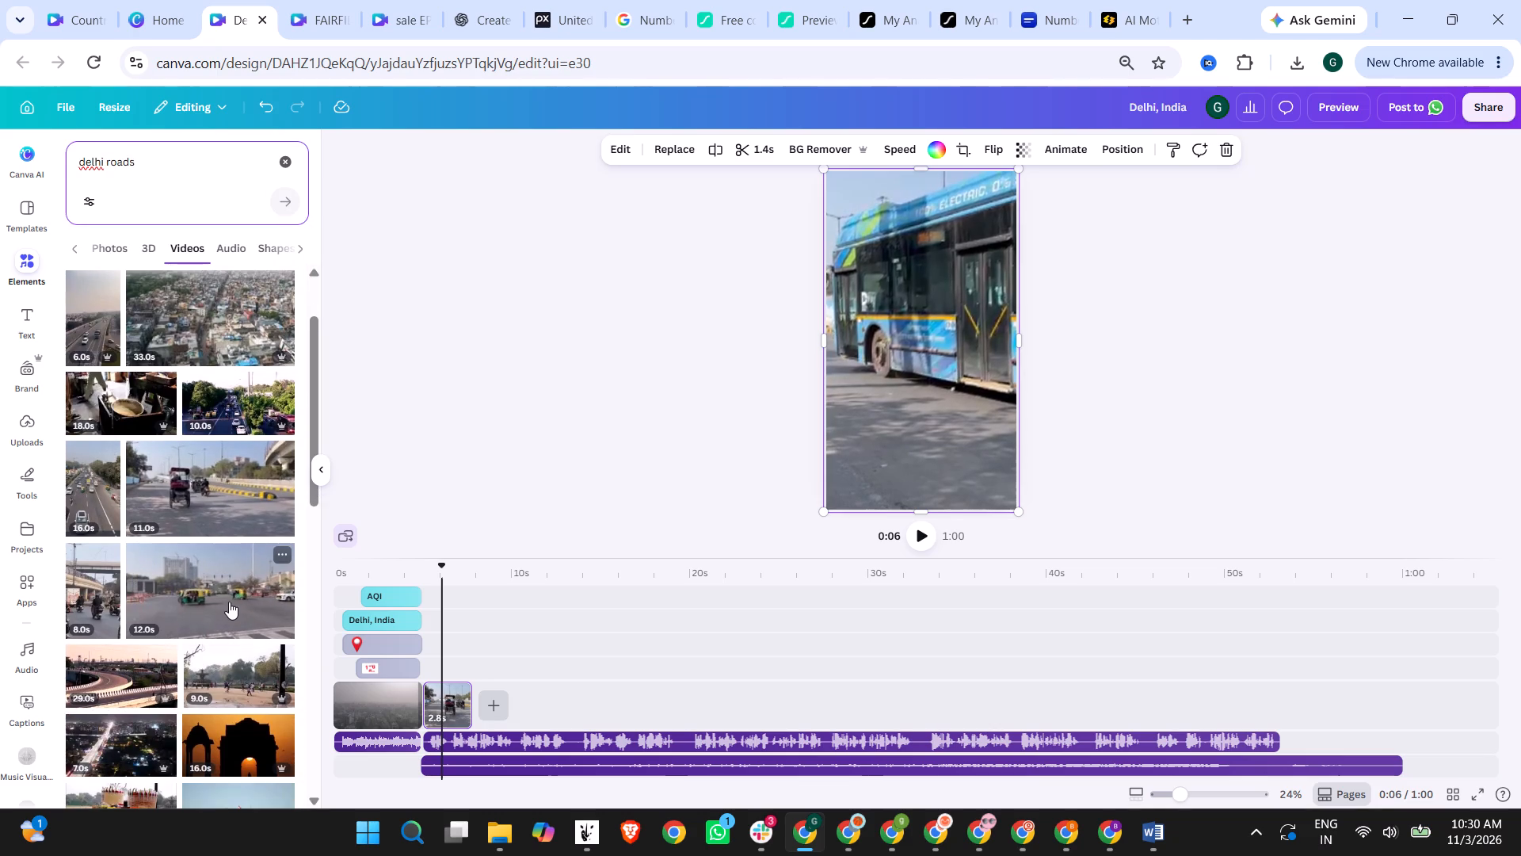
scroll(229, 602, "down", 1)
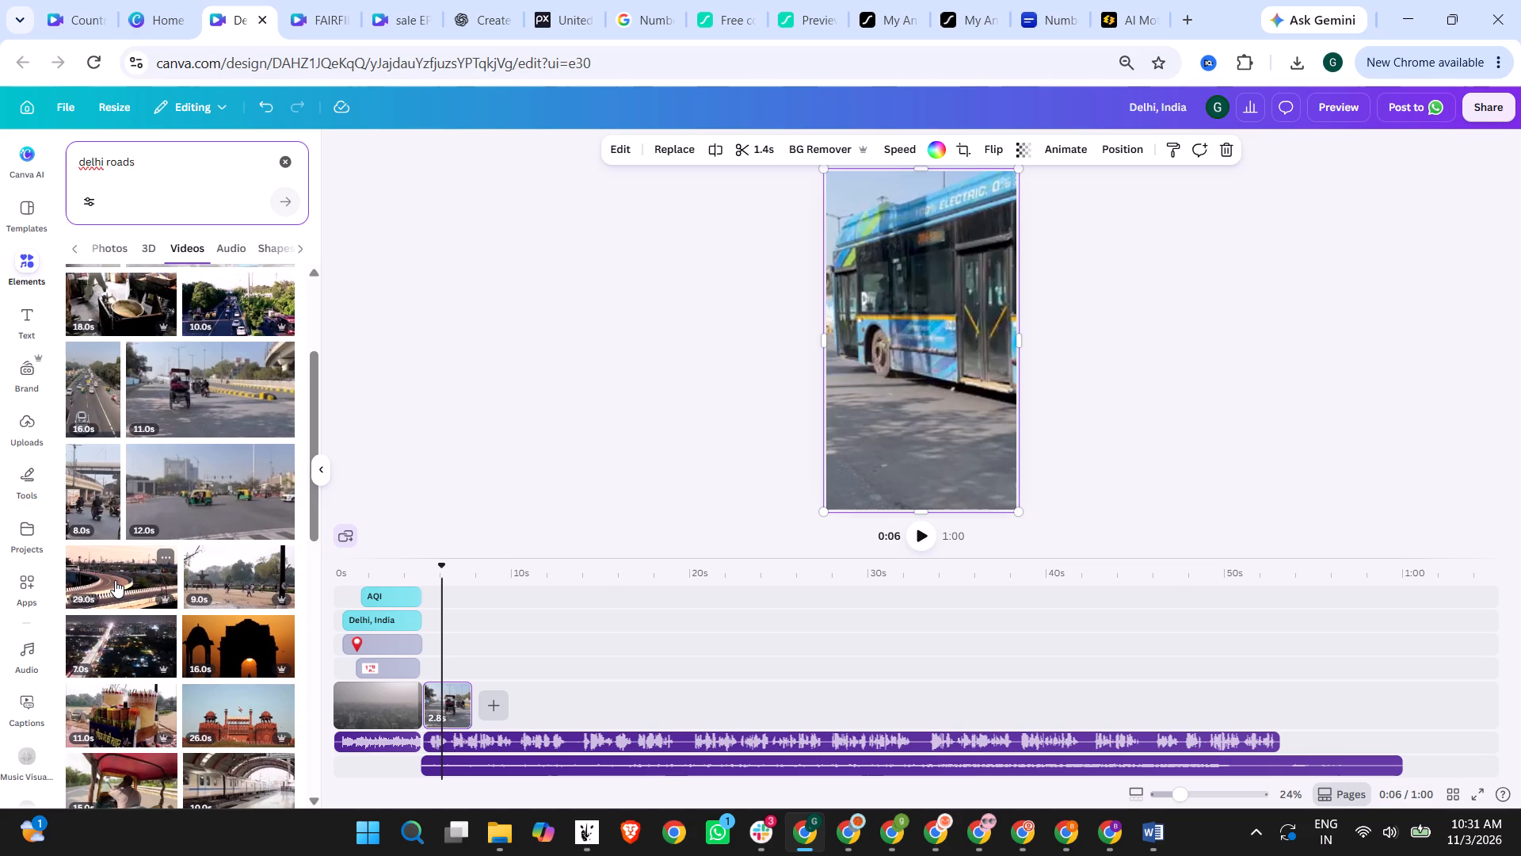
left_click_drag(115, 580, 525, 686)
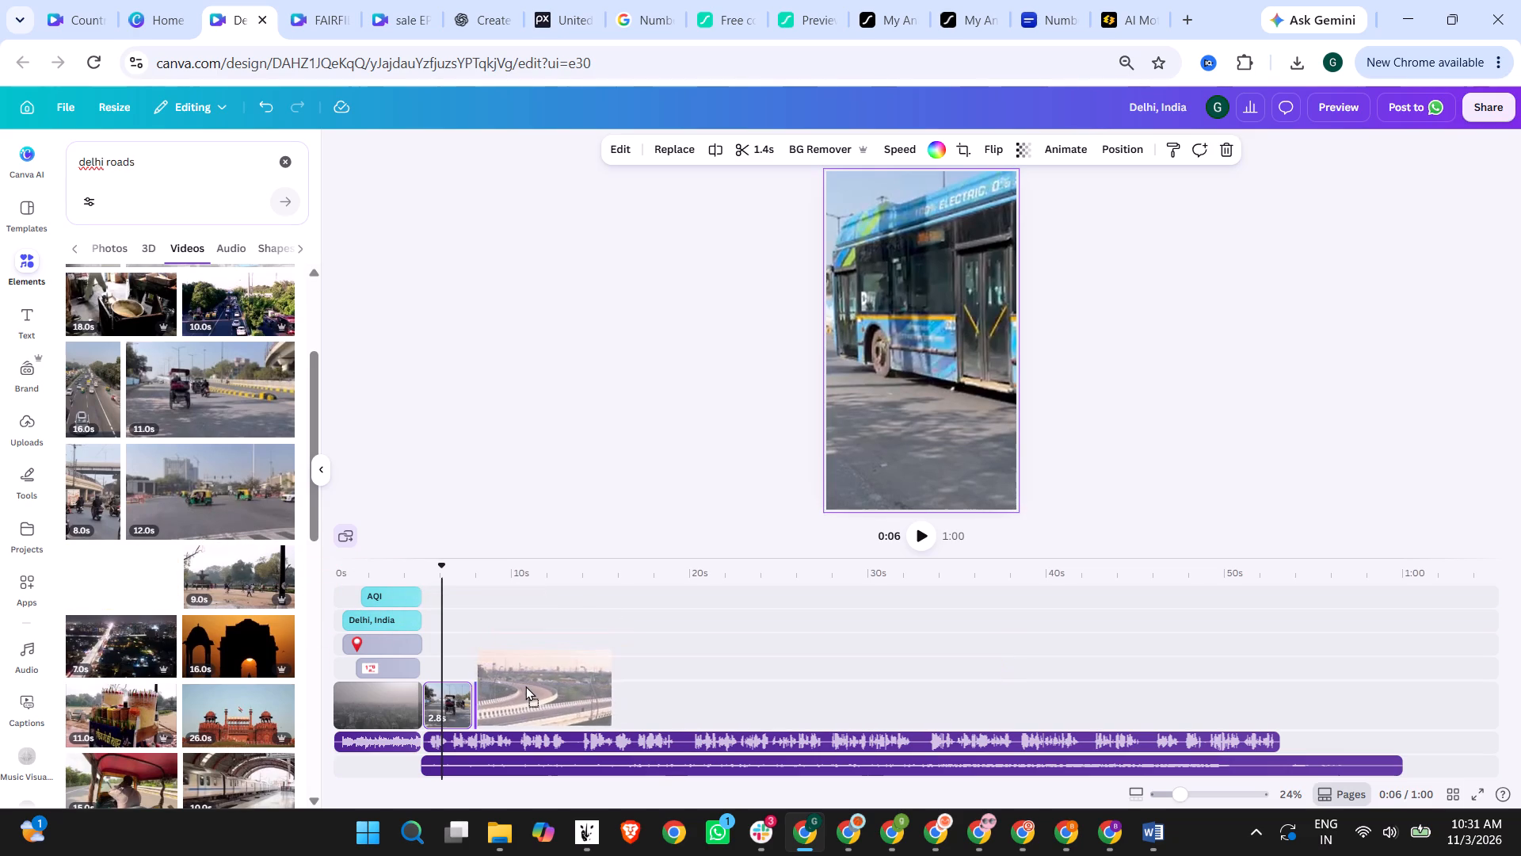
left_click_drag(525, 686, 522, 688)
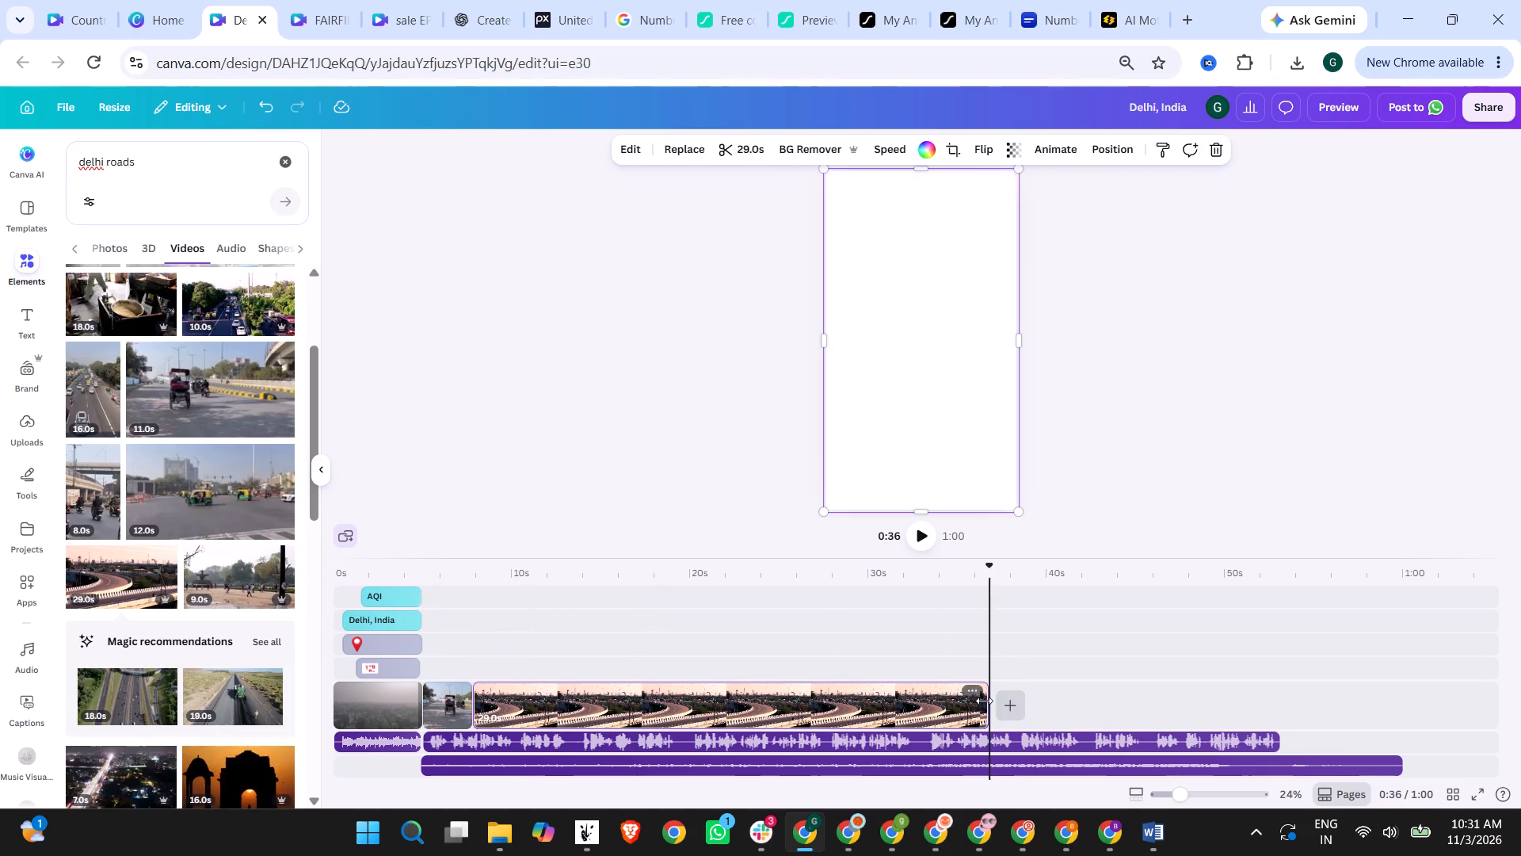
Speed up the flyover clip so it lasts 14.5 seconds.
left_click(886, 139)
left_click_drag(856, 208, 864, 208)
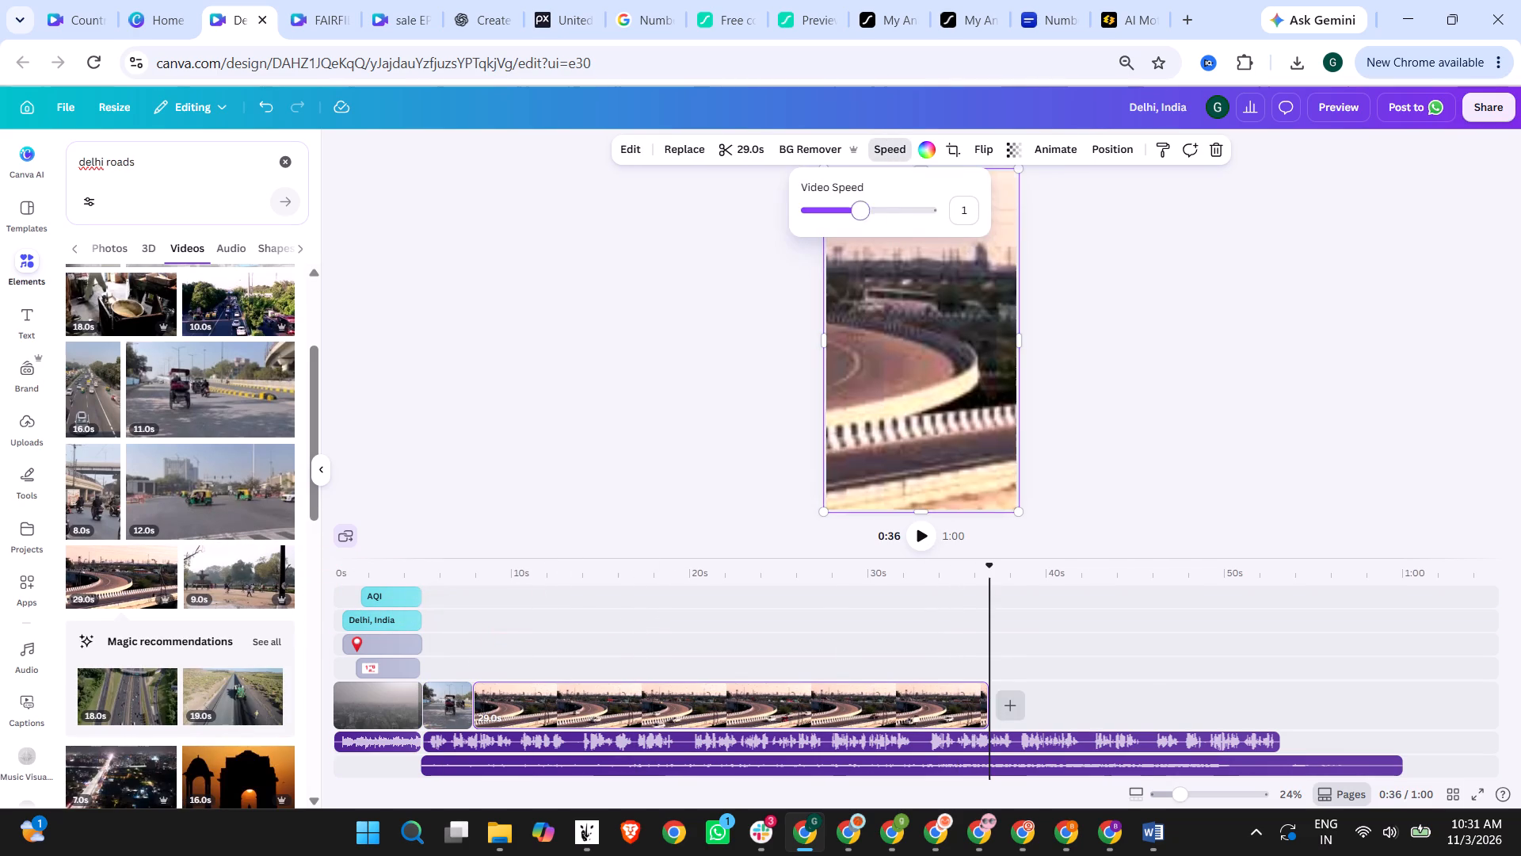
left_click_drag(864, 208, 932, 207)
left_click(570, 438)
Play the video from the opening into the flyover clip to check it against the voice-over.
left_click(360, 559)
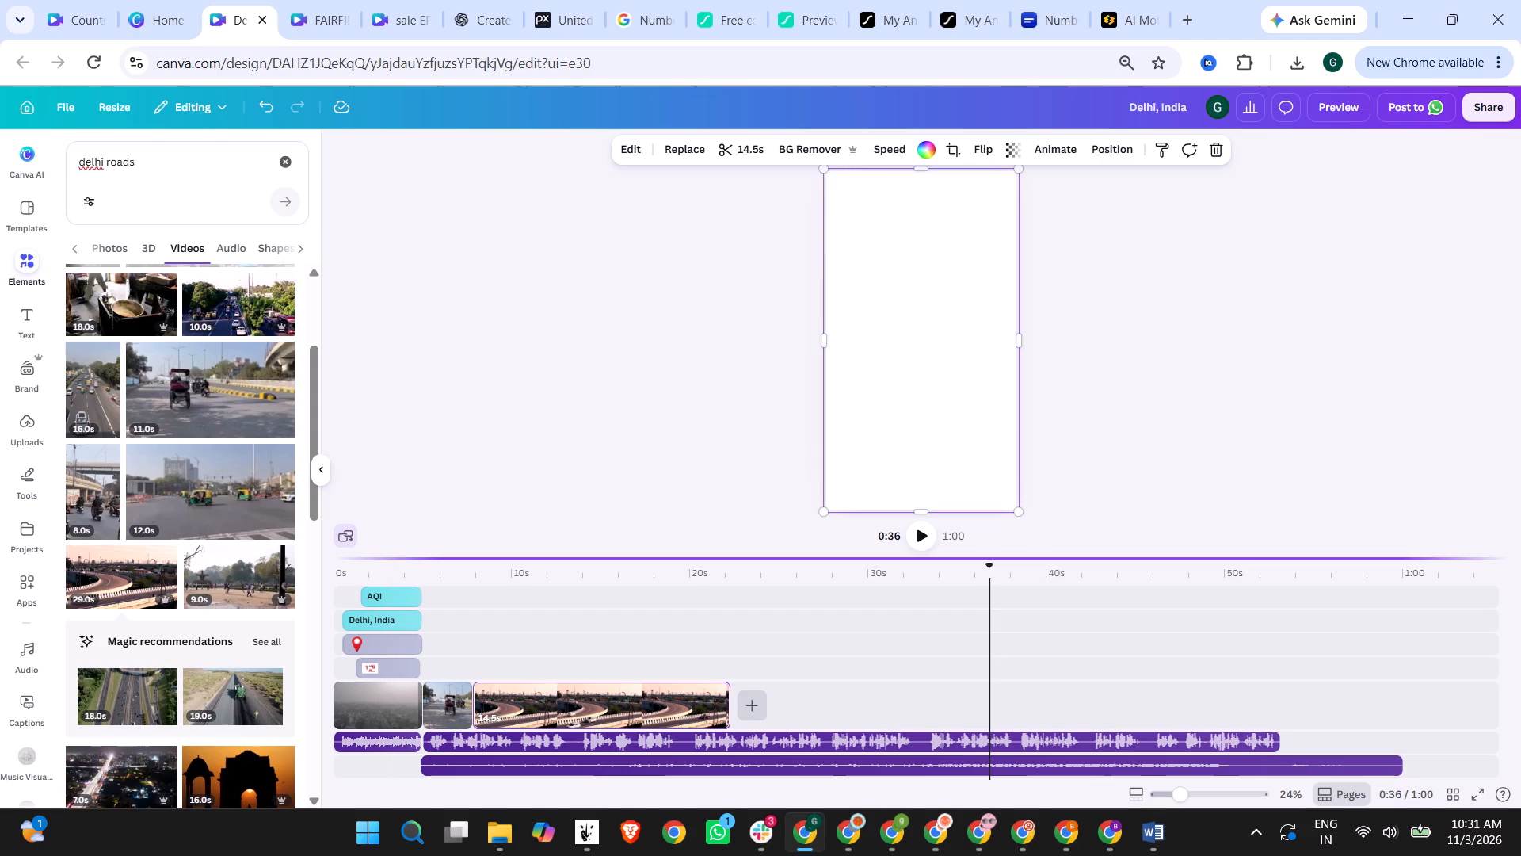
left_click(380, 567)
left_click(917, 532)
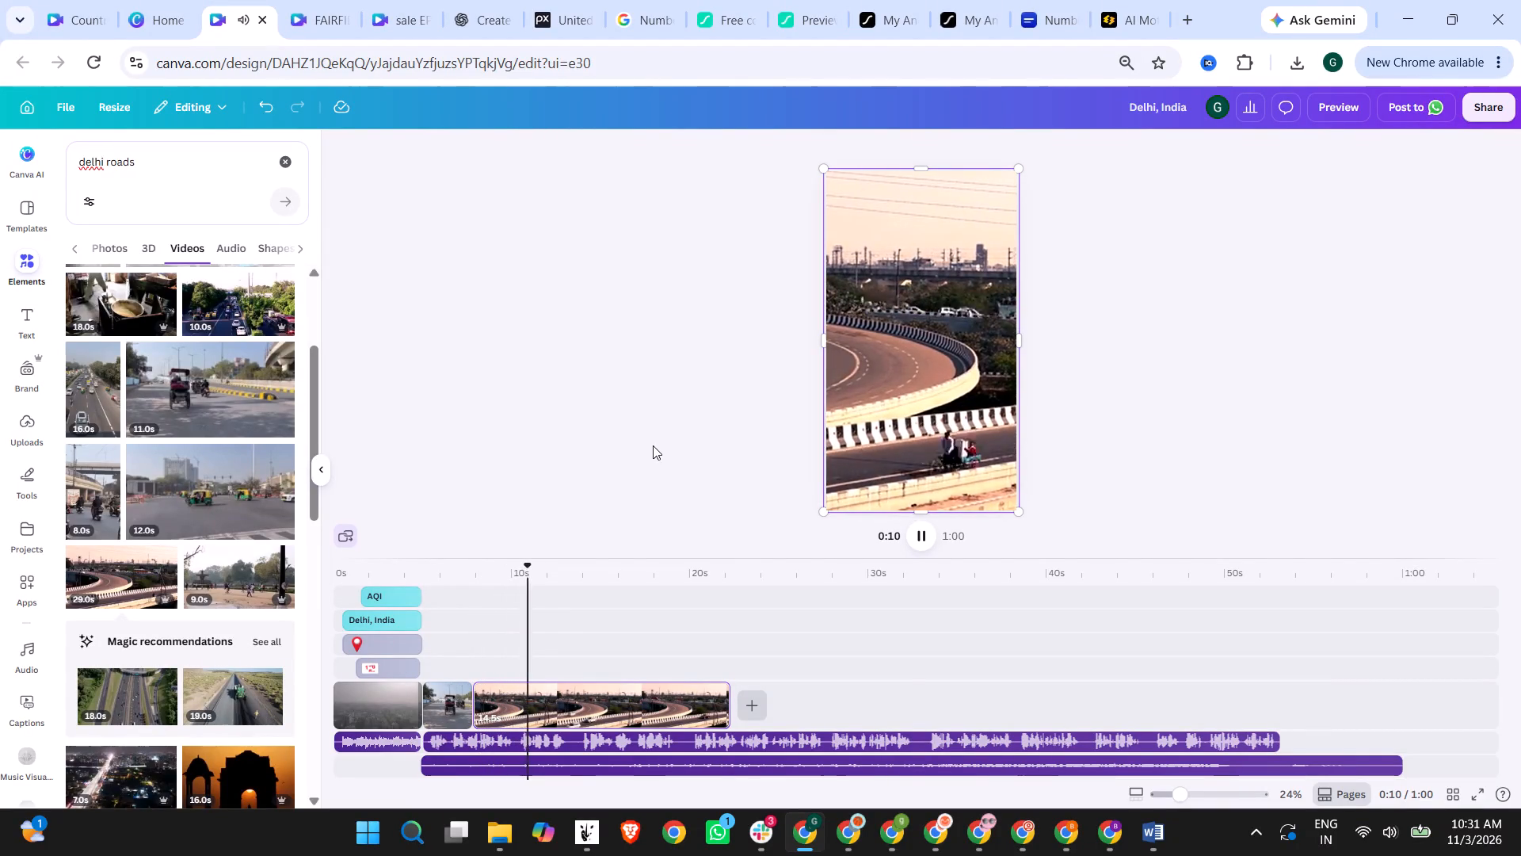
left_click(924, 536)
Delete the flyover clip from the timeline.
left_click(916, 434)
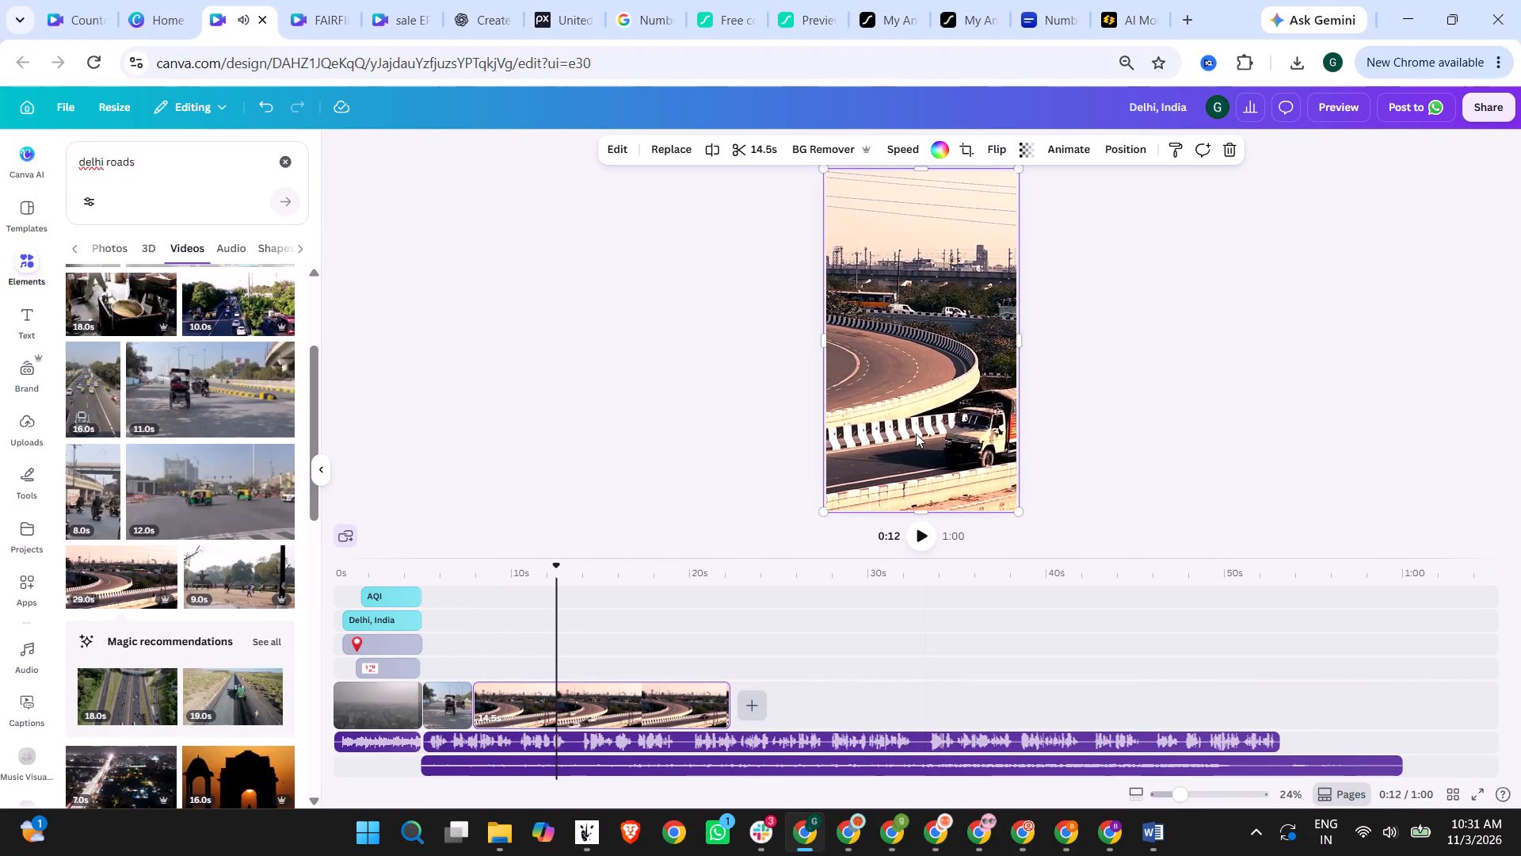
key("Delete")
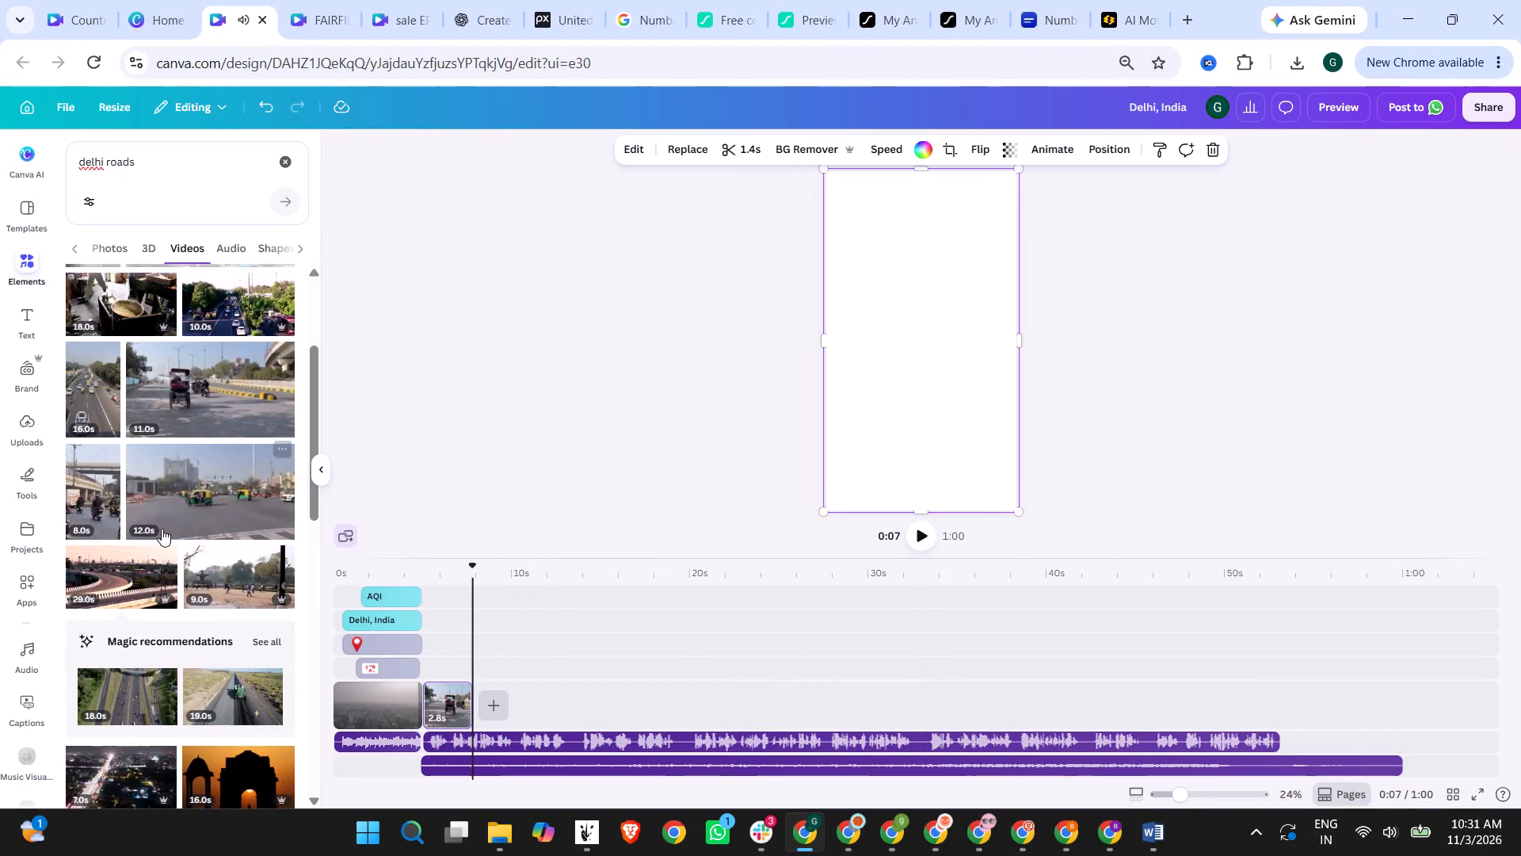
Add the 6-second aerial clip of the circular park after the street traffic clip.
scroll(229, 476, "down", 3)
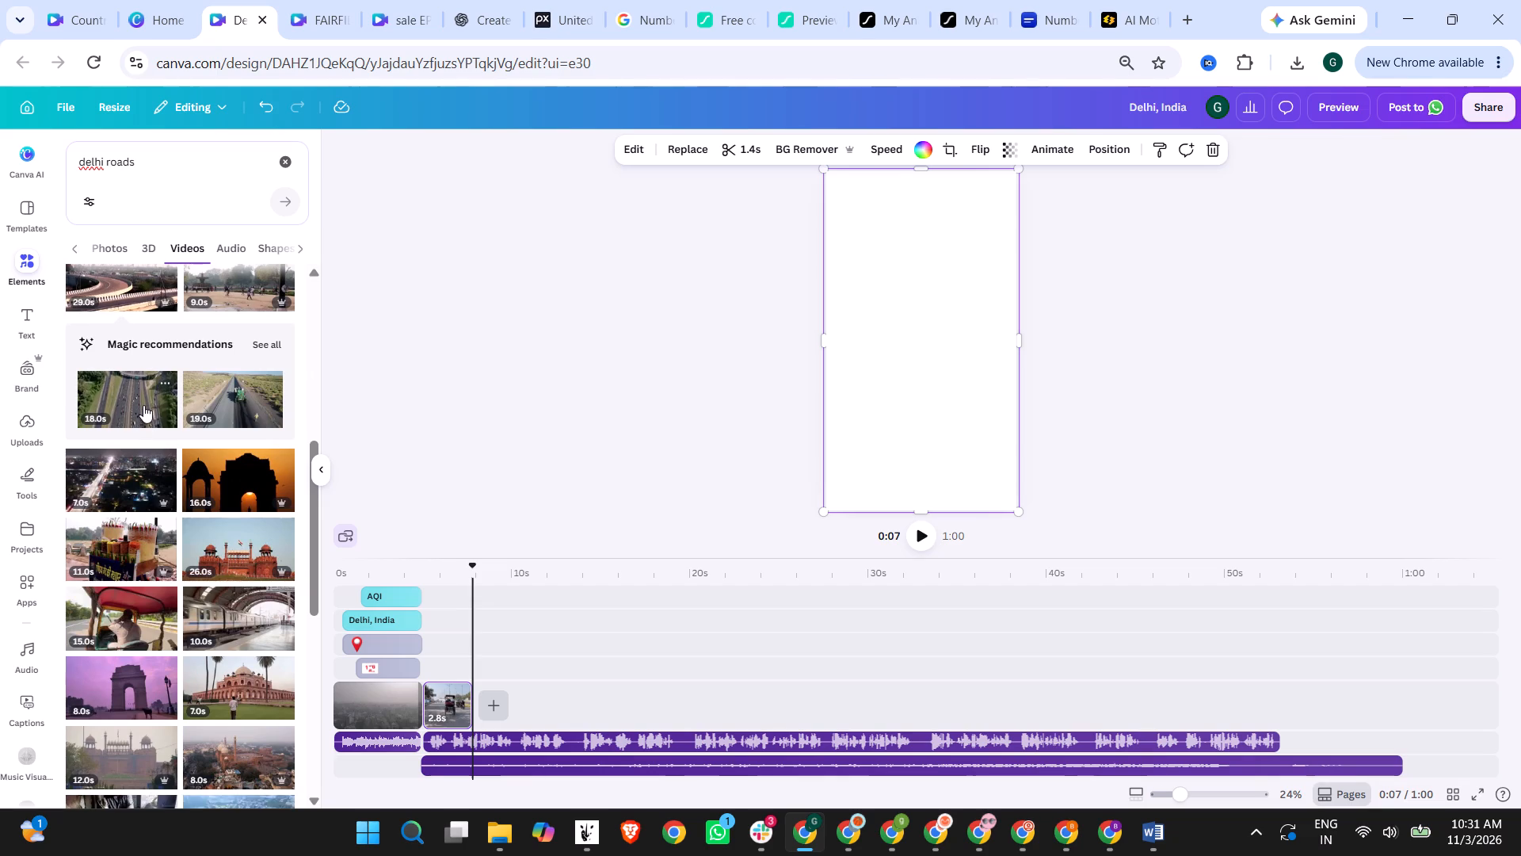
scroll(233, 399, "down", 2)
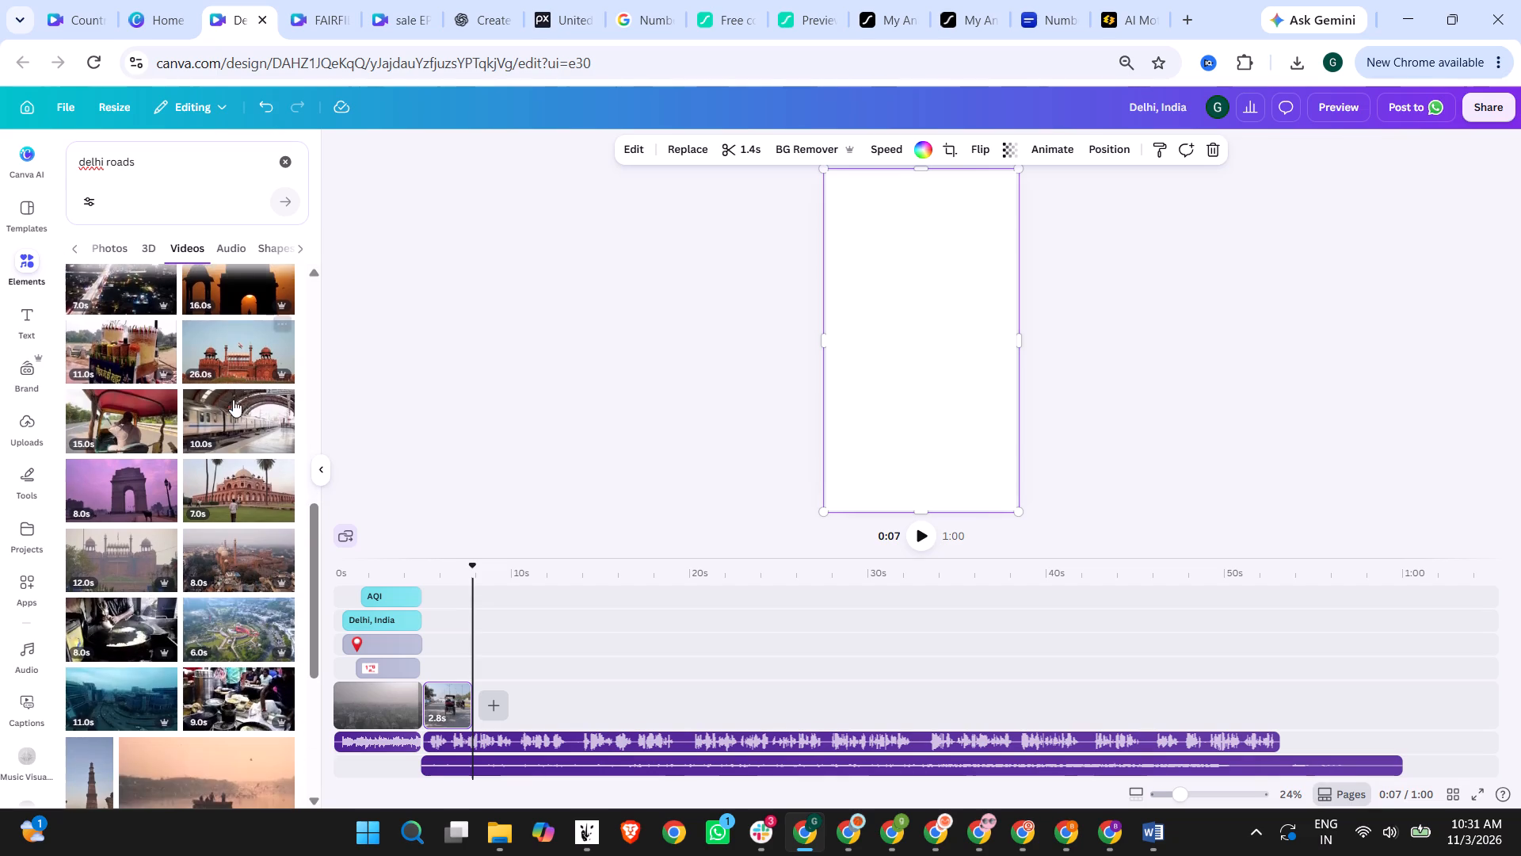
left_click(246, 638)
Play from the end of the AQI opening into the aerial park clip to check the sequence.
left_click(417, 566)
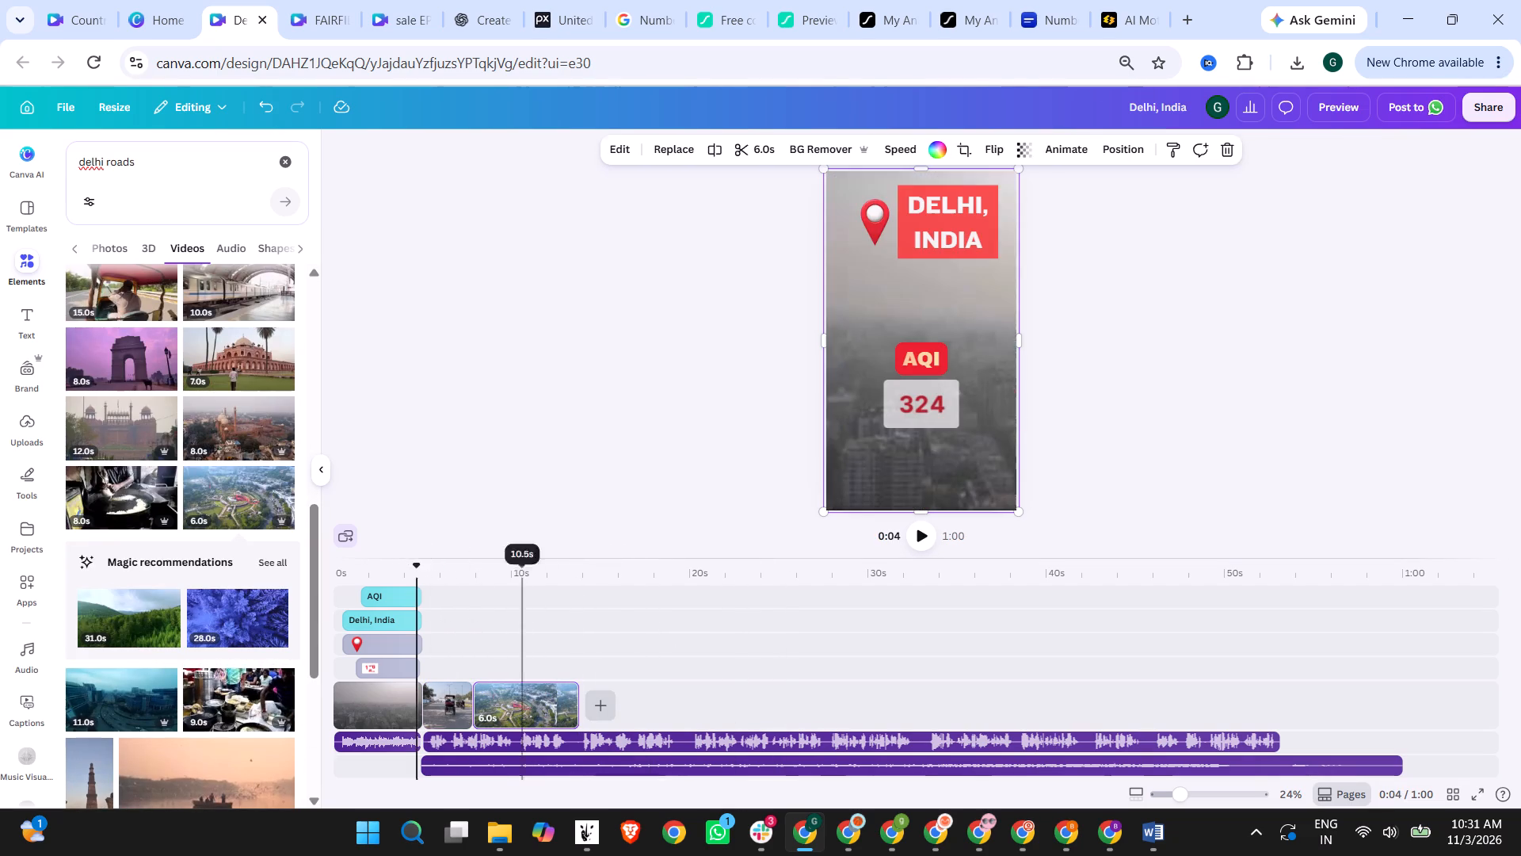
left_click(913, 538)
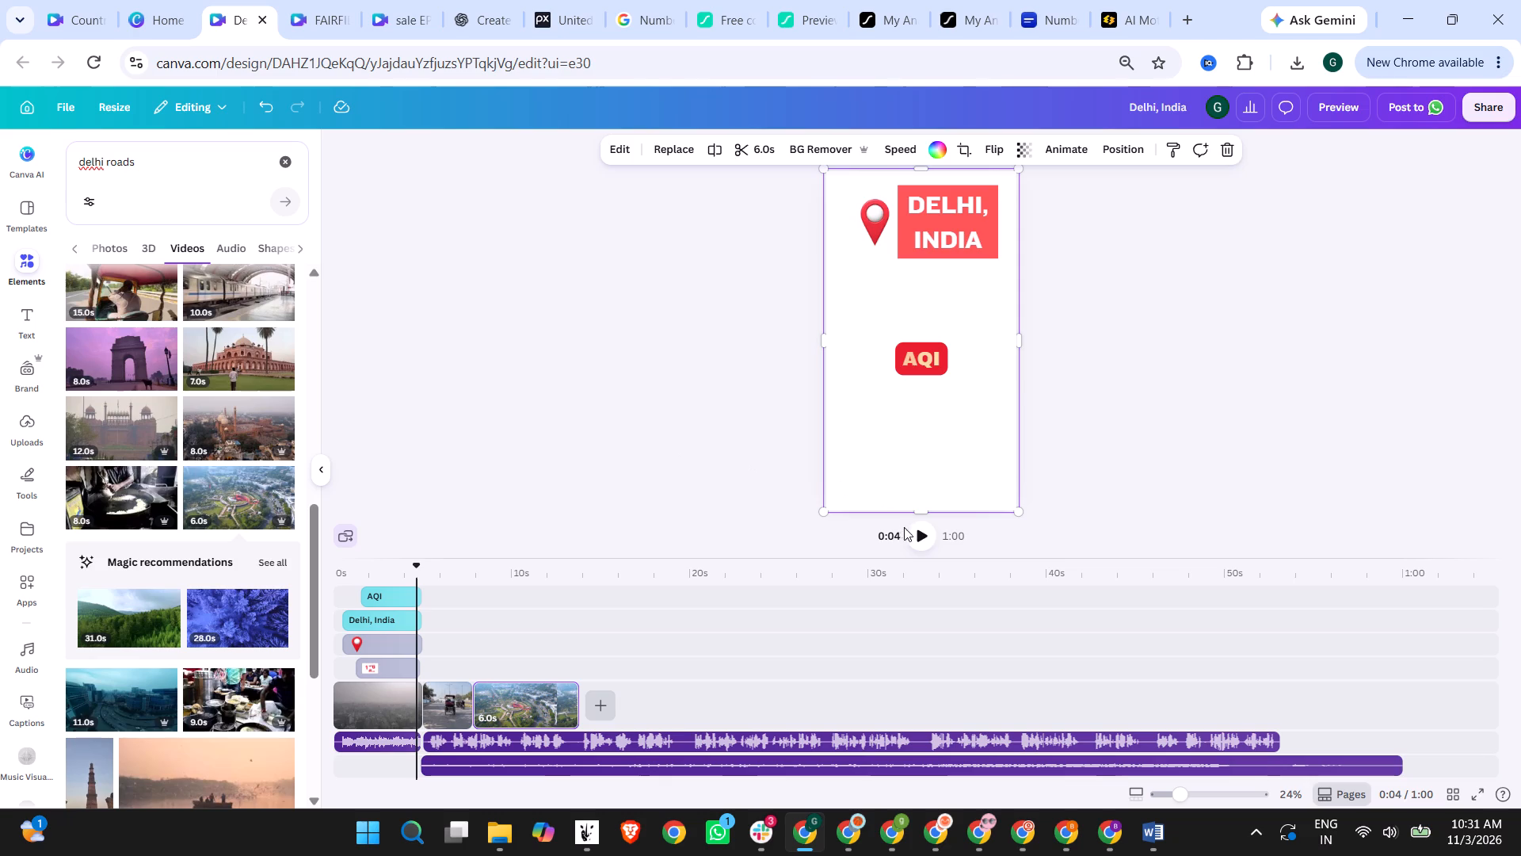
left_click(919, 533)
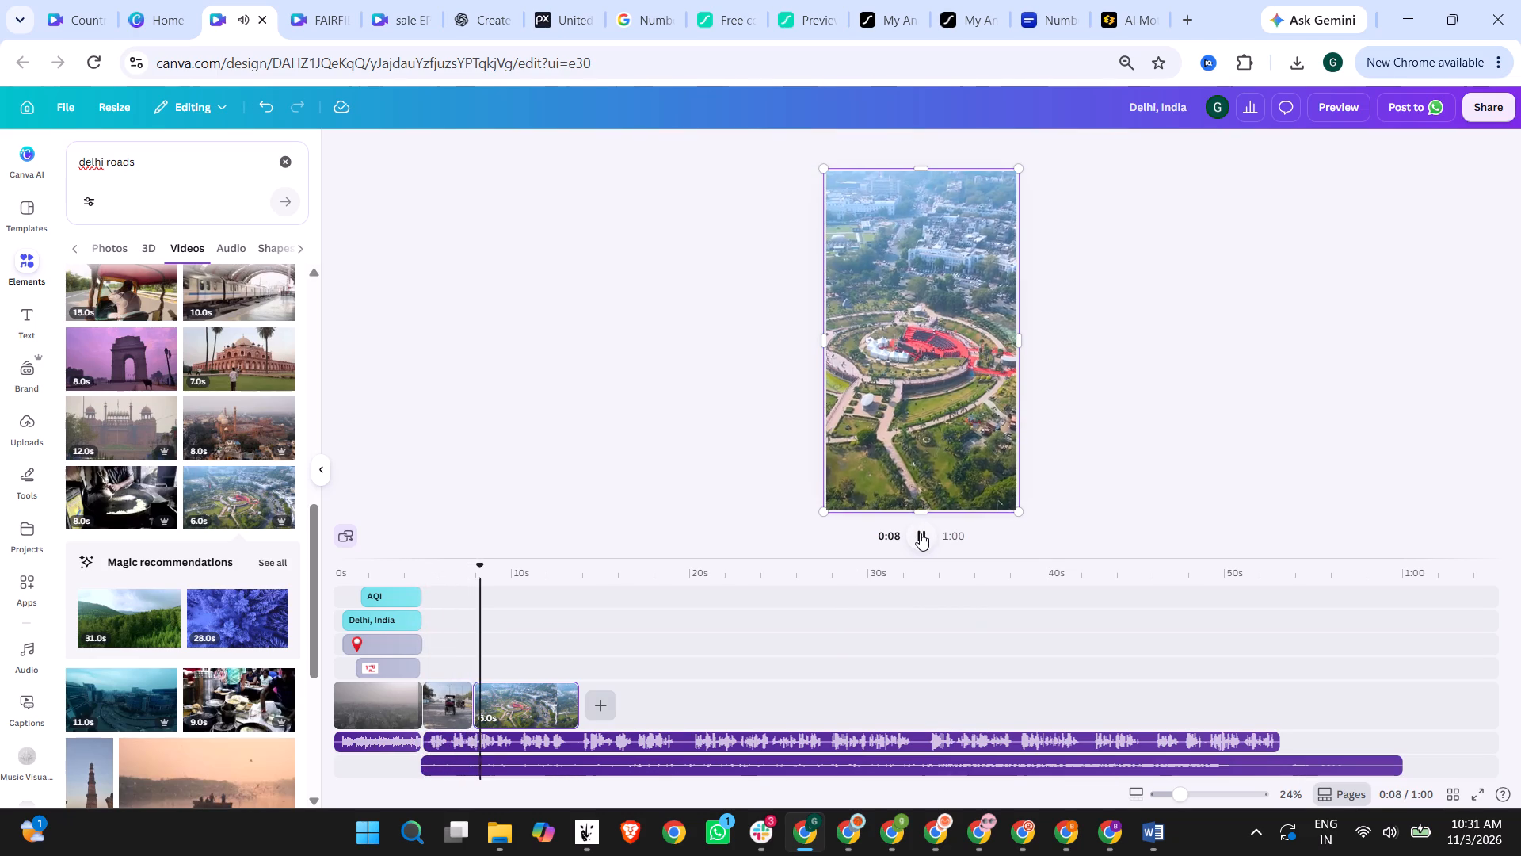
left_click(920, 533)
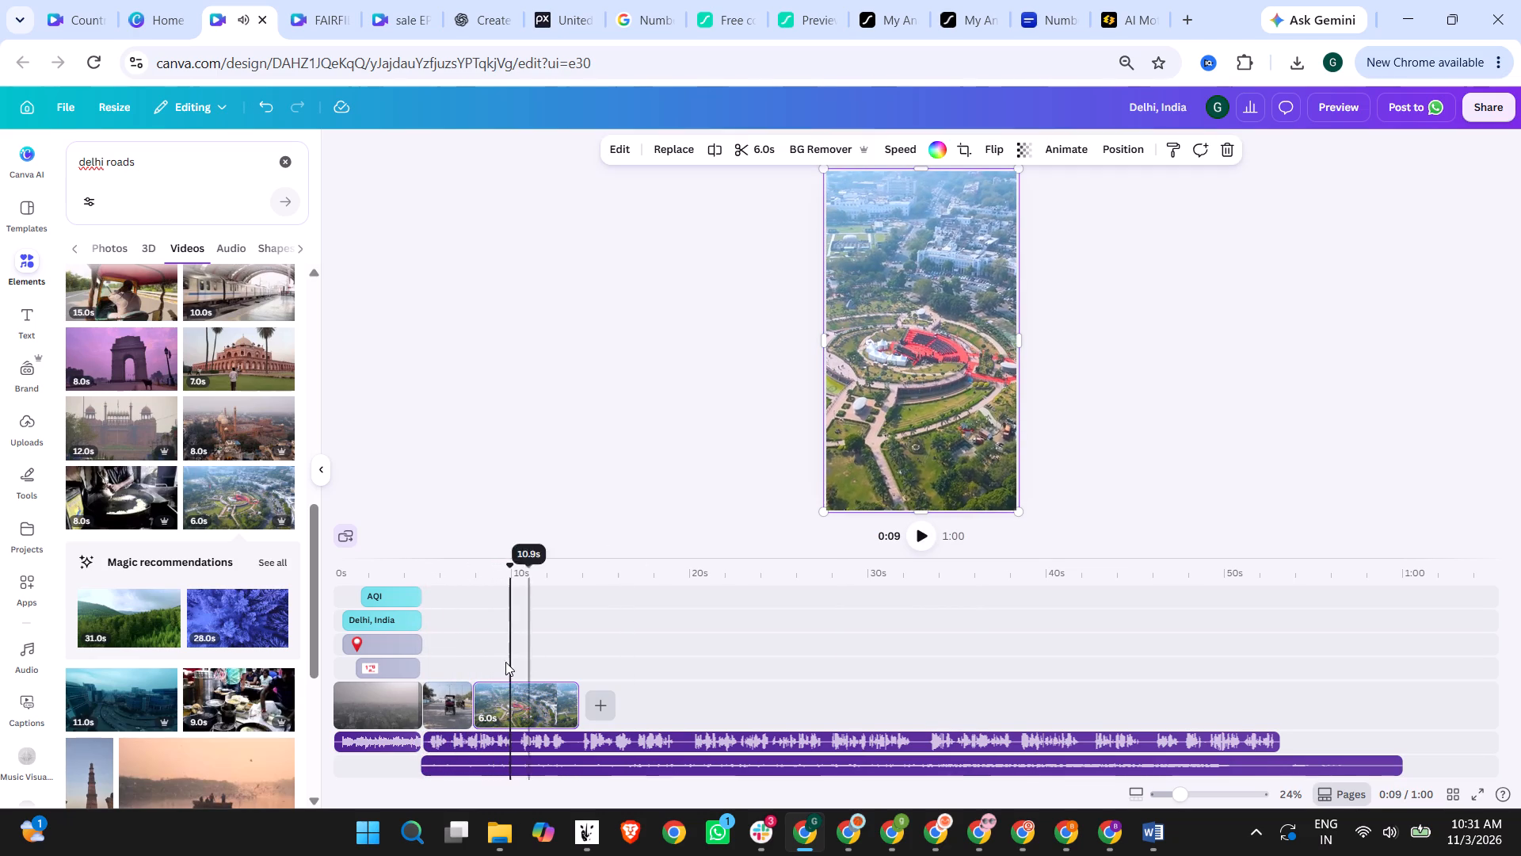
left_click(450, 708)
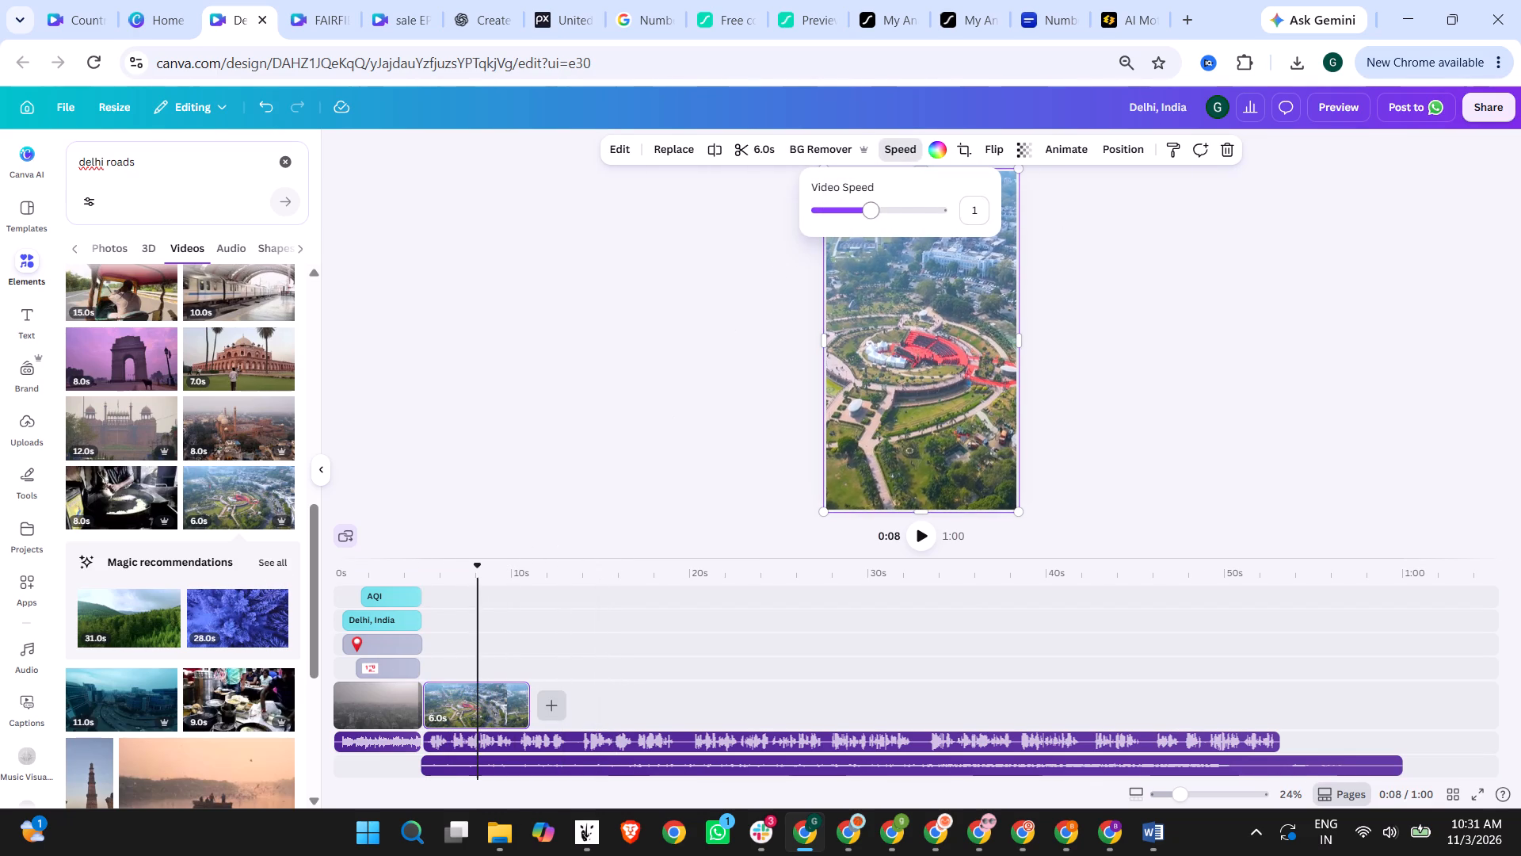
left_click_drag(880, 198, 909, 199)
left_click(694, 311)
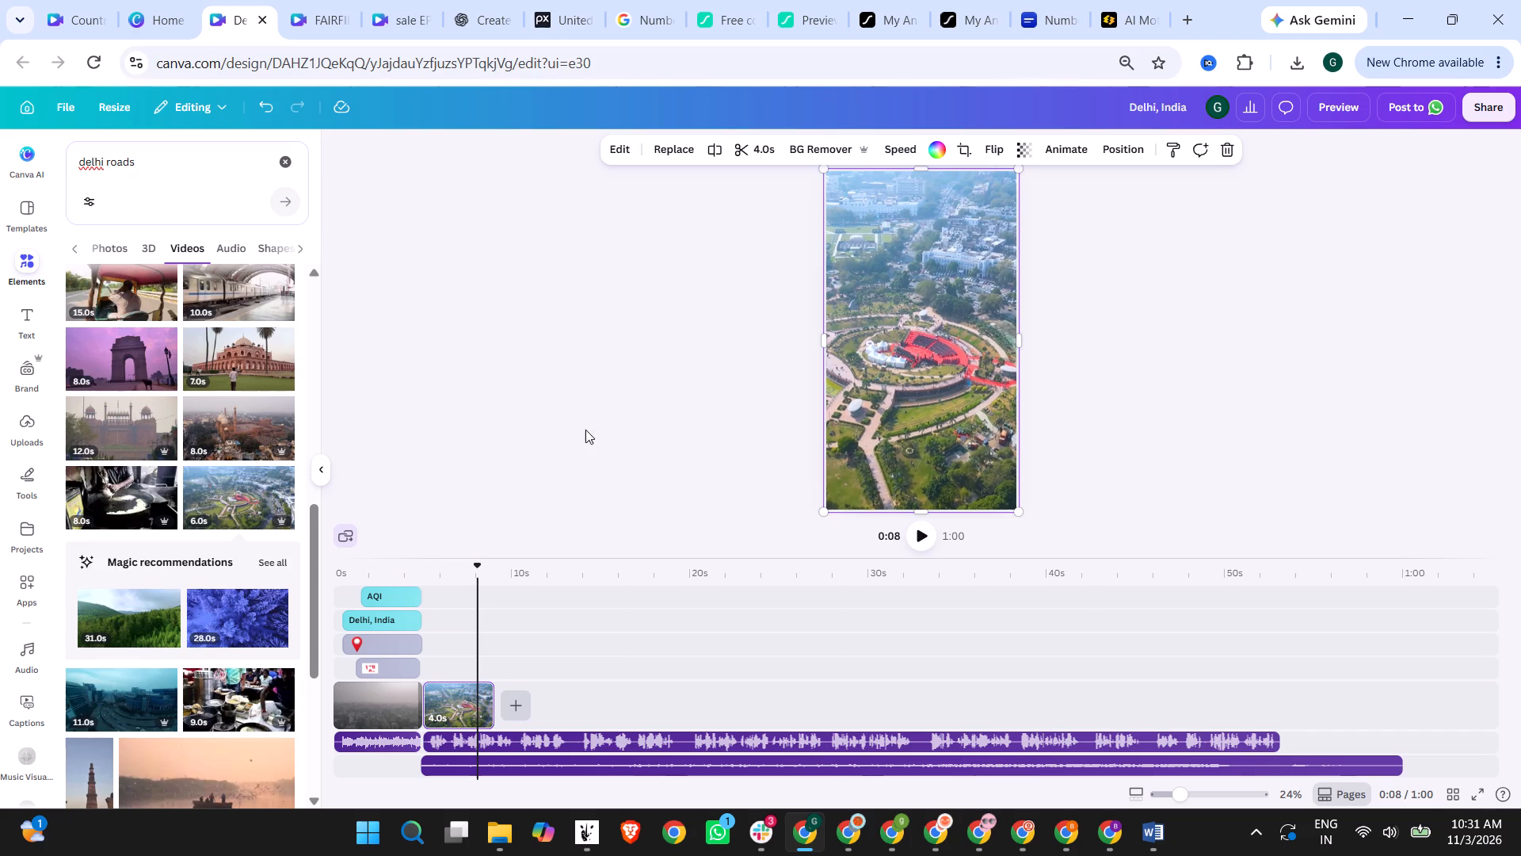
Find the 10-second clip of a busy Delhi road with cars and add it after the aerial park clip.
scroll(180, 586, "down", 4)
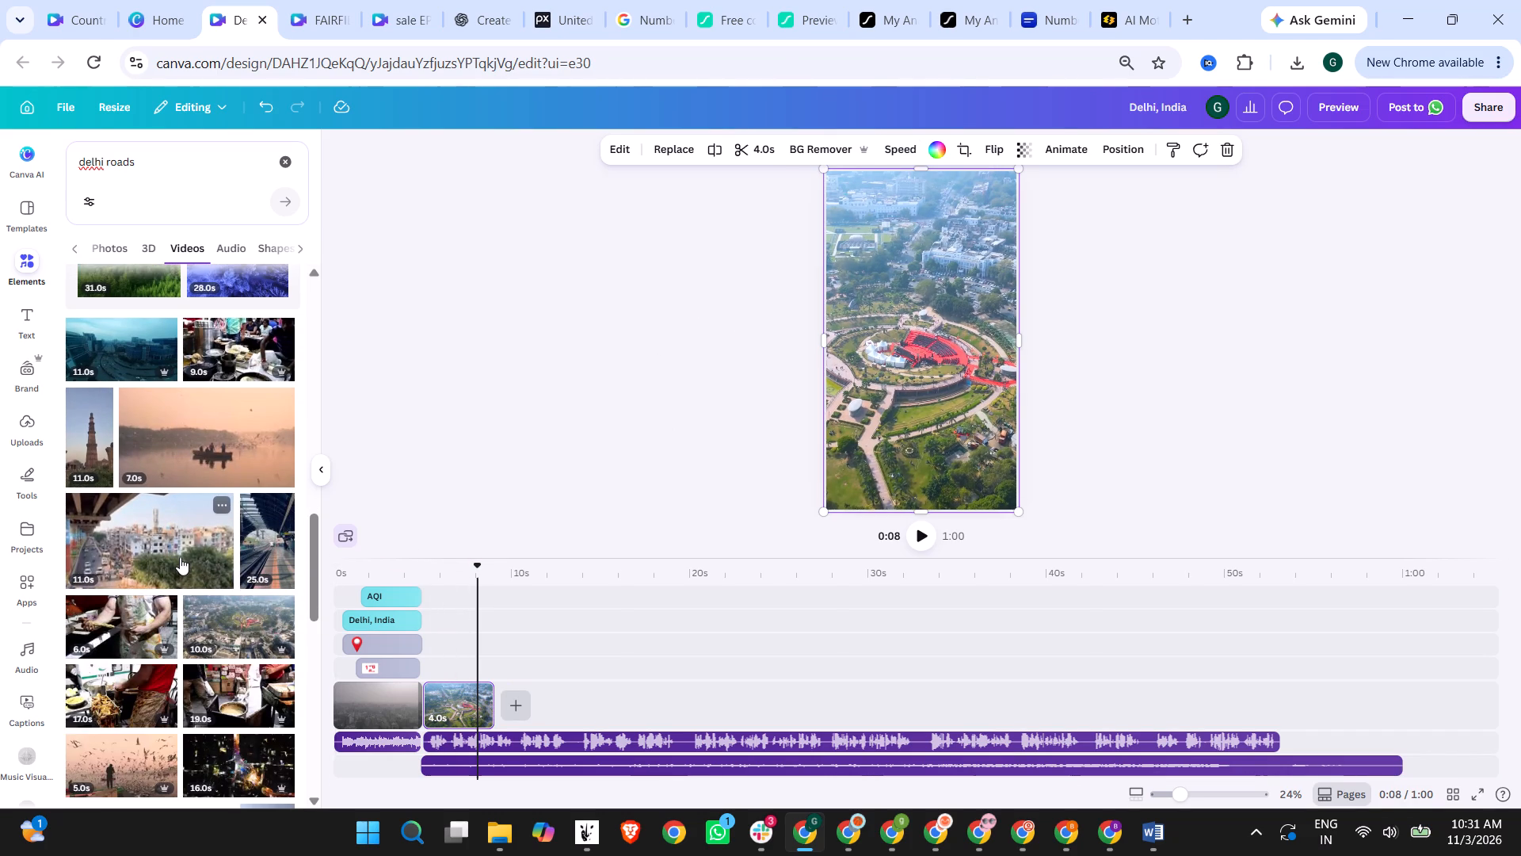
scroll(114, 537, "down", 1)
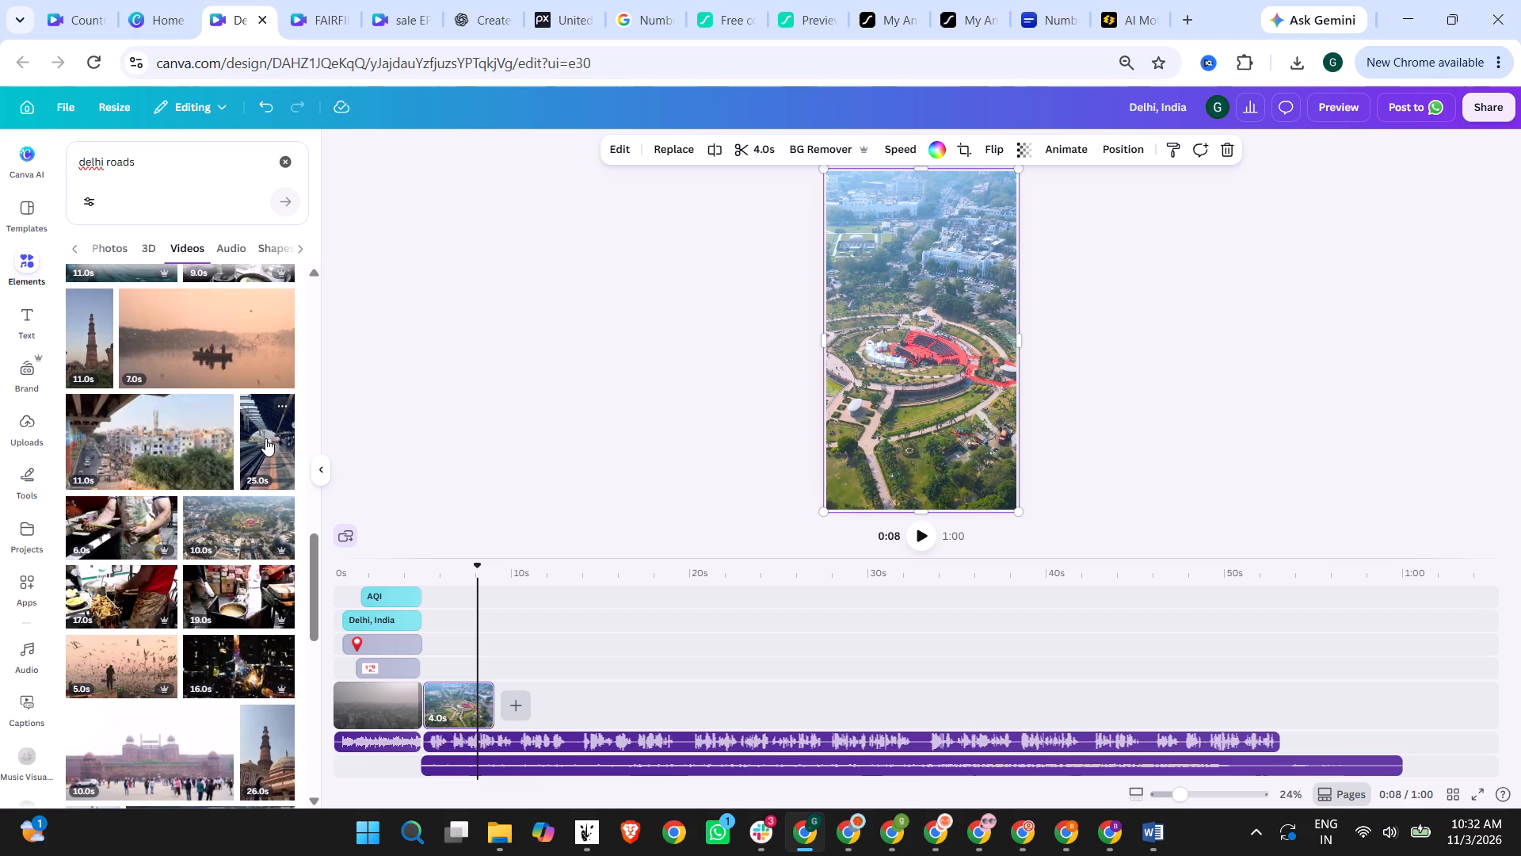
scroll(265, 438, "down", 2)
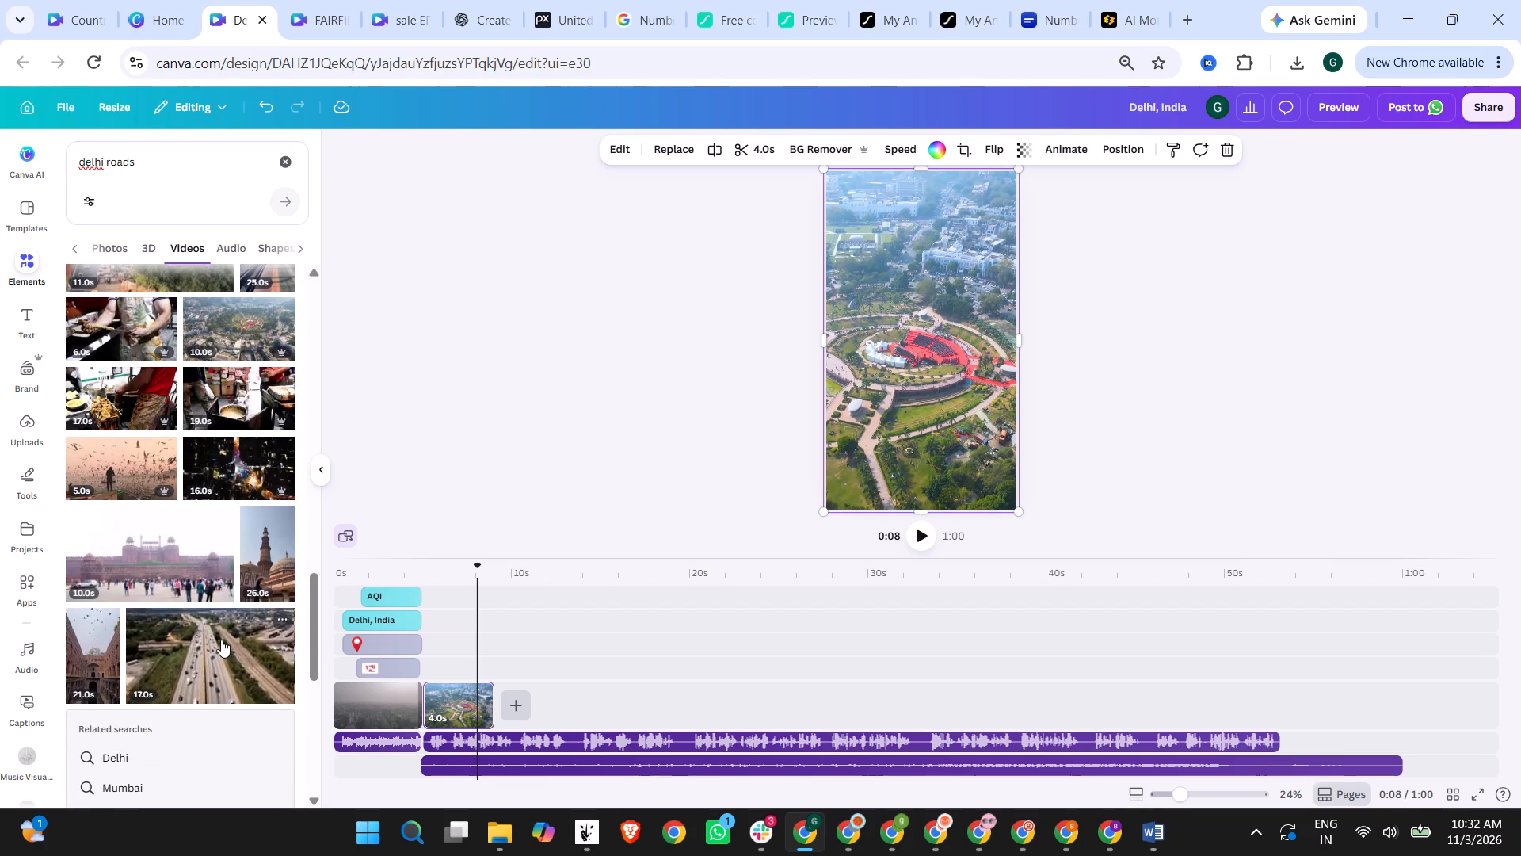
scroll(221, 640, "down", 3)
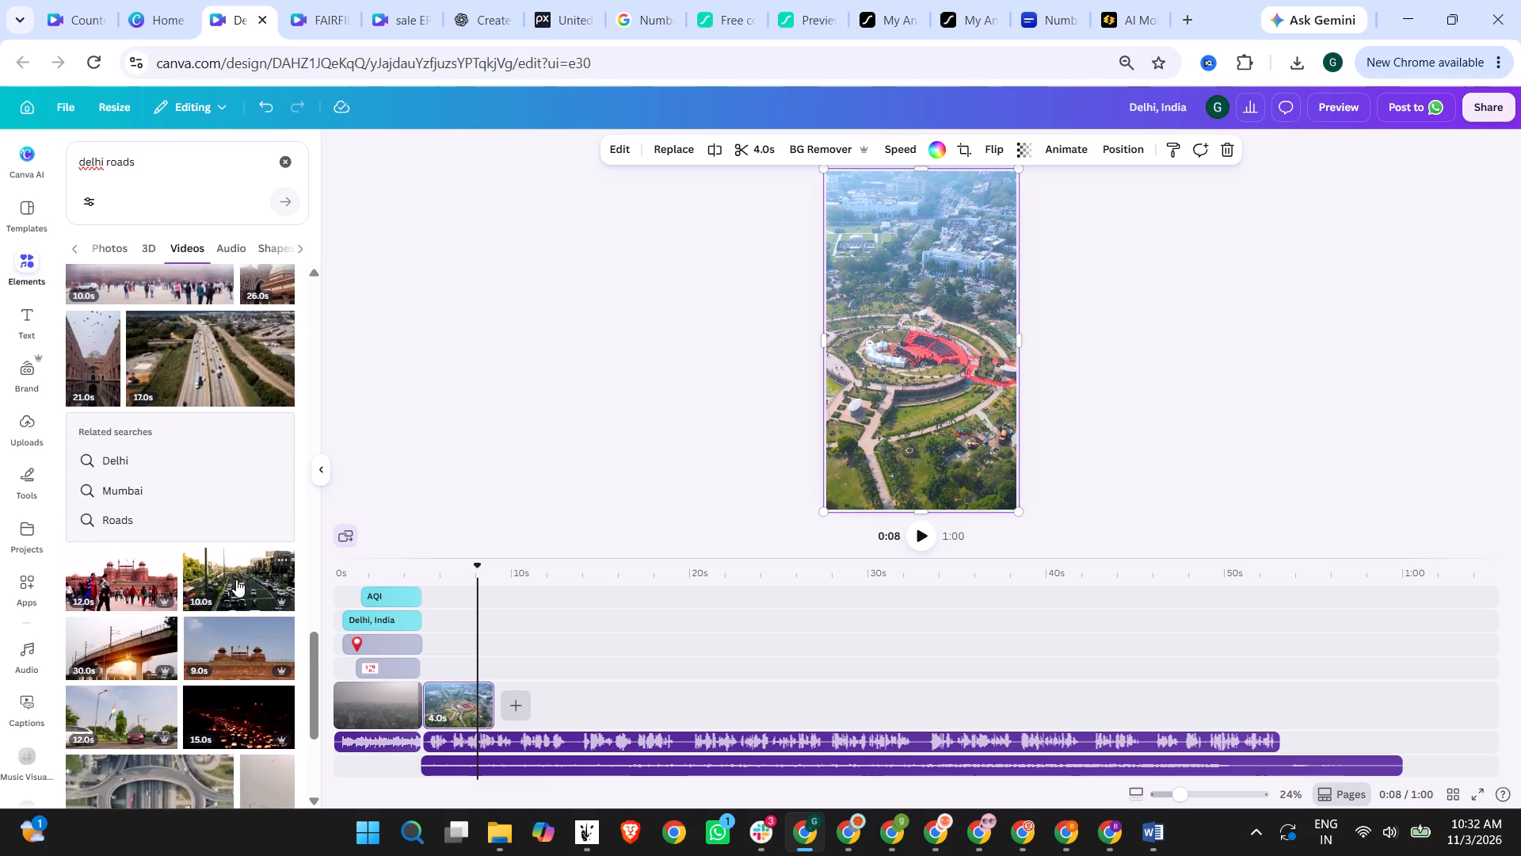
left_click_drag(236, 579, 567, 686)
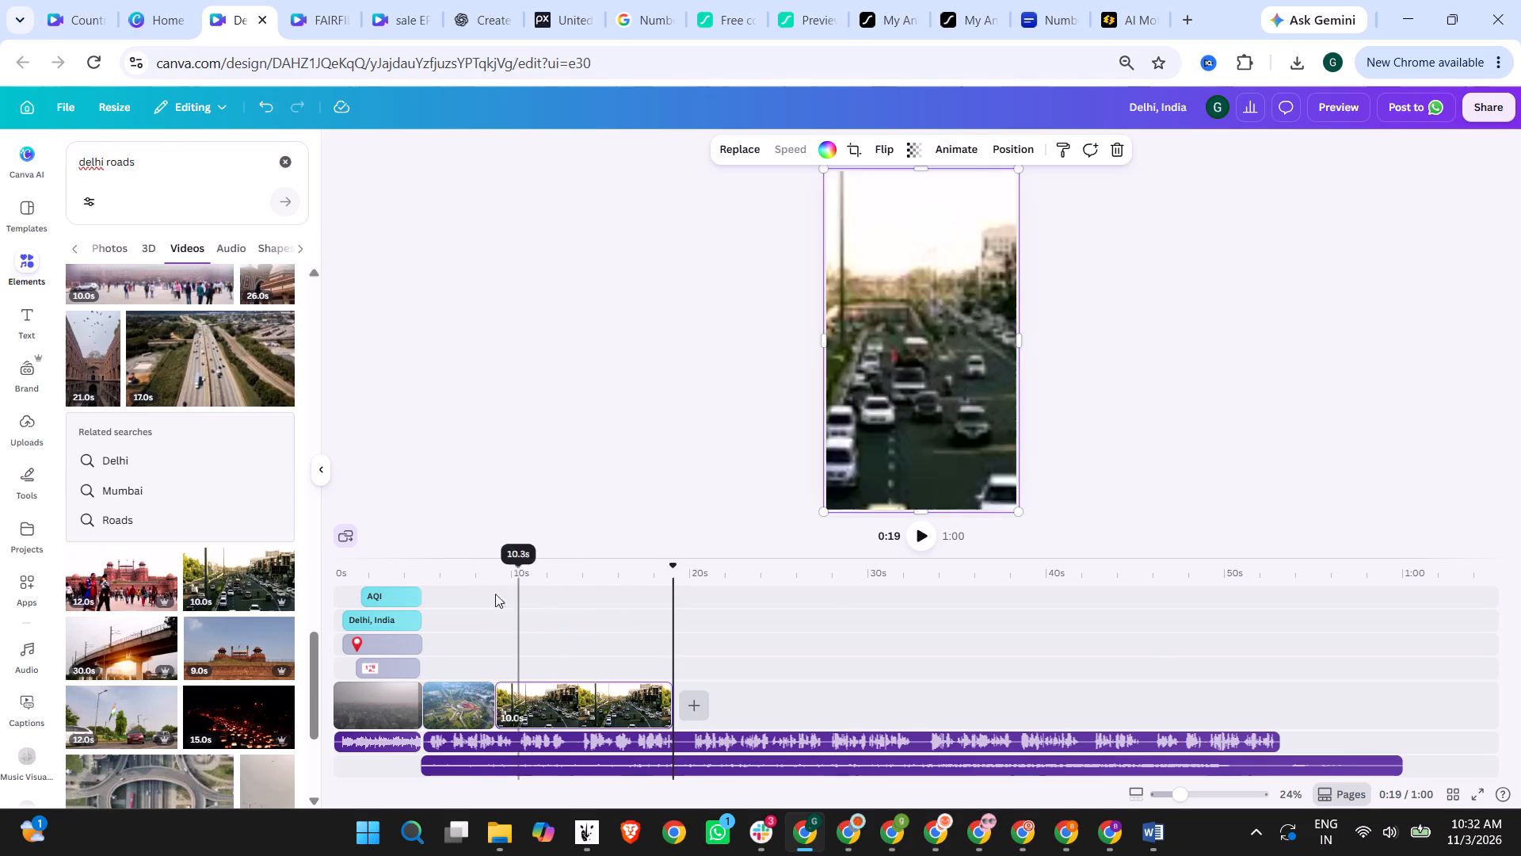
Play from the aerial park clip into the busy road clip to check them against the voice-over.
left_click(458, 579)
left_click(932, 534)
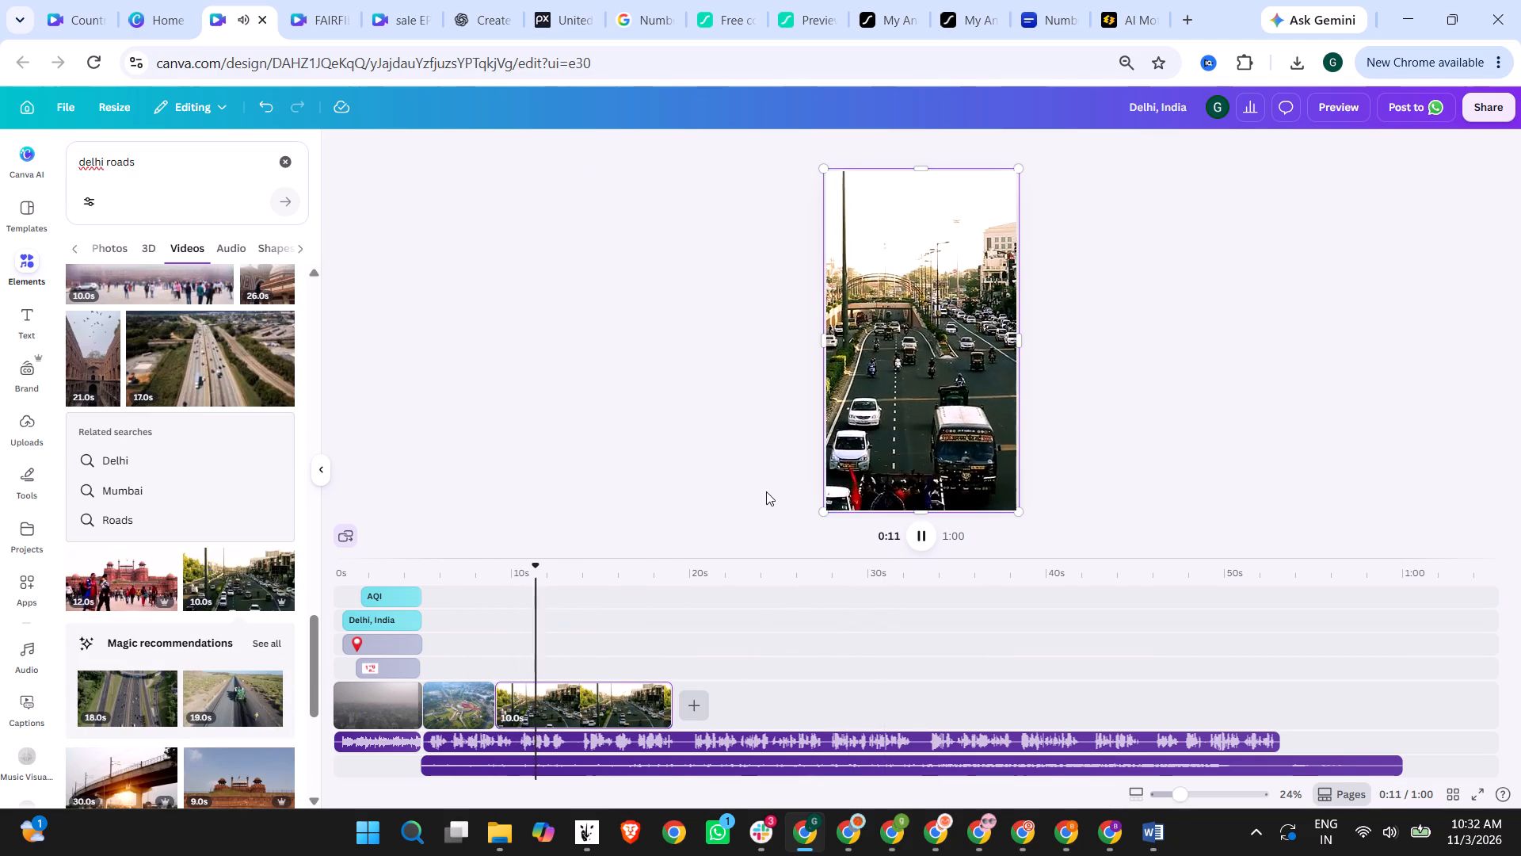
left_click(923, 527)
Look further through the road footage and replace the video search with "india gate".
scroll(134, 614, "down", 3)
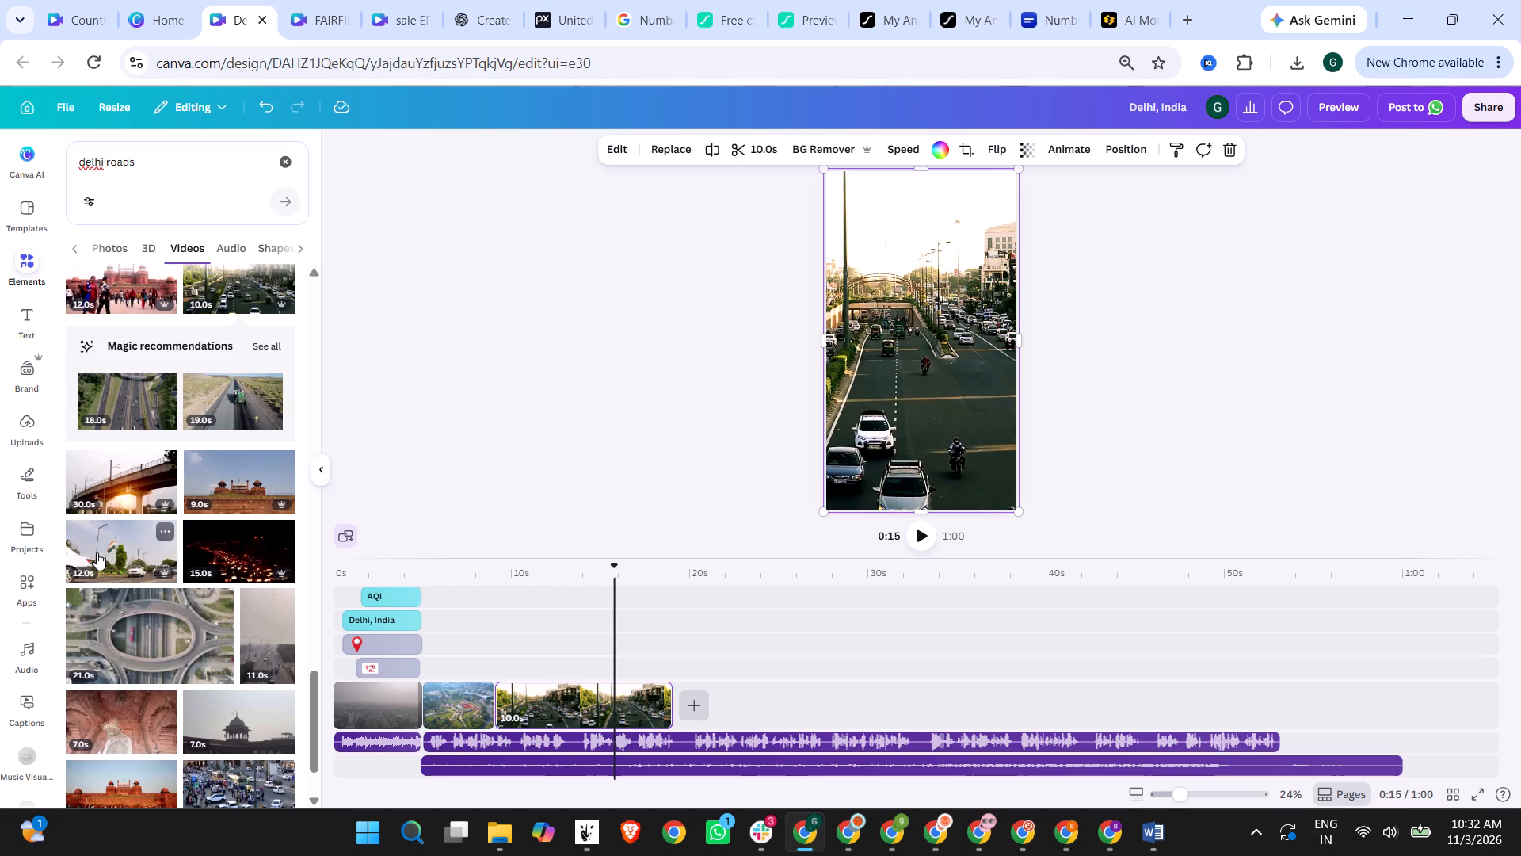
scroll(122, 544, "down", 1)
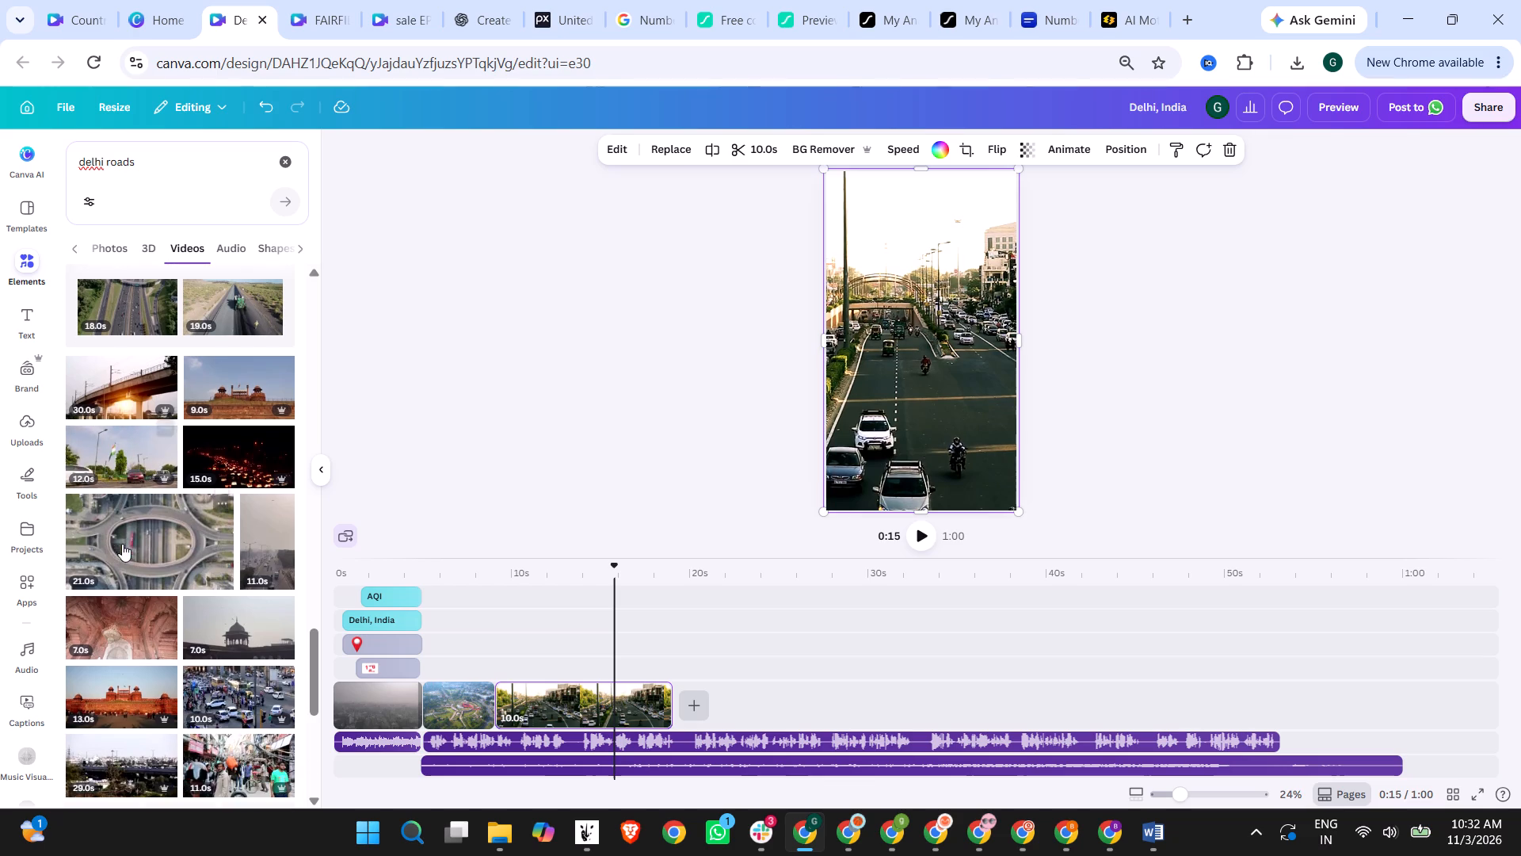
scroll(206, 552, "up", 20)
scroll(206, 552, "up", 6)
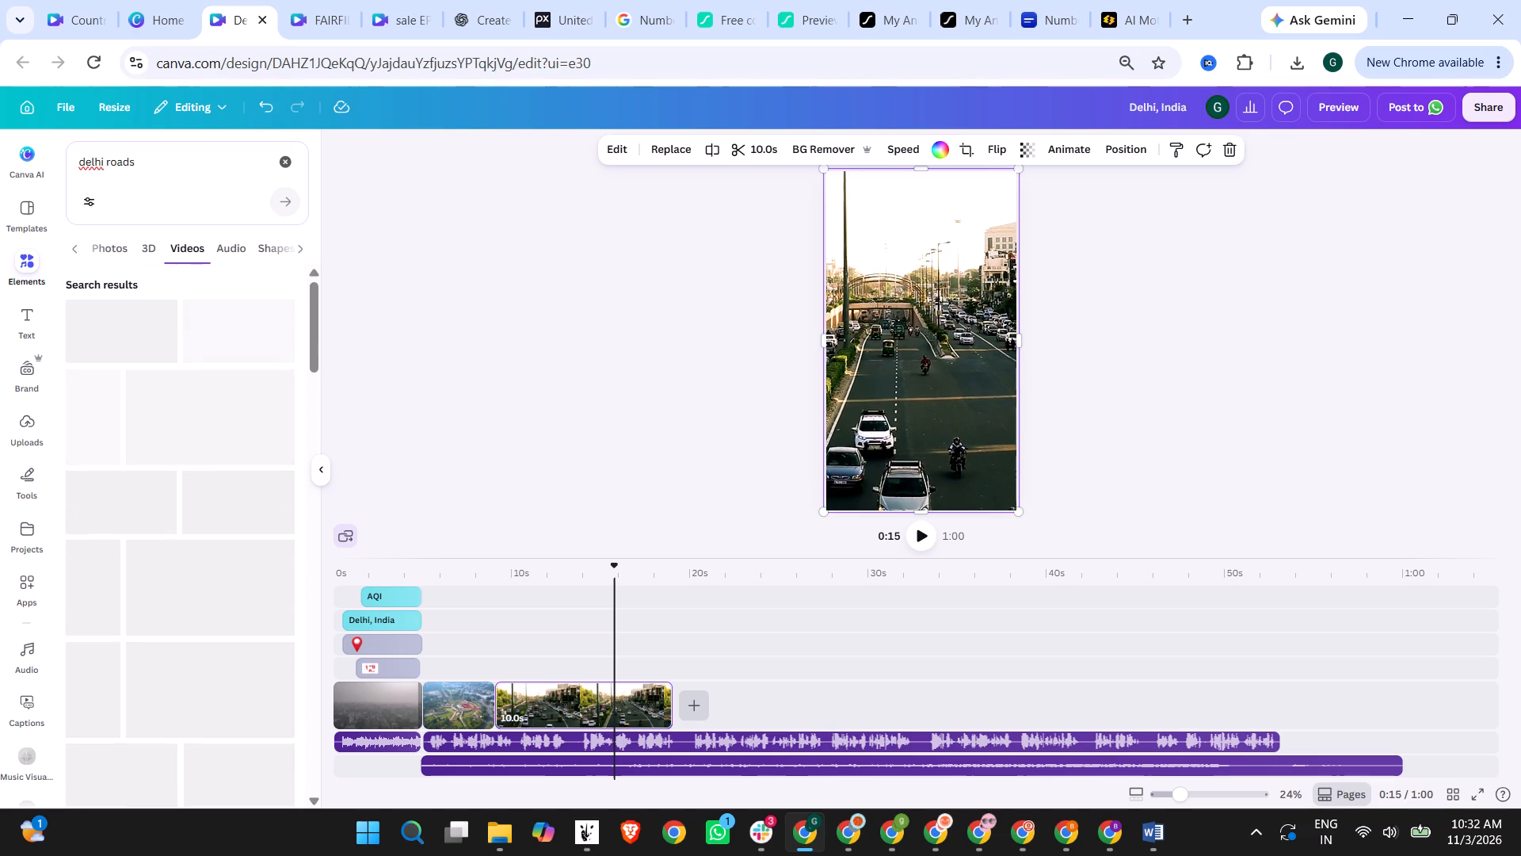
left_click_drag(177, 150, 0, 136)
left_click_drag(154, 174, 71, 169)
left_click(157, 165)
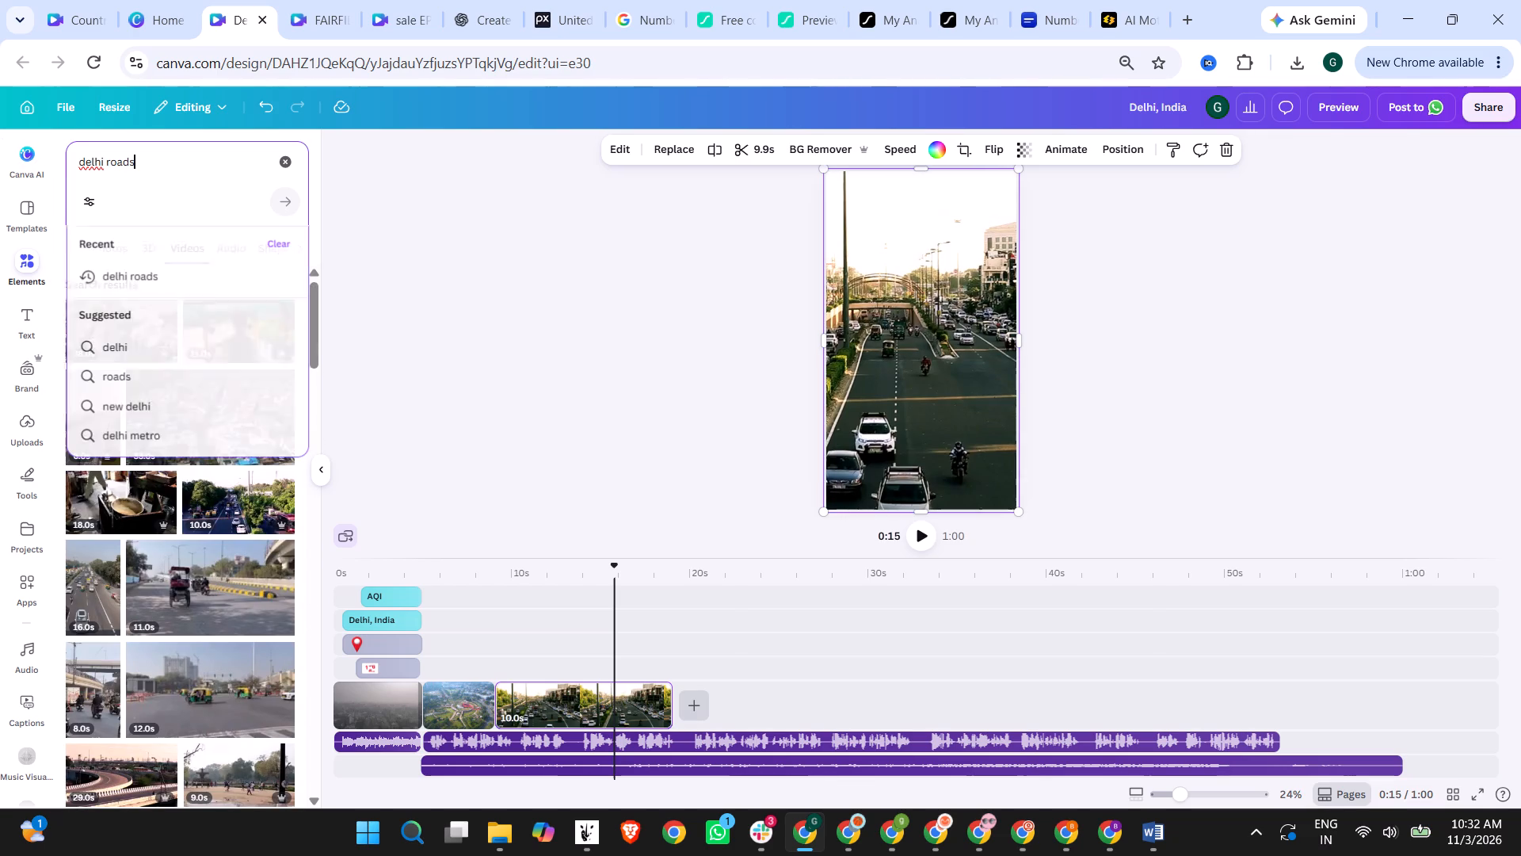
left_click_drag(163, 164, 79, 163)
type("india gate")
key("Return")
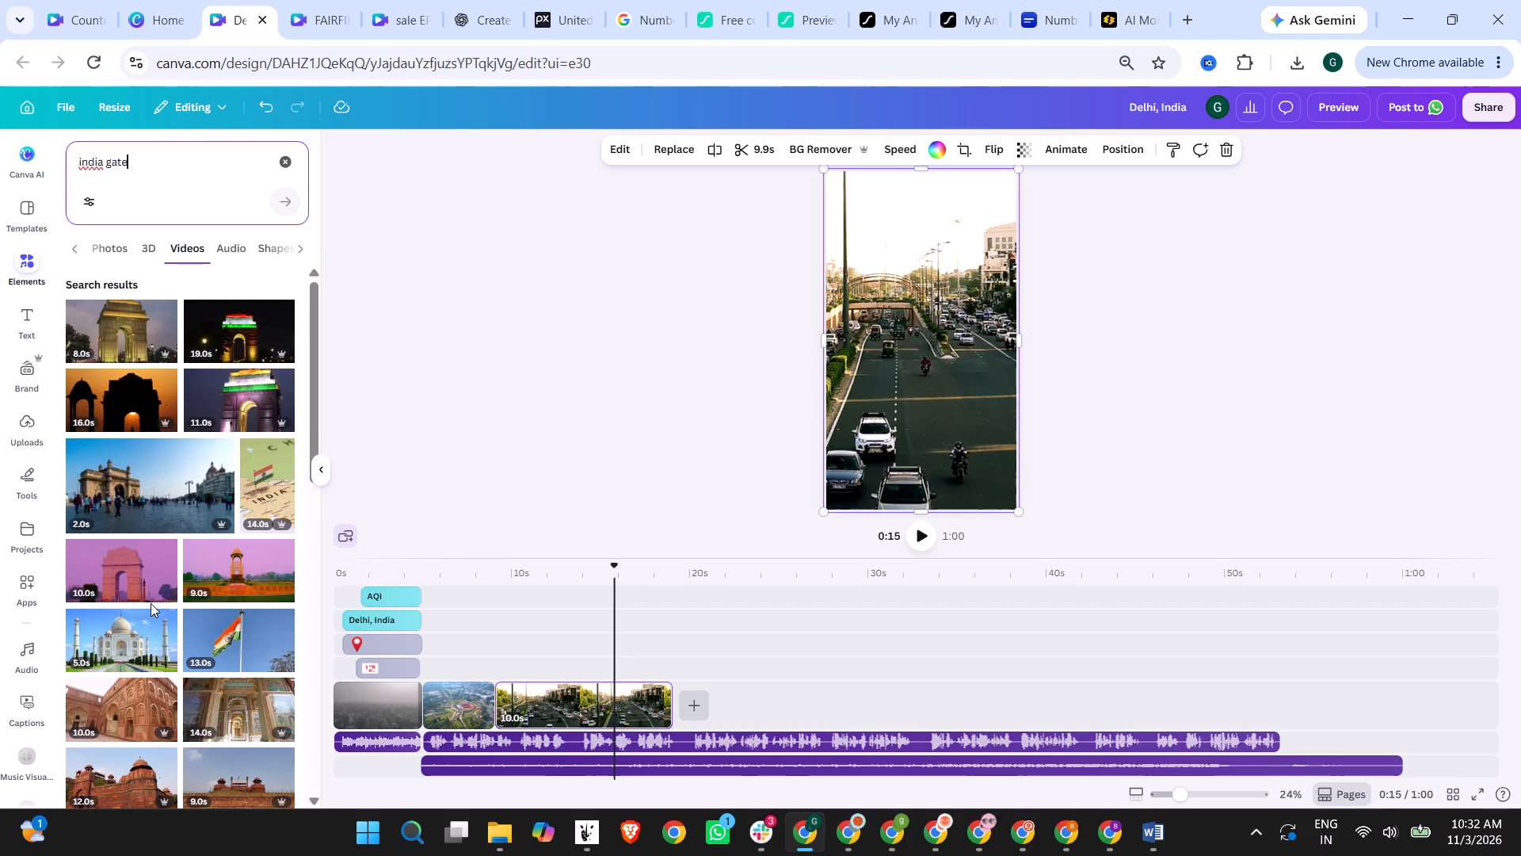
Delete the busy road clip that follows the aerial park clip.
scroll(252, 645, "down", 2)
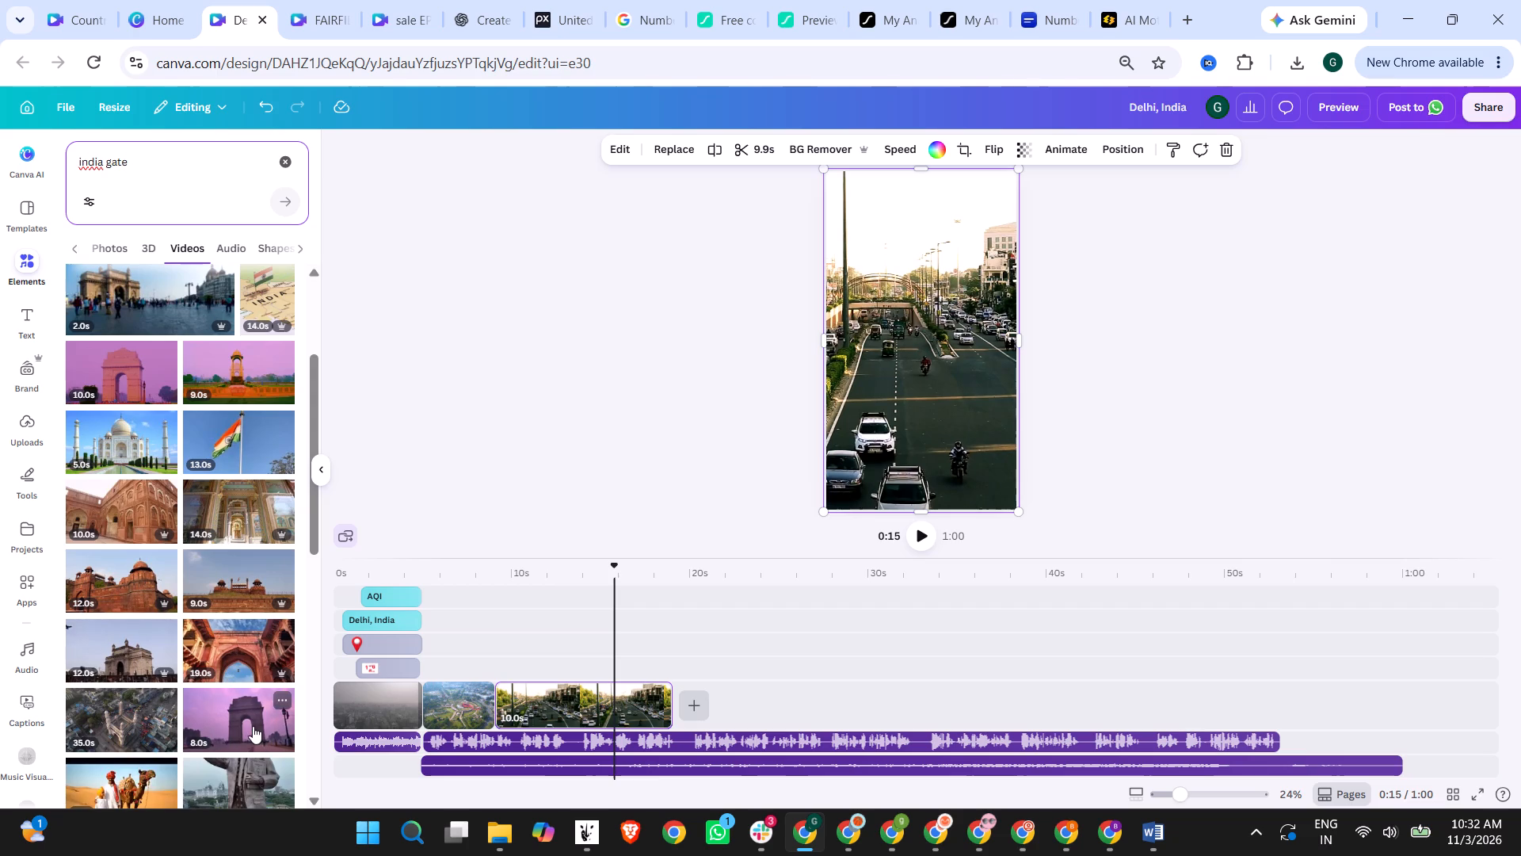
left_click(581, 698)
key("Delete")
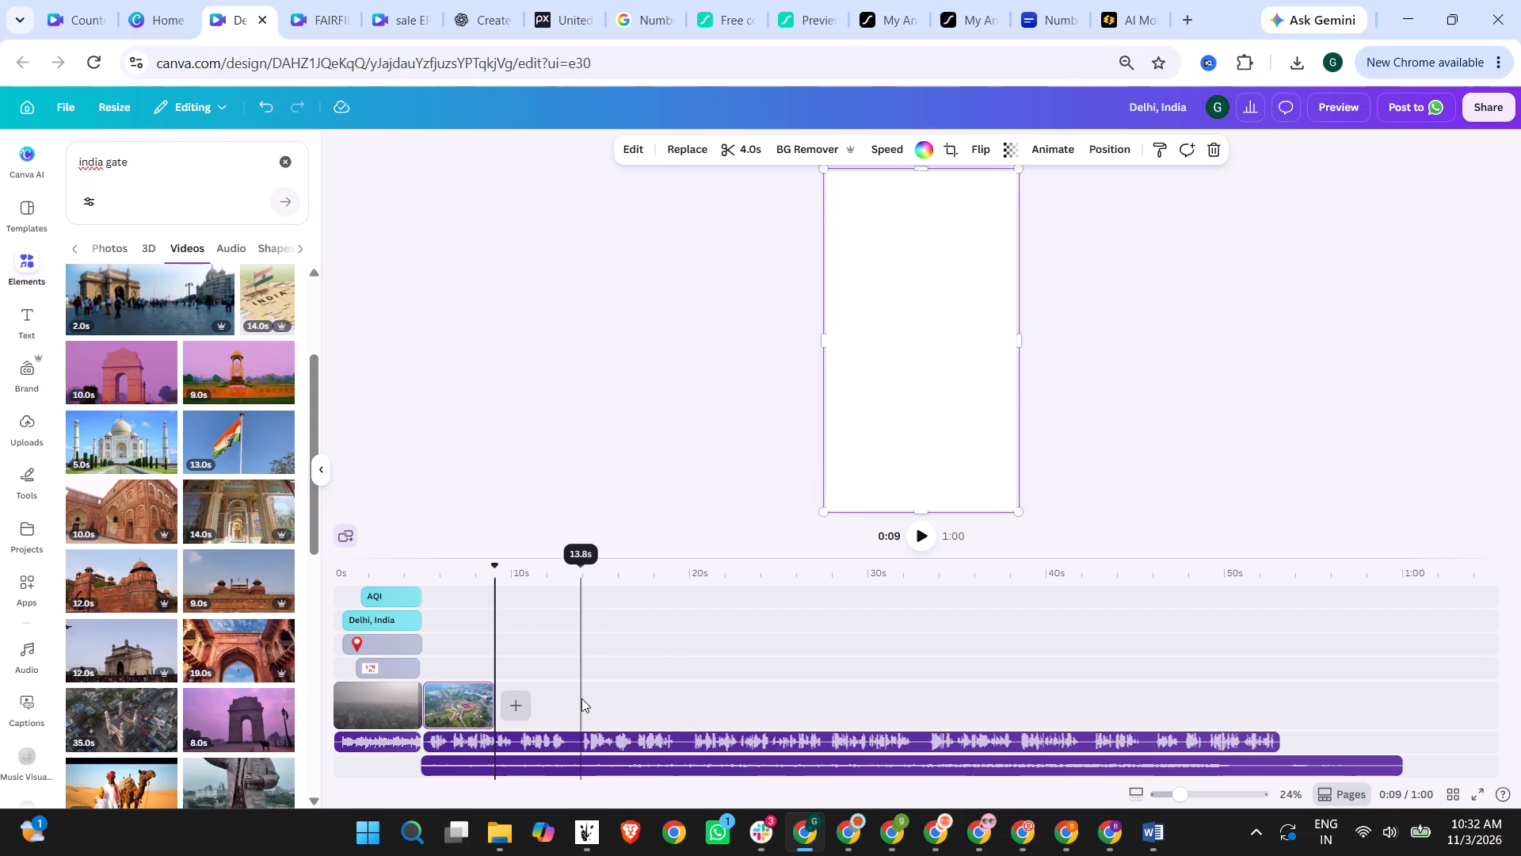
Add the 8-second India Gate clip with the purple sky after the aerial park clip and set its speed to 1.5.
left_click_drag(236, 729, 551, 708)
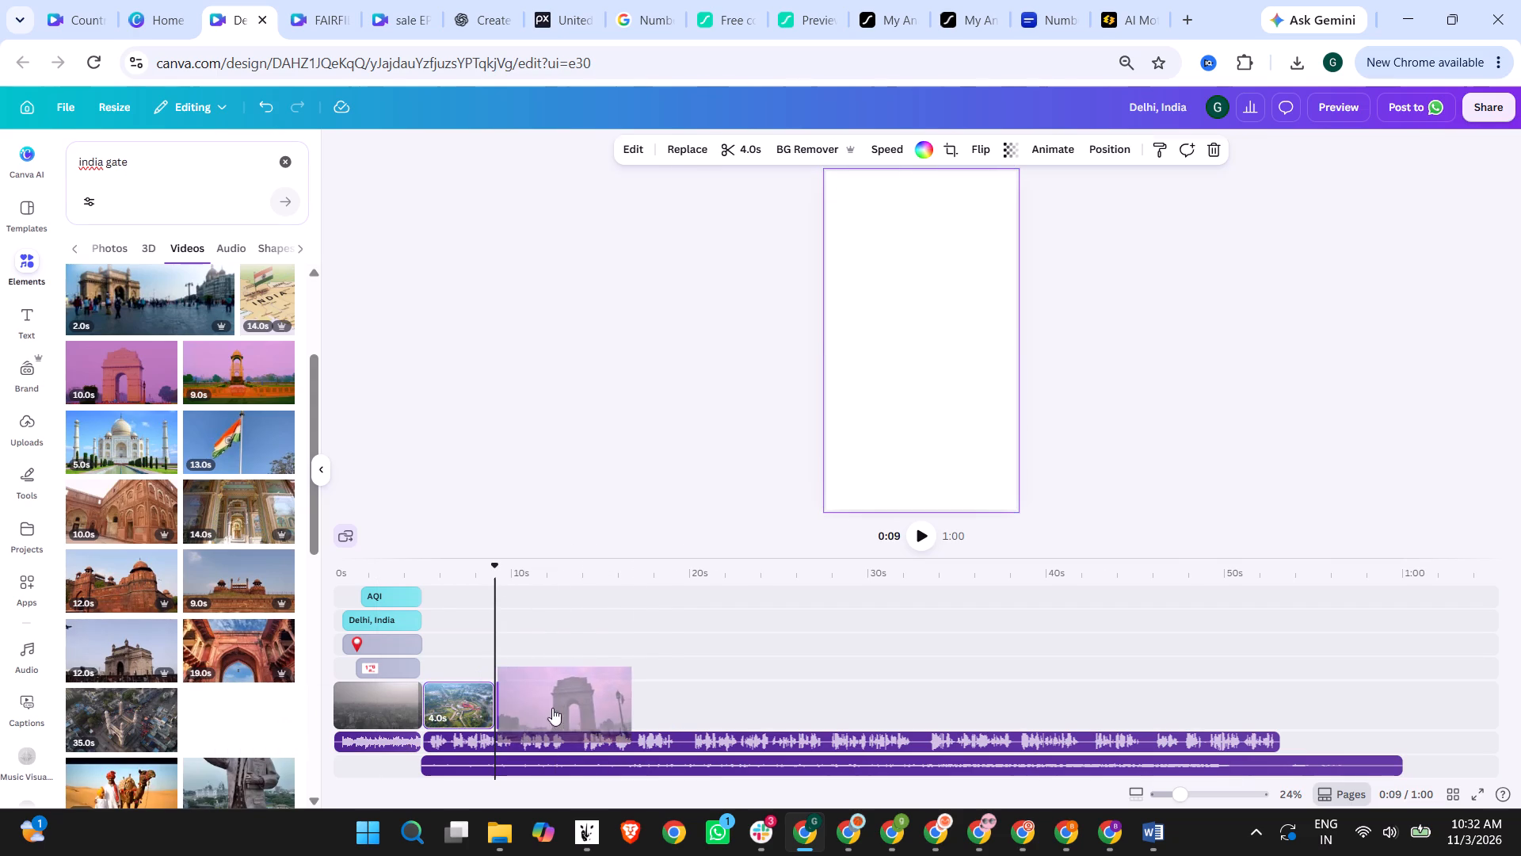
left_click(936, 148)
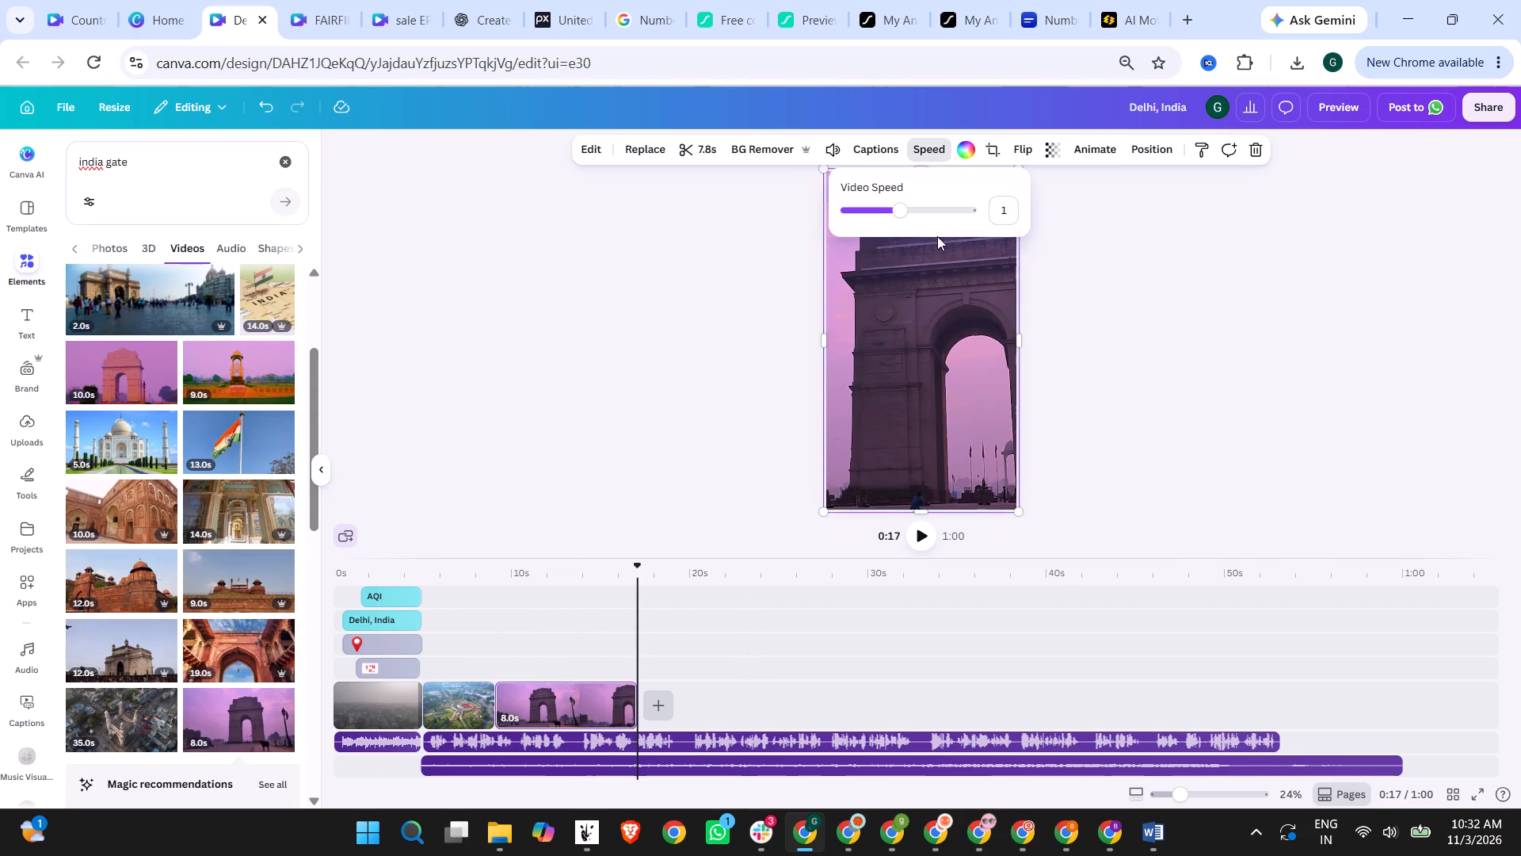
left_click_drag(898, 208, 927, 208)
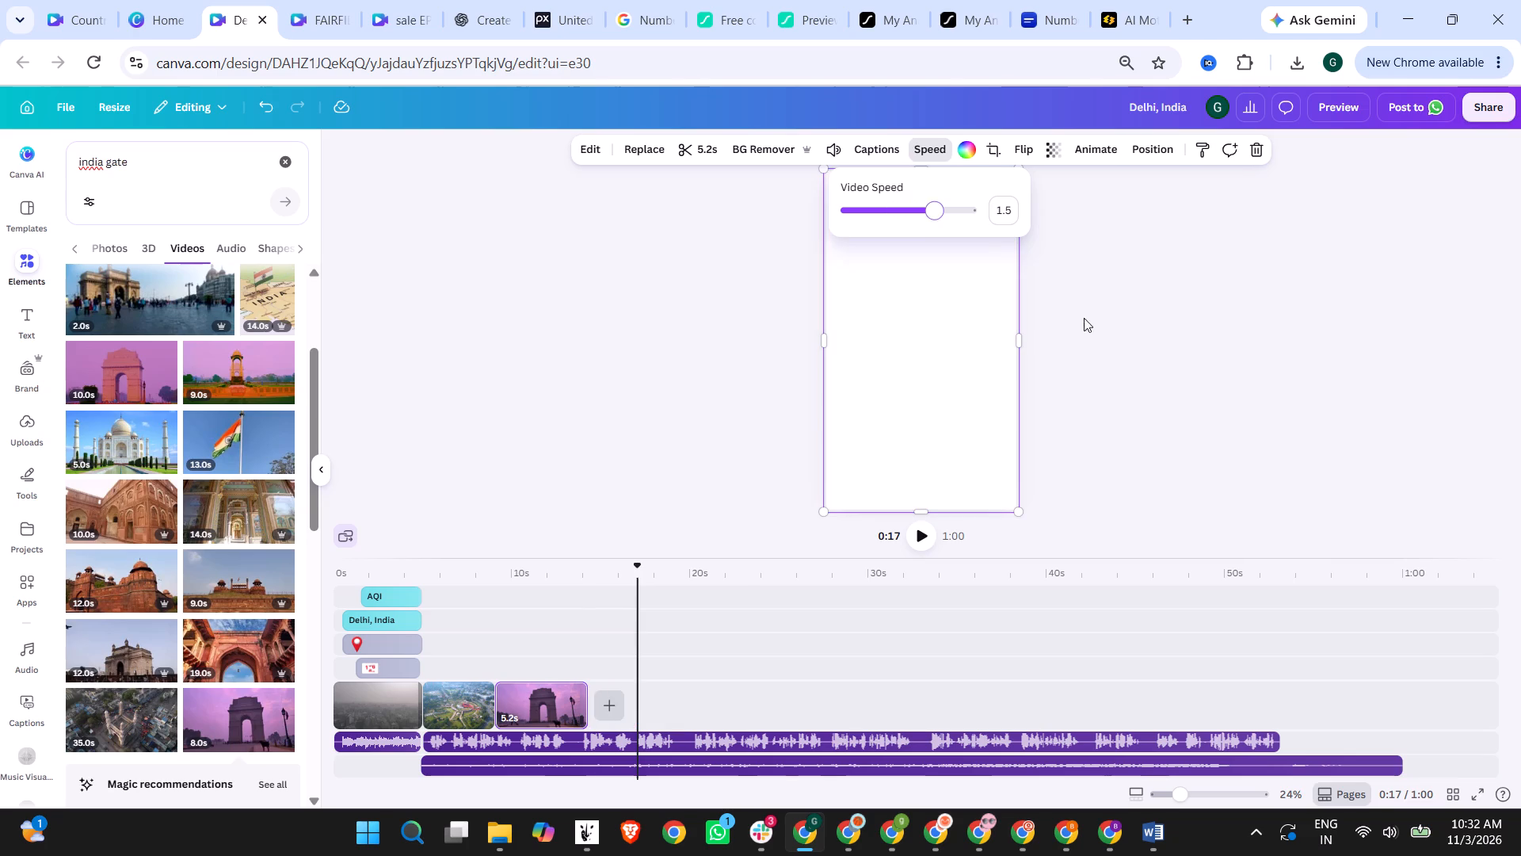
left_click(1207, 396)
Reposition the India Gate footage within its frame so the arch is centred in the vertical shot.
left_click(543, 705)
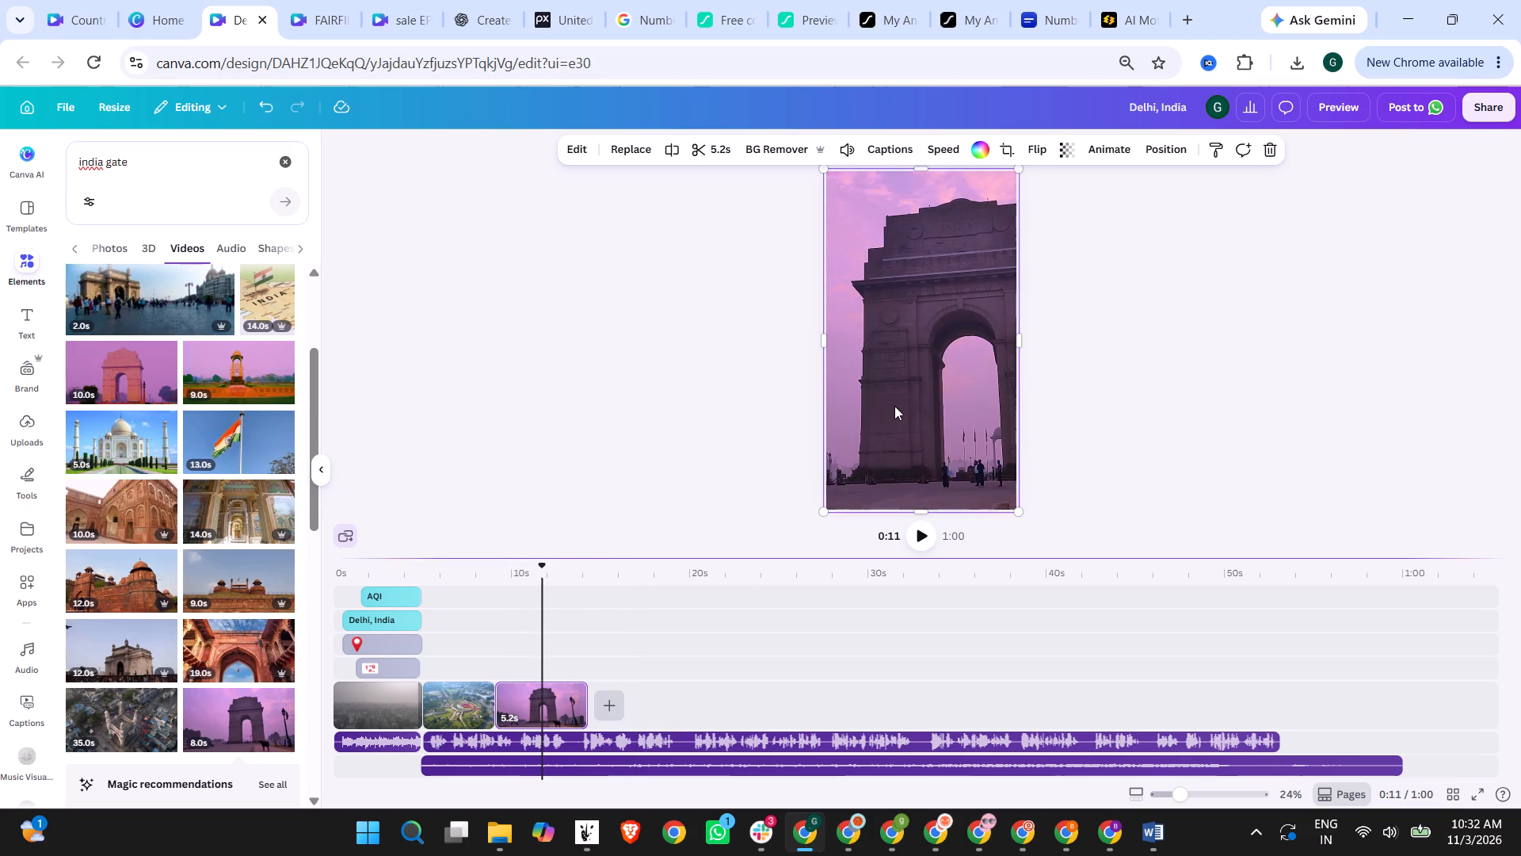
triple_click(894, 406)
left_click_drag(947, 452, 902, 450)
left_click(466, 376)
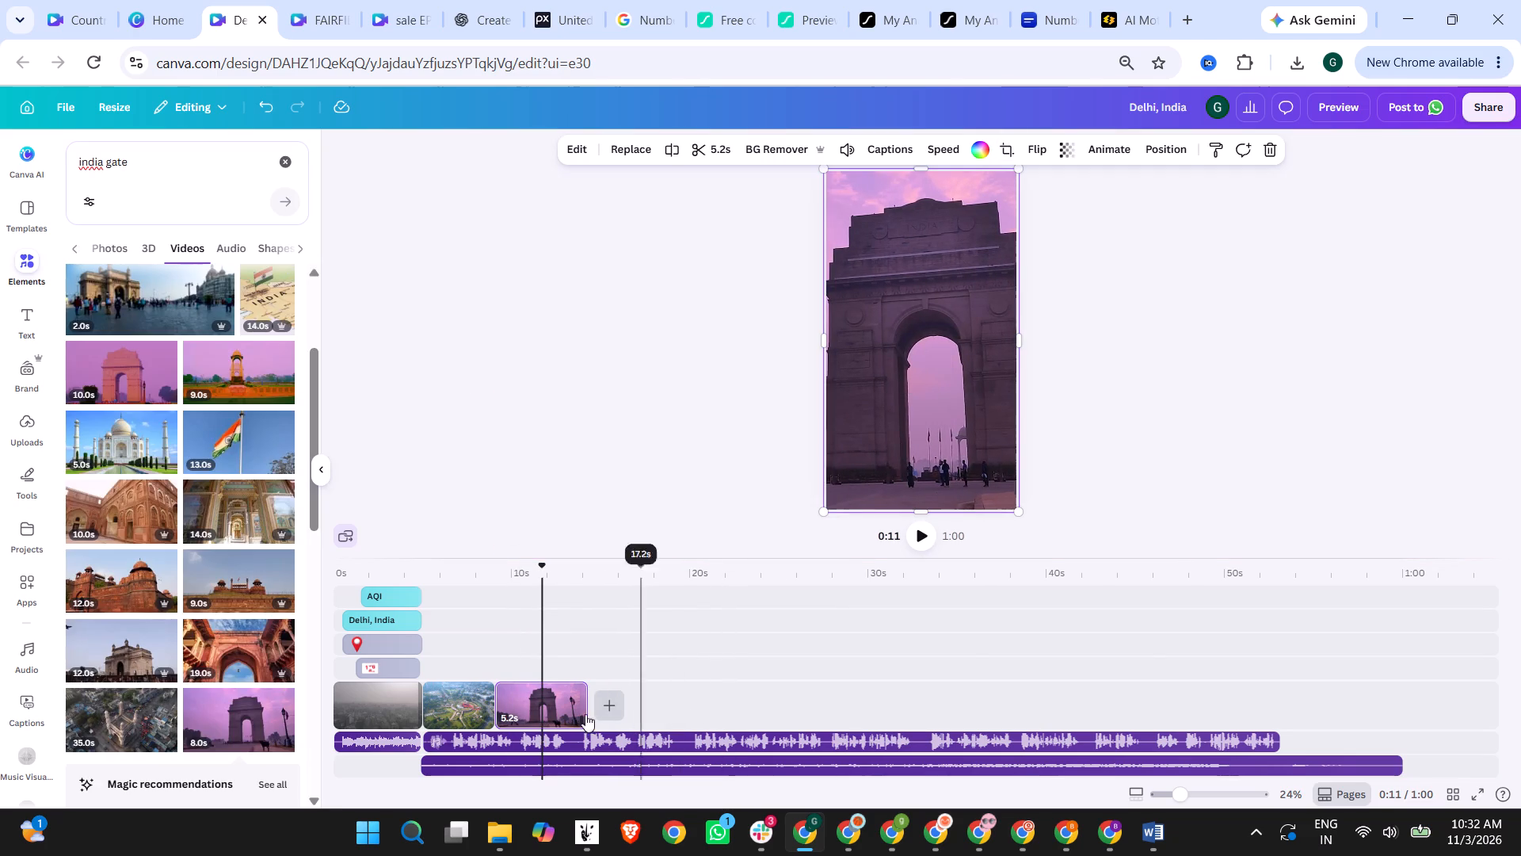
Play from the aerial park clip through the India Gate clip to check them against the voice-over.
left_click(428, 577)
left_click(921, 535)
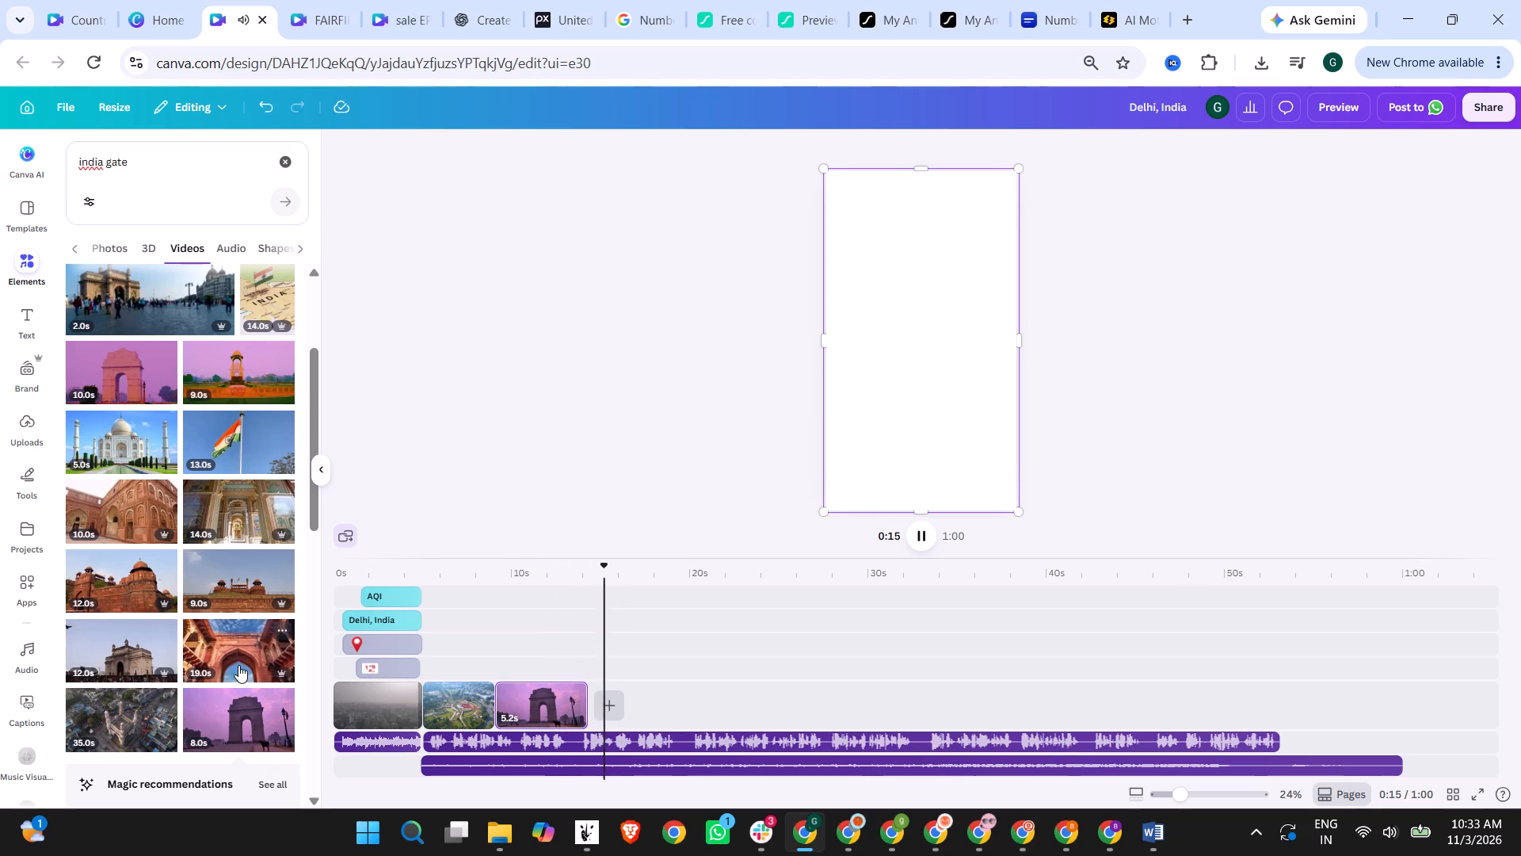
left_click(922, 534)
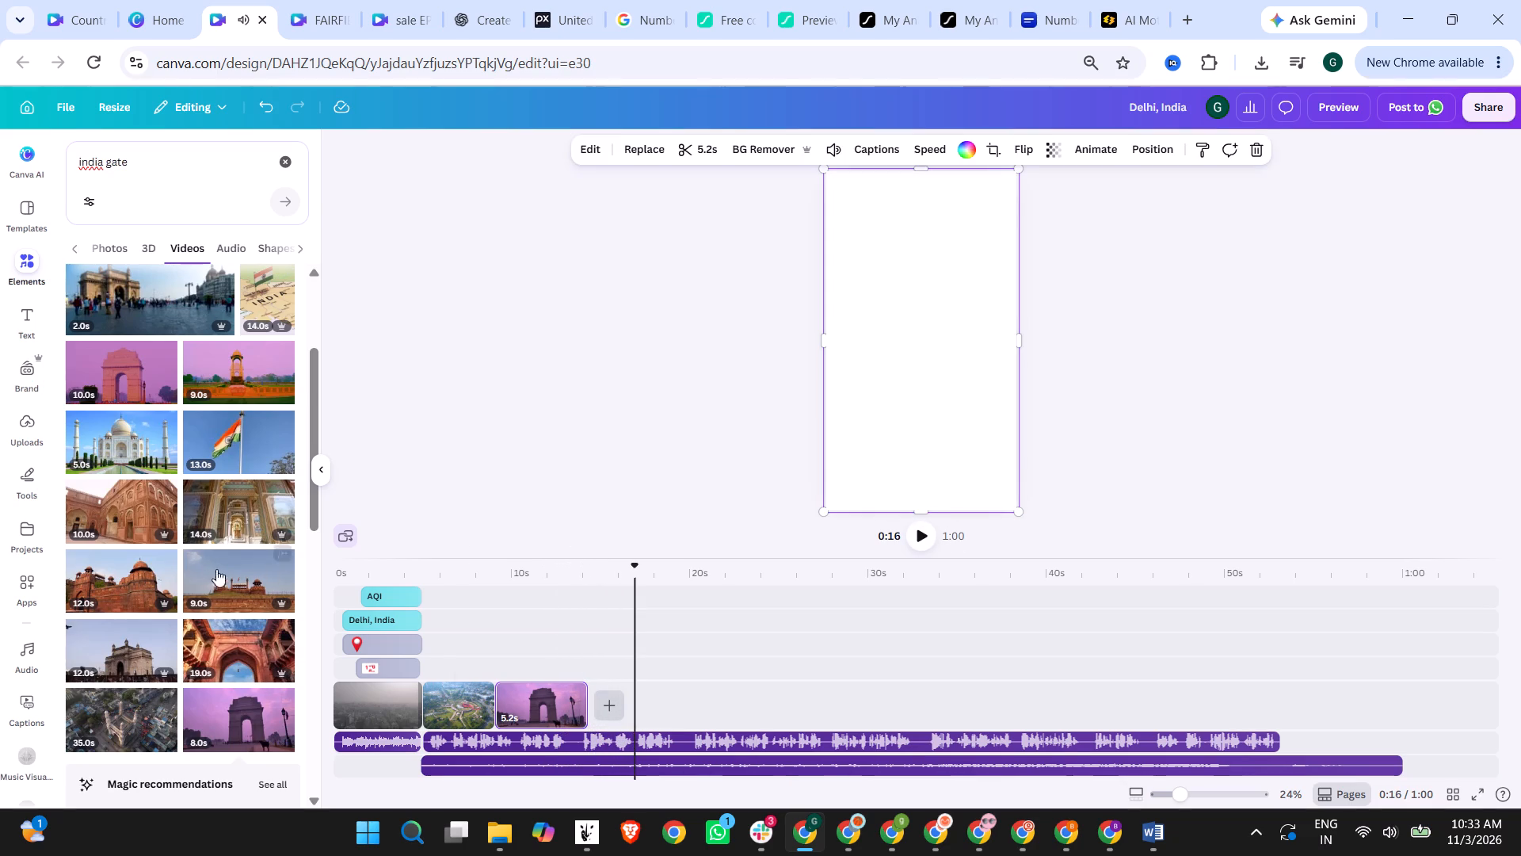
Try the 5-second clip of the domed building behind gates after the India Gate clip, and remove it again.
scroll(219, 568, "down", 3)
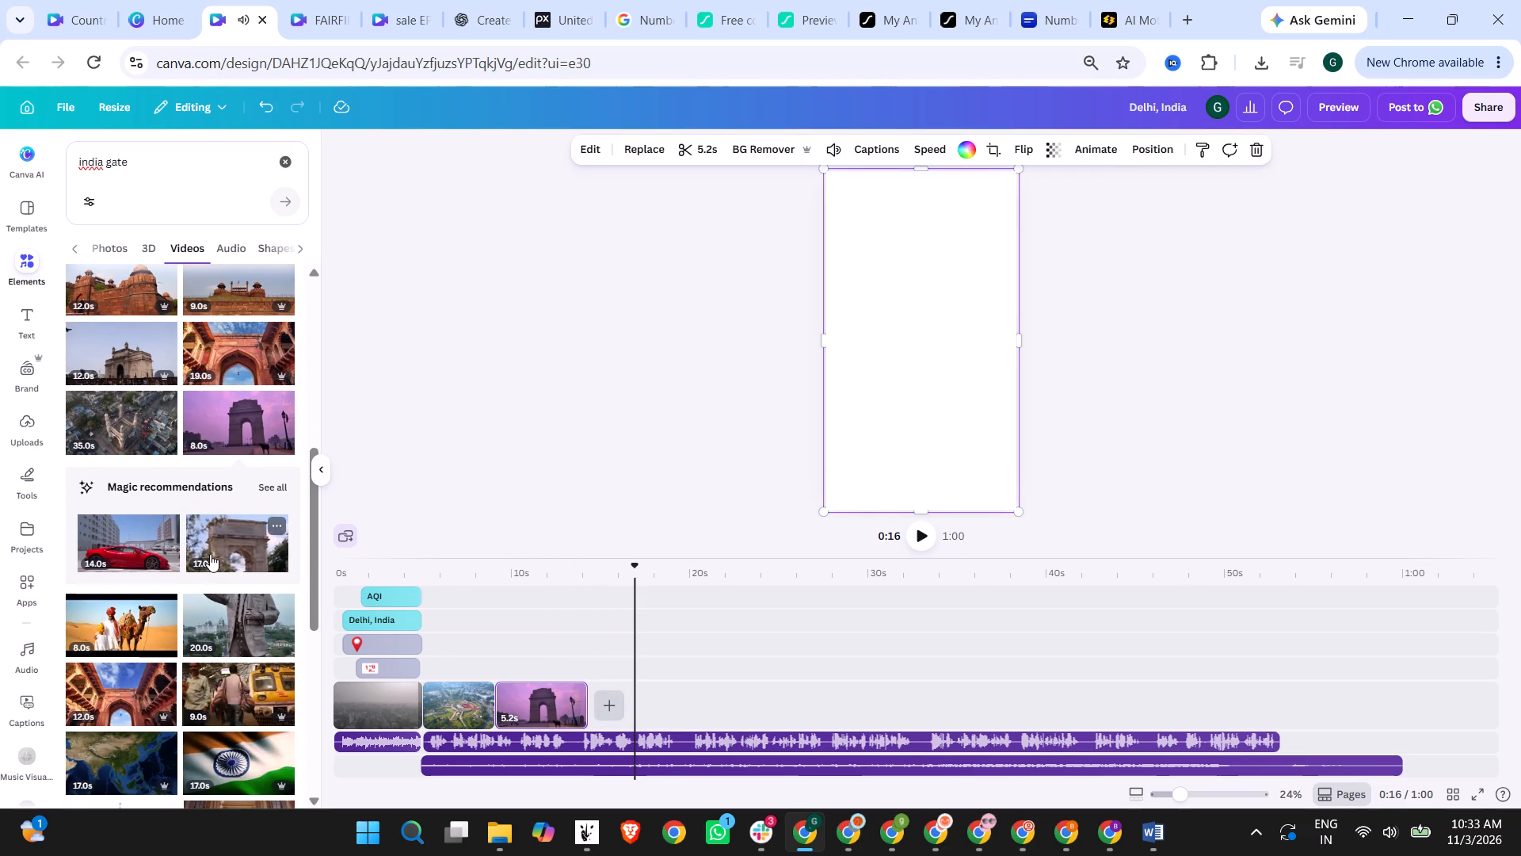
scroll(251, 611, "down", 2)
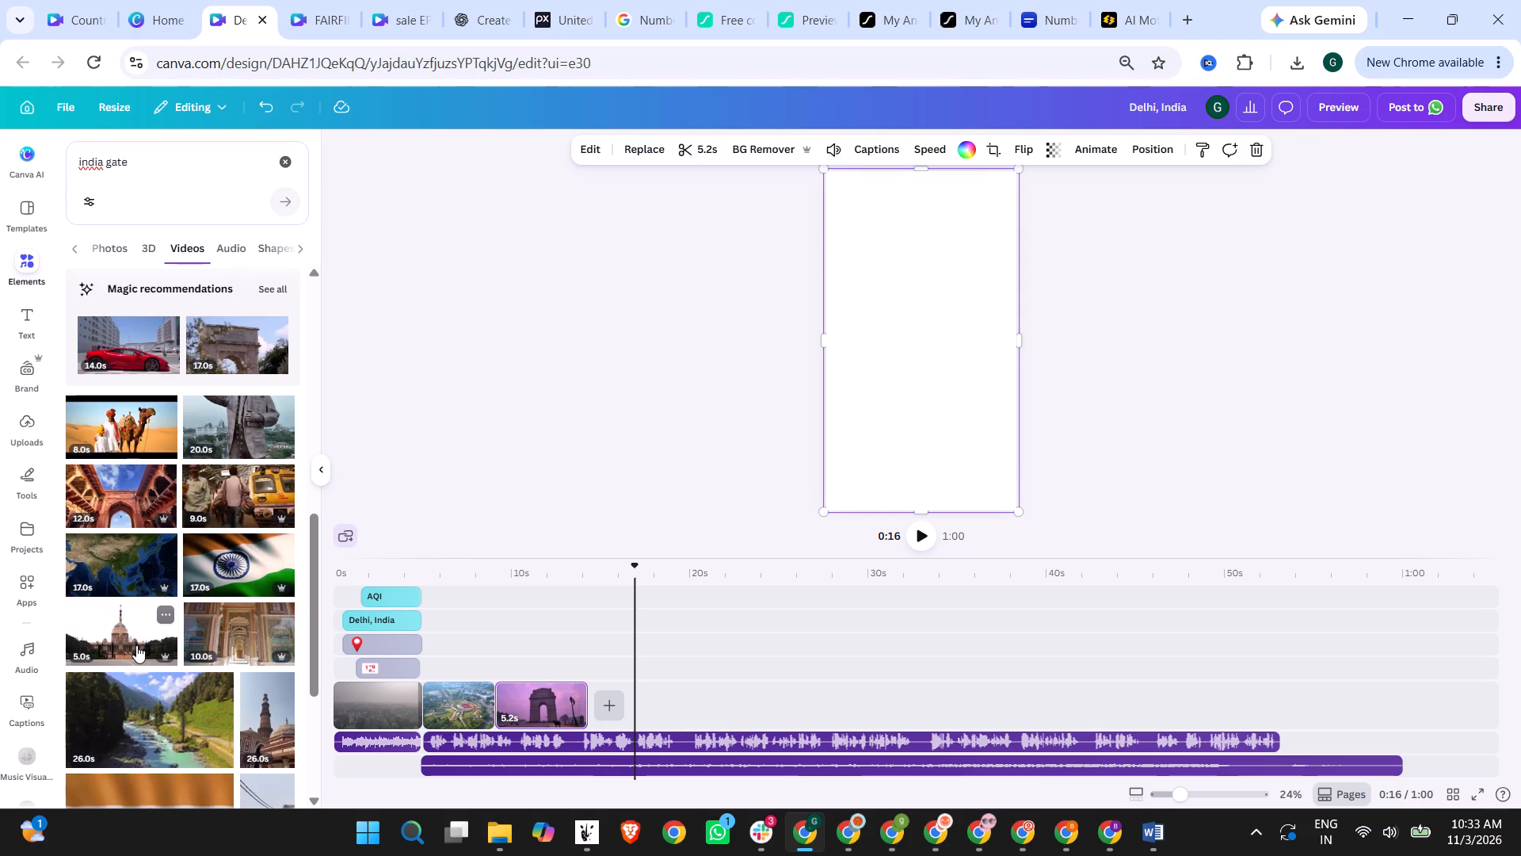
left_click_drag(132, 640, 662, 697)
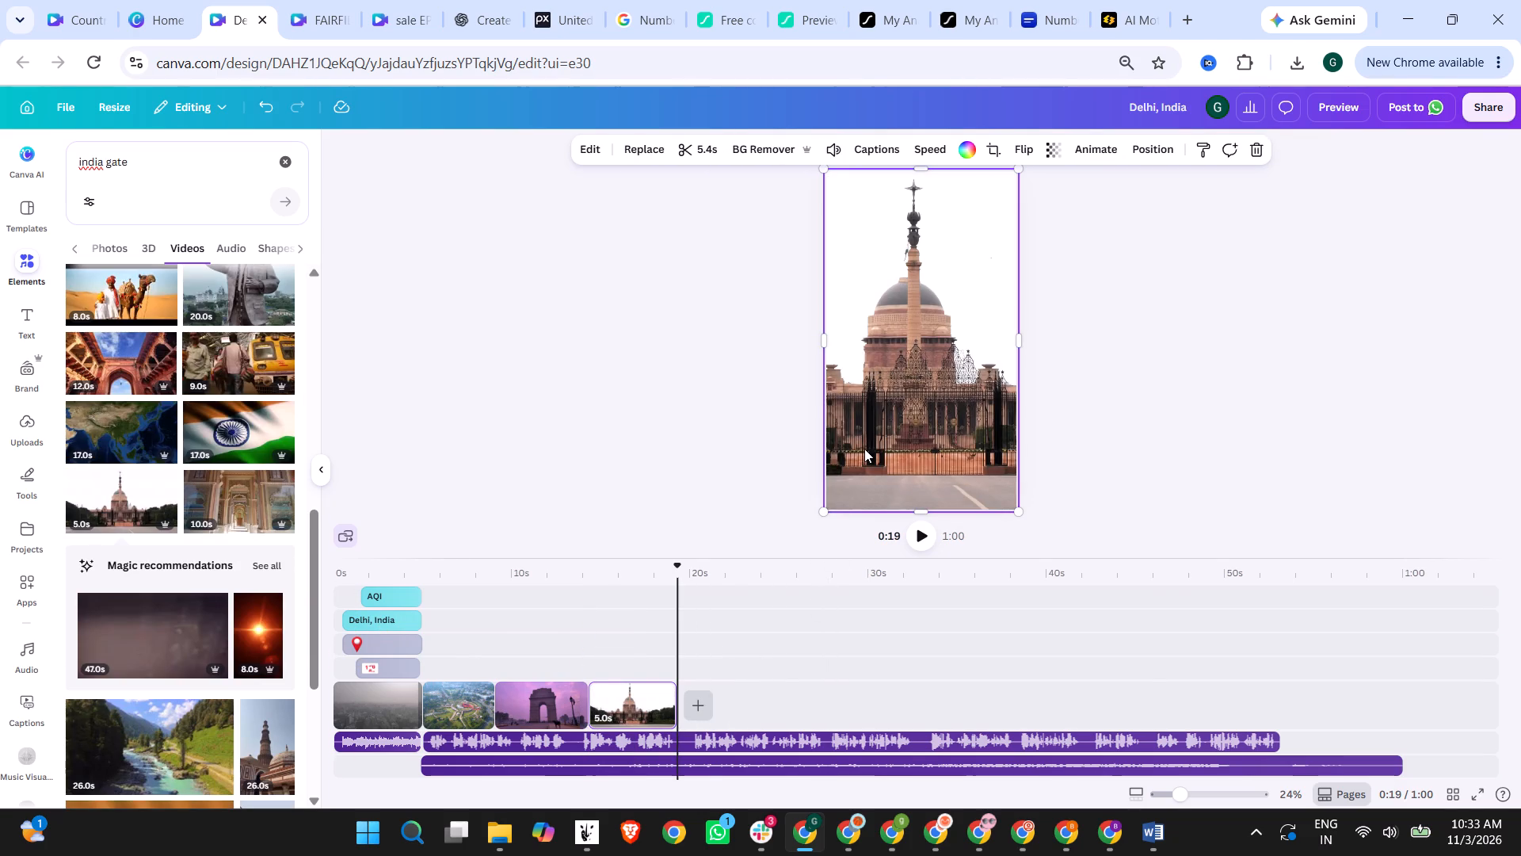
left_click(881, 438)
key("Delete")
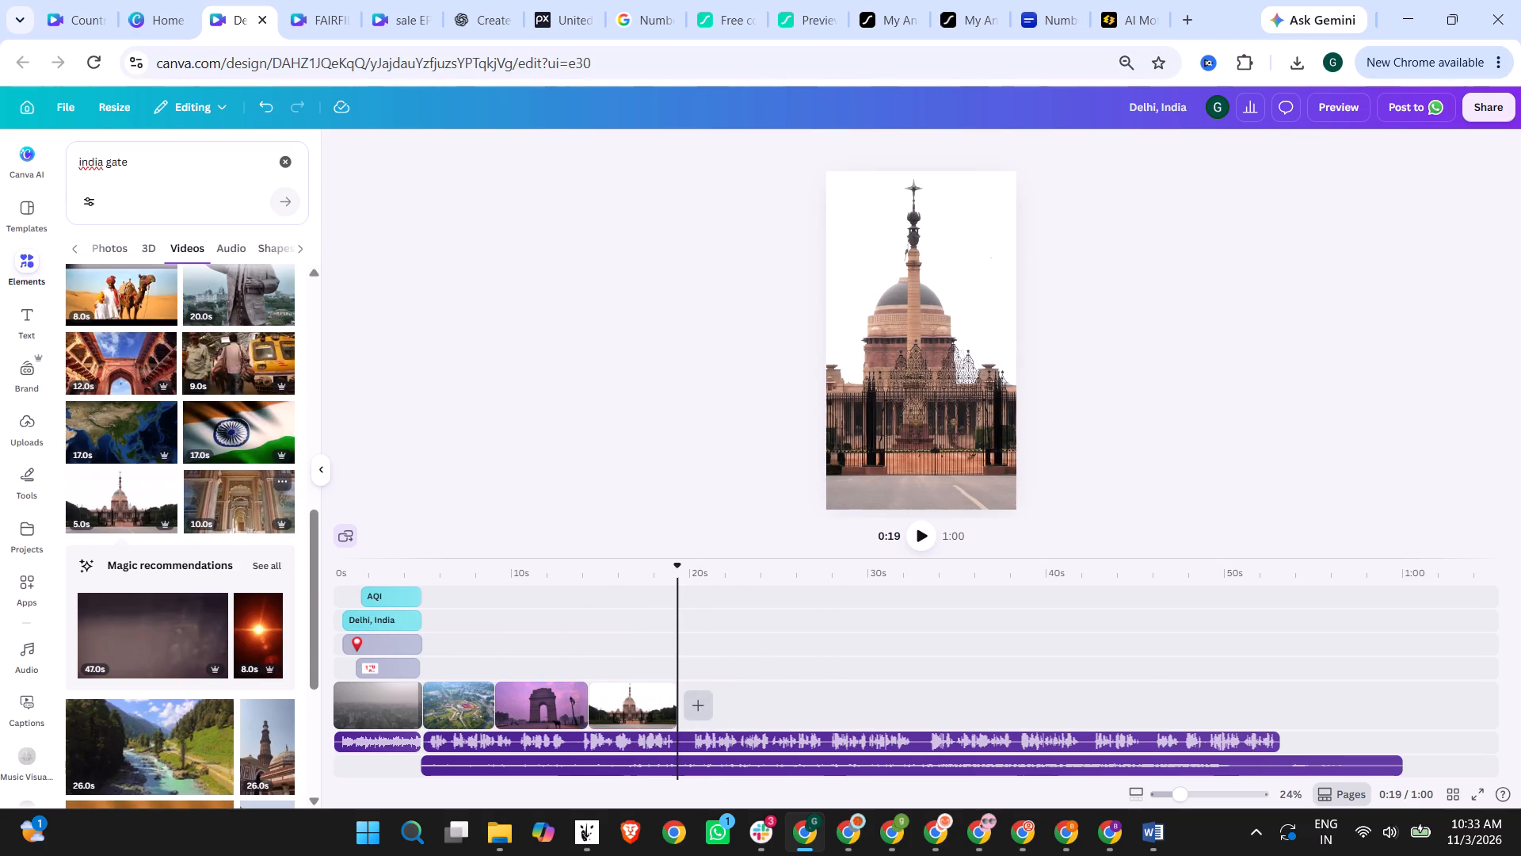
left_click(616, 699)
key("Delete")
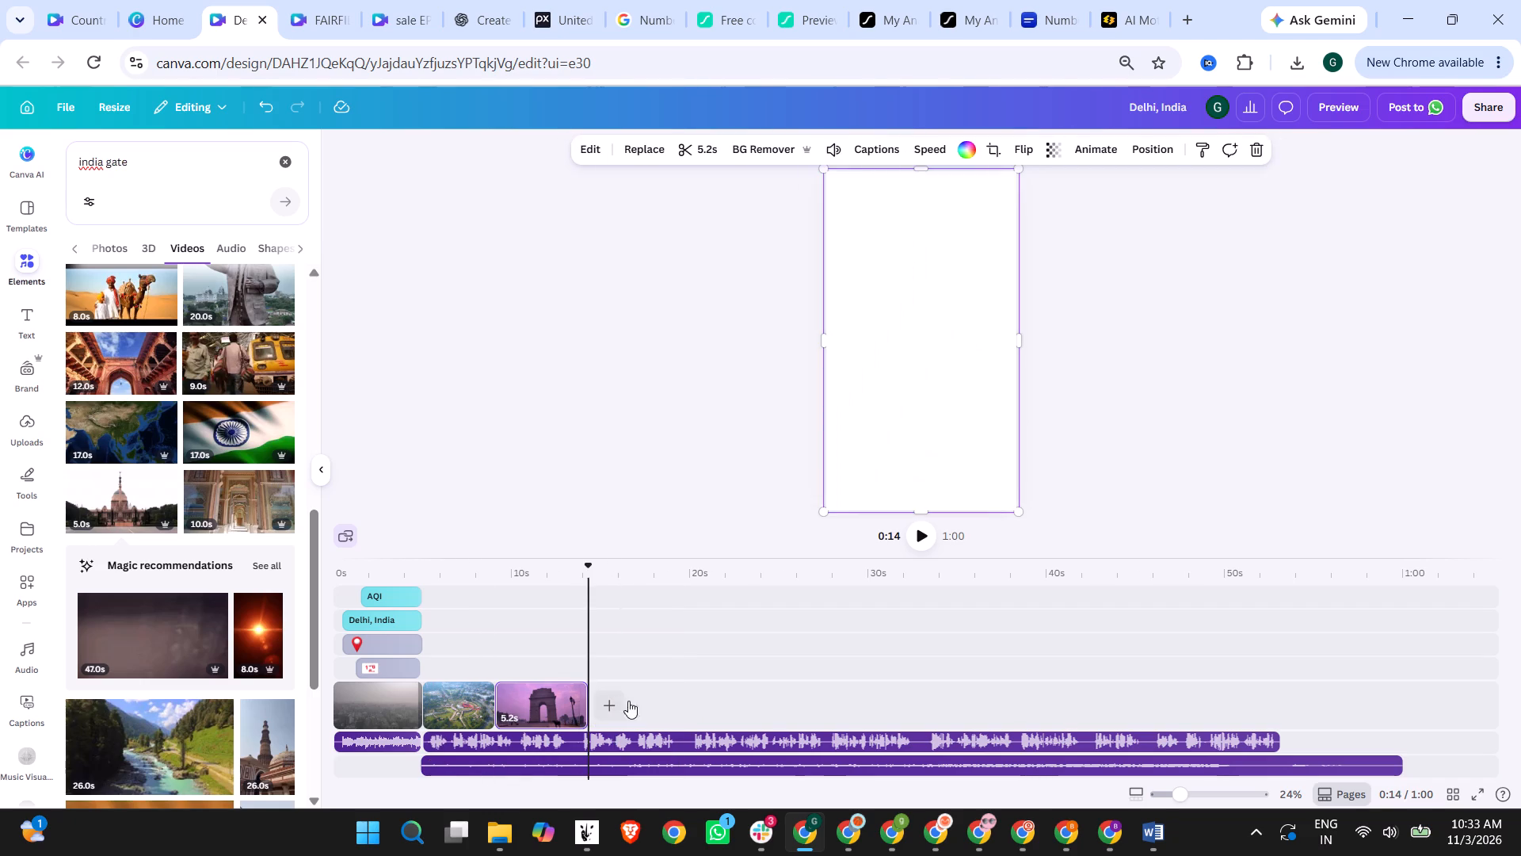
Look further through the India Gate footage and replace the video search with "new delhi".
scroll(263, 700, "down", 4)
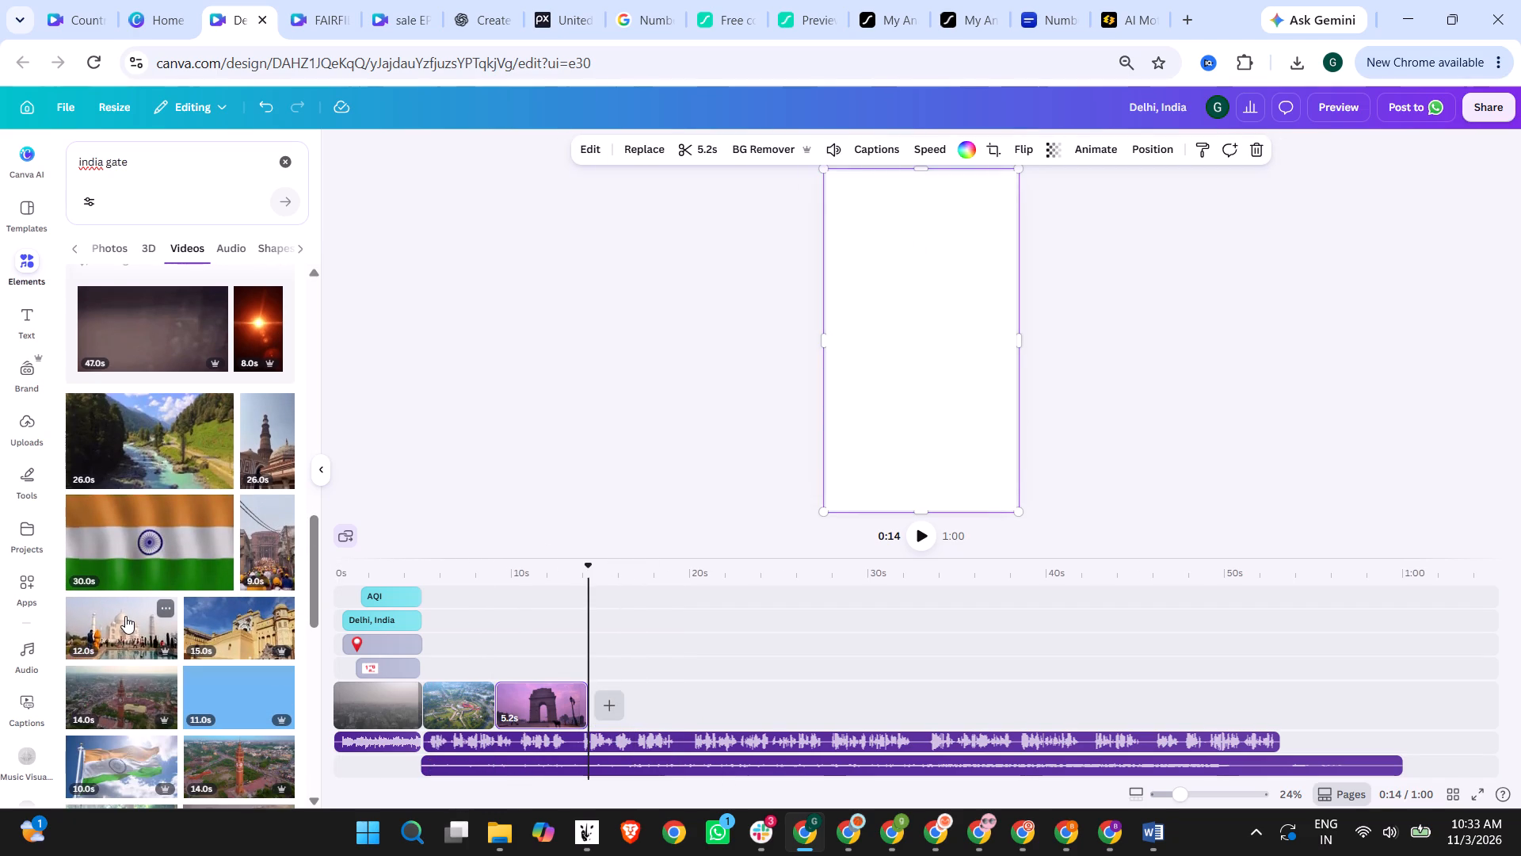
scroll(259, 466, "down", 4)
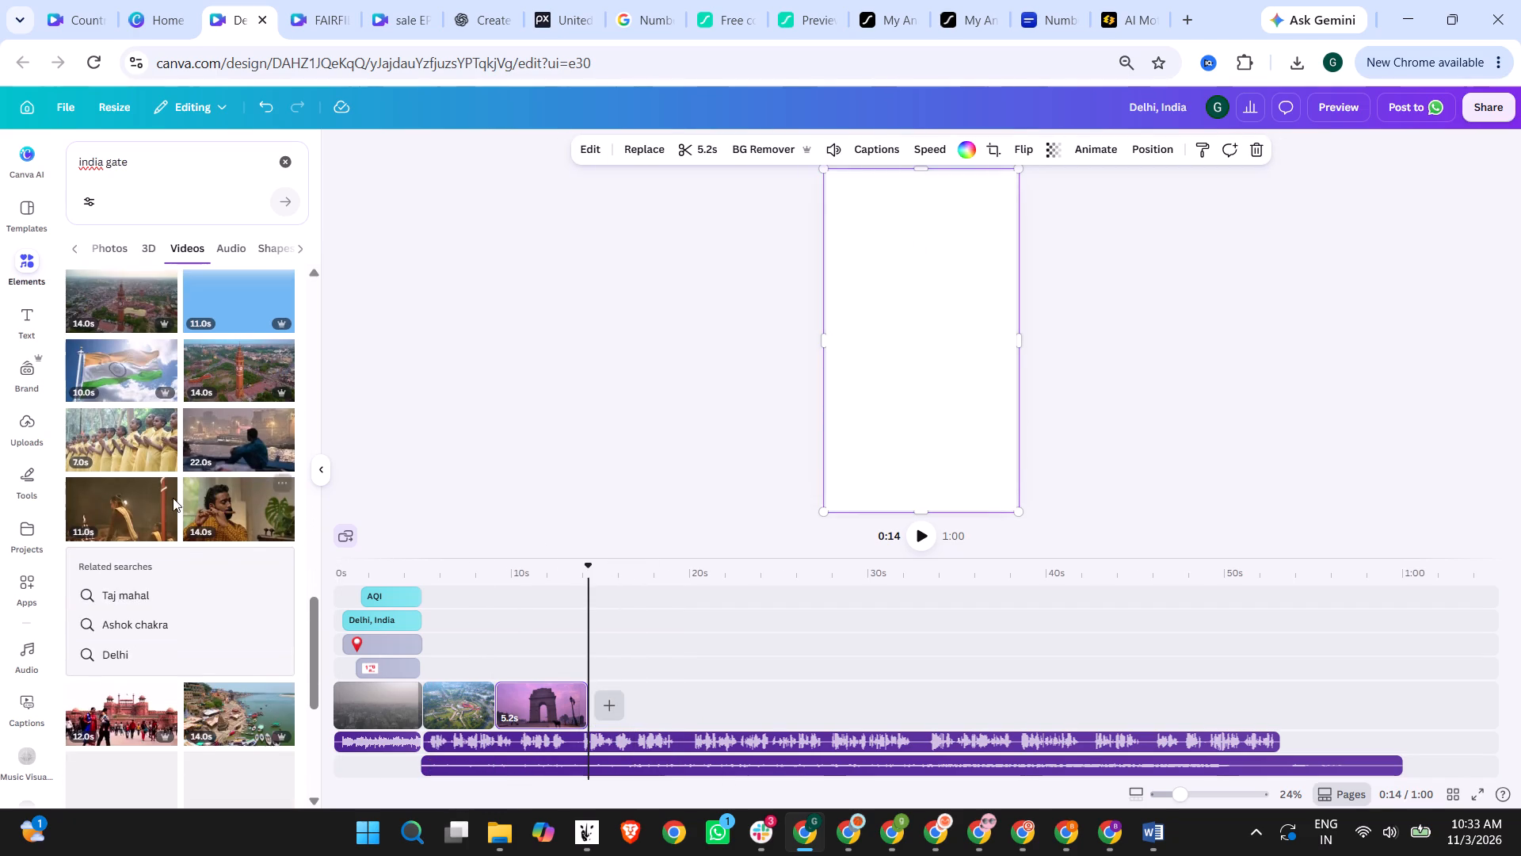
scroll(199, 661, "up", 13)
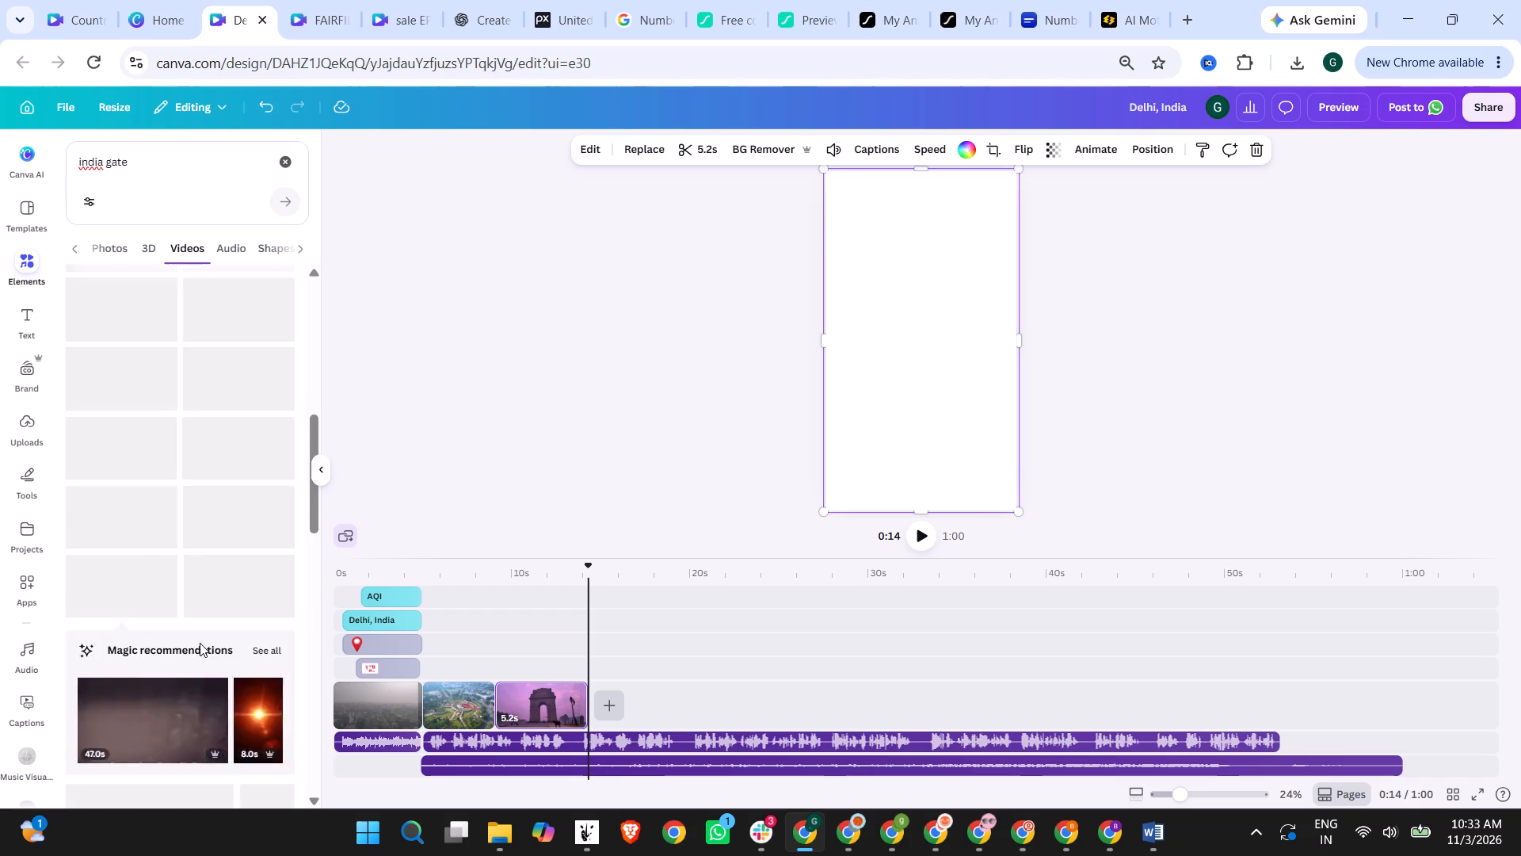
scroll(200, 643, "up", 3)
left_click_drag(166, 158, 23, 158)
type("new delhi")
key("Return")
scroll(21, 158, "up", 1)
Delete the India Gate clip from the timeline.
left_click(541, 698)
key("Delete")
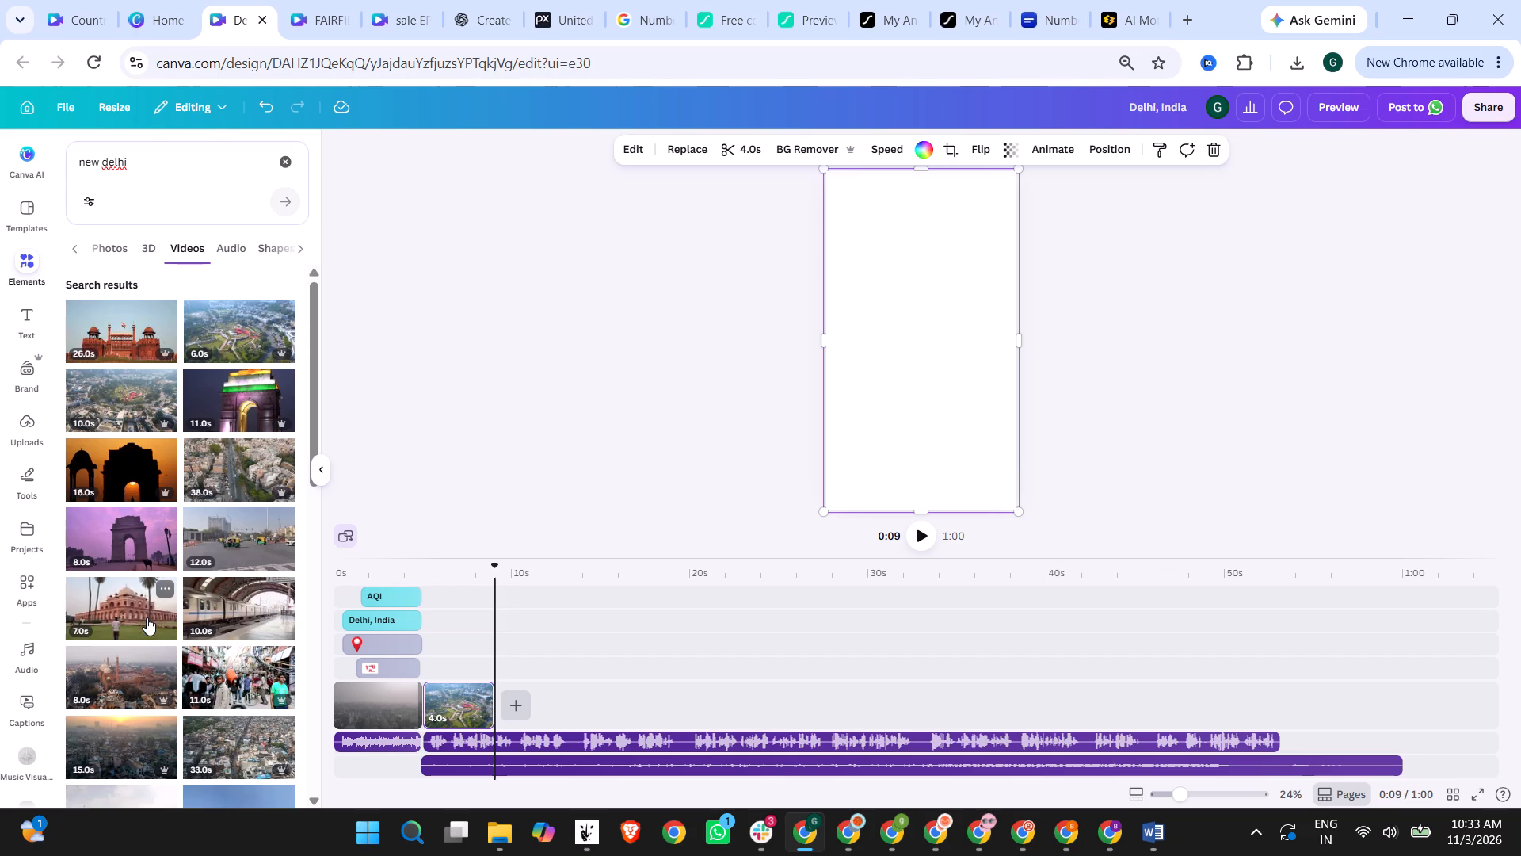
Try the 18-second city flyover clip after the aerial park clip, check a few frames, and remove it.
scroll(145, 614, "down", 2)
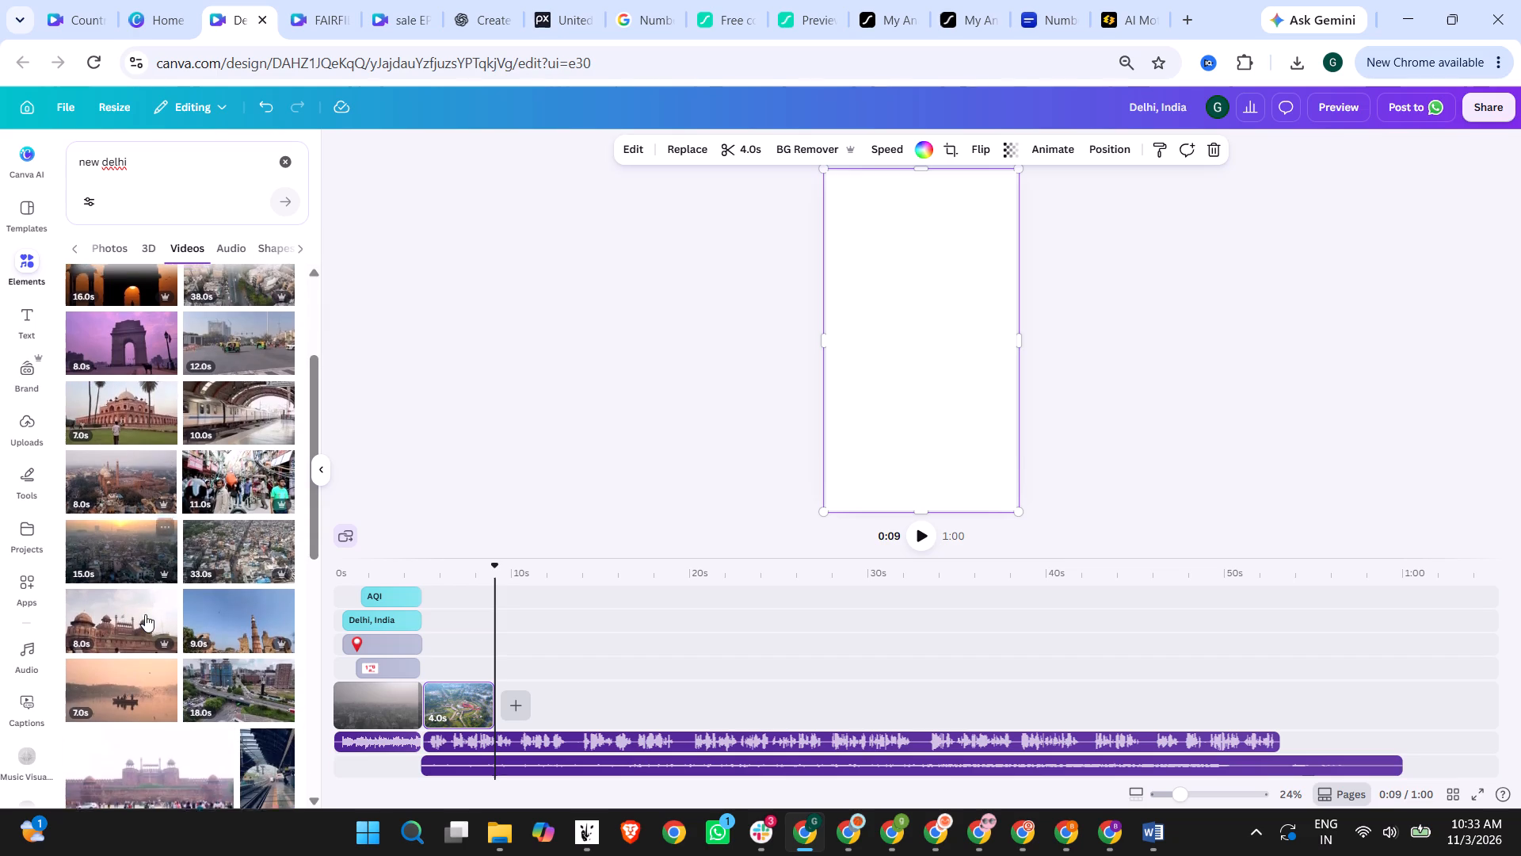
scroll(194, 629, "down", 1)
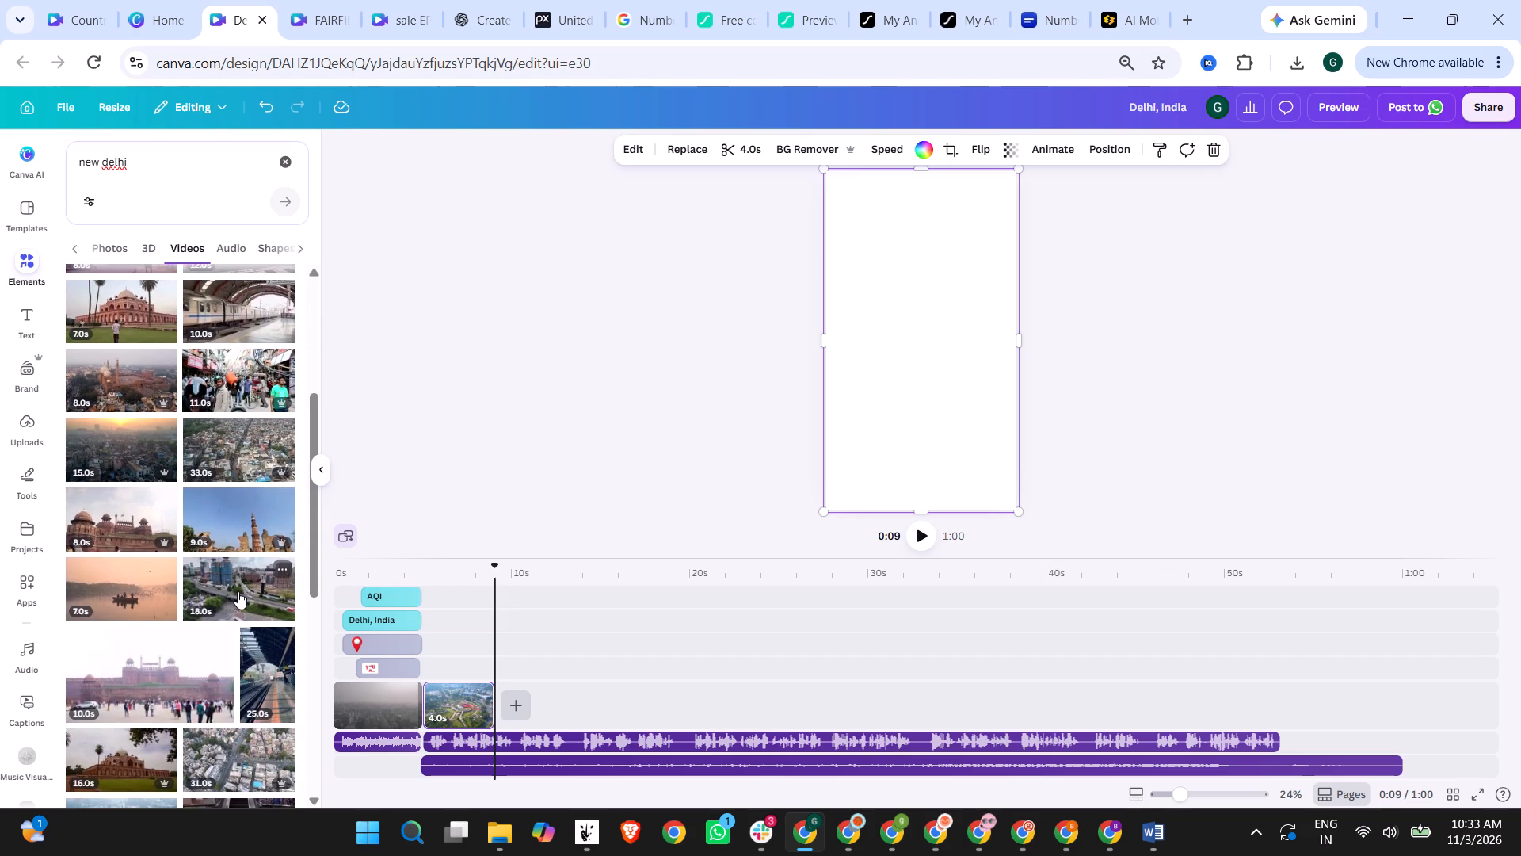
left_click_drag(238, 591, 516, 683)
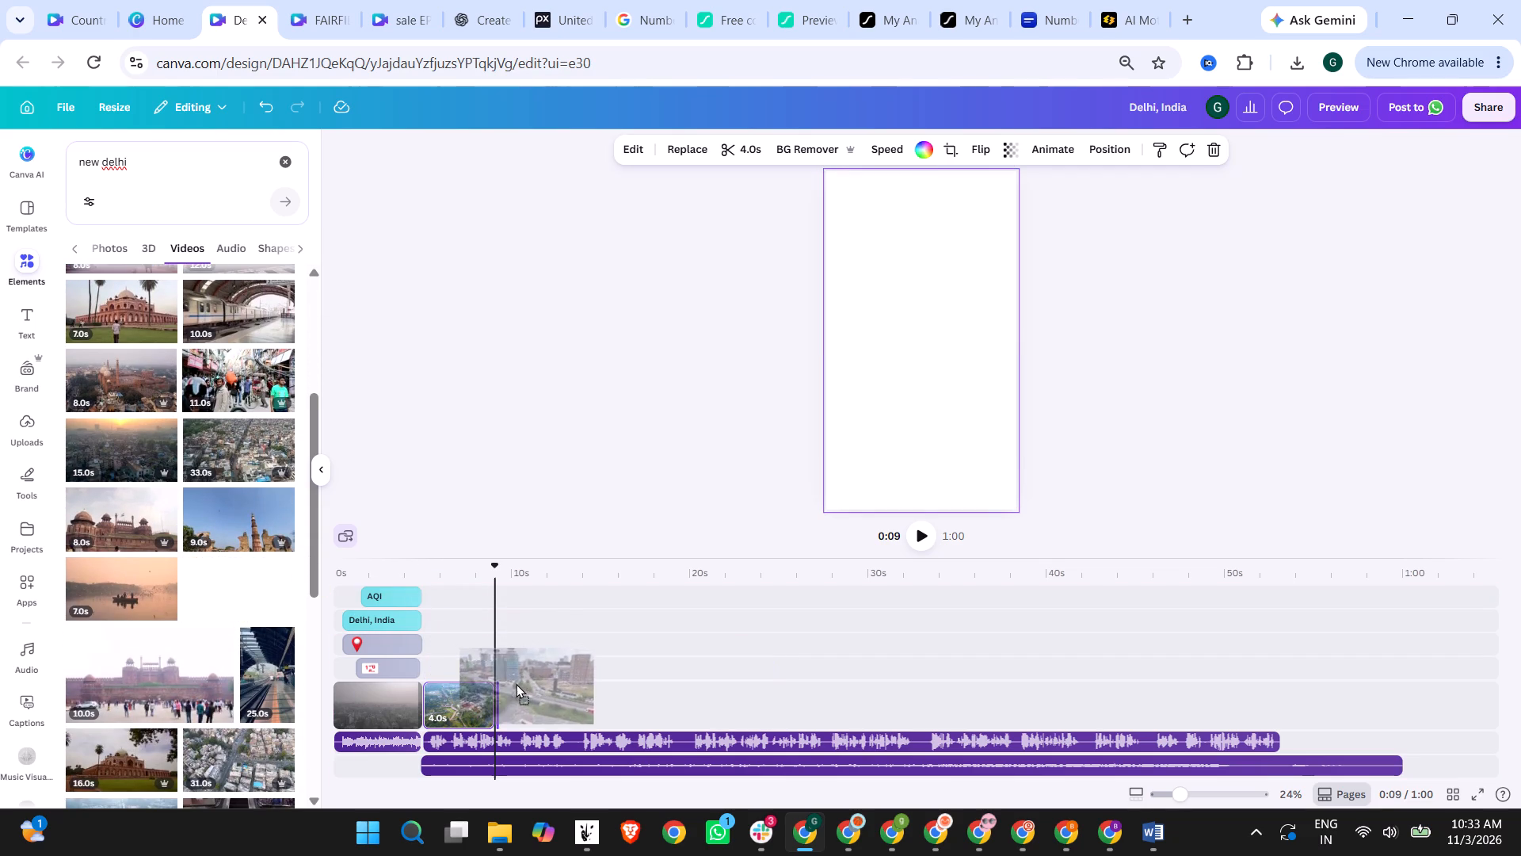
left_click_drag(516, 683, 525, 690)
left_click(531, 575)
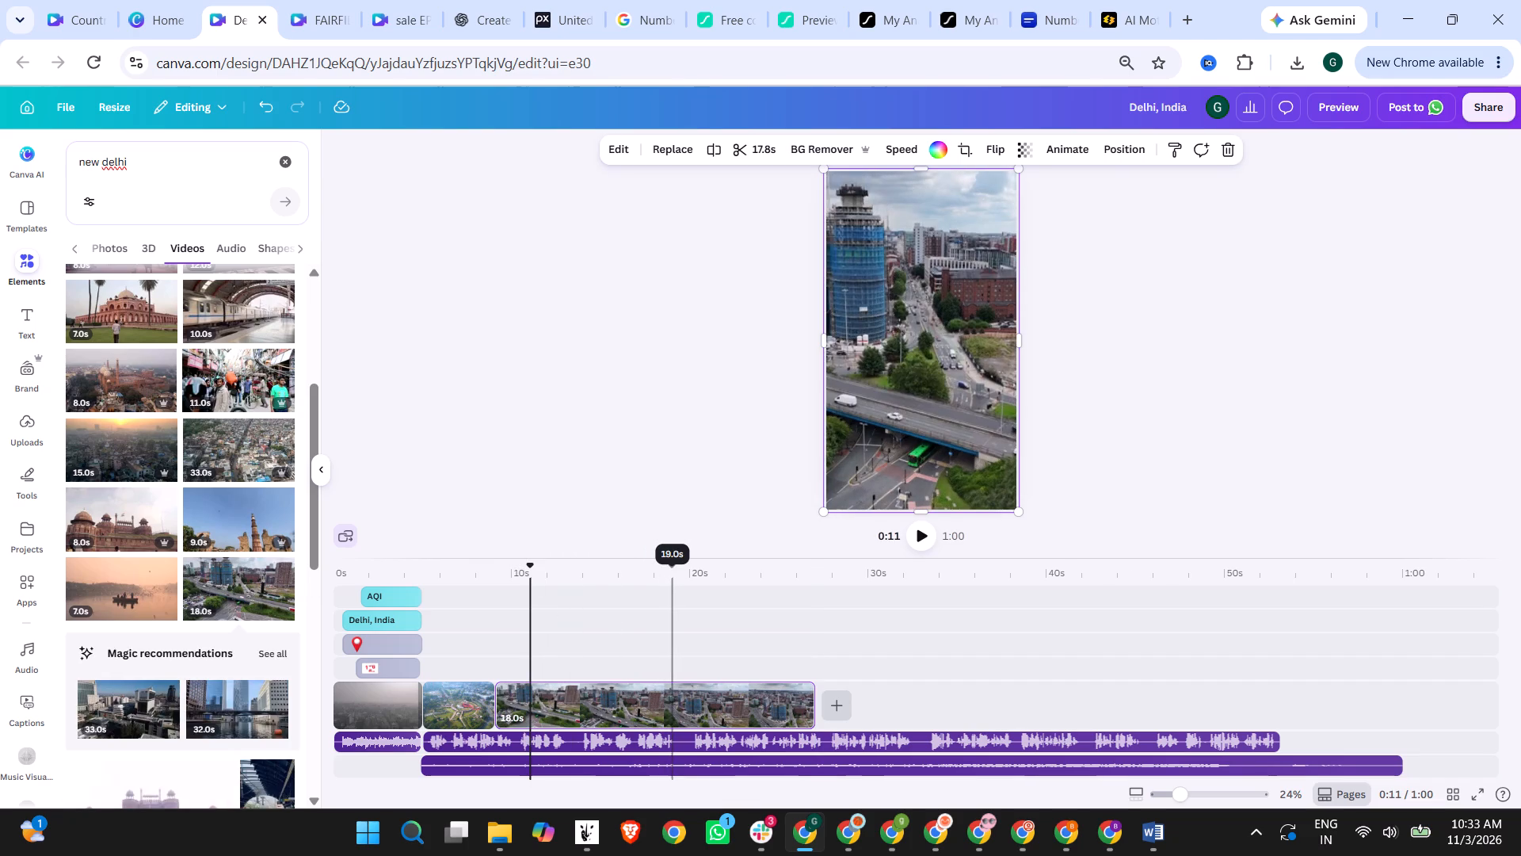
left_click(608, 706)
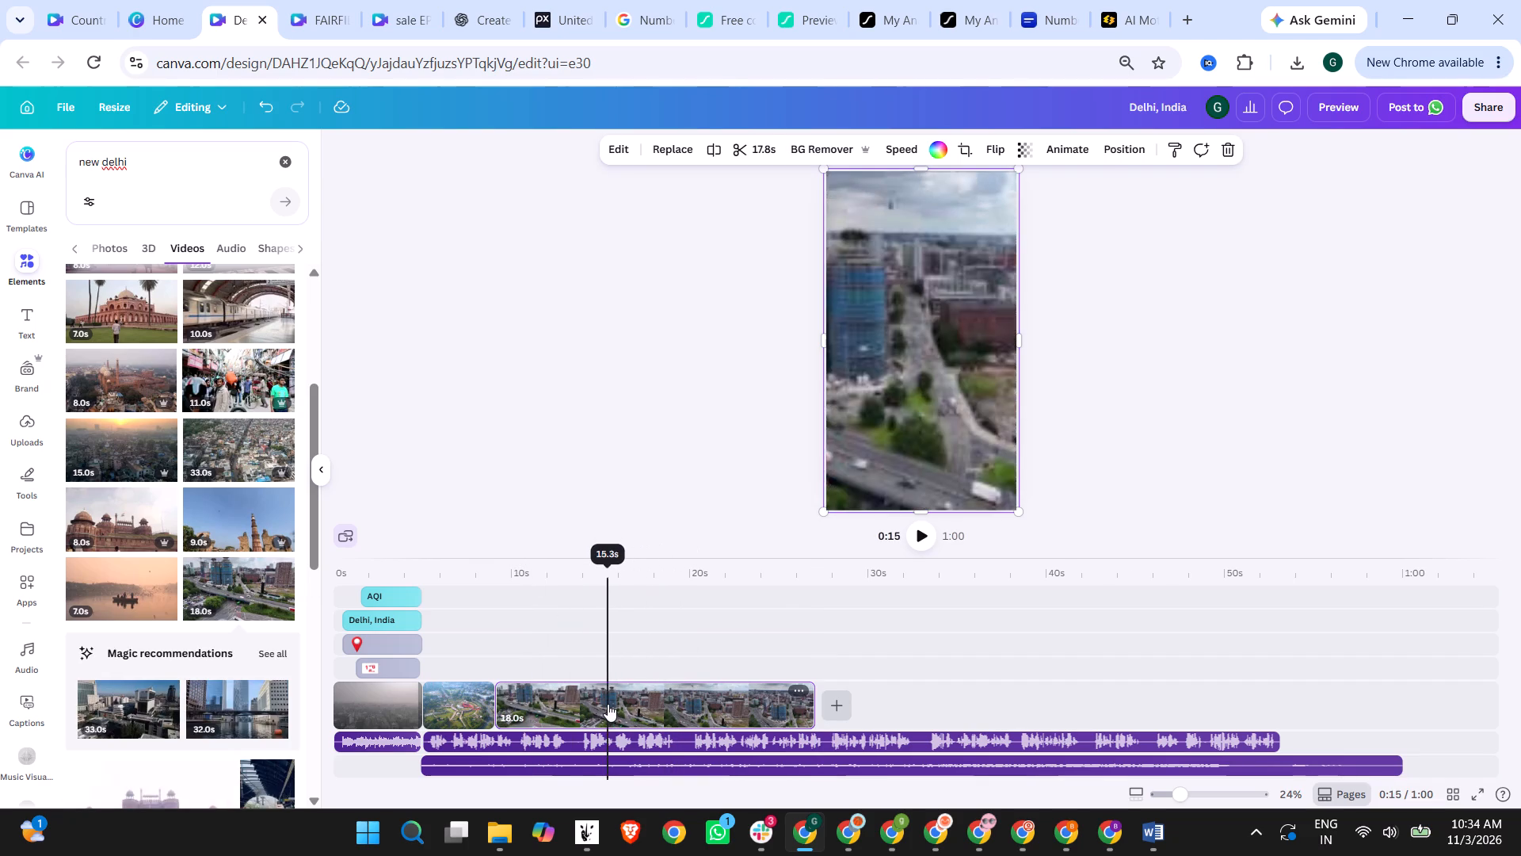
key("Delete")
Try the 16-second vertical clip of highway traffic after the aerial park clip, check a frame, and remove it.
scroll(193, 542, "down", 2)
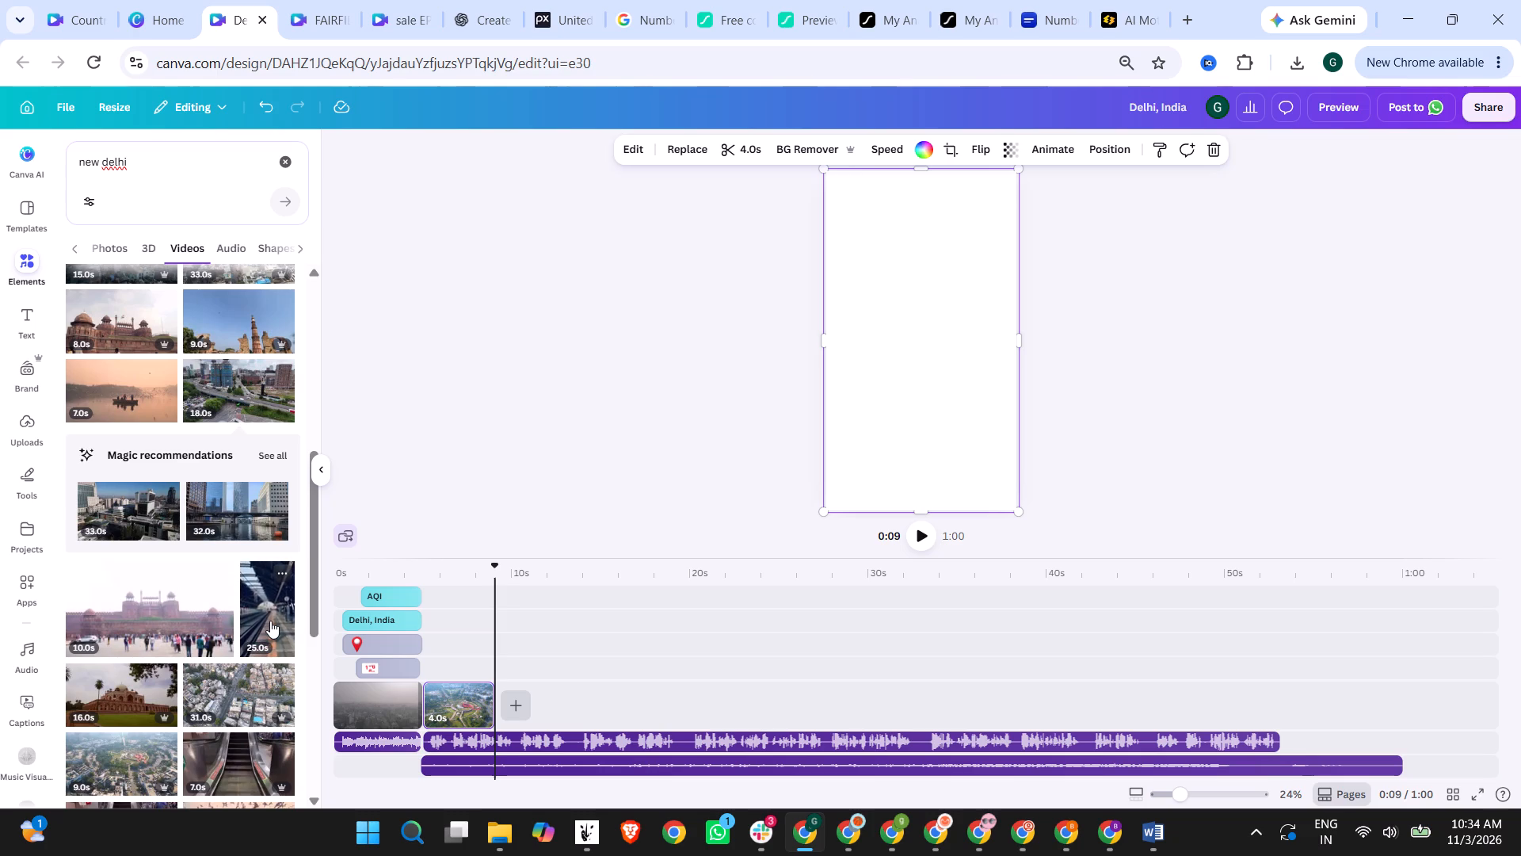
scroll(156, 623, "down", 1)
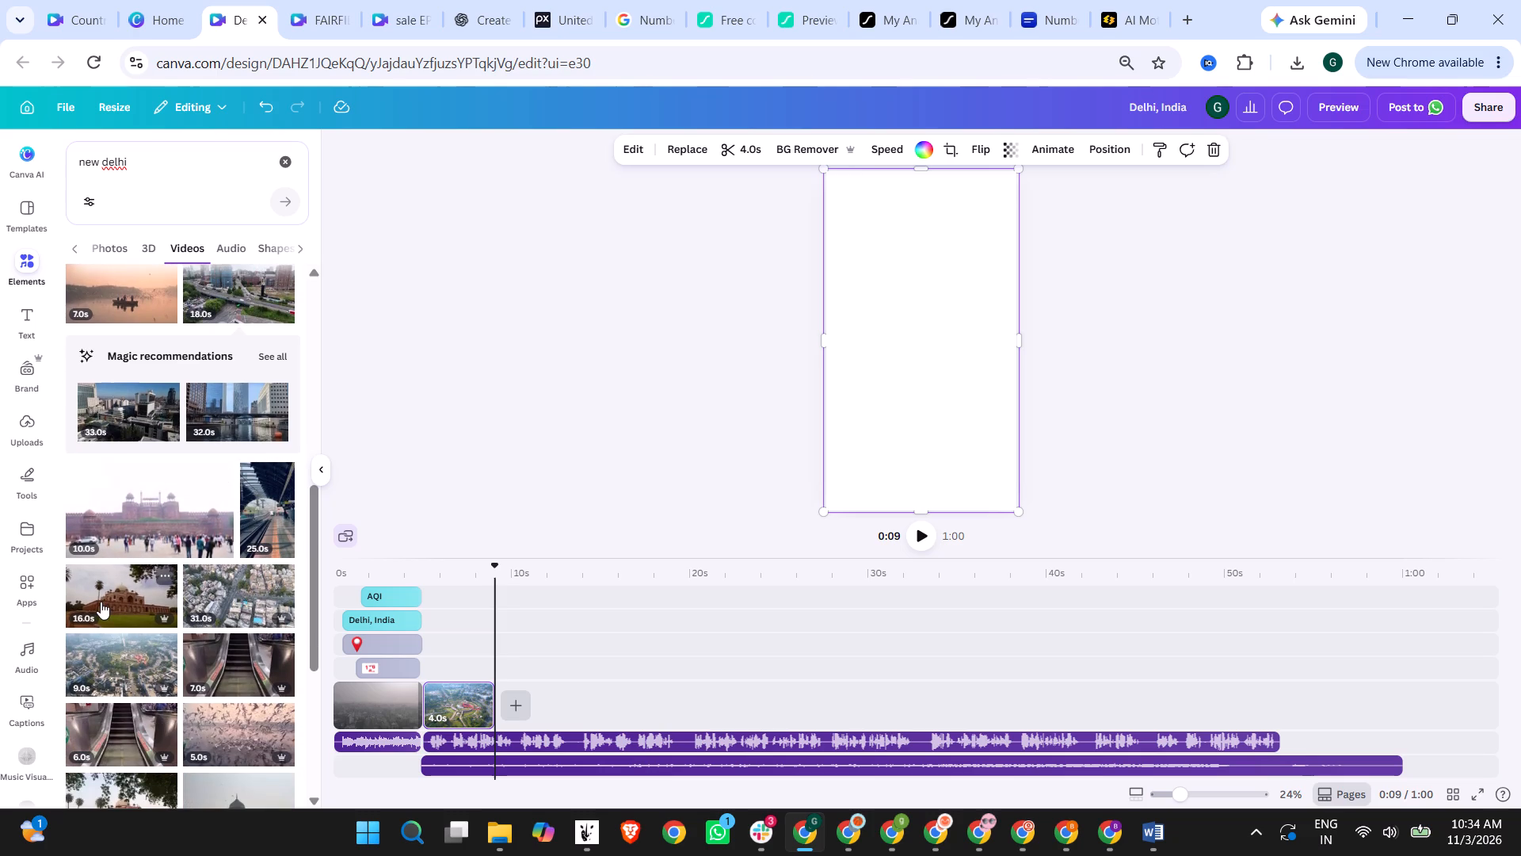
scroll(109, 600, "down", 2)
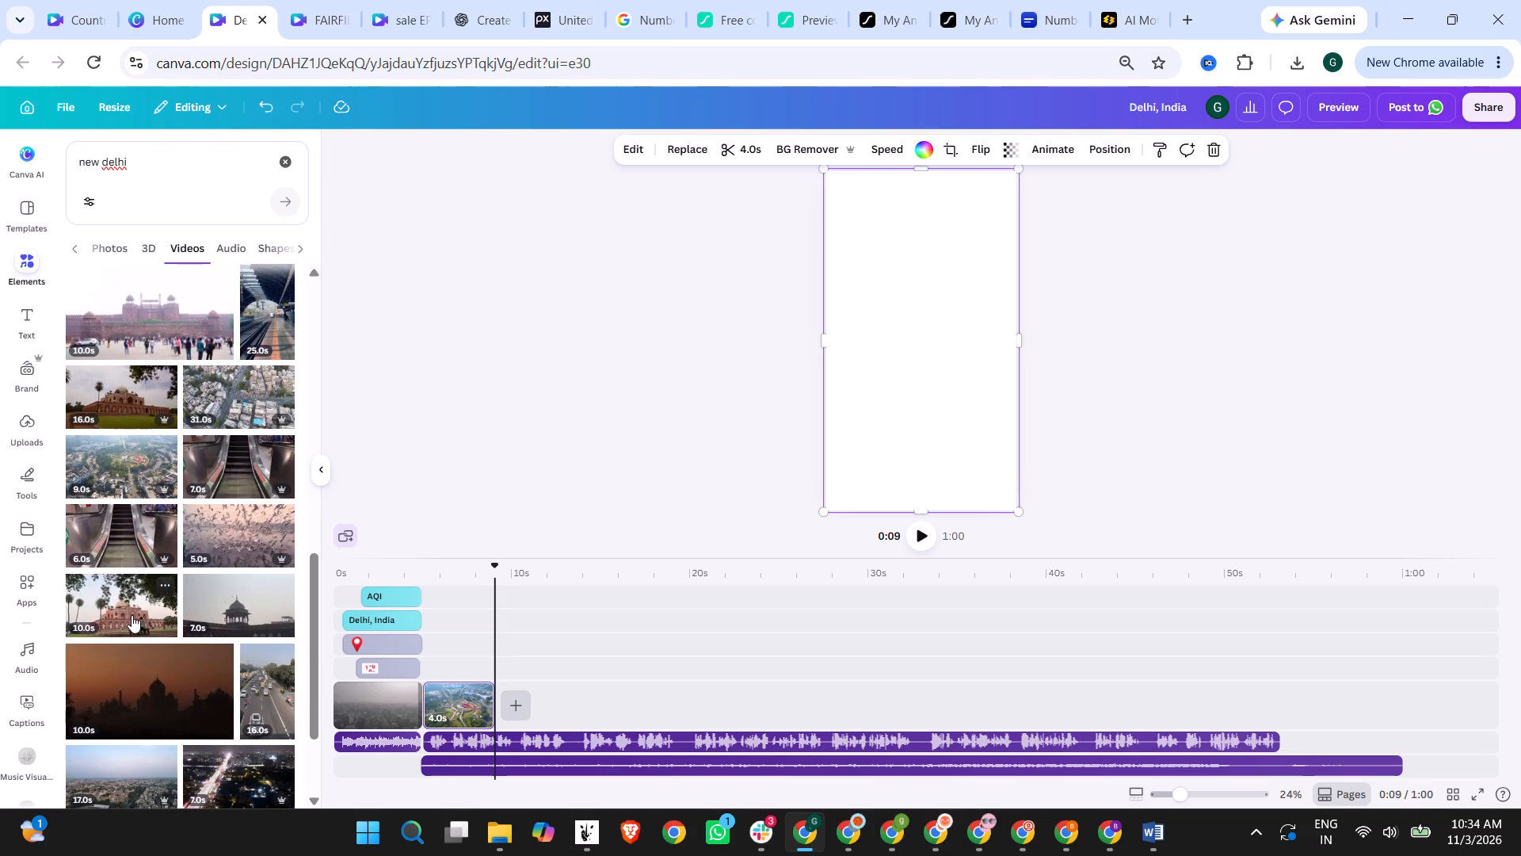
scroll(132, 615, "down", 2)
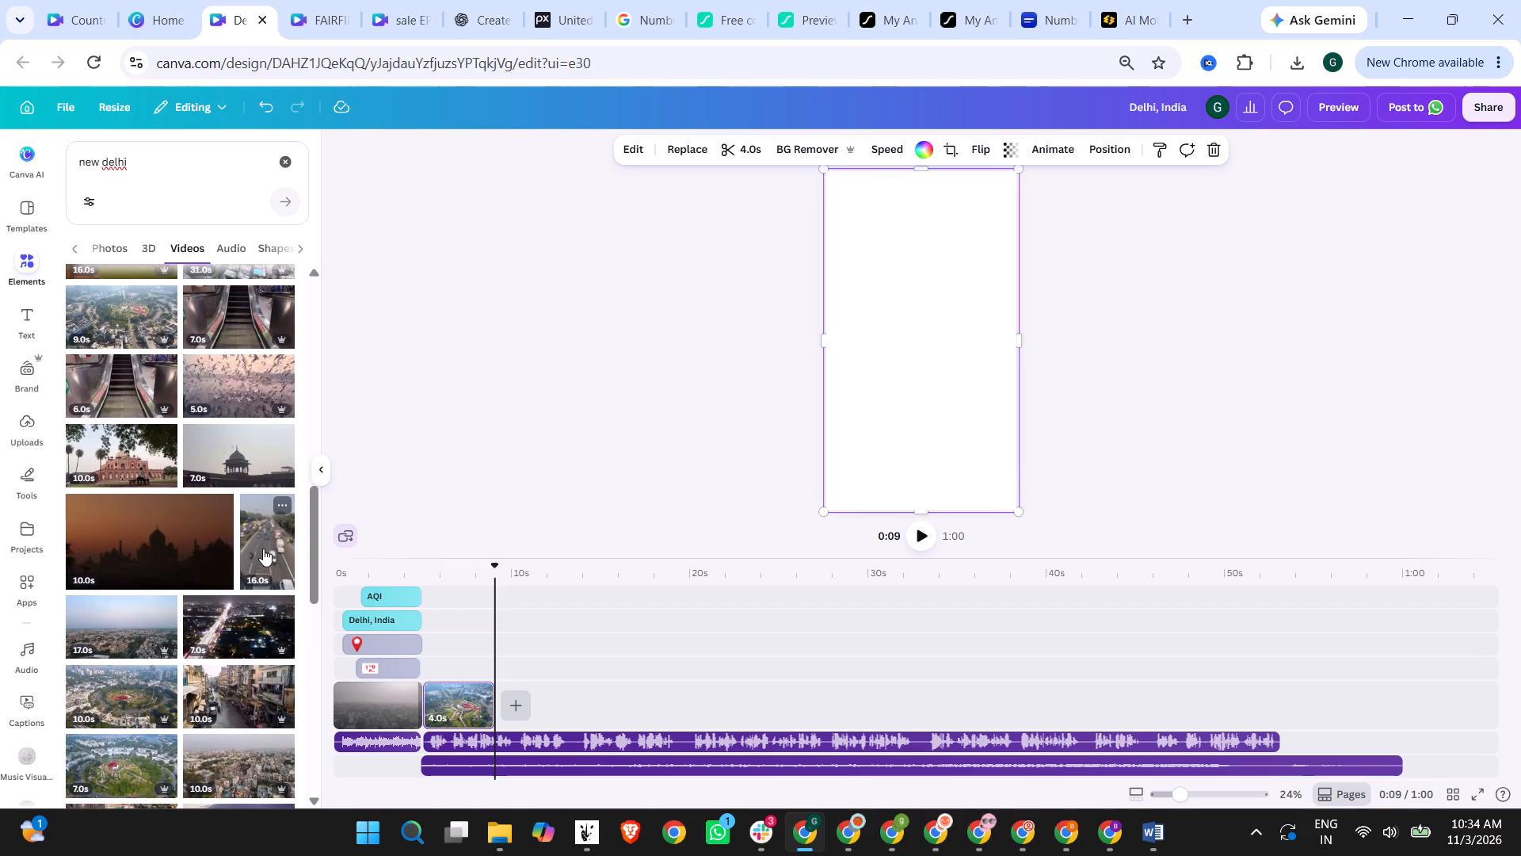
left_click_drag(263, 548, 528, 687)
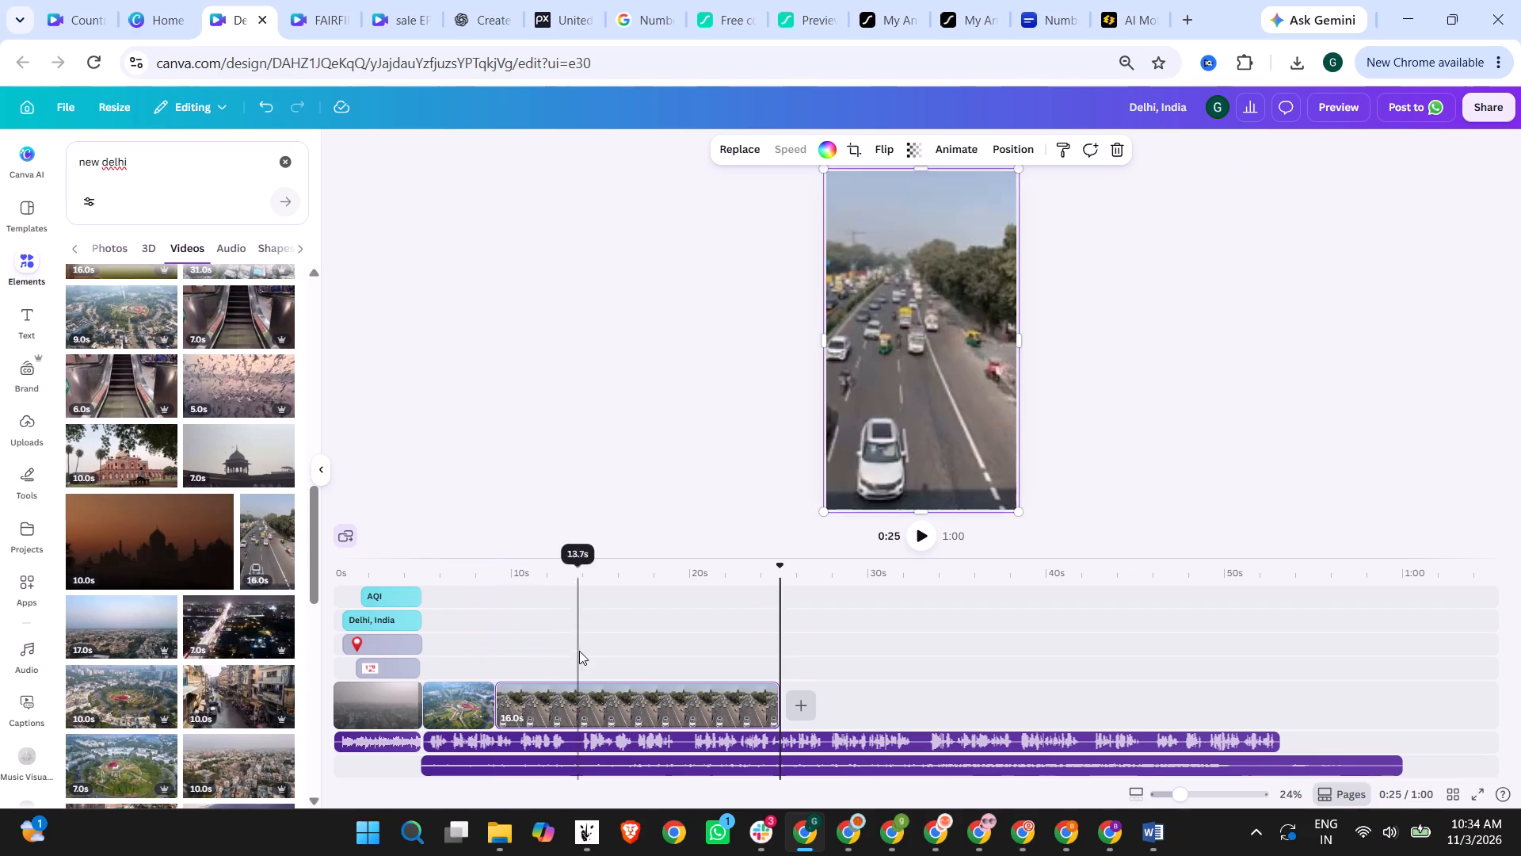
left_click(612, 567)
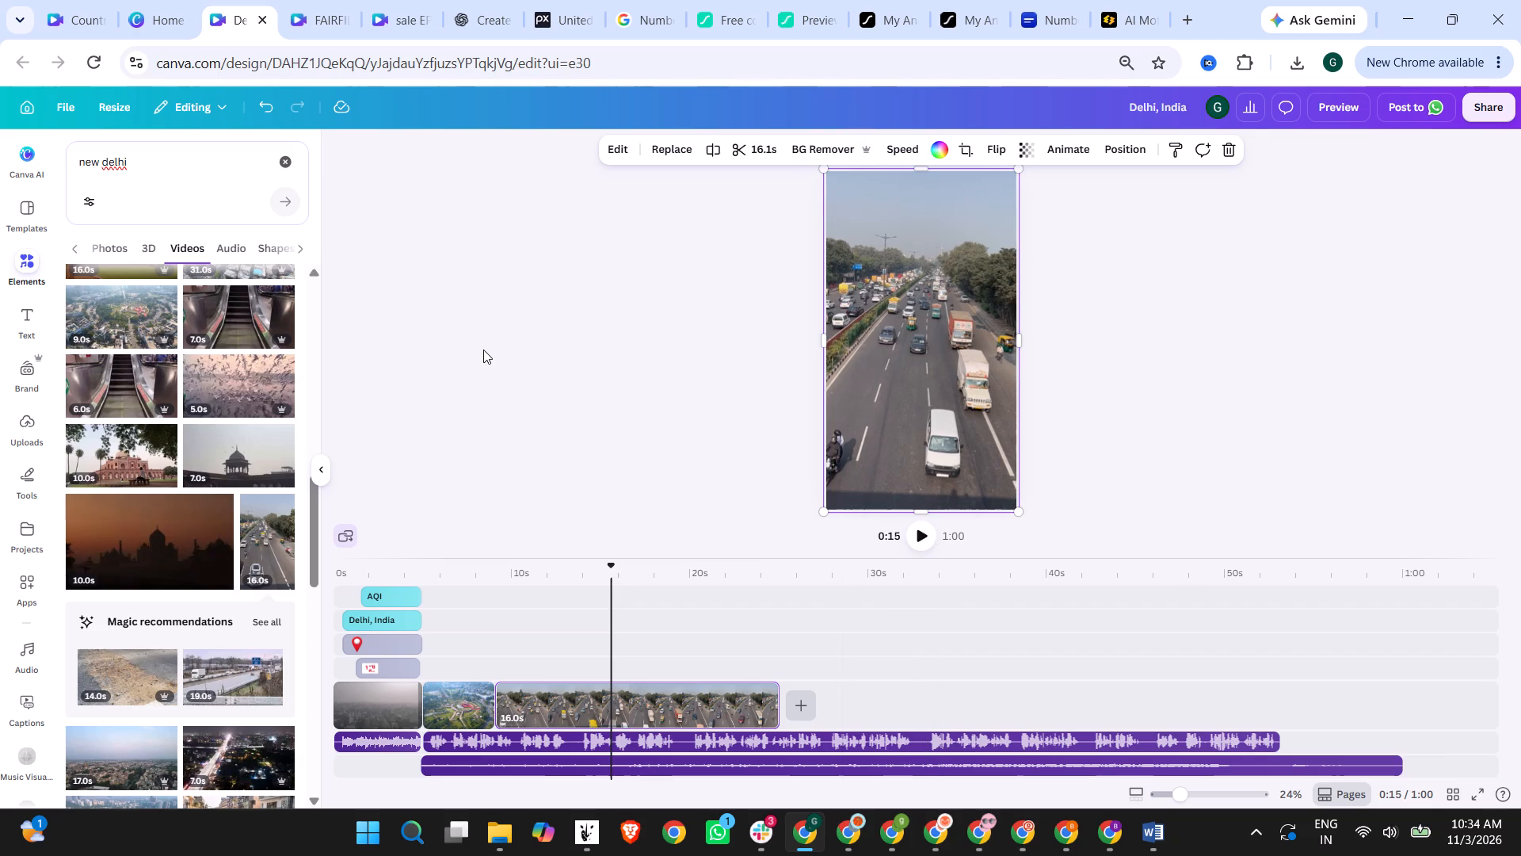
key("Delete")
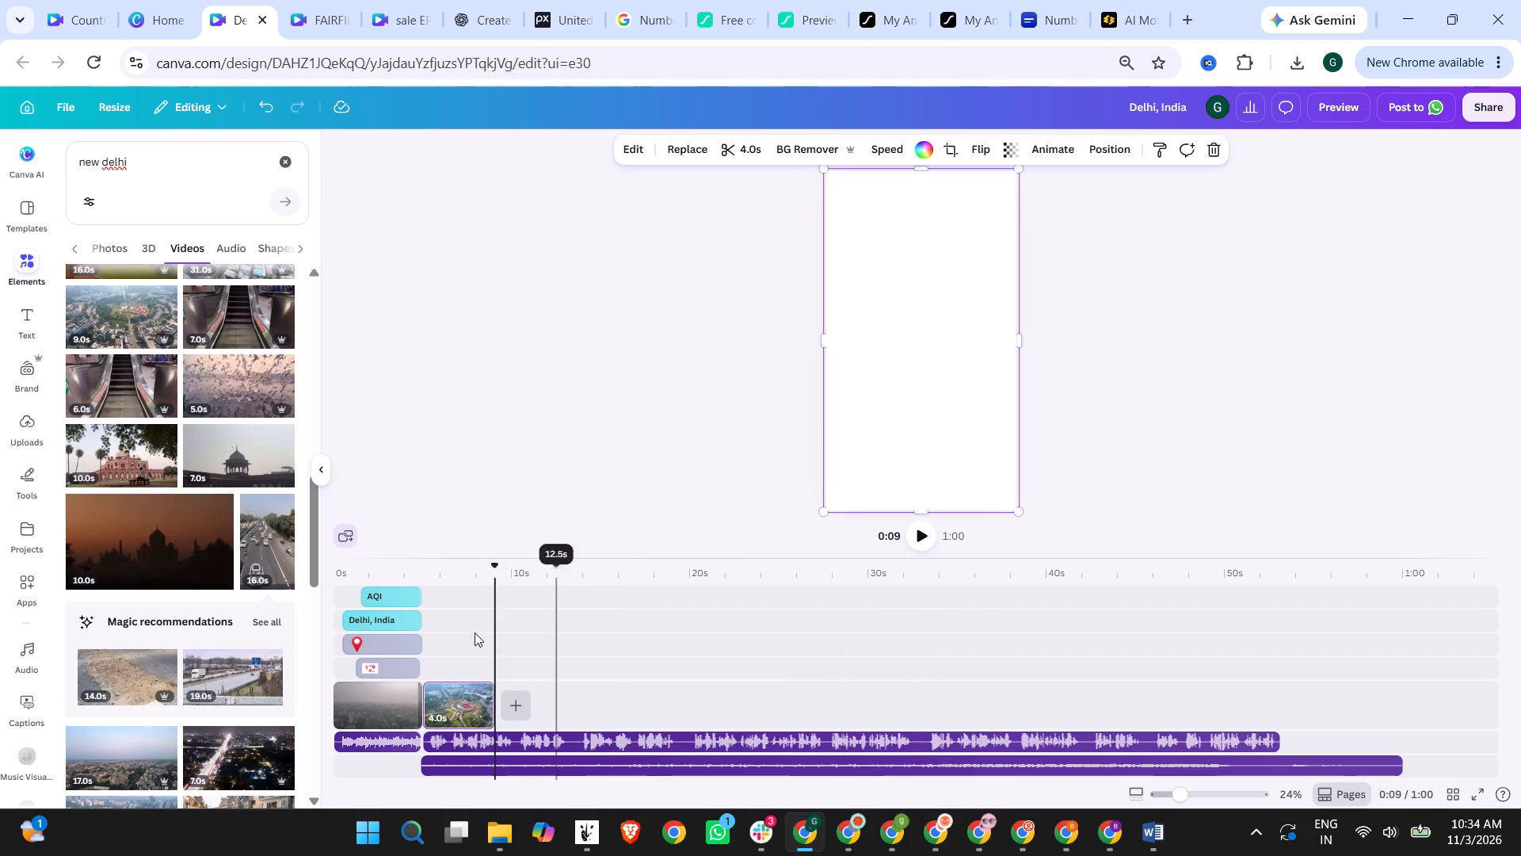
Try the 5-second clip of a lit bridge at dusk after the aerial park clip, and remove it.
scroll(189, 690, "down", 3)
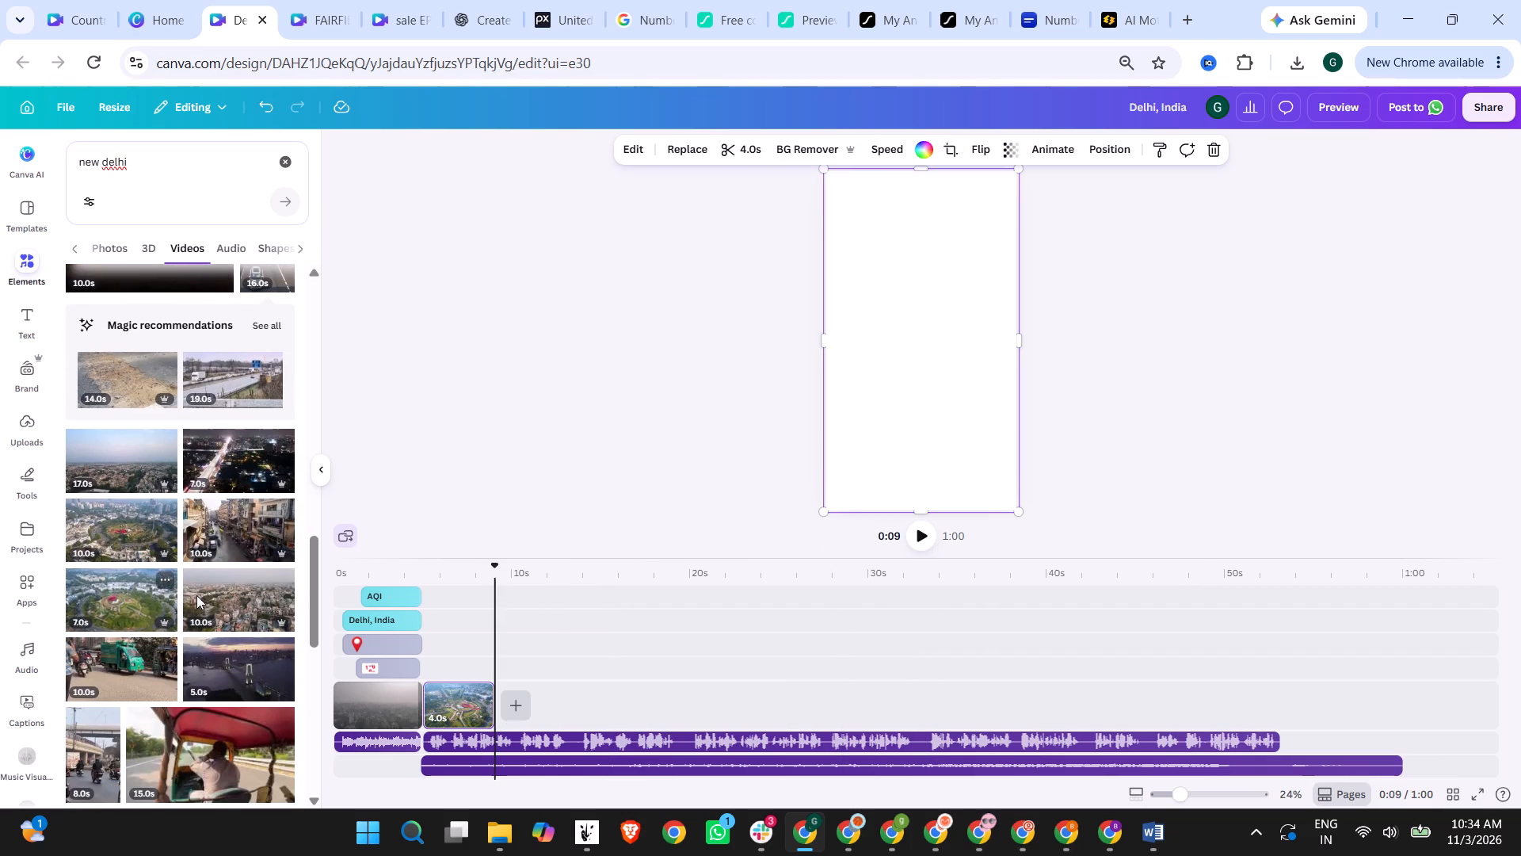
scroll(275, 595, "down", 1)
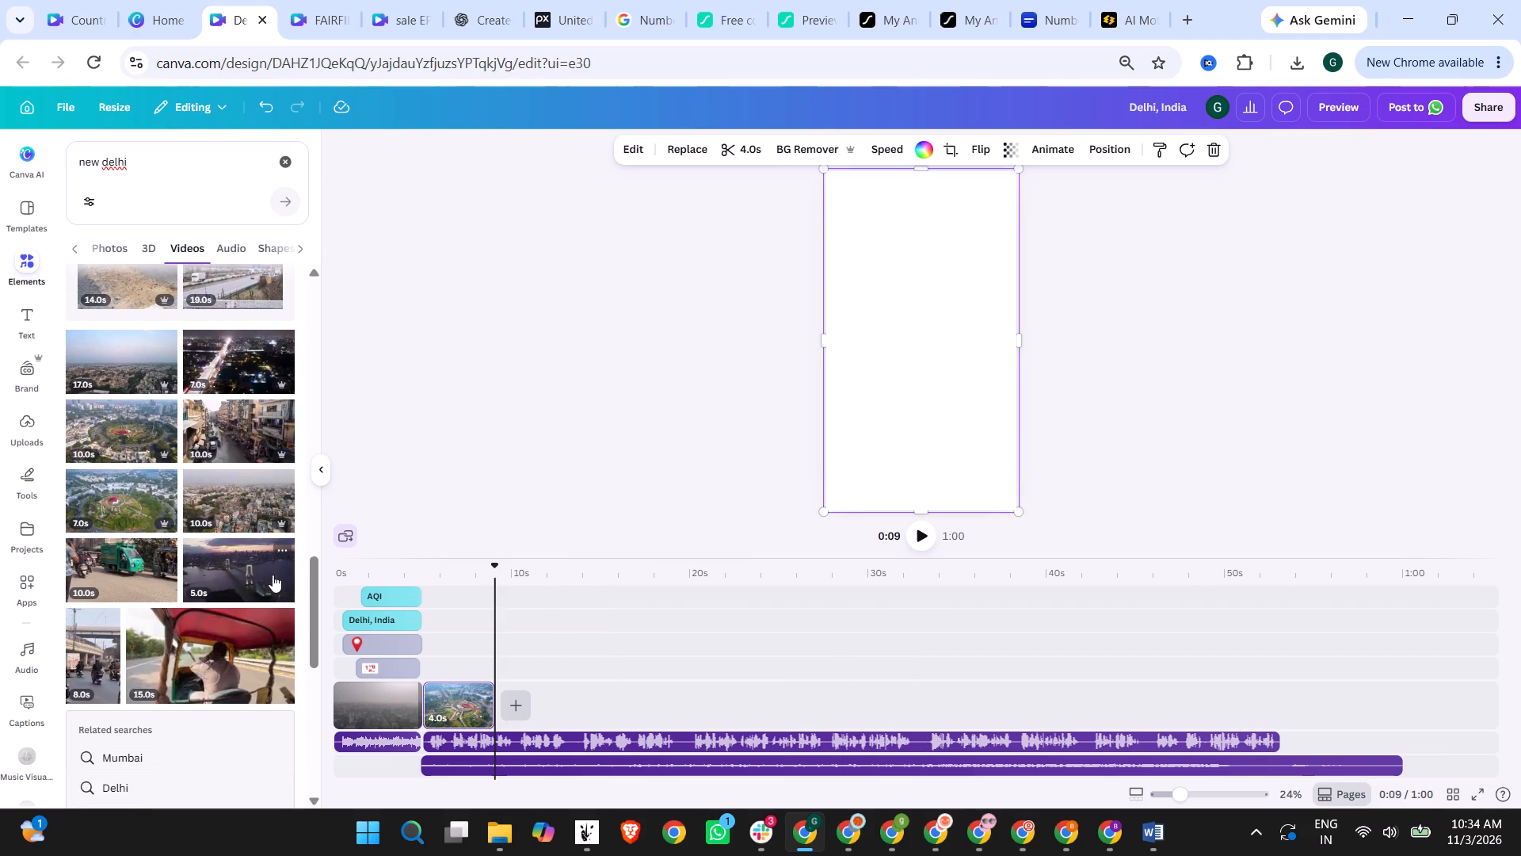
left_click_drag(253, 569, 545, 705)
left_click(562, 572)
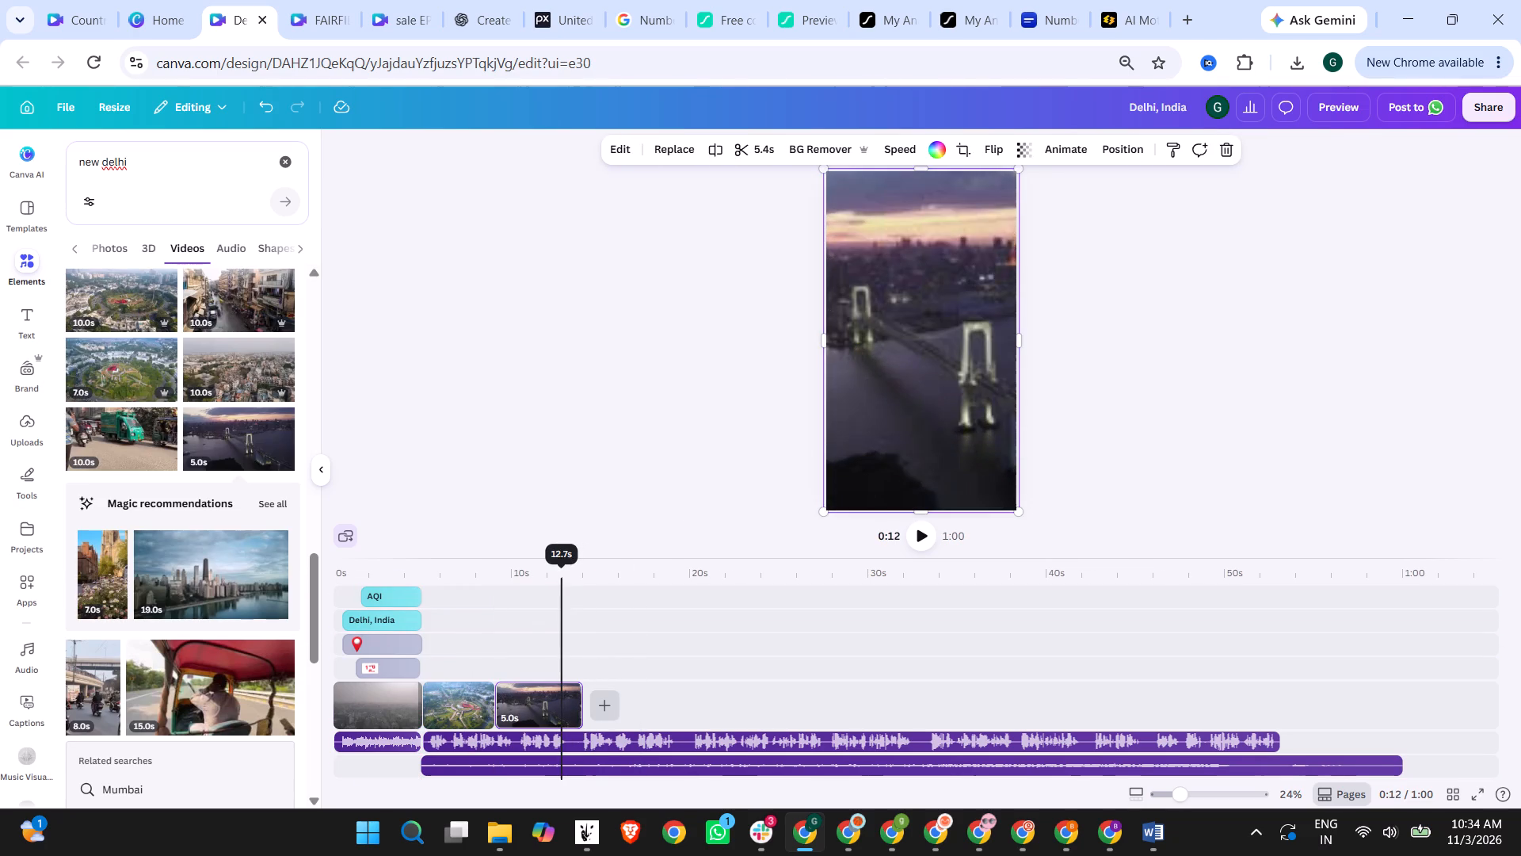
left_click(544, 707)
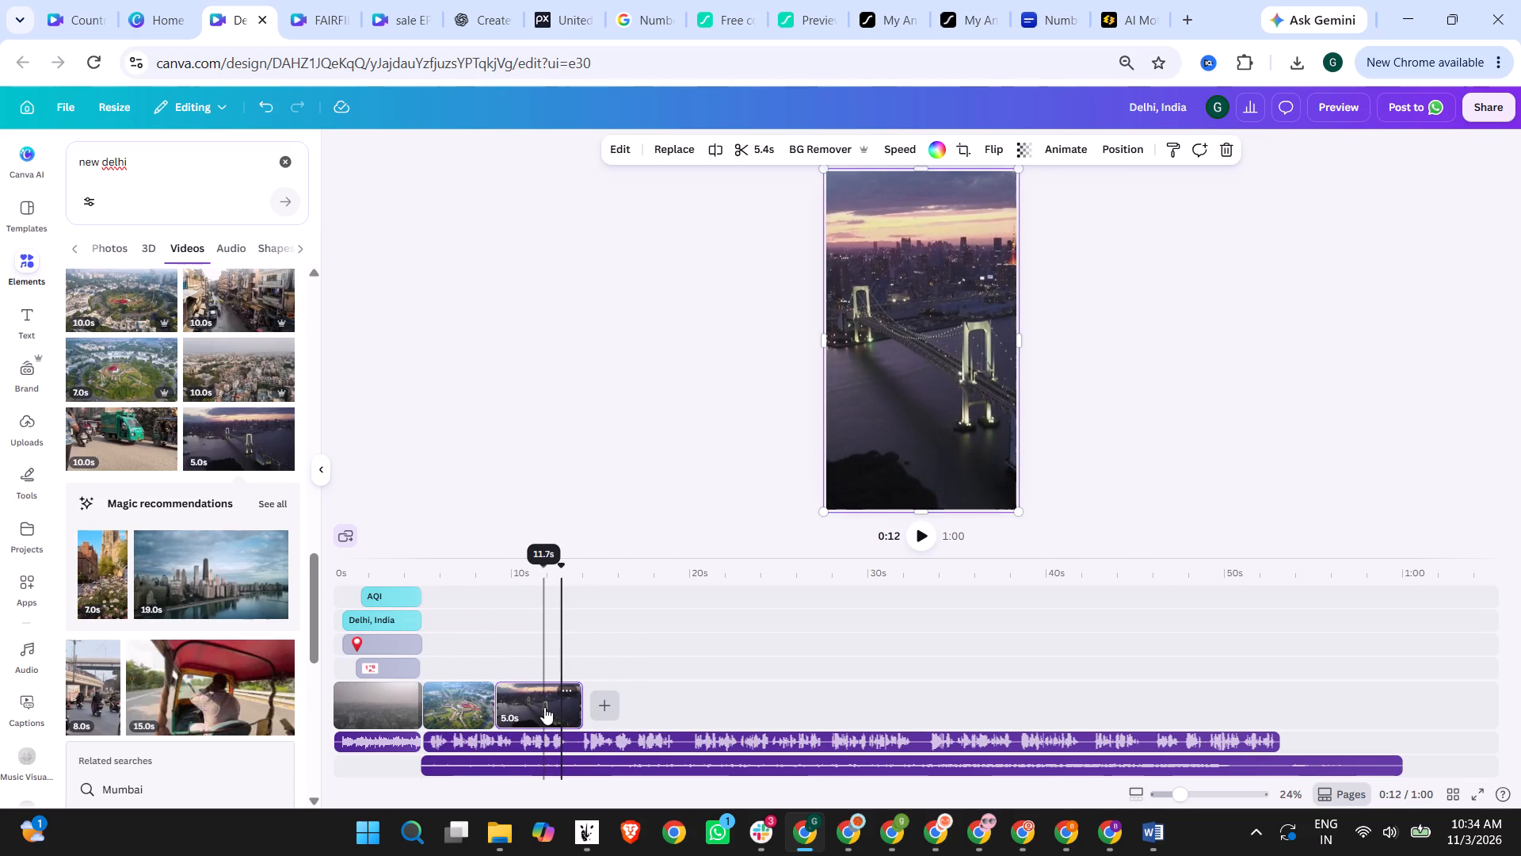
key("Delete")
Add the 15-second clip of a rickshaw driver after the aerial park clip and set its video speed to 2.
scroll(36, 743, "down", 1)
scroll(168, 605, "down", 2)
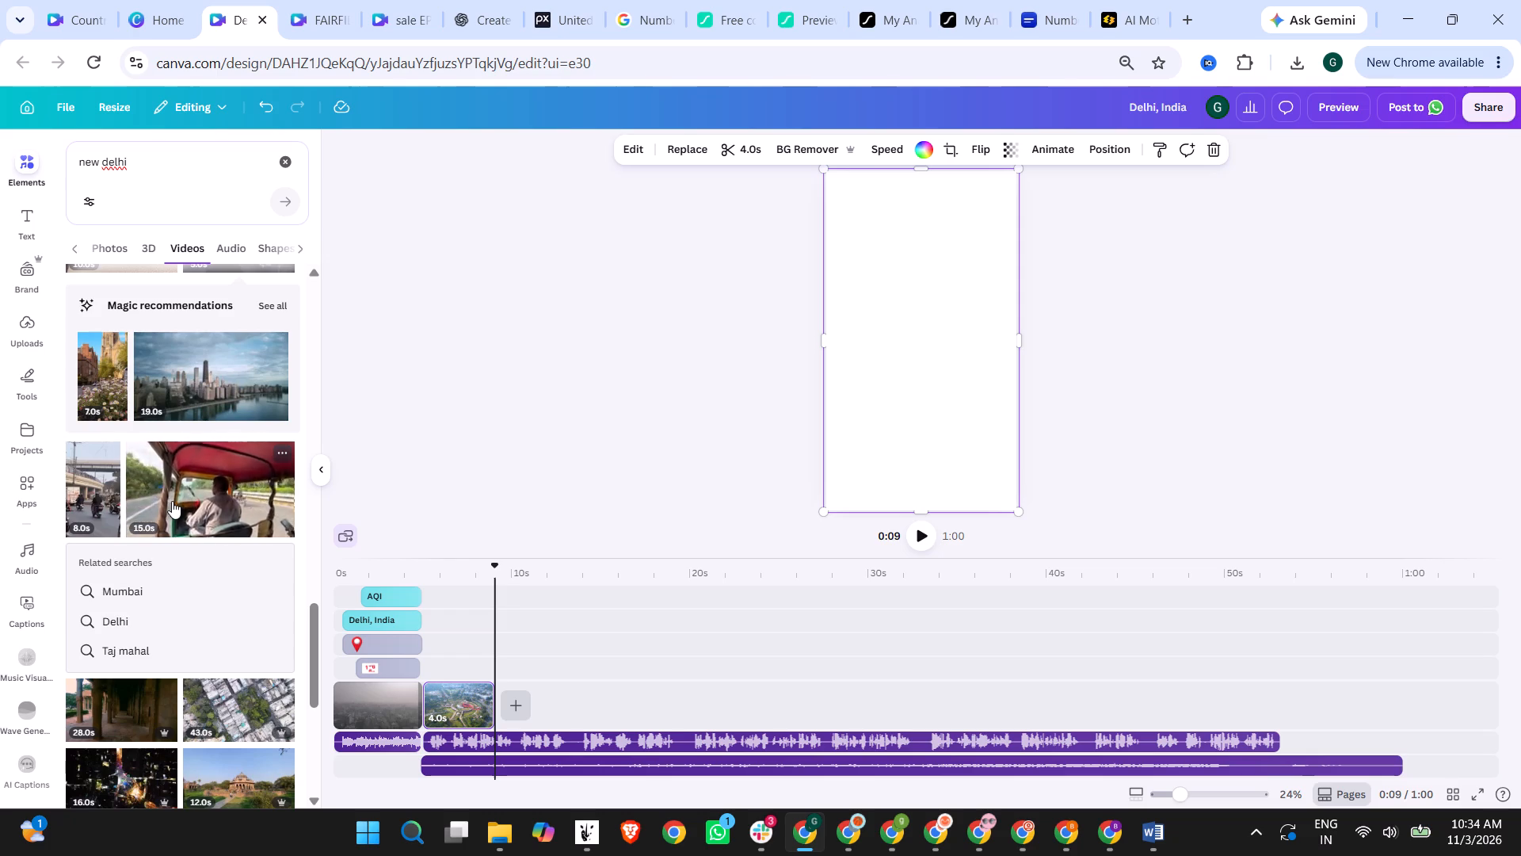
left_click_drag(172, 501, 517, 699)
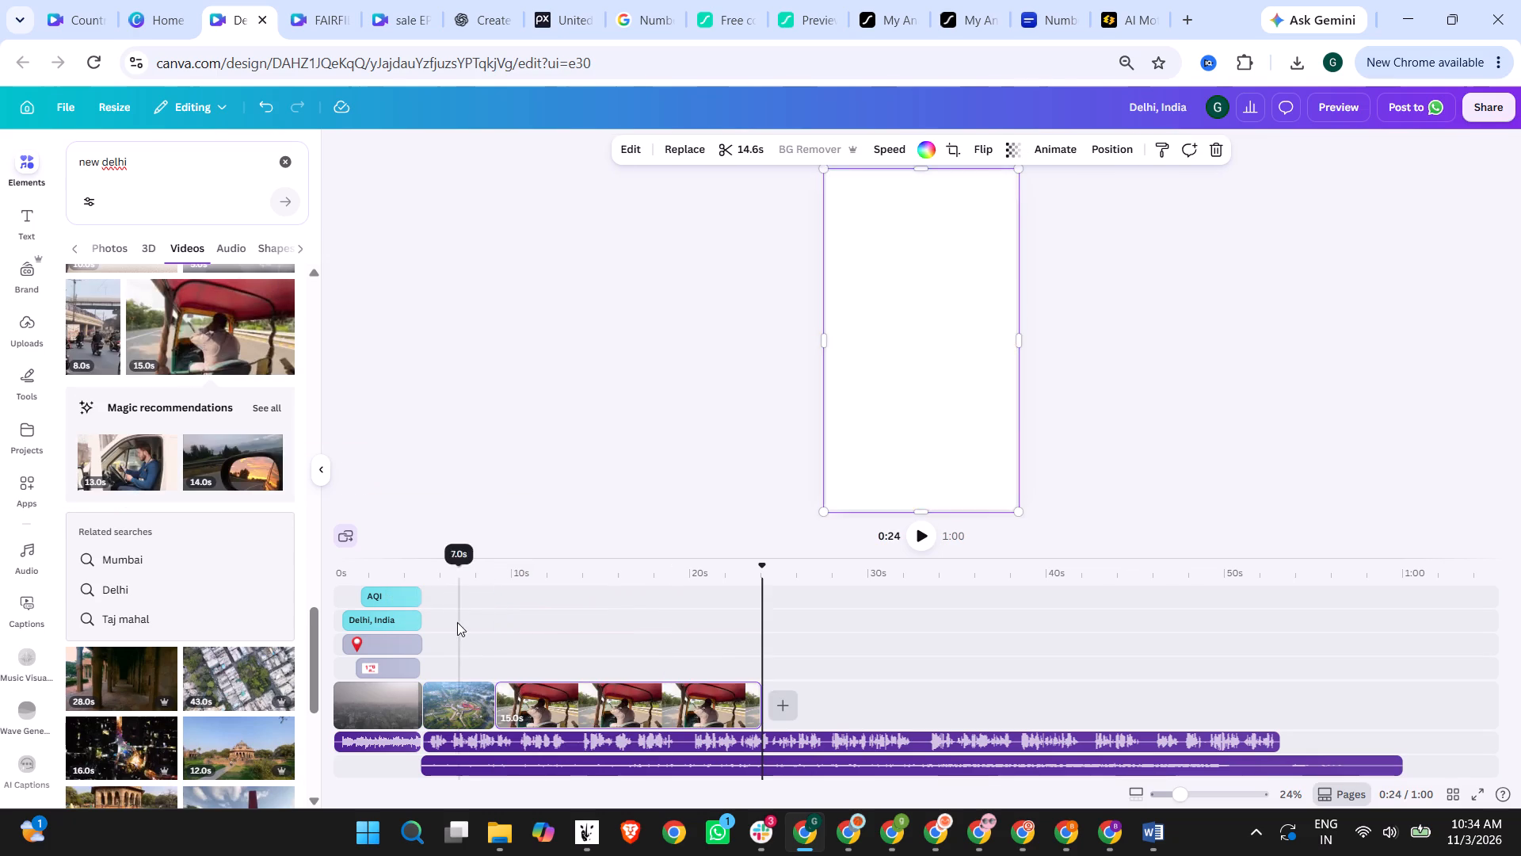
left_click(670, 706)
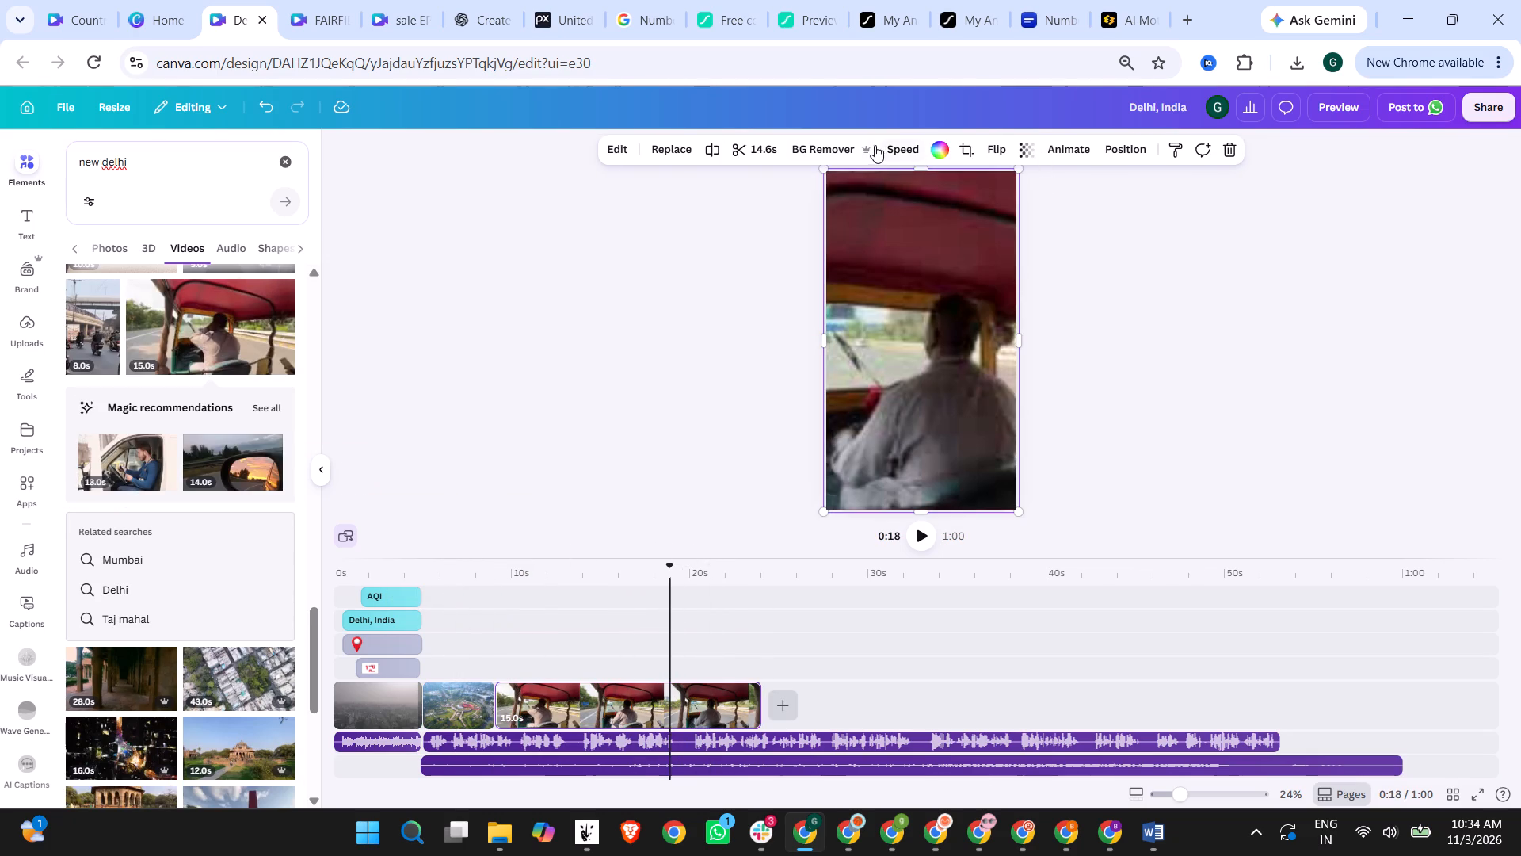
left_click(904, 144)
left_click_drag(875, 210, 942, 211)
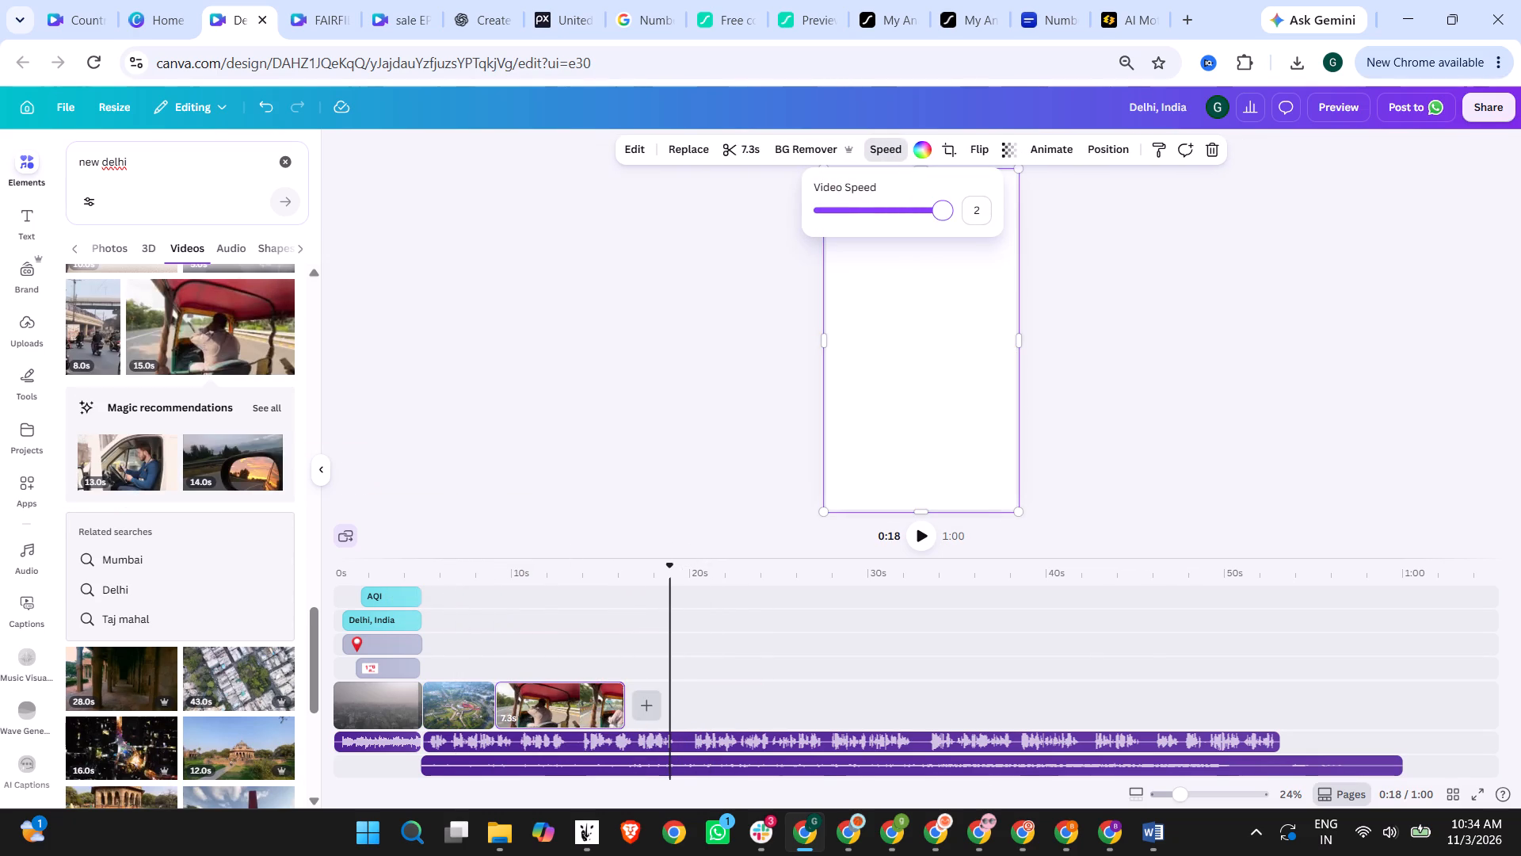
left_click_drag(942, 211, 951, 211)
Play the sequence from the aerial park clip and trim the end of the rickshaw clip to about 2.5 seconds.
left_click(429, 575)
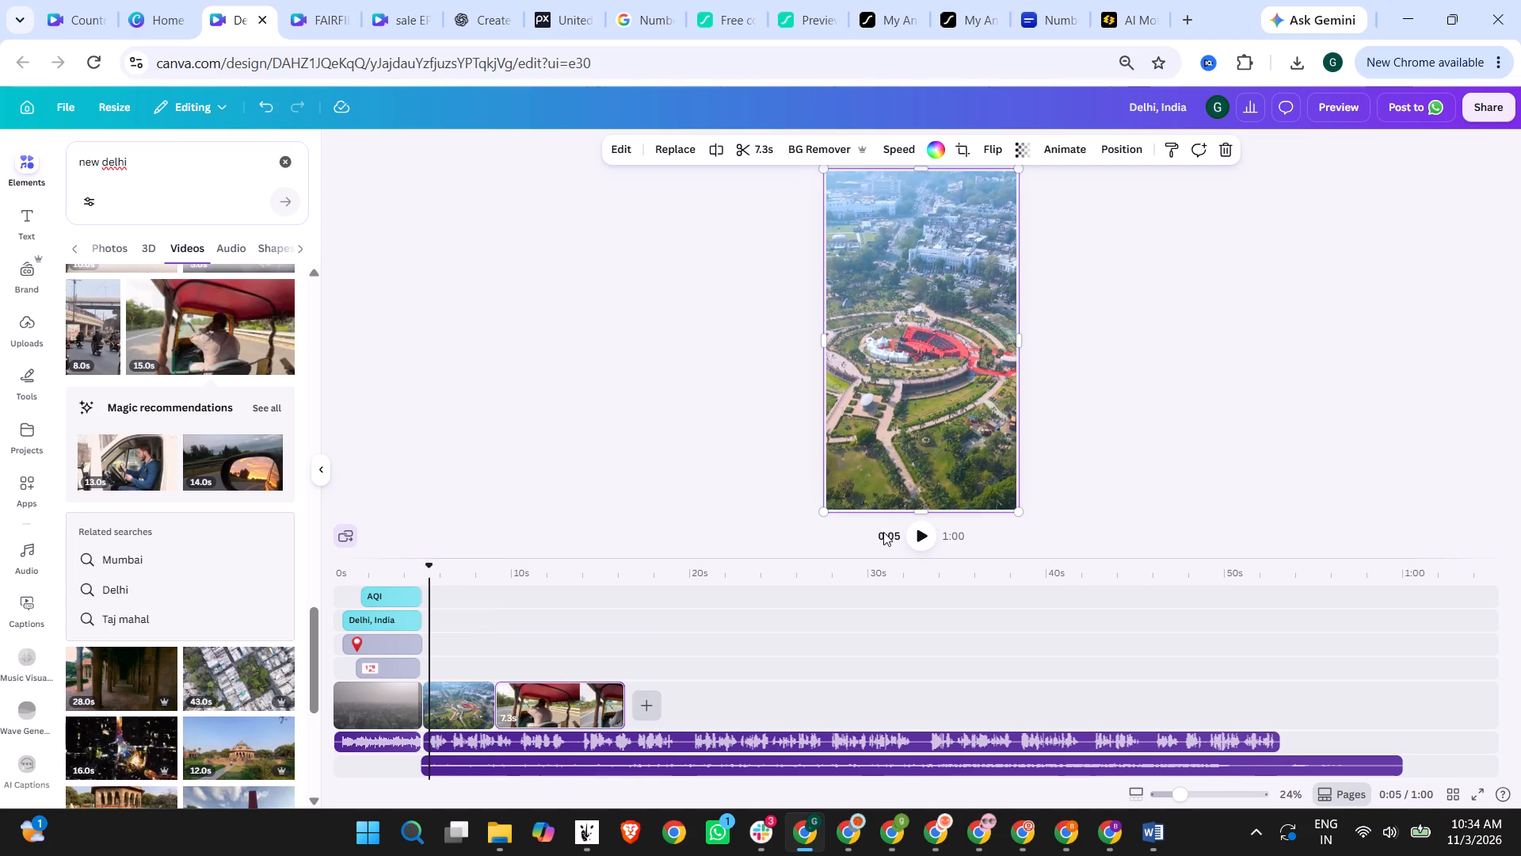
left_click(911, 533)
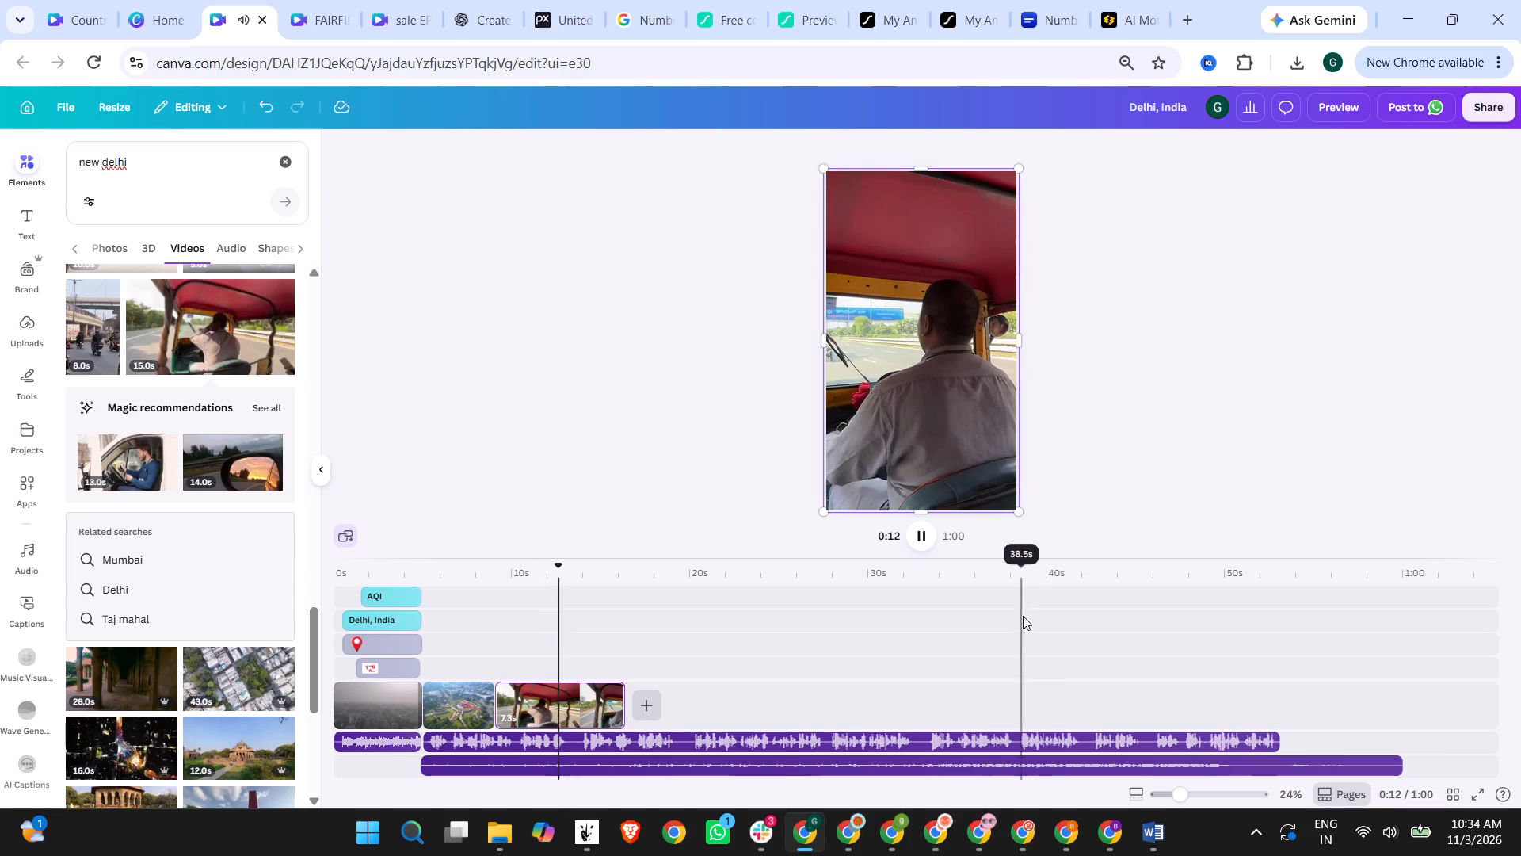
left_click(936, 537)
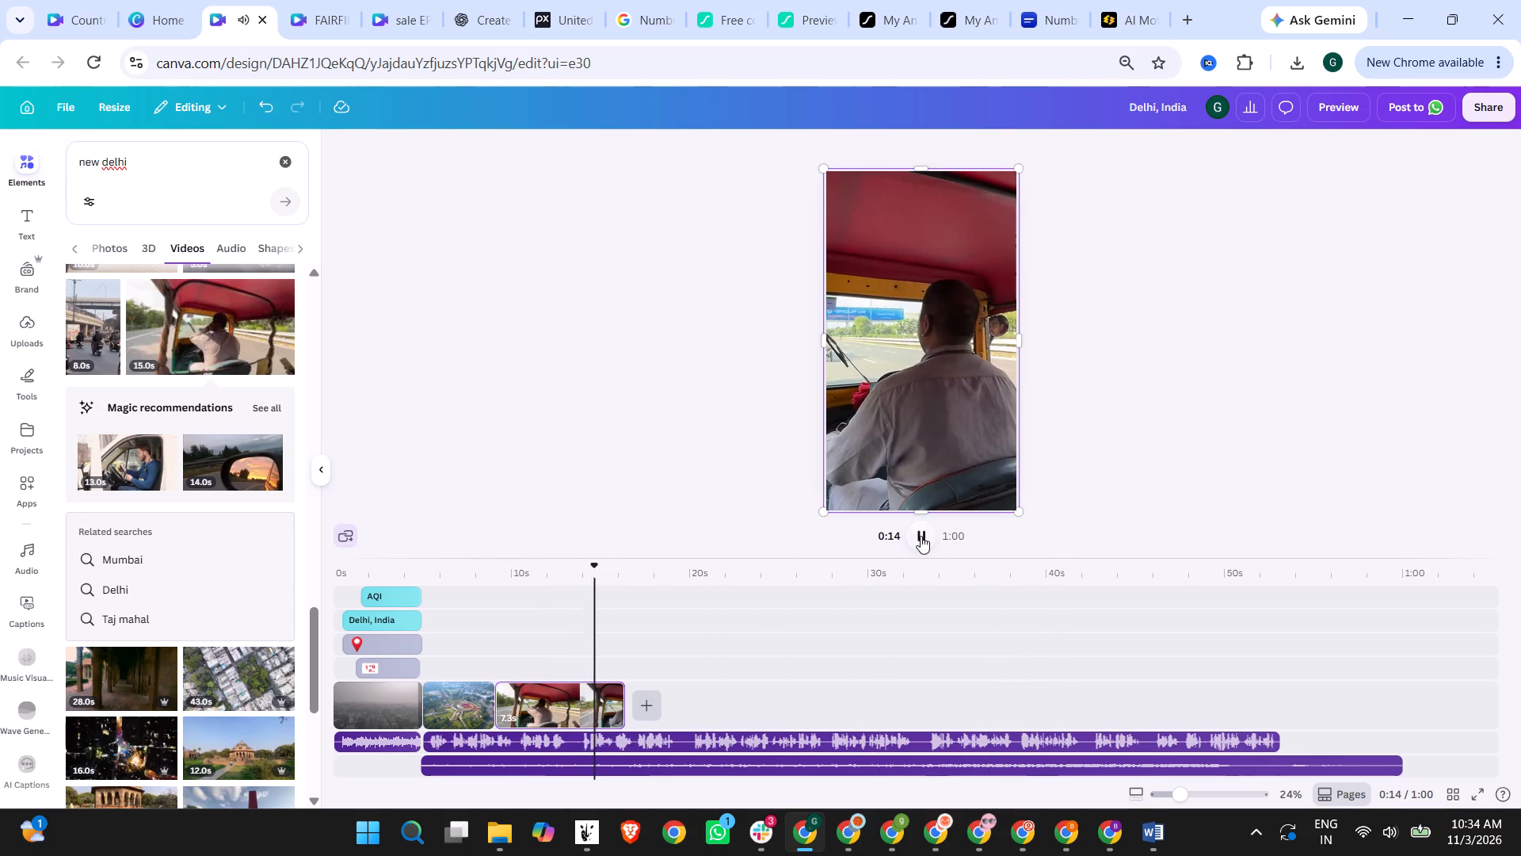
left_click(921, 536)
left_click(577, 705)
left_click_drag(620, 700, 566, 698)
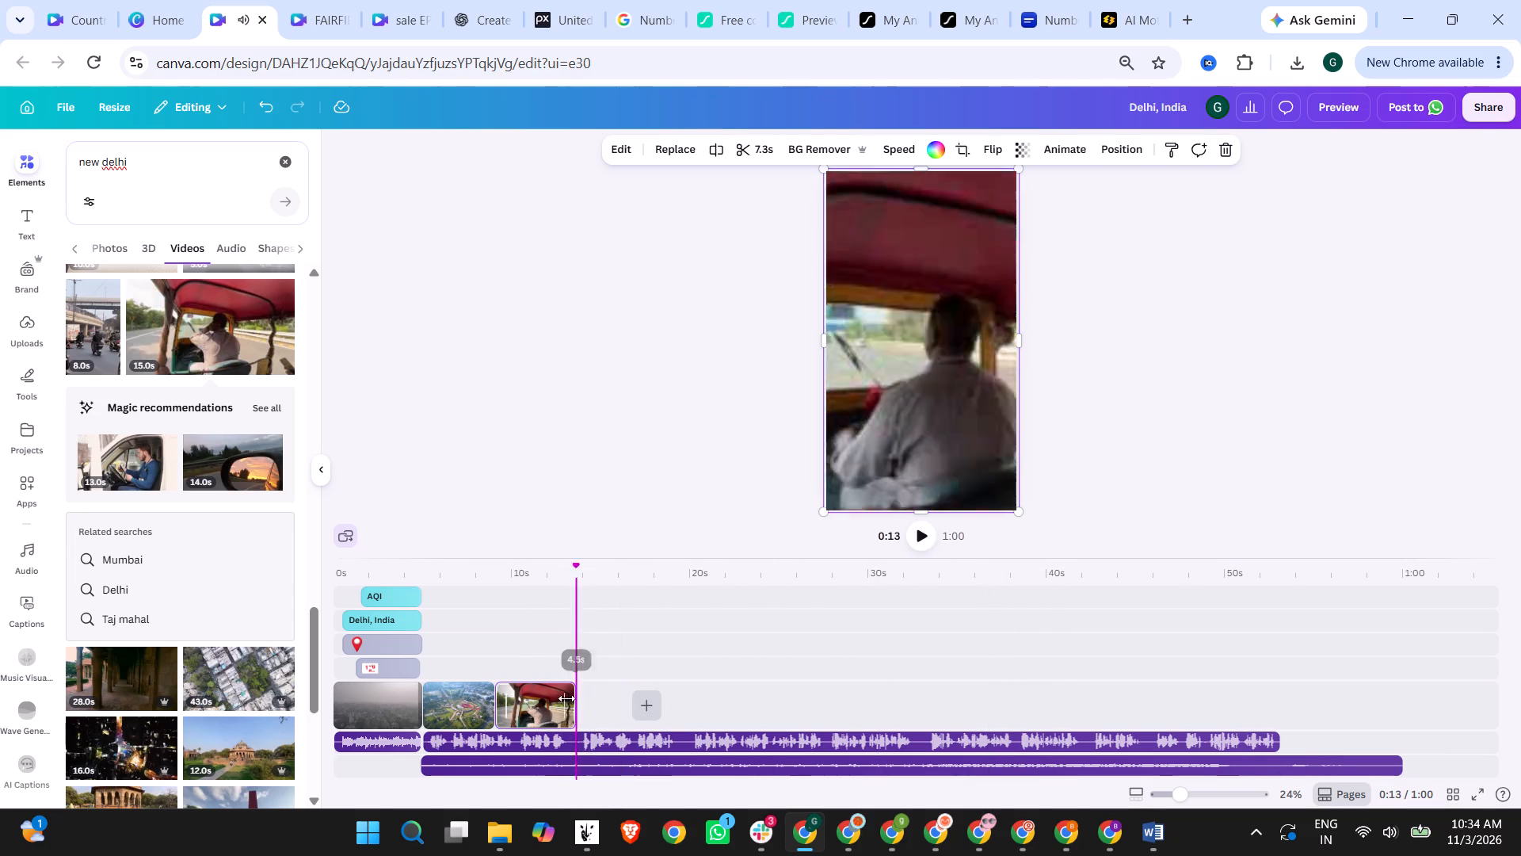
left_click_drag(566, 698, 549, 698)
left_click(486, 575)
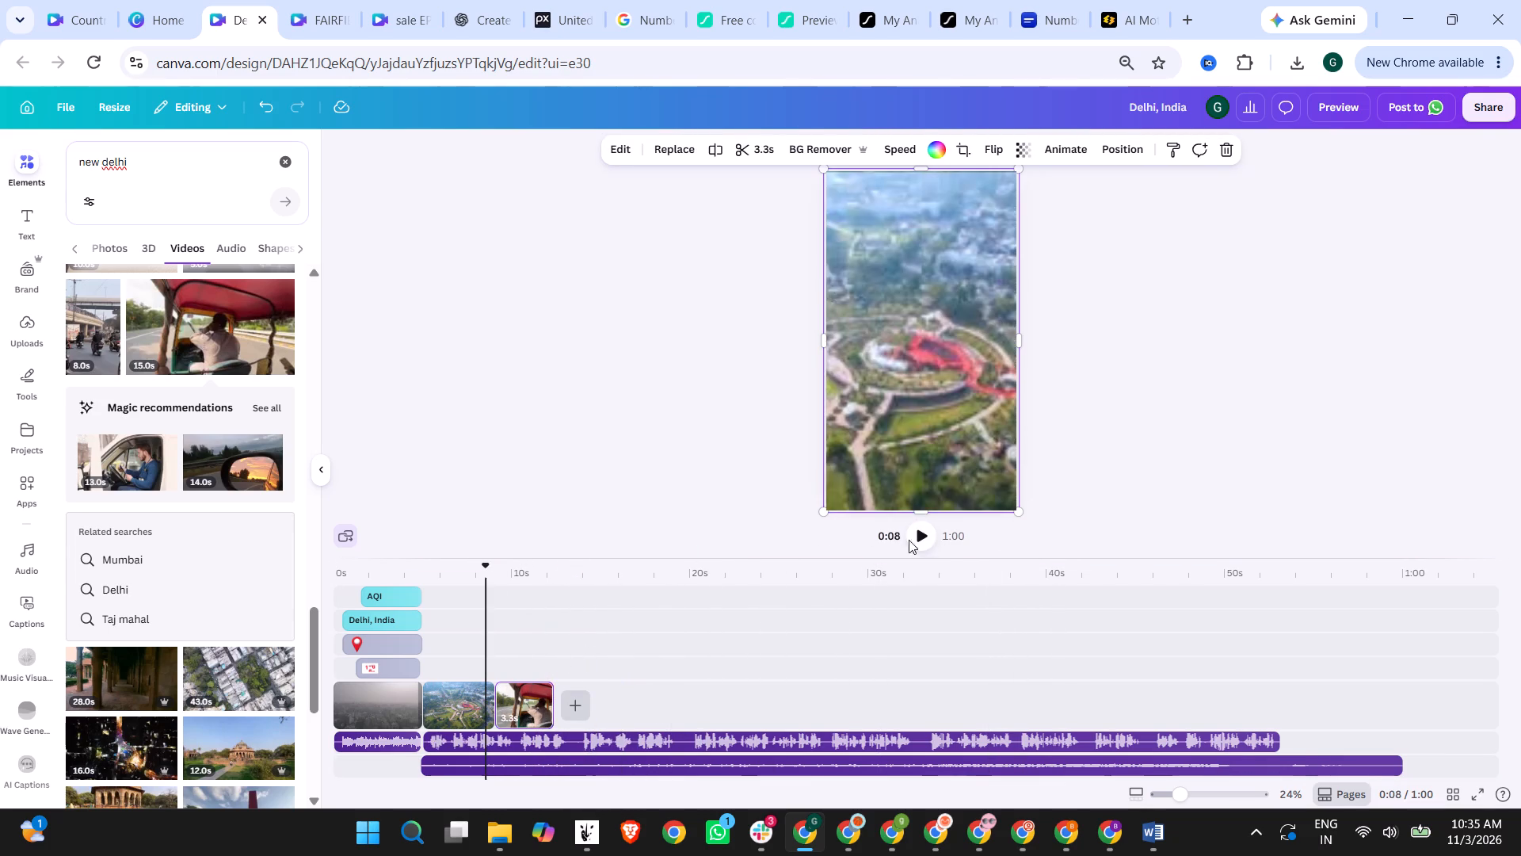
left_click(921, 538)
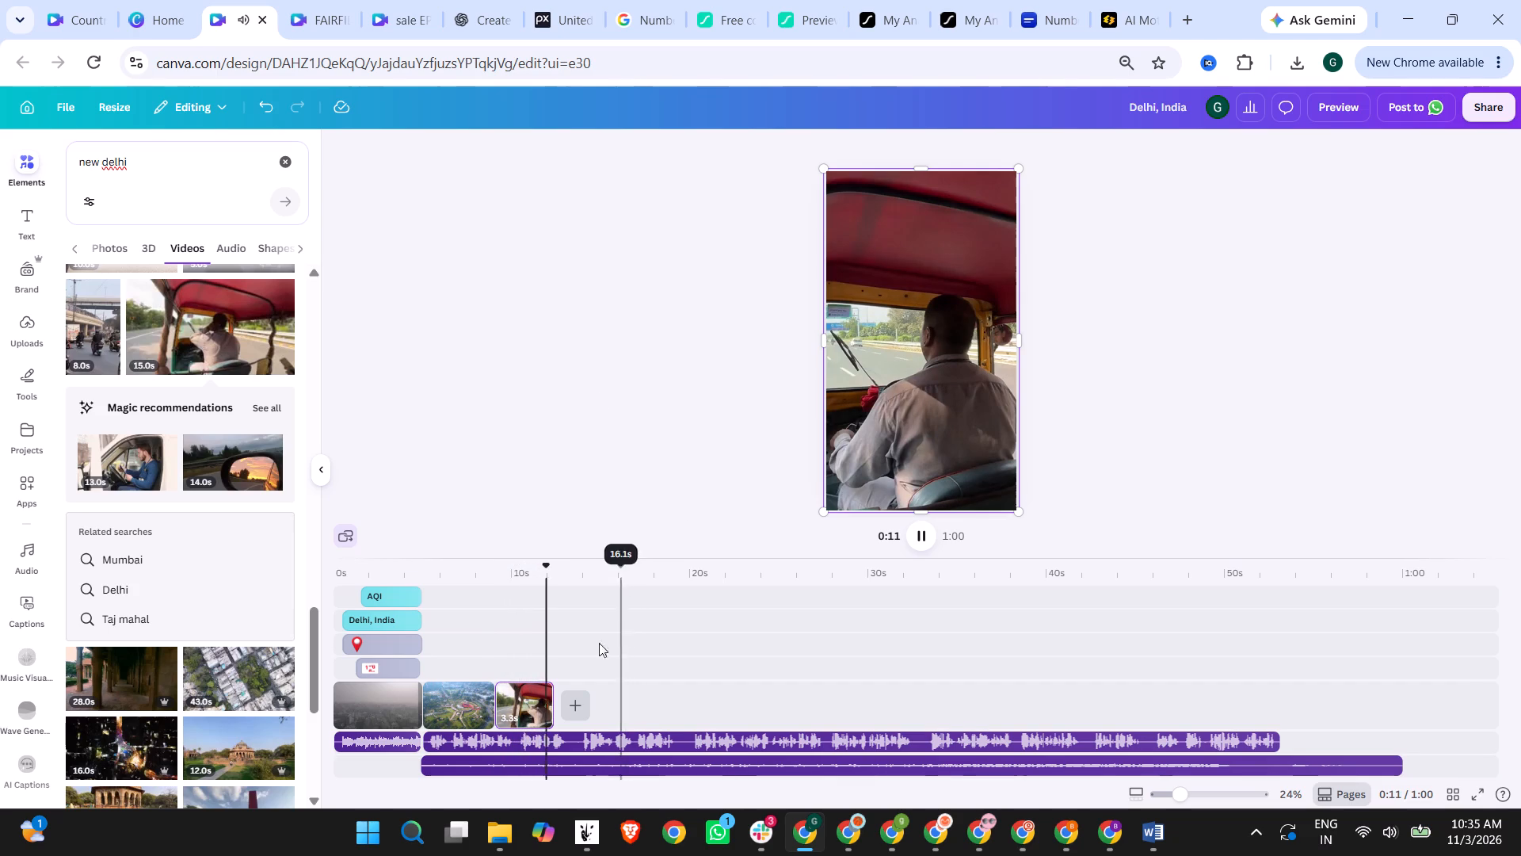
left_click_drag(547, 701, 535, 701)
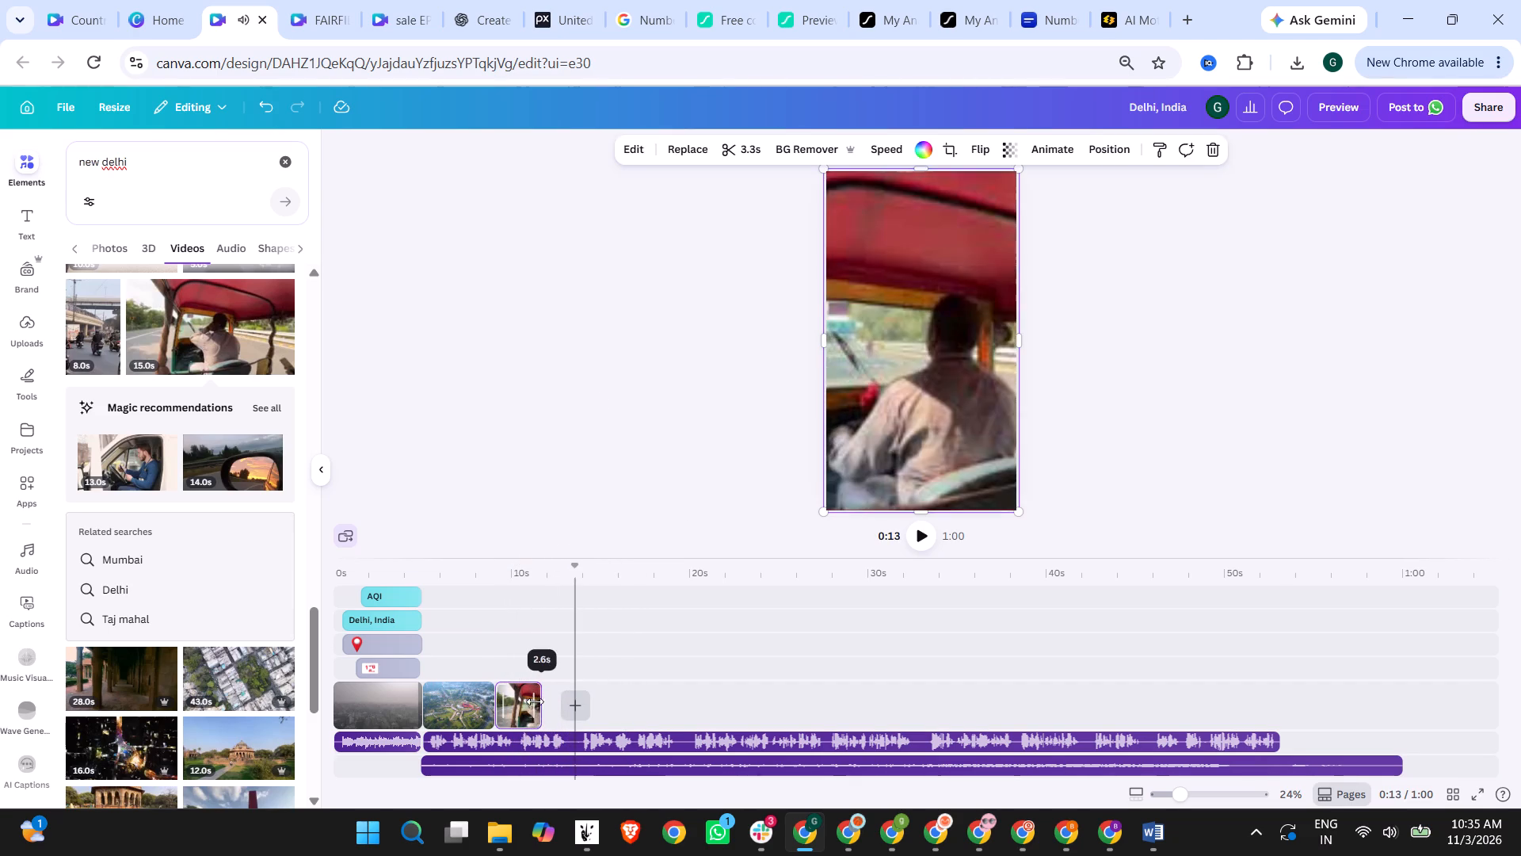
left_click_drag(535, 701, 530, 701)
Trim the end of the aerial park clip to 3.0 seconds and play the sequence from the AQI opening to check timing.
left_click_drag(489, 702, 472, 702)
left_click(369, 575)
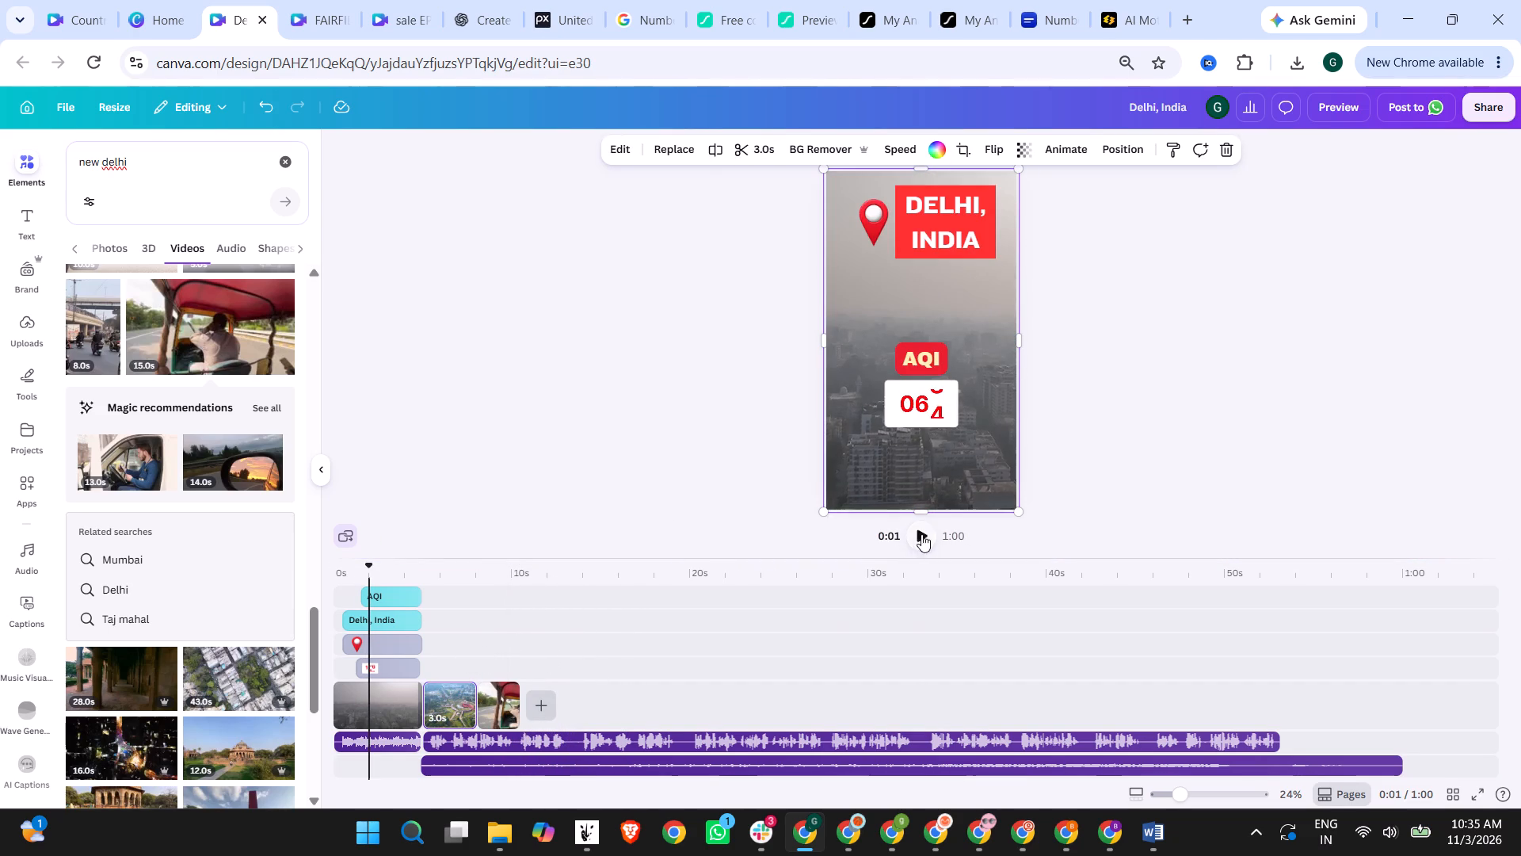
left_click(921, 534)
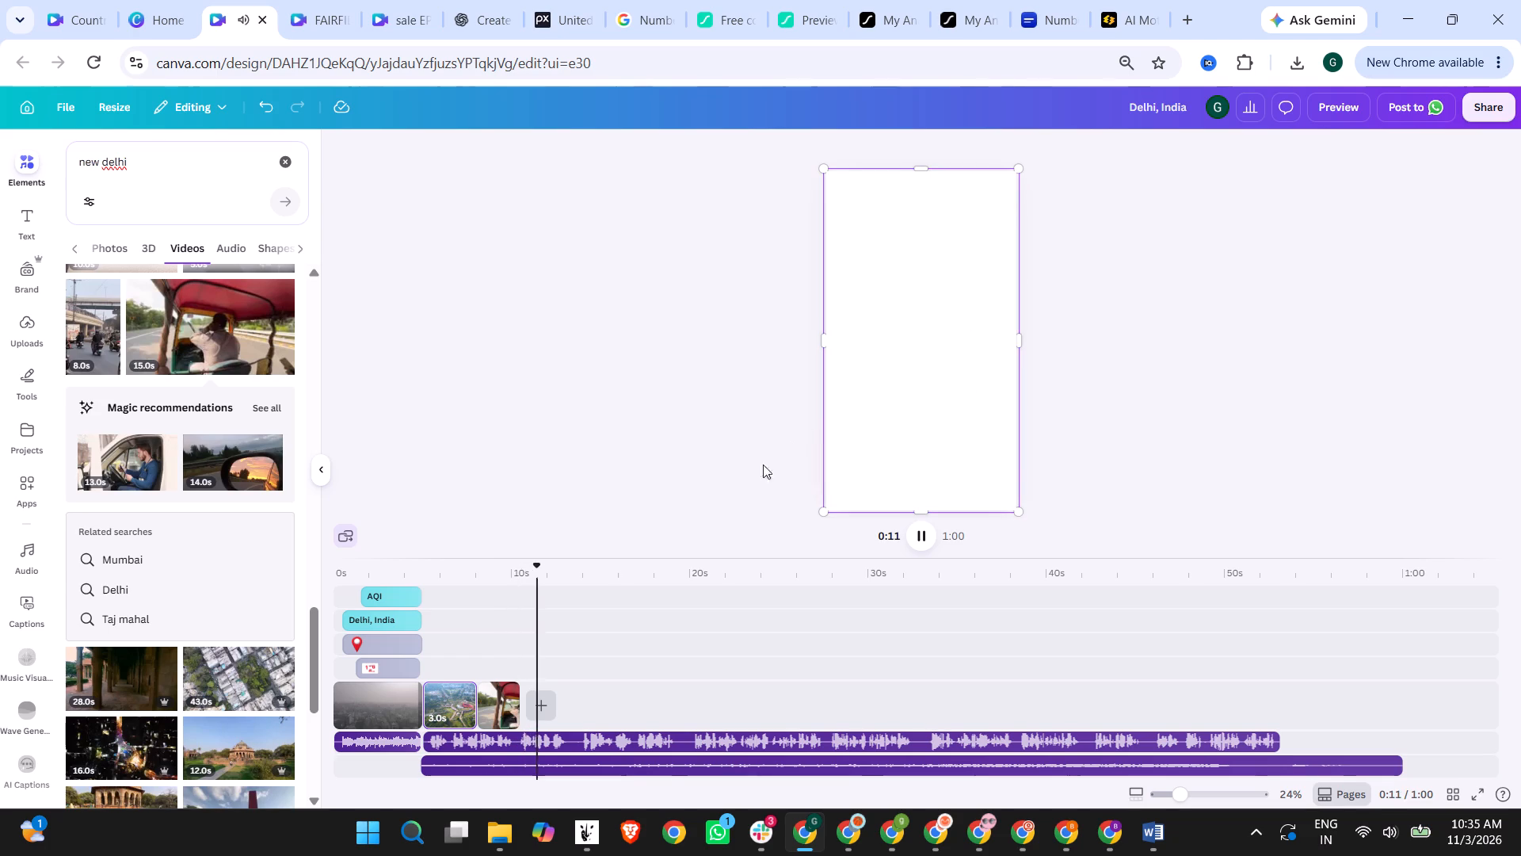
left_click(513, 576)
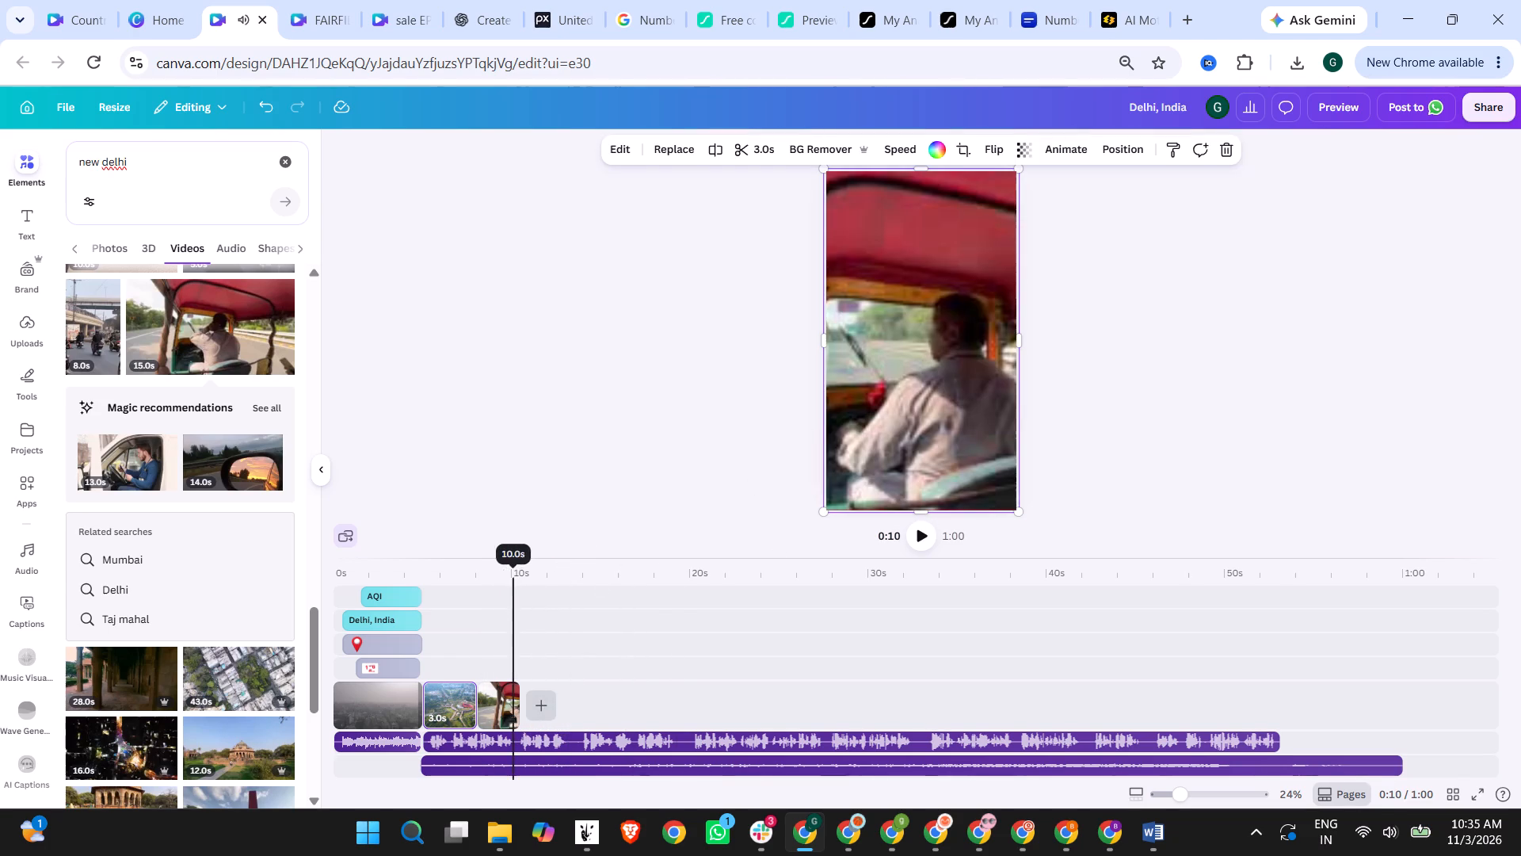
Search videos for "delhi pollution" and add the 8-second hazy skyline clip after the rickshaw clip.
left_click_drag(165, 162, 35, 155)
type("delhi pollution")
key("Return")
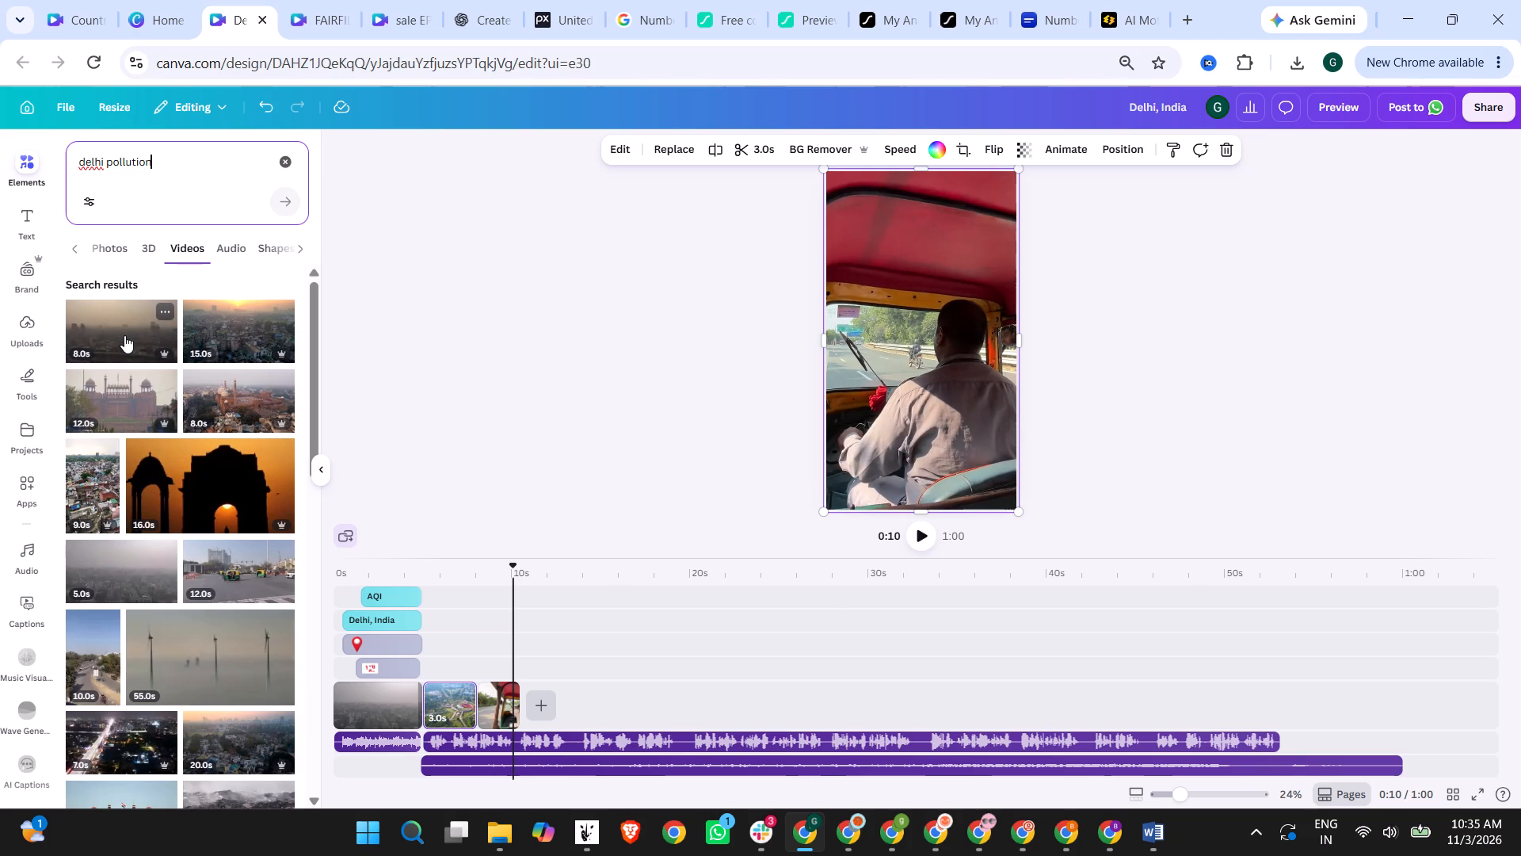
left_click_drag(124, 335, 593, 706)
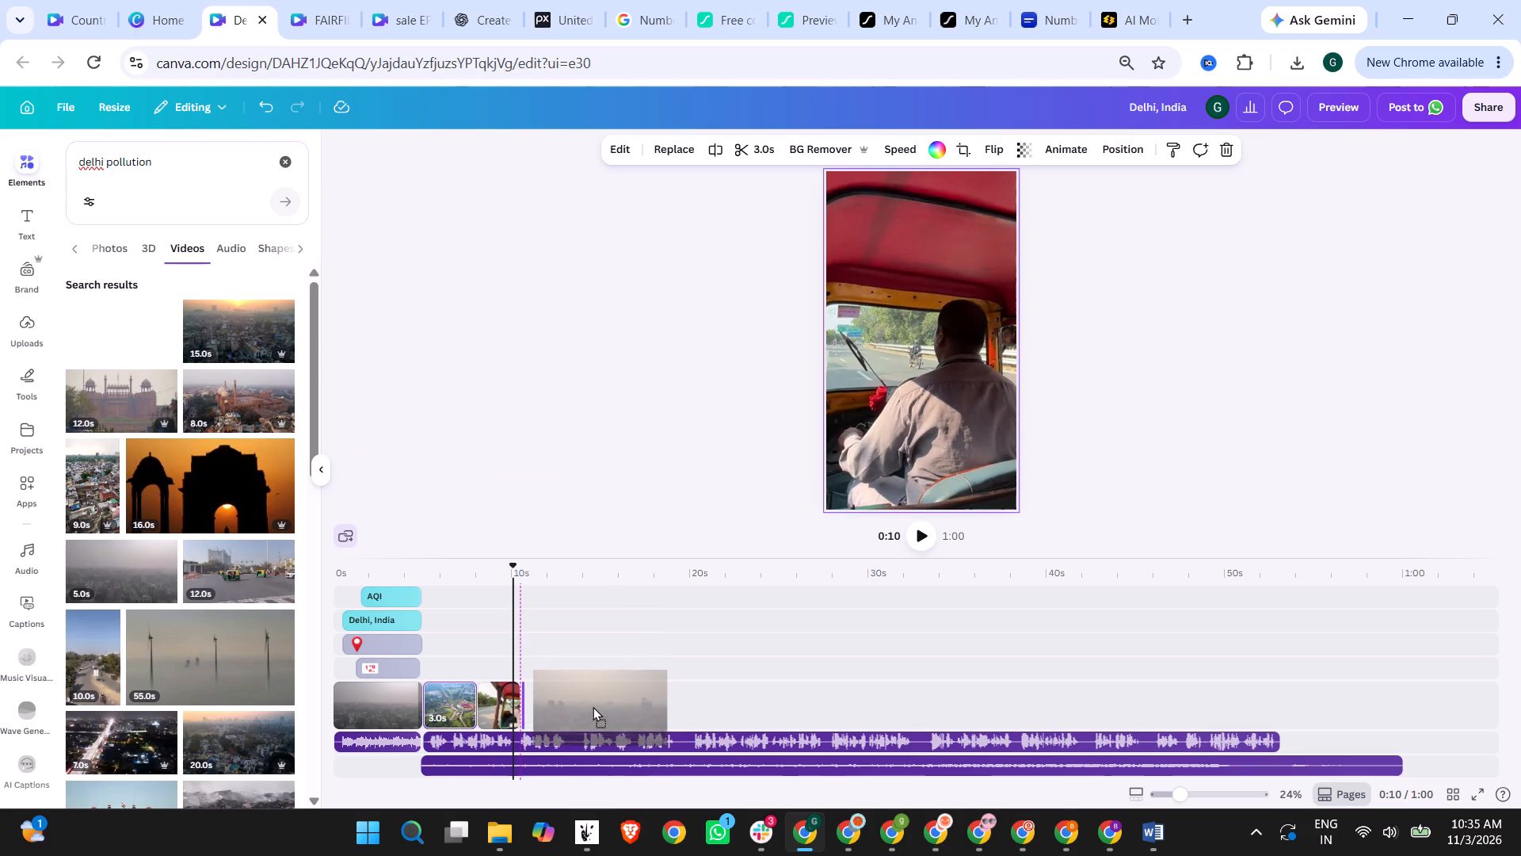
left_click_drag(593, 706, 585, 701)
Play part of the hazy skyline clip with the voice-over and examine the delhi pollution videos for further suitable footage.
scroll(113, 536, "down", 3)
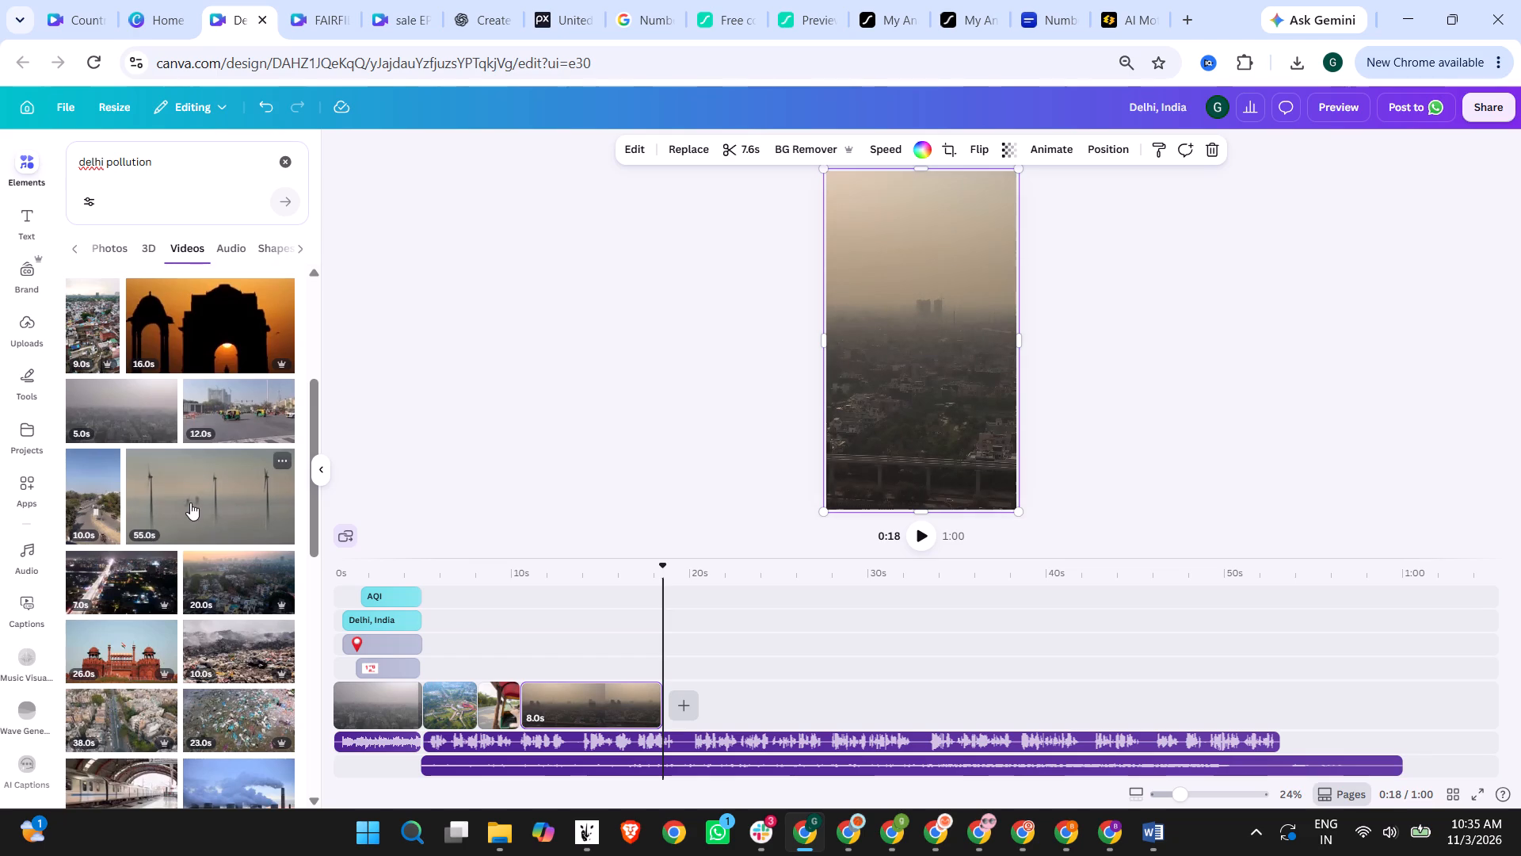
scroll(190, 503, "down", 2)
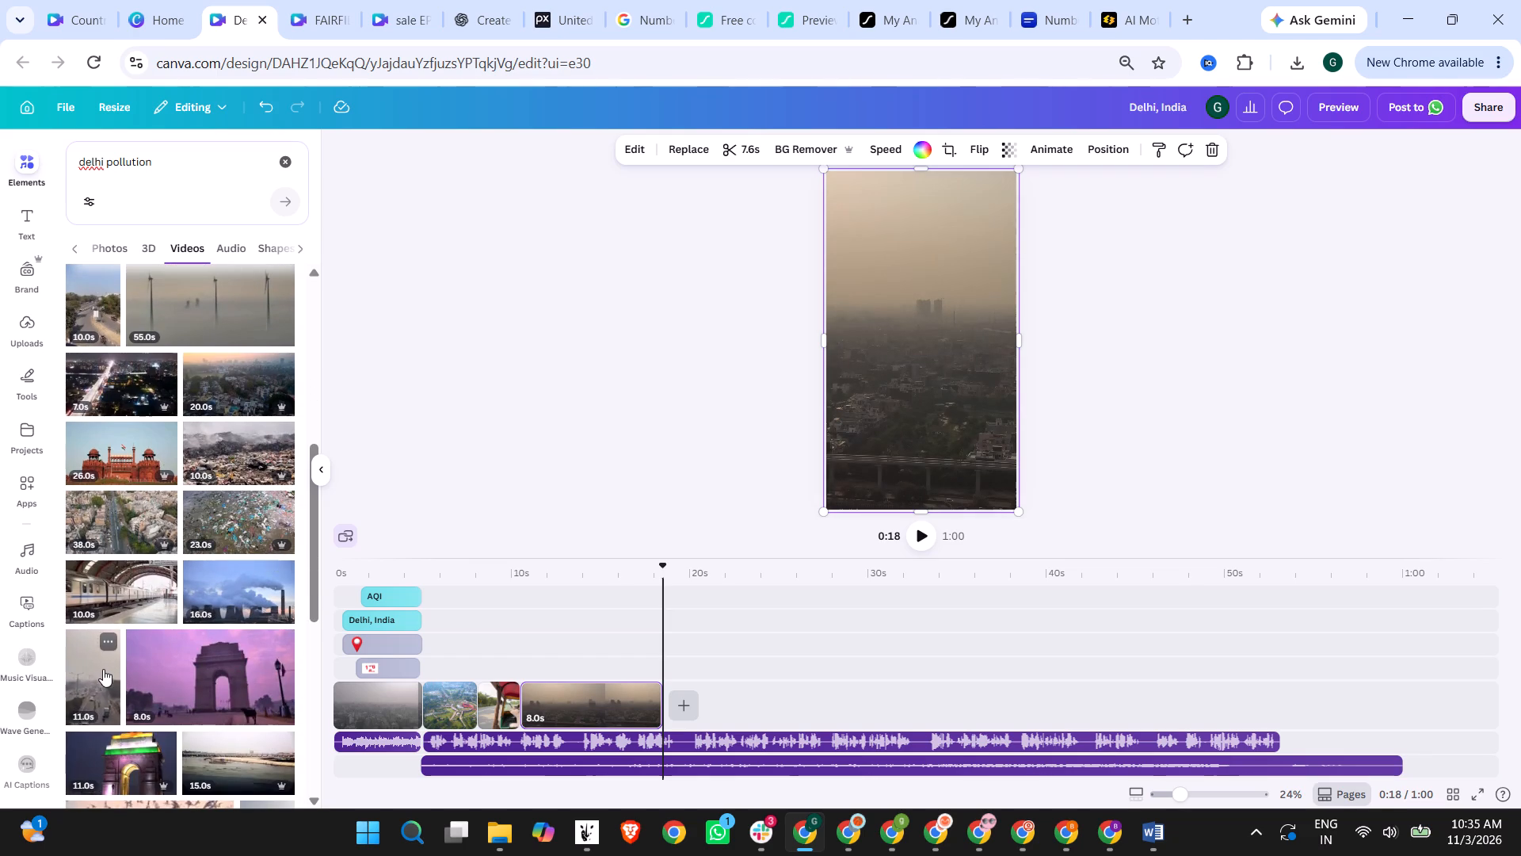
left_click(553, 572)
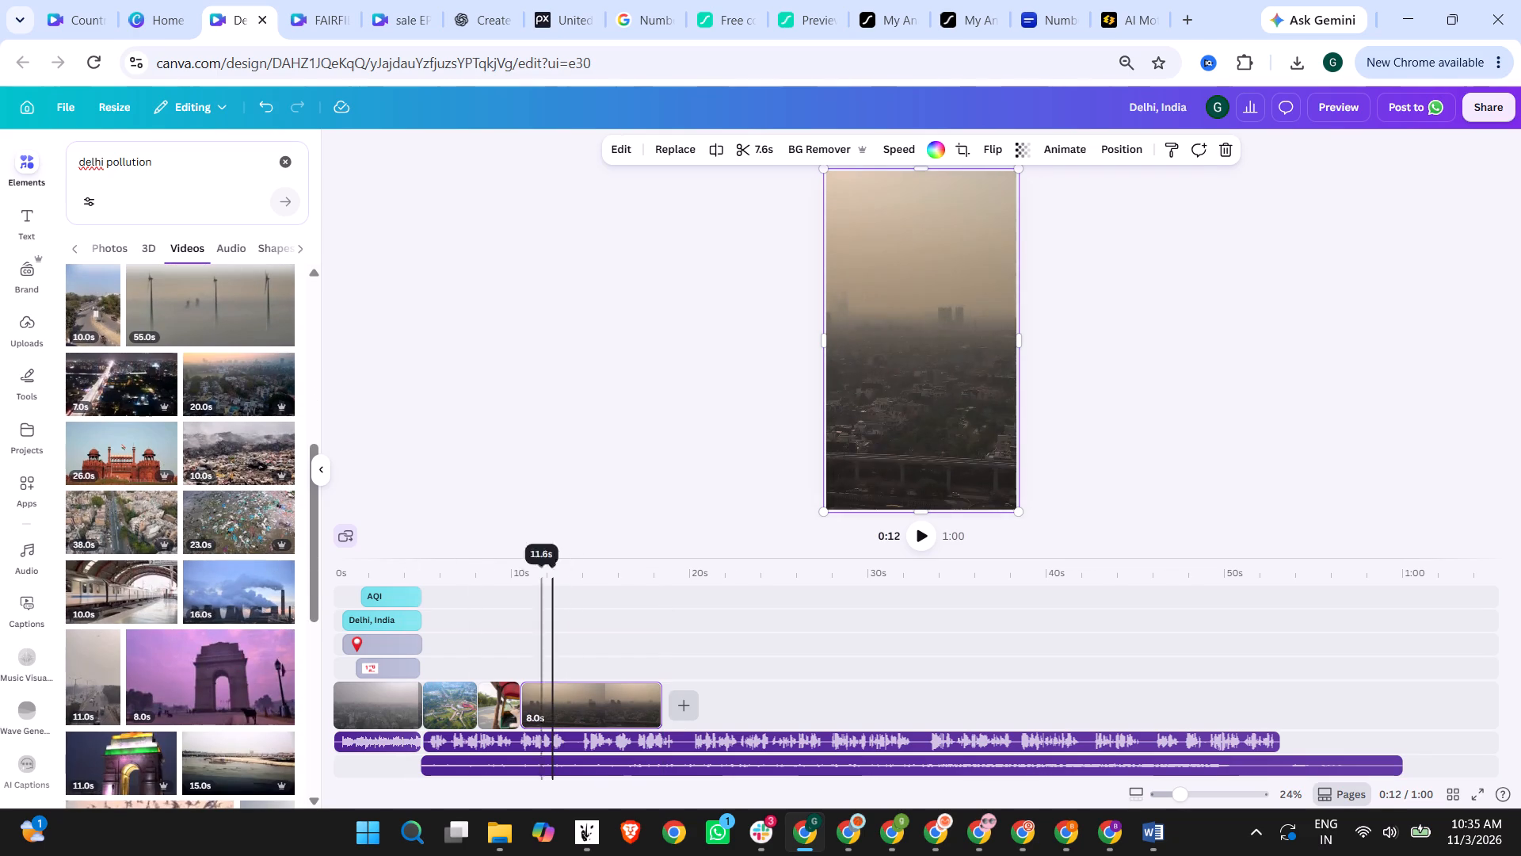
left_click(915, 532)
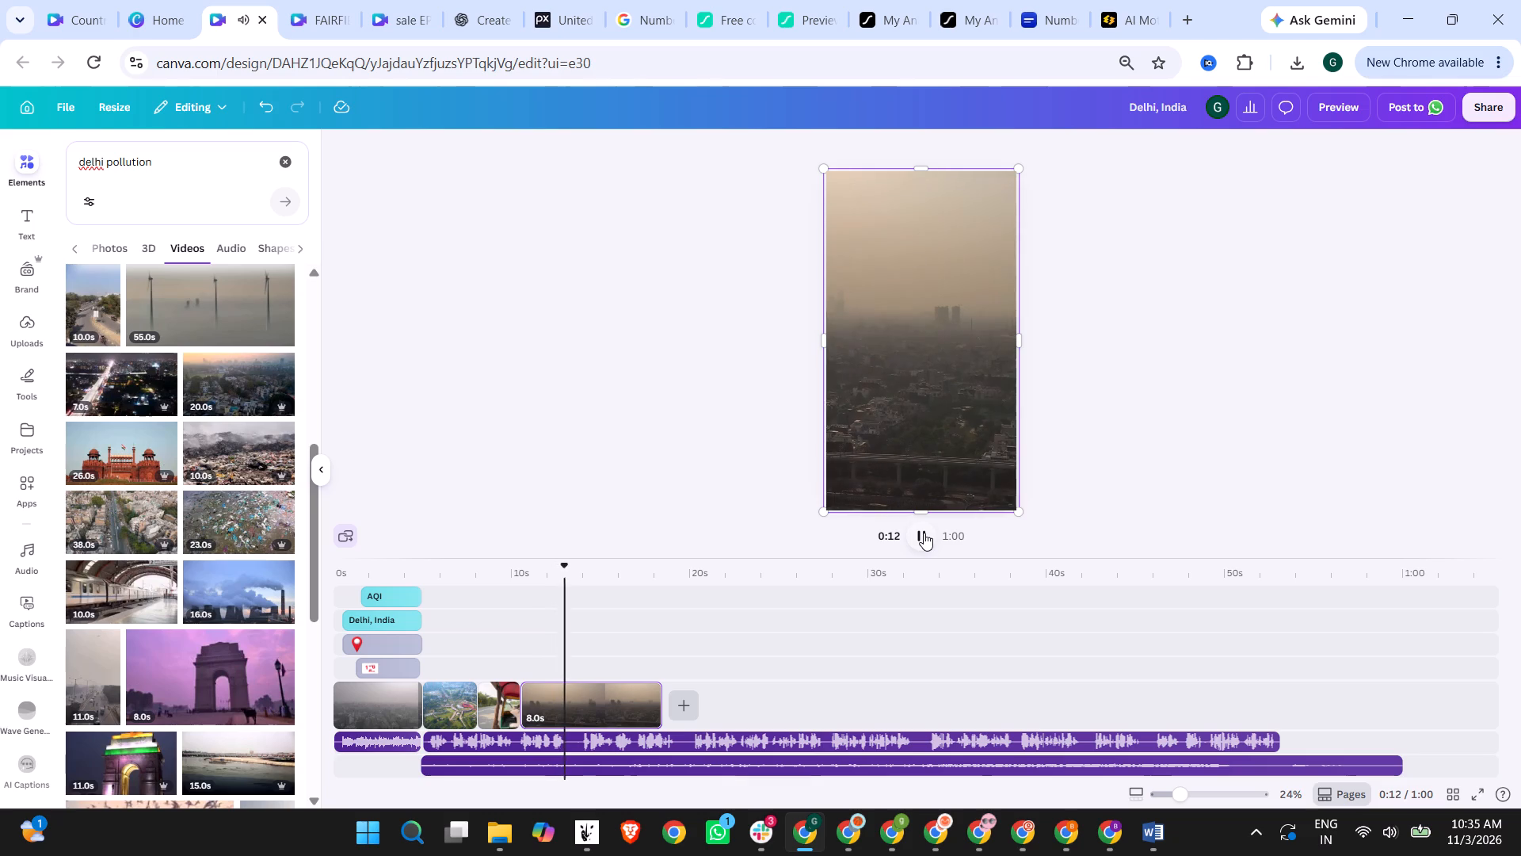
left_click(924, 533)
scroll(236, 506, "down", 4)
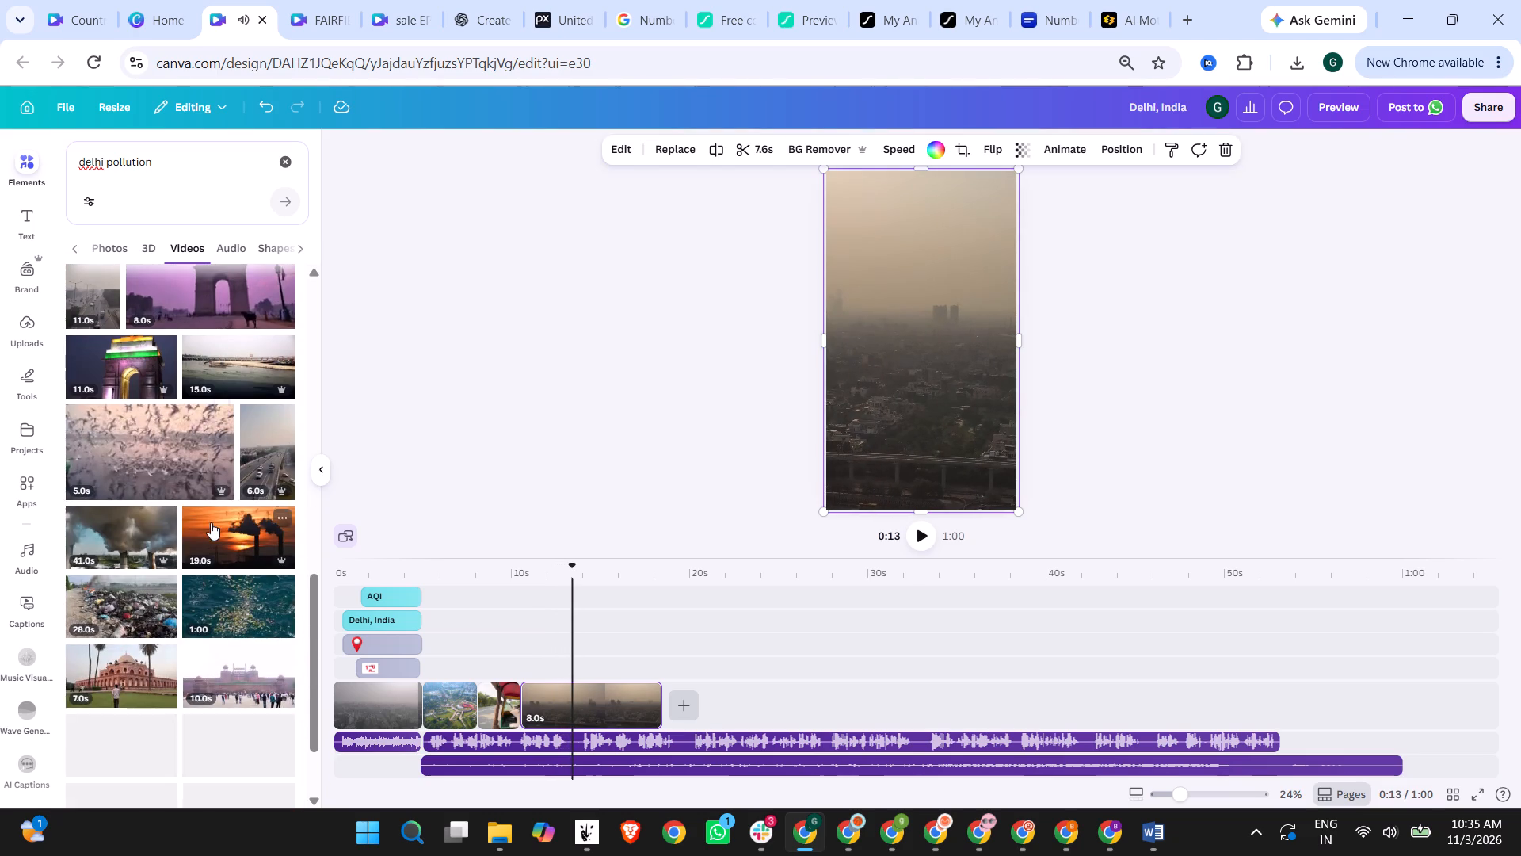
scroll(135, 589, "down", 2)
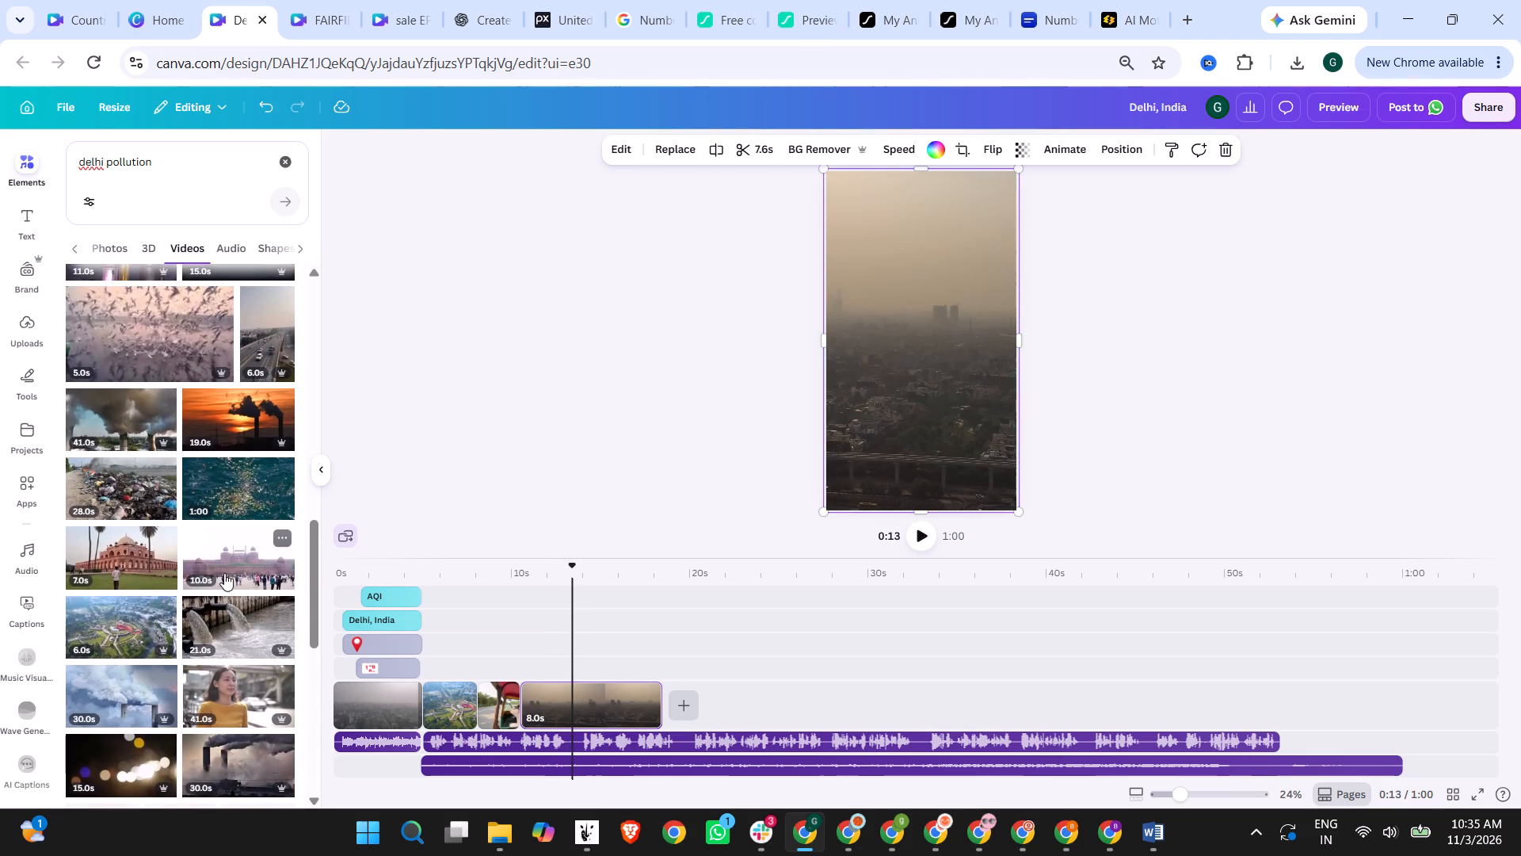
Search Pixabay videos for "delhi pollution" and look through the results for suitable footage.
scroll(132, 644, "down", 2)
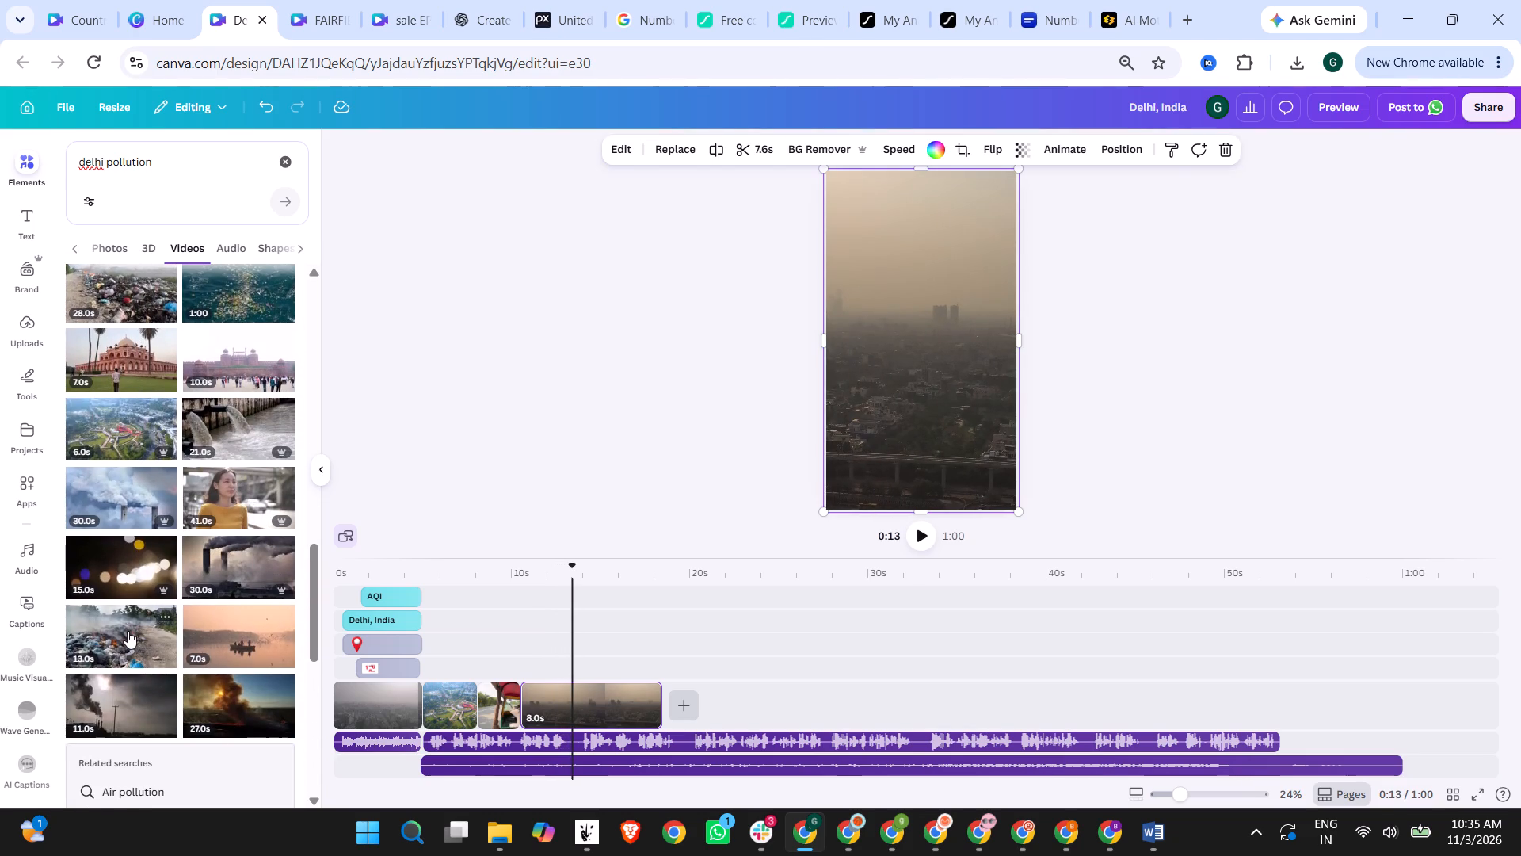
scroll(128, 631, "down", 2)
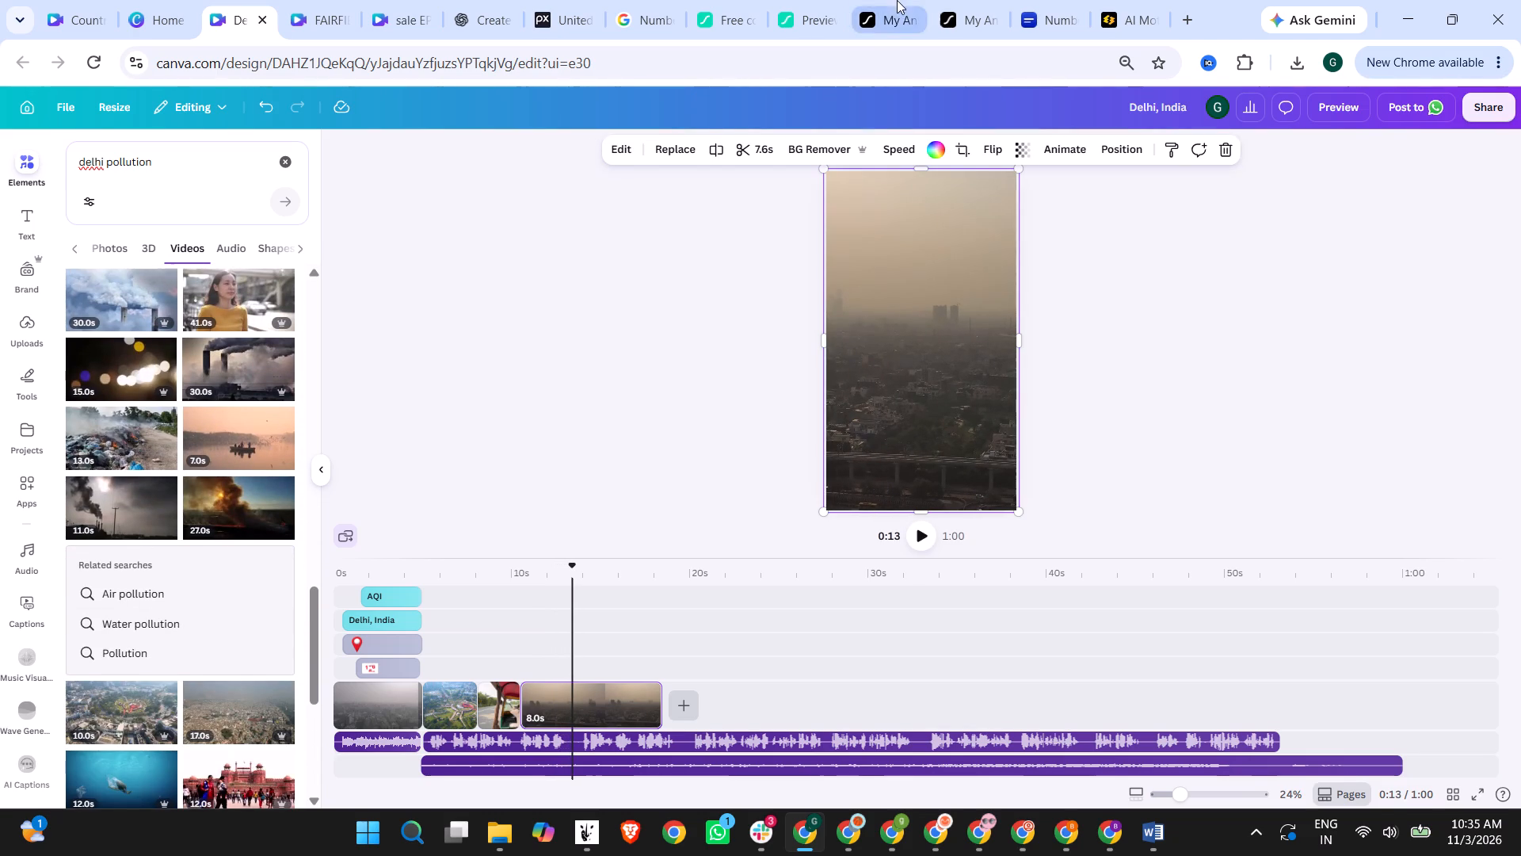
left_click(886, 0)
left_click(560, 0)
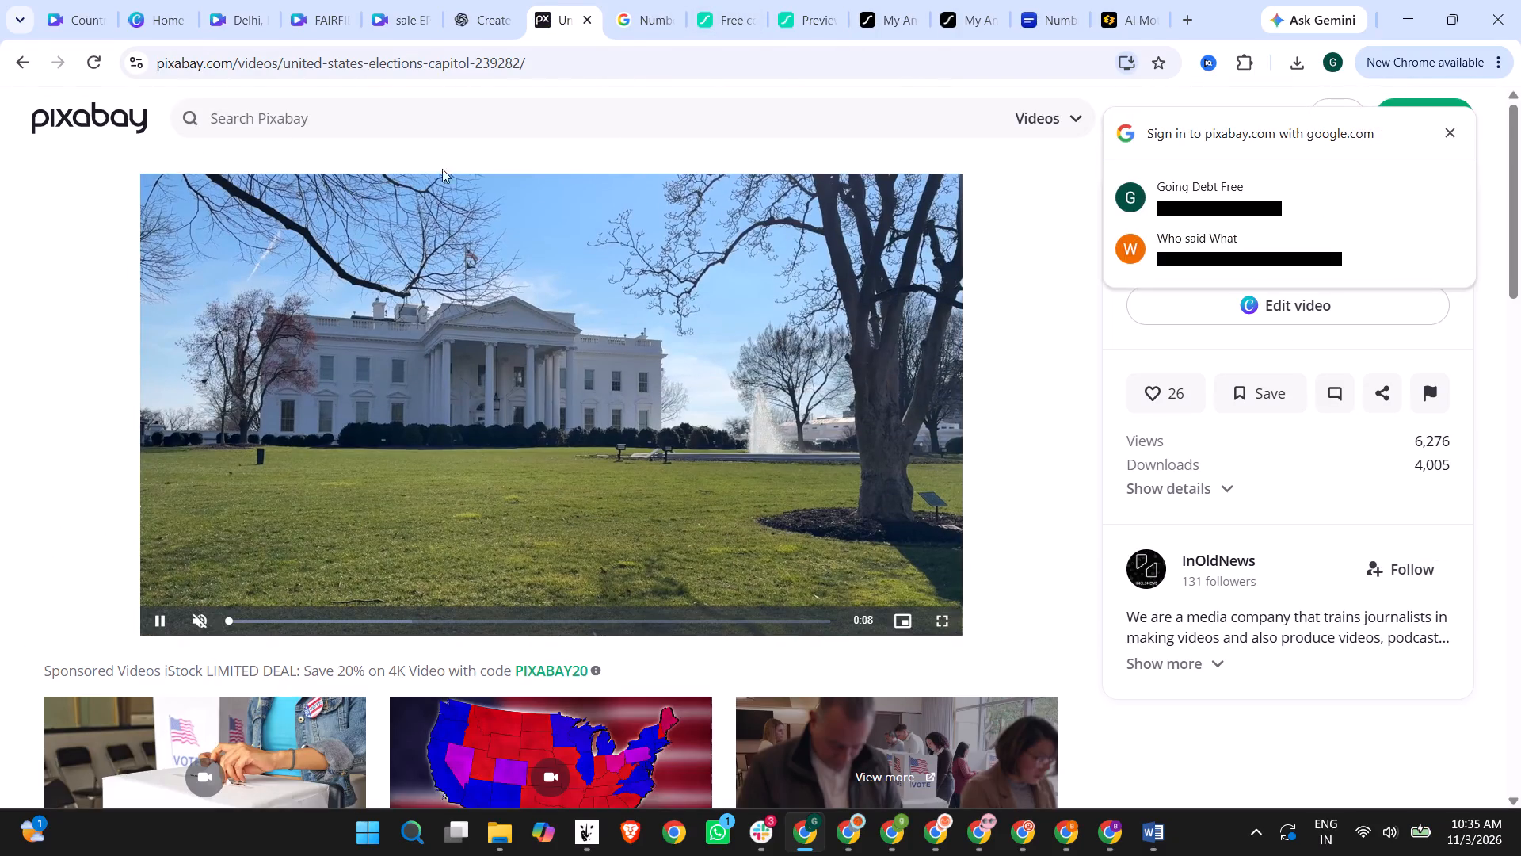
left_click(421, 125)
type("delhi pollution")
key("Return")
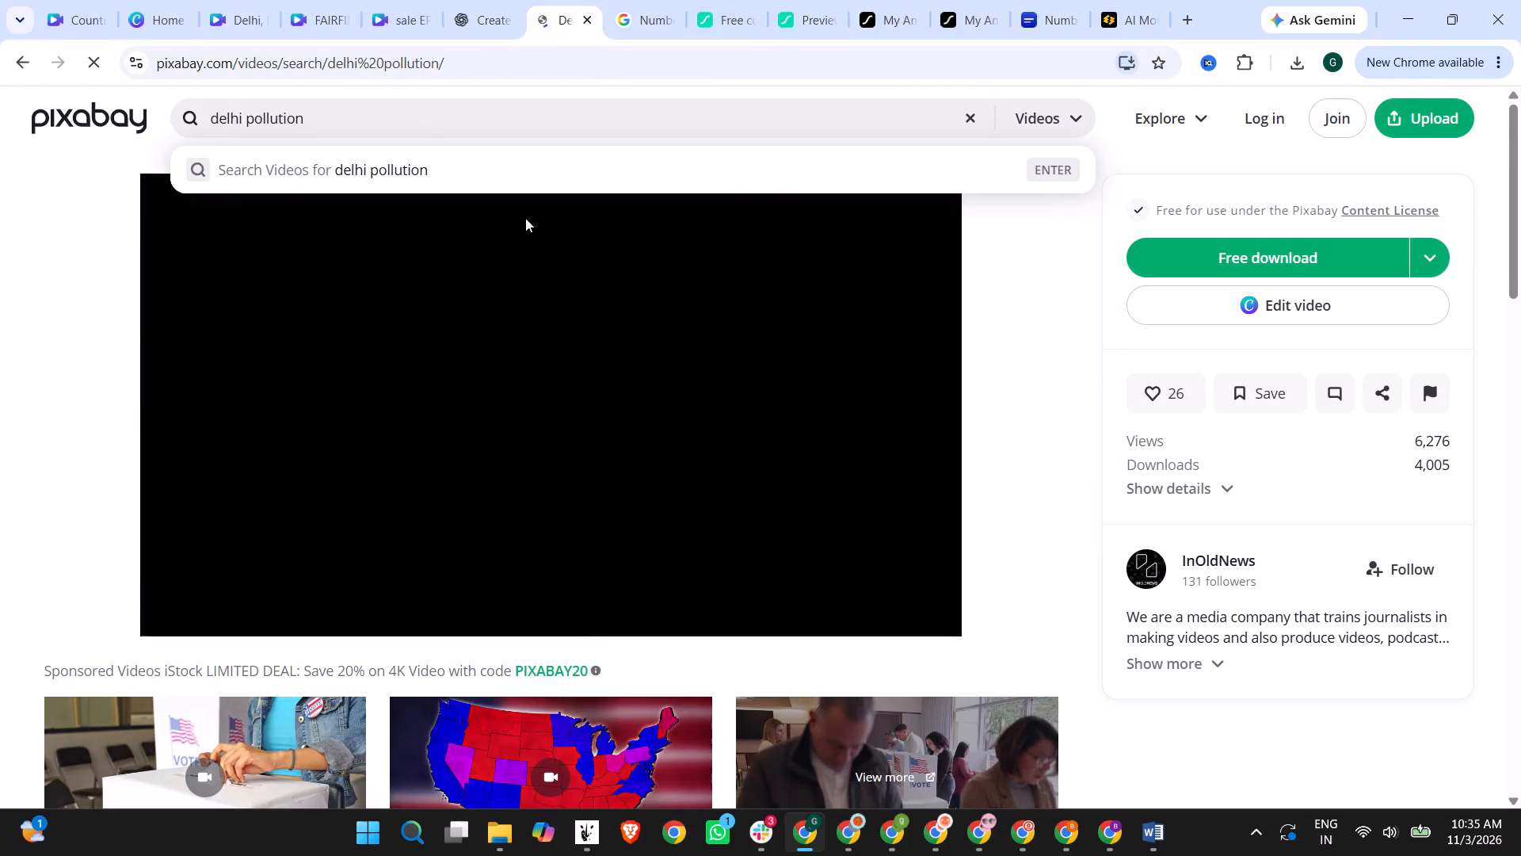
scroll(570, 337, "down", 3)
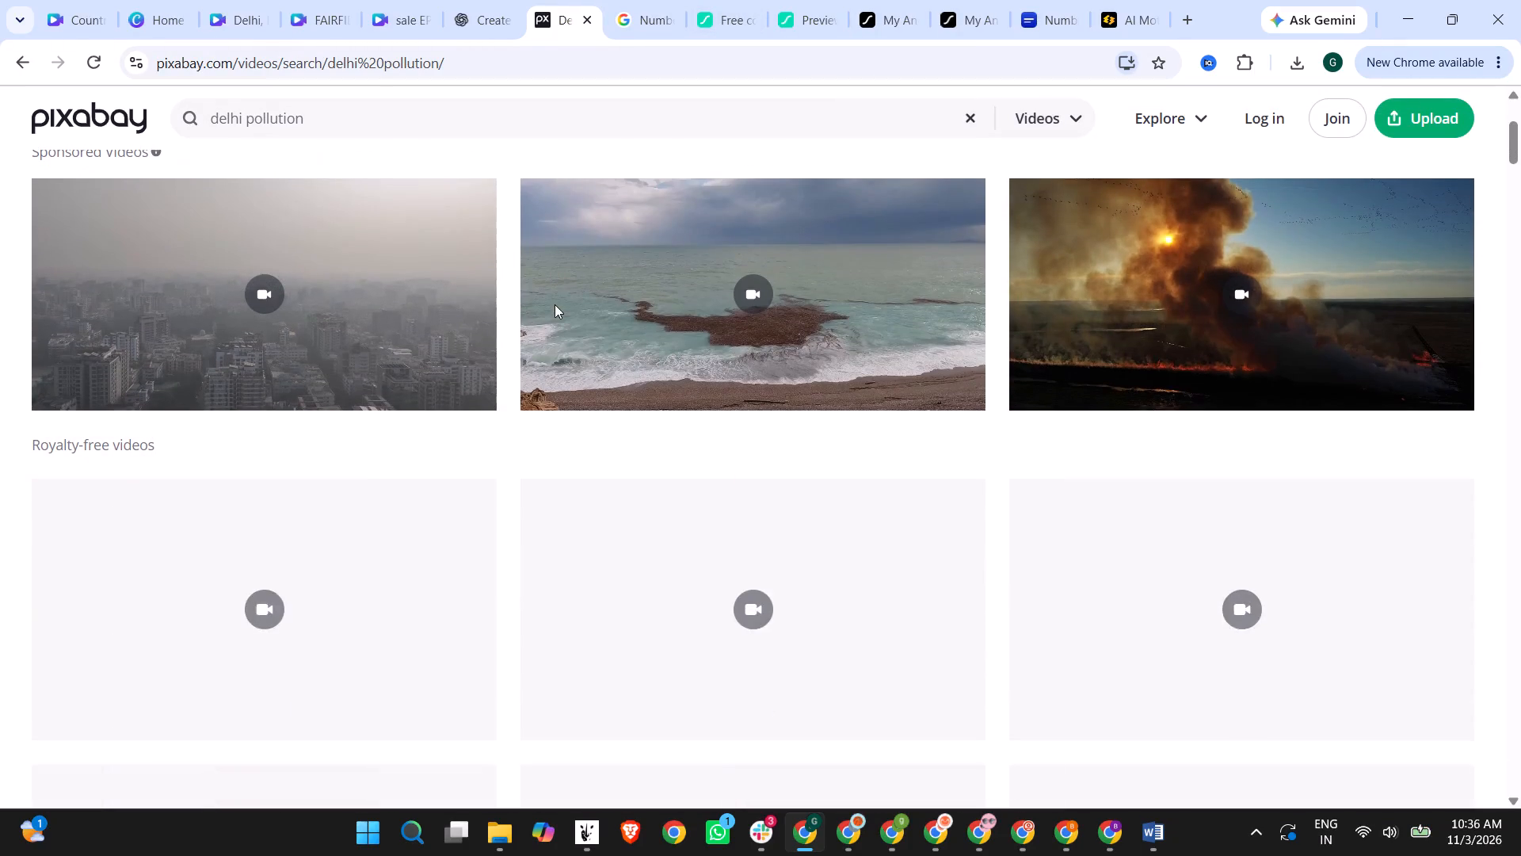
scroll(548, 378, "down", 4)
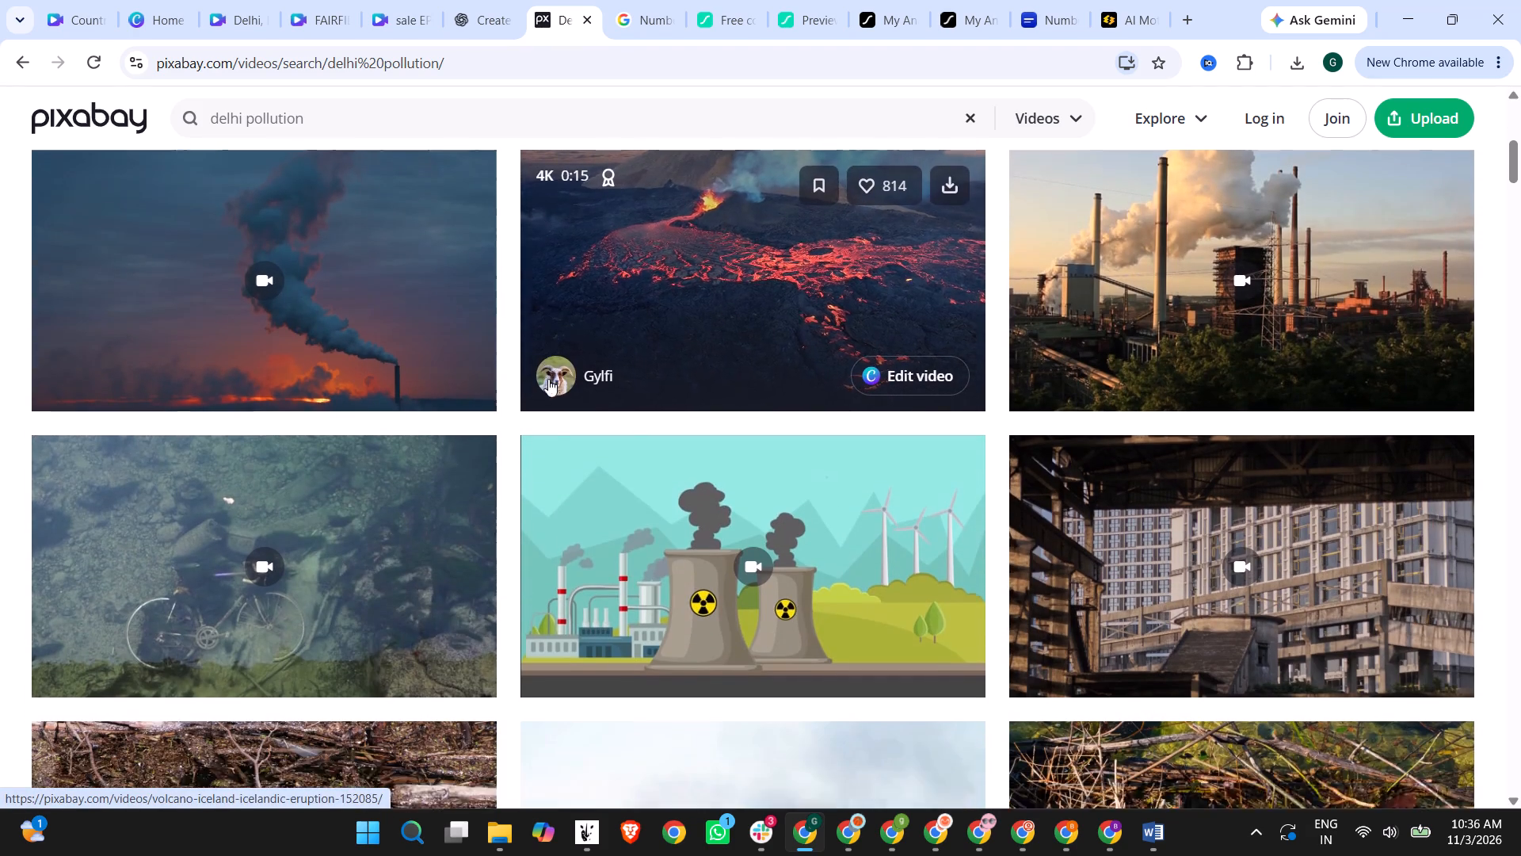
scroll(548, 379, "down", 1)
scroll(376, 371, "down", 11)
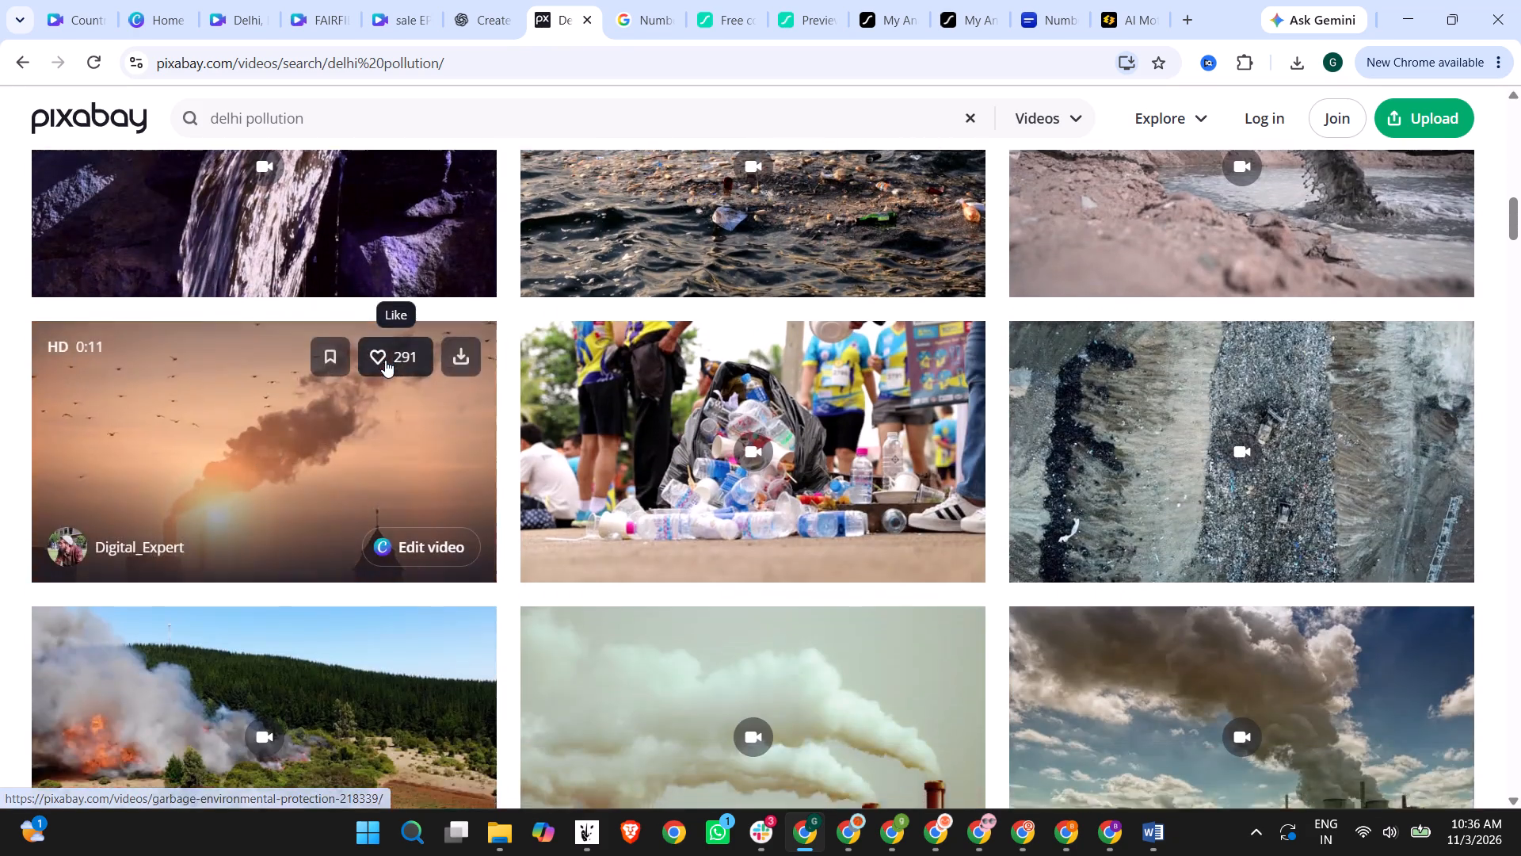
scroll(385, 360, "down", 6)
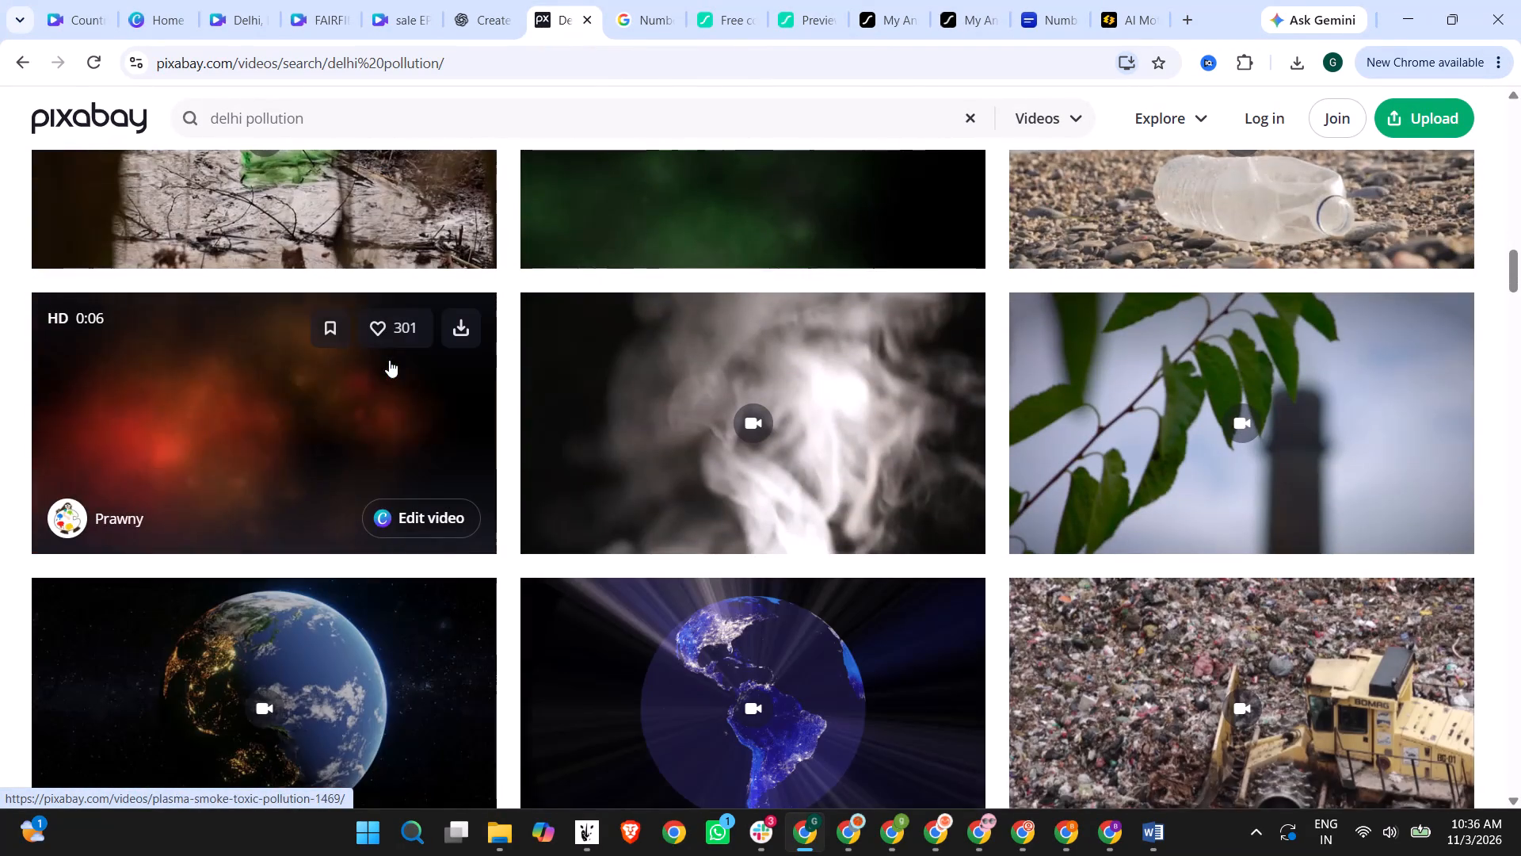
scroll(389, 360, "down", 2)
scroll(390, 357, "up", 20)
scroll(390, 357, "up", 4)
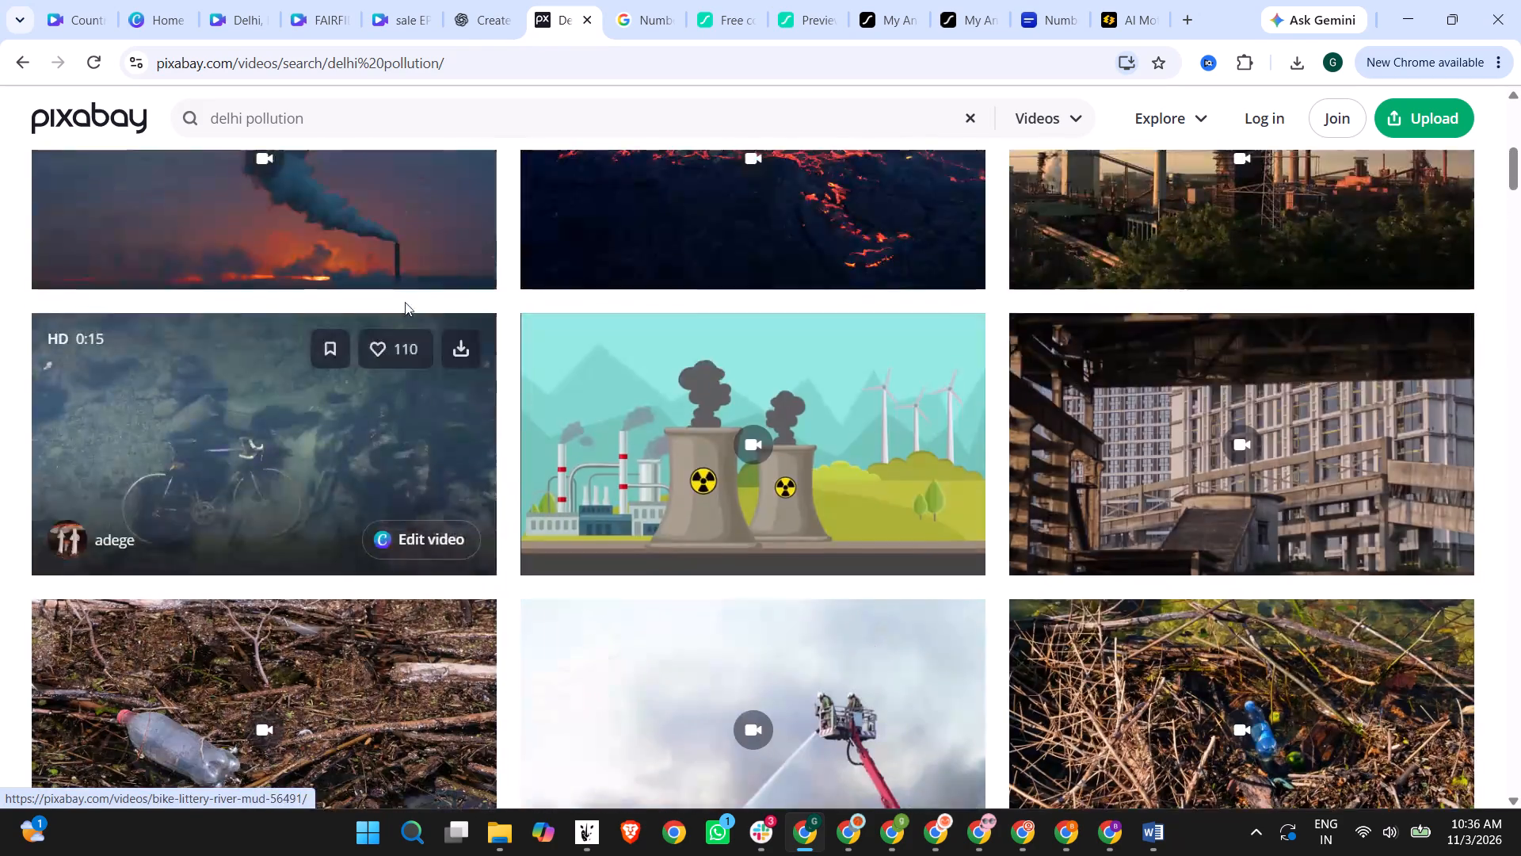
scroll(408, 214, "up", 5)
In the Delhi, India video design, set the speed of the last timeline clip, the smoggy city skyline, to 1.25.
left_click(185, 0)
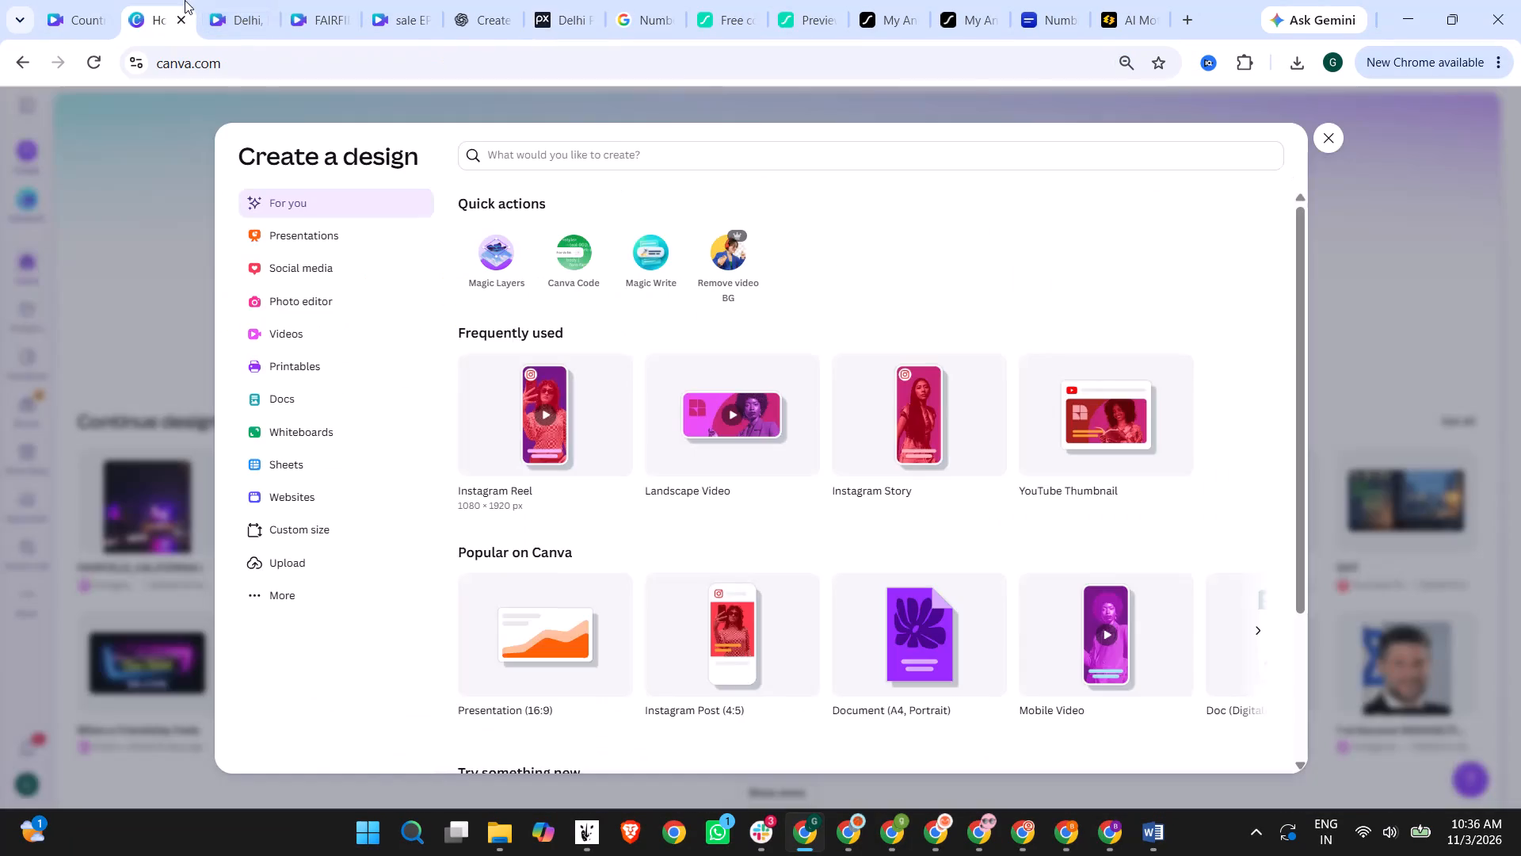
left_click(241, 0)
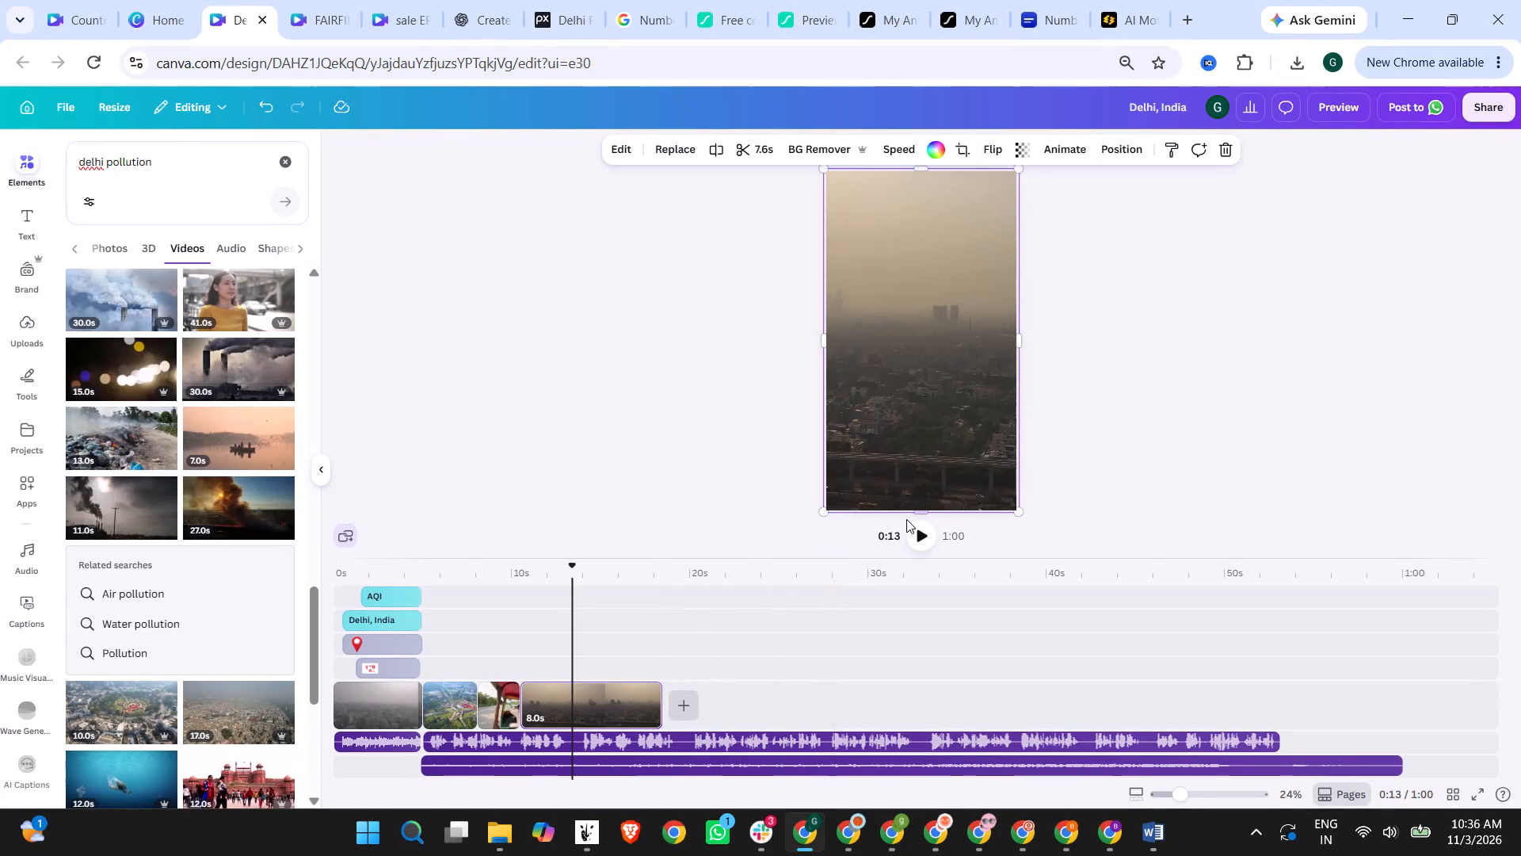
left_click(914, 527)
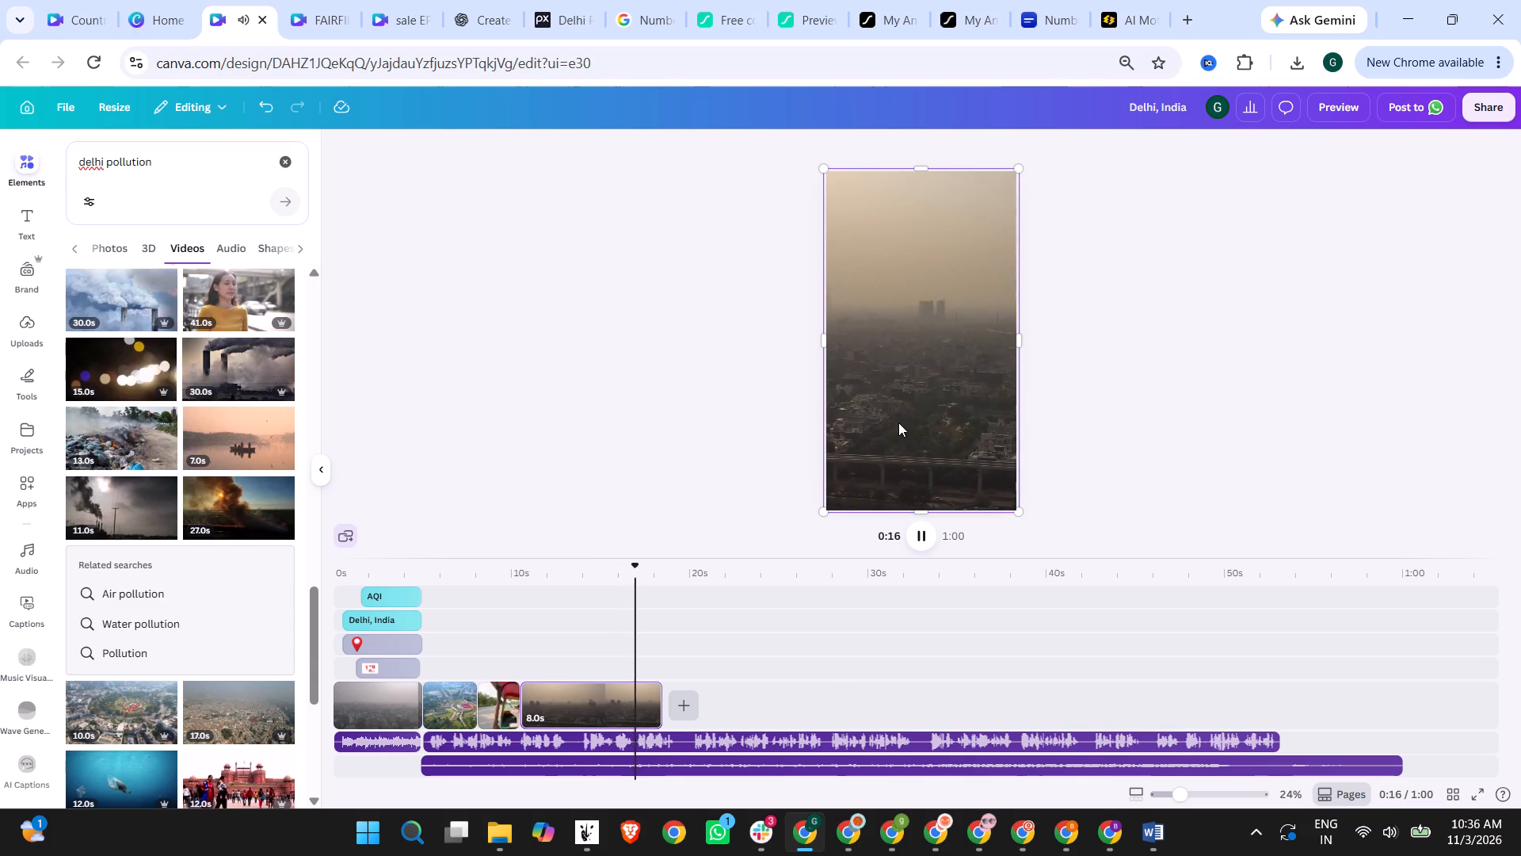
left_click(598, 694)
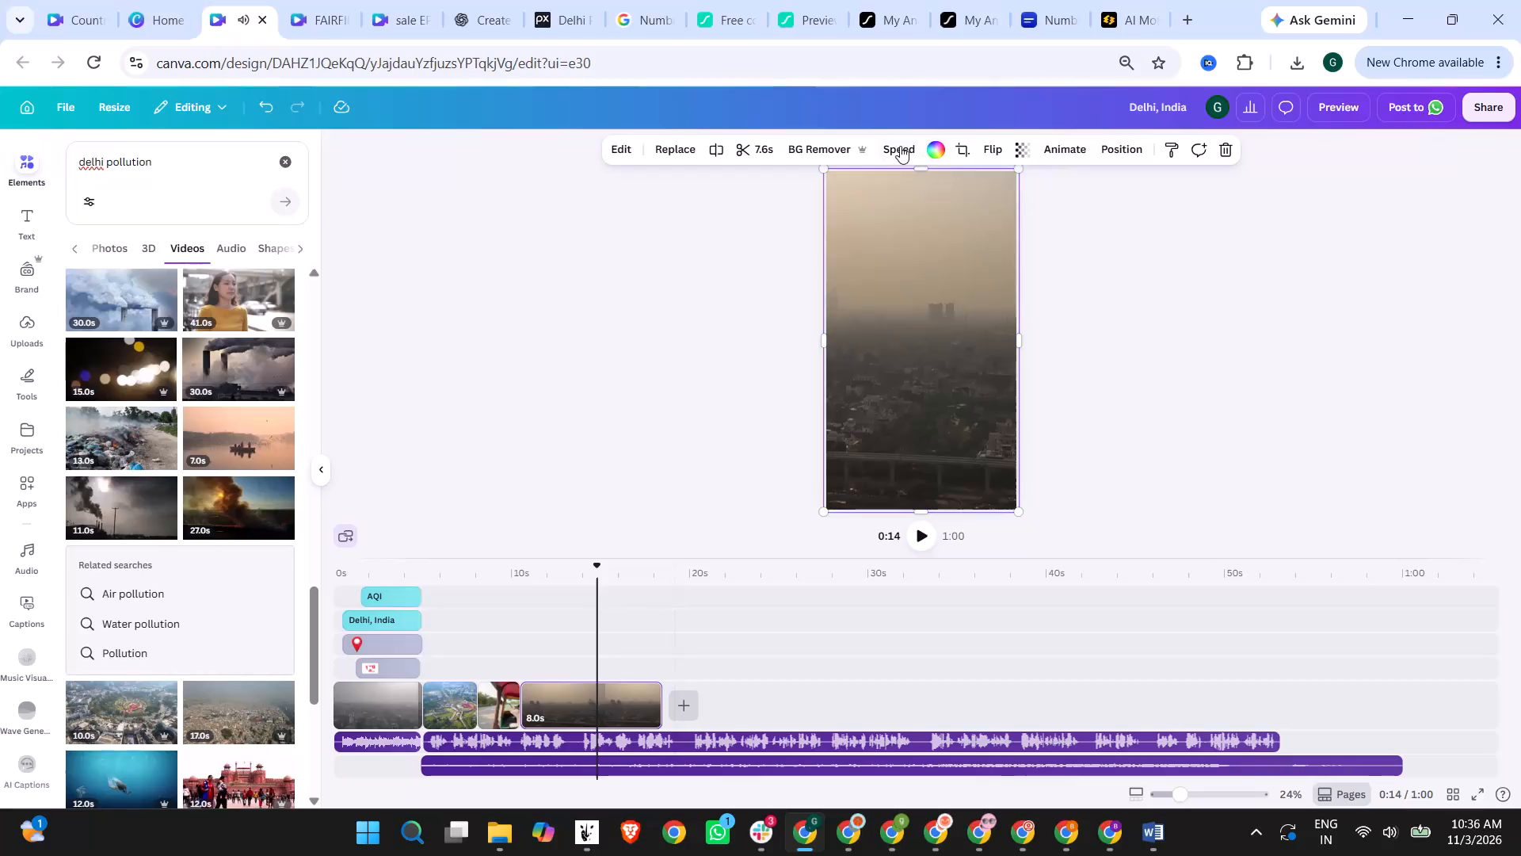
left_click(898, 146)
left_click_drag(874, 212, 891, 212)
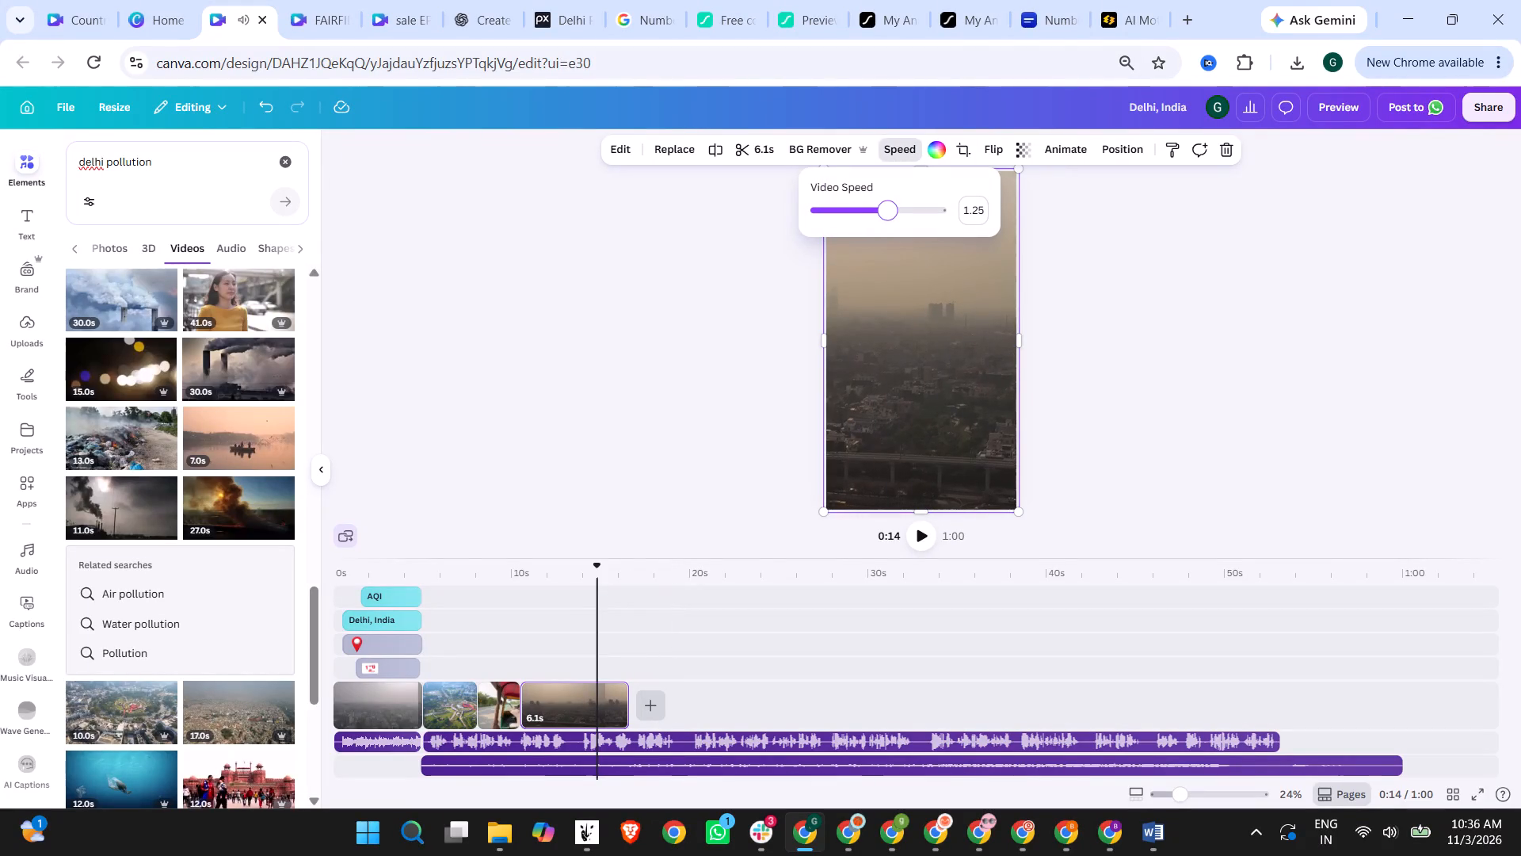
Play back the timeline from about 10 seconds to review the sped-up skyline clip against the voiceover.
left_click(513, 583)
left_click(920, 534)
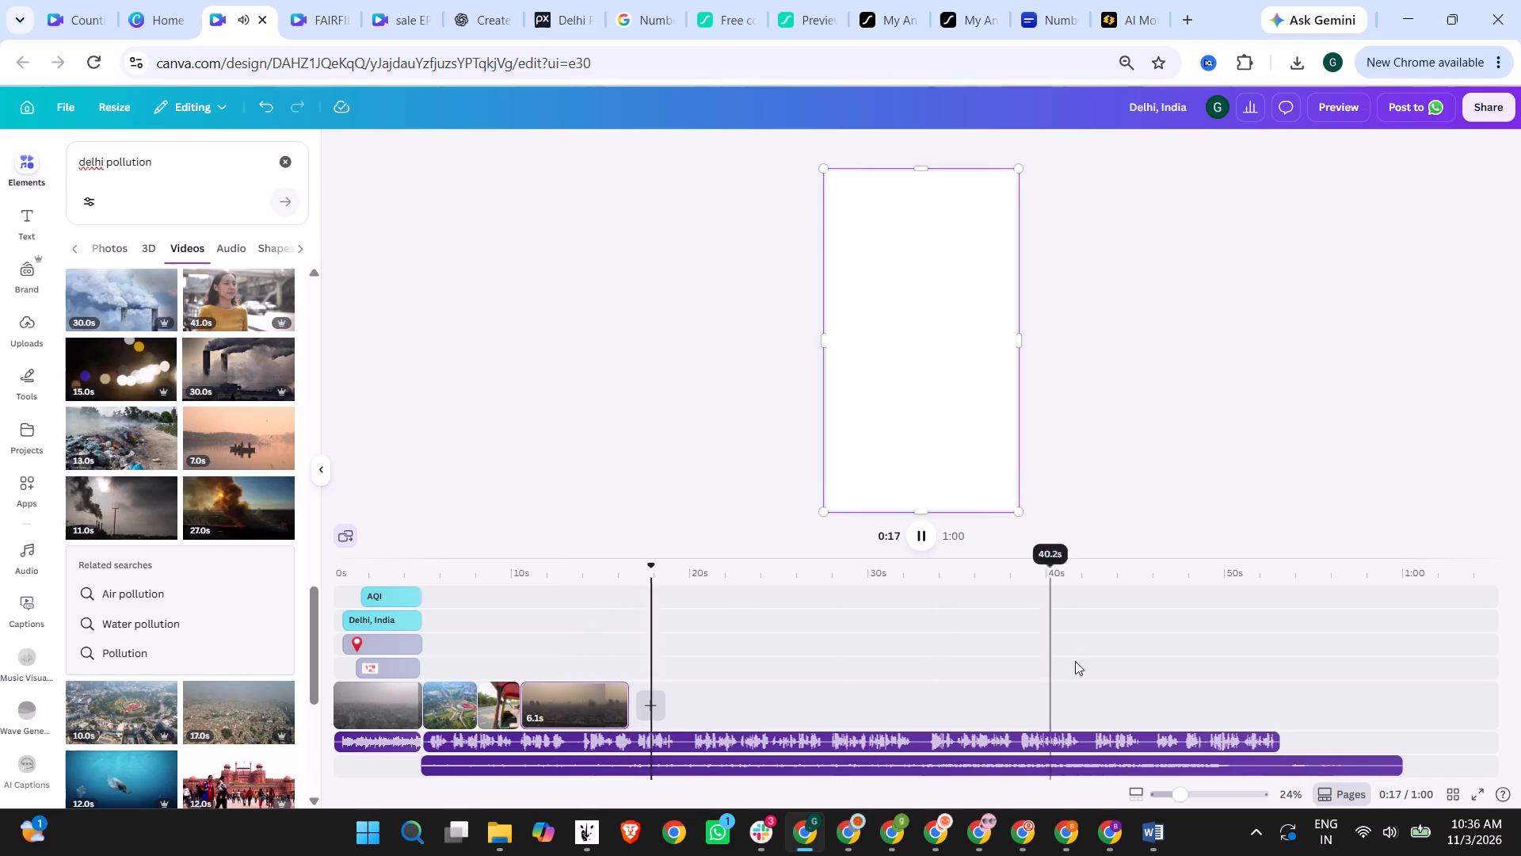
left_click(924, 535)
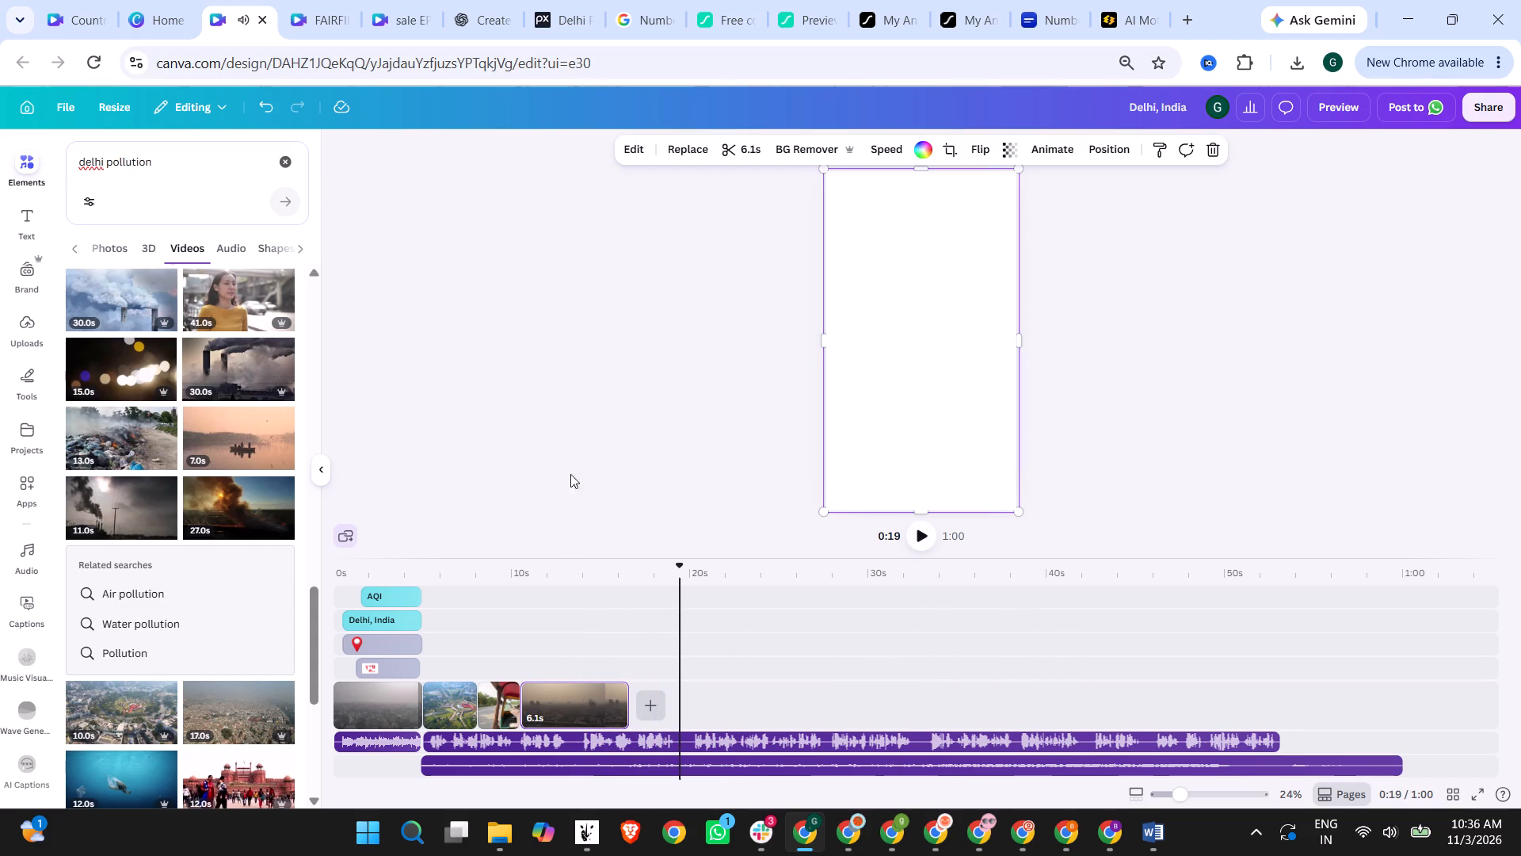
left_click(319, 0)
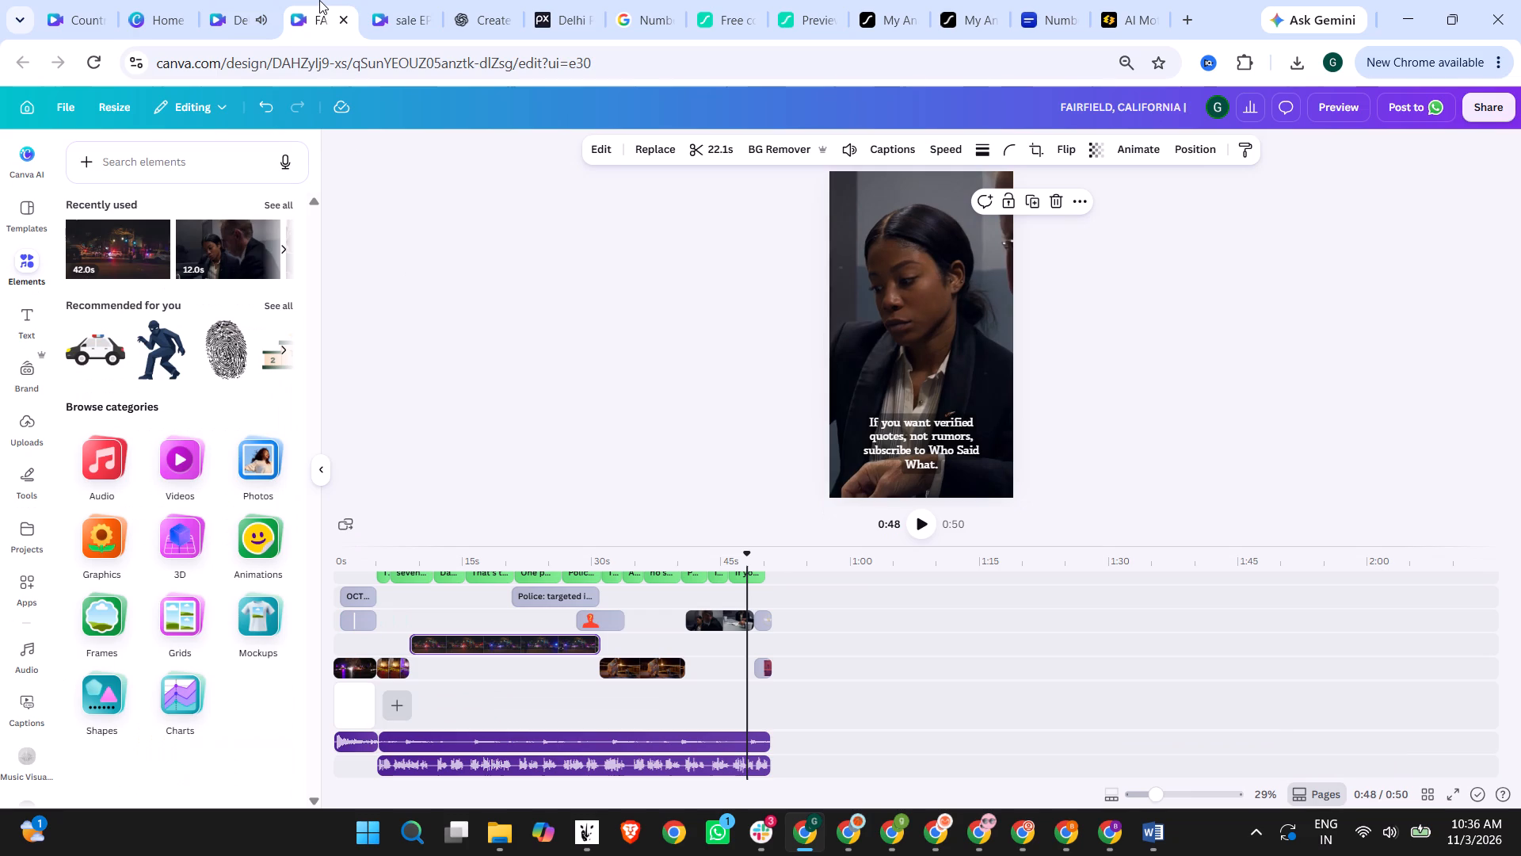
left_click(260, 0)
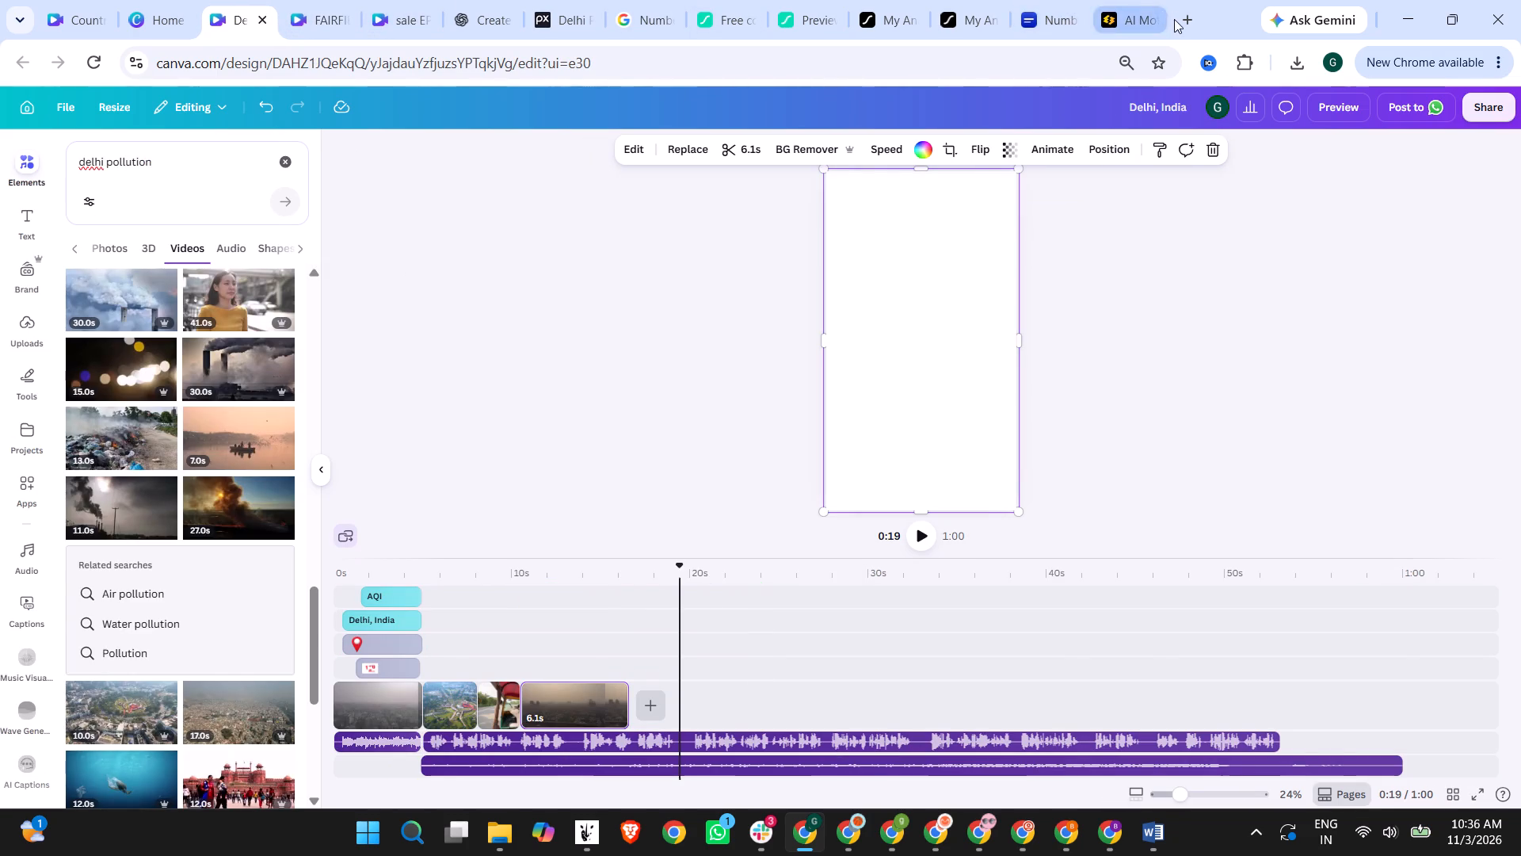
Search Google Images for "delhi environment minister" in a new browser tab.
left_click(1187, 19)
type("delhi en")
type("vironment me")
key("BackSpace")
type("inister")
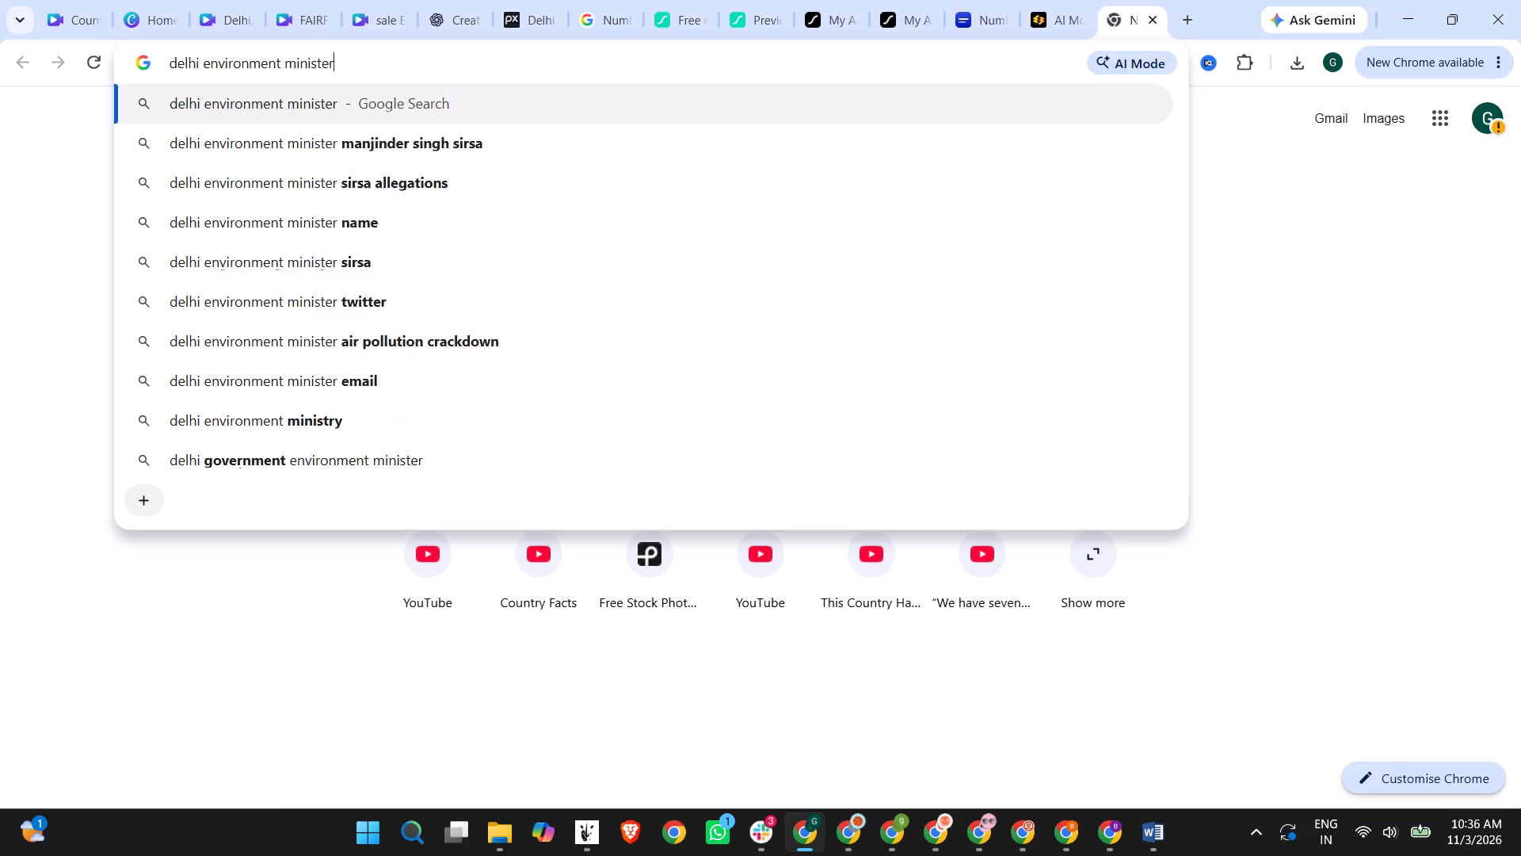
key("Return")
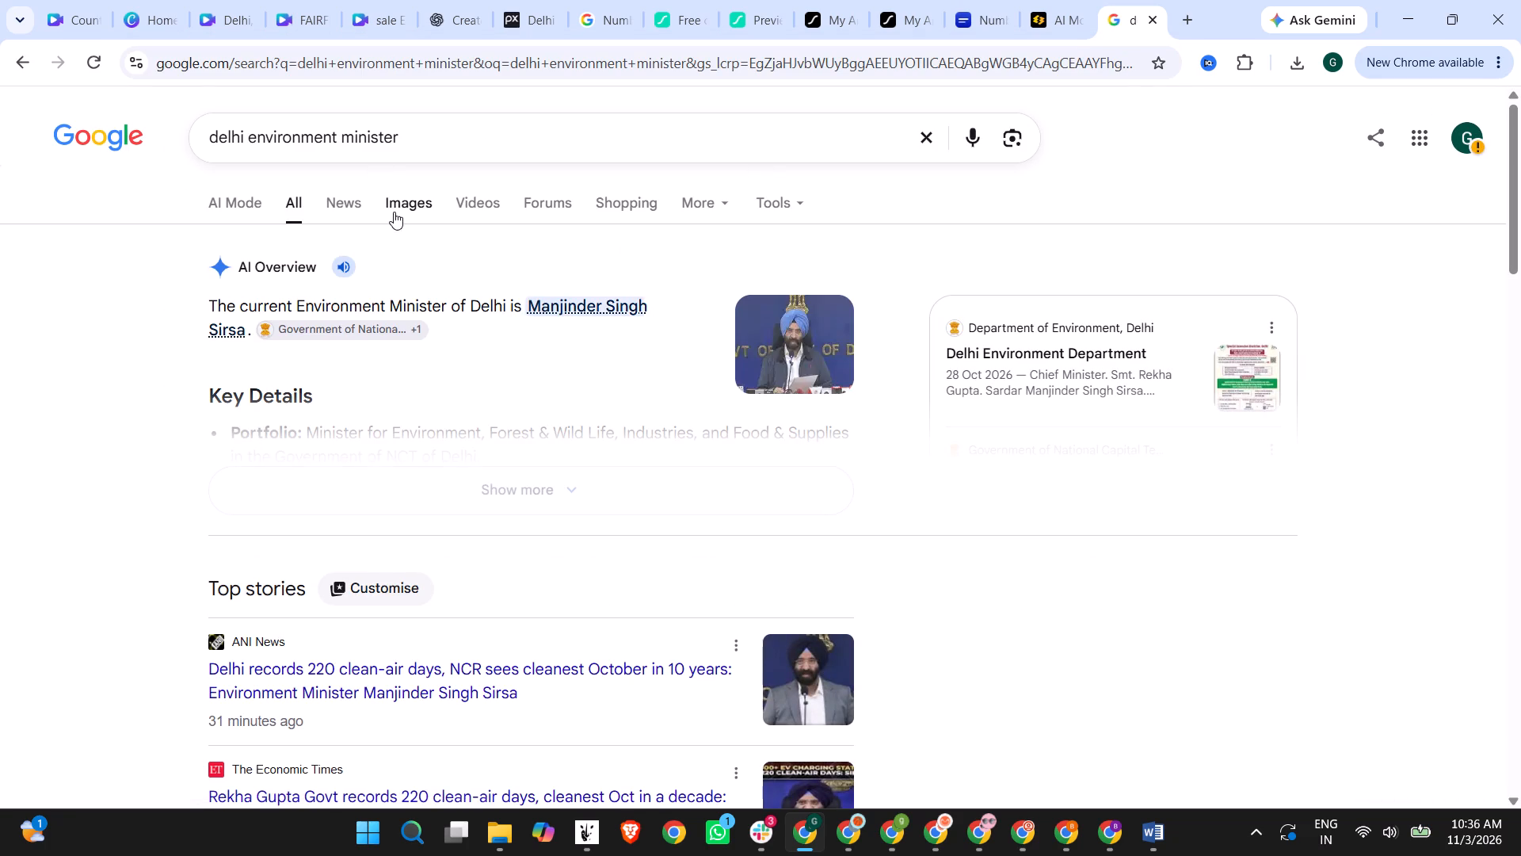
left_click(394, 212)
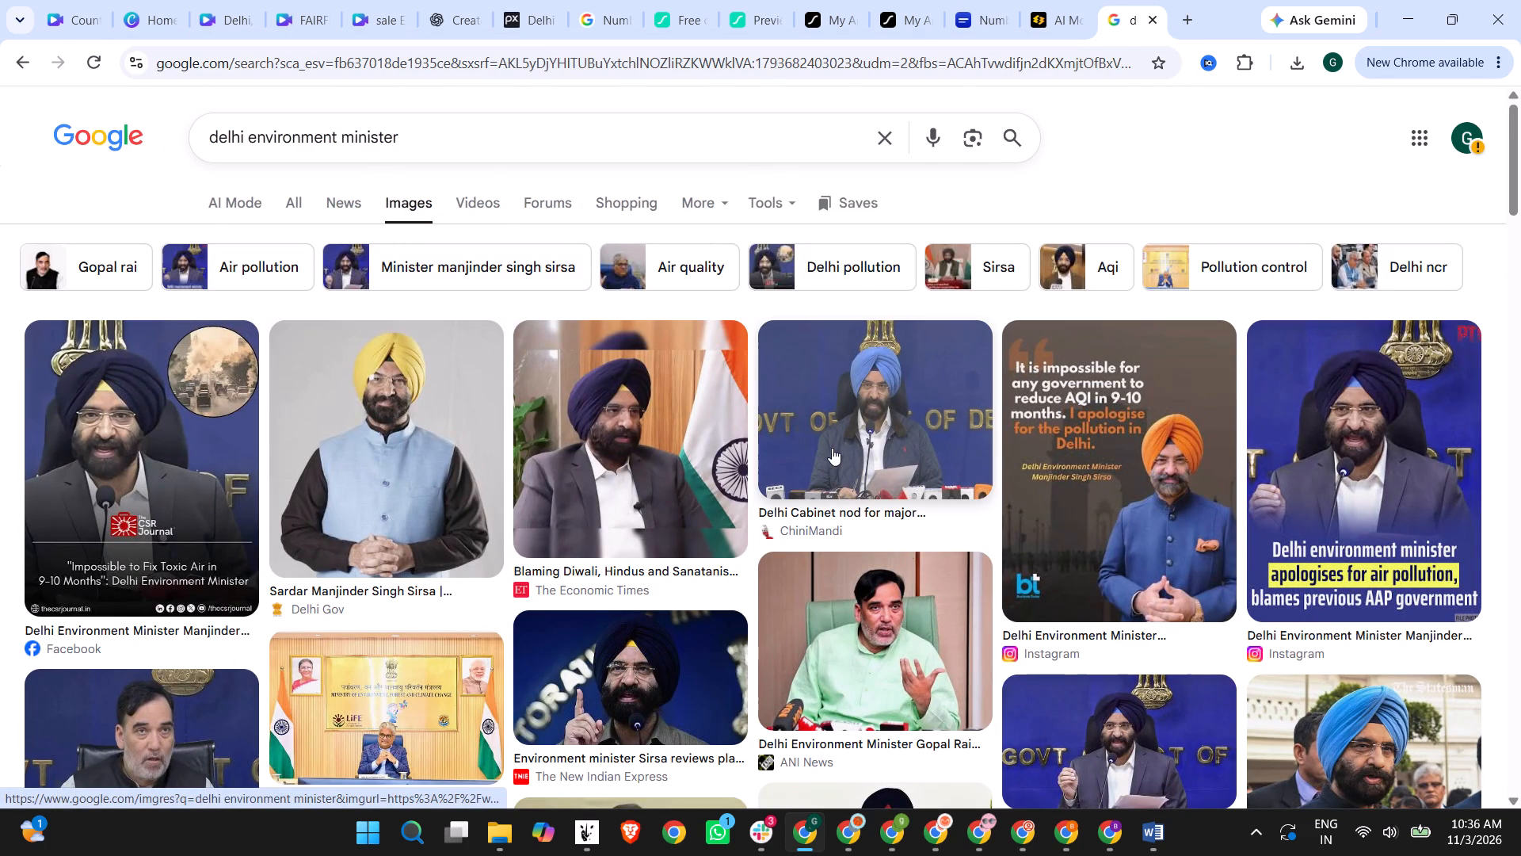
Look through the image results and the ANI News "Working to improve AQI" preview's related pictures for a suitable environment minister photo.
scroll(867, 441, "down", 2)
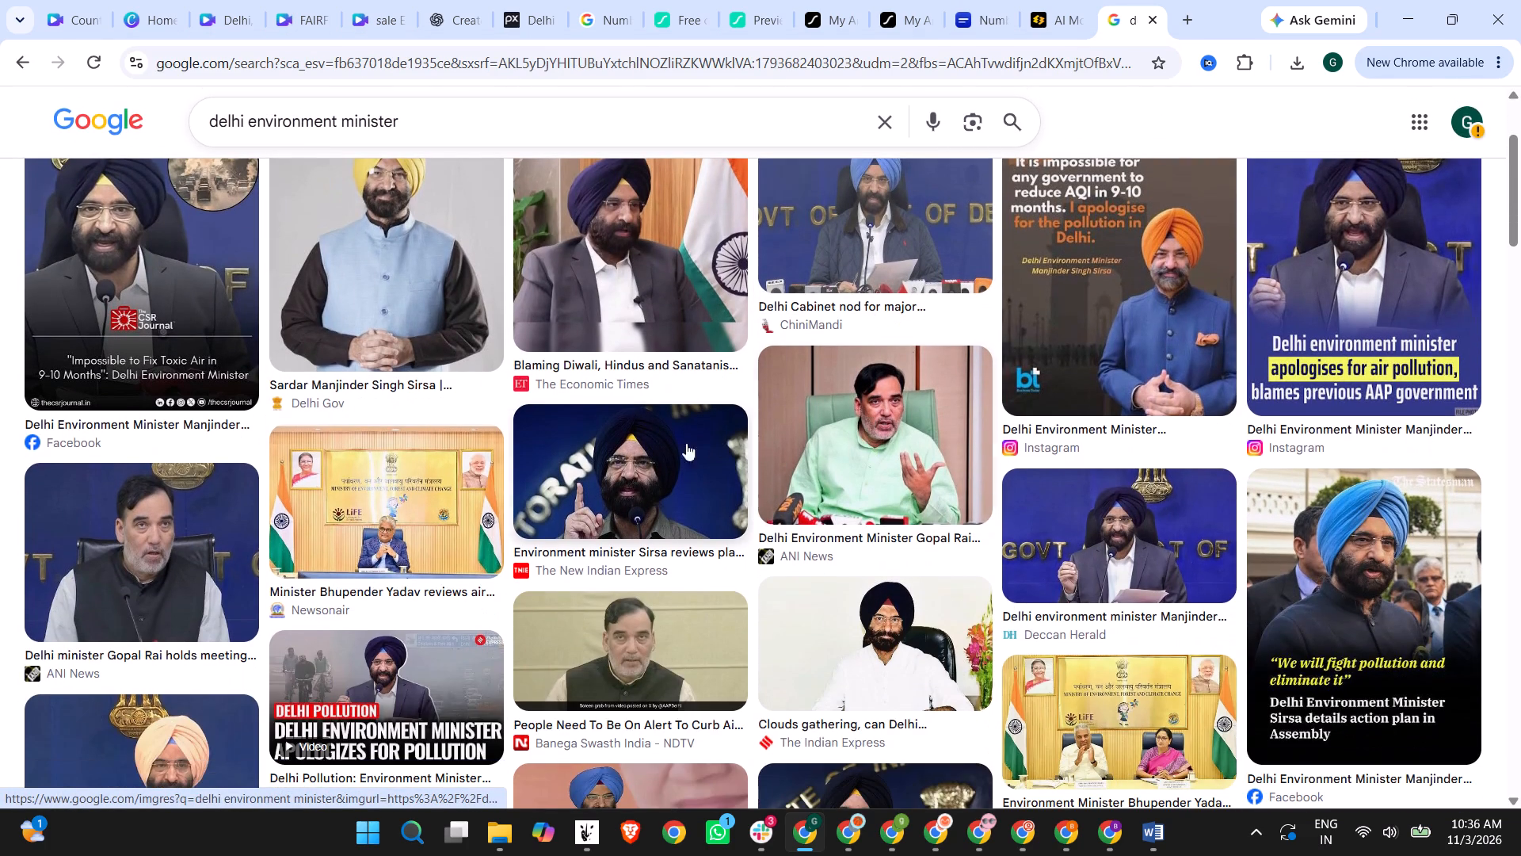
scroll(200, 296, "down", 5)
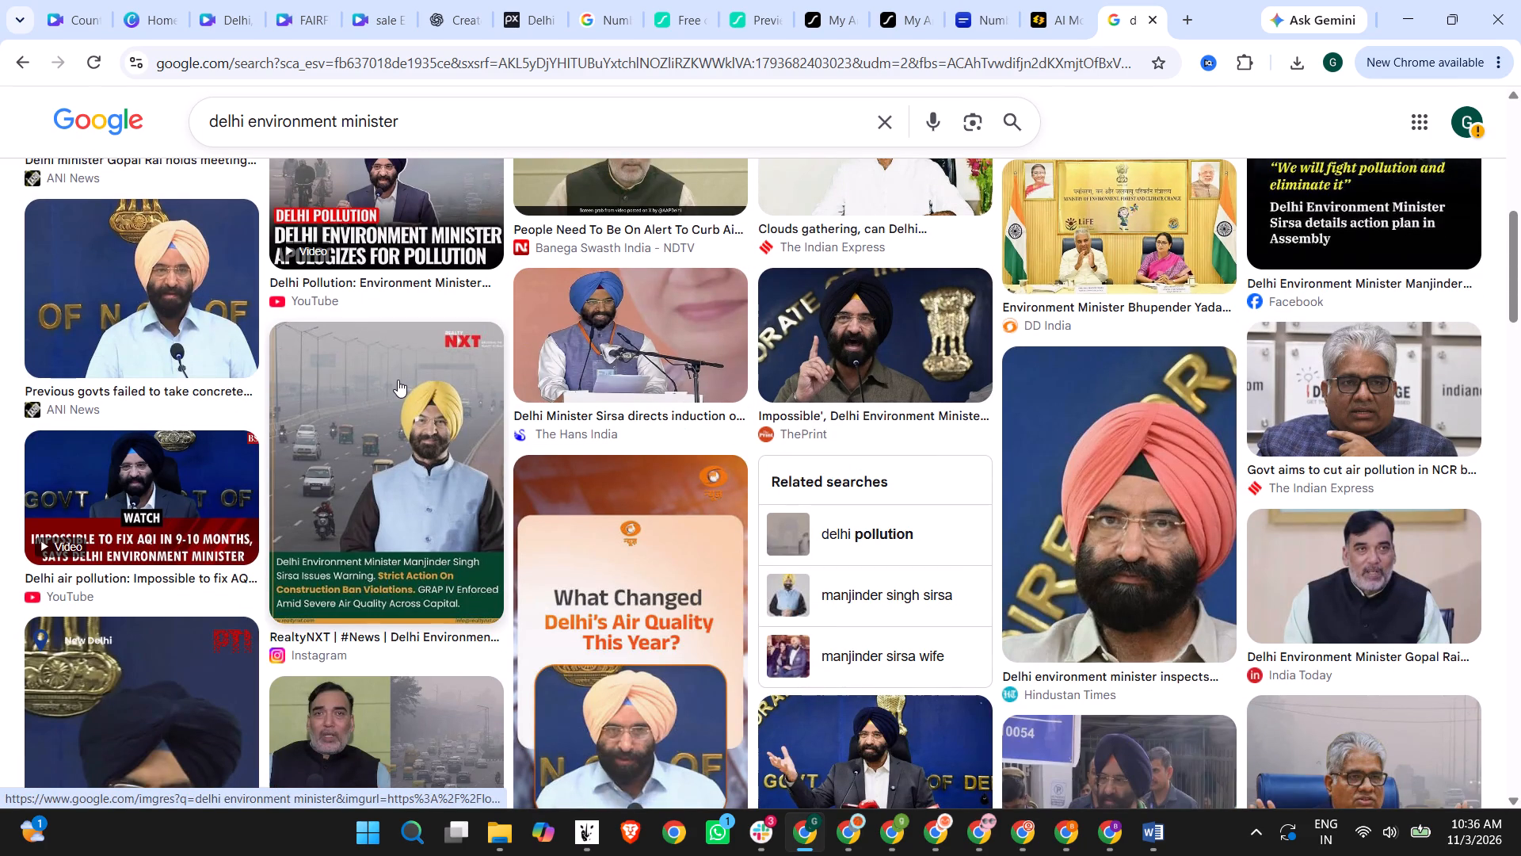
scroll(398, 380, "down", 5)
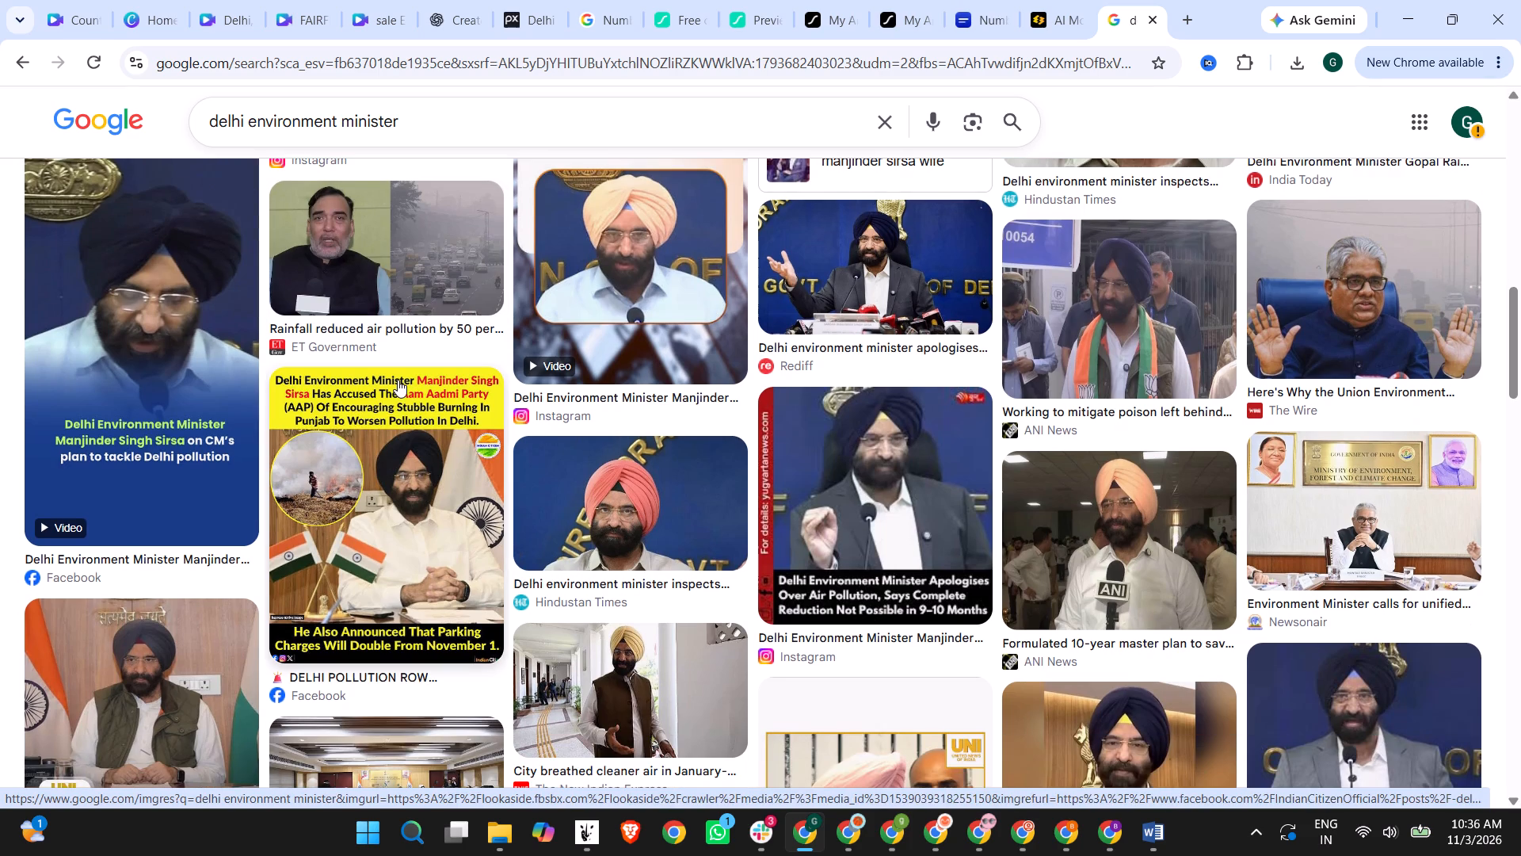
scroll(215, 459, "down", 4)
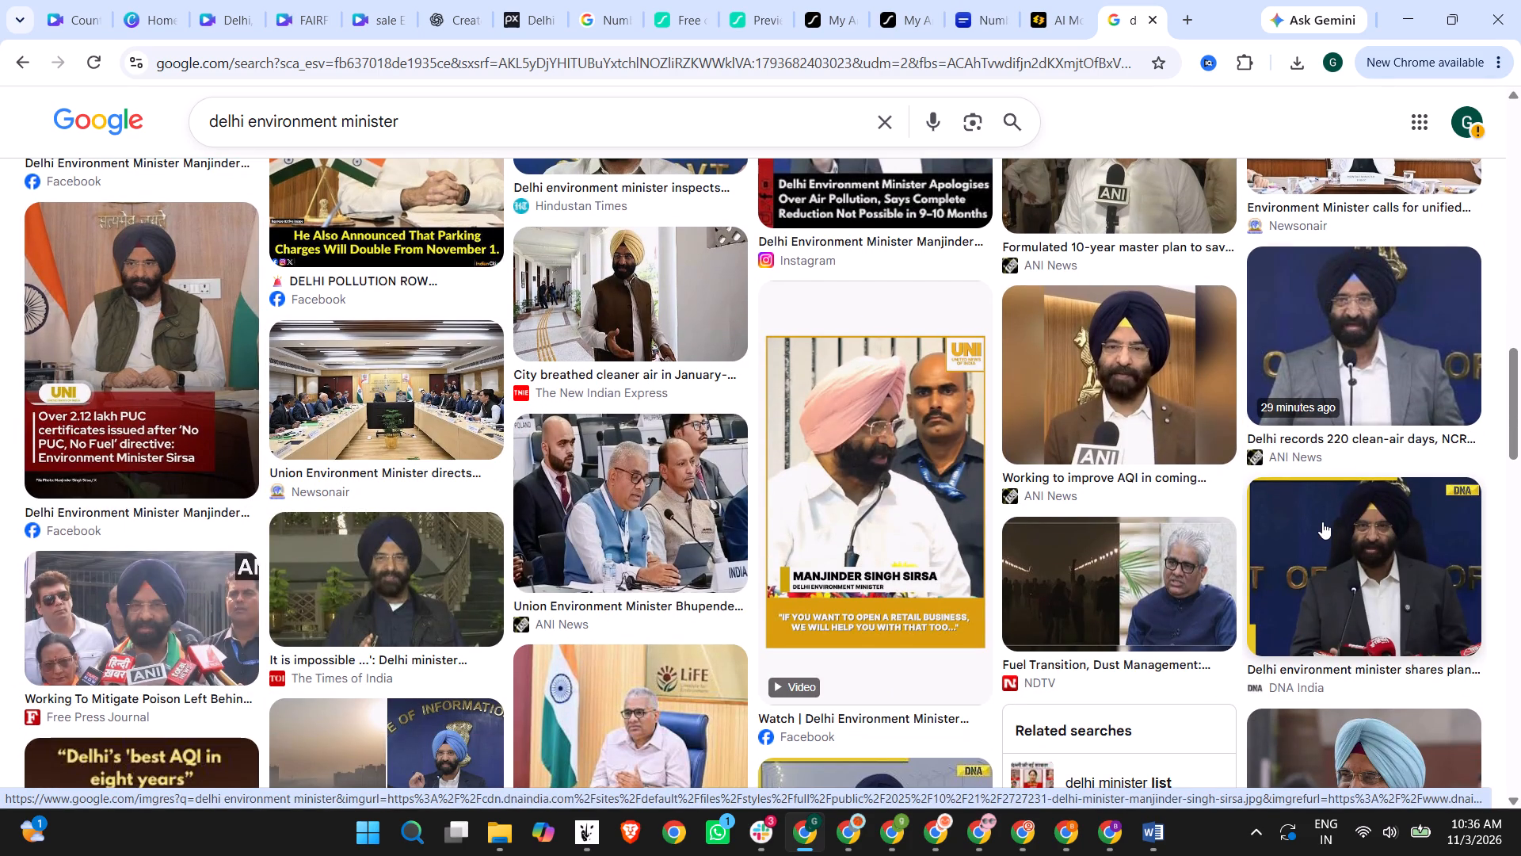
left_click(1180, 424)
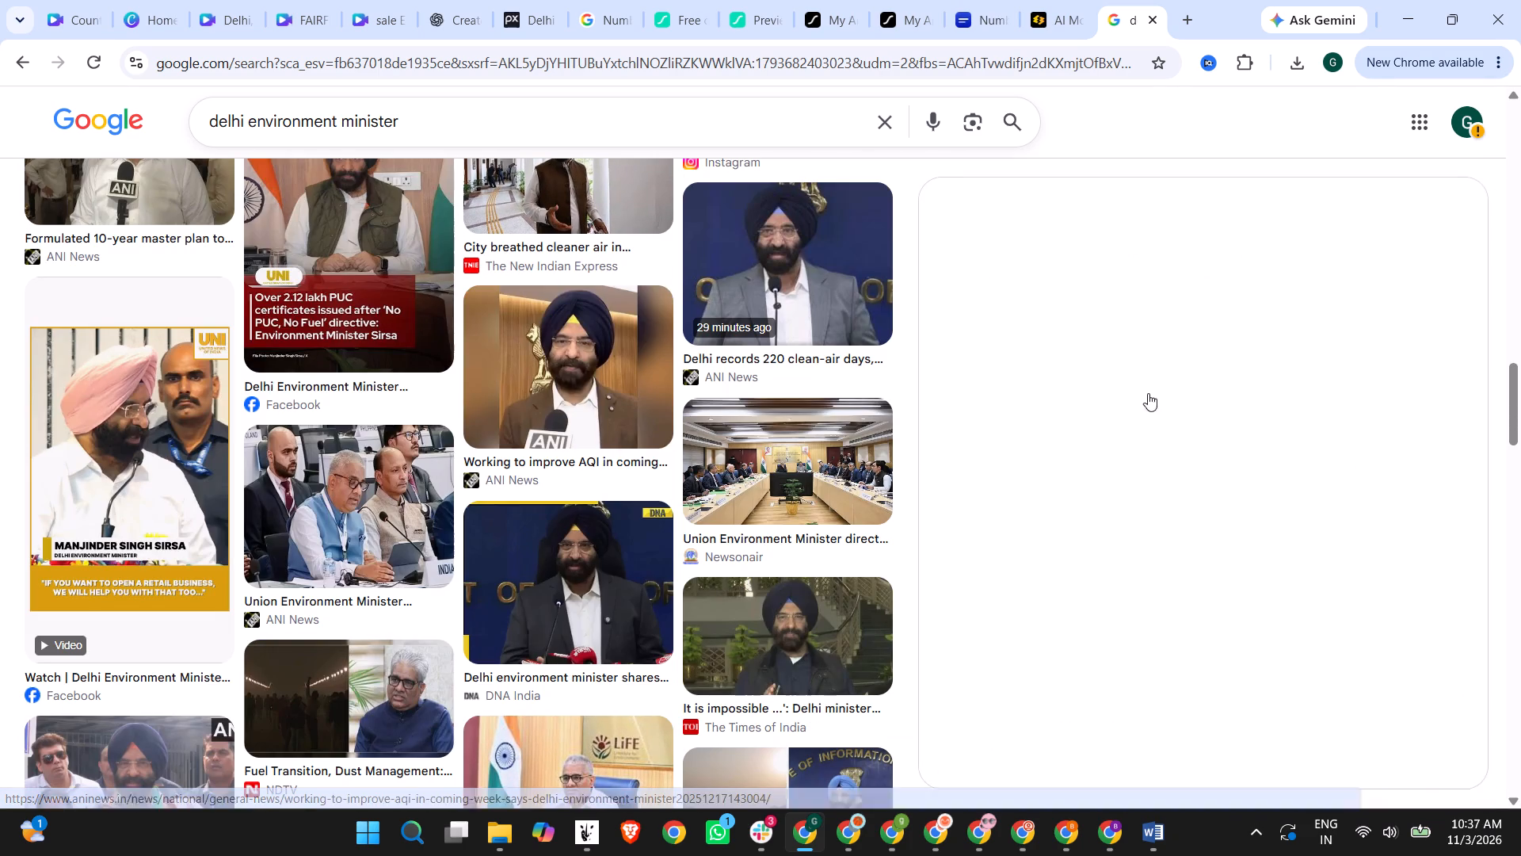
scroll(1128, 392, "down", 4)
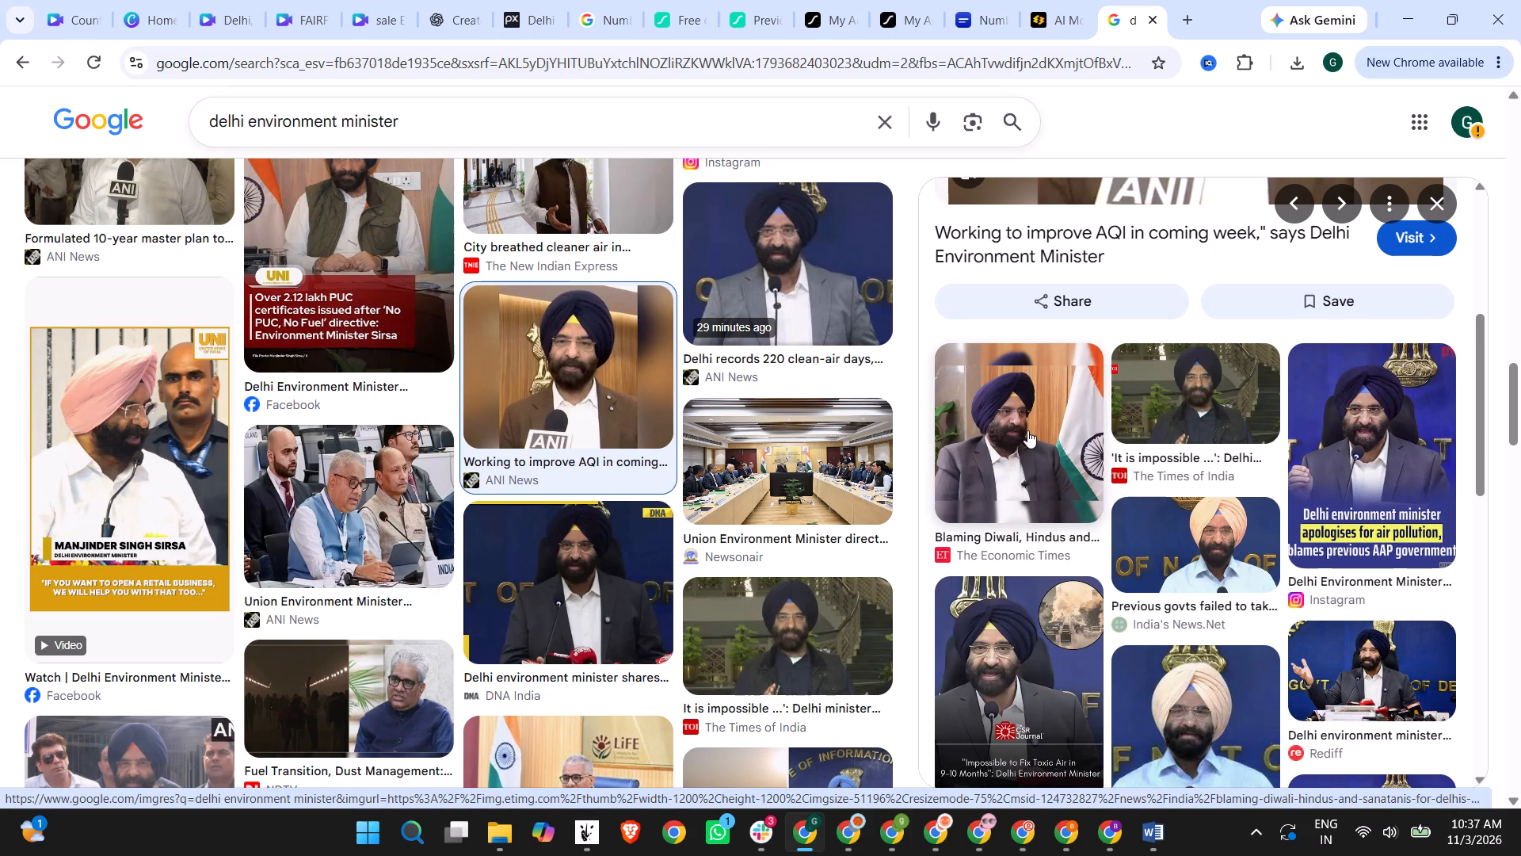
scroll(1042, 428, "down", 2)
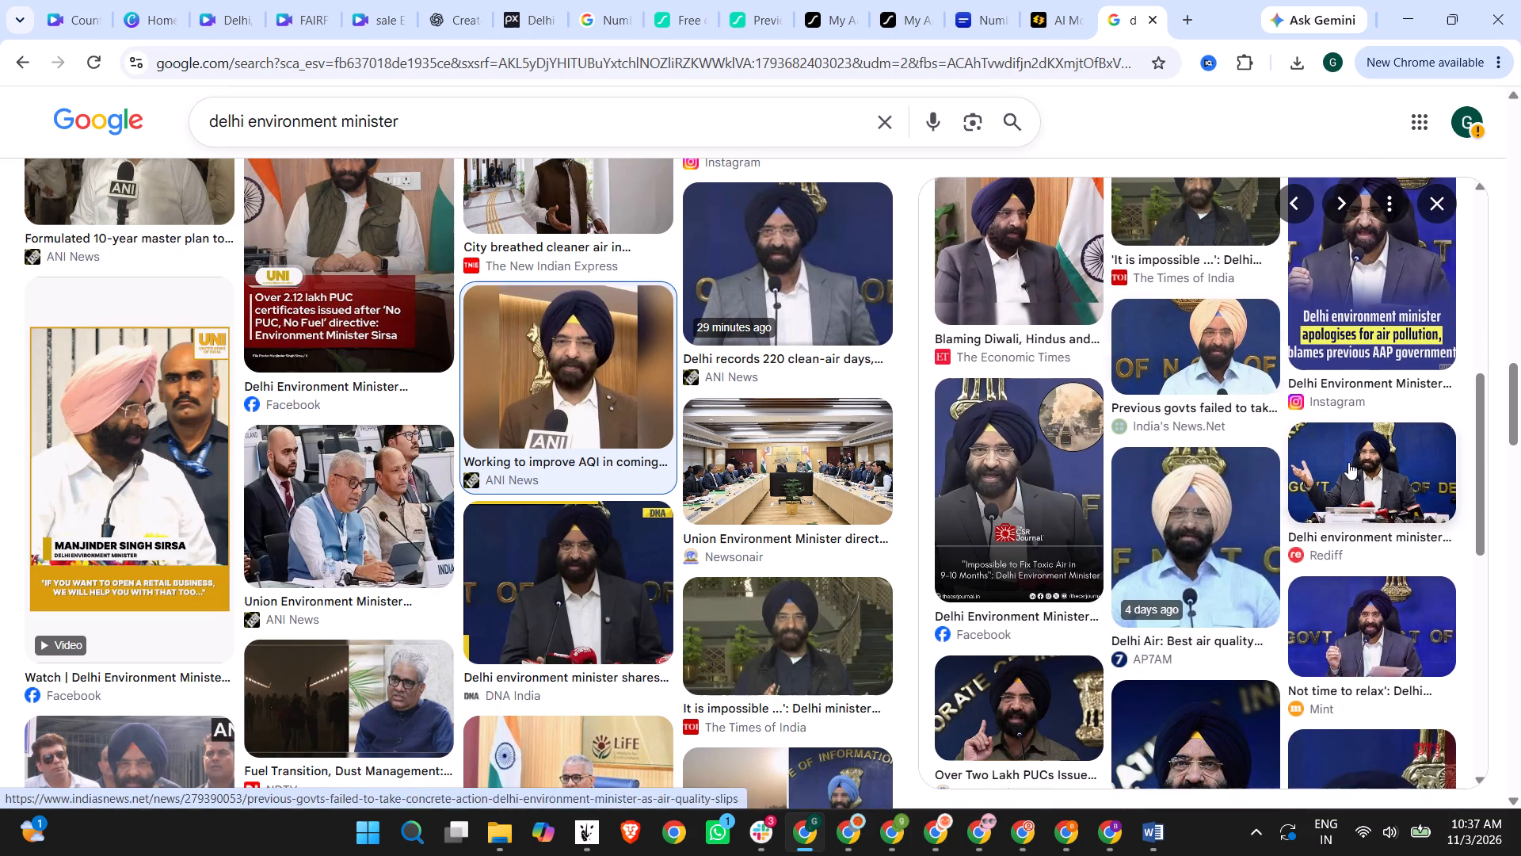
scroll(1217, 453, "down", 3)
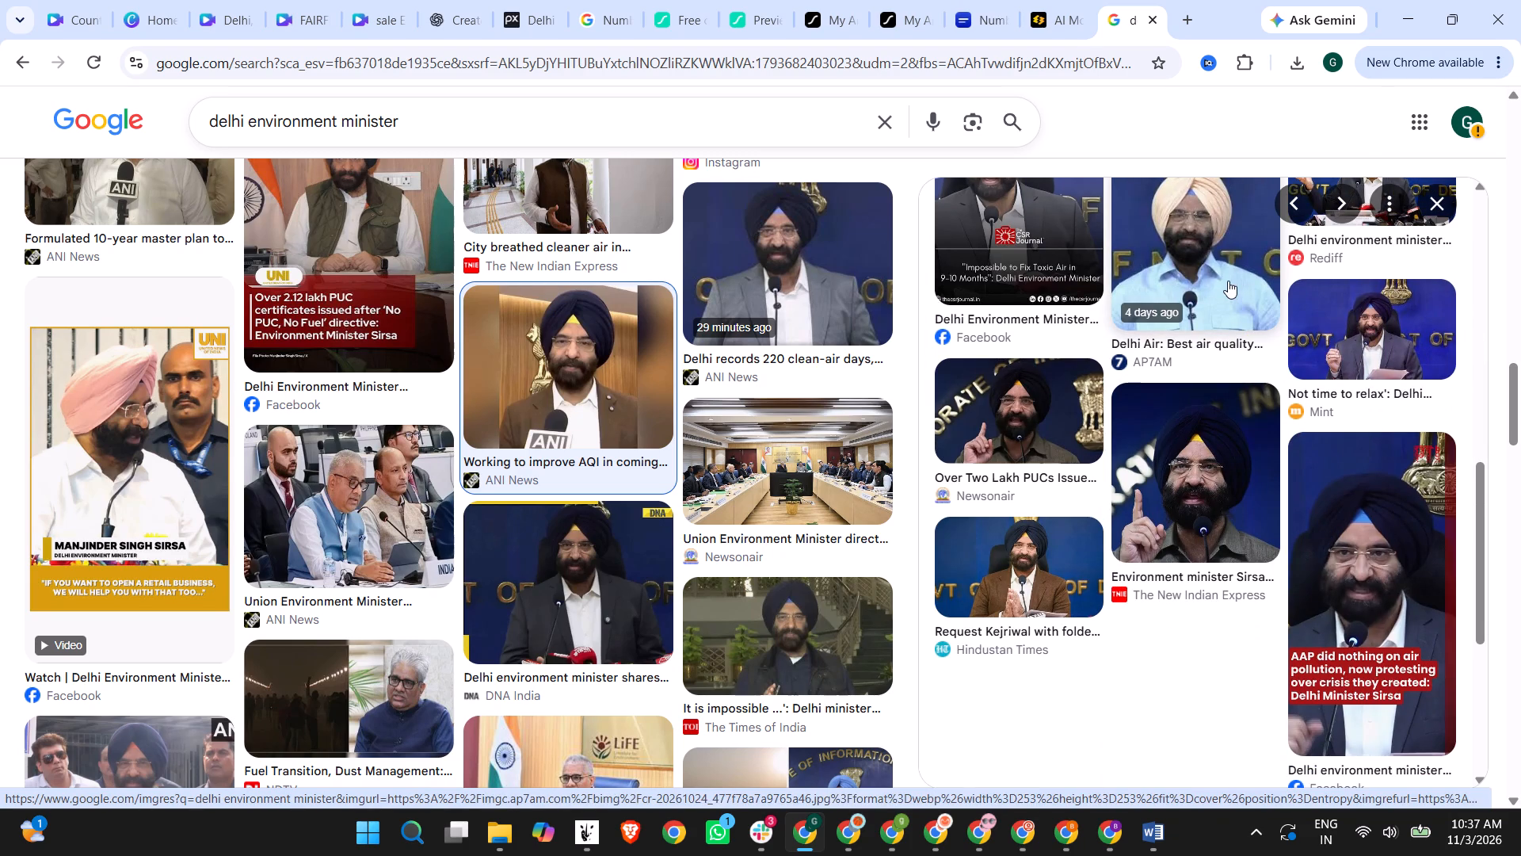
Preview the AP7AM "Delhi Air: Best air quality" photo and examine its related images and the remaining search results.
left_click(1228, 281)
scroll(1219, 387, "down", 4)
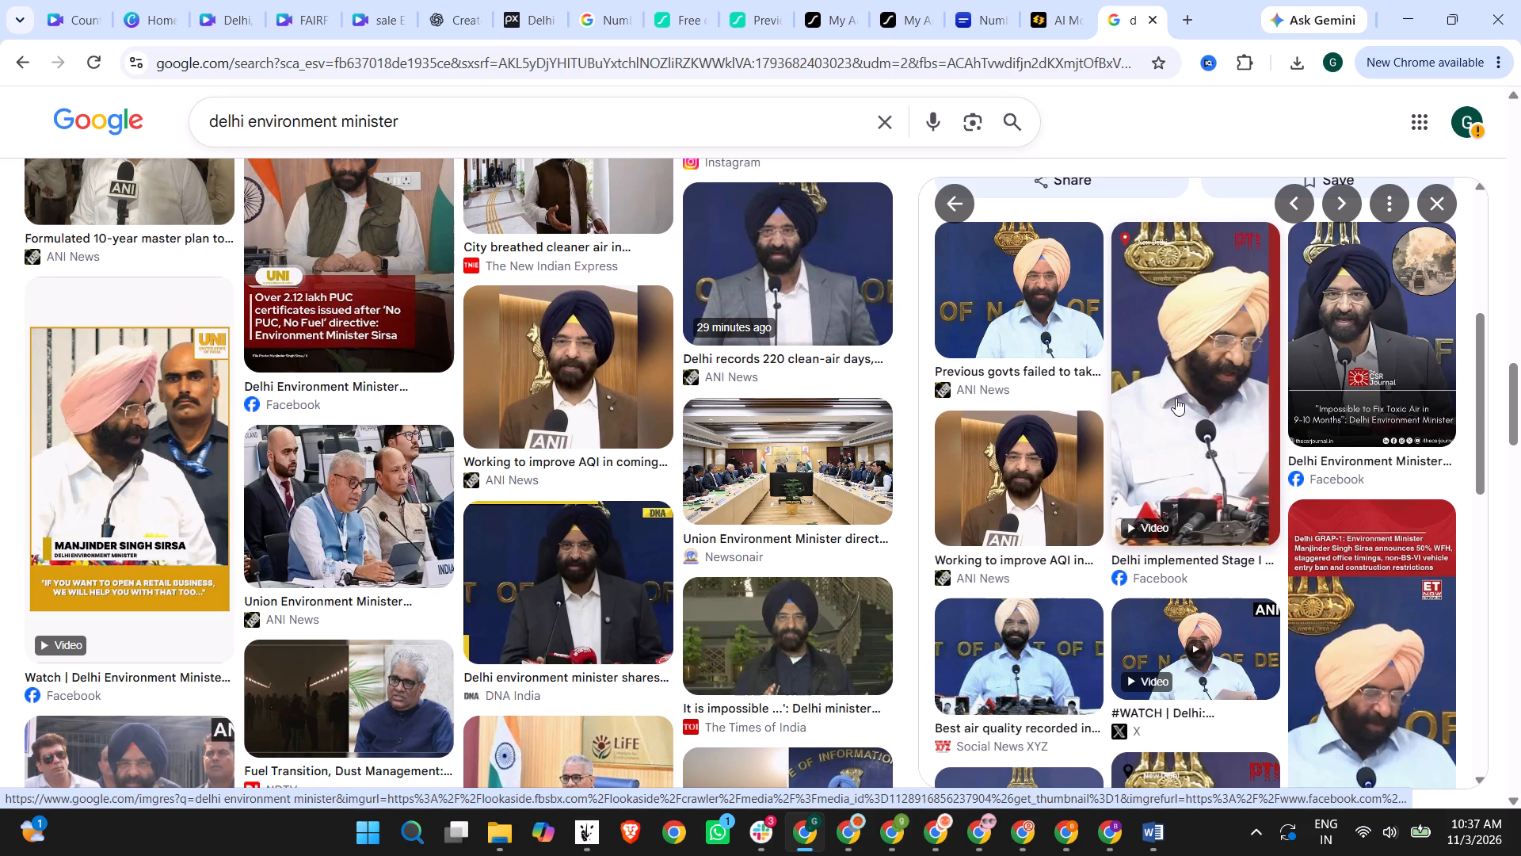
scroll(1176, 398, "down", 6)
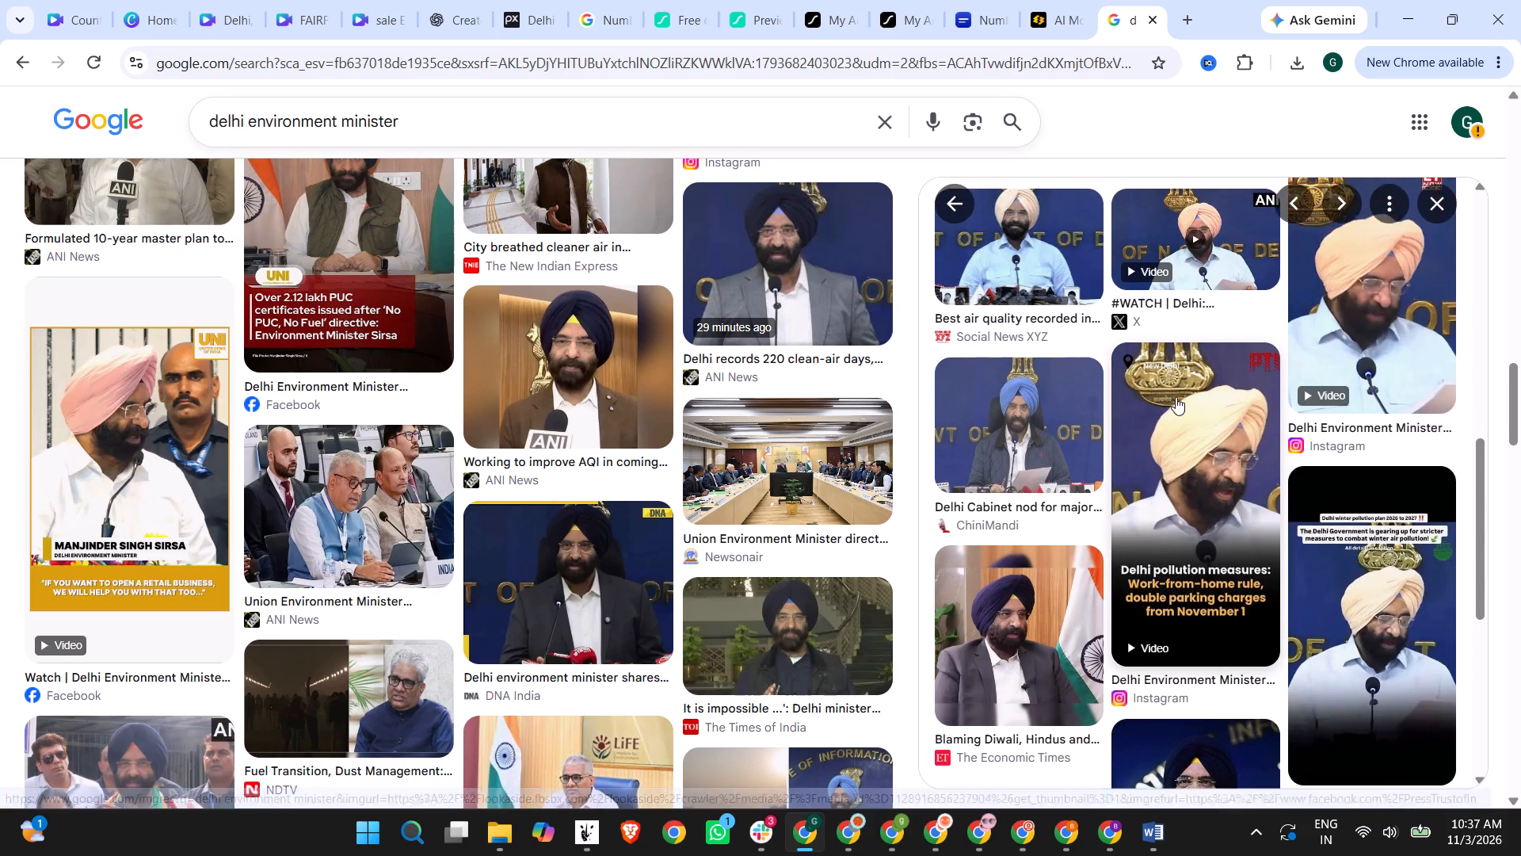
scroll(1176, 397, "down", 1)
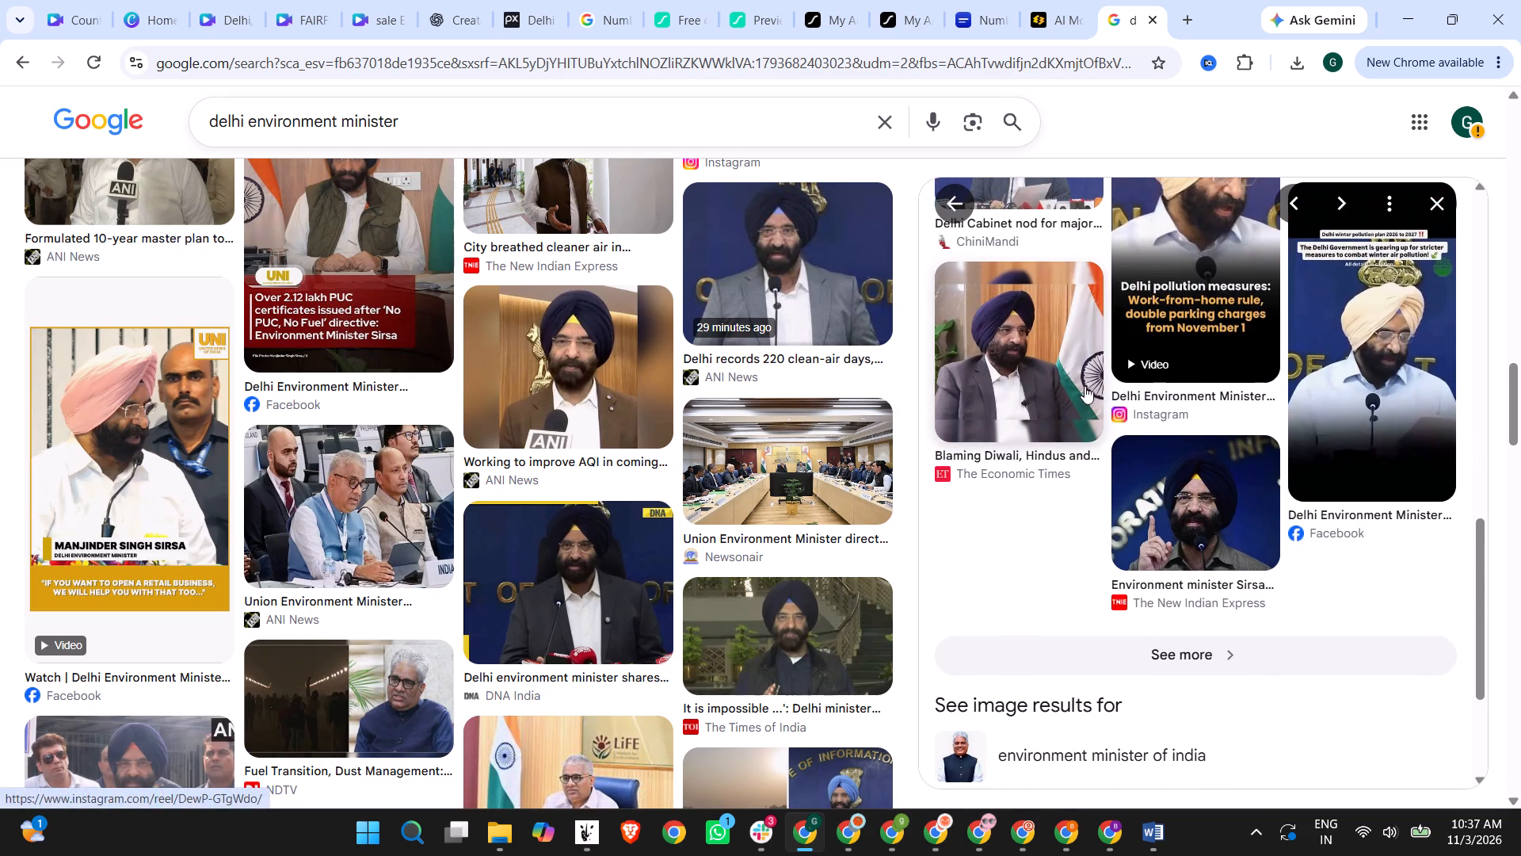
scroll(1154, 396, "up", 1)
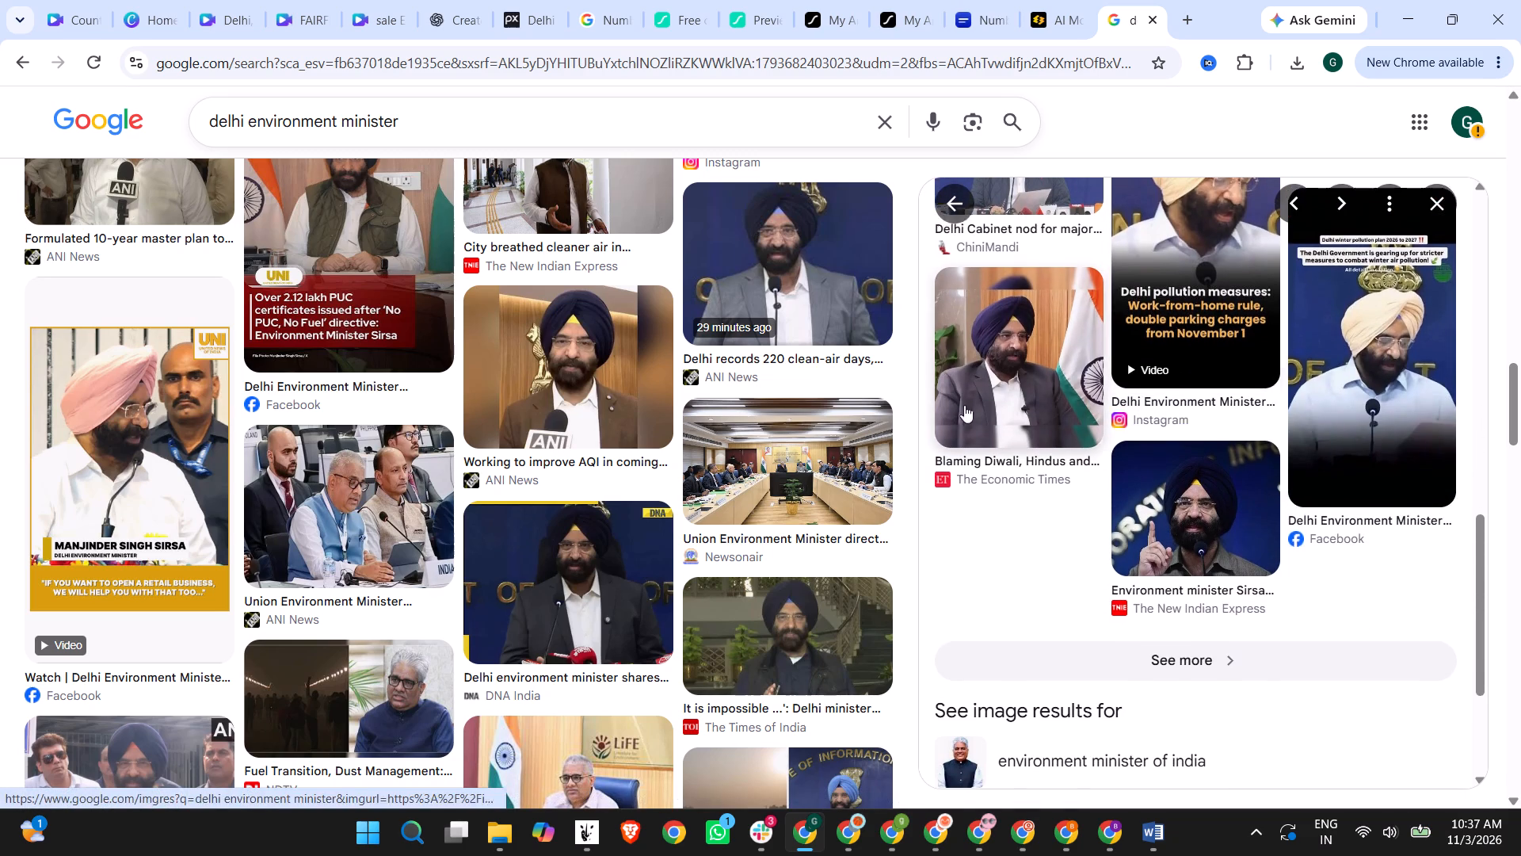
scroll(672, 410, "down", 5)
scroll(1153, 418, "up", 4)
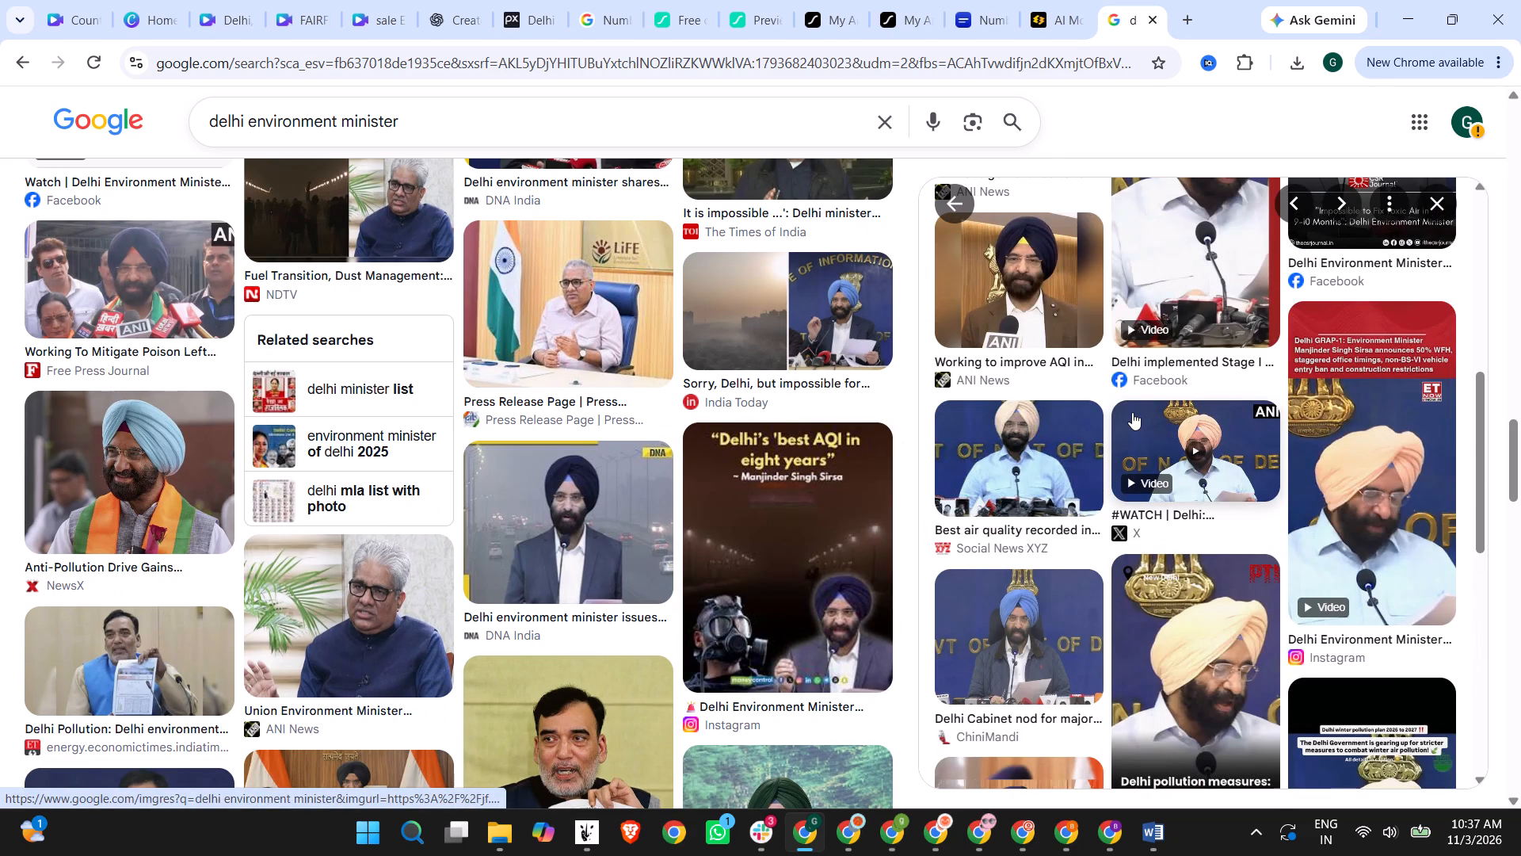
scroll(1131, 413, "down", 2)
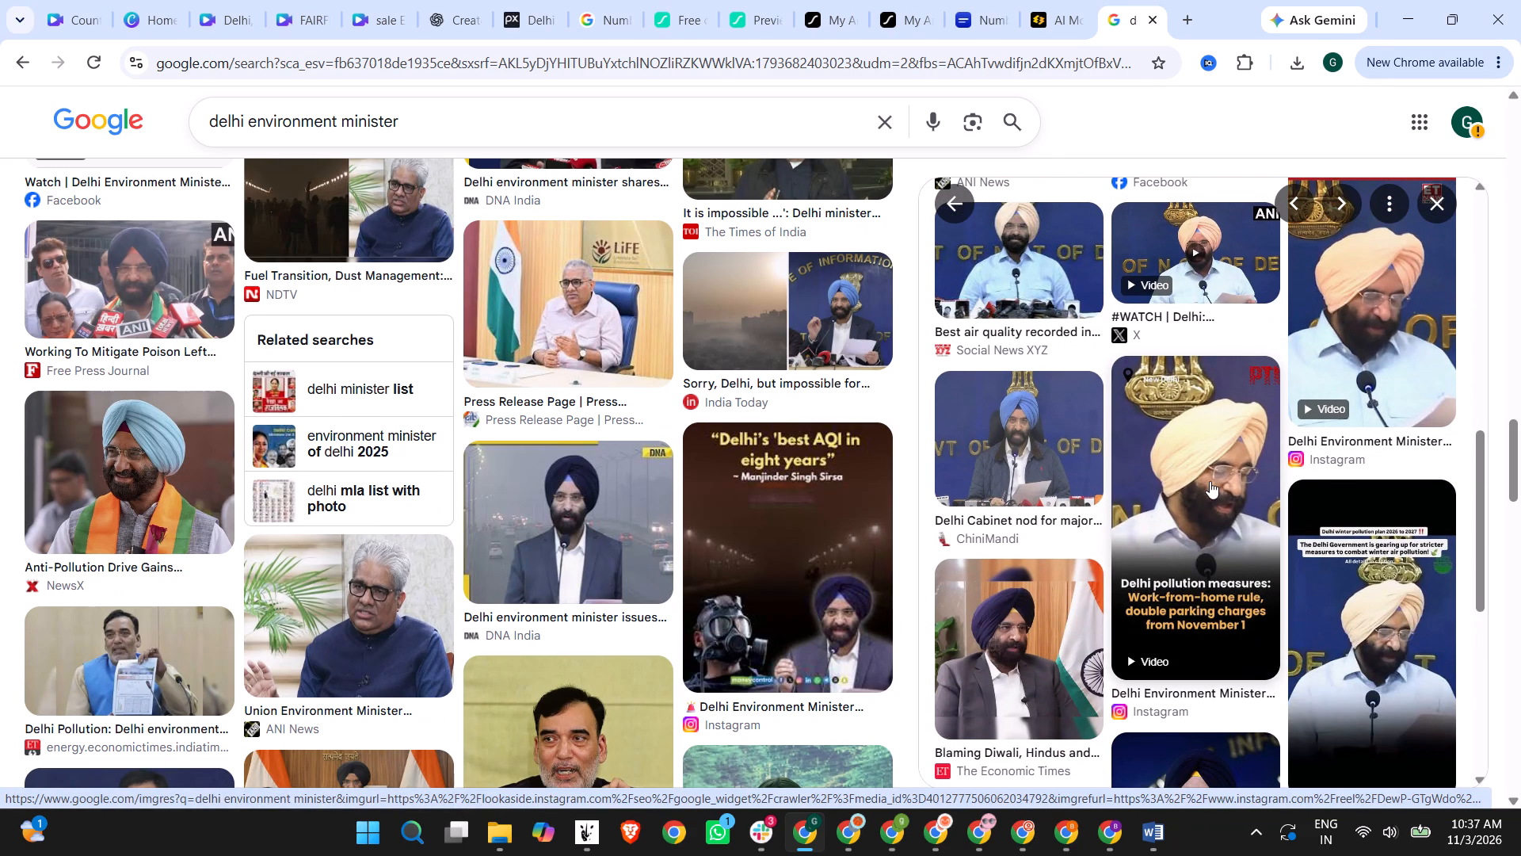
scroll(1140, 416, "up", 2)
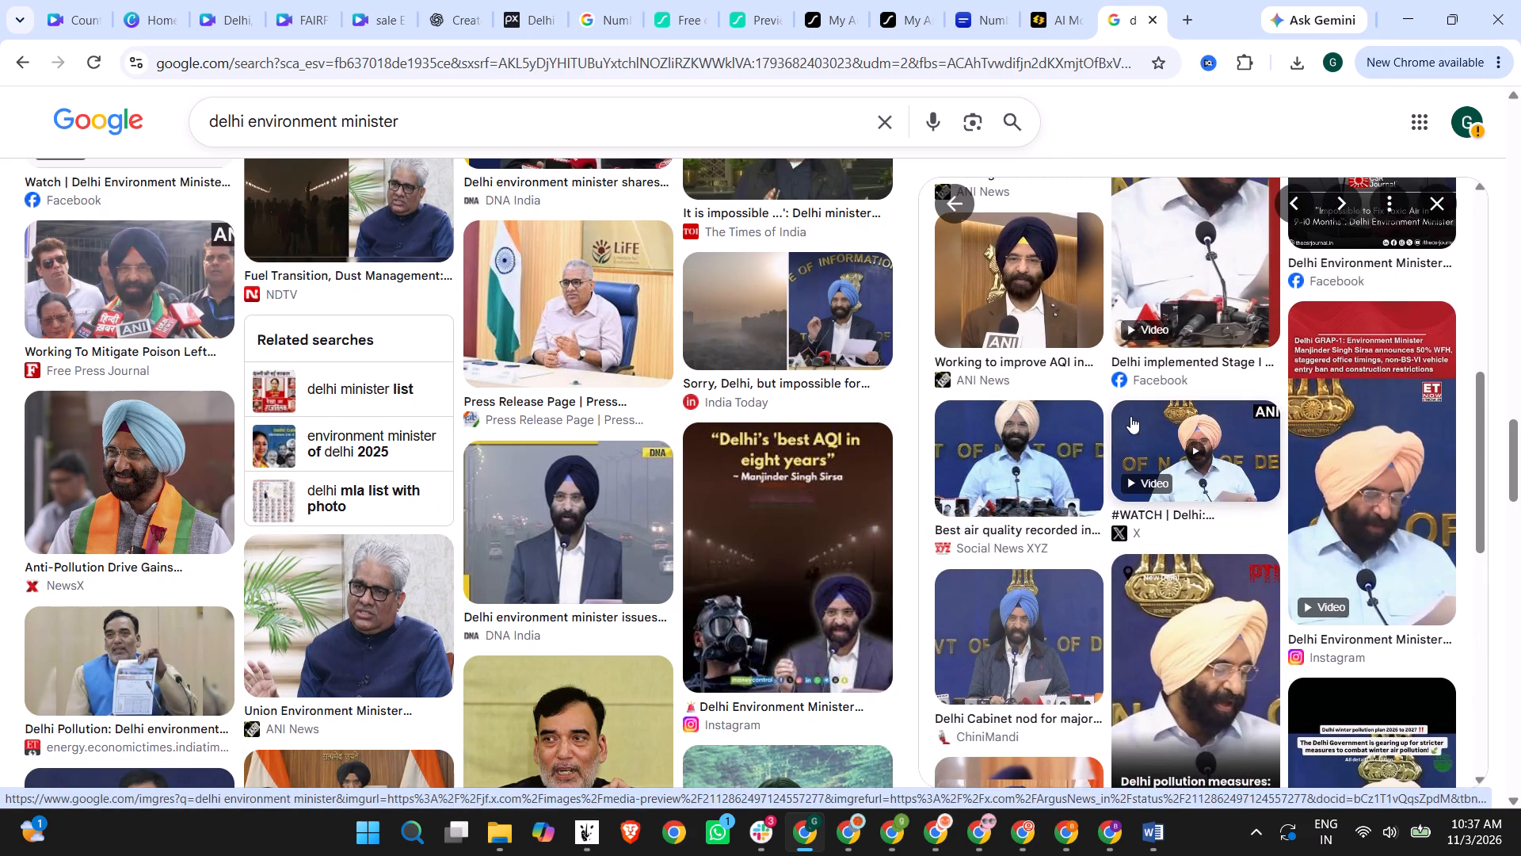
scroll(1260, 438, "up", 3)
scroll(780, 430, "down", 6)
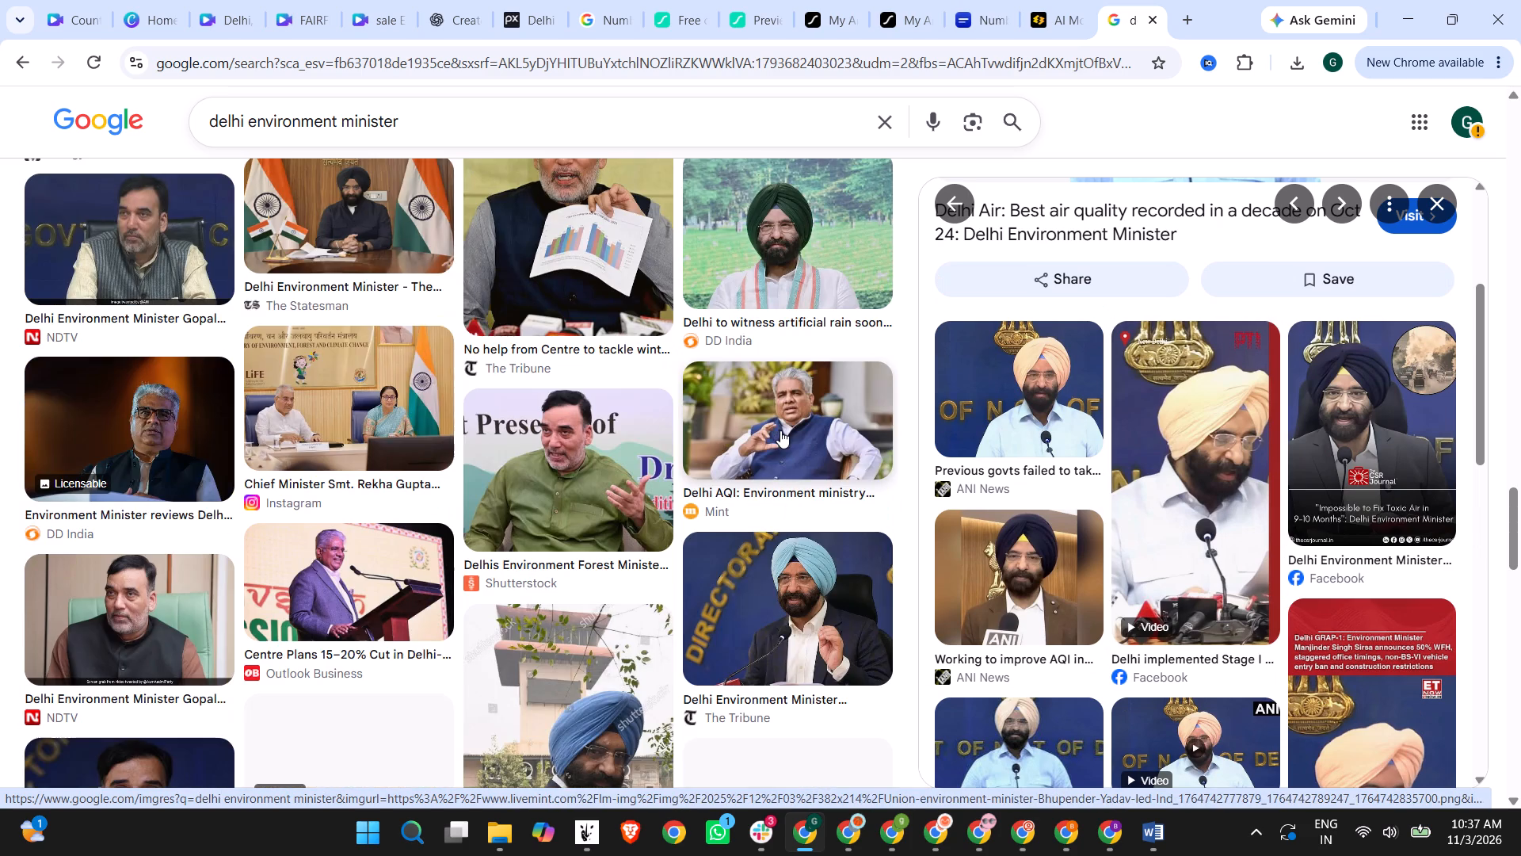
scroll(645, 441, "down", 6)
scroll(623, 415, "up", 3)
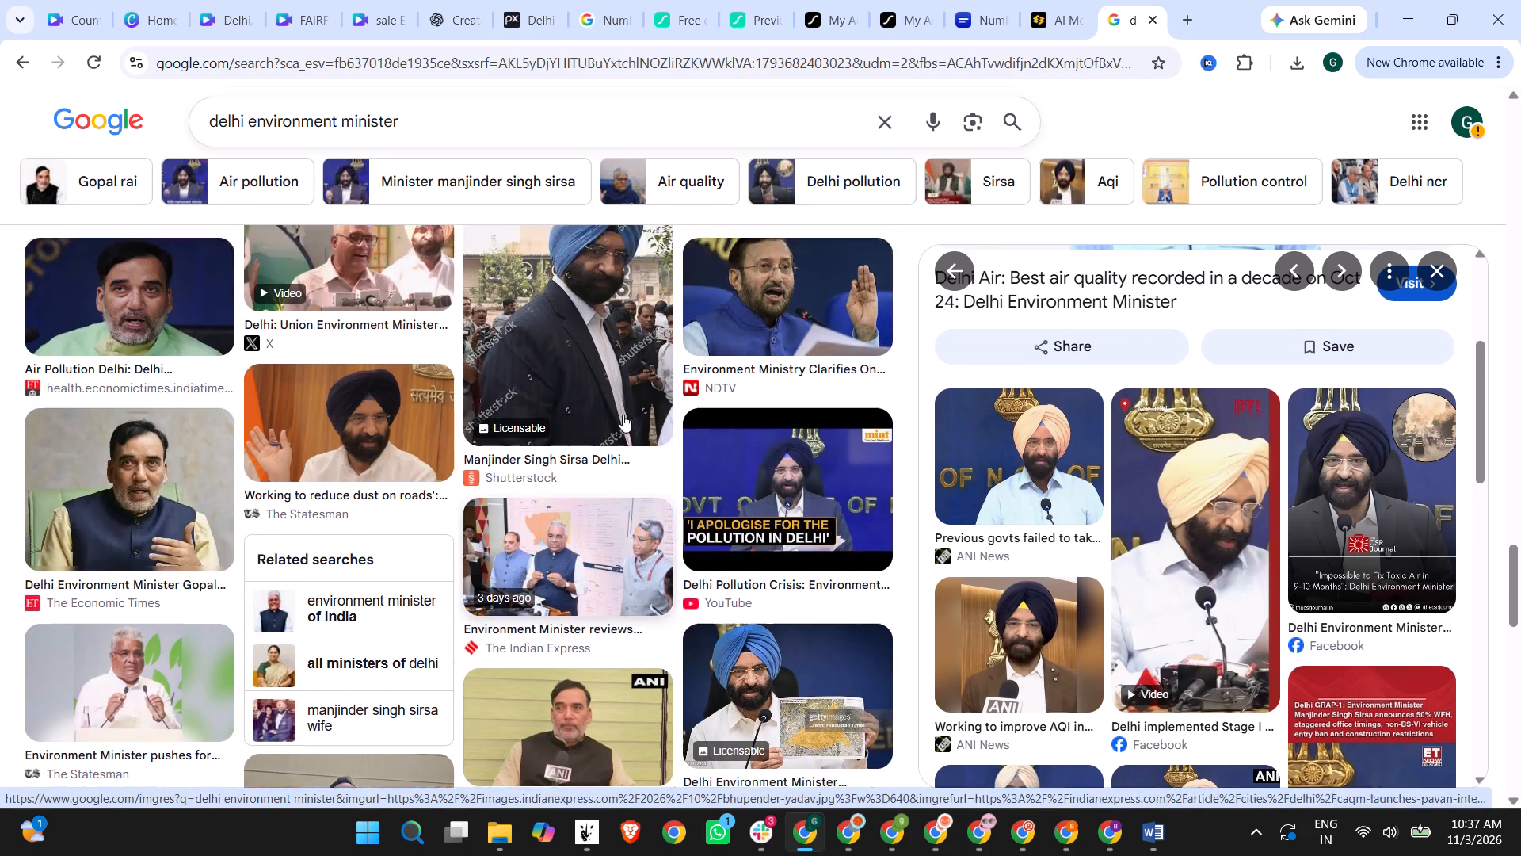
scroll(623, 415, "up", 20)
scroll(623, 415, "up", 18)
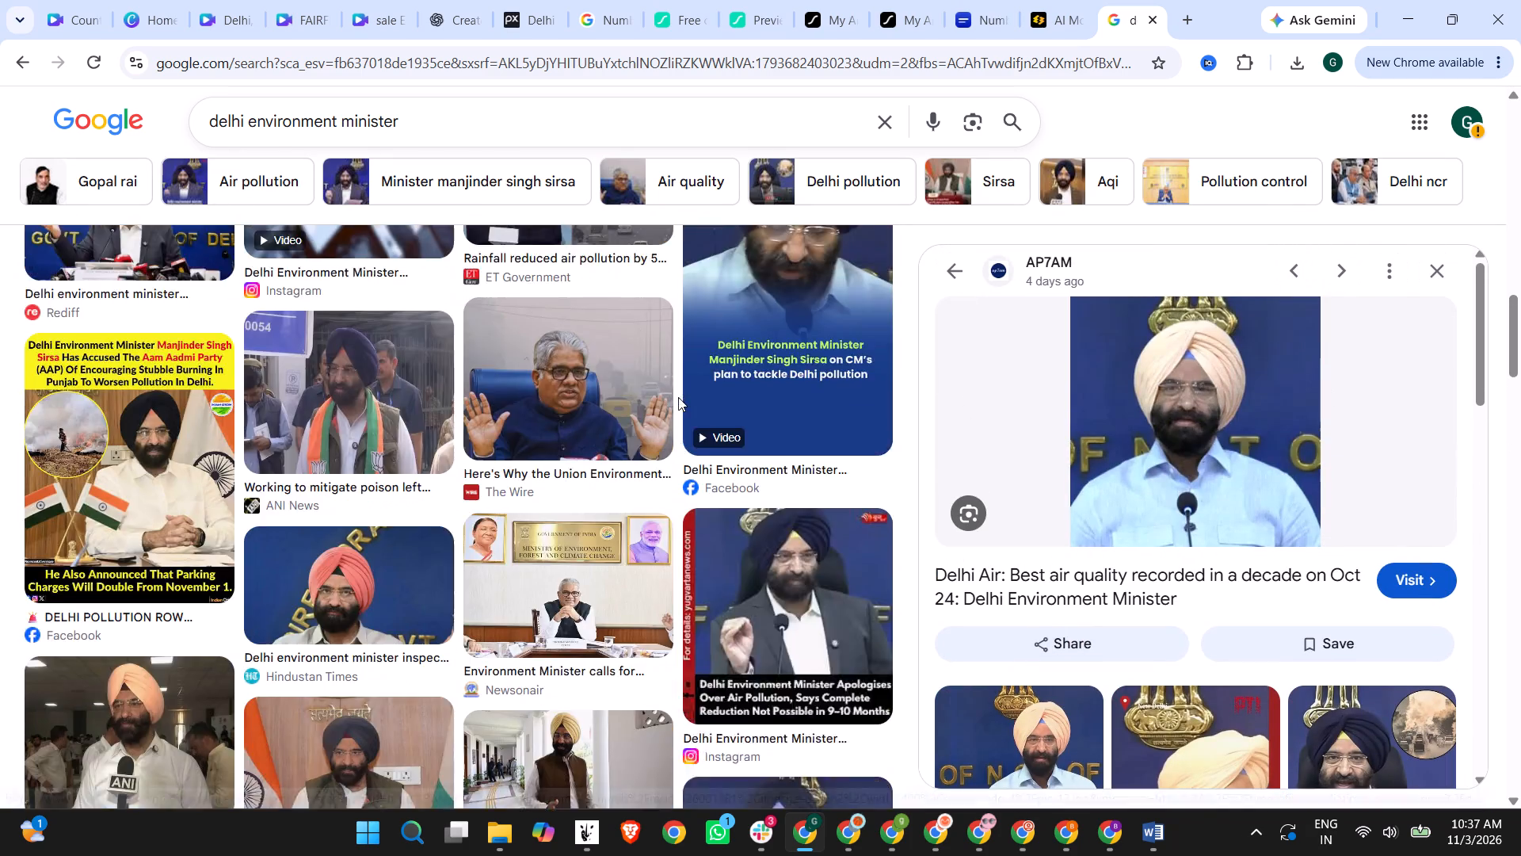
scroll(678, 397, "up", 20)
scroll(678, 397, "up", 3)
Preview the Delhi Gov portrait and The Economic Times photo of the minister, and look through the related images.
left_click(343, 380)
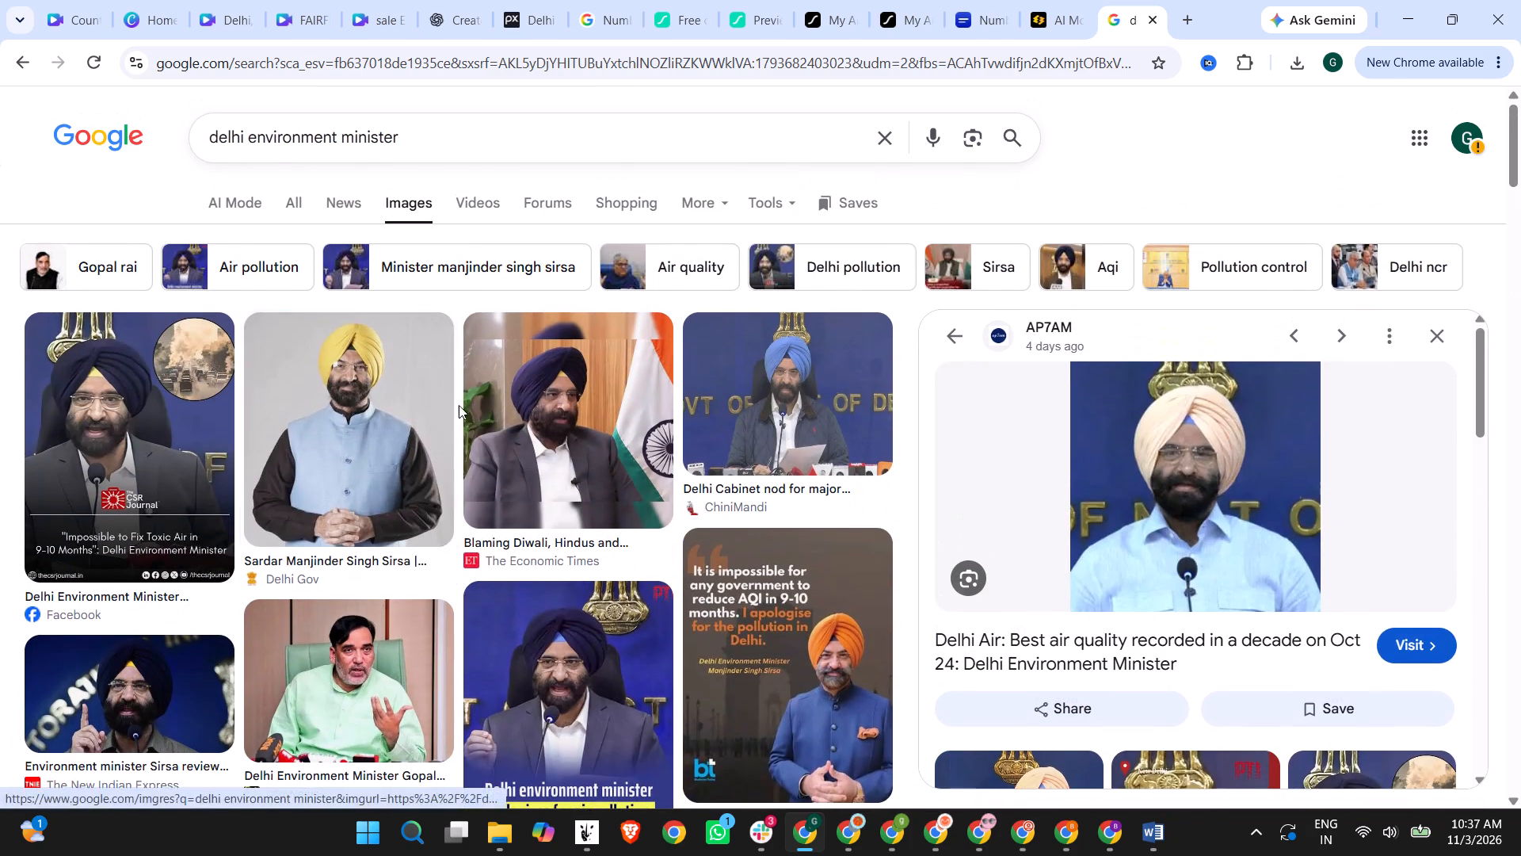
left_click(609, 428)
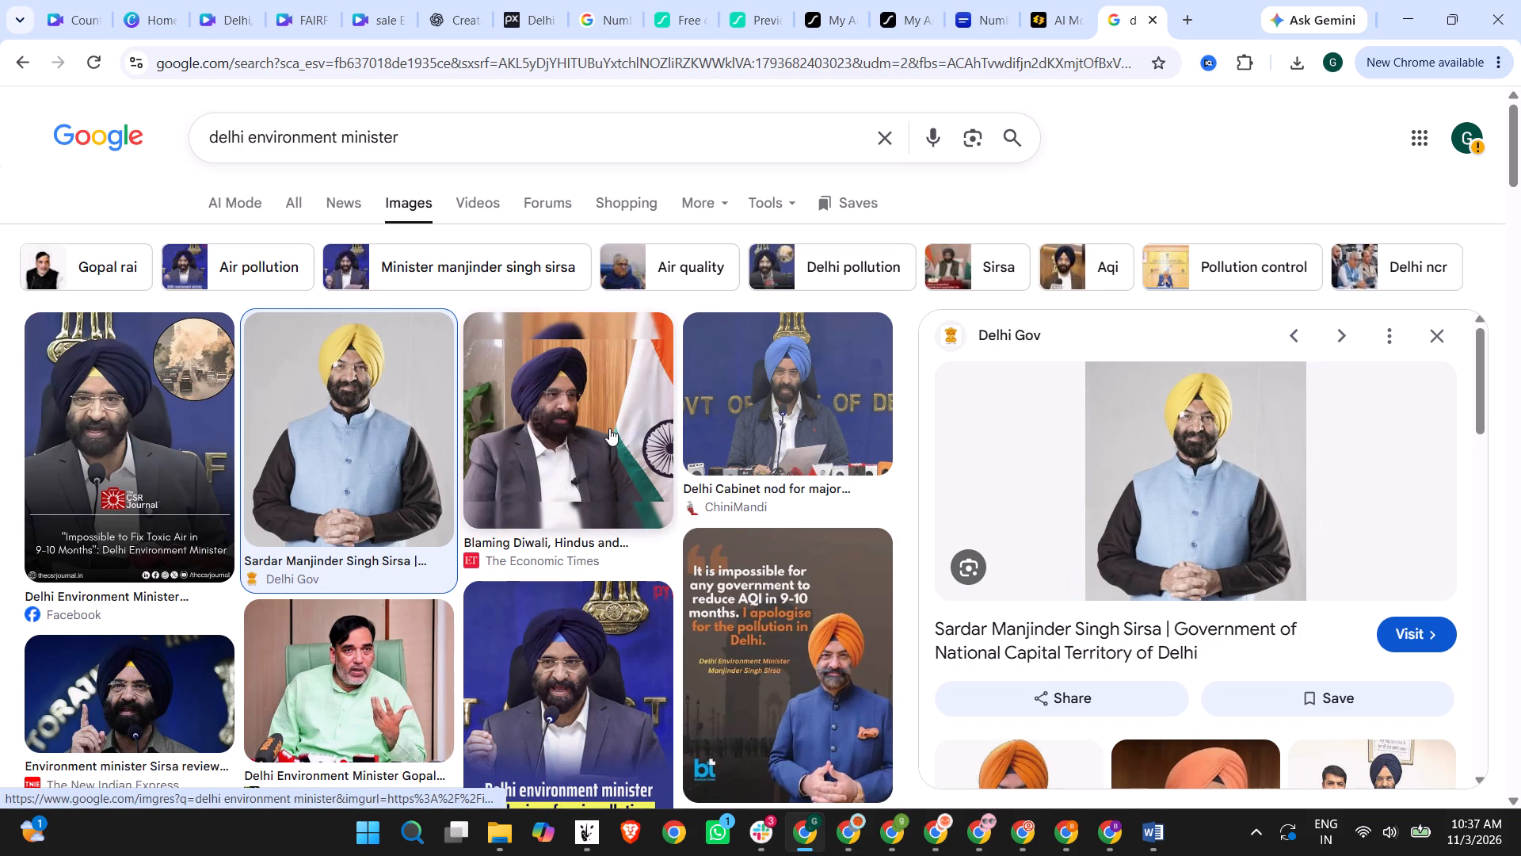
scroll(1317, 439, "down", 5)
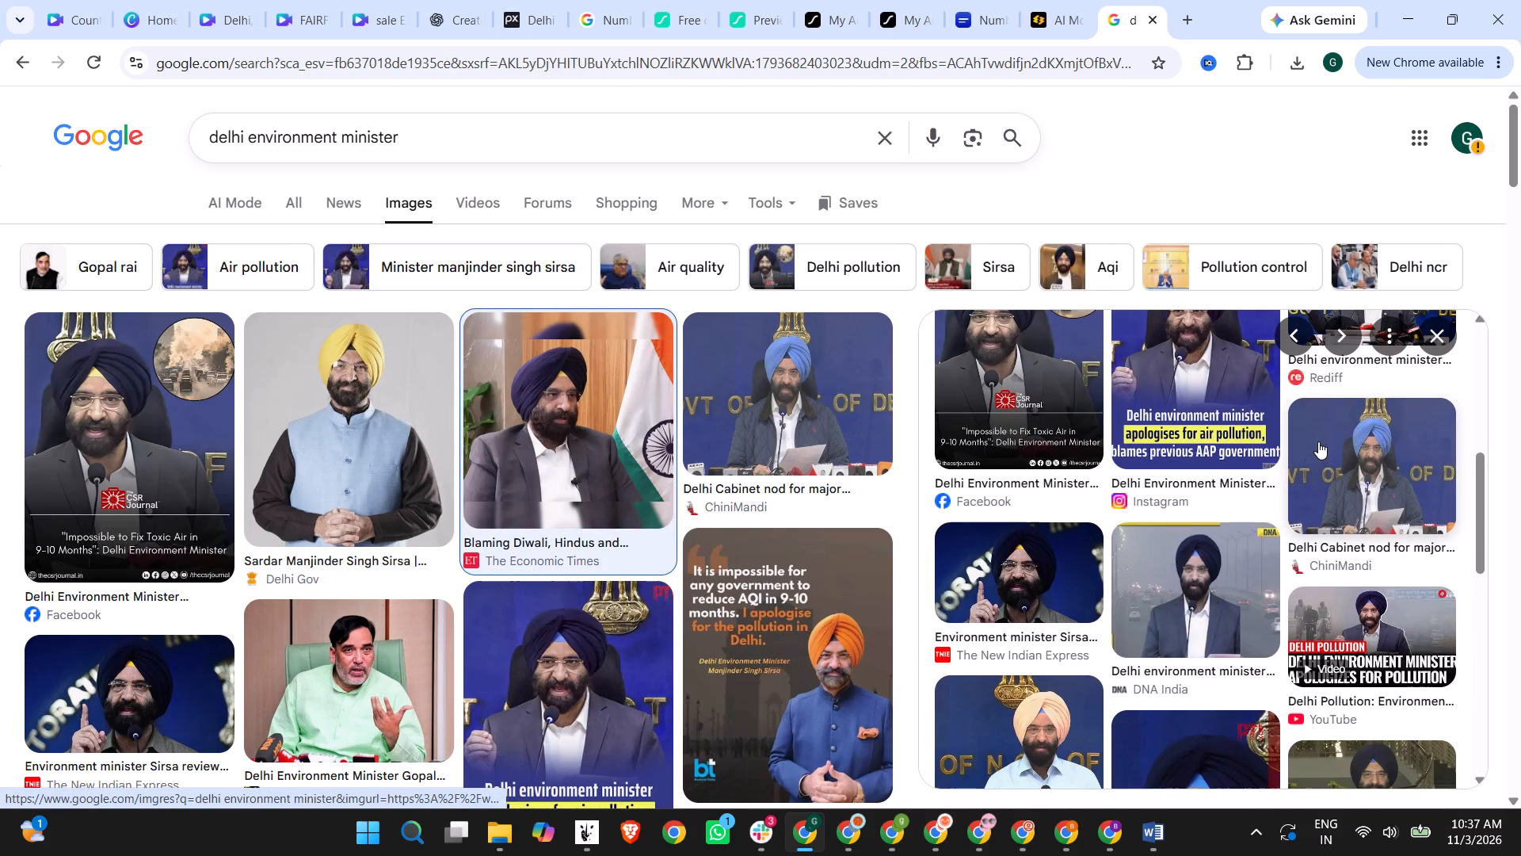
scroll(1179, 512, "down", 1)
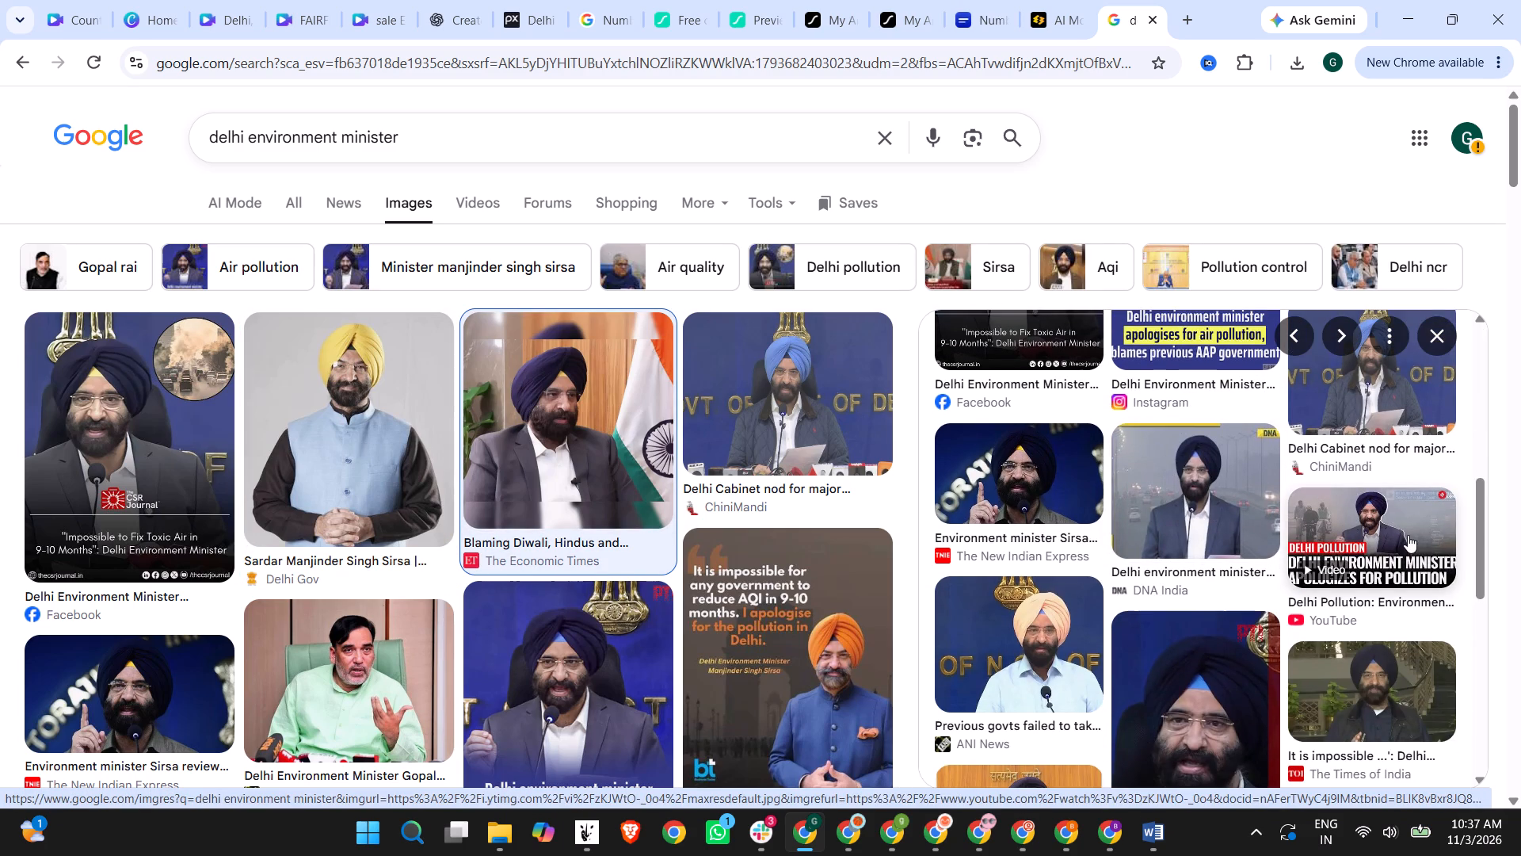
scroll(1262, 508, "down", 1)
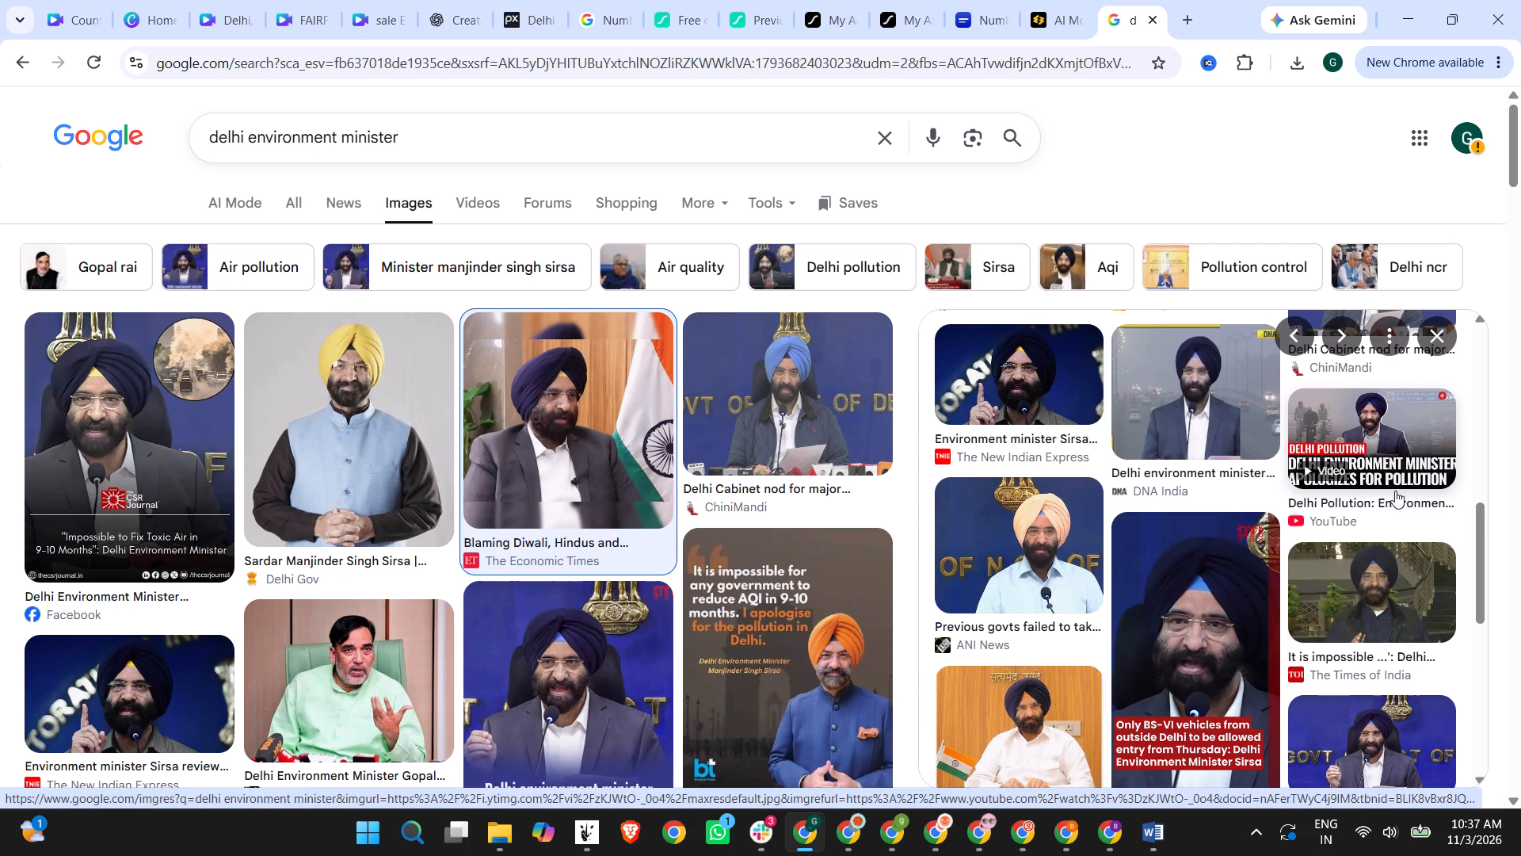
scroll(1179, 489, "down", 3)
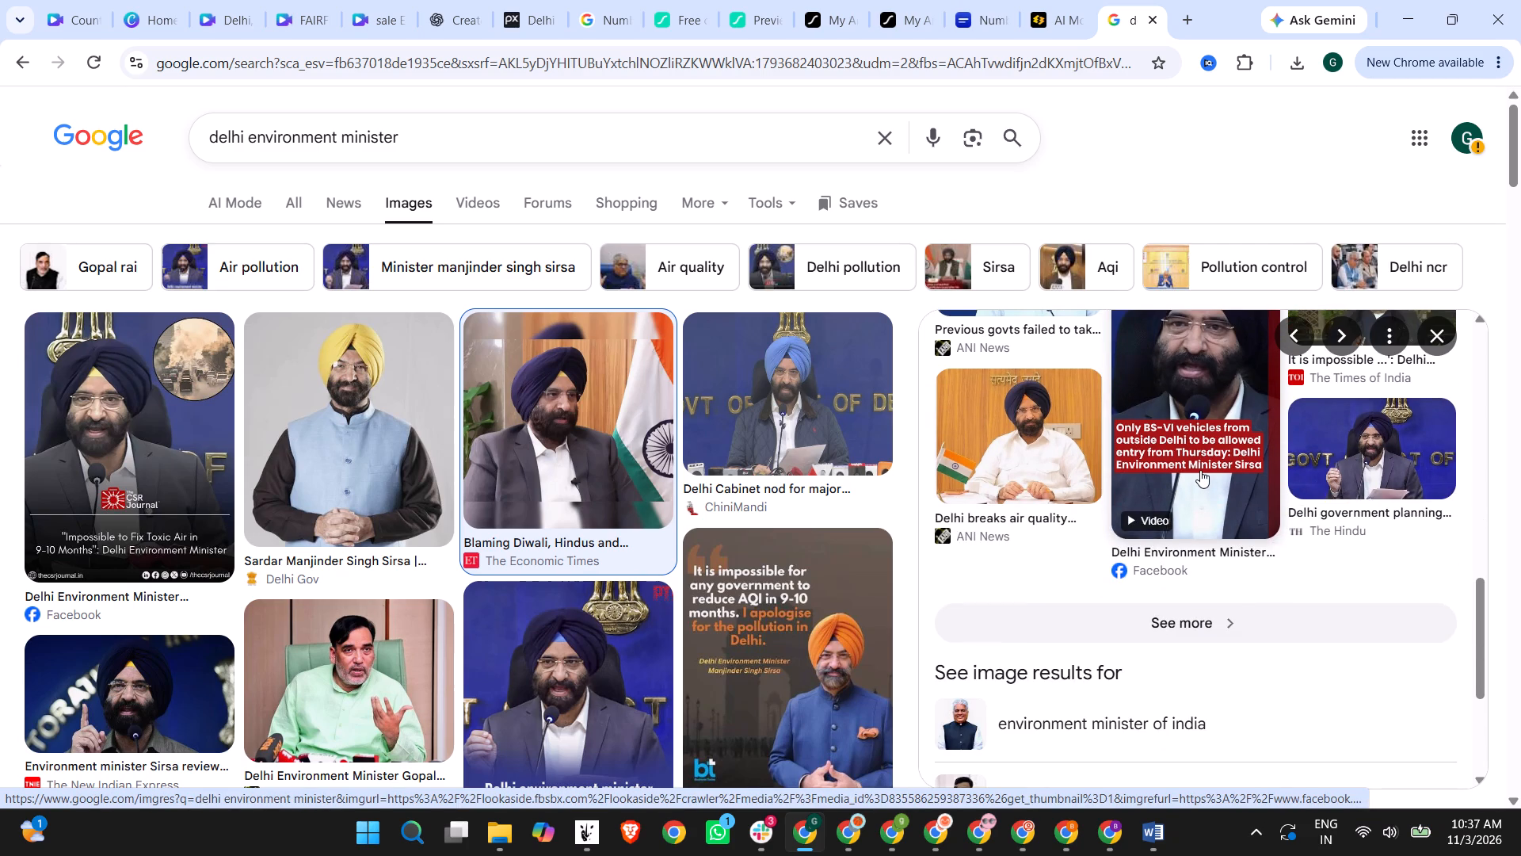
scroll(864, 499, "down", 4)
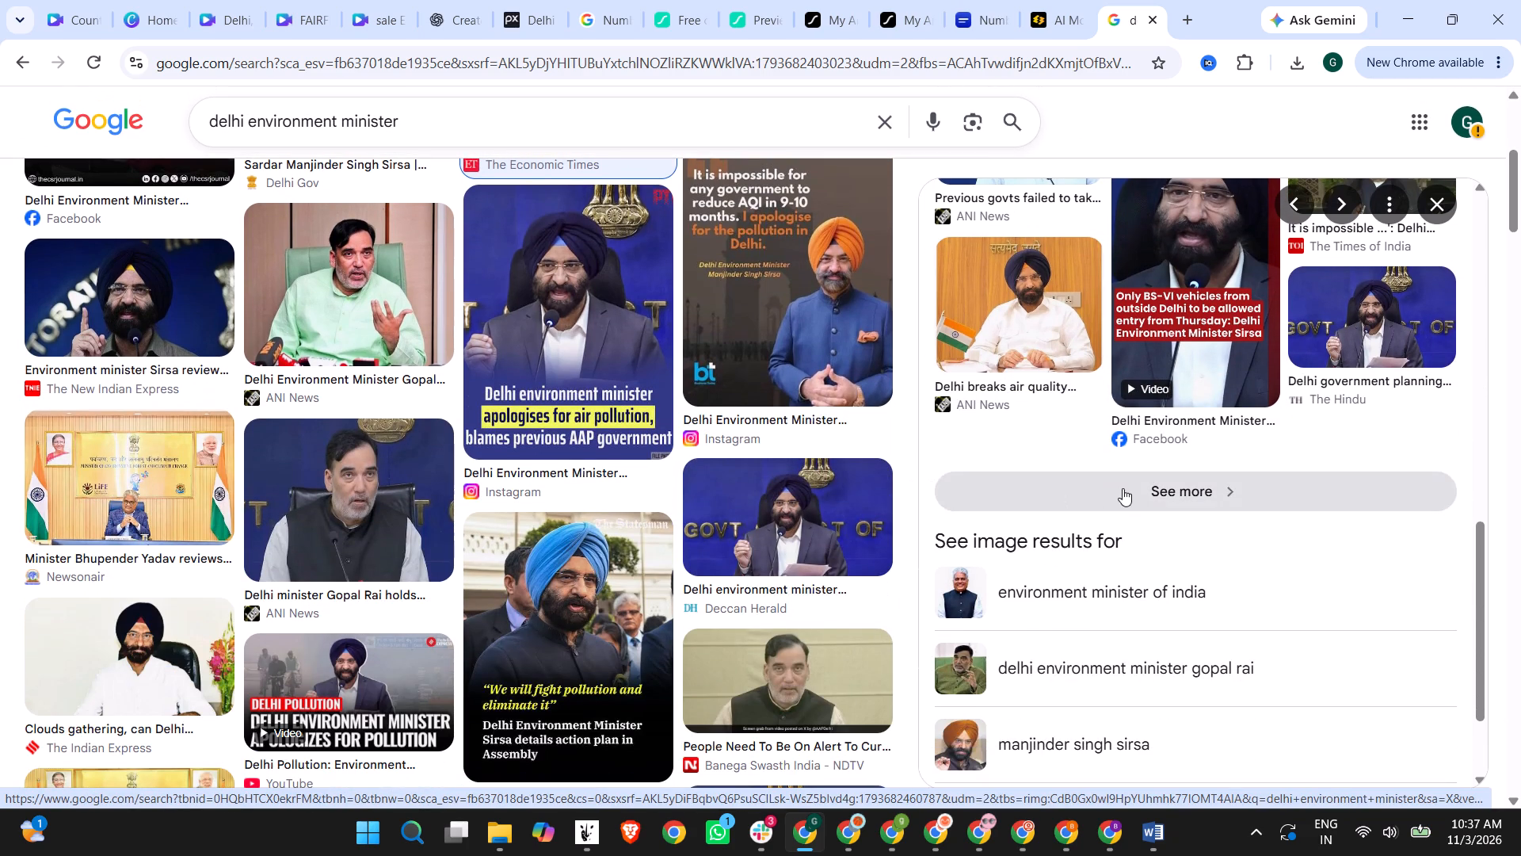
Open the full set of related images and copy the Hindustan Times "I apologise" portrait photo of the minister.
left_click(1123, 488)
scroll(740, 439, "down", 5)
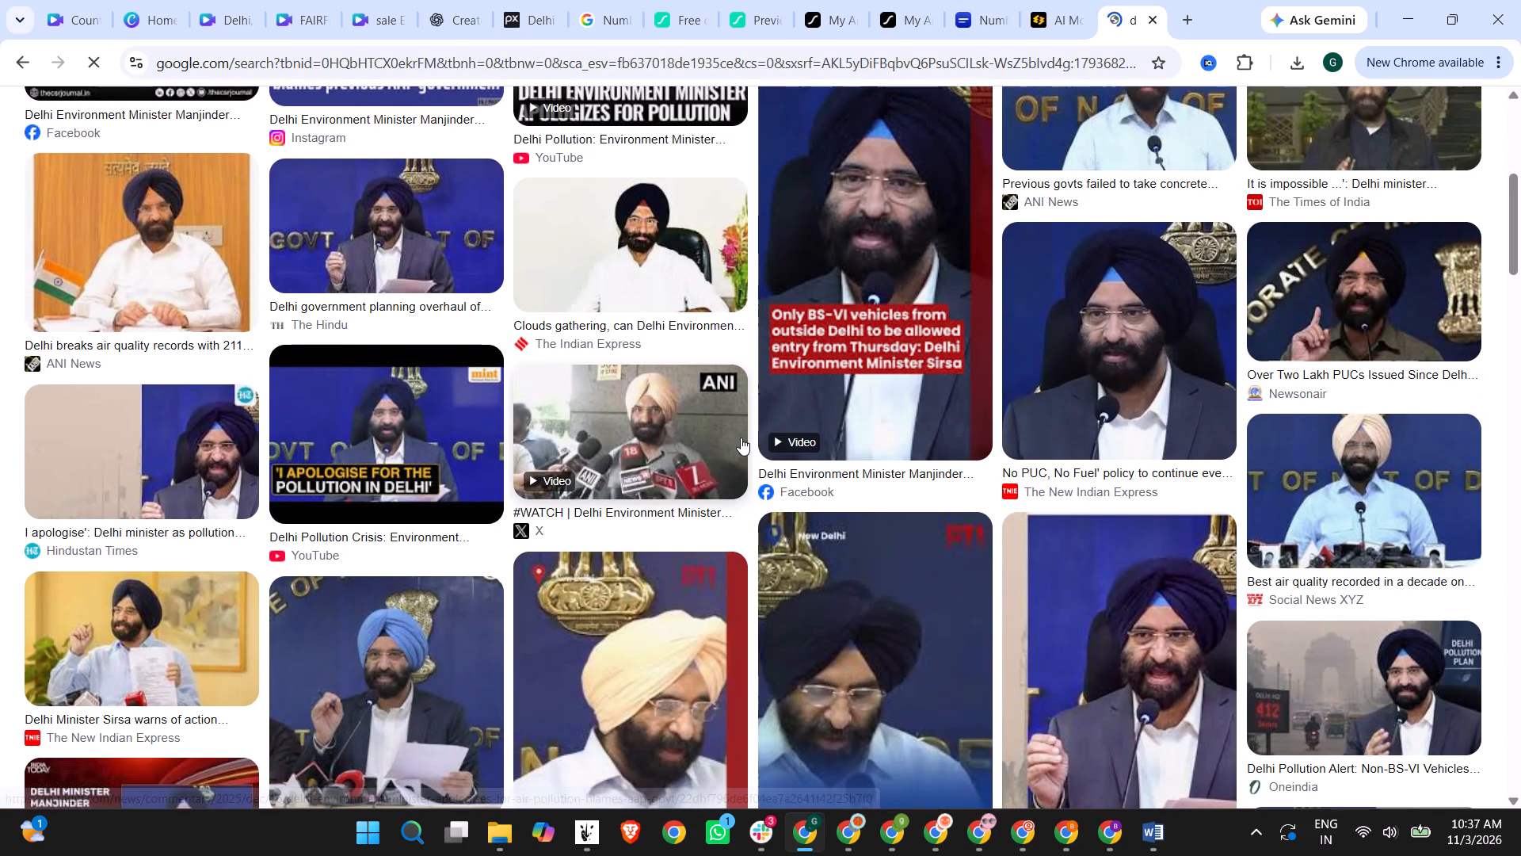
scroll(321, 445, "down", 2)
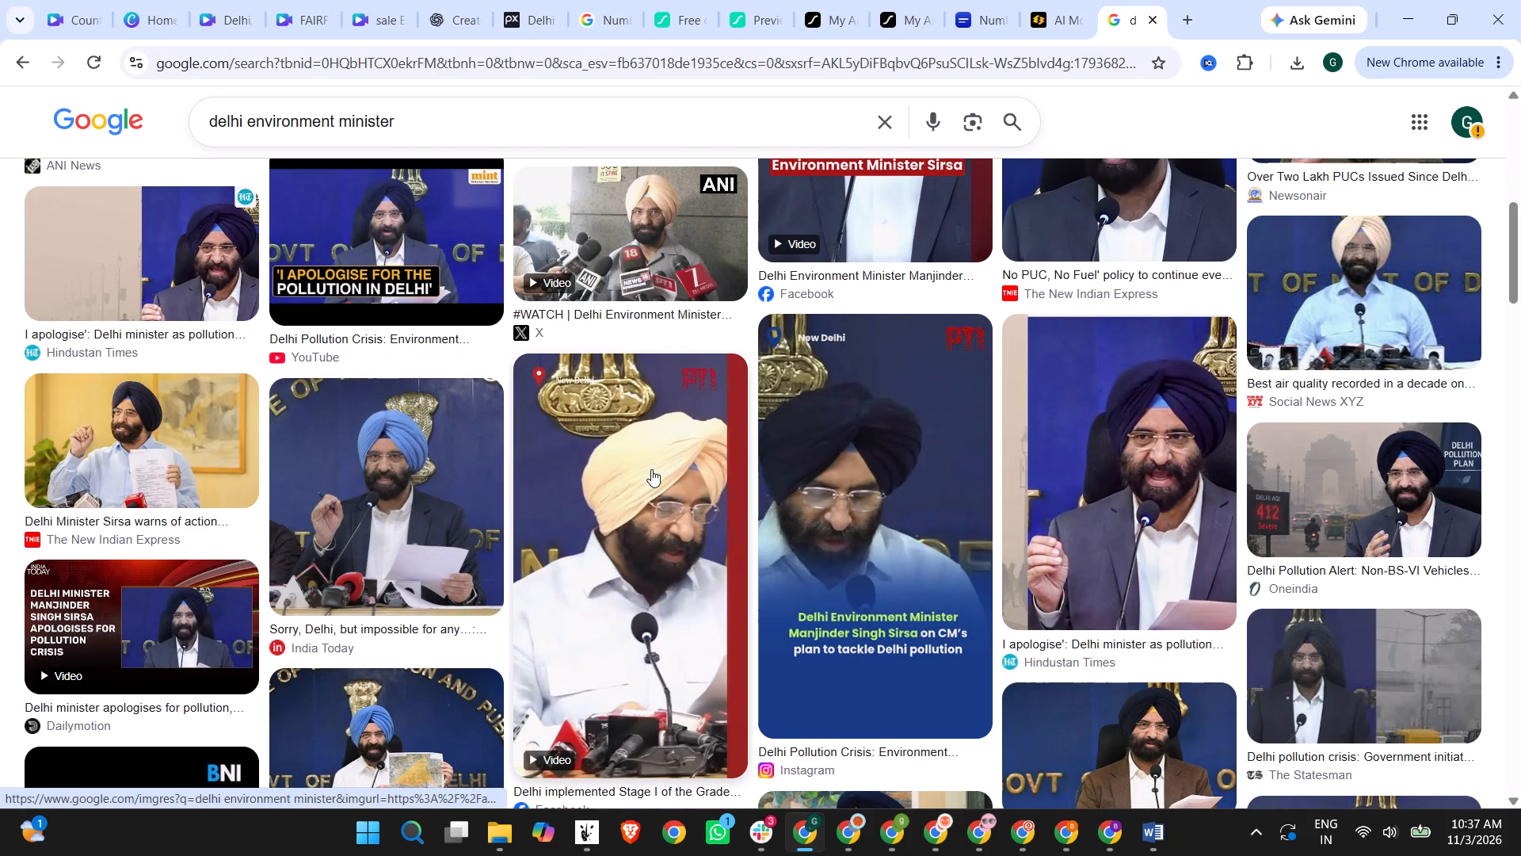
left_click(1079, 473)
right_click(1186, 383)
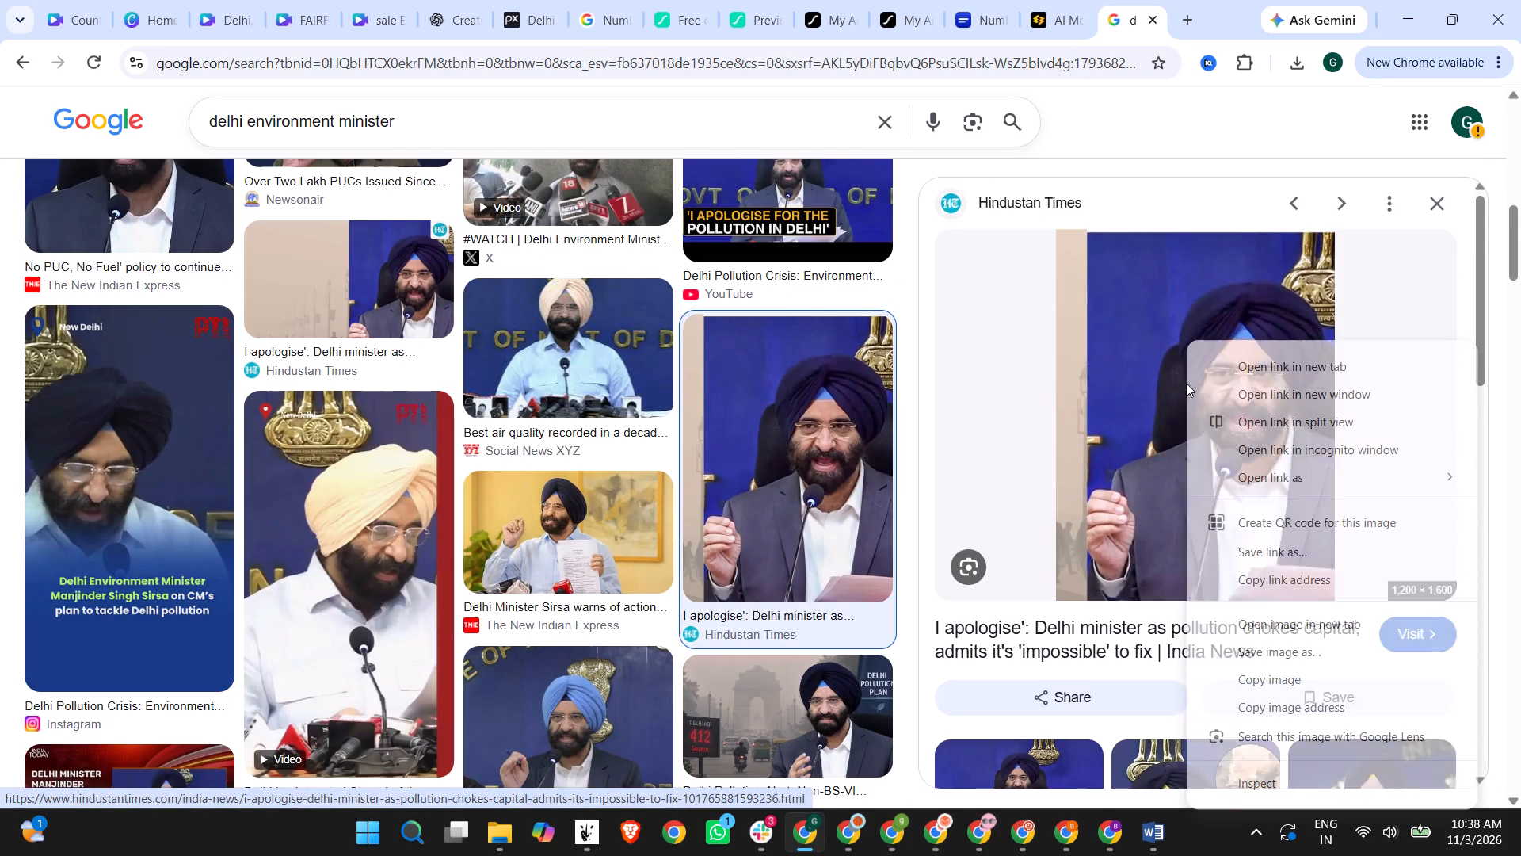
left_click(1302, 673)
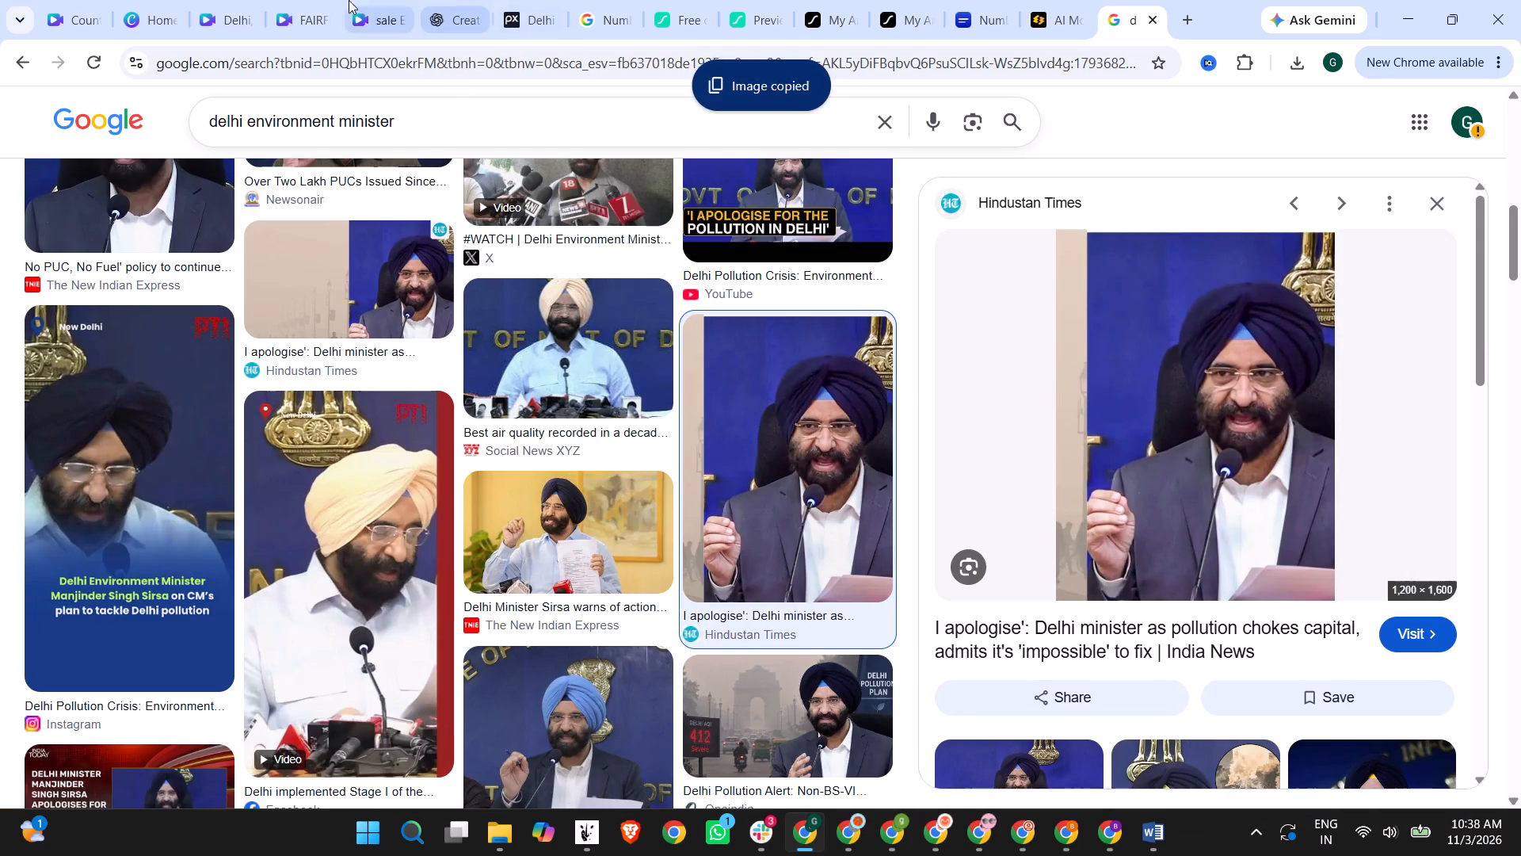
Paste the copied minister photo into the Delhi, India video design at about 16.9 seconds, where the skyline clip ends.
left_click(269, 2)
left_click(238, 0)
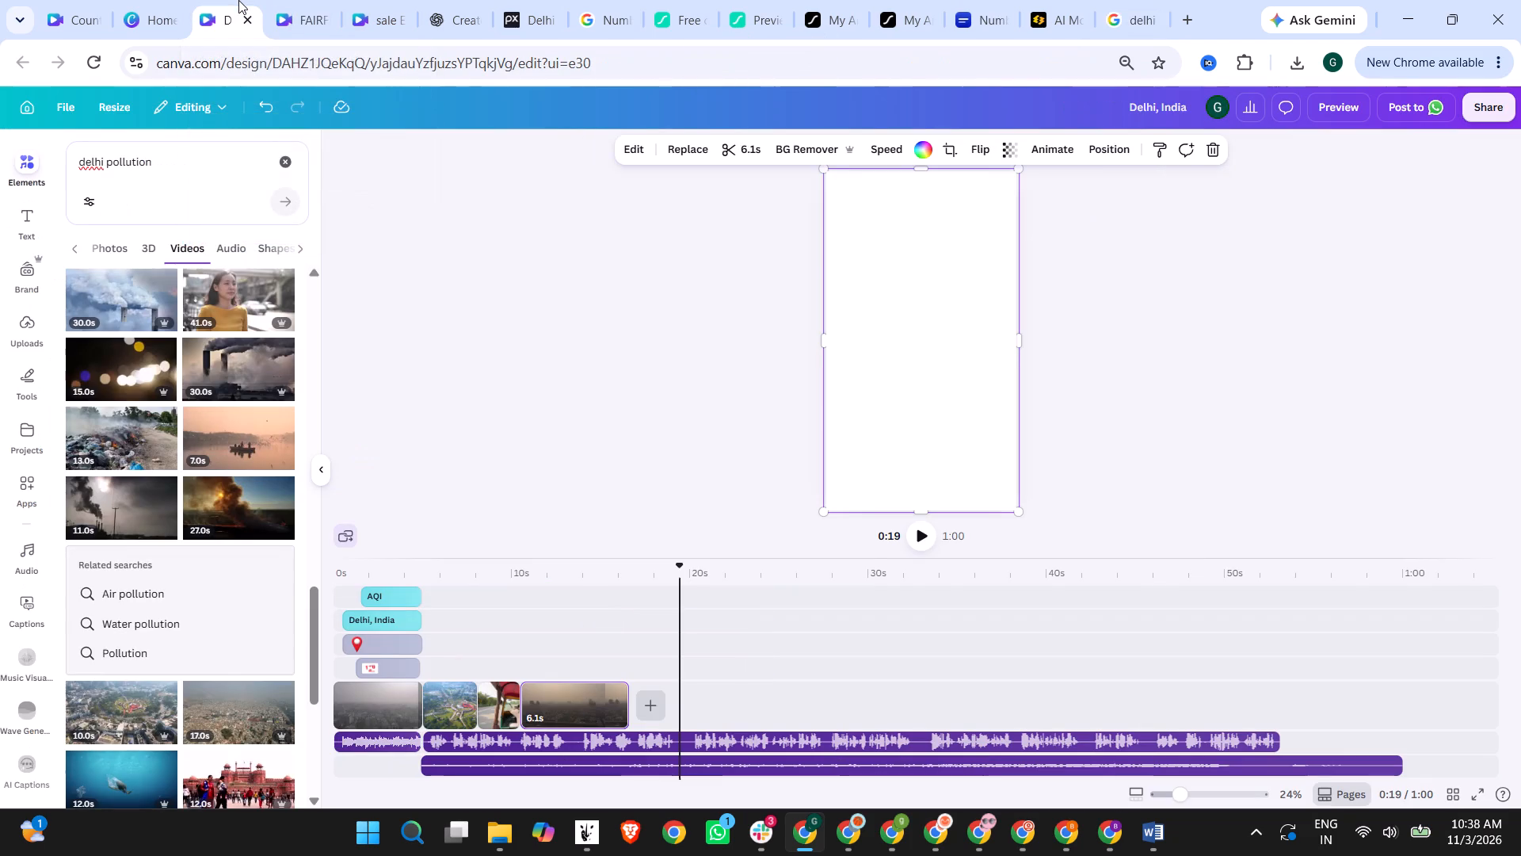
left_click(635, 577)
key("ctrl+v")
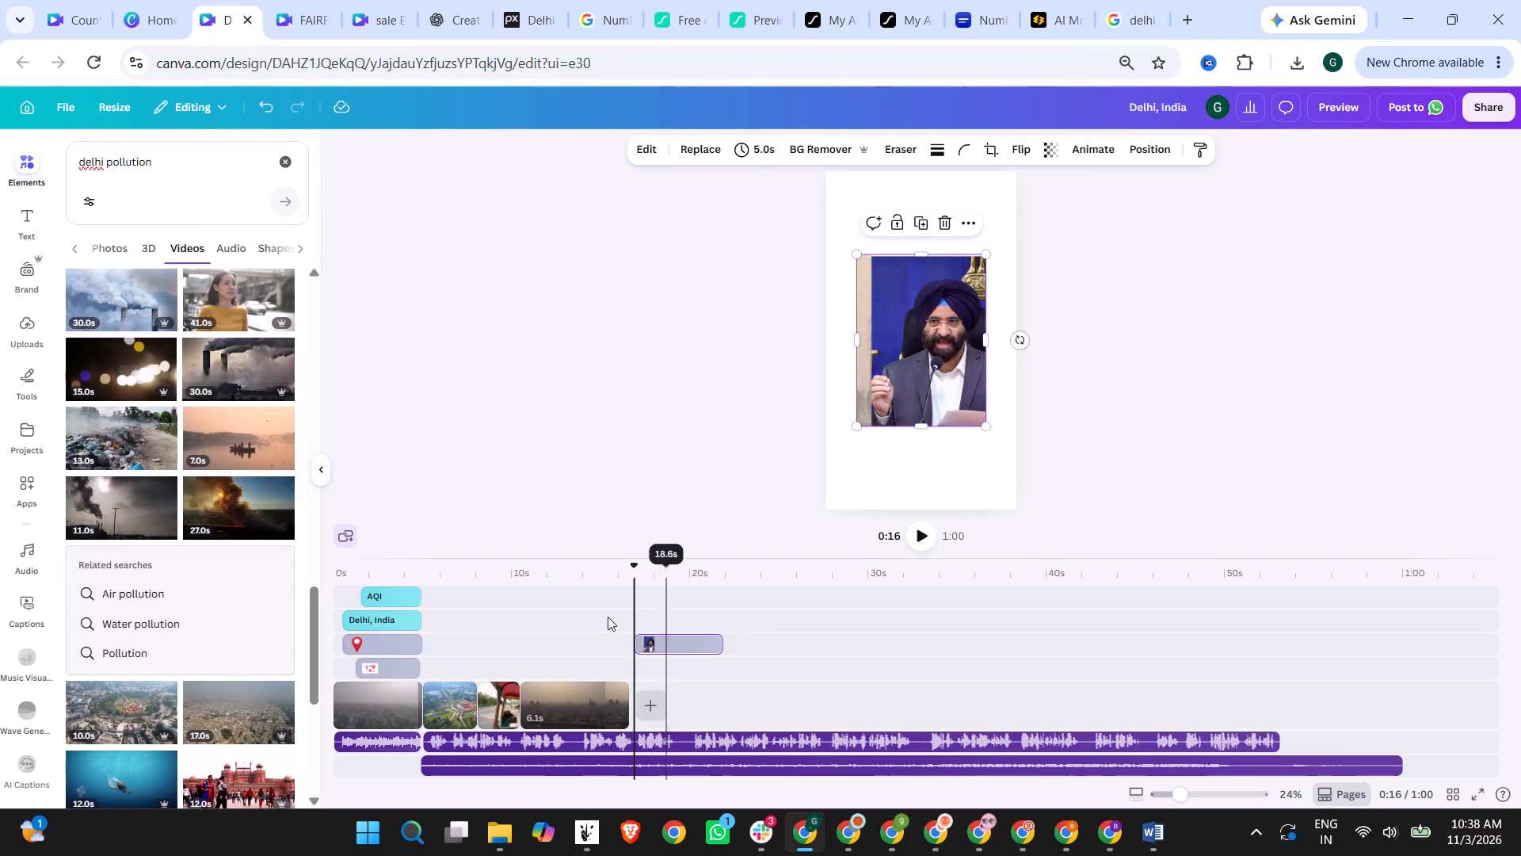
Trim the end of the smoggy skyline clip so that it lasts 4.3 seconds.
left_click(597, 695)
left_click_drag(626, 698, 599, 700)
Move the minister photo earlier on the timeline so it starts where the shortened skyline clip ends, at about 14.8 seconds.
left_click(577, 566)
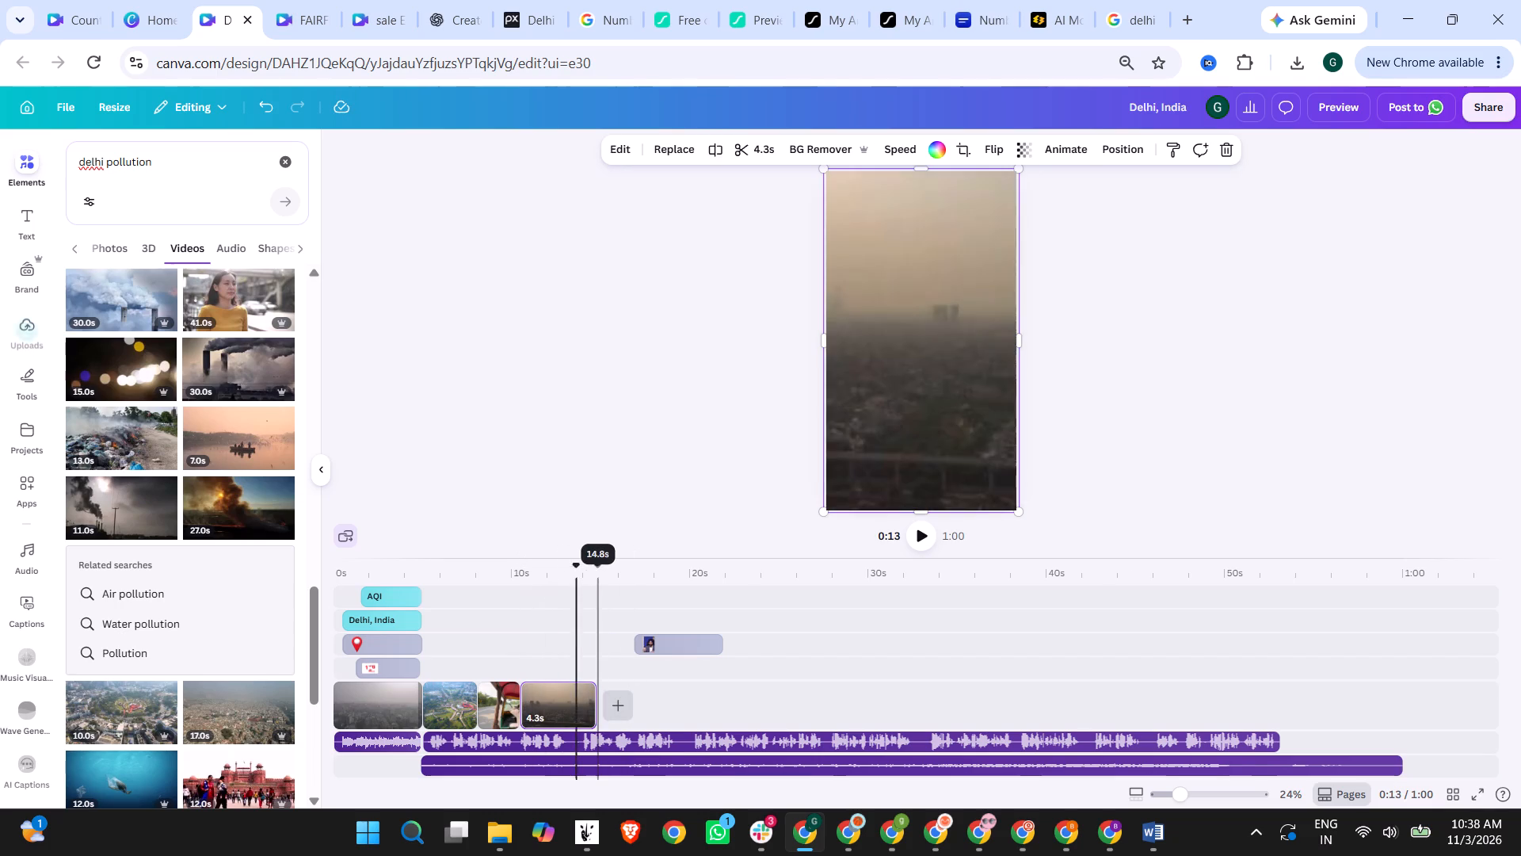
left_click(598, 566)
left_click(565, 566)
left_click(597, 564)
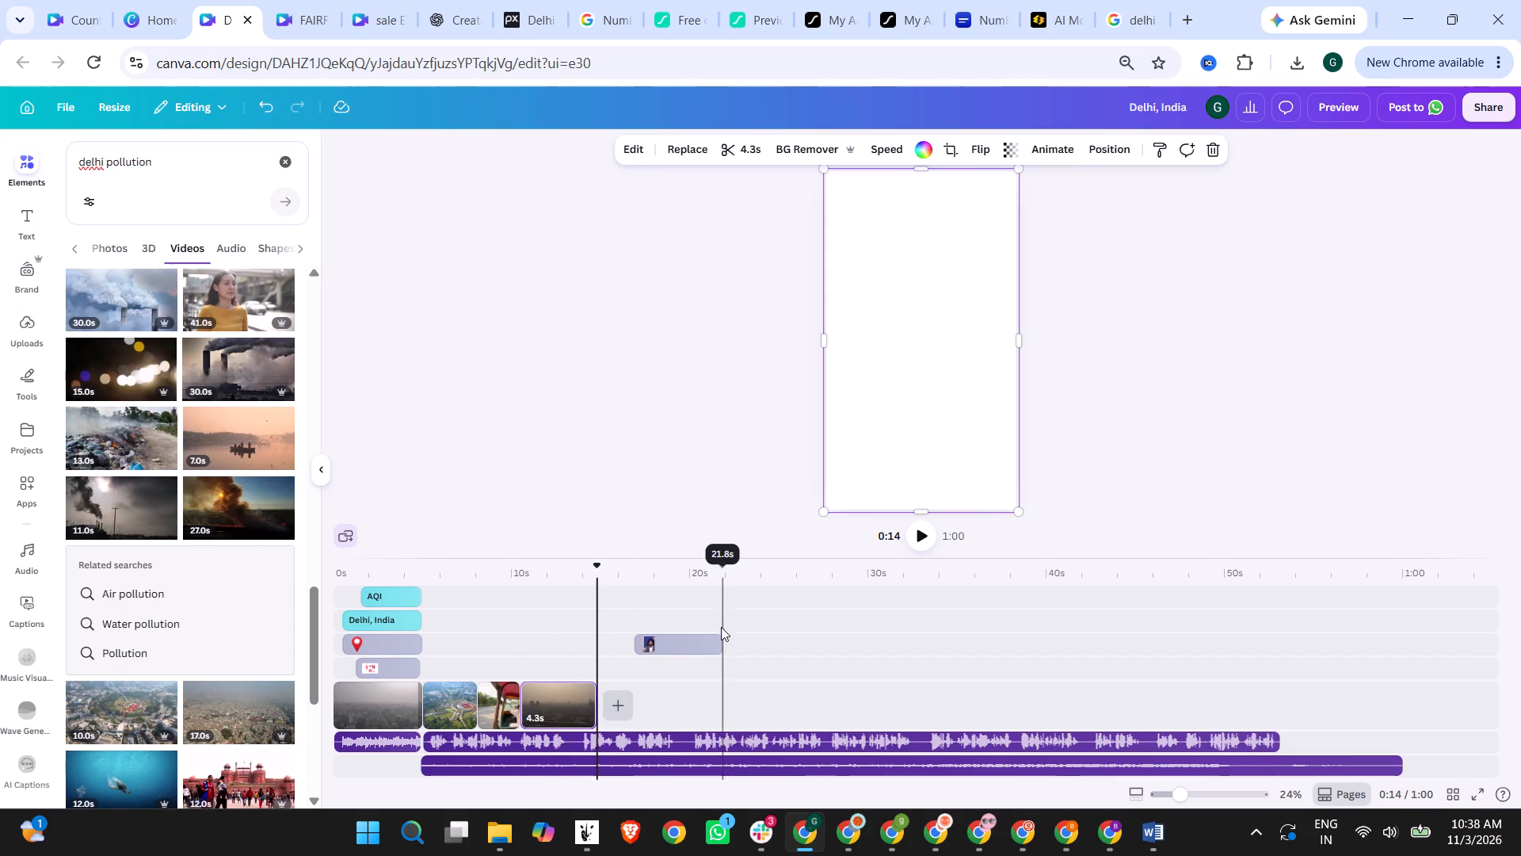
left_click_drag(680, 643, 644, 644)
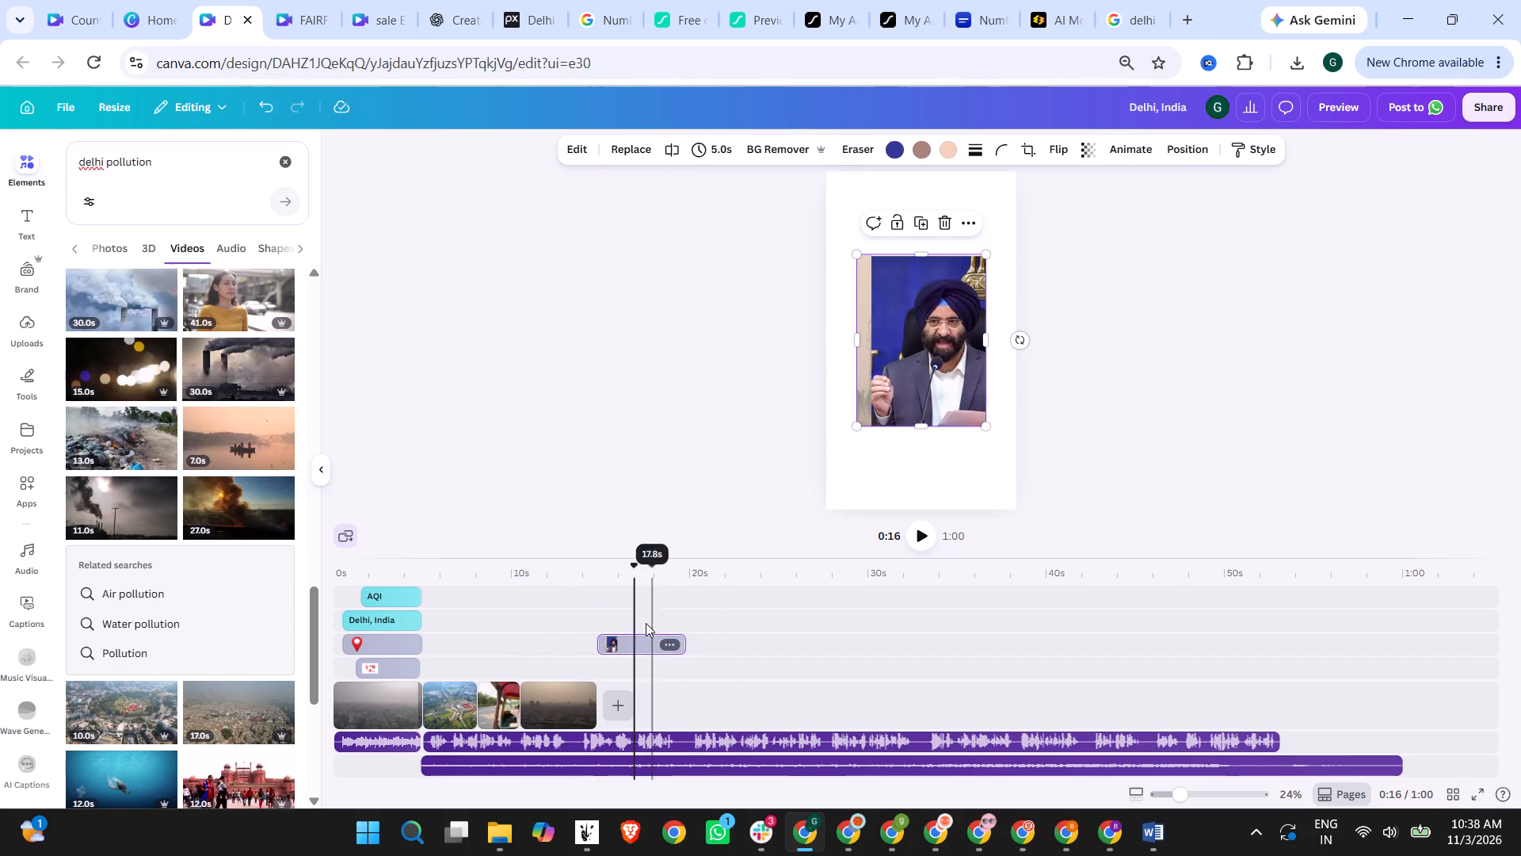
Enlarge the minister photo to about 1,158 by 1,544 and place it along the top of the page, centring the minister.
left_click_drag(952, 322, 921, 238)
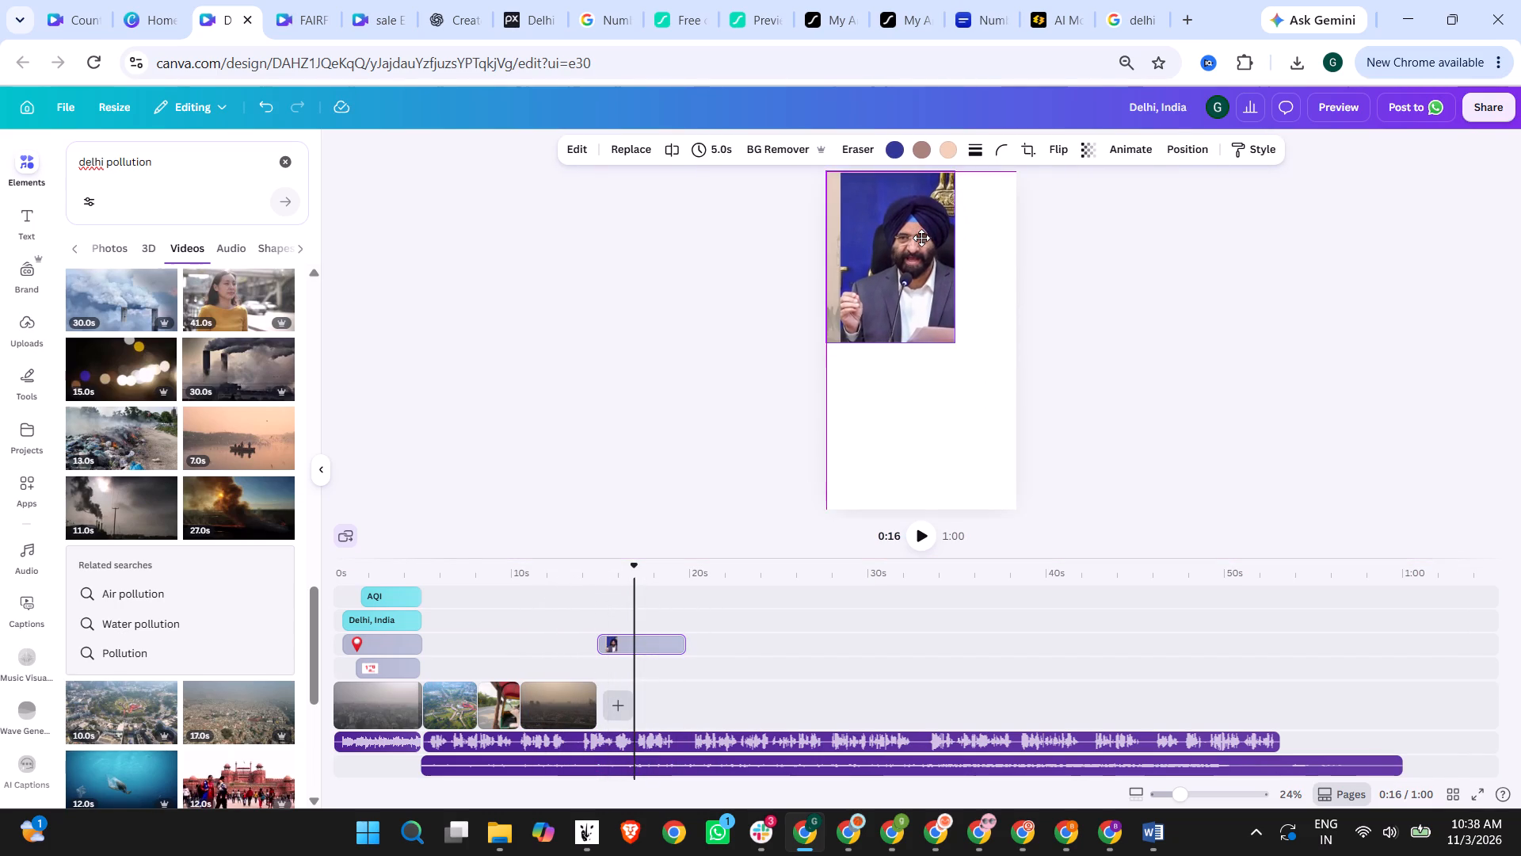
left_click_drag(921, 238, 922, 238)
left_click_drag(955, 343, 1035, 539)
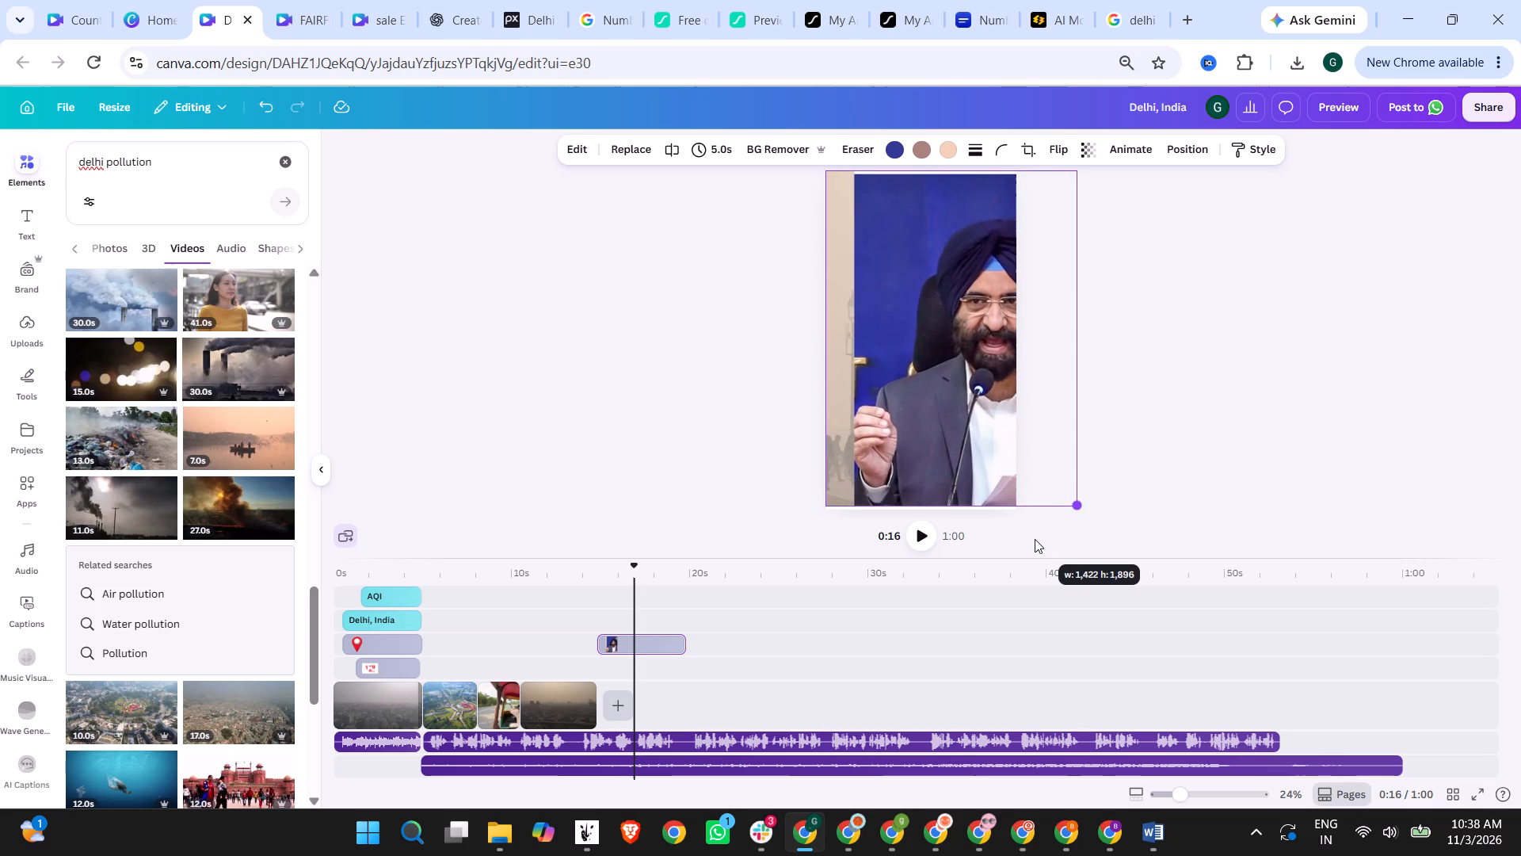
left_click_drag(1035, 539, 1036, 544)
left_click_drag(954, 415, 904, 420)
left_click_drag(778, 513, 838, 453)
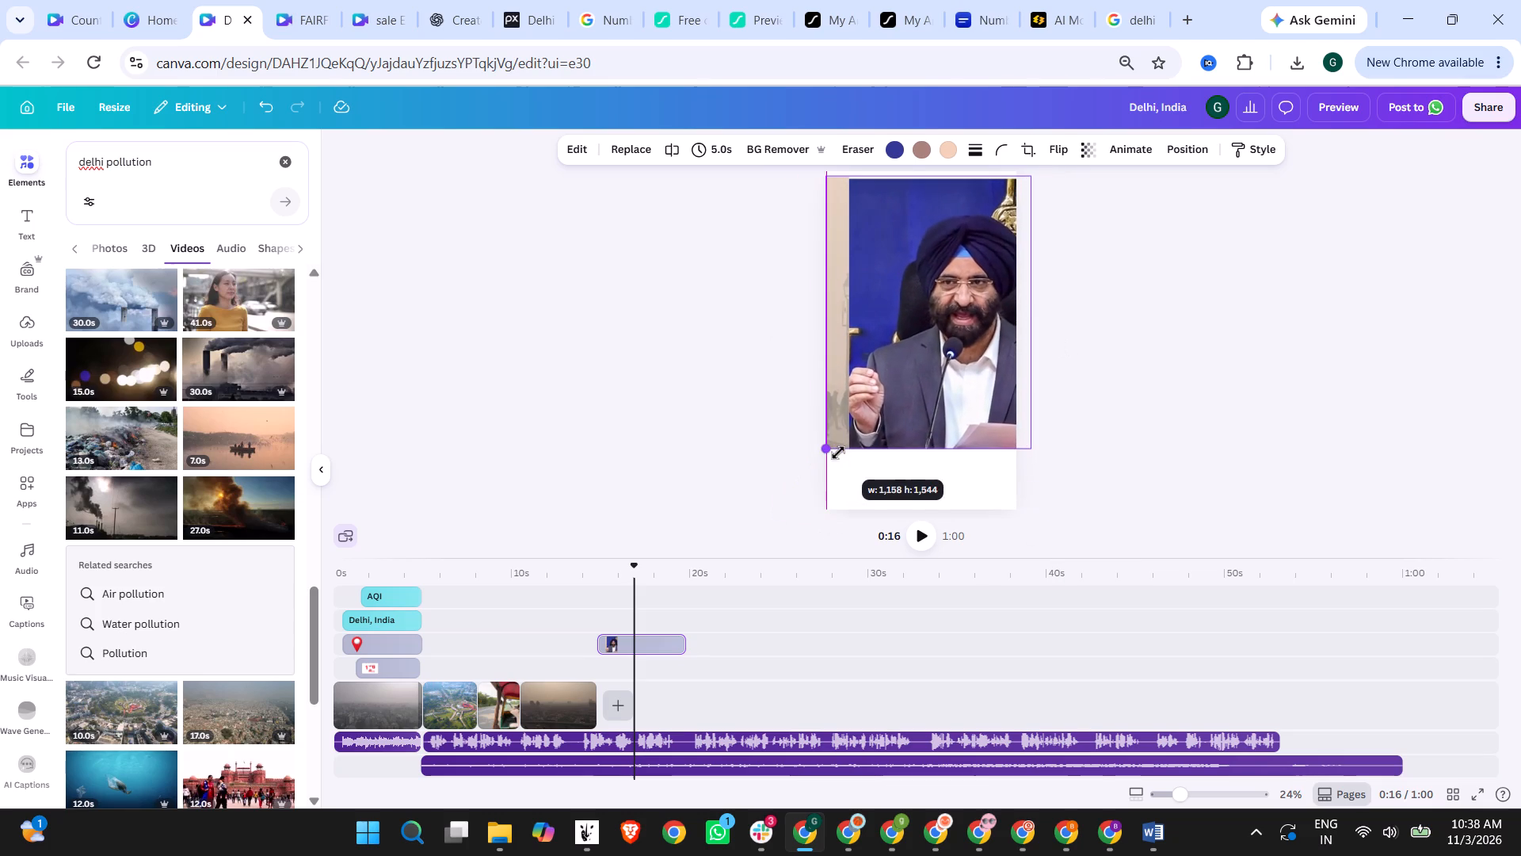
left_click_drag(838, 453, 835, 453)
left_click_drag(921, 421, 901, 419)
left_click(1177, 409)
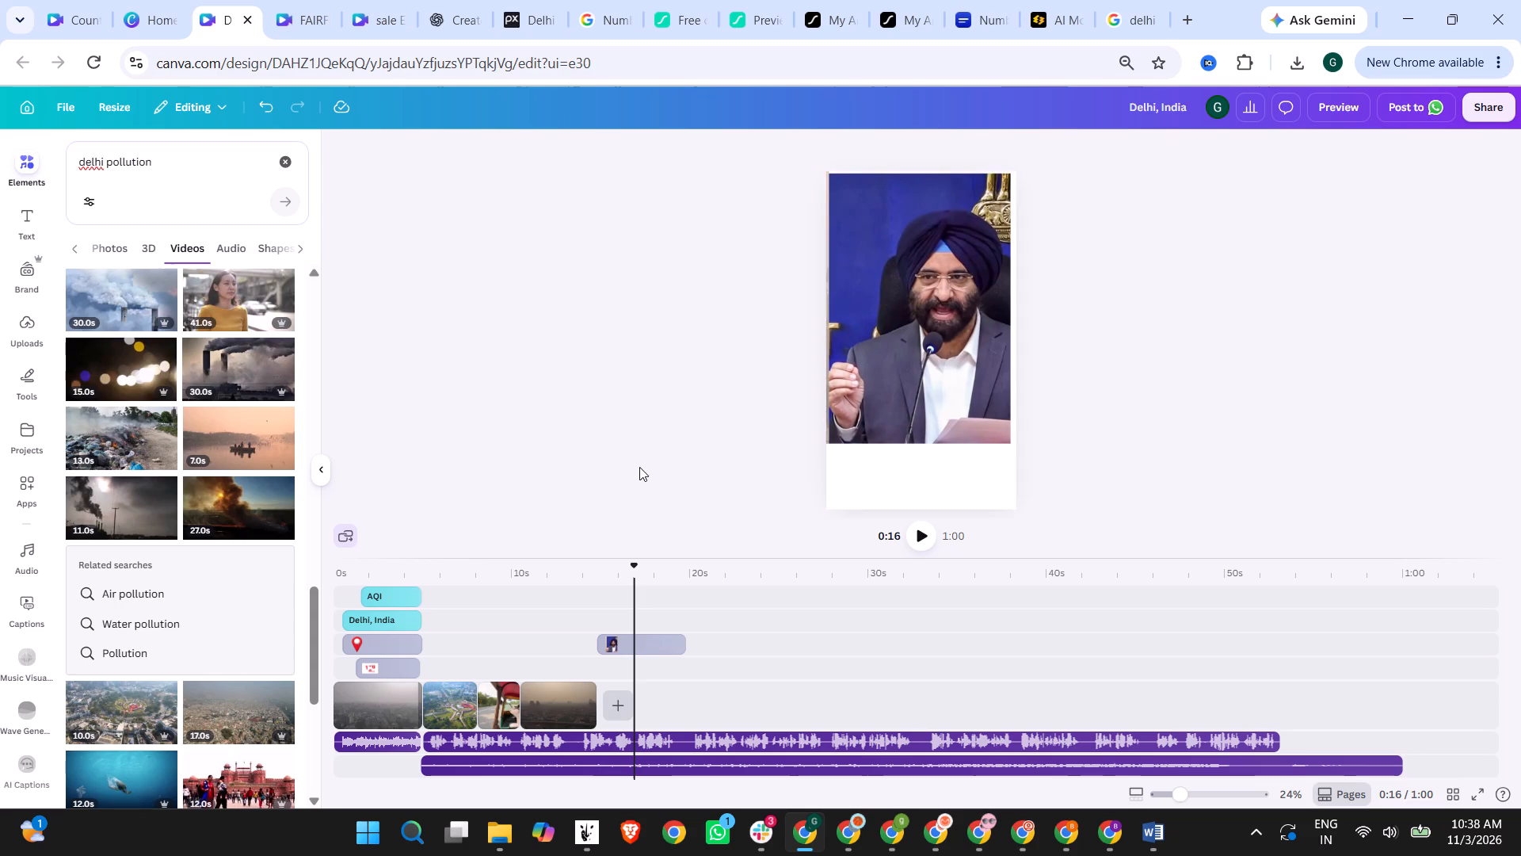
Refine the minister photo's size and position so it spans the full page width from the top edge, with his face roughly centred.
left_click(964, 347)
left_click_drag(1012, 449, 1024, 460)
left_click(999, 437)
left_click_drag(1004, 441, 1019, 449)
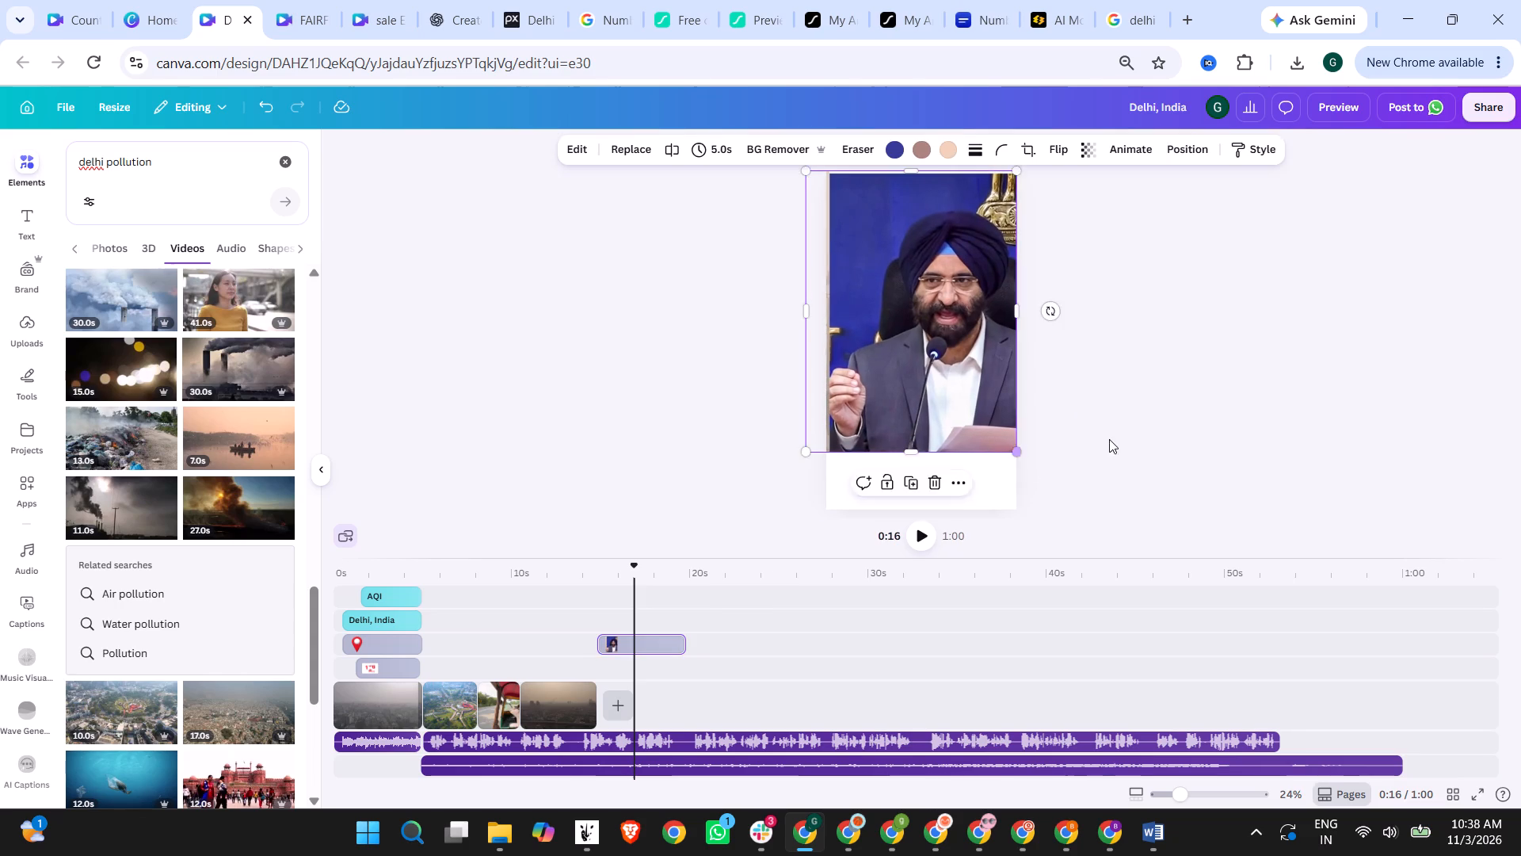
left_click(1109, 439)
left_click_drag(882, 346, 867, 350)
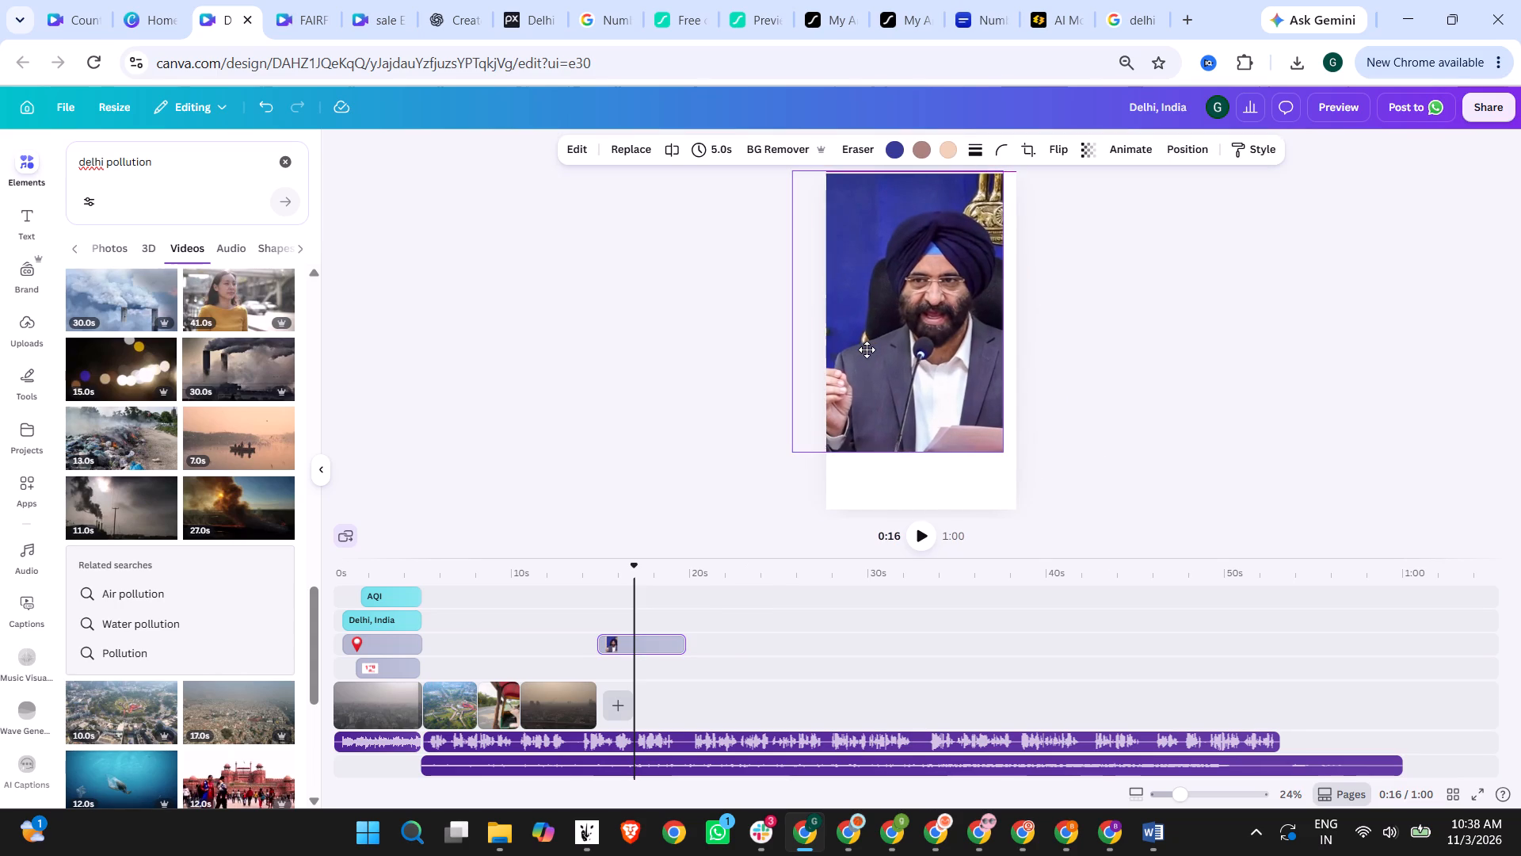
left_click_drag(867, 350, 867, 350)
left_click(935, 384)
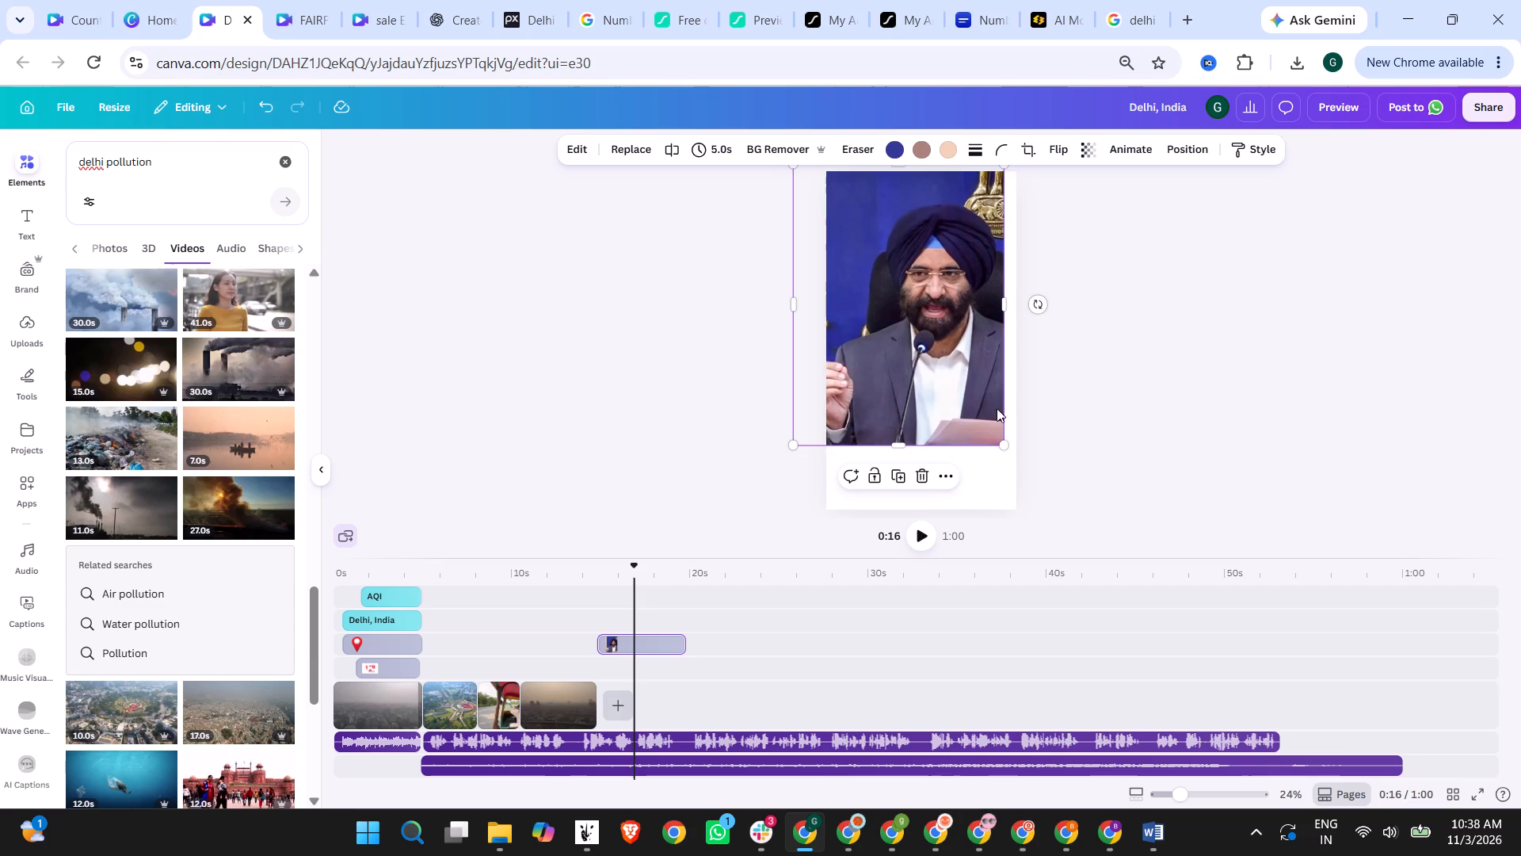
left_click_drag(1004, 439, 1019, 451)
left_click(1072, 449)
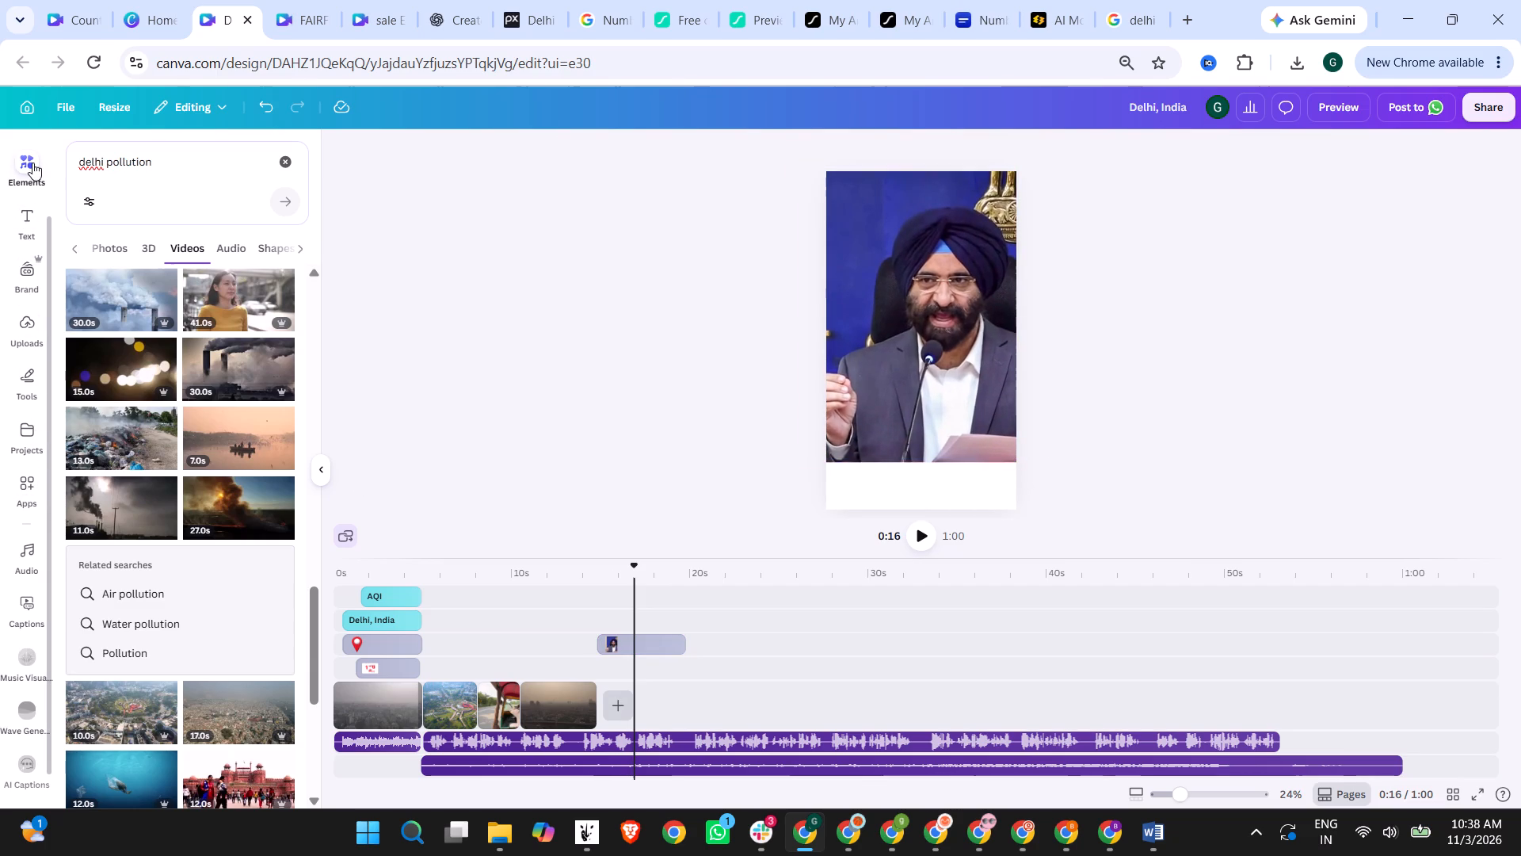
Add a square shape over the minister photo and stretch it into a wide rectangle covering the lower part of the page.
left_click(283, 162)
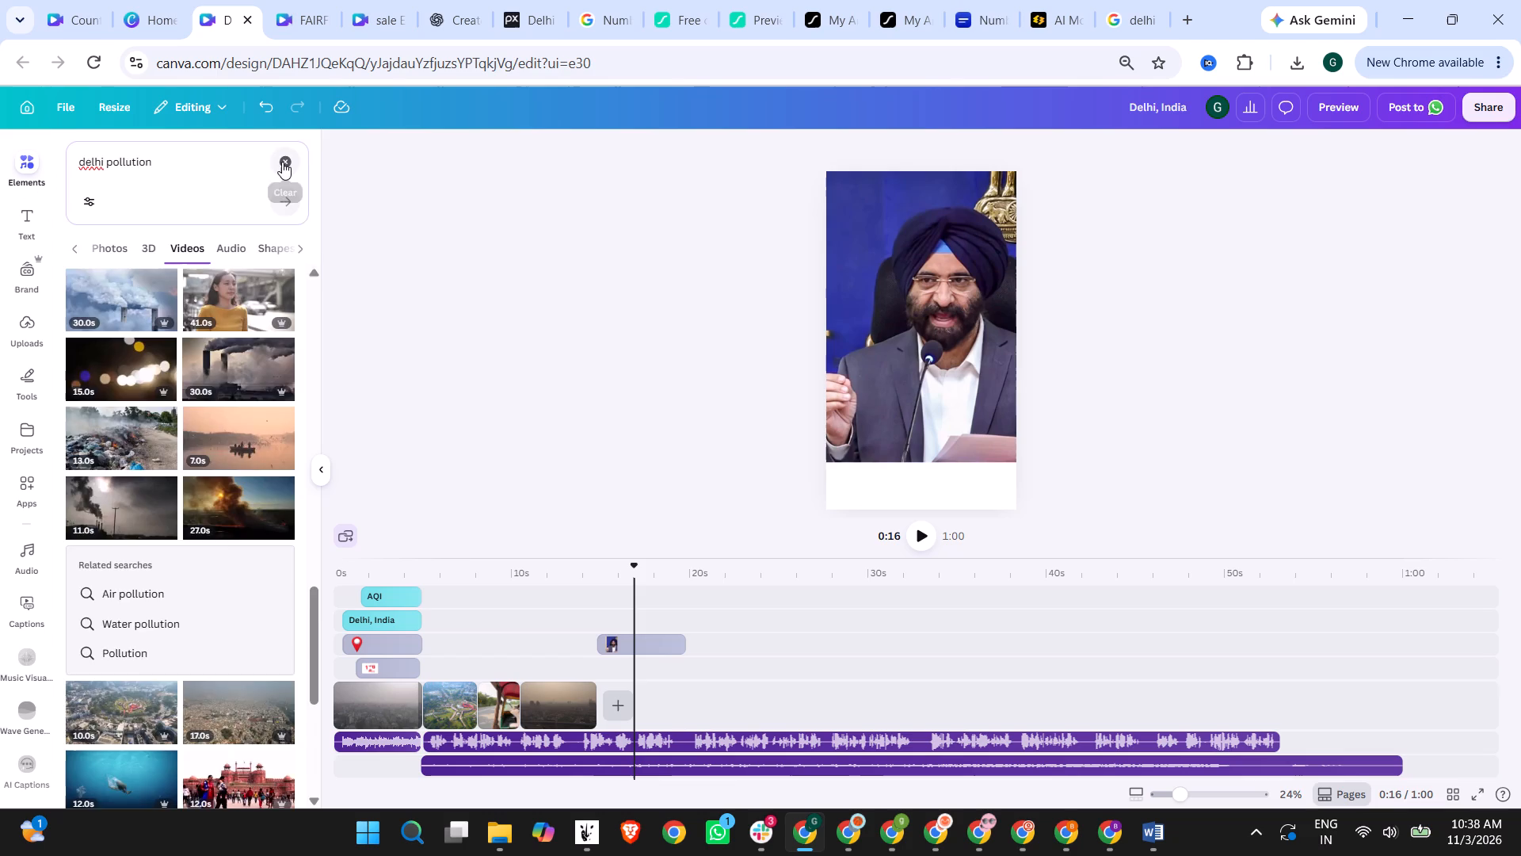
left_click(417, 407)
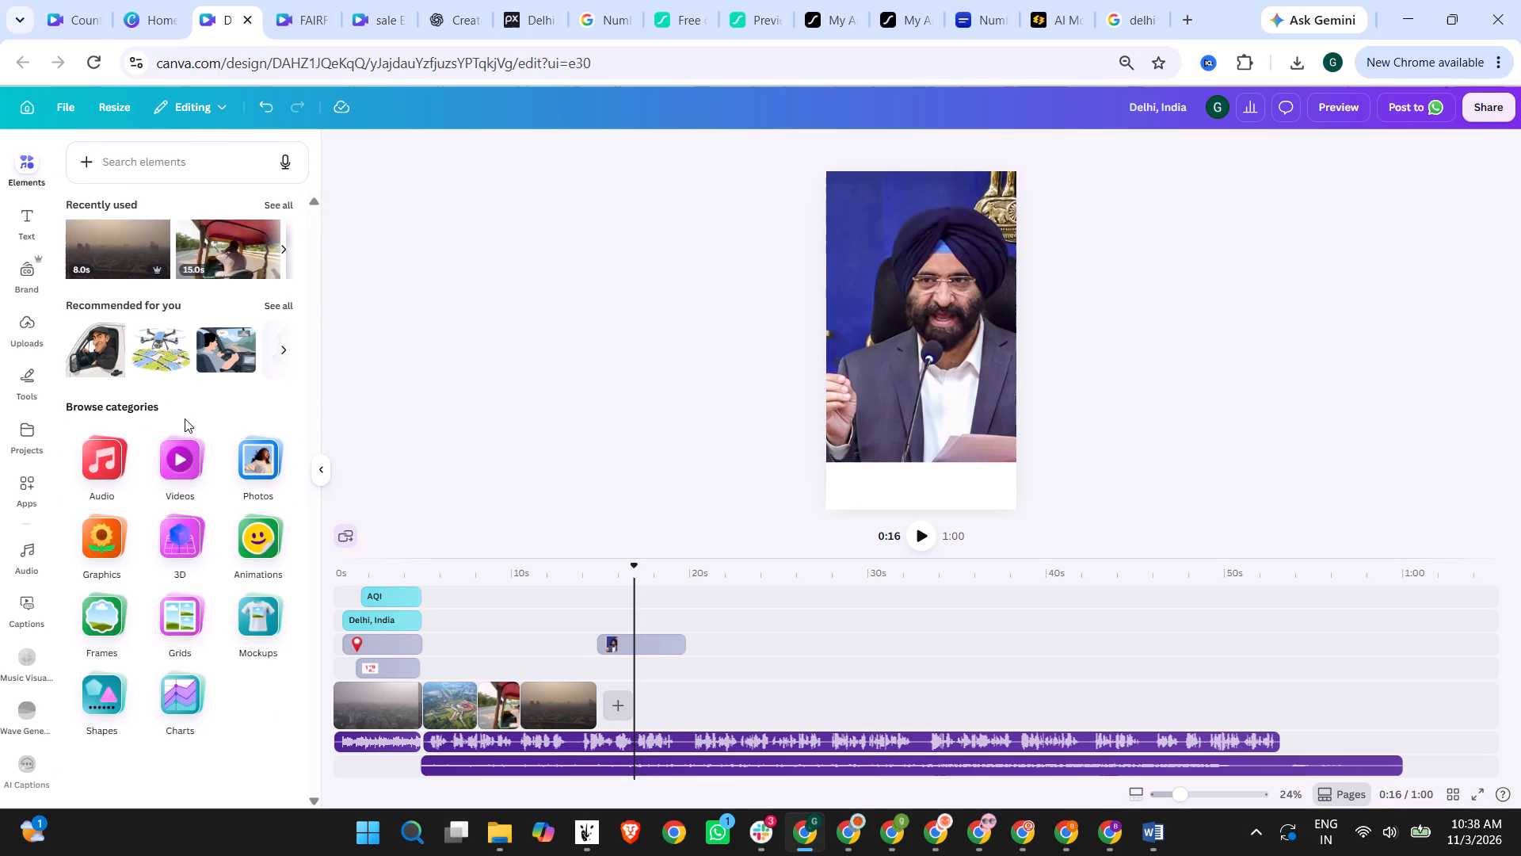
left_click(110, 700)
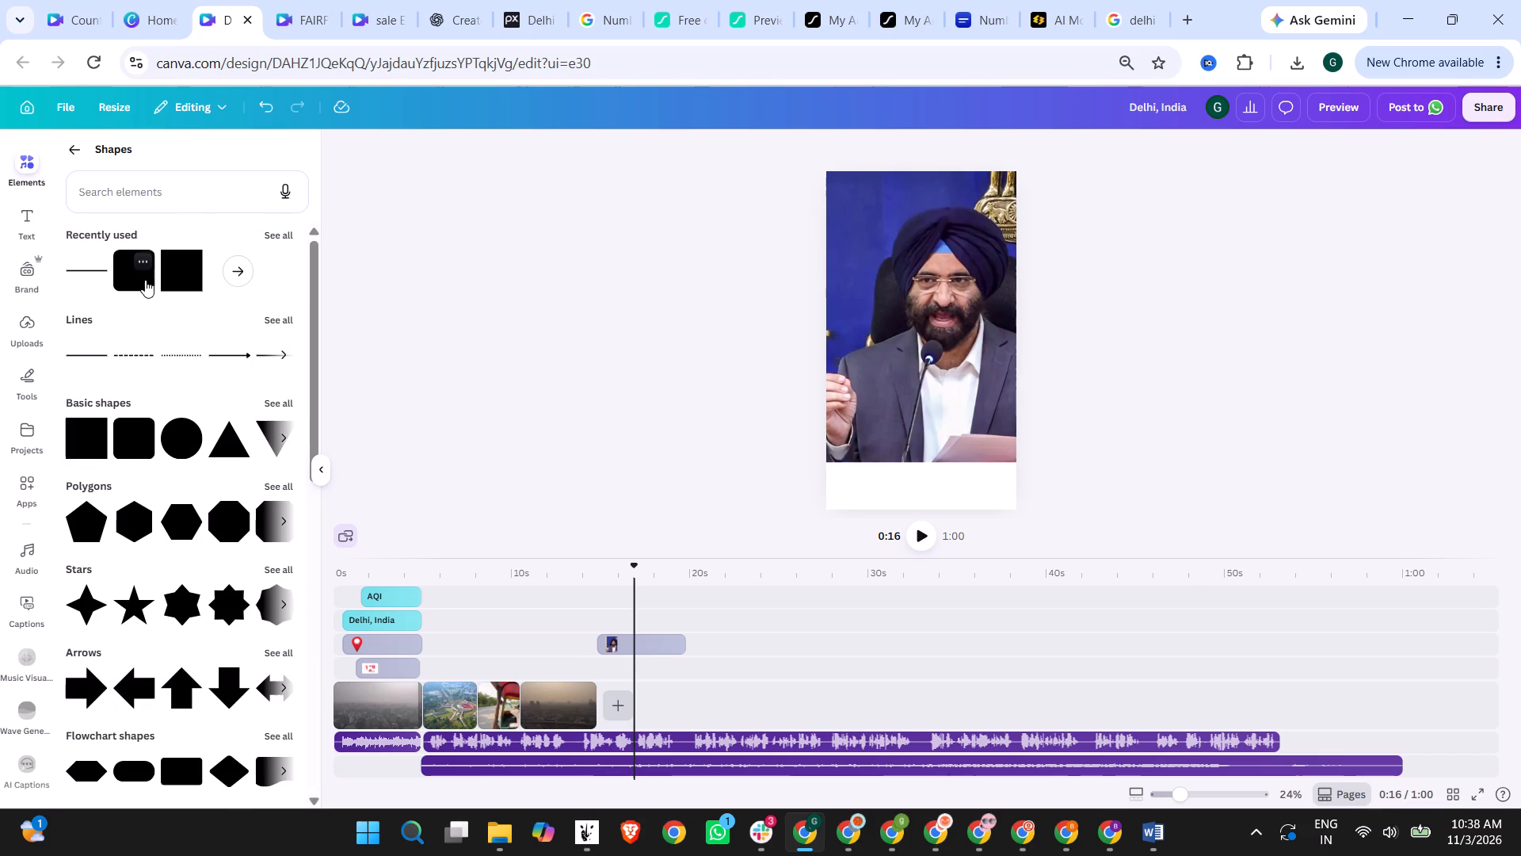
left_click(189, 268)
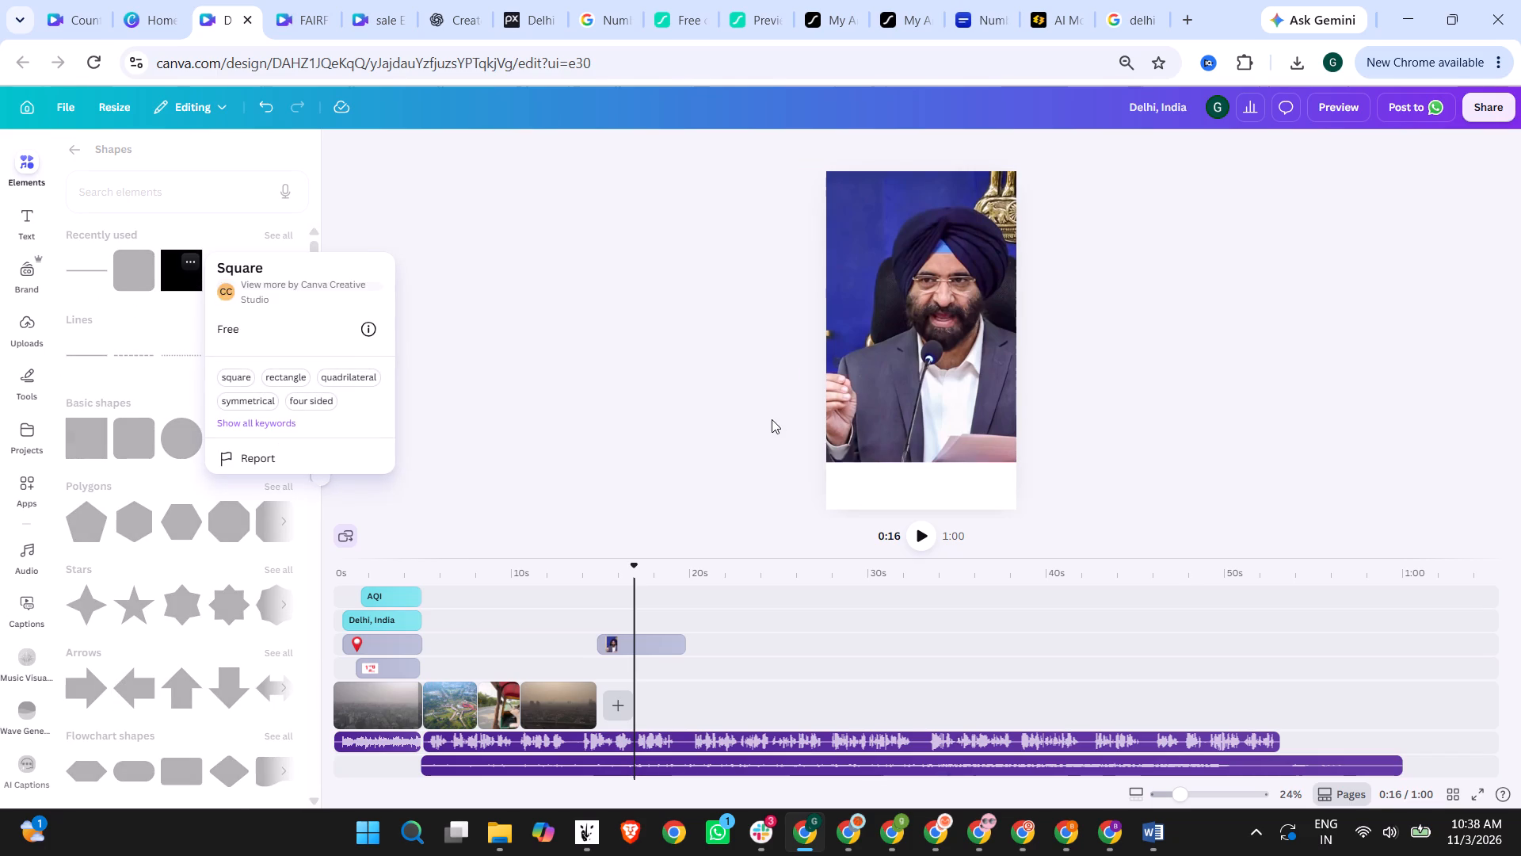
left_click_drag(772, 418, 1046, 514)
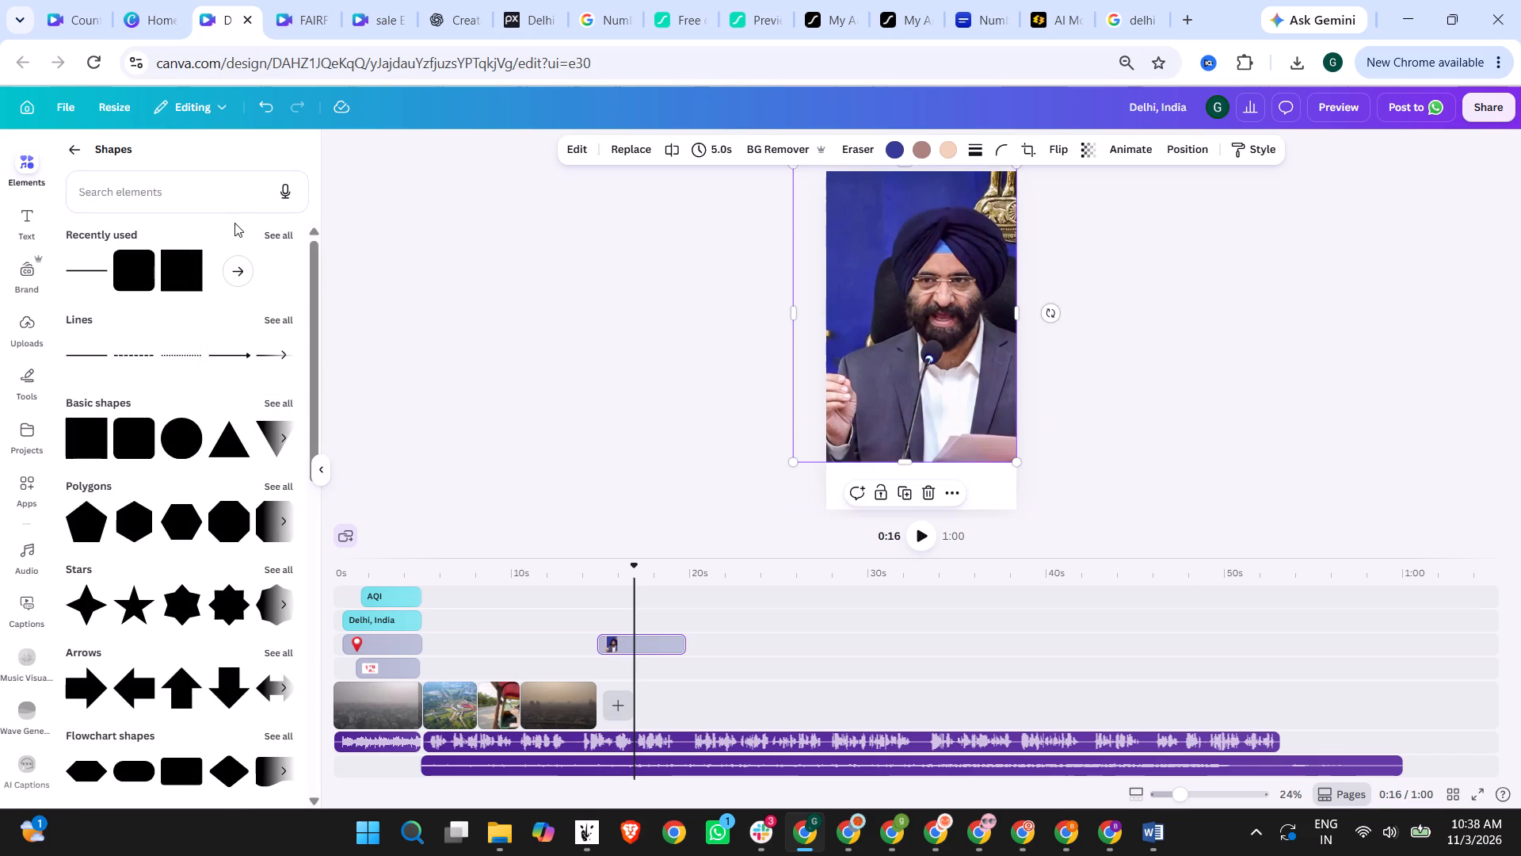
left_click(192, 277)
left_click_drag(905, 334, 783, 381)
left_click(707, 382)
left_click_drag(924, 339, 818, 401)
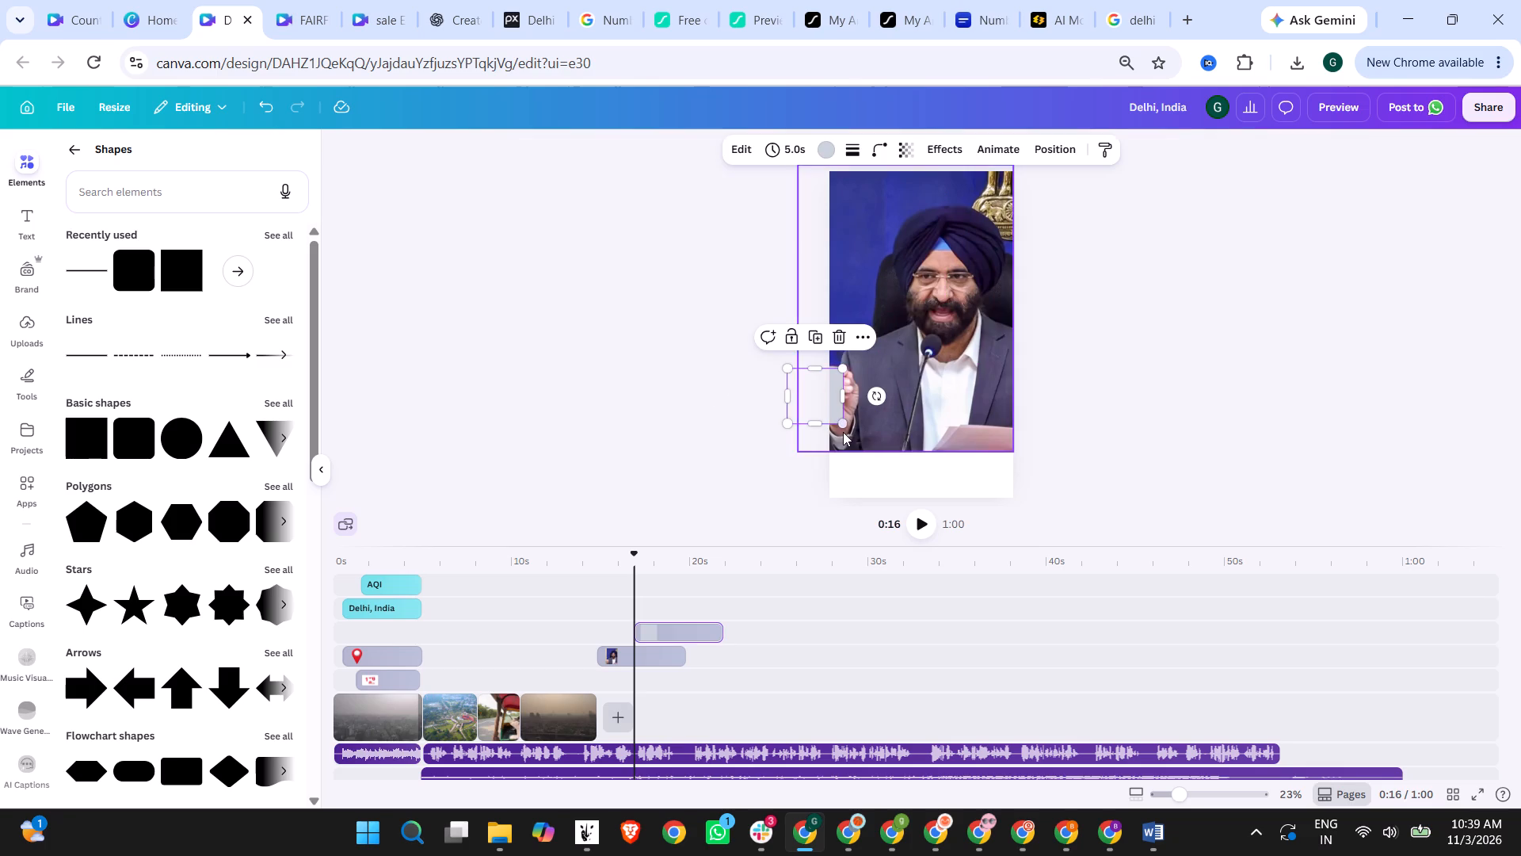
left_click_drag(841, 423, 1047, 496)
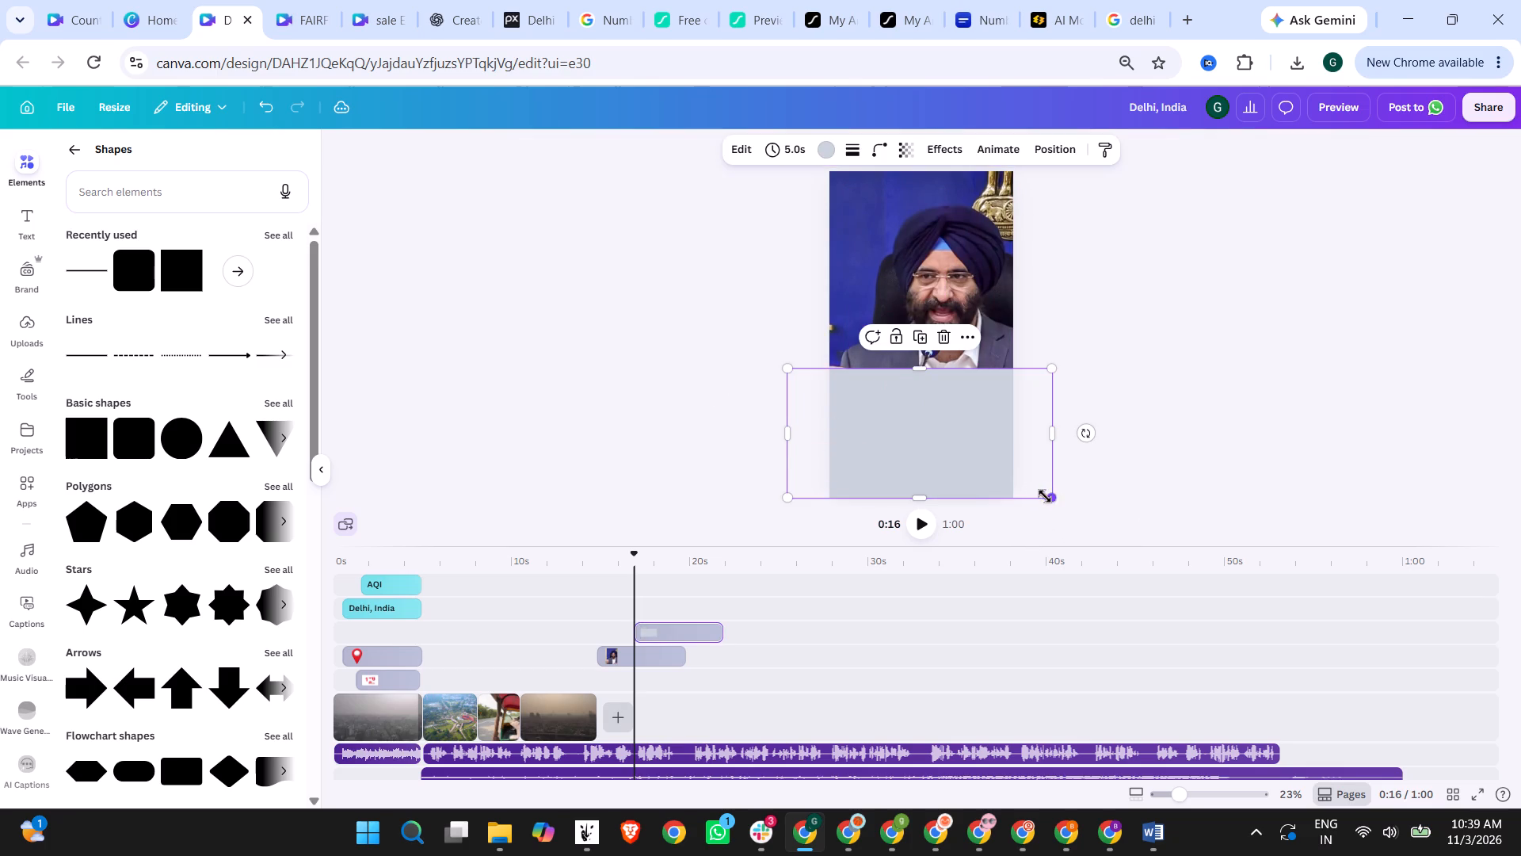
left_click(1159, 353)
Examine the effects and shape options available for the rectangle, looking for a way to give it a fade.
left_click(960, 391)
left_click(943, 147)
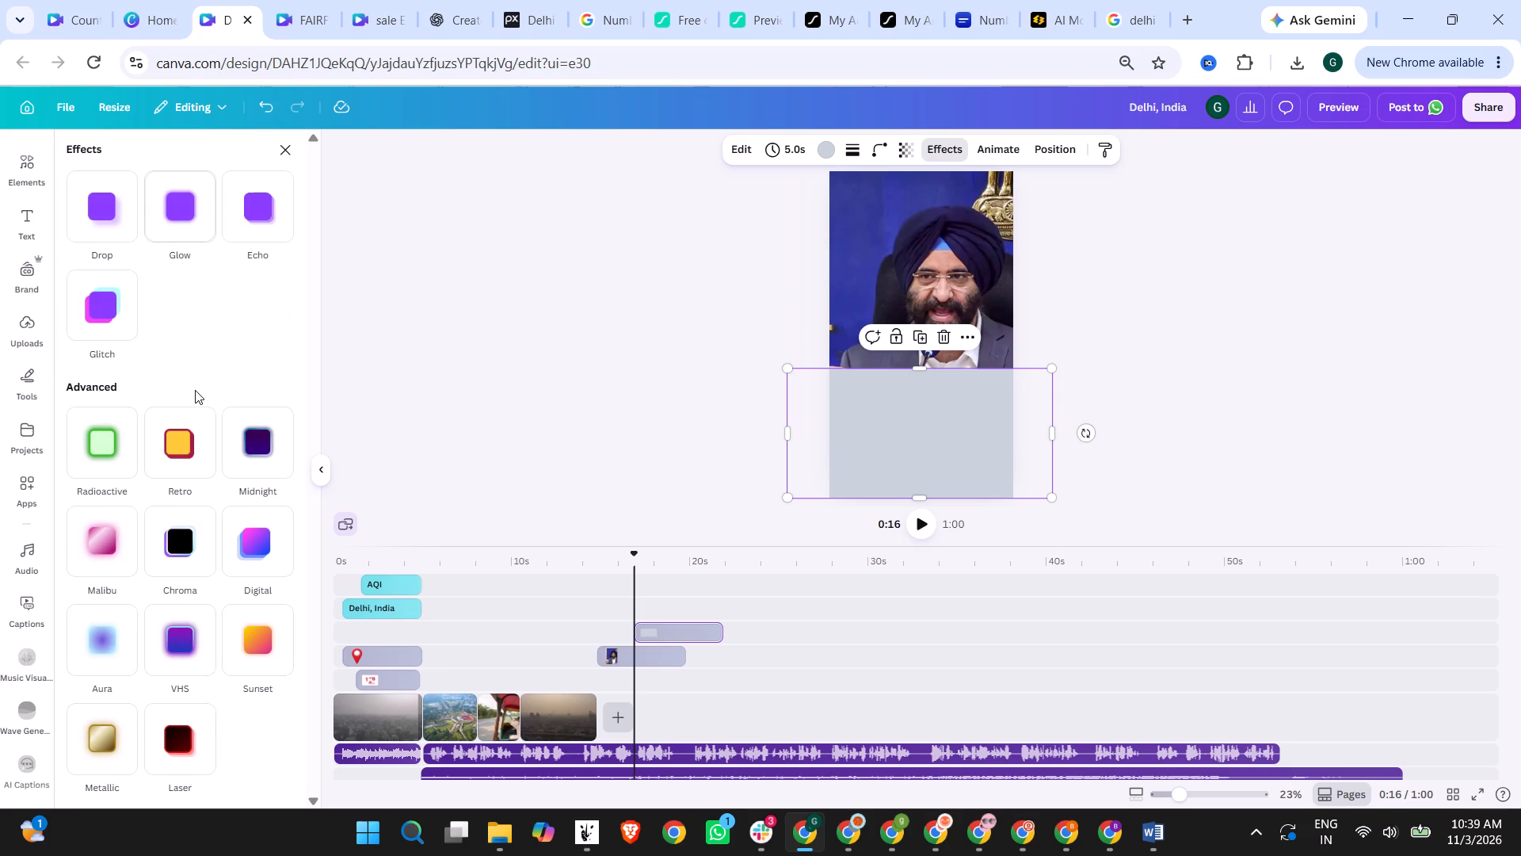
scroll(202, 441, "down", 9)
scroll(215, 500, "up", 6)
scroll(223, 296, "up", 3)
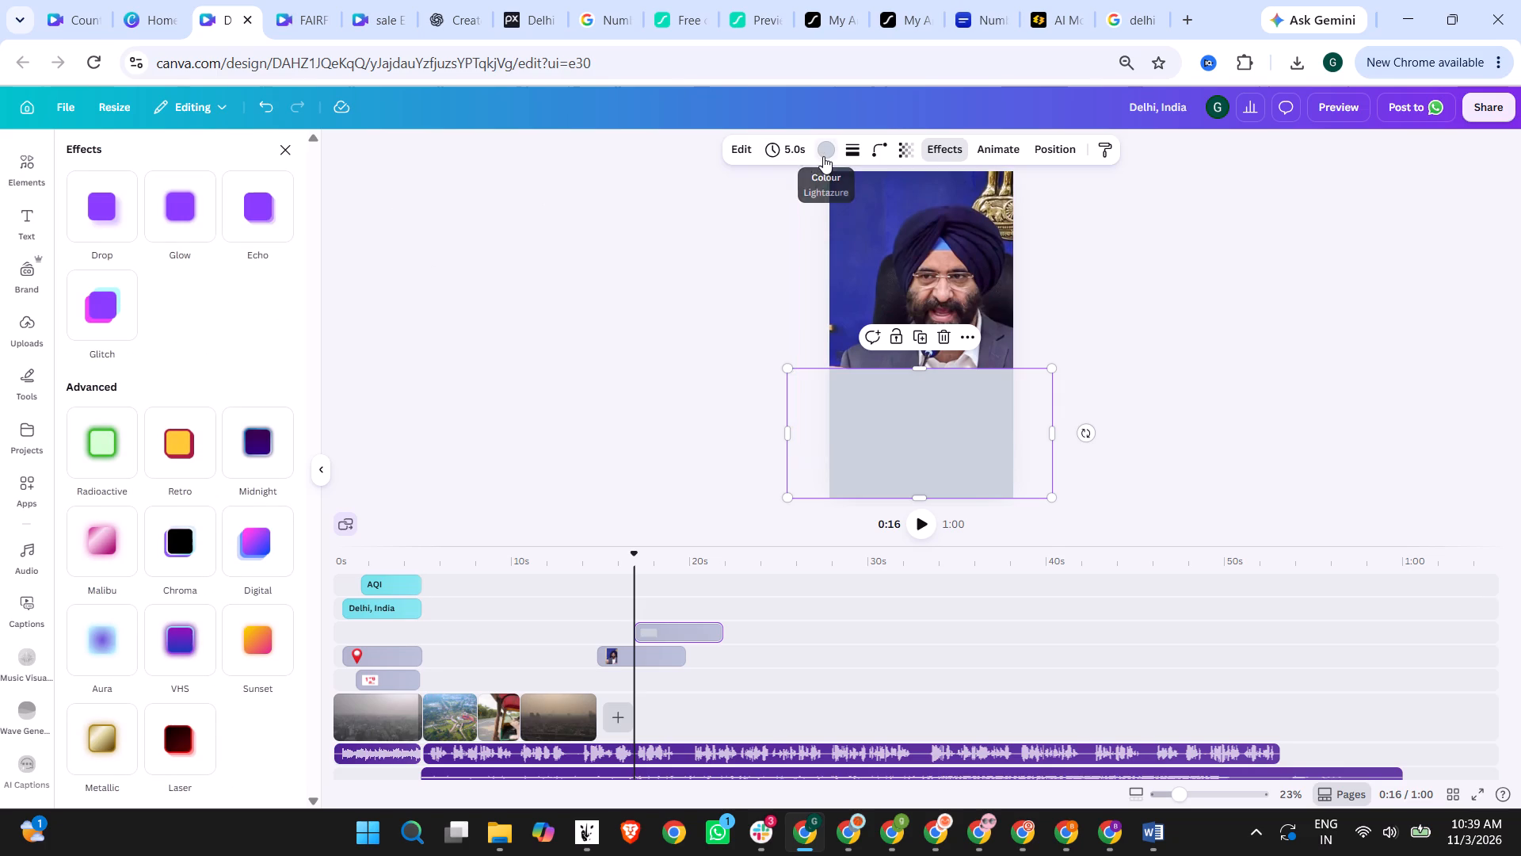
left_click(749, 151)
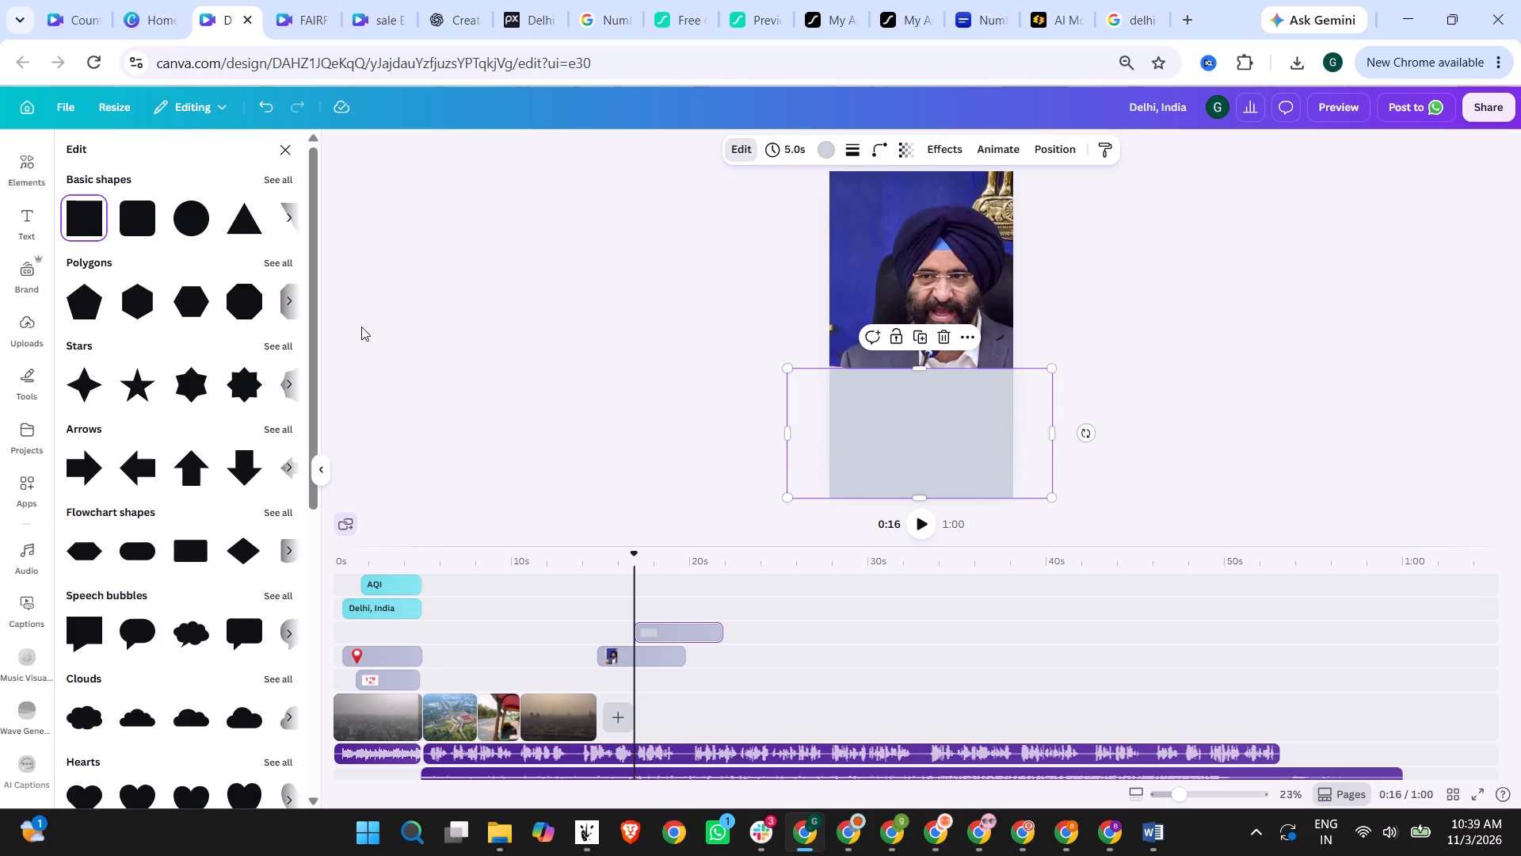
left_click(935, 152)
scroll(195, 368, "down", 6)
scroll(231, 602, "down", 5)
scroll(218, 472, "up", 5)
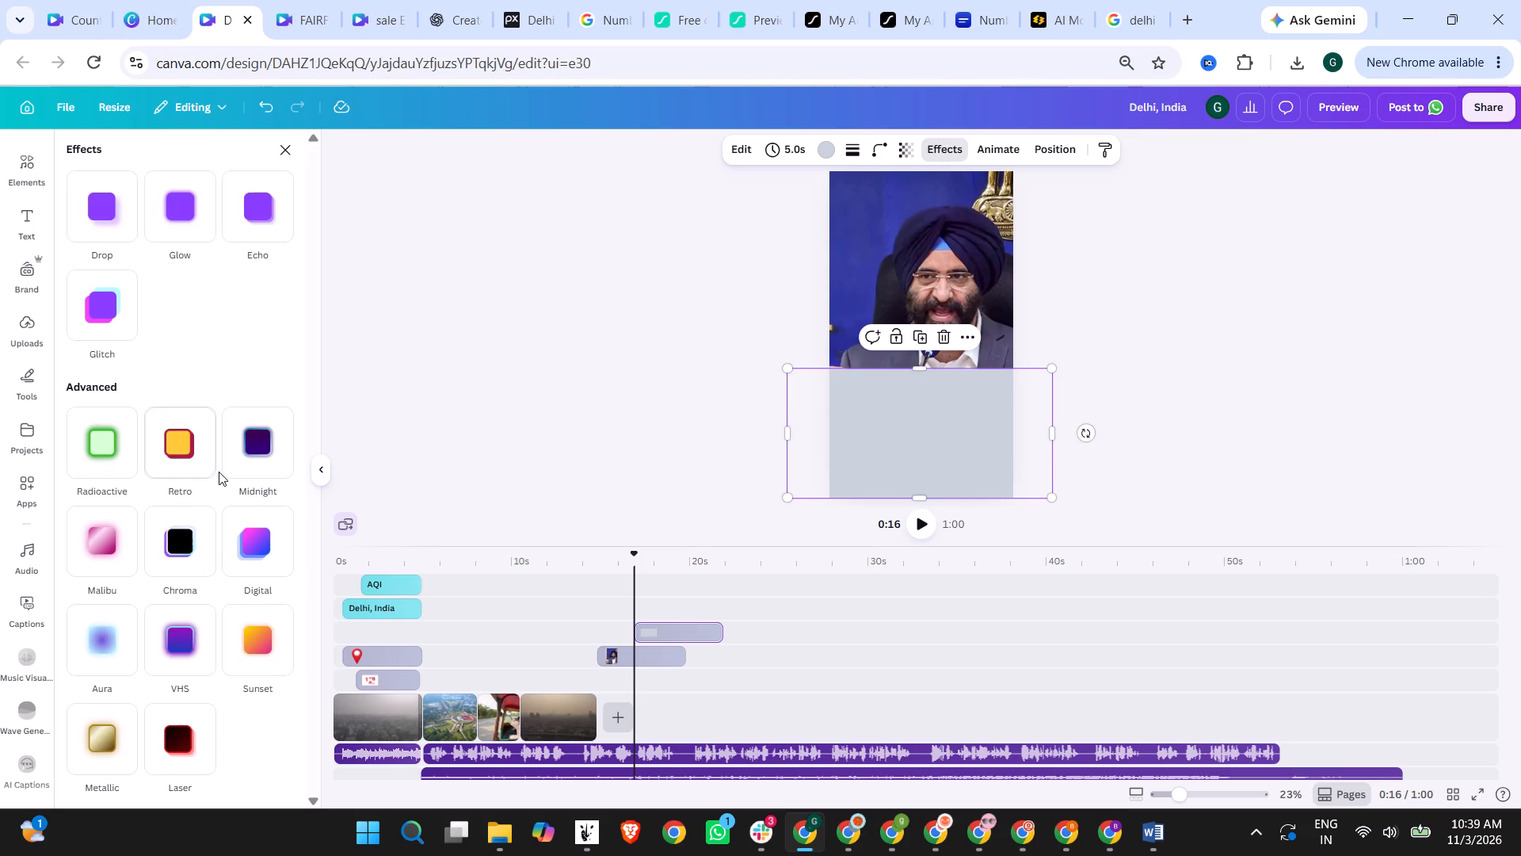
scroll(219, 472, "up", 7)
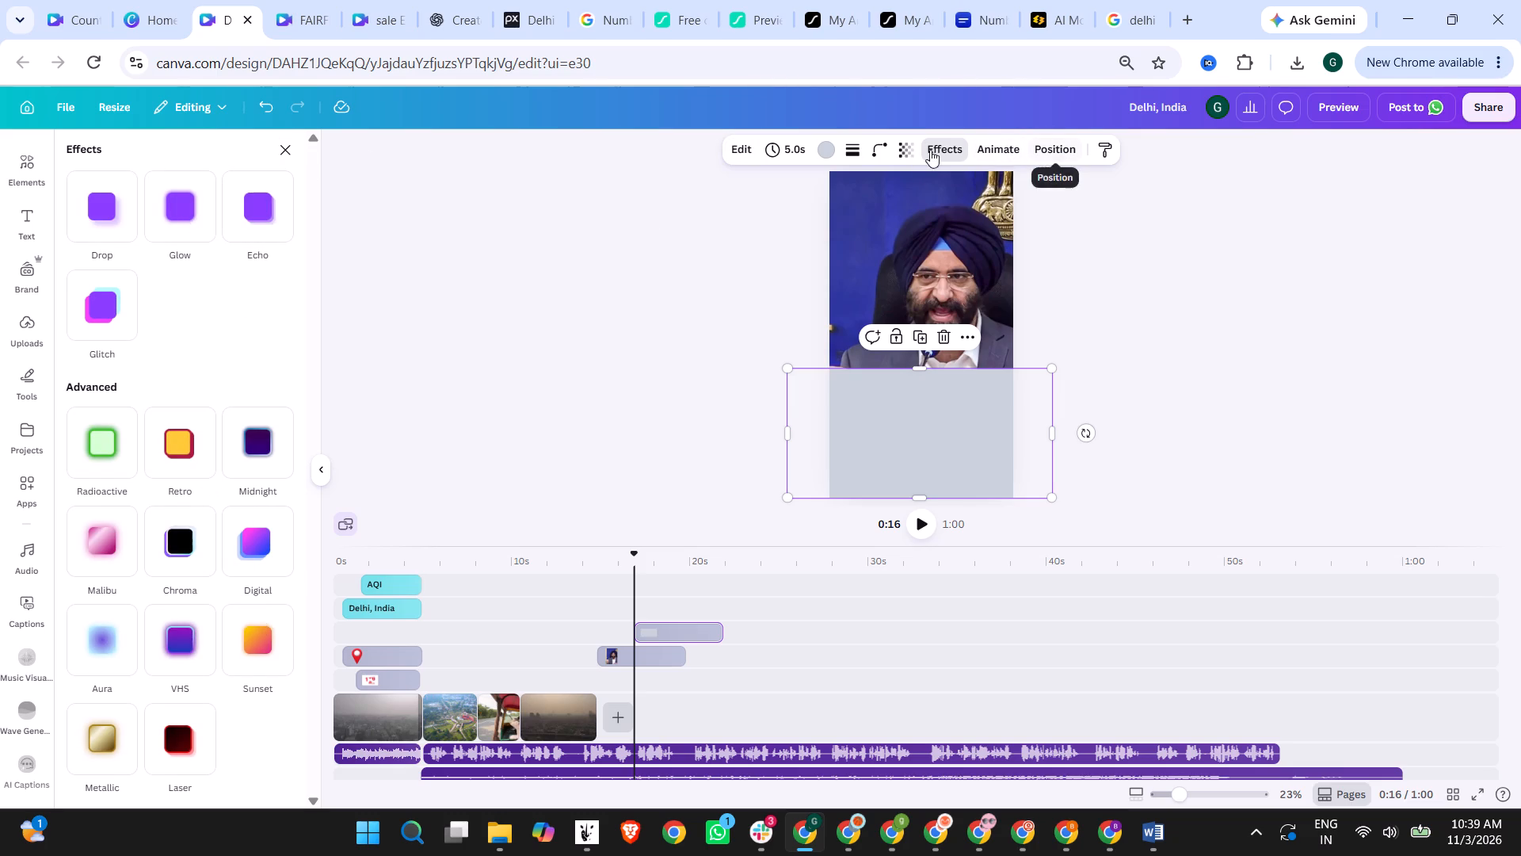
left_click(665, 632)
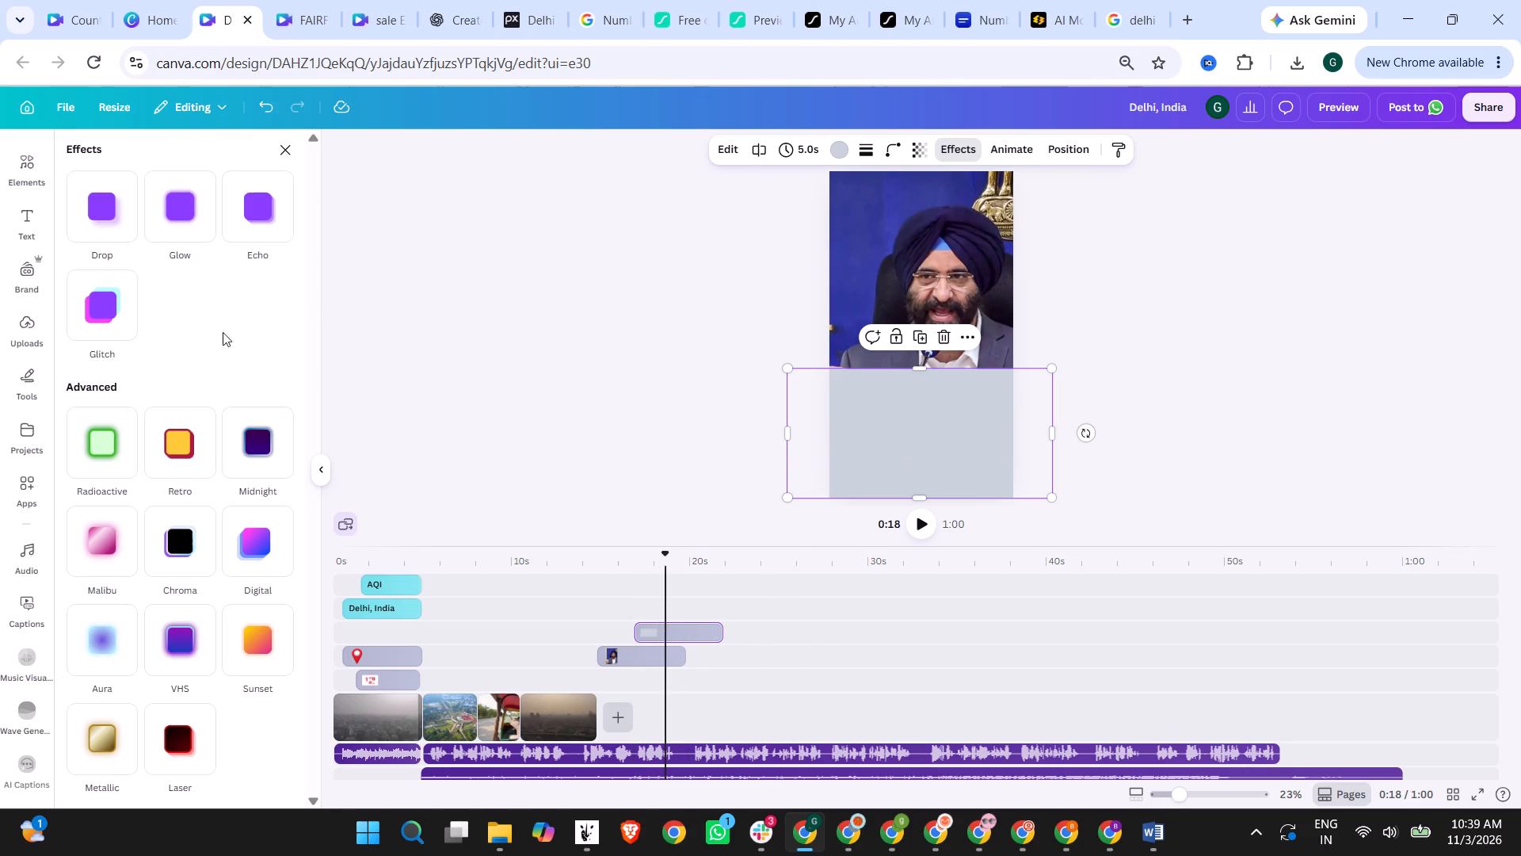
scroll(173, 537, "down", 6)
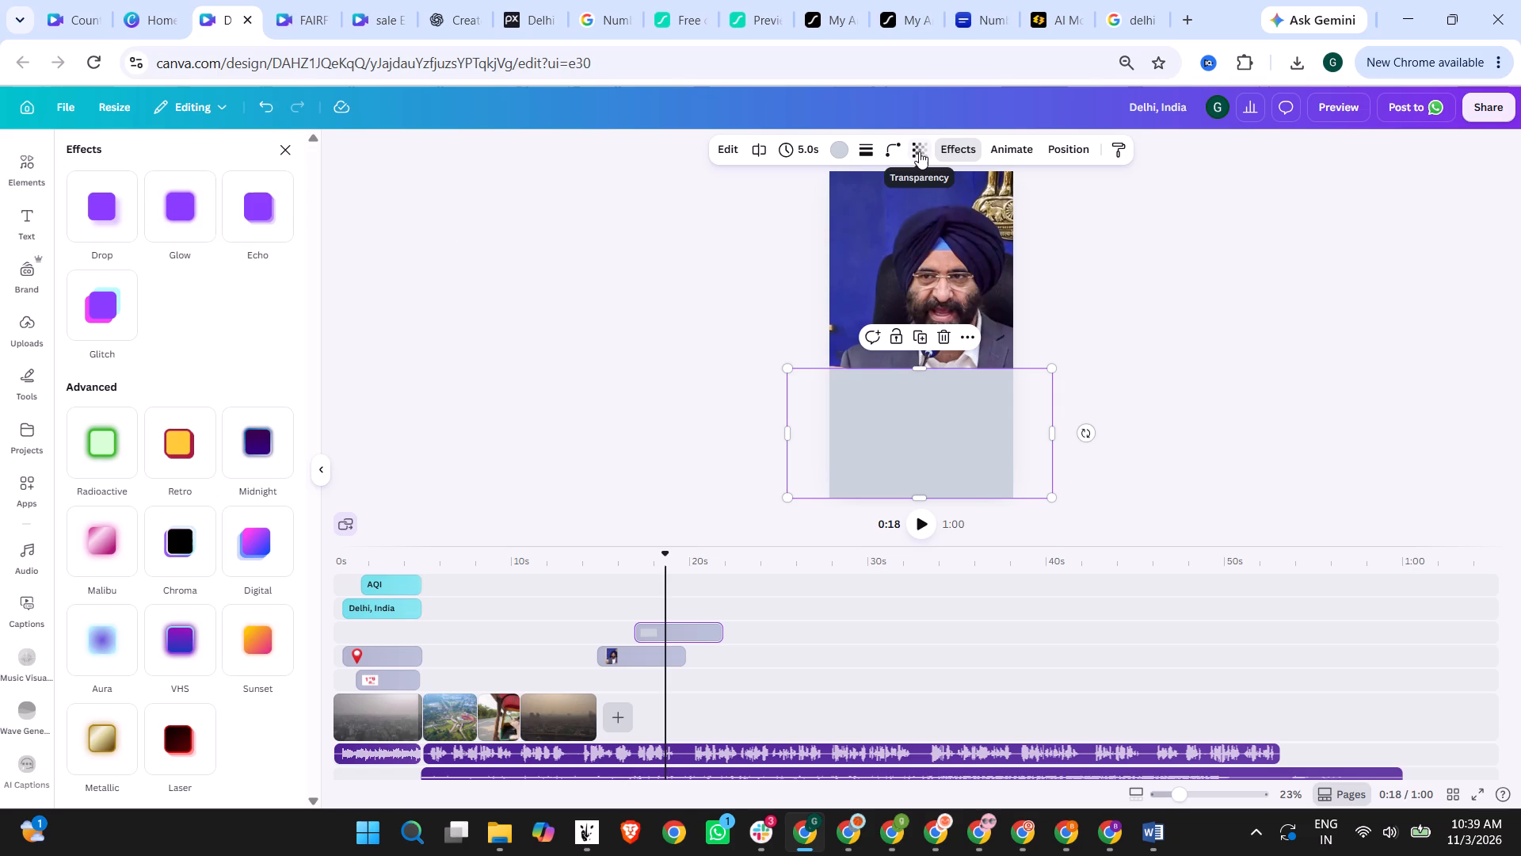
left_click(732, 153)
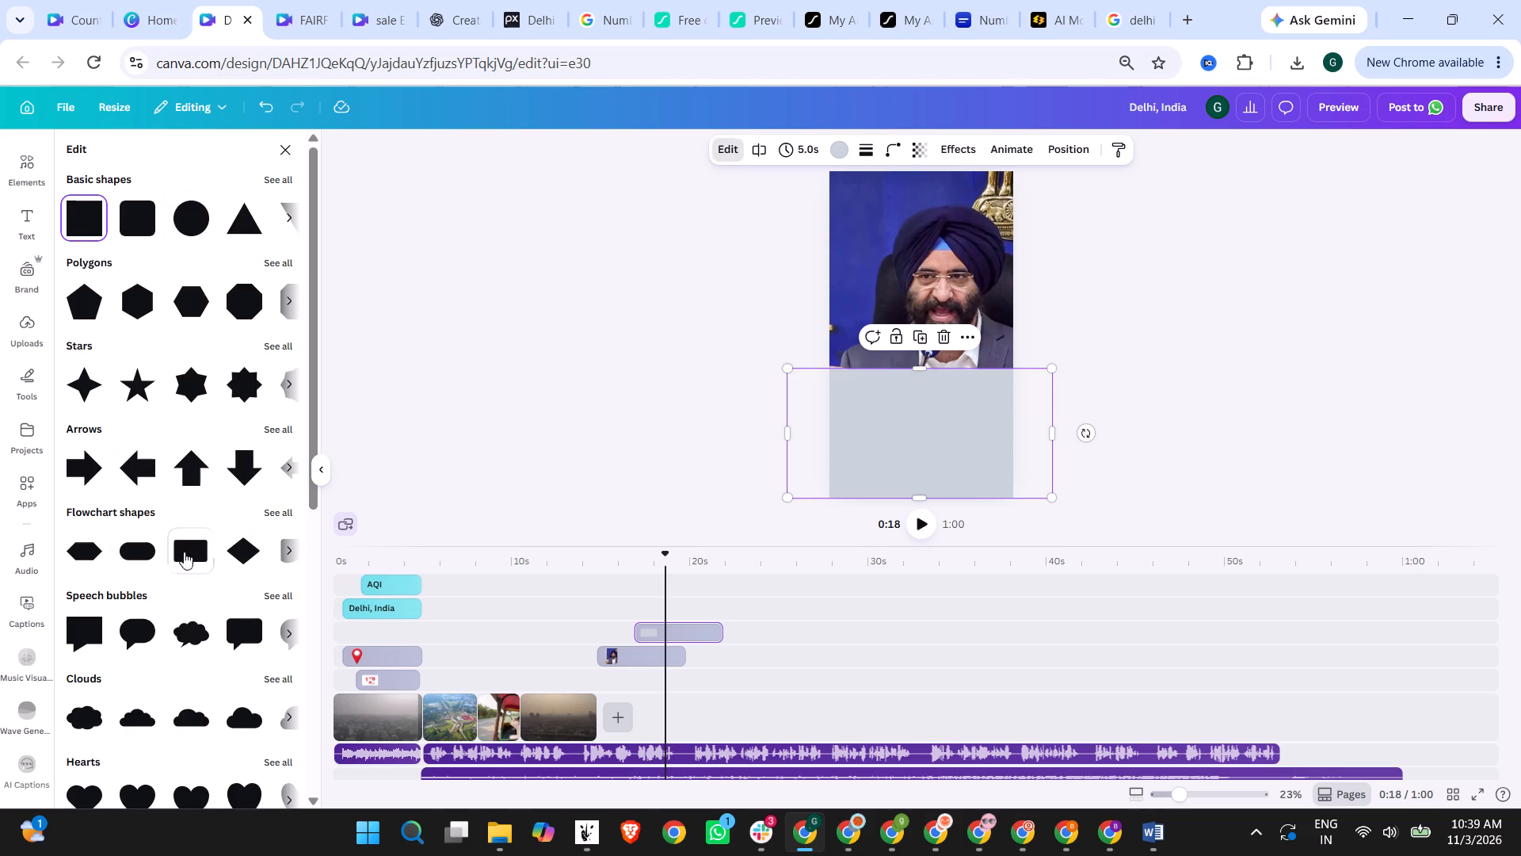
scroll(157, 578, "down", 16)
scroll(185, 591, "up", 14)
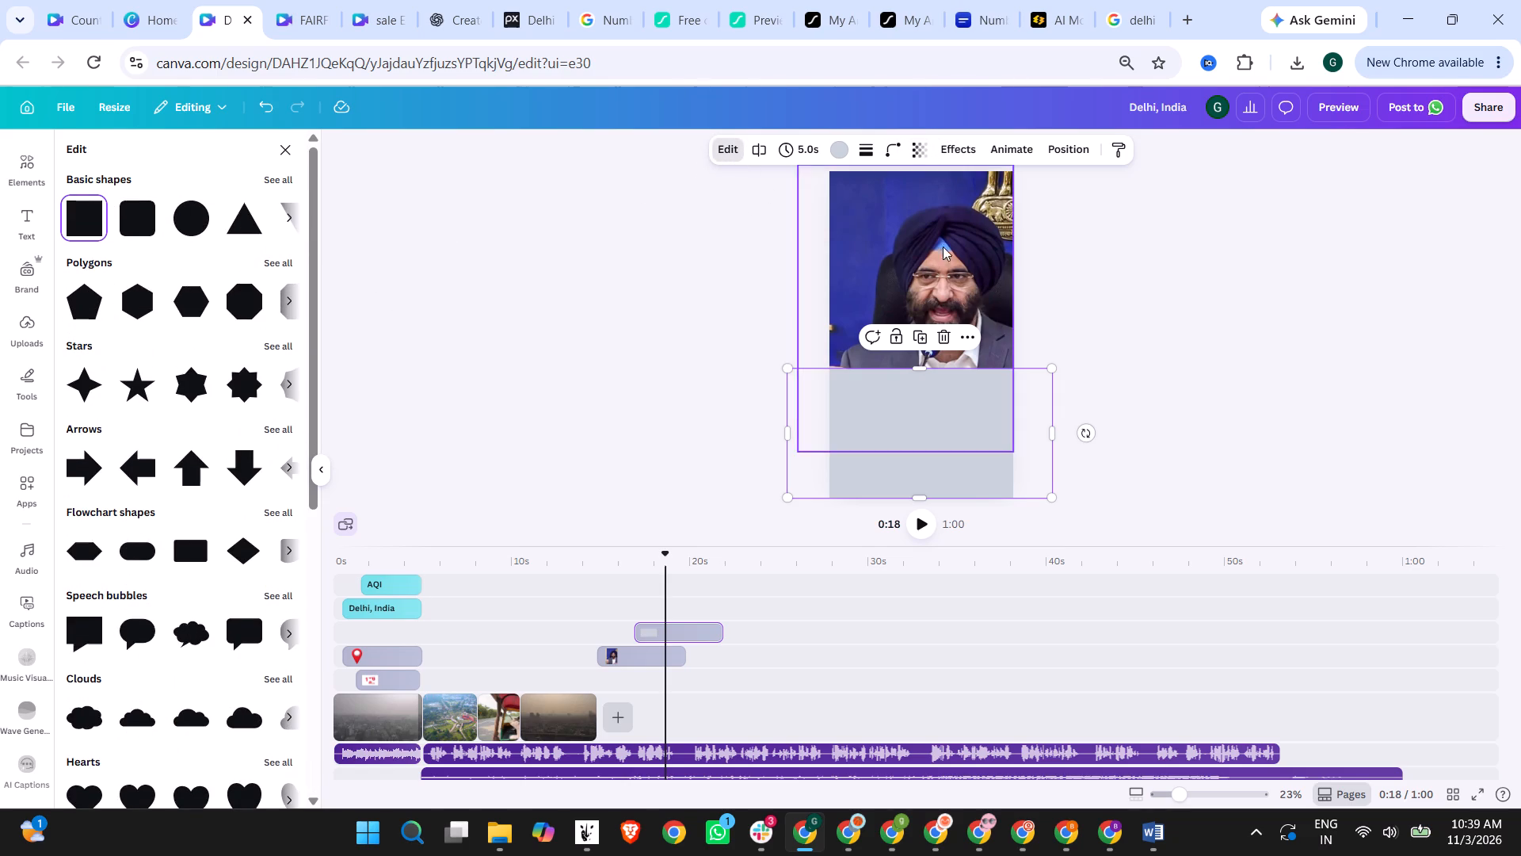
left_click(1199, 288)
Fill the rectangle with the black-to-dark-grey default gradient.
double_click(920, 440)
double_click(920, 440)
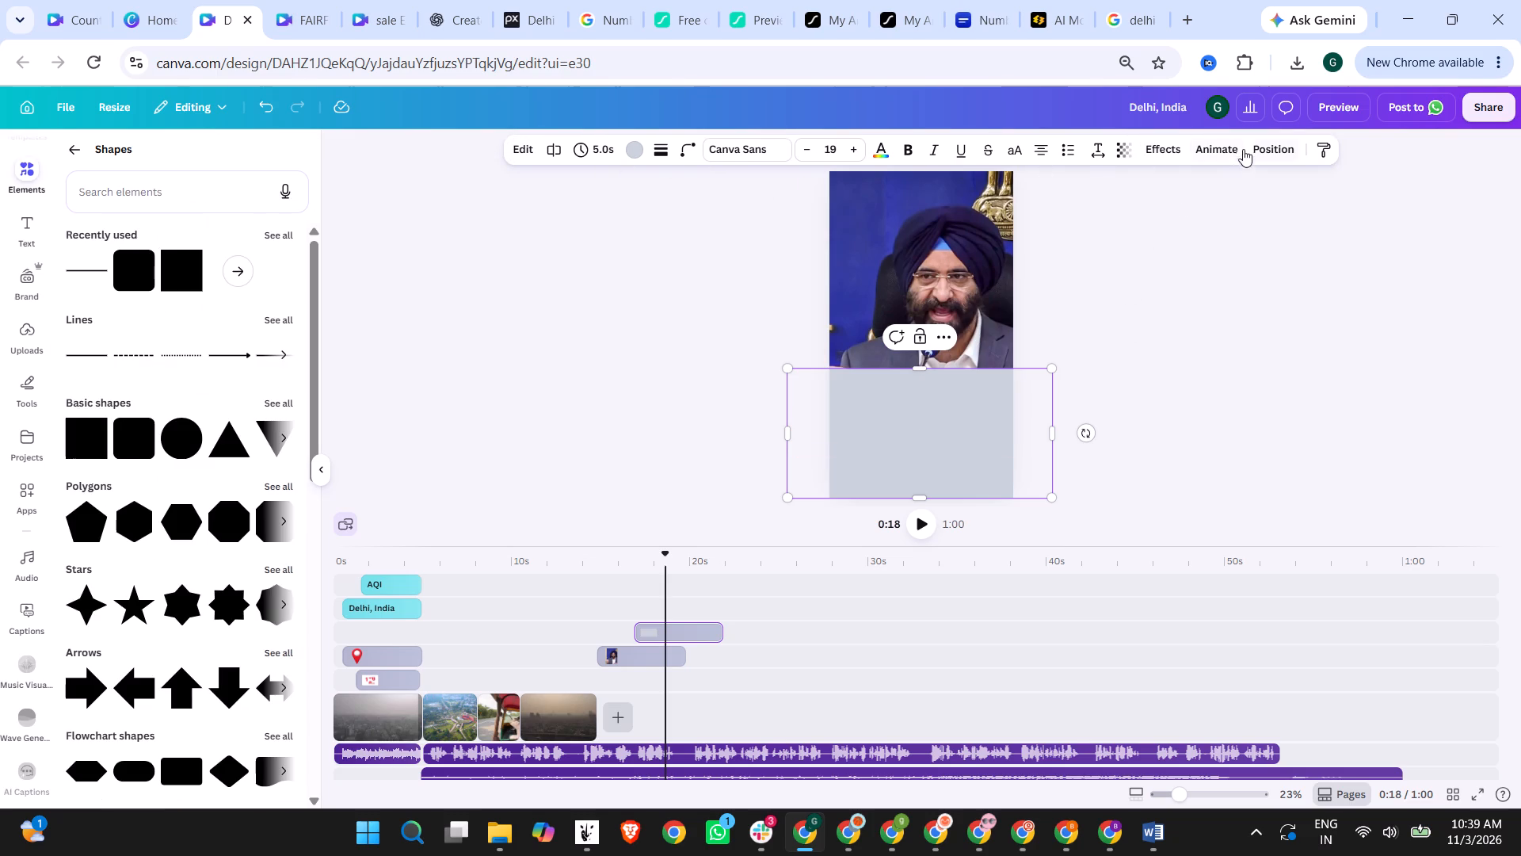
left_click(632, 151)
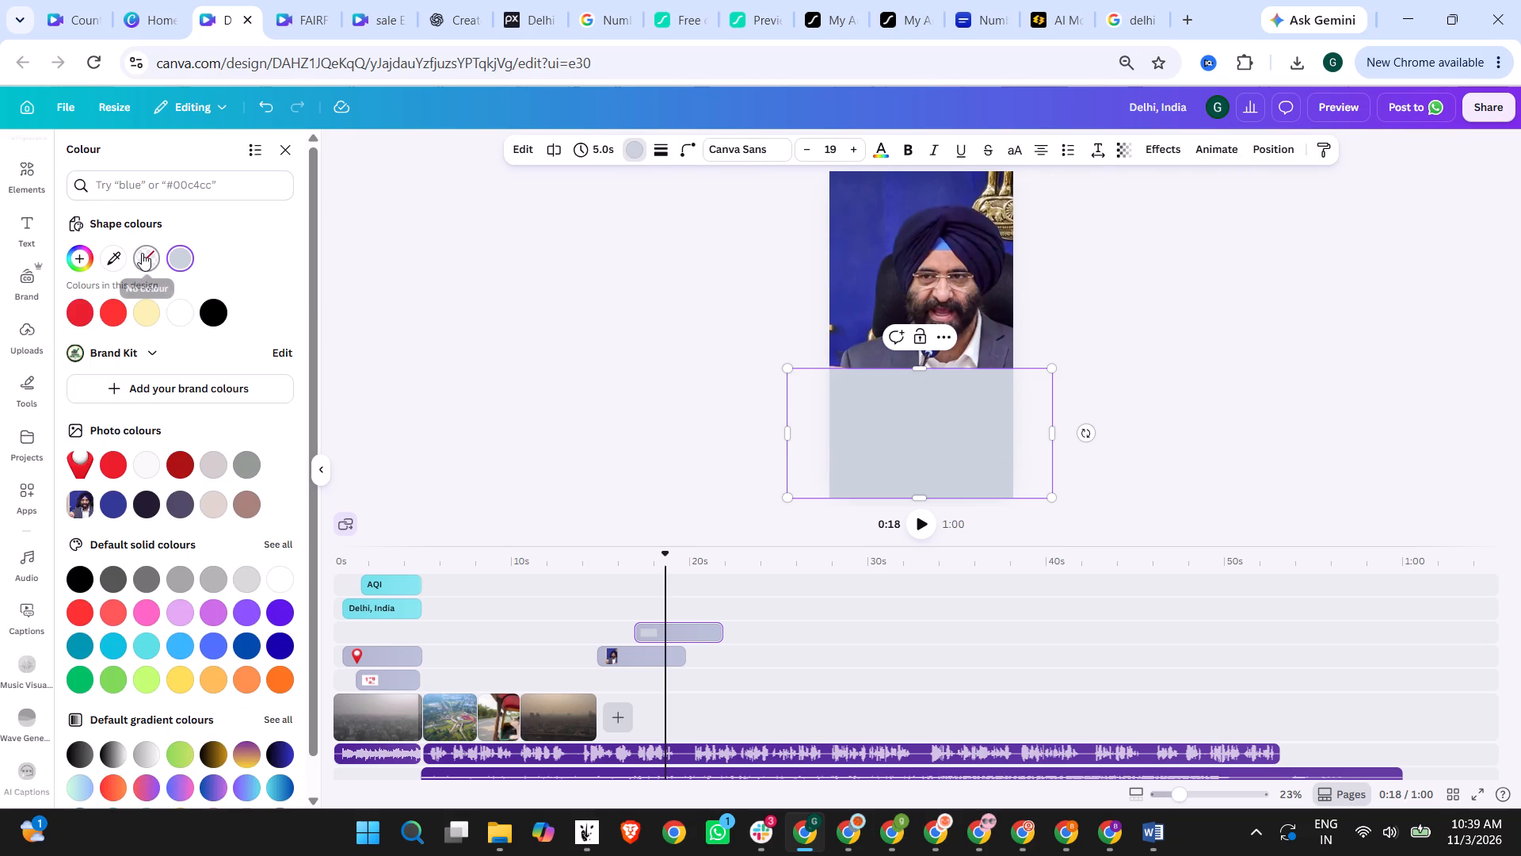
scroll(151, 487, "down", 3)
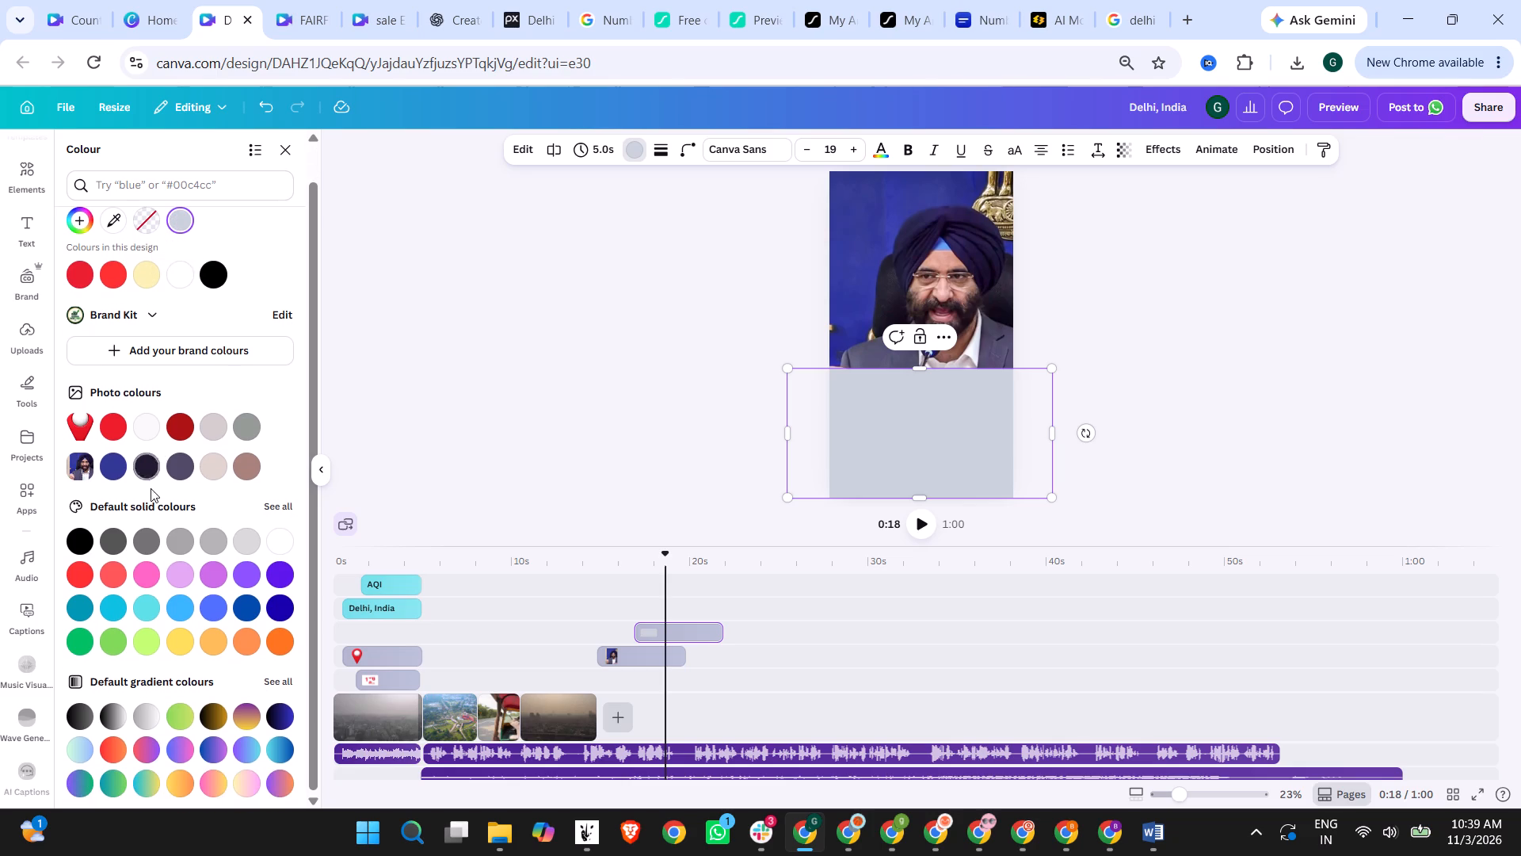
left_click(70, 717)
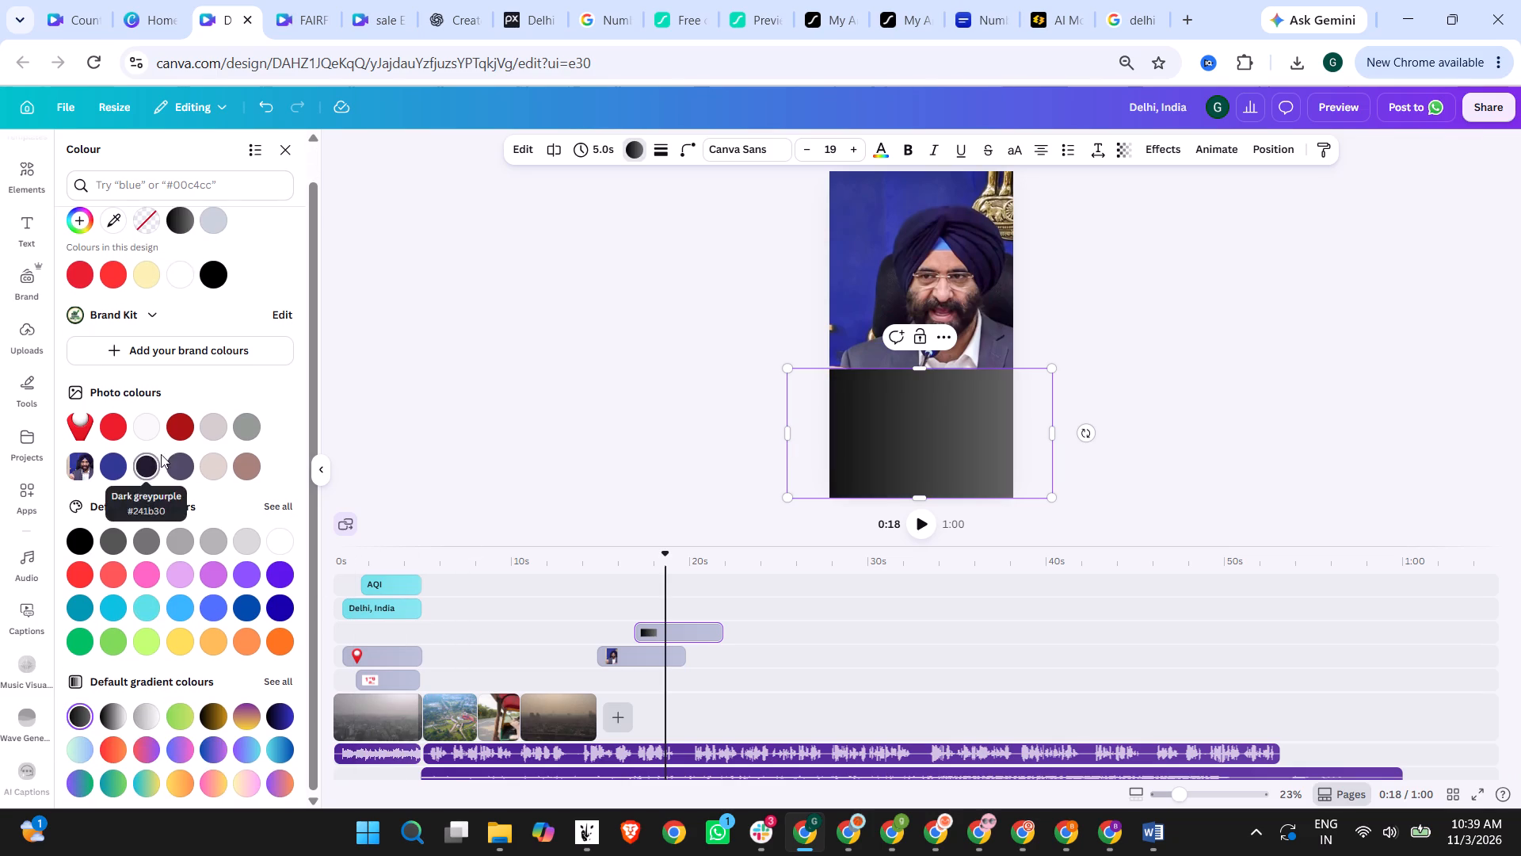
Browse the full set of default gradients and fill the rectangle with the 0° linear gradient #000000, #ffffff.
scroll(193, 506, "up", 11)
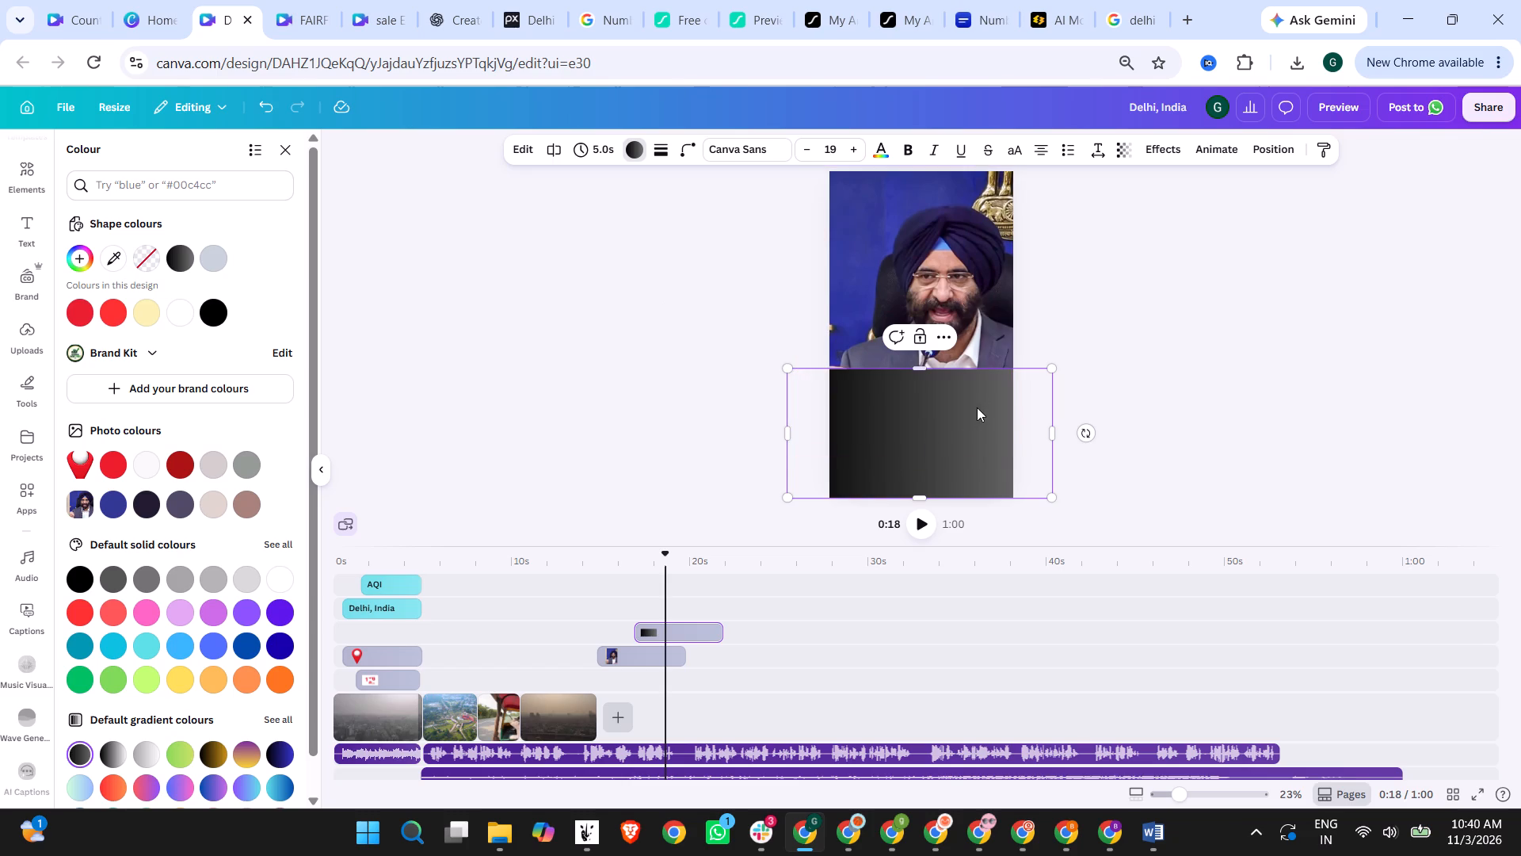
scroll(98, 676, "down", 6)
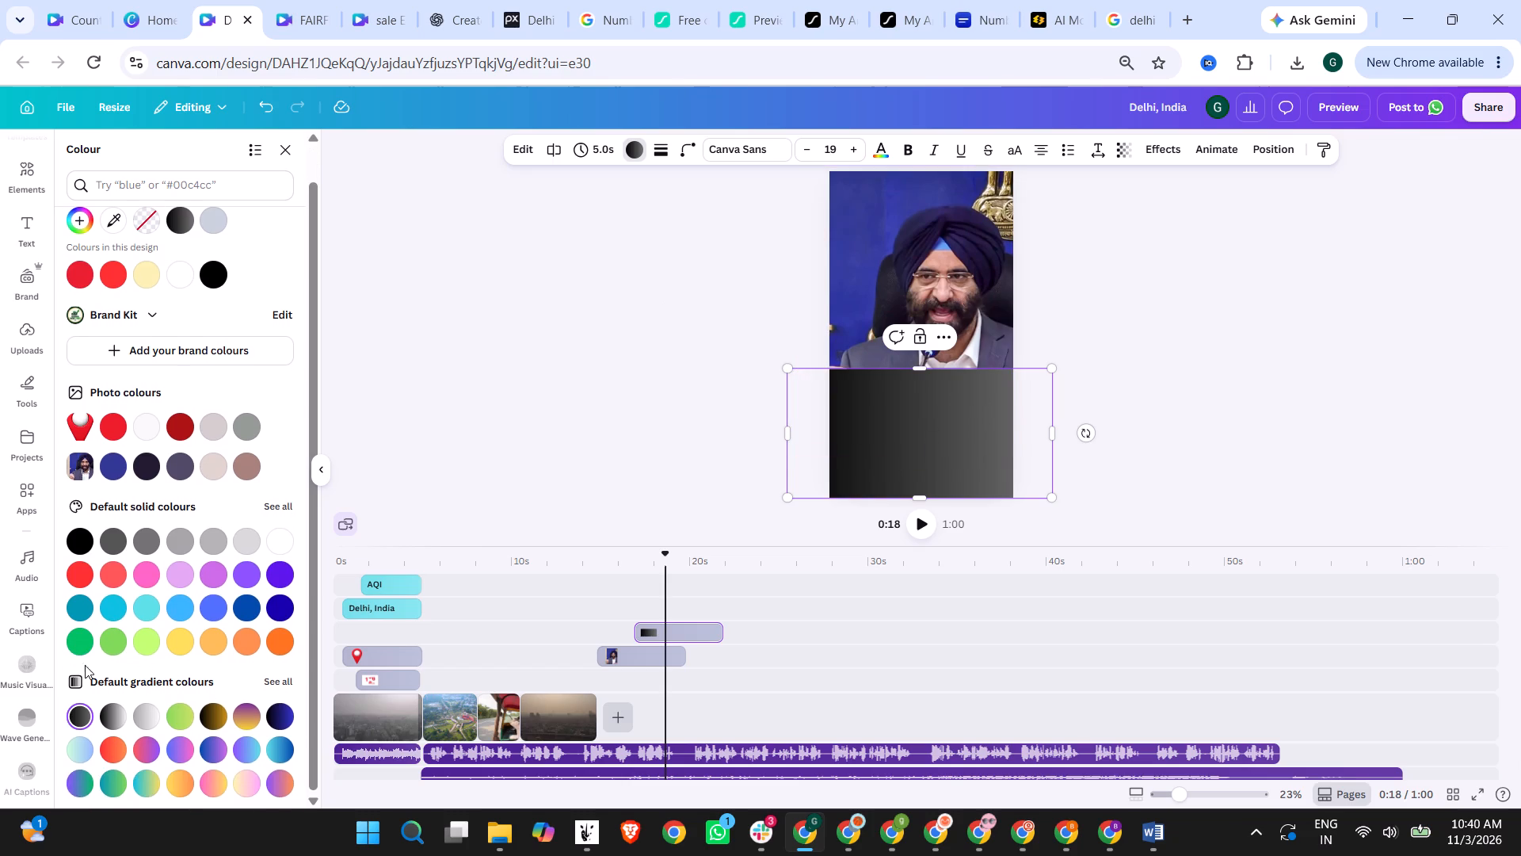
left_click(290, 681)
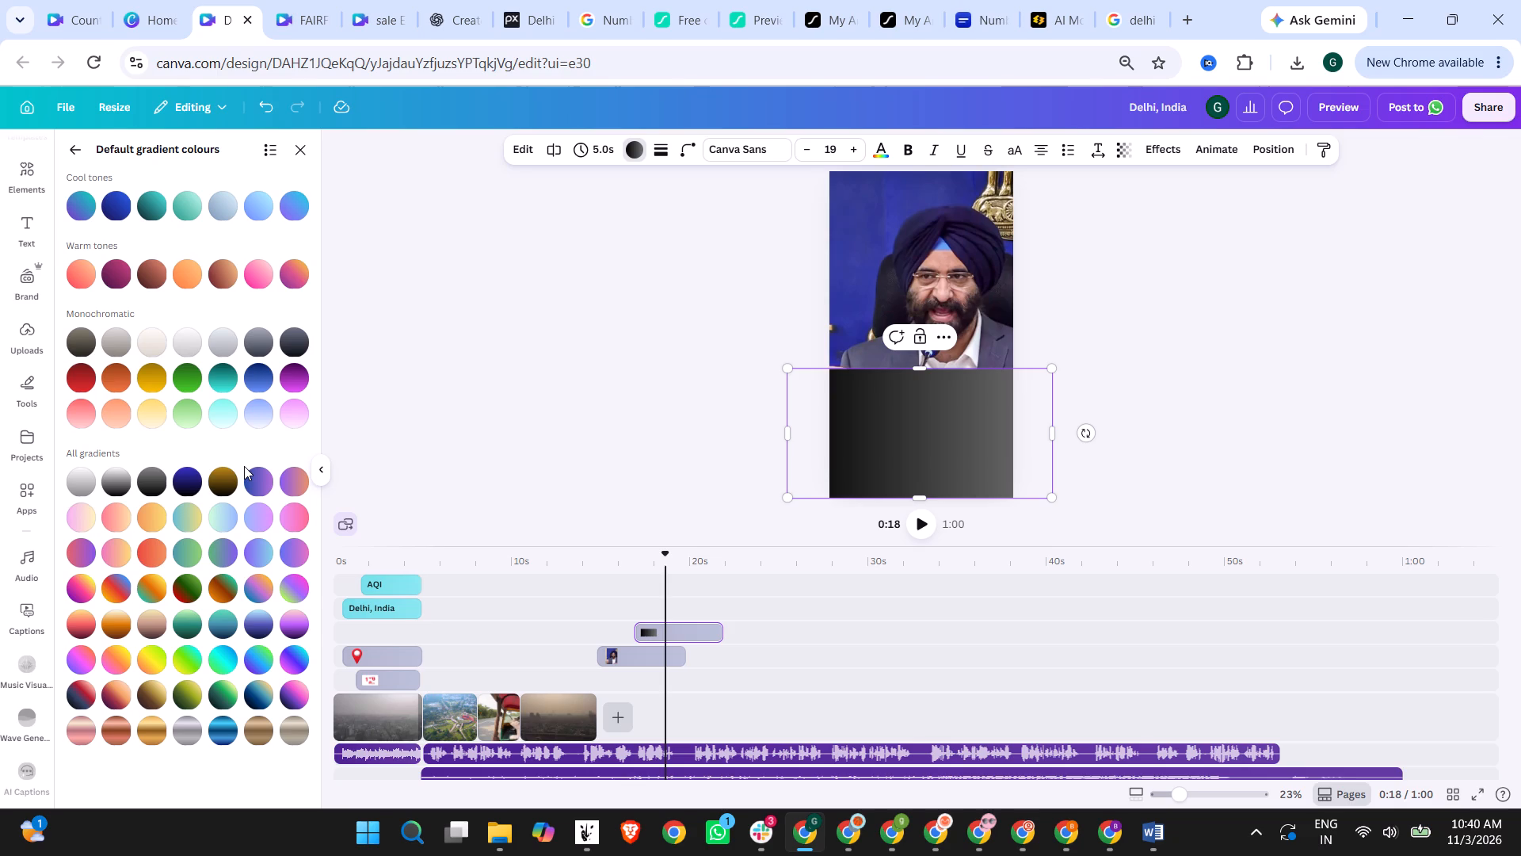
left_click(112, 481)
scroll(184, 475, "up", 8)
scroll(247, 436, "up", 12)
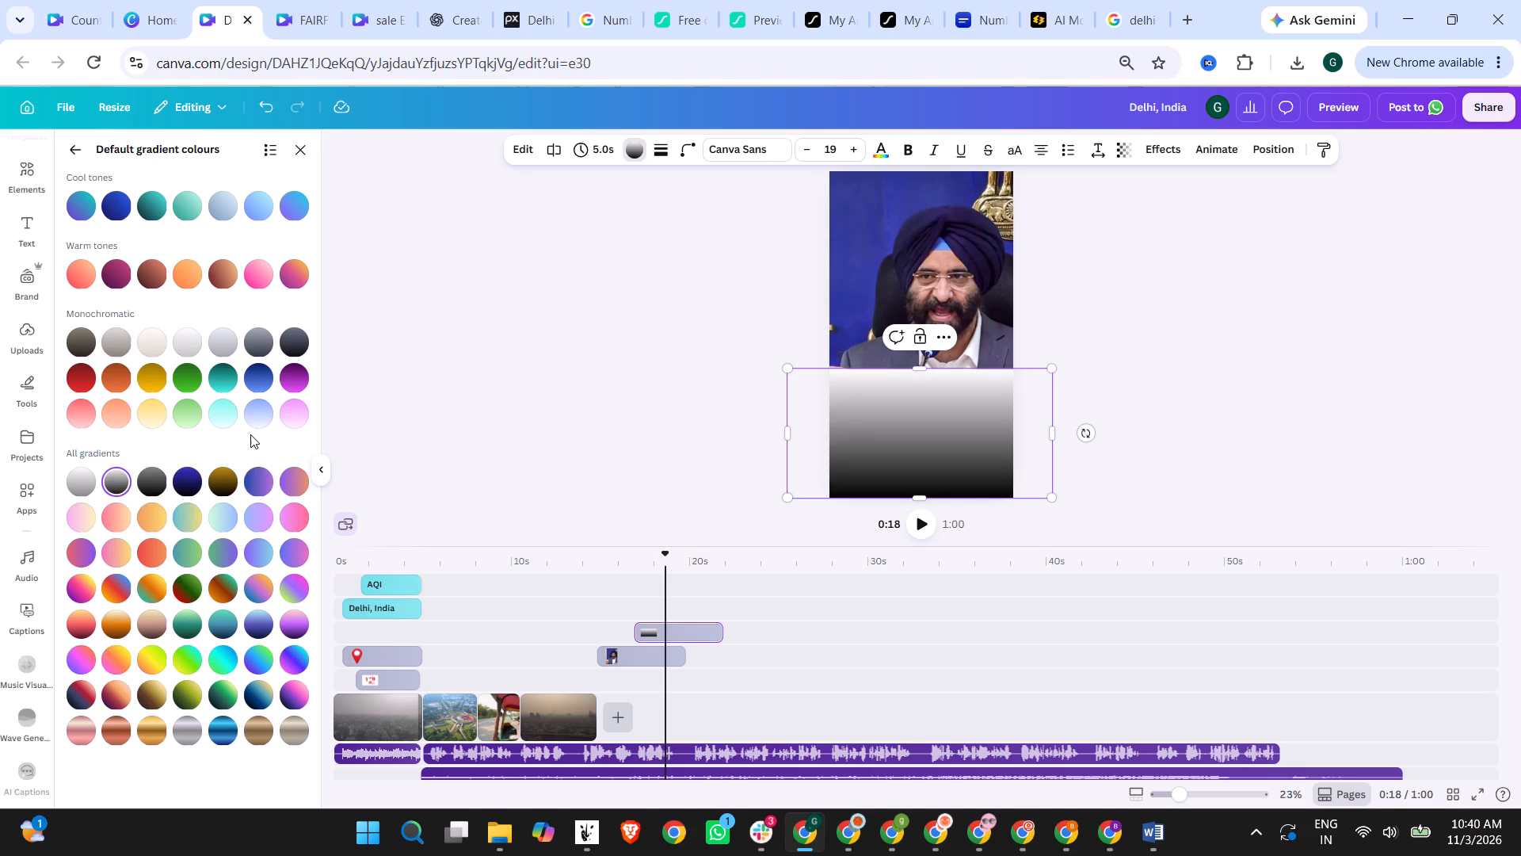
scroll(250, 434, "up", 1)
scroll(295, 498, "down", 7)
scroll(295, 500, "up", 6)
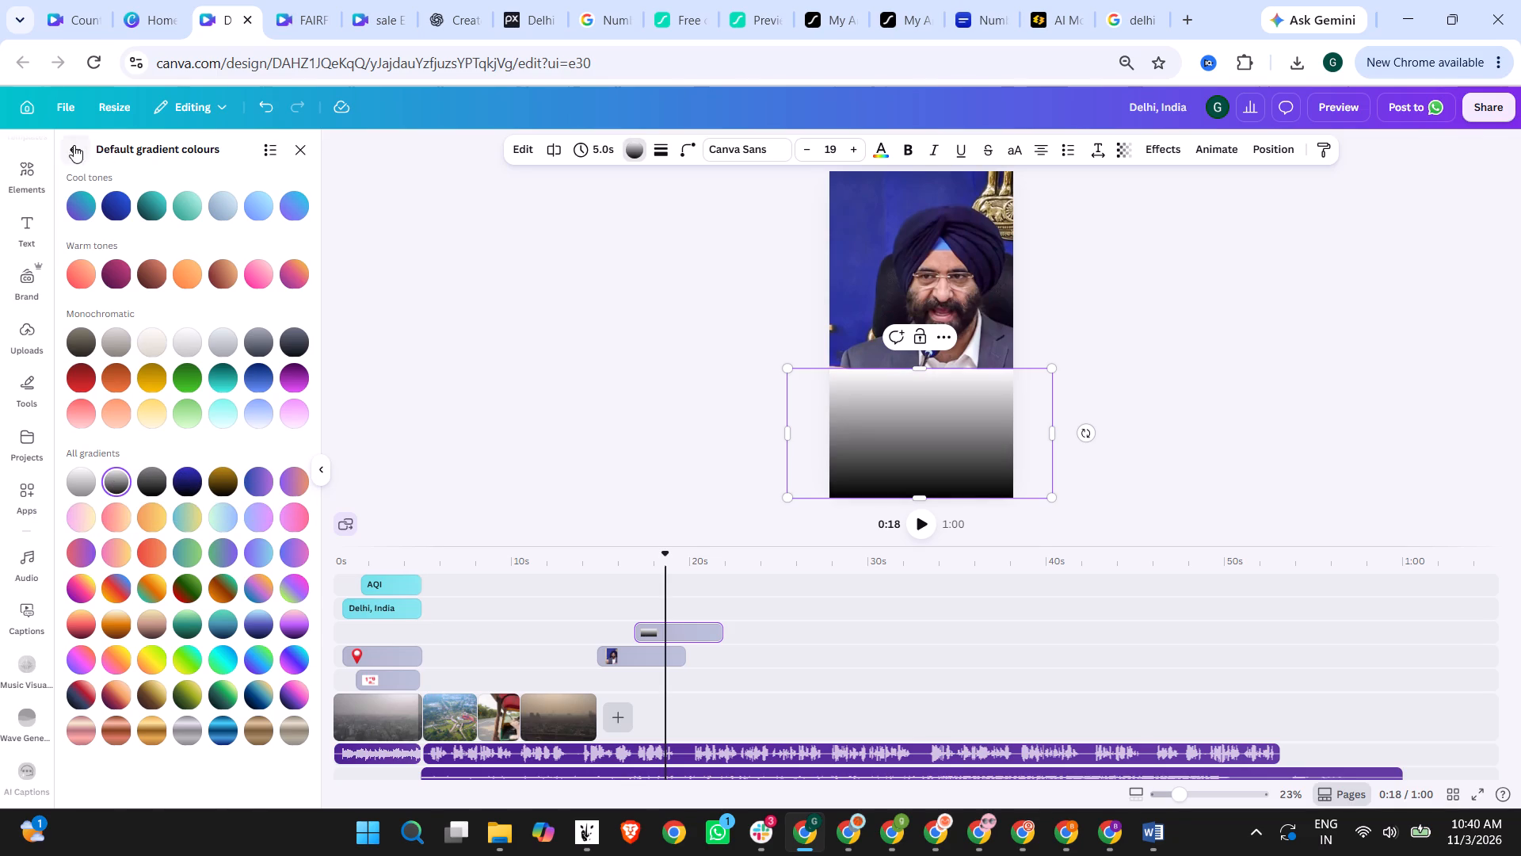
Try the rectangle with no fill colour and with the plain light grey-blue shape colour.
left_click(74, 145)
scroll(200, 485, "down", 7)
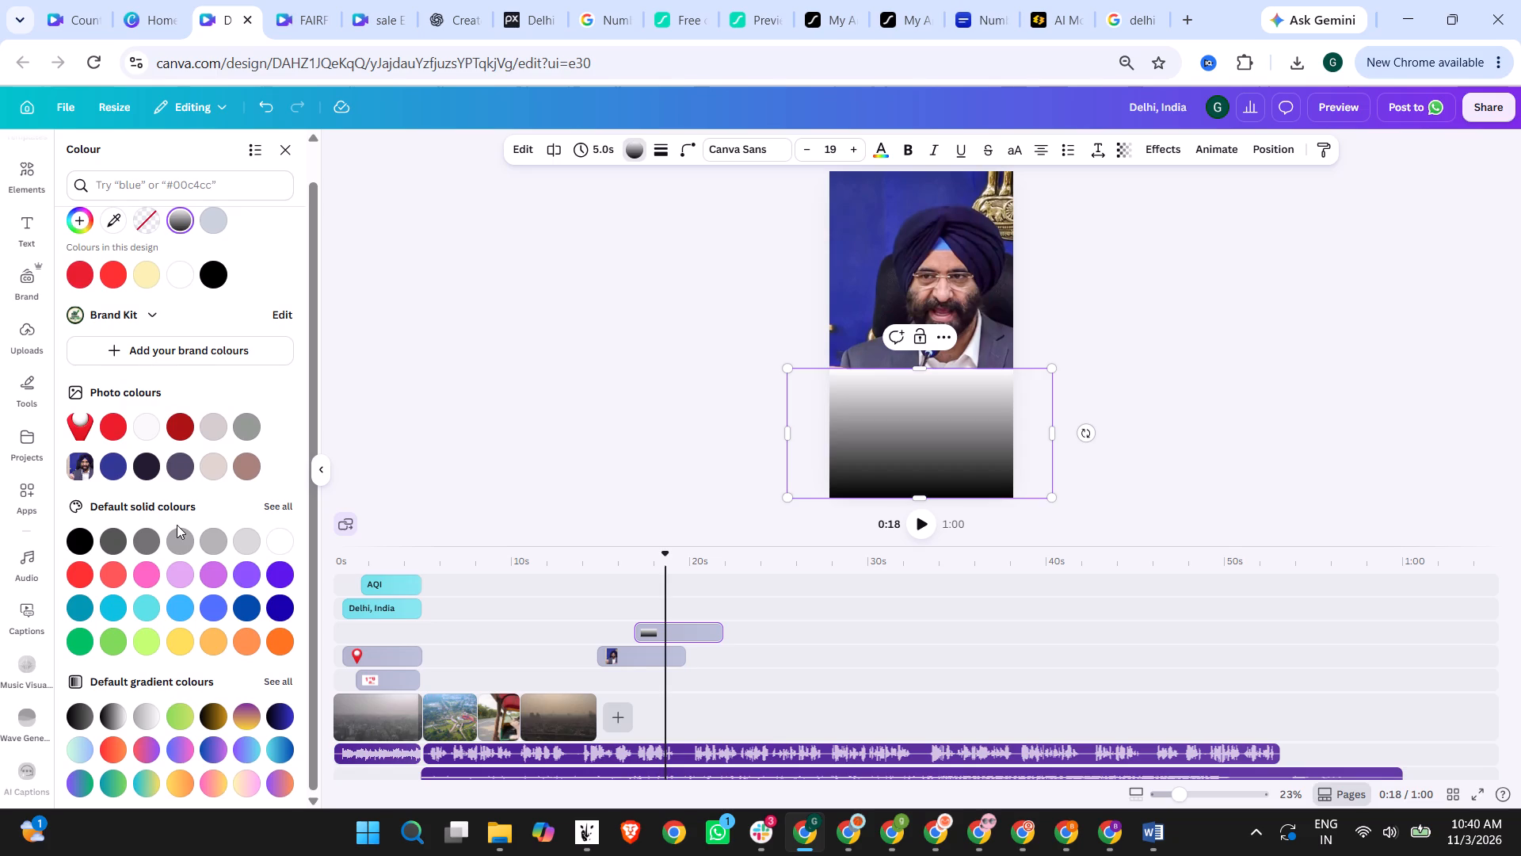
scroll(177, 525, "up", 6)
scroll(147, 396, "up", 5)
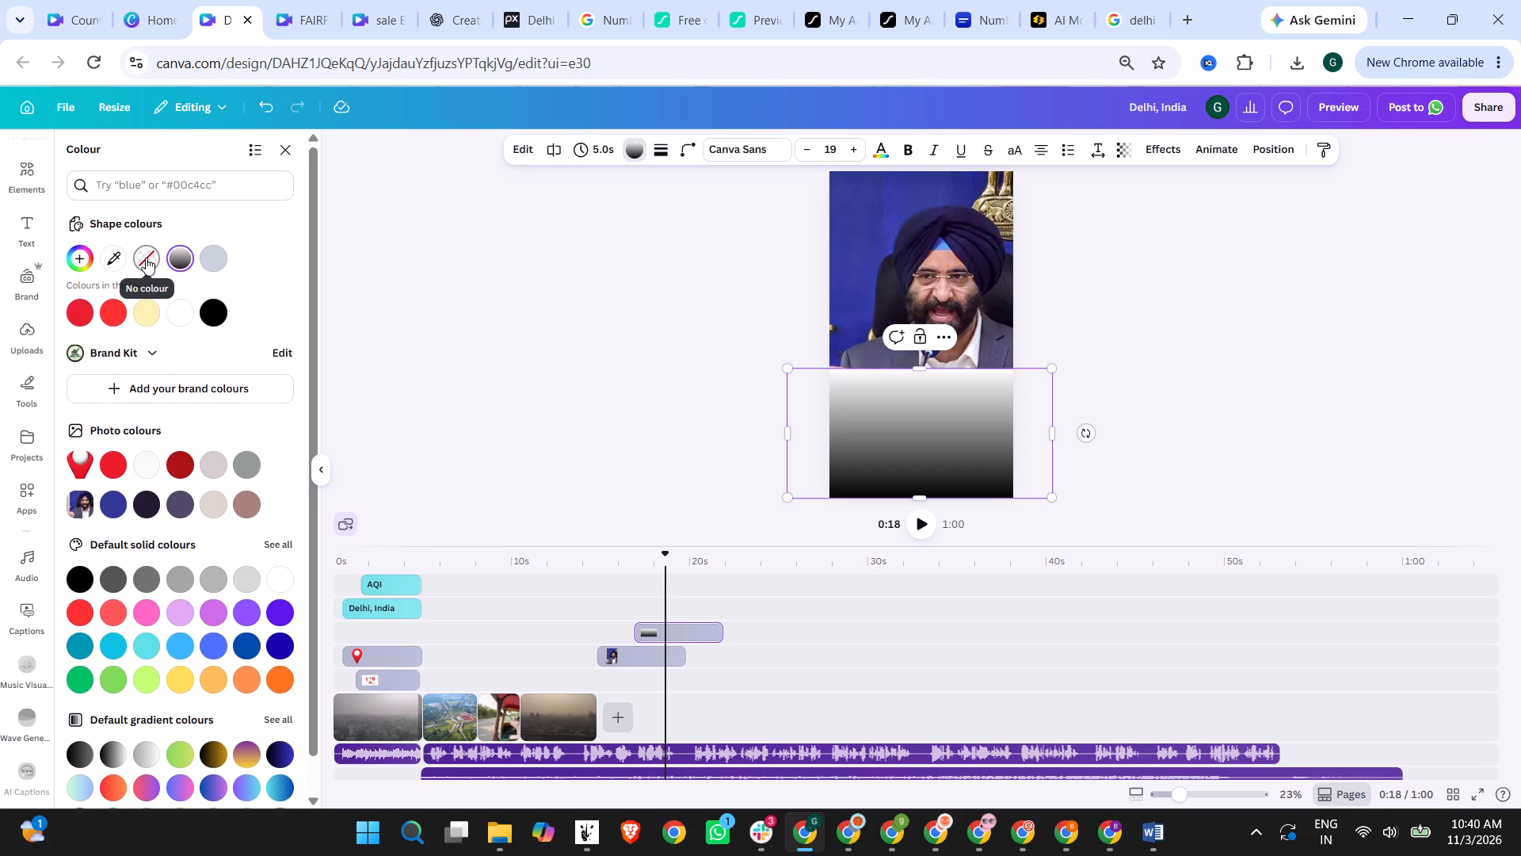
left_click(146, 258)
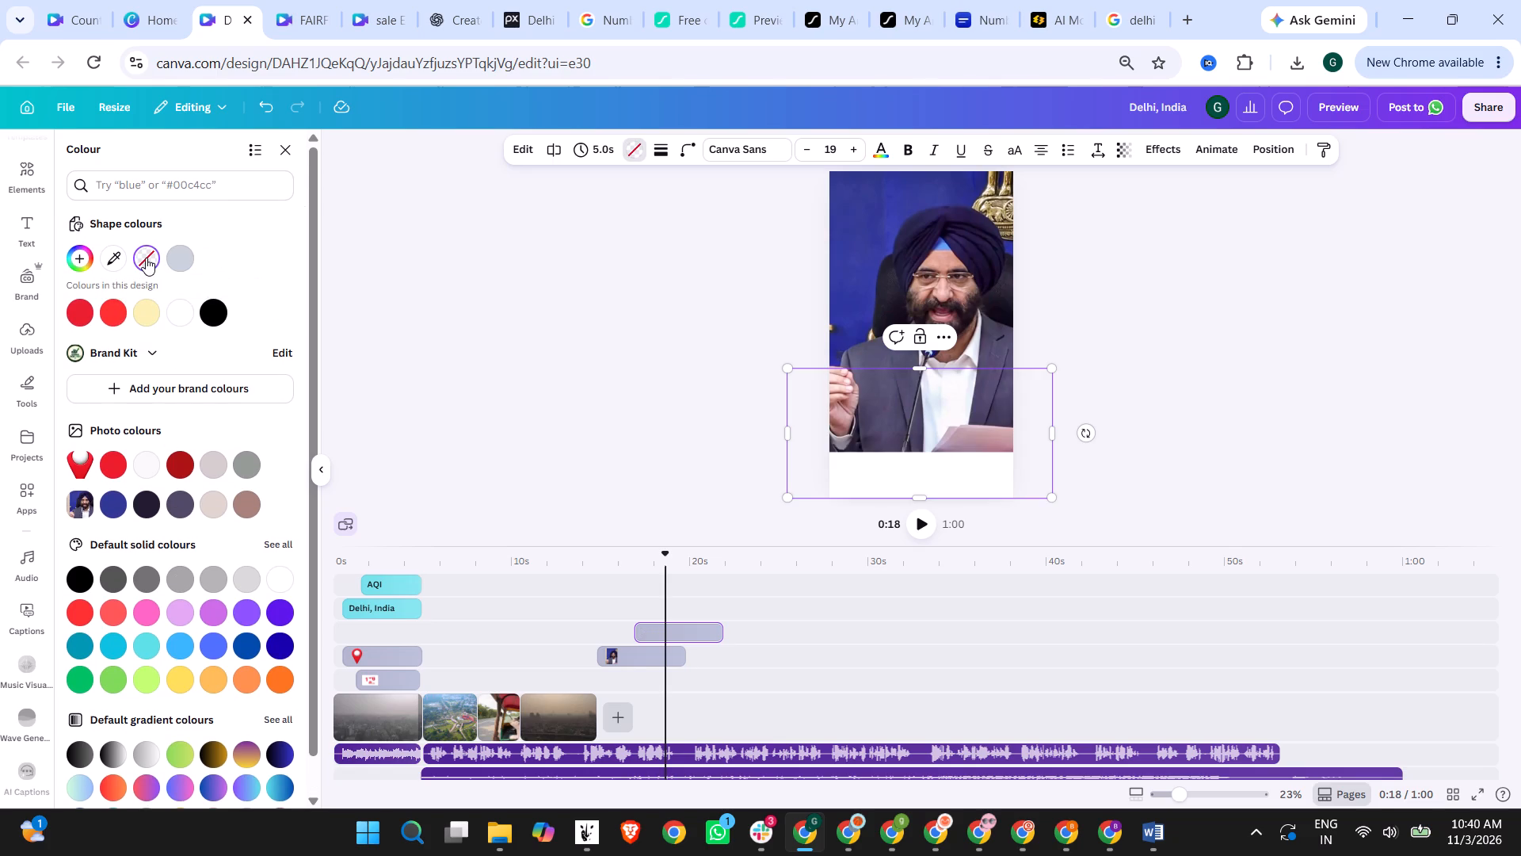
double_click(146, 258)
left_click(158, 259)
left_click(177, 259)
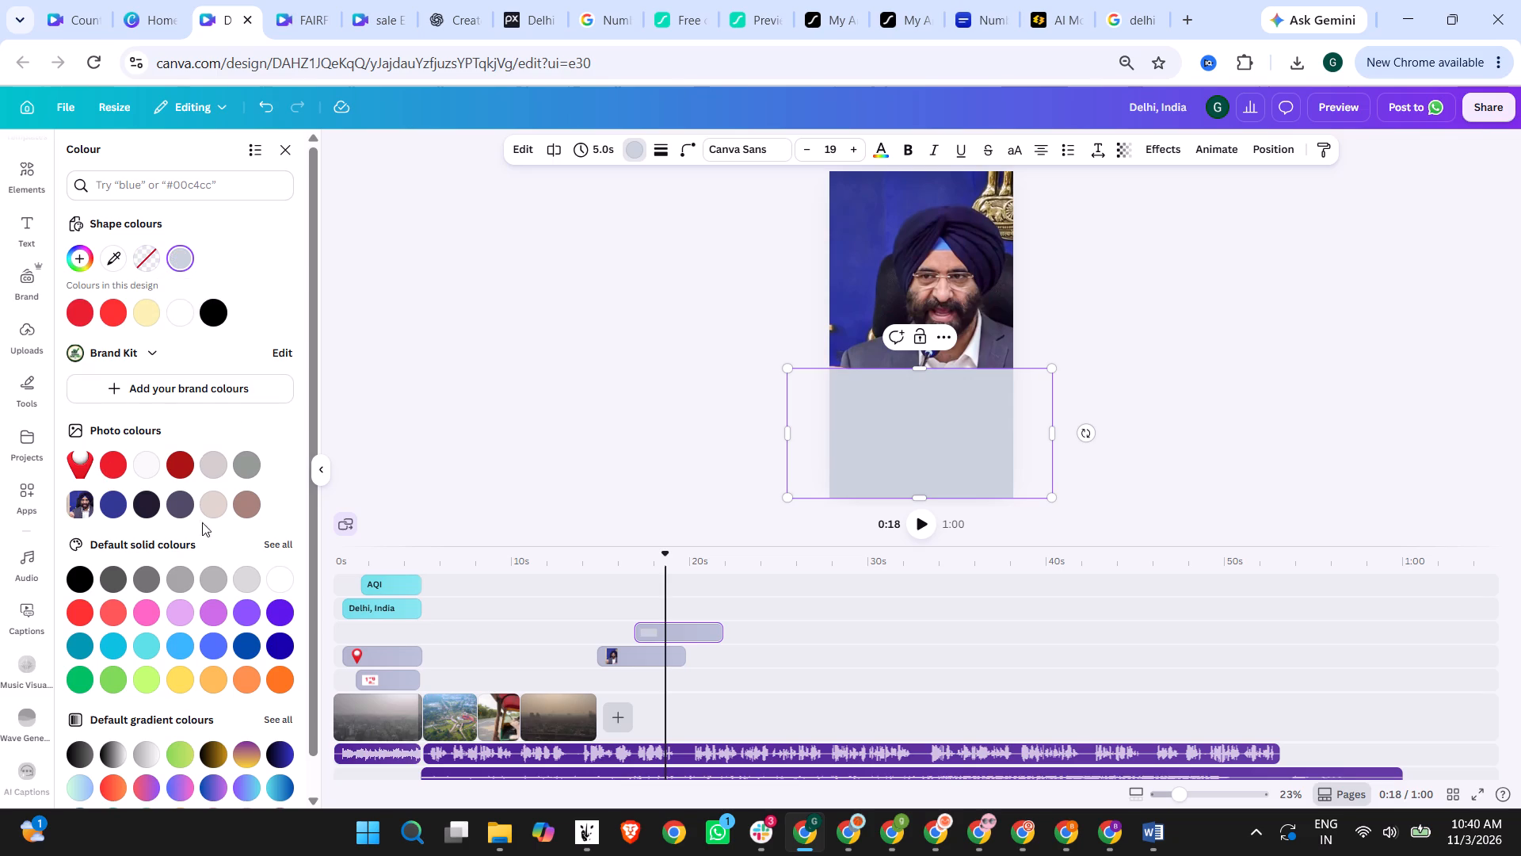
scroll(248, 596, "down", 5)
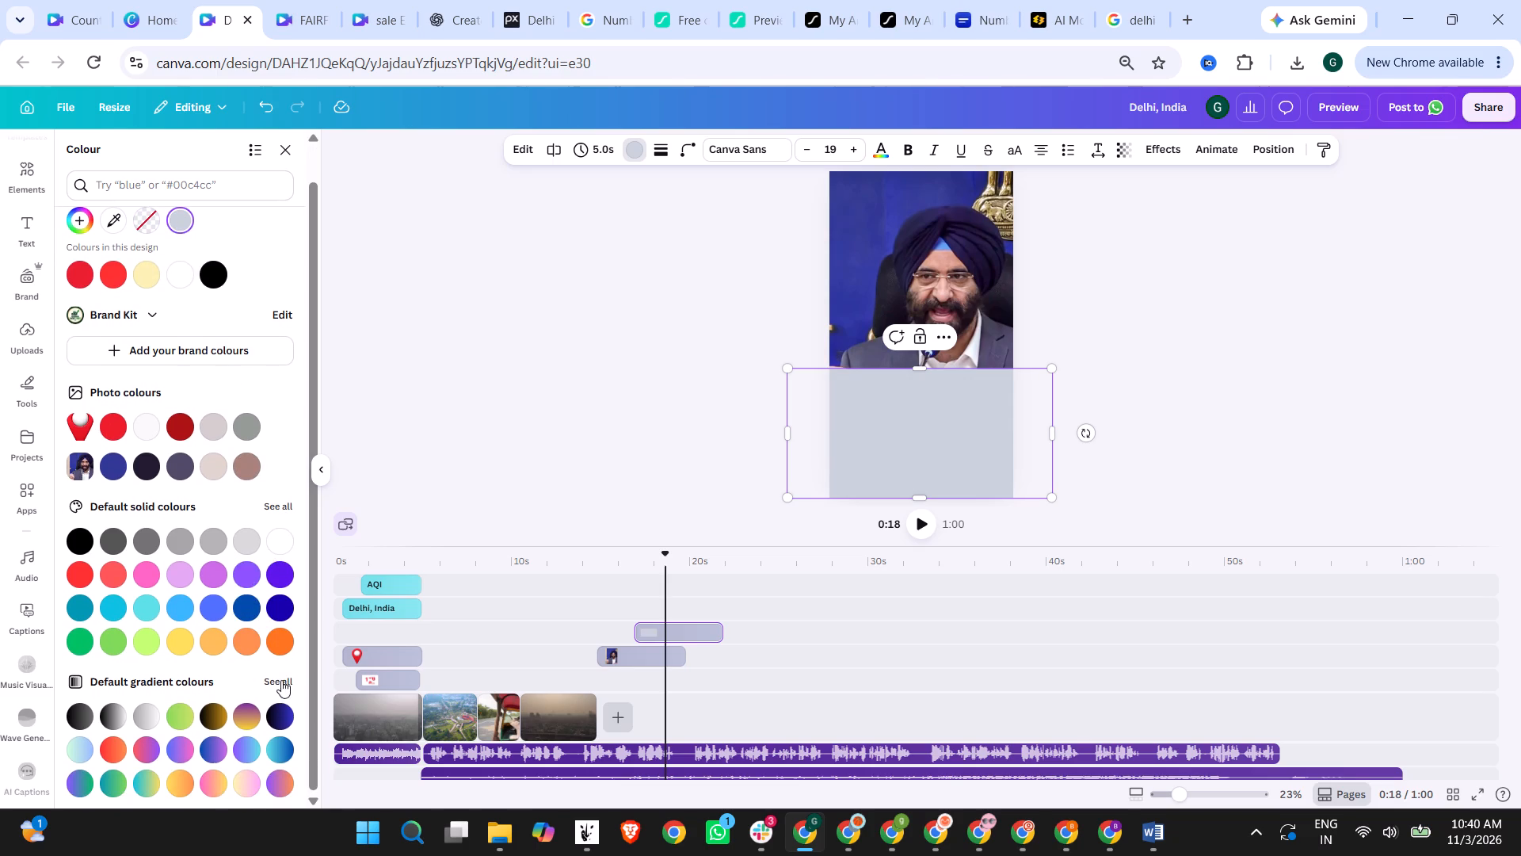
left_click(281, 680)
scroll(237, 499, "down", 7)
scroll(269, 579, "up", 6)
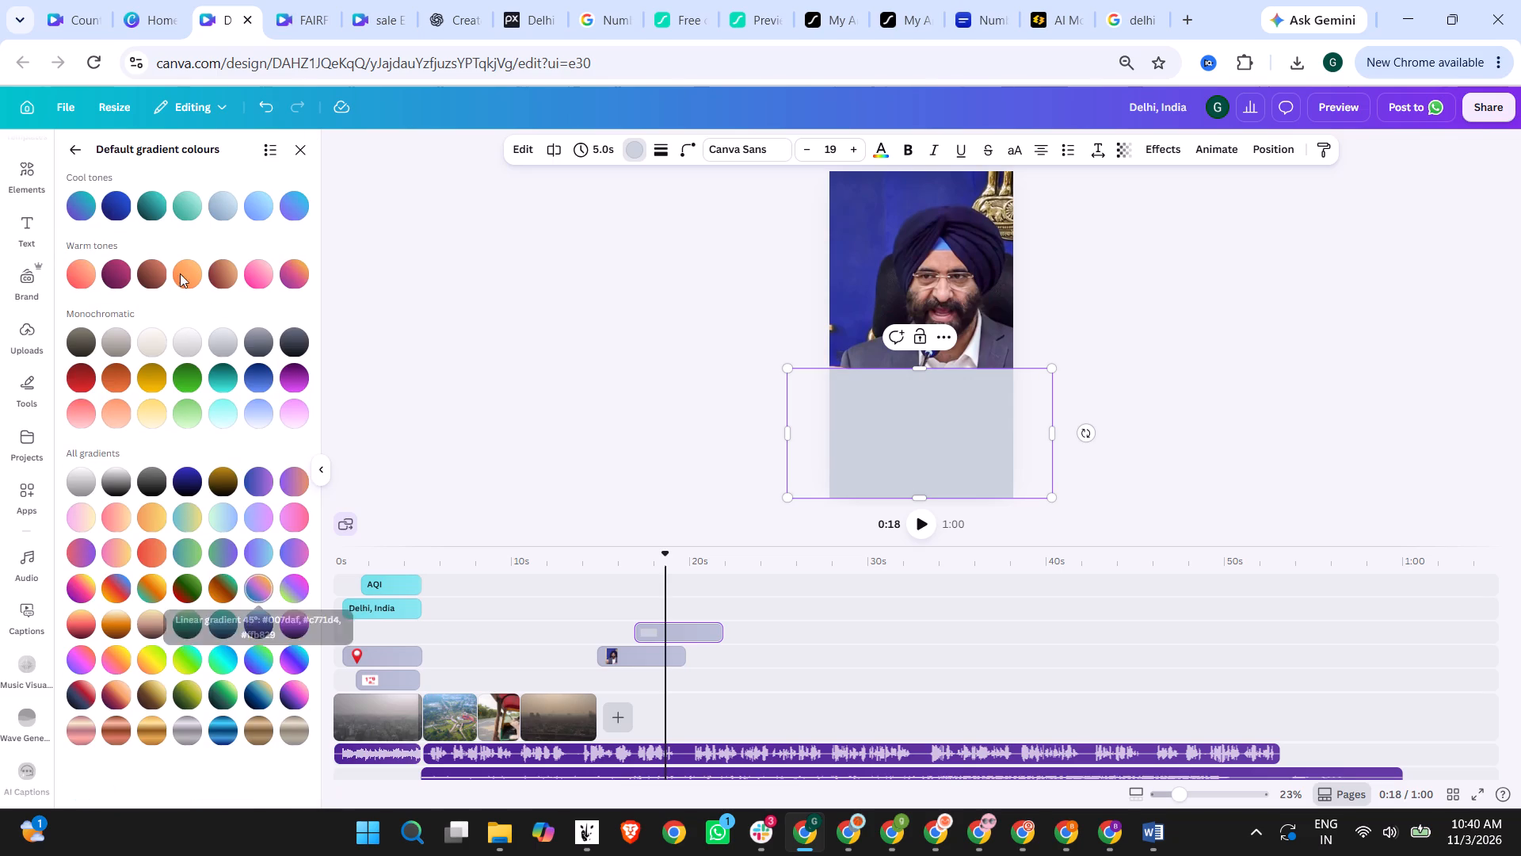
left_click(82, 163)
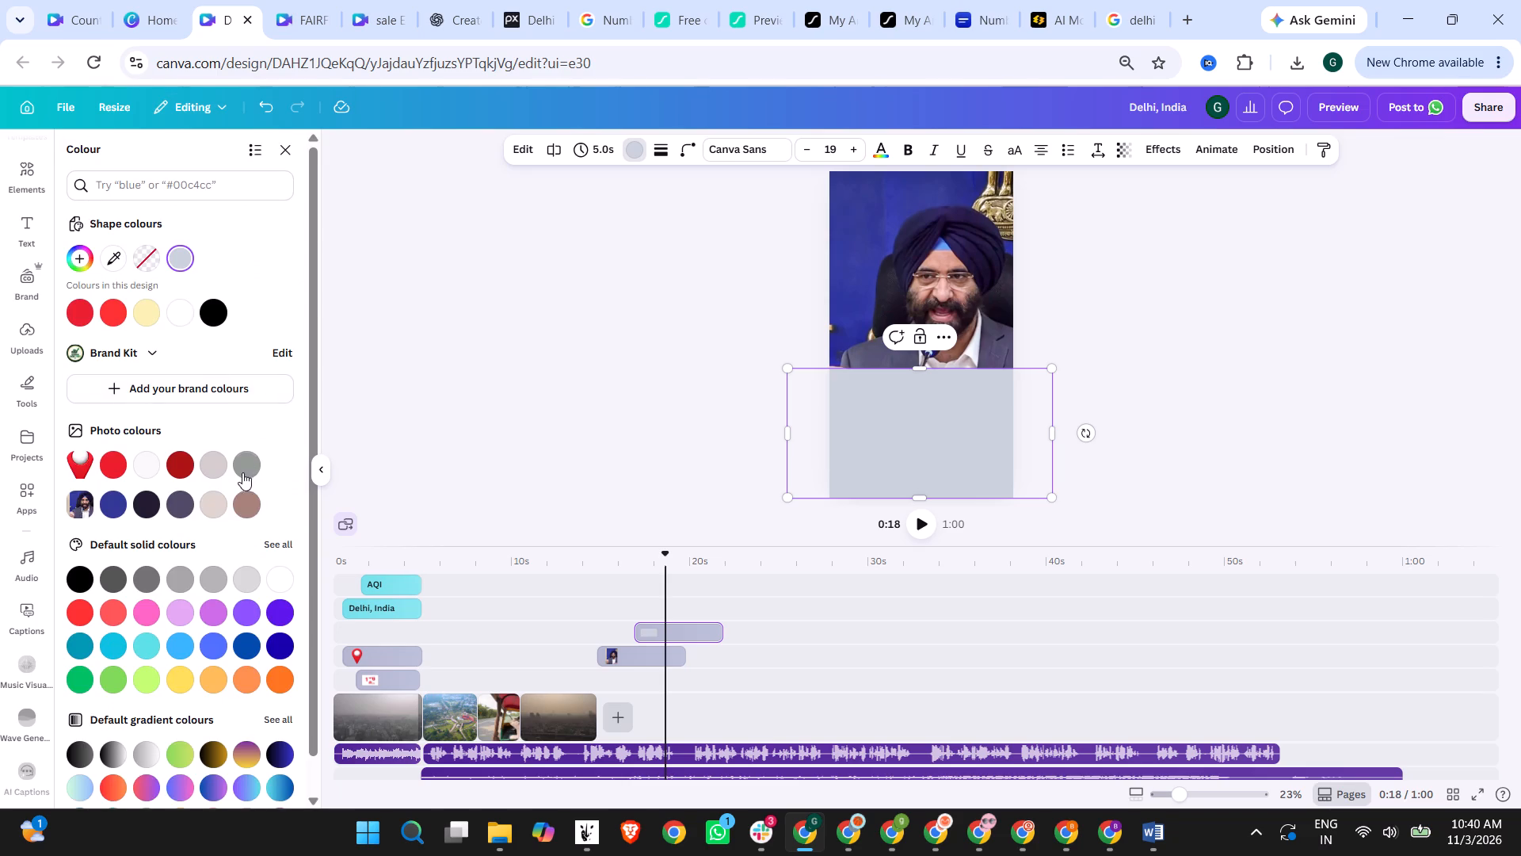
Delete the overlay rectangle covering the lower part of the page.
left_click(635, 392)
left_click(920, 407)
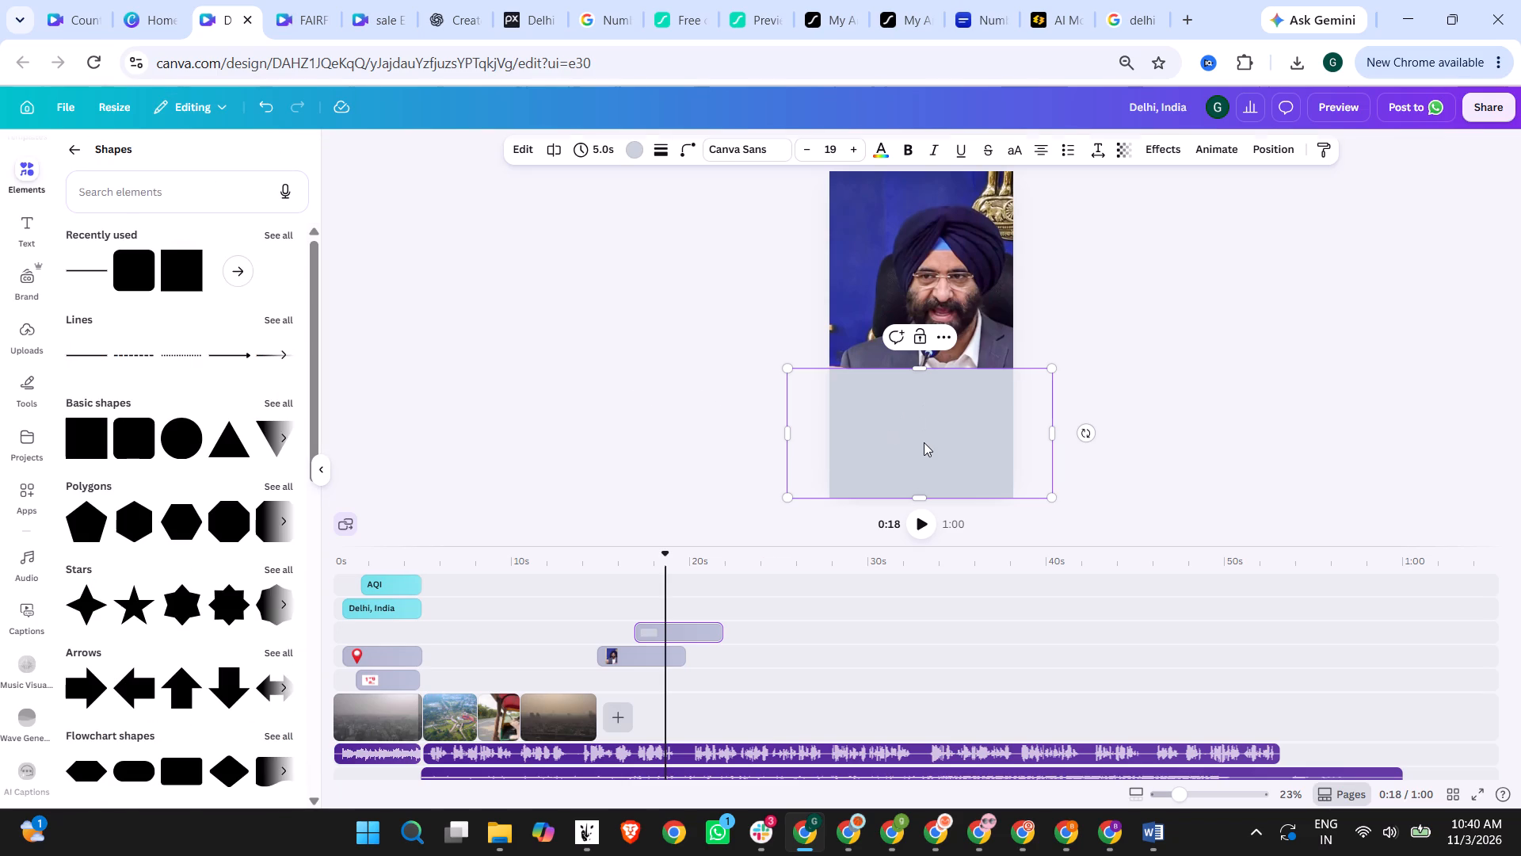
key("Delete")
left_click(990, 441)
key("Delete")
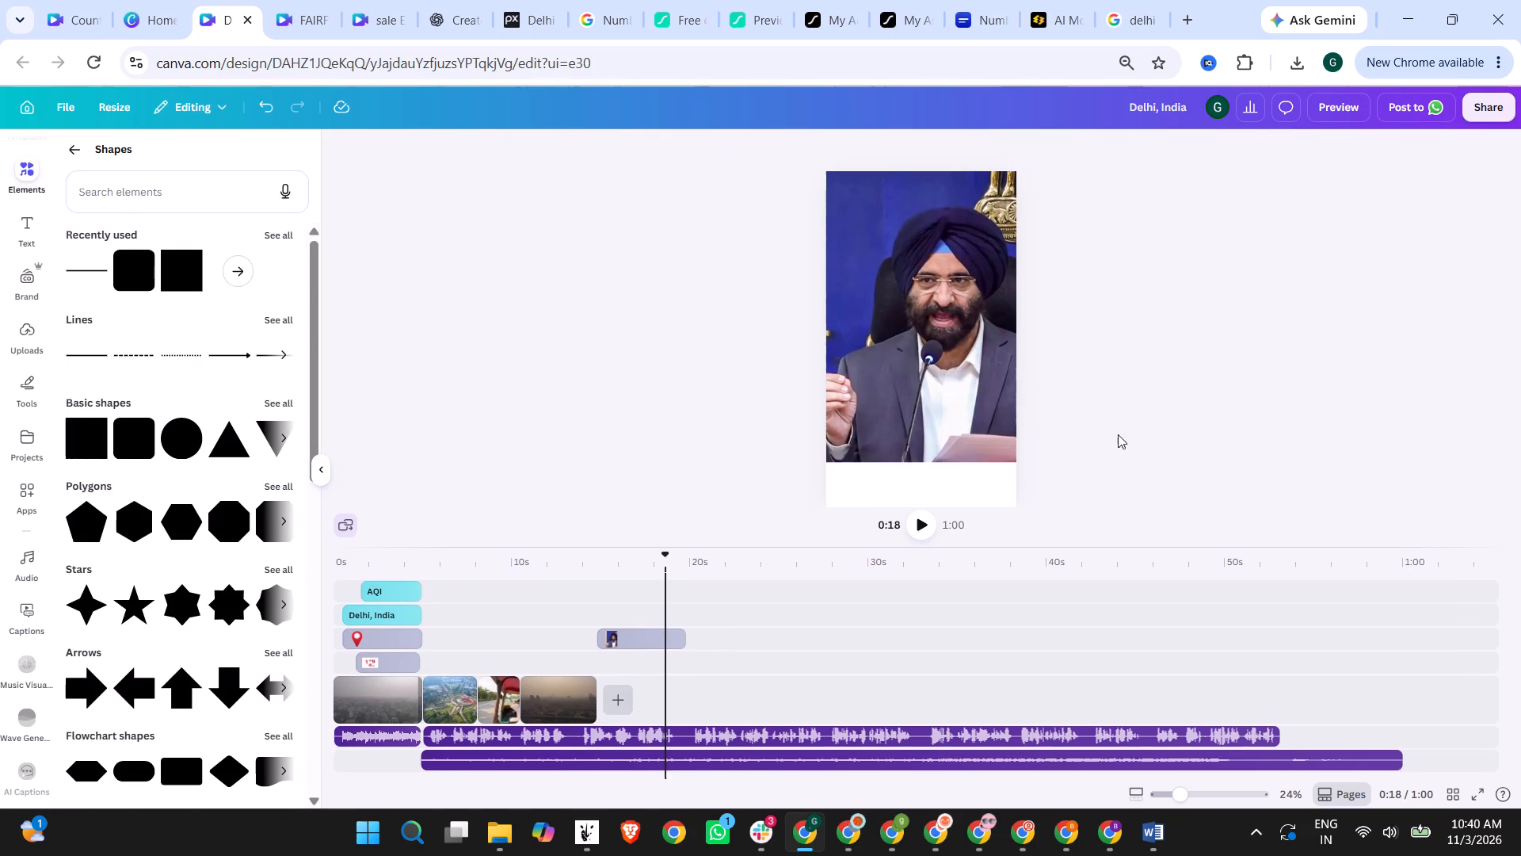
Delete the minister's photo from the page.
left_click(1192, 429)
left_click(959, 347)
key("Delete")
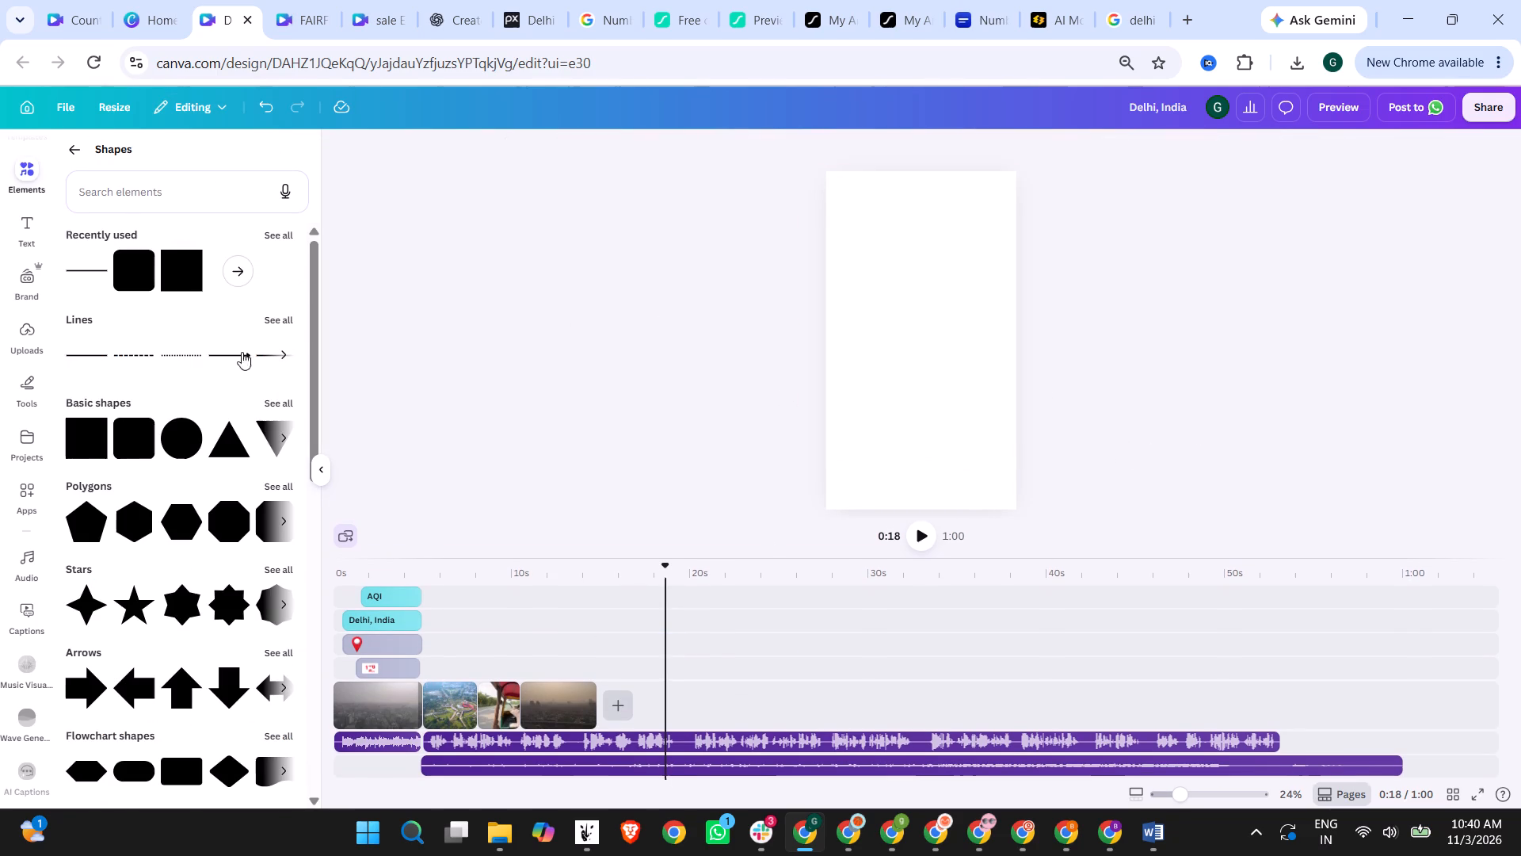
Search the elements for "delhi pollution" and show all of the video results.
left_click(72, 143)
left_click(136, 168)
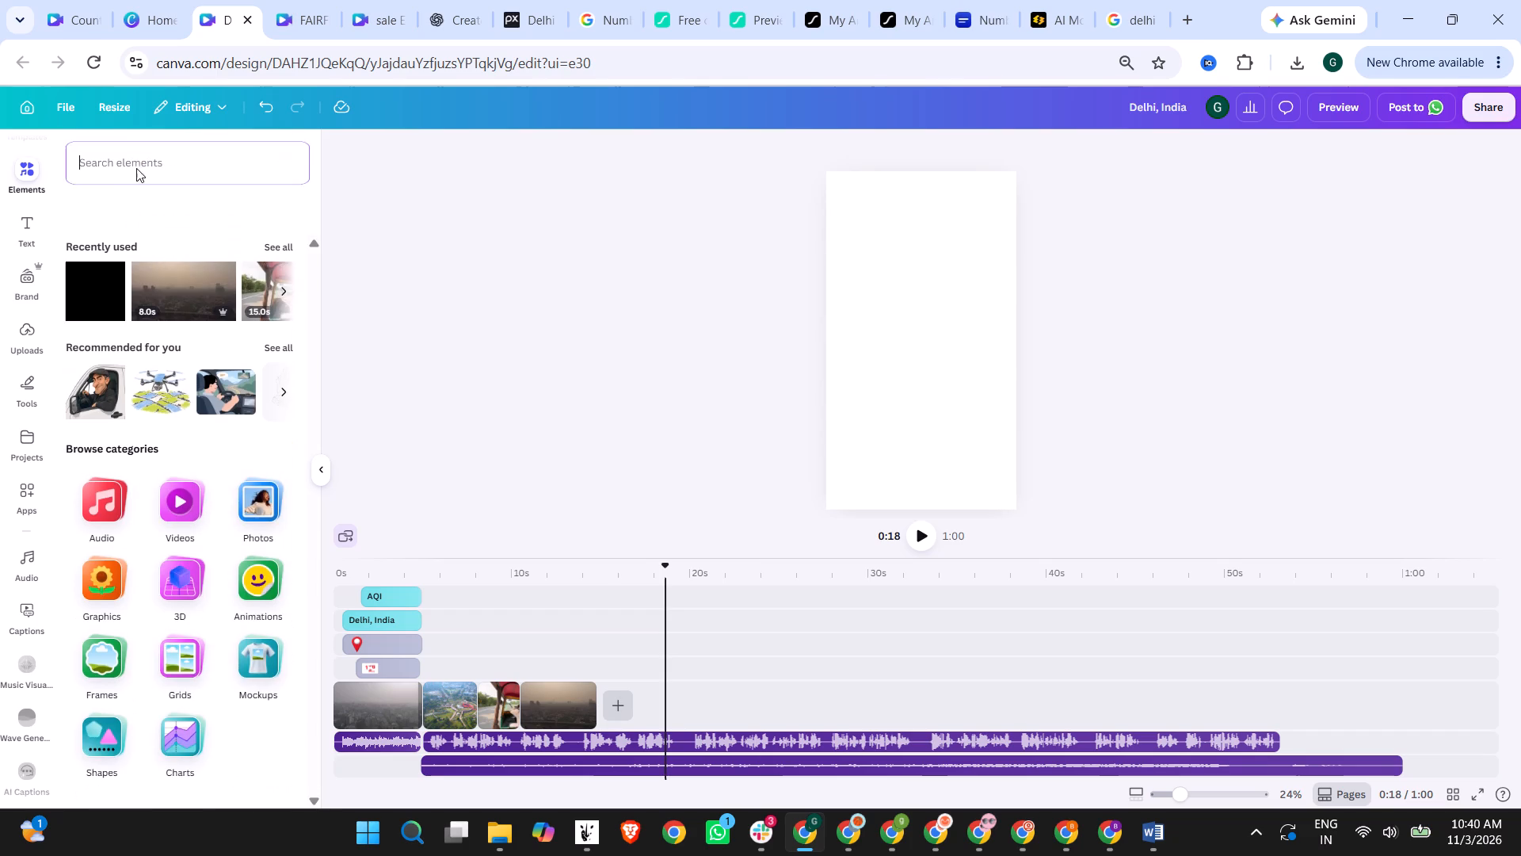
type("delhi pollution")
key("Return")
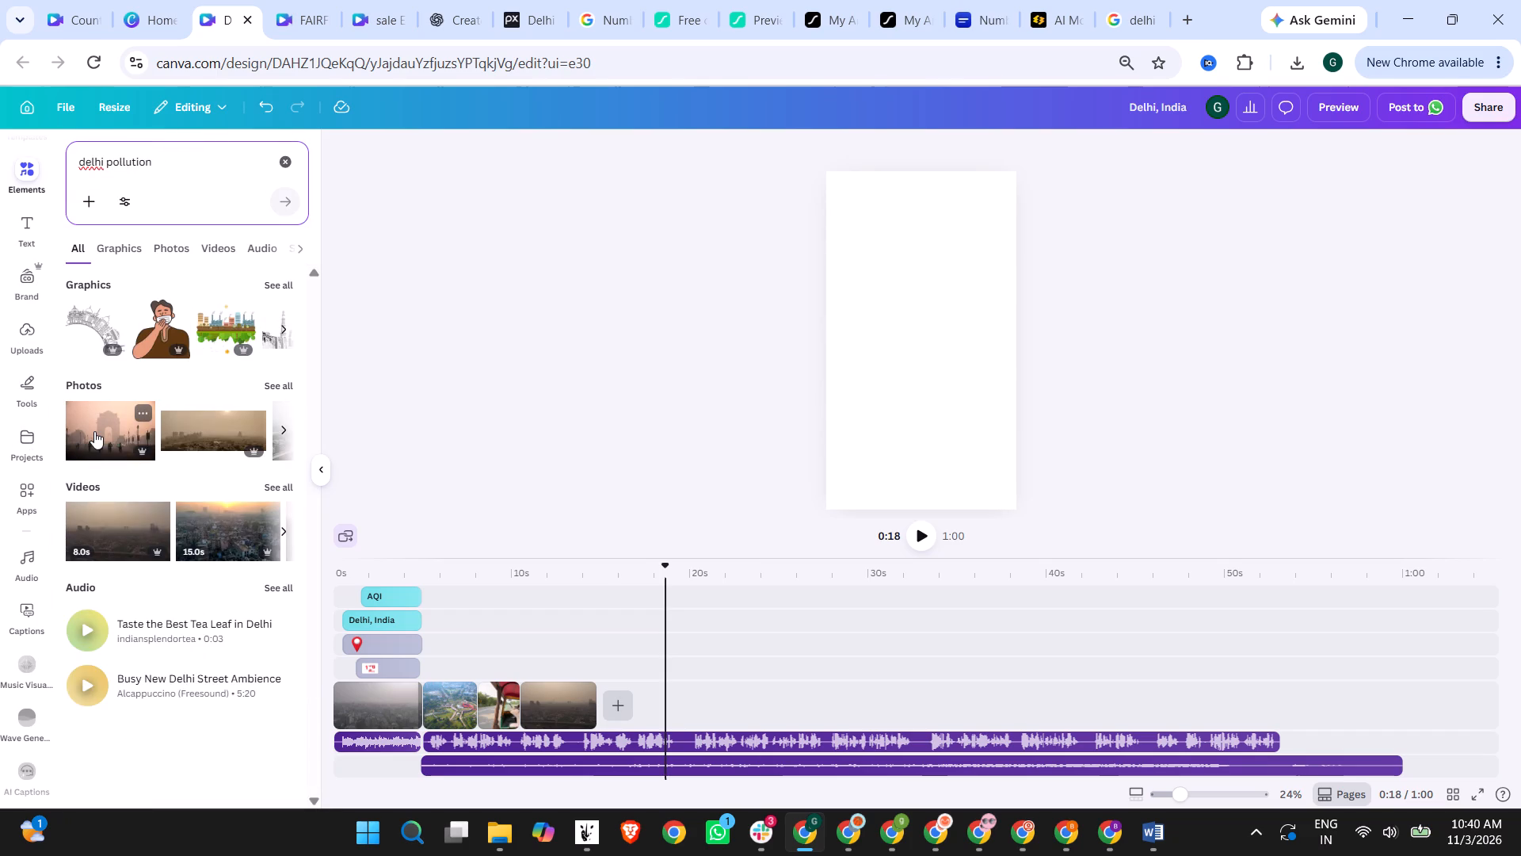
left_click(279, 486)
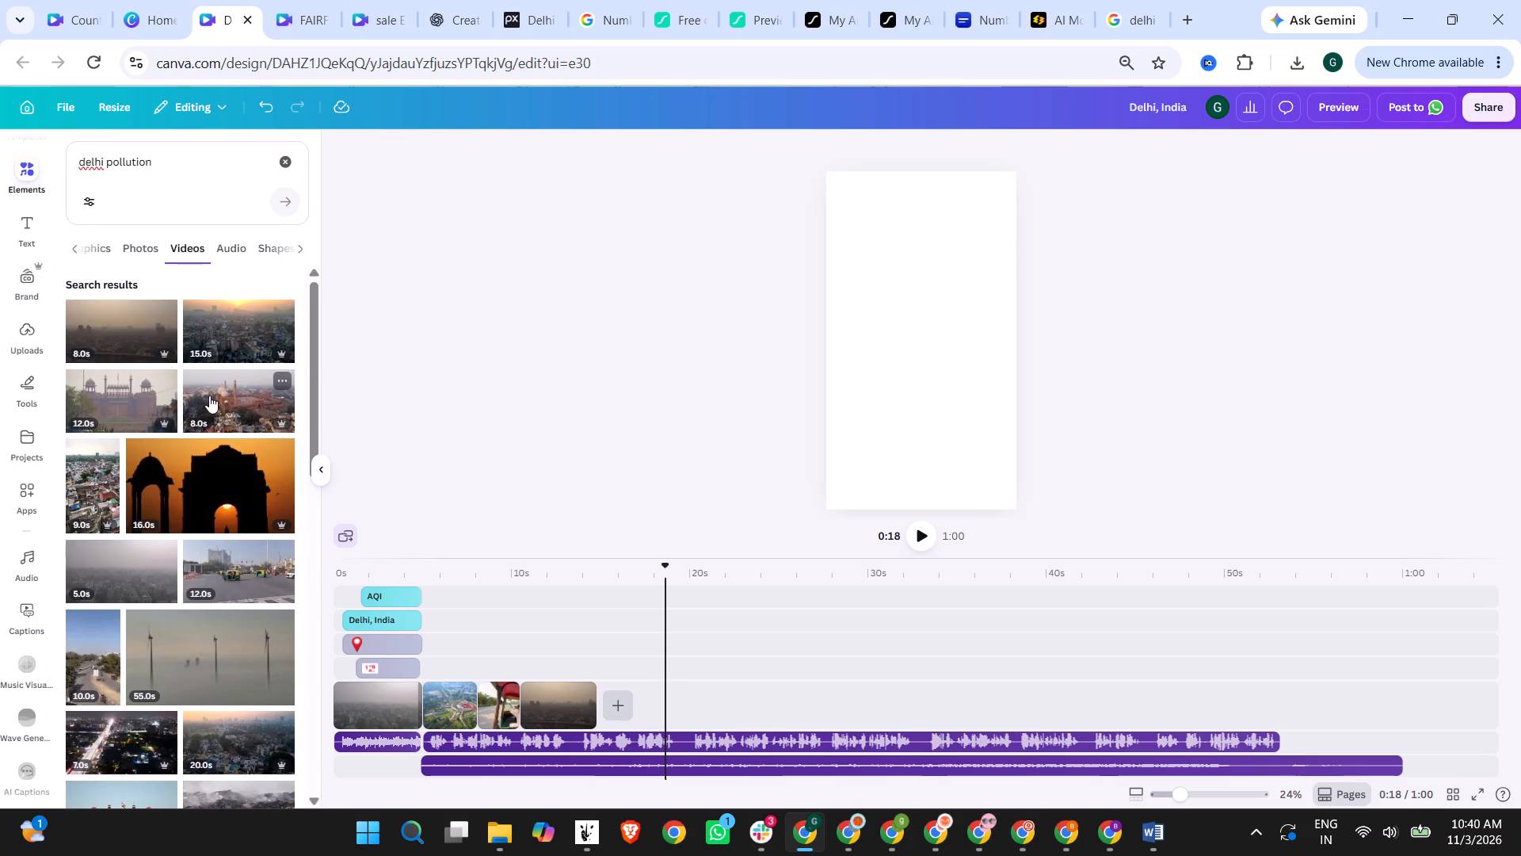
Look through the "delhi pollution" video results for a vertical smog clip suited to the next part of the voiceover.
scroll(135, 403, "down", 1)
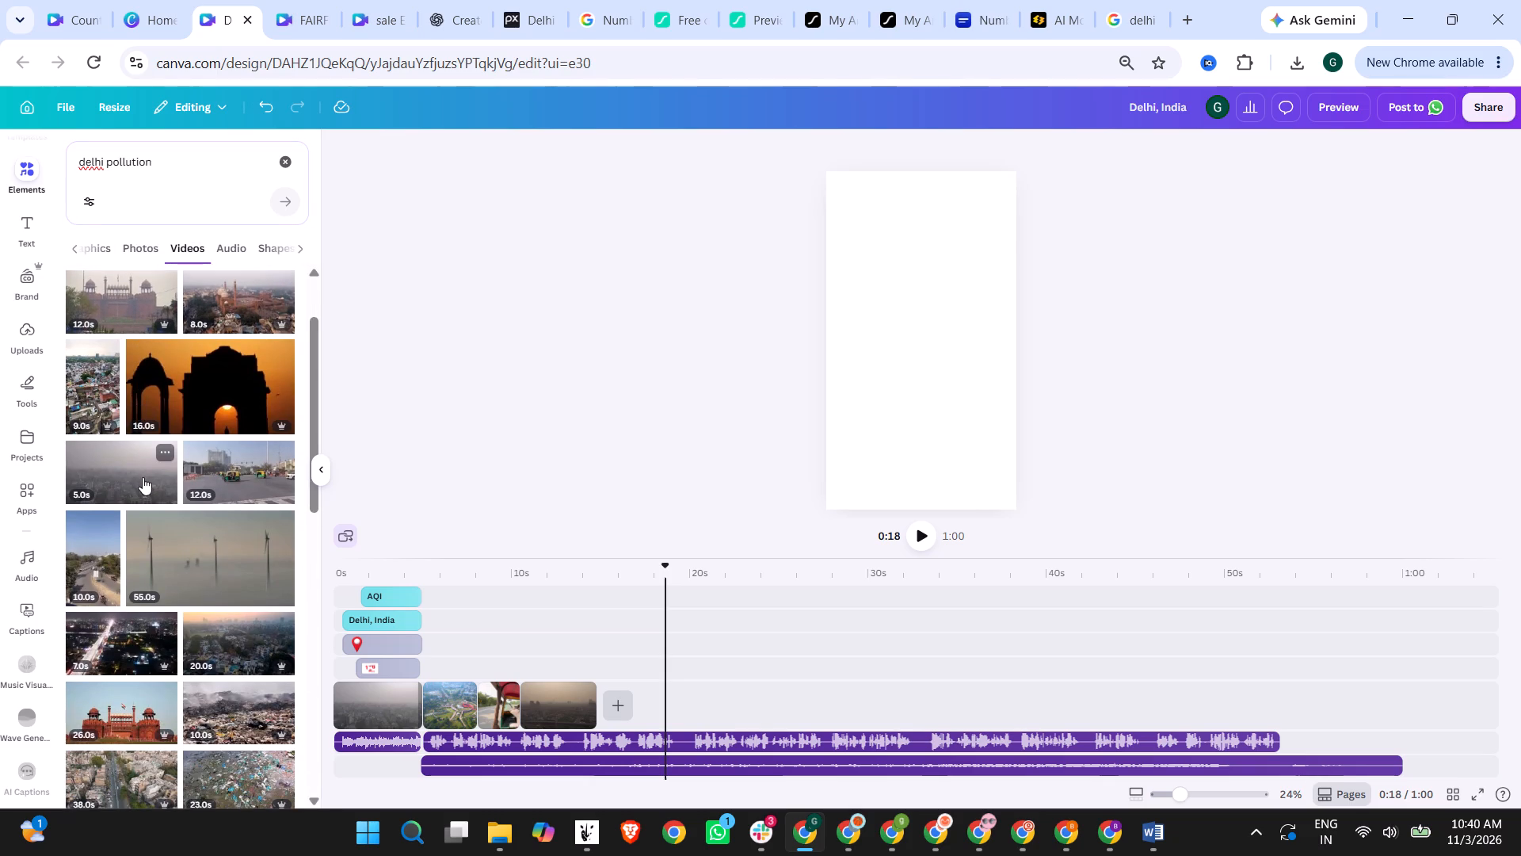
scroll(198, 552, "down", 2)
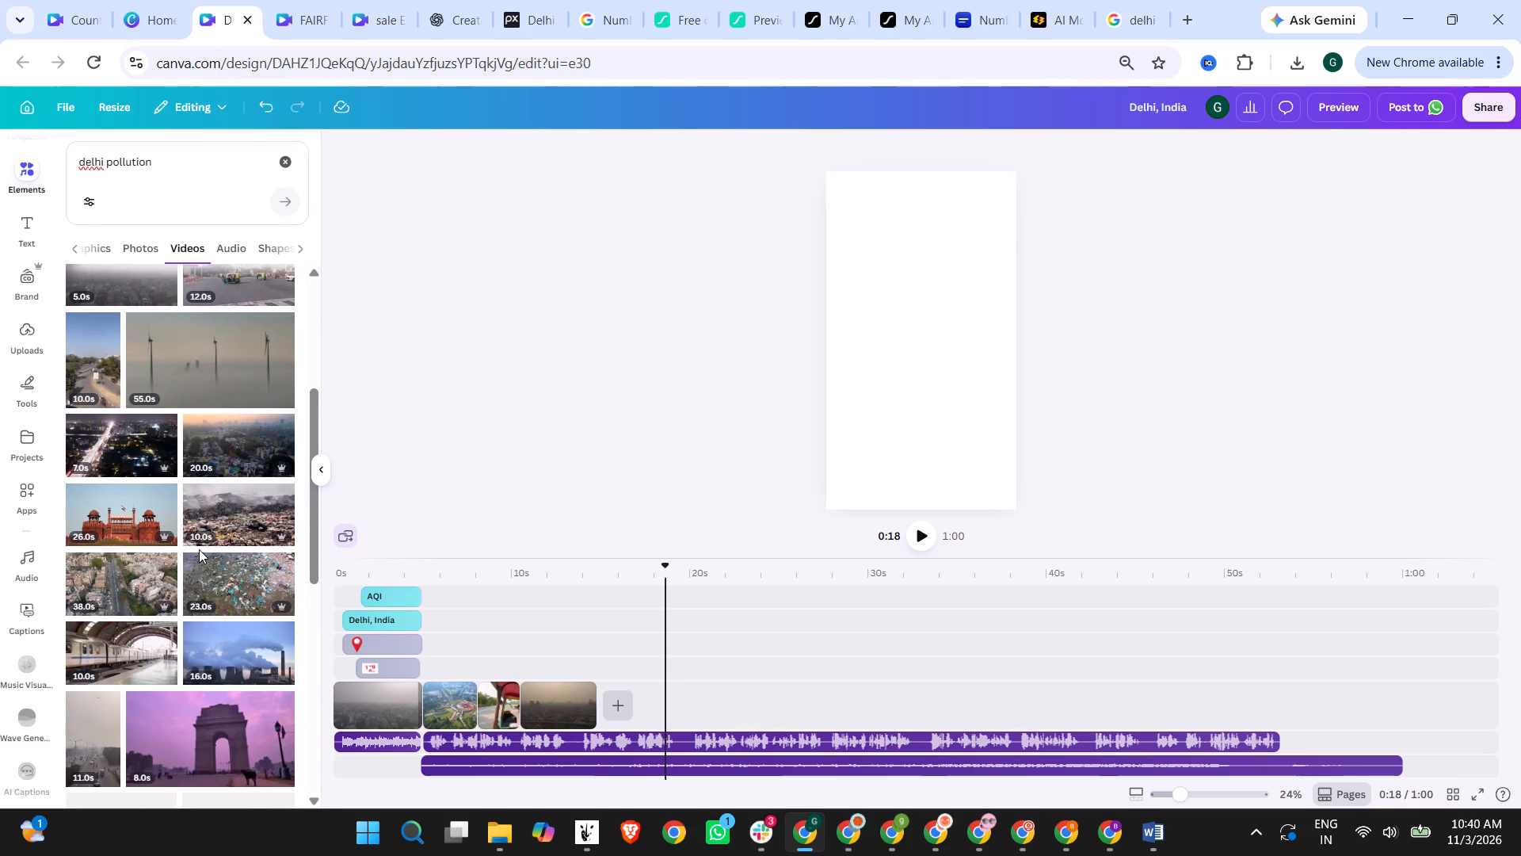
scroll(189, 359, "down", 2)
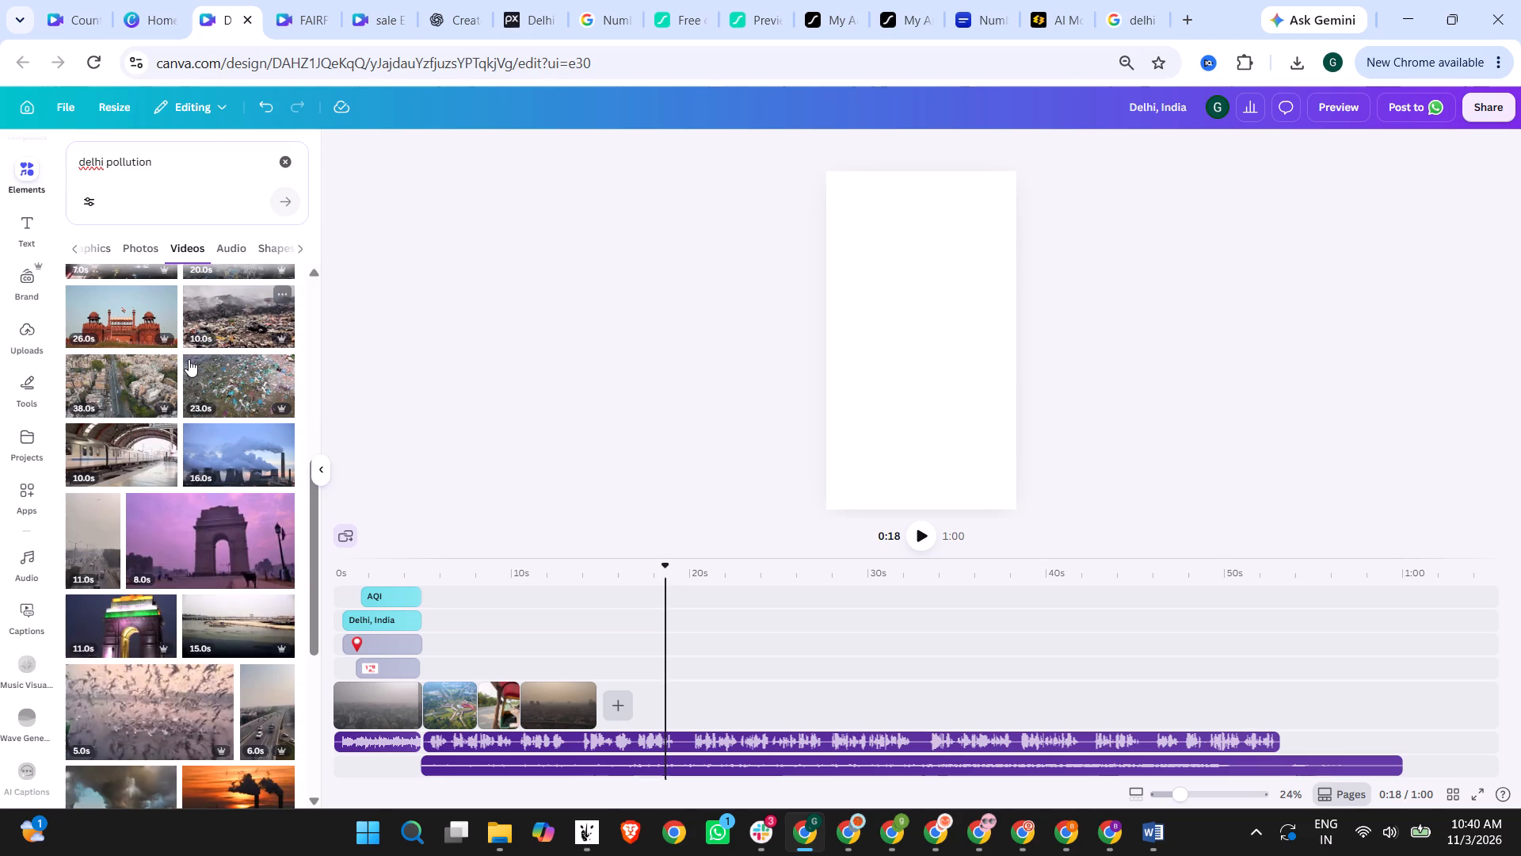
scroll(238, 525, "down", 1)
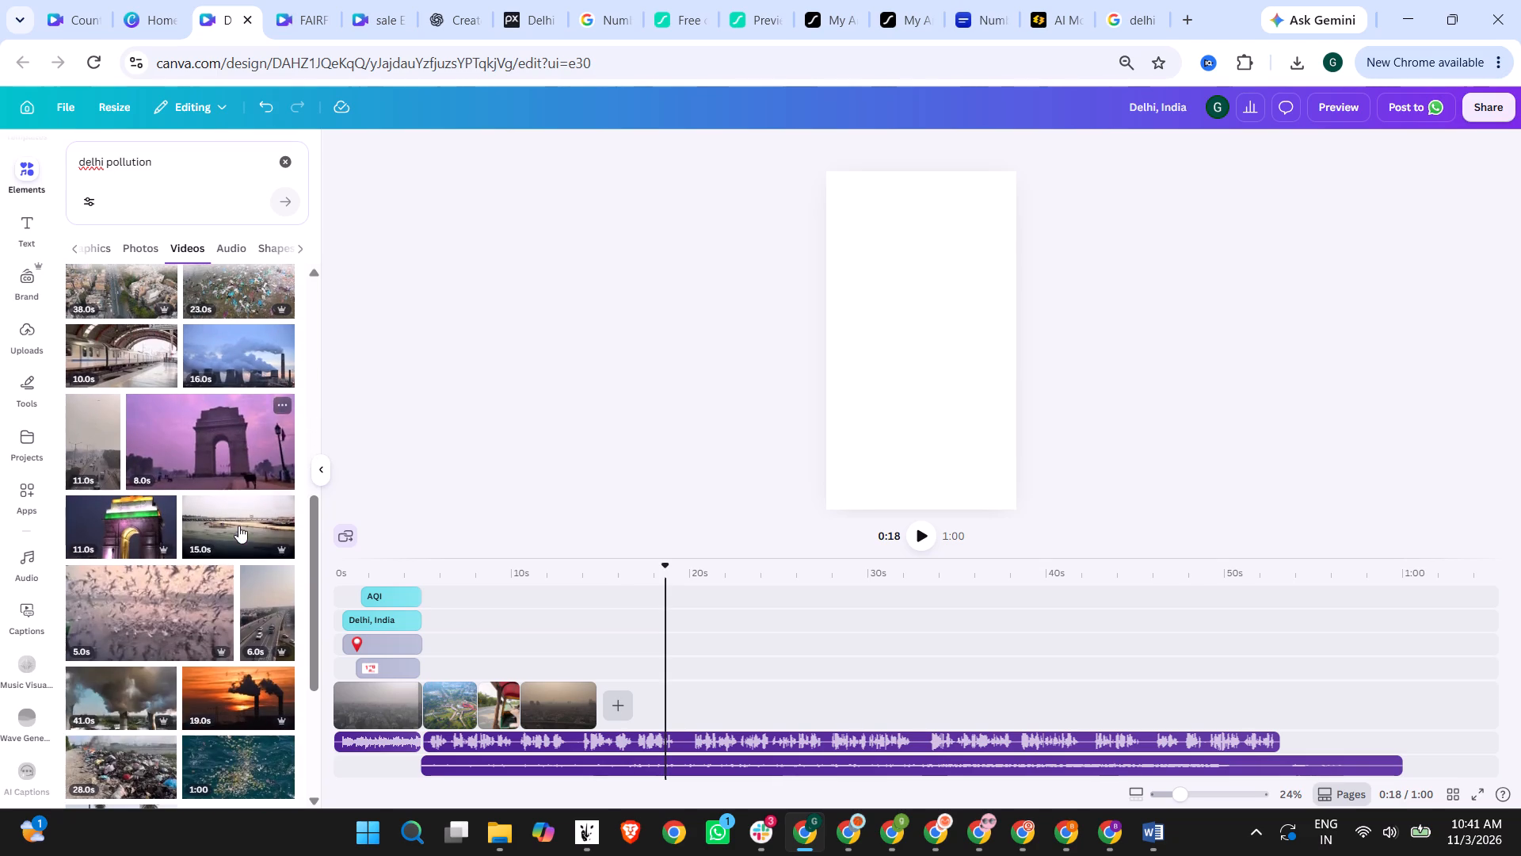
scroll(240, 525, "down", 2)
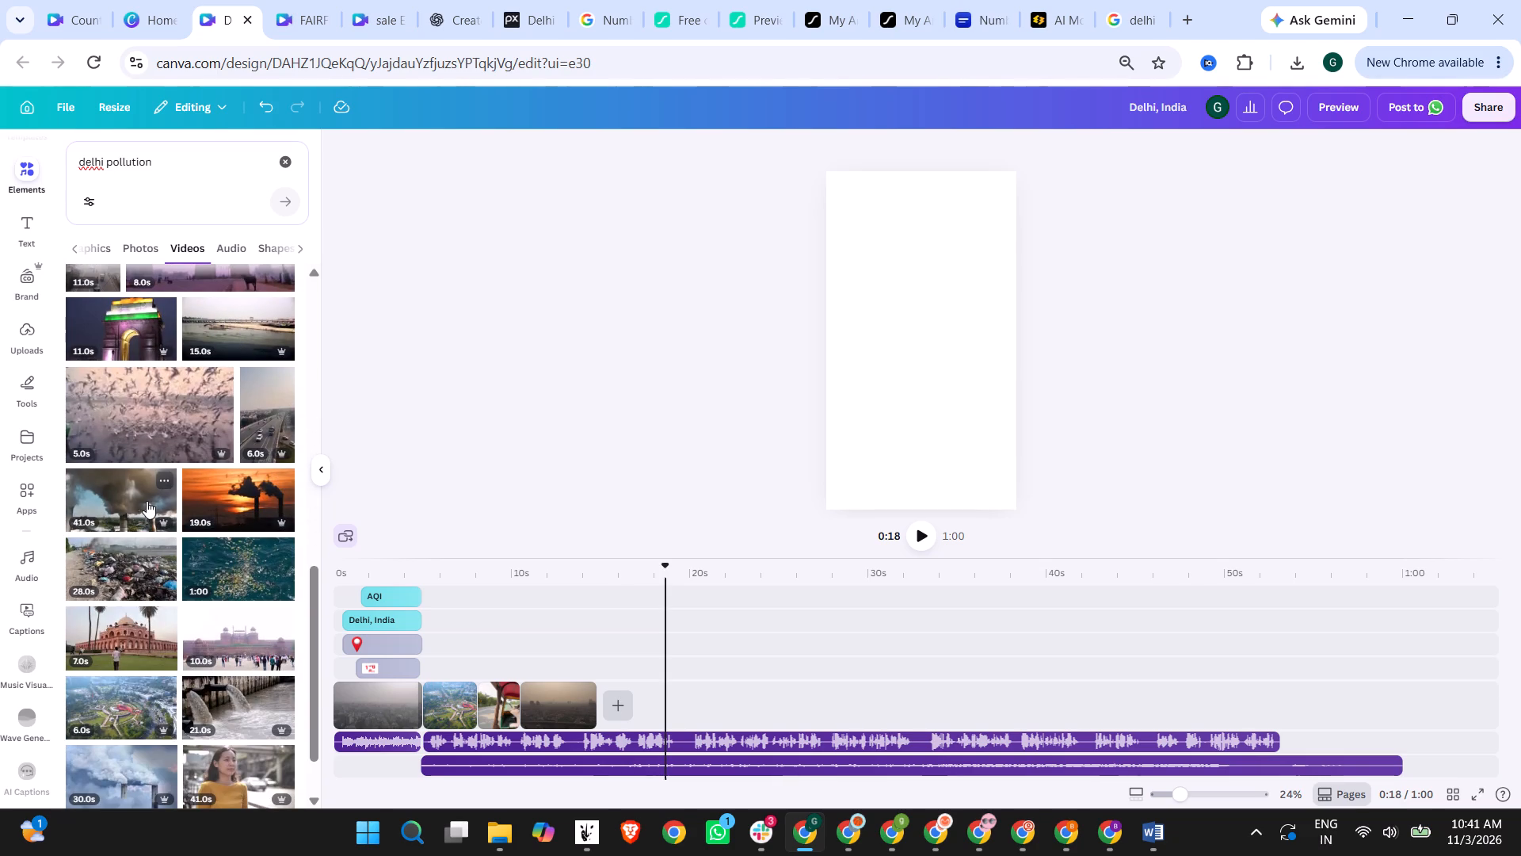
scroll(147, 501, "down", 1)
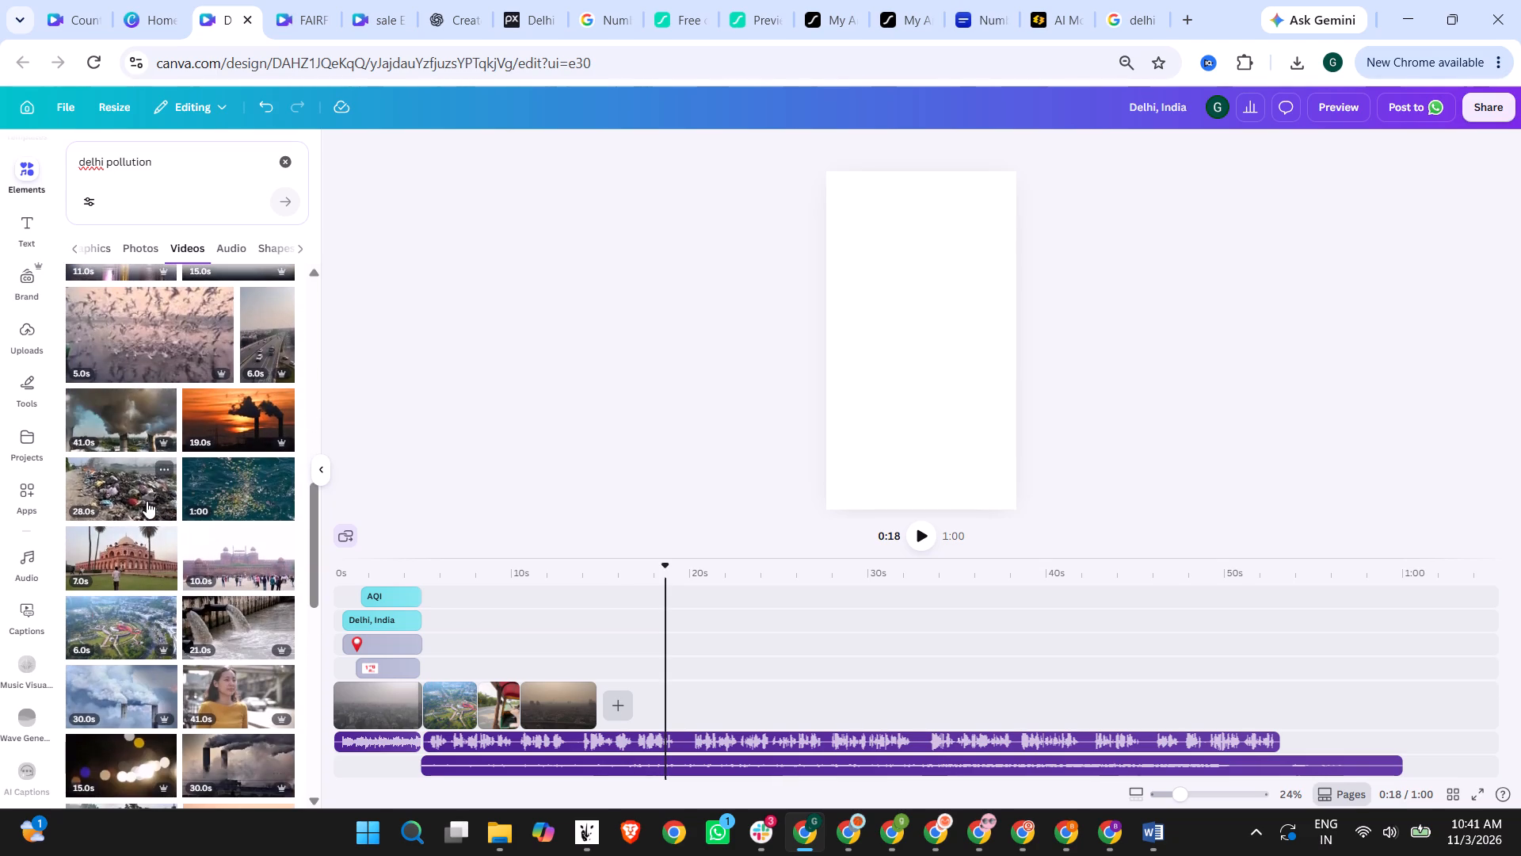
scroll(147, 501, "down", 5)
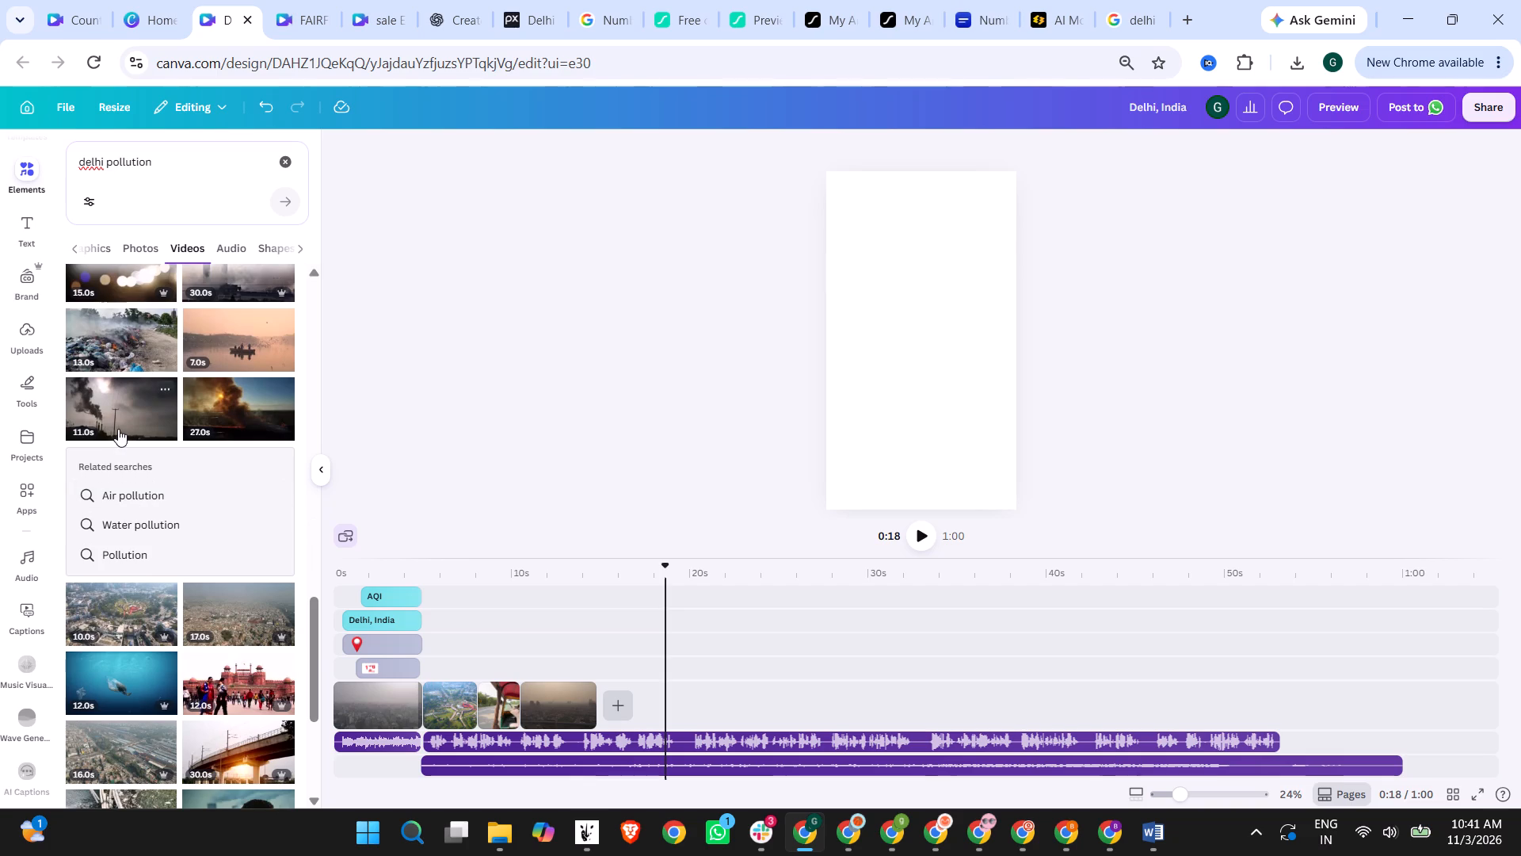
scroll(118, 429, "down", 3)
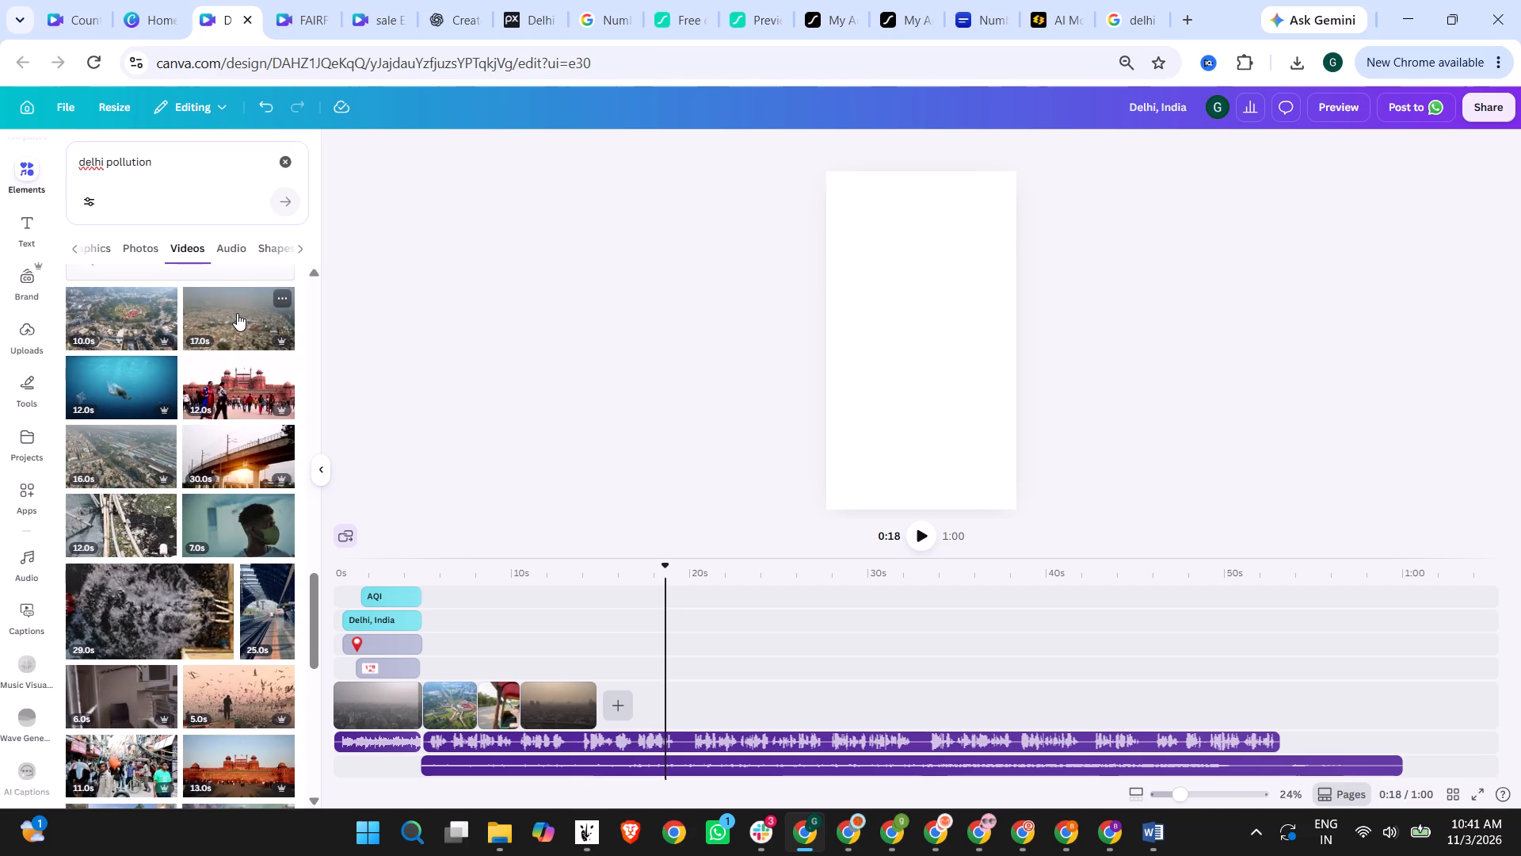
scroll(237, 313, "down", 3)
scroll(185, 517, "down", 2)
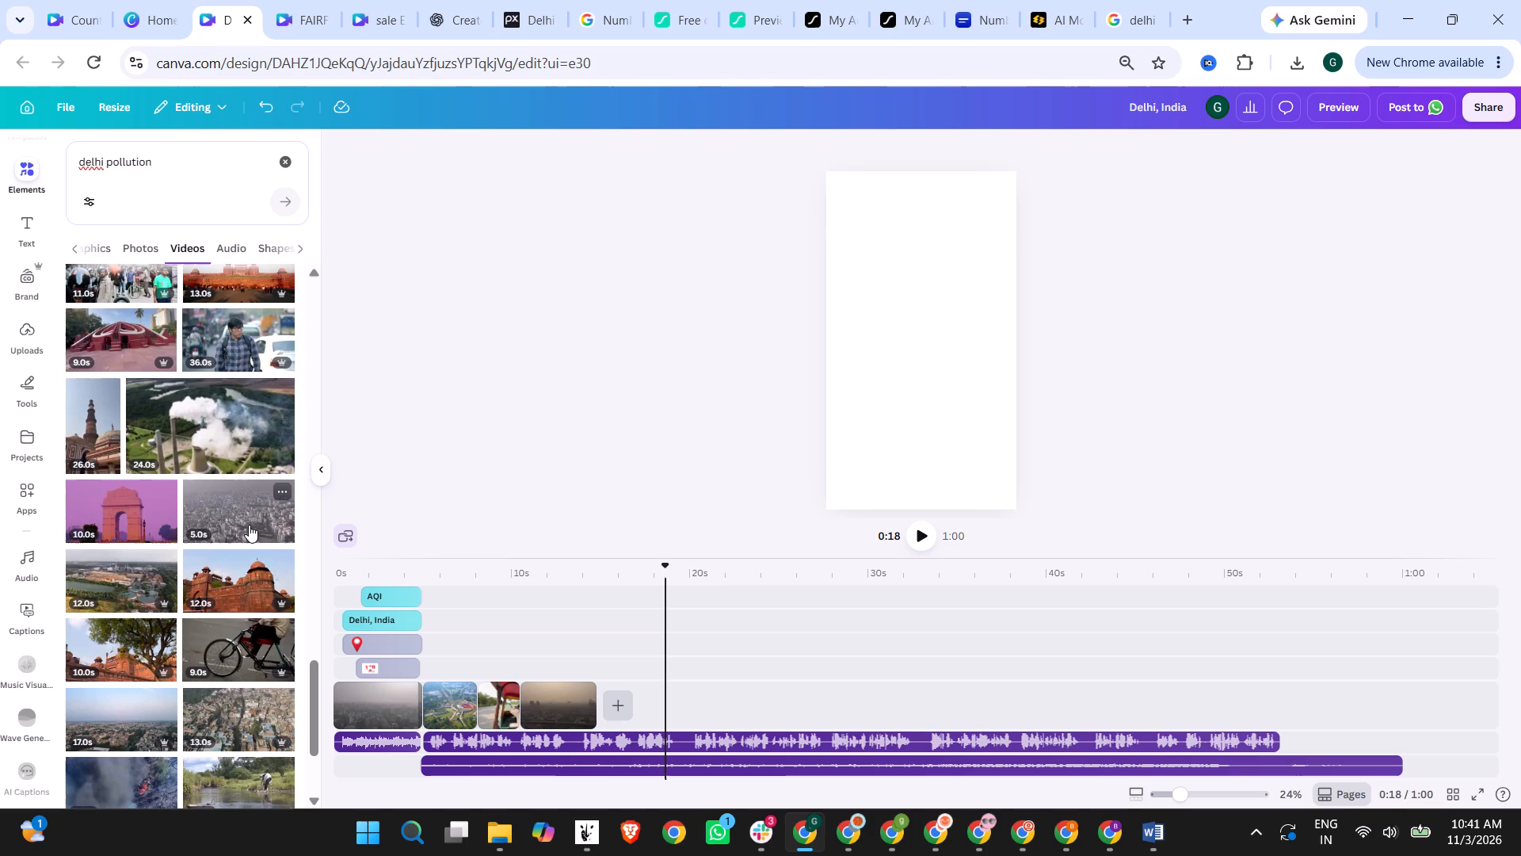
scroll(246, 518, "down", 3)
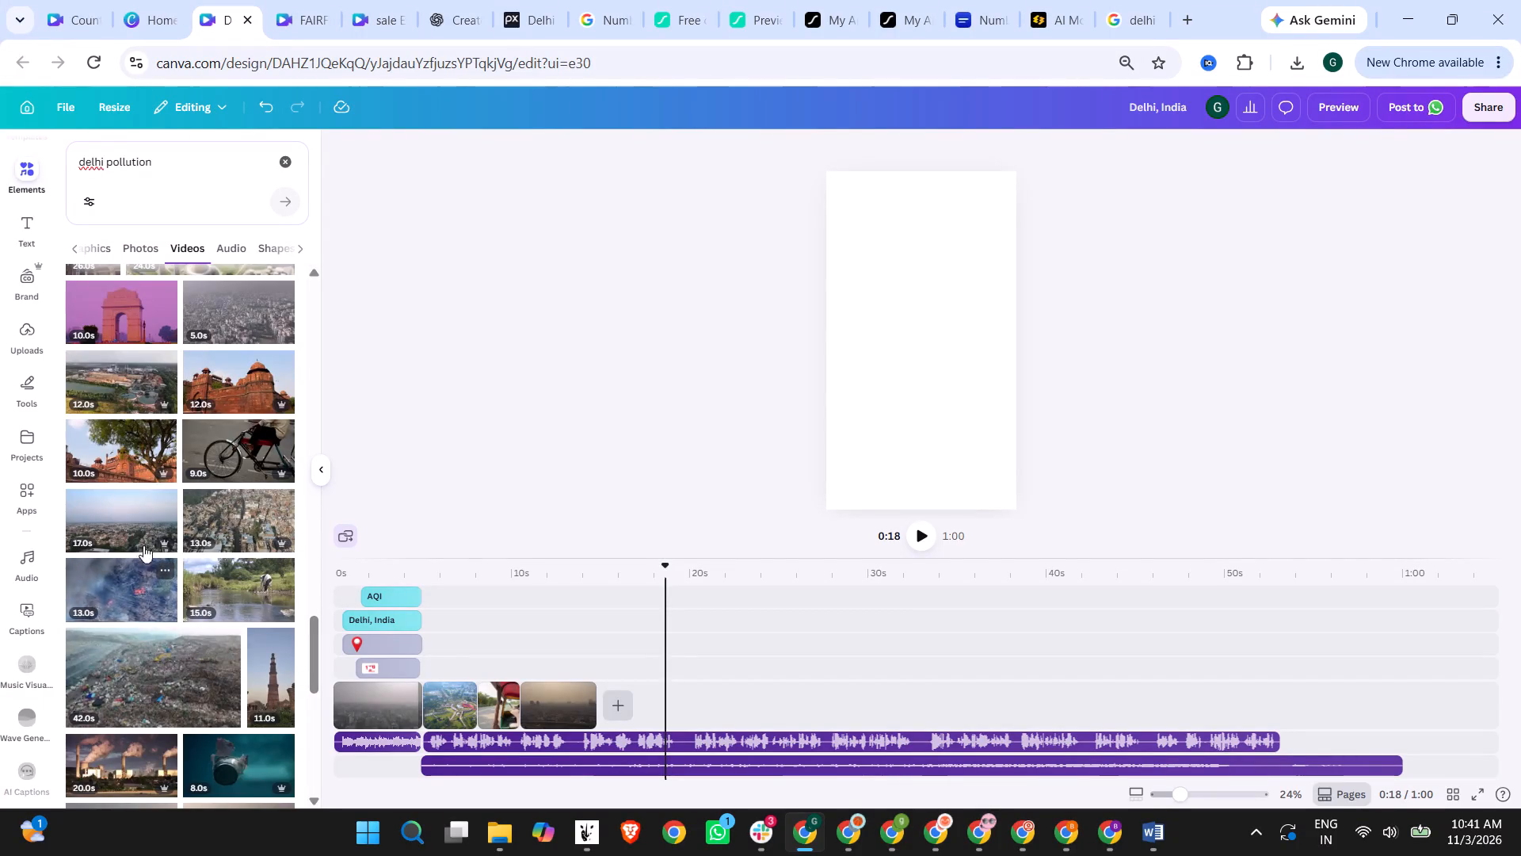
scroll(138, 524, "down", 3)
scroll(180, 598, "down", 2)
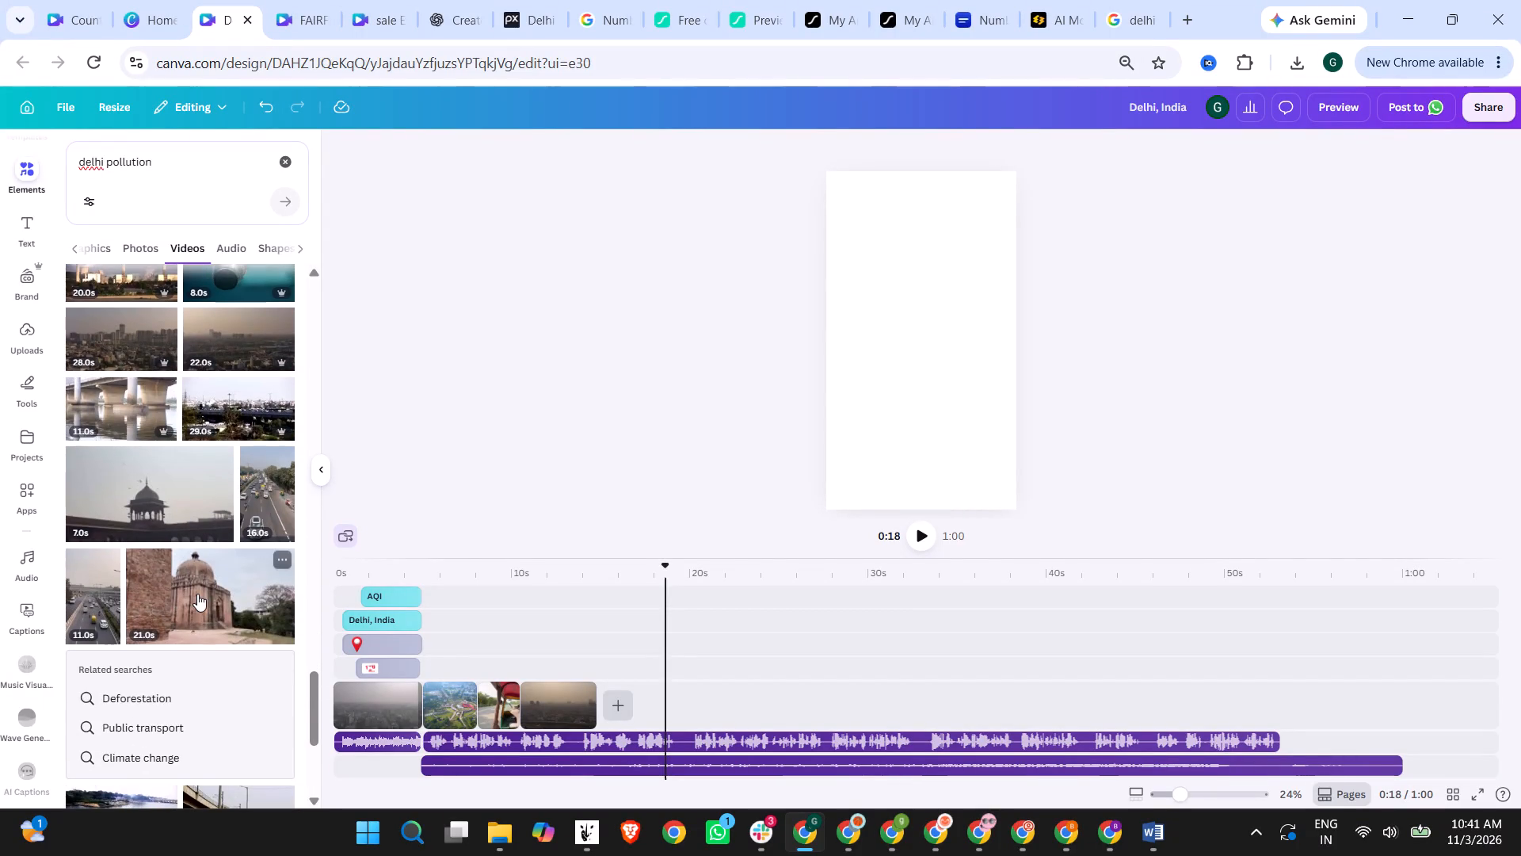
scroll(209, 596, "down", 2)
scroll(124, 610, "down", 3)
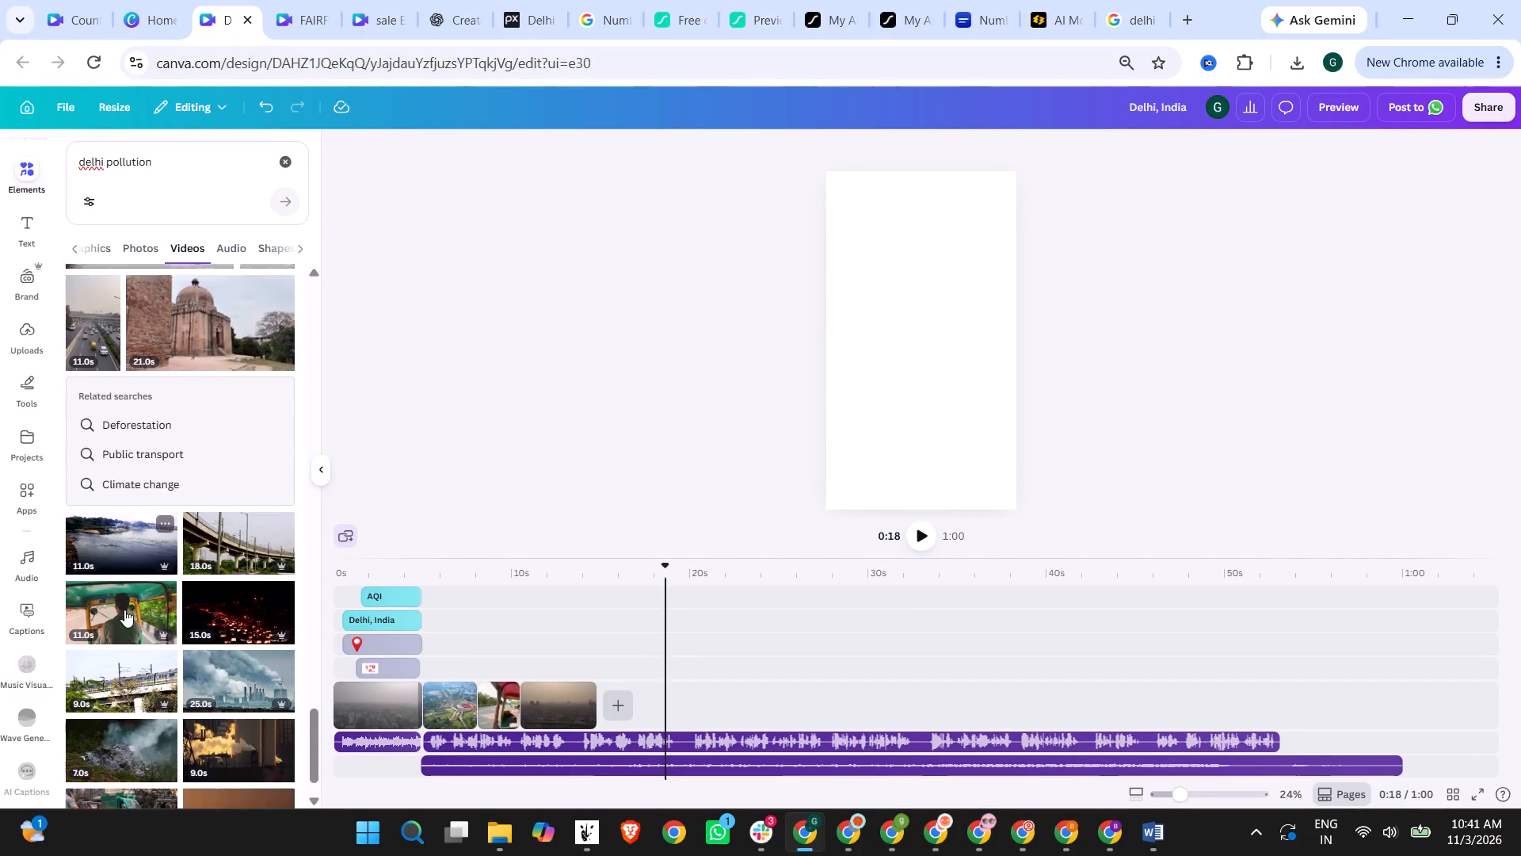
scroll(215, 619, "down", 5)
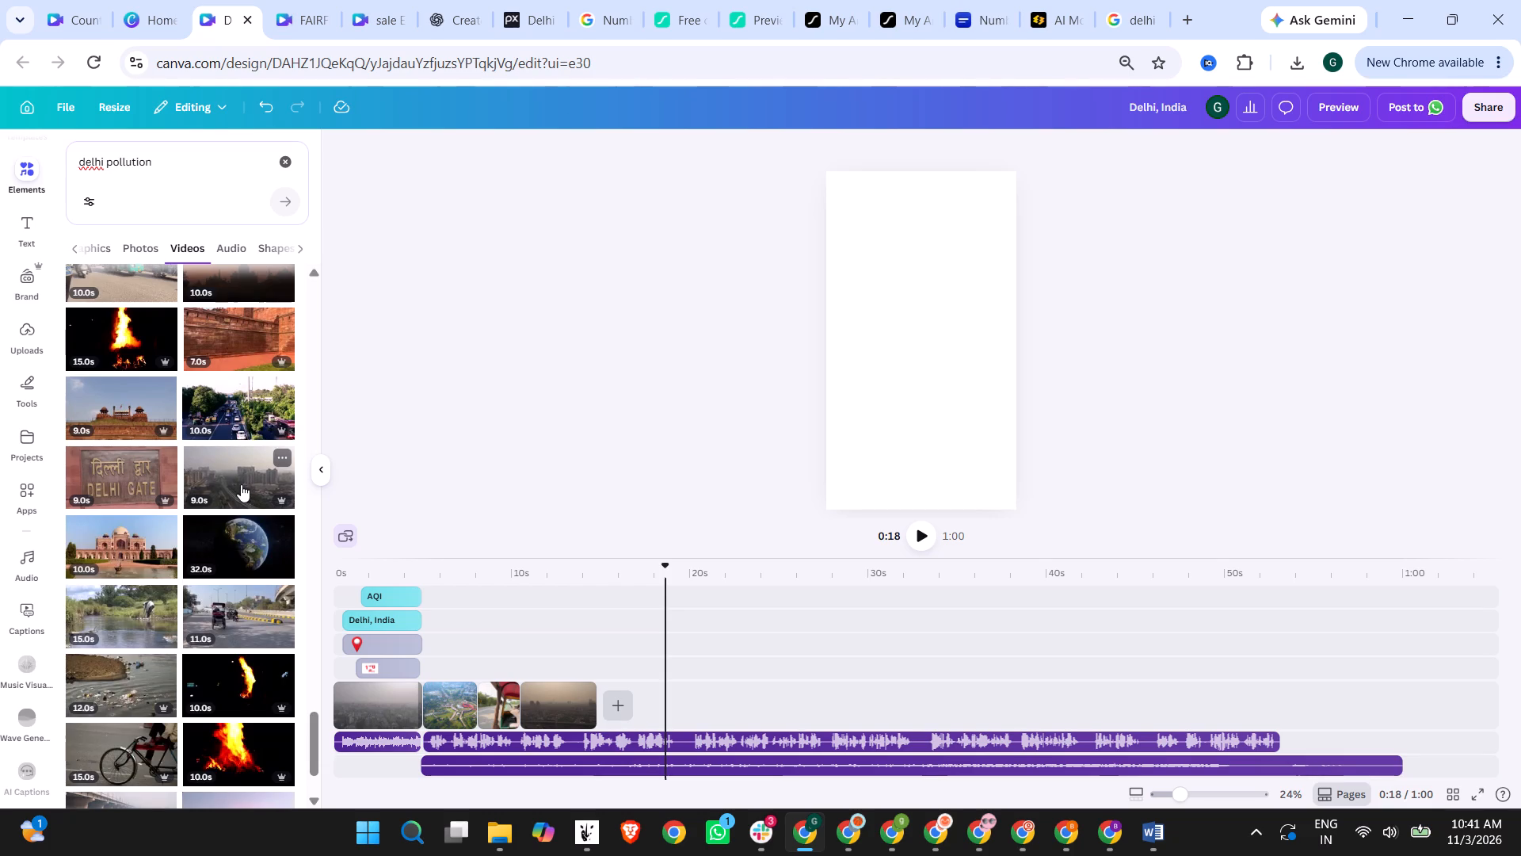
scroll(240, 484, "down", 3)
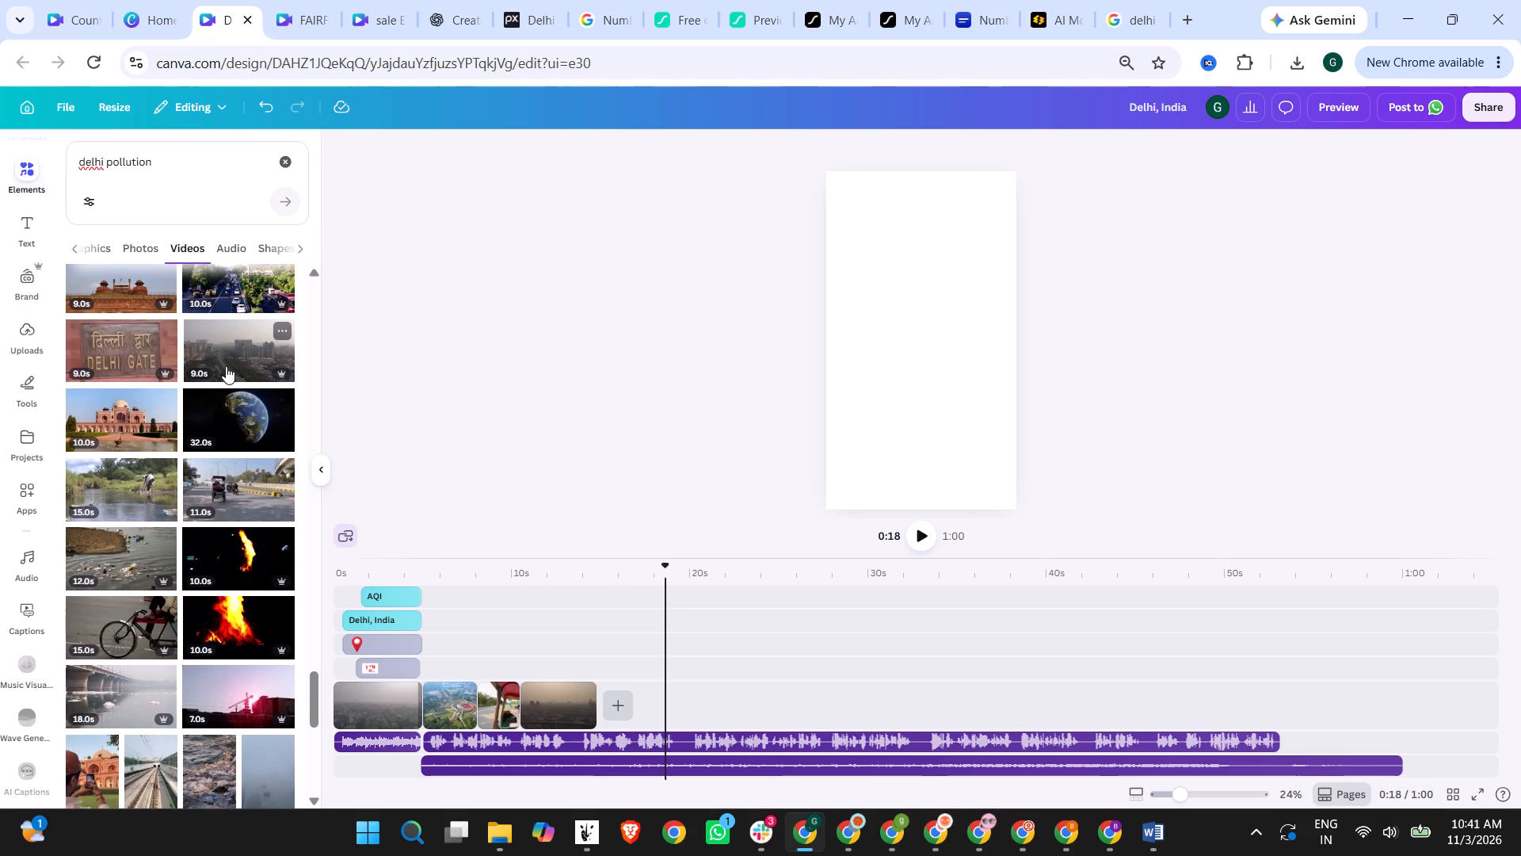
scroll(206, 553, "down", 4)
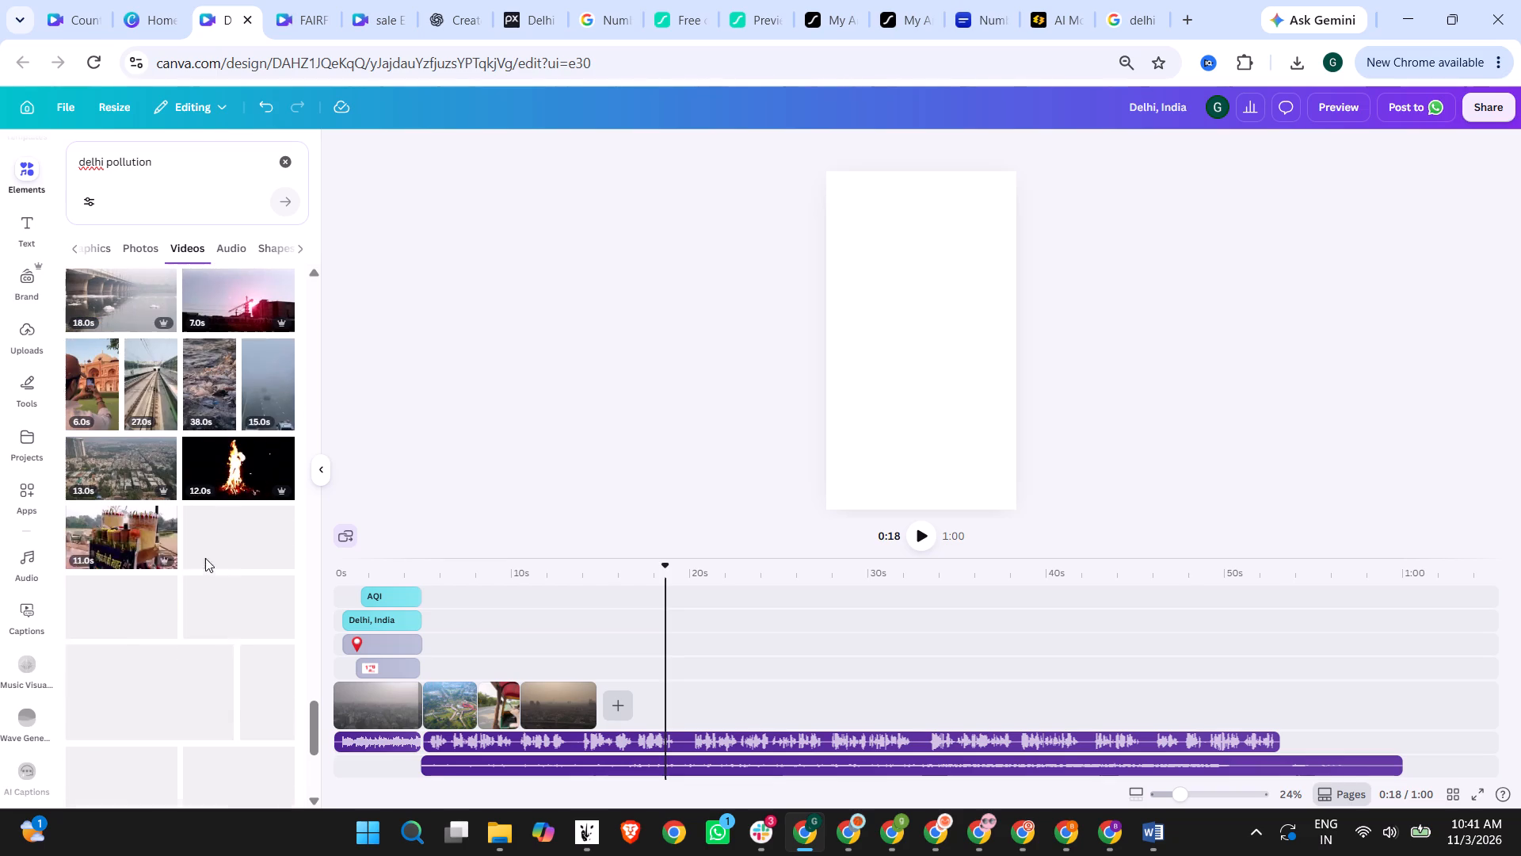
scroll(223, 575, "up", 1)
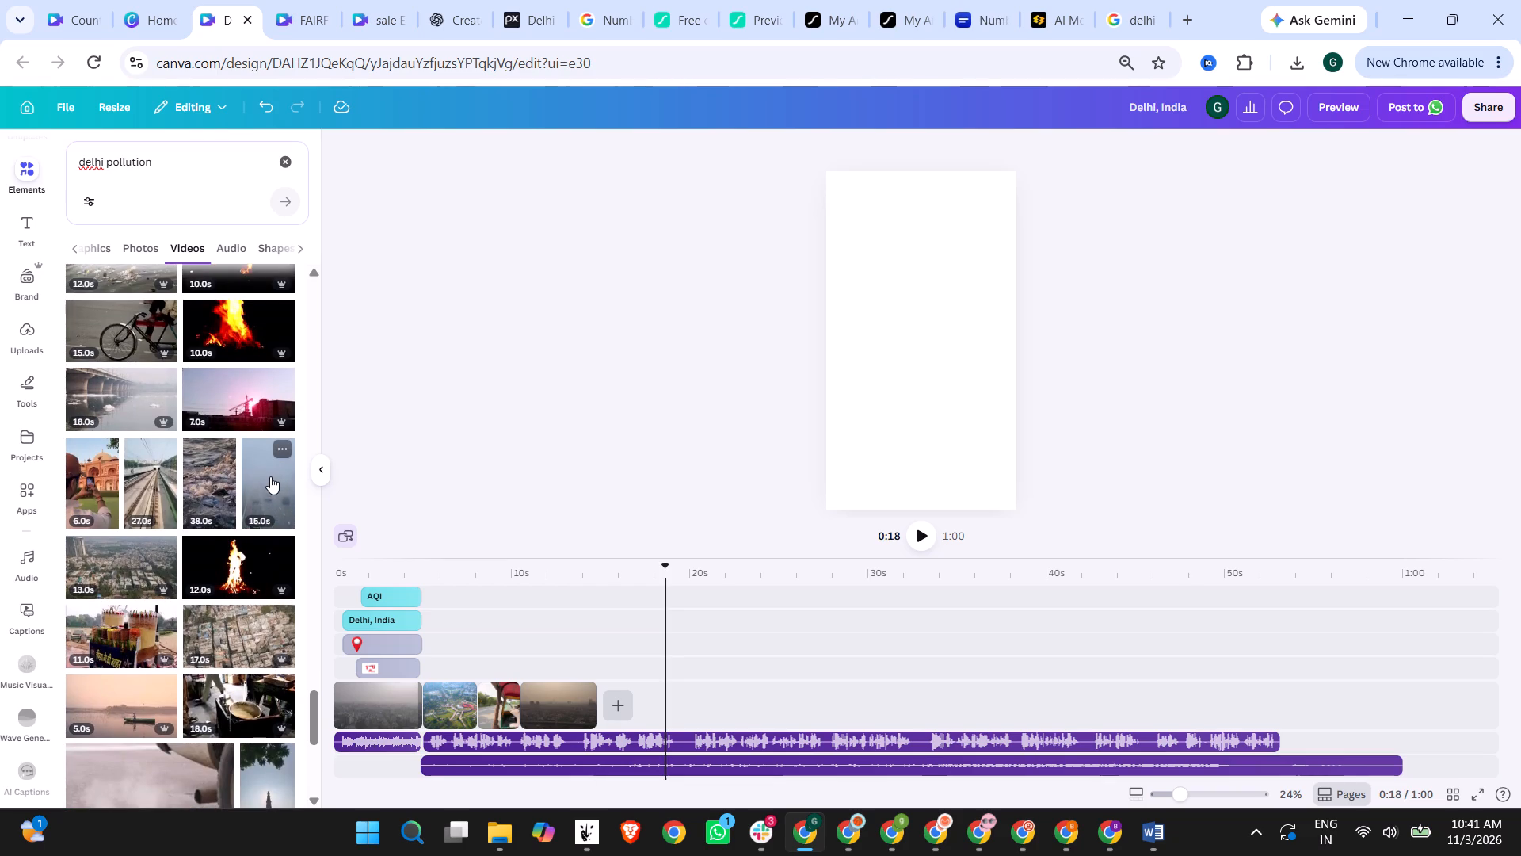
Add the vertical 15-second foggy highway video and move its clip to start right where the last background footage ends.
left_click_drag(270, 476, 329, 468)
left_click_drag(329, 468, 868, 362)
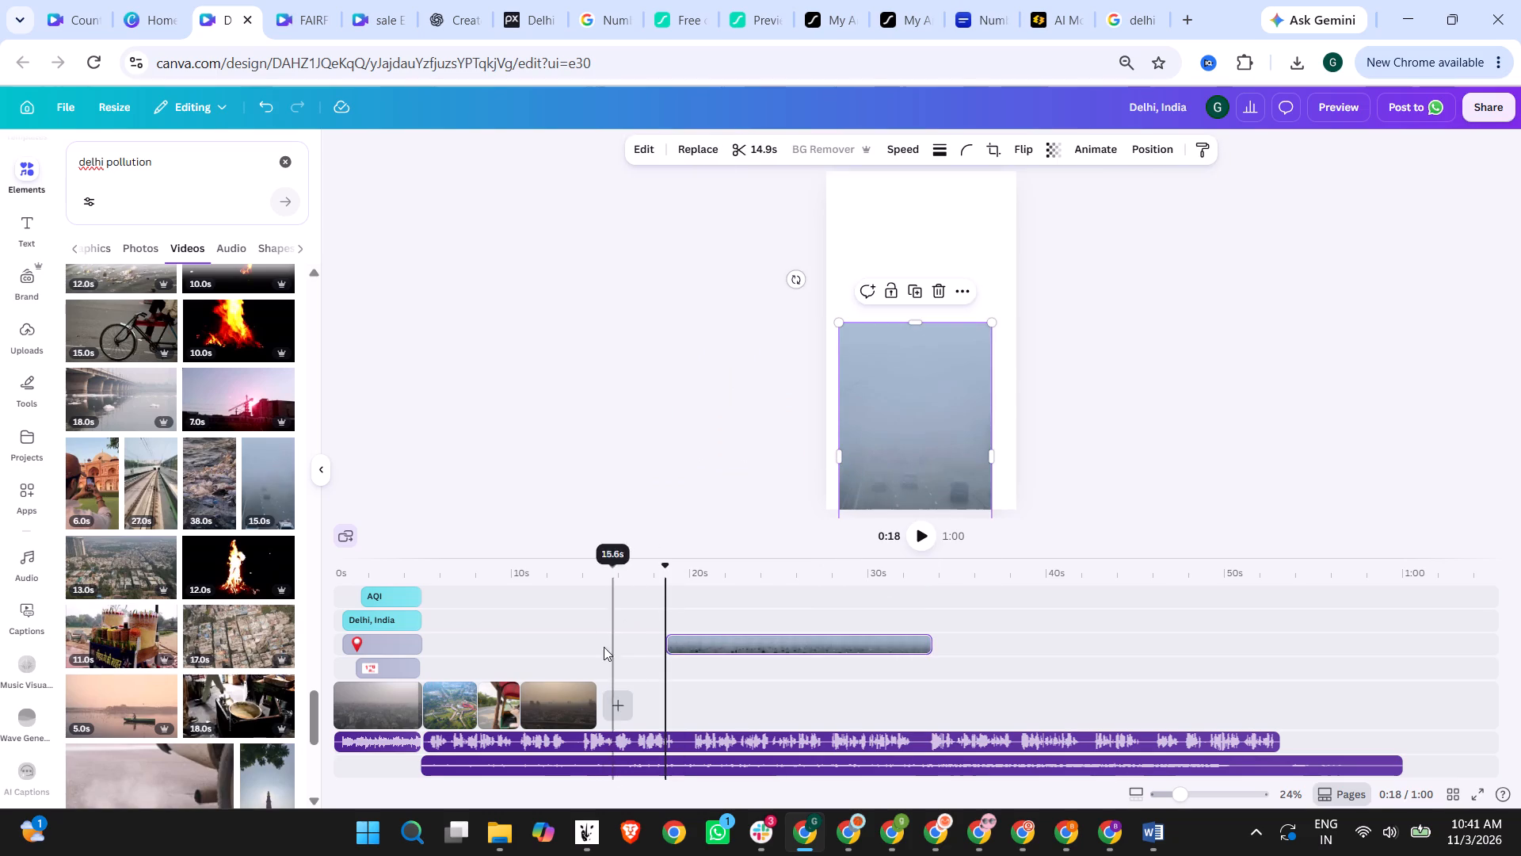
left_click_drag(704, 638, 637, 661)
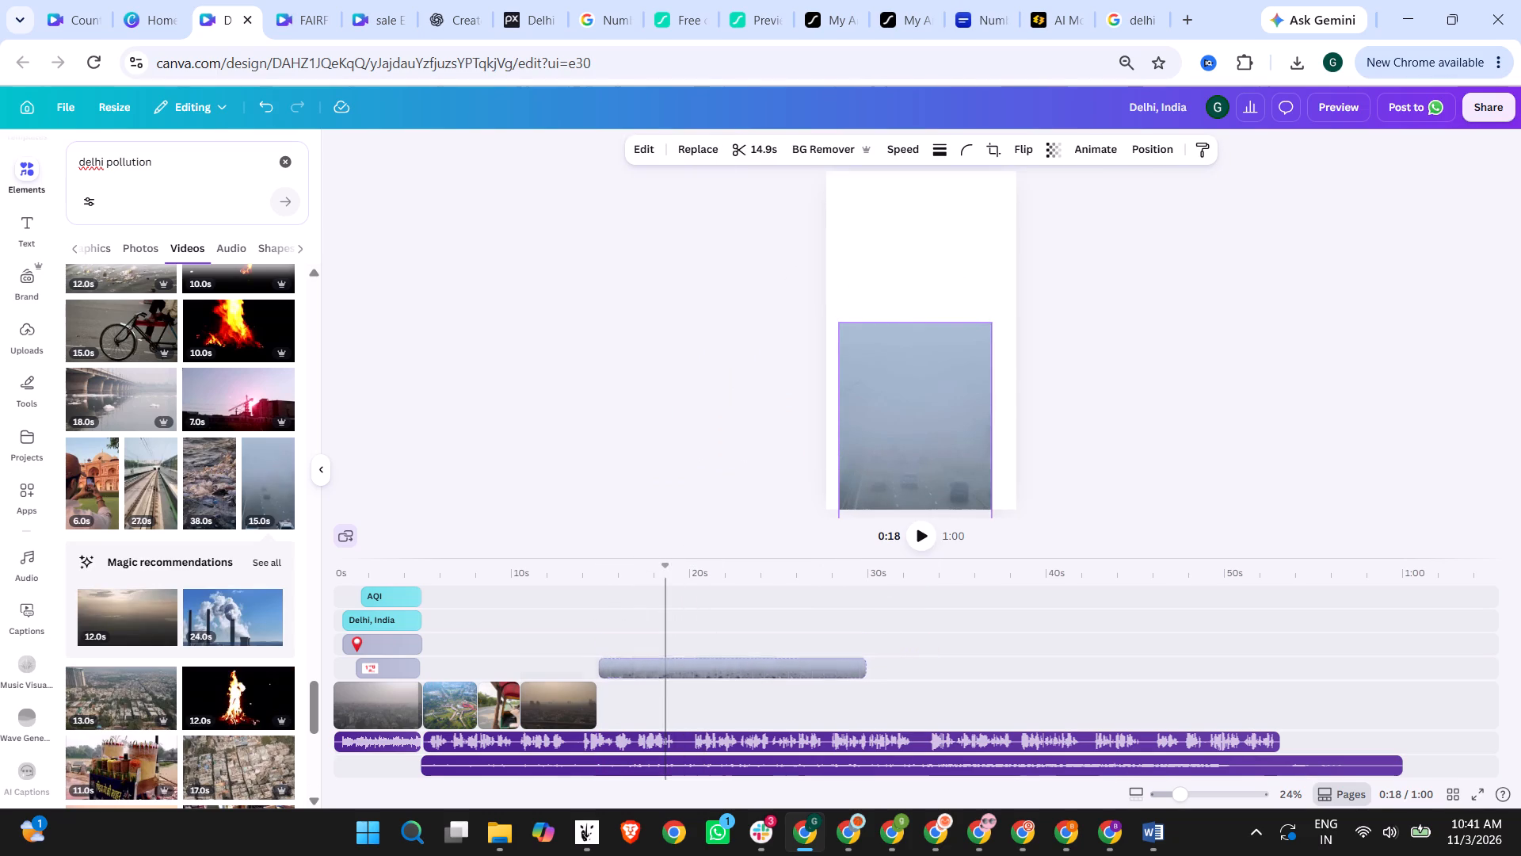
left_click_drag(637, 661, 636, 660)
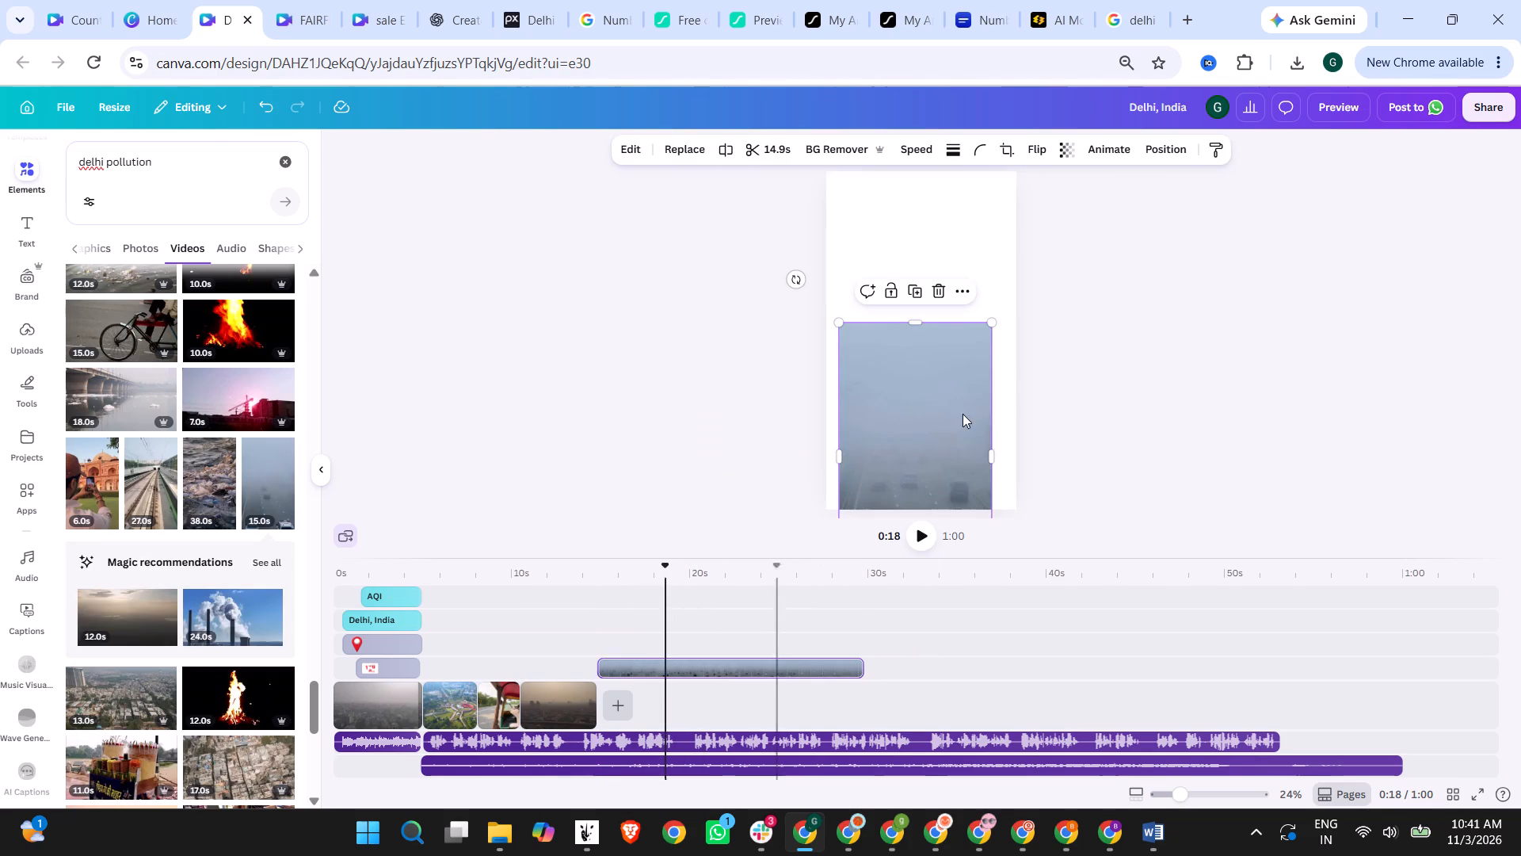
Move the foggy highway video to the top of the page and enlarge it to about 1,094 × 1,920 to cover the page.
left_click_drag(943, 398, 925, 244)
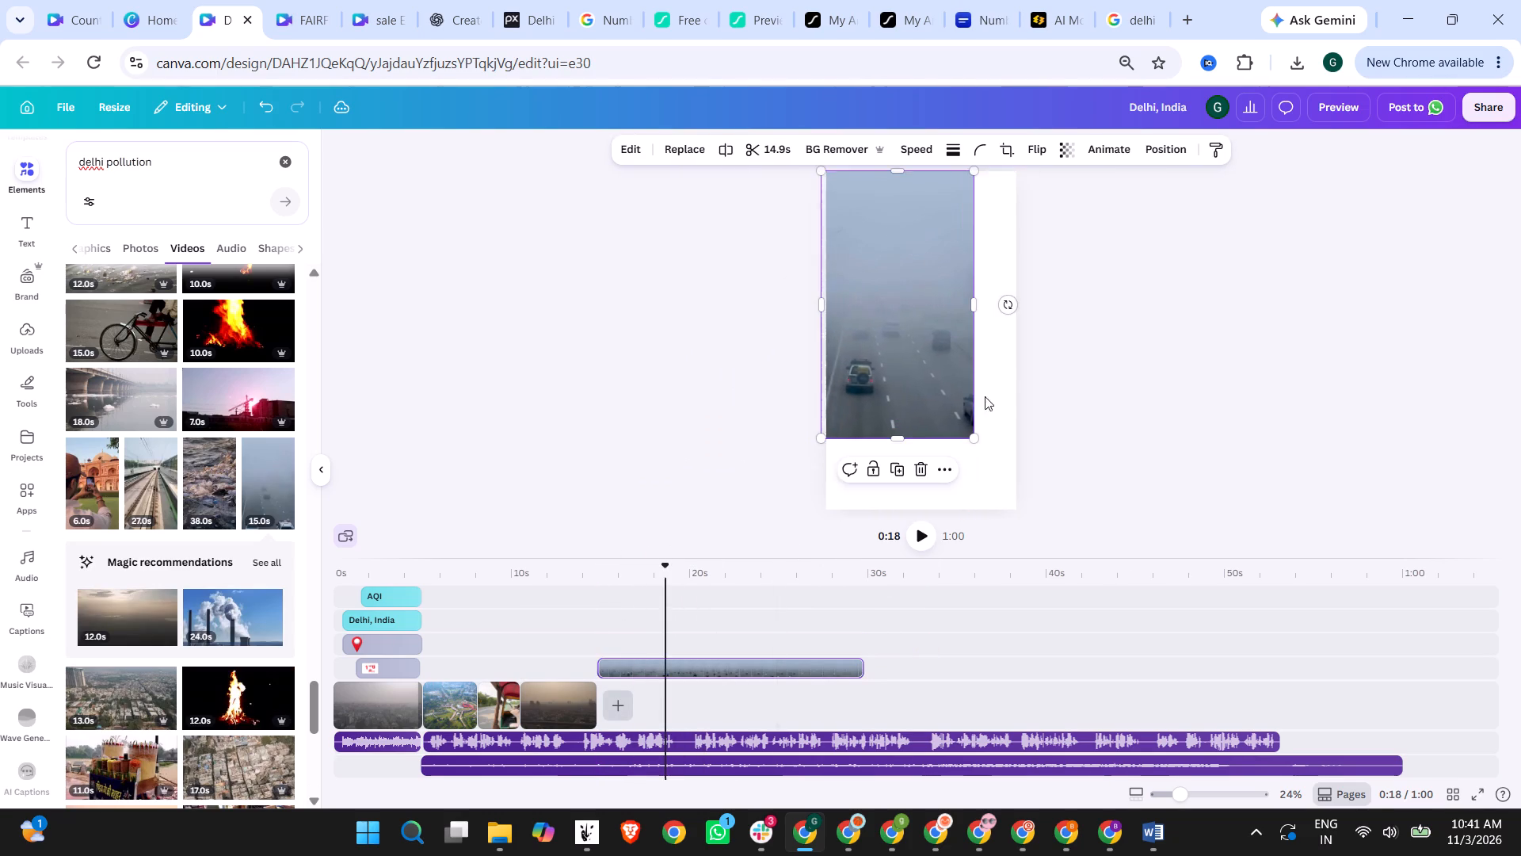
left_click_drag(974, 442, 1017, 507)
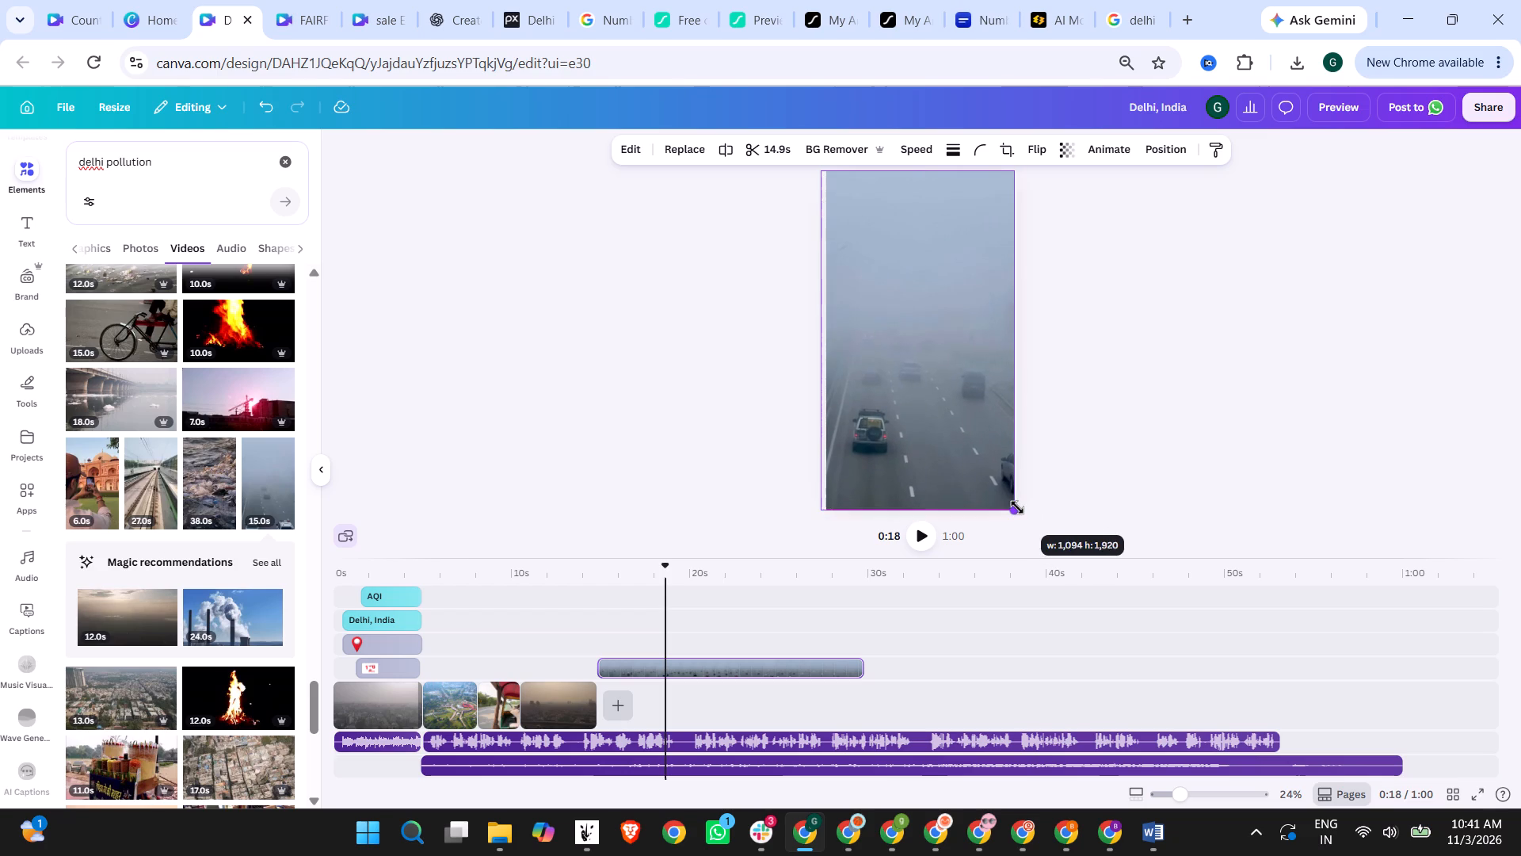
Enlarge the foggy highway video to about 1,107 × 1,943 and centre it horizontally so it fully covers the page.
left_click_drag(1017, 507, 1022, 514)
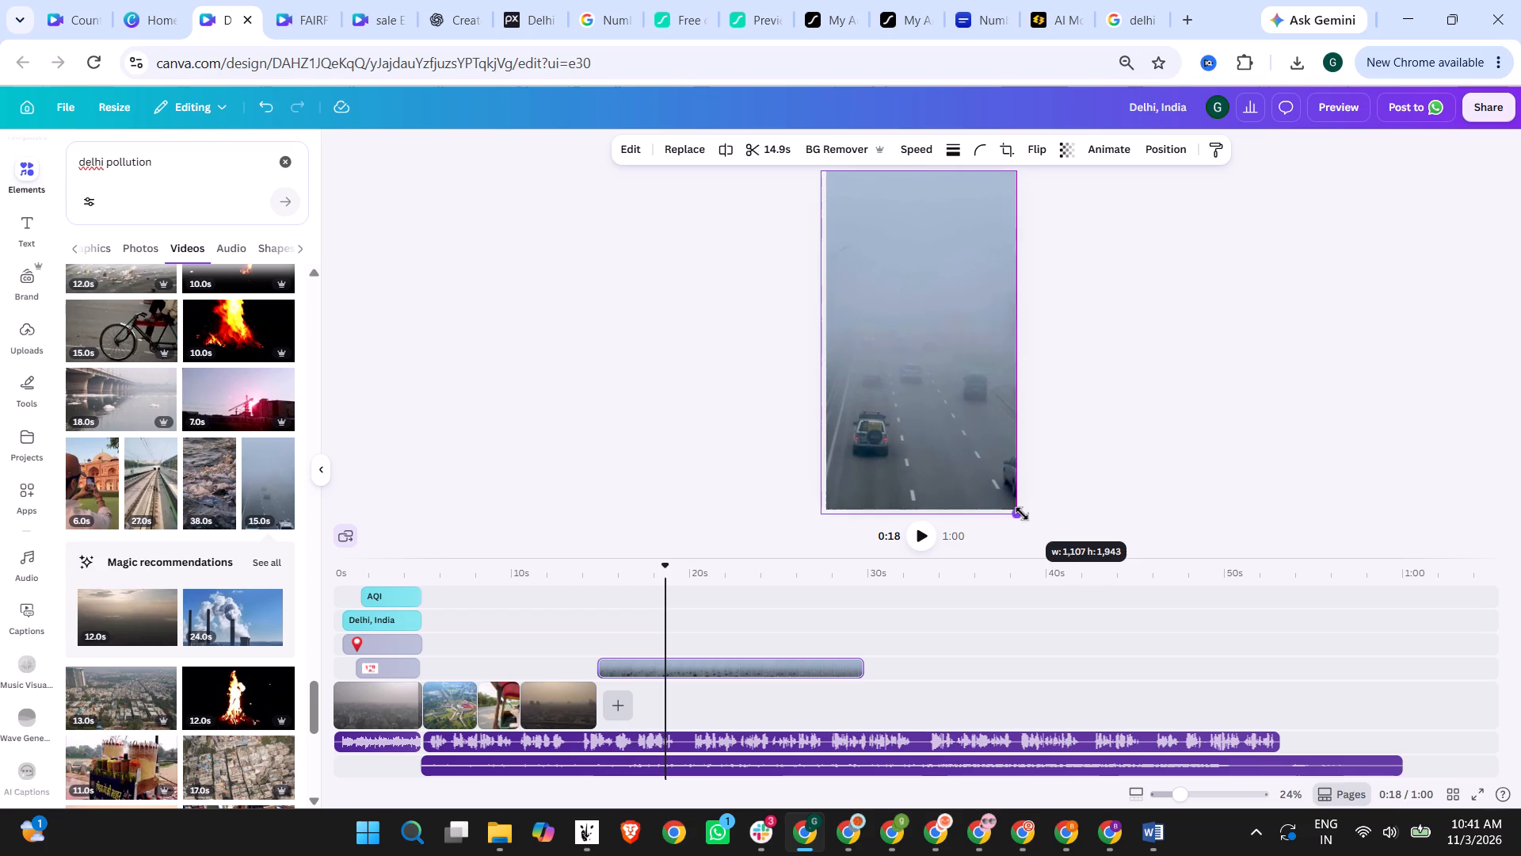
left_click_drag(1022, 514, 1022, 513)
left_click(943, 463)
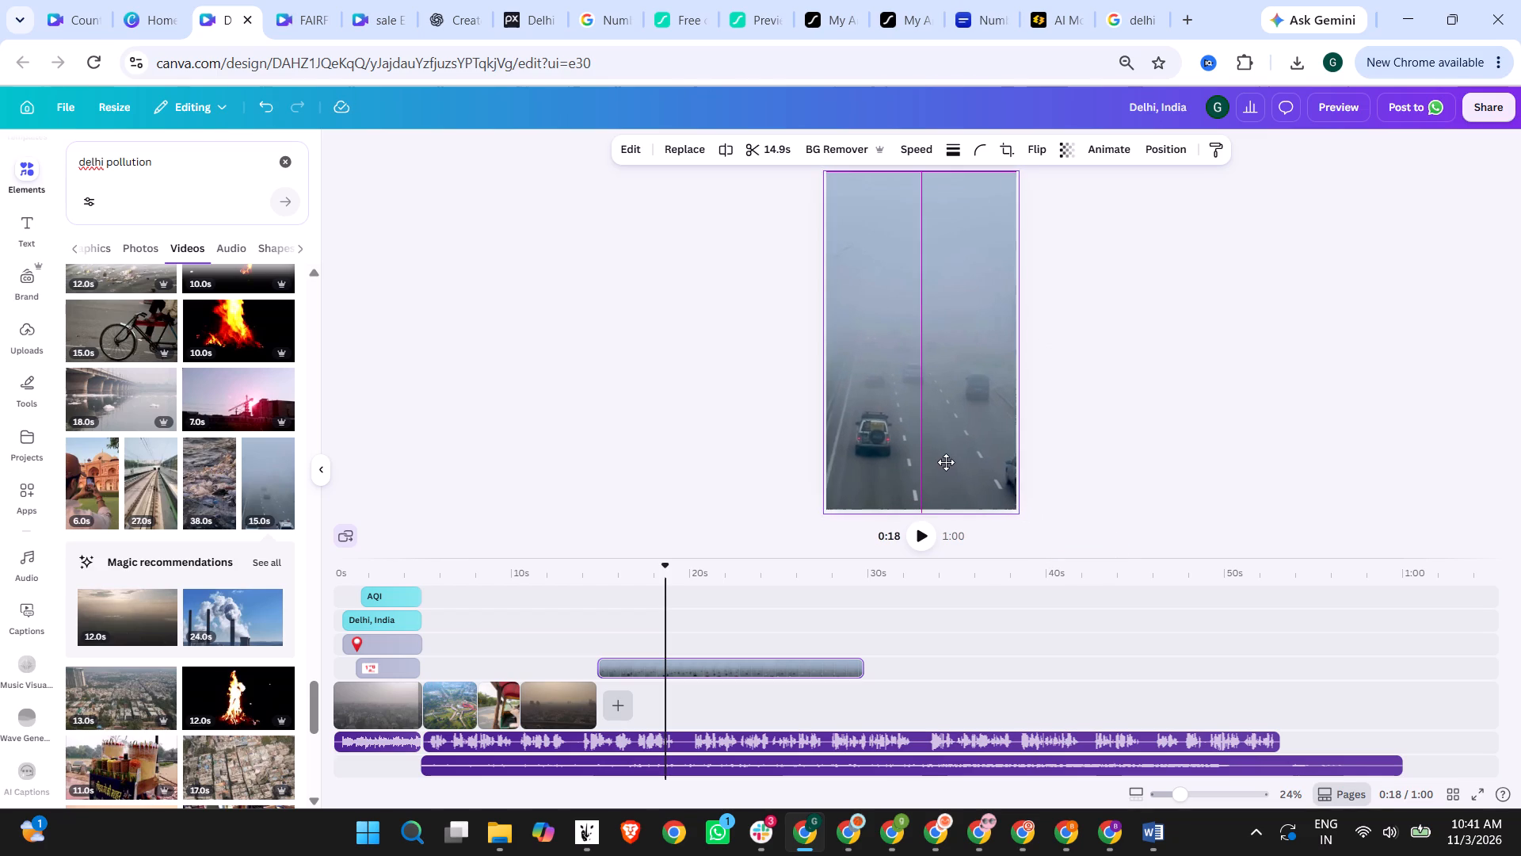
left_click(1103, 443)
left_click(715, 423)
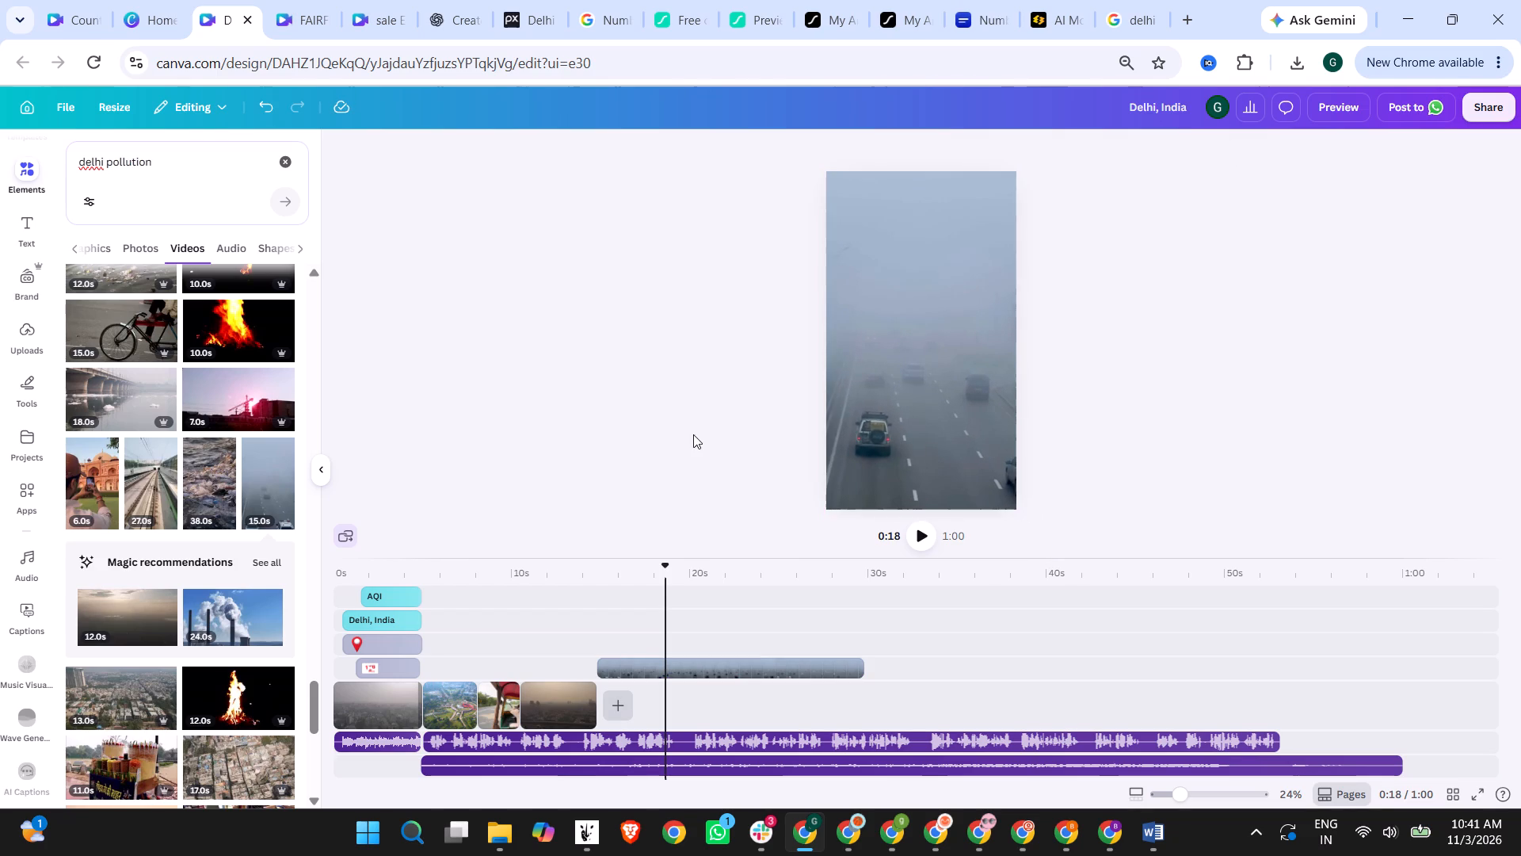
Look through the Google image results for "delhi environment minister" for another photo of the minister speaking.
left_click(1136, 0)
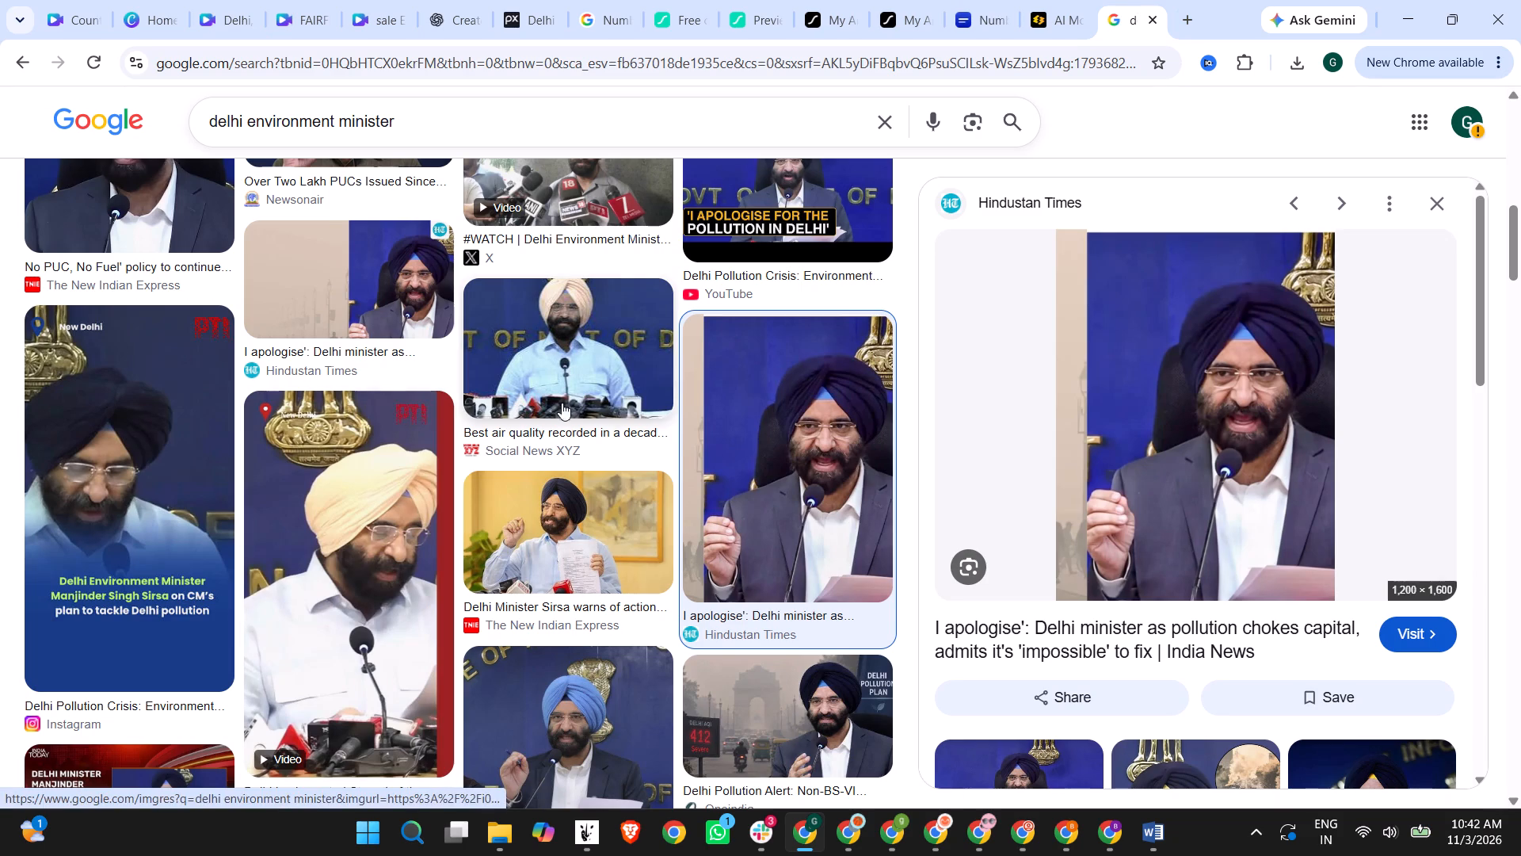
scroll(777, 449, "up", 4)
scroll(197, 342, "up", 5)
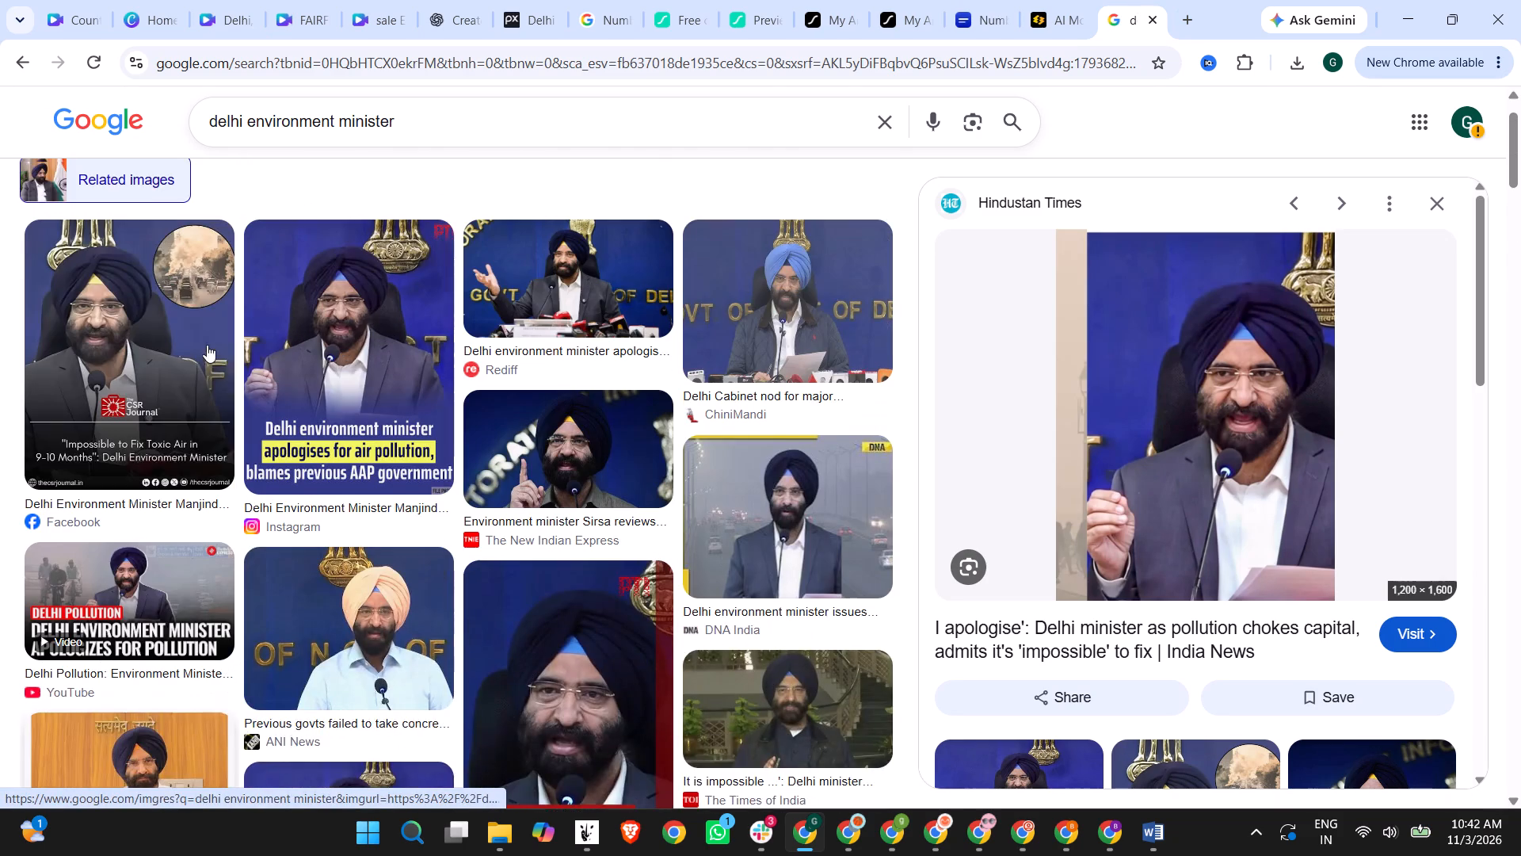
scroll(348, 390, "up", 11)
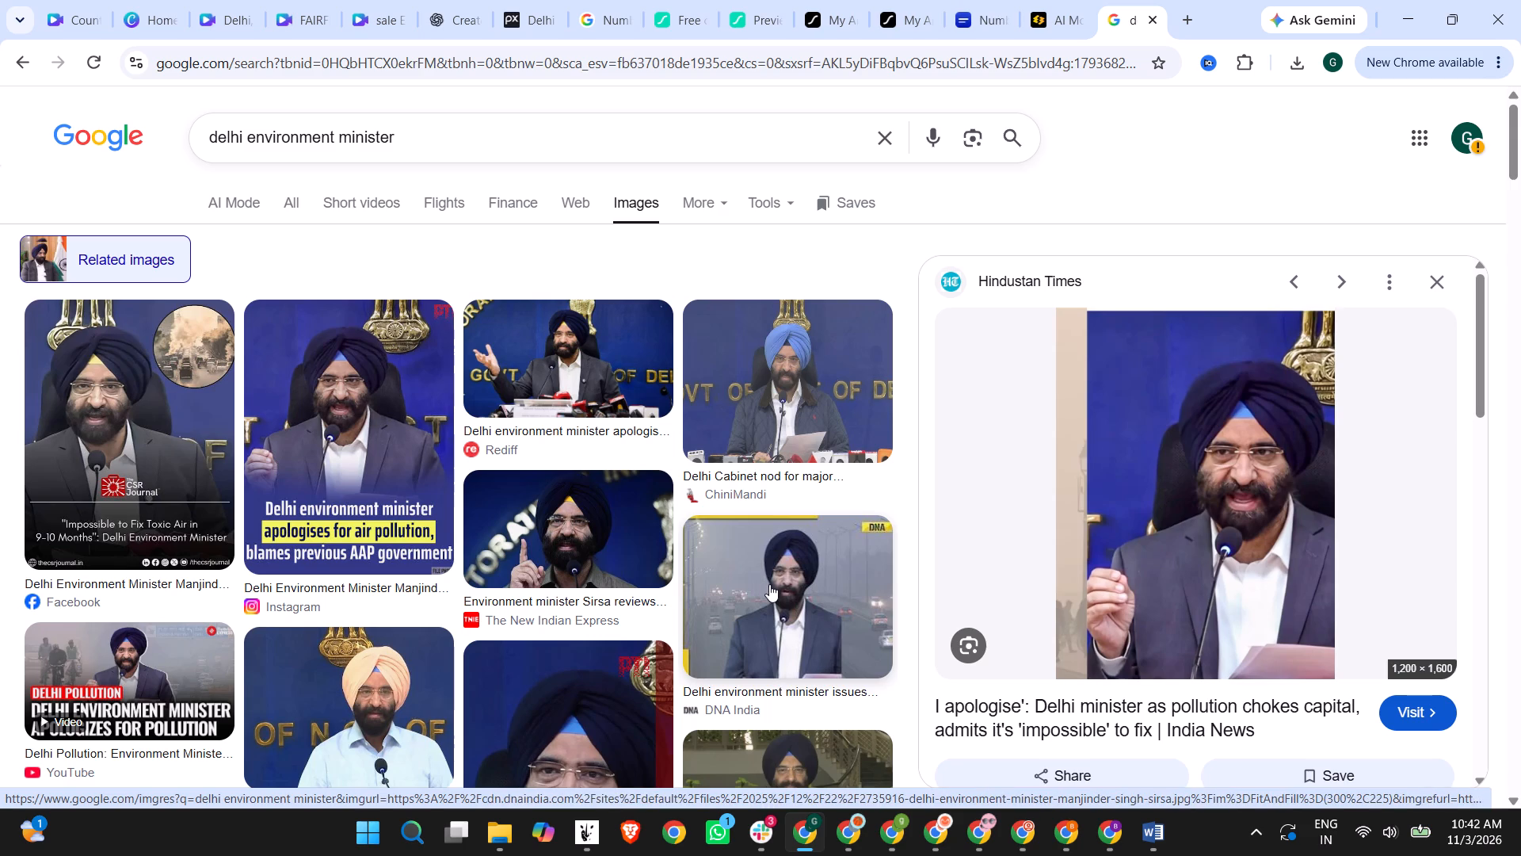
scroll(726, 586, "down", 2)
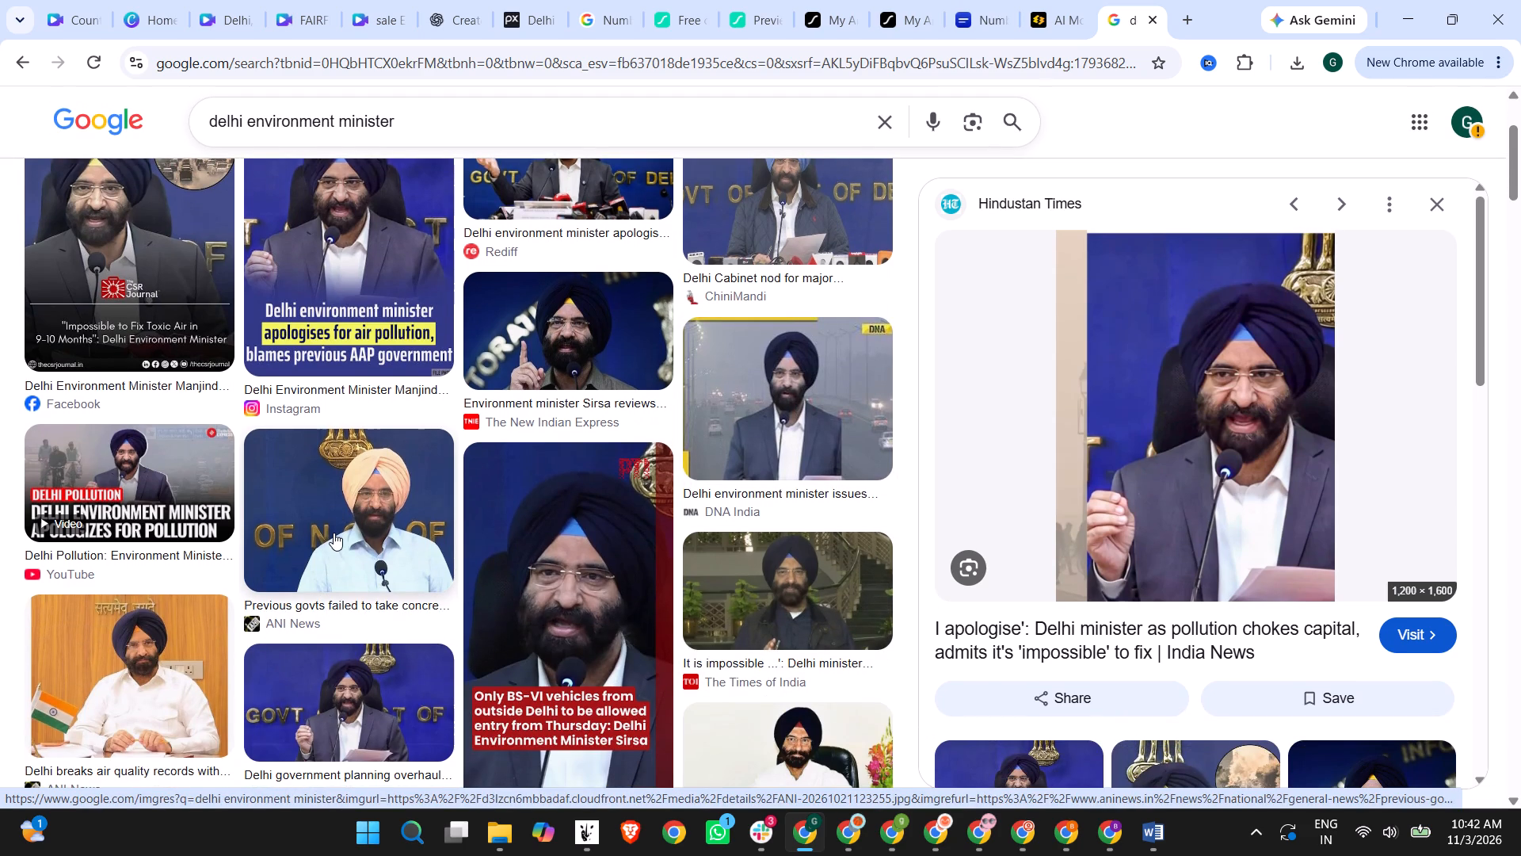
scroll(364, 510, "down", 2)
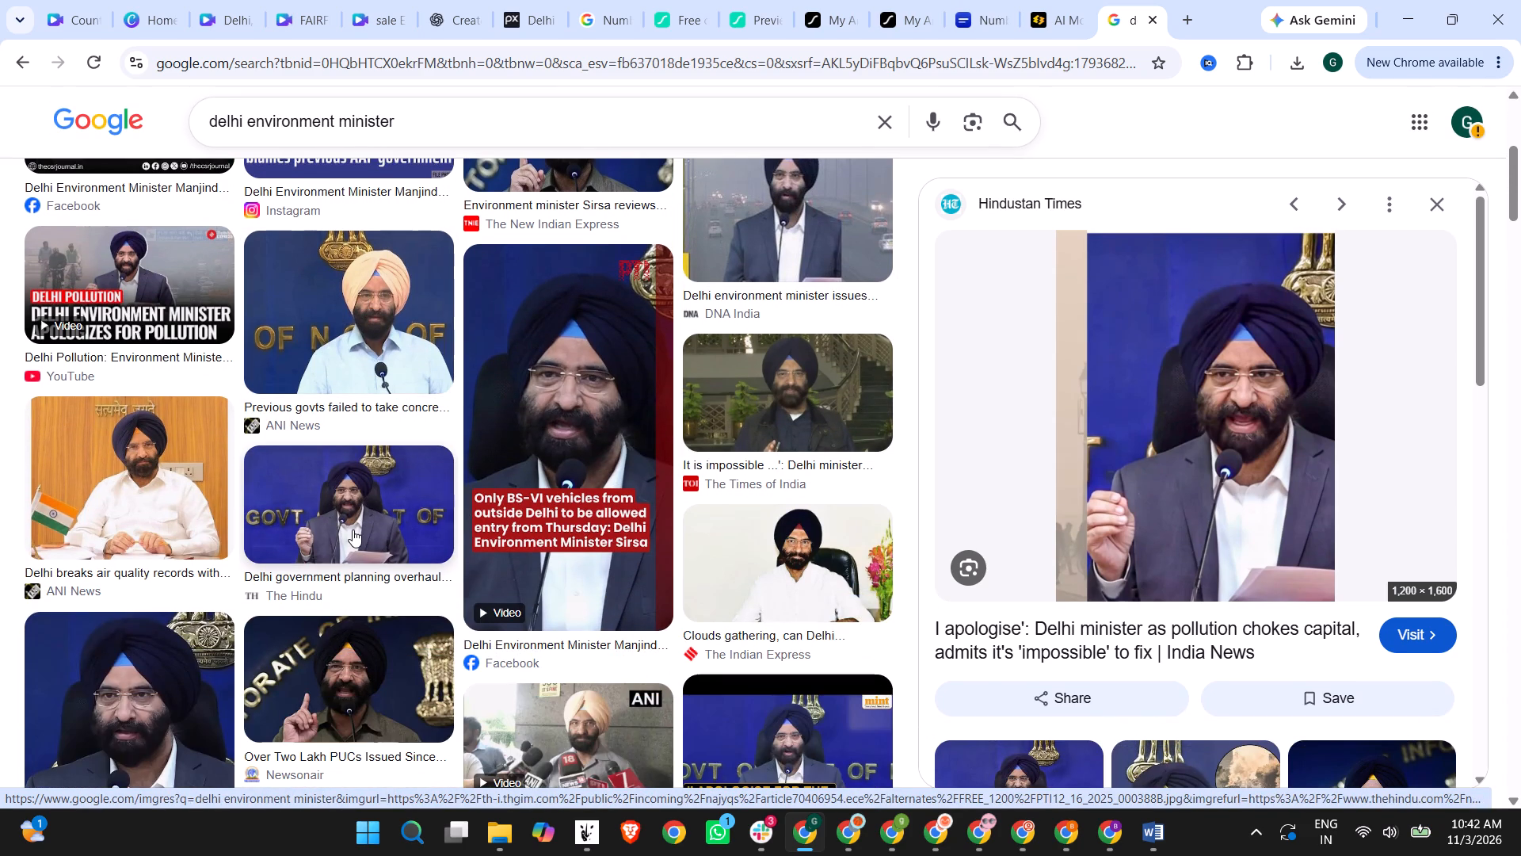
scroll(281, 514, "down", 3)
scroll(168, 439, "down", 2)
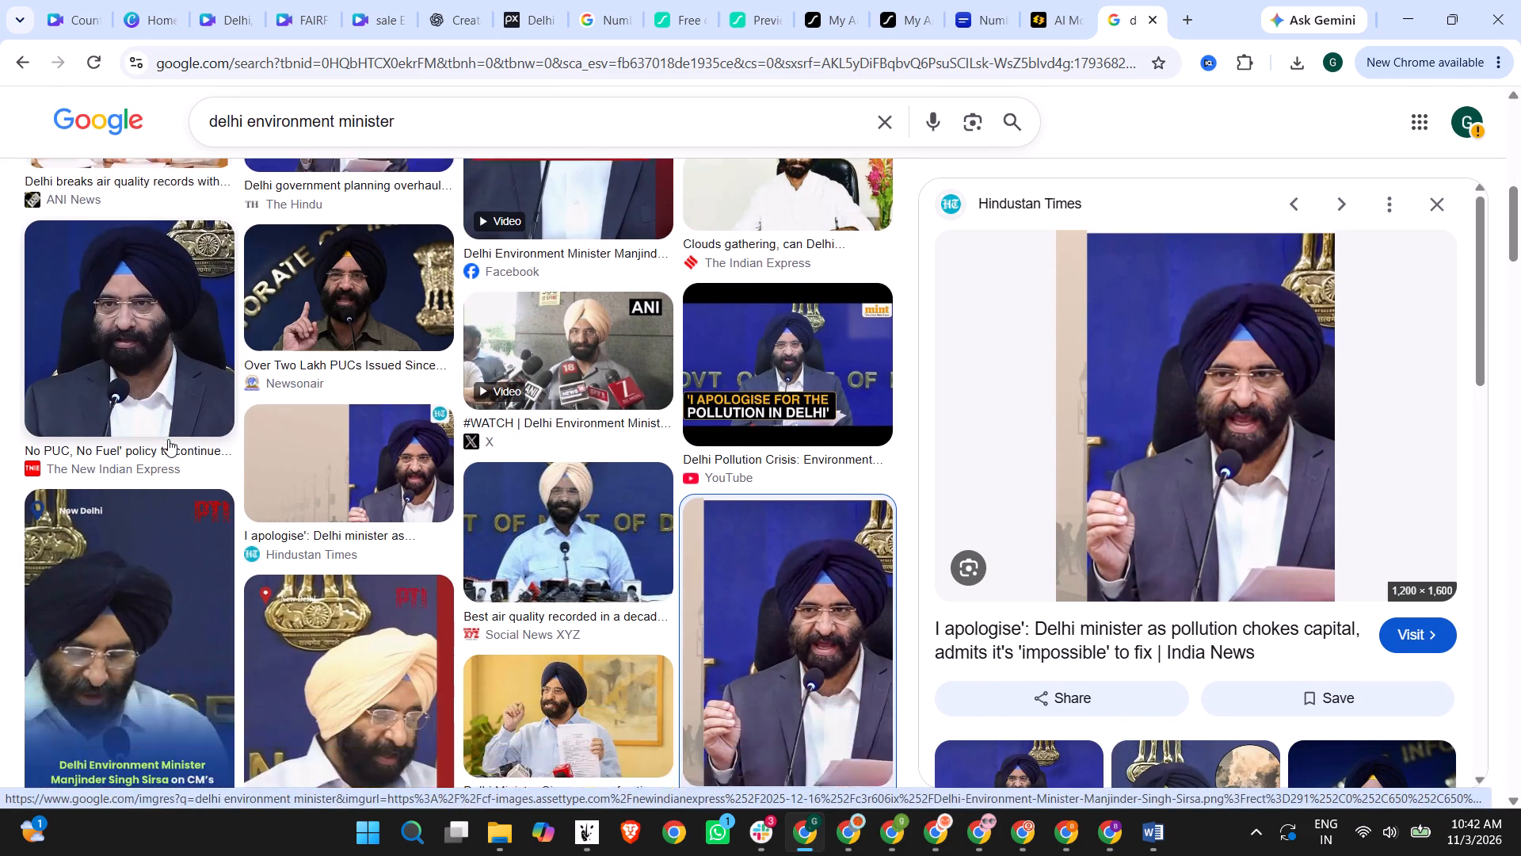
scroll(574, 547, "down", 4)
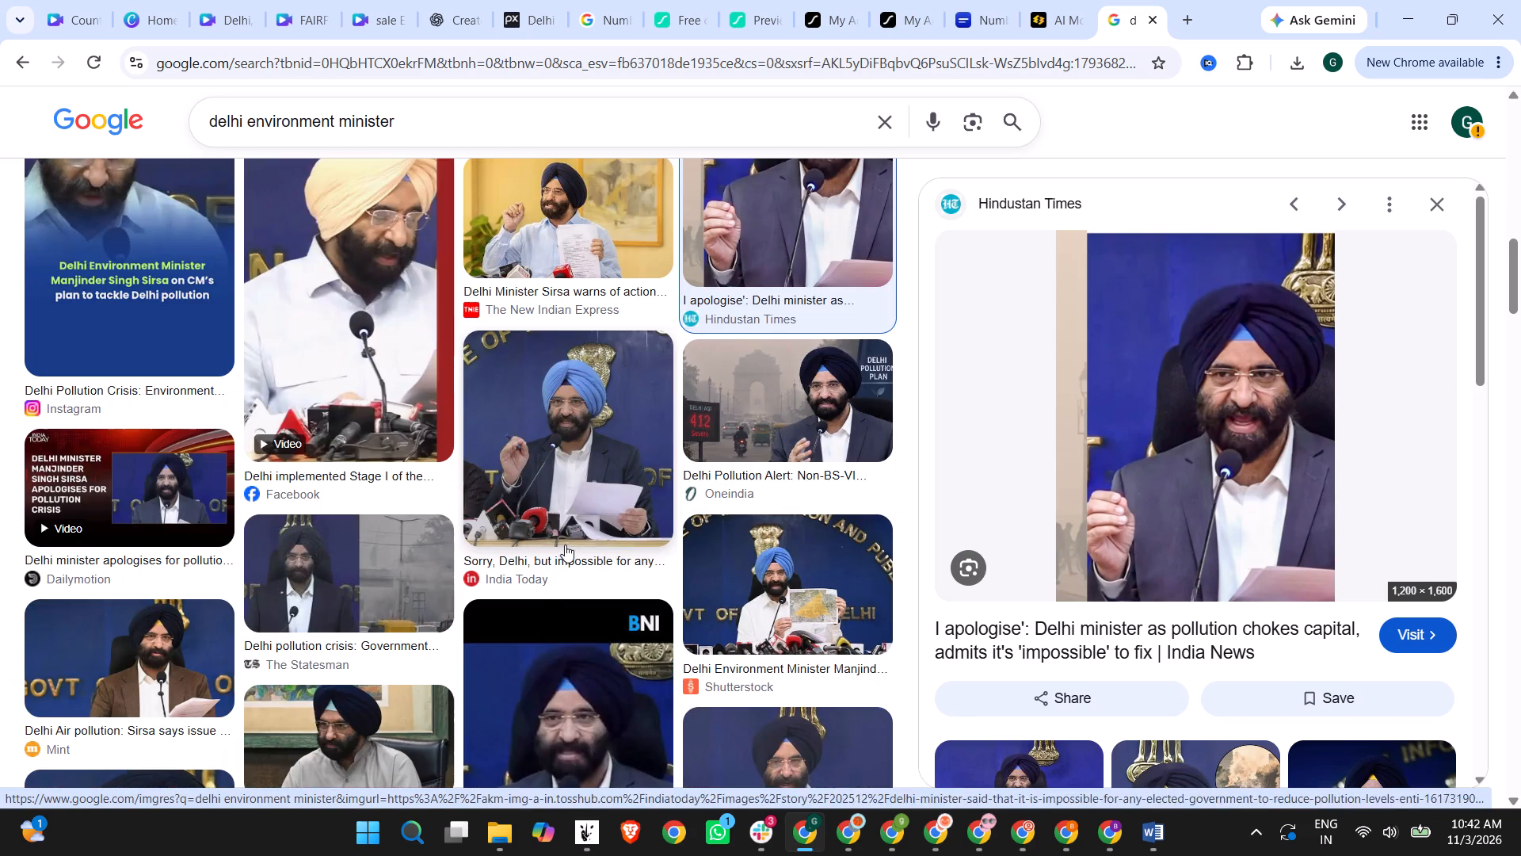
left_click(1443, 202)
scroll(866, 407, "down", 2)
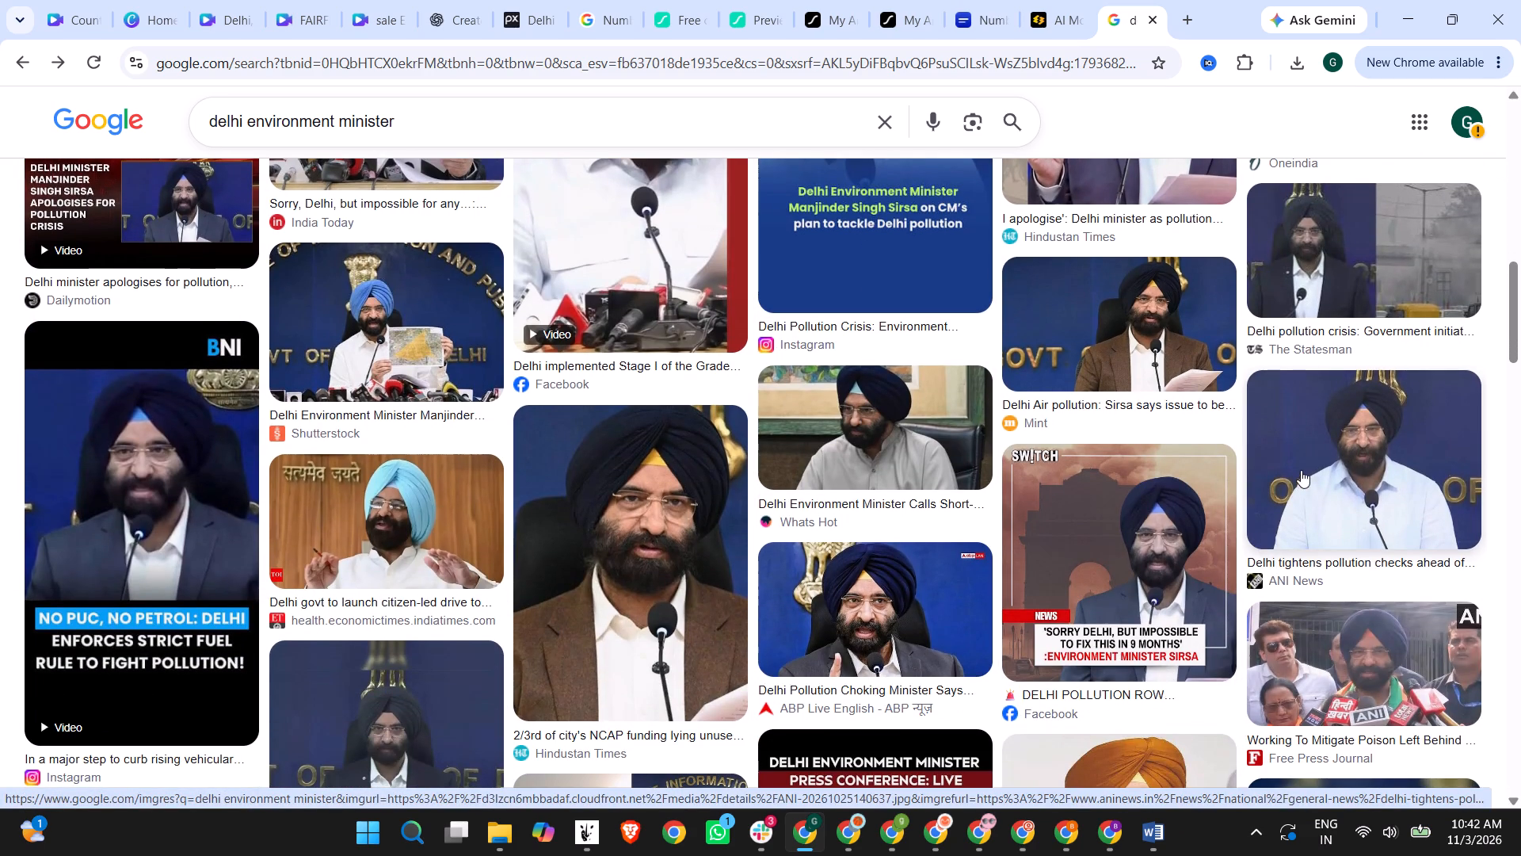
scroll(697, 474, "down", 3)
scroll(581, 485, "down", 2)
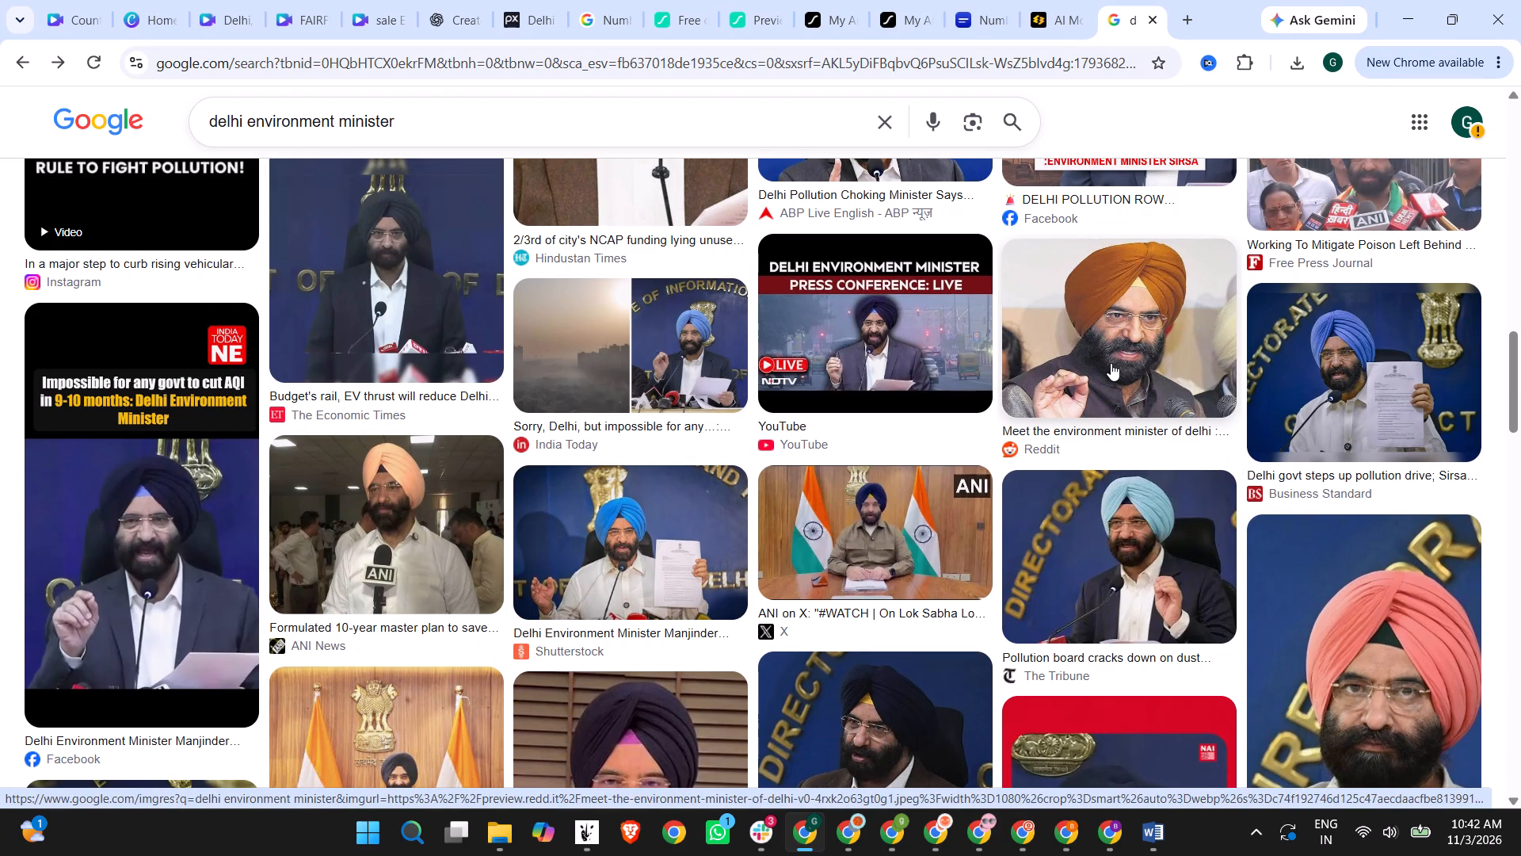
scroll(1111, 363, "down", 1)
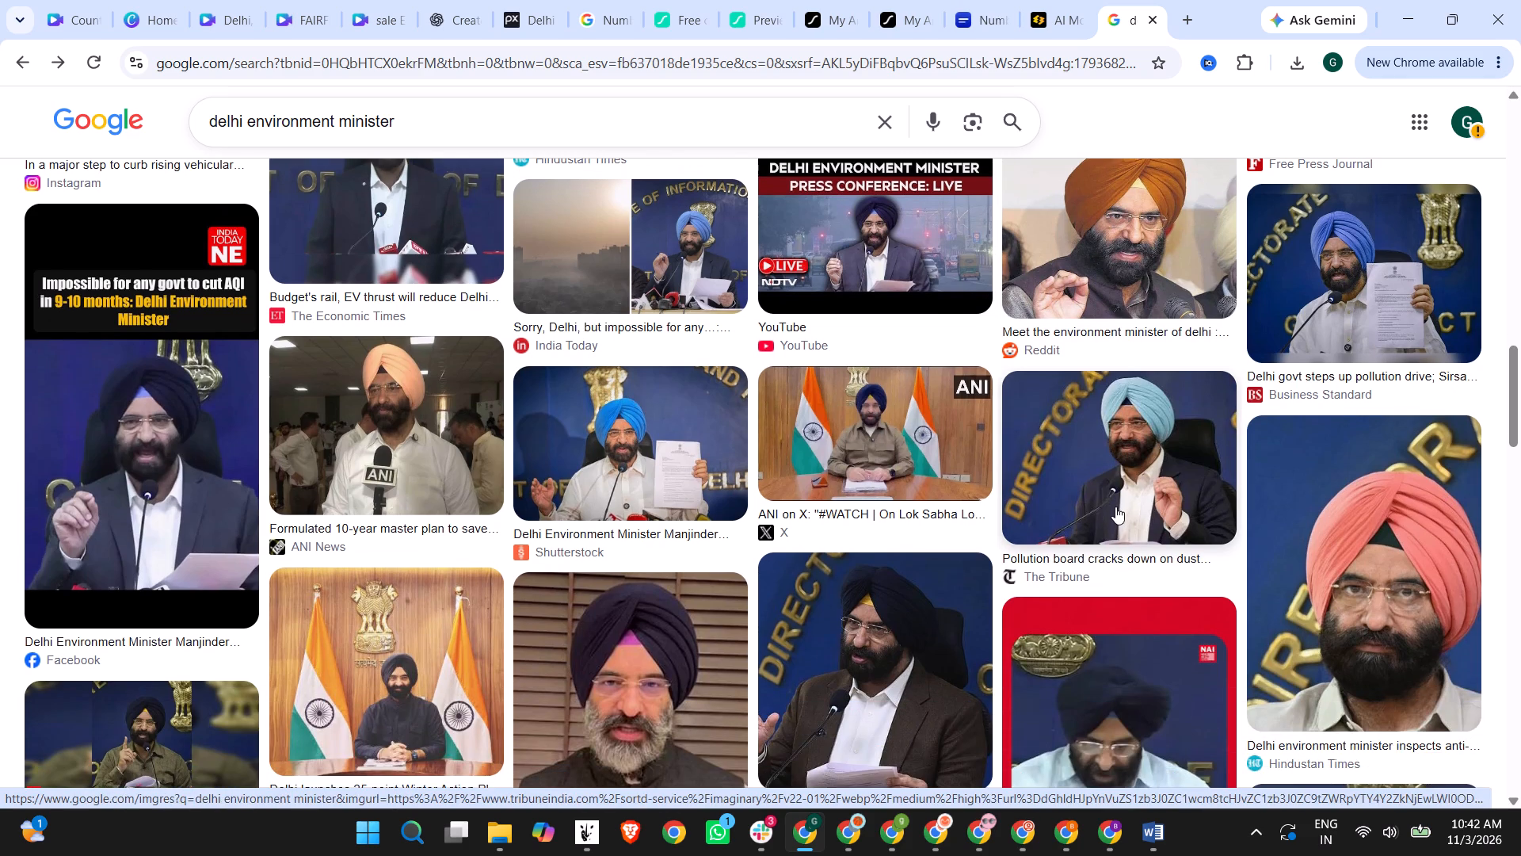
Copy The Tribune's photo of the minister in a light blue turban and paste it into the Canva video.
left_click(1115, 506)
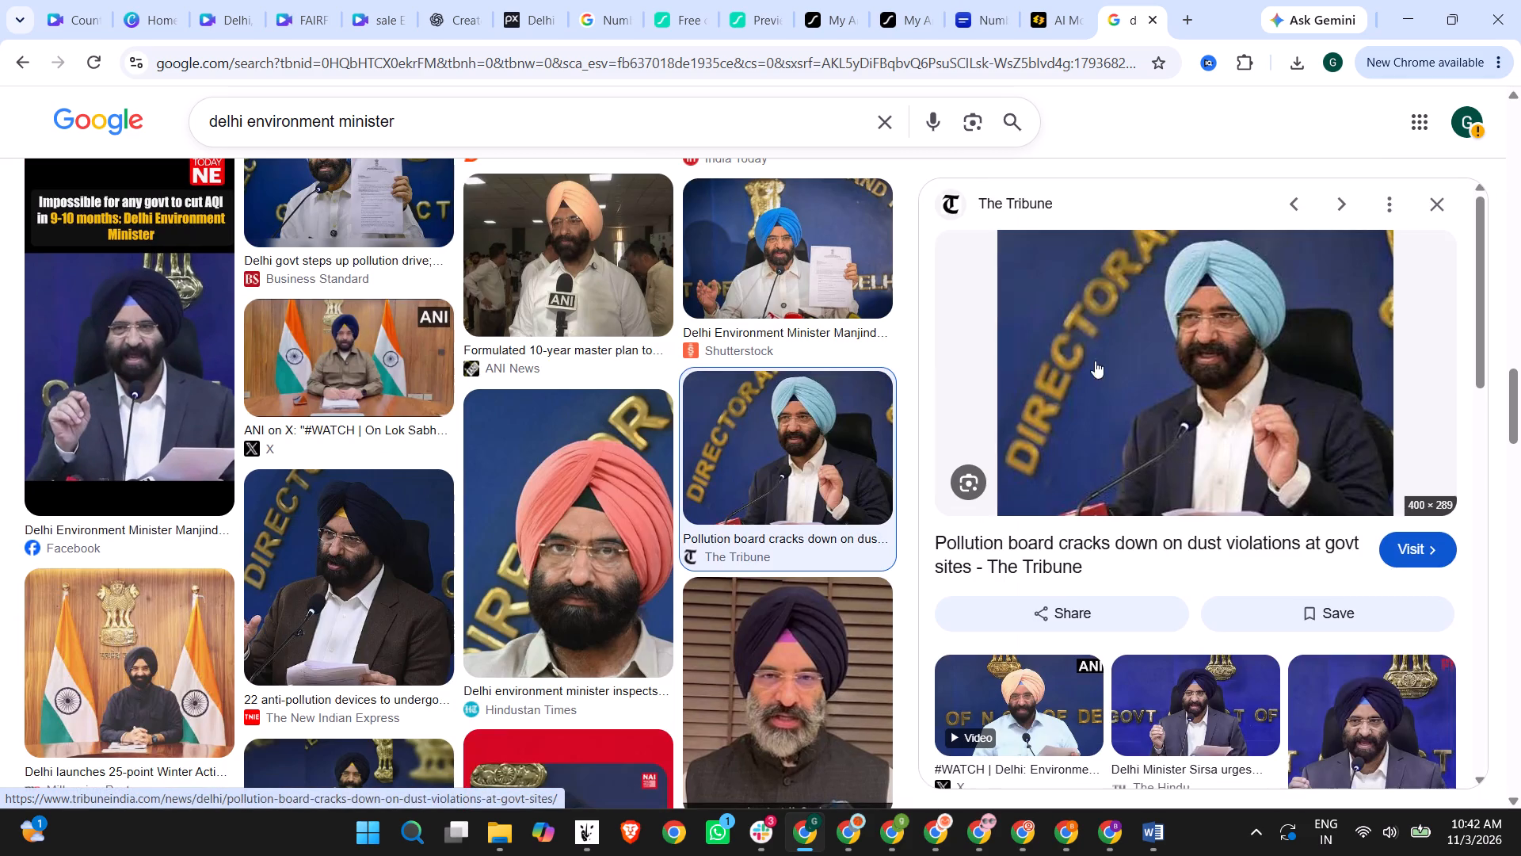
right_click(1201, 359)
left_click(1322, 683)
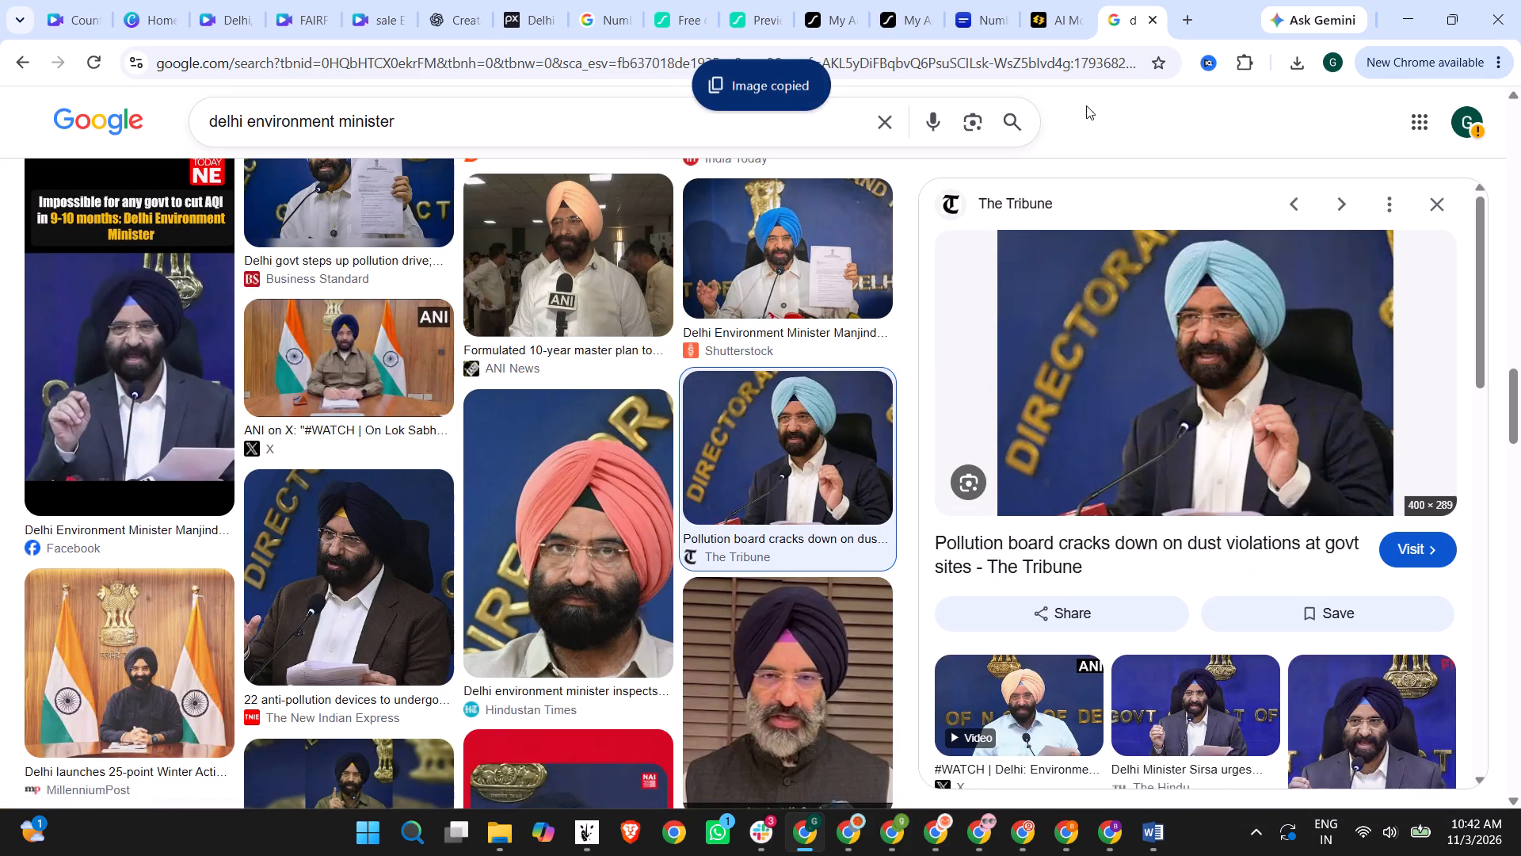
left_click(309, 0)
left_click(250, 0)
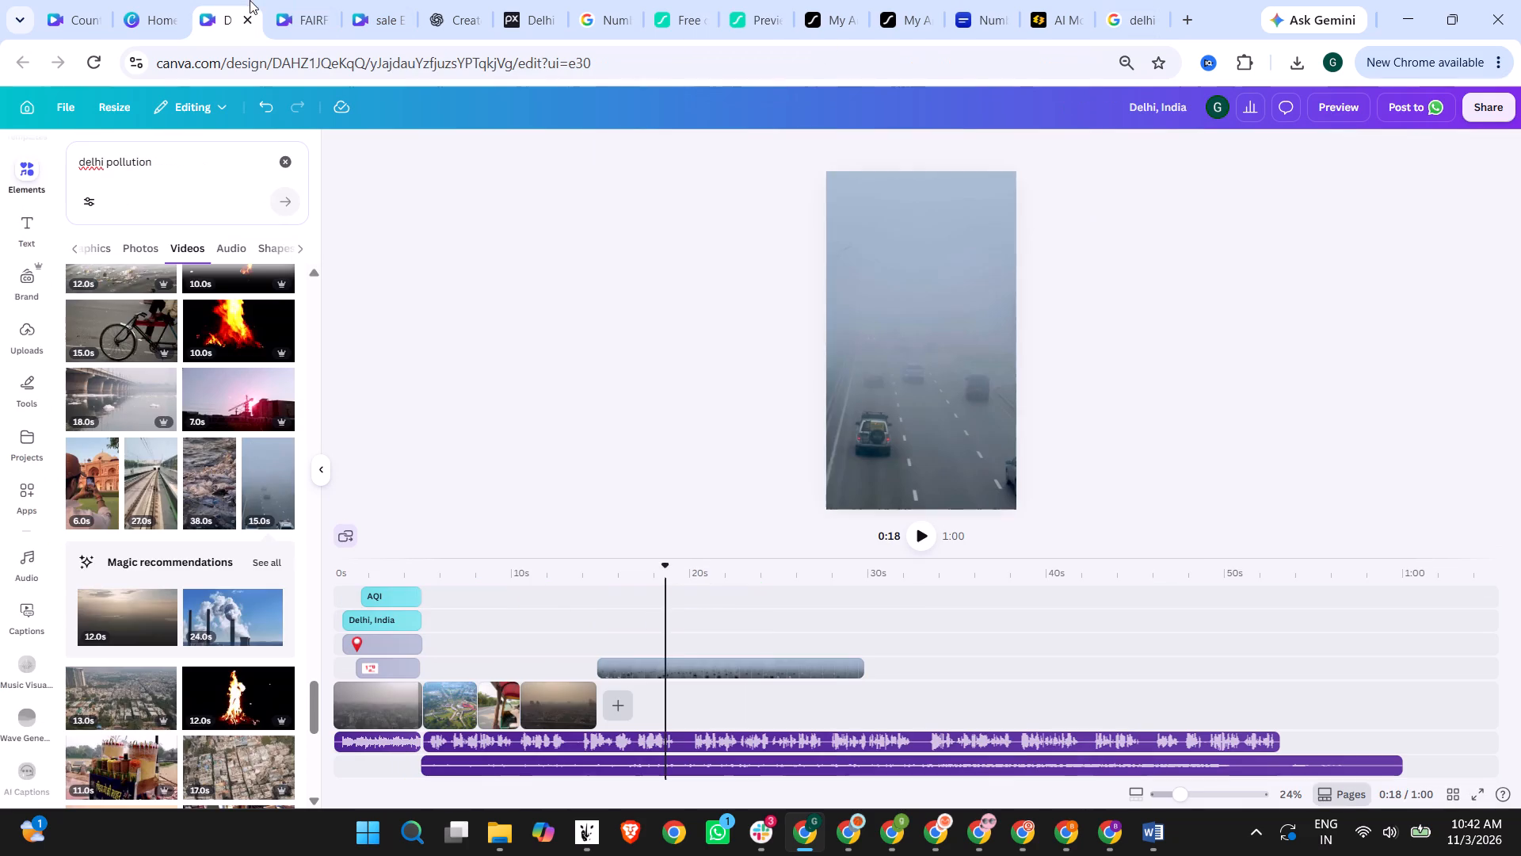
key("ctrl+v")
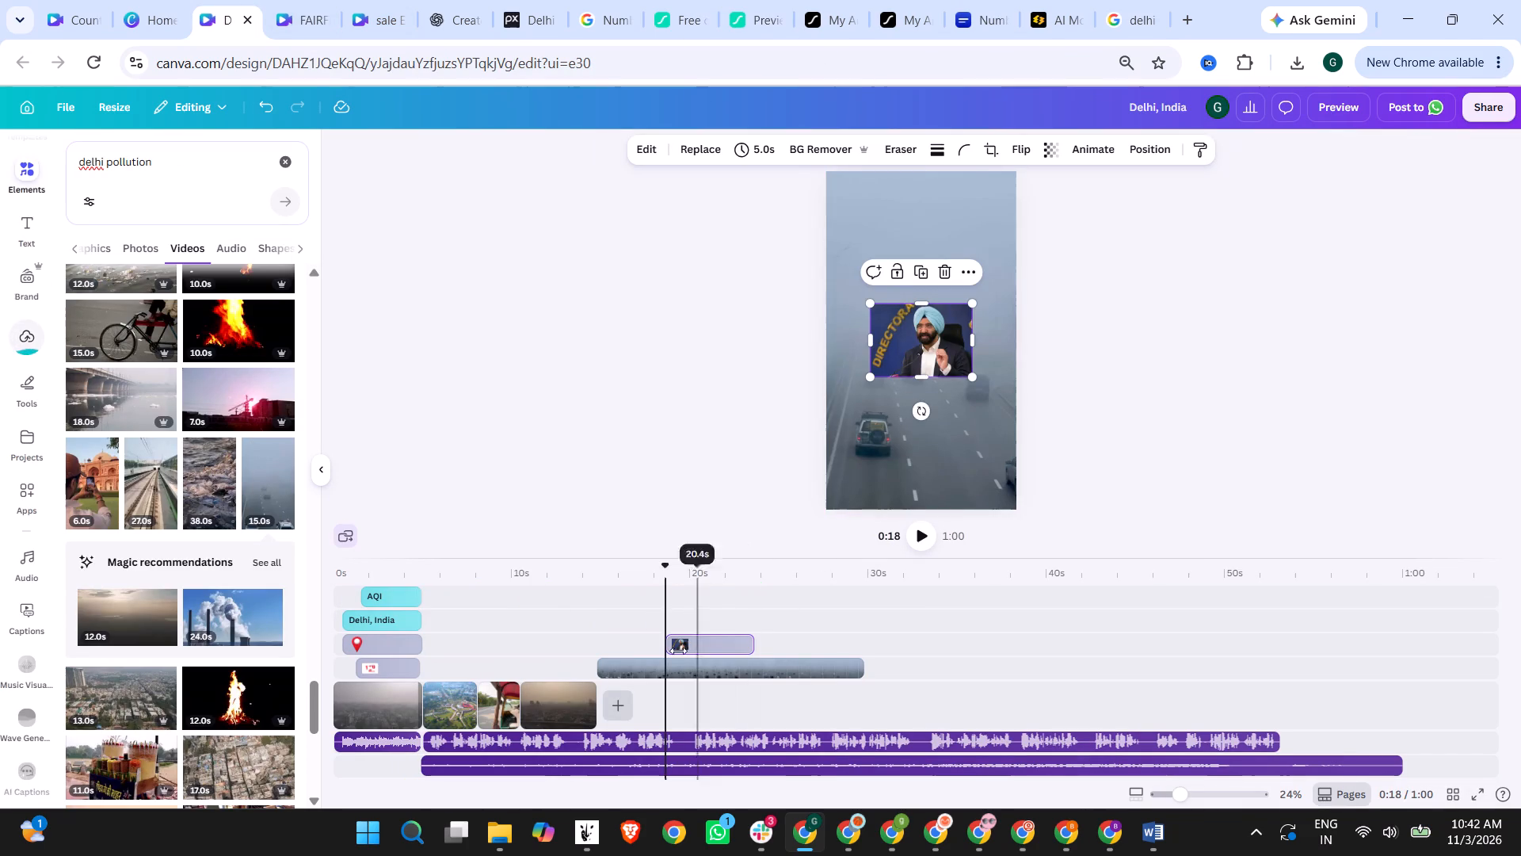
Start the minister's photo together with the foggy highway video on the timeline and extend it to 15.0 s to match.
left_click_drag(693, 647, 628, 644)
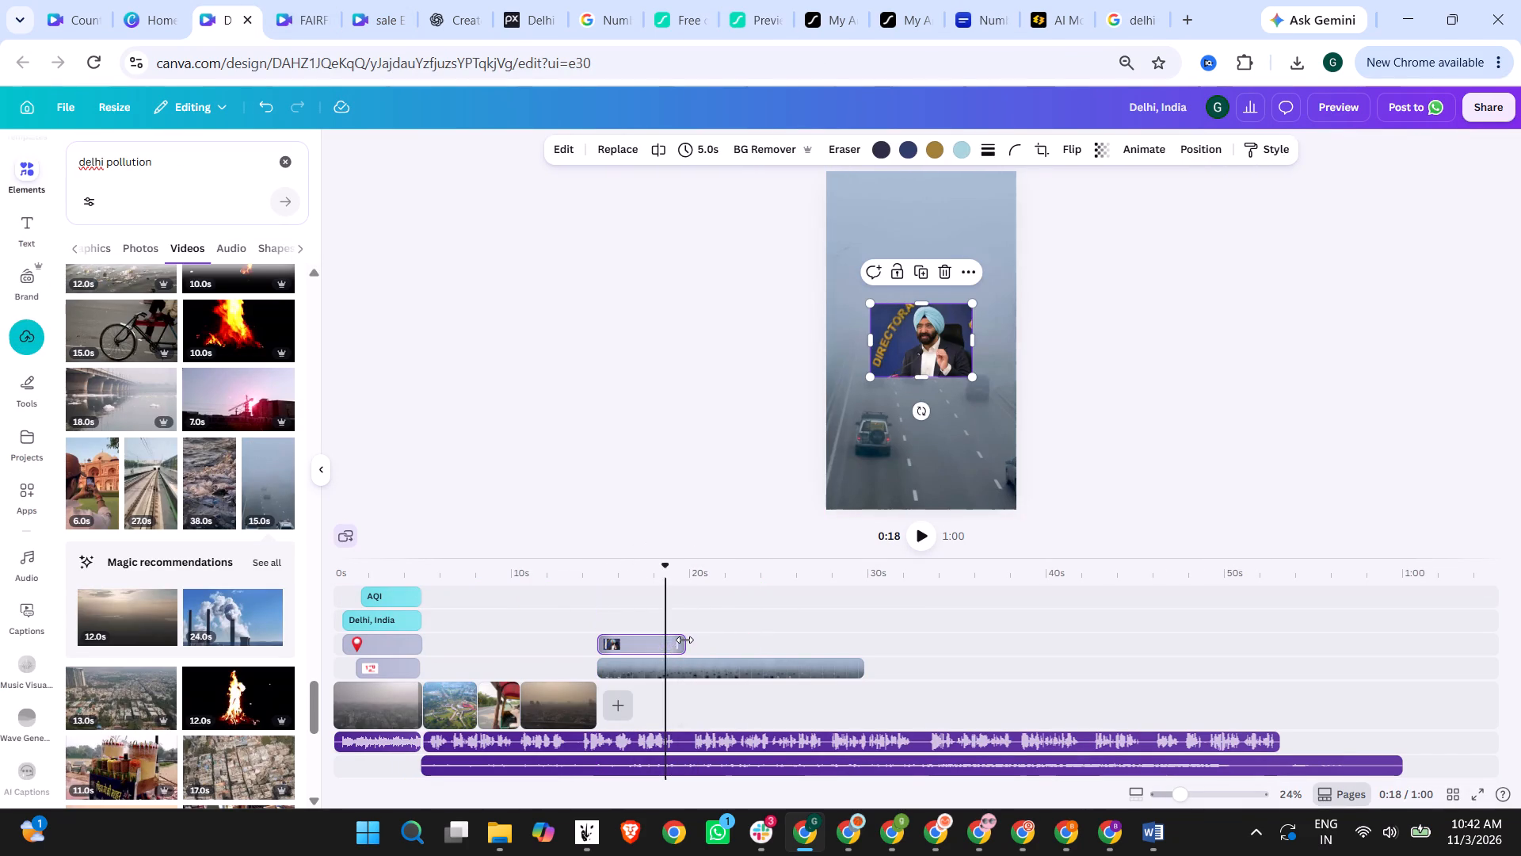
left_click_drag(685, 641, 859, 642)
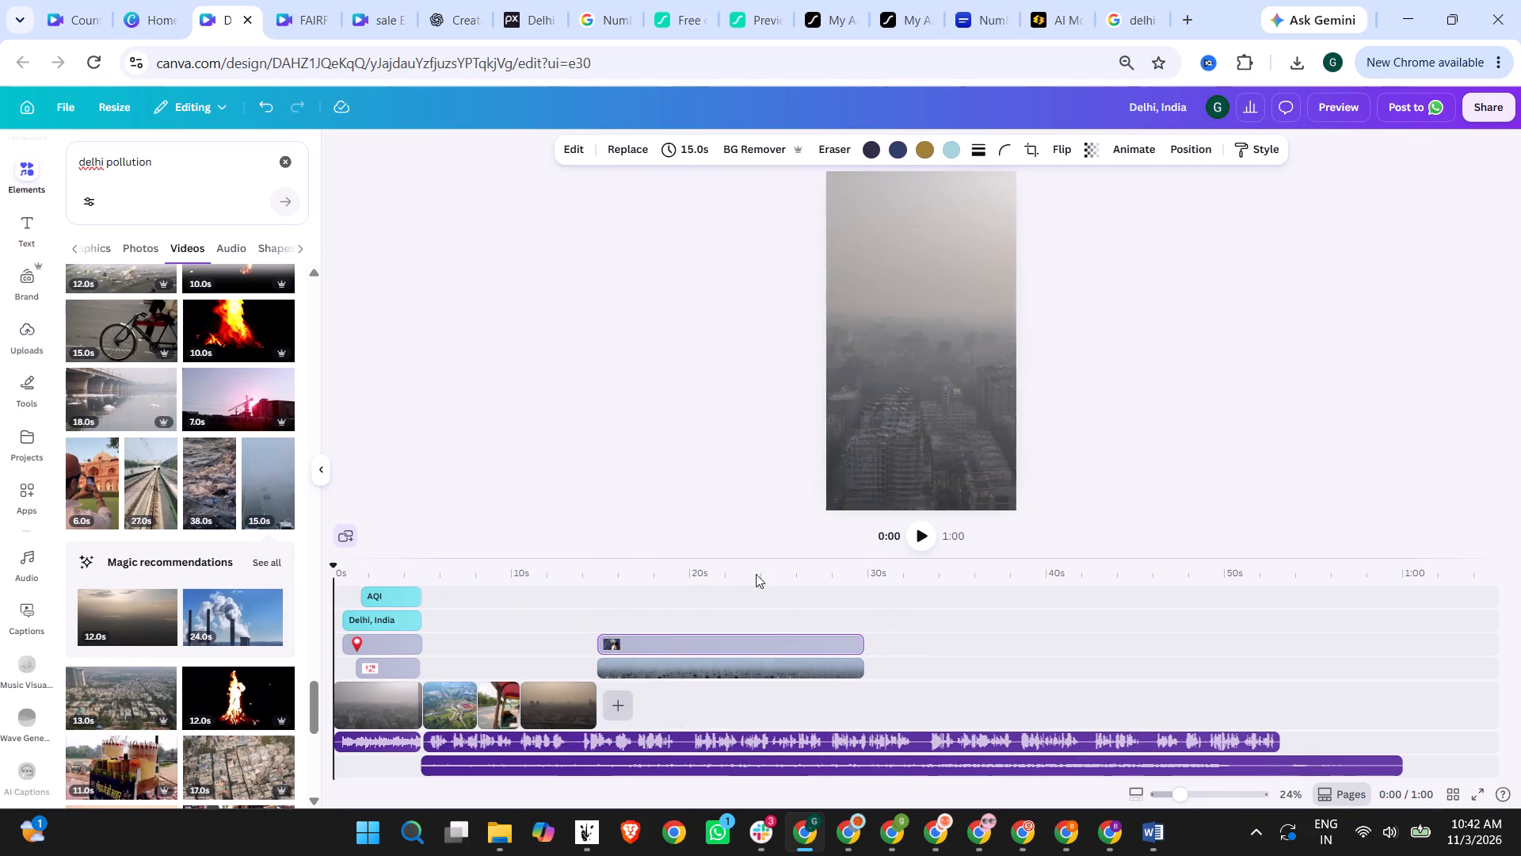
Enlarge the minister's photo beyond the page width and position it against the page's bottom edge with the minister near the centre.
left_click(642, 564)
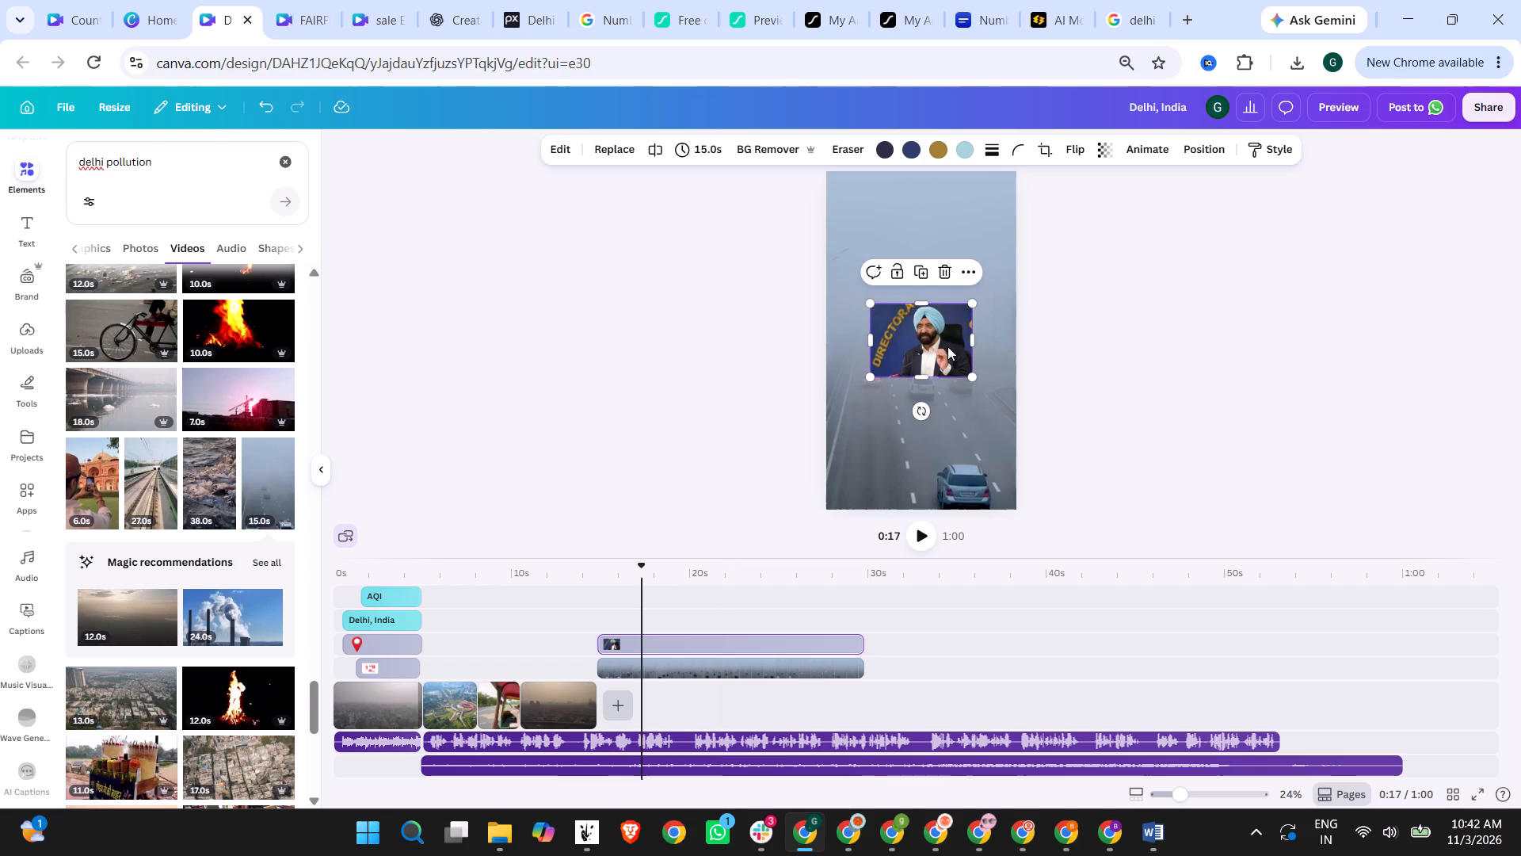
left_click_drag(947, 346, 903, 392)
left_click_drag(927, 424, 1043, 500)
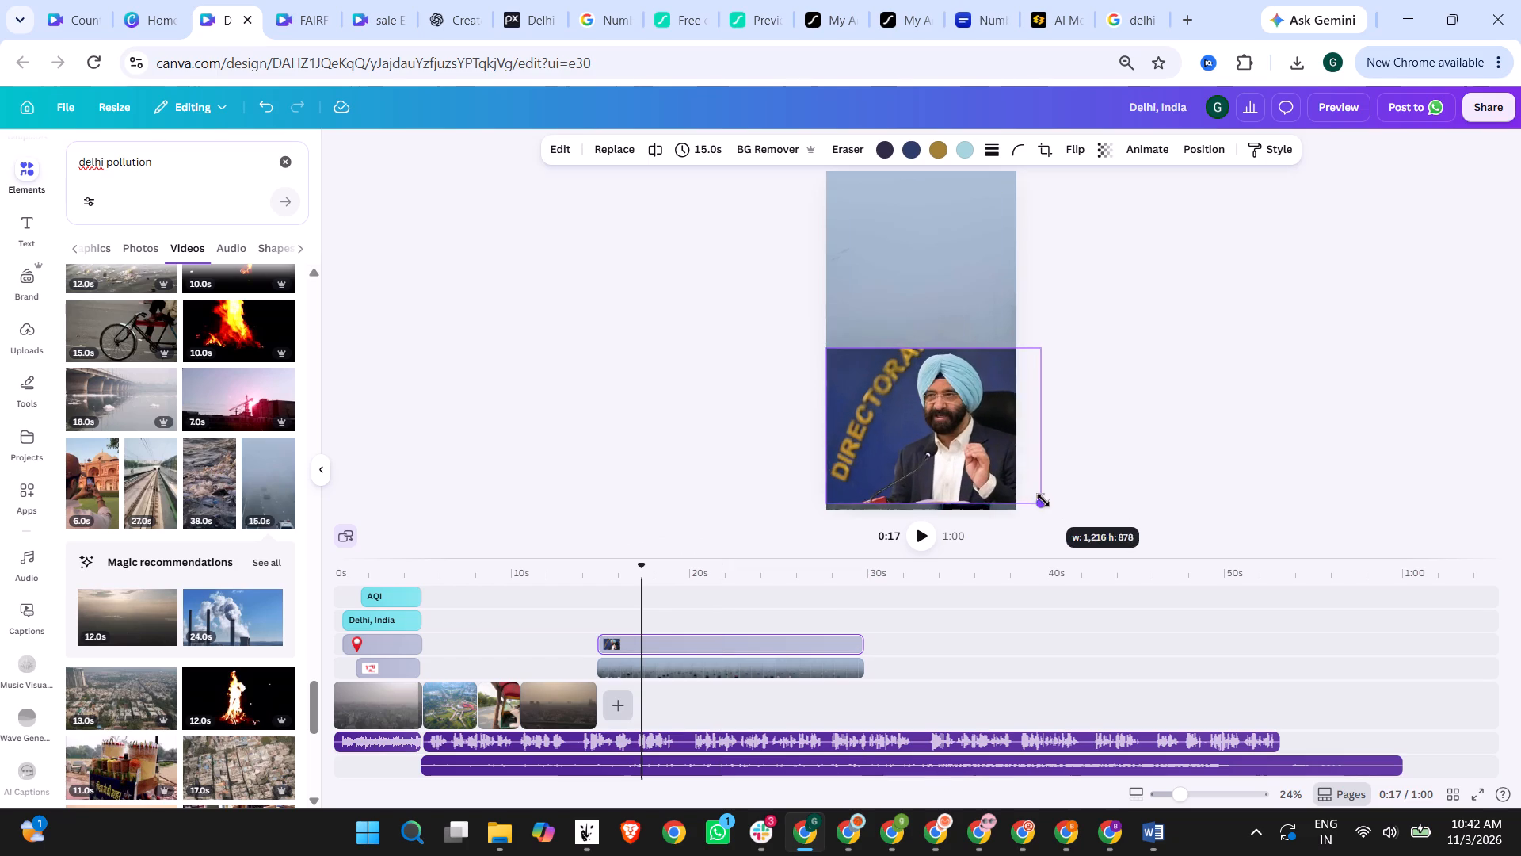
left_click_drag(1043, 500, 1047, 513)
left_click_drag(953, 445, 937, 443)
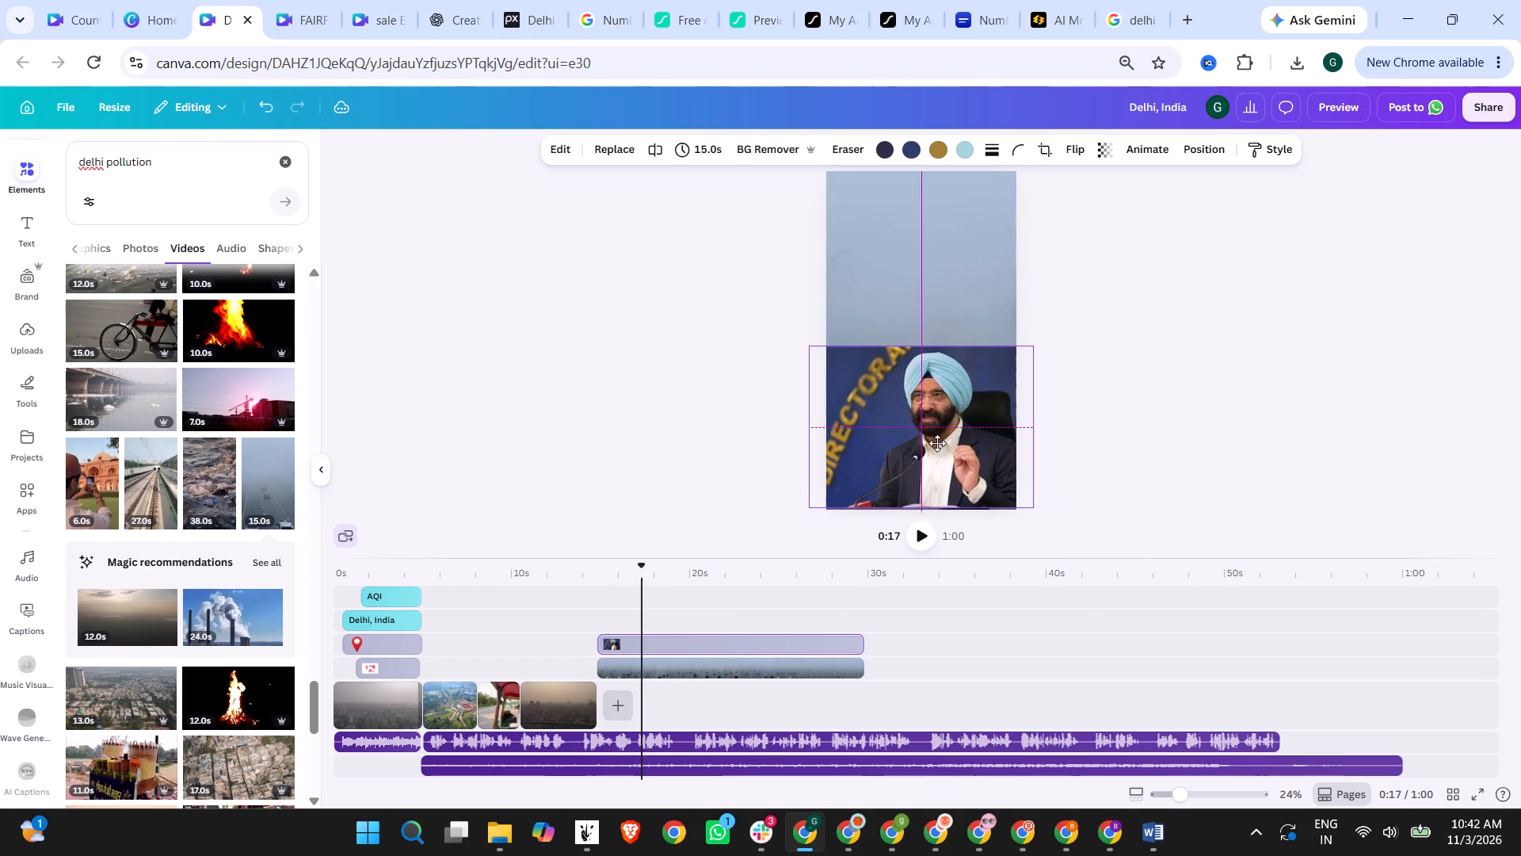
left_click_drag(937, 443, 940, 445)
left_click(1111, 266)
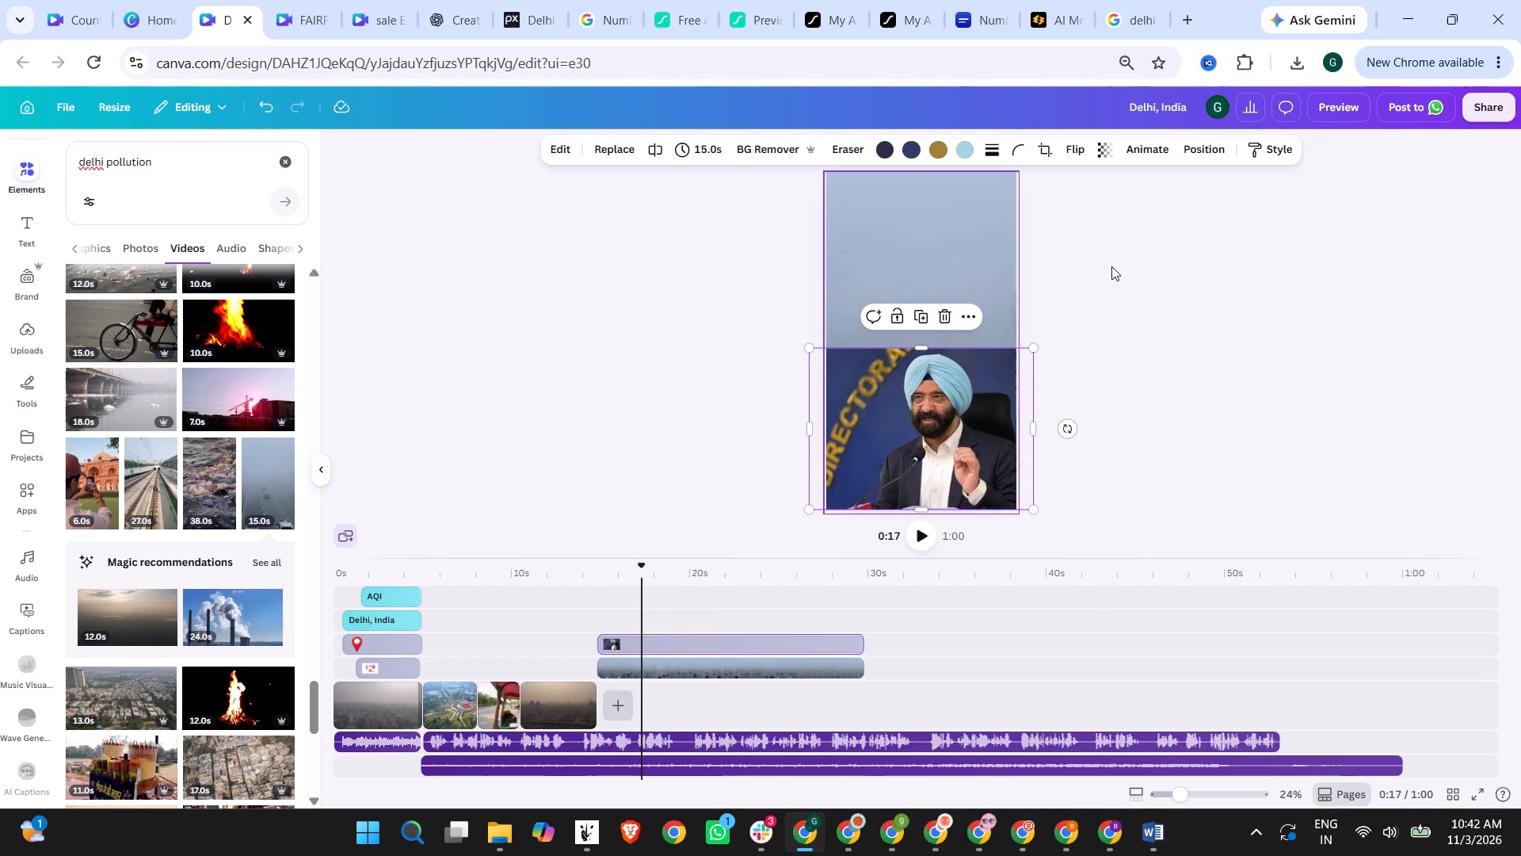
left_click_drag(939, 410, 928, 397)
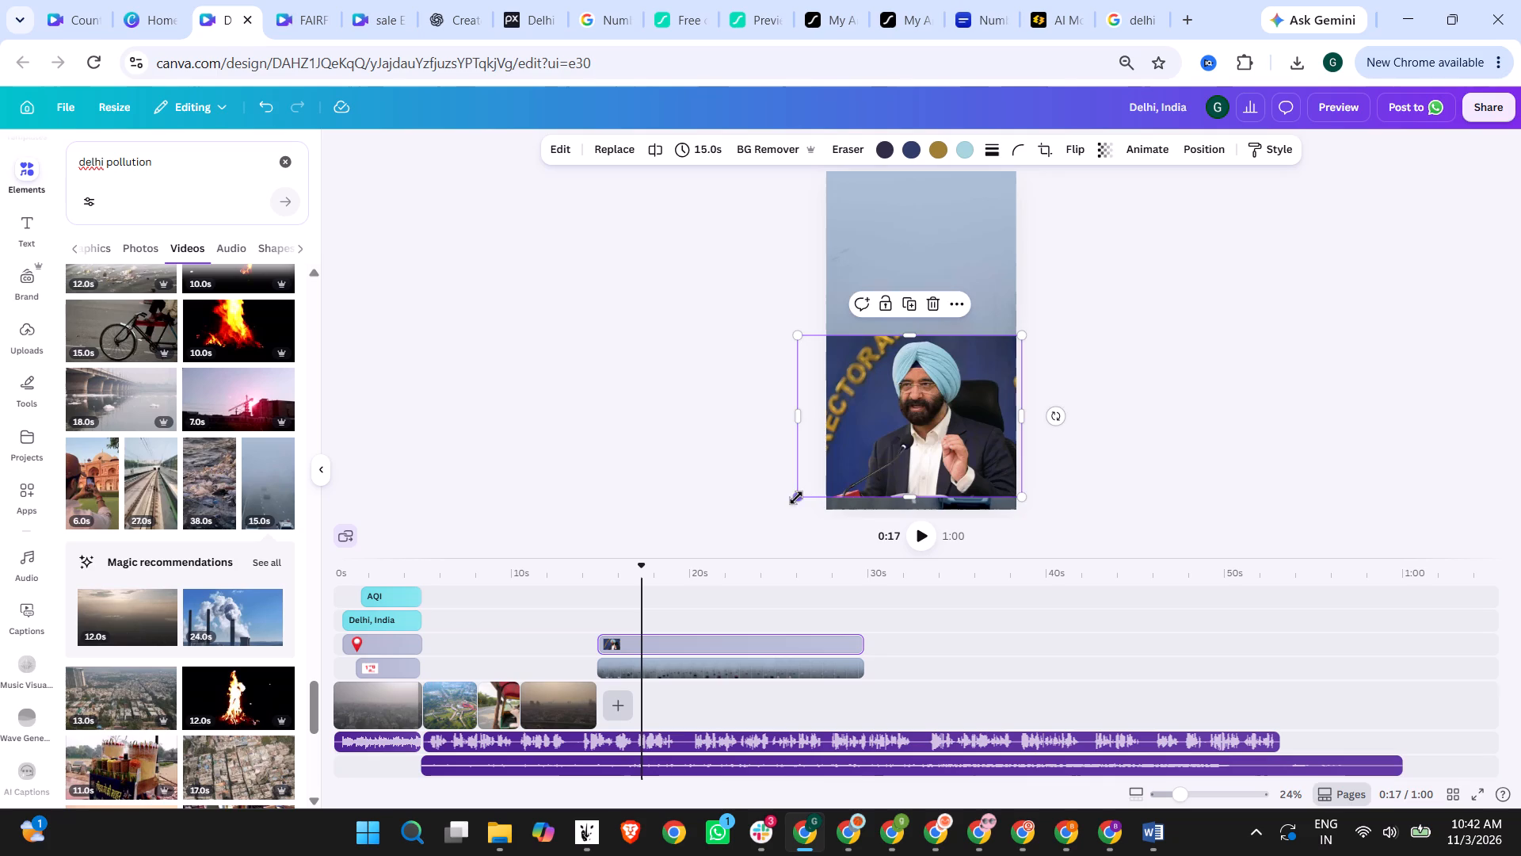
left_click_drag(796, 498, 781, 517)
left_click_drag(902, 441, 909, 441)
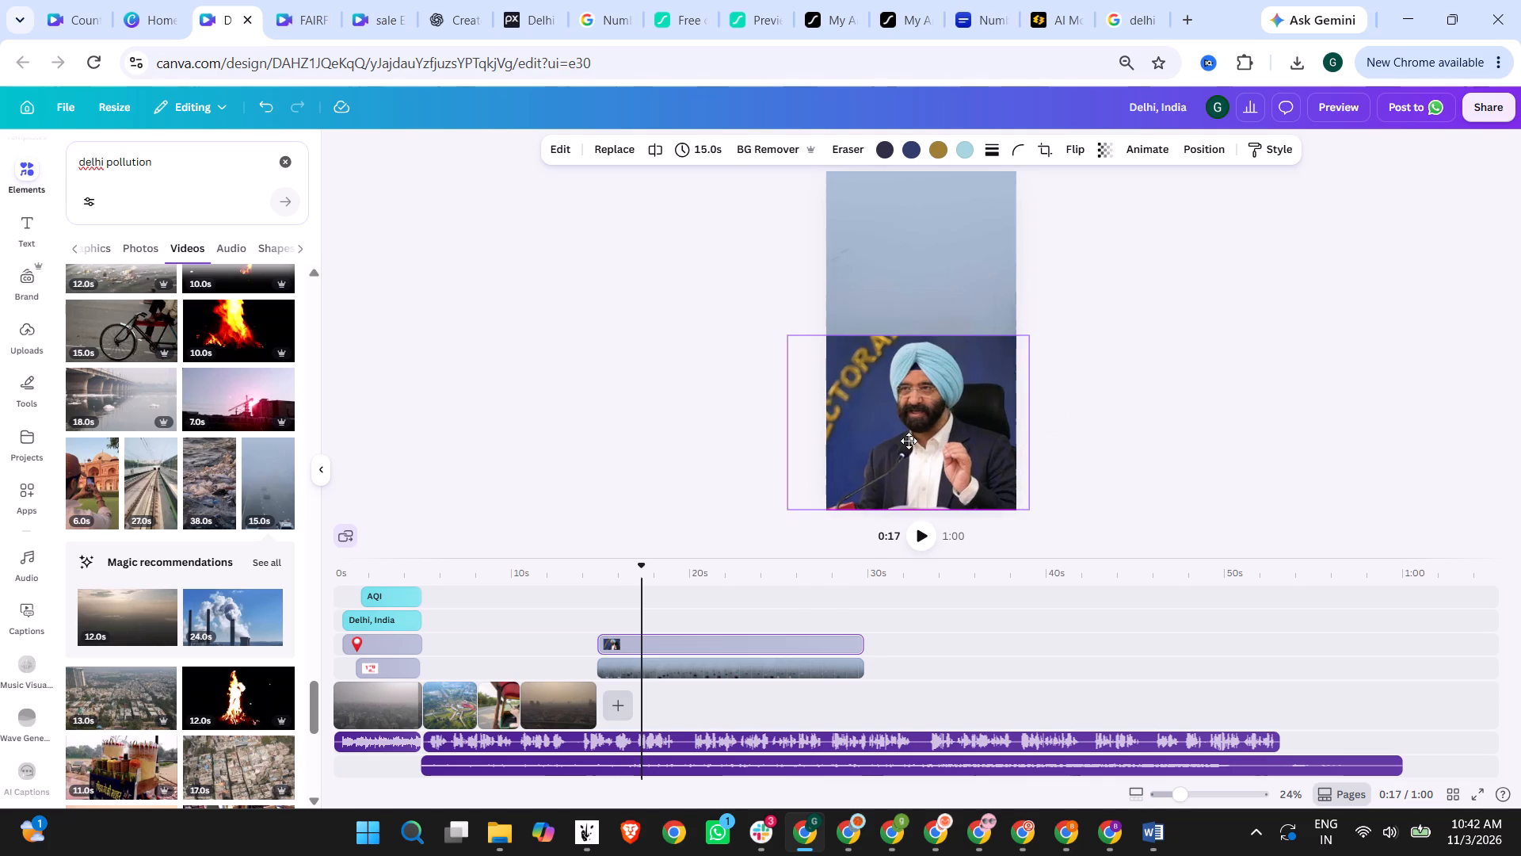
left_click_drag(909, 441, 916, 441)
Remove the background from the minister's photo and play back this section with the voiceover from 0:17.
left_click(783, 146)
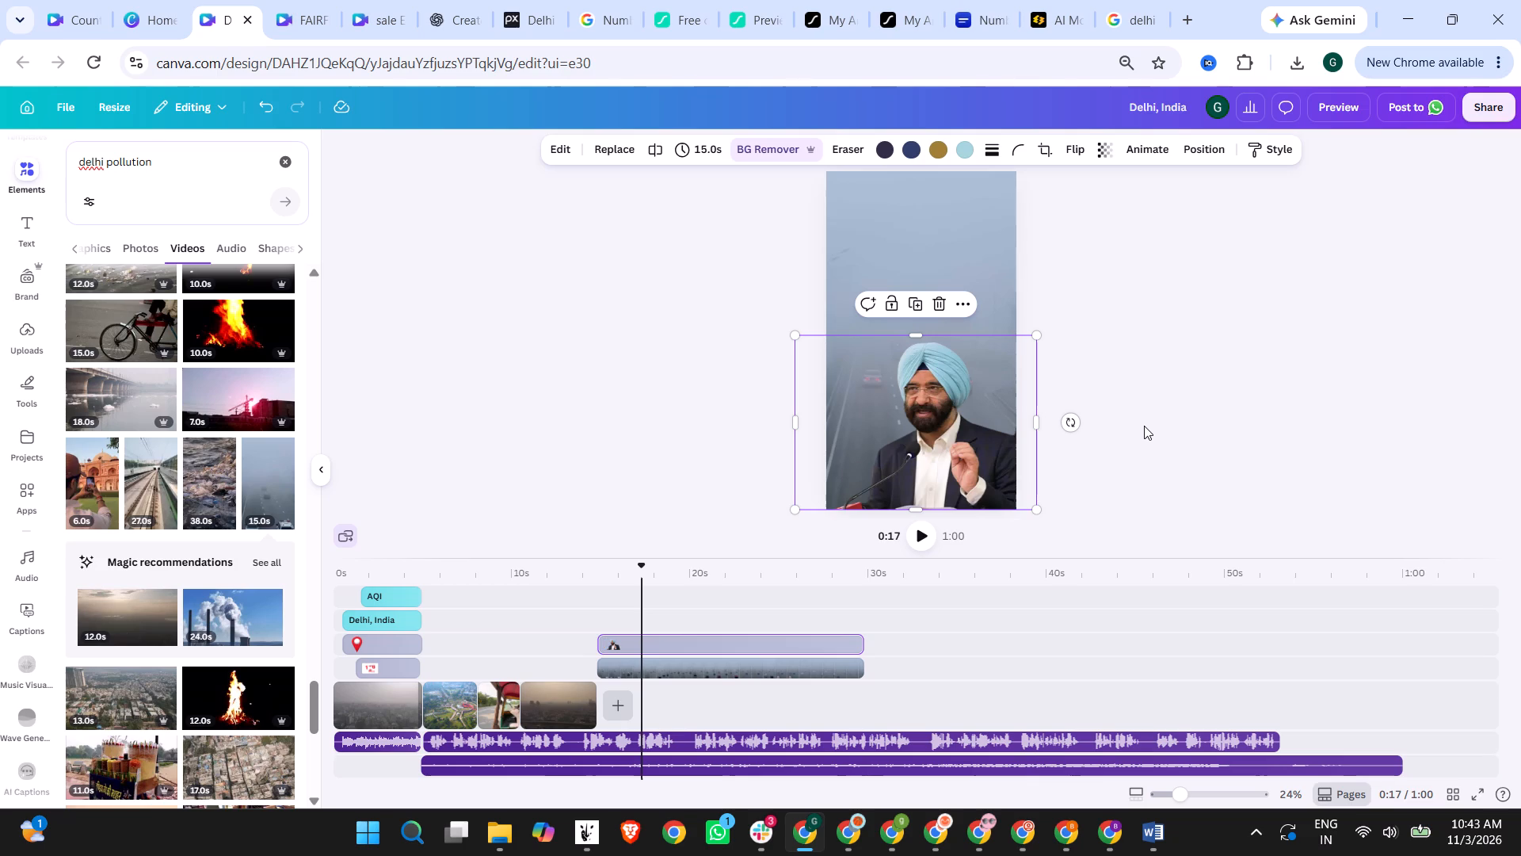
left_click(1155, 392)
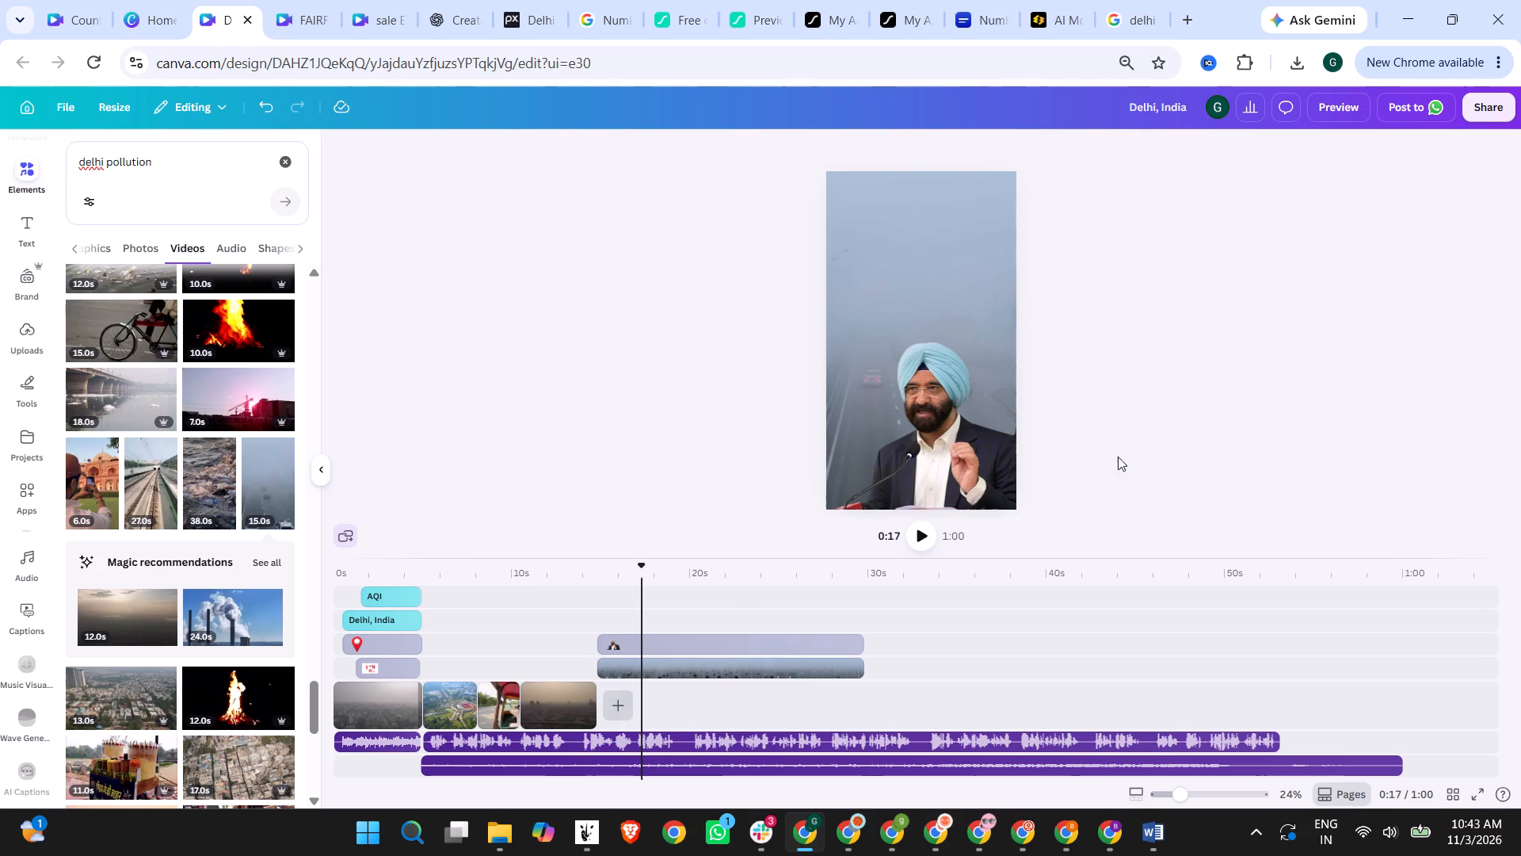
left_click(923, 537)
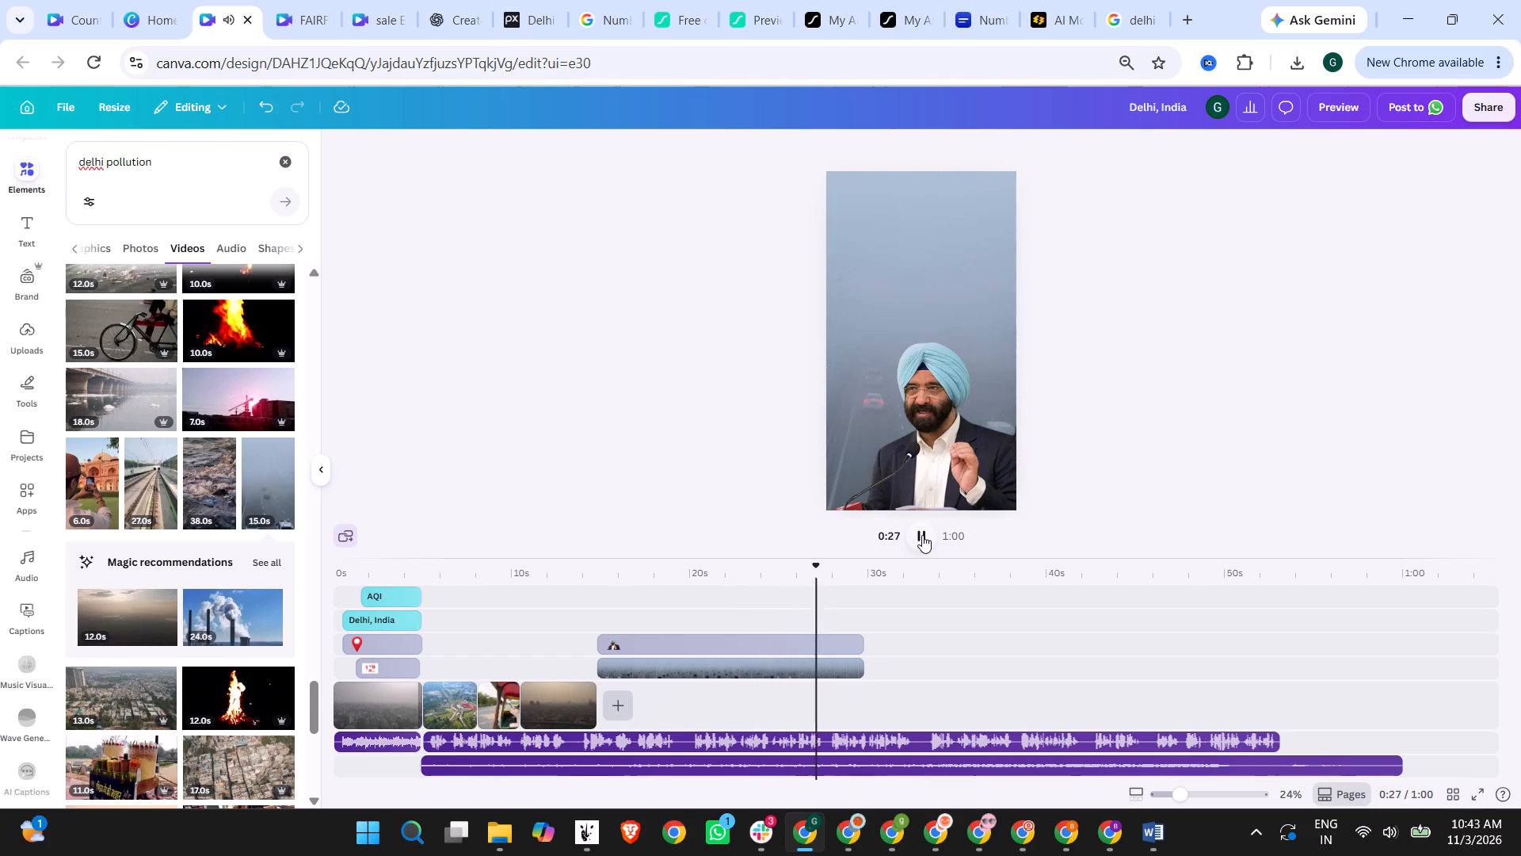
left_click(922, 535)
left_click(622, 566)
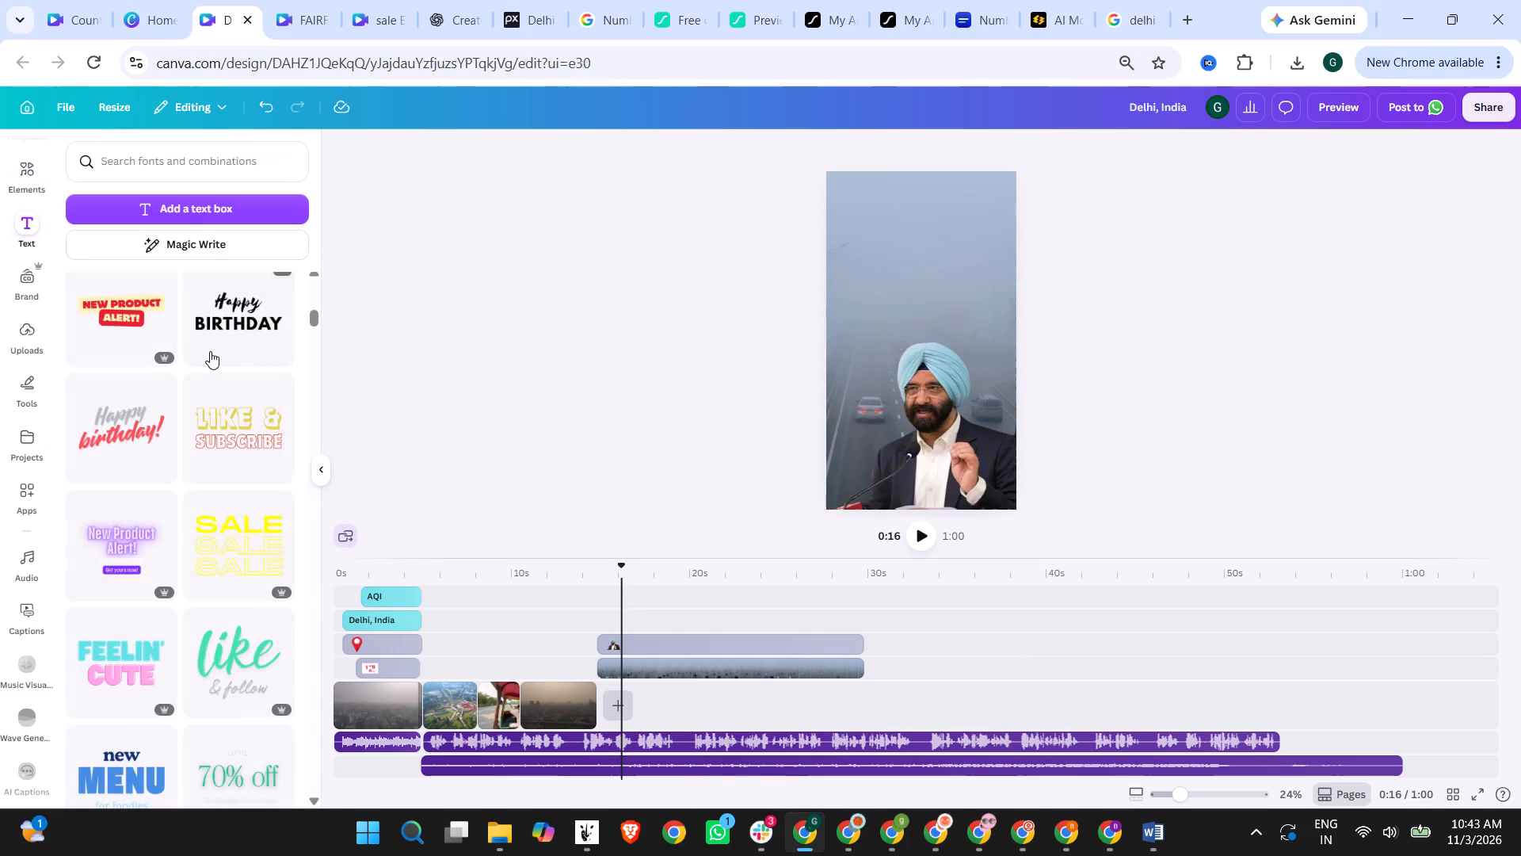
left_click(170, 167)
type("quote")
key("Return")
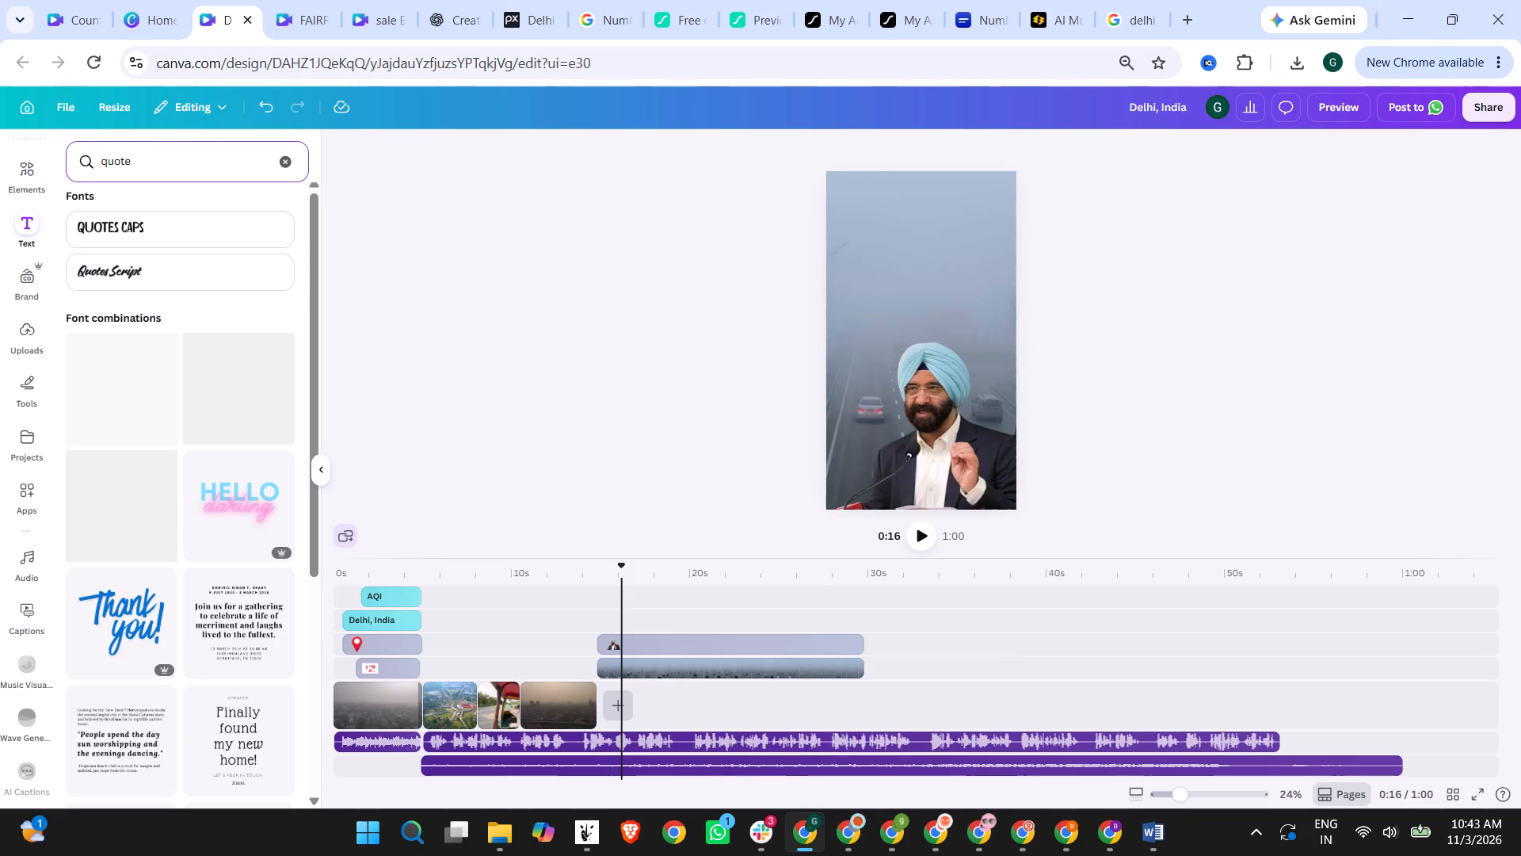
scroll(196, 535, "down", 1)
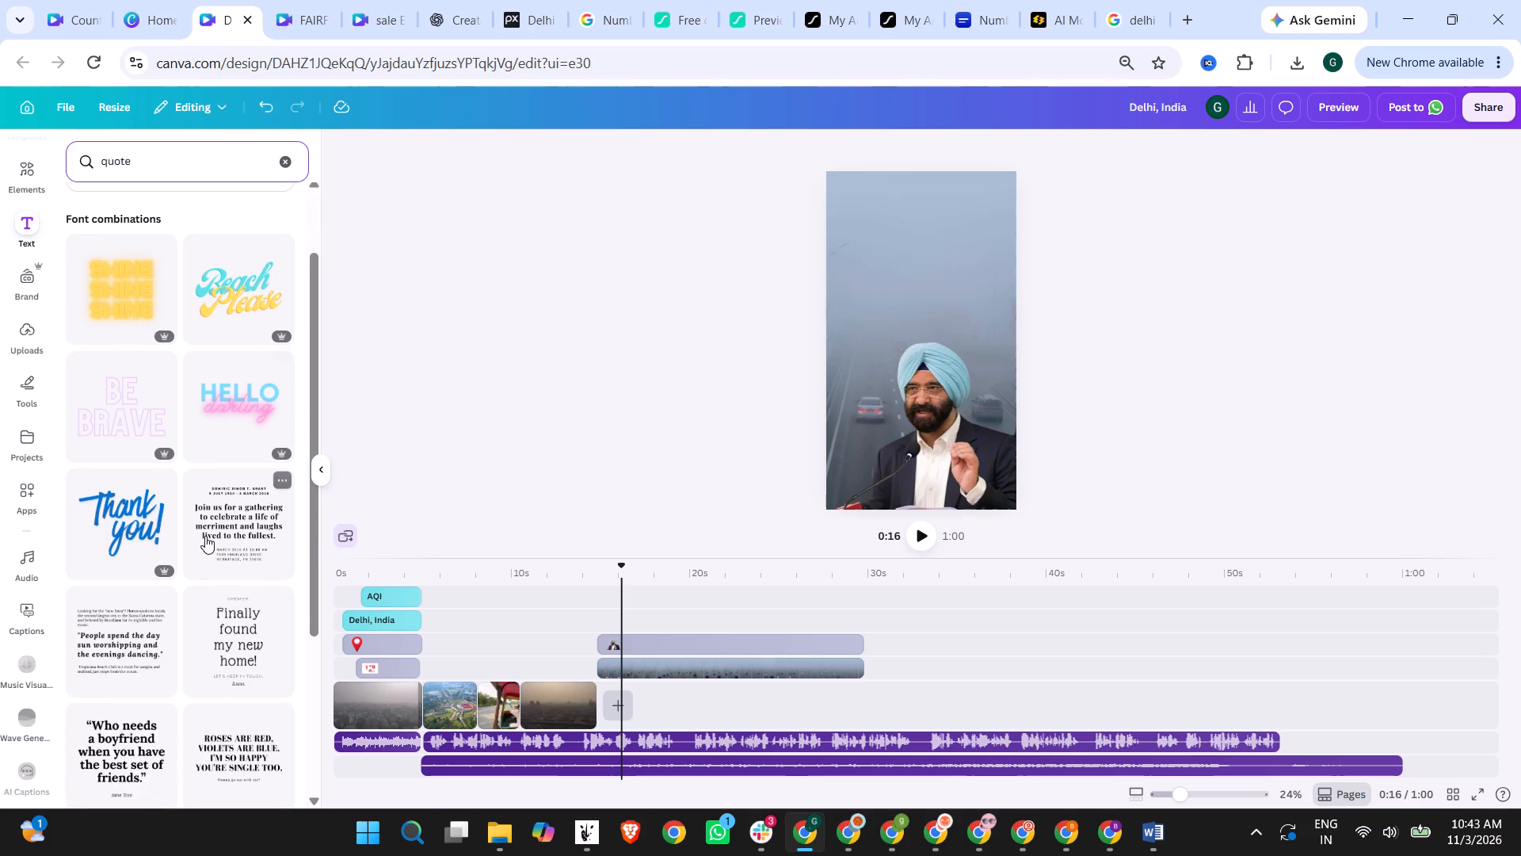
scroll(151, 589, "down", 2)
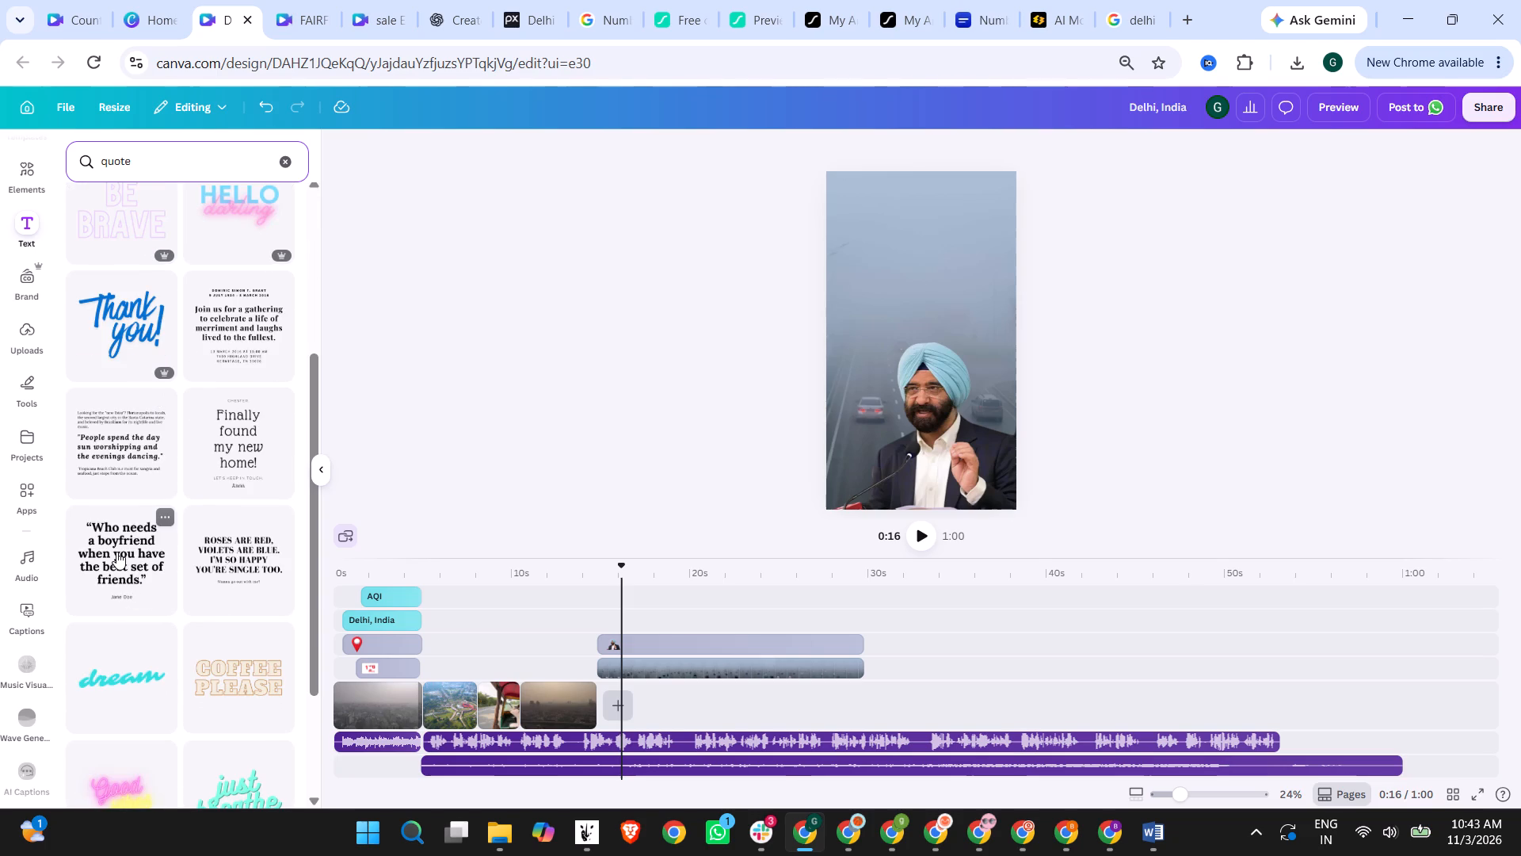
scroll(116, 552, "down", 12)
scroll(165, 557, "up", 7)
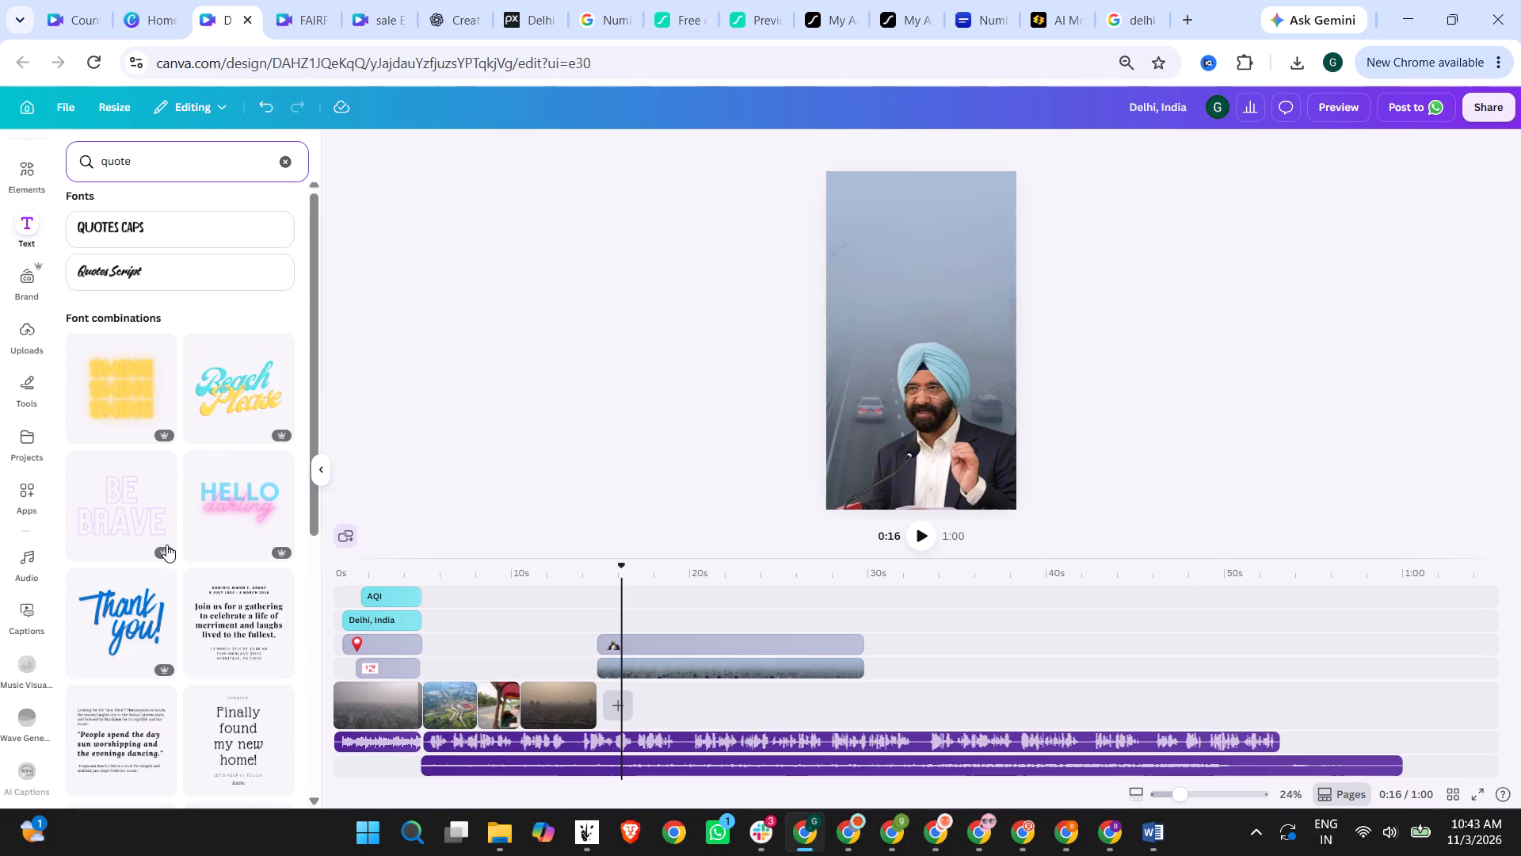
scroll(166, 545, "up", 9)
left_click(288, 160)
scroll(170, 386, "down", 3)
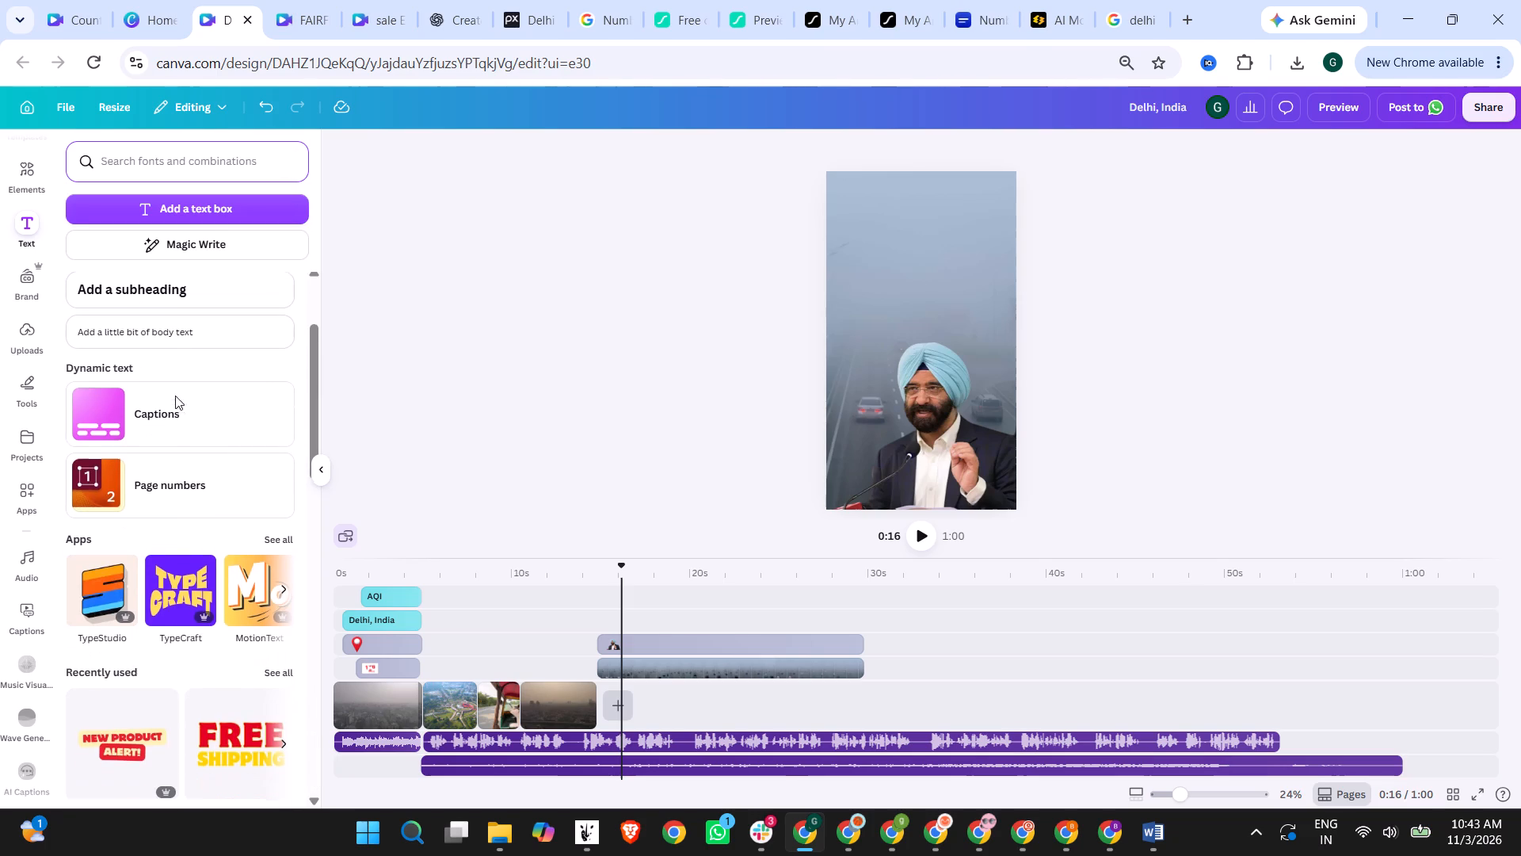
scroll(220, 399, "down", 3)
scroll(213, 464, "down", 8)
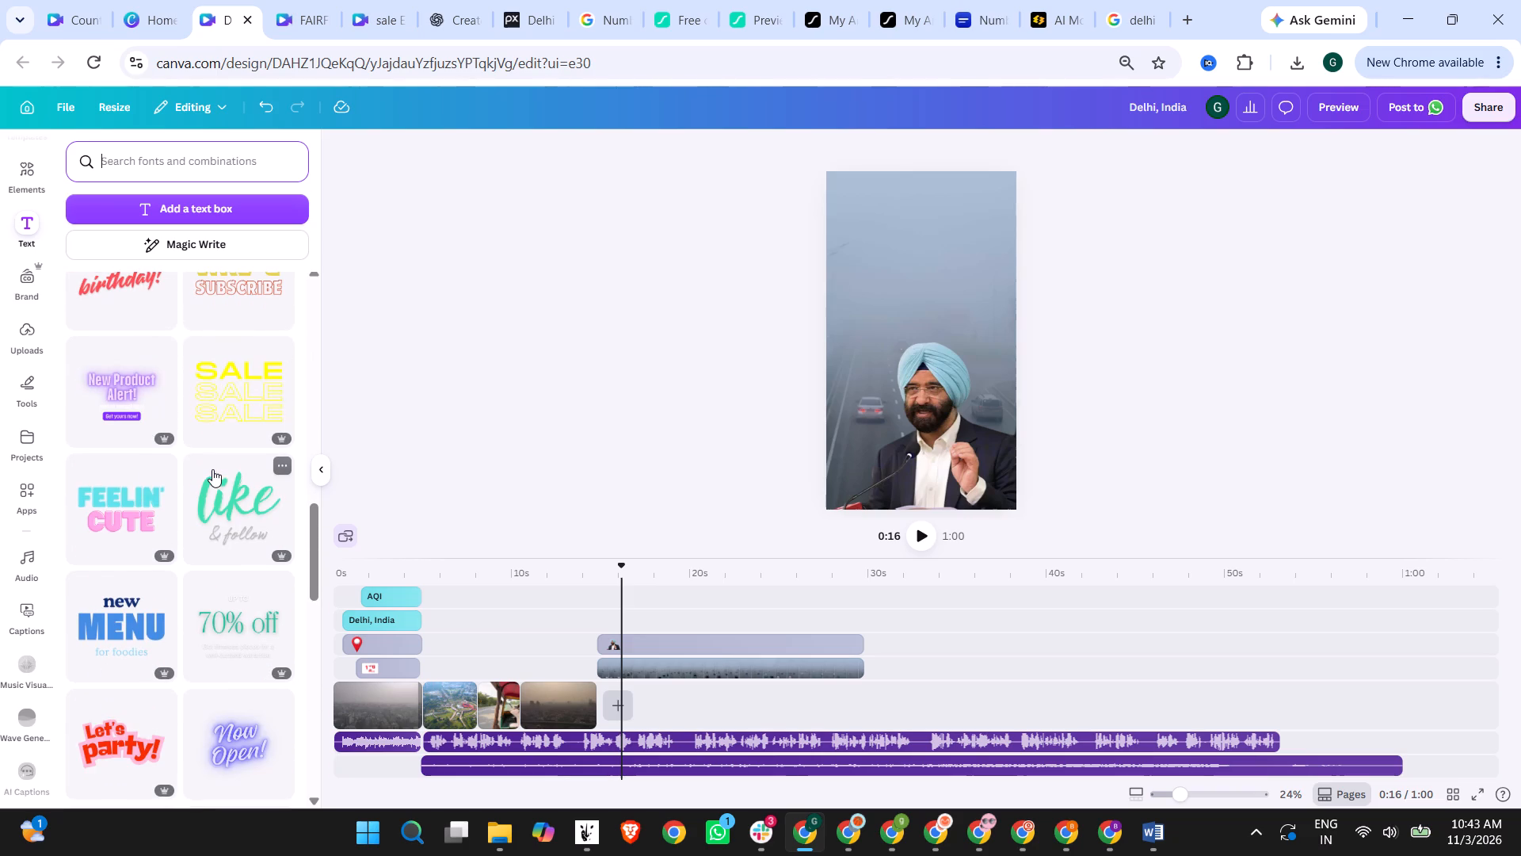
scroll(131, 500, "down", 8)
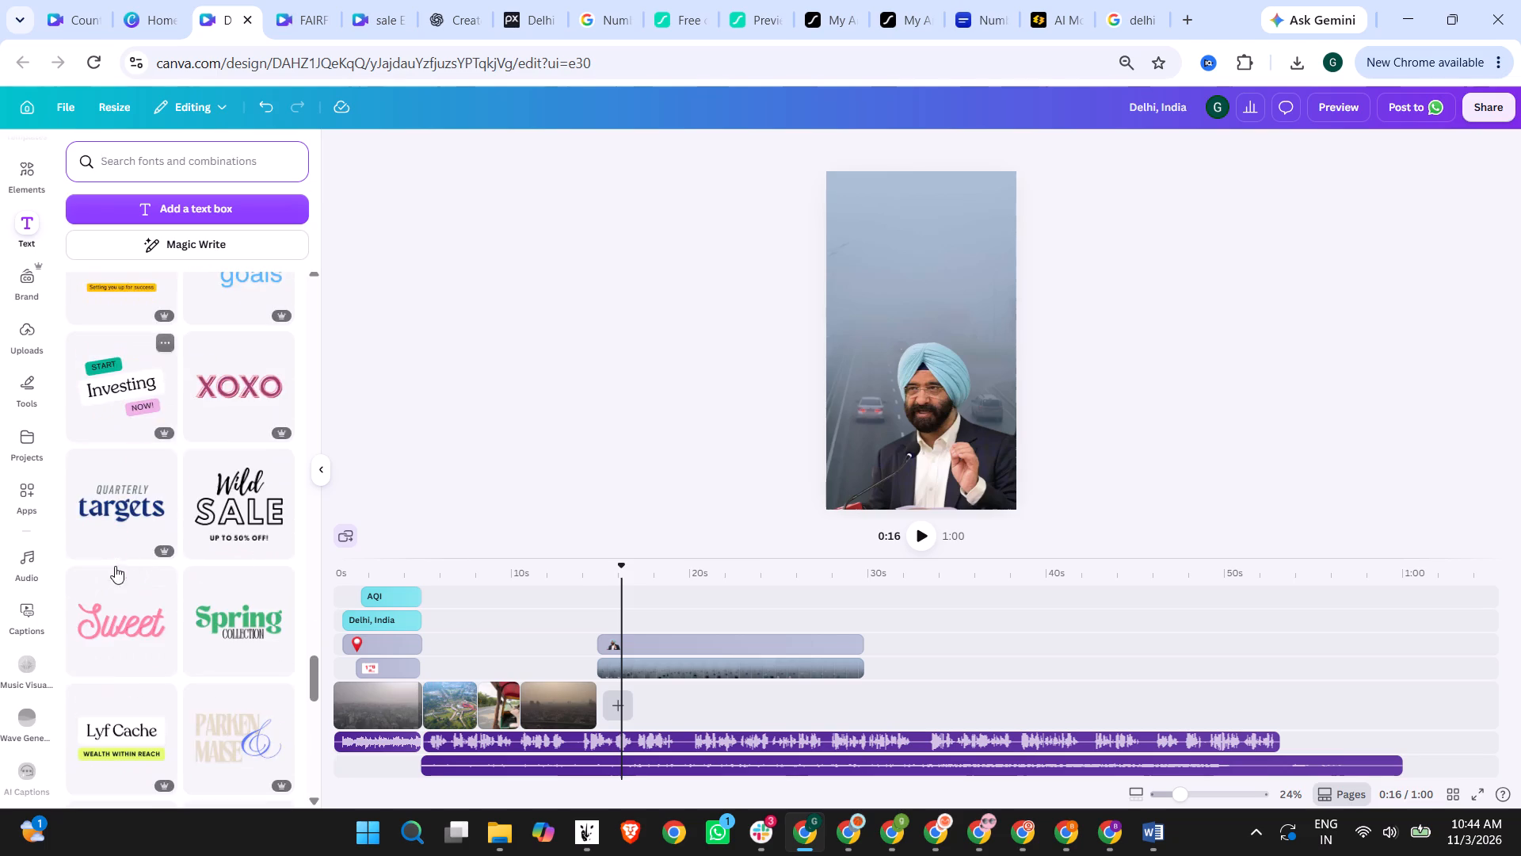
scroll(124, 548, "down", 3)
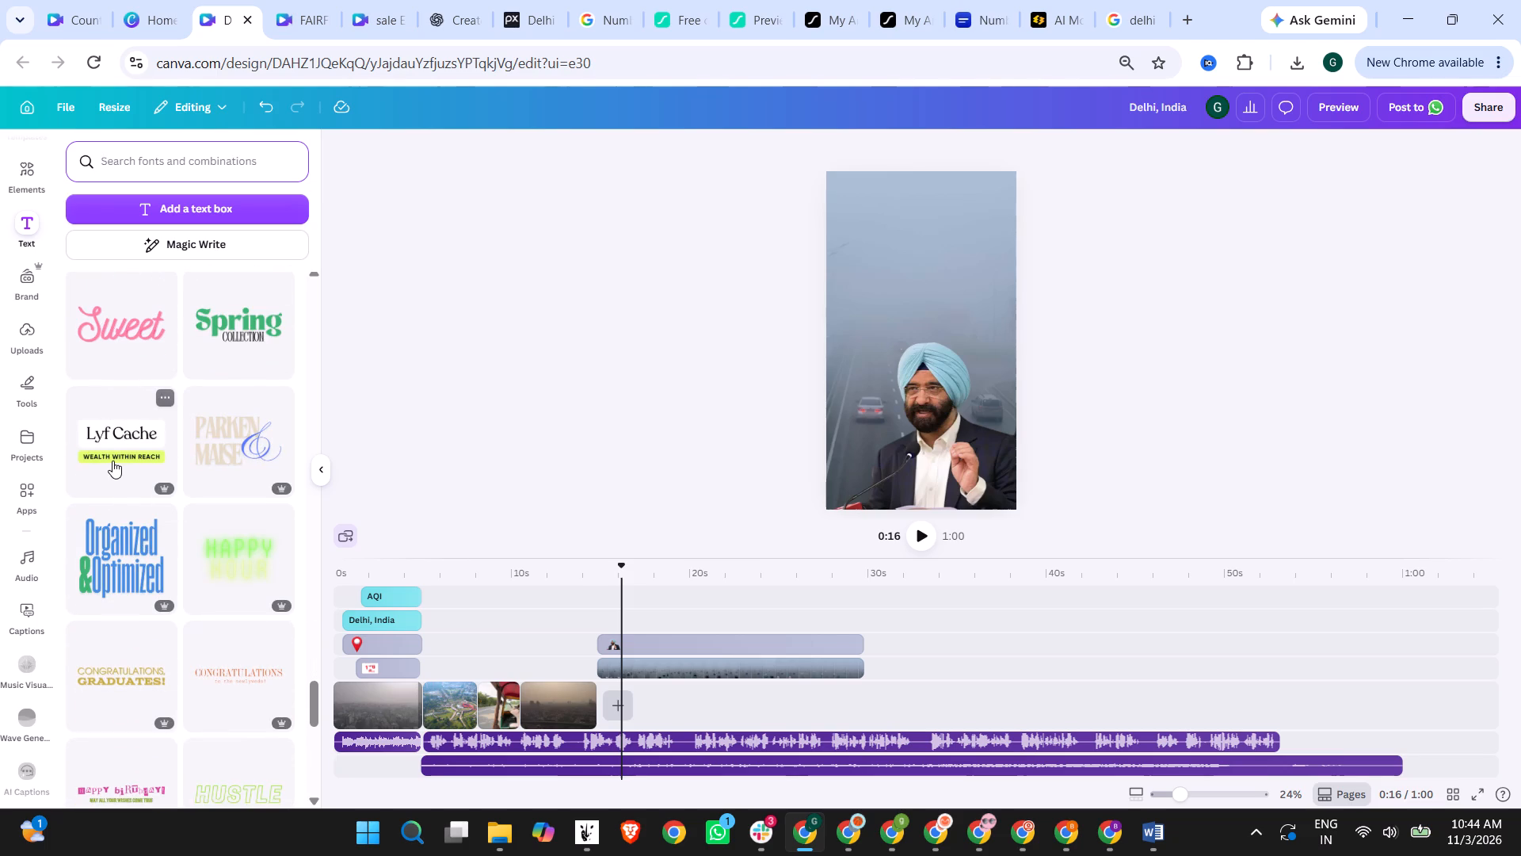
left_click(112, 460)
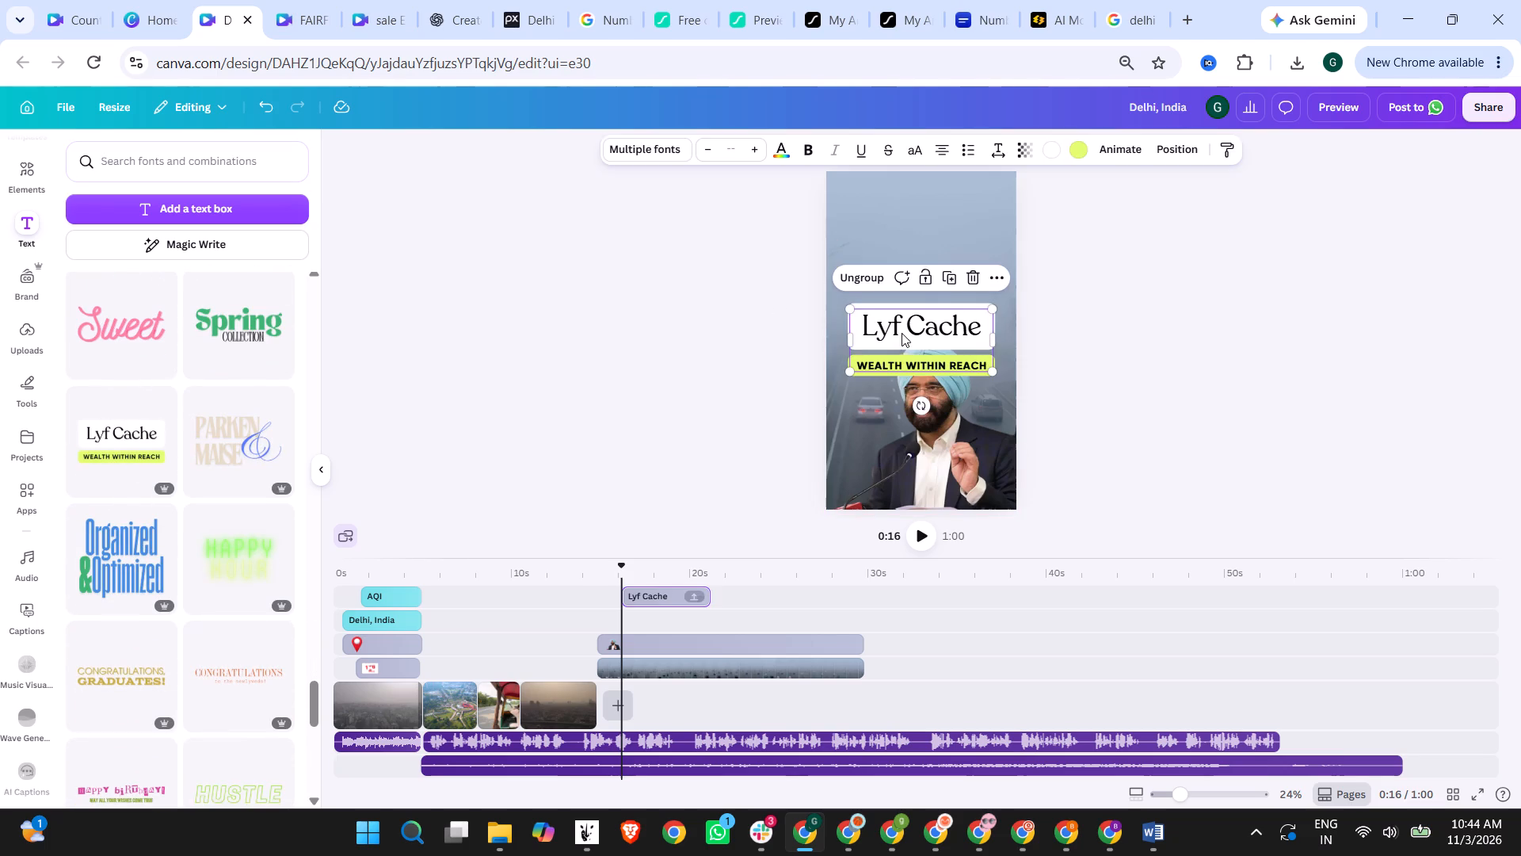
Replace the "Lyf Cache" heading with the copied quote "The situation is not good." and cut the minister's attribution out of it.
double_click(902, 331)
key("ctrl+v")
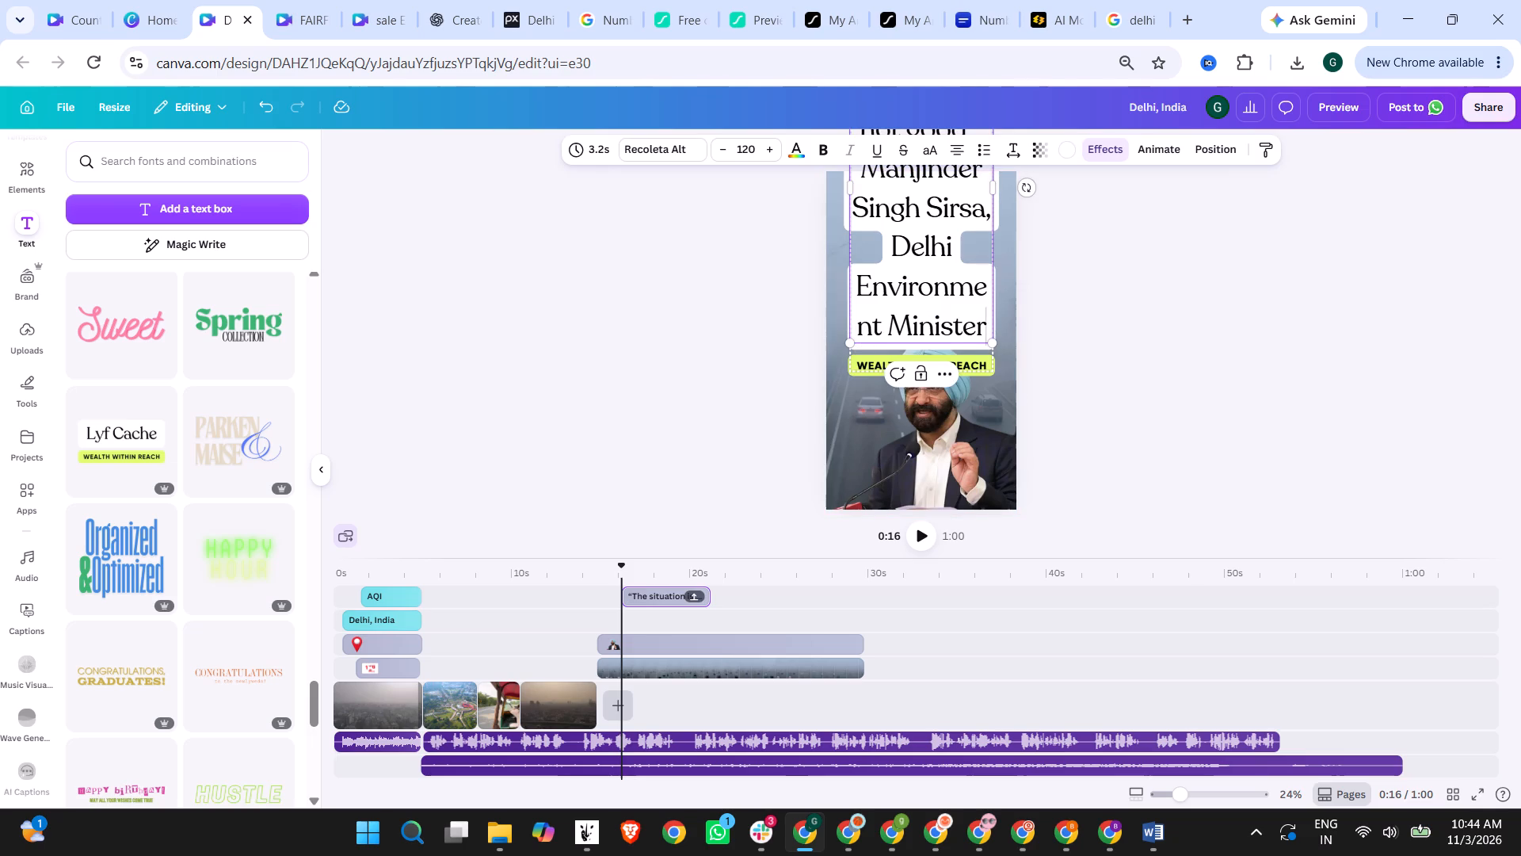
left_click_drag(983, 327, 857, 180)
key("ctrl+x")
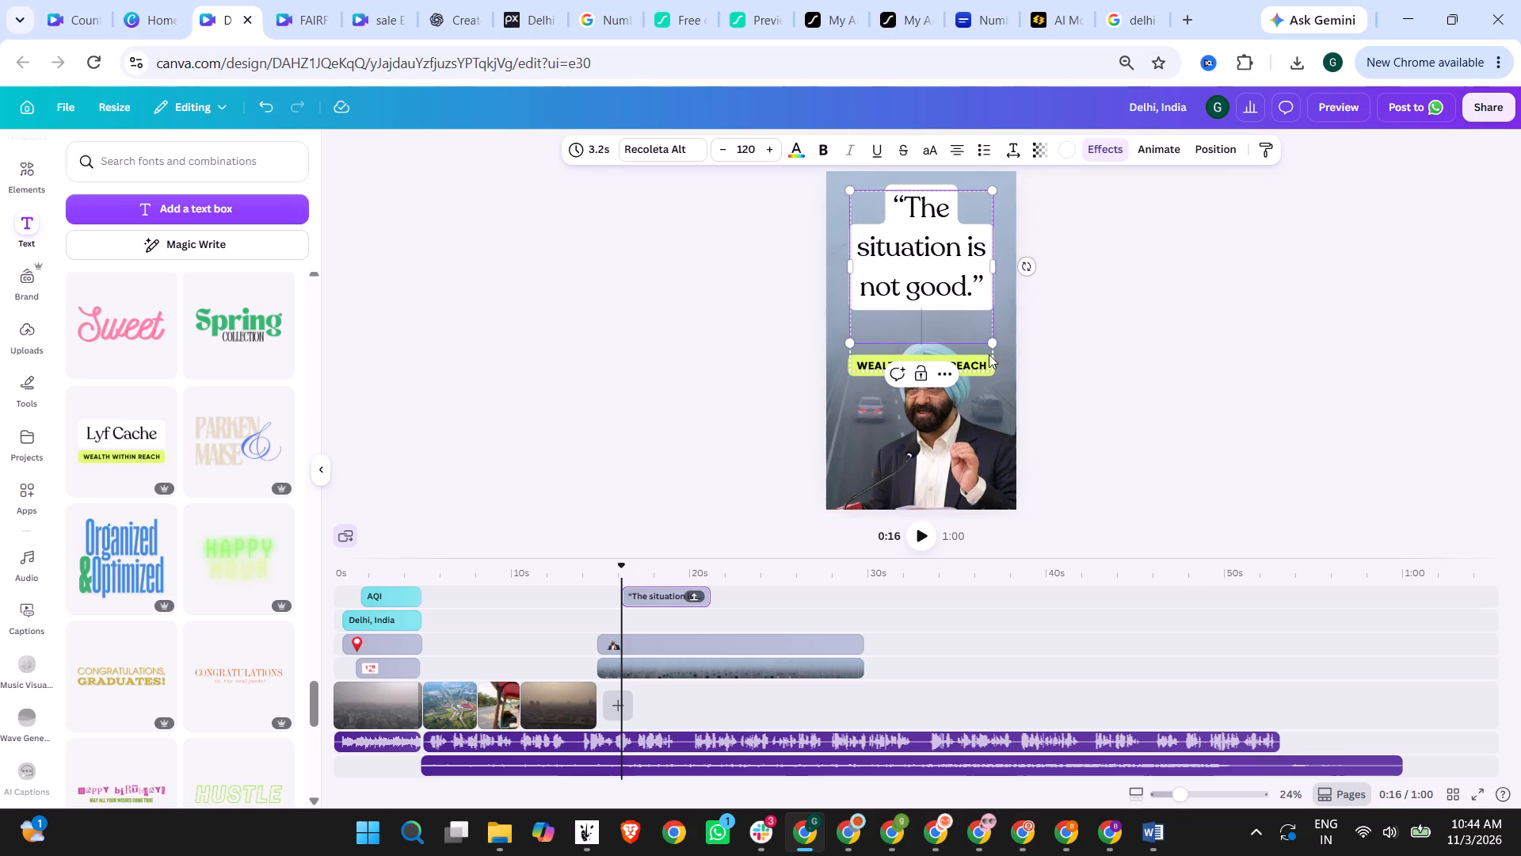
left_click(1054, 346)
Widen the quote text group to the page's full width and move it up near the page's top edge.
left_click(961, 288)
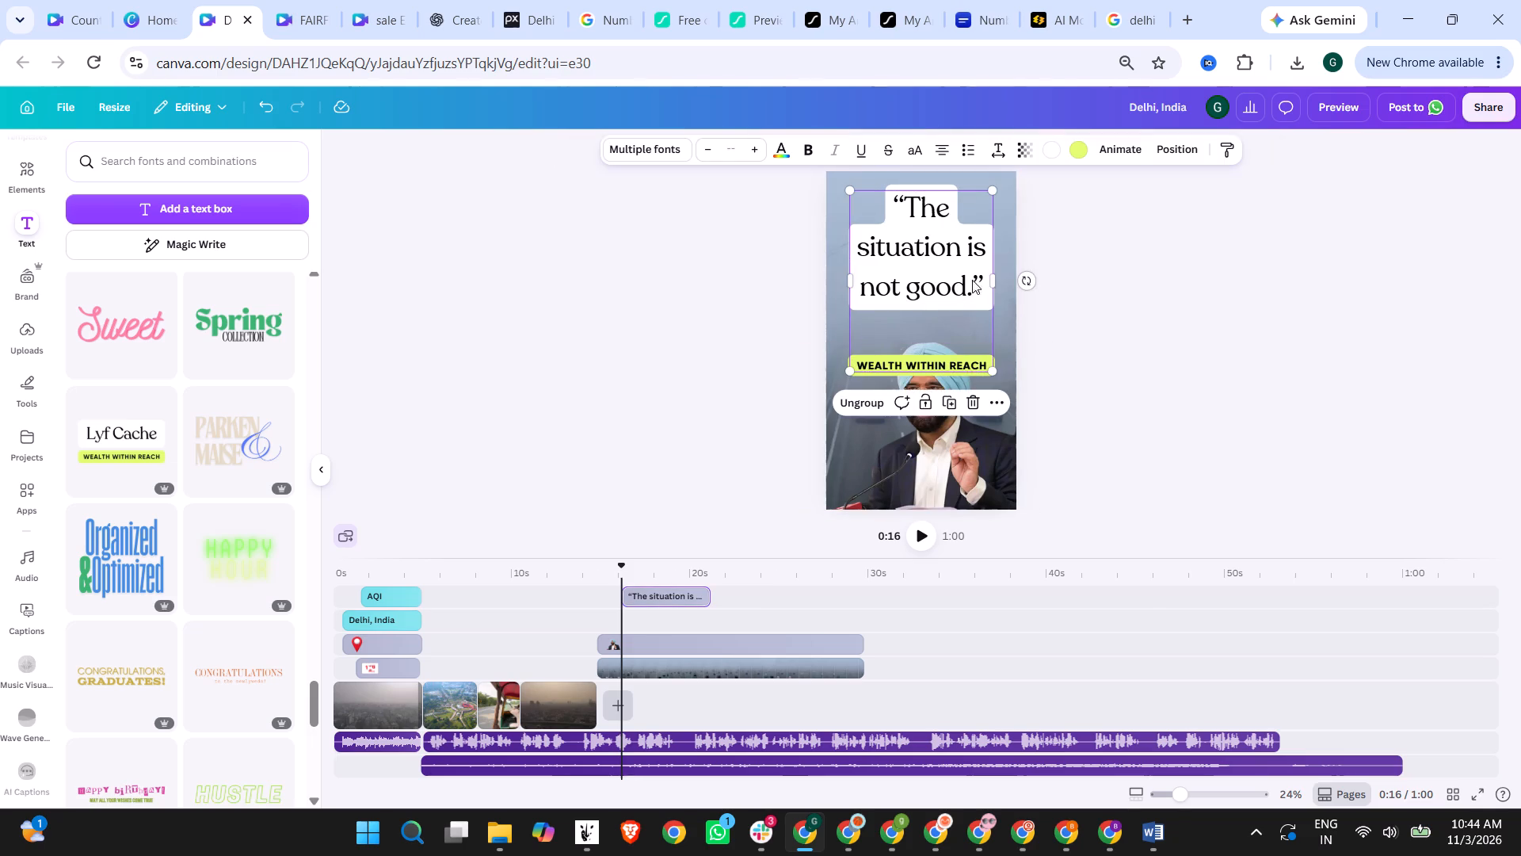
left_click_drag(993, 278, 1012, 278)
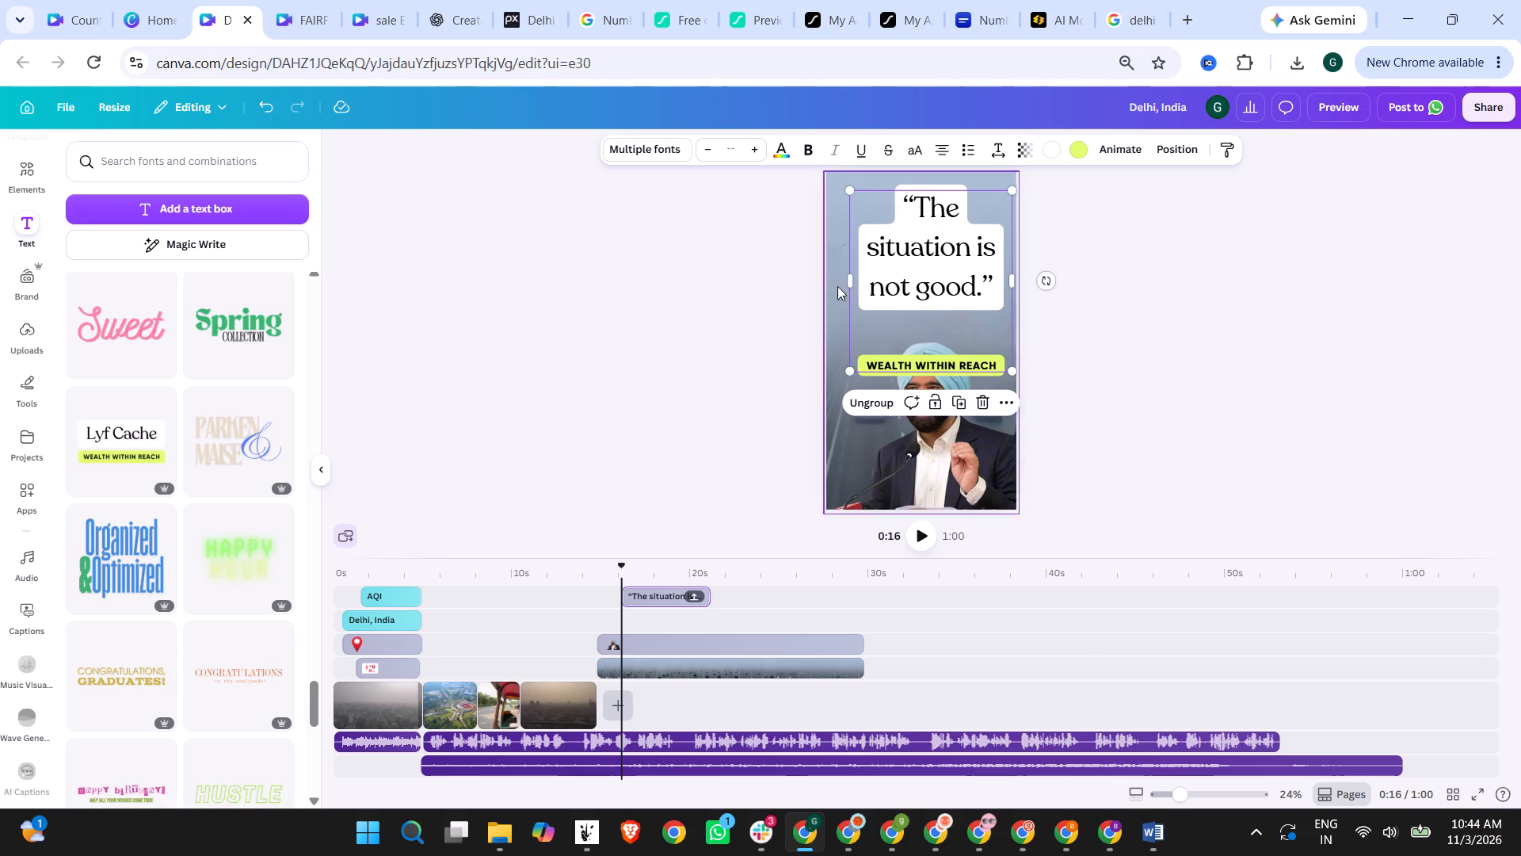
left_click_drag(847, 278, 821, 280)
left_click(1131, 260)
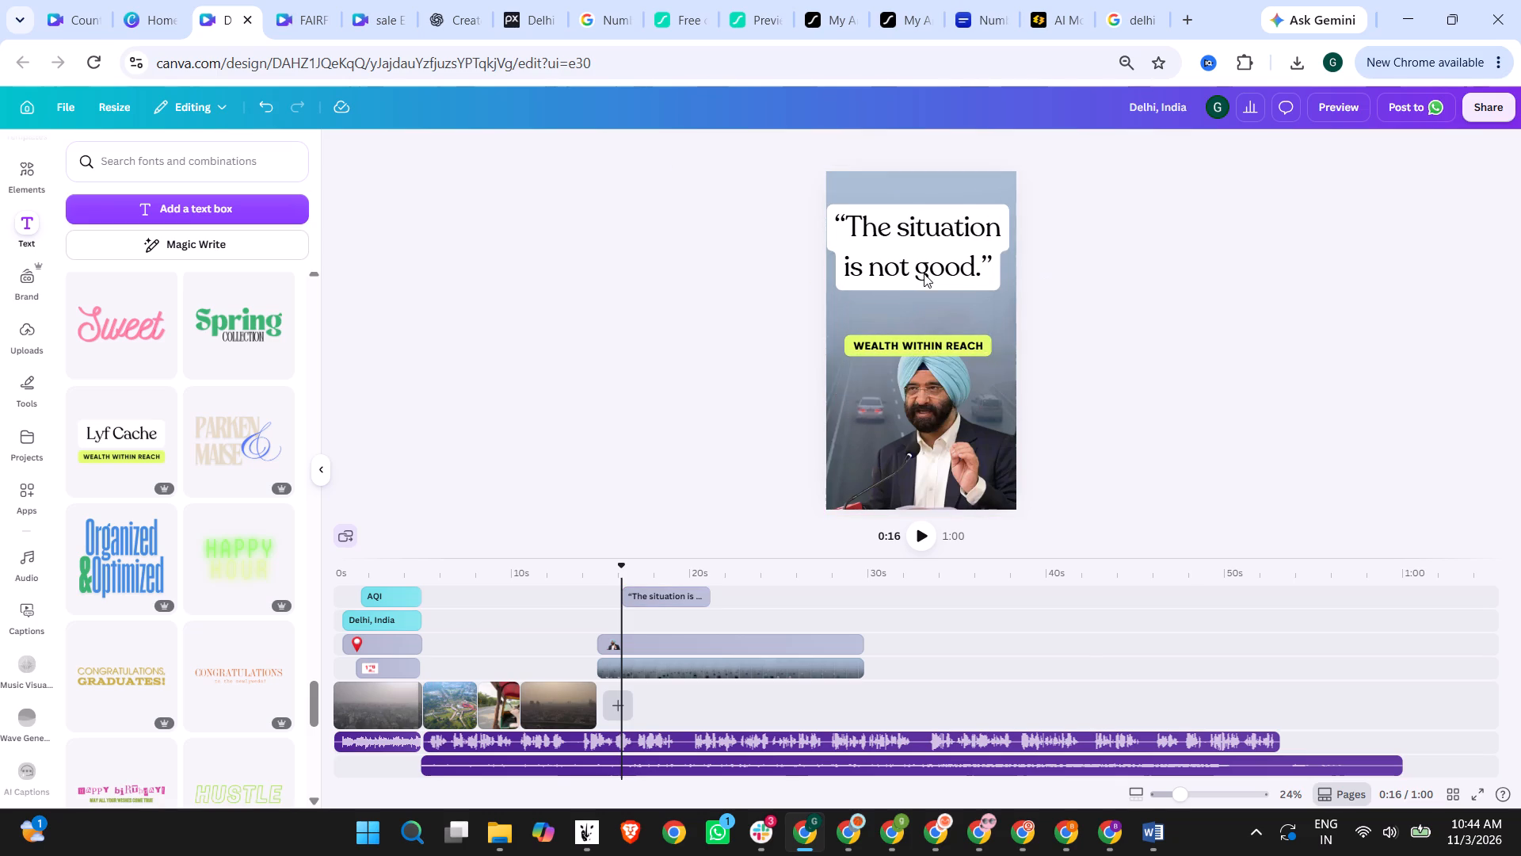
left_click_drag(924, 273, 927, 243)
Move the green "Wealth within reach" label up so it sits directly beneath the quote's white box.
left_click(911, 318)
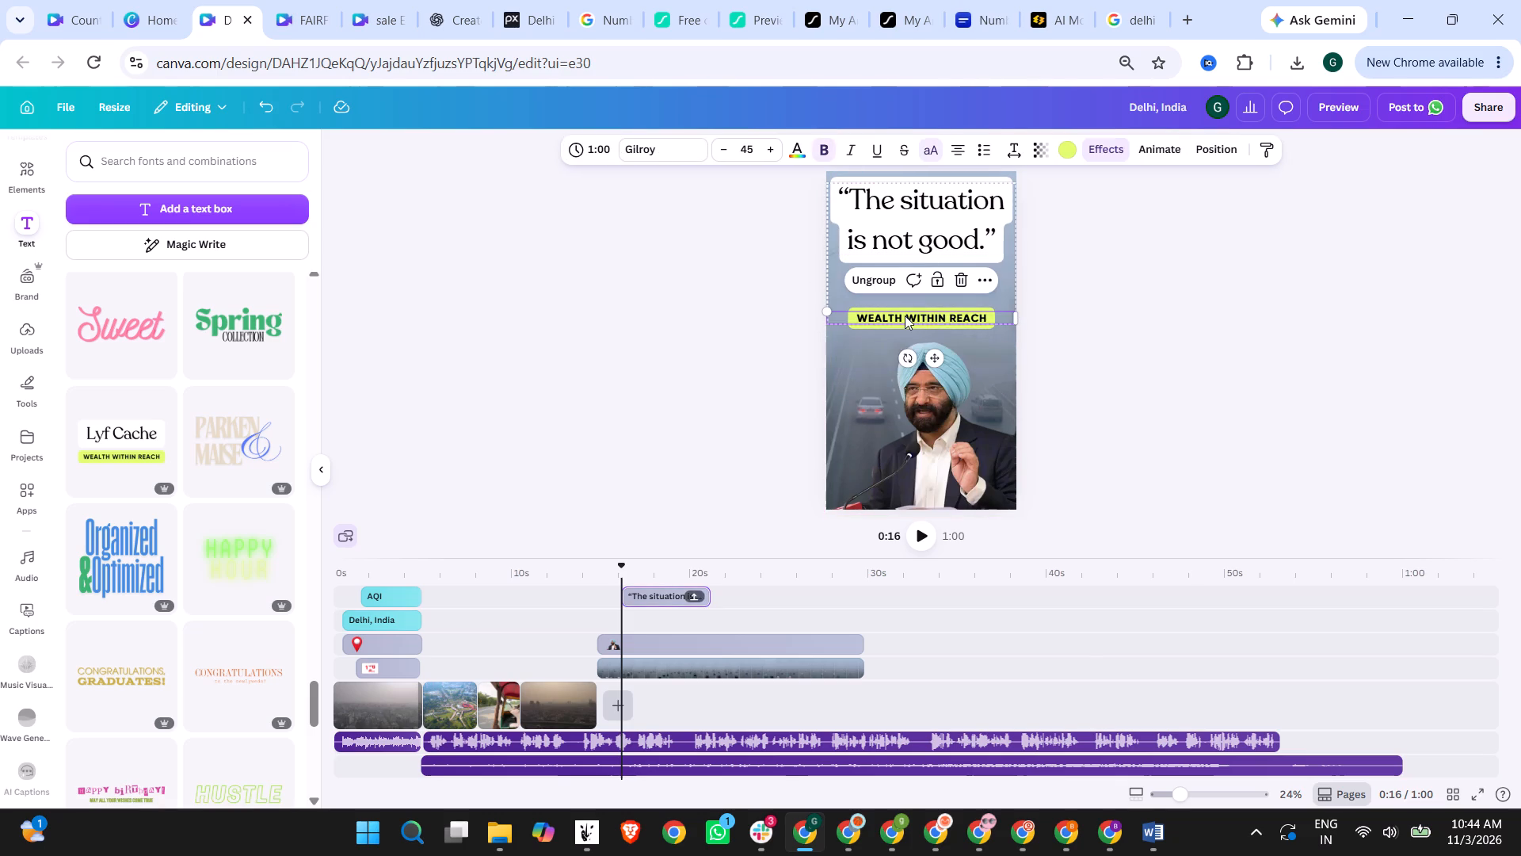
left_click(921, 231)
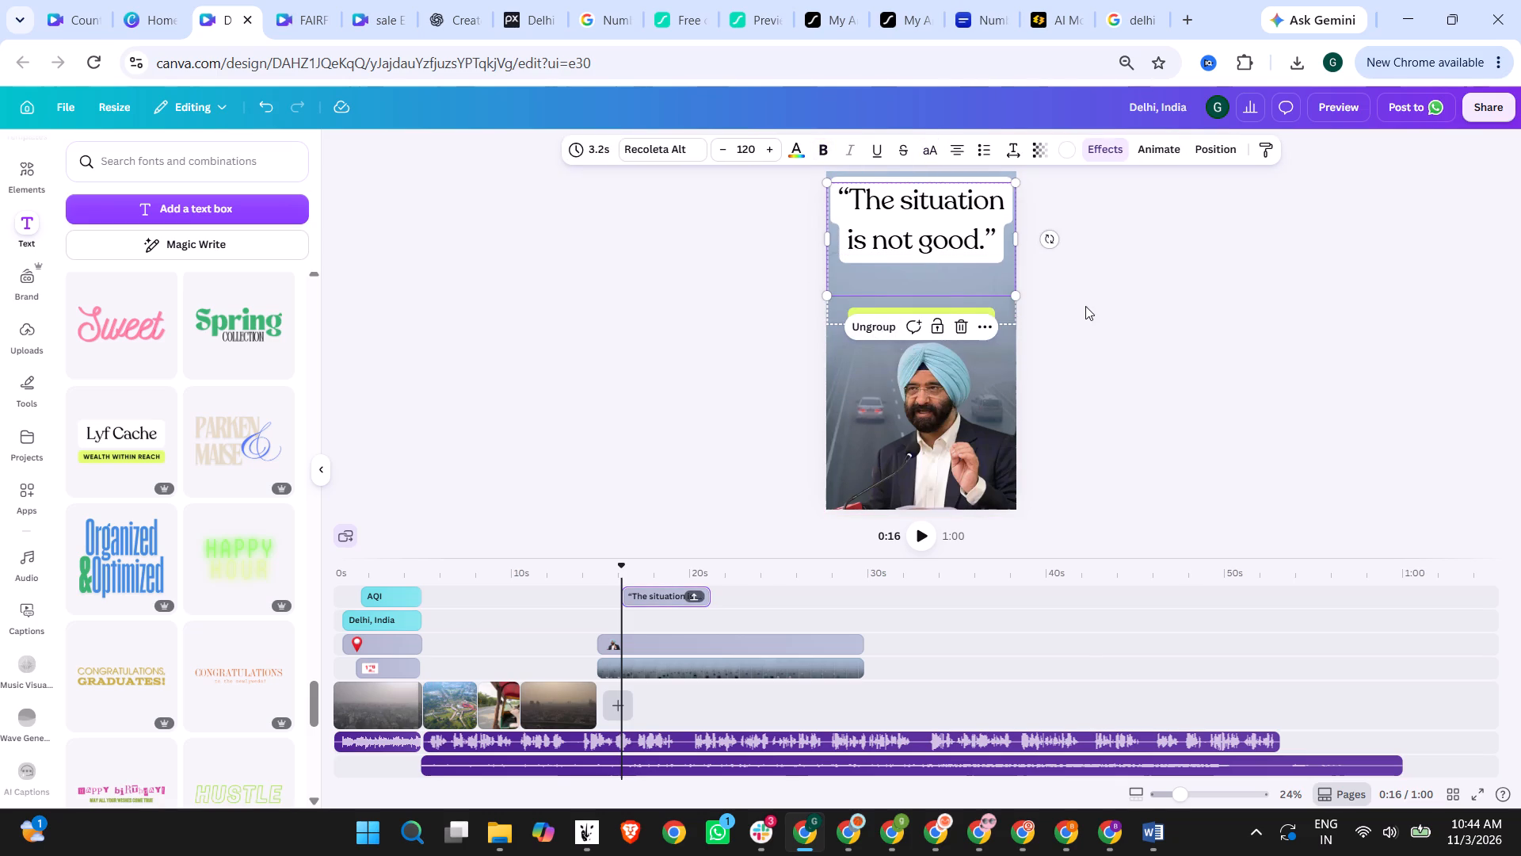
left_click(1085, 306)
left_click(966, 319)
left_click(962, 313)
left_click_drag(954, 314, 953, 311)
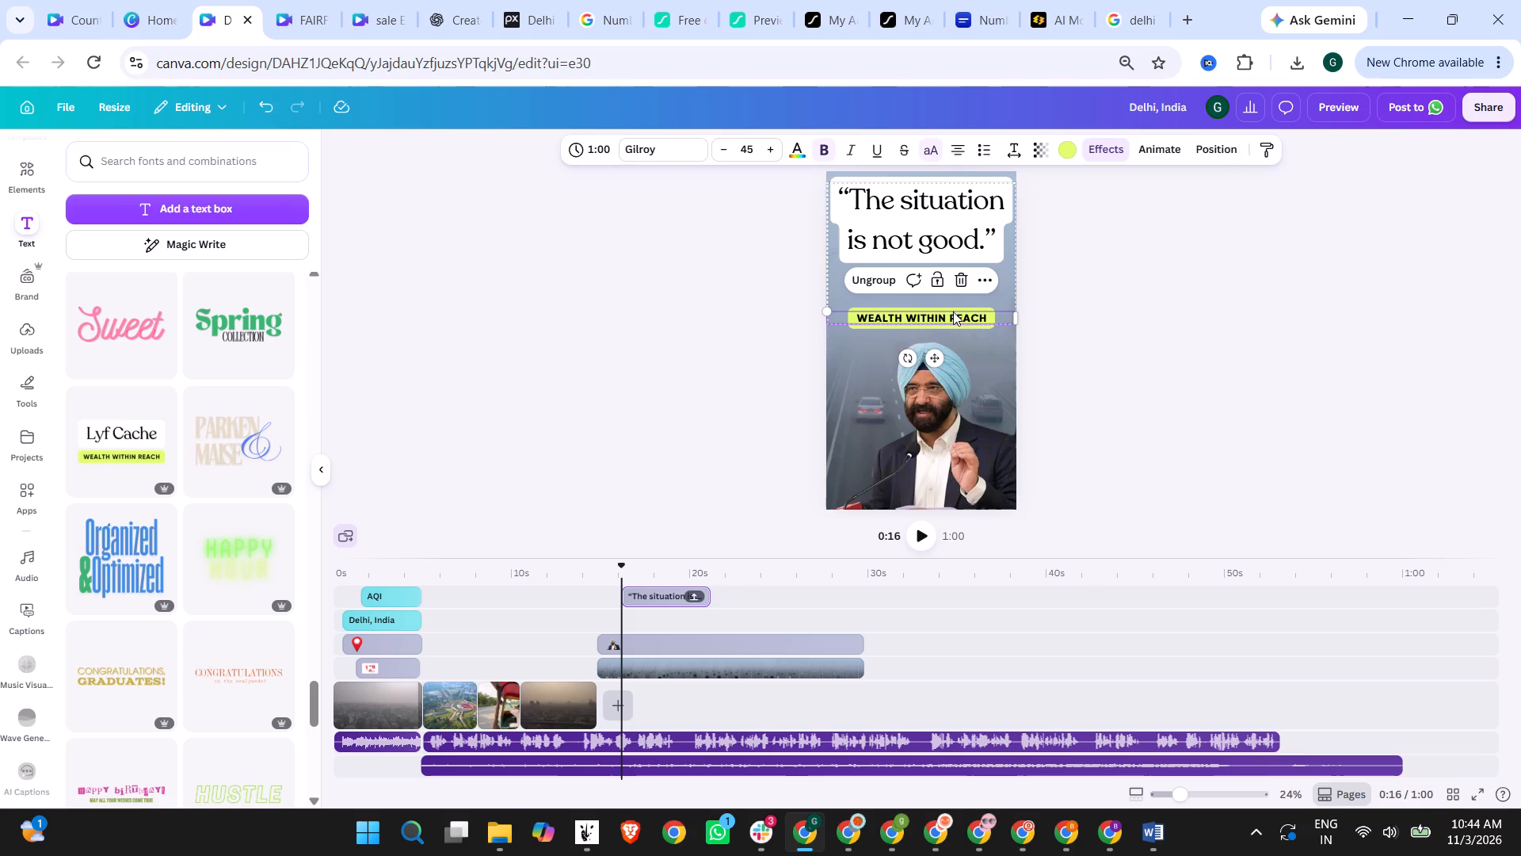
left_click_drag(953, 311, 952, 273)
Replace the green label's text with the cut attribution, splitting "Manjinder Singh Sirsa" and "Delhi Environment Minister" onto two lines.
double_click(916, 276)
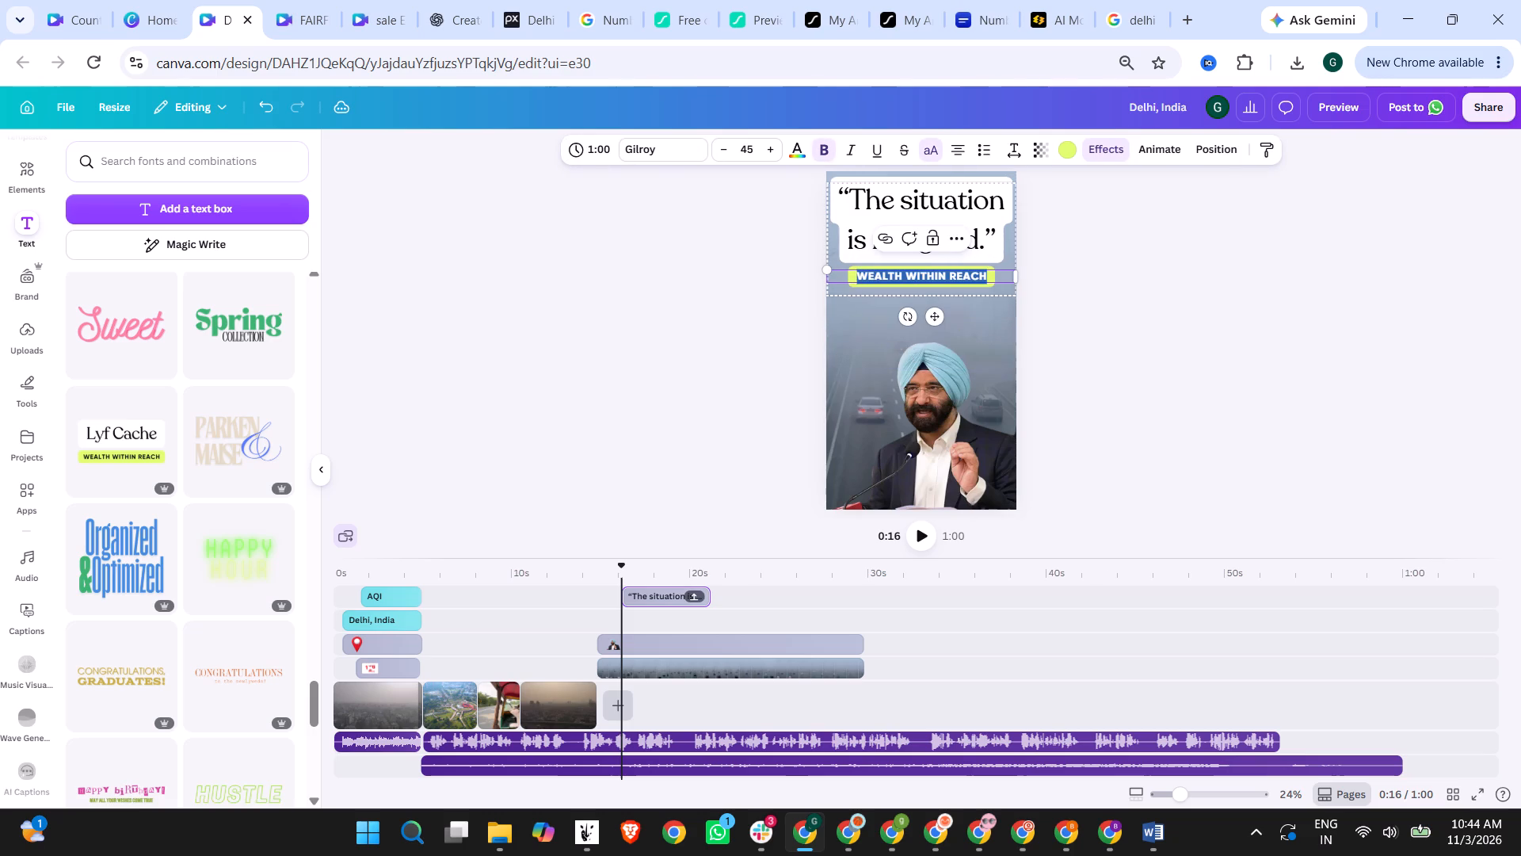
key("ctrl+v")
left_click_drag(978, 276, 971, 277)
key("Return")
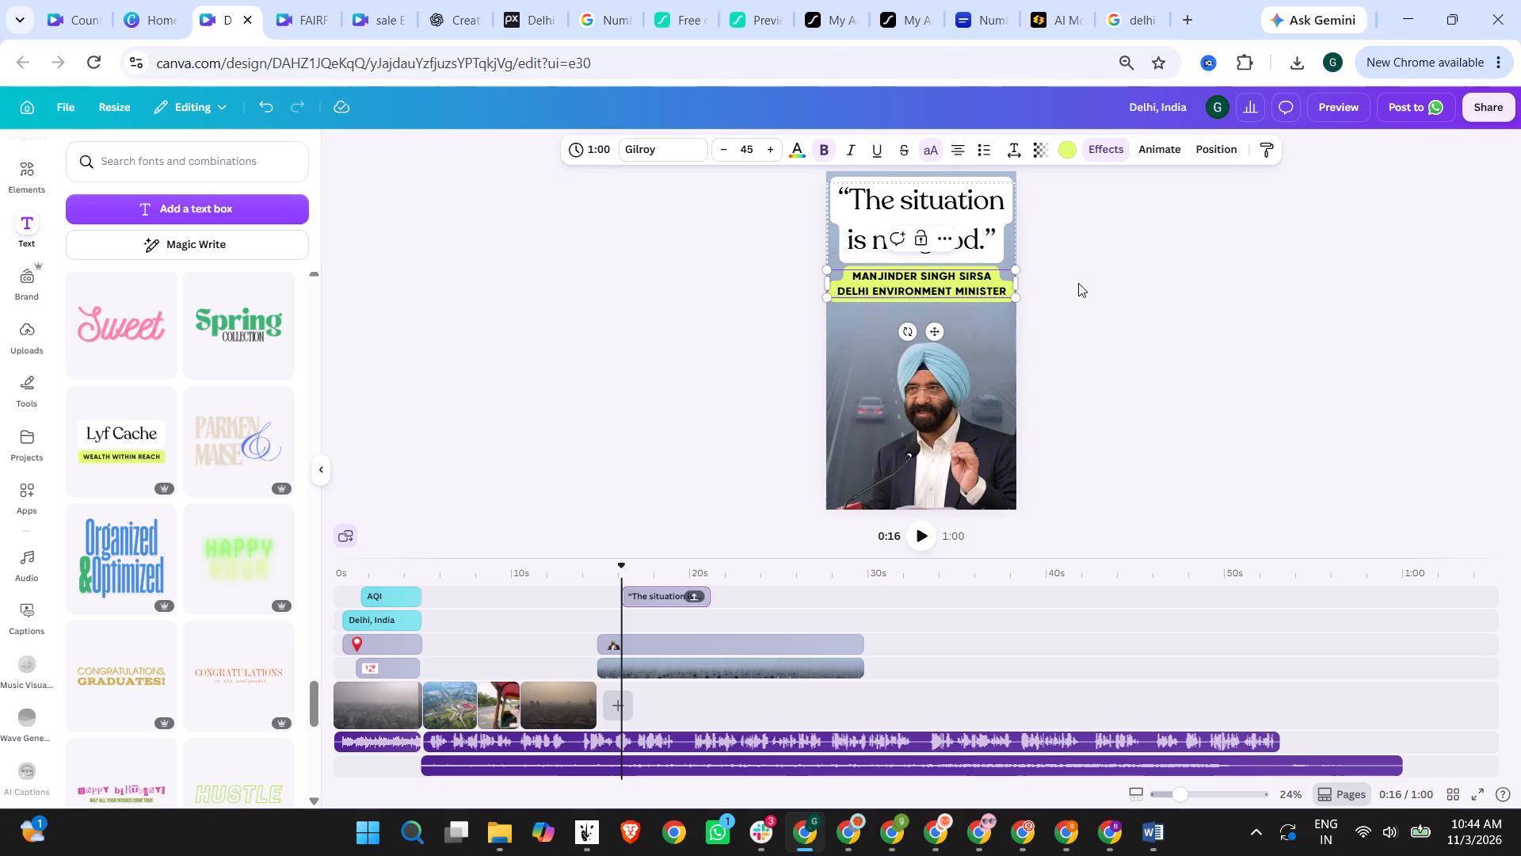
left_click(1078, 283)
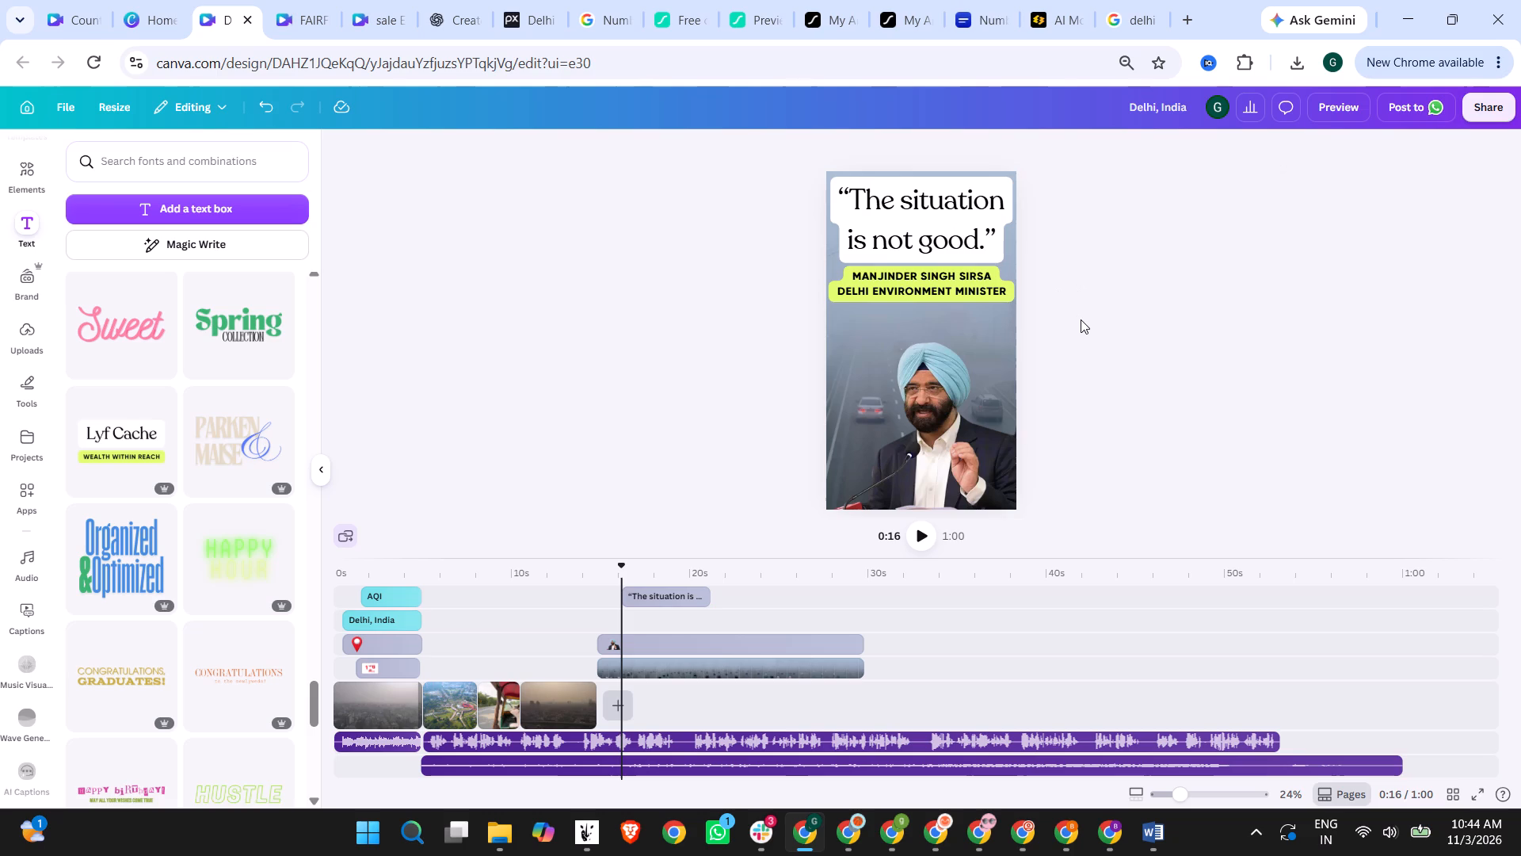
Apply the Typewriter animation to the quote "The situation is not good." as a single element rather than the group.
left_click(1001, 224)
left_click(1124, 151)
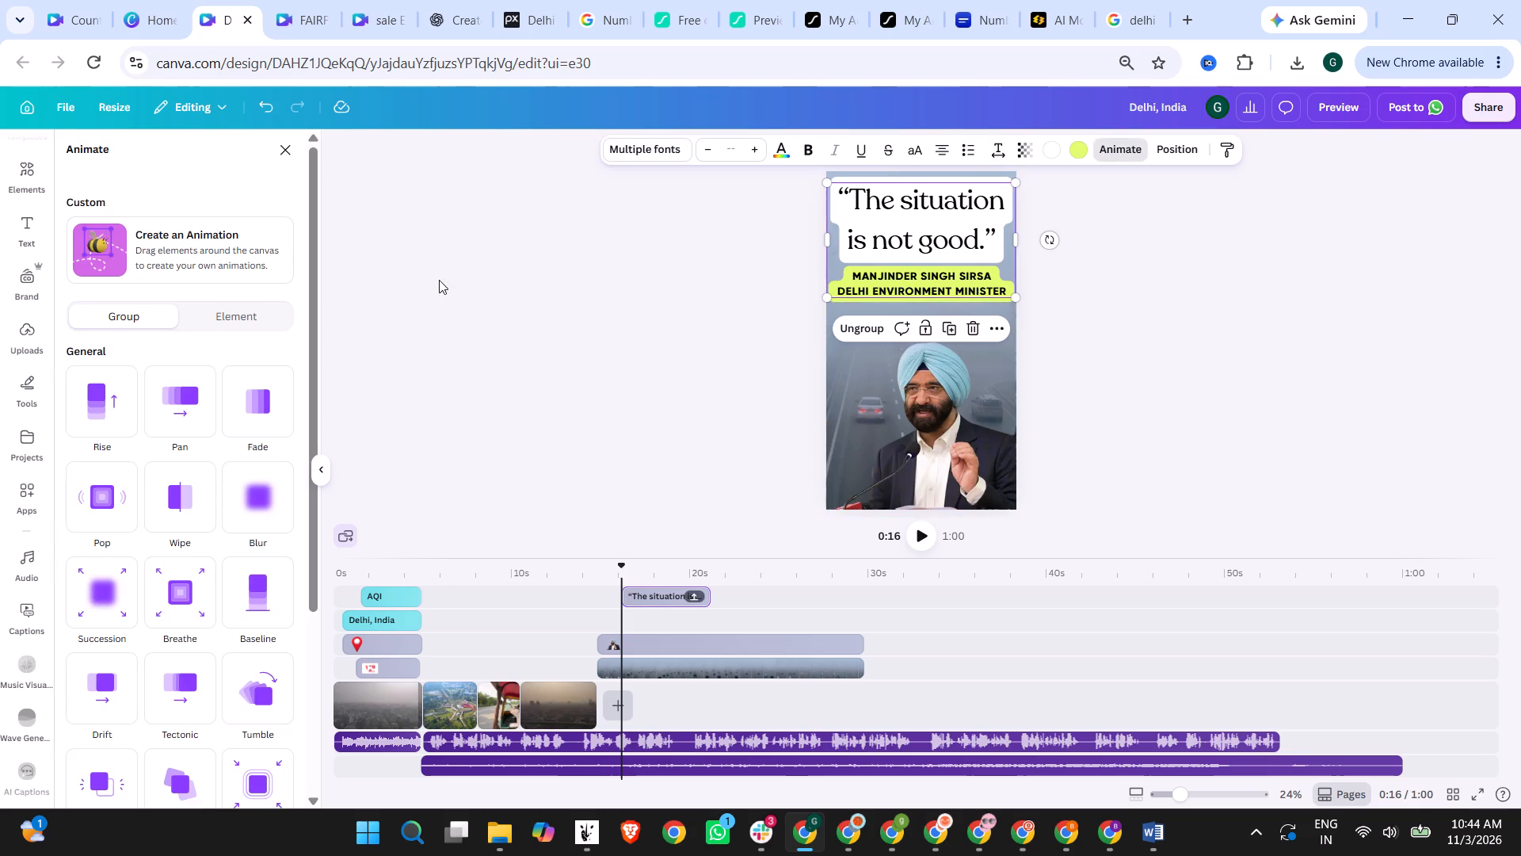
scroll(199, 506, "down", 4)
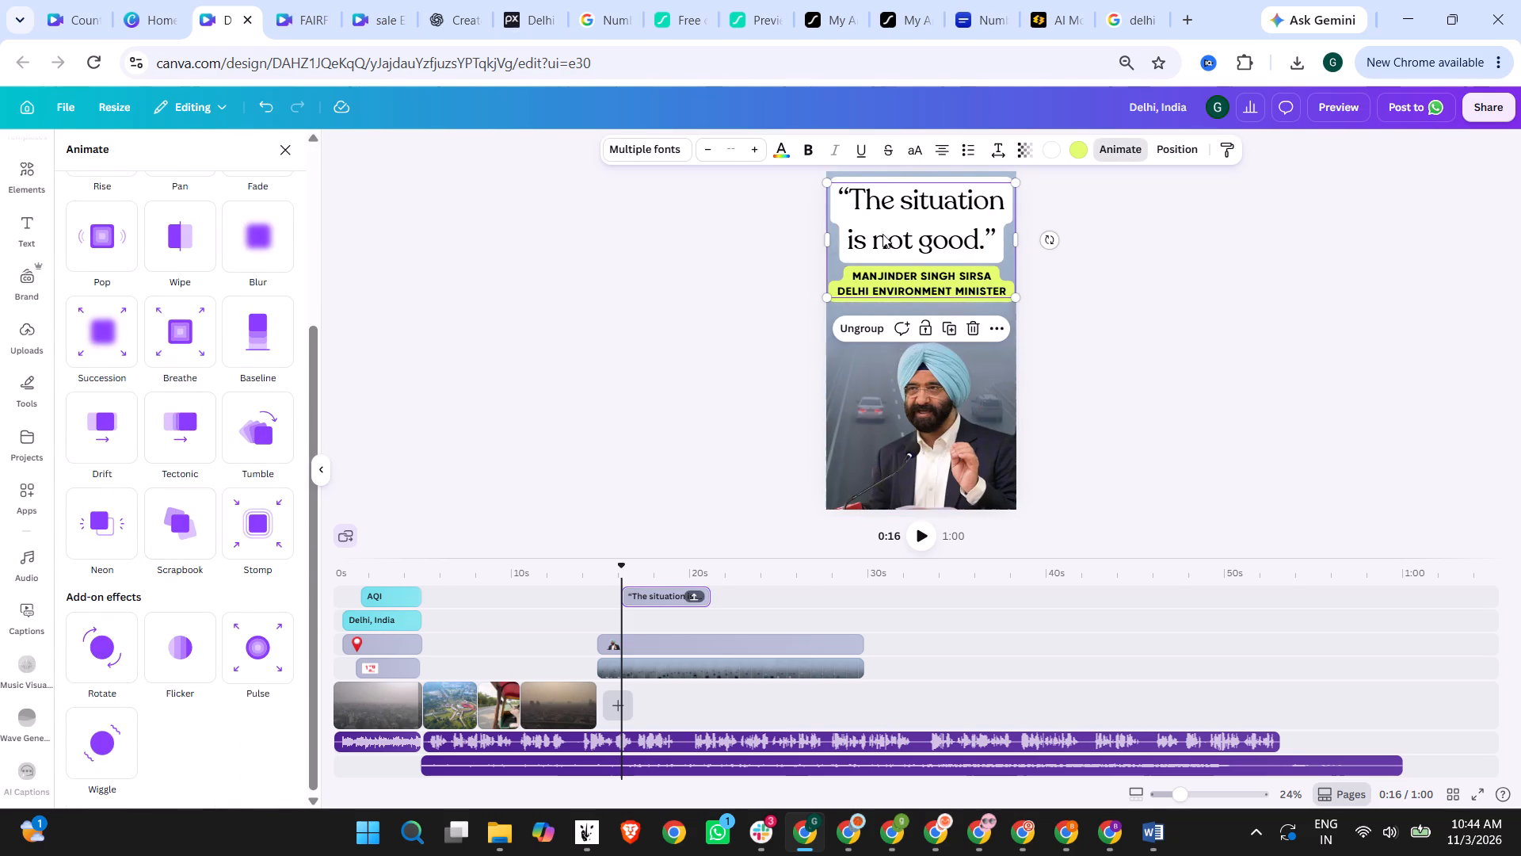
double_click(934, 197)
left_click(758, 224)
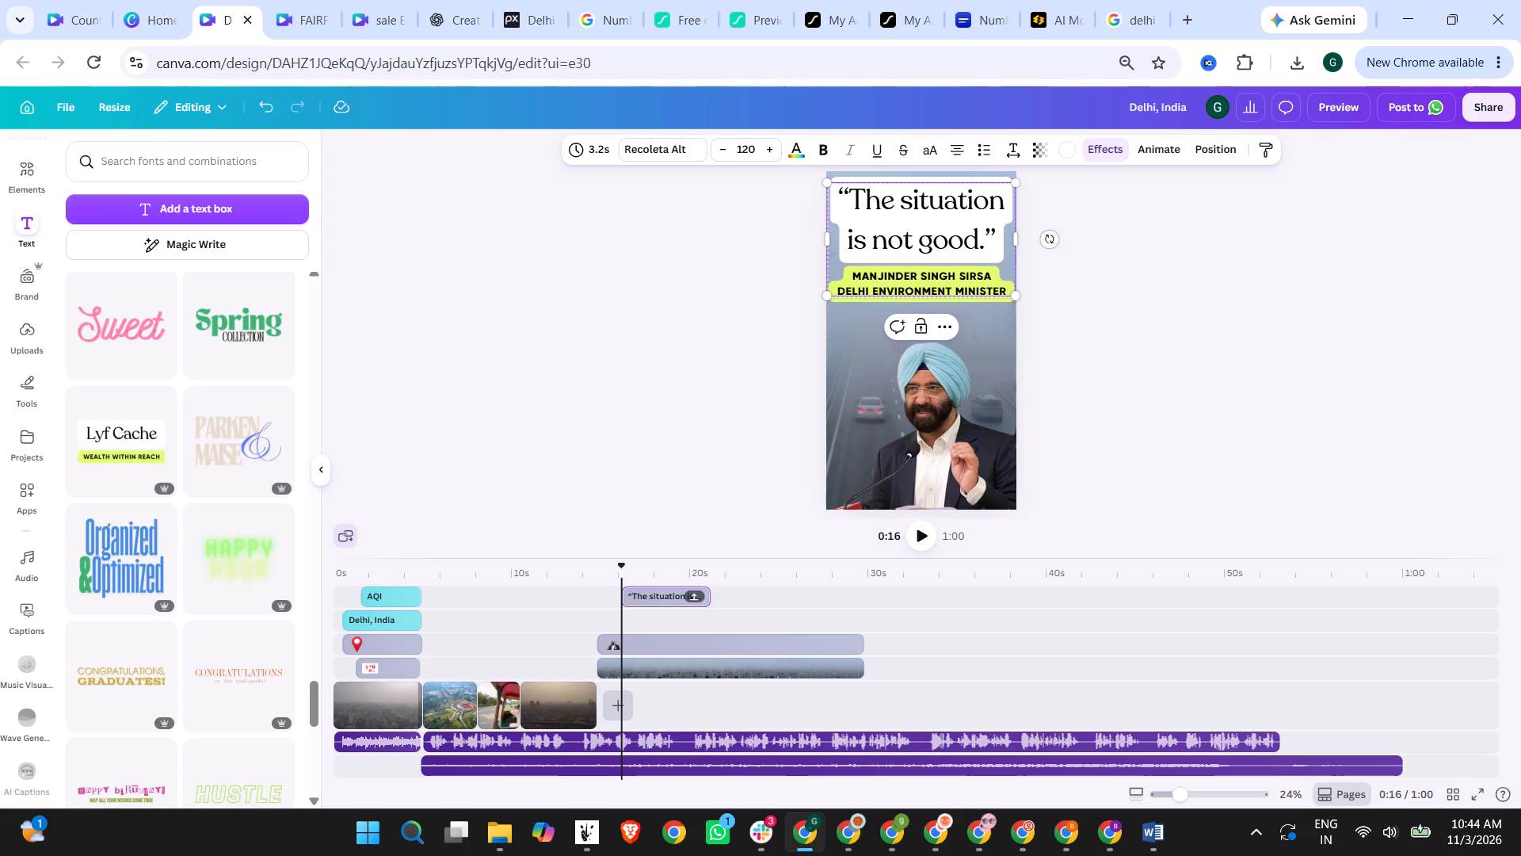
left_click(882, 201)
left_click(1153, 143)
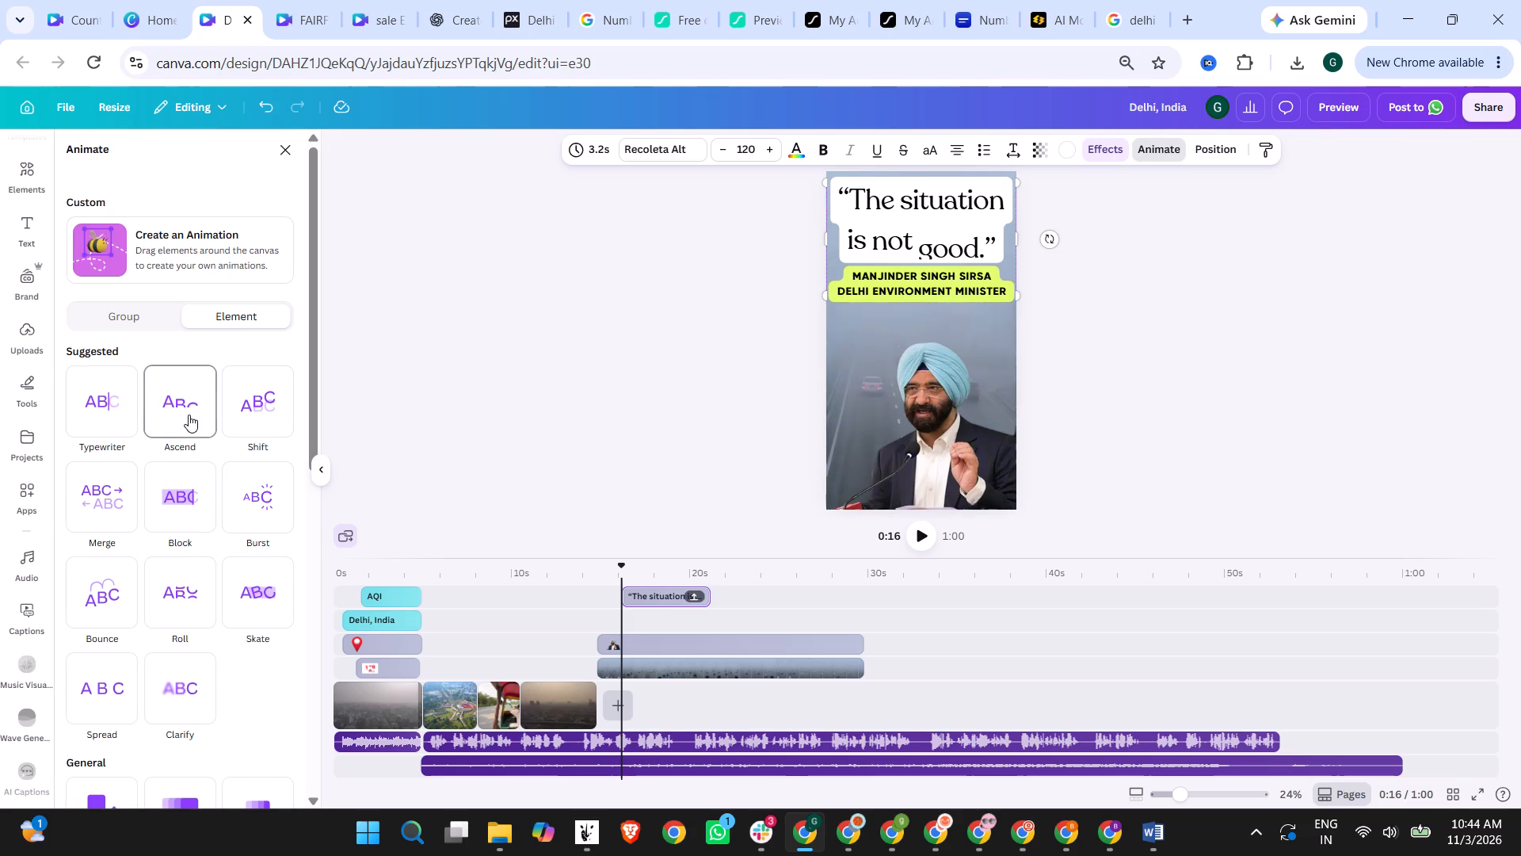
left_click(125, 413)
Apply the Burst animation on enter to the green label with the minister's name and title.
left_click(894, 280)
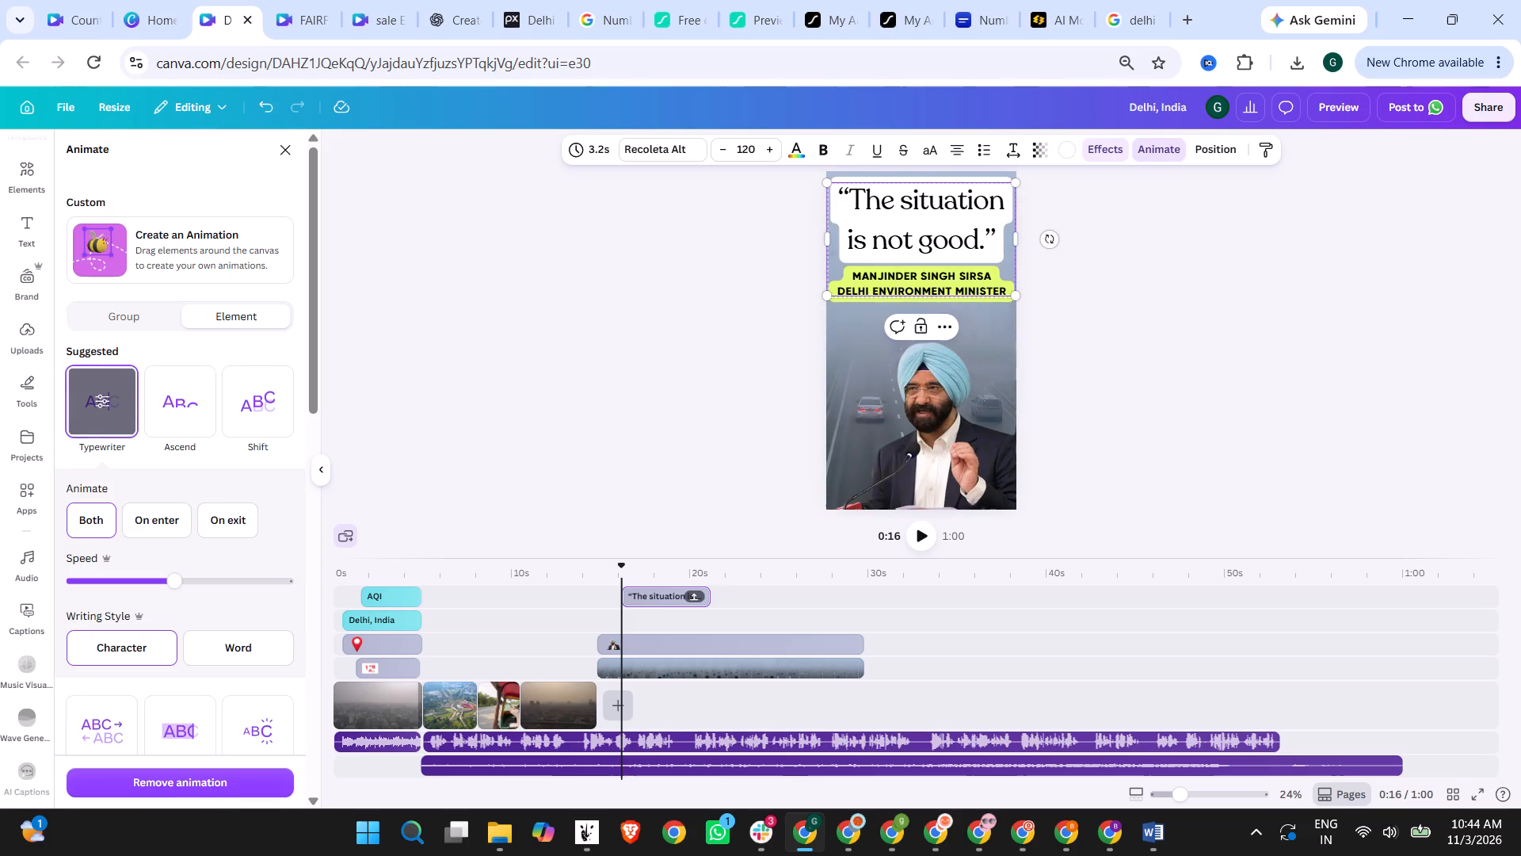
left_click(869, 283)
left_click(857, 266)
left_click(864, 331)
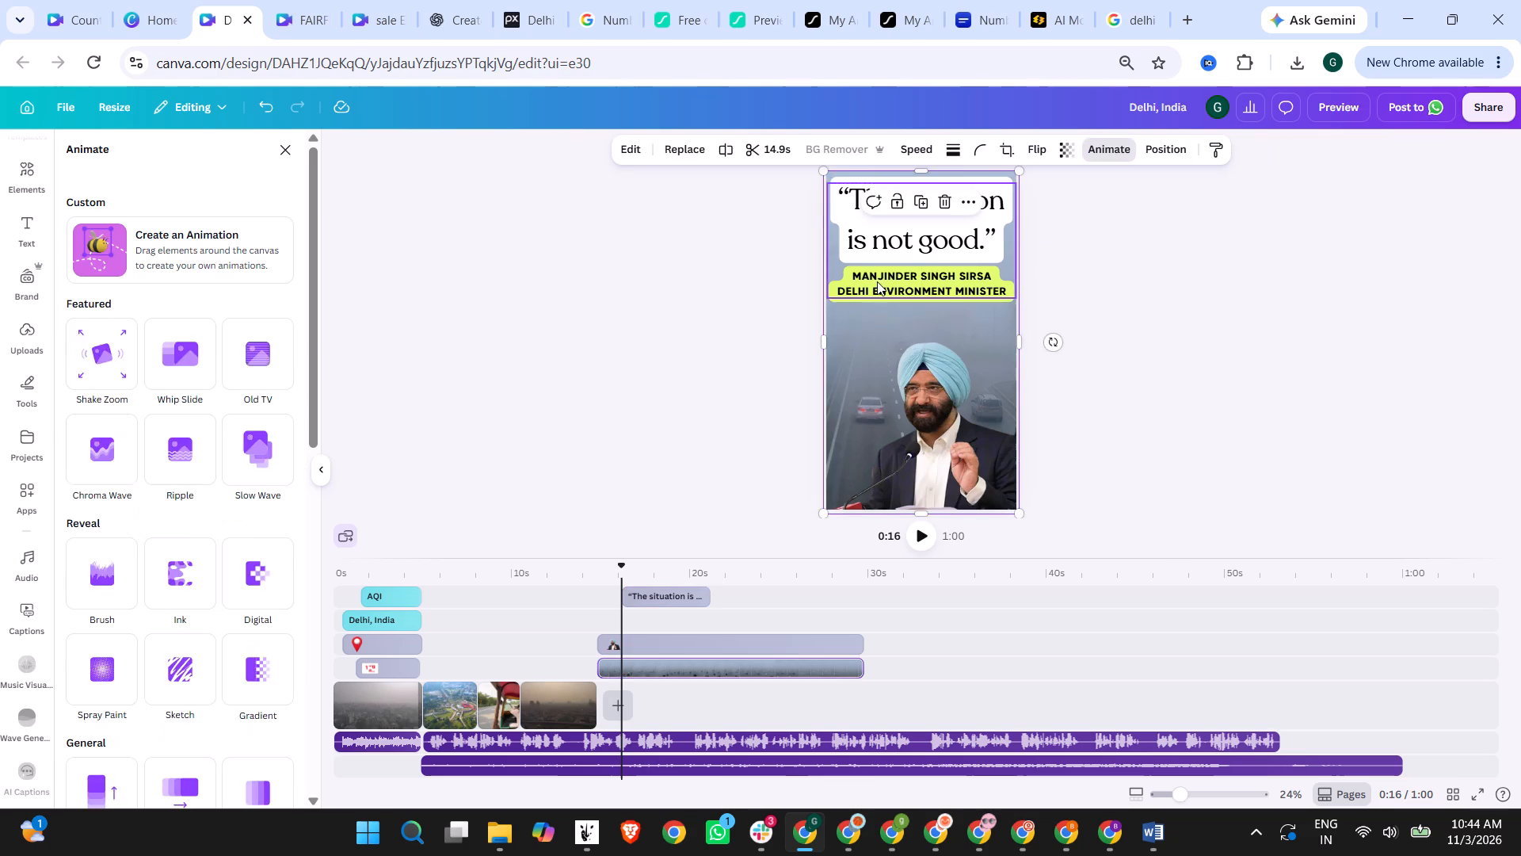
left_click(877, 281)
left_click(874, 301)
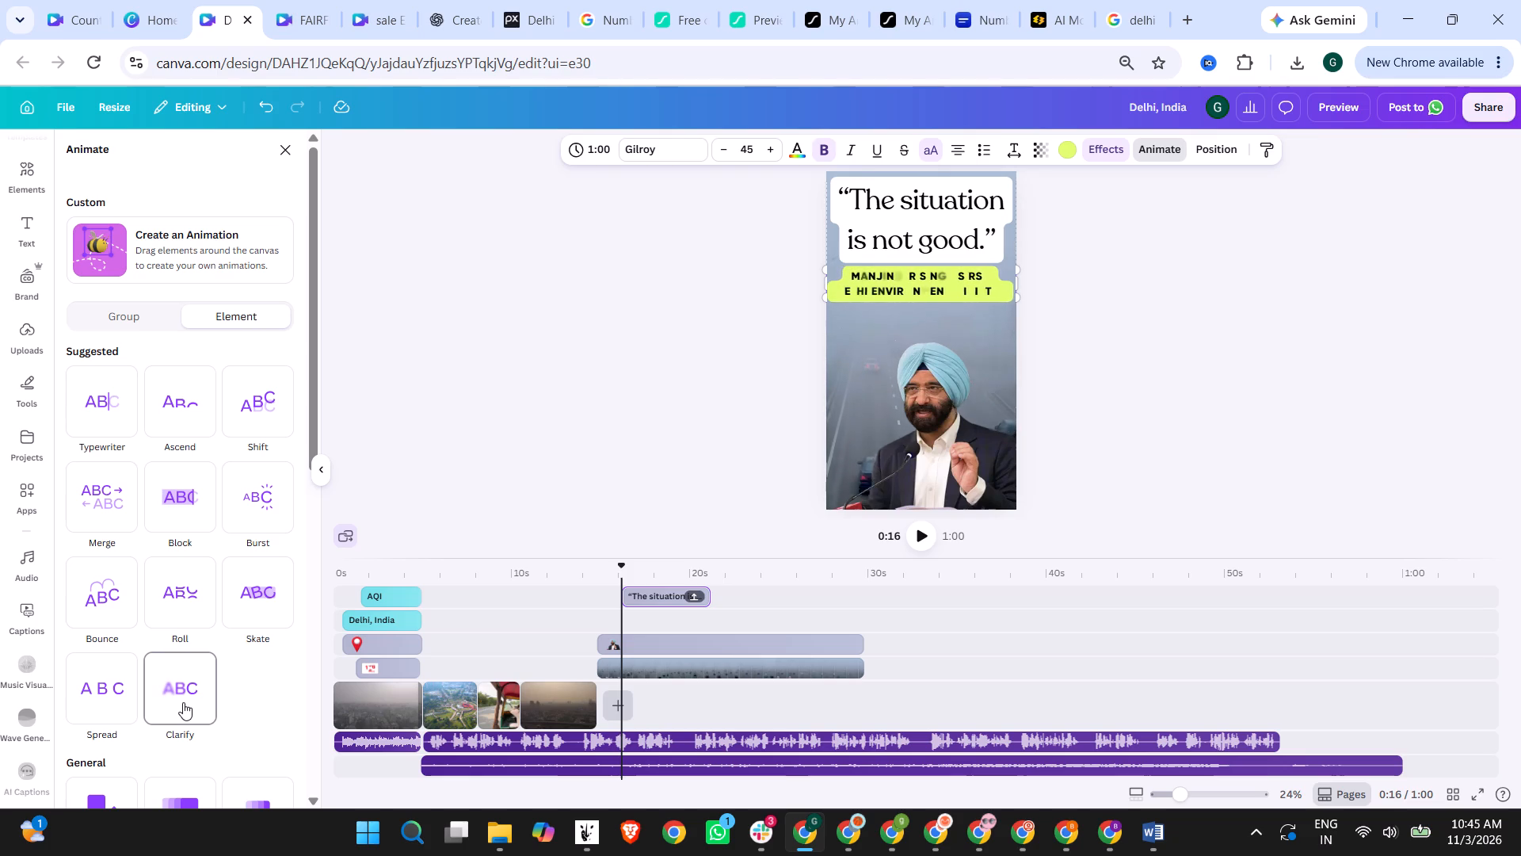
left_click(256, 518)
left_click(1115, 378)
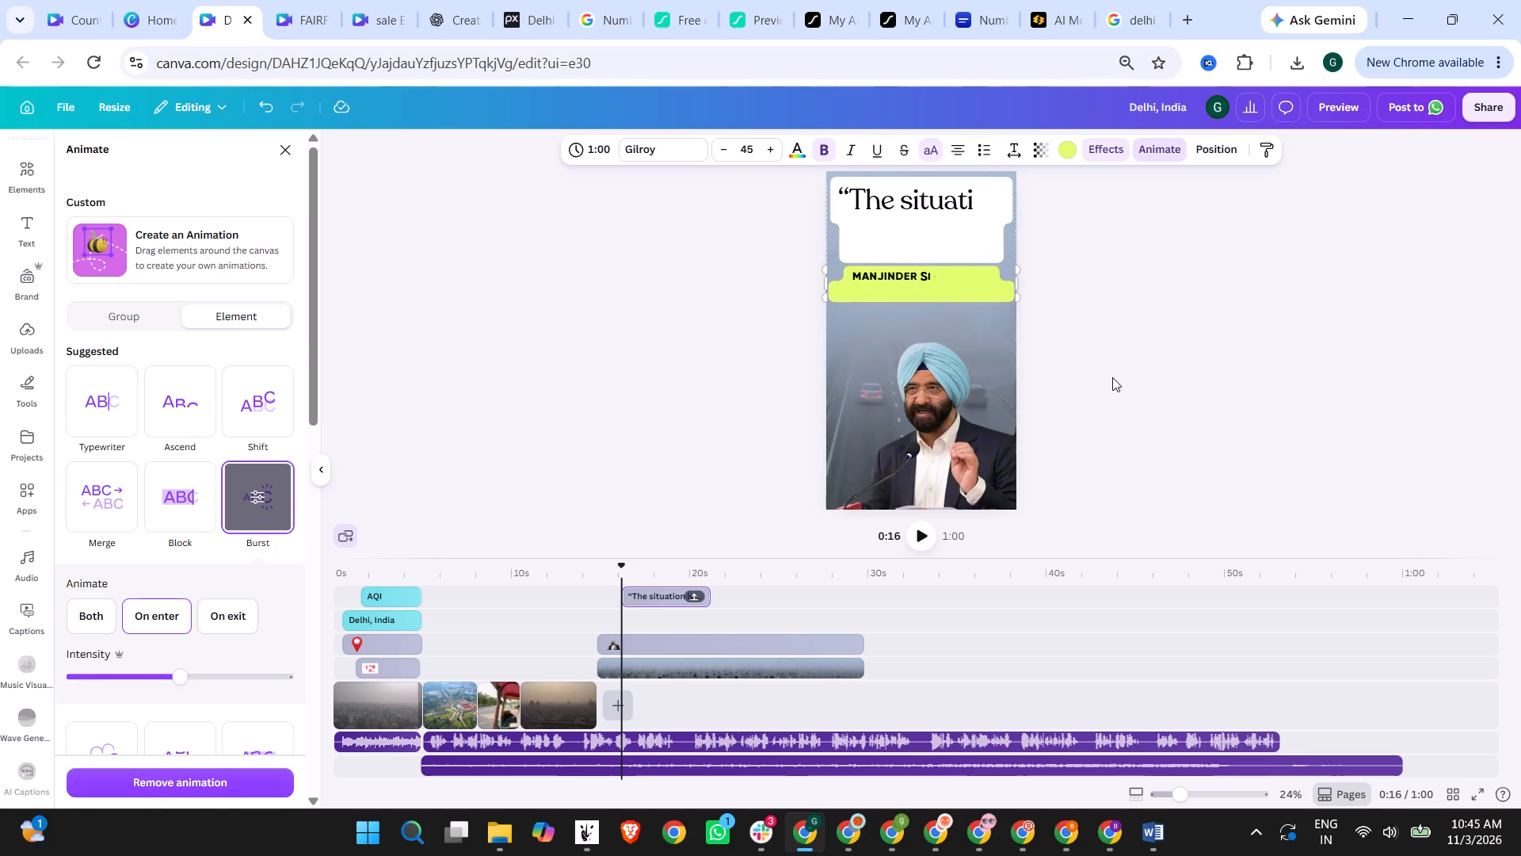
left_click(586, 350)
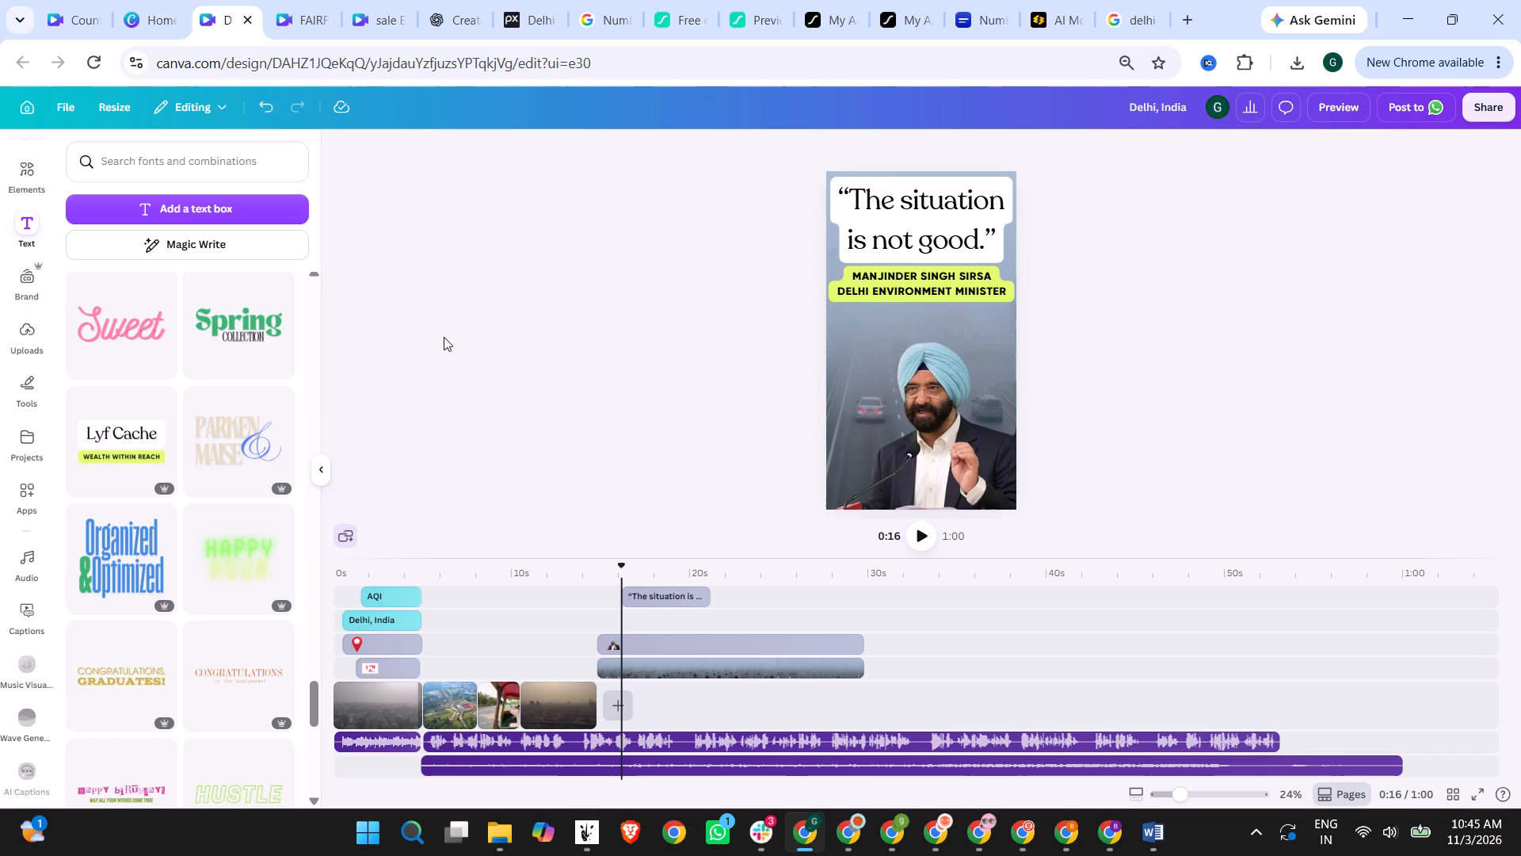
left_click(929, 529)
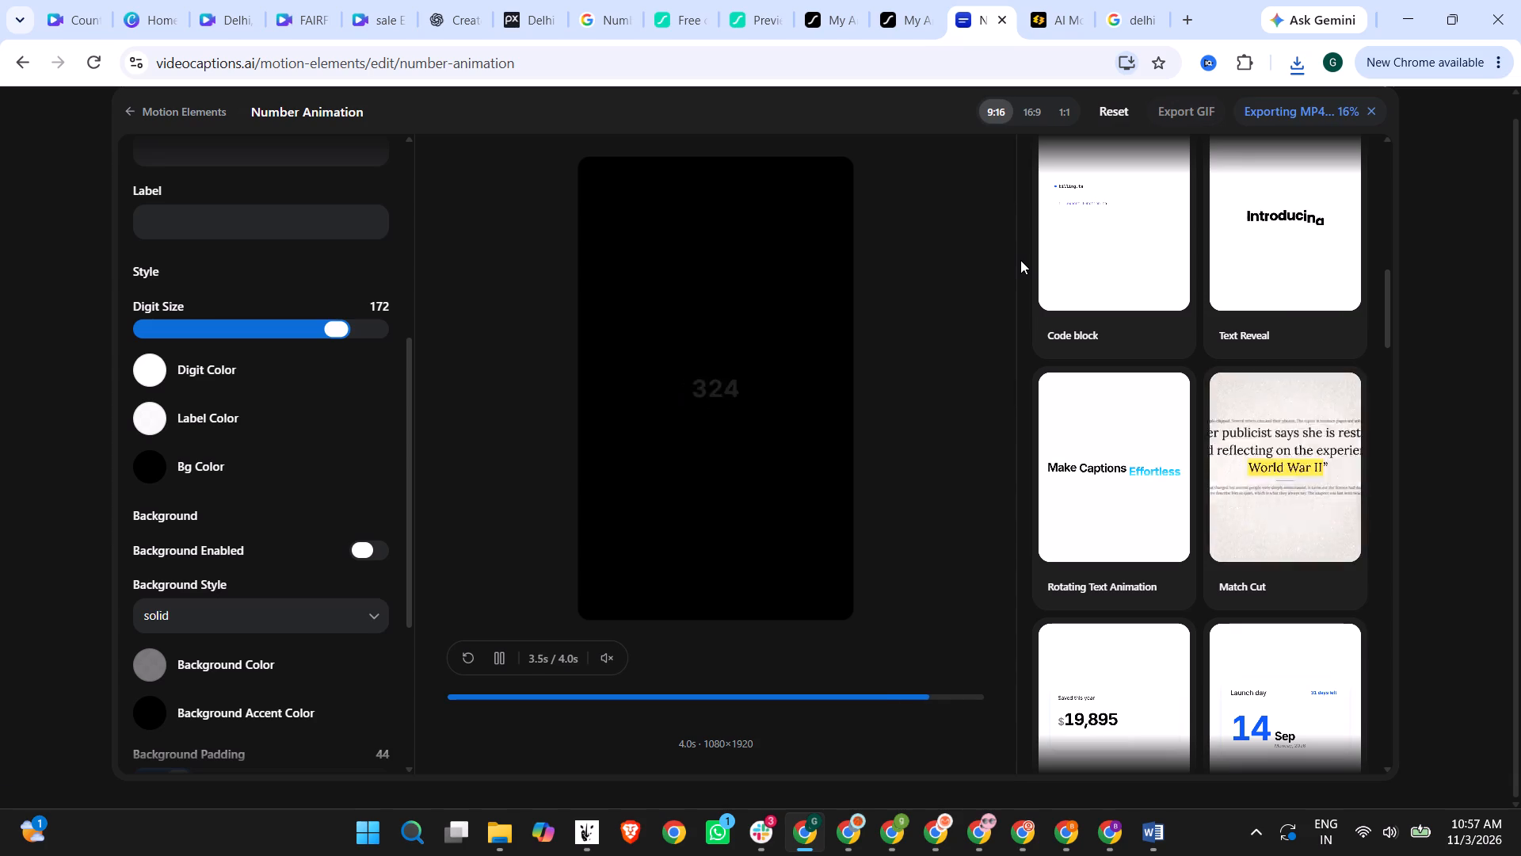
Return to the Delhi, India design in Canva and upload the ember-bars video from Downloads.
left_click(240, 0)
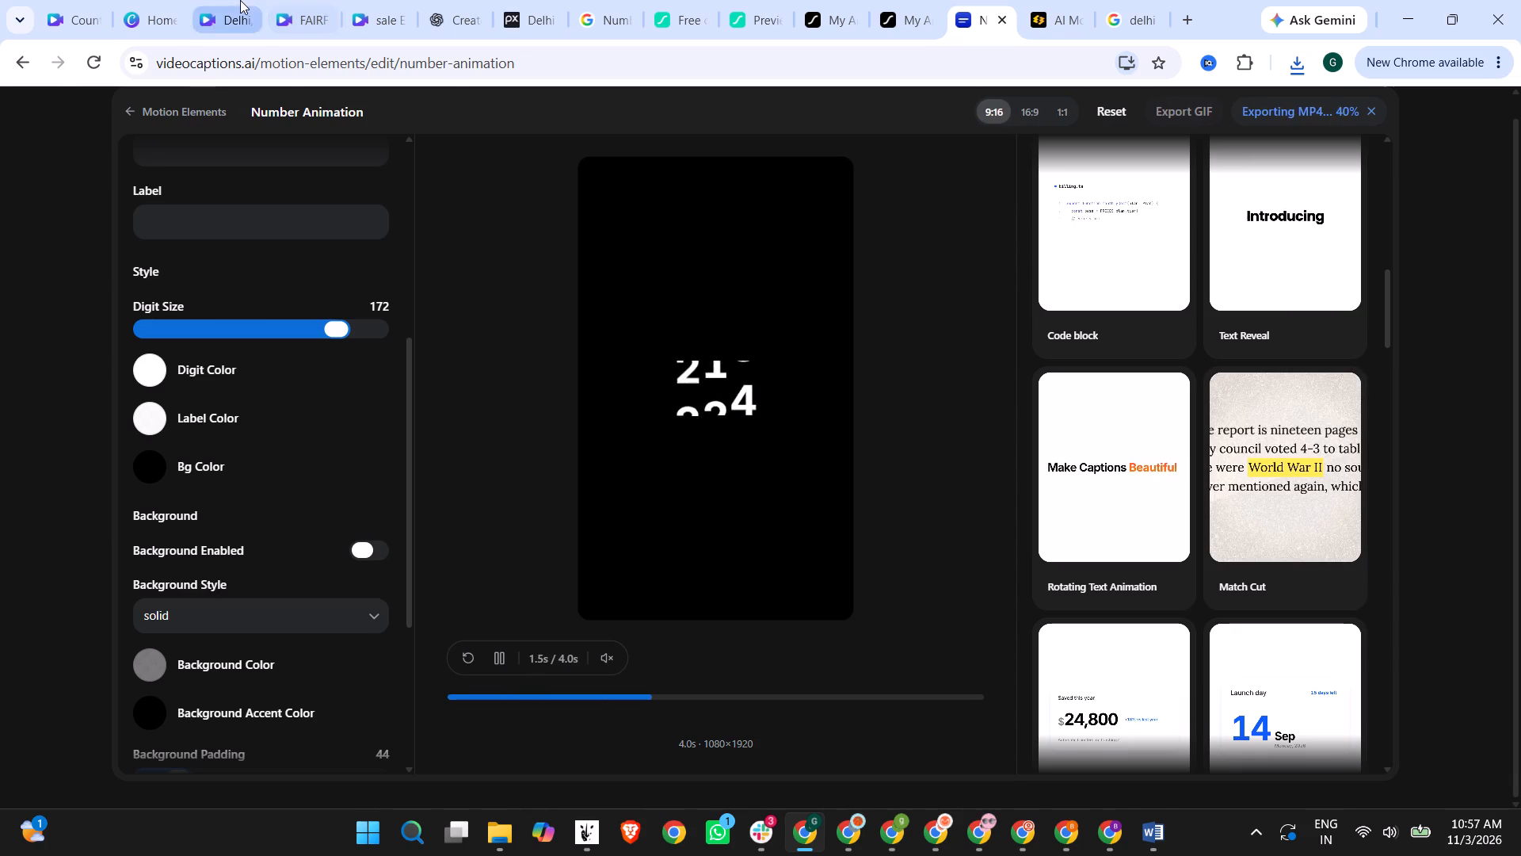
scroll(291, 439, "up", 4)
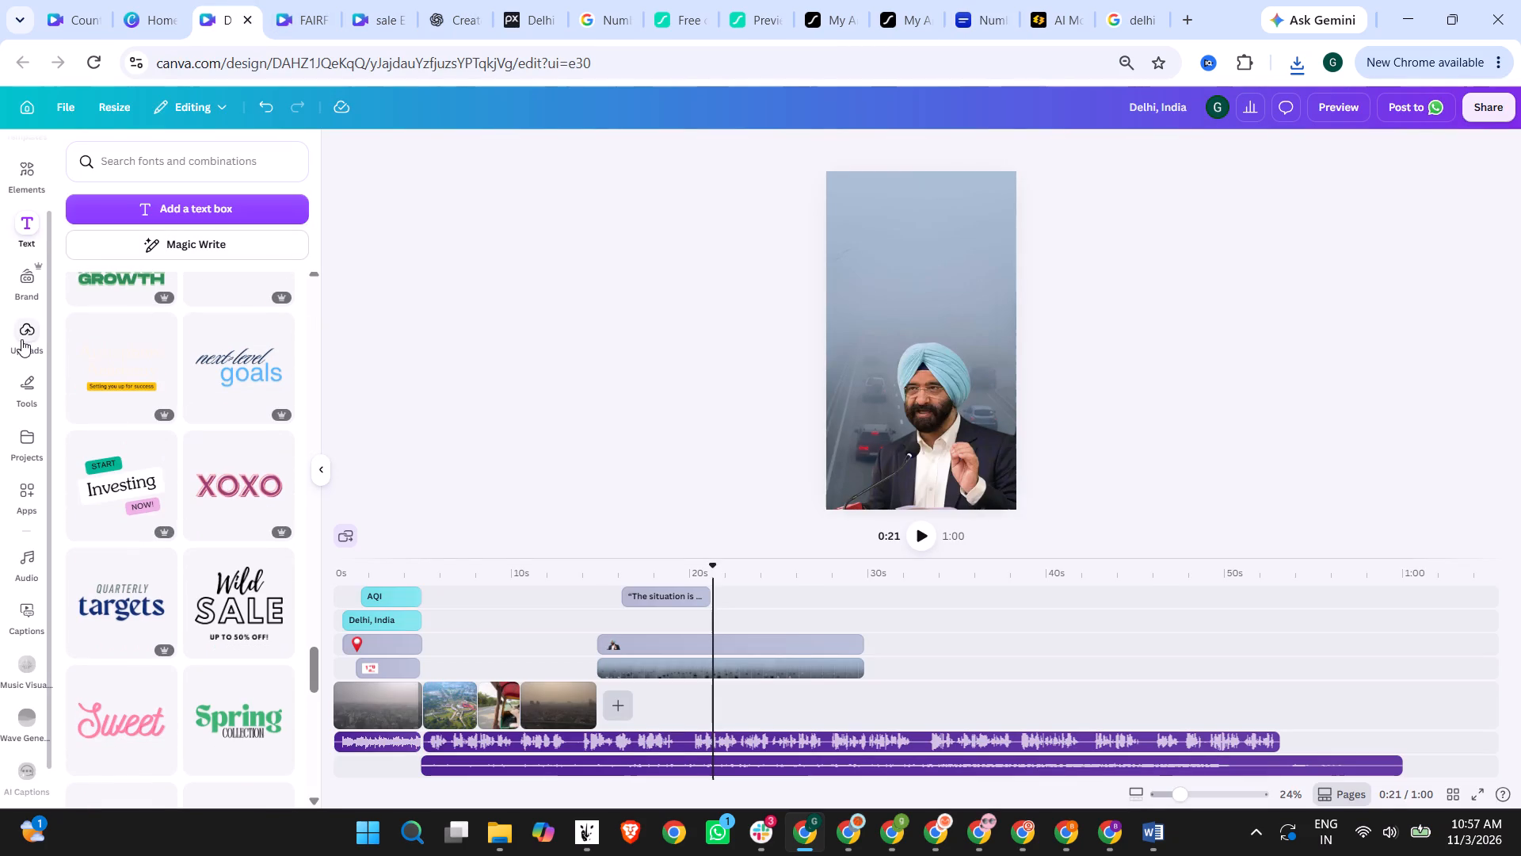
left_click(21, 339)
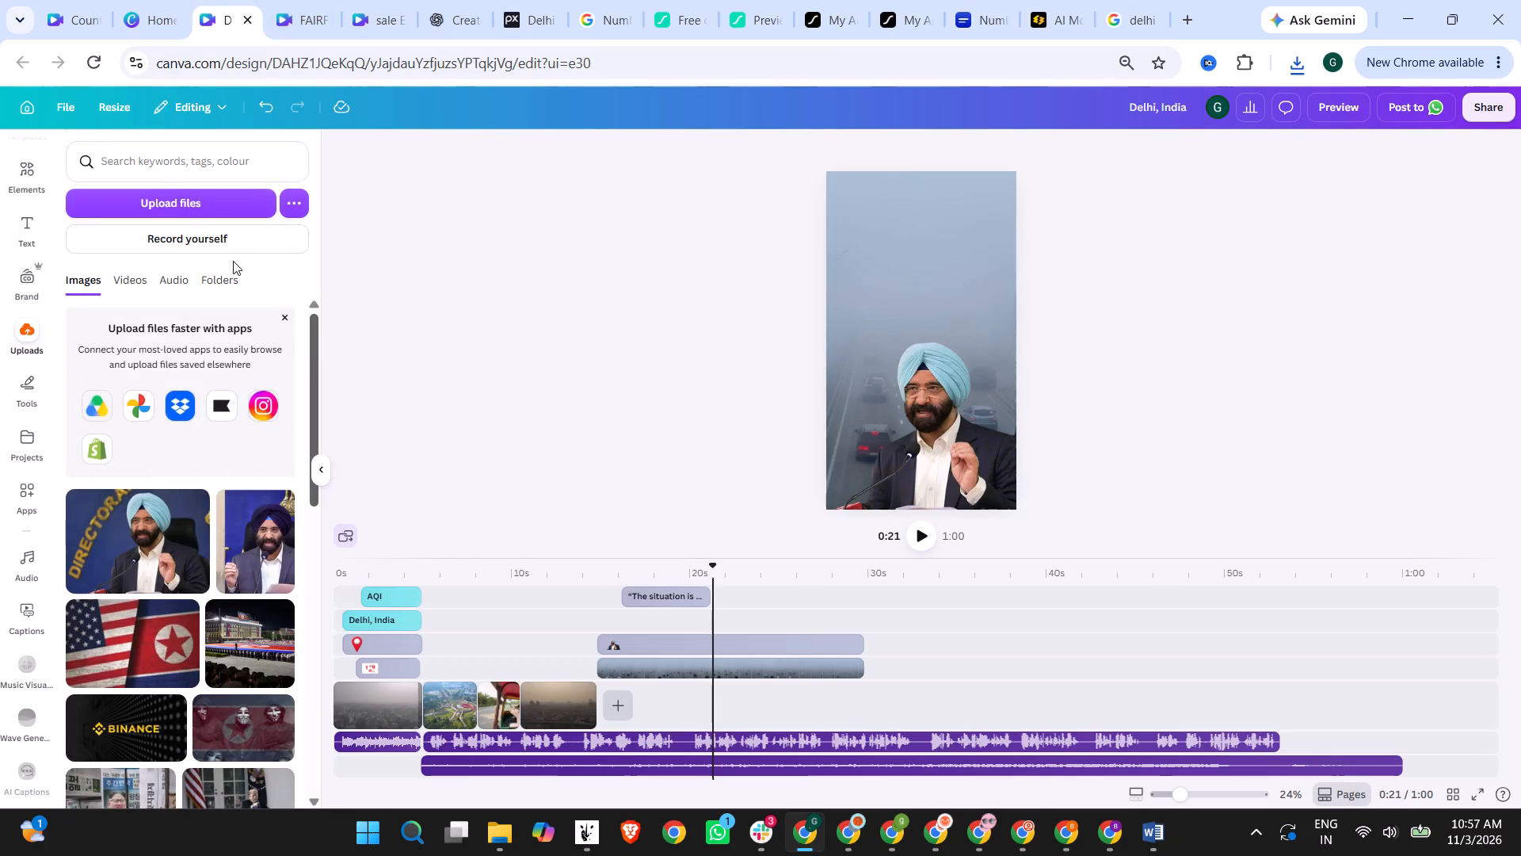
left_click(194, 208)
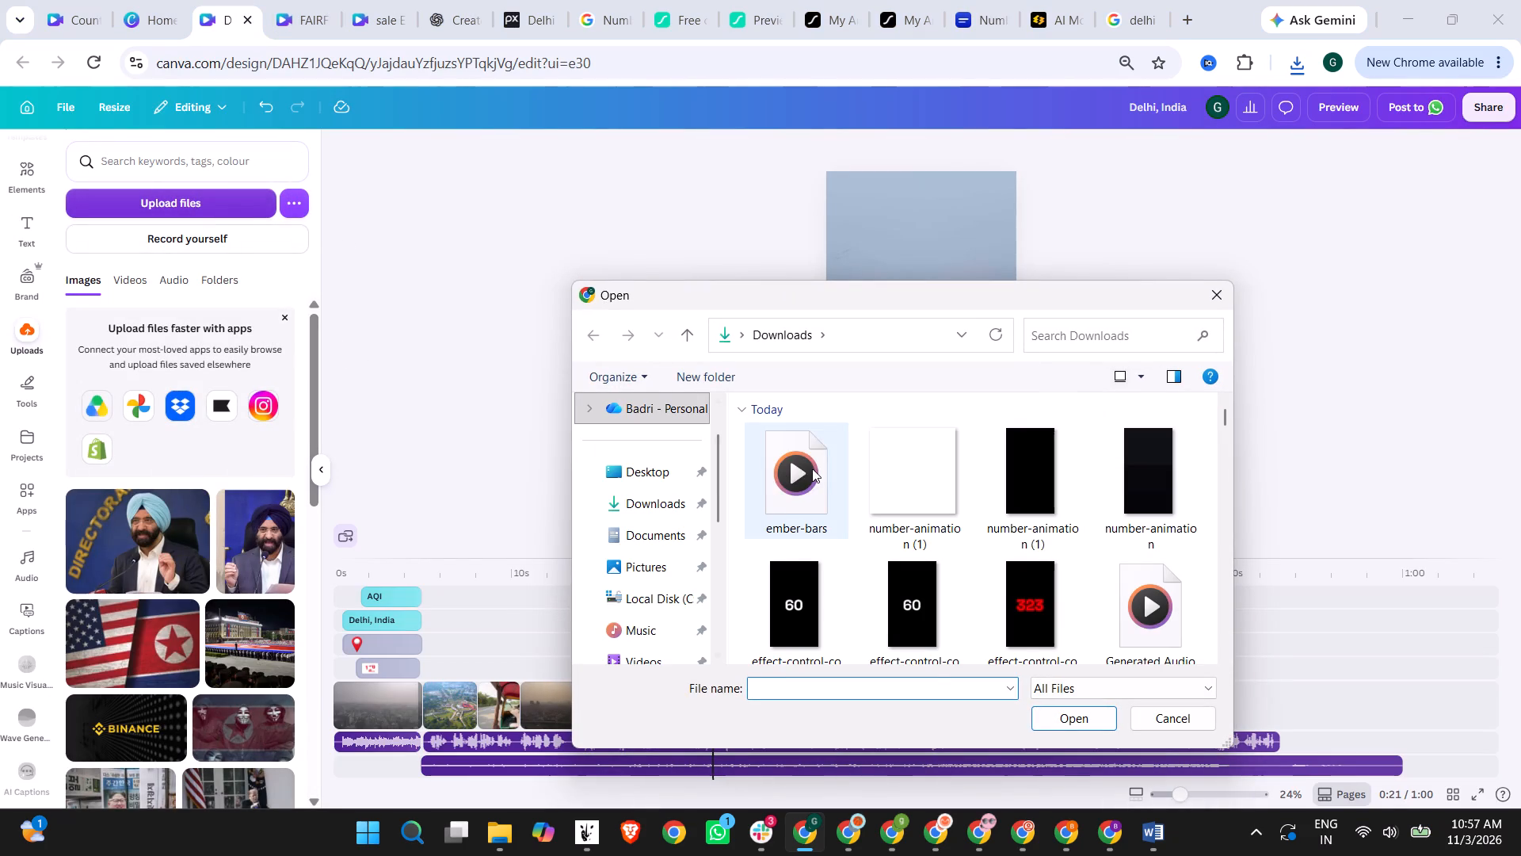
double_click(812, 468)
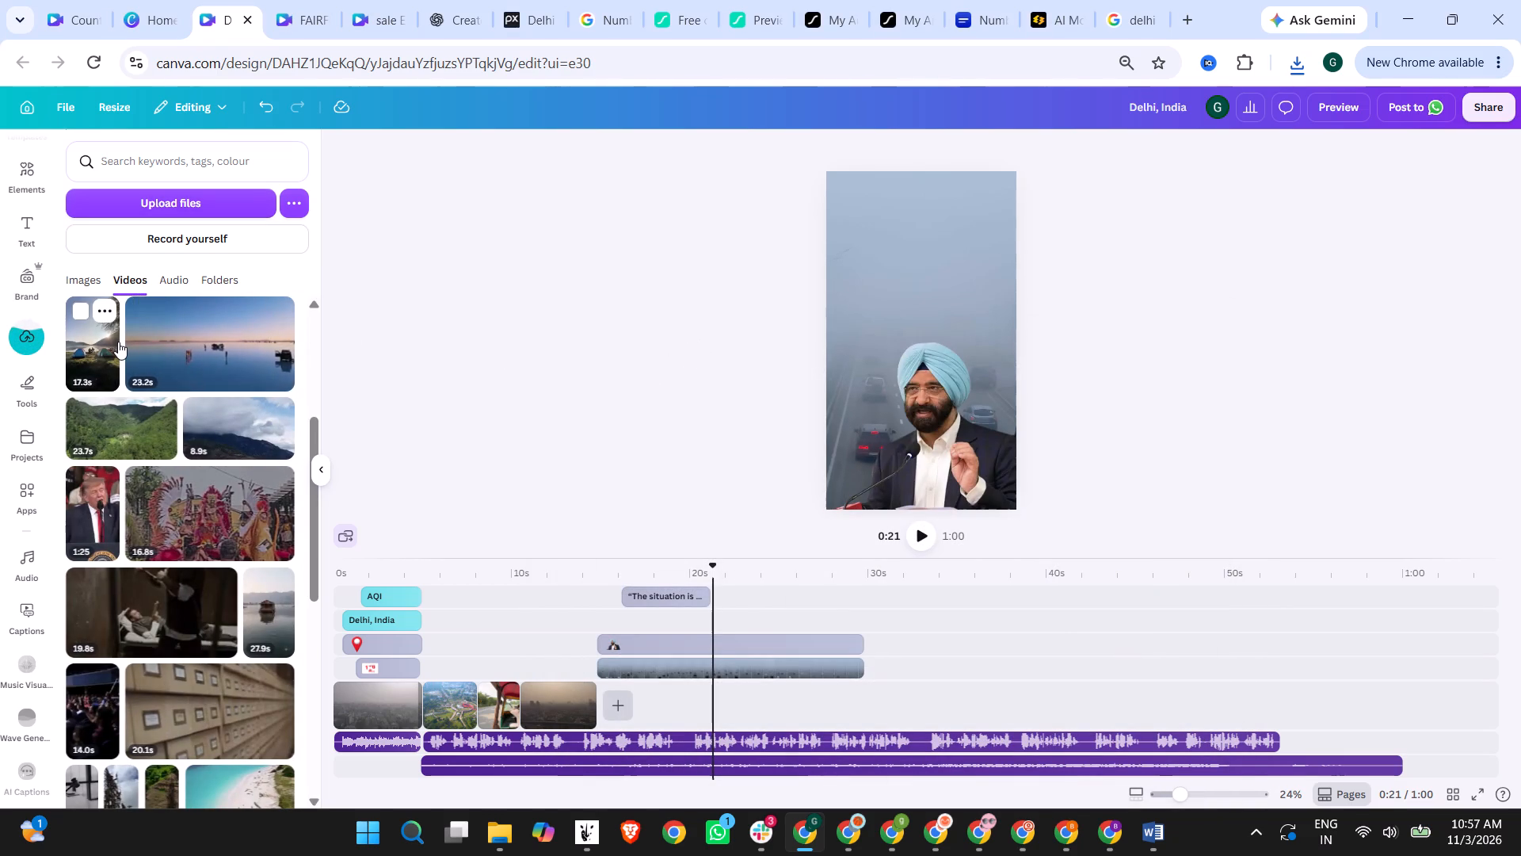
Place the uploaded ember-bars video on the page at 0:21, over the speaker.
scroll(195, 464, "down", 5)
scroll(211, 468, "up", 14)
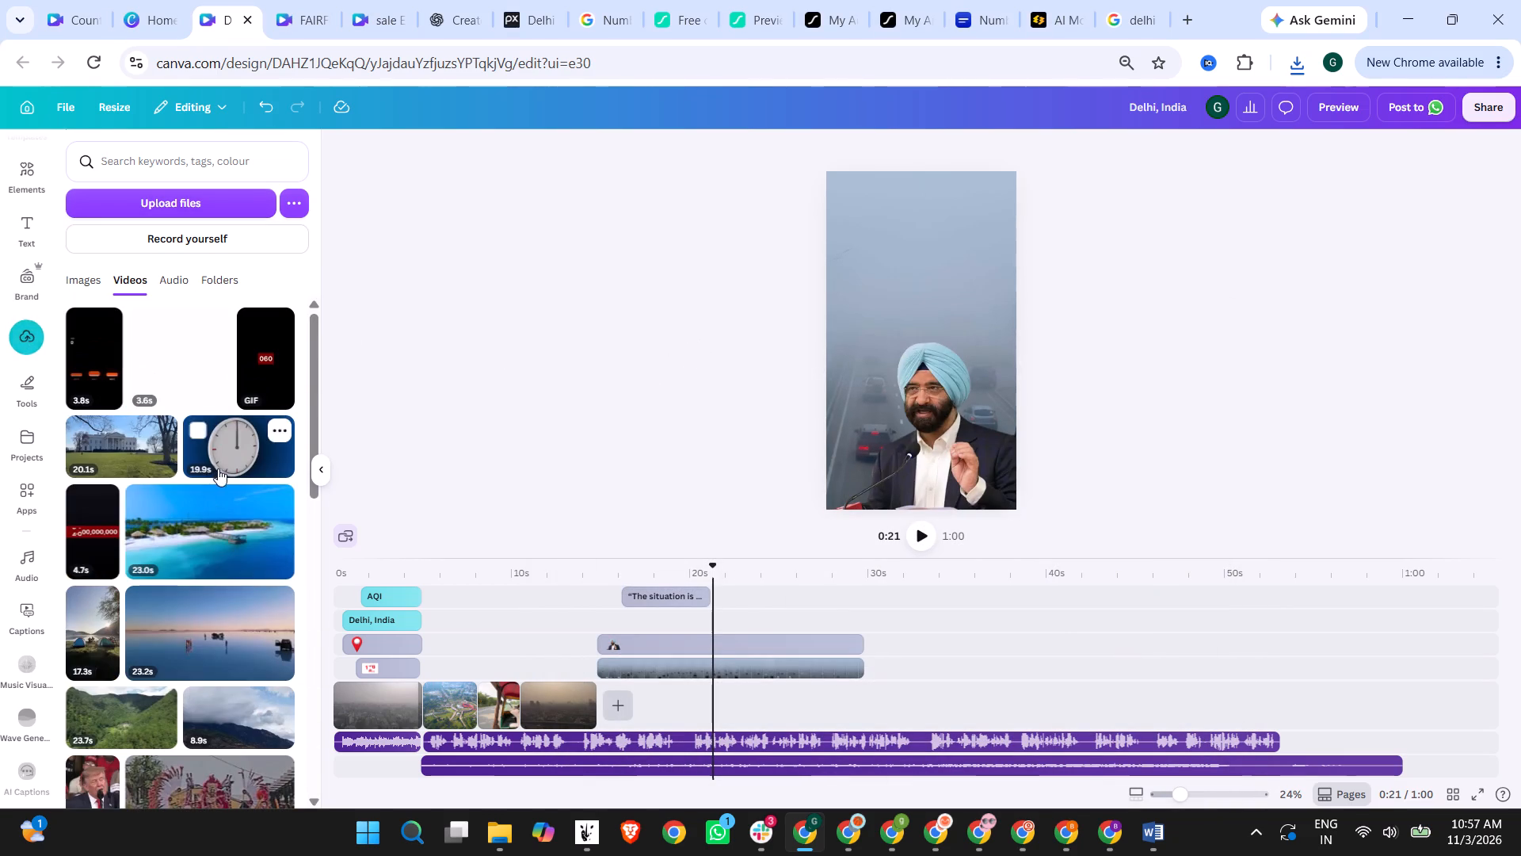
left_click_drag(87, 361, 88, 361)
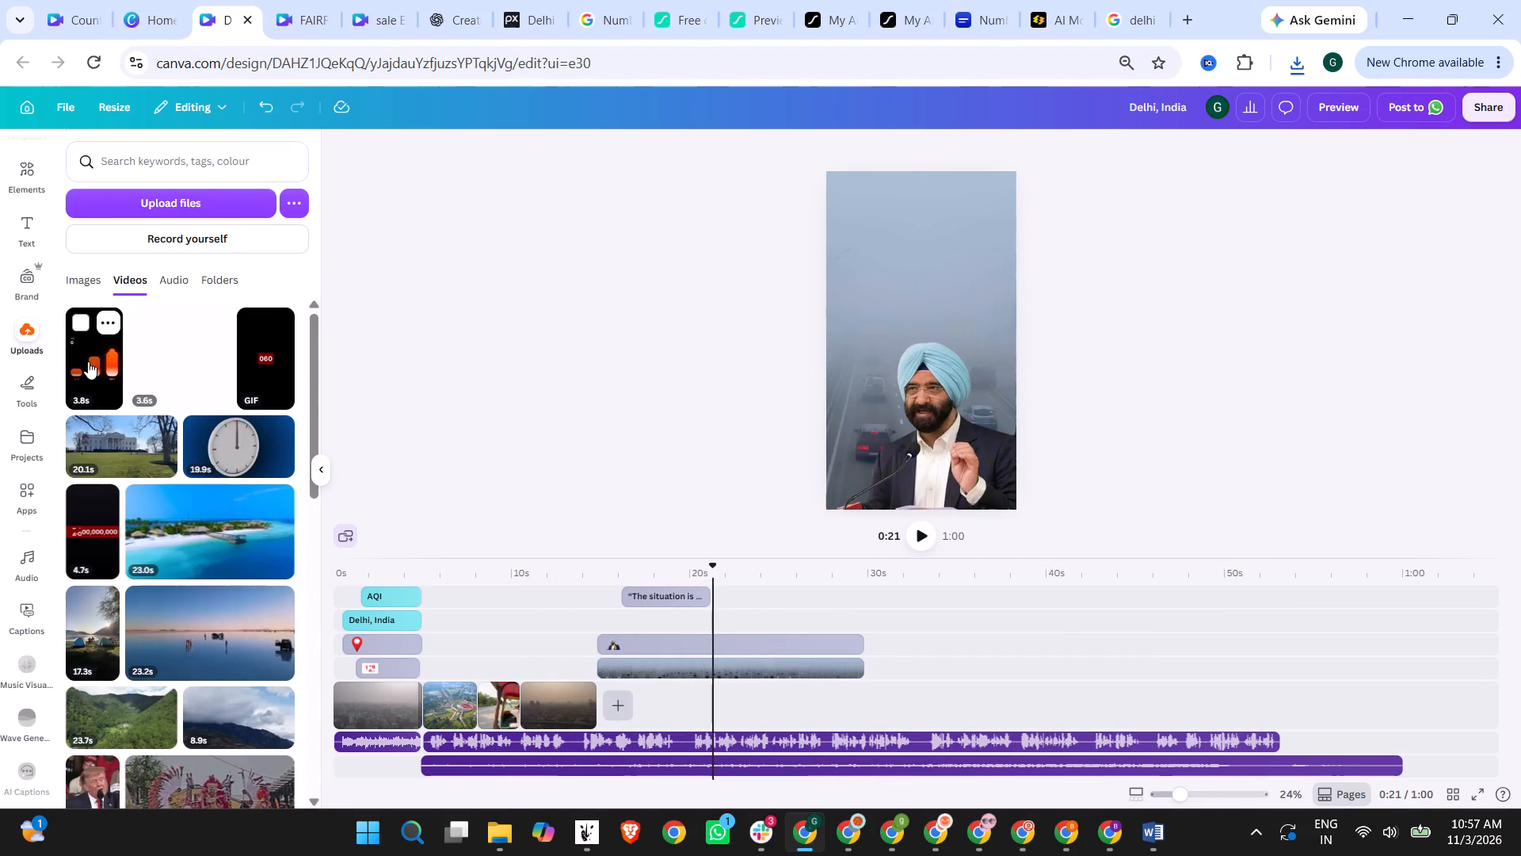
left_click_drag(88, 361, 872, 245)
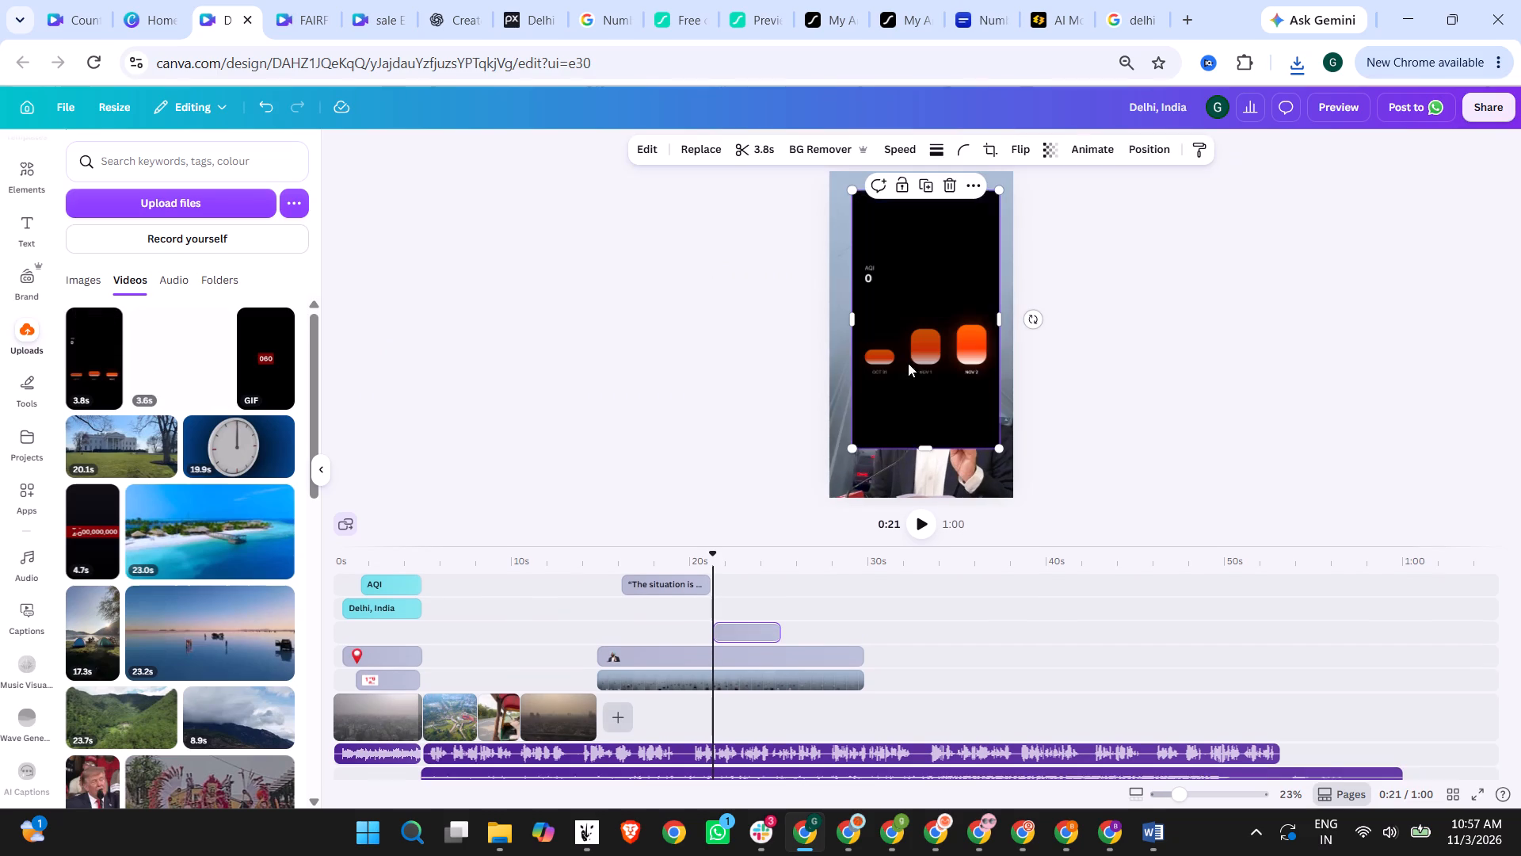
Crop the ember-bars video's empty top and bottom areas, keeping the AQI label, bars and date labels.
double_click(932, 411)
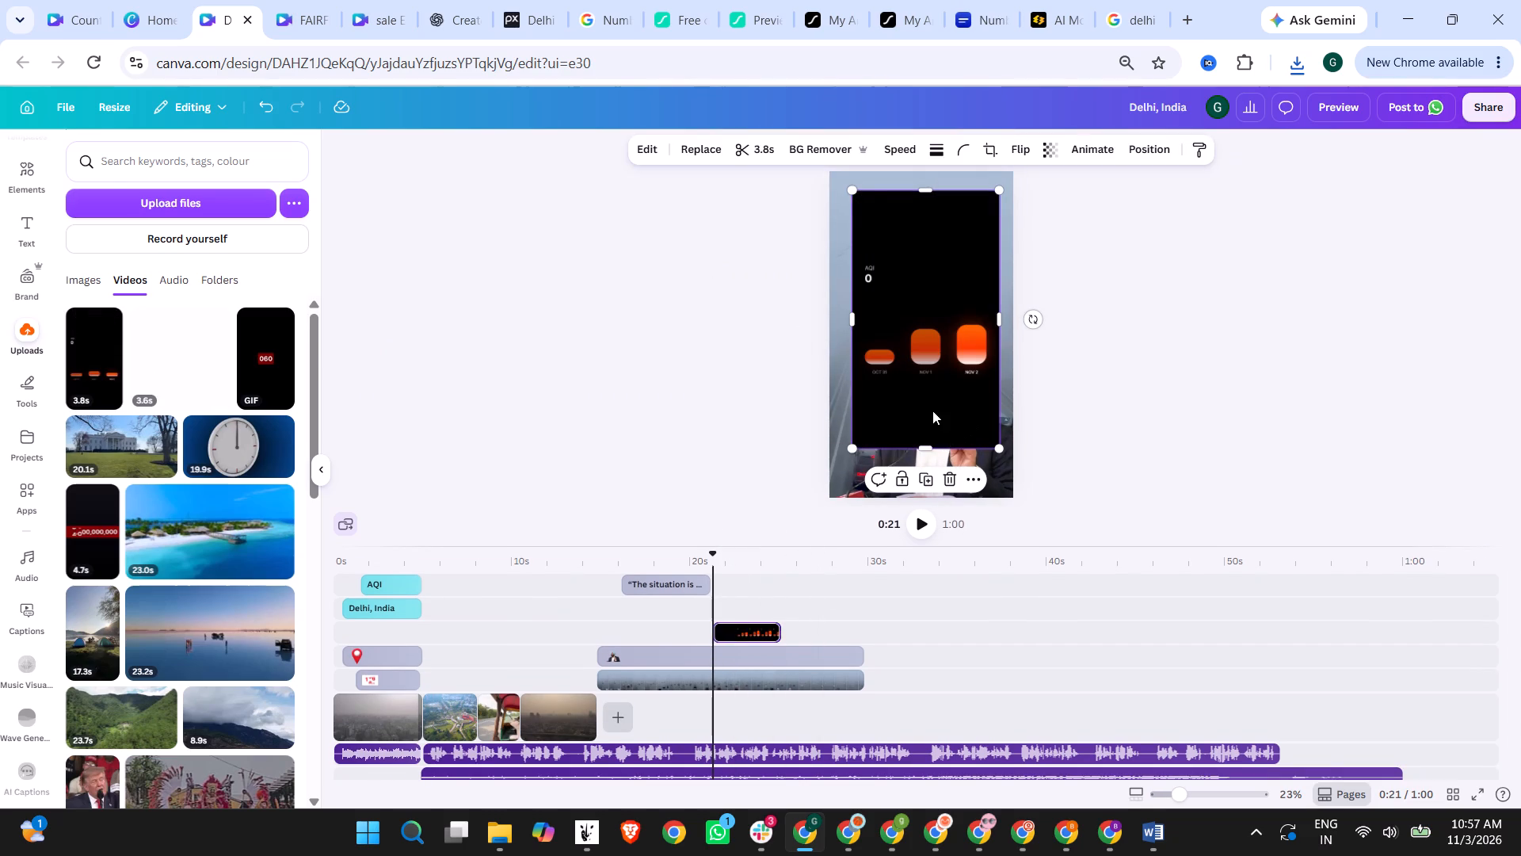
left_click_drag(856, 190, 855, 232)
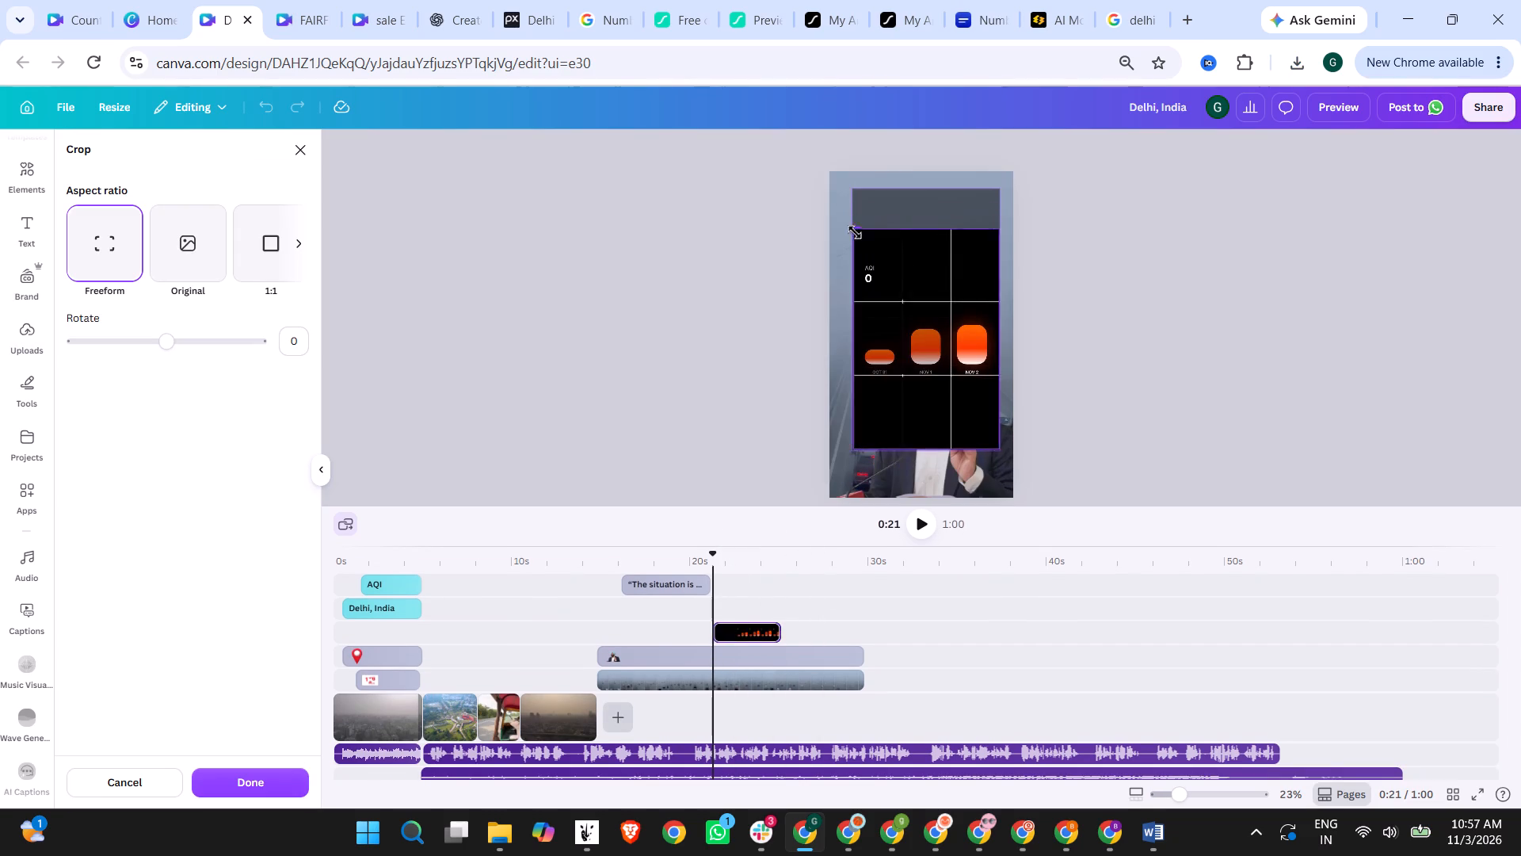
left_click_drag(855, 232, 853, 261)
left_click_drag(857, 448, 857, 381)
left_click(859, 384)
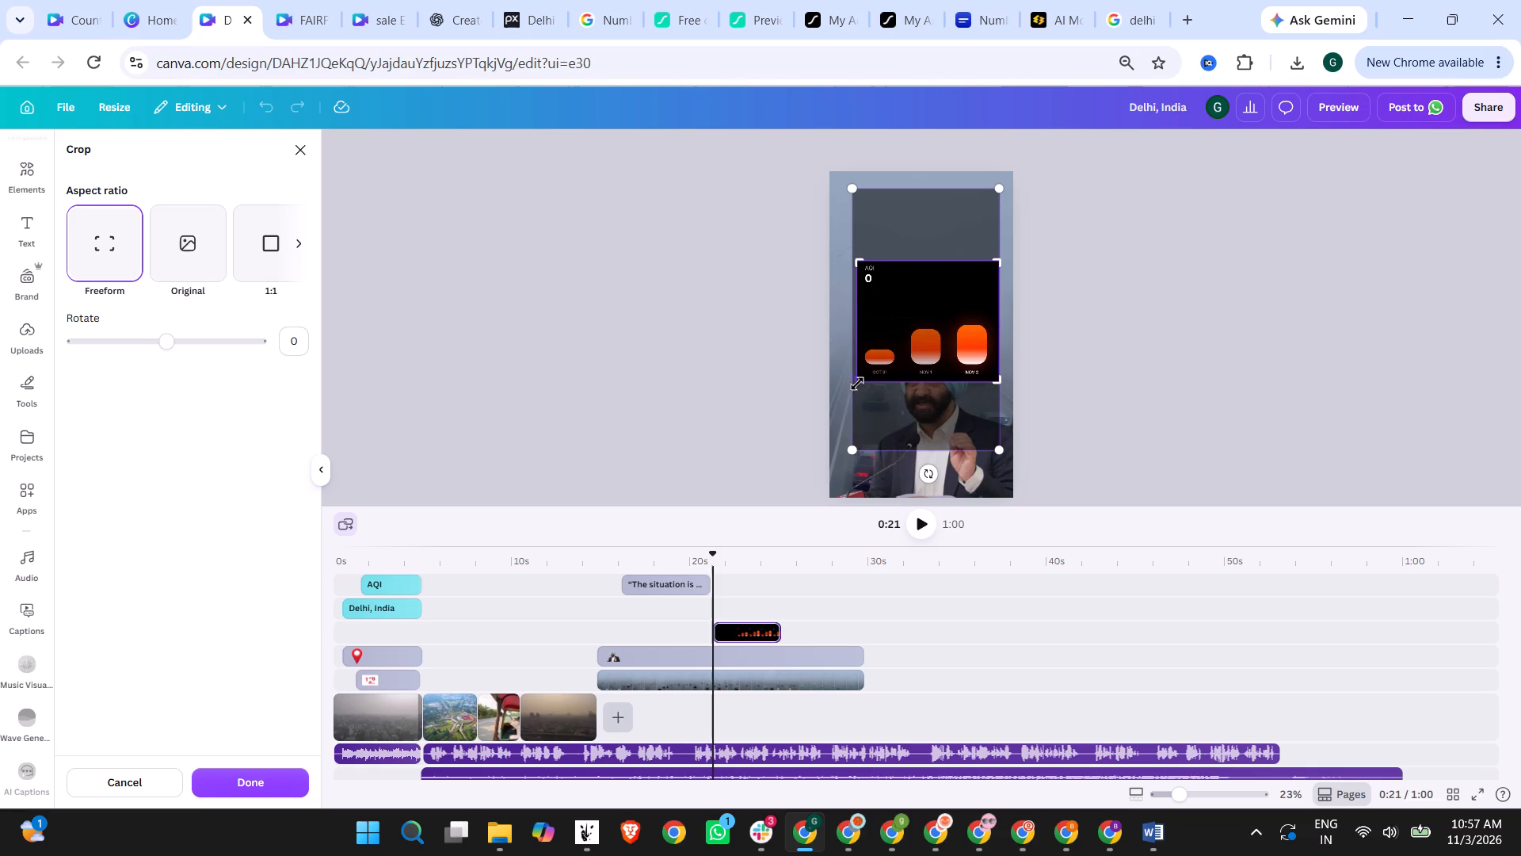
left_click(1107, 372)
Move the cropped AQI chart above the speaker's head and enlarge it to nearly the page width.
left_click_drag(913, 315, 879, 235)
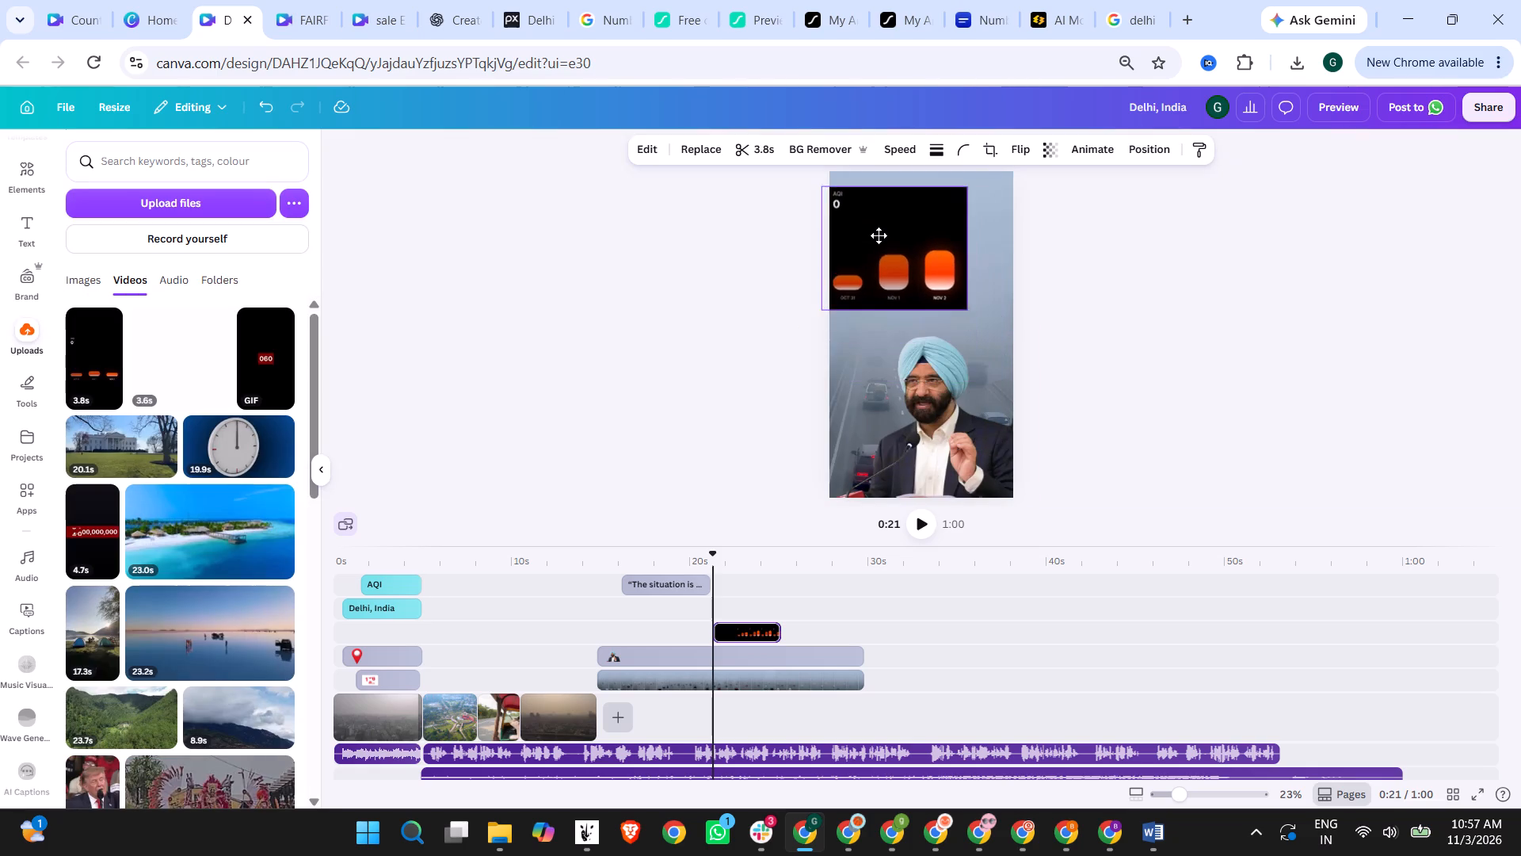
left_click_drag(879, 235, 890, 231)
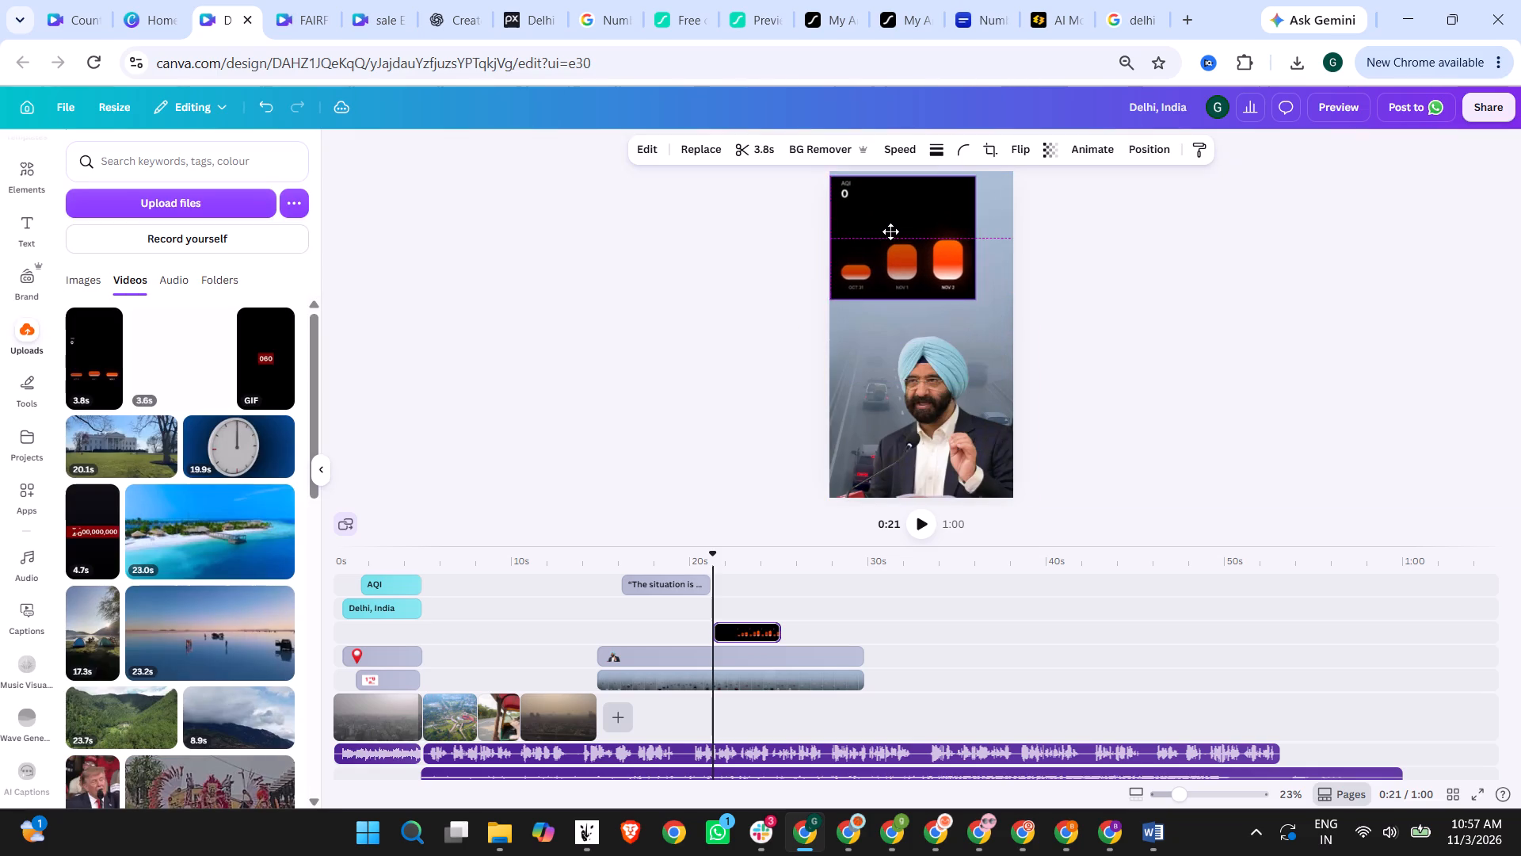
left_click_drag(890, 231, 894, 230)
left_click_drag(983, 299, 1016, 321)
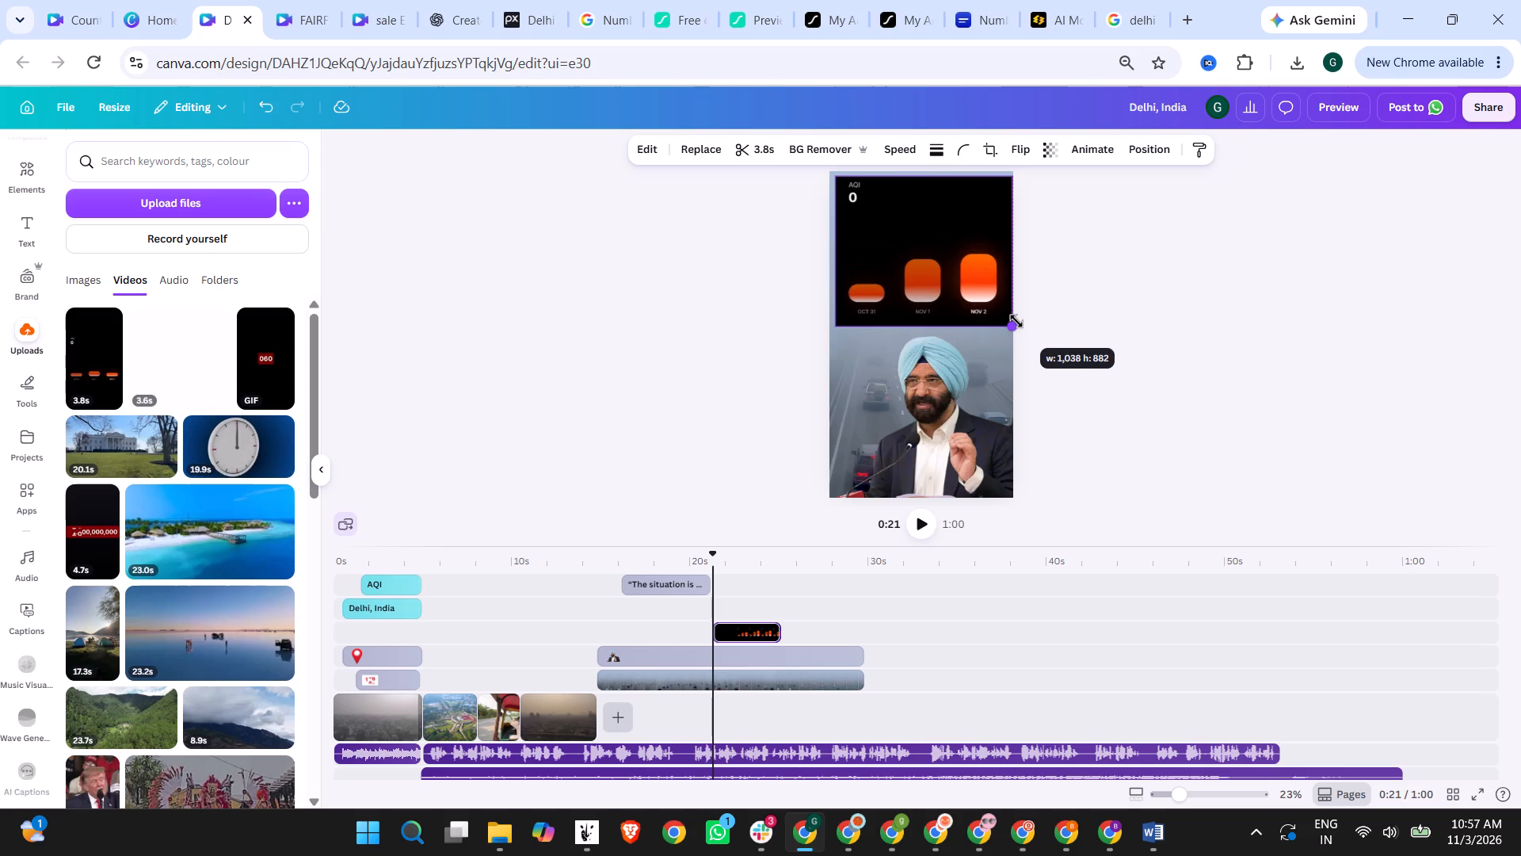
left_click_drag(1016, 321, 1009, 321)
left_click(1107, 331)
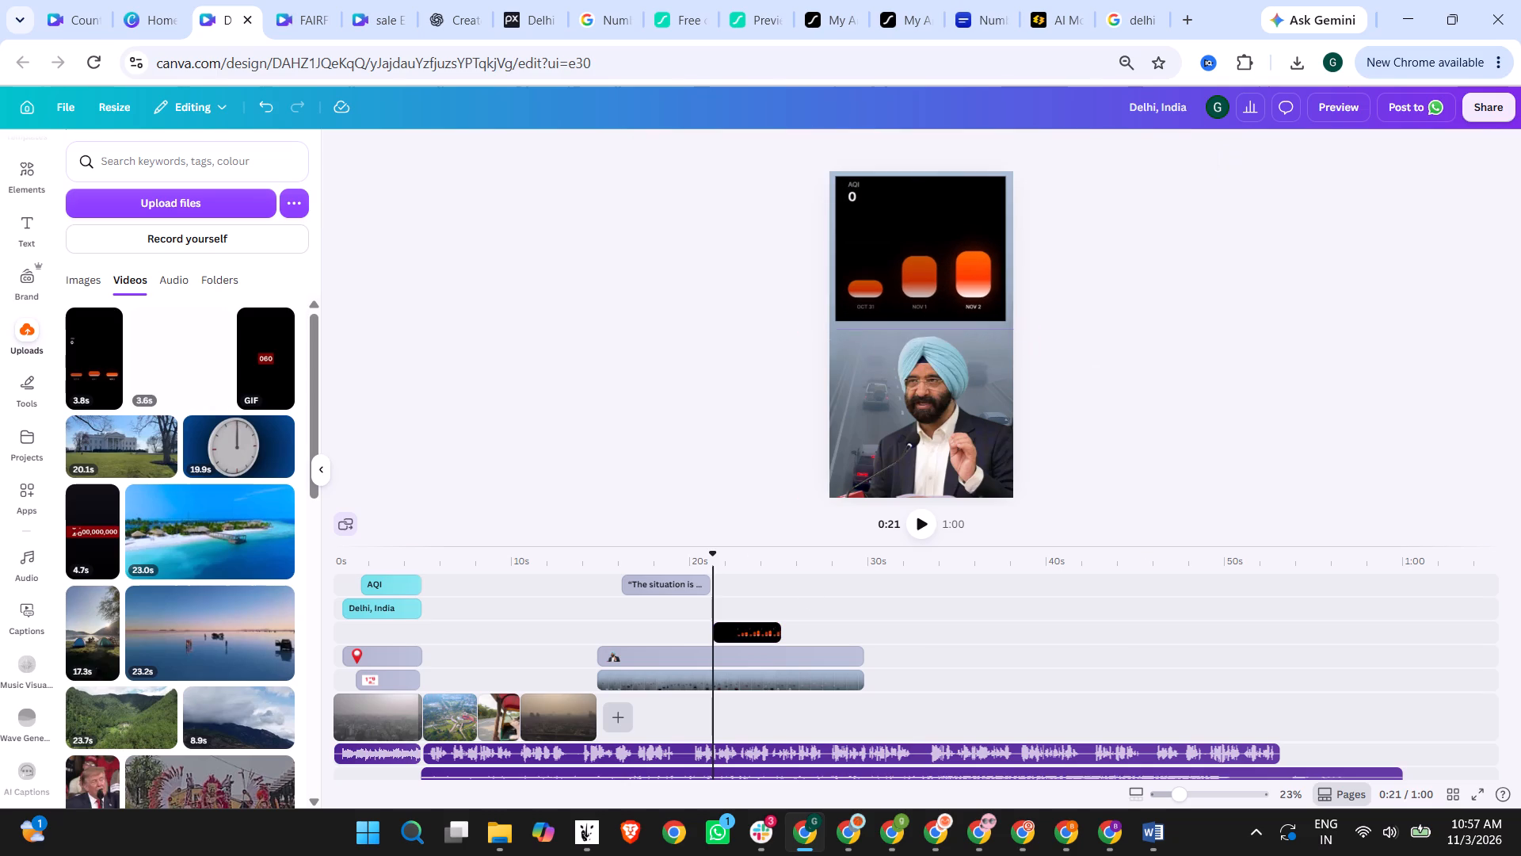
Add the rounded-square frame from the Basic shapes frames to the page at 0:21.
left_click(760, 554)
left_click(775, 552)
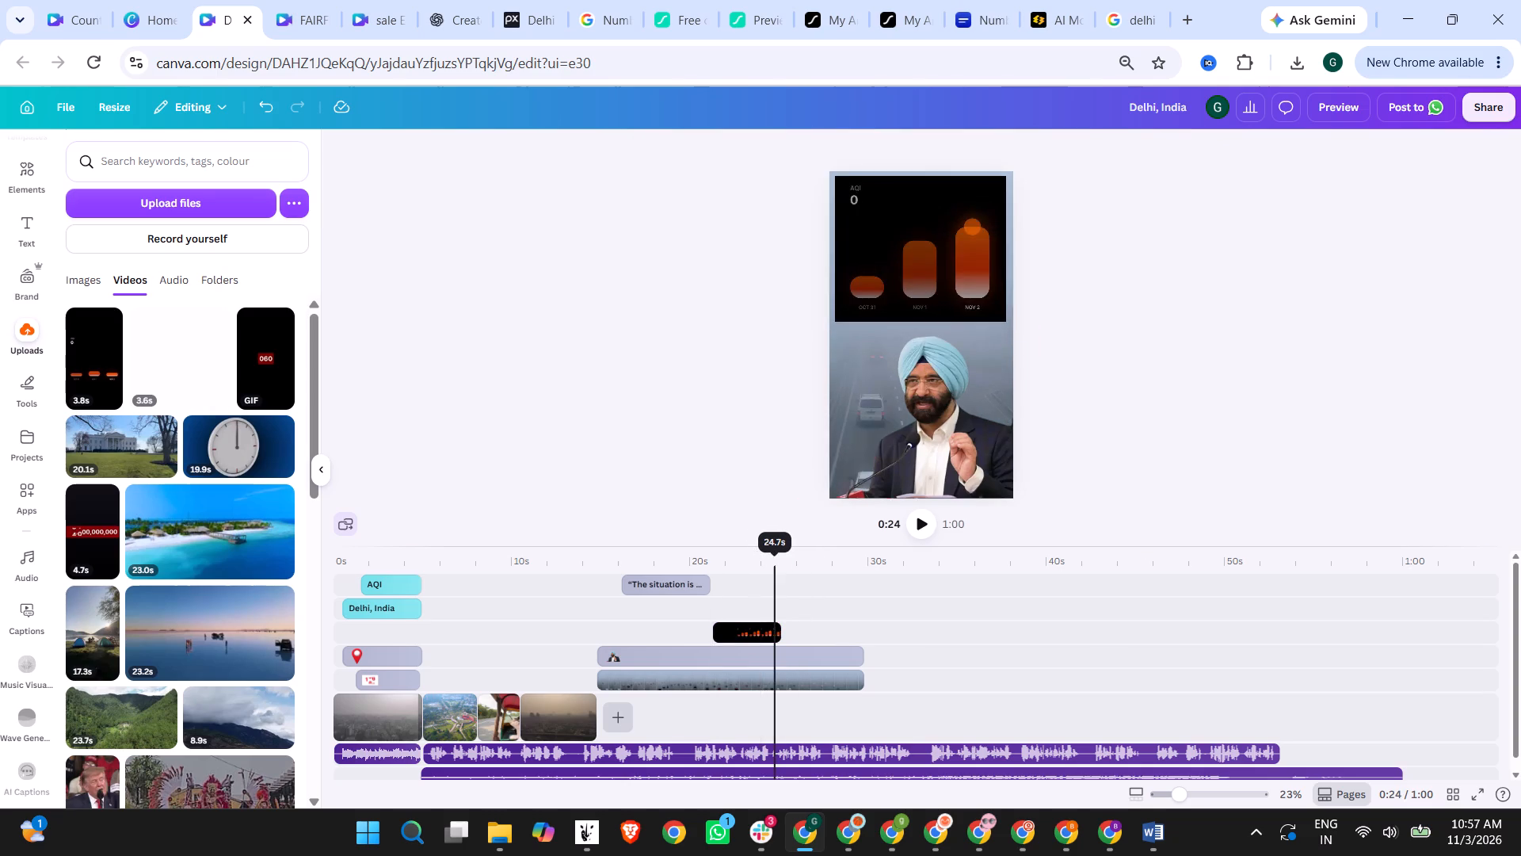
left_click(726, 554)
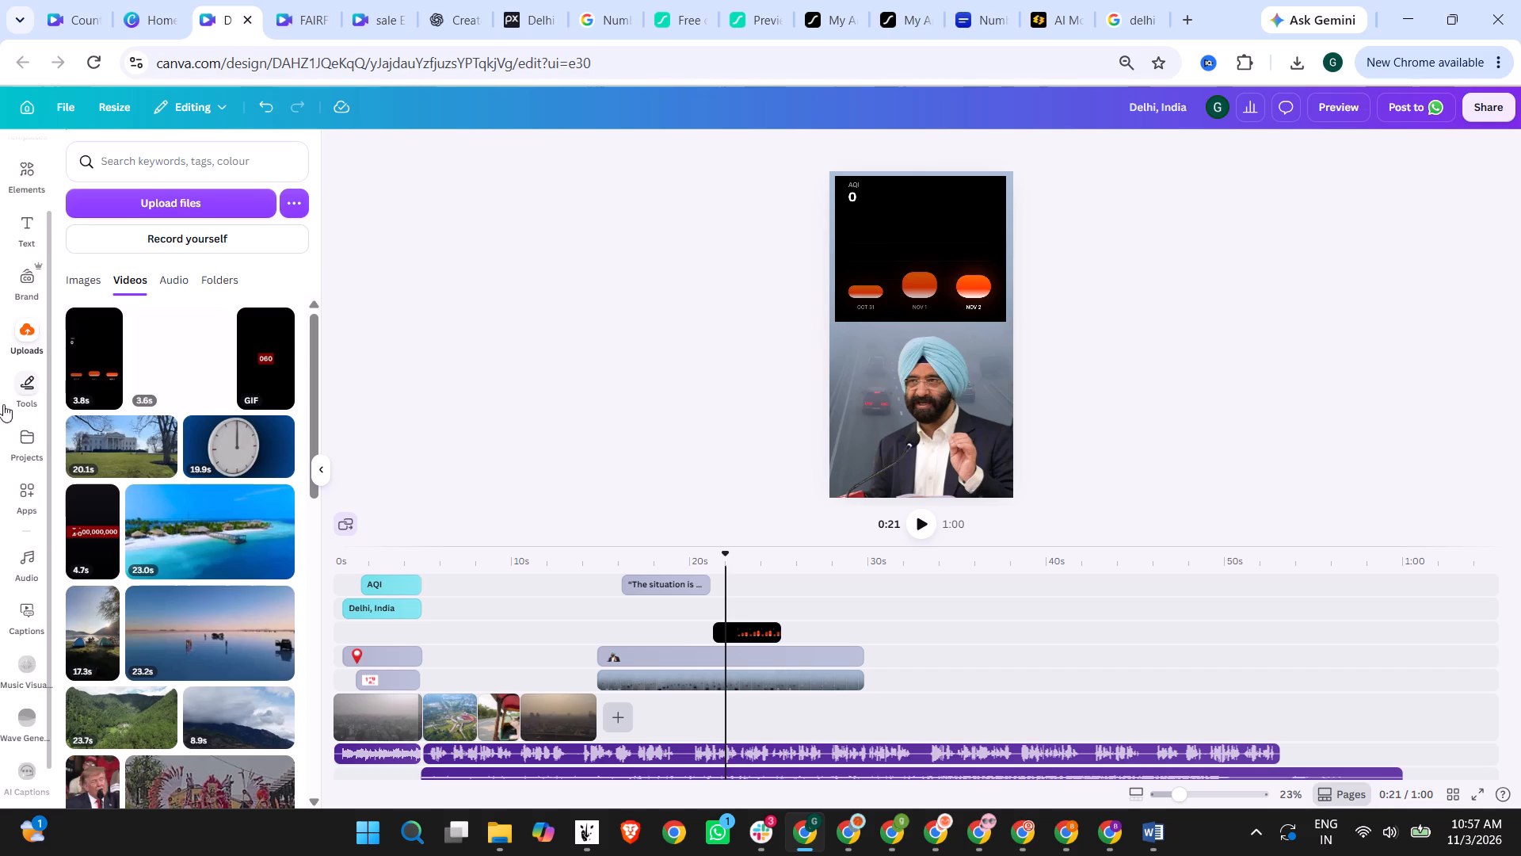
scroll(50, 461, "down", 5)
scroll(49, 364, "up", 4)
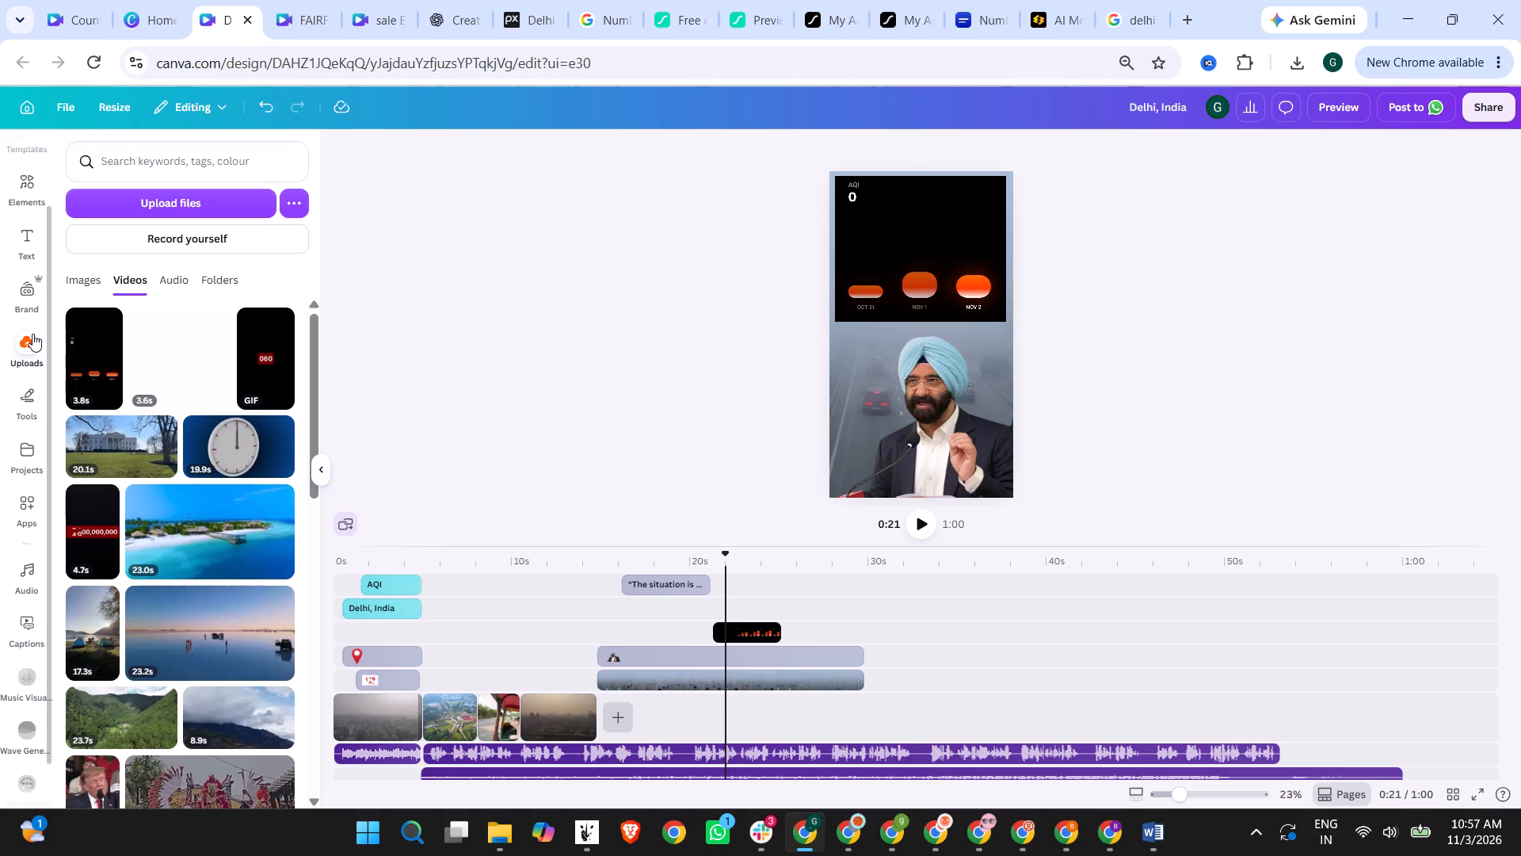
scroll(32, 334, "up", 1)
left_click(31, 263)
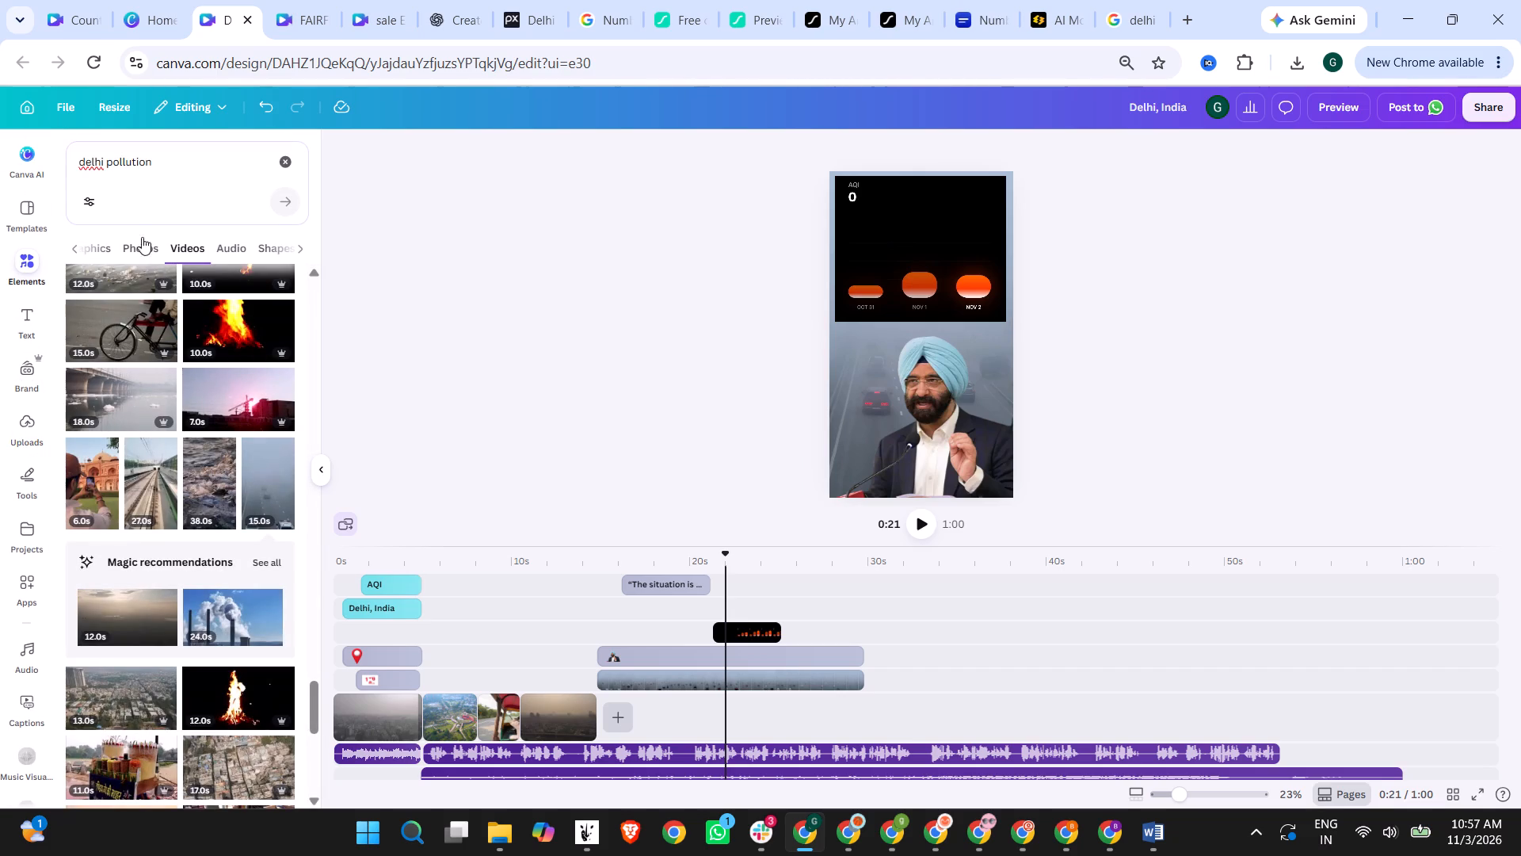
left_click(71, 246)
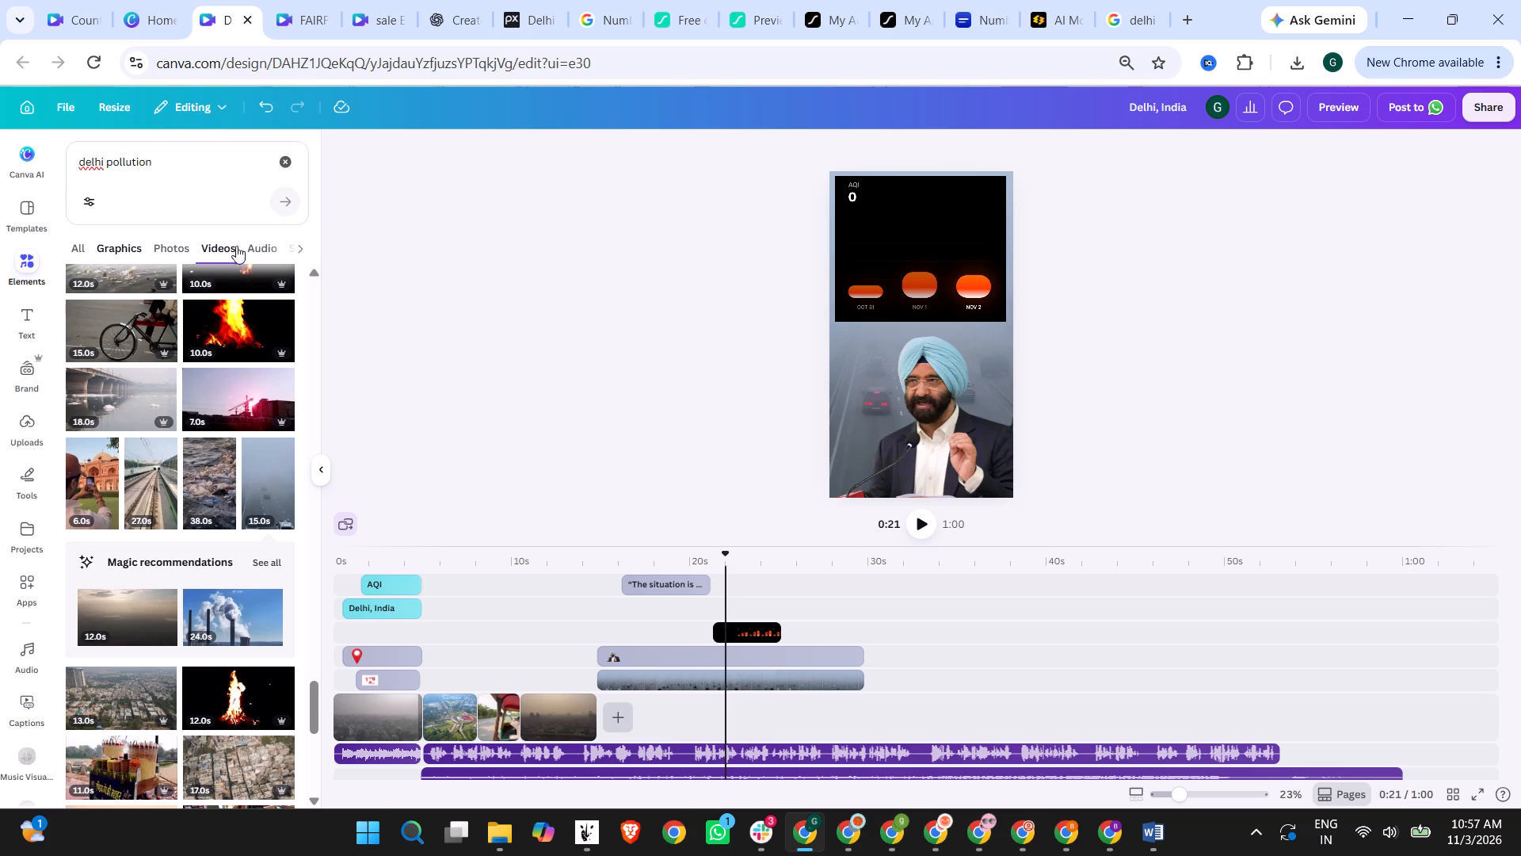
left_click(284, 159)
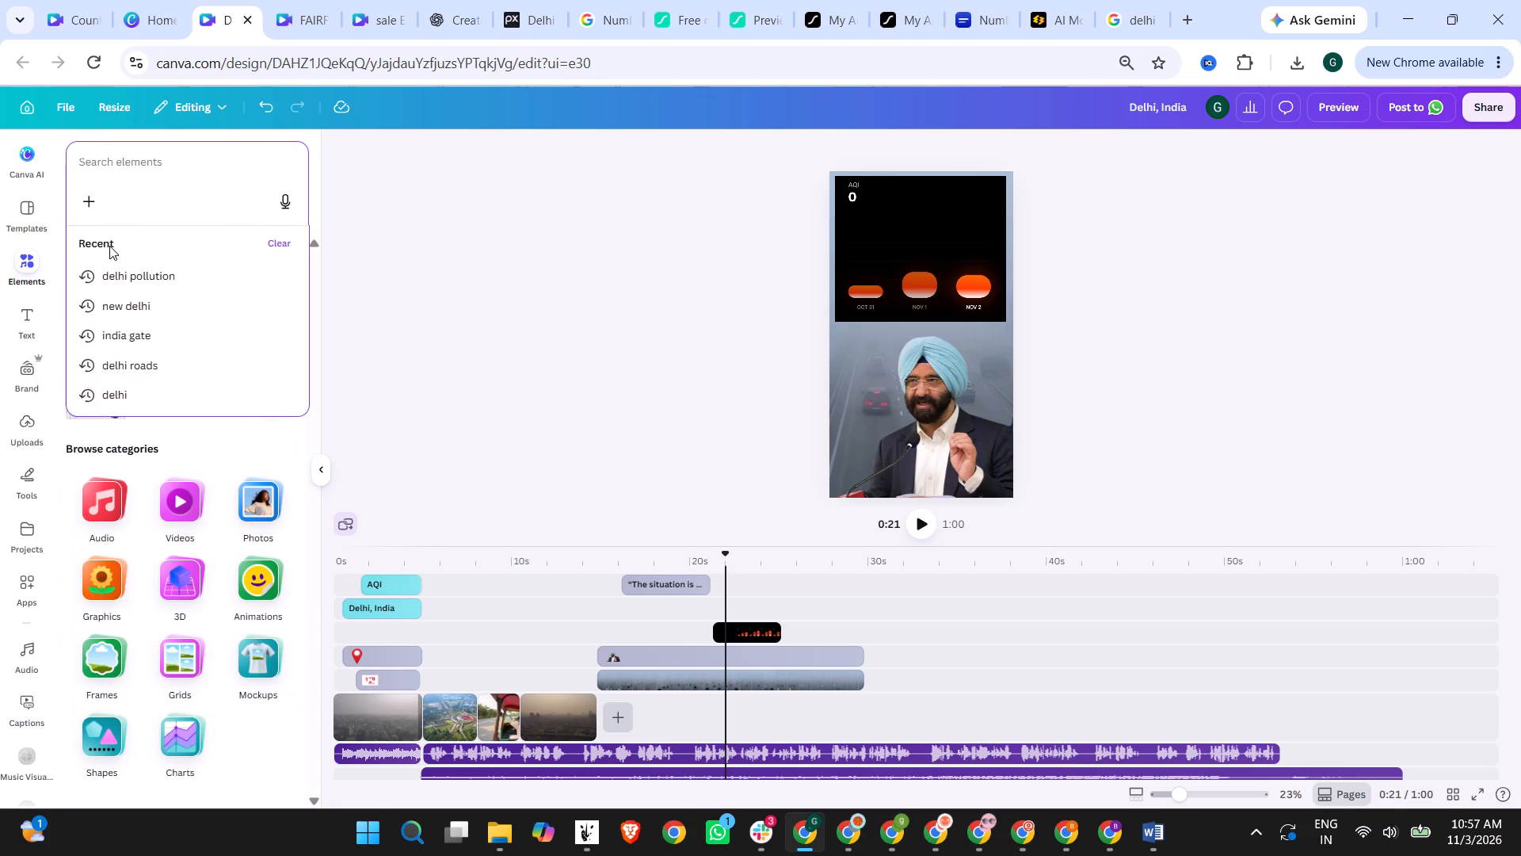
left_click(357, 212)
scroll(112, 289, "up", 7)
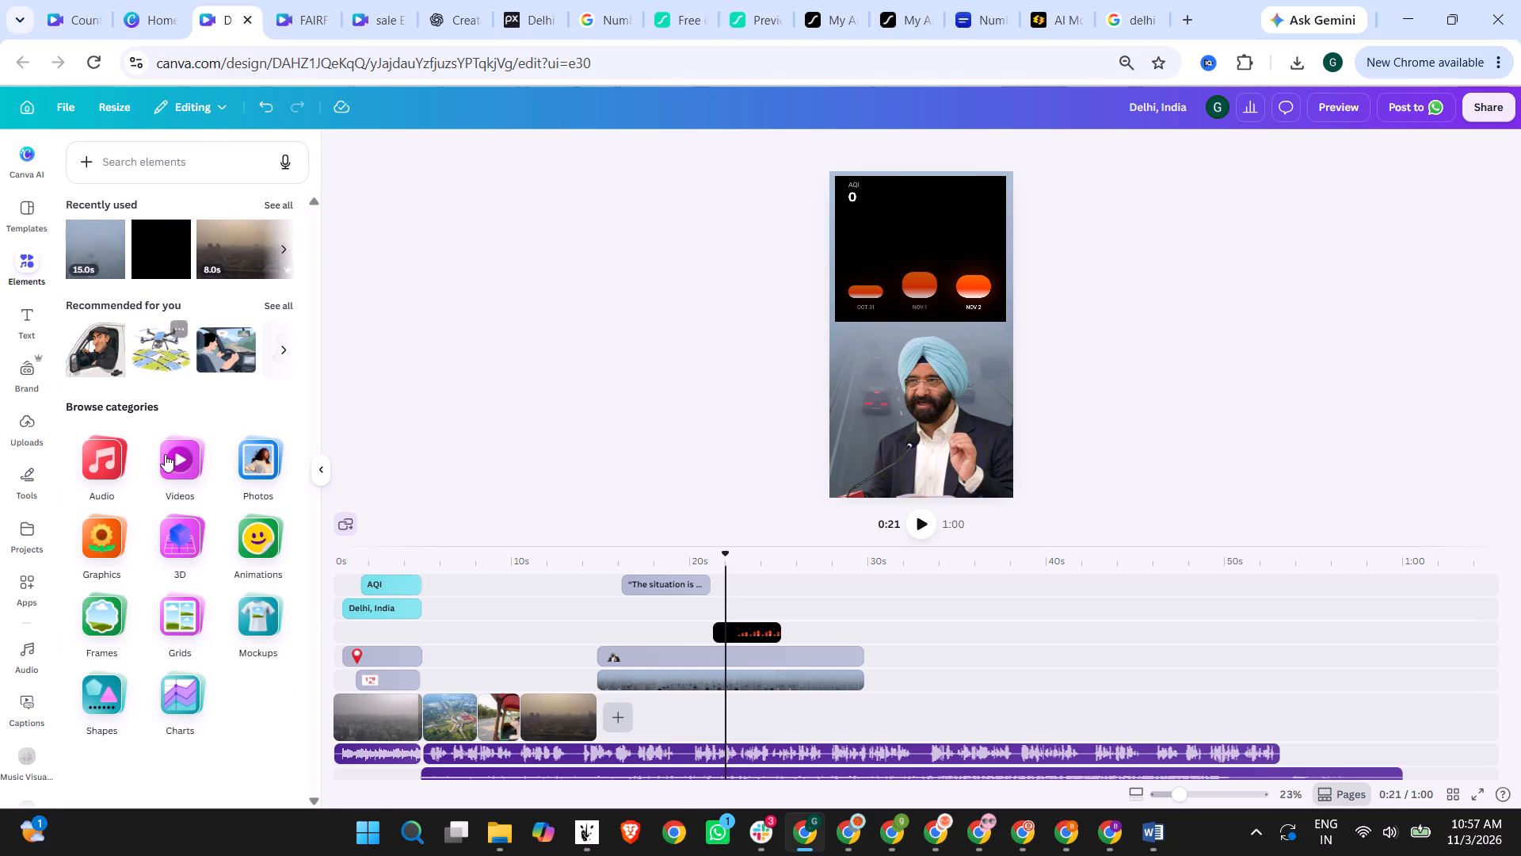
left_click(110, 617)
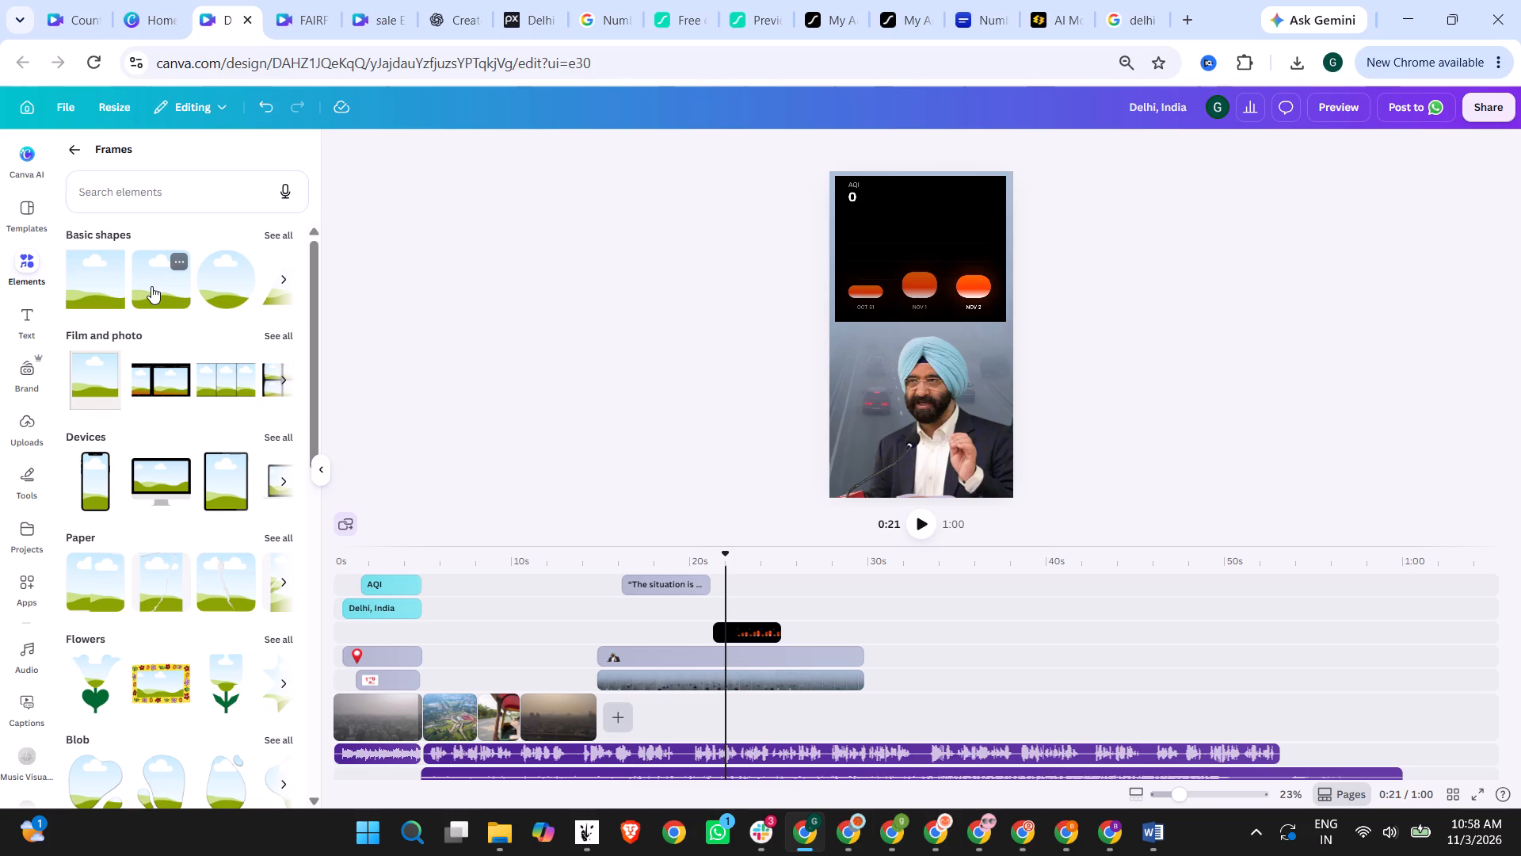
left_click_drag(151, 286, 905, 355)
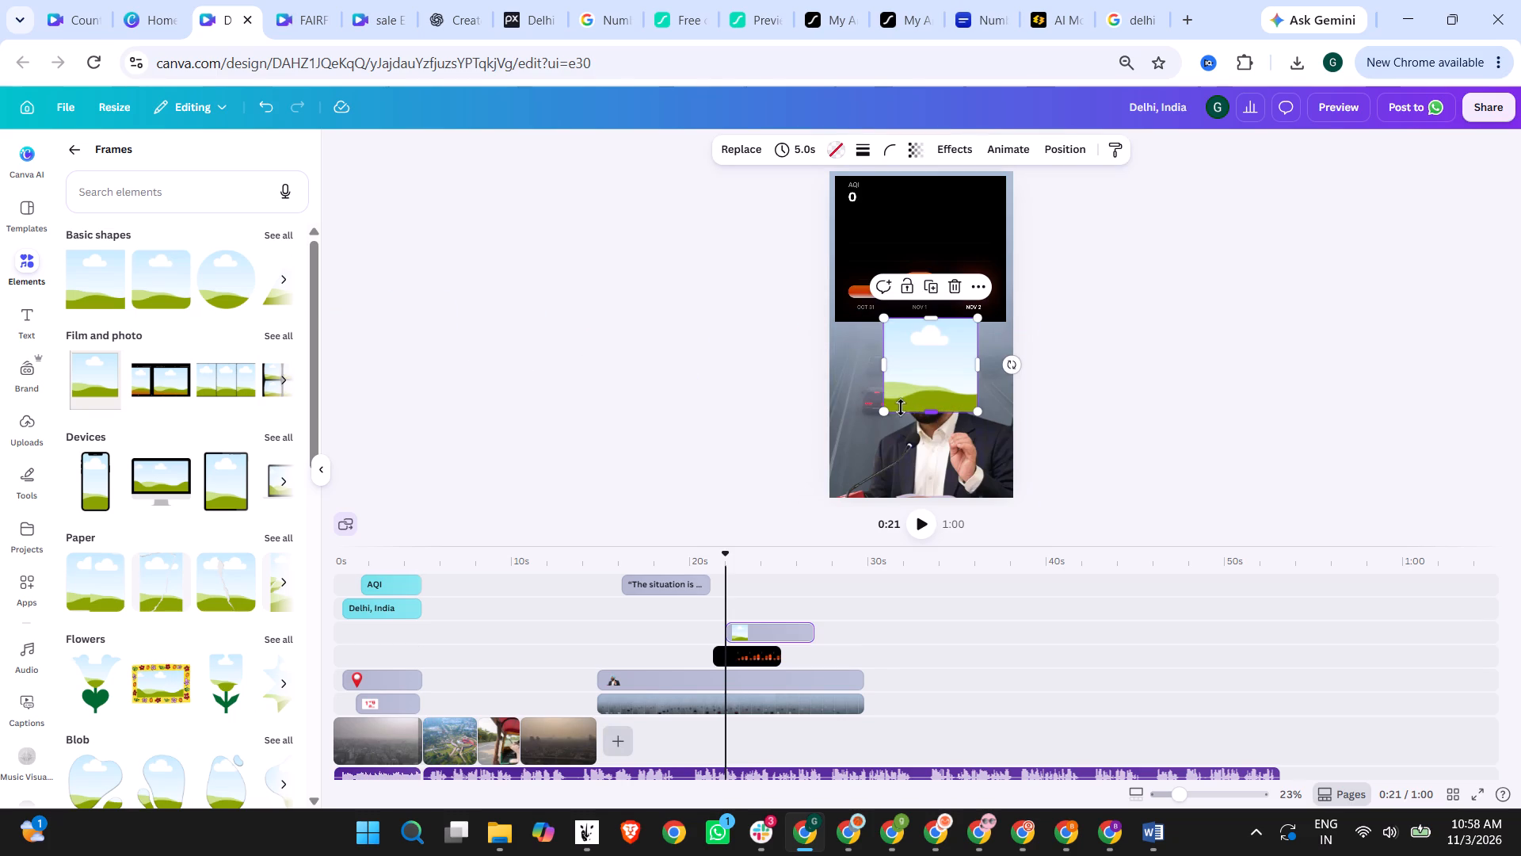
Resize the frame to match the AQI chart's width and shorten it into a wide rectangle below the chart.
left_click_drag(883, 417, 799, 429)
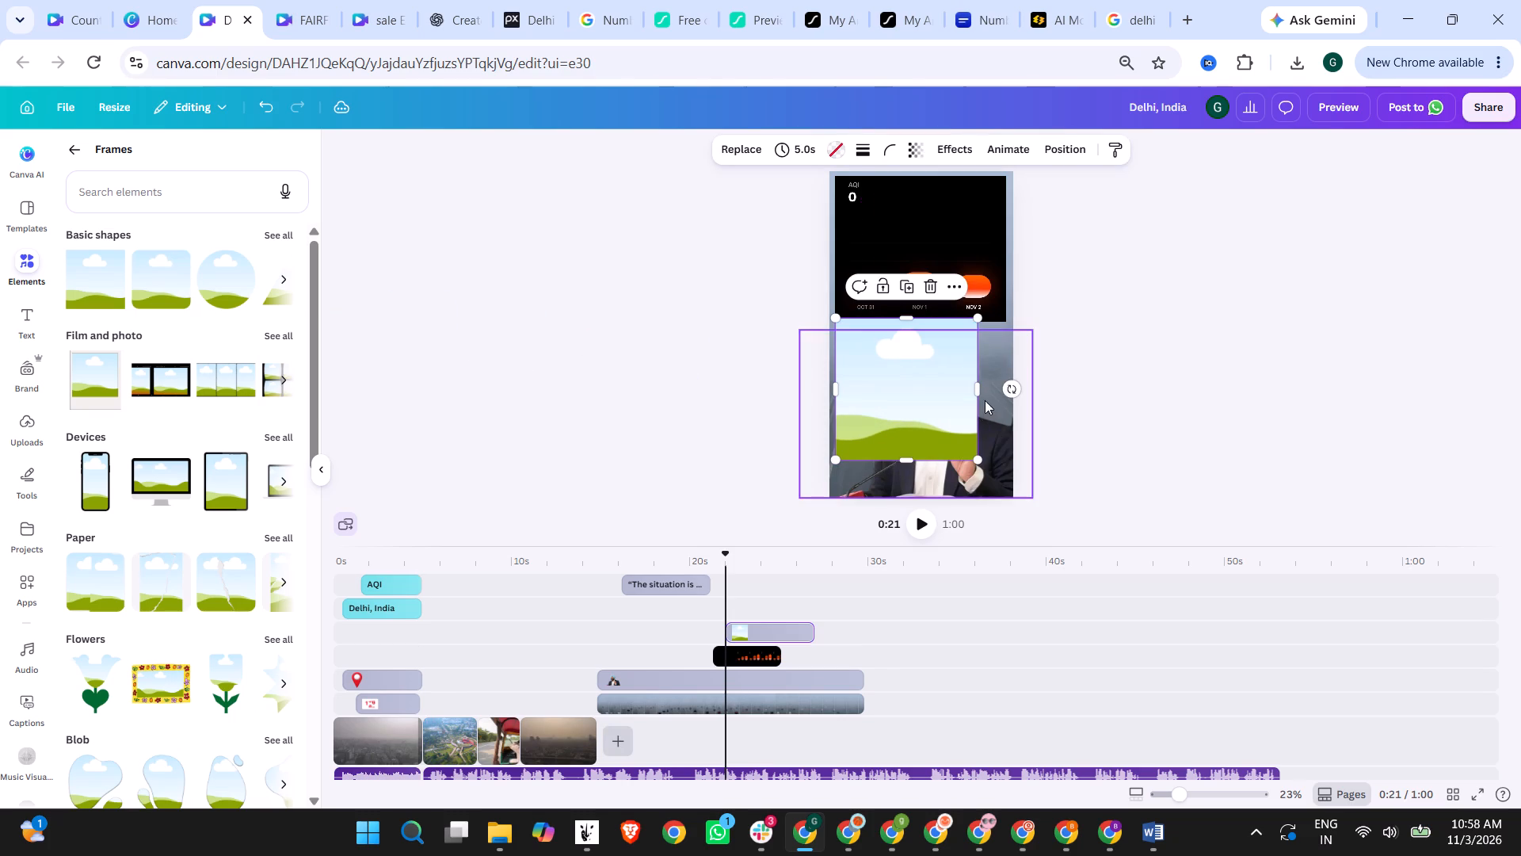
left_click_drag(983, 392, 1010, 391)
left_click_drag(918, 459, 917, 434)
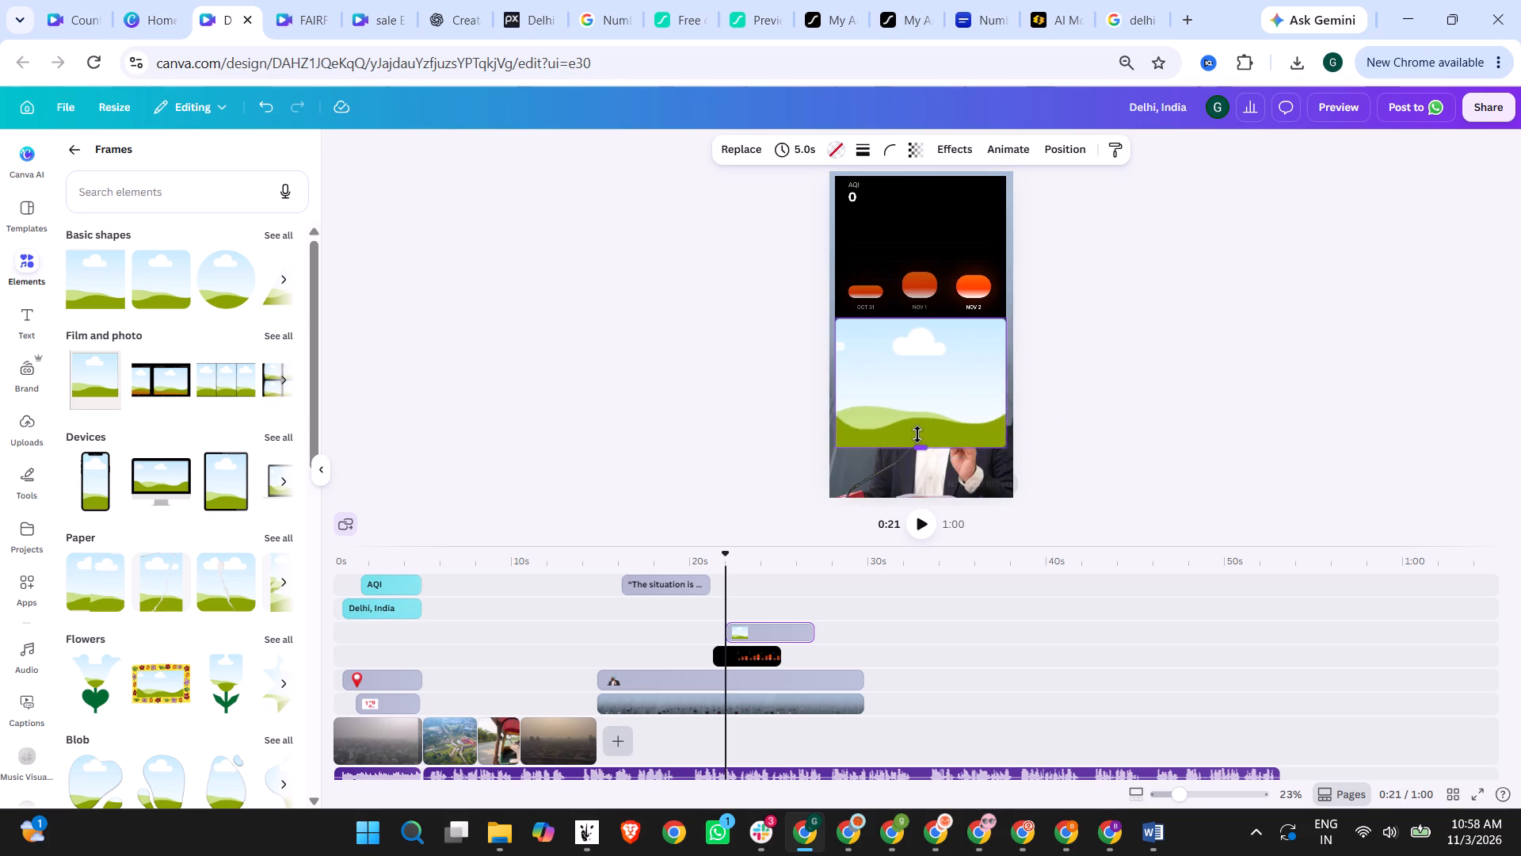
left_click_drag(917, 434, 917, 415)
left_click(1128, 374)
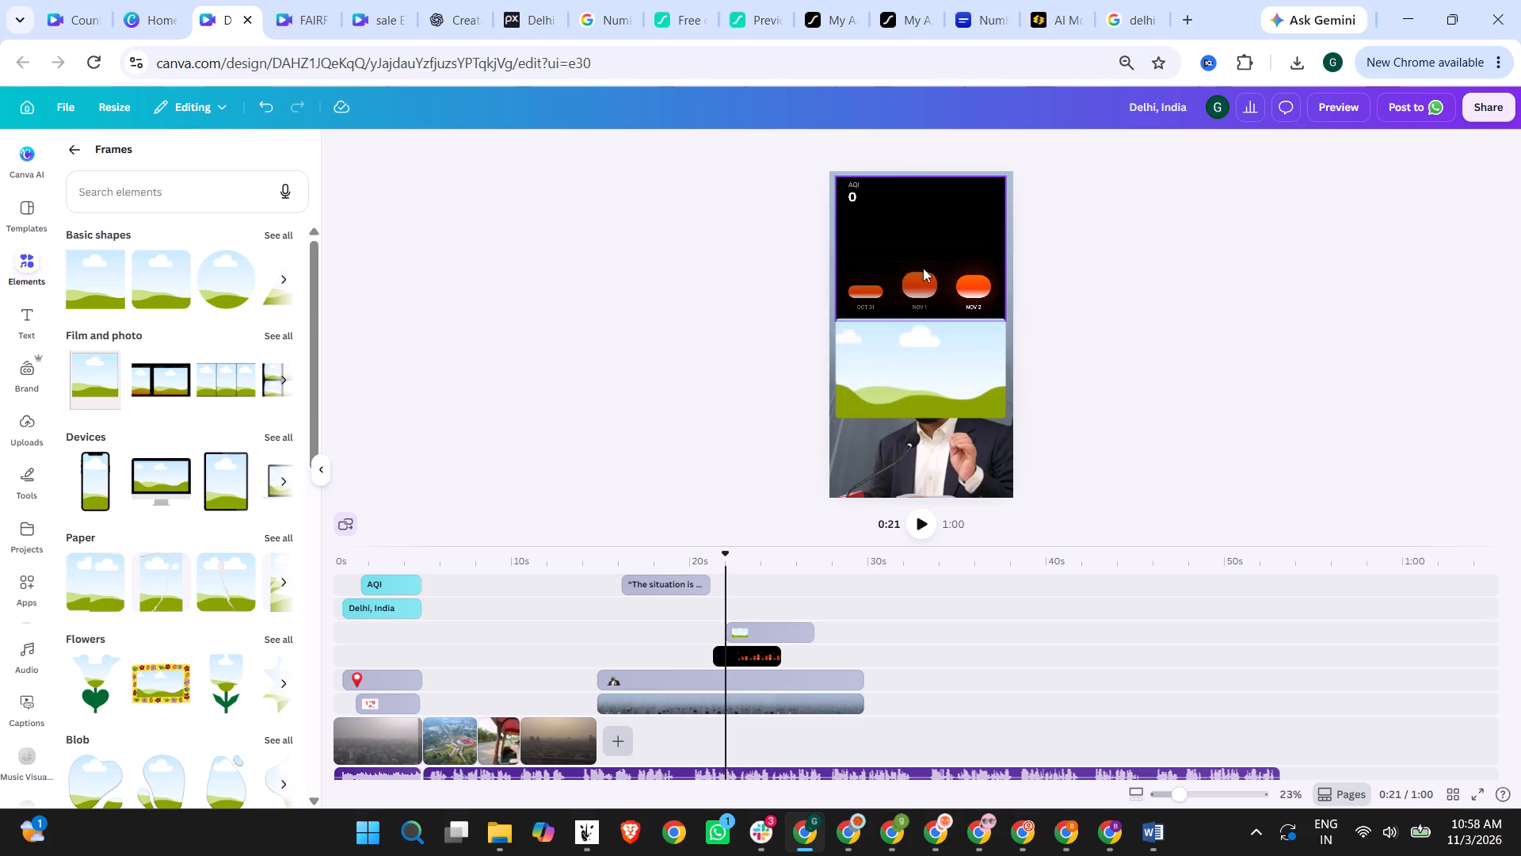
Fill the frame with the AQI chart video and move it to the top of the page.
left_click_drag(917, 251, 919, 350)
left_click_drag(917, 367, 913, 248)
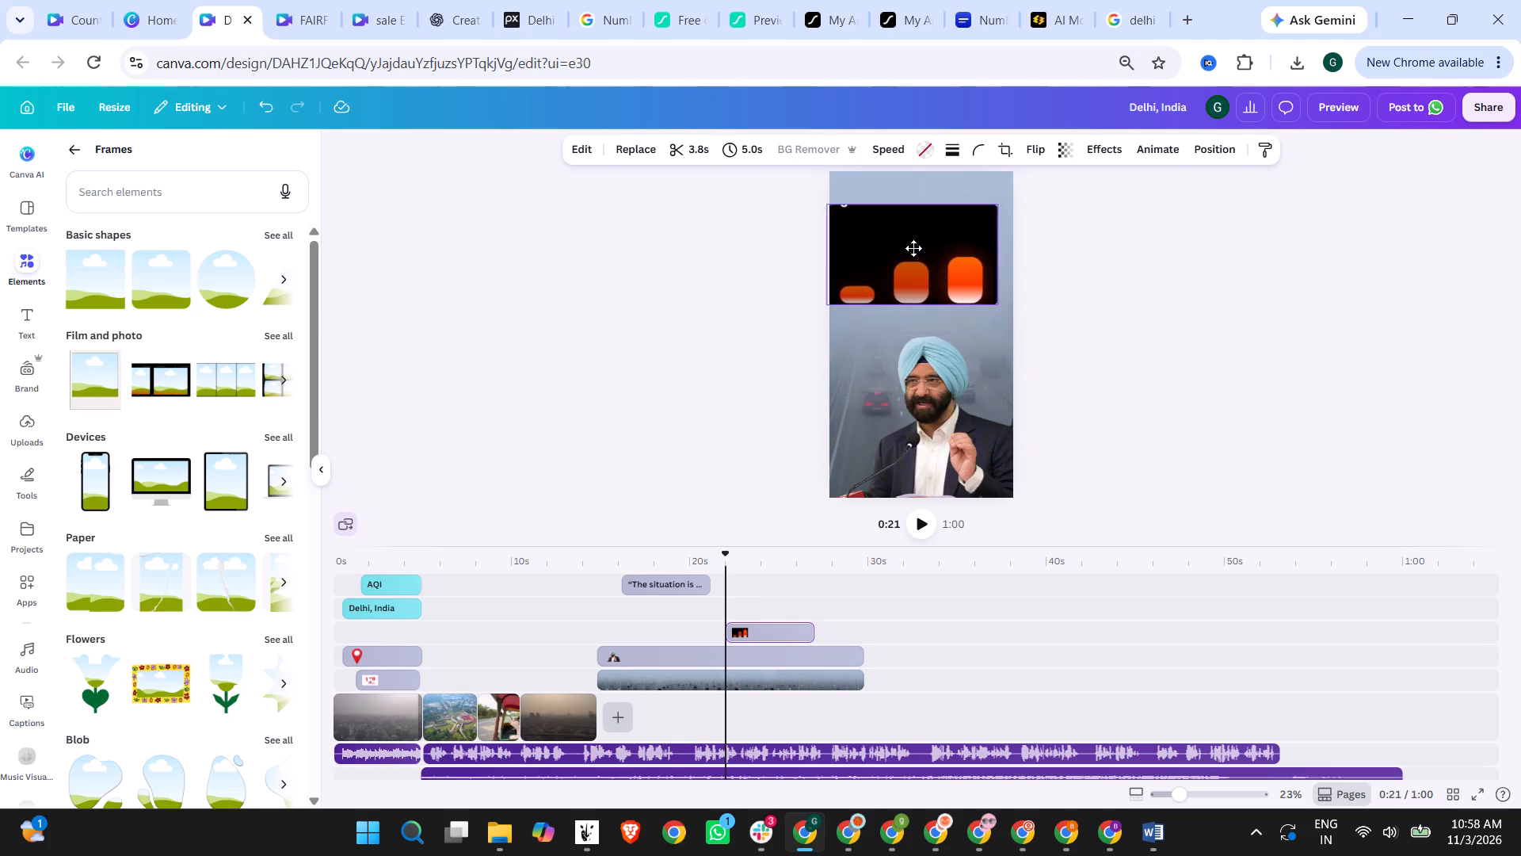
left_click_drag(913, 248, 917, 226)
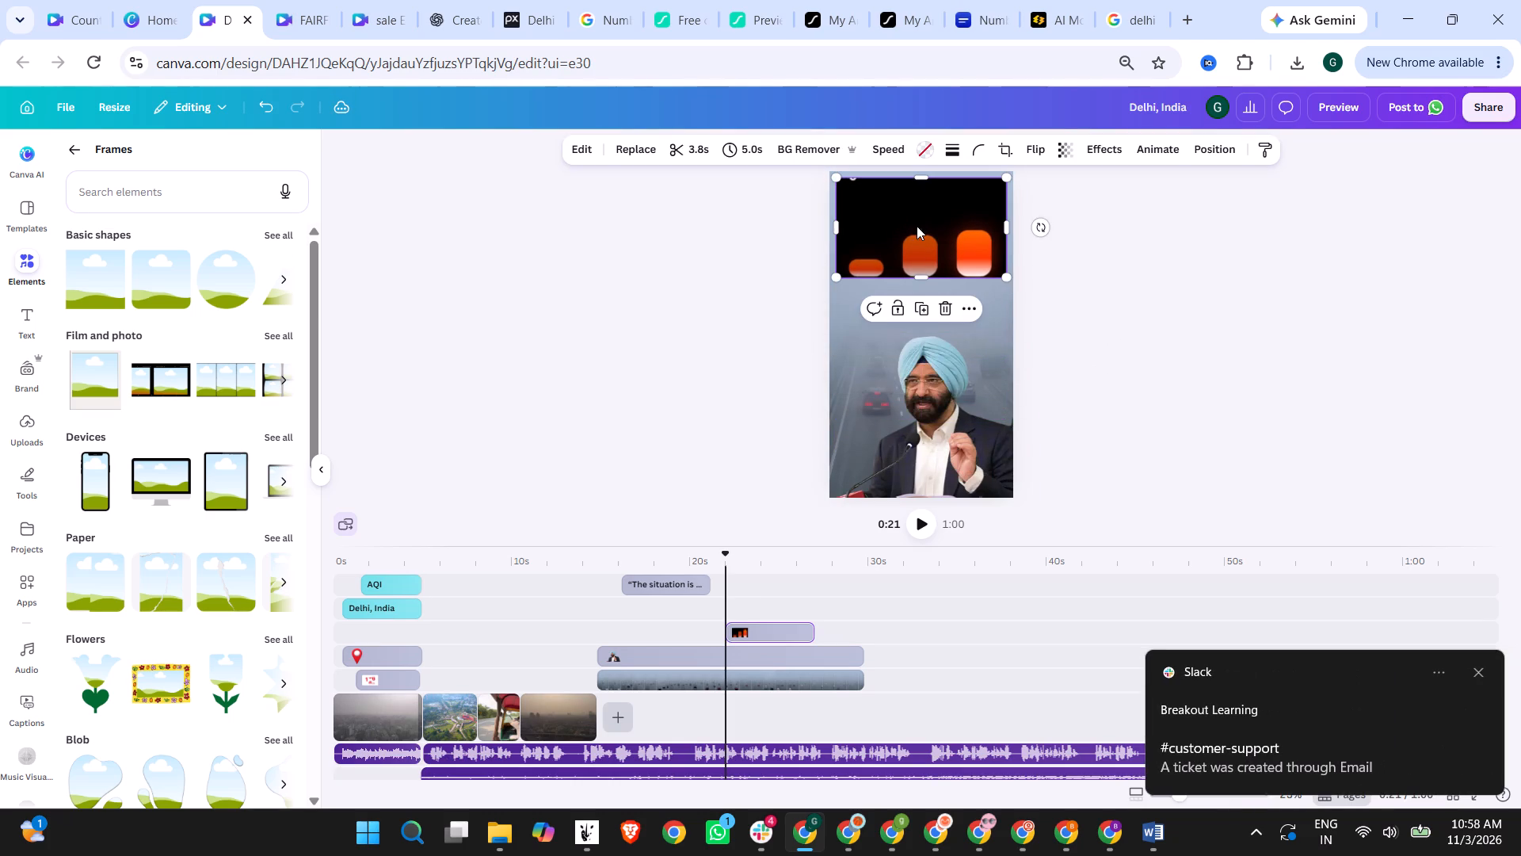
Shrink the chart video slightly within its frame and extend the frame downward to include the AQI label and dates.
double_click(905, 228)
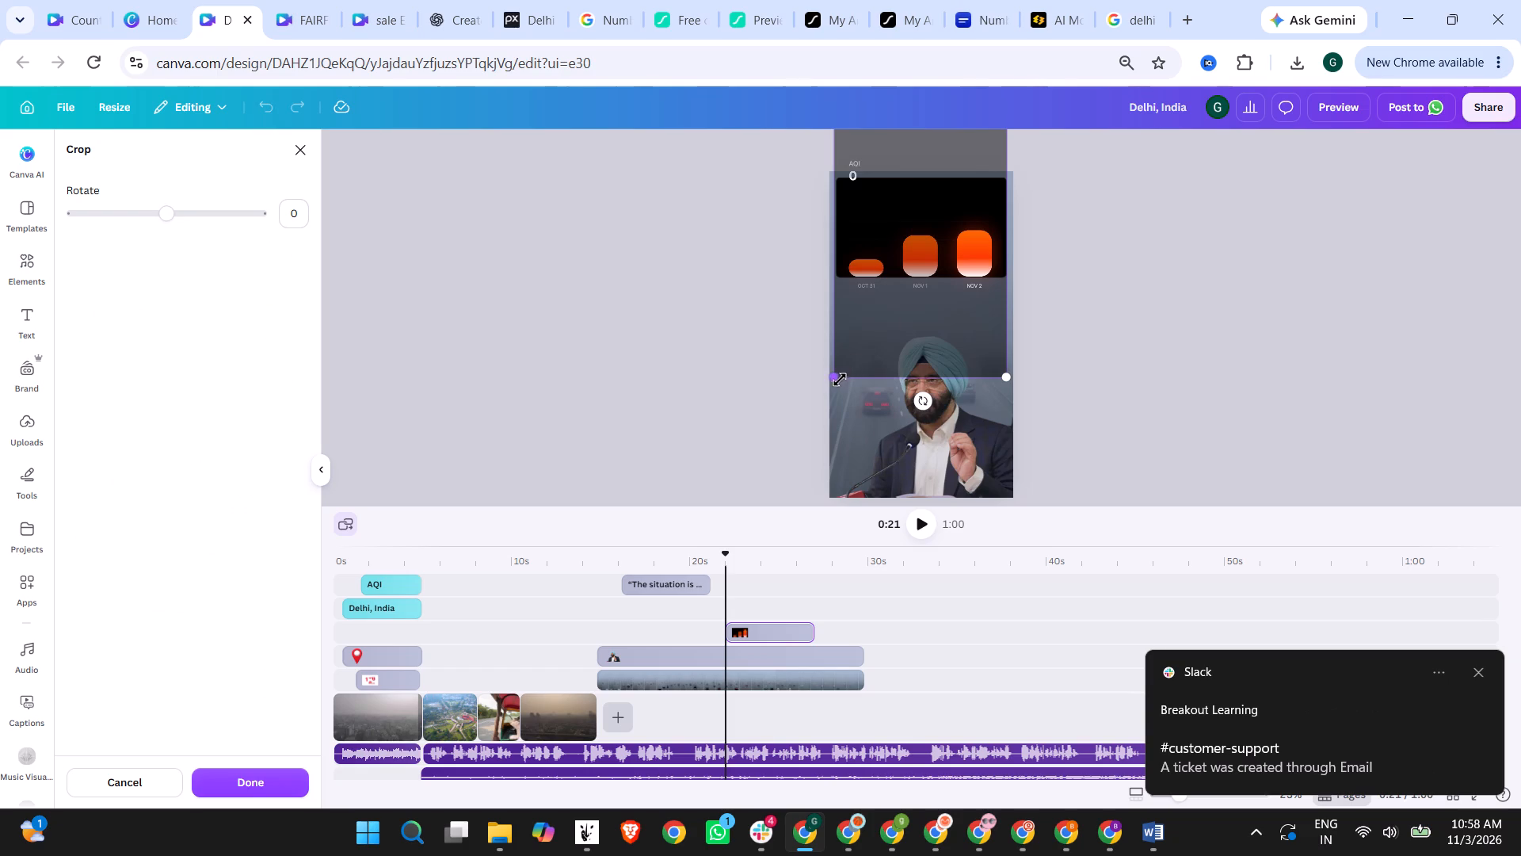
left_click_drag(837, 381, 860, 332)
left_click_drag(891, 314, 880, 313)
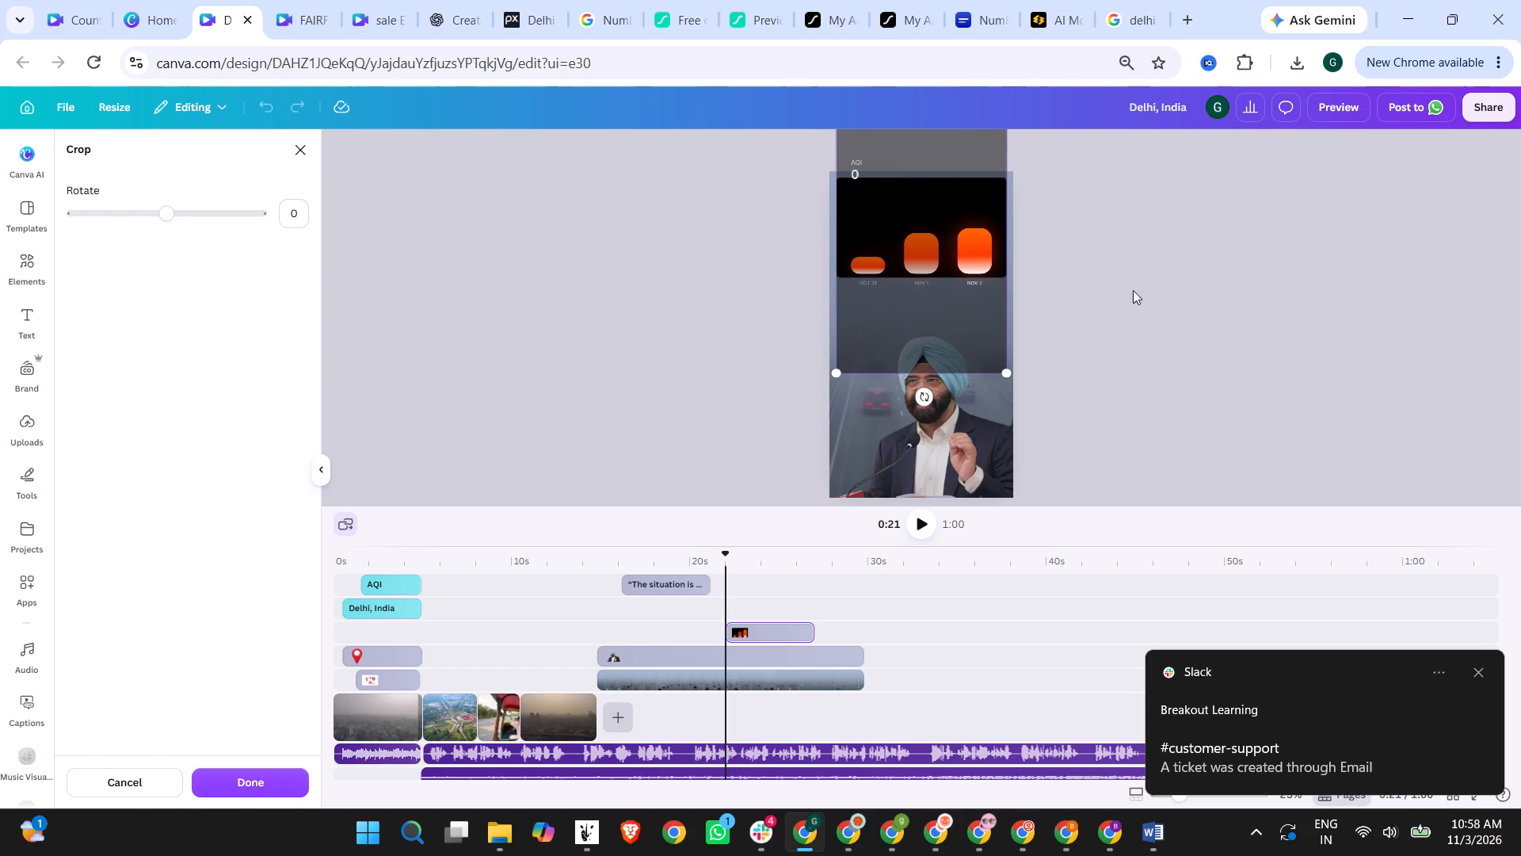
left_click(1134, 290)
left_click_drag(923, 277, 923, 311)
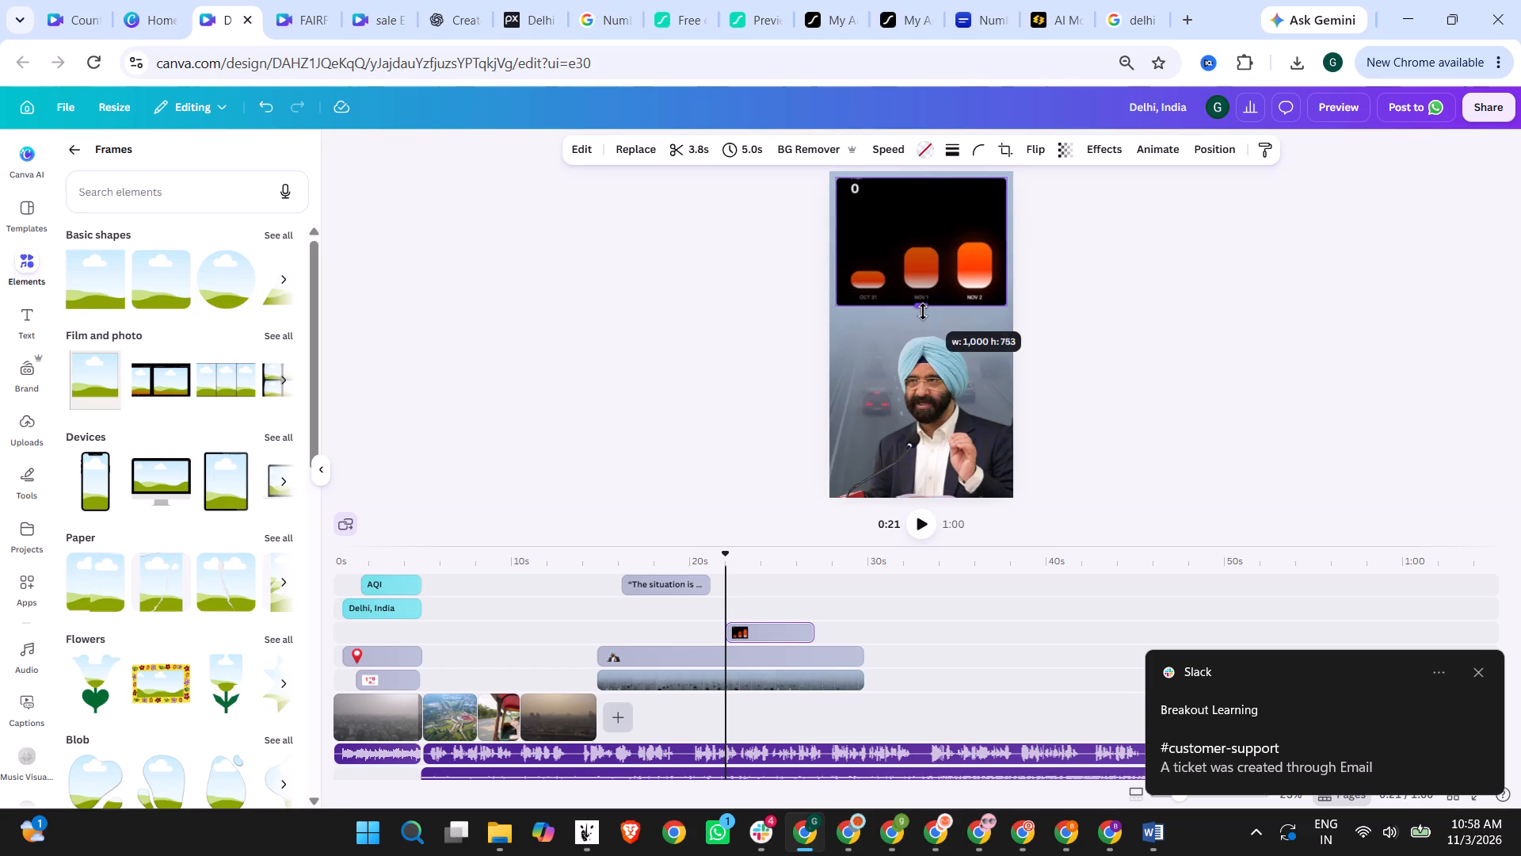
left_click_drag(923, 311, 921, 327)
left_click(1107, 311)
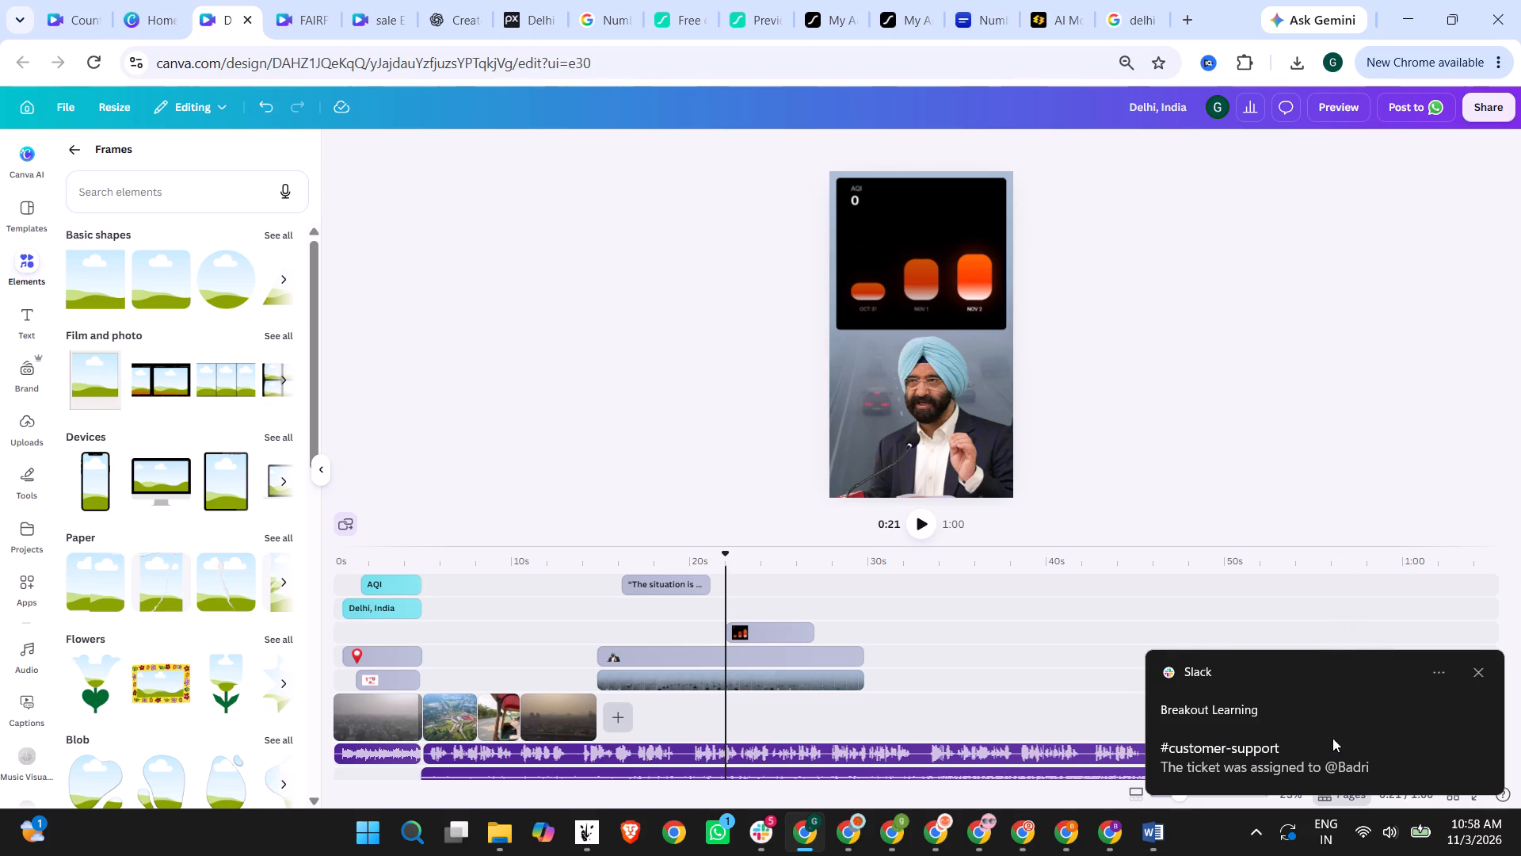
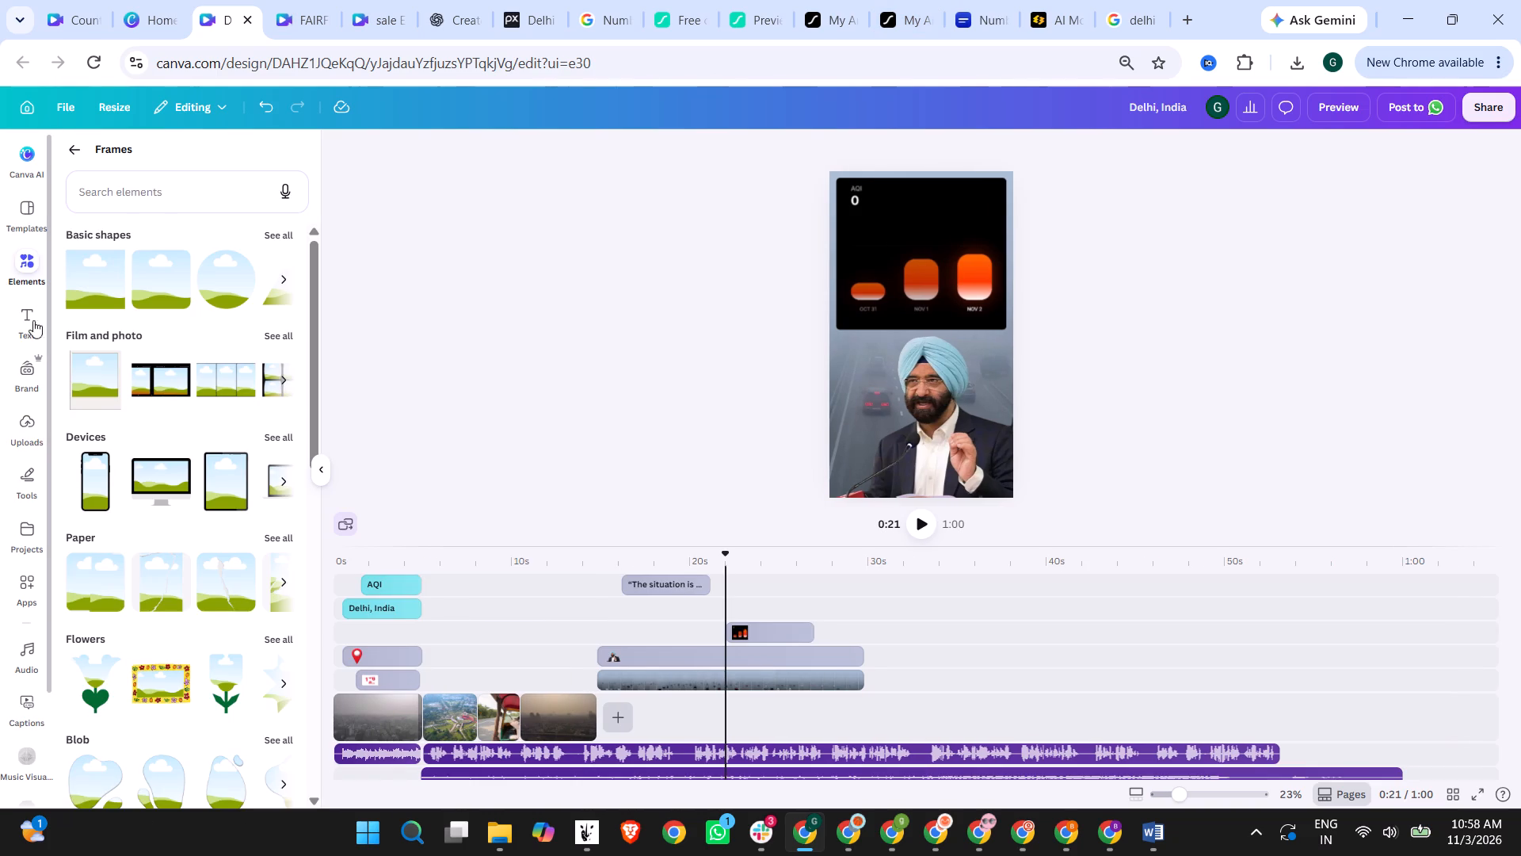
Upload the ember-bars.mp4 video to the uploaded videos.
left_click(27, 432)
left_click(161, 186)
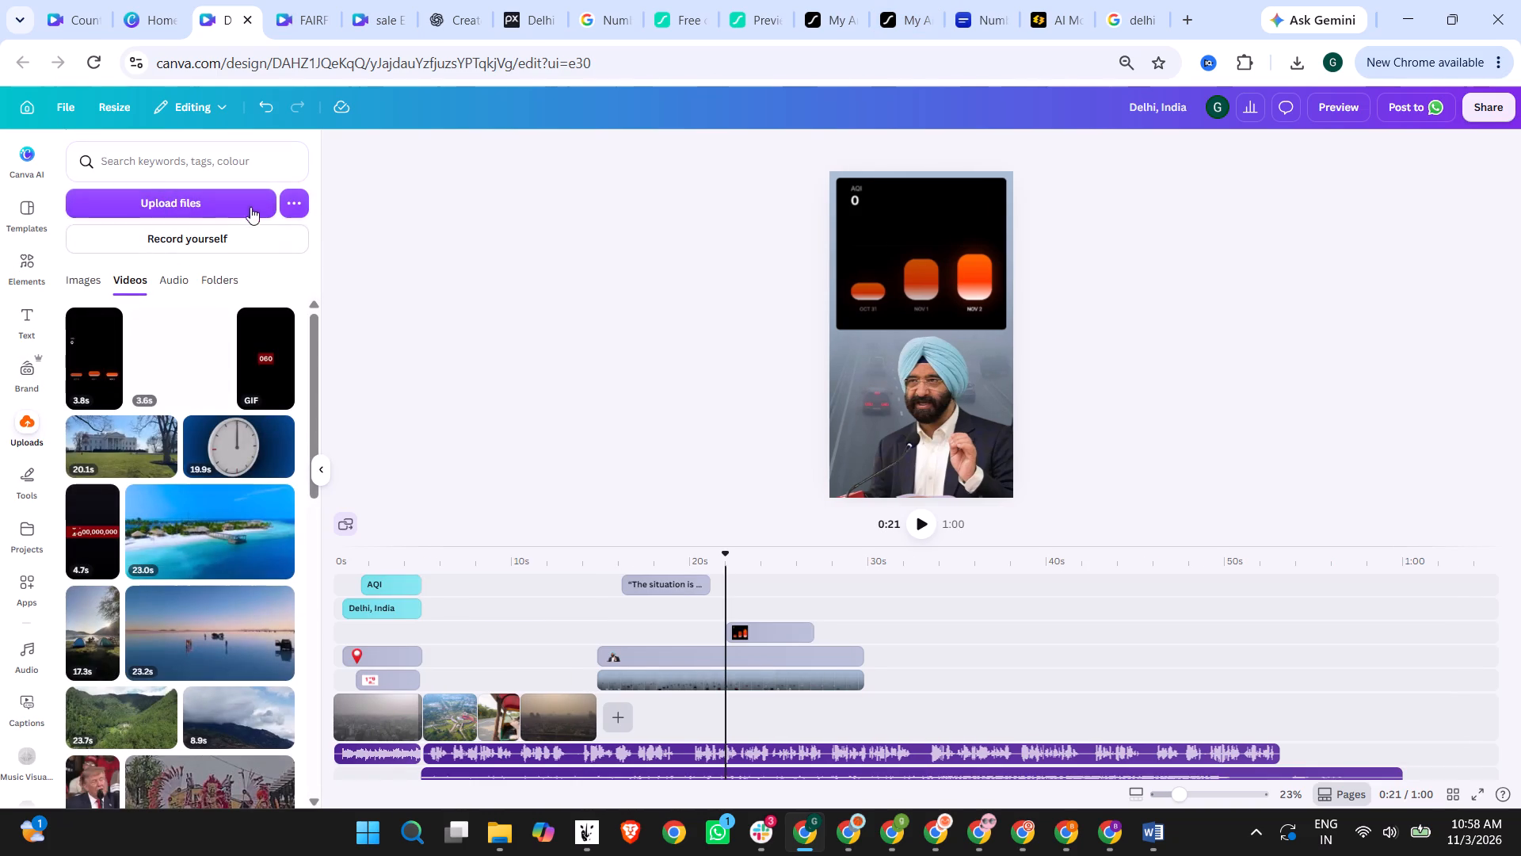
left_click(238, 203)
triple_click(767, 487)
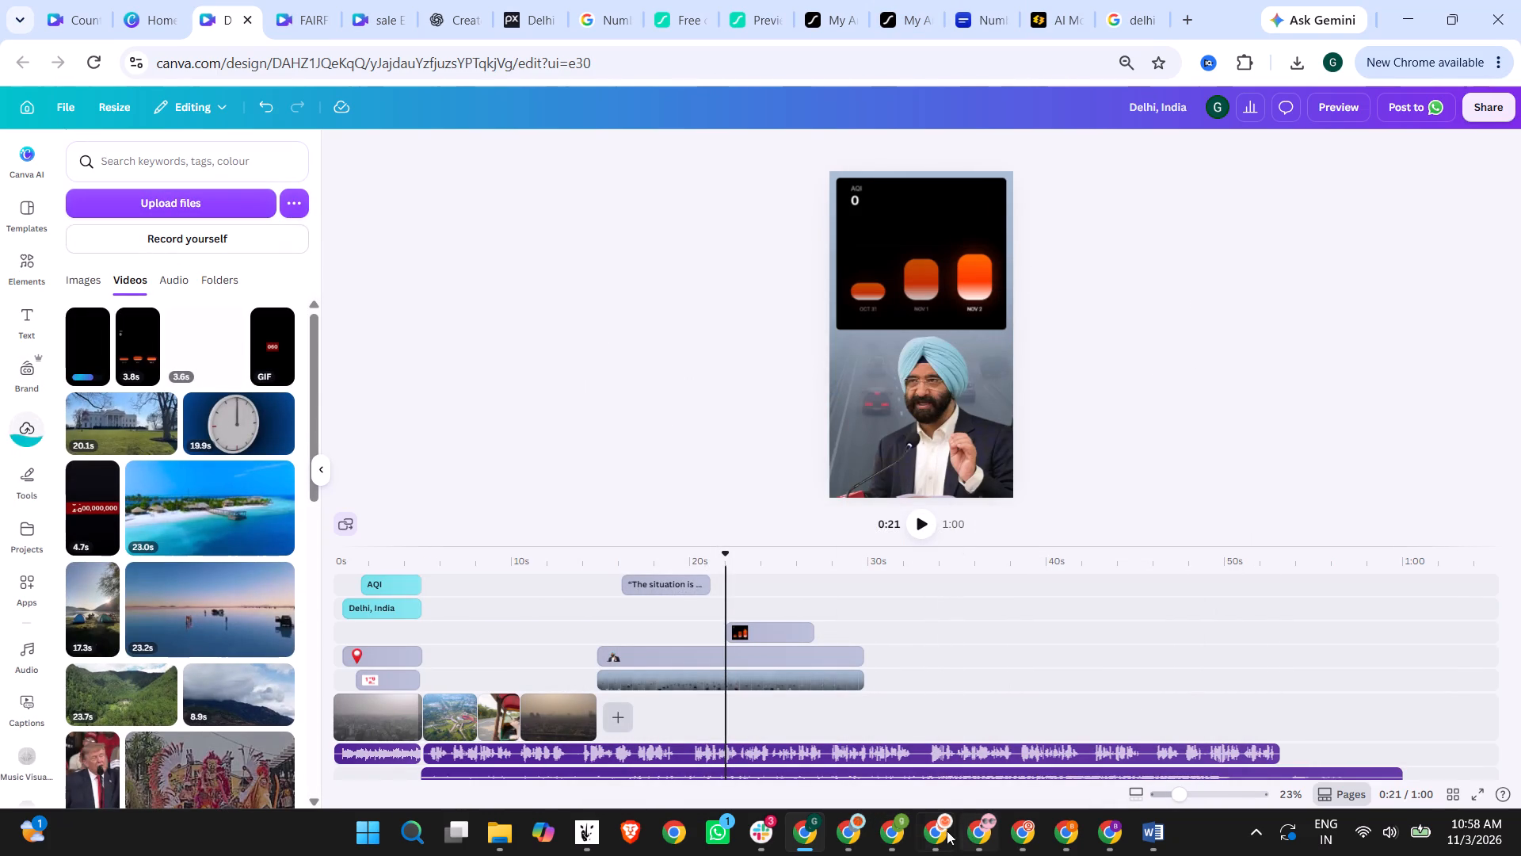
Check the newest number animation download in the browser and upload number-animation (2).mp4 to the design's videos.
left_click(895, 0)
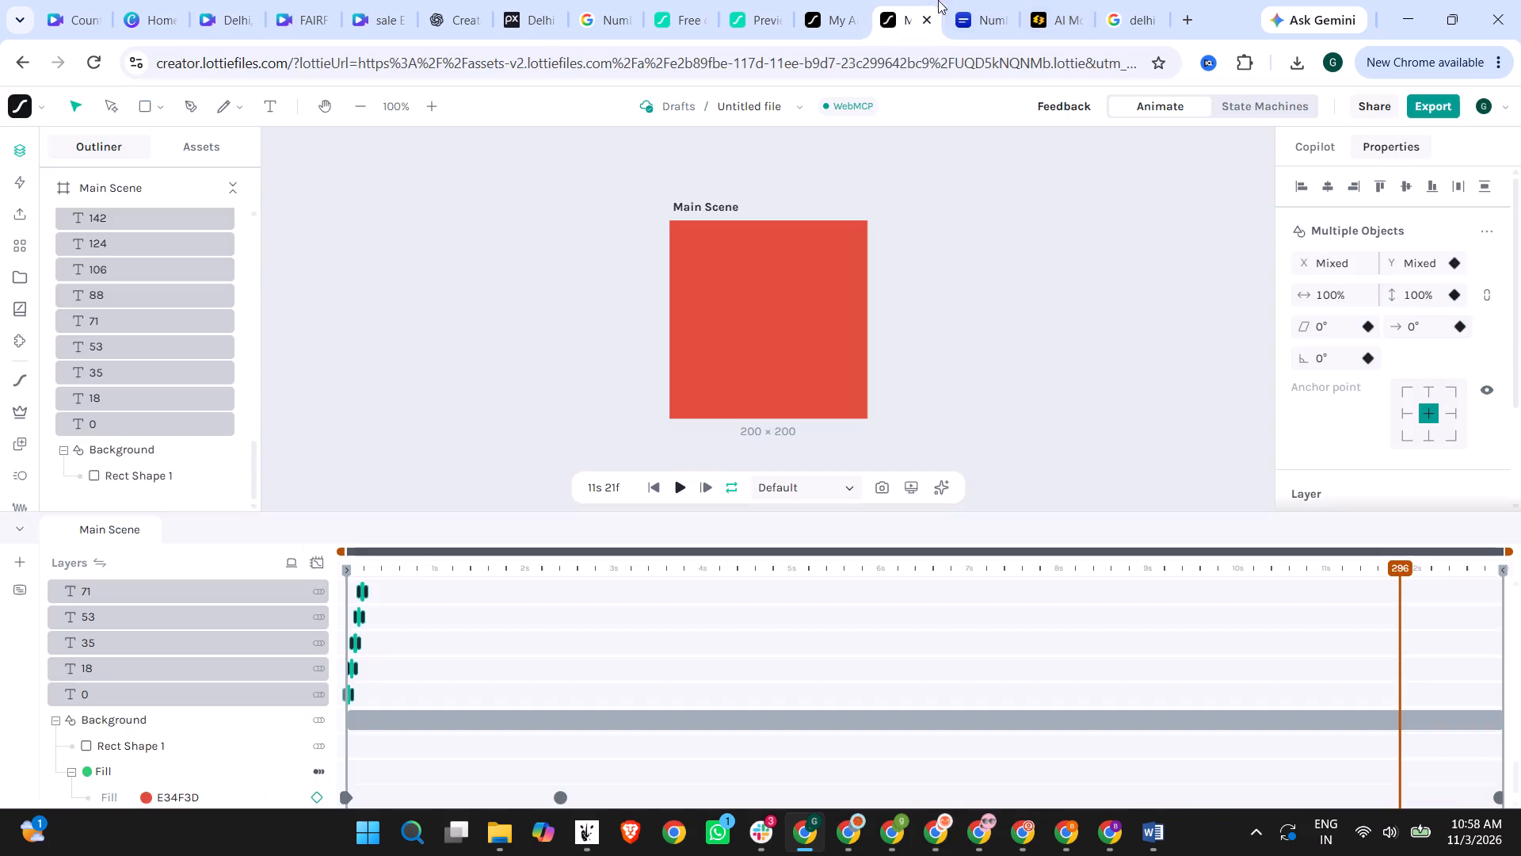
left_click(964, 0)
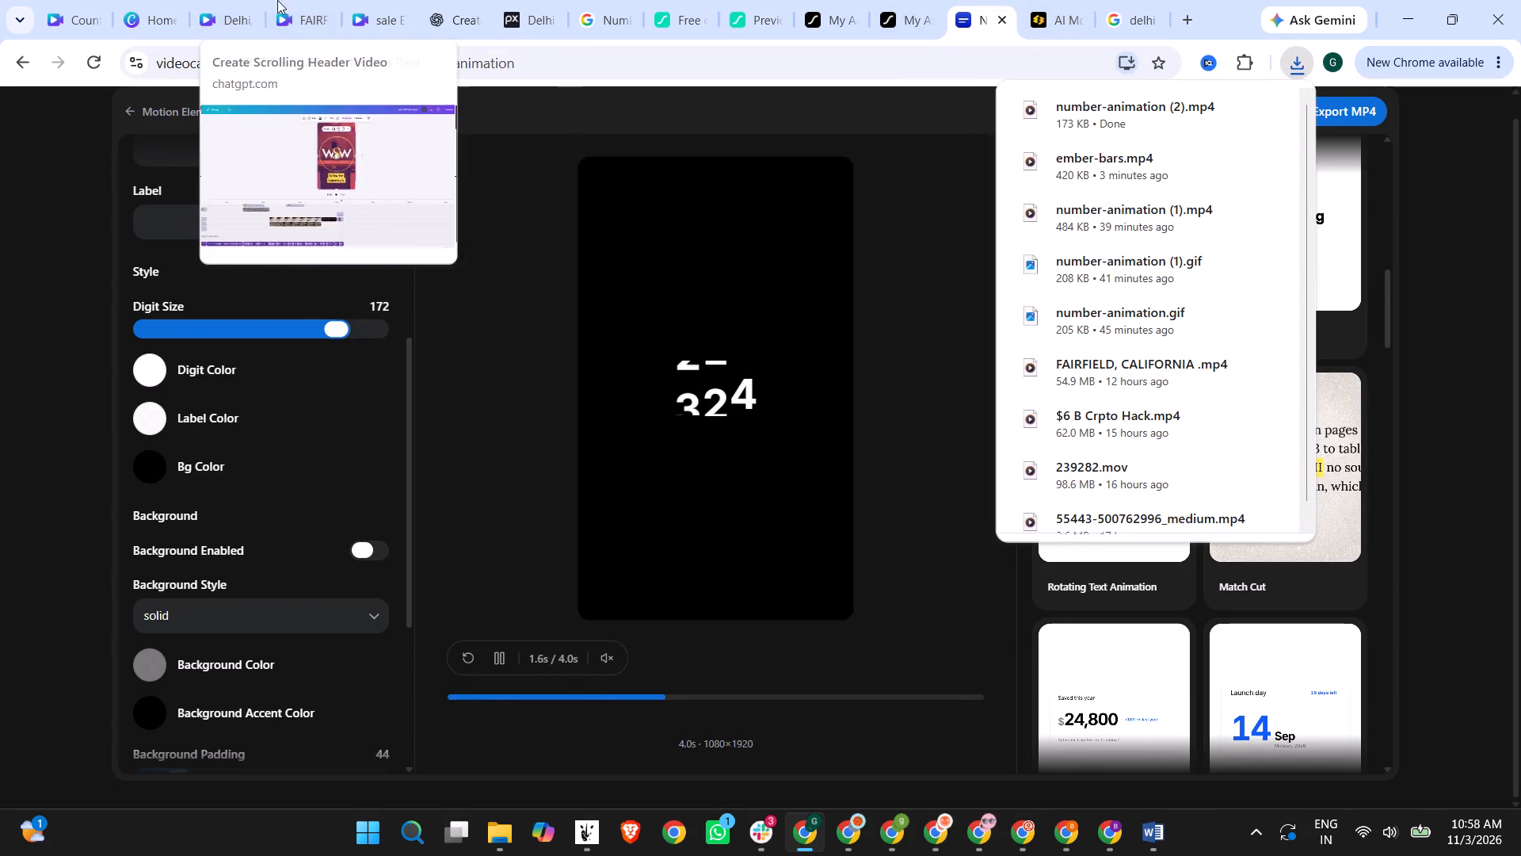
left_click(236, 0)
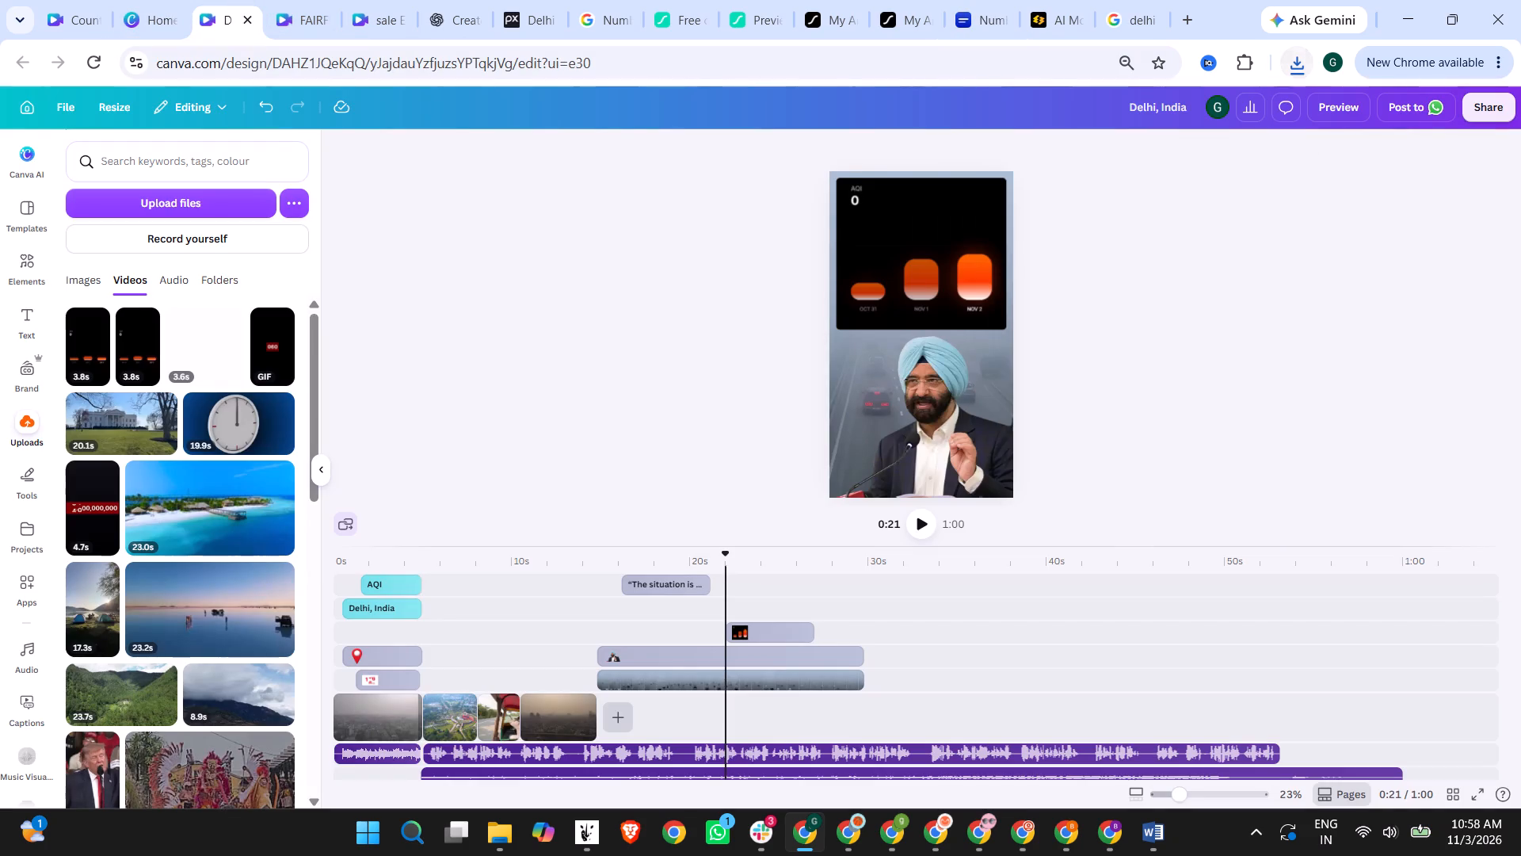
left_click(161, 202)
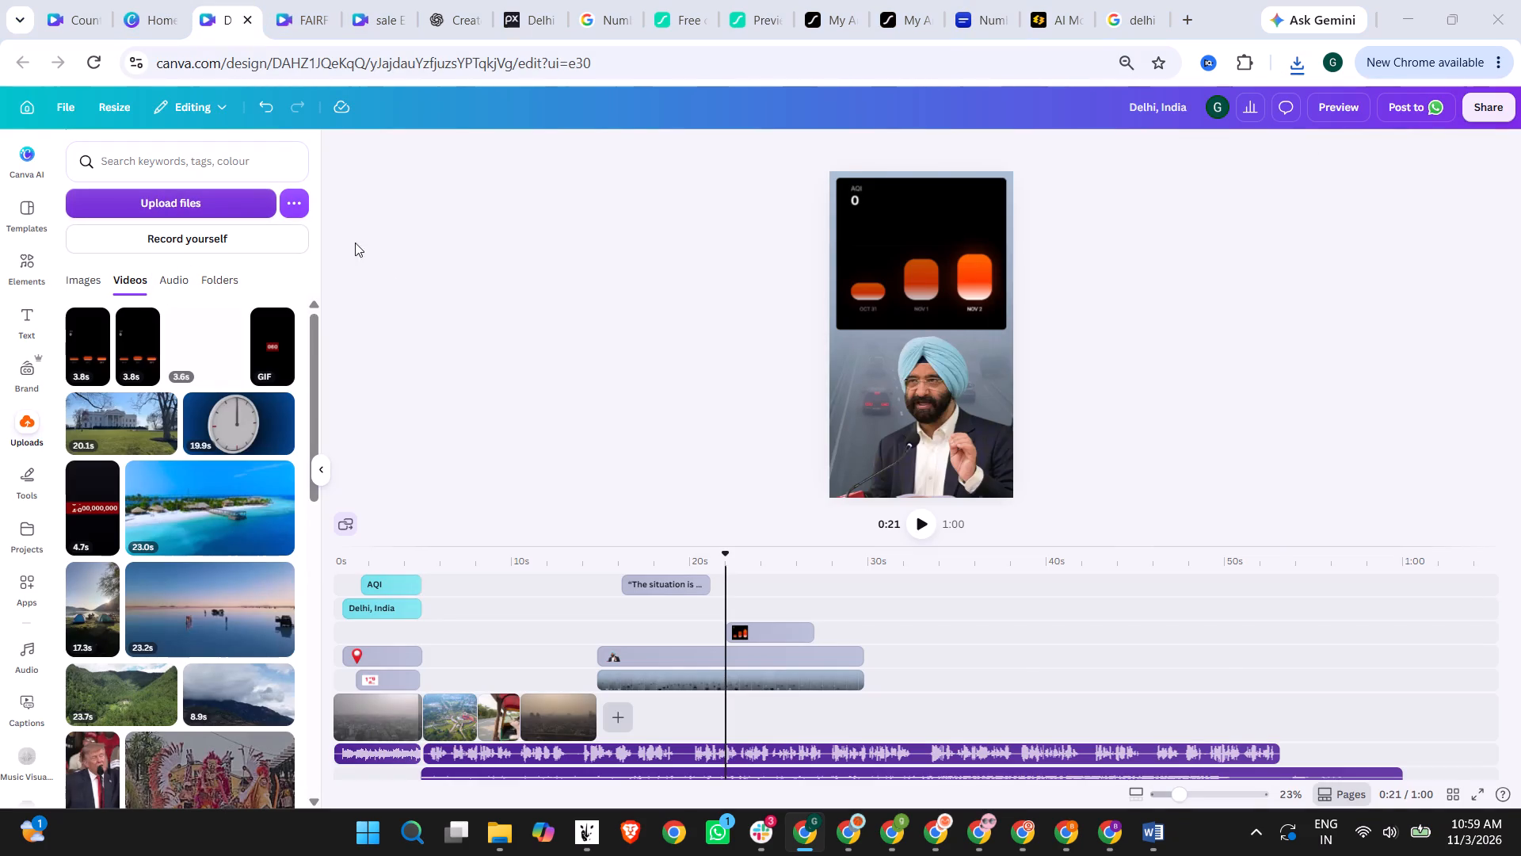
double_click(805, 480)
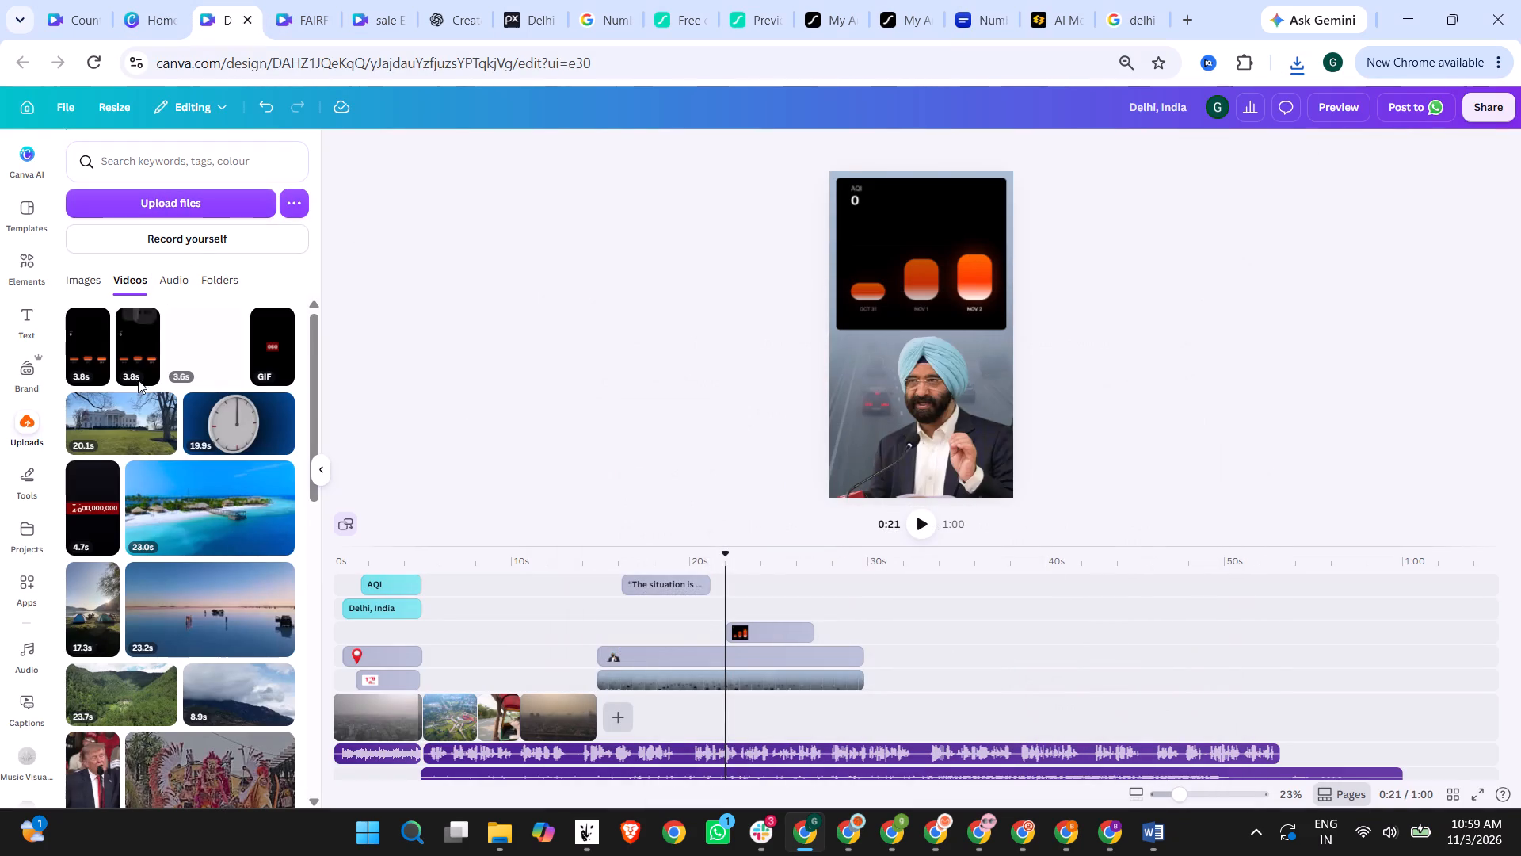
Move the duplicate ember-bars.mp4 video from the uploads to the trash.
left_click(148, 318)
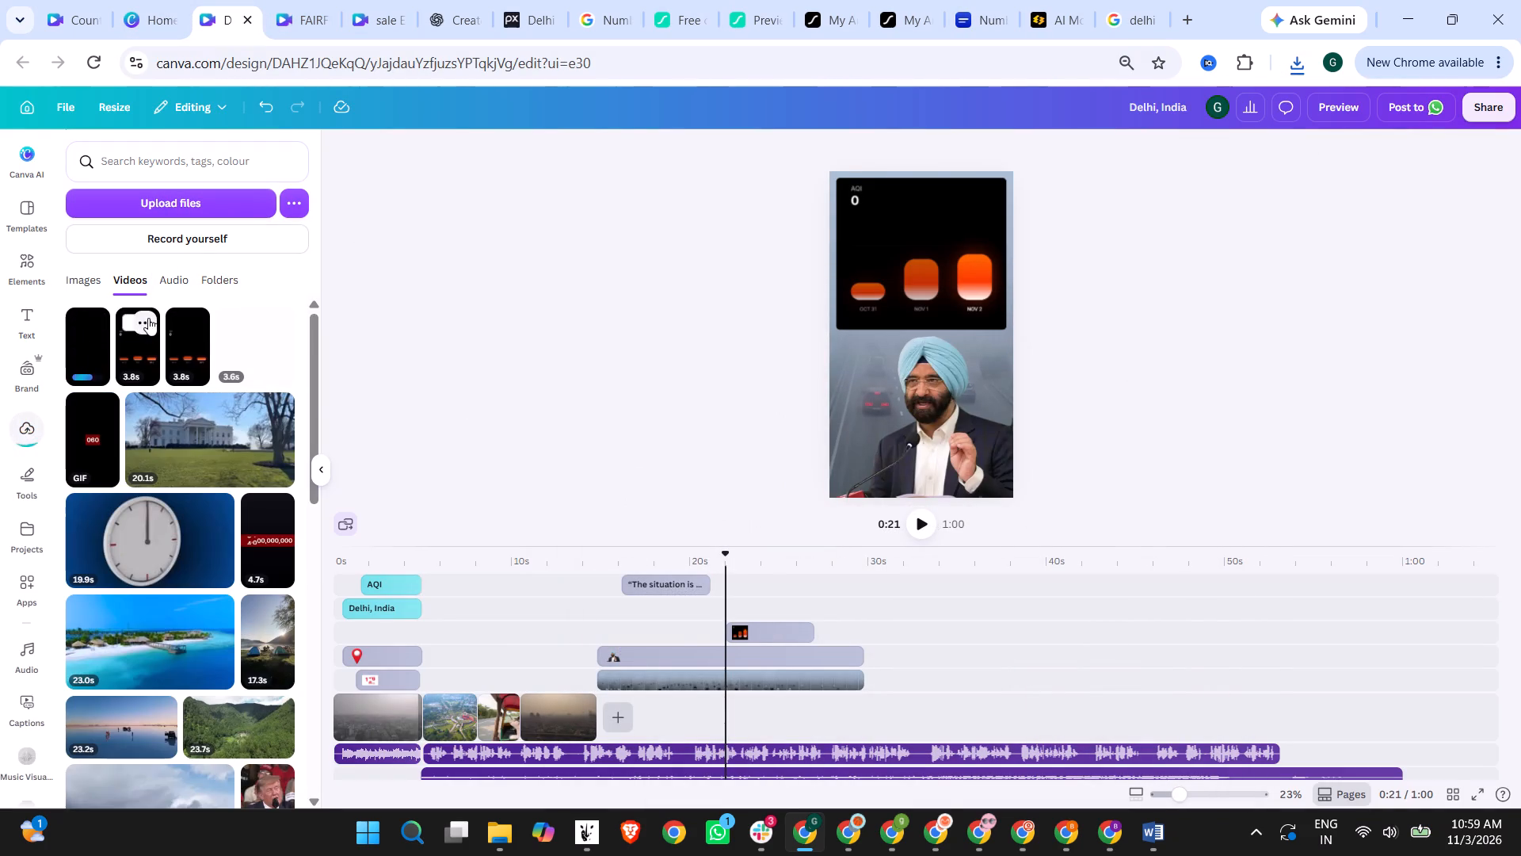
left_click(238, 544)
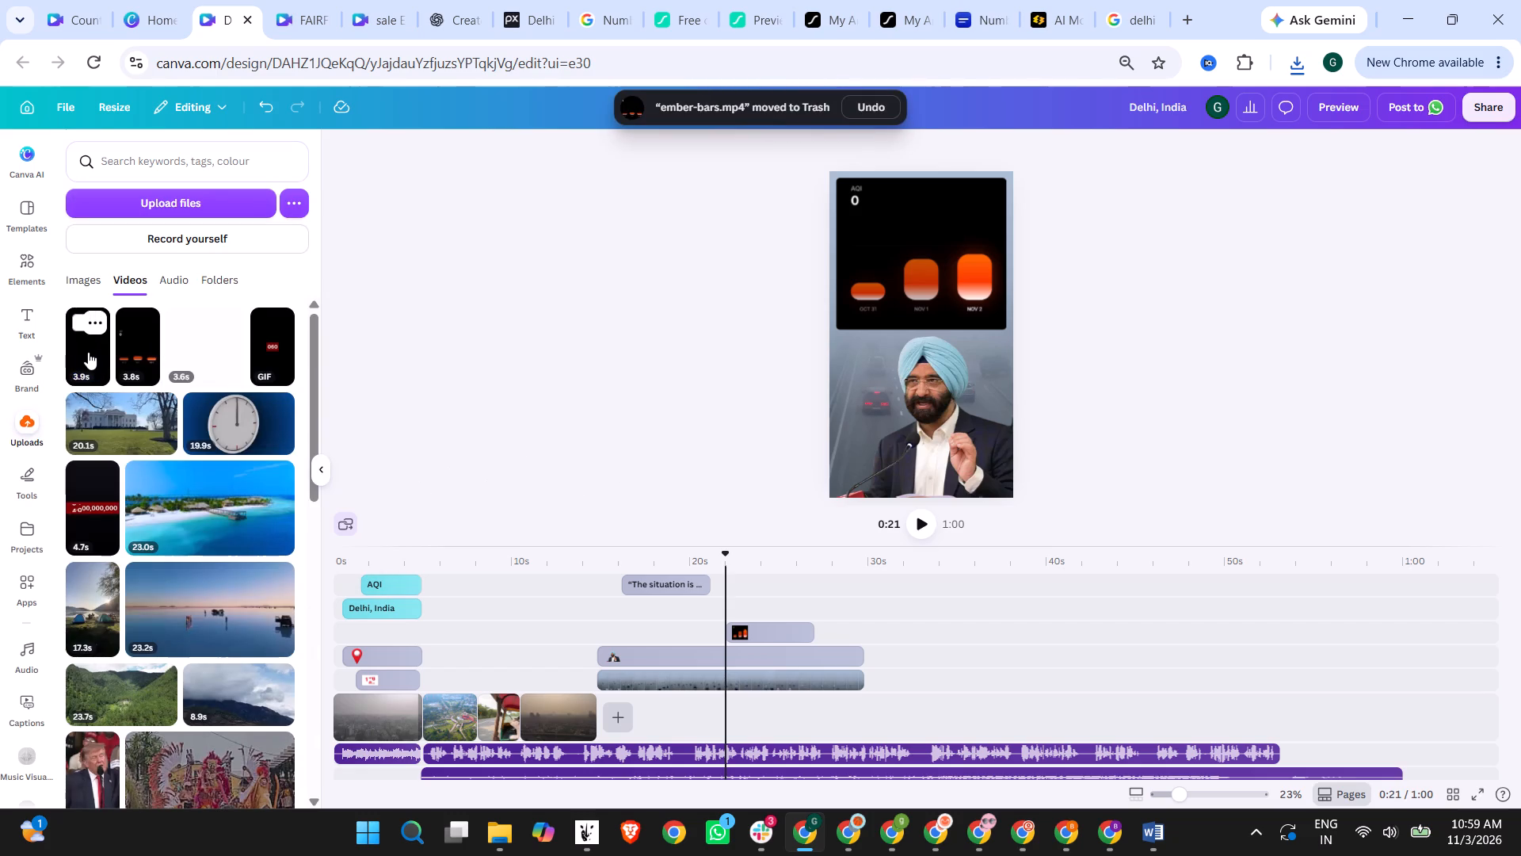
Place the newly uploaded white-on-black number animation on the page at 0:21, below the AQI chart.
left_click_drag(88, 352, 855, 384)
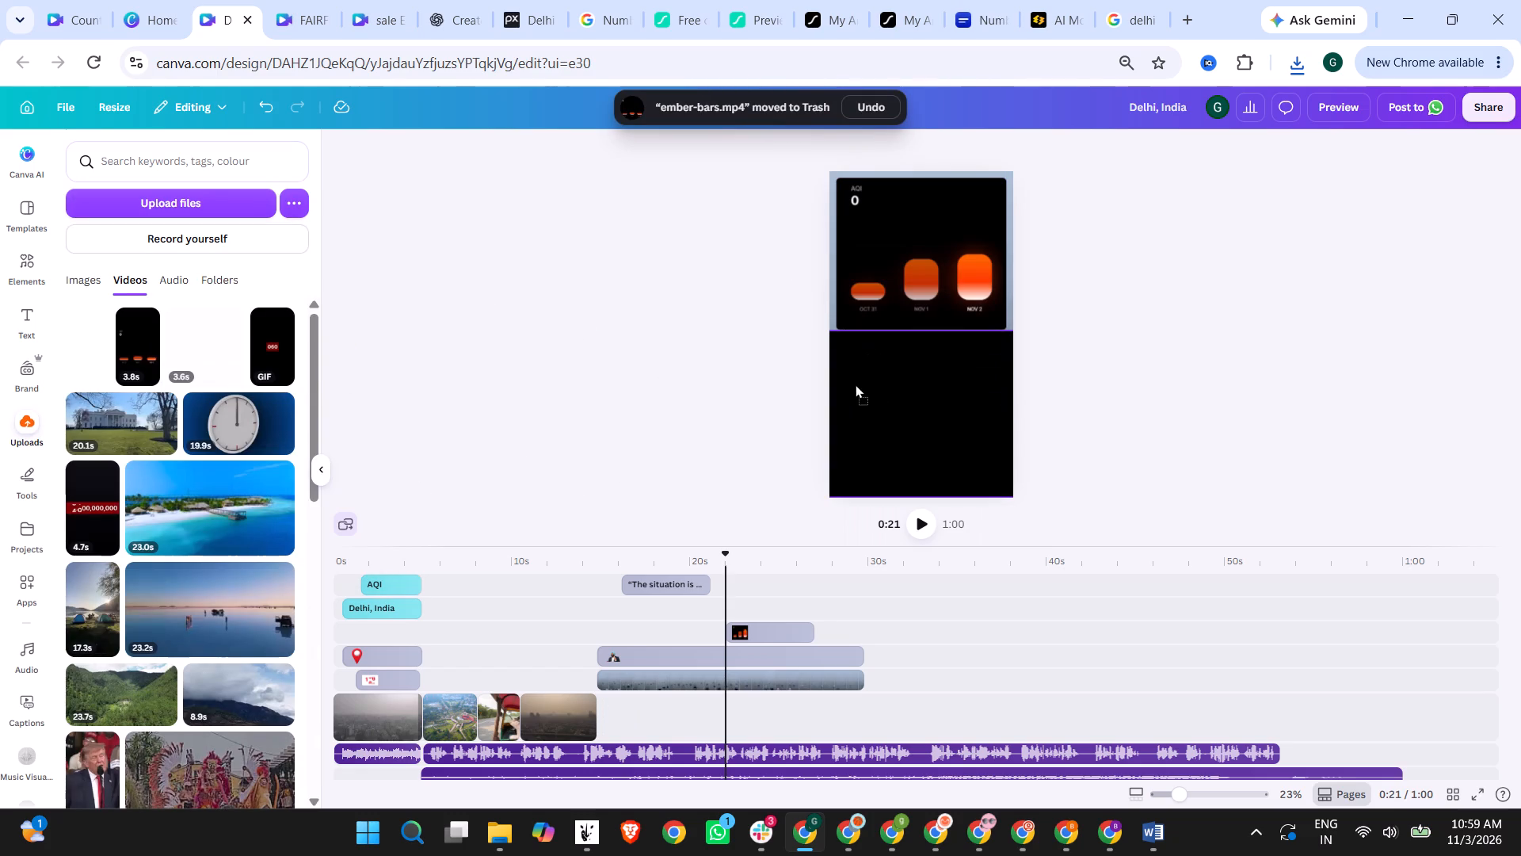
Add the 3.9-second number counter video from the uploads to the page at 0:22.
left_click_drag(855, 384, 806, 461)
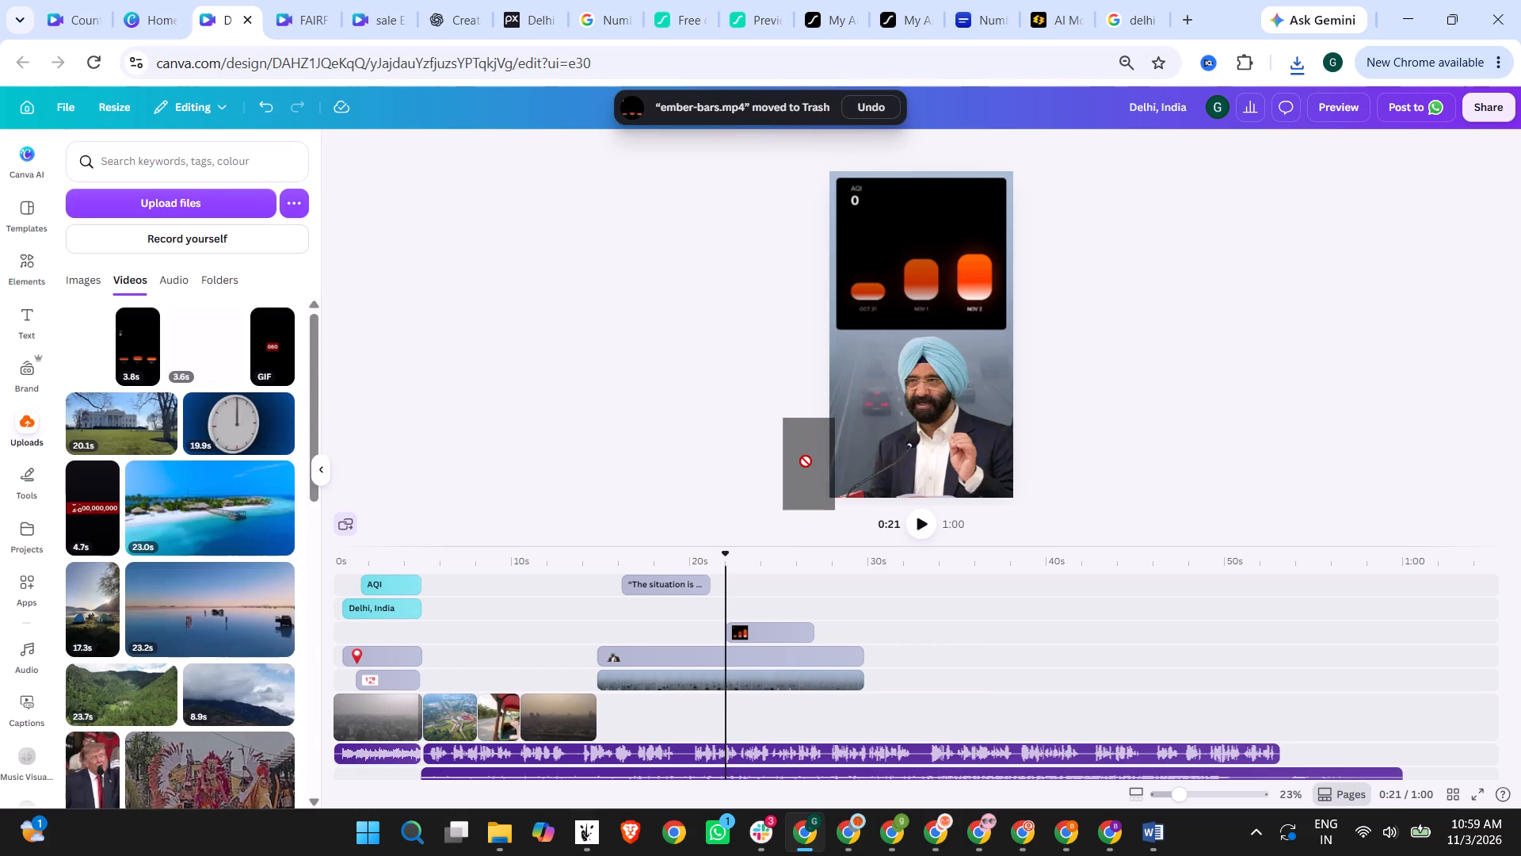
left_click_drag(806, 461, 819, 456)
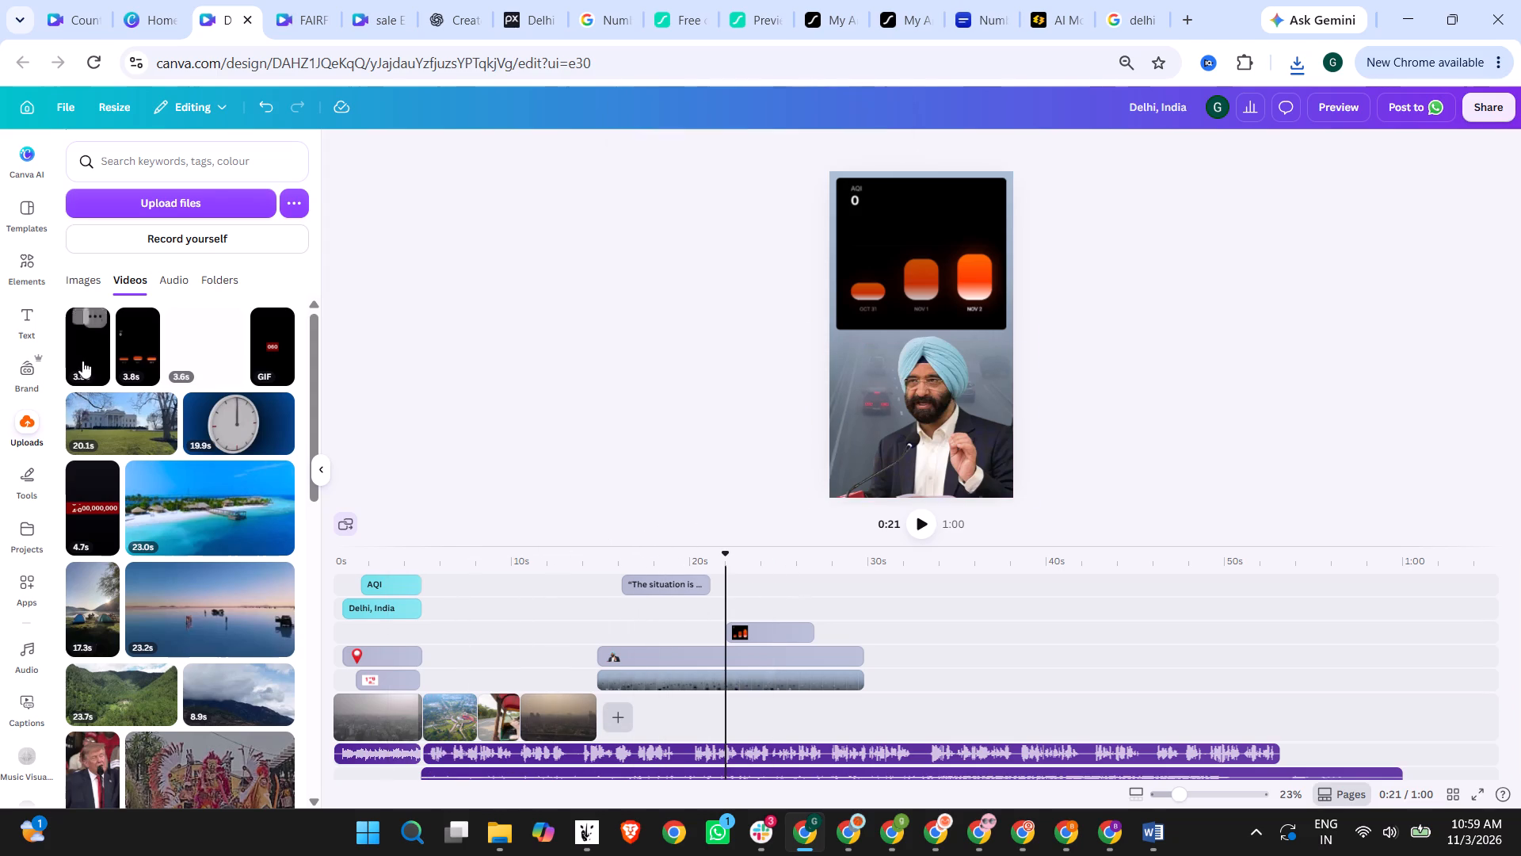
left_click_drag(82, 358, 867, 459)
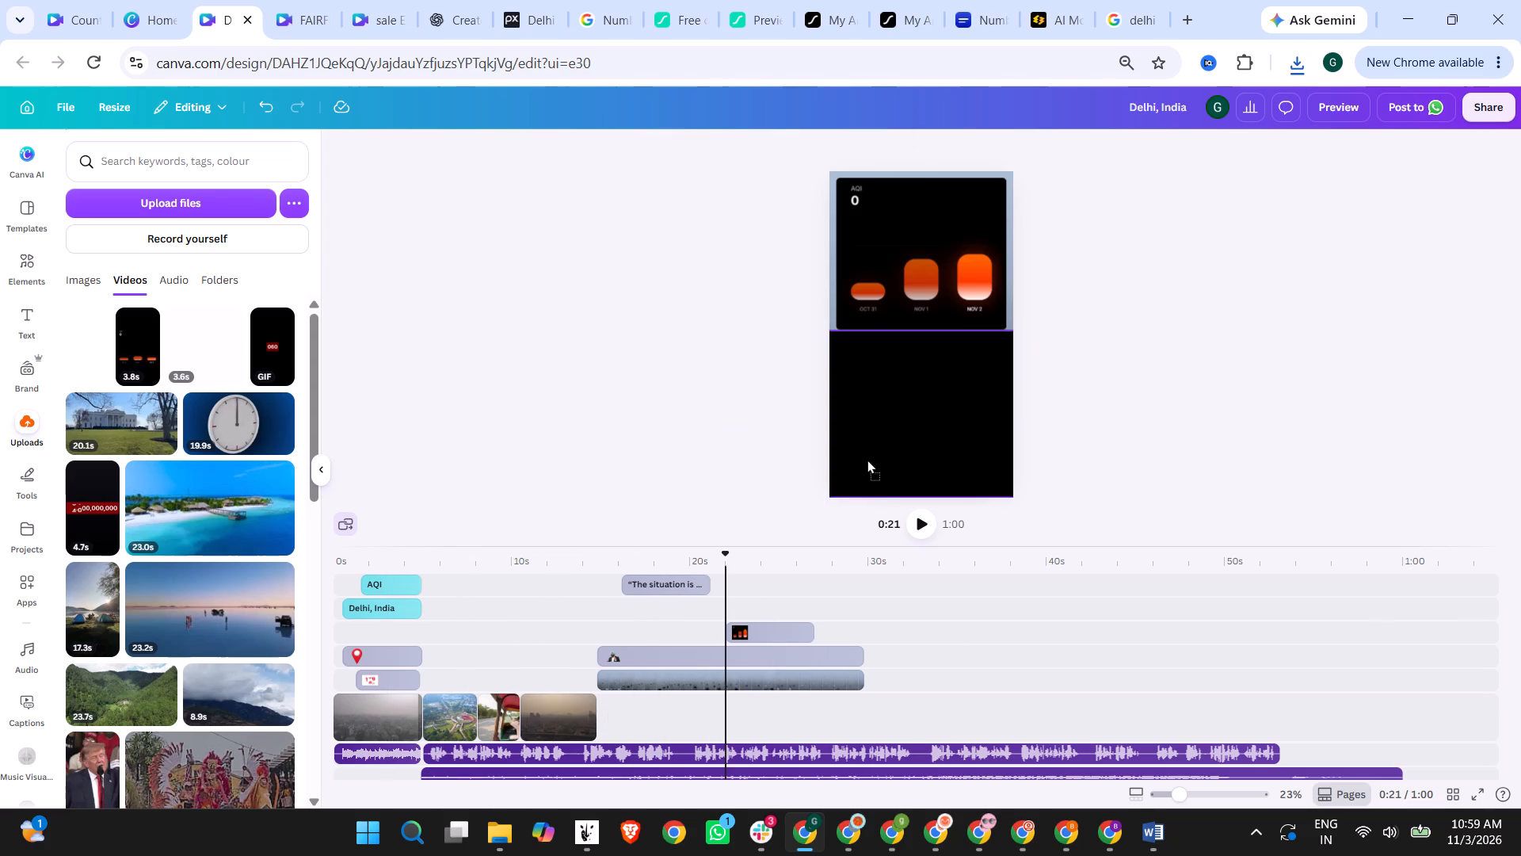
left_click_drag(867, 459, 760, 590)
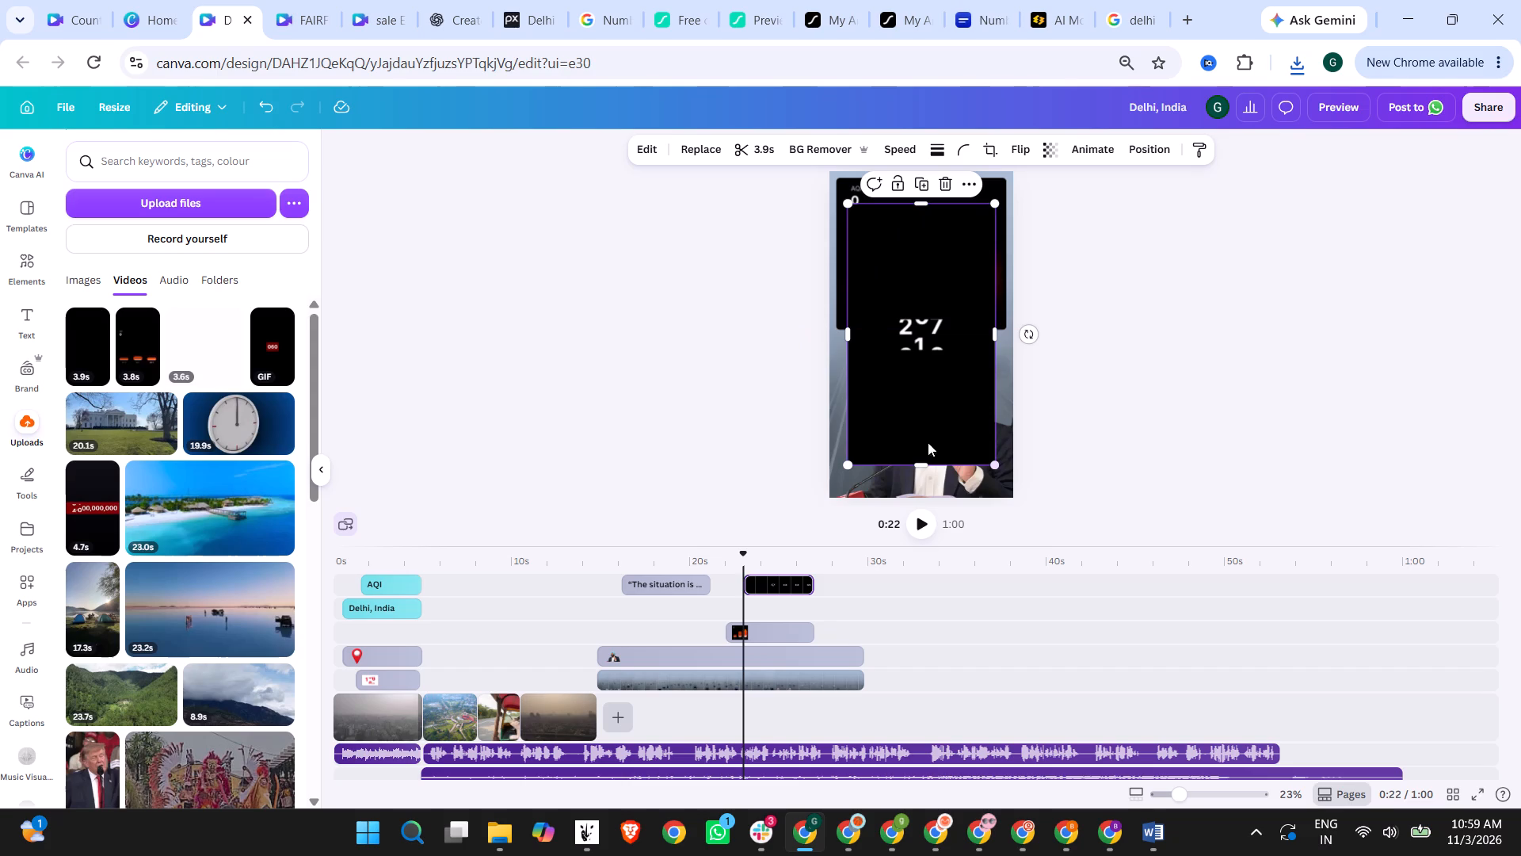
Crop the empty black area off the counter video's top and left side and place it just below the AQI chart.
left_click_drag(942, 399, 950, 458)
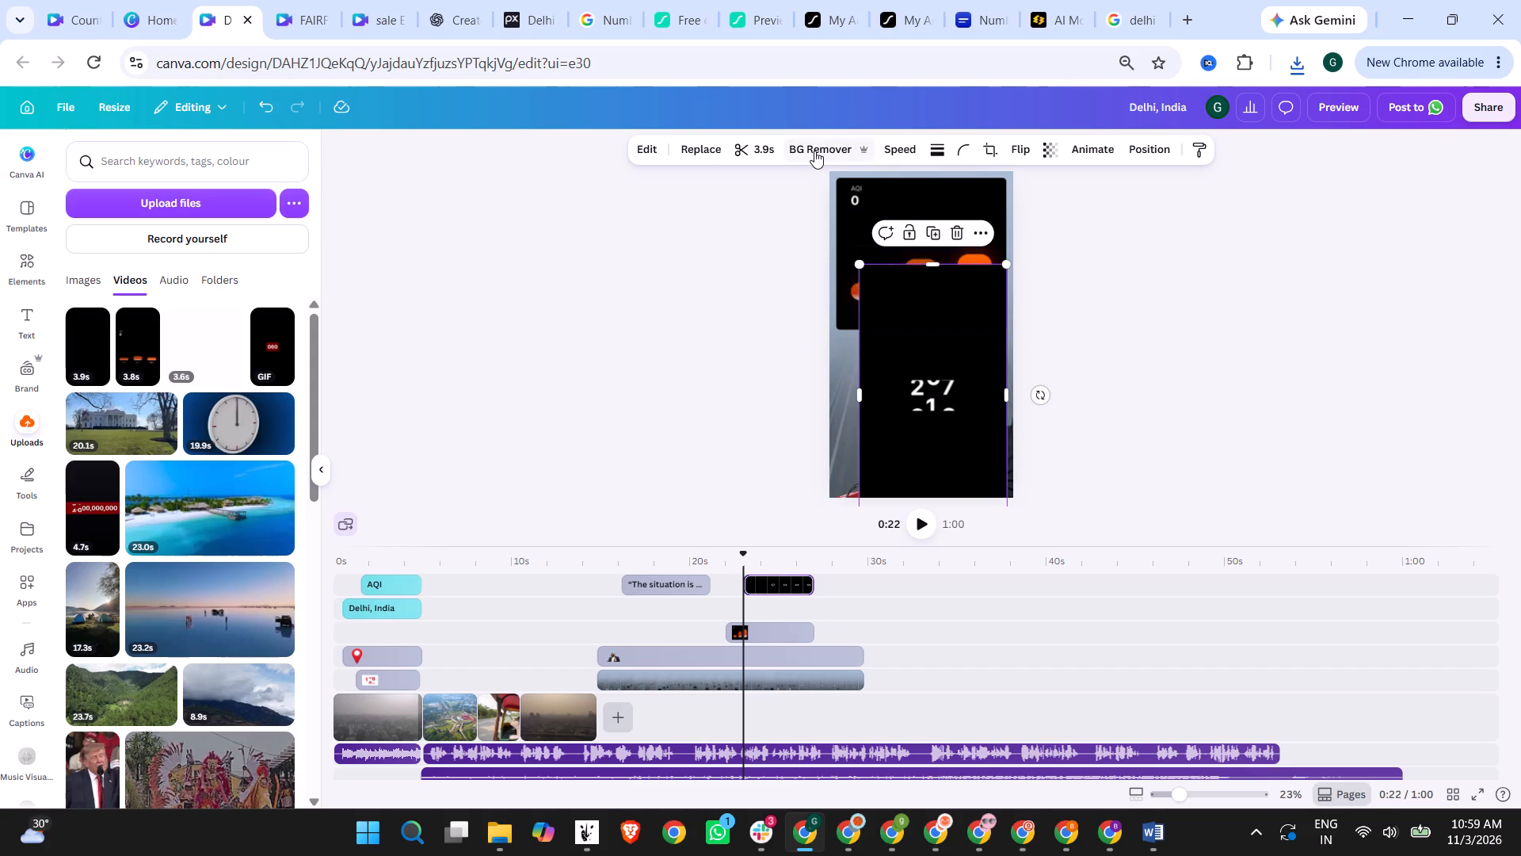
left_click(988, 147)
left_click_drag(864, 261, 865, 366)
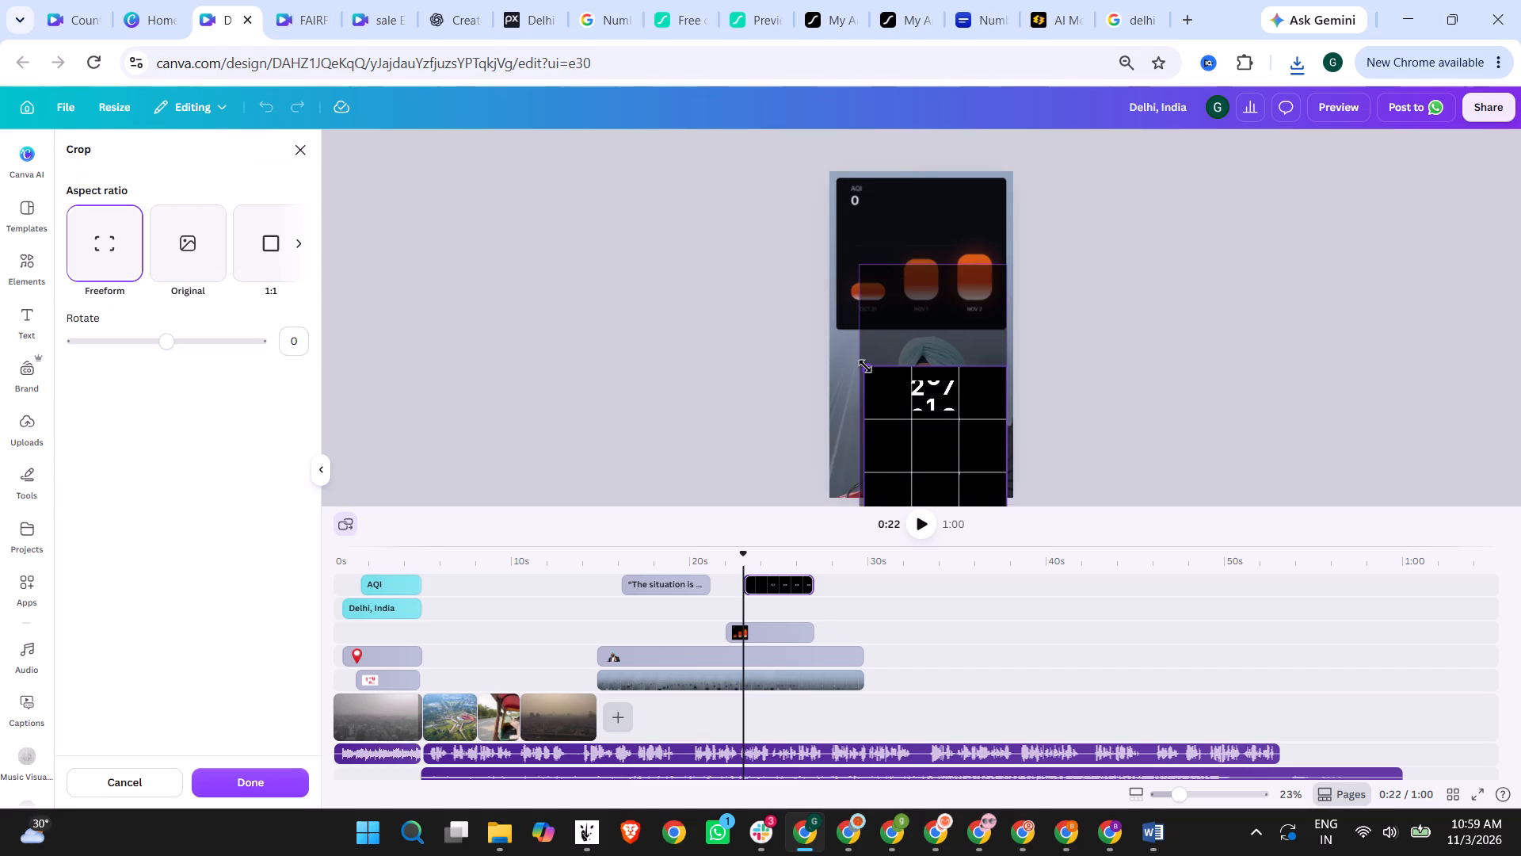
left_click_drag(865, 366, 879, 368)
left_click_drag(956, 434, 936, 388)
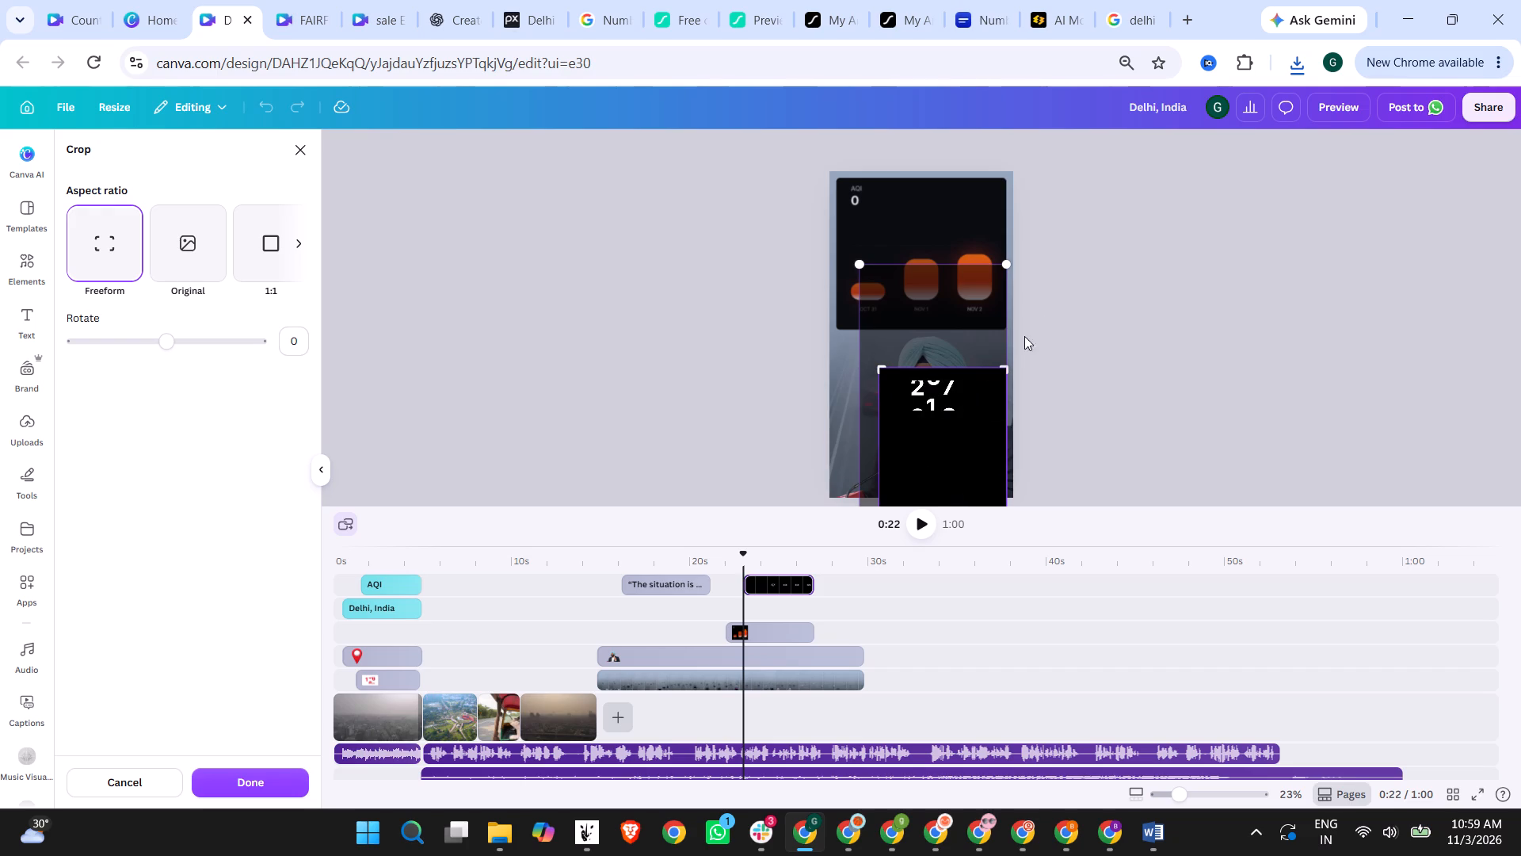
left_click(1049, 315)
left_click_drag(951, 409, 937, 359)
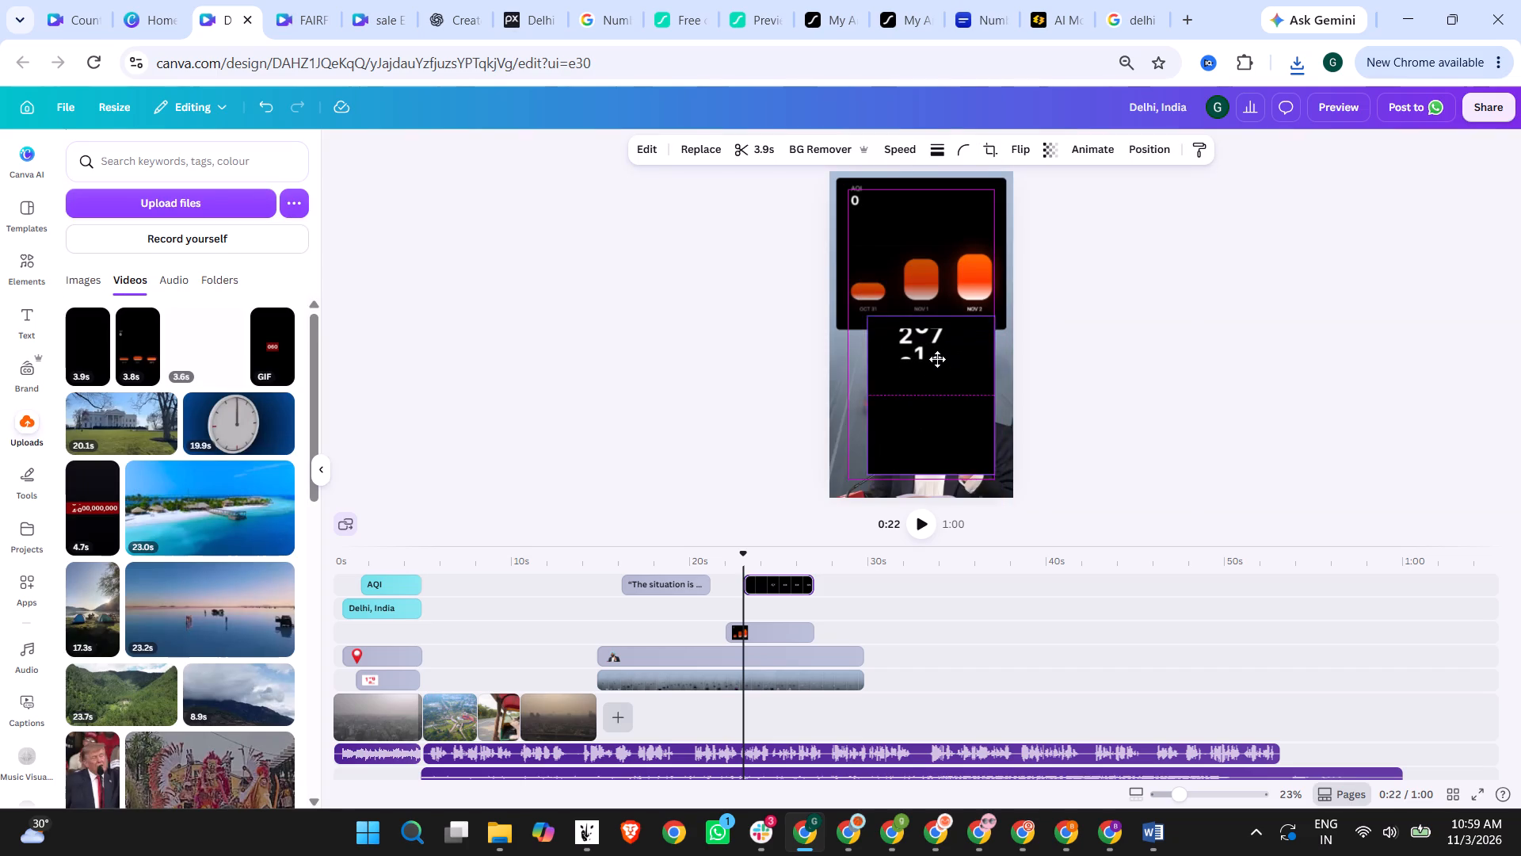
left_click_drag(937, 359, 931, 376)
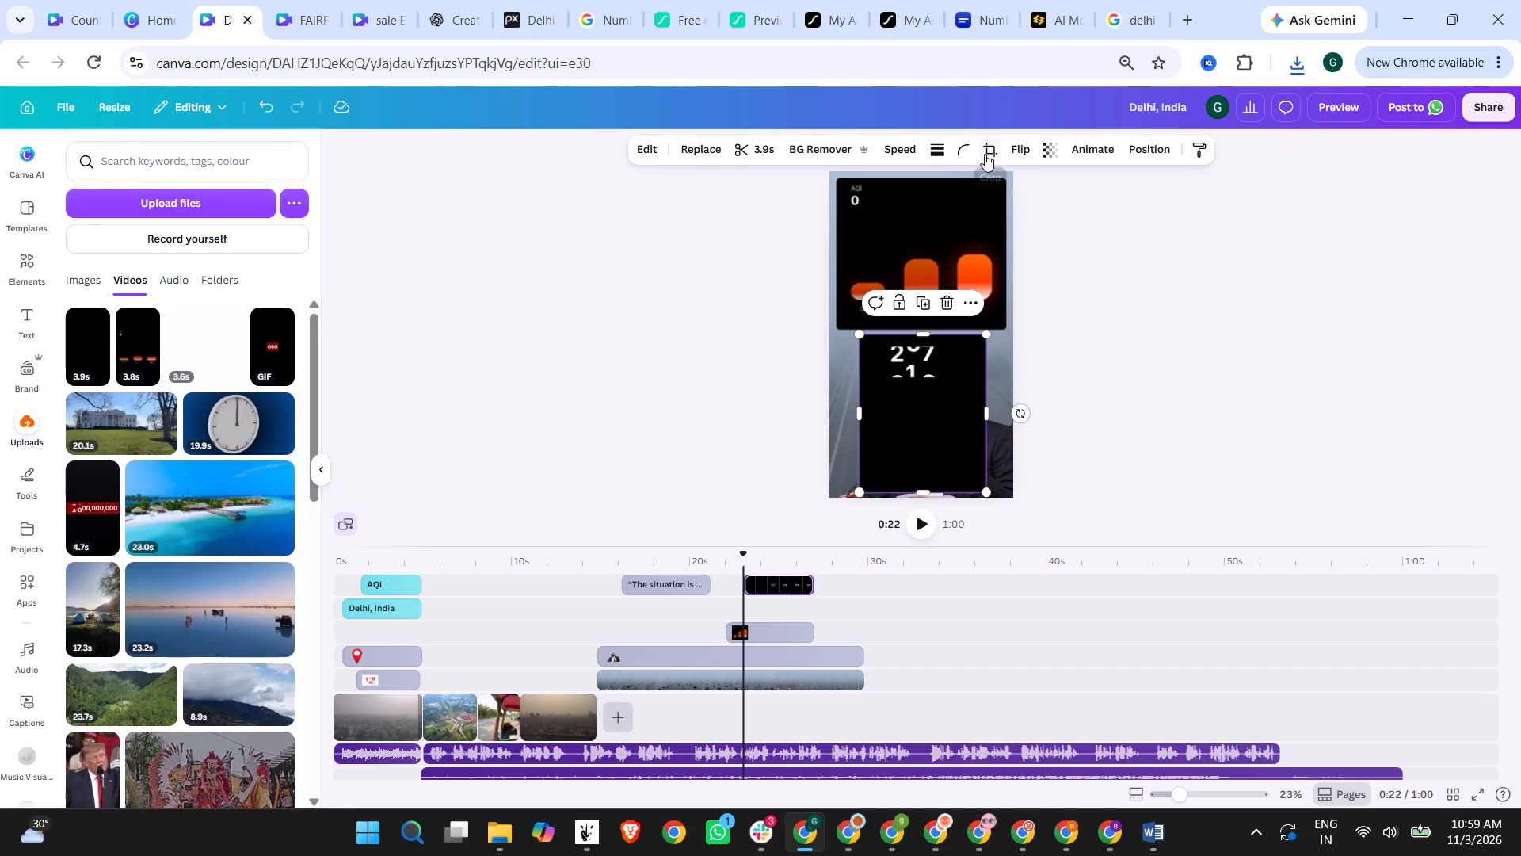
Crop the counter video further into a small rectangle around its rolling digits.
left_click(985, 154)
left_click_drag(986, 487, 966, 398)
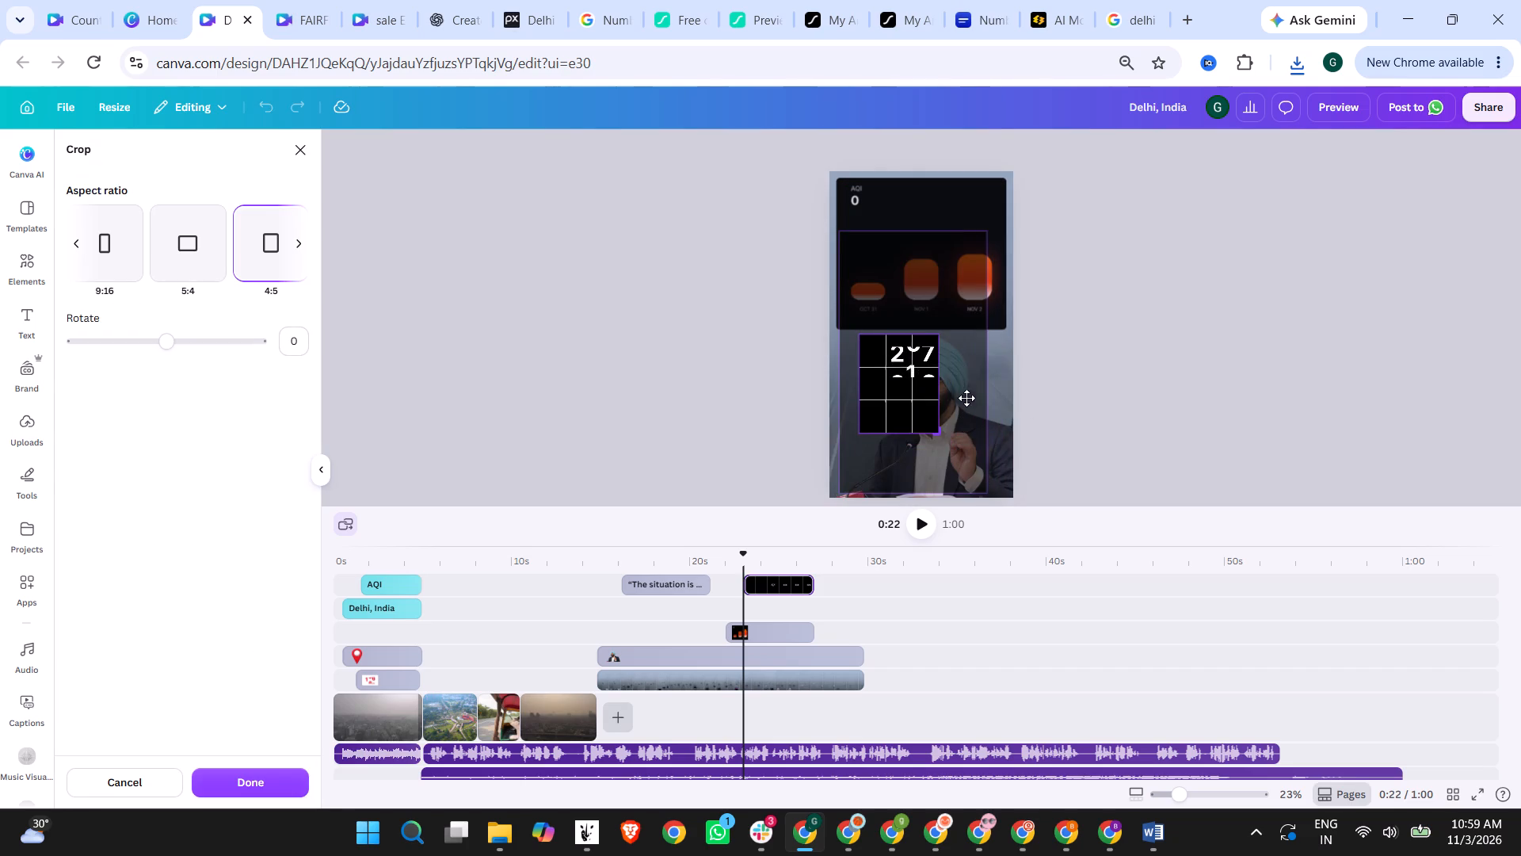
left_click_drag(966, 398, 943, 363)
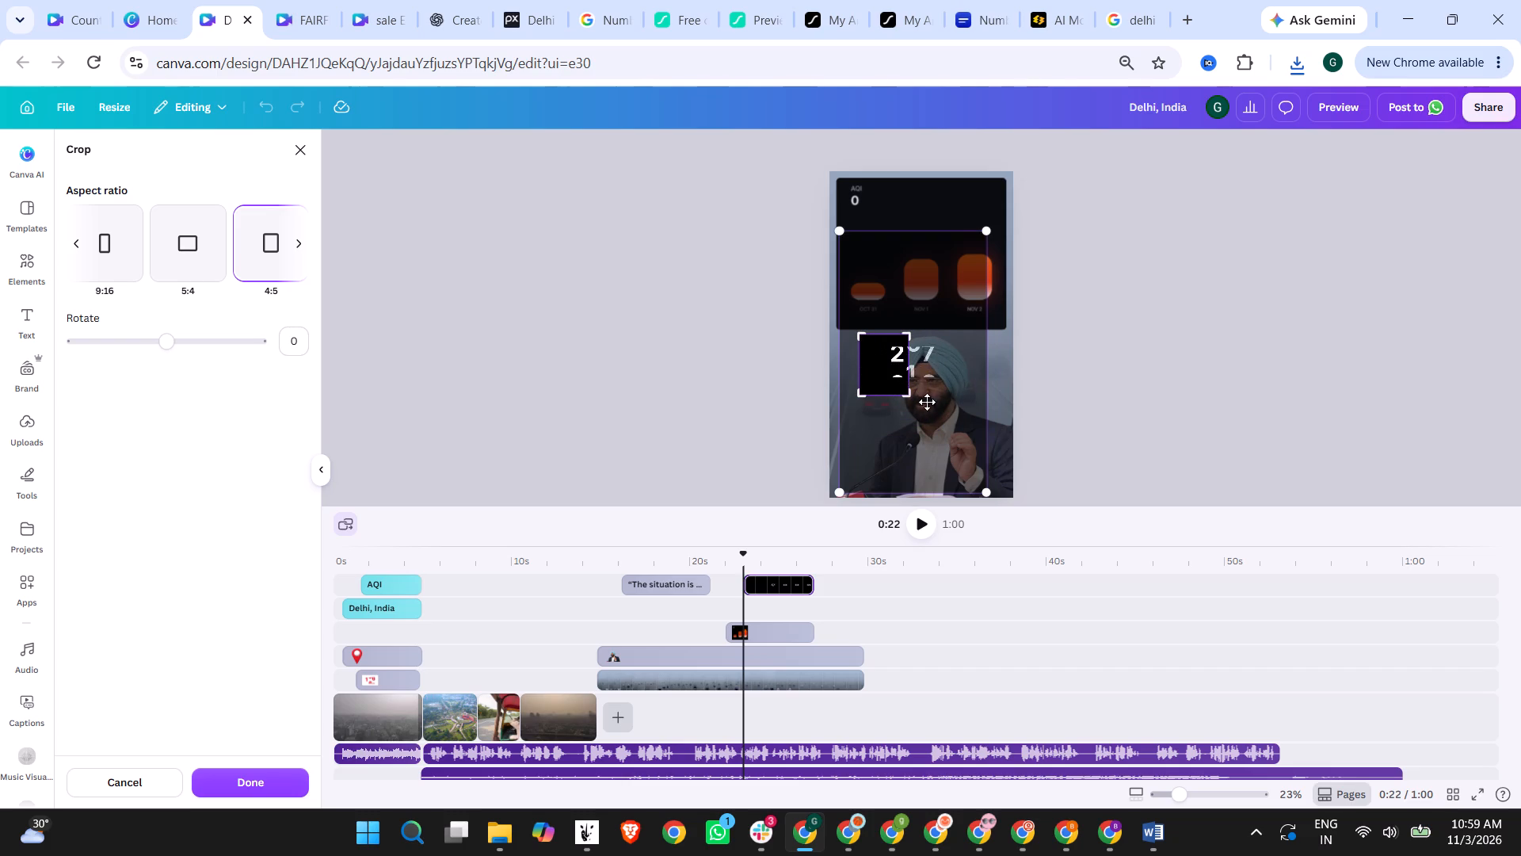
left_click_drag(909, 393, 984, 423)
left_click_drag(866, 449, 879, 393)
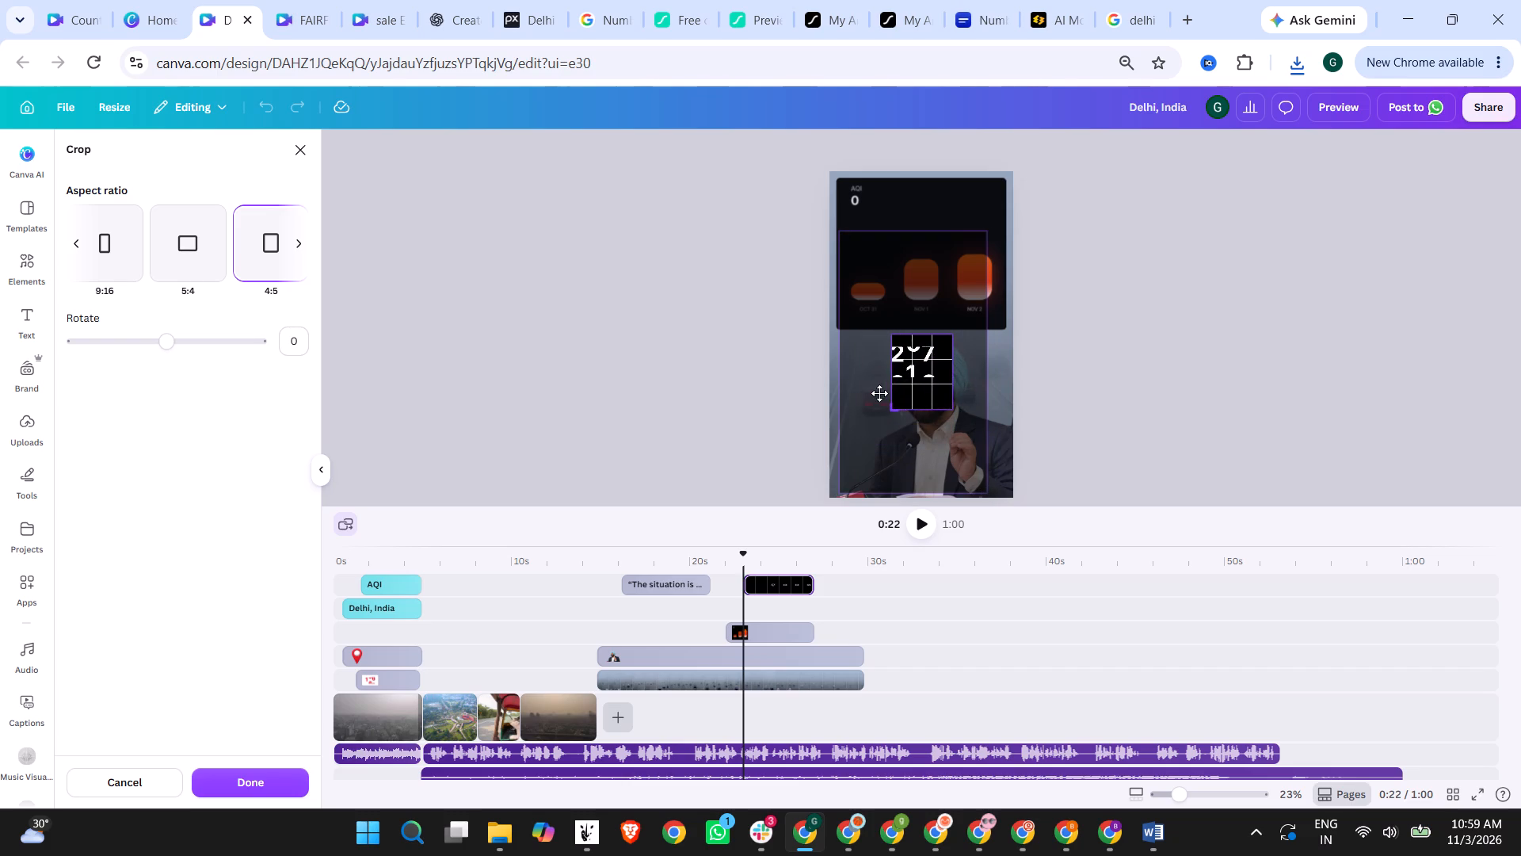
left_click_drag(879, 393, 860, 415)
left_click(1086, 411)
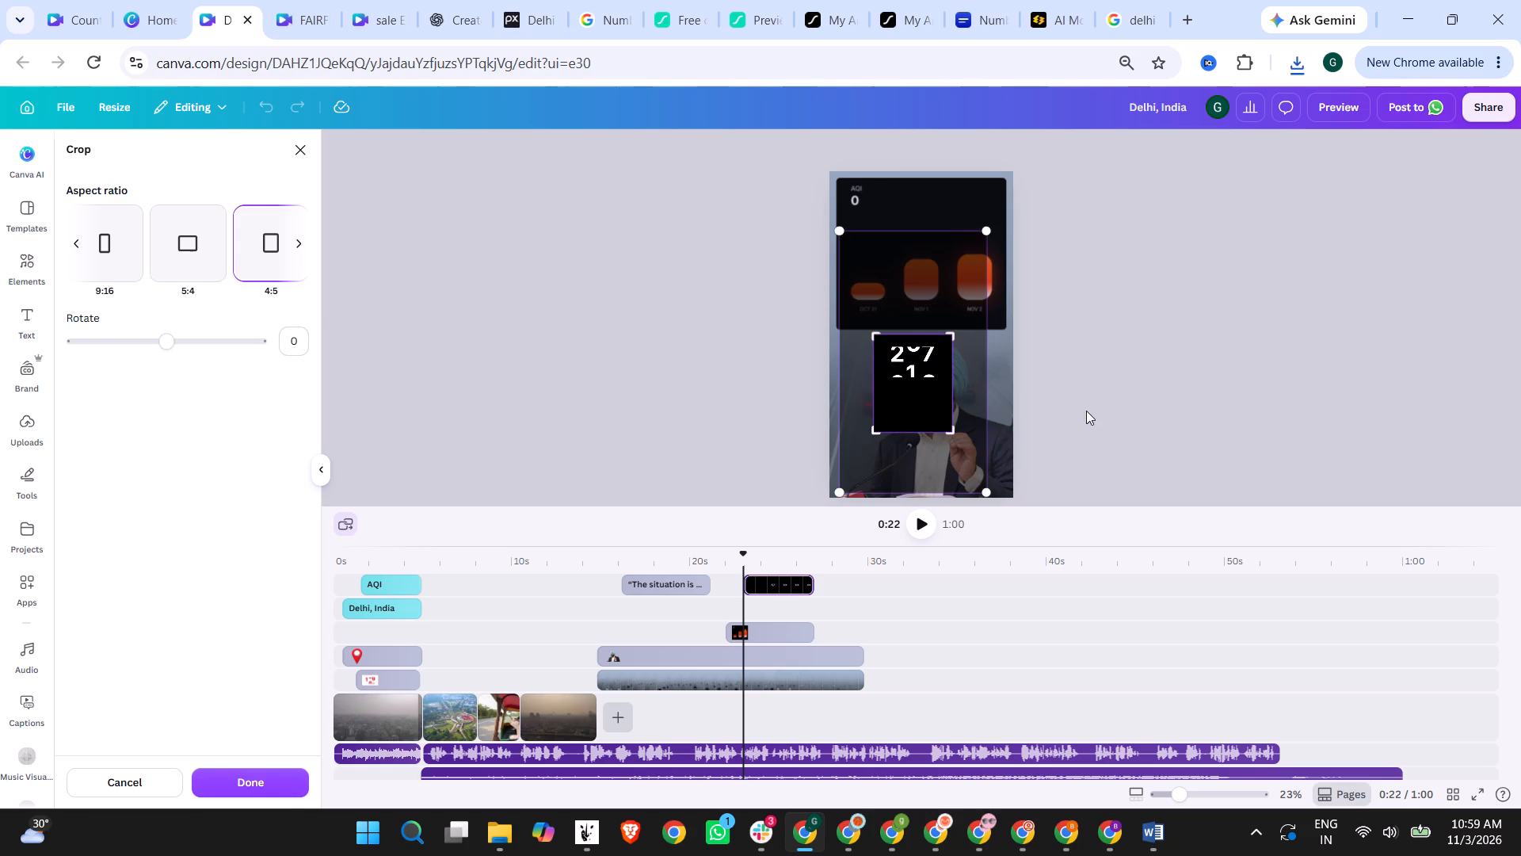
left_click_drag(917, 430, 917, 390)
left_click(1083, 391)
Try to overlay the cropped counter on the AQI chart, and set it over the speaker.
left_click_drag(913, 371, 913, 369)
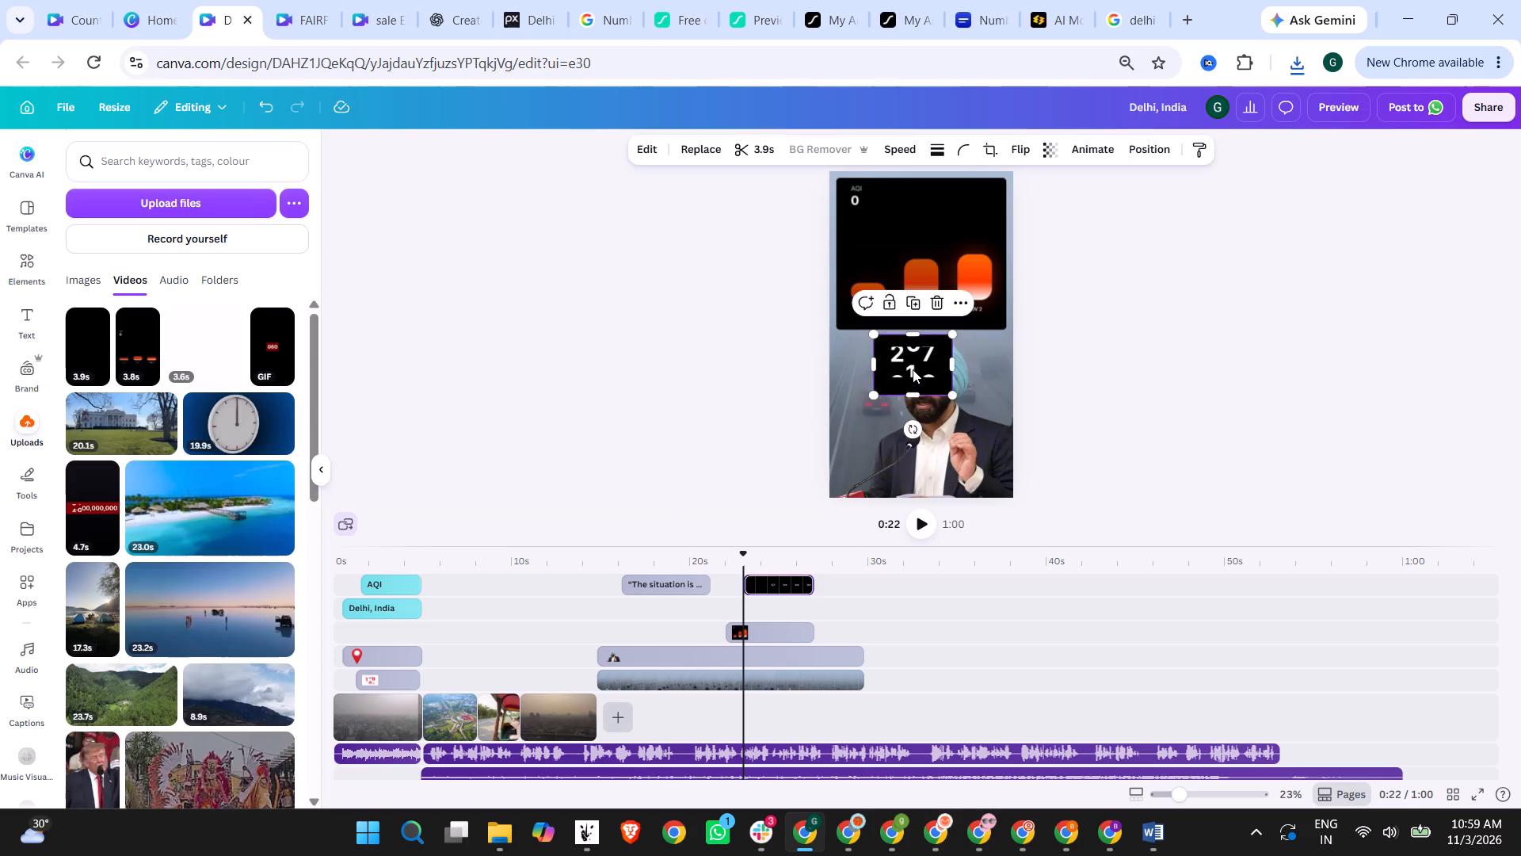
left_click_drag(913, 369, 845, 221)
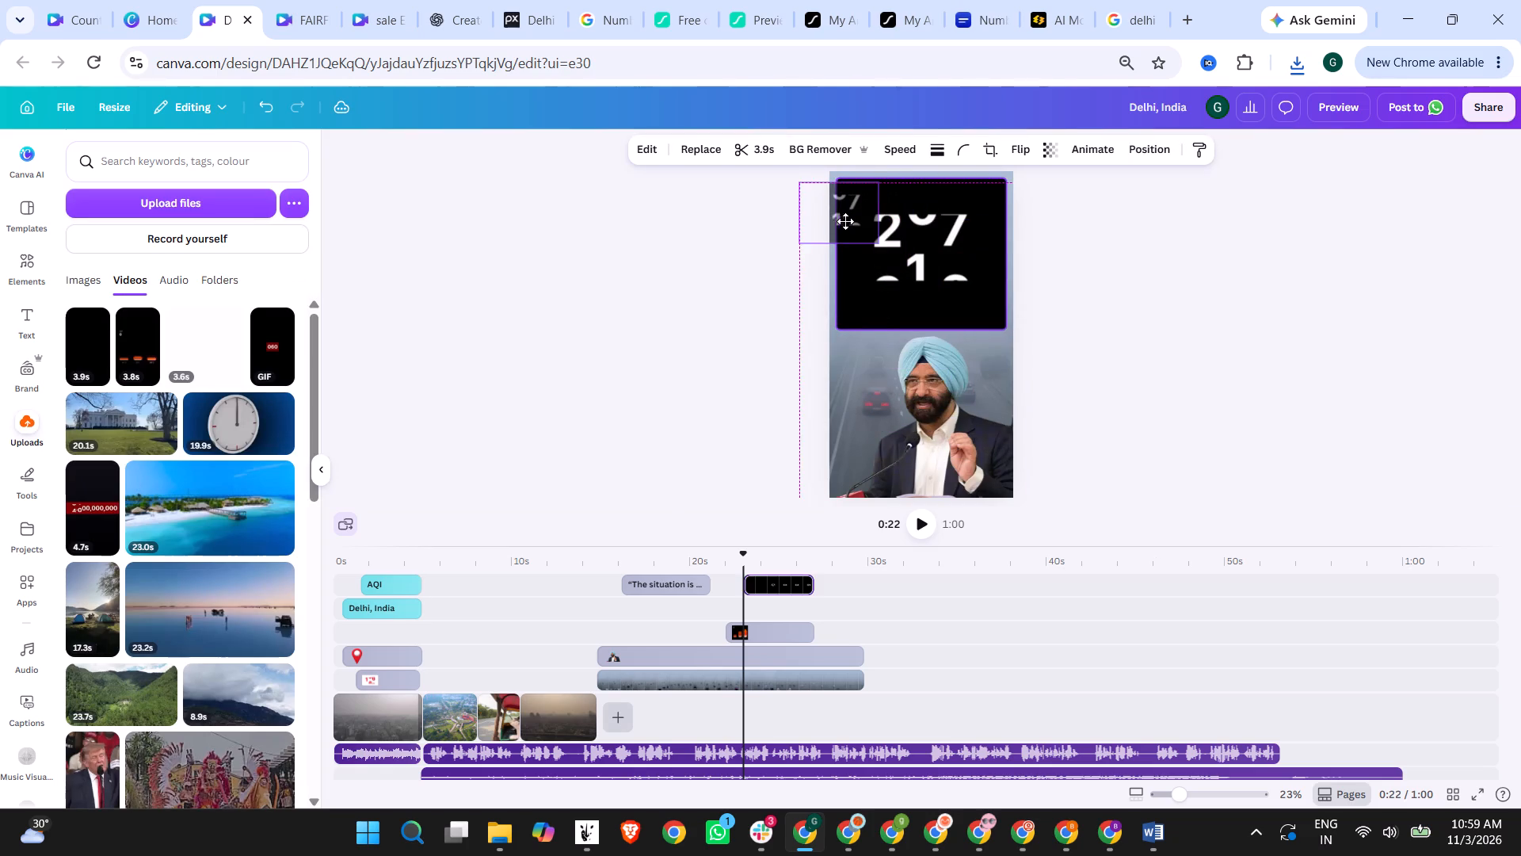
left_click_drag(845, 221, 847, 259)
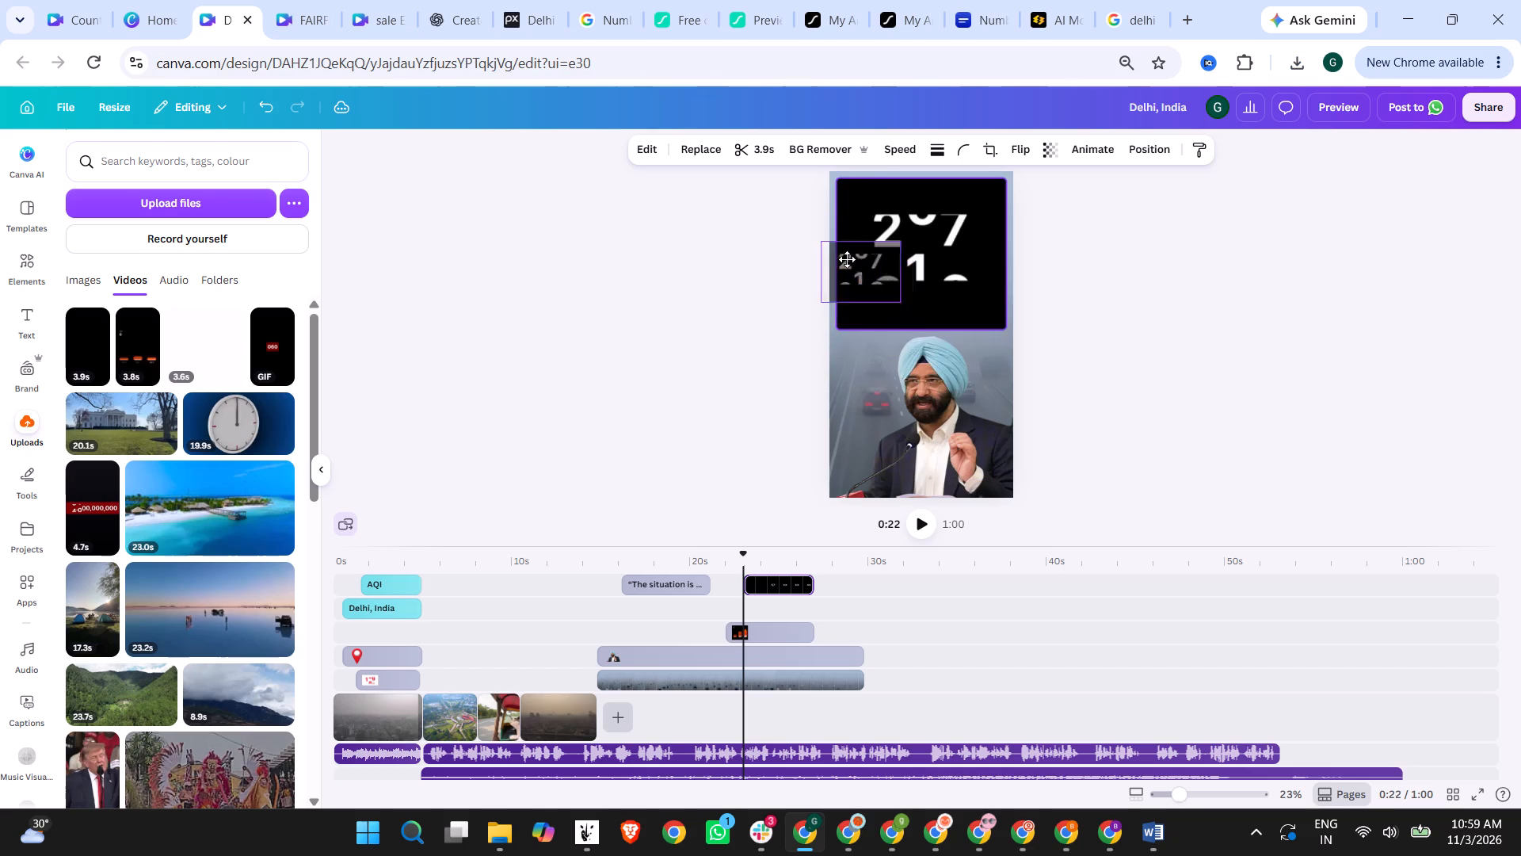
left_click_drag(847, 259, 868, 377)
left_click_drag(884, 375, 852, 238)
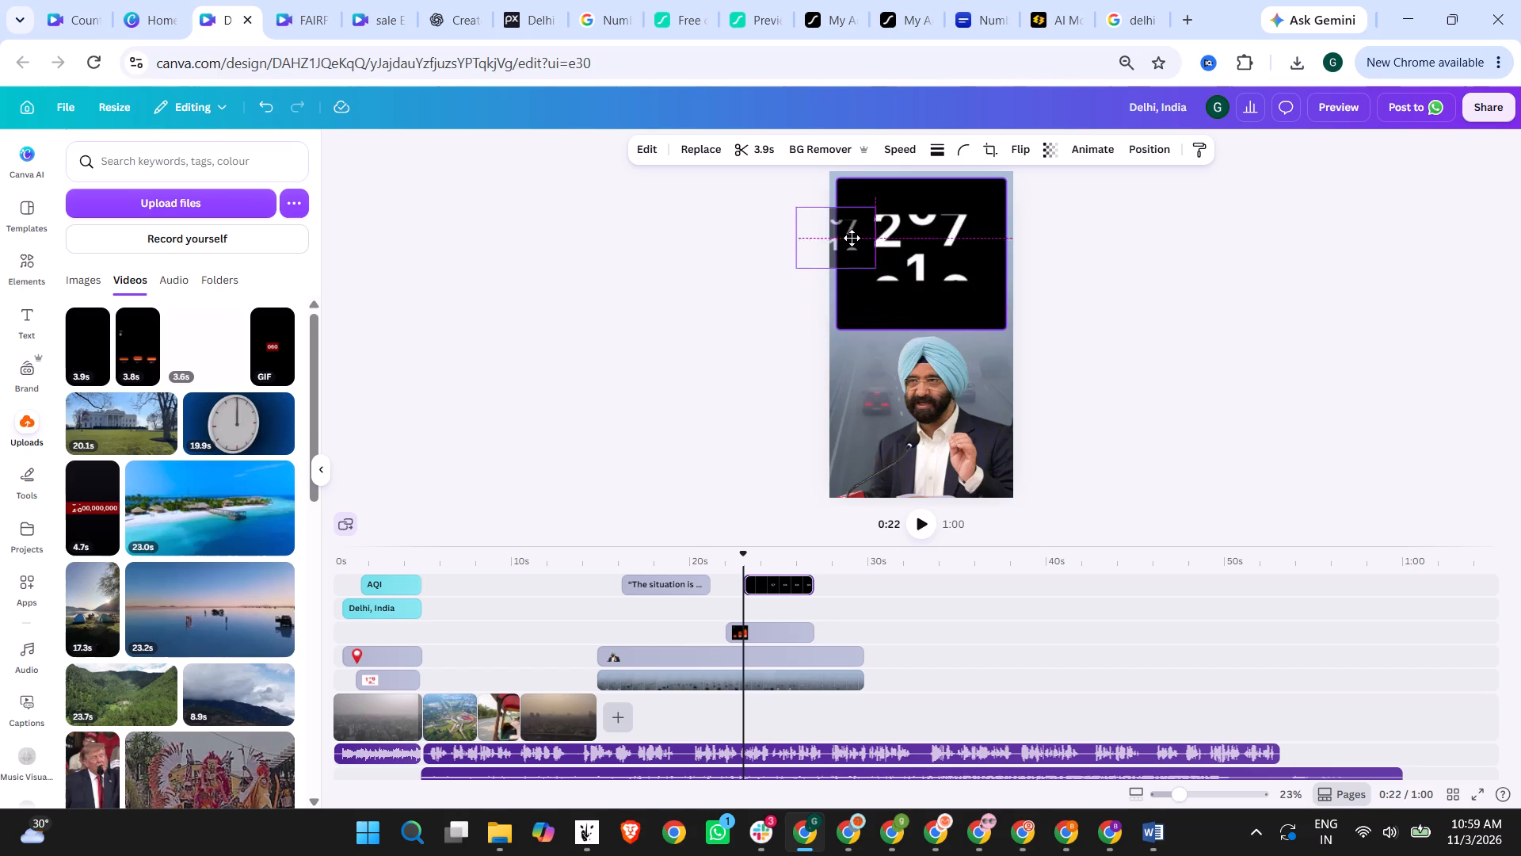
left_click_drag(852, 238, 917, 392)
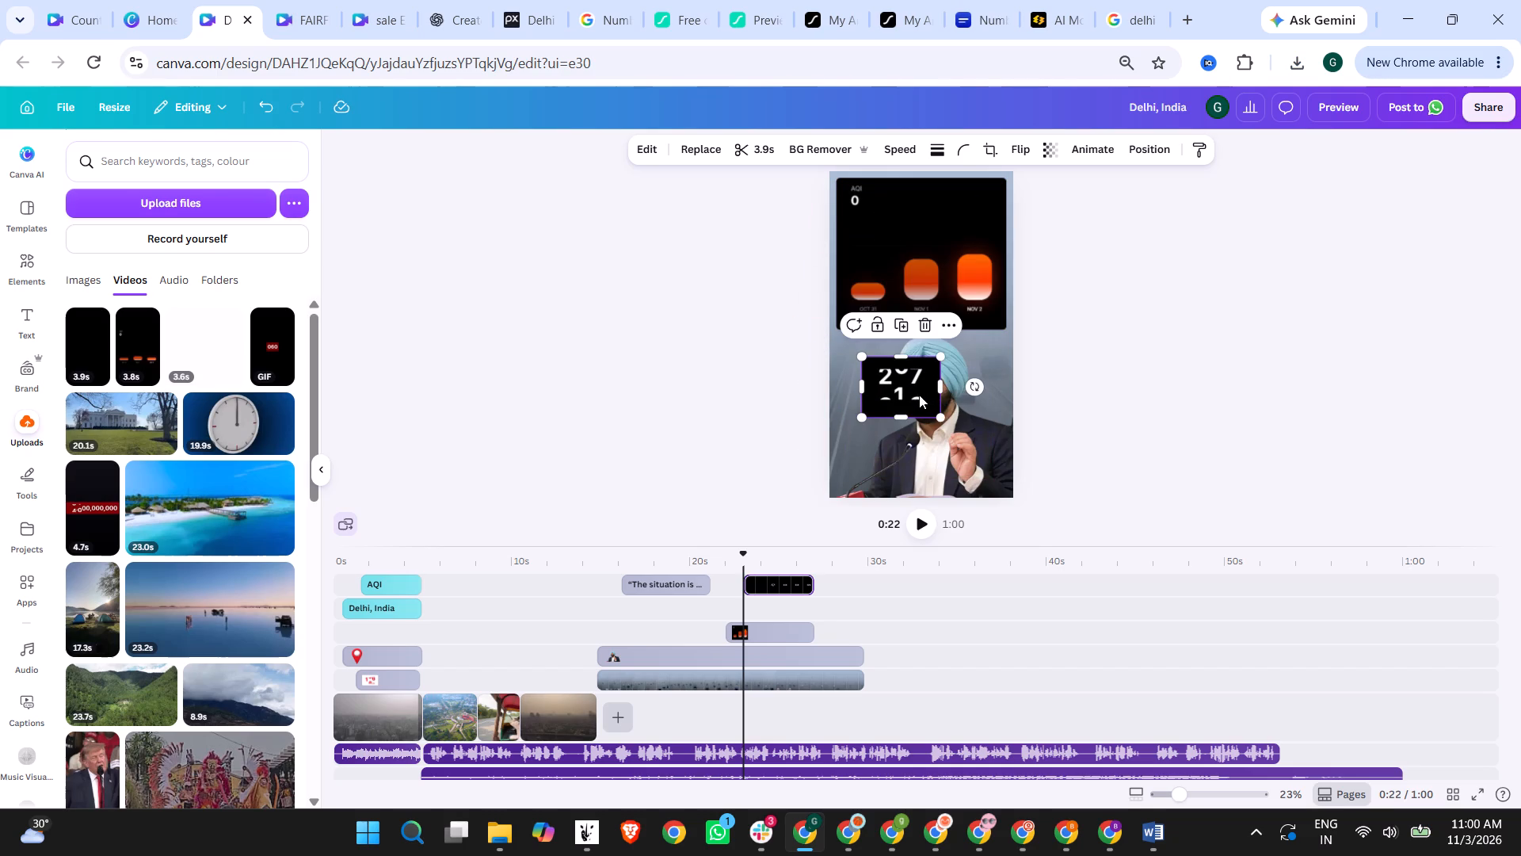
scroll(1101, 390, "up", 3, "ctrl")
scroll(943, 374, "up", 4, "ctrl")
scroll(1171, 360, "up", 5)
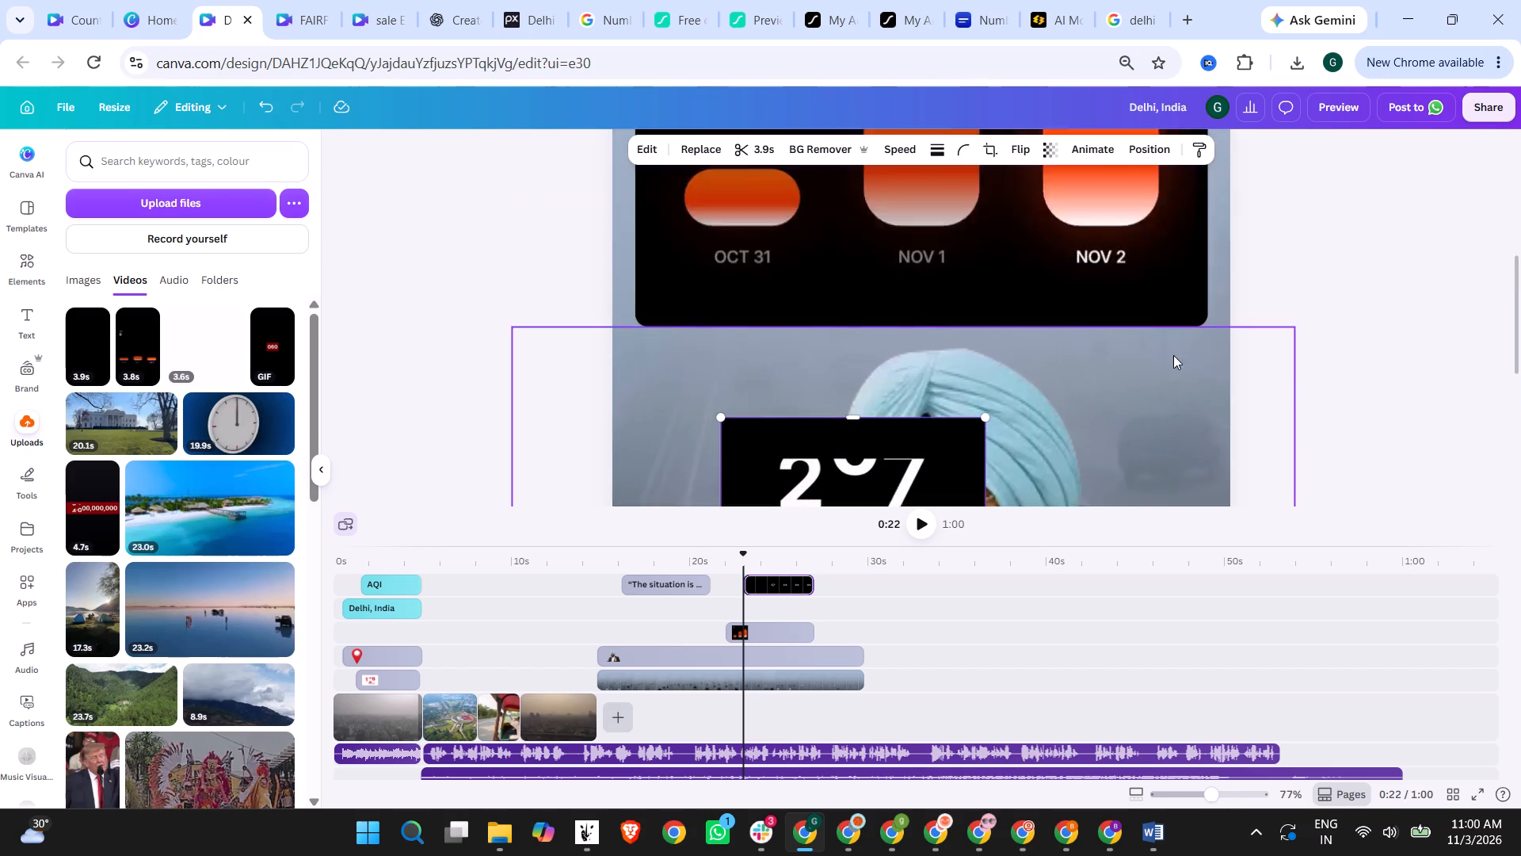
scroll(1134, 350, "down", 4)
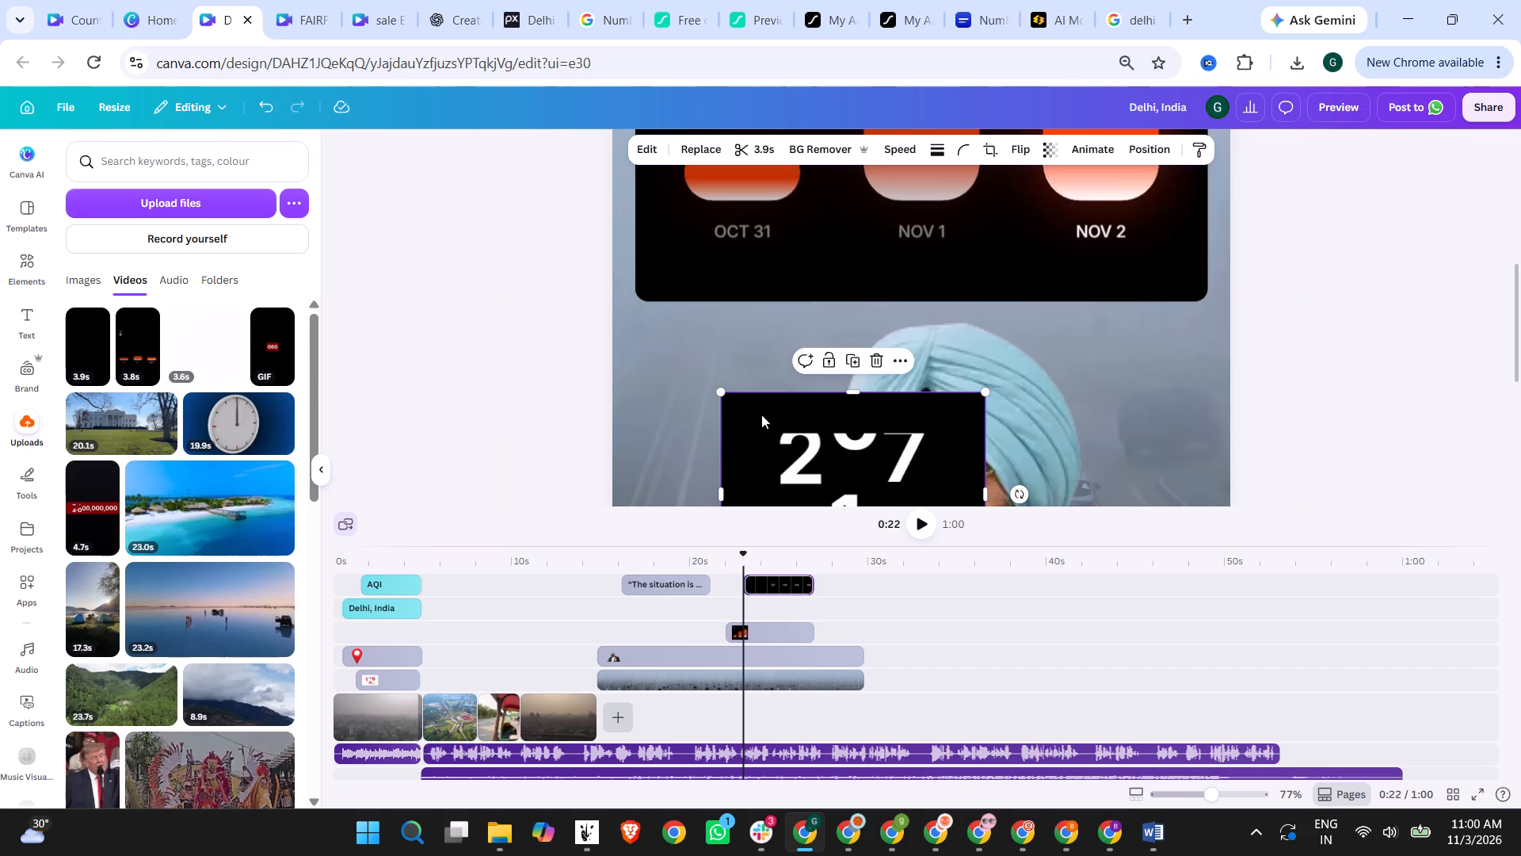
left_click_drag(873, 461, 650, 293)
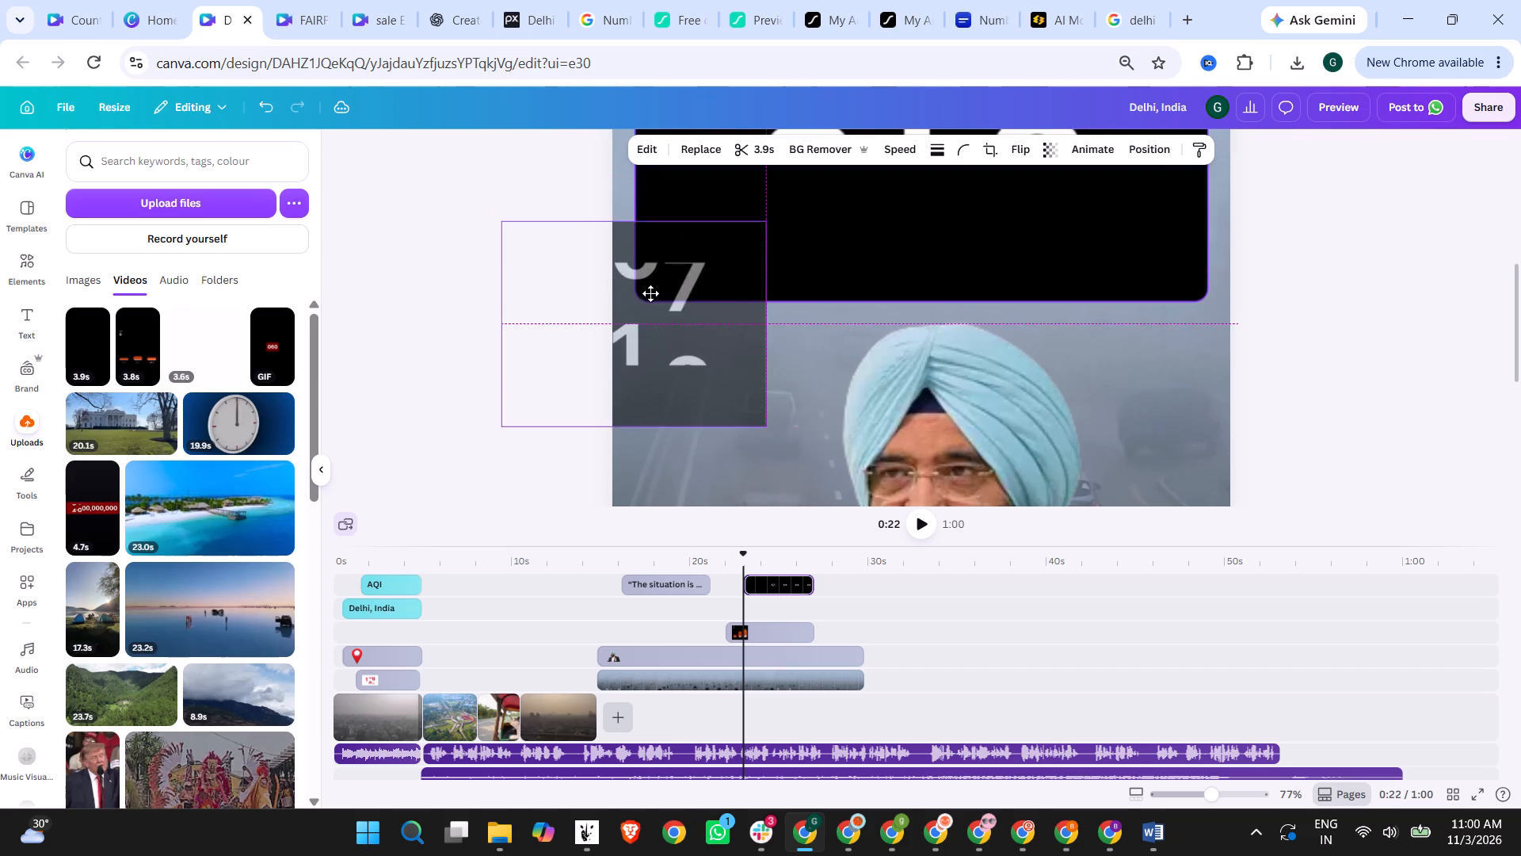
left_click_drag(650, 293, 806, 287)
Move the counter clip on the timeline to start together with the AQI chart clip.
scroll(786, 266, "down", 4)
left_click_drag(771, 577, 758, 608)
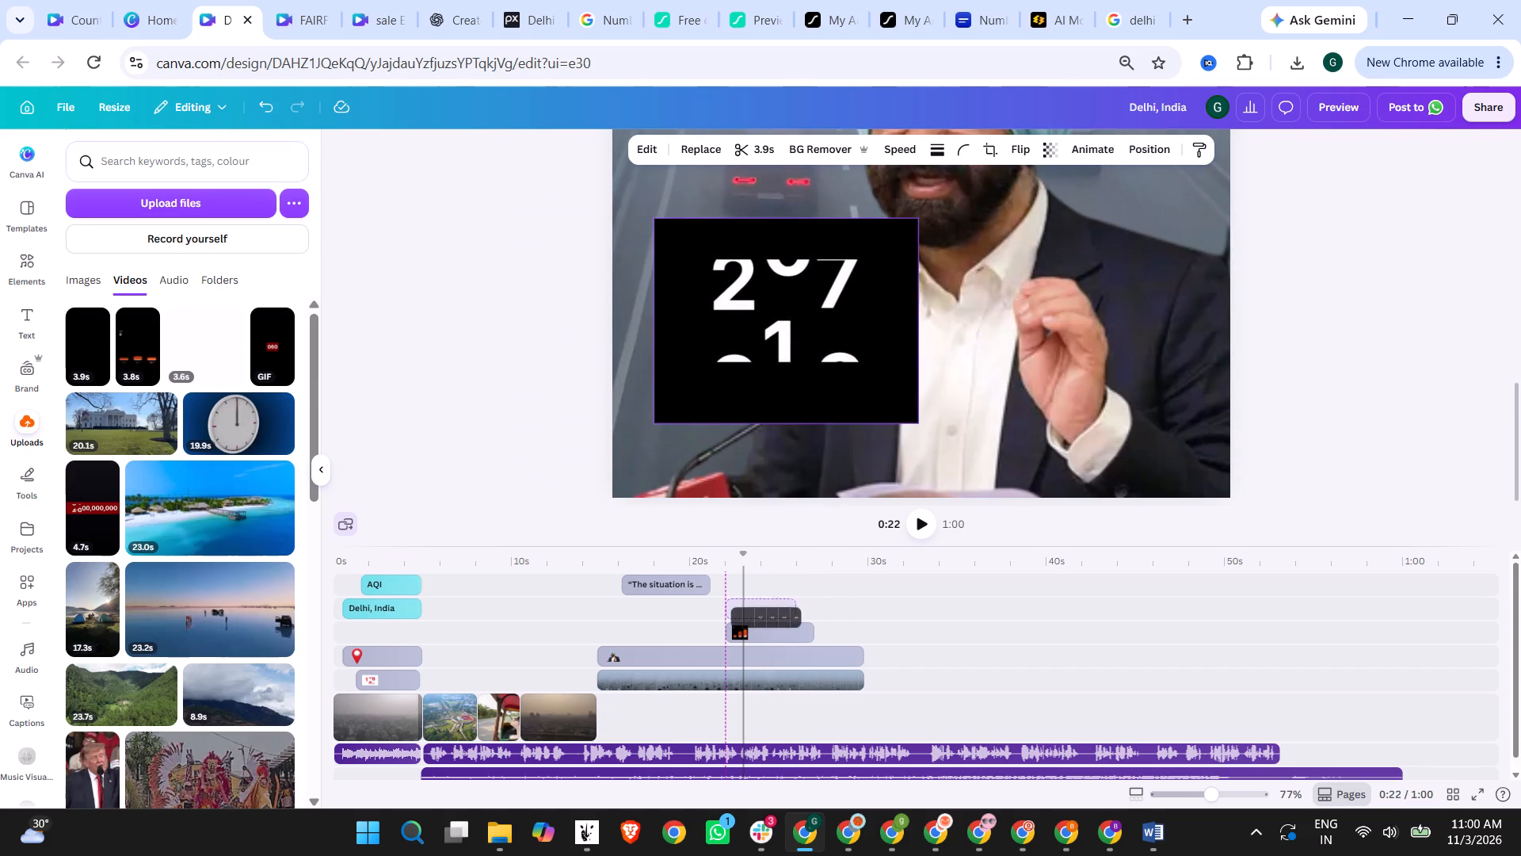
left_click_drag(758, 608, 749, 601)
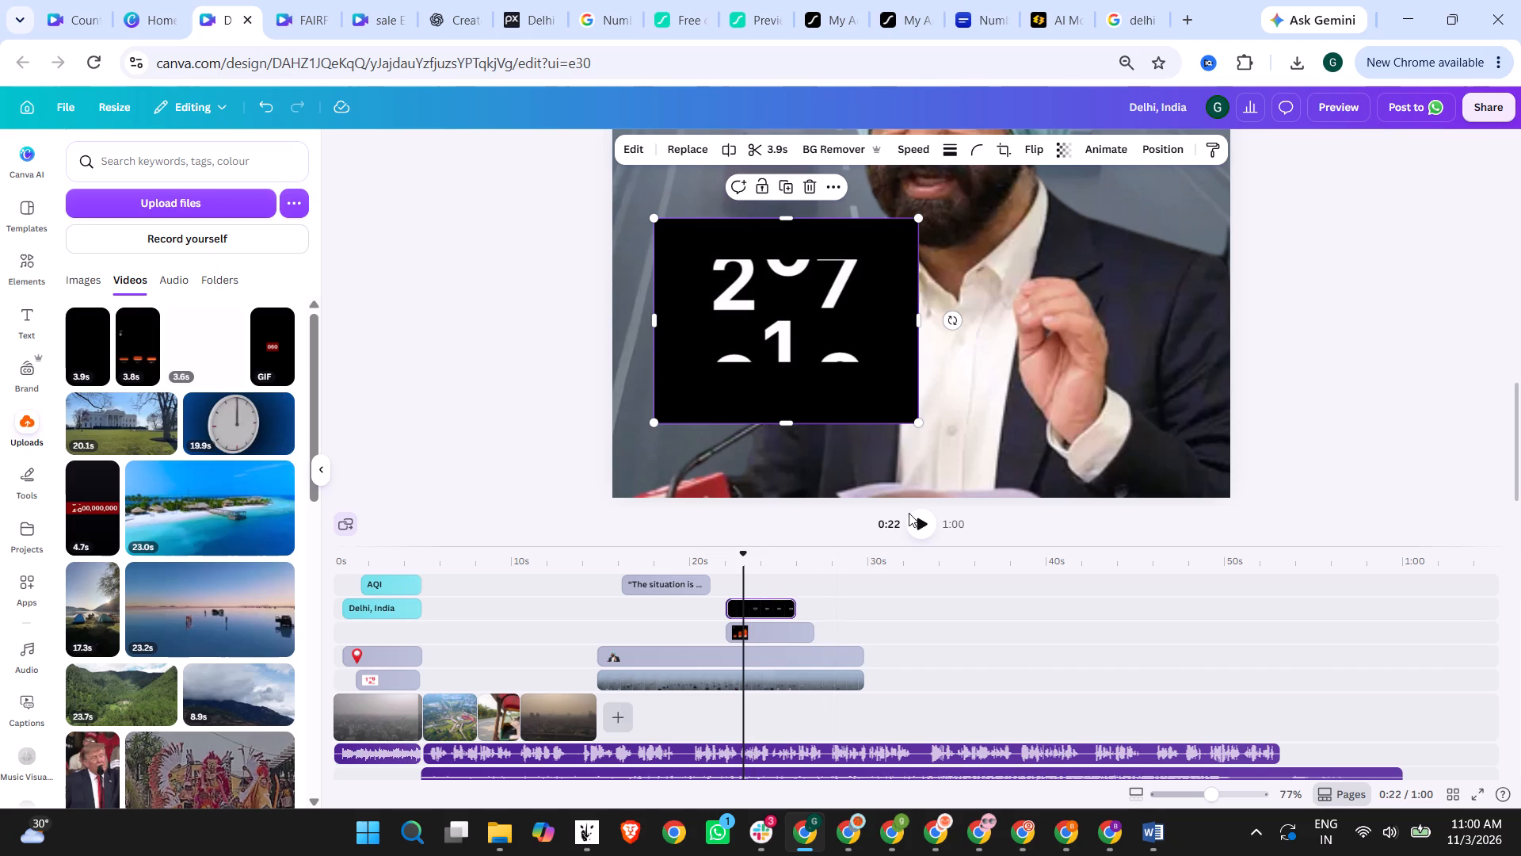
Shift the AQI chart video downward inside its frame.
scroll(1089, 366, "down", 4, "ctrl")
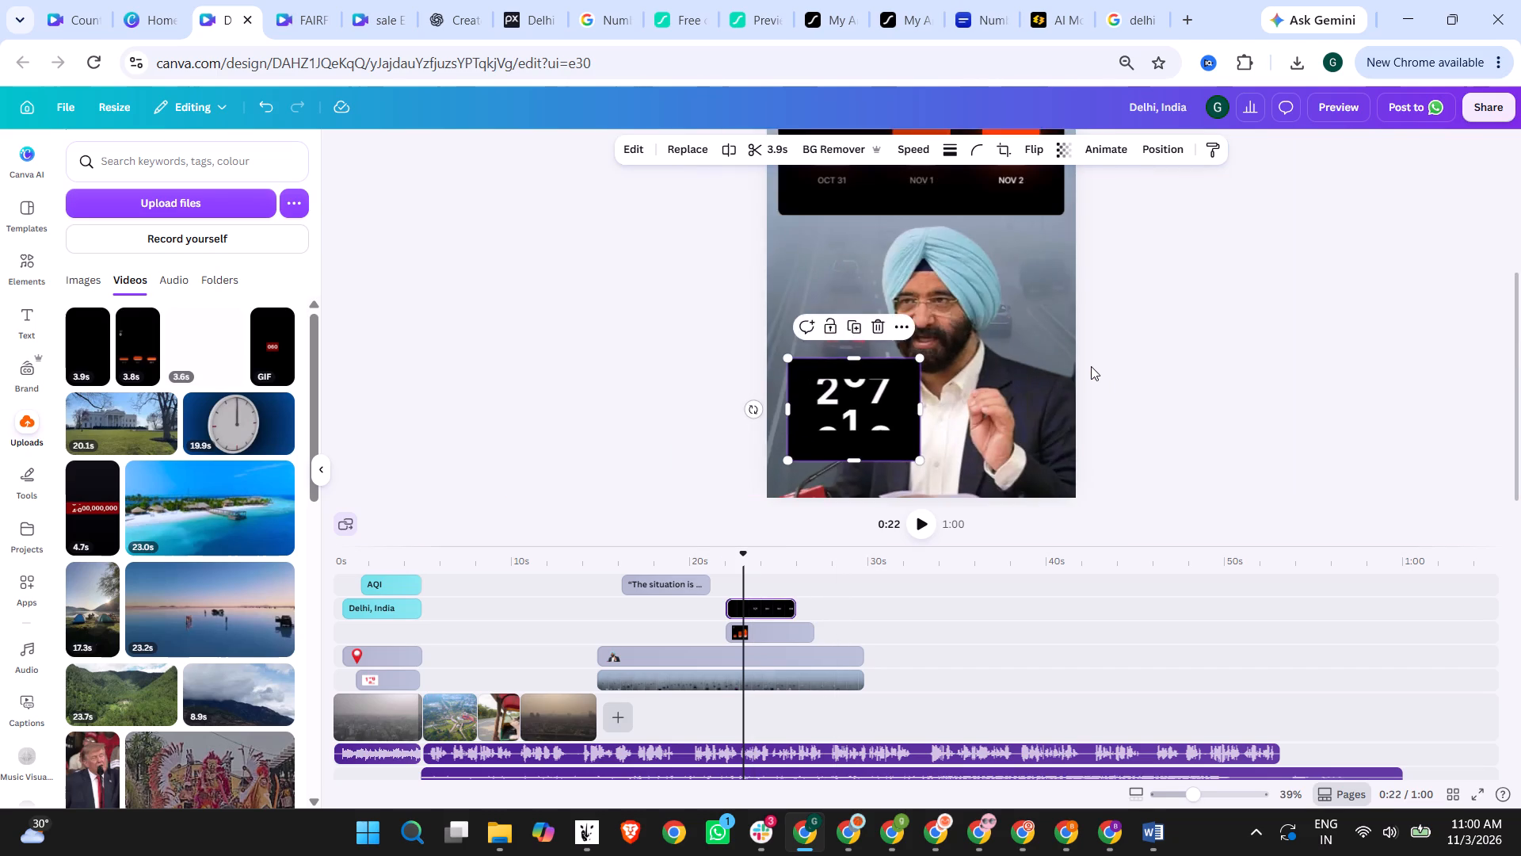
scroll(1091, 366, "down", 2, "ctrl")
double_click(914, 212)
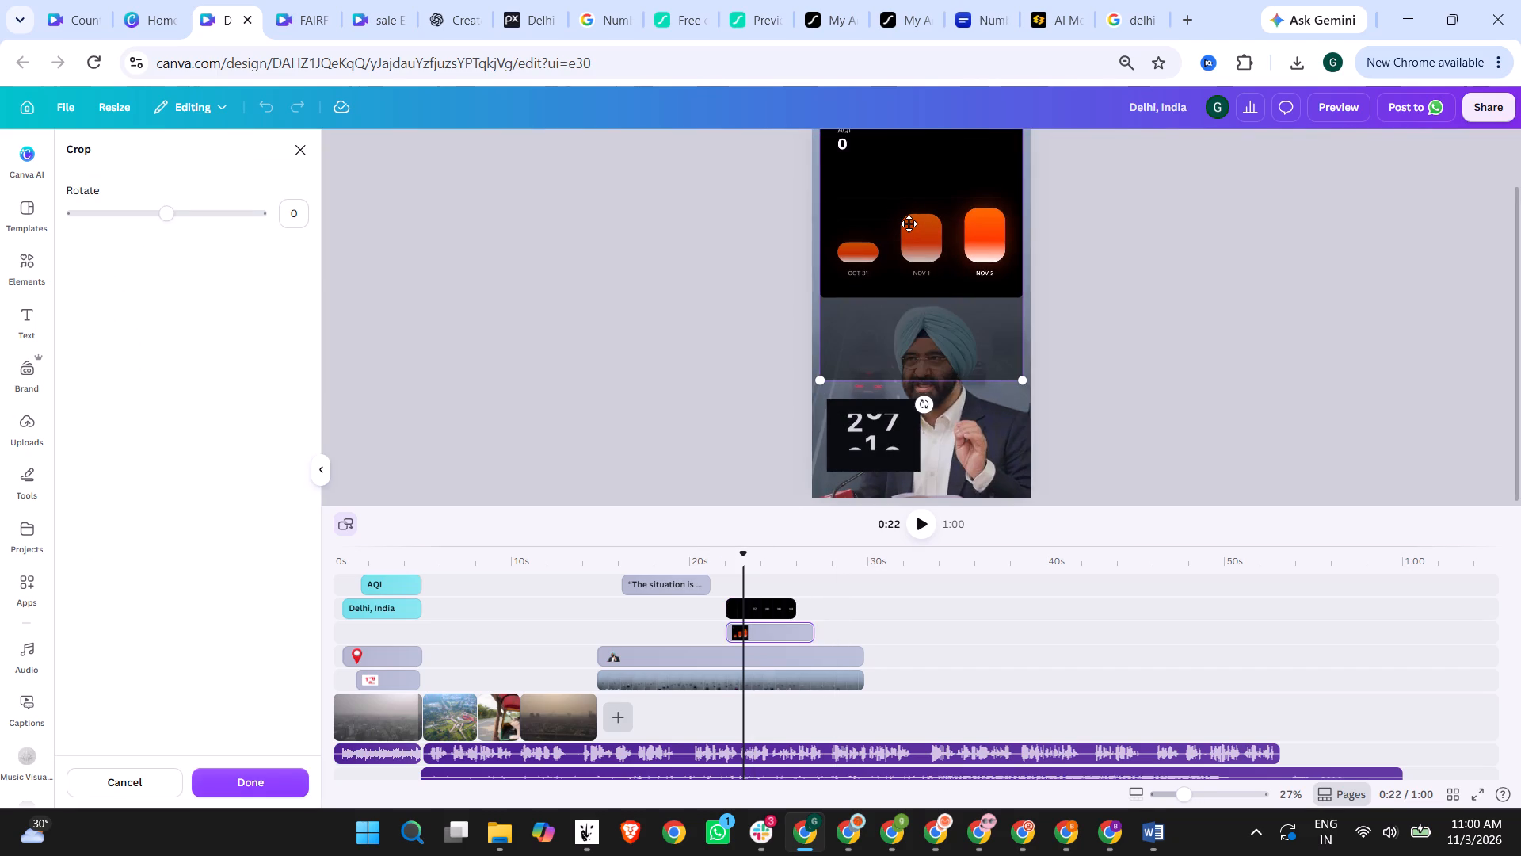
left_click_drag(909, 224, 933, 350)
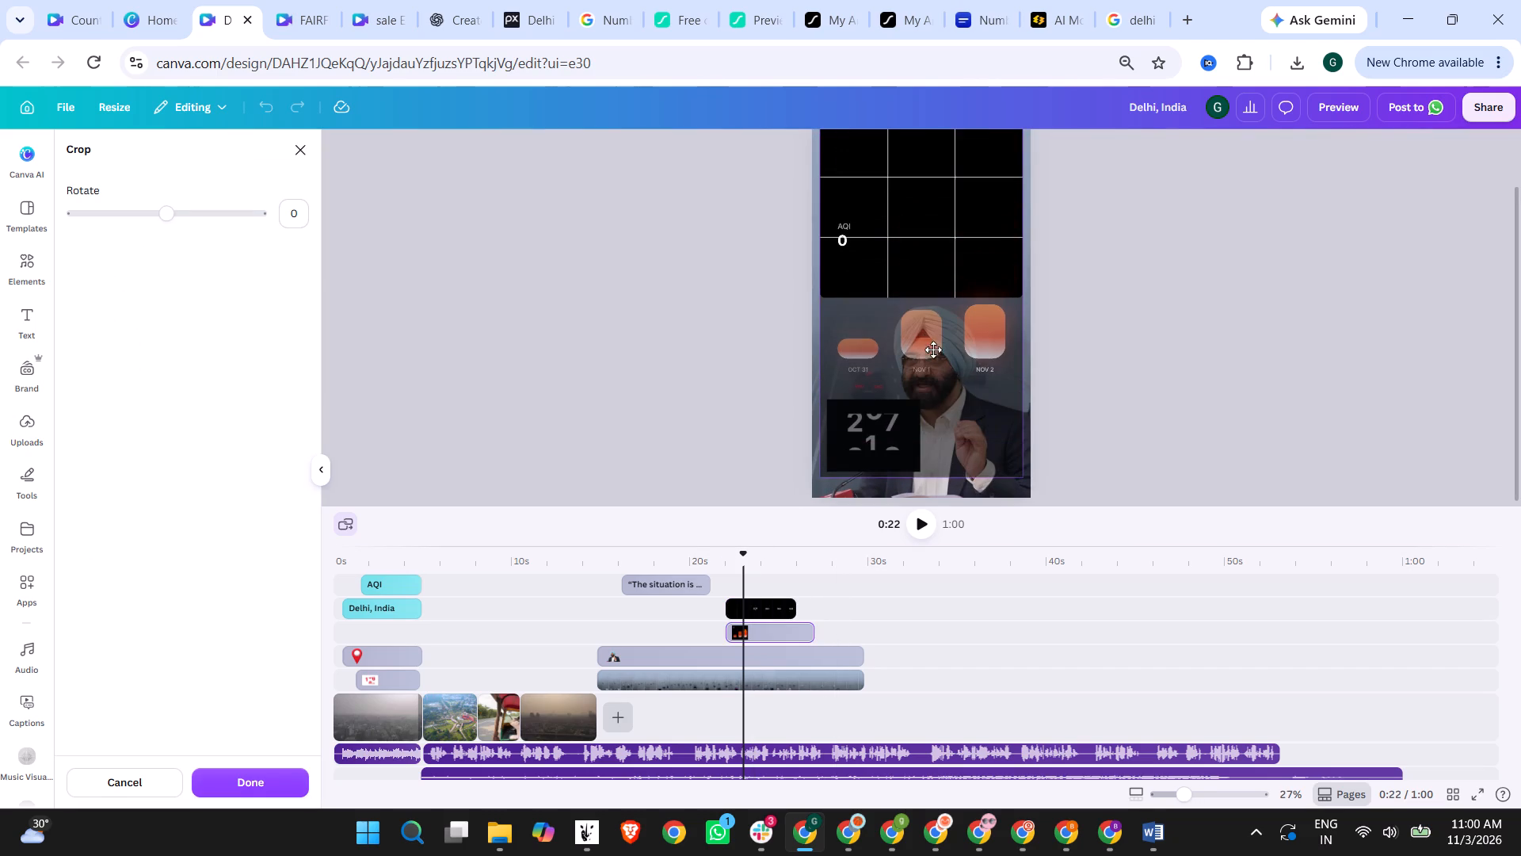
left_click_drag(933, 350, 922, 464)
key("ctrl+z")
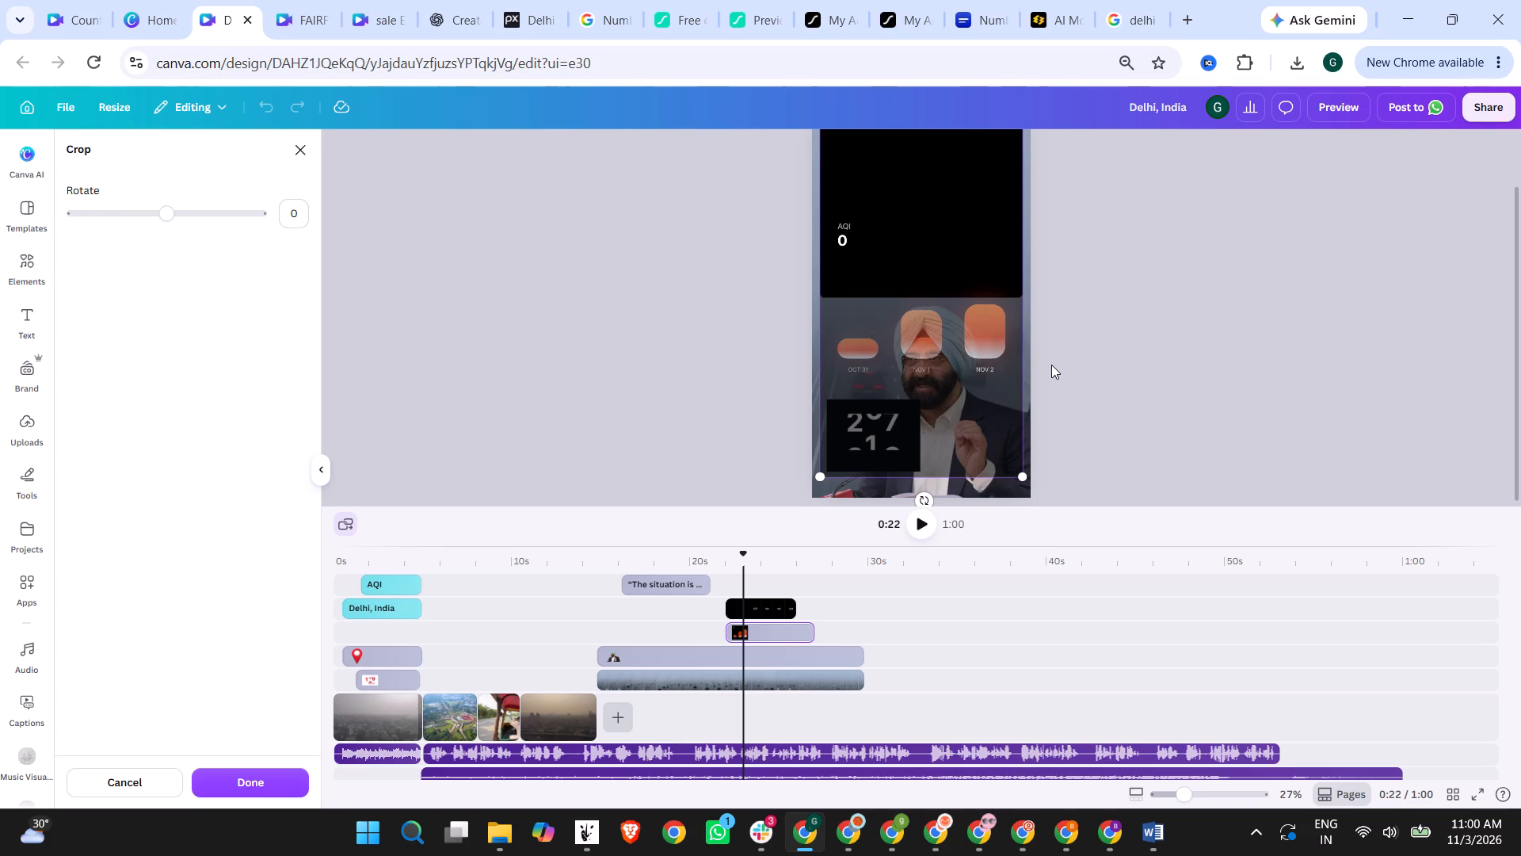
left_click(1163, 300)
Move the counter up closer to the AQI chart and group it with the chart frame.
left_click_drag(875, 438, 883, 395)
left_click(765, 610)
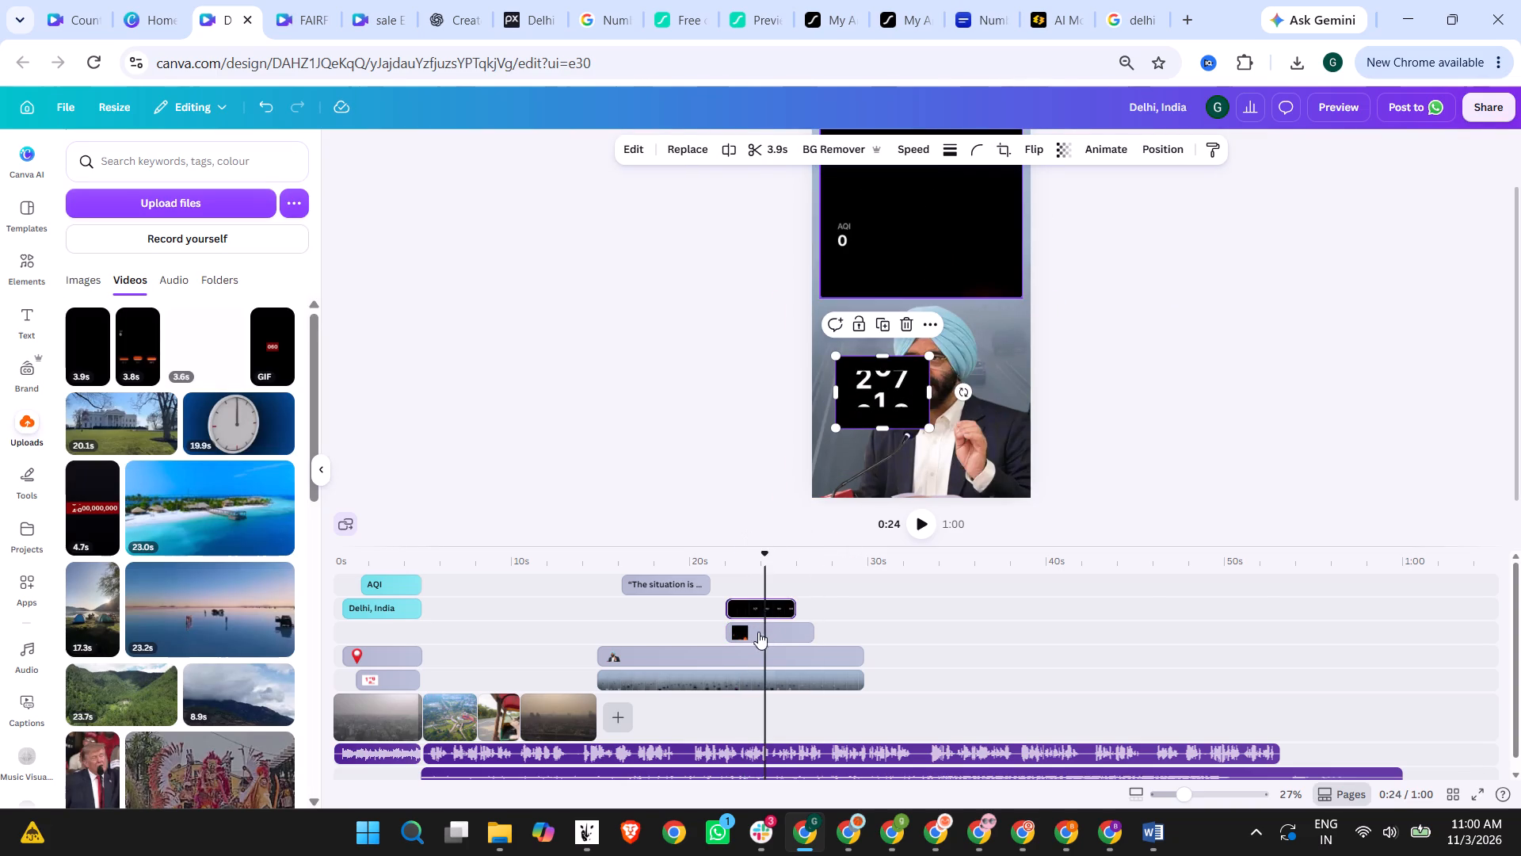
left_click(756, 632, "ctrl")
right_click(764, 603)
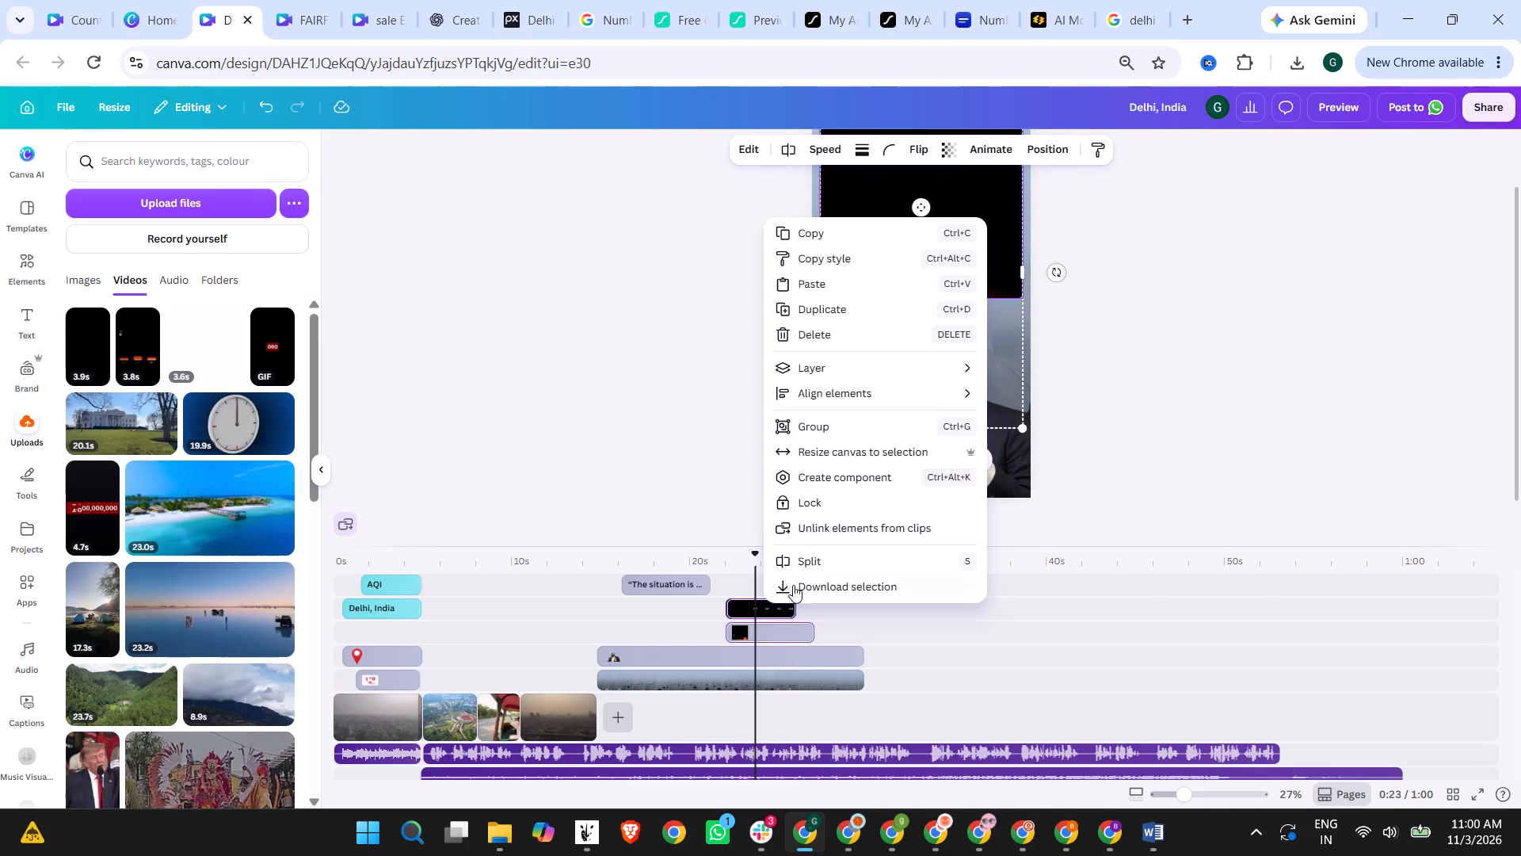
left_click(822, 431)
left_click(1116, 374)
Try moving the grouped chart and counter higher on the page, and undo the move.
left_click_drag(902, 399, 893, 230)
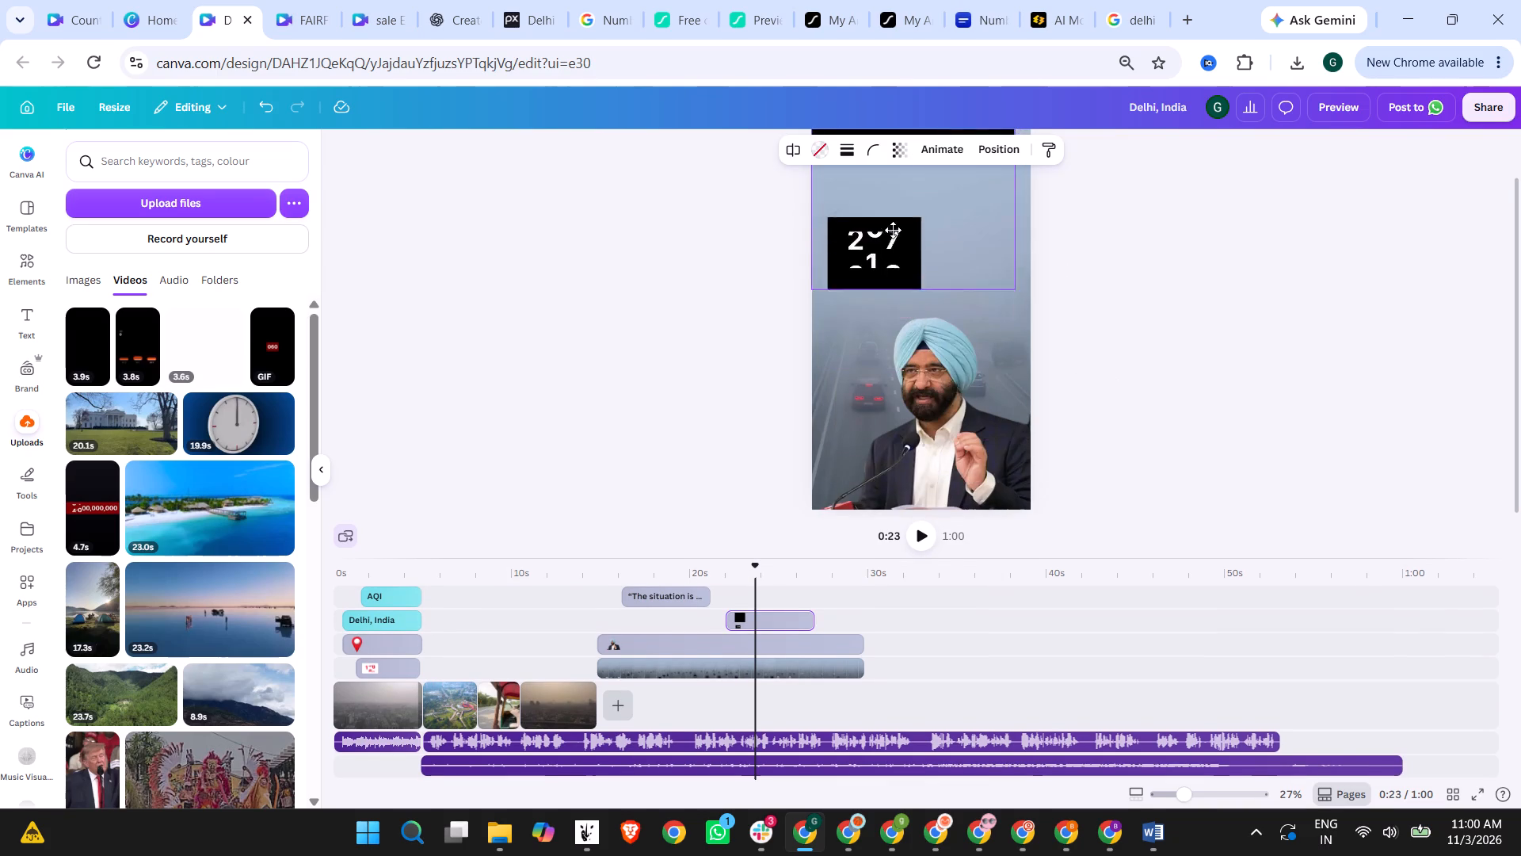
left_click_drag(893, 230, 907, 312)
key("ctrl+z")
Shift the counter footage upward inside its crop area within the group.
double_click(858, 387)
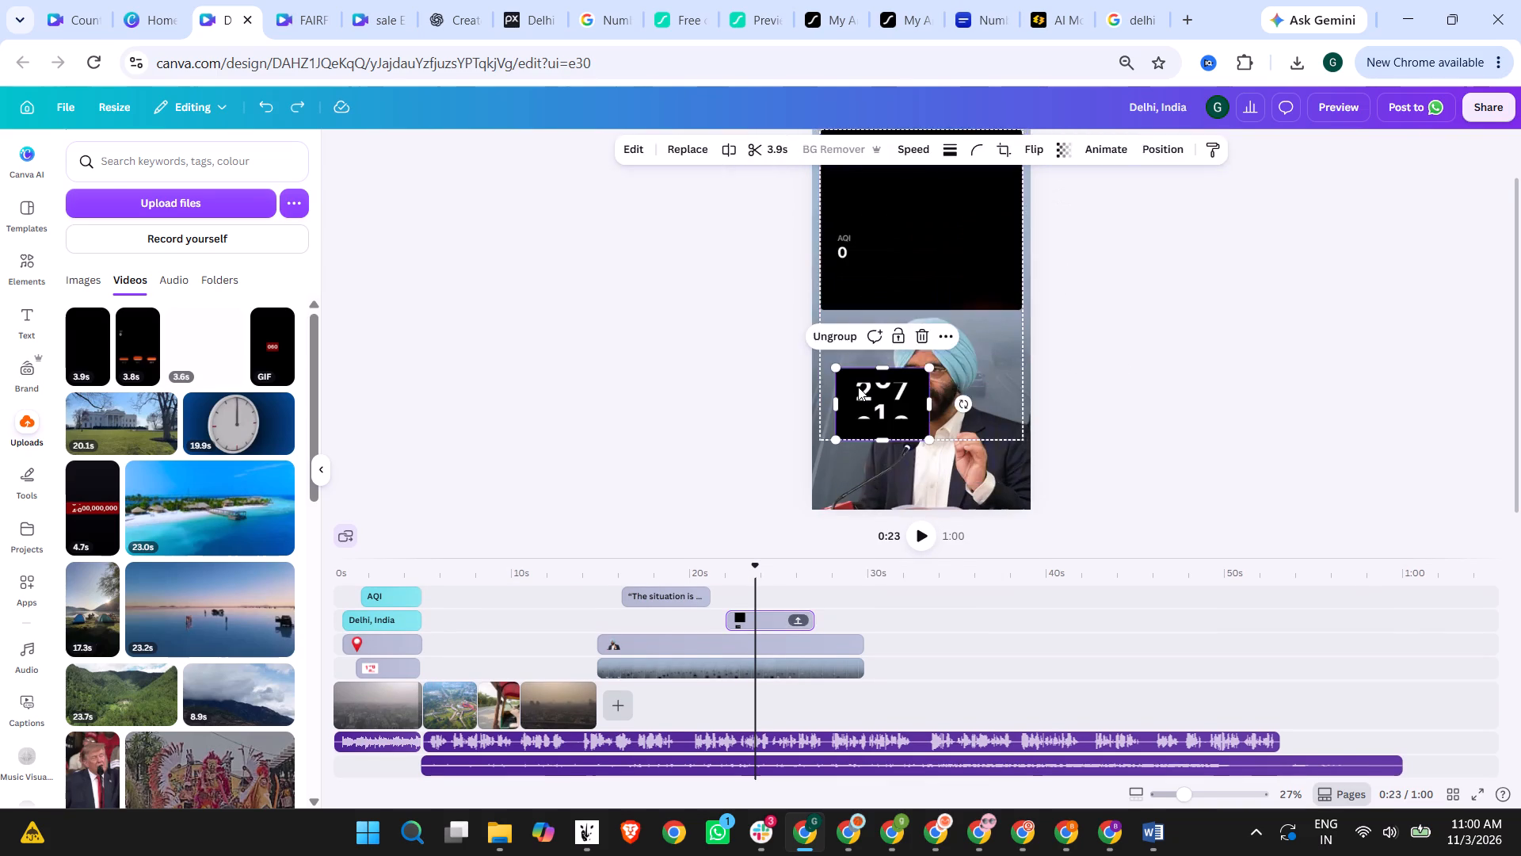
left_click_drag(894, 400, 894, 225)
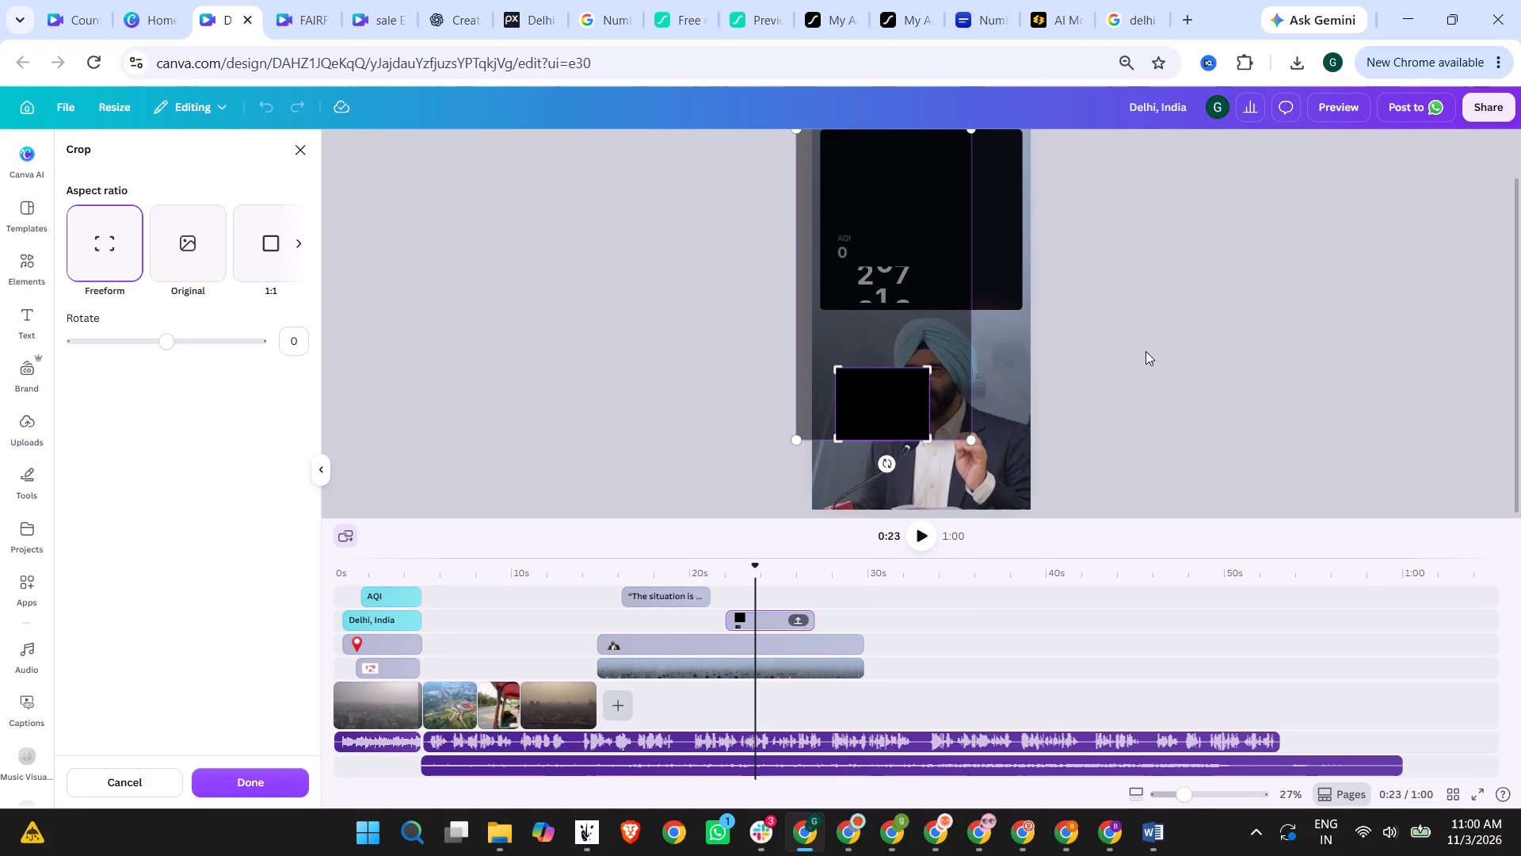
scroll(1148, 351, "up", 3)
left_click(1117, 374)
Drop the cropped counter video into the frame at the top of the page, replacing the AQI chart.
left_click_drag(888, 450, 886, 436)
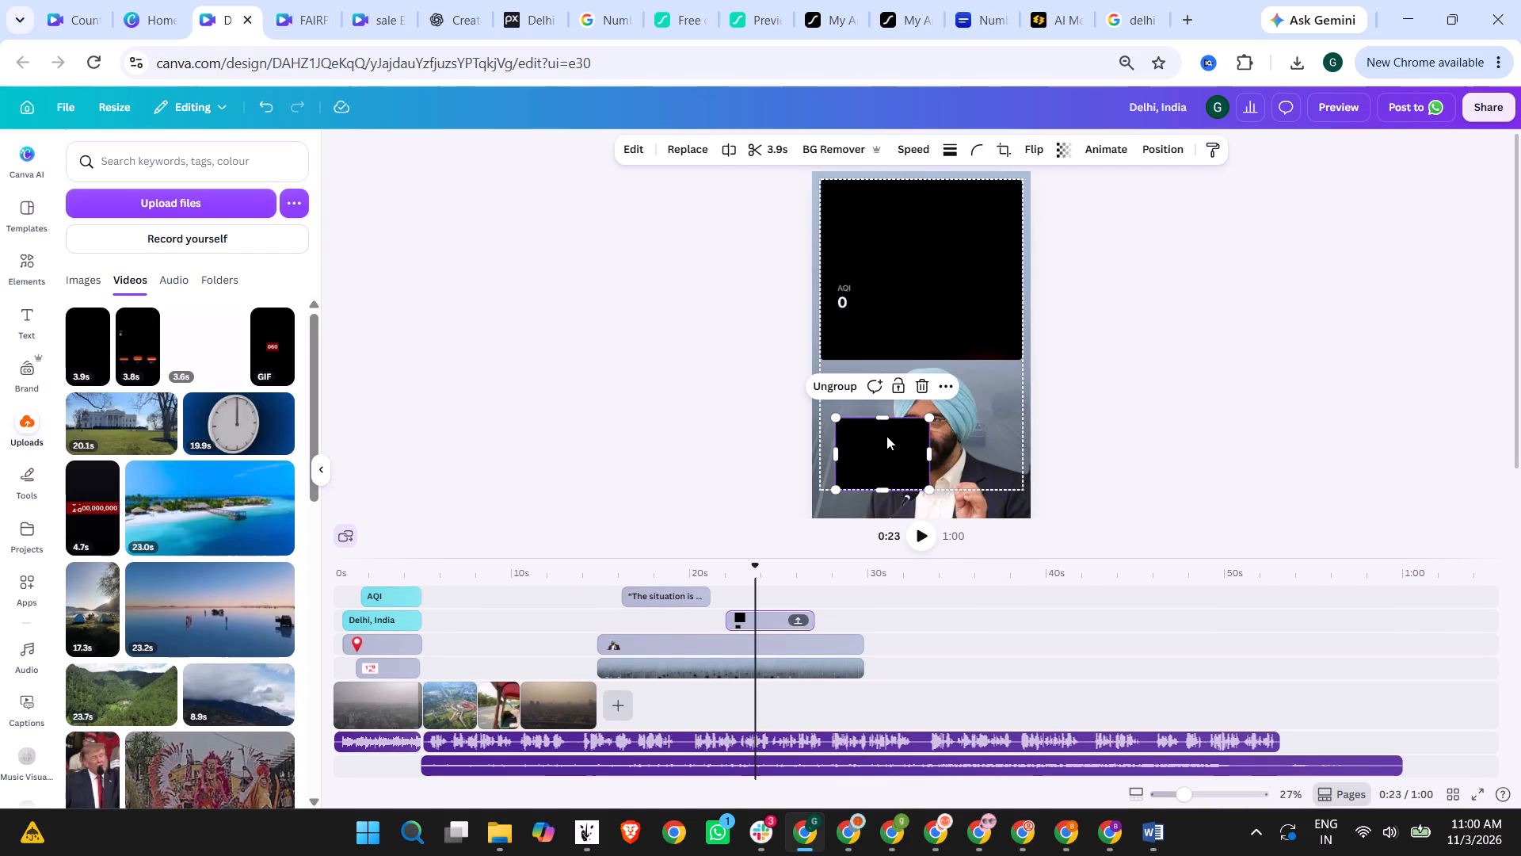
left_click_drag(886, 436, 882, 219)
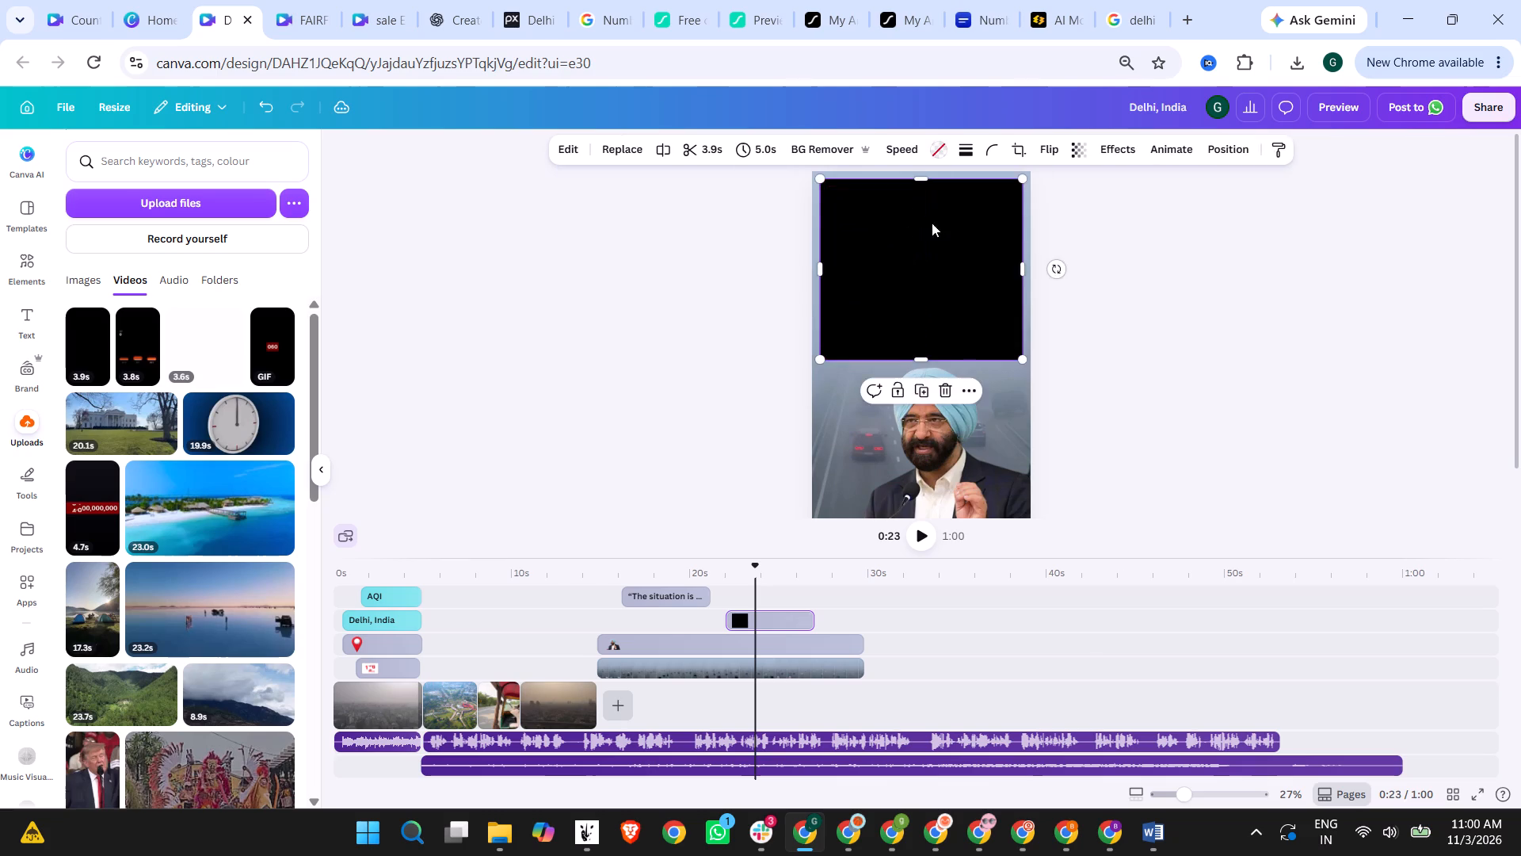
left_click(1149, 233)
Play back the section from about 22 s to check the counter video inside the top frame.
left_click(926, 533)
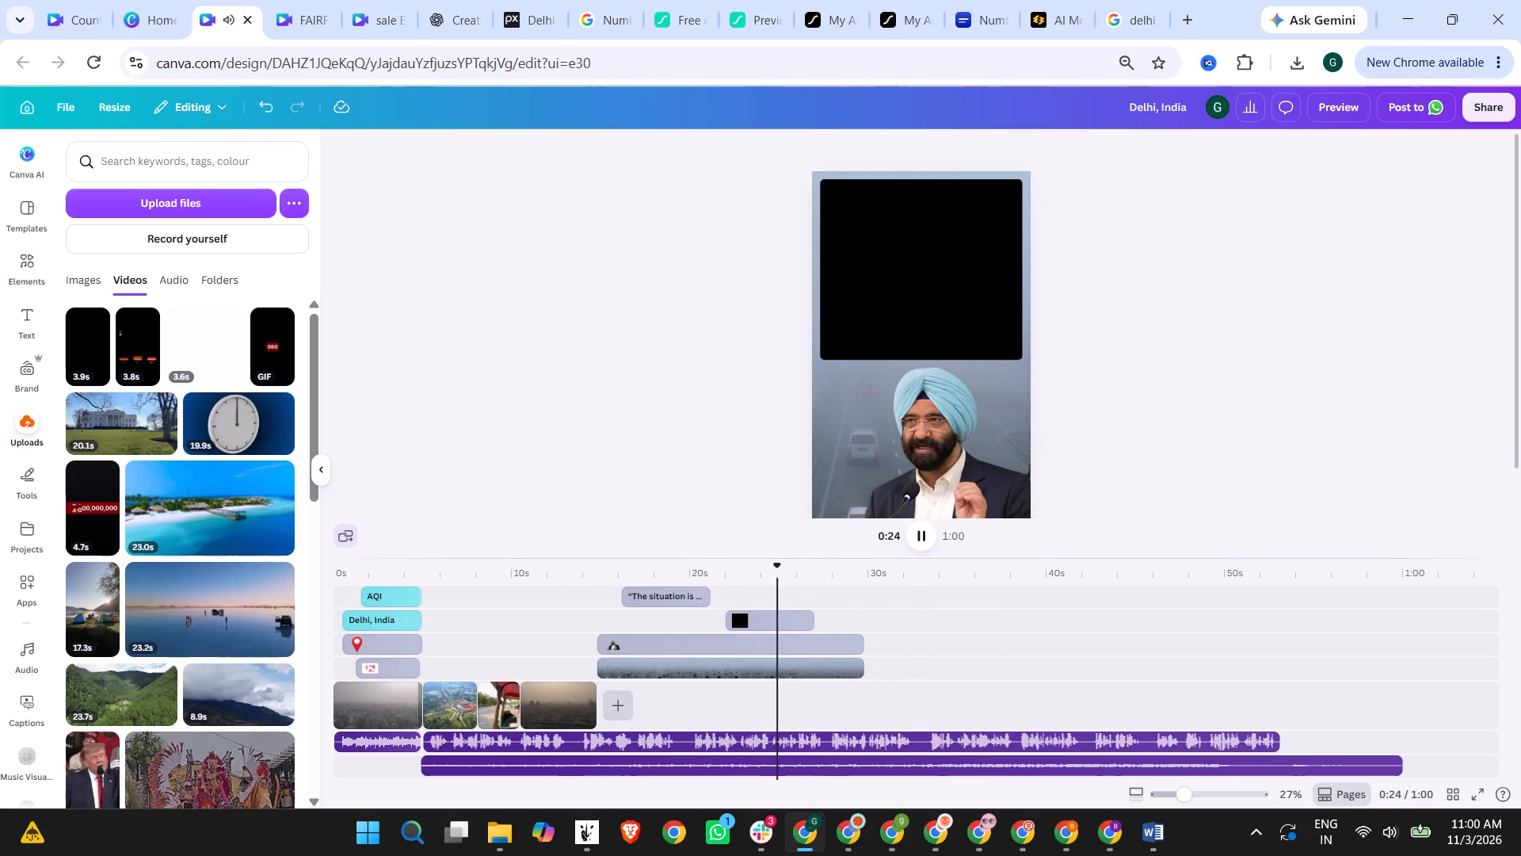
left_click(739, 570)
left_click(928, 524)
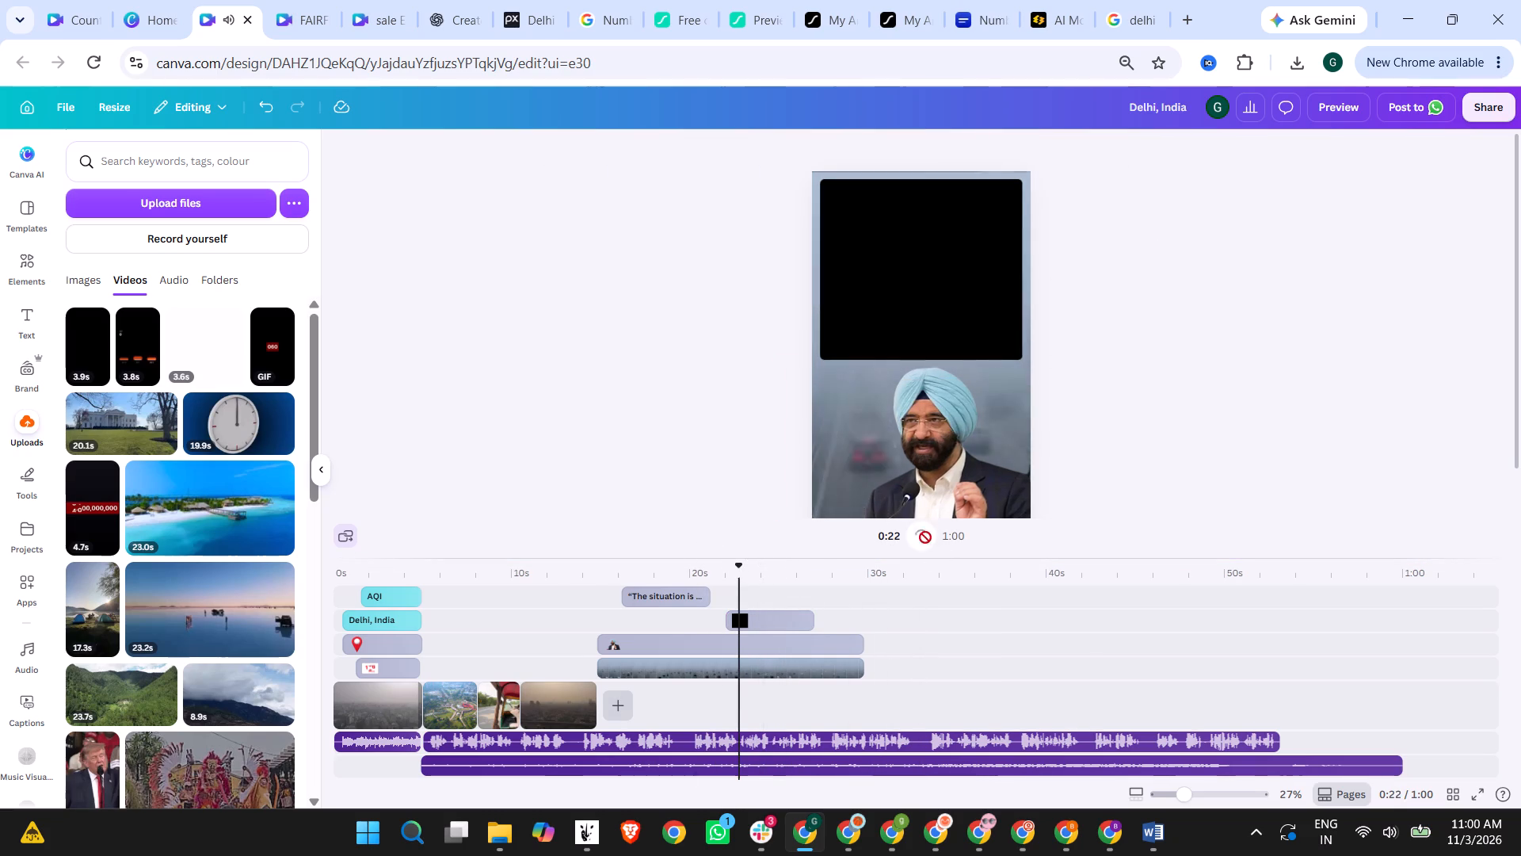
Undo placing the counter video in the top frame.
left_click(745, 407)
key("ctrl+z")
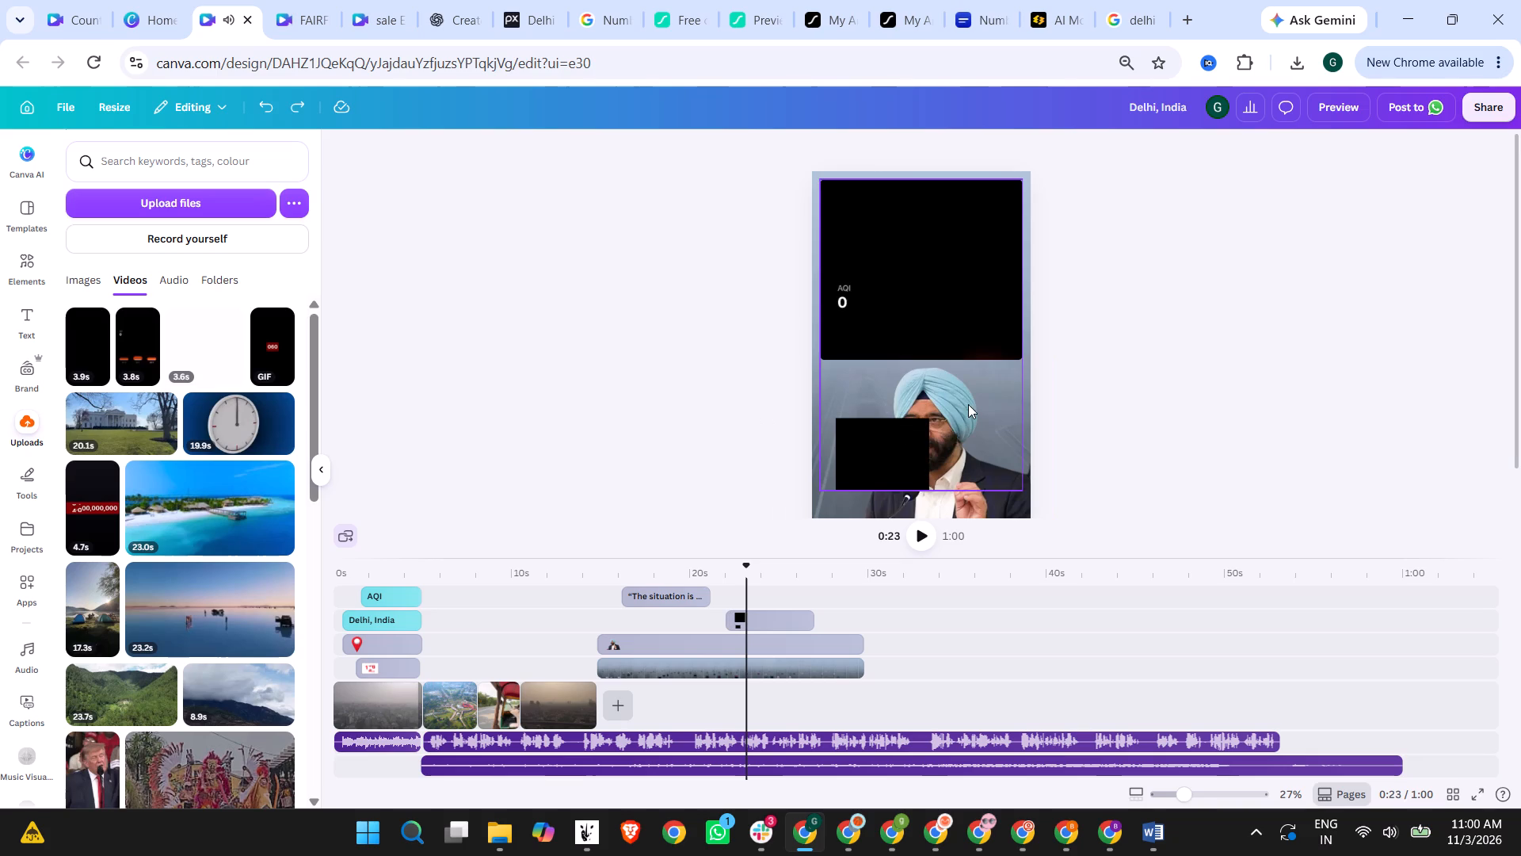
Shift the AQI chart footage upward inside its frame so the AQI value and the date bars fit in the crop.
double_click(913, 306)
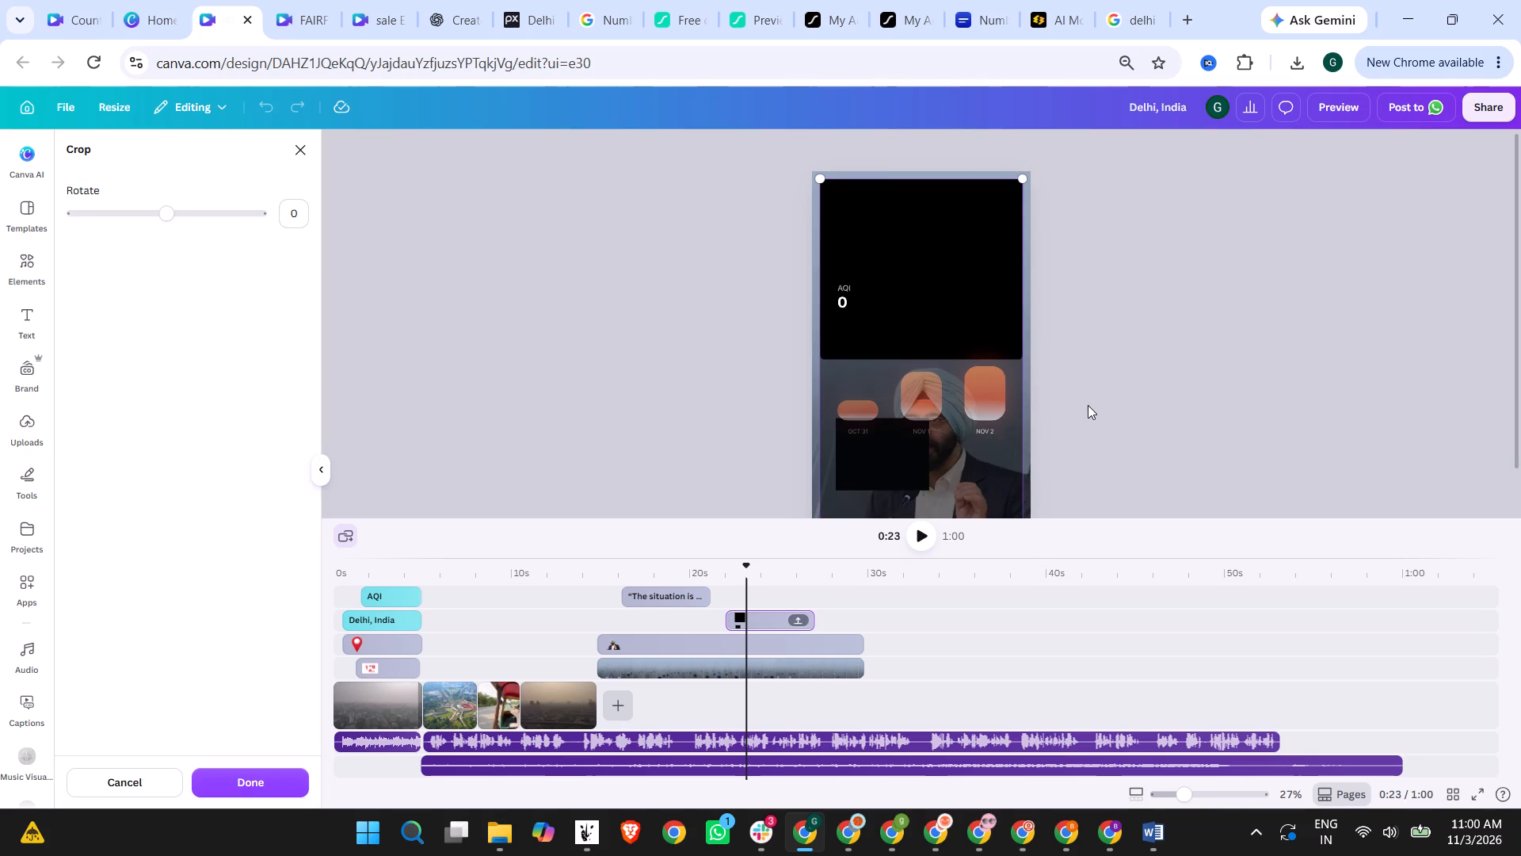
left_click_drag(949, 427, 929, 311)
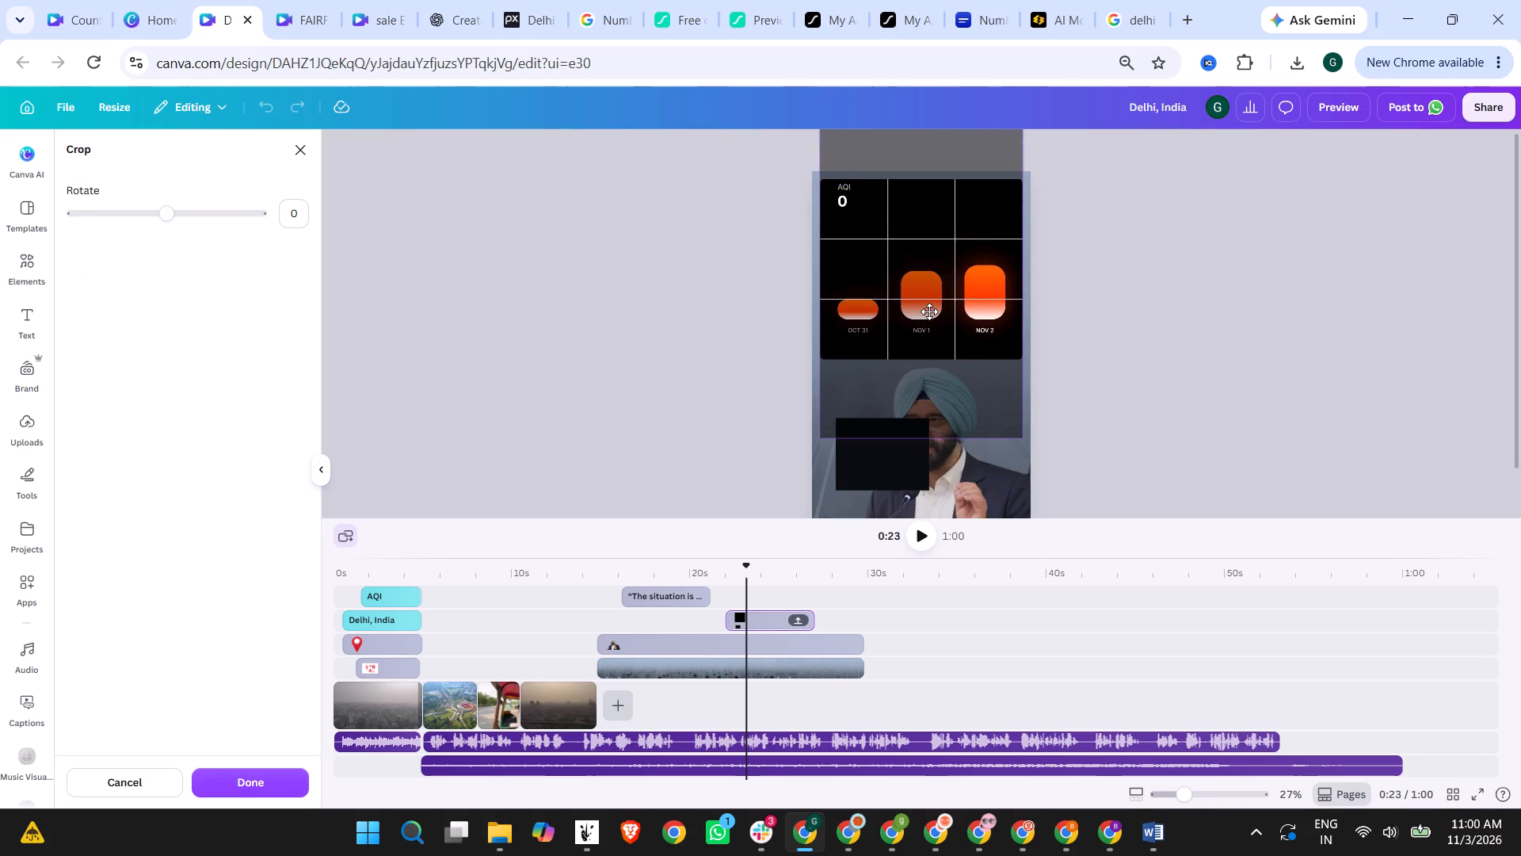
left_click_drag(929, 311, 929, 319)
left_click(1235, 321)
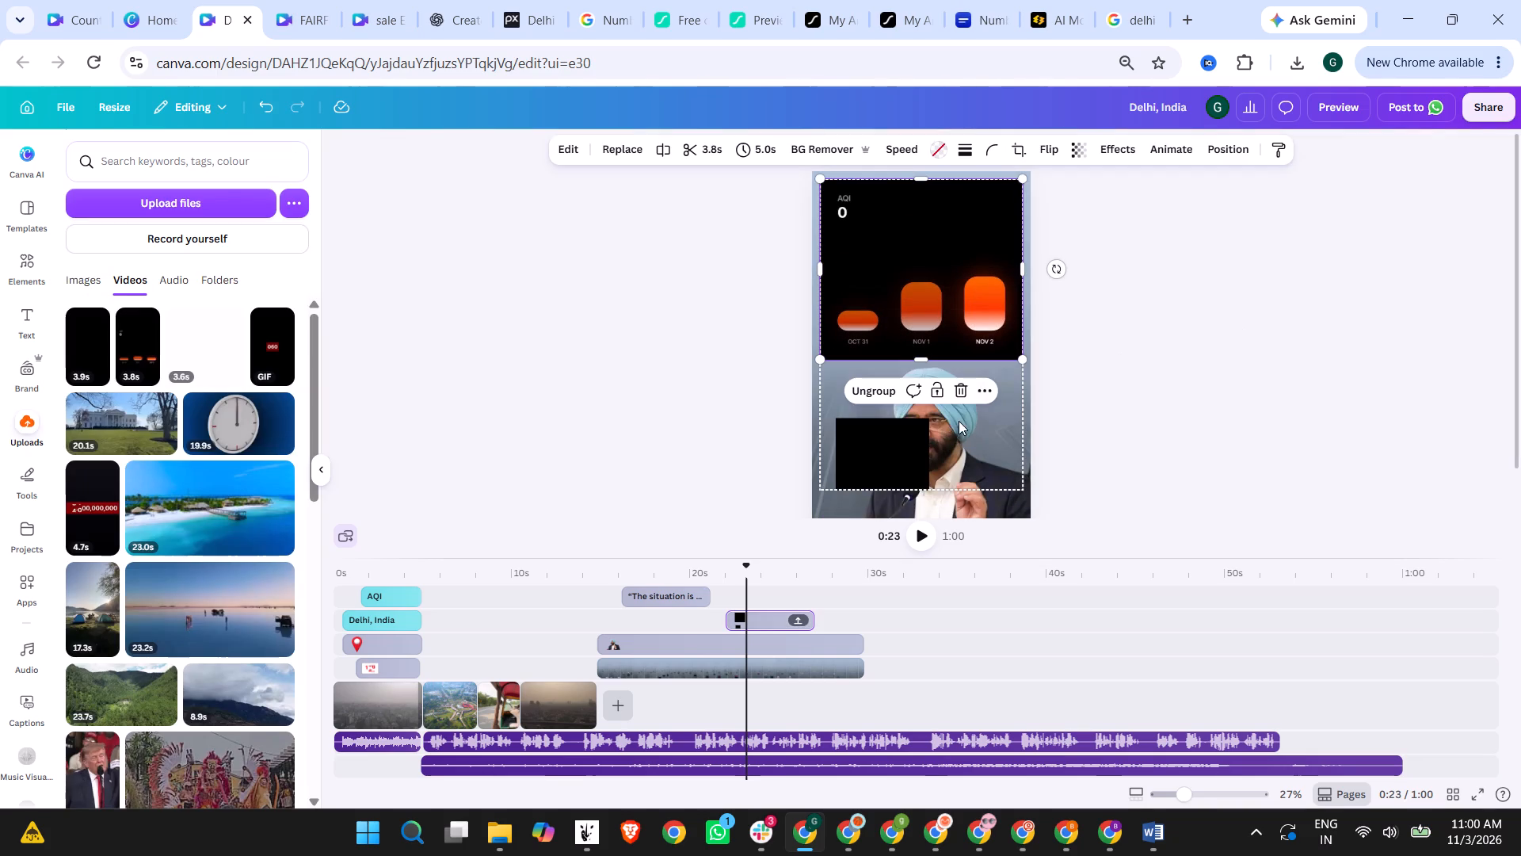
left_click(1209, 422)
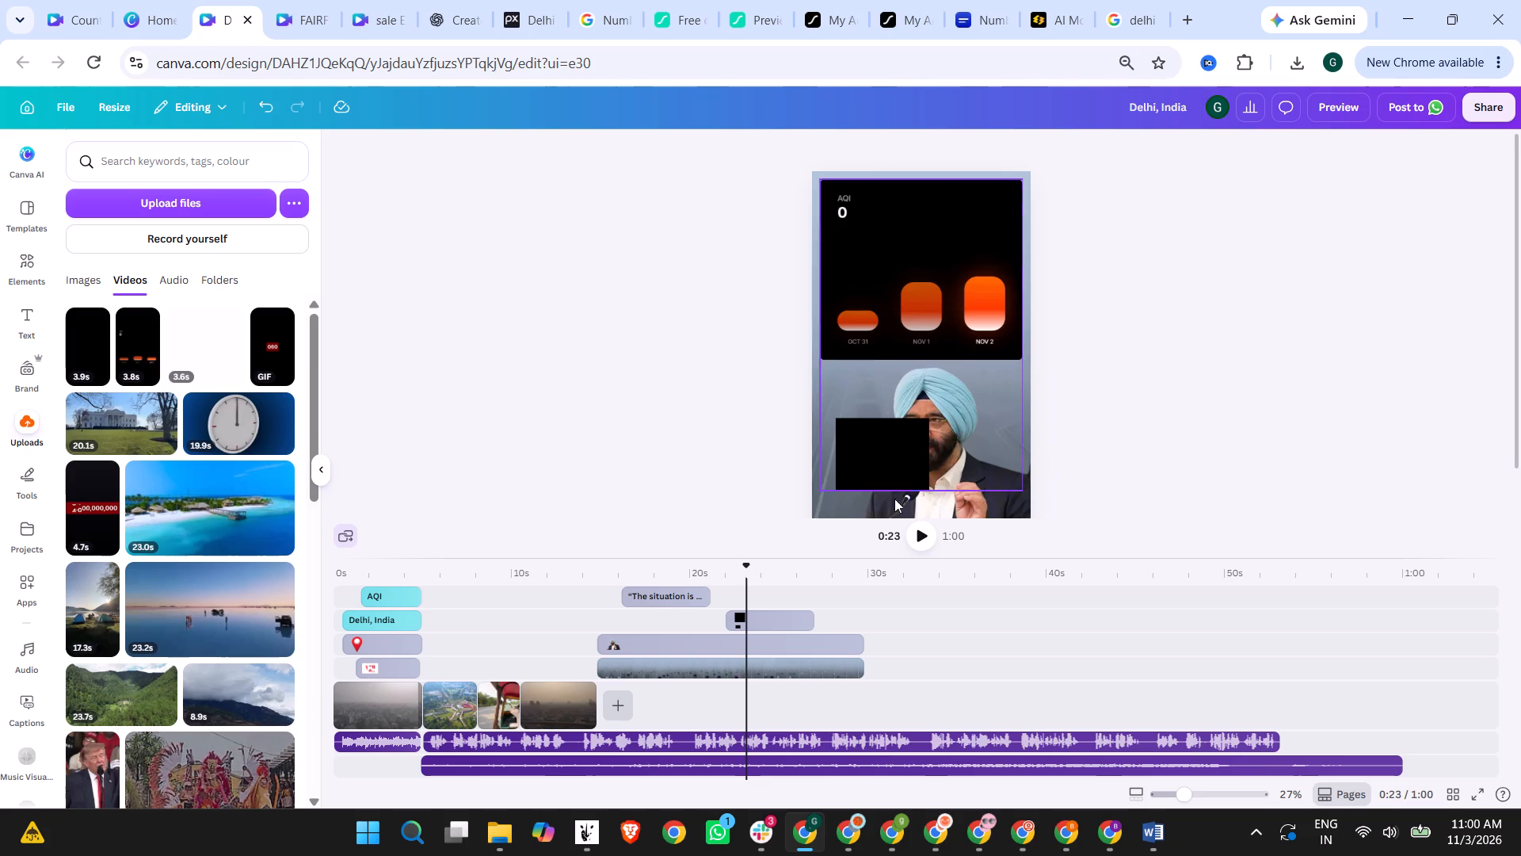
Ungroup the framed AQI chart and the counter video.
left_click(799, 619)
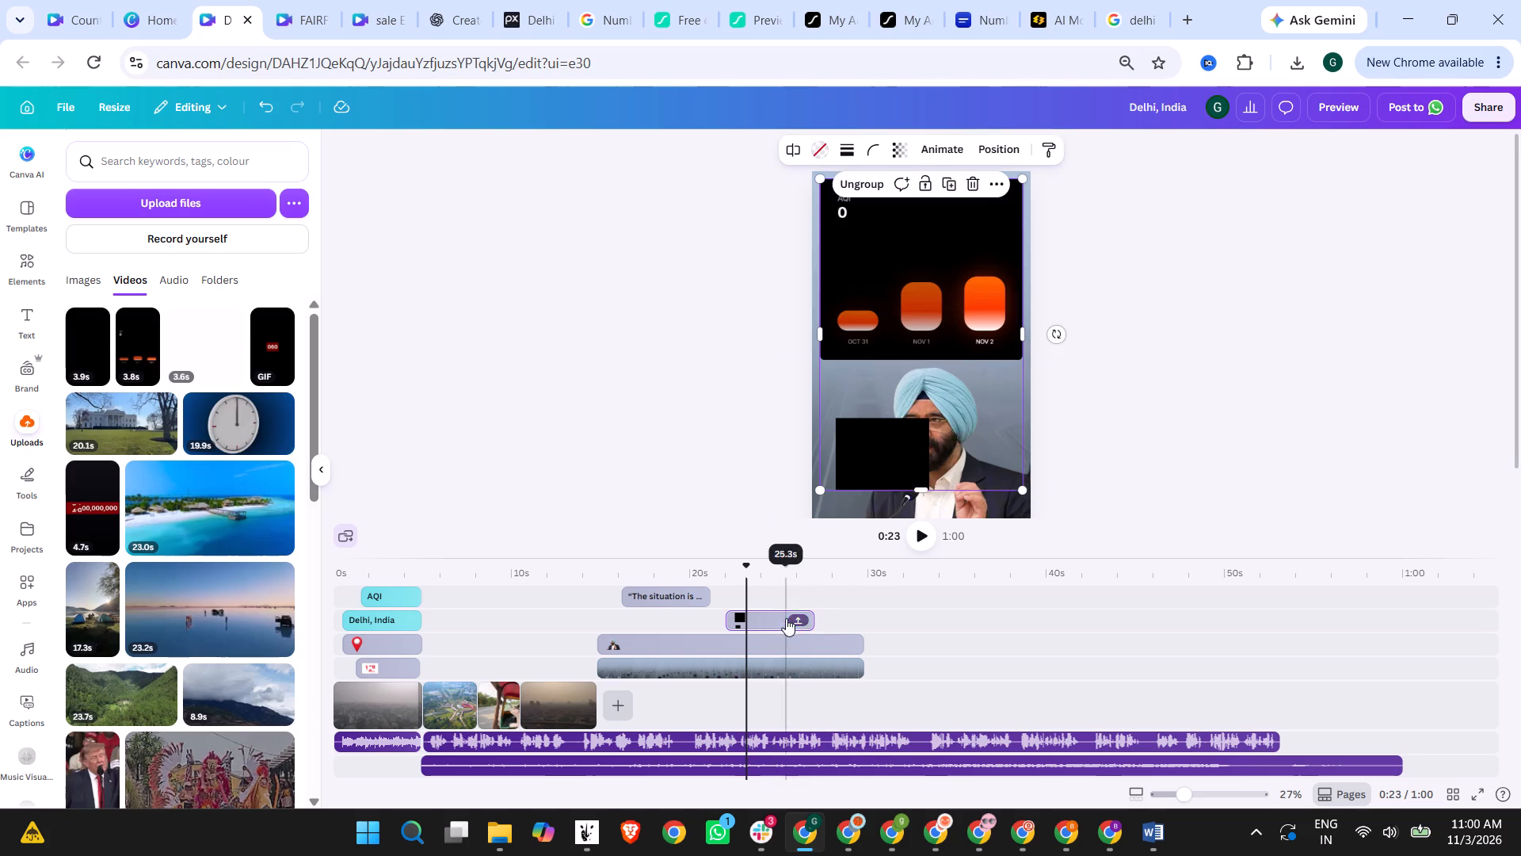
right_click(798, 618)
left_click(879, 425)
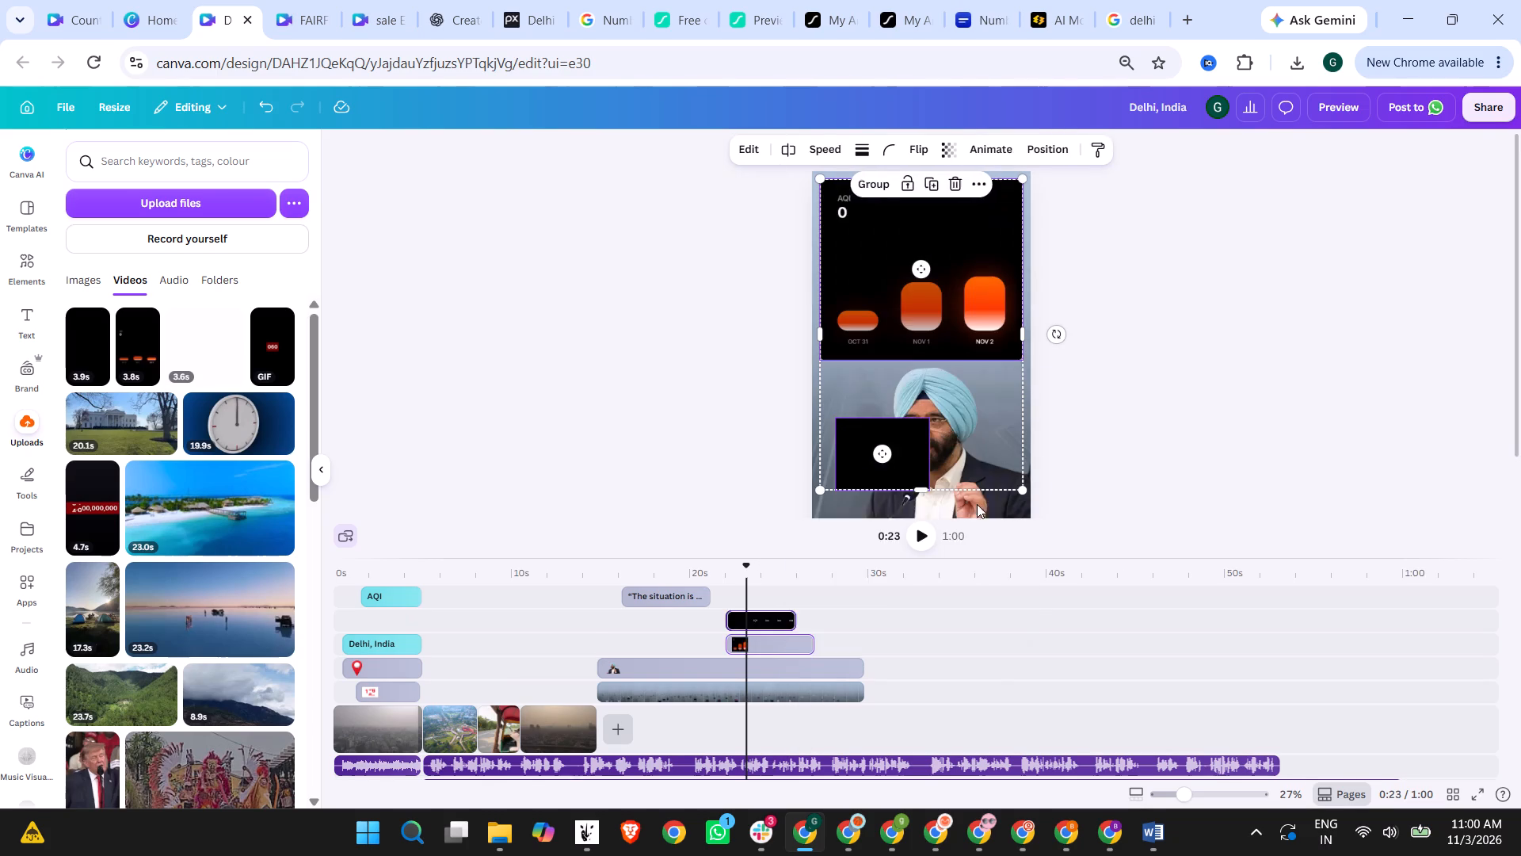
left_click(1242, 389)
Shrink the counter video to about half its size and park it over the speaker, clear of the chart frame.
left_click_drag(887, 455, 868, 223)
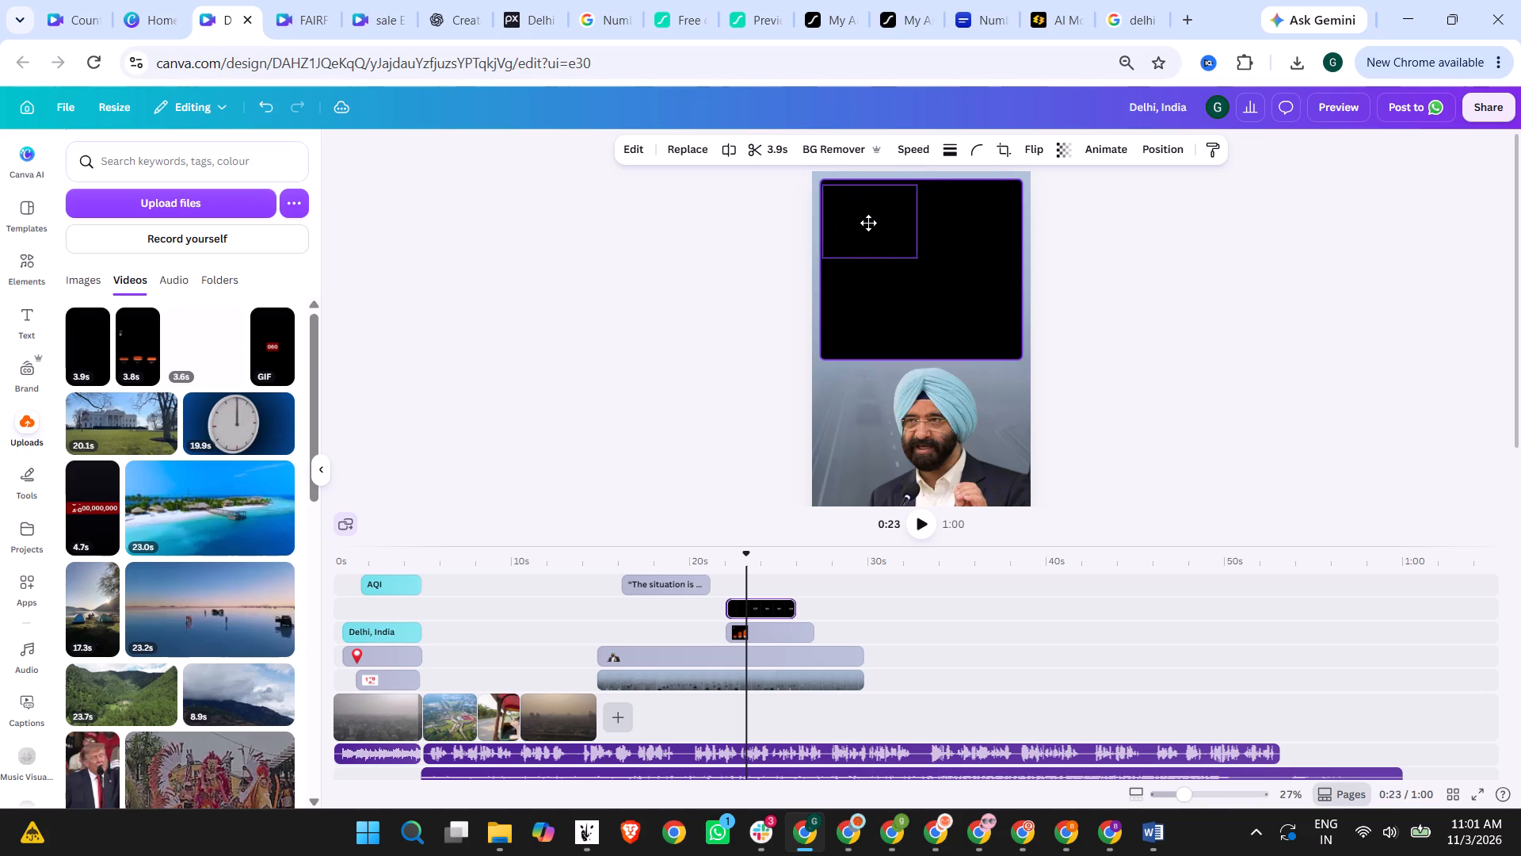
left_click_drag(868, 223, 794, 210)
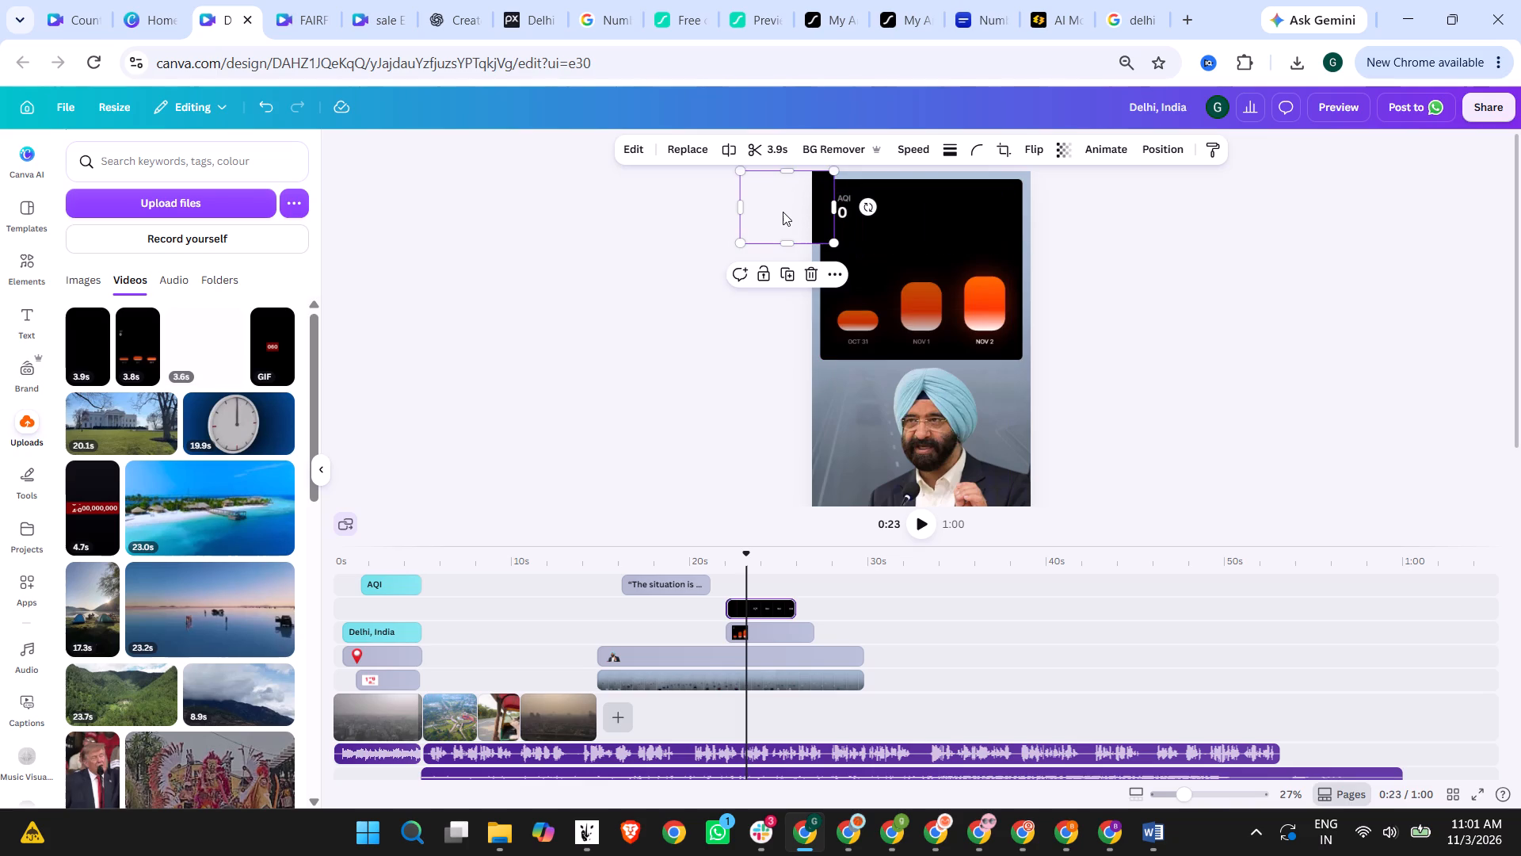
left_click_drag(740, 166, 790, 204)
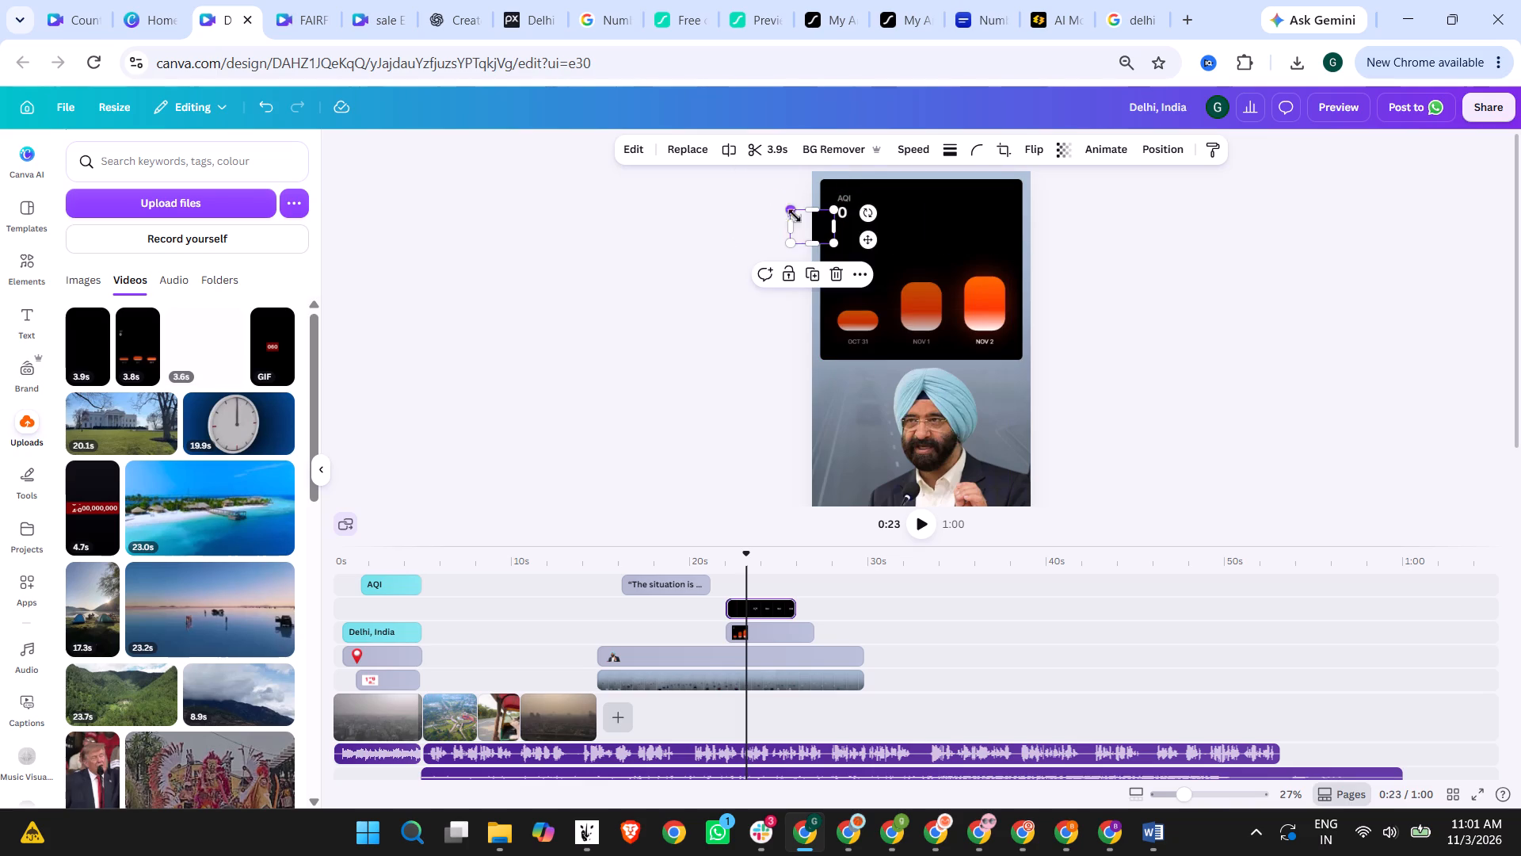
left_click_drag(804, 231, 849, 224)
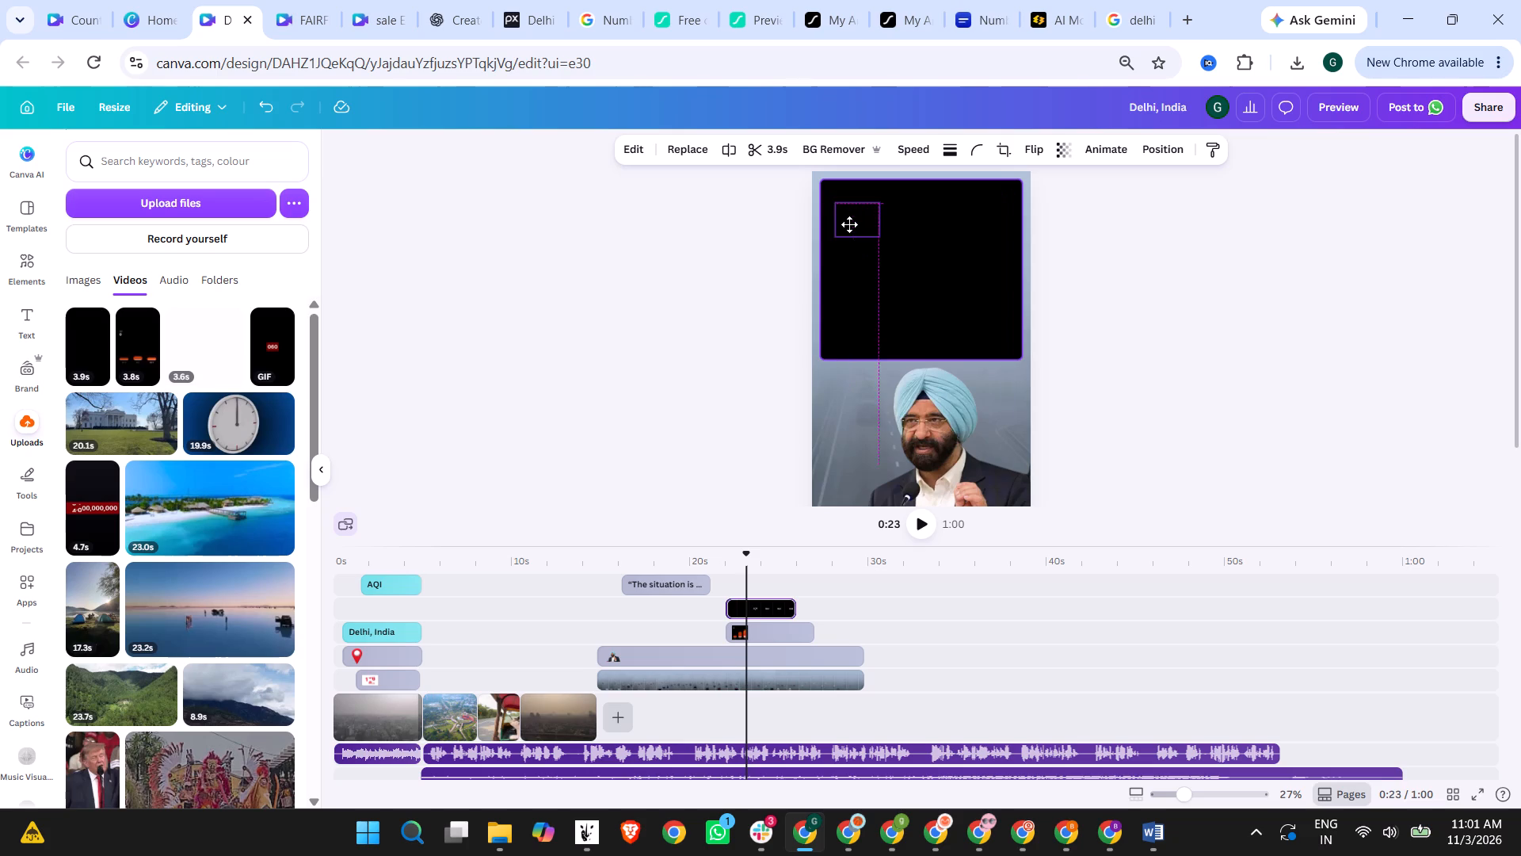
left_click_drag(849, 224, 897, 418)
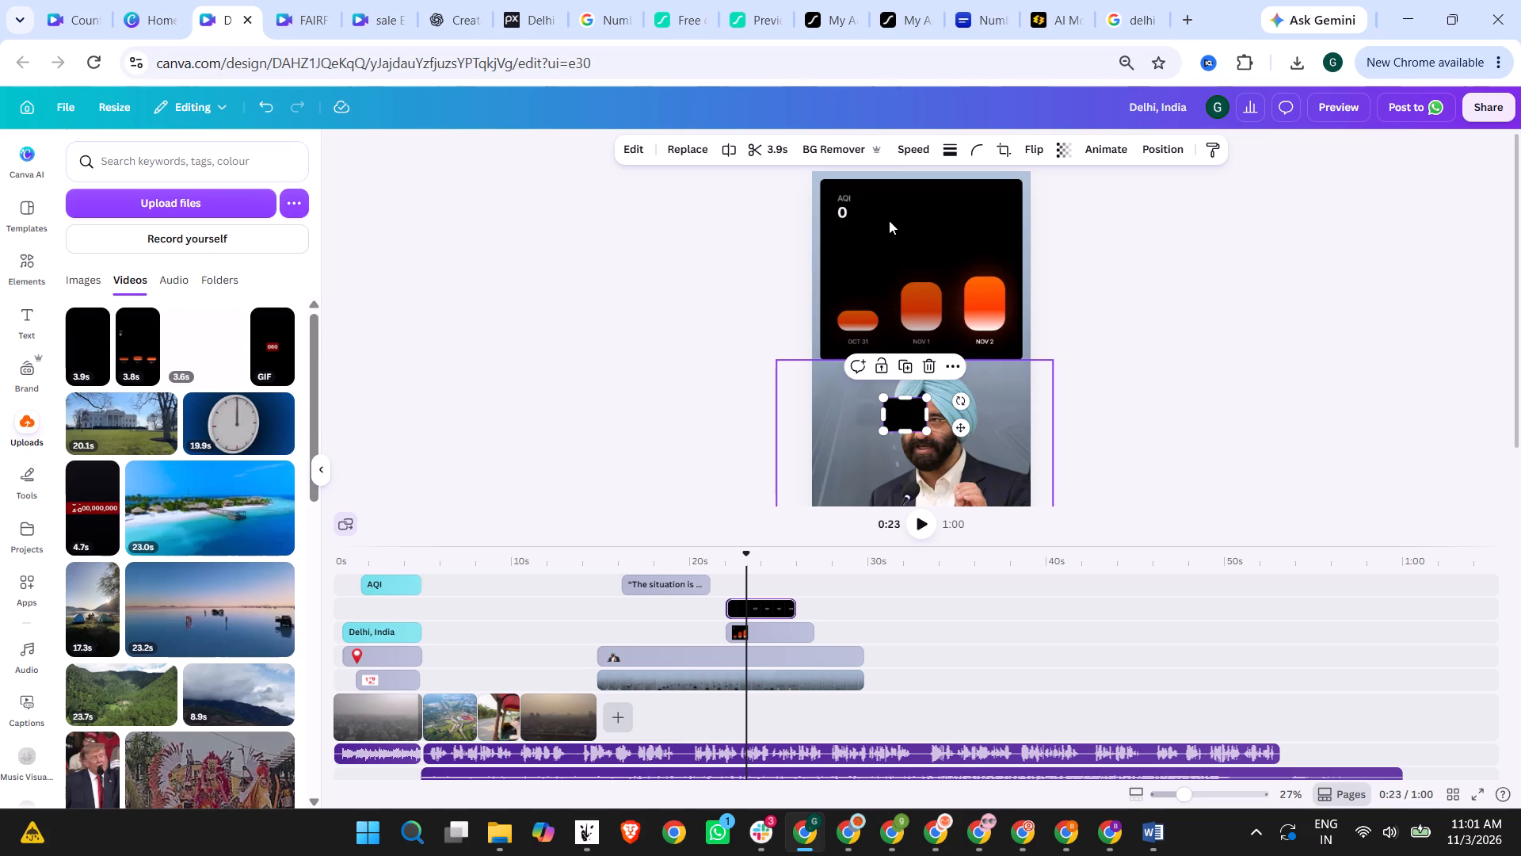
Check the layer order of the framed AQI chart and the counter video.
double_click(892, 236)
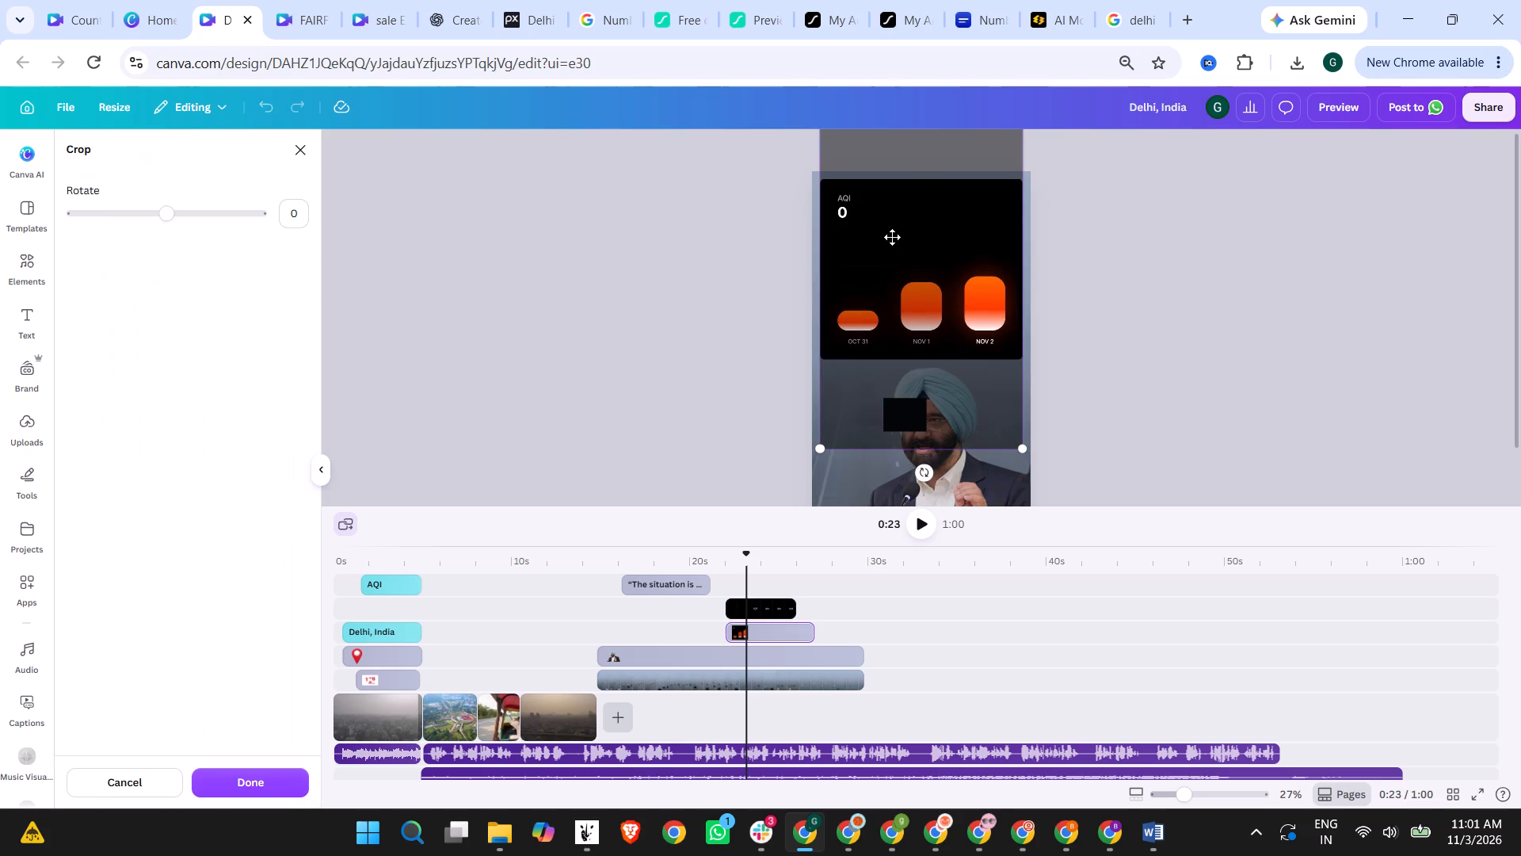
right_click(768, 629)
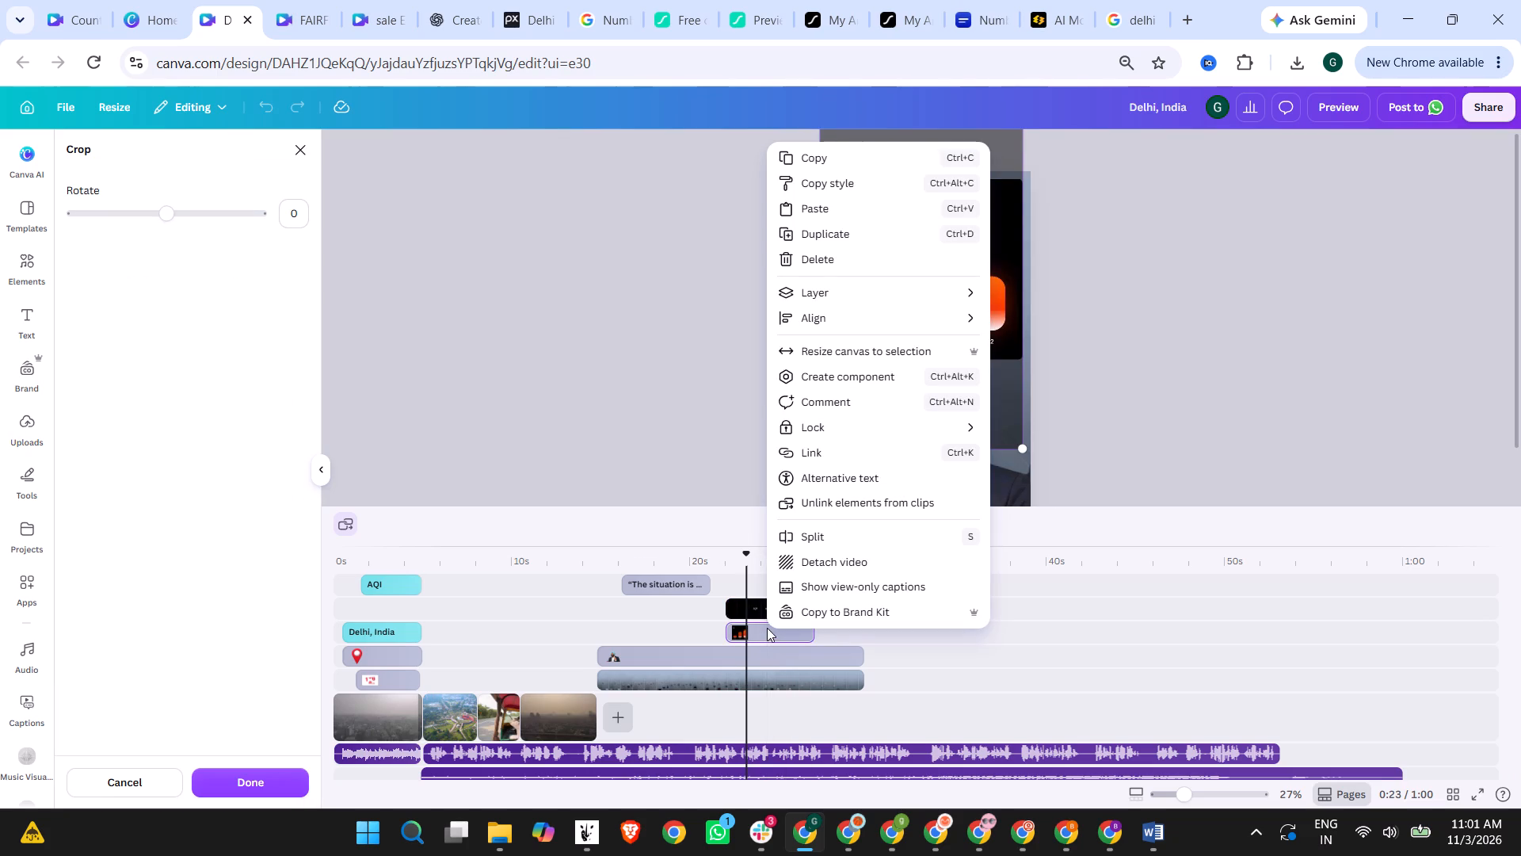
left_click(764, 628)
right_click(764, 628)
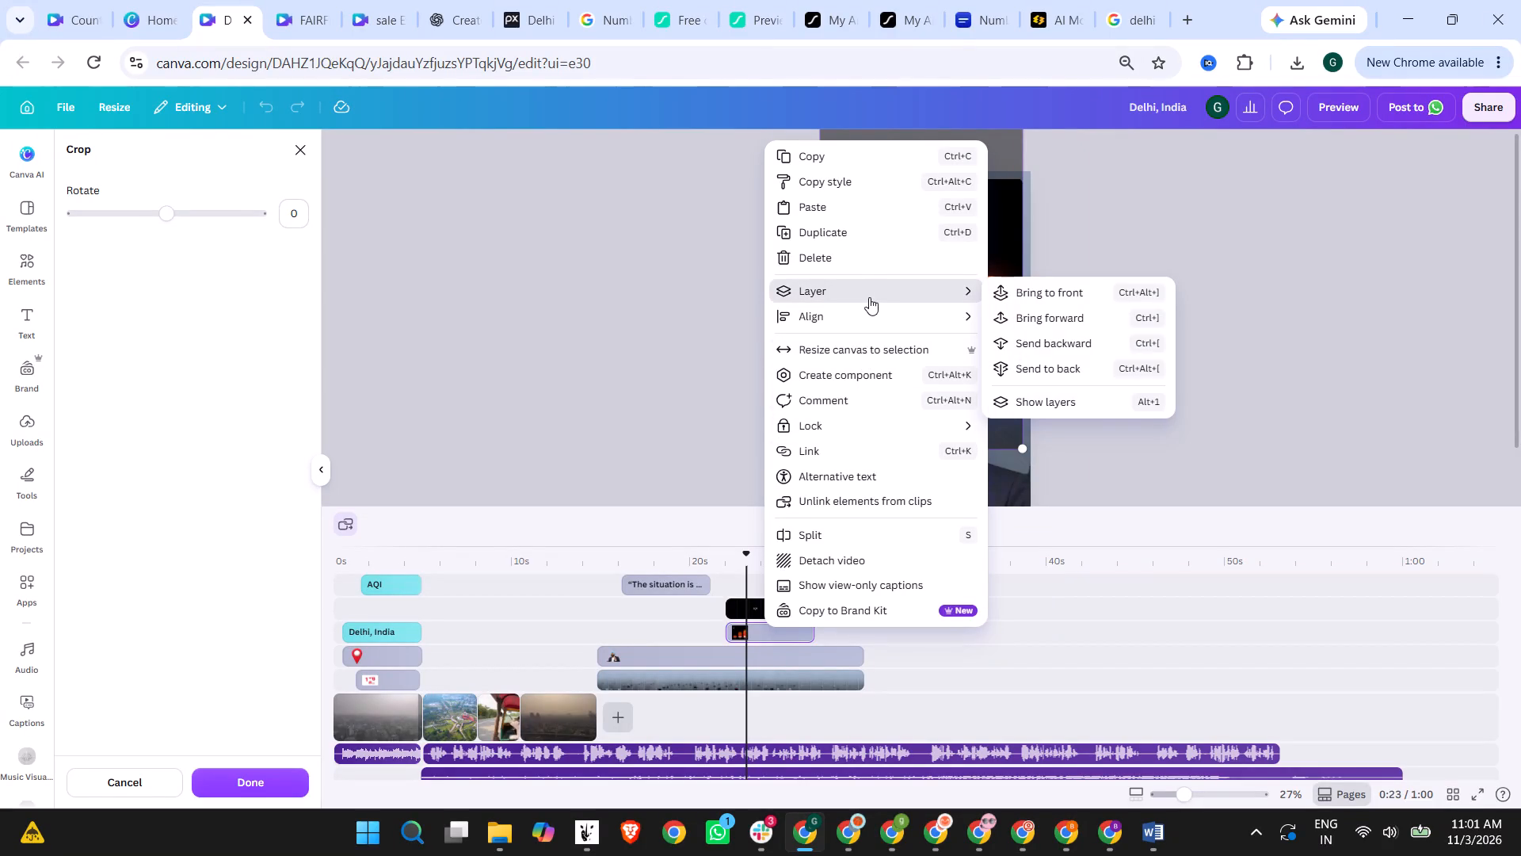
left_click(1100, 404)
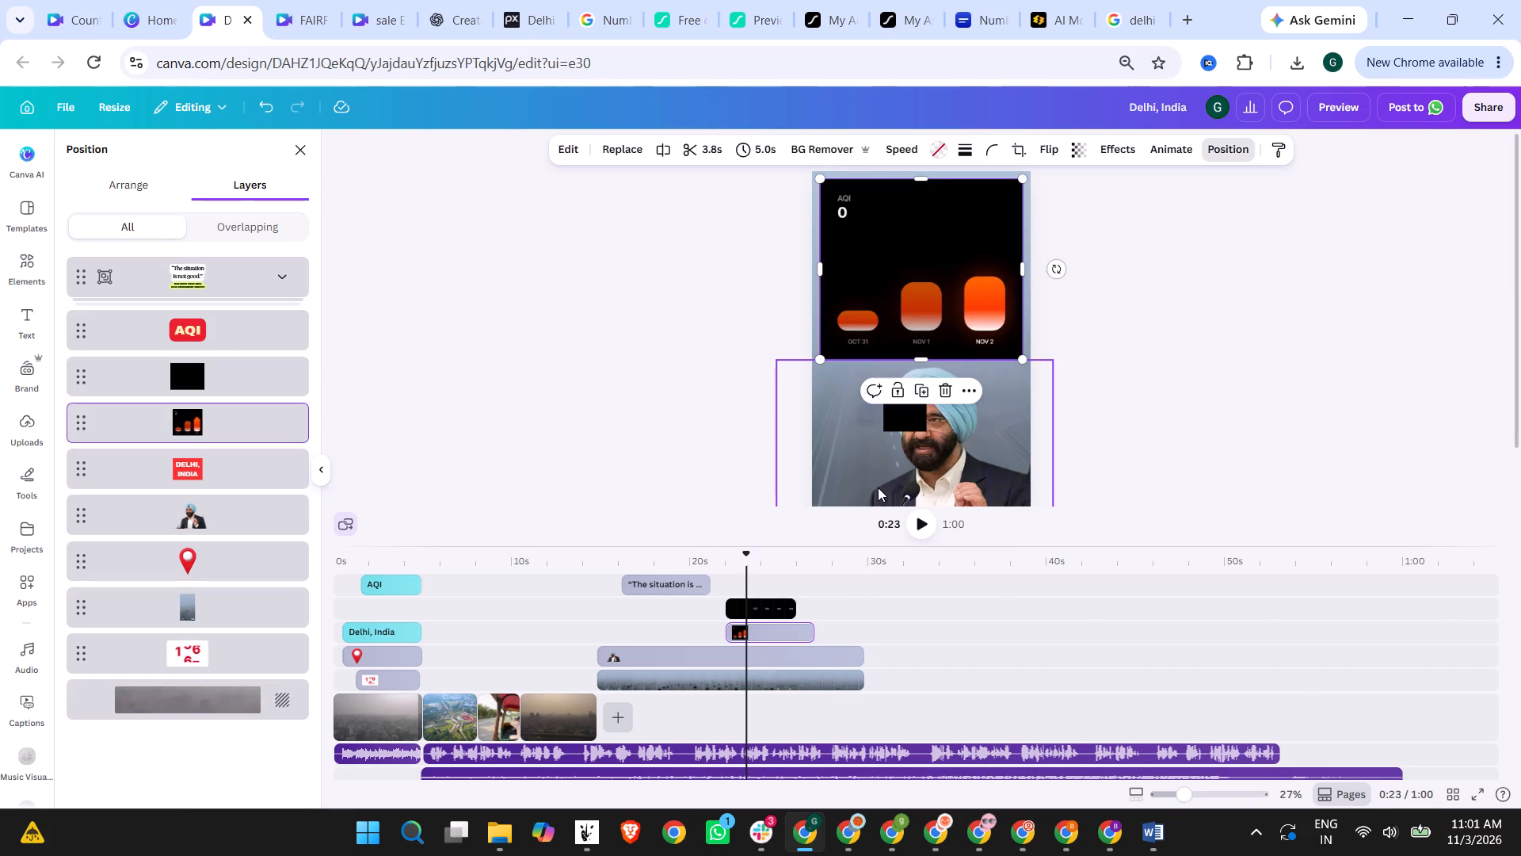
left_click(1184, 357)
Delete the AQI chart video and the empty frame that held it from the top of the page.
left_click(923, 335)
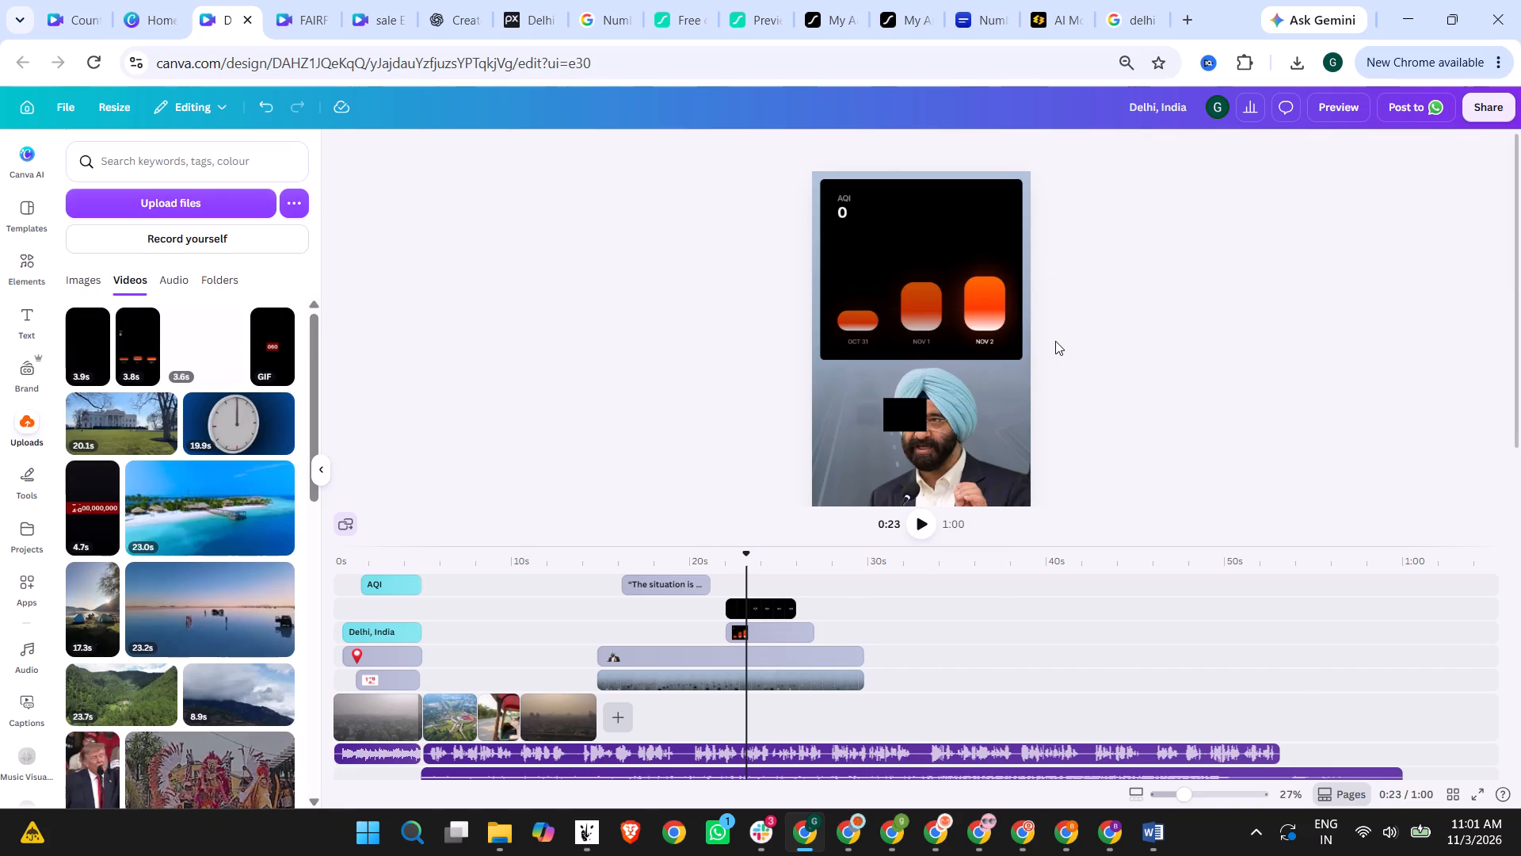
key("Delete")
left_click(886, 303)
key("Delete")
left_click(980, 338)
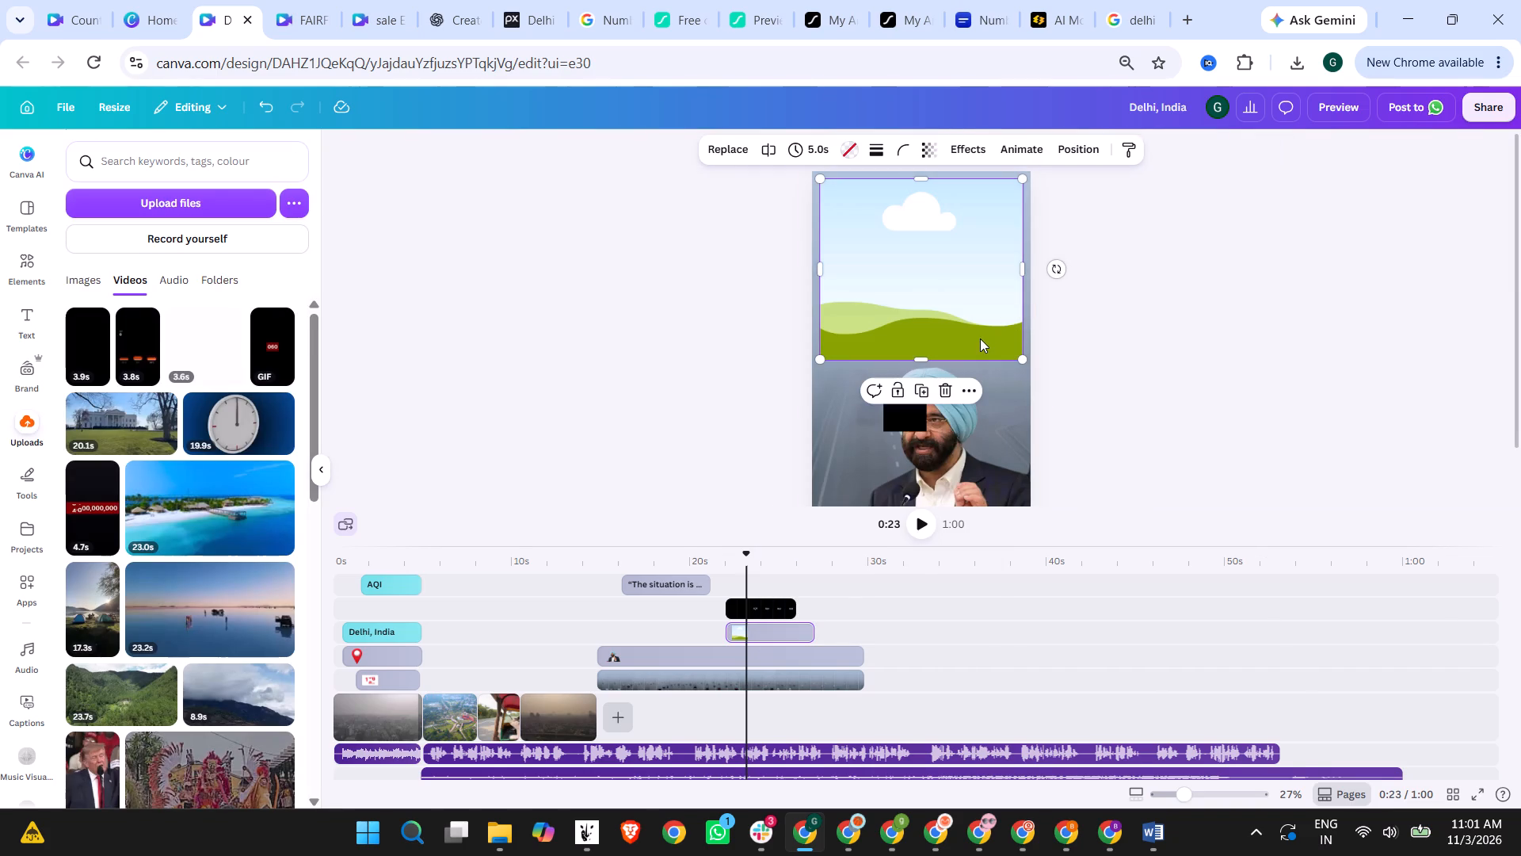
key("Delete")
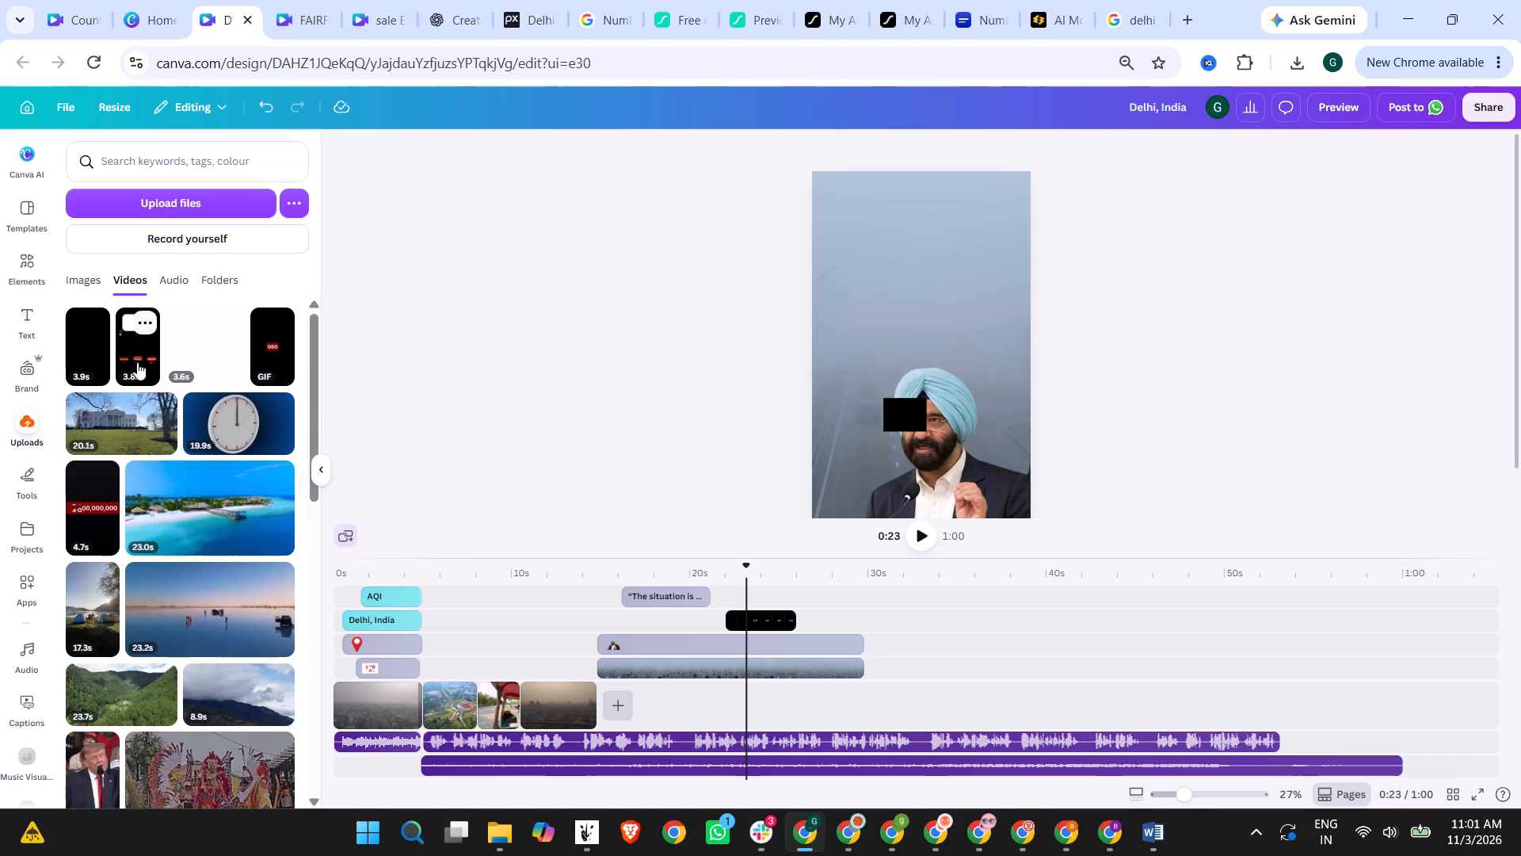
Add the 3.8 s AQI chart video from the uploads directly onto the page, without a frame.
left_click_drag(137, 362, 879, 300)
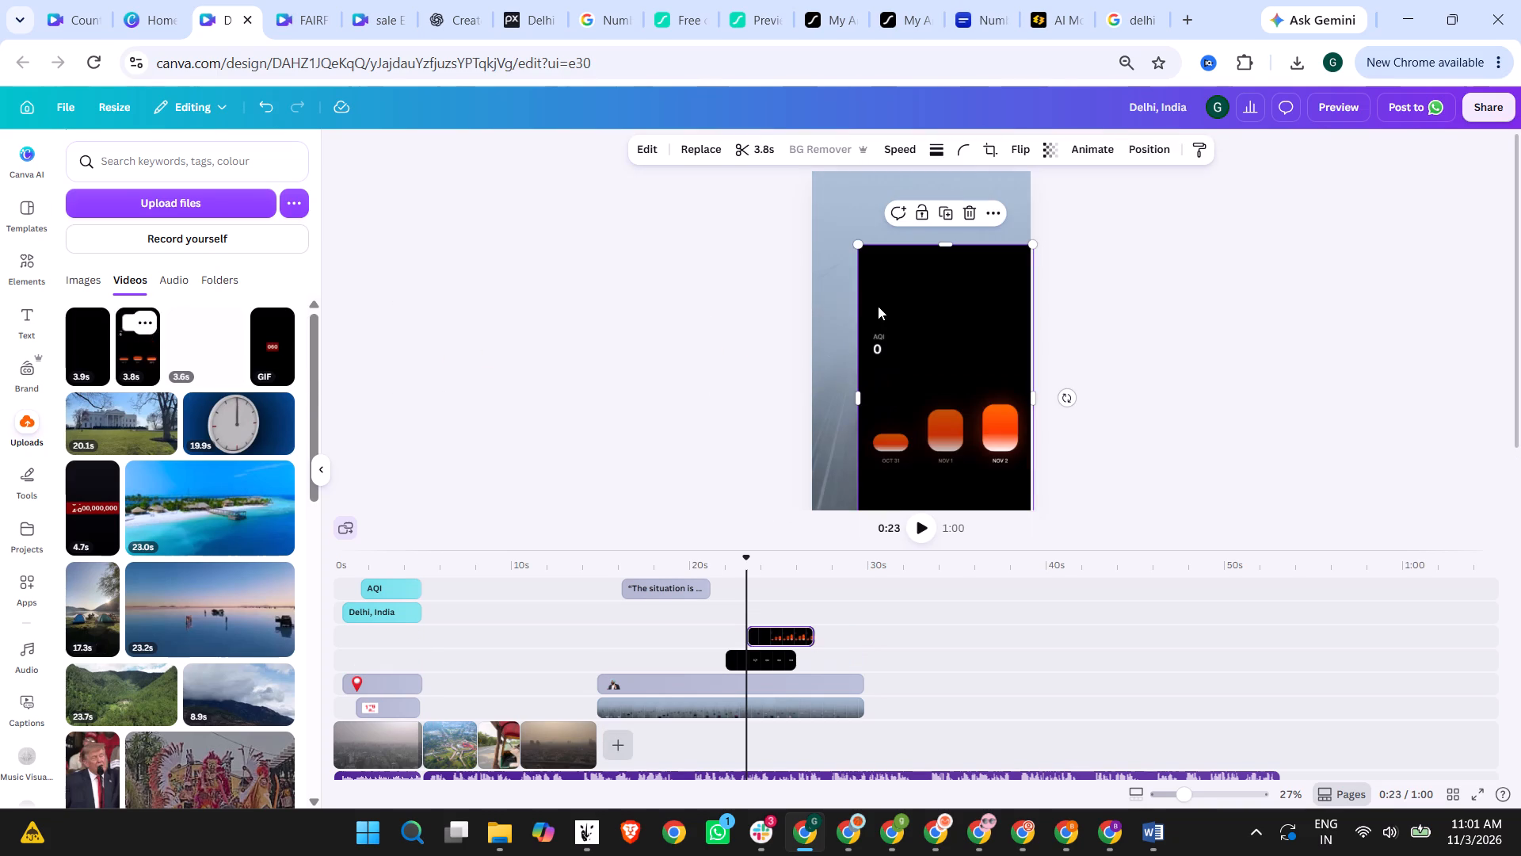
left_click_drag(943, 421, 909, 364)
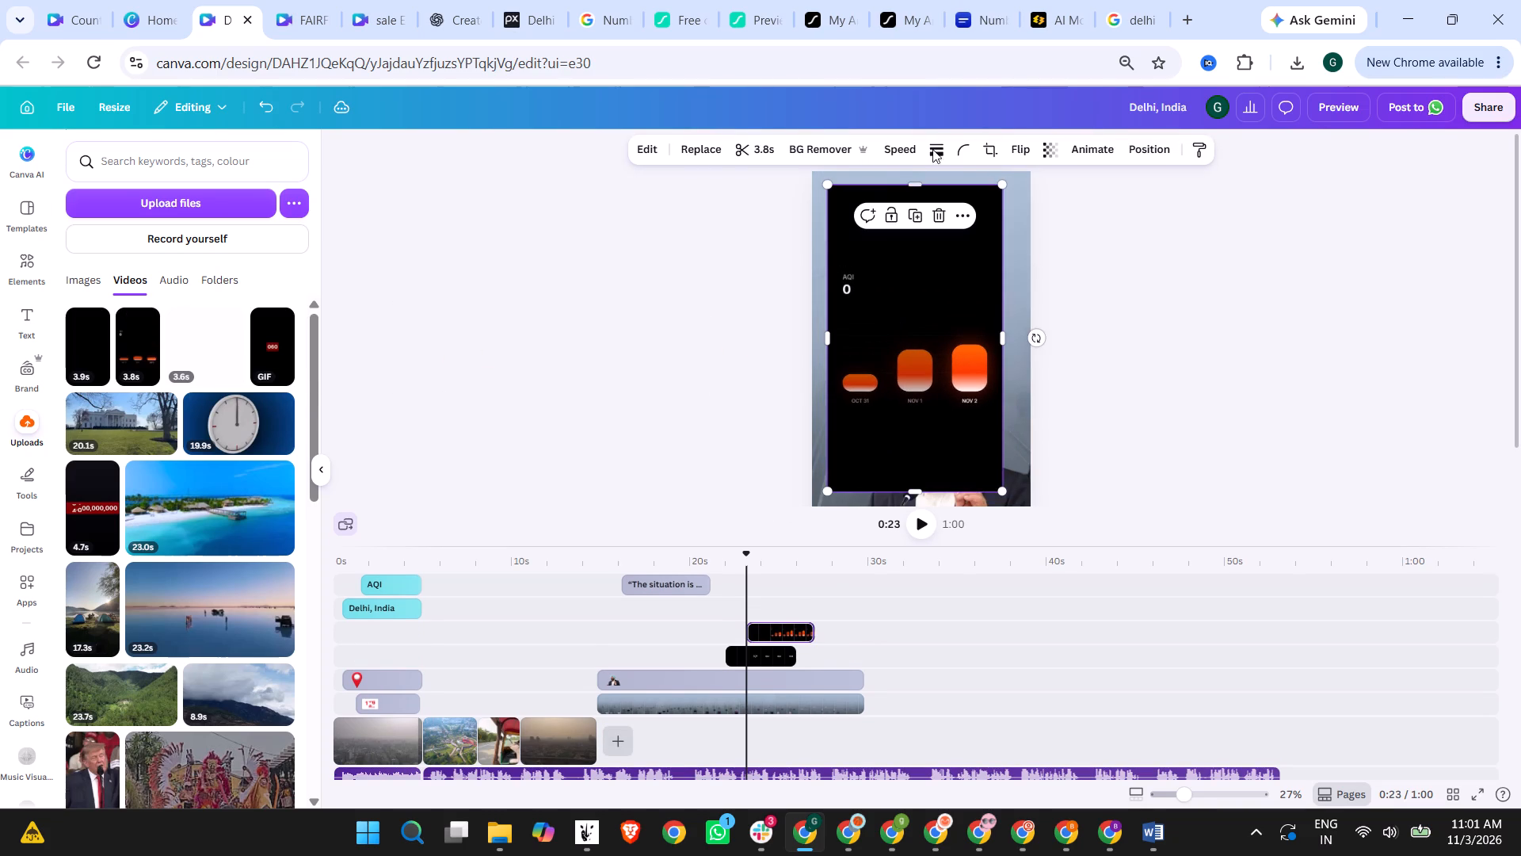
Crop the empty black areas above the AQI label and below the date bars off the chart video.
left_click(998, 149)
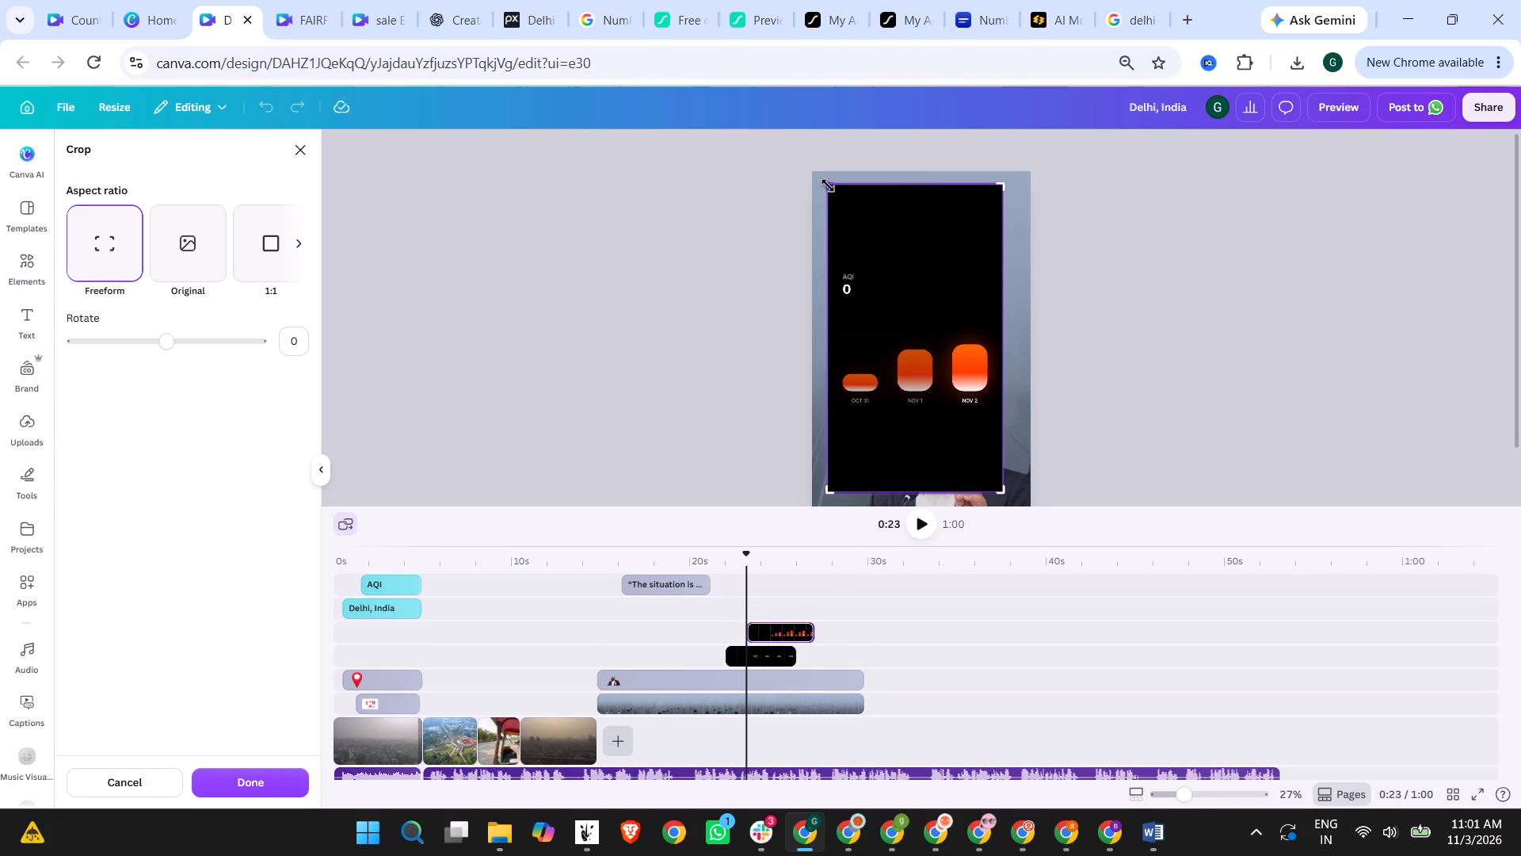
left_click_drag(828, 185, 820, 262)
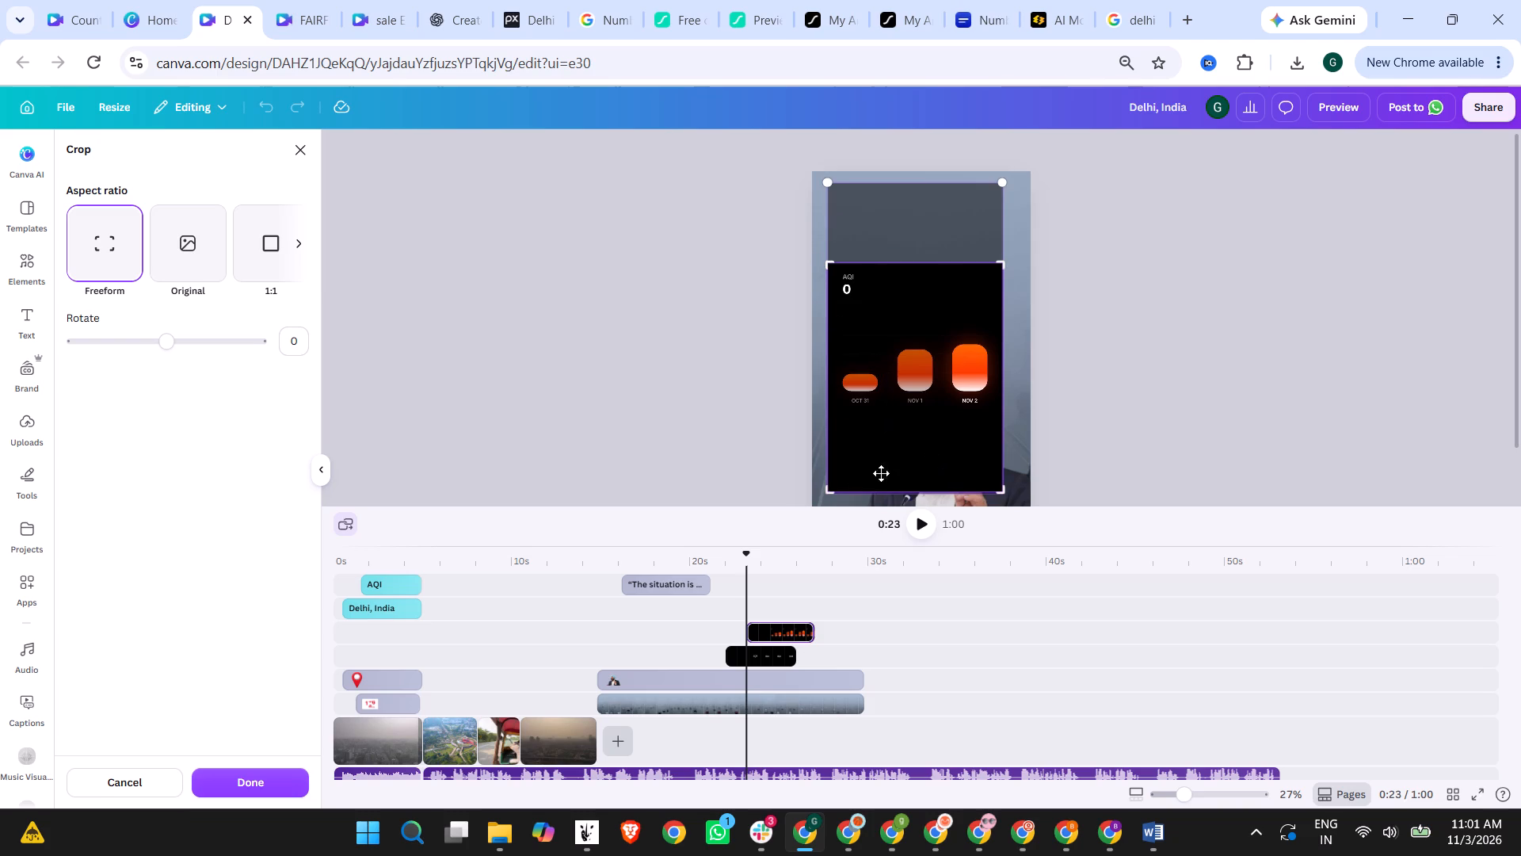
left_click_drag(834, 485, 825, 414)
left_click(1149, 380)
Move the cropped chart to the top of the page, enlarge it to about 1000 wide and centre it horizontally.
left_click_drag(912, 342, 911, 261)
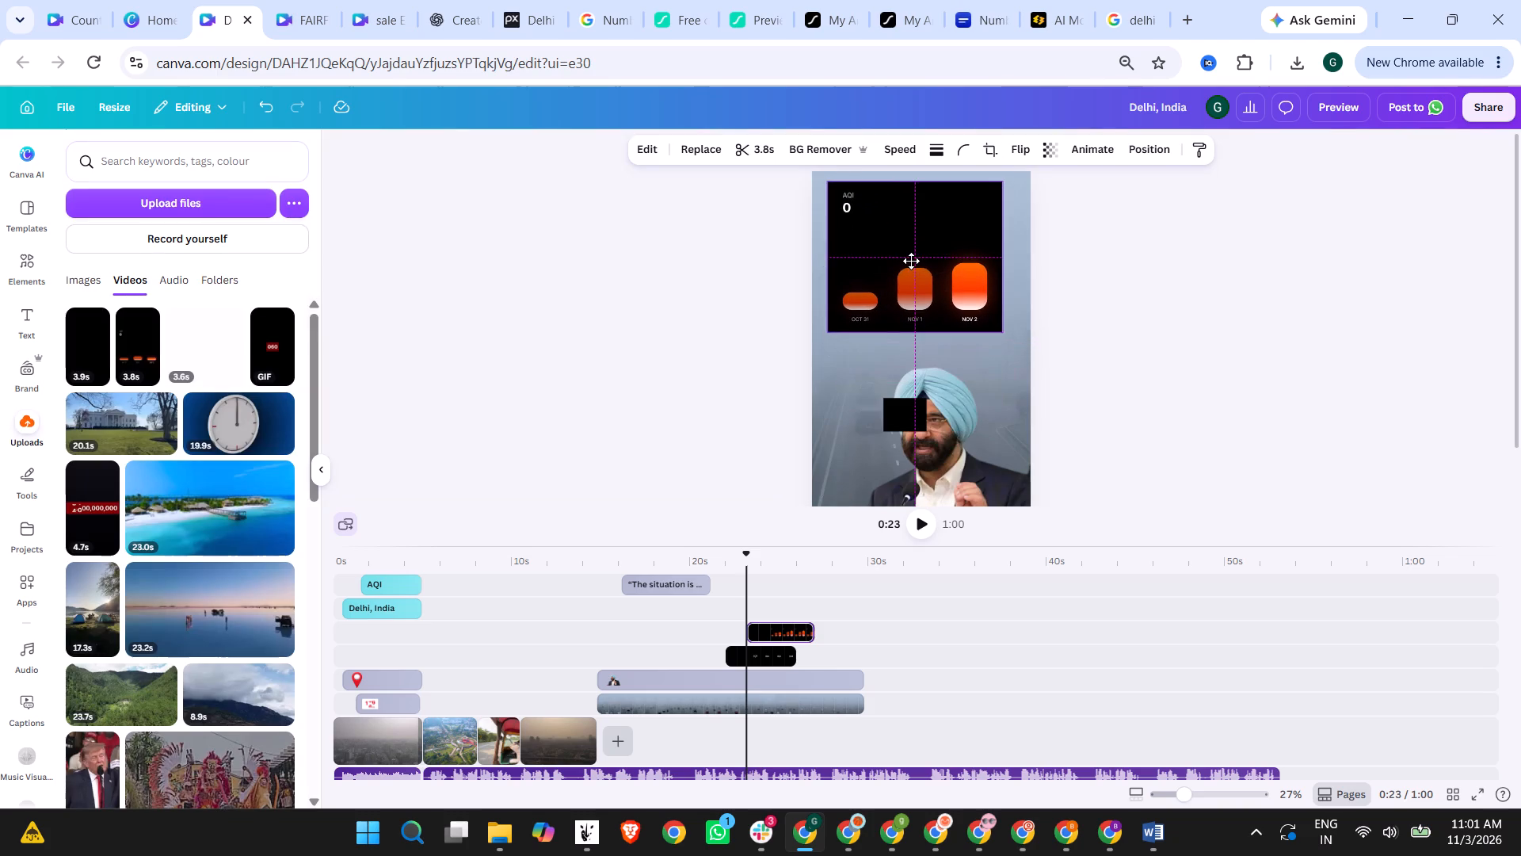
left_click_drag(911, 261, 904, 254)
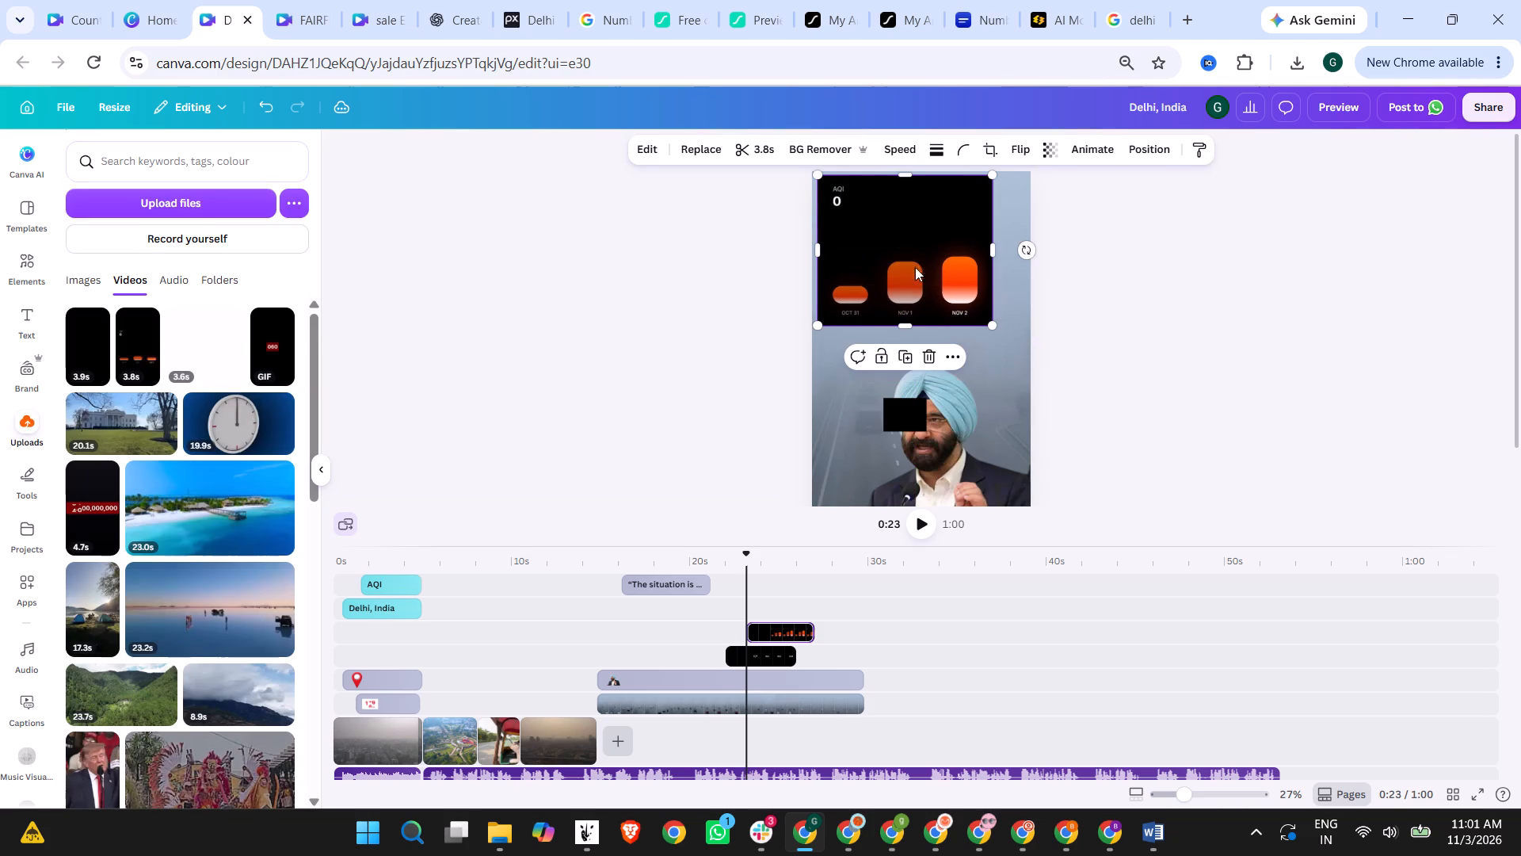
left_click_drag(993, 321, 1025, 343)
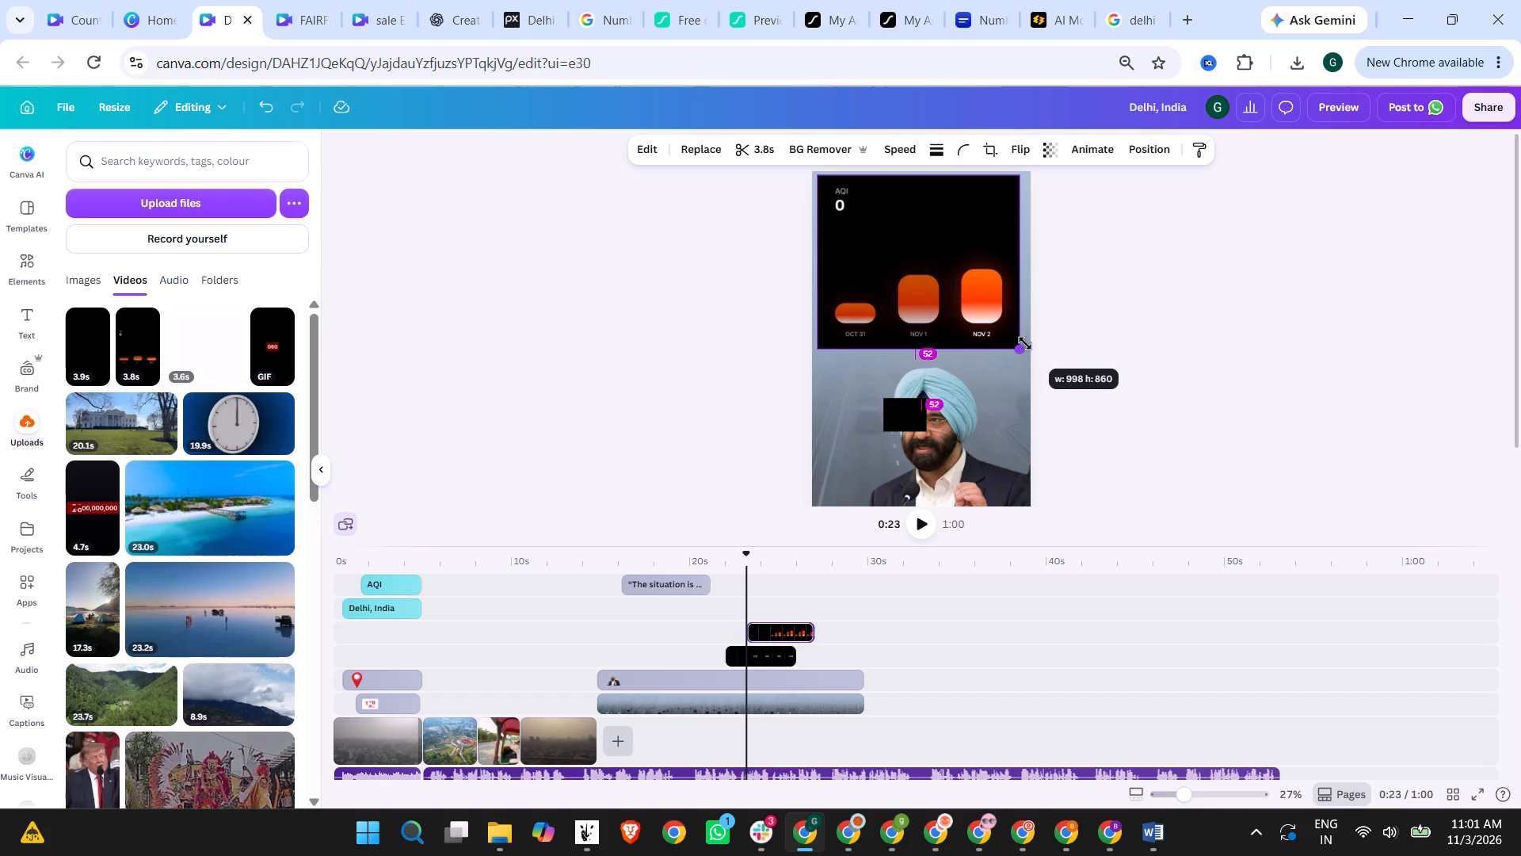
left_click_drag(1025, 343, 1024, 346)
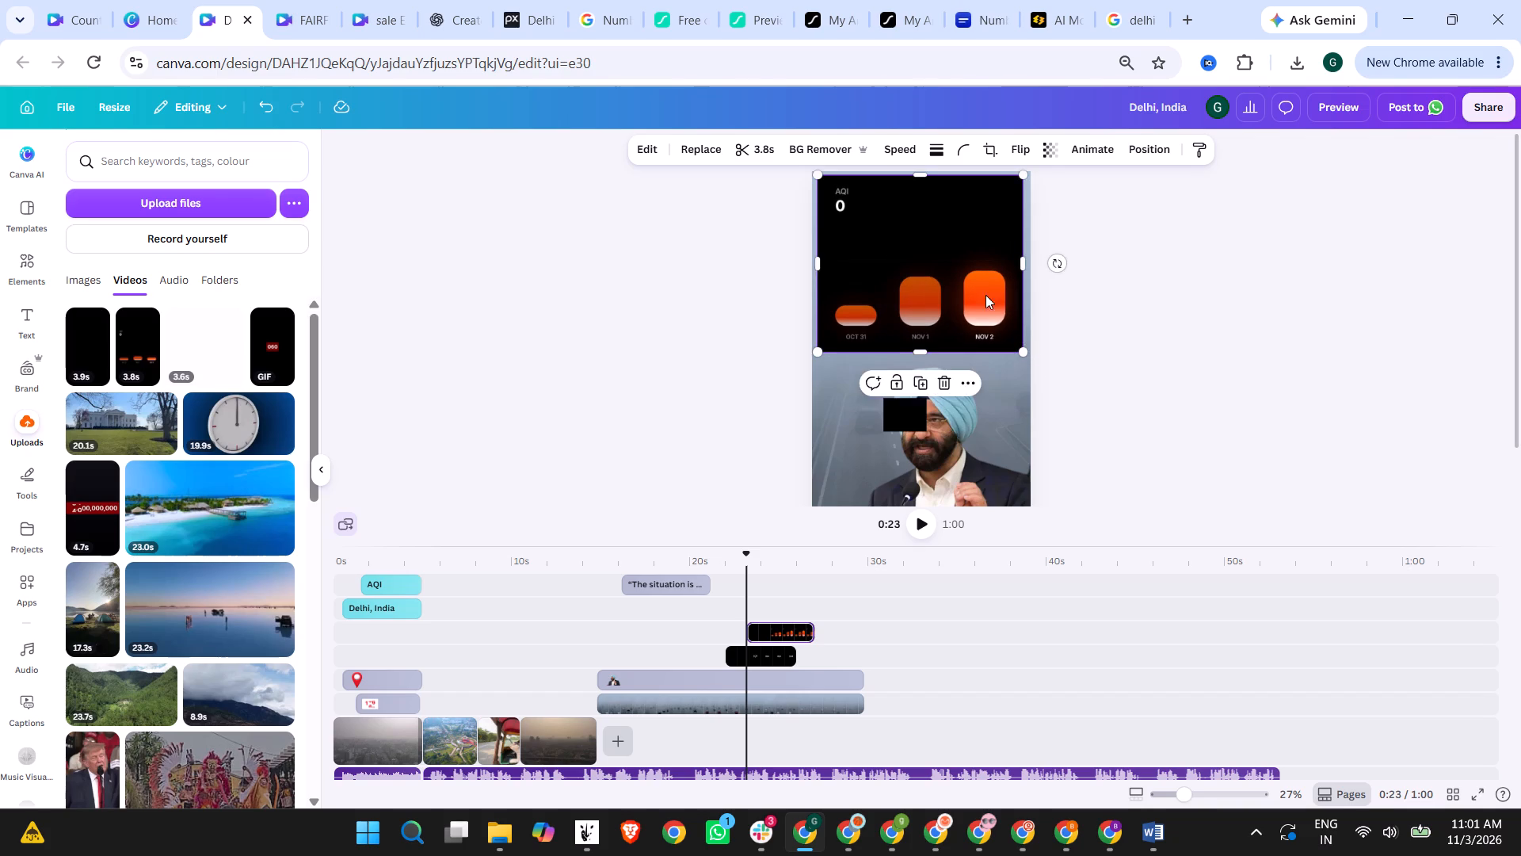
left_click(978, 289)
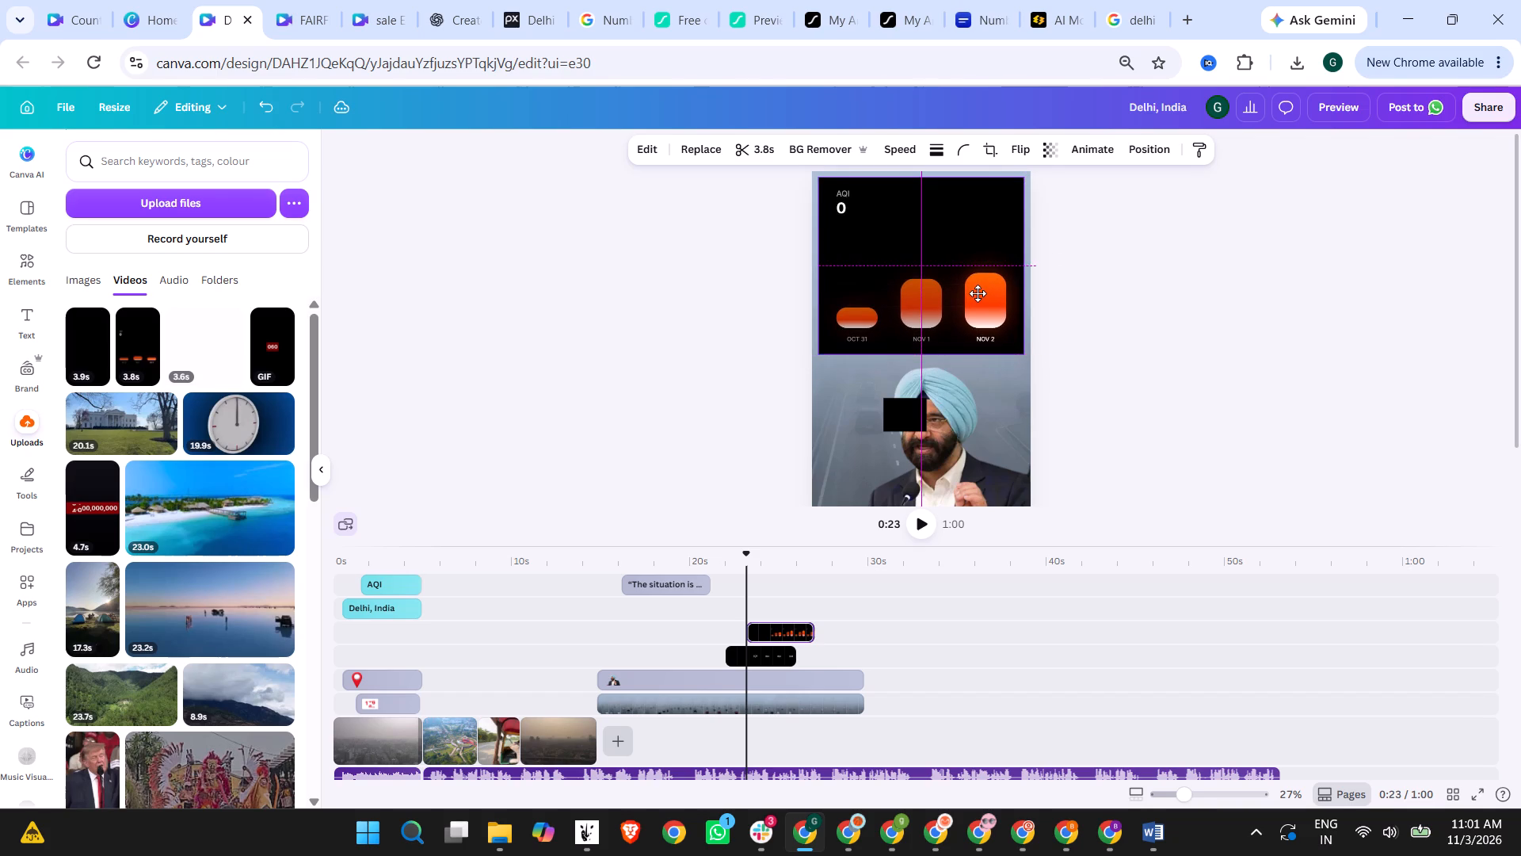
left_click(1103, 297)
Move the counter video onto the chart and shrink it to fit over the 0 below the AQI label.
left_click(911, 410)
left_click_drag(911, 411, 919, 398)
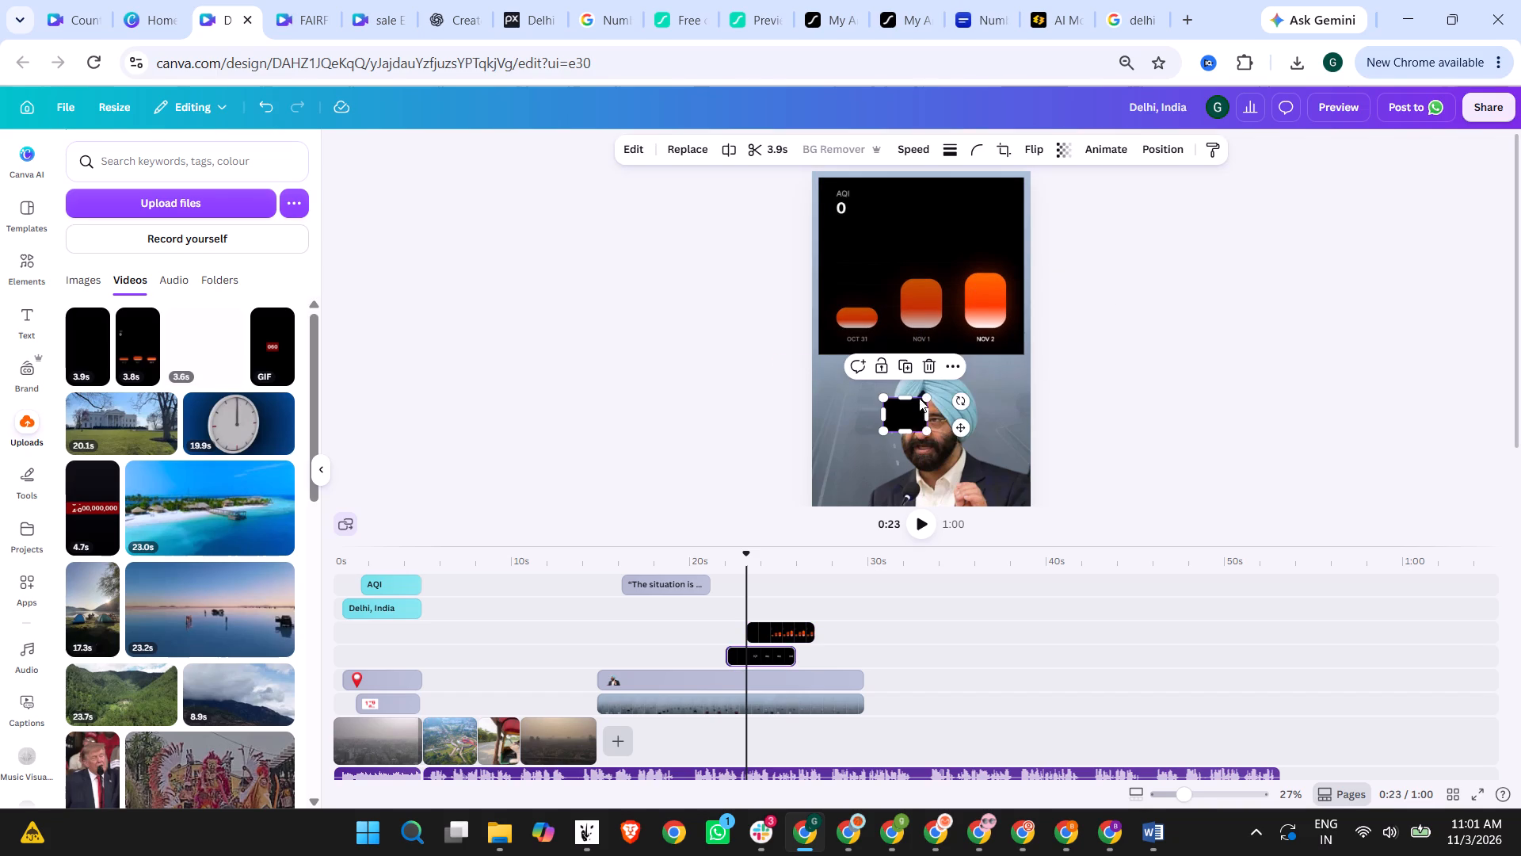
left_click_drag(919, 398, 859, 212)
left_click_drag(872, 199, 860, 206)
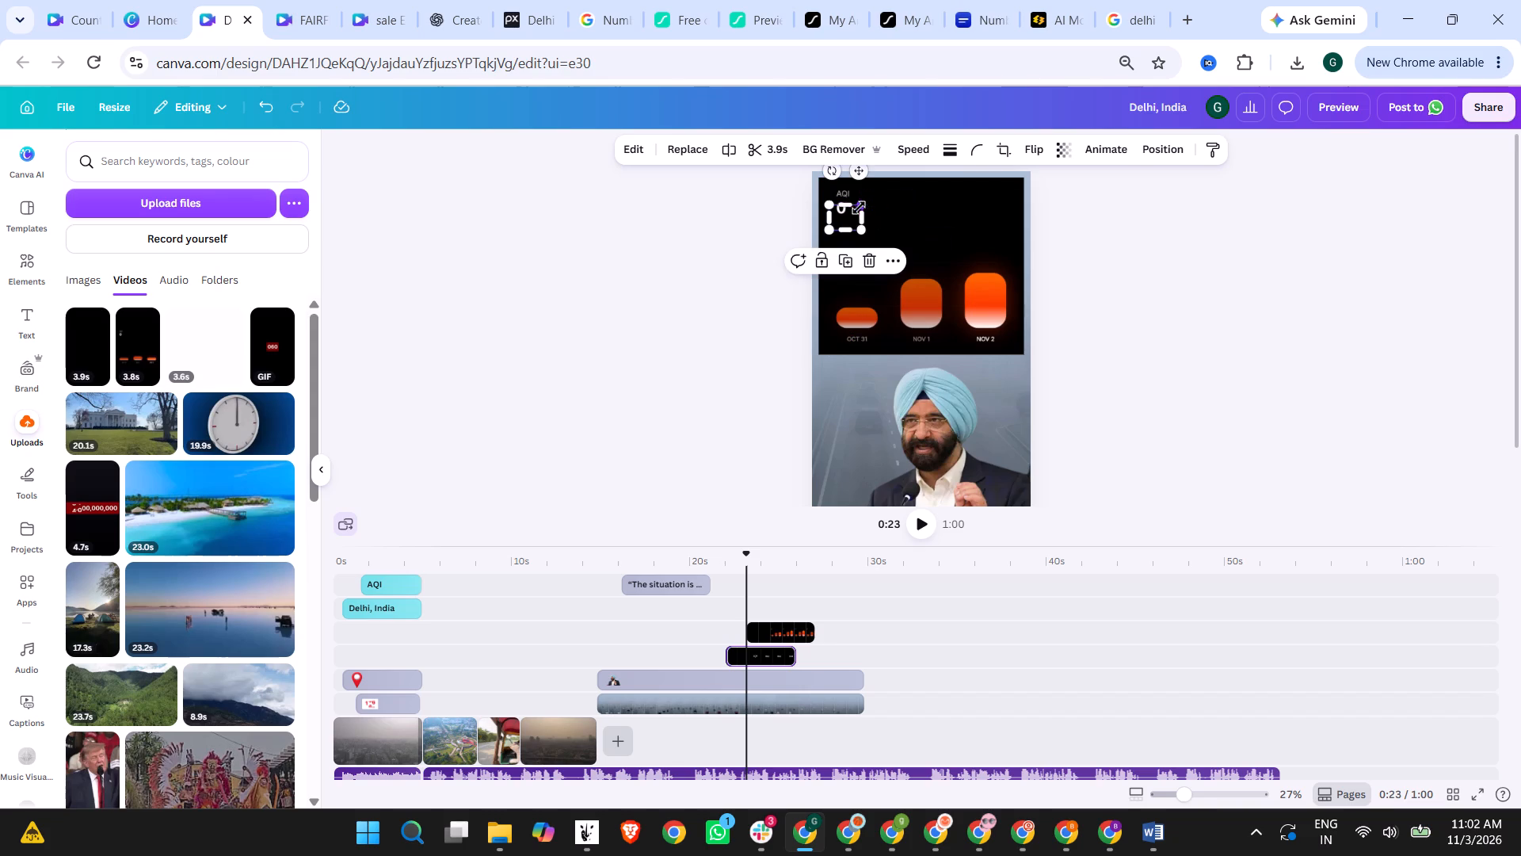
left_click_drag(851, 217, 855, 209)
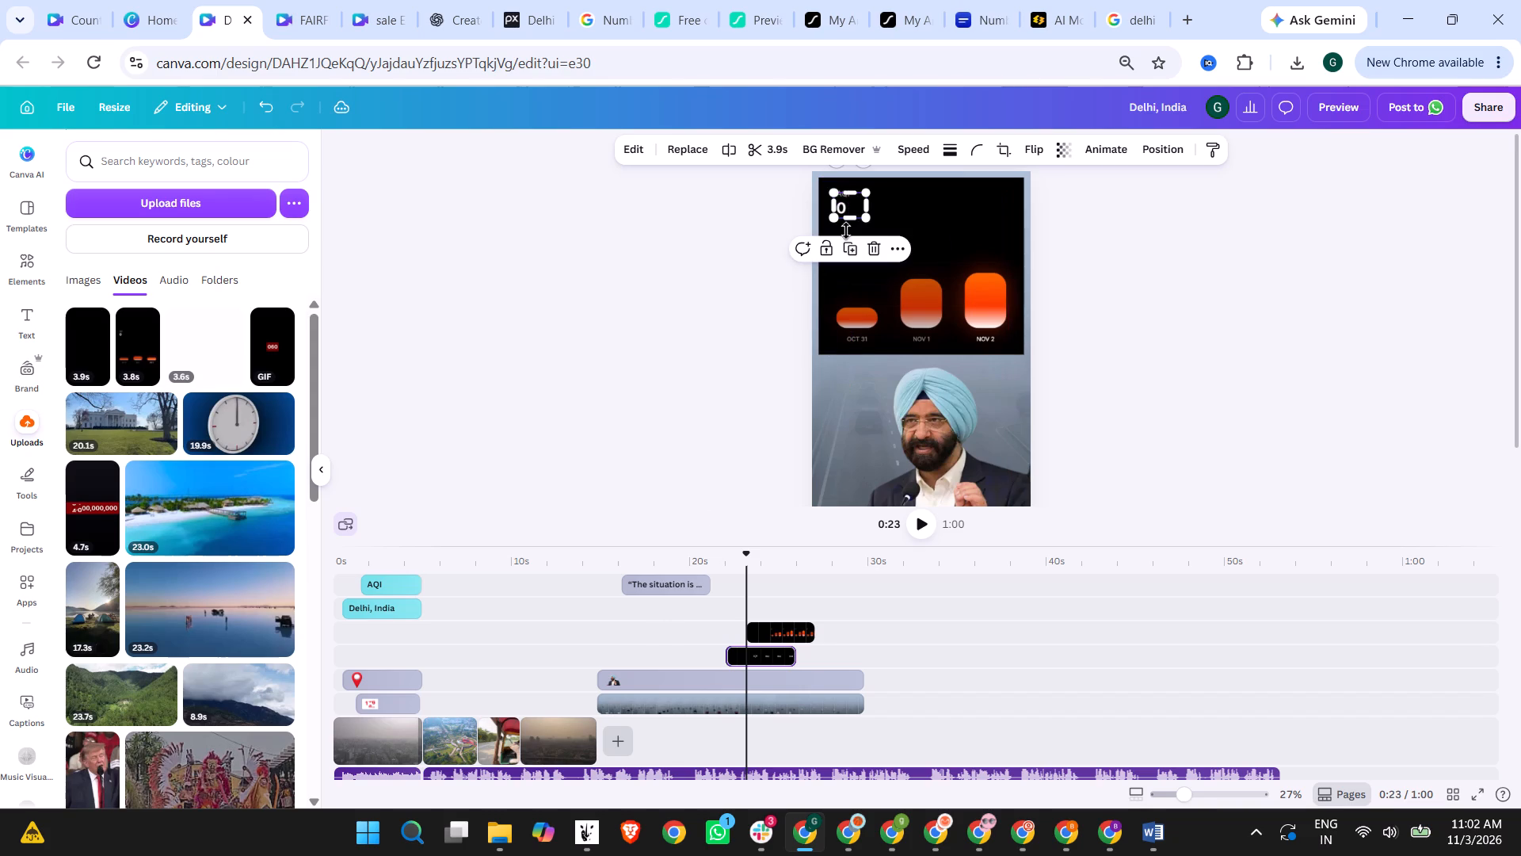
Move the counter clip to the timeline track above the AQI chart clip, starting at about 23 s.
left_click_drag(776, 650, 791, 603)
left_click(1188, 246)
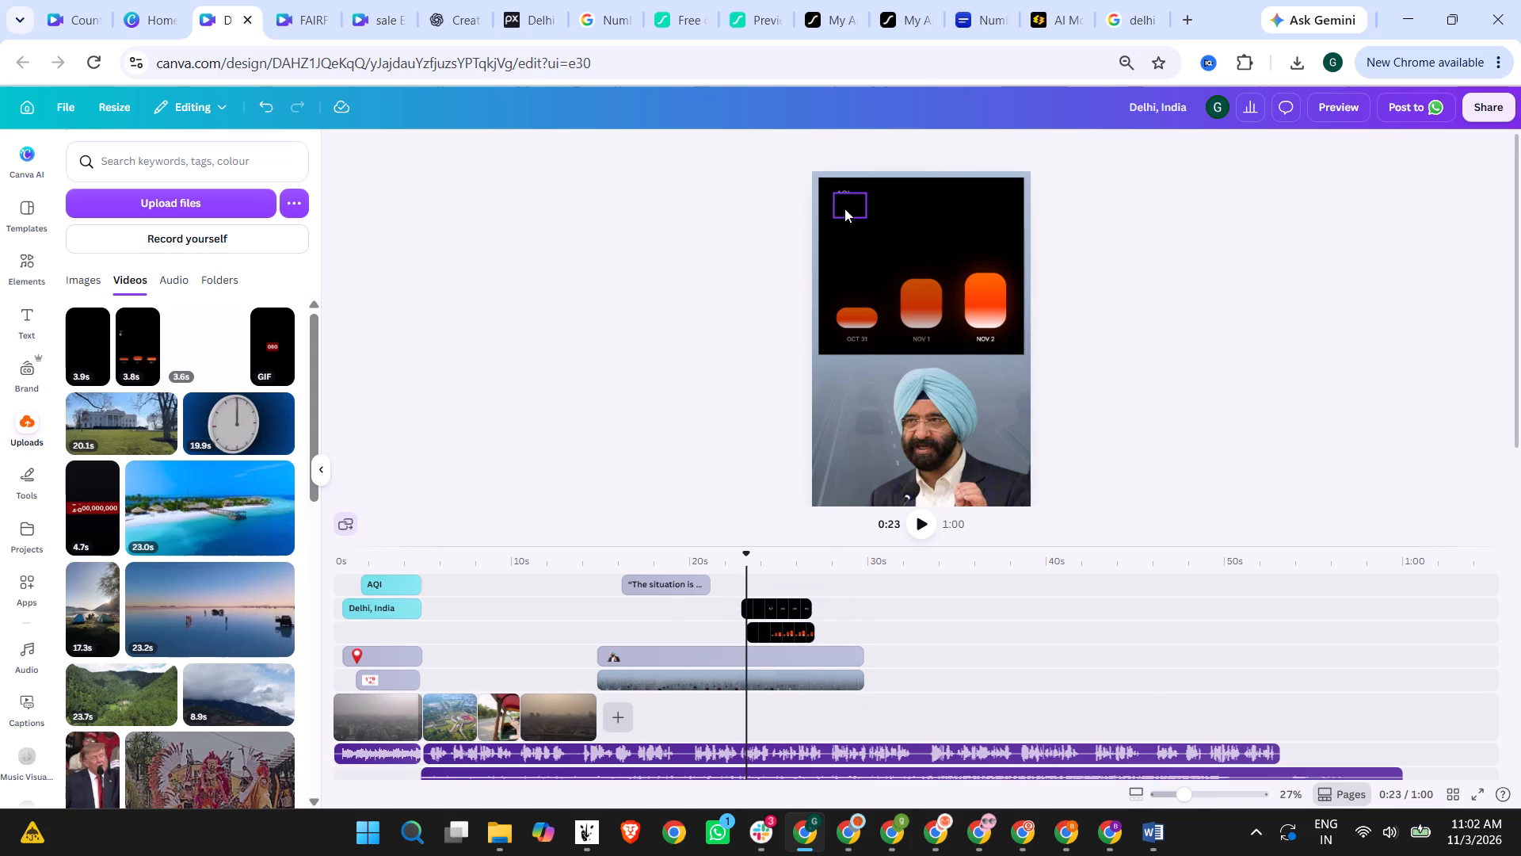
Place the counter video below the AQI label and shift its footage down inside the crop so the number sits within the frame.
left_click(845, 208)
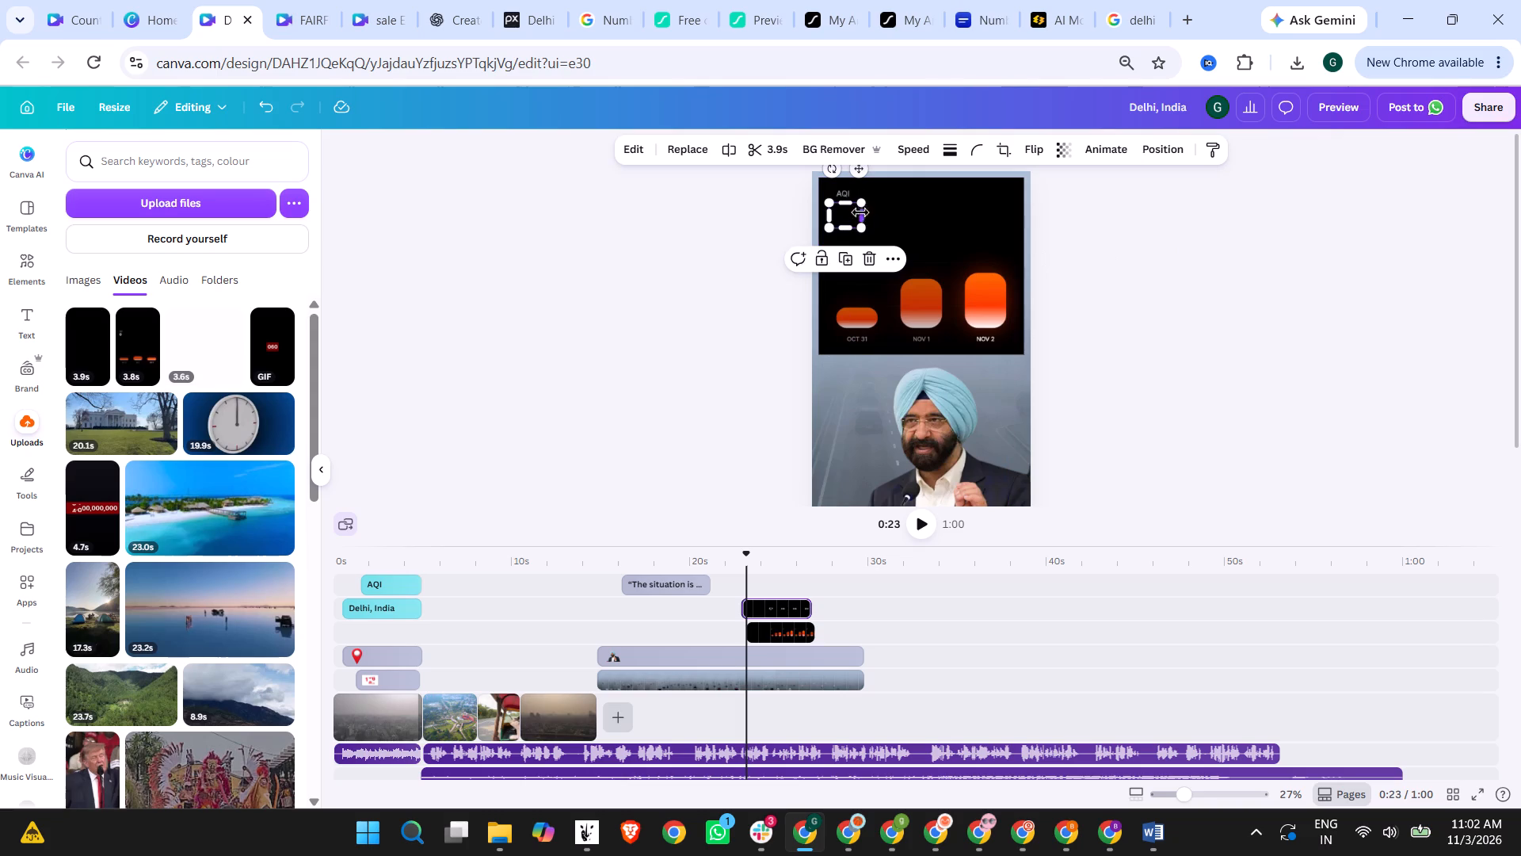
double_click(836, 211)
double_click(847, 212)
left_click_drag(869, 184, 871, 217)
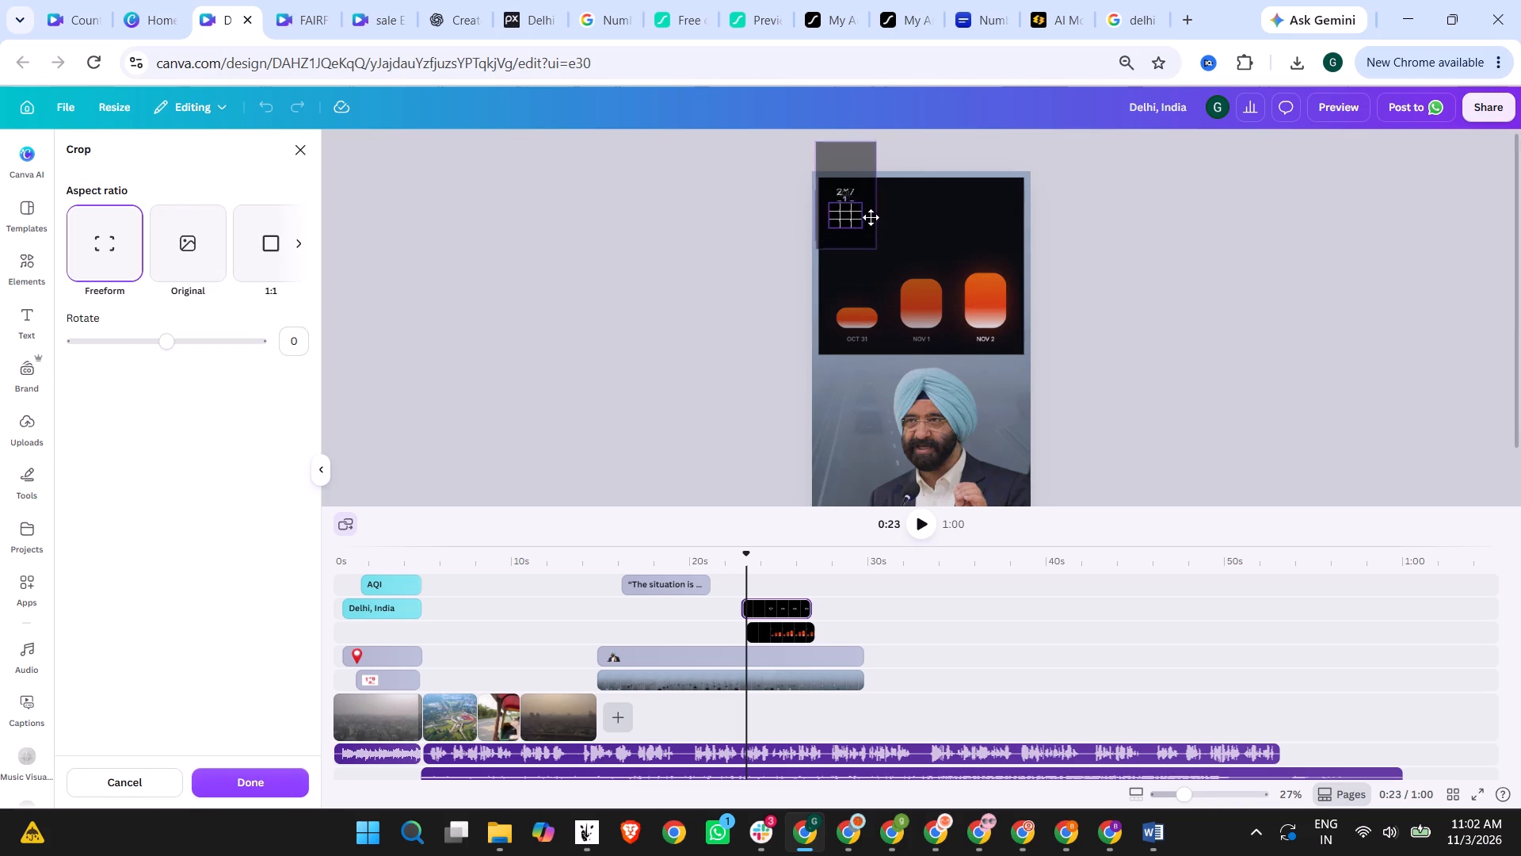
left_click_drag(871, 217, 870, 231)
left_click(1106, 232)
left_click(653, 437)
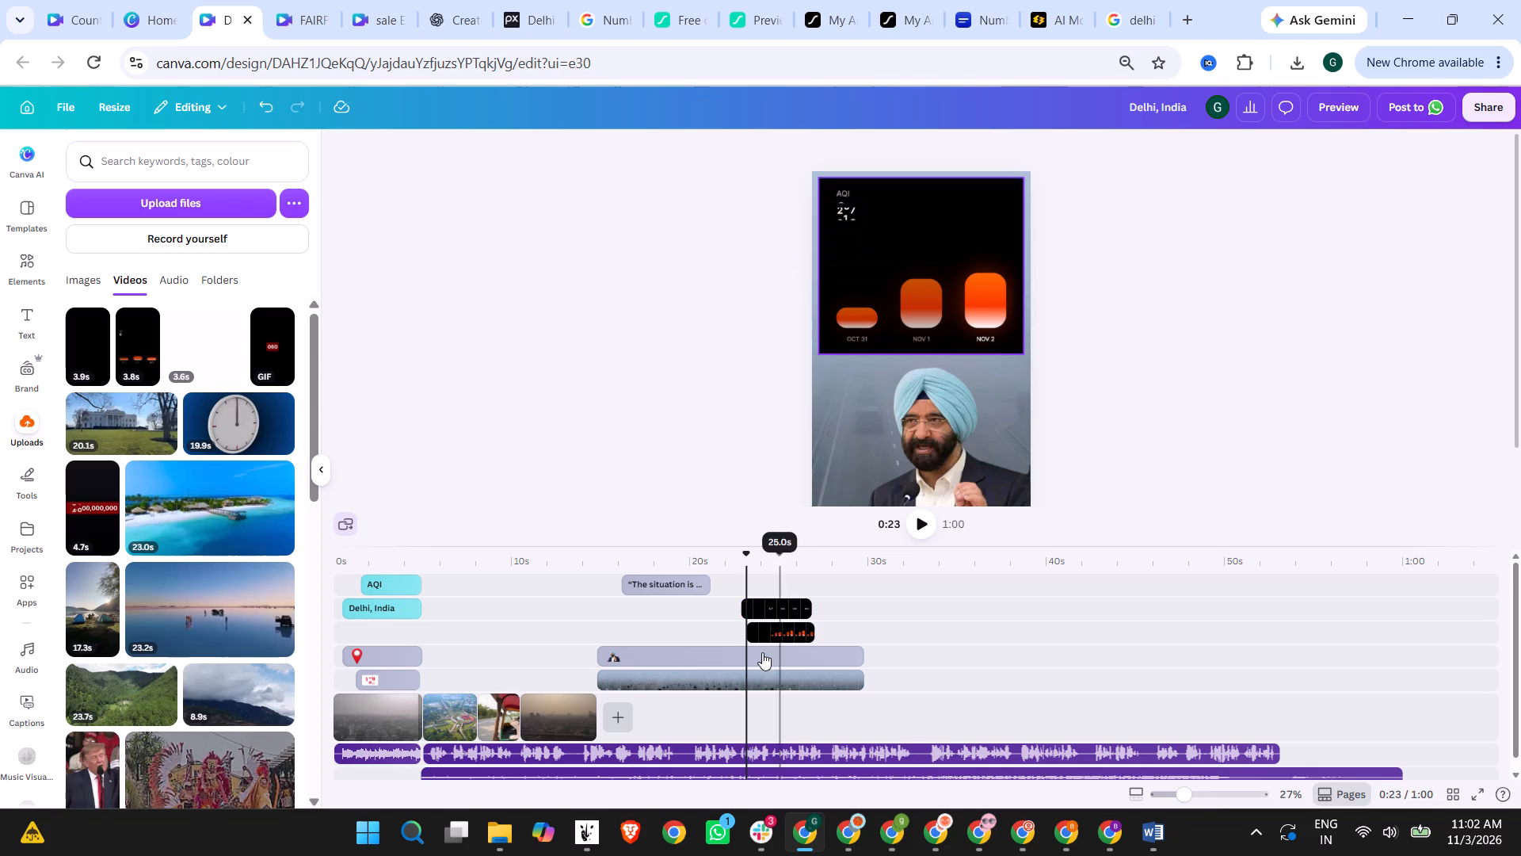
Align the AQI chart clip's start with the counter clip and trim the counter clip to 3.8 s so both end together.
left_click(772, 632)
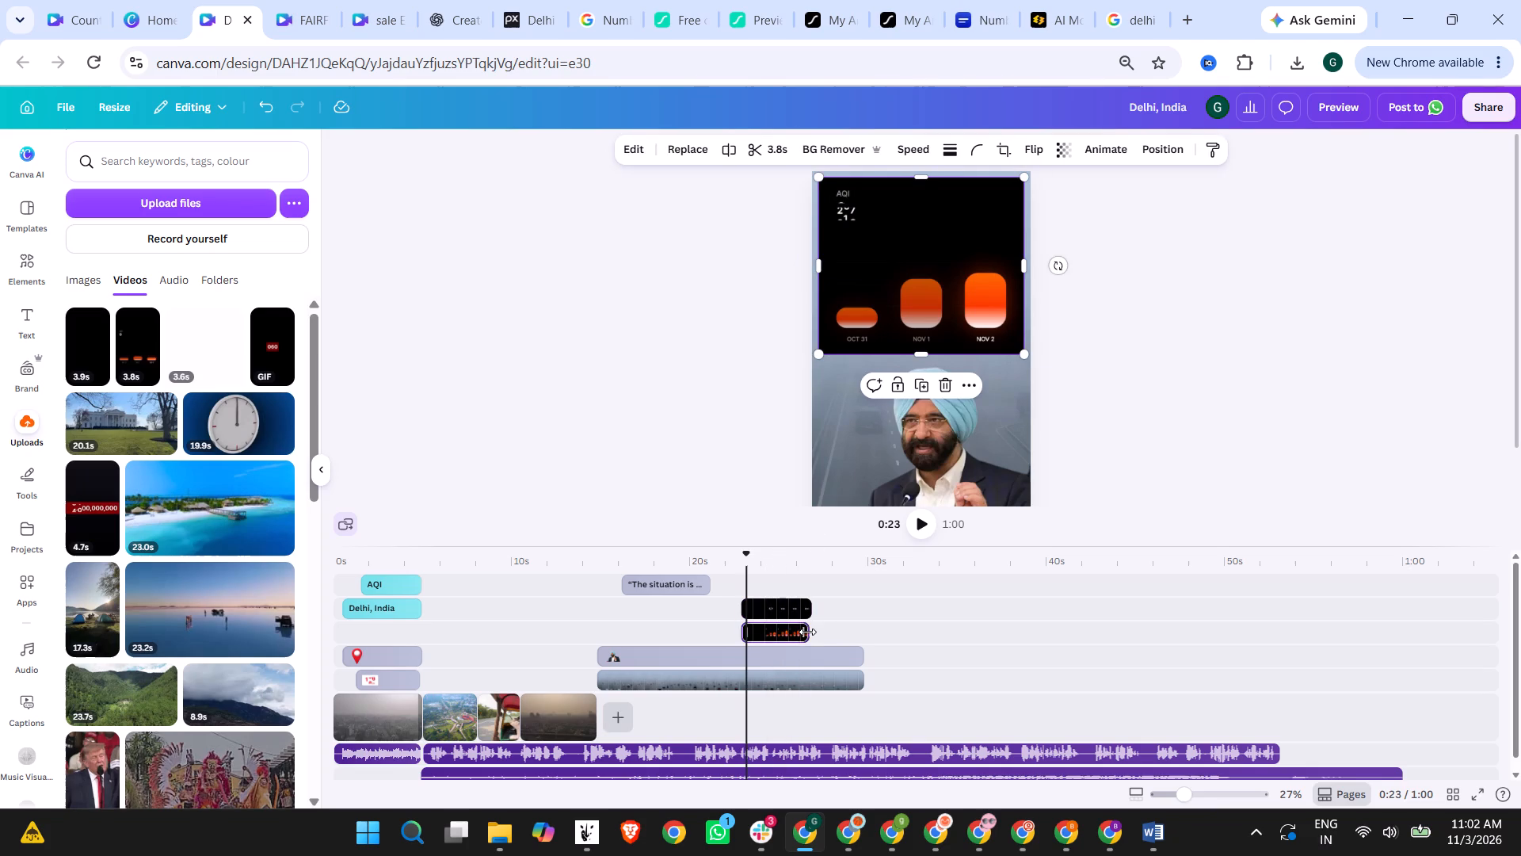
left_click_drag(807, 632, 824, 631)
left_click_drag(805, 631, 818, 631)
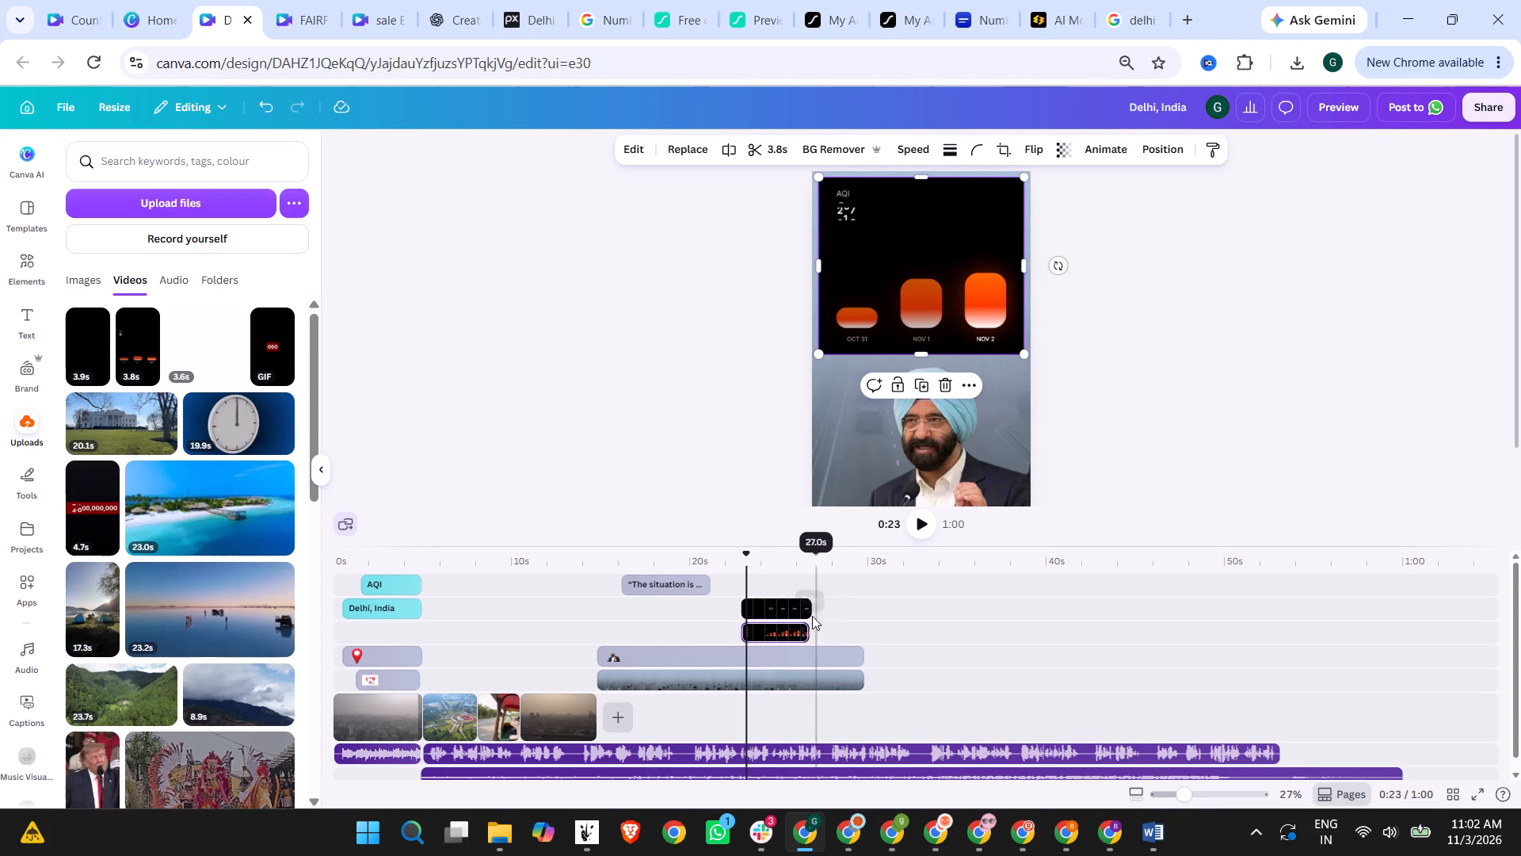
left_click(781, 607)
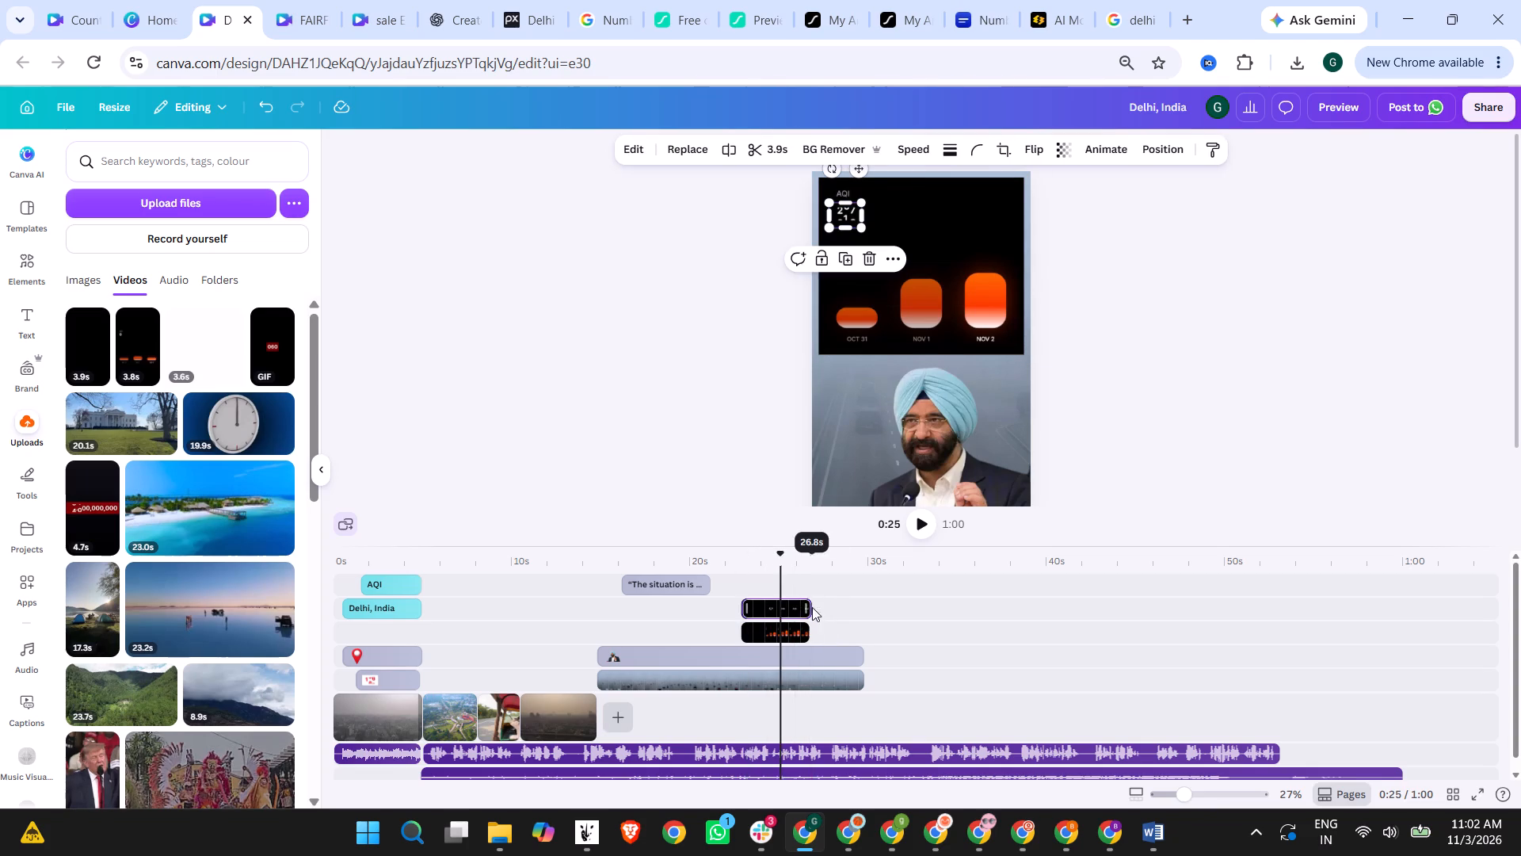
left_click(796, 632)
left_click(782, 605)
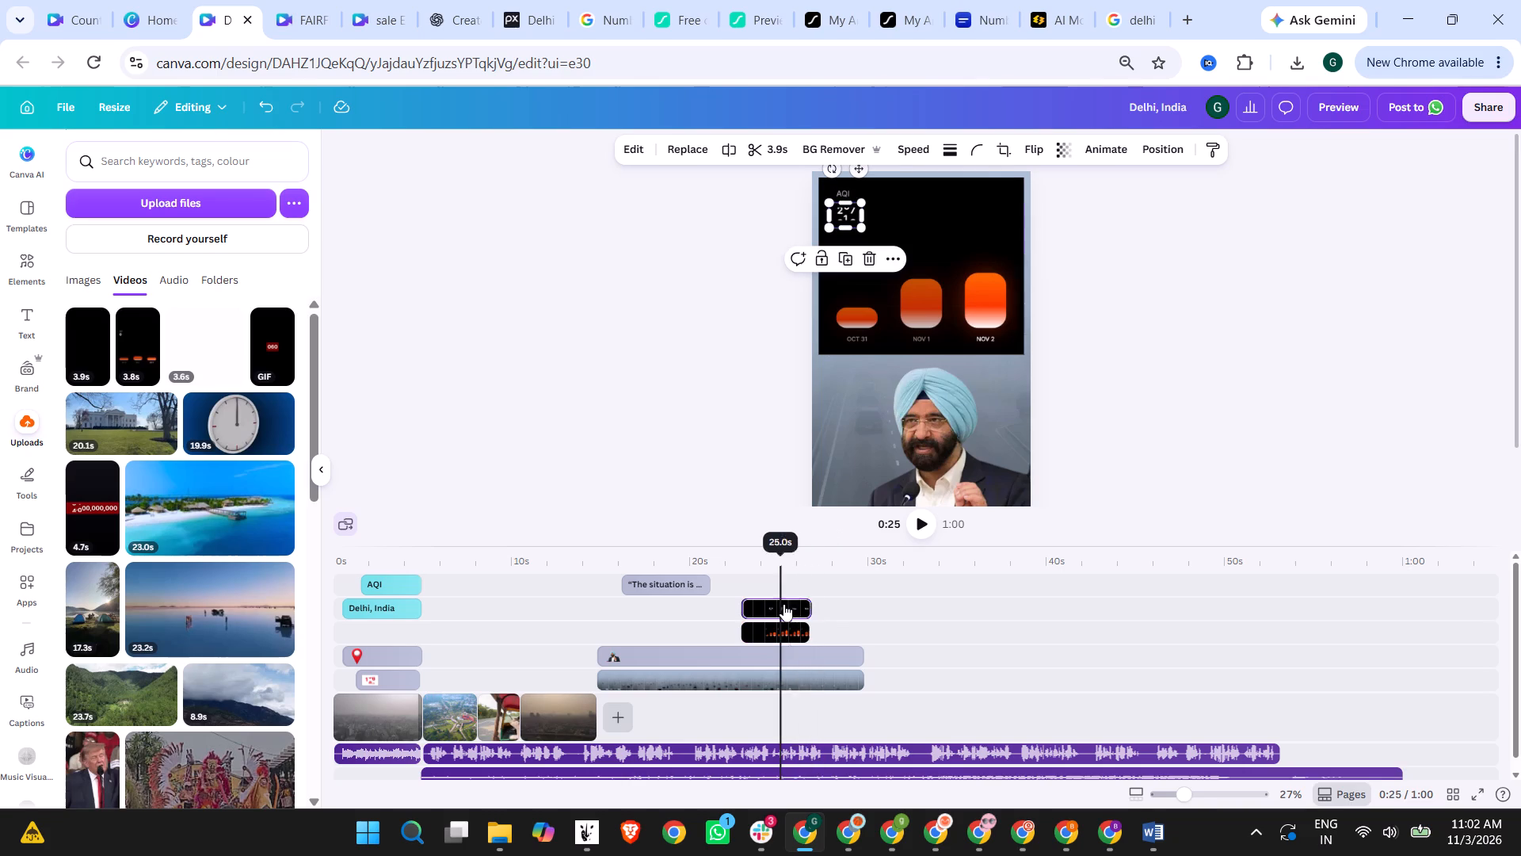
left_click(808, 606)
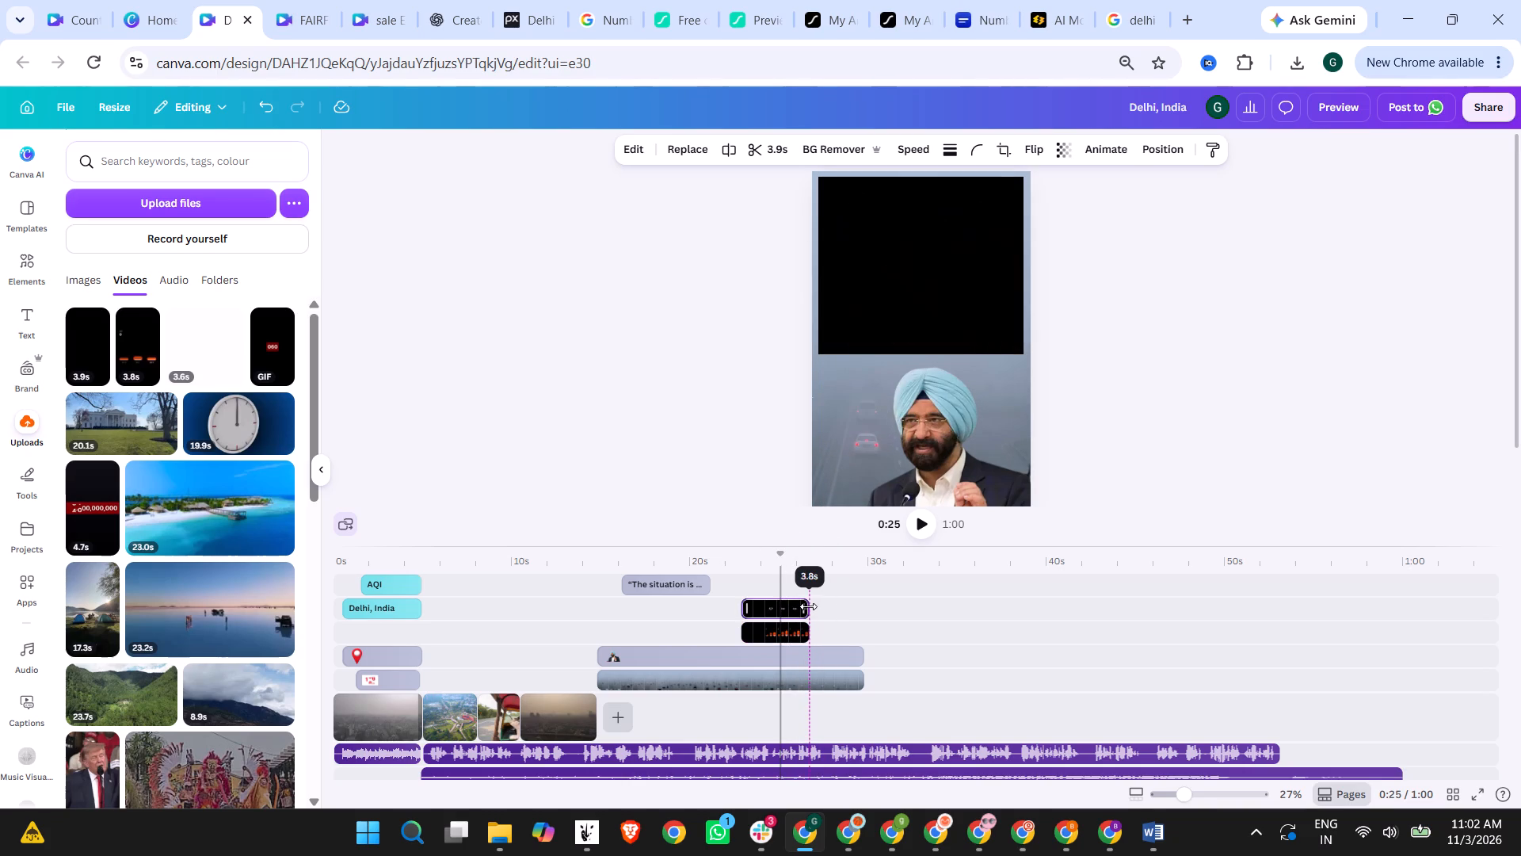
Preview the chart section from about 22 s and reposition the counter so 324 sits directly under the AQI label, aligned to its edge.
left_click(736, 564)
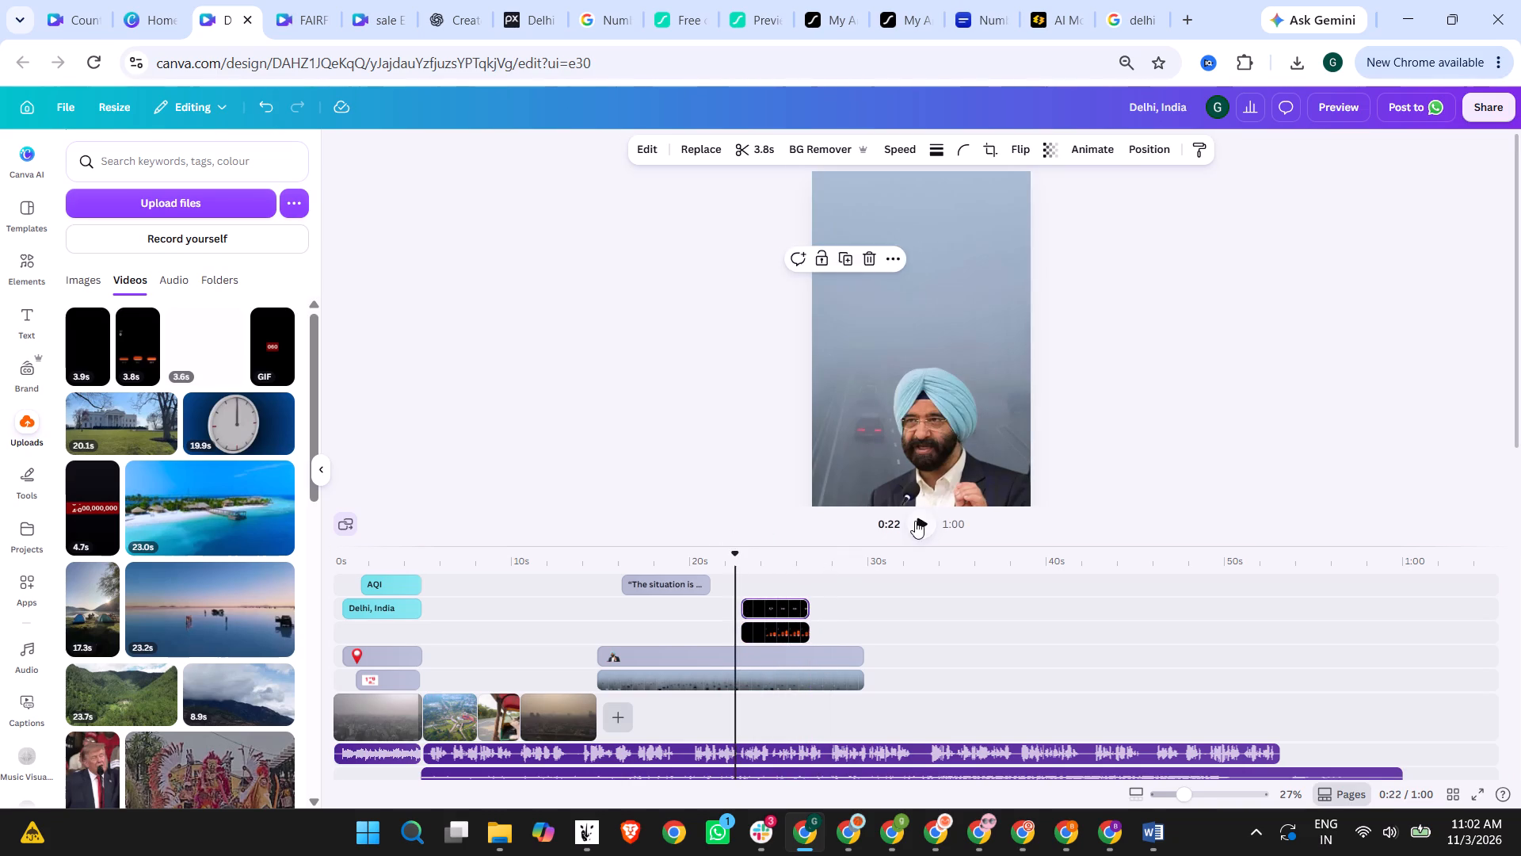
left_click(915, 521)
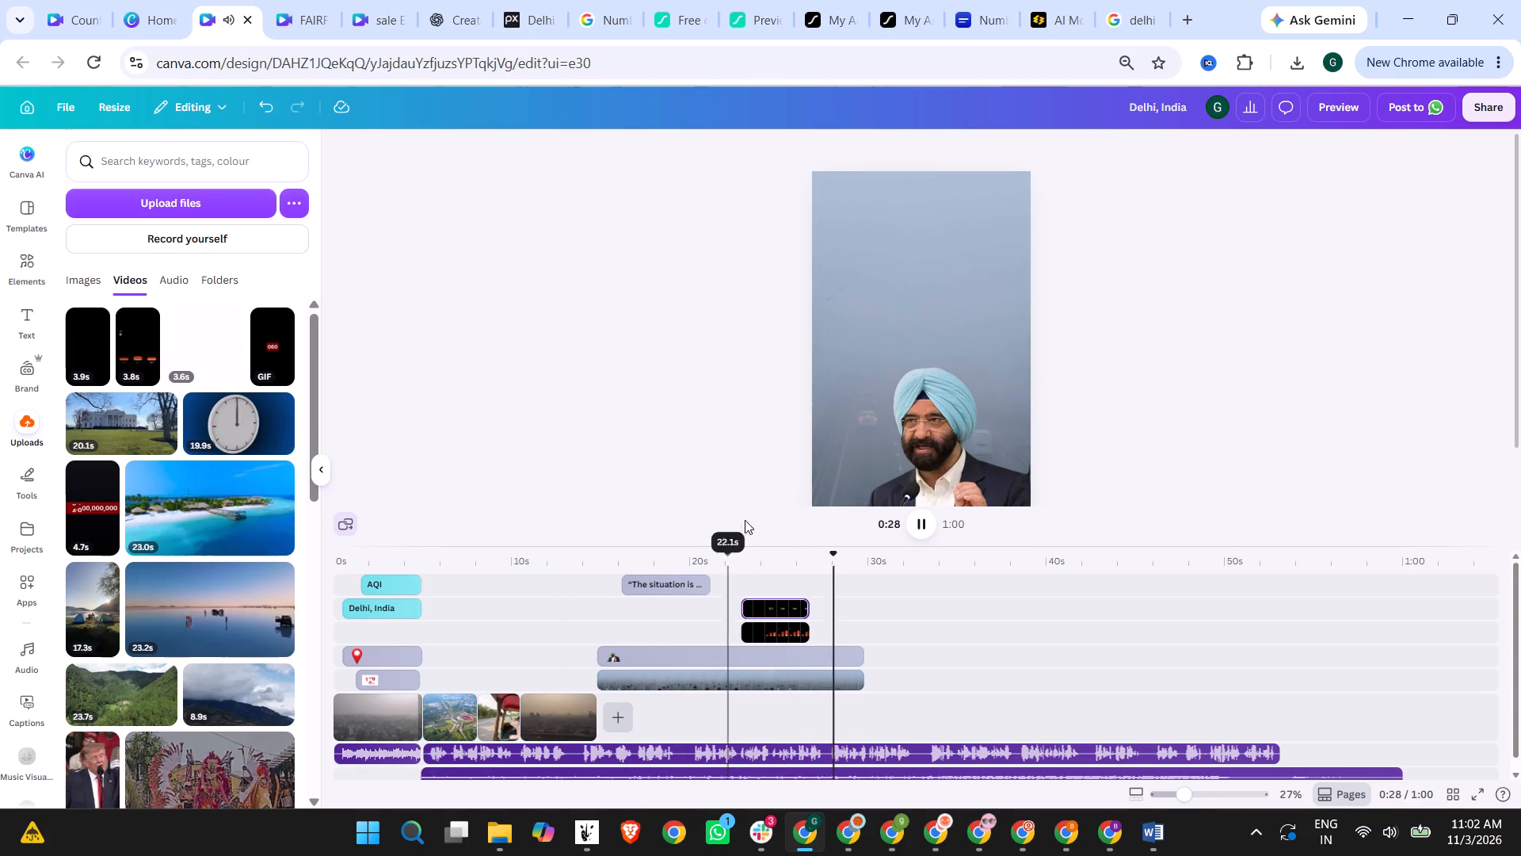
left_click(762, 564)
left_click(920, 529)
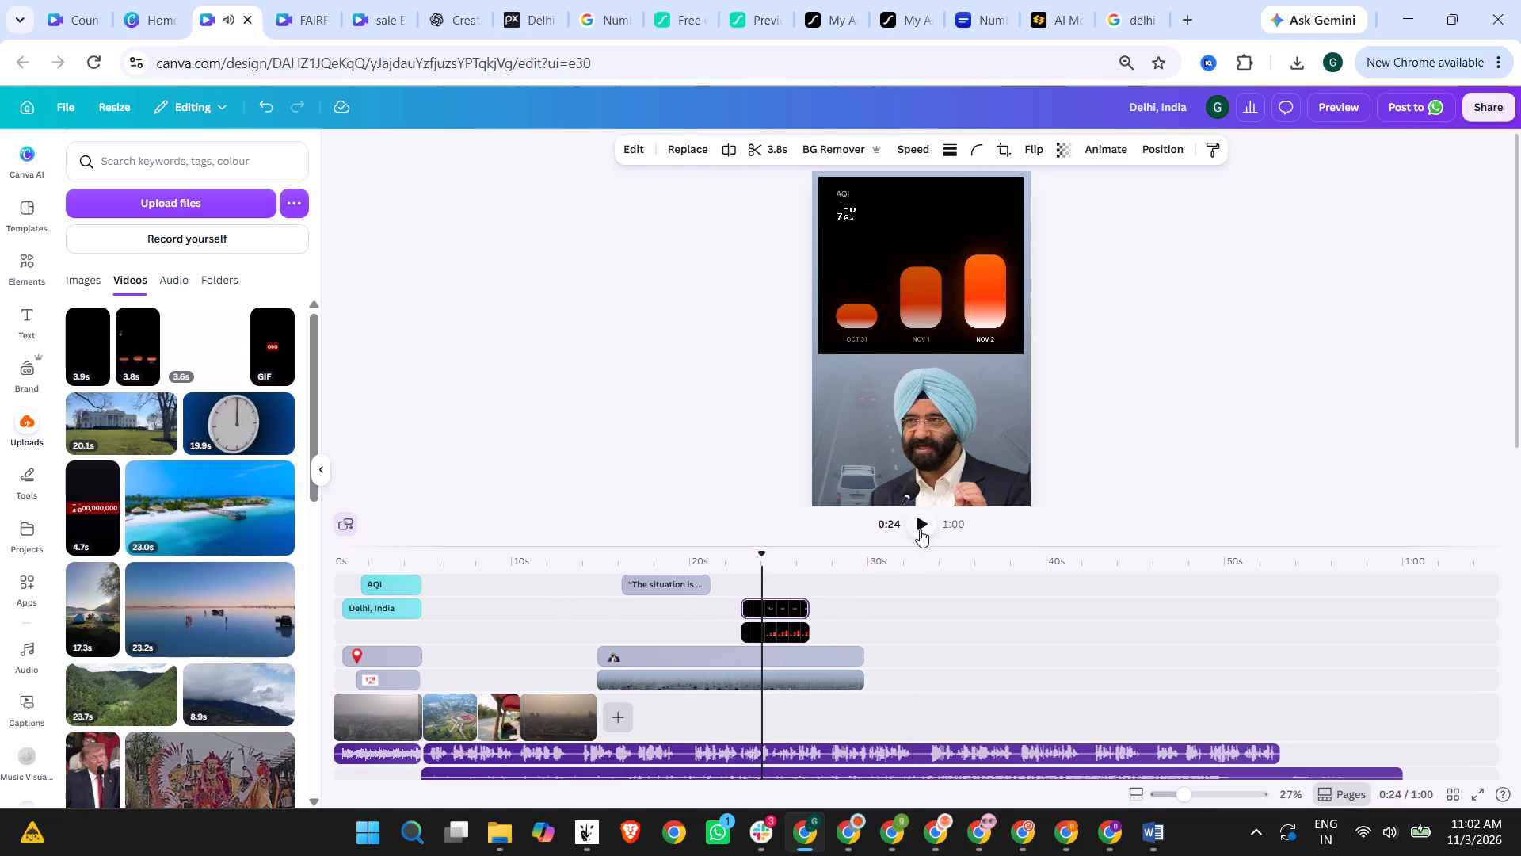
left_click(920, 527)
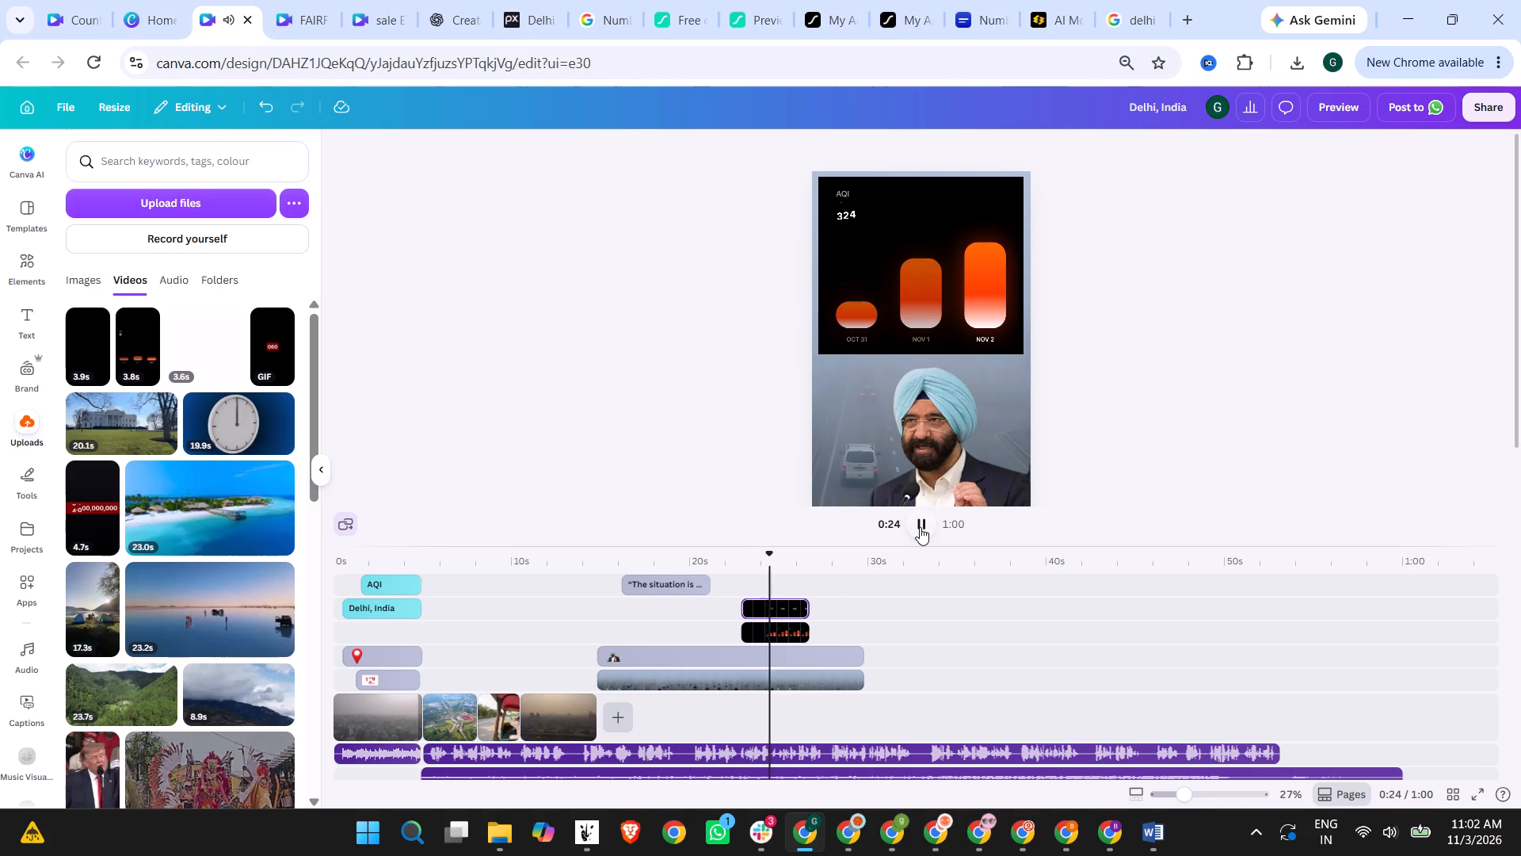
left_click(920, 527)
left_click(778, 608)
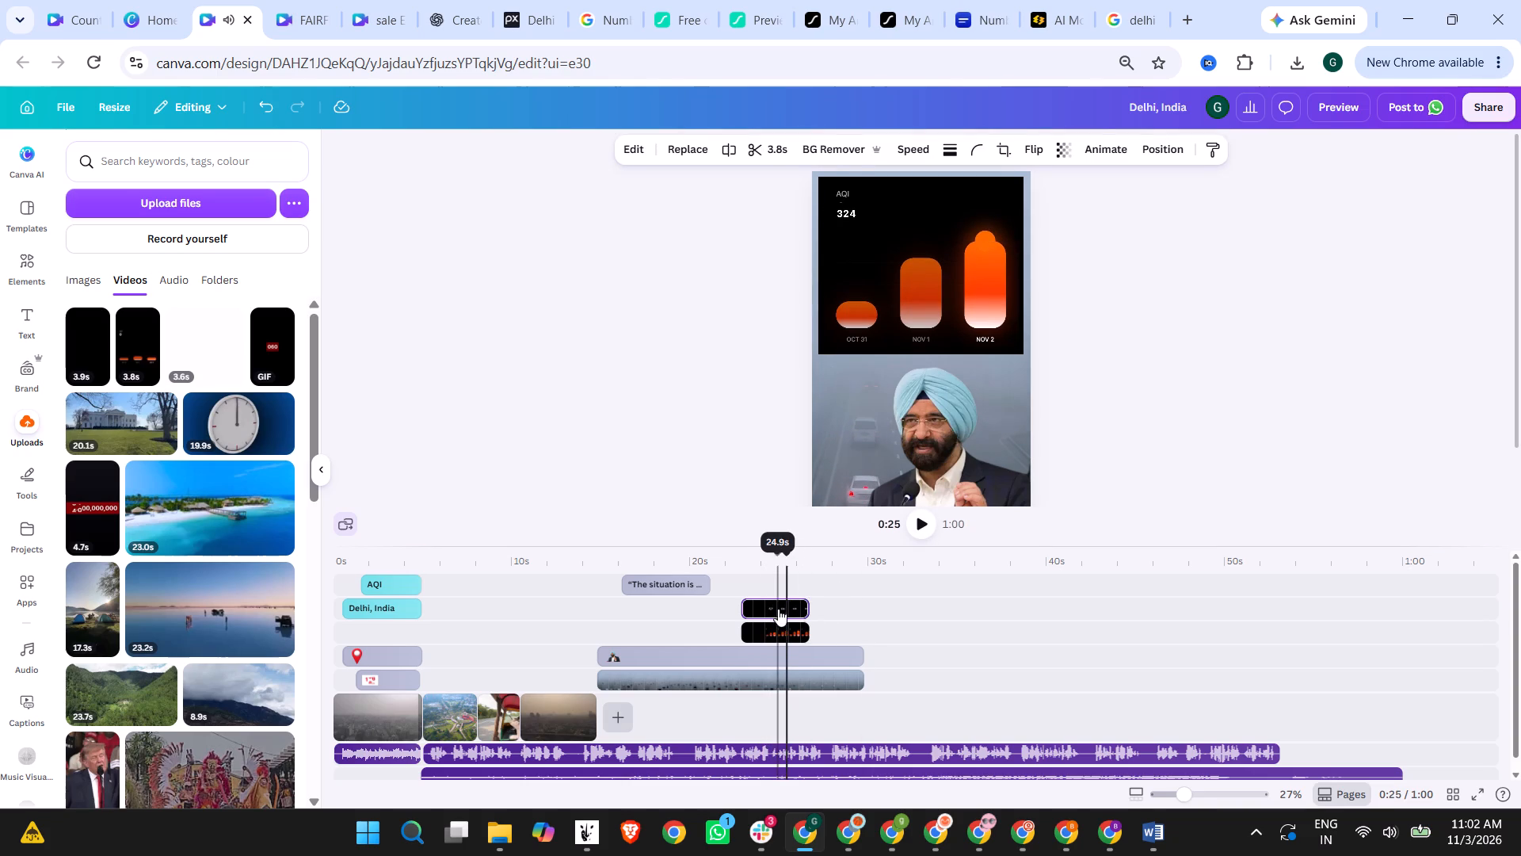
left_click(838, 215)
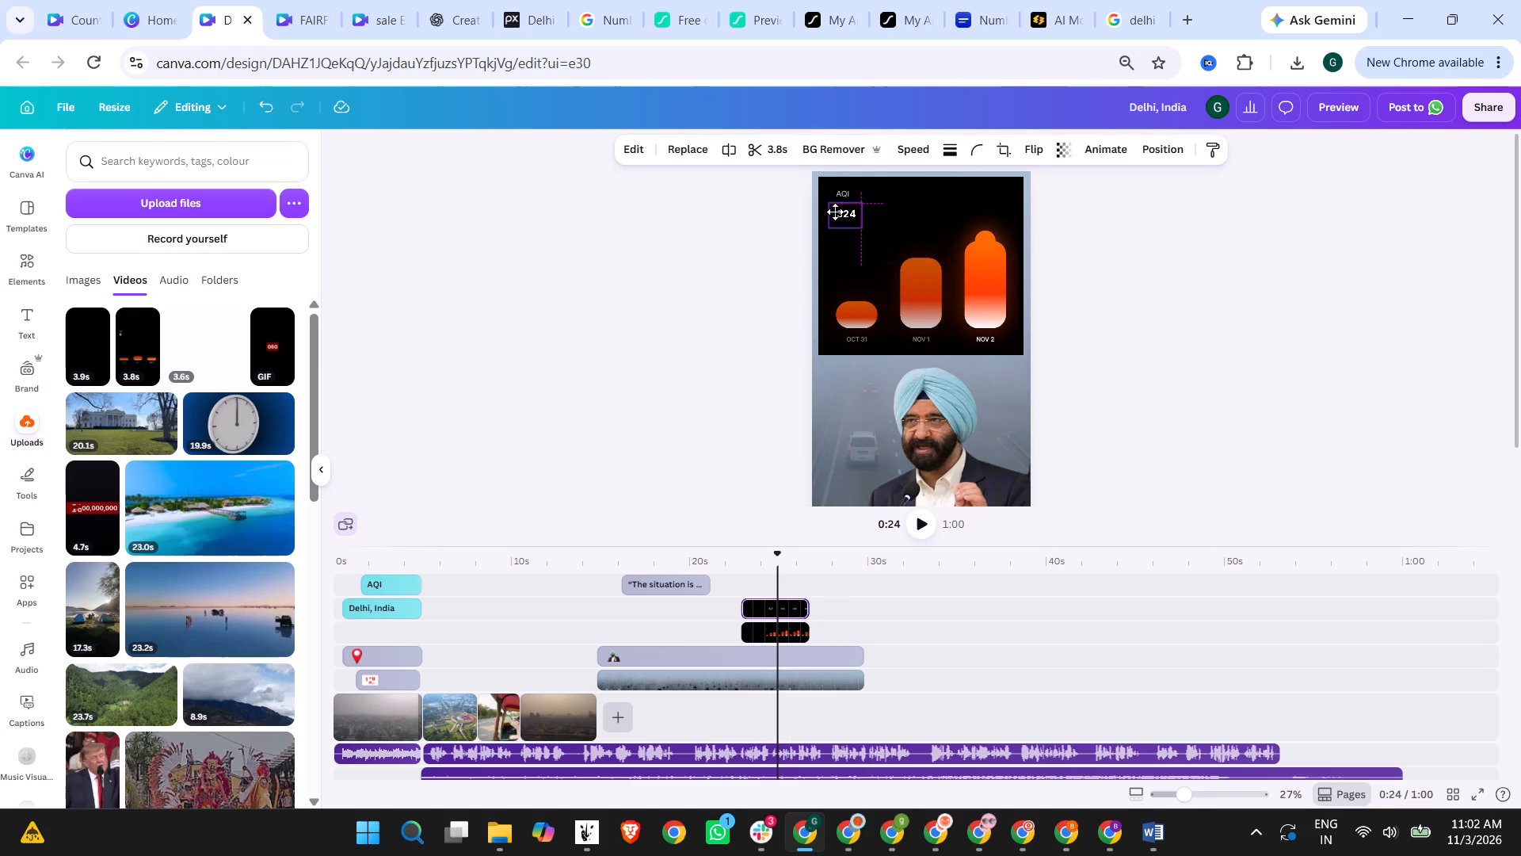
left_click(1046, 230)
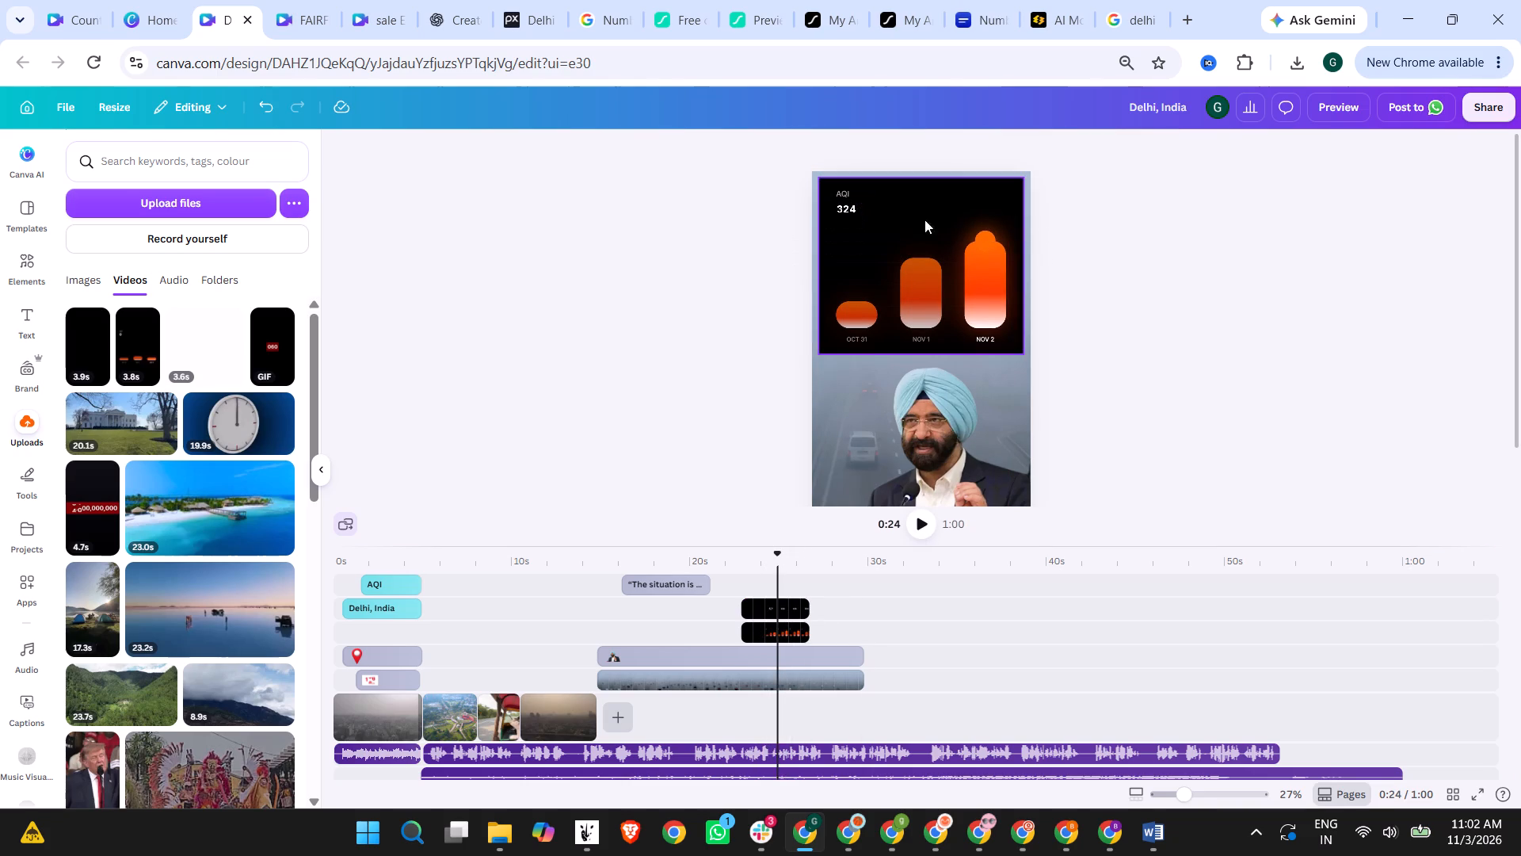
left_click(852, 207)
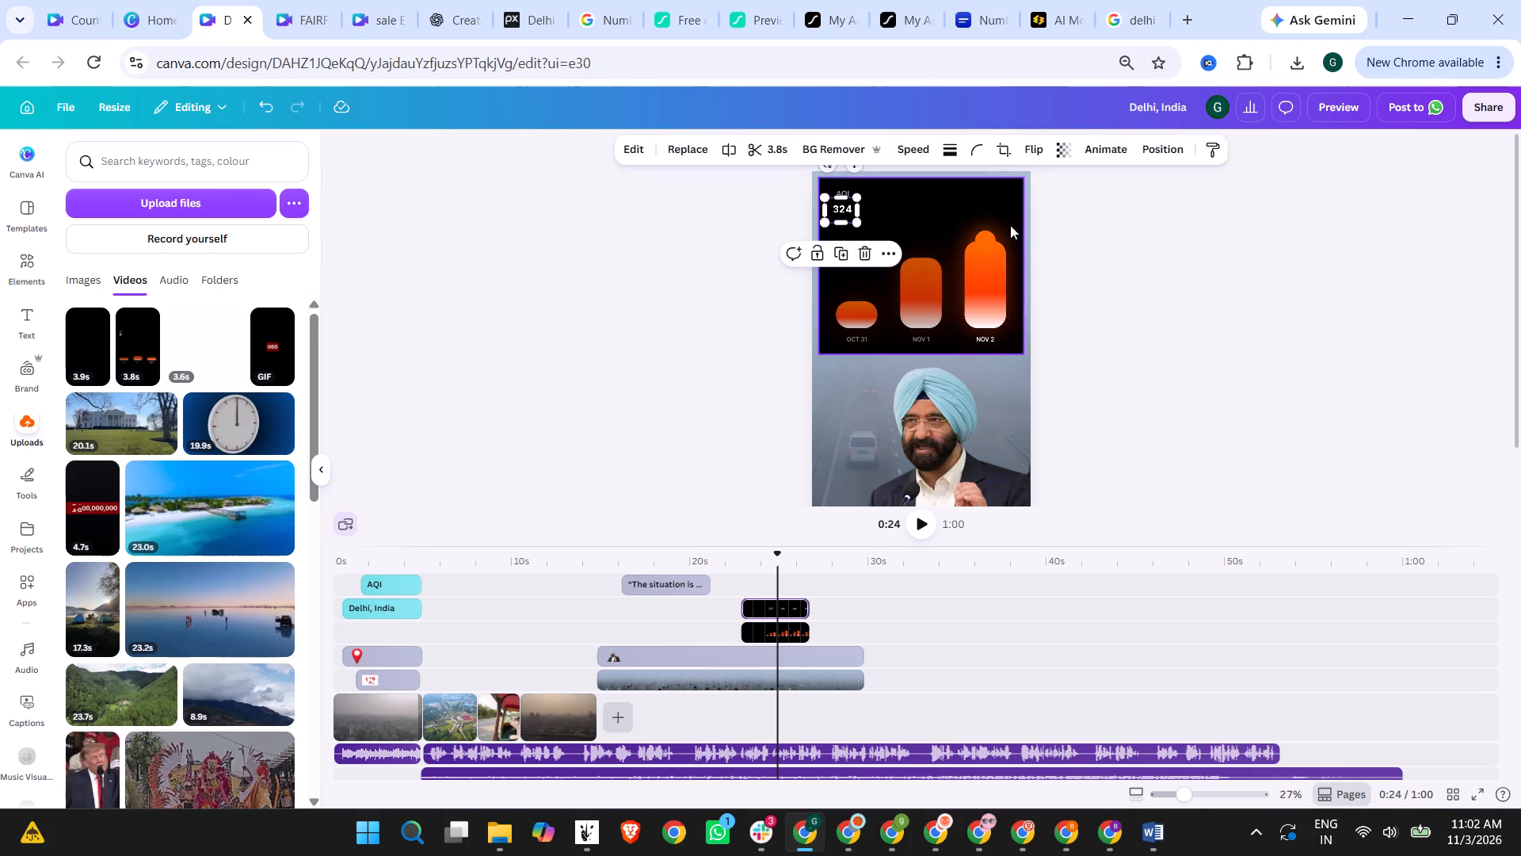
left_click(1035, 227)
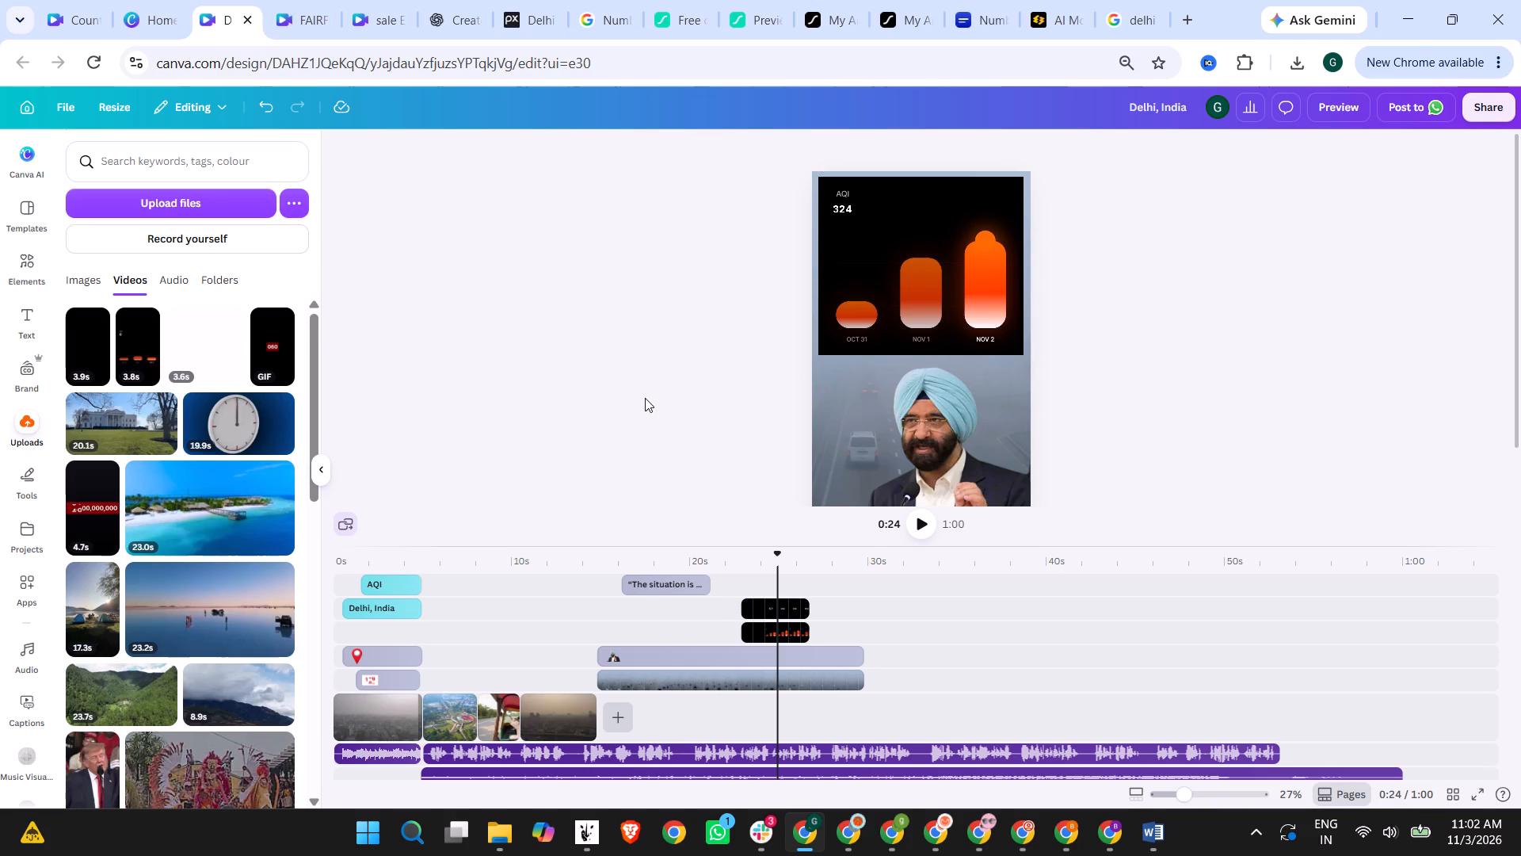
left_click(645, 398)
Play from about 20 s and trim the speaker cutout to 11.9 s and the foggy background clip to end with the chart clips.
left_click(698, 552)
left_click(917, 527)
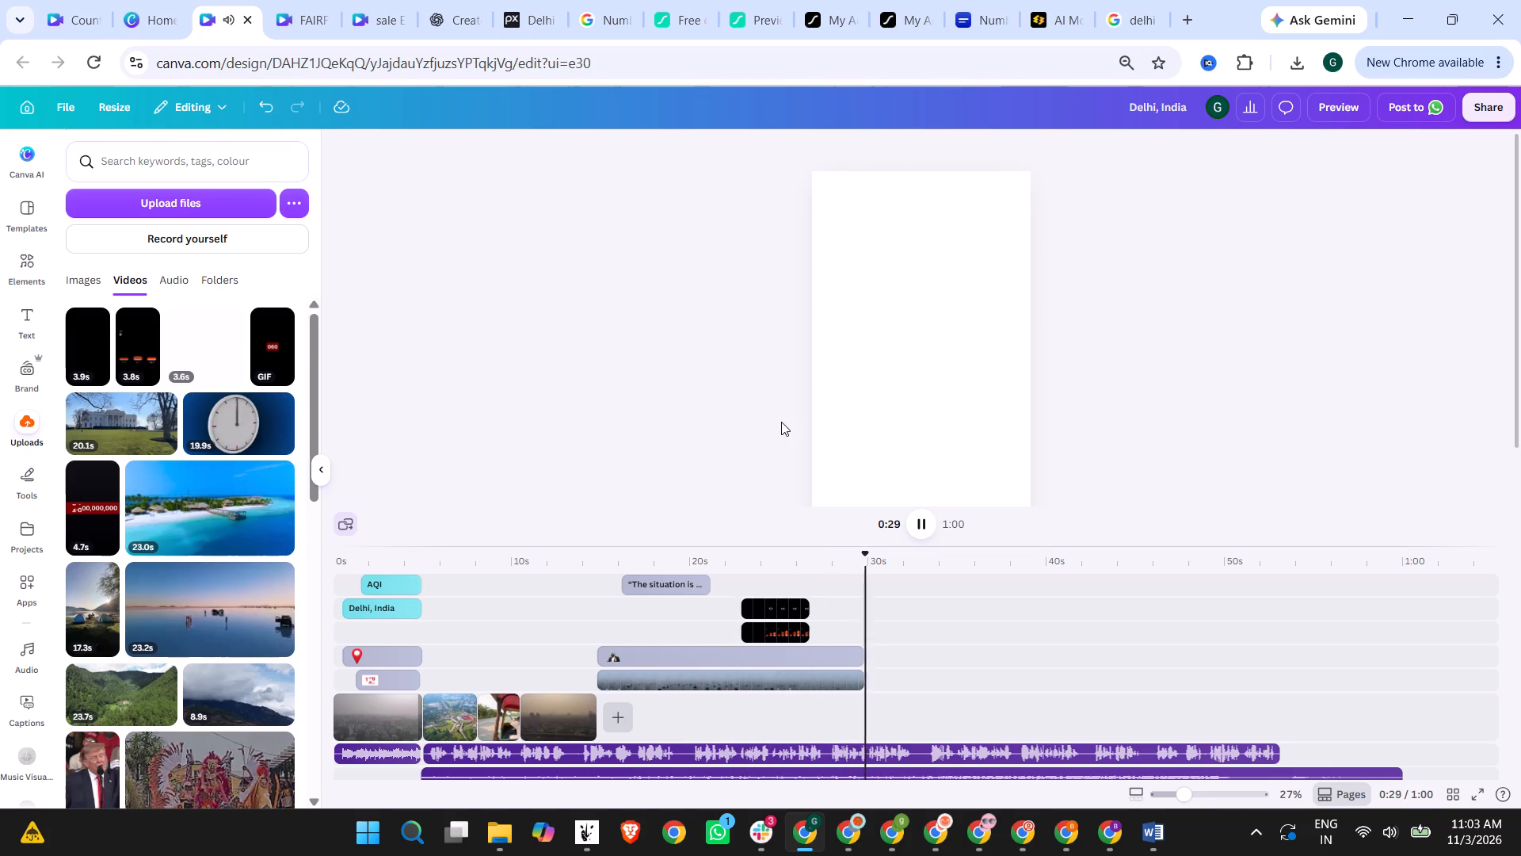
left_click(824, 657)
left_click_drag(856, 680, 806, 681)
left_click_drag(858, 659, 803, 657)
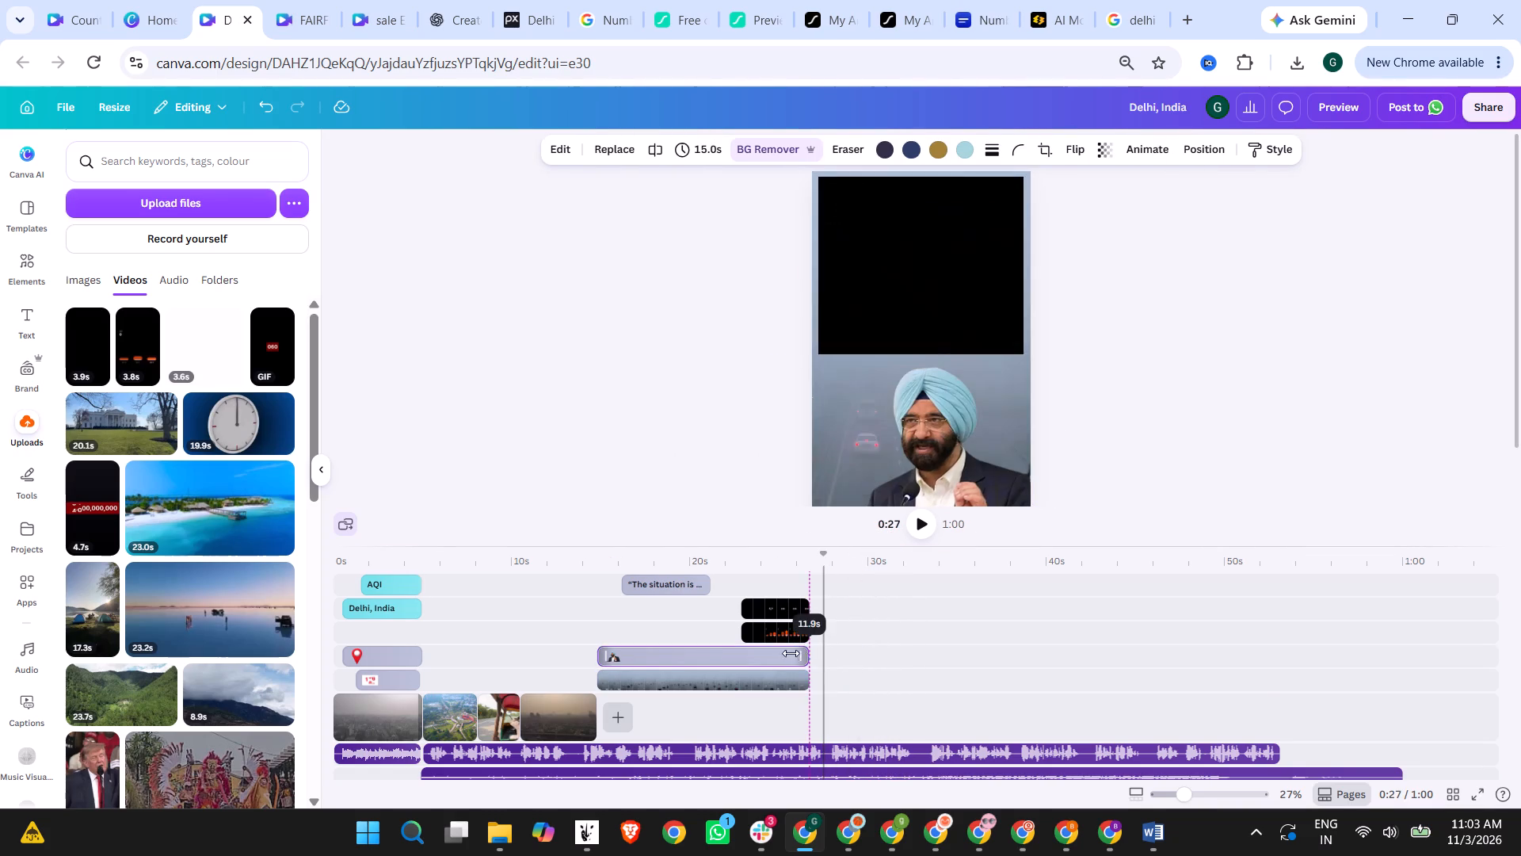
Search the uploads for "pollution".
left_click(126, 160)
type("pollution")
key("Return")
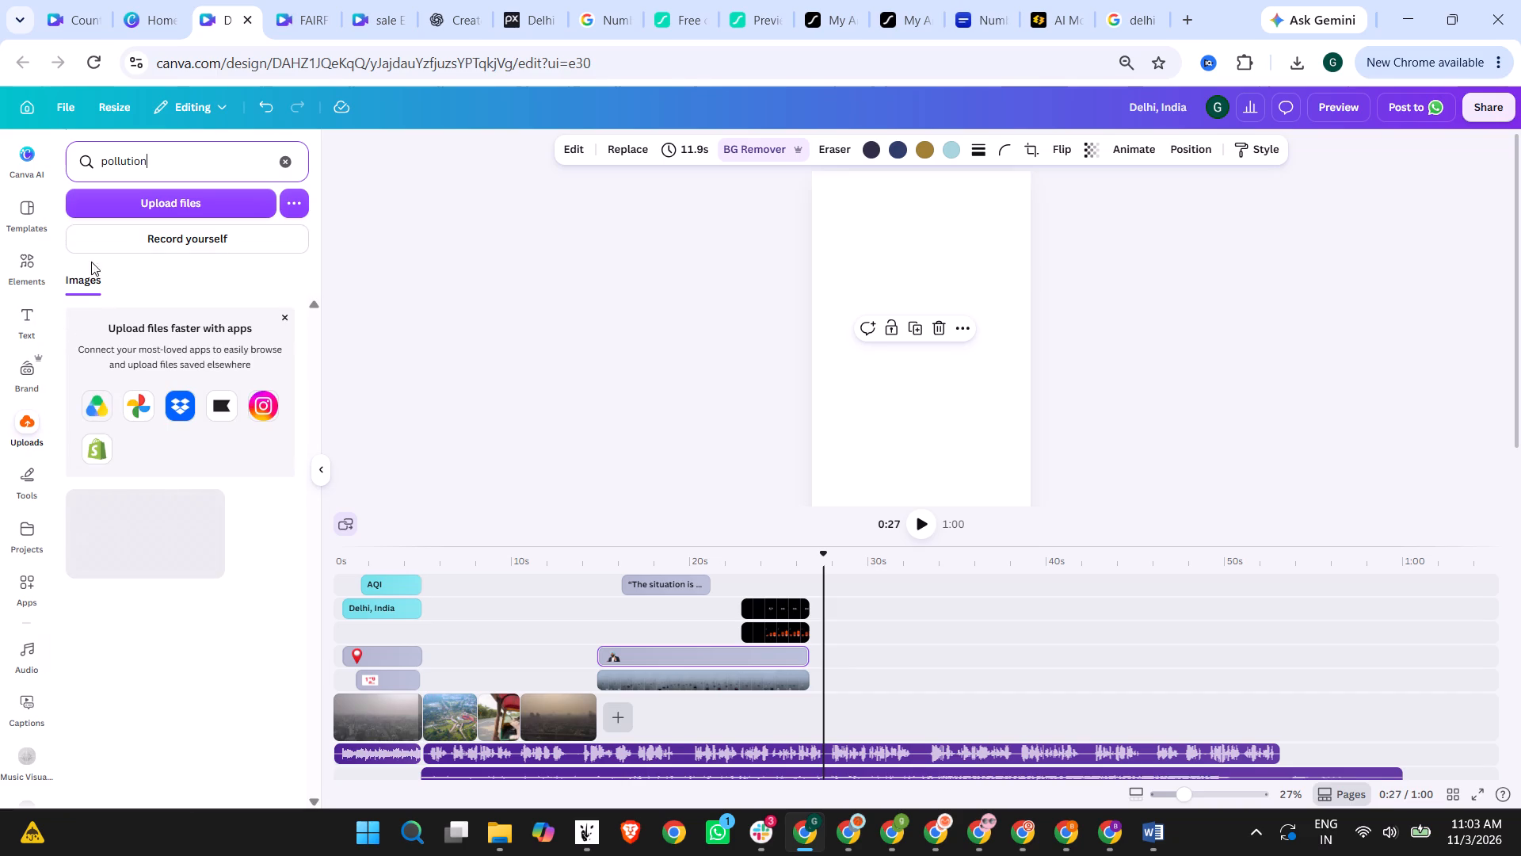
Search the elements library for "pollution" and show all of its video results.
left_click(25, 264)
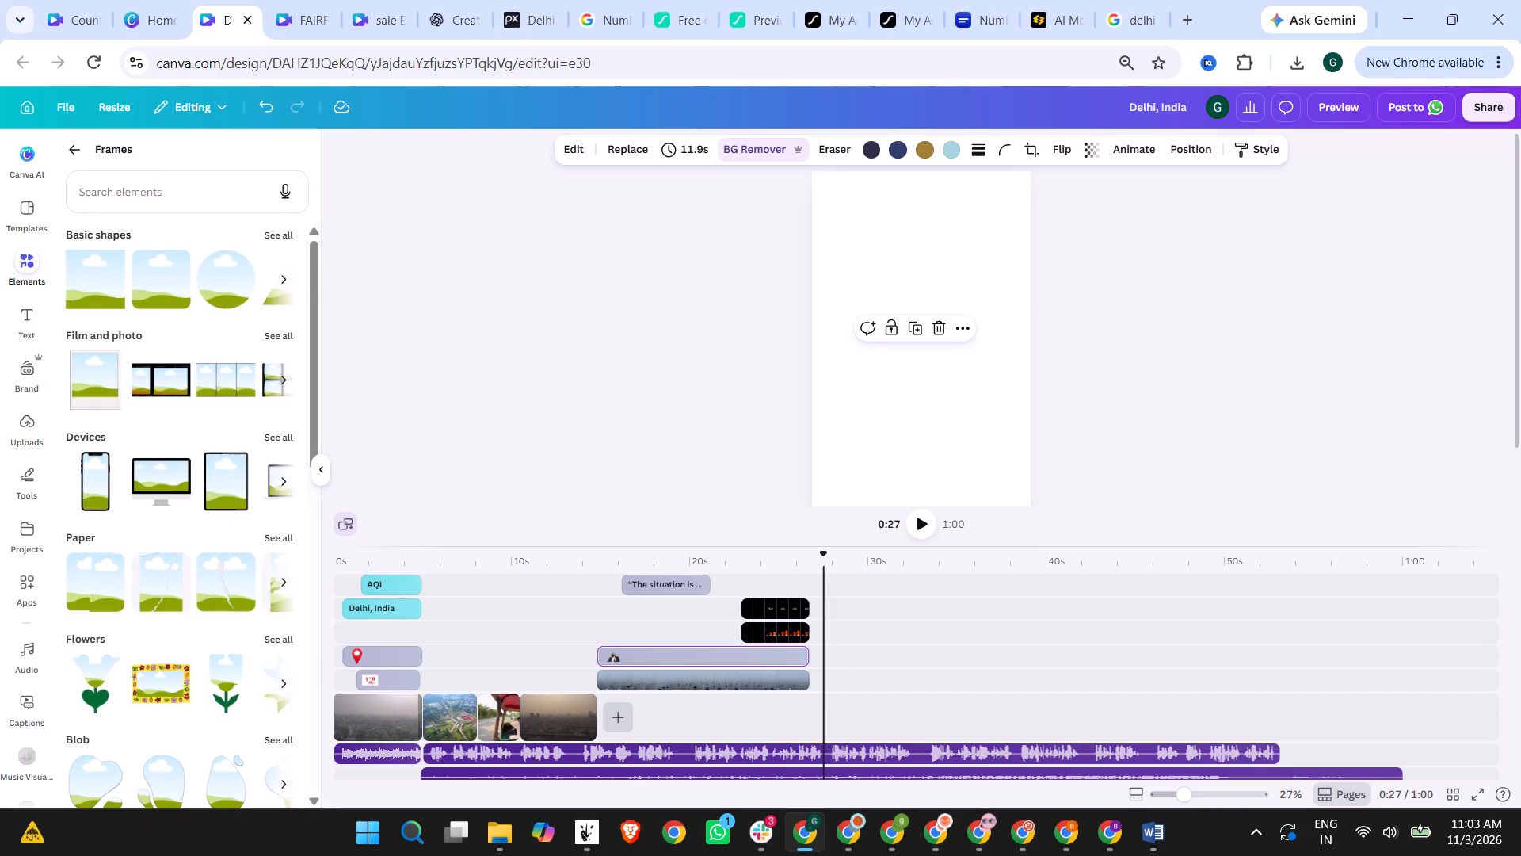
left_click(78, 147)
left_click(162, 172)
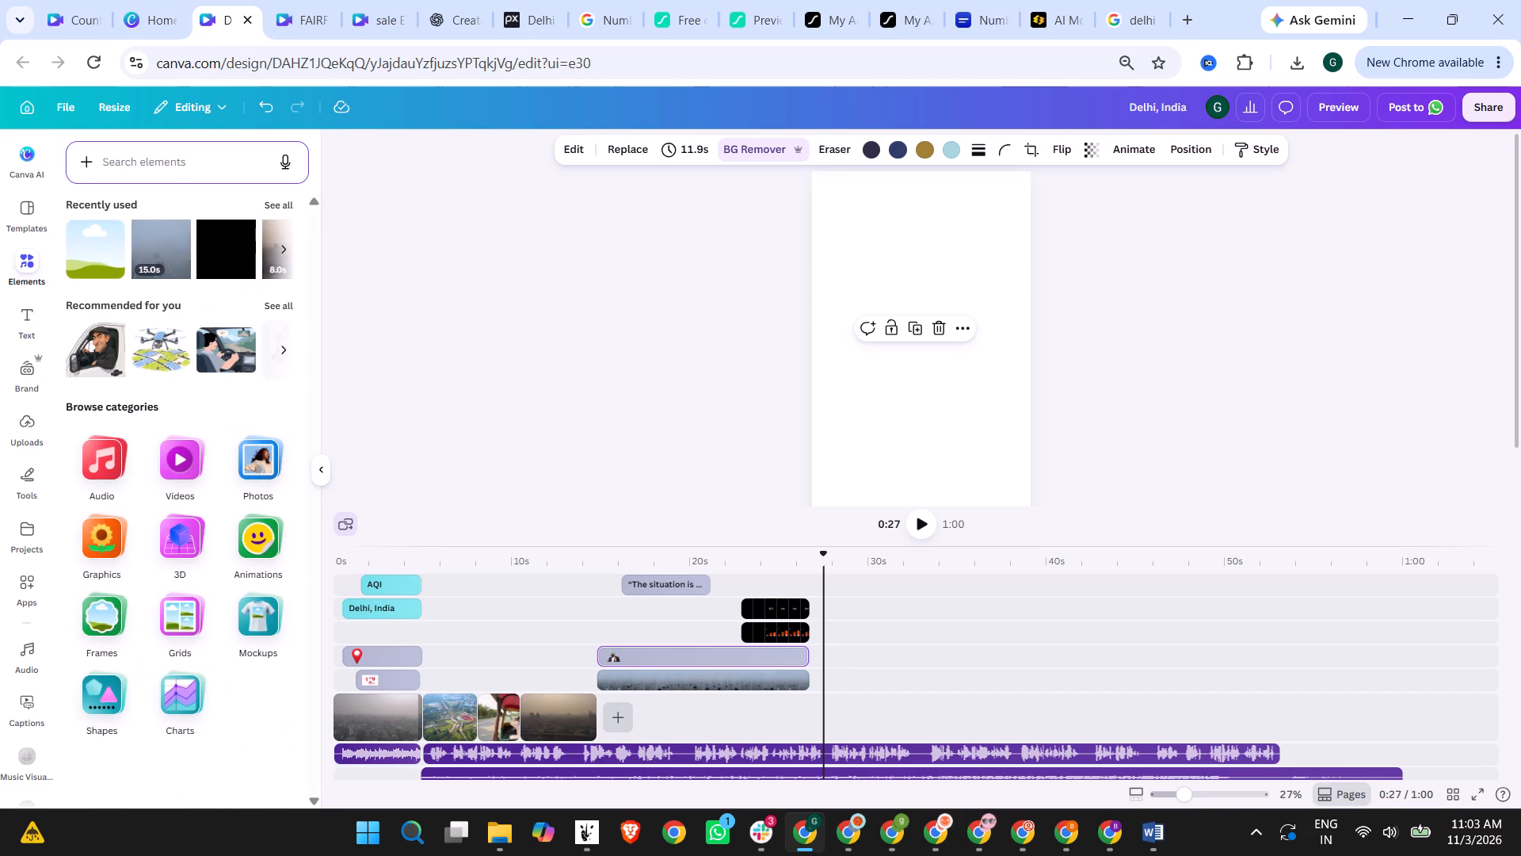
left_click(162, 170)
type("pooll")
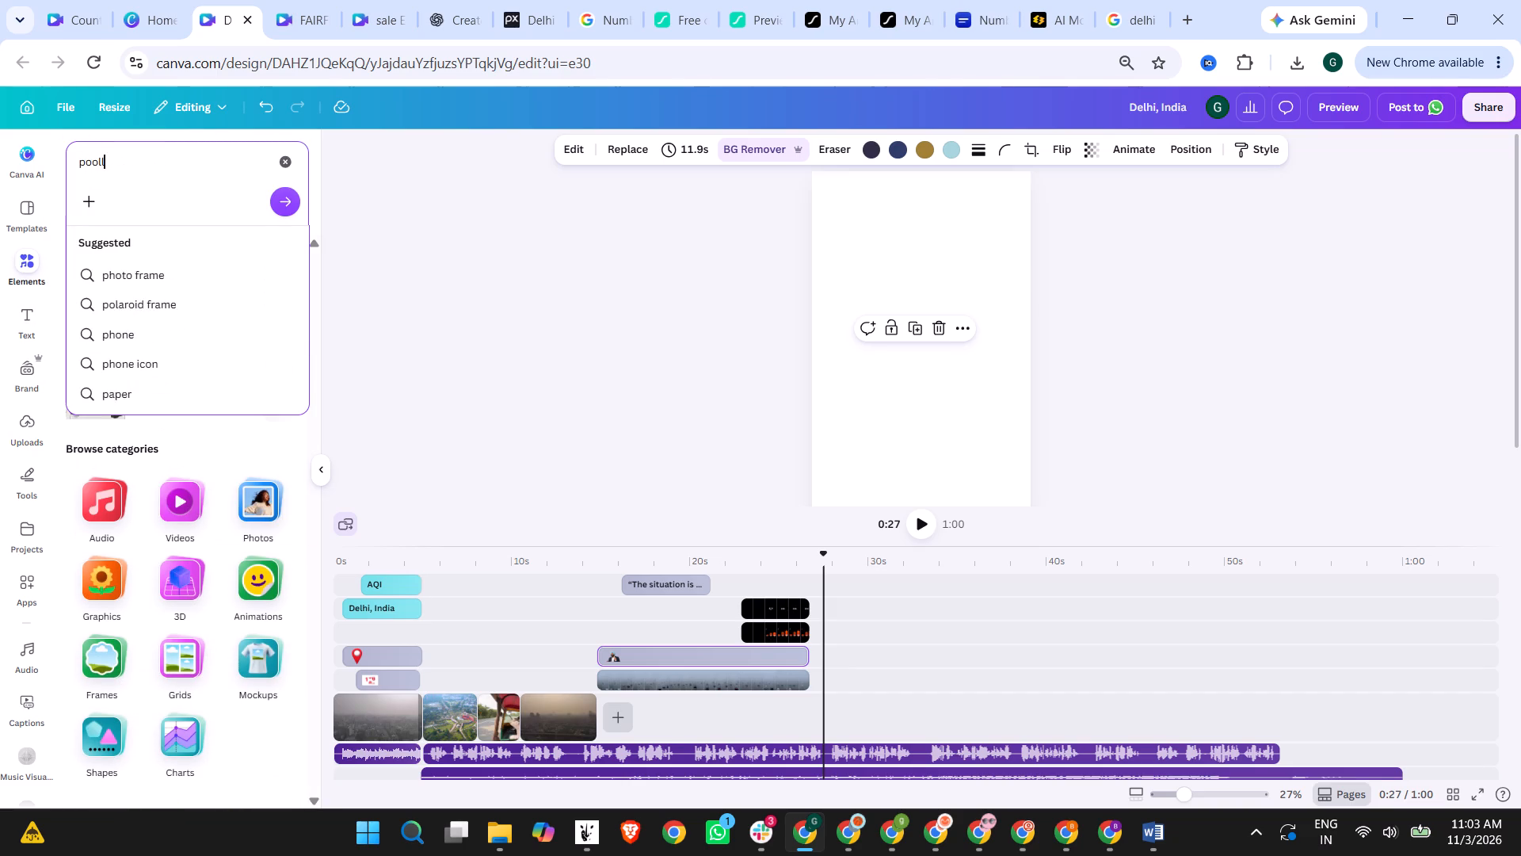
key("BackSpace")
key("BackSpace")
key("BackSpace")
type("llution")
key("Return")
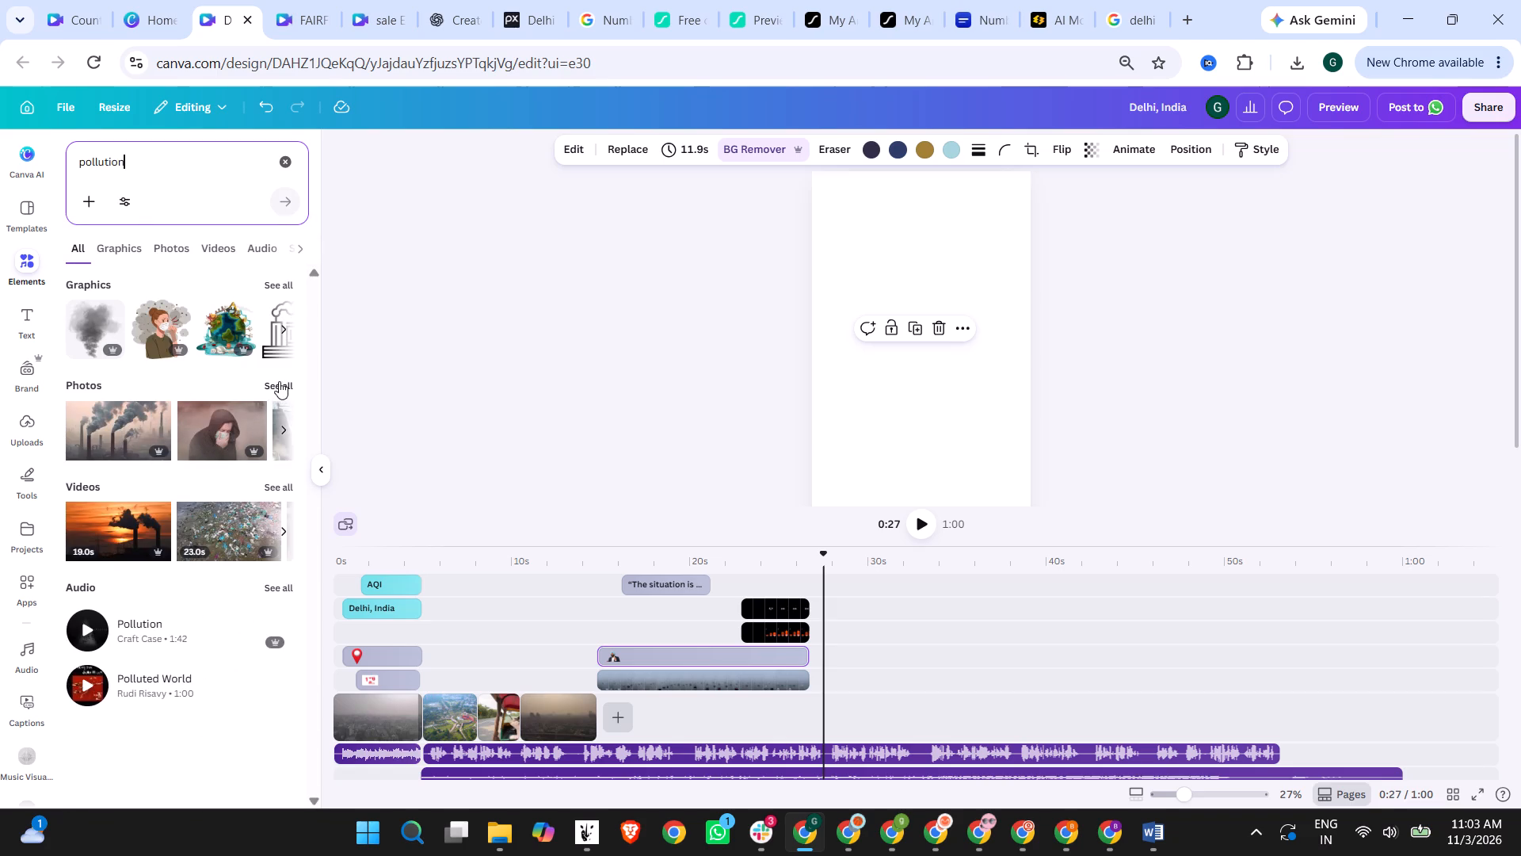
left_click(276, 493)
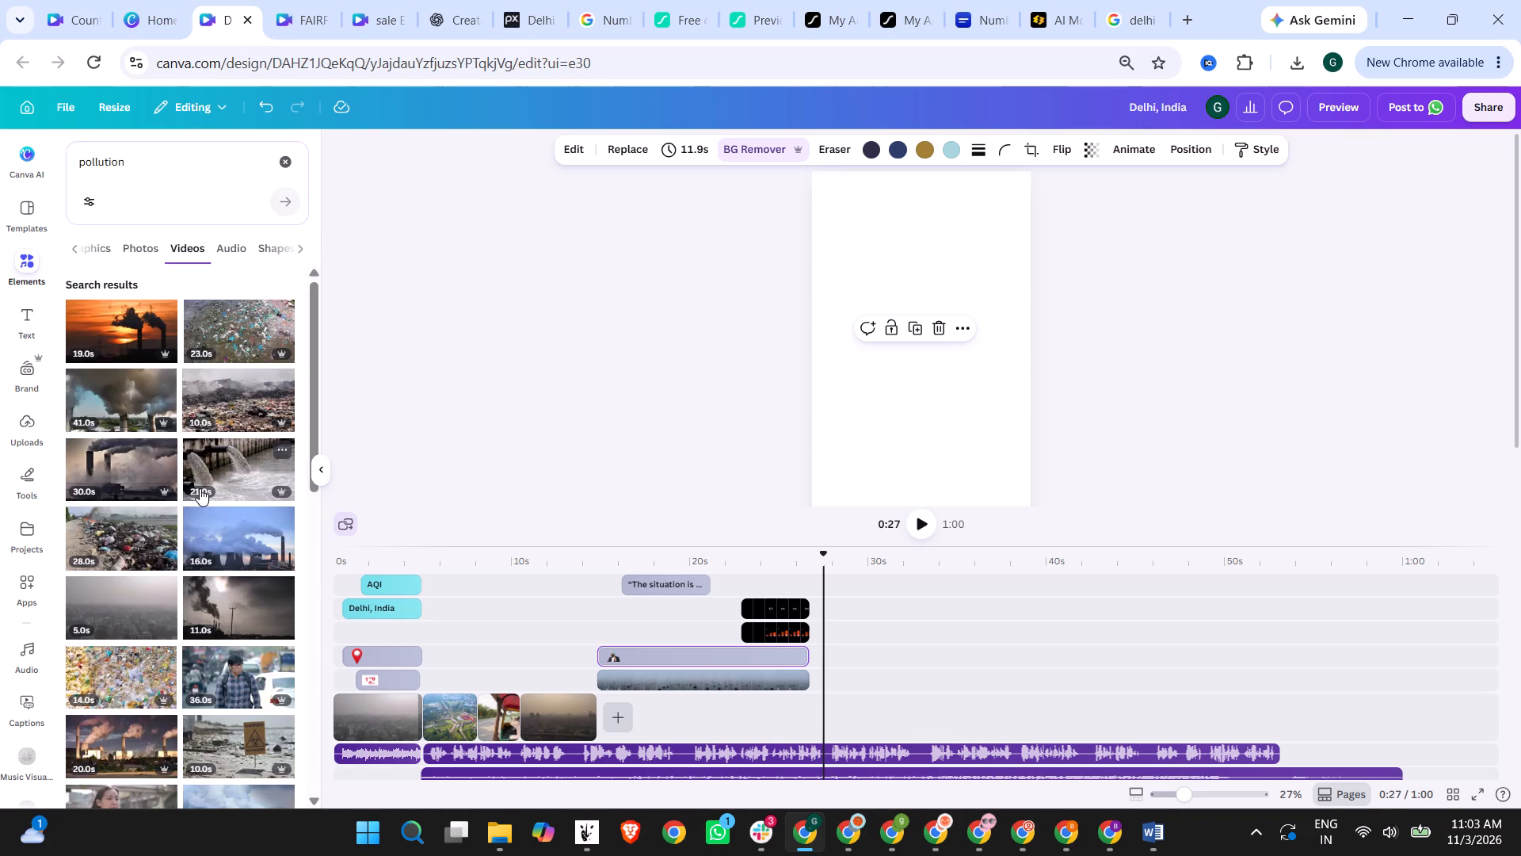
Find the 12.0 s hazy Red Fort video among the results and add it to the empty page at about 27 s.
scroll(222, 533, "down", 1)
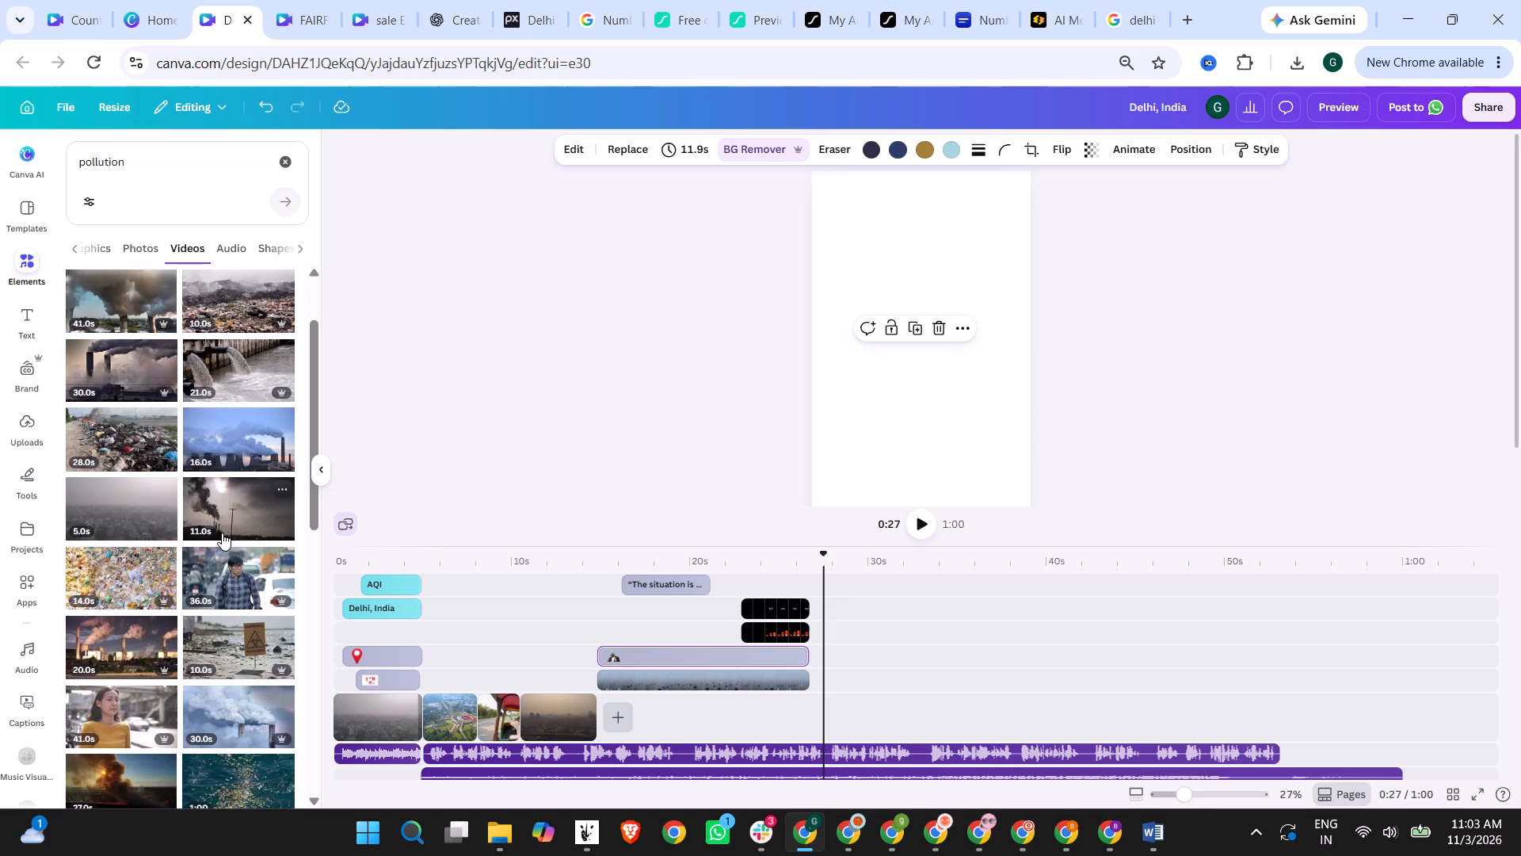
scroll(223, 510, "down", 1)
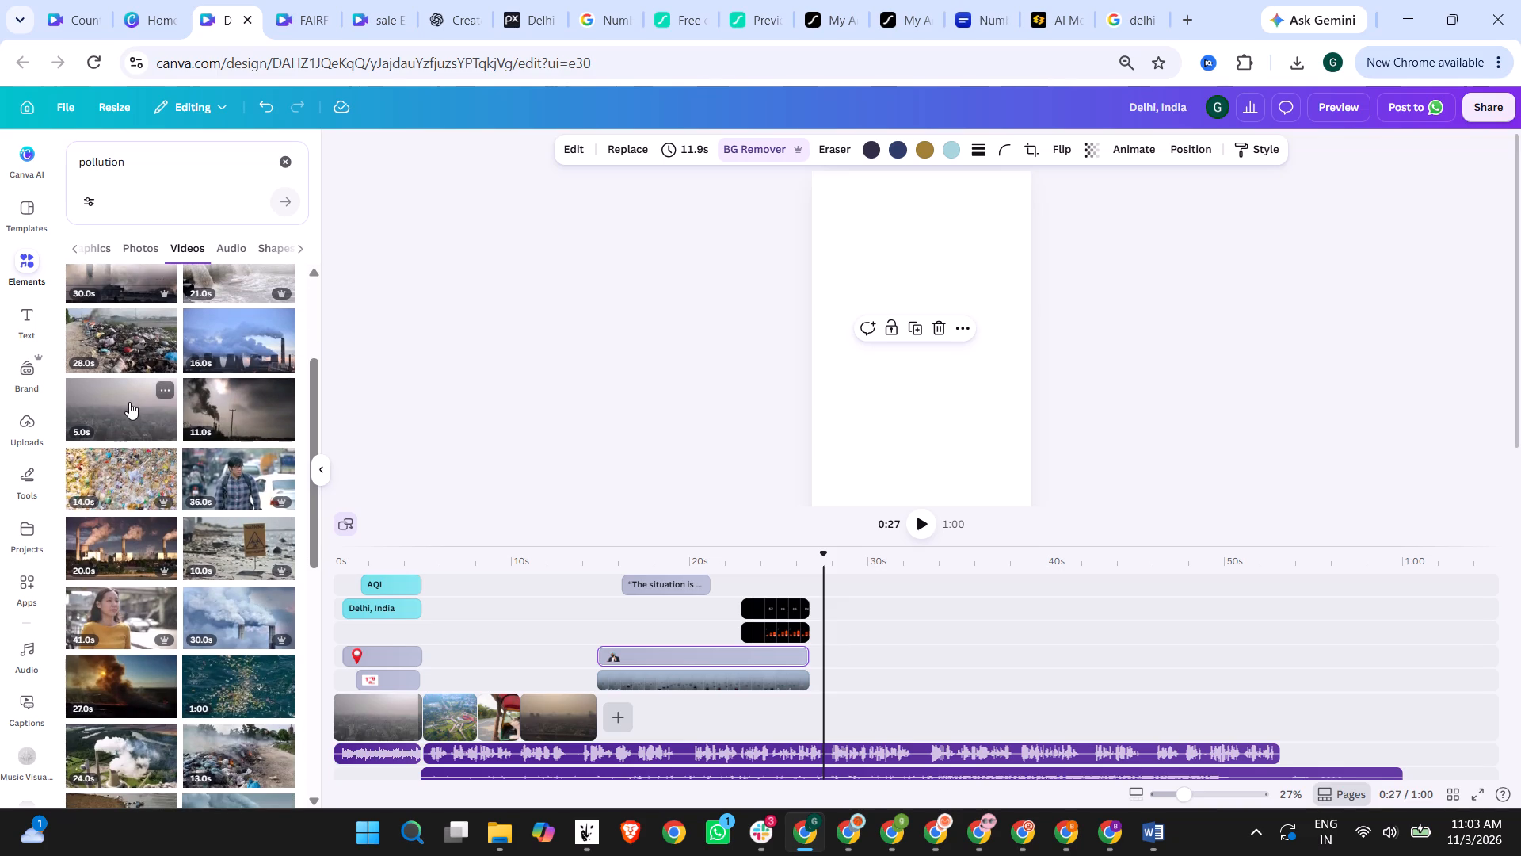
scroll(129, 402, "down", 2)
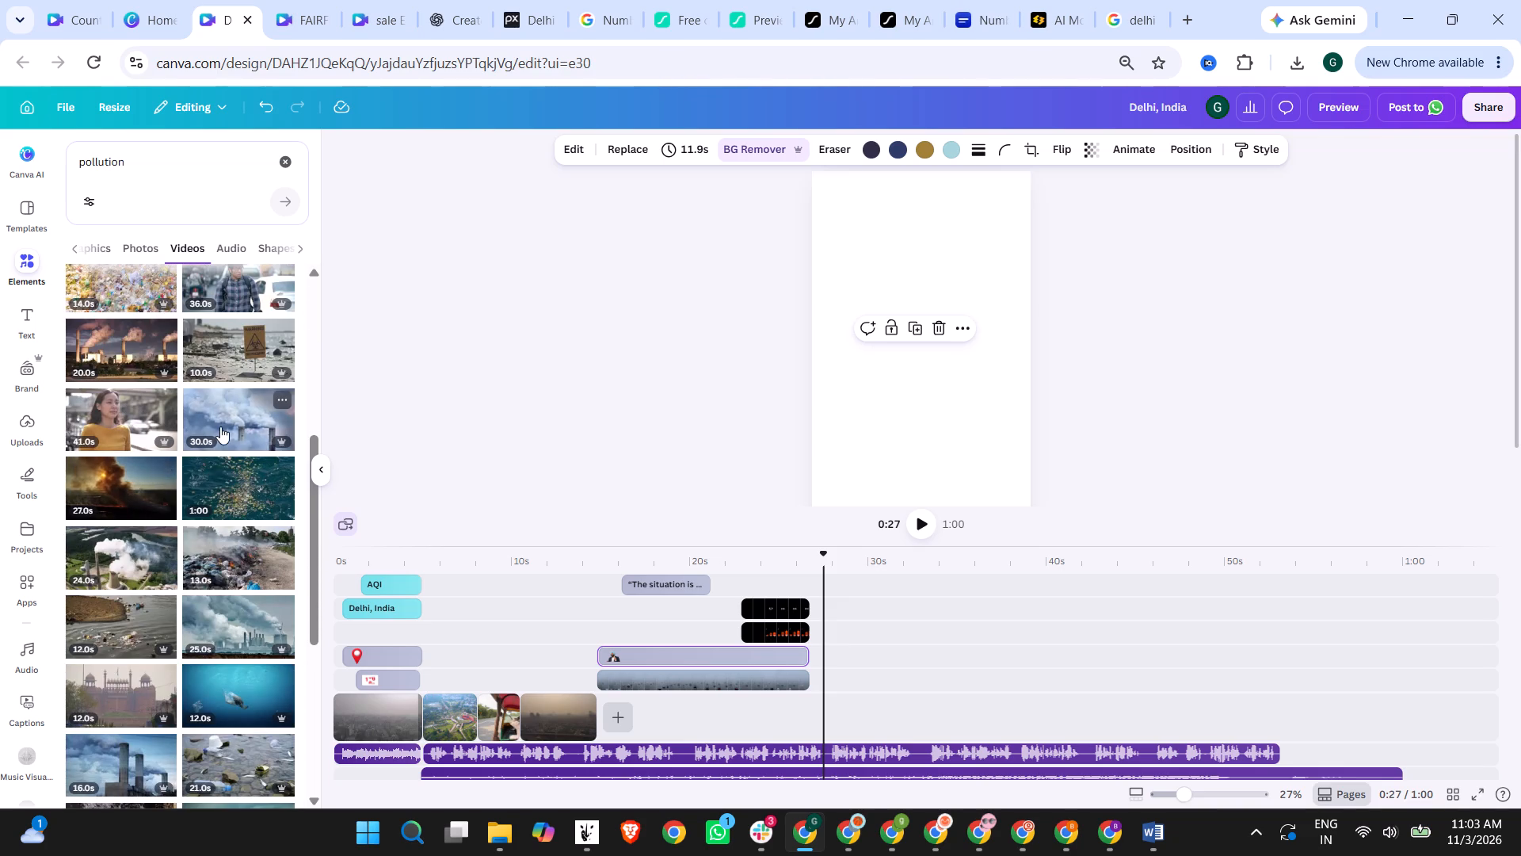
scroll(220, 426, "down", 2)
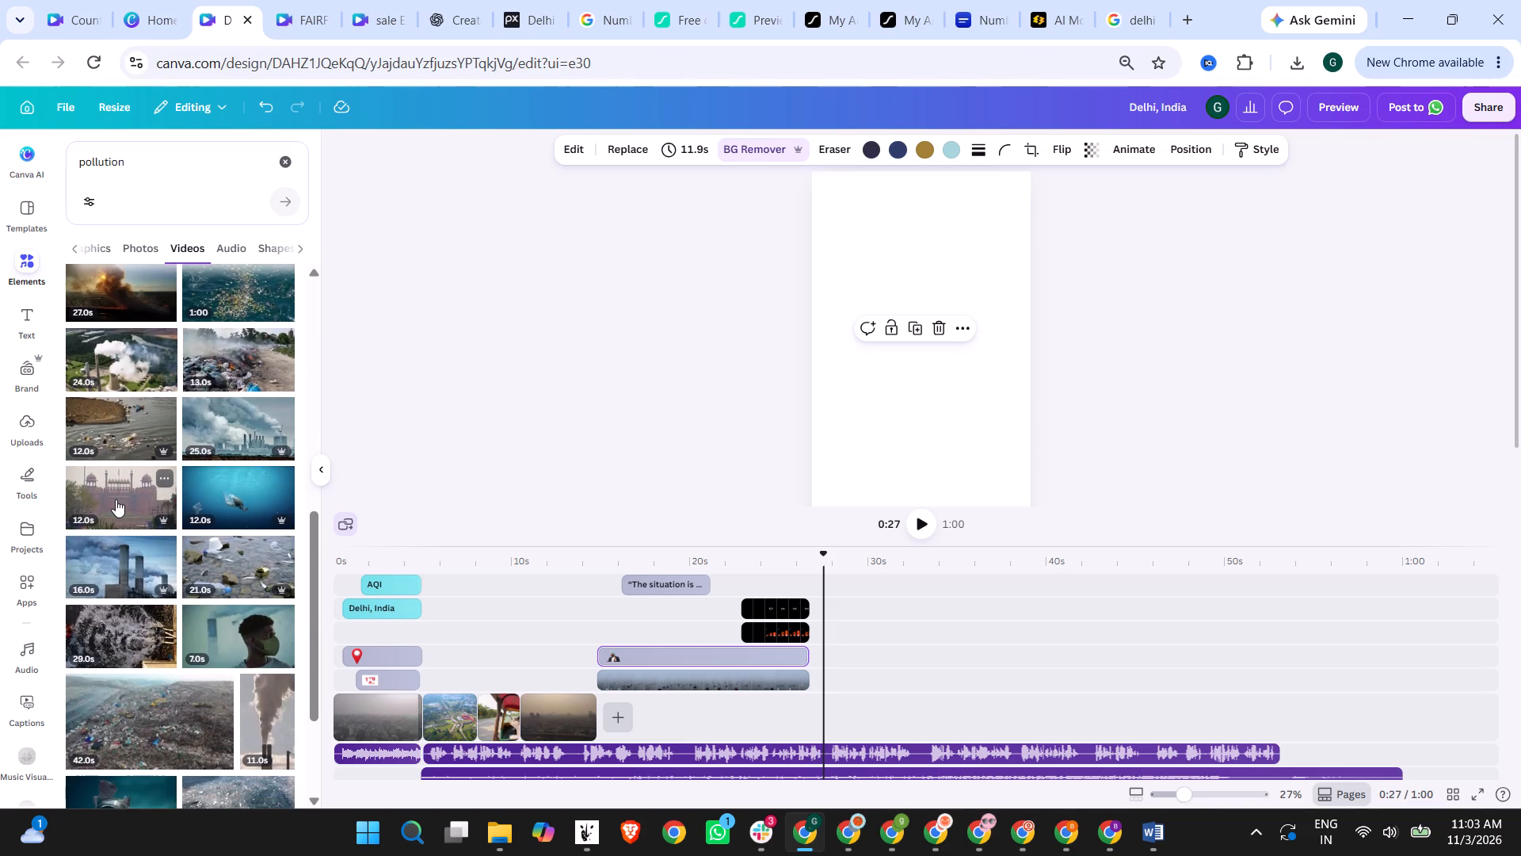
left_click_drag(116, 499, 870, 444)
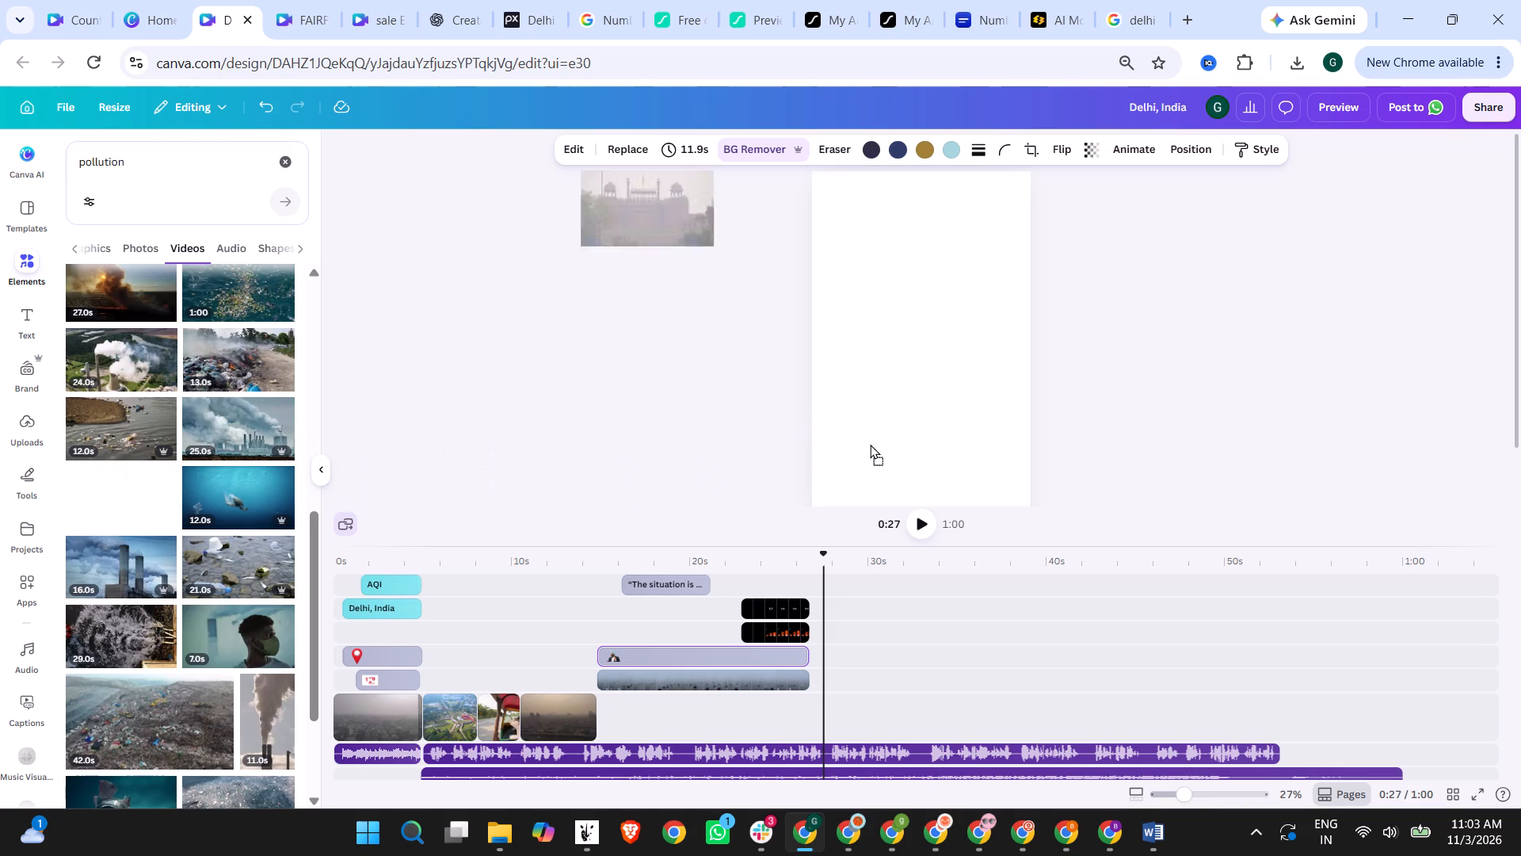
left_click_drag(870, 444, 891, 364)
Enlarge the Red Fort video to span beyond the page width and move it to the bottom of the page.
left_click_drag(956, 384, 941, 279)
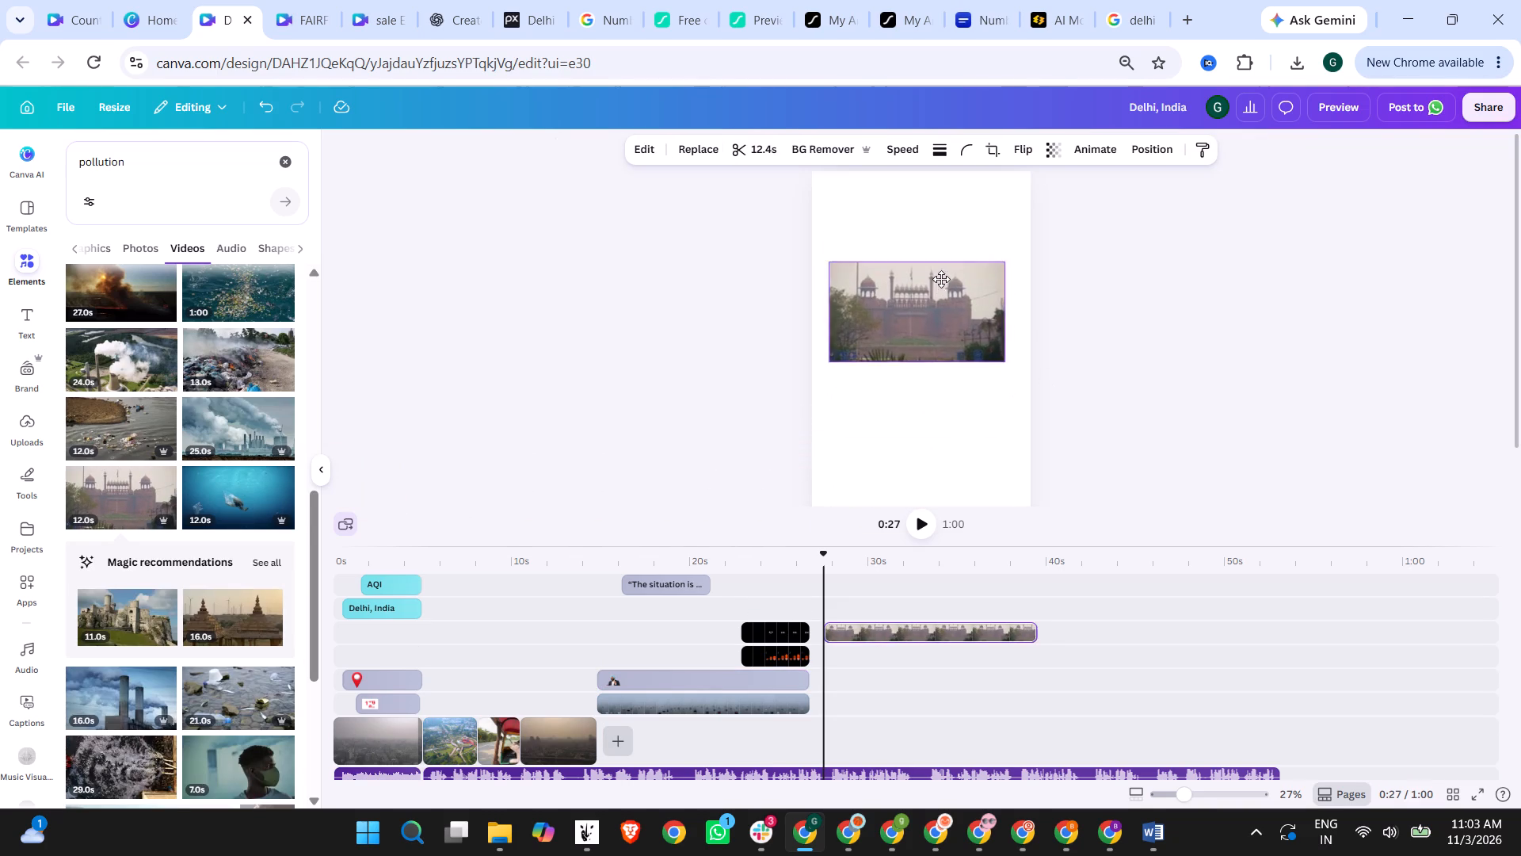
left_click_drag(941, 279, 907, 220)
left_click_drag(968, 264, 1181, 464)
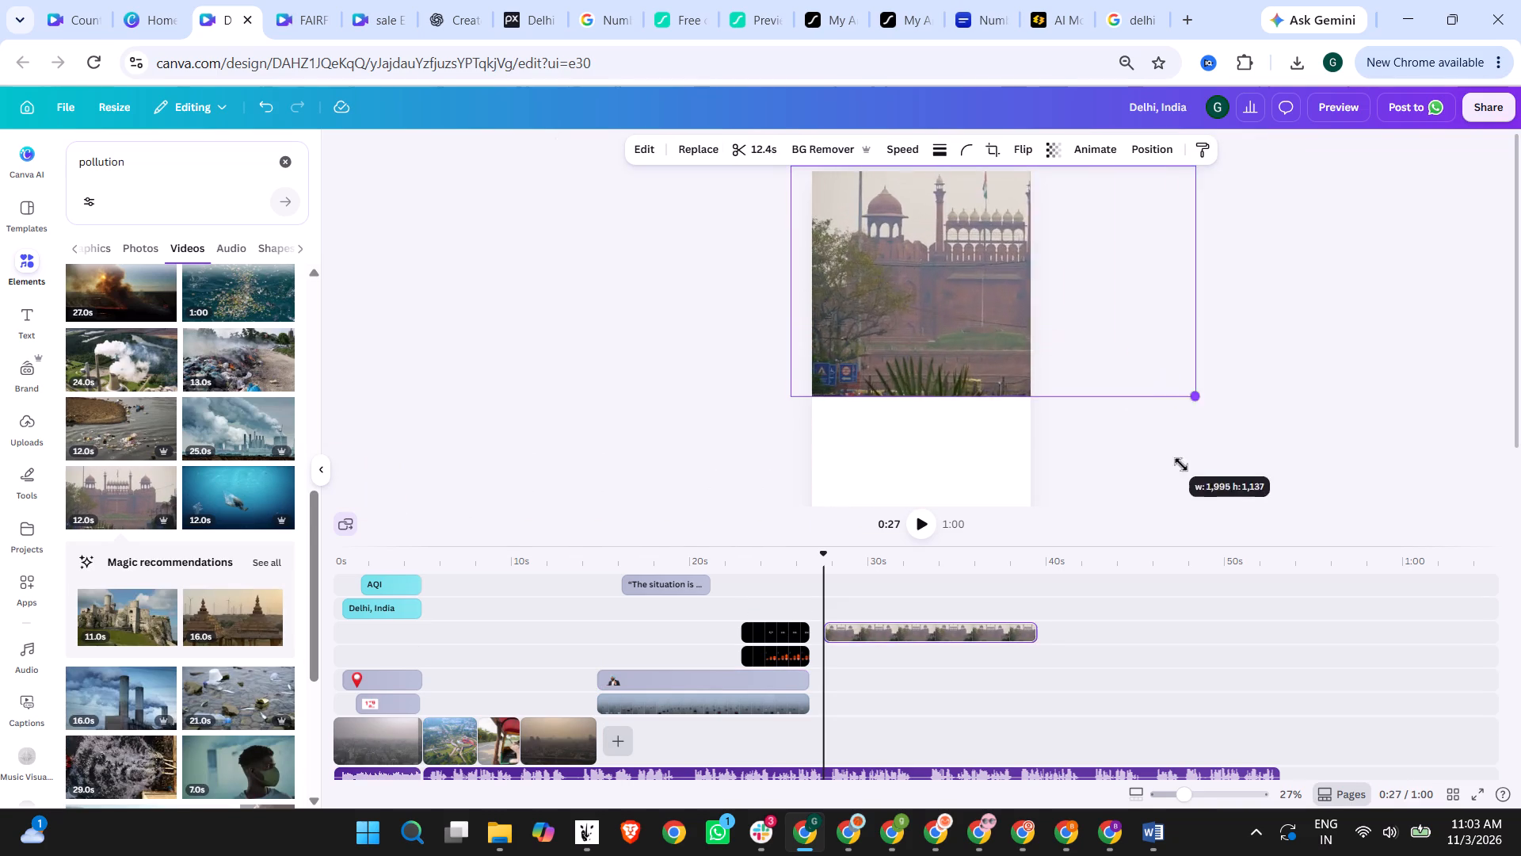
left_click_drag(1181, 464, 1023, 419)
left_click_drag(955, 268, 959, 403)
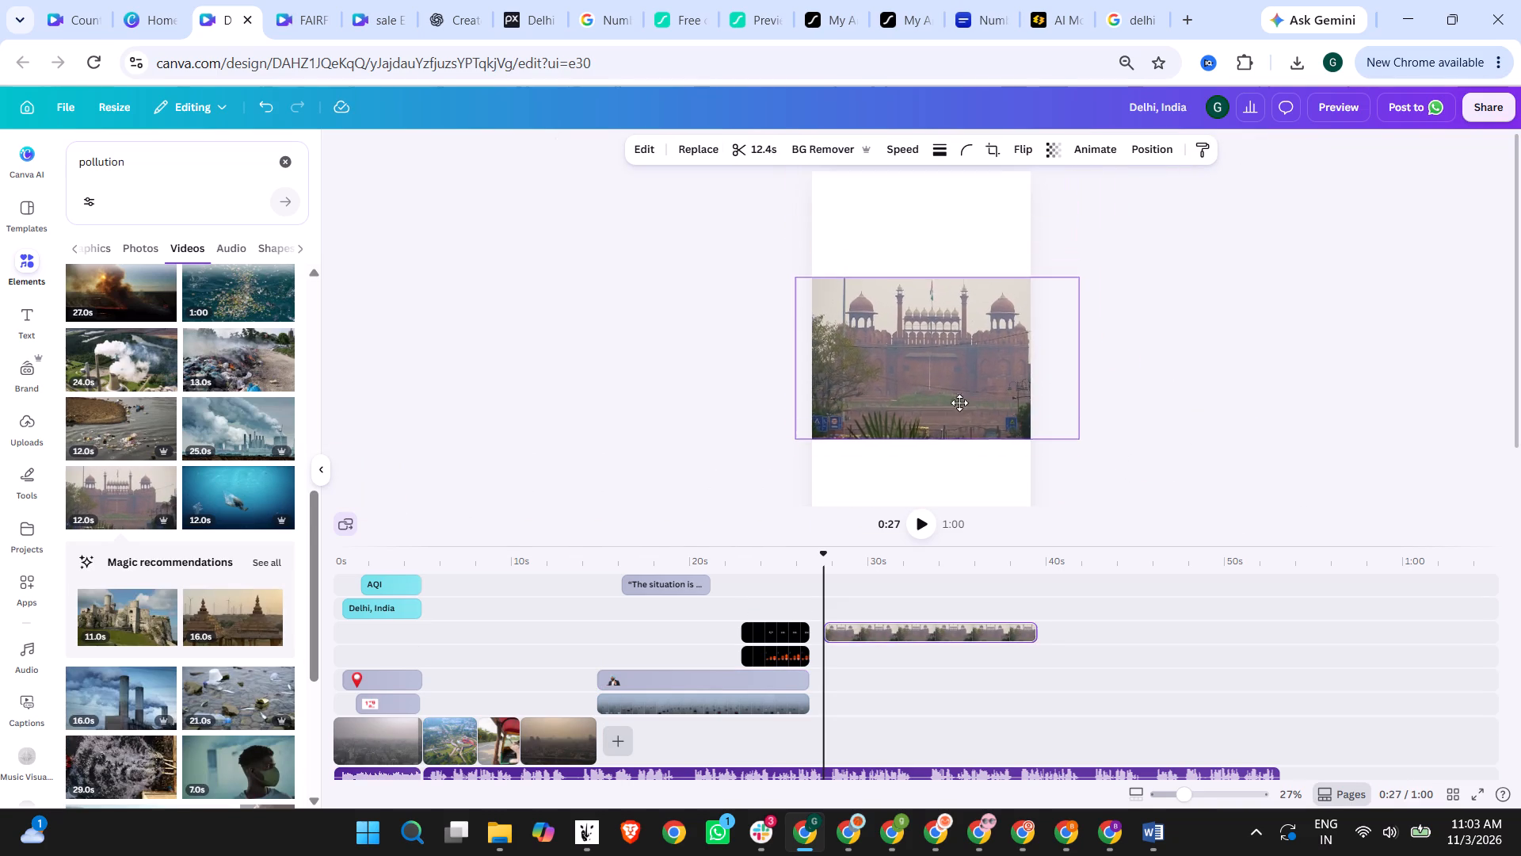
left_click_drag(959, 403, 950, 447)
left_click(1212, 403)
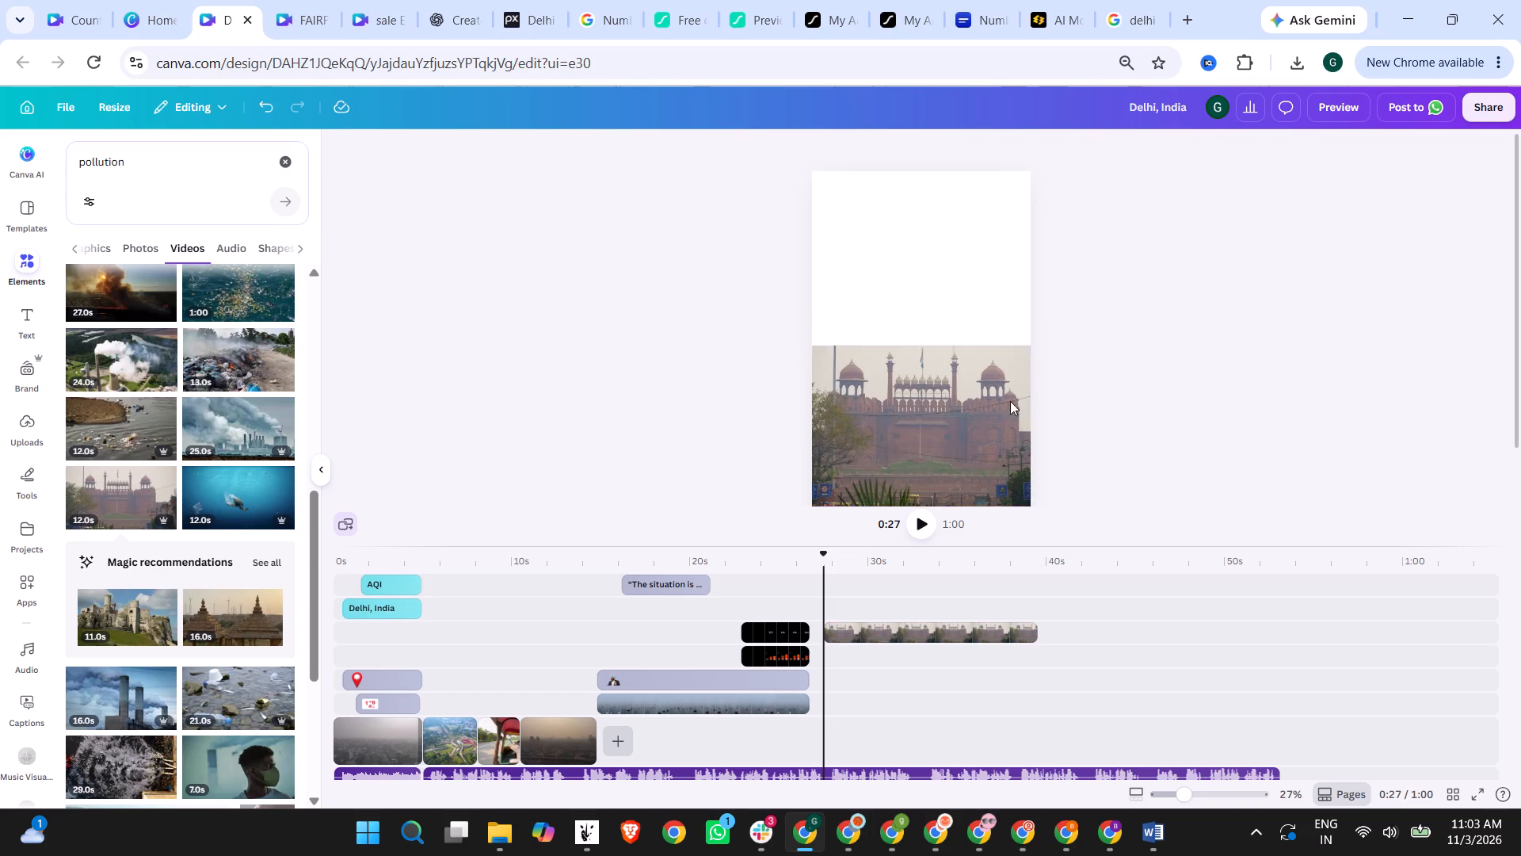
Search the video elements for "delhi".
left_click_drag(147, 157, 50, 151)
type("delhi")
key("Return")
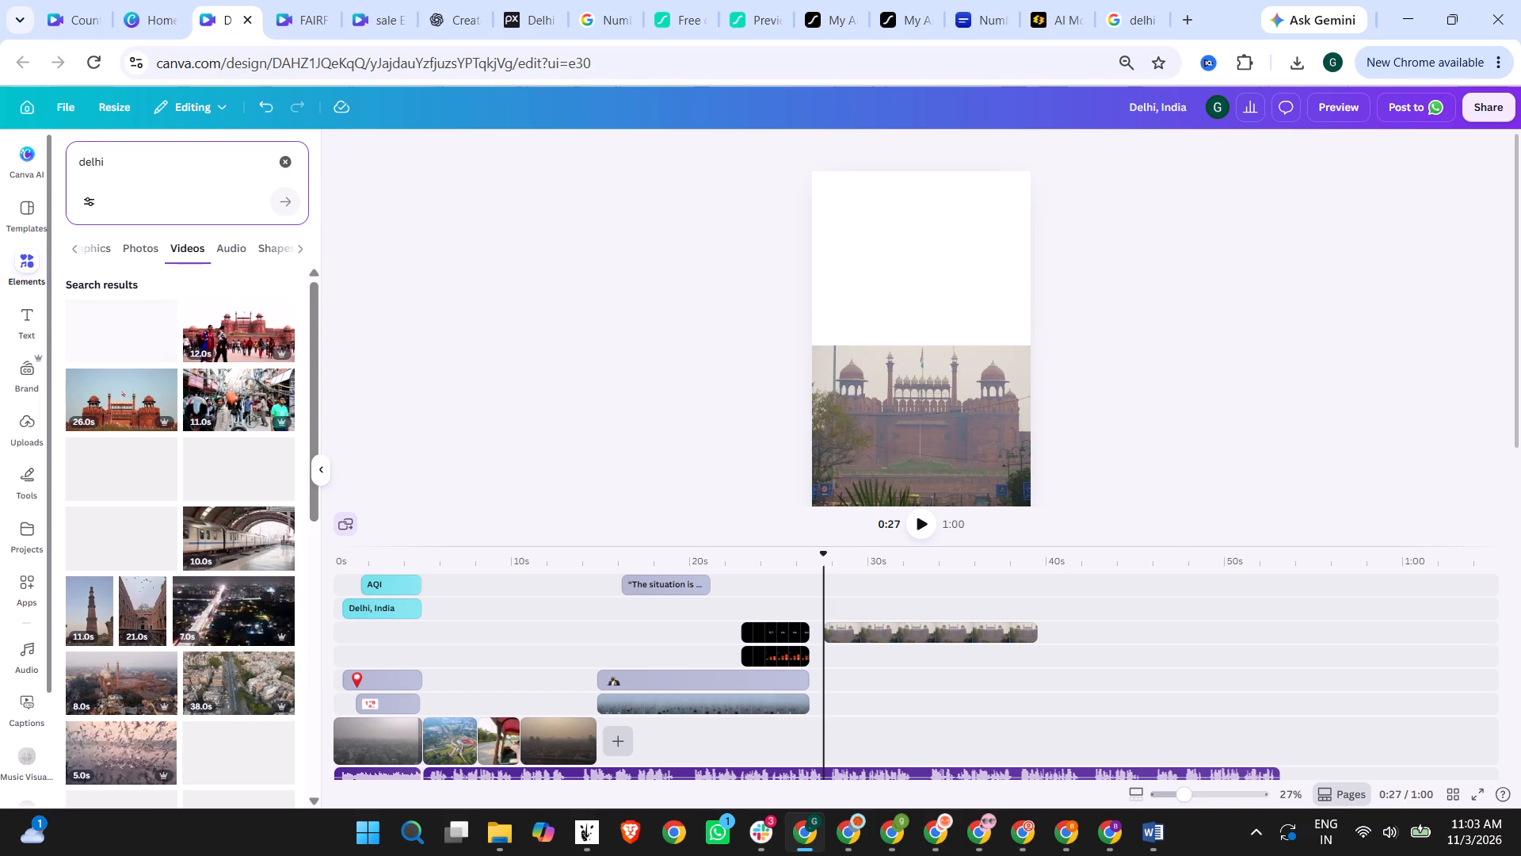
Look through the "delhi" video results for a clip suited to the space above the Red Fort video.
scroll(262, 476, "down", 2)
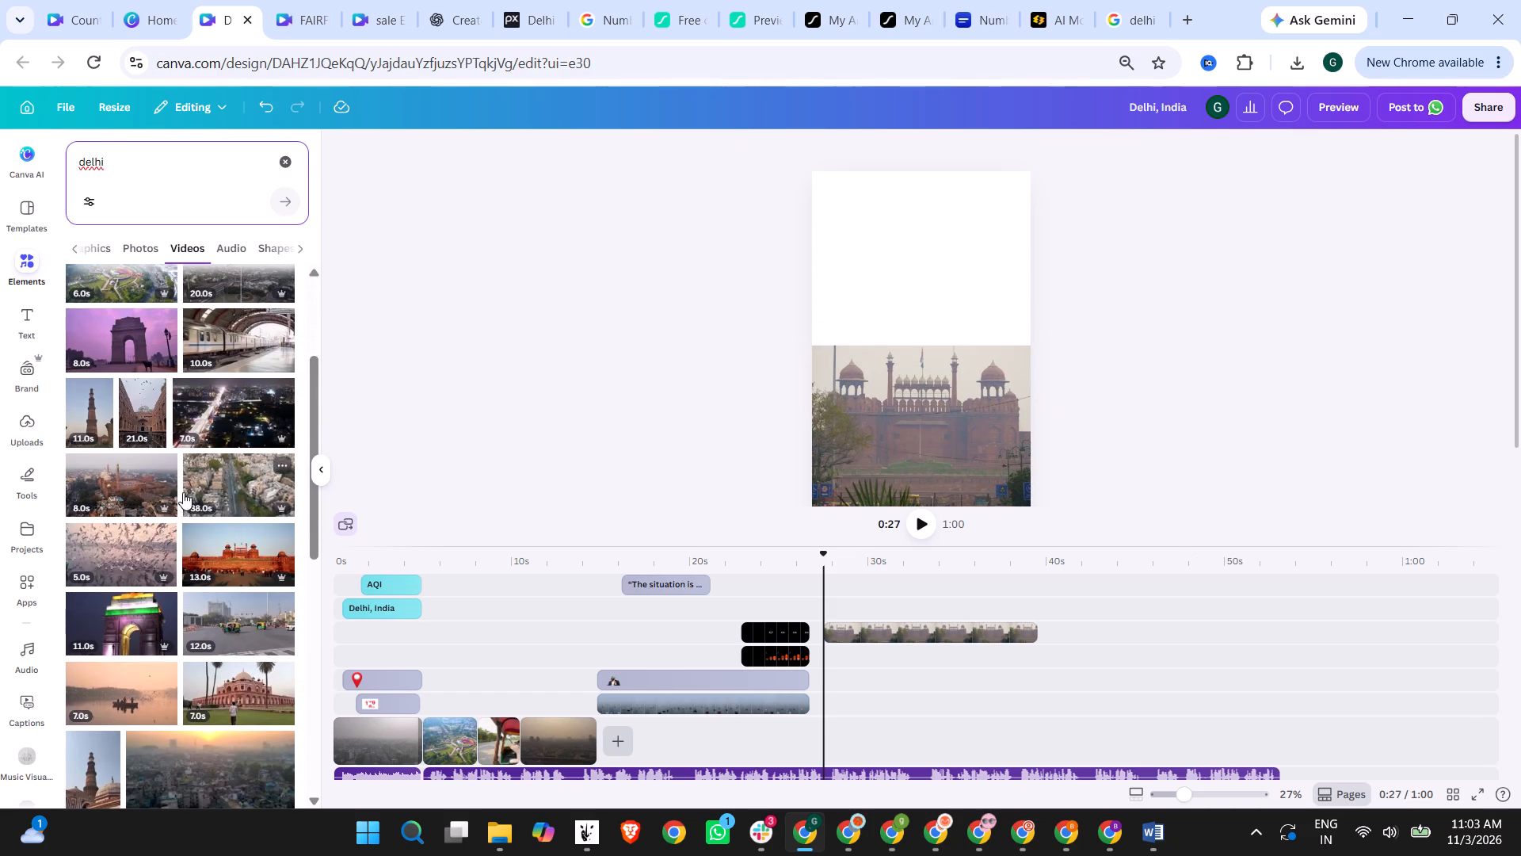
scroll(144, 550, "down", 2)
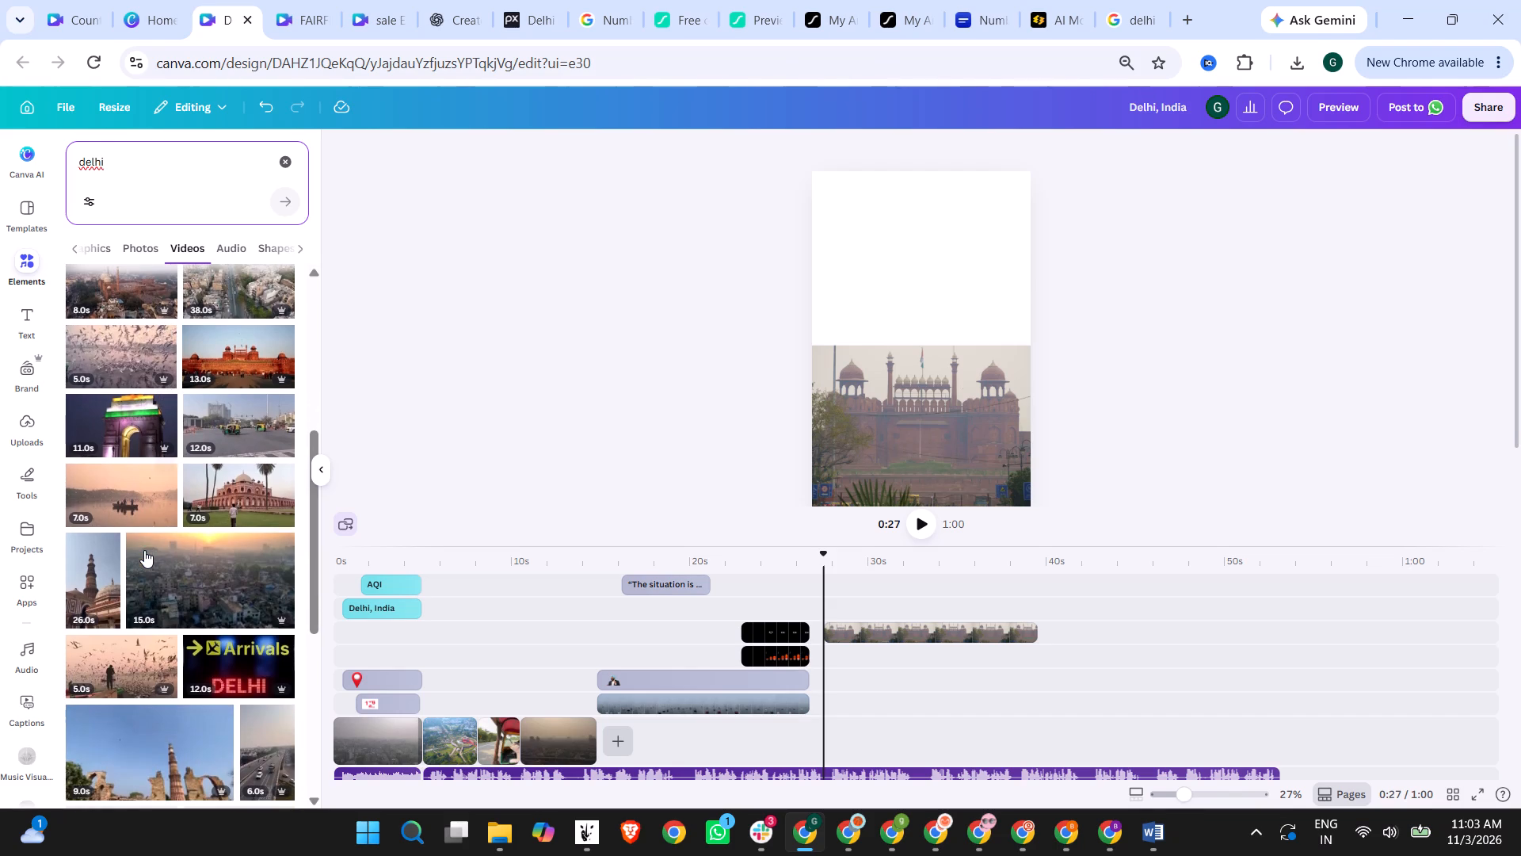
scroll(135, 516, "down", 3)
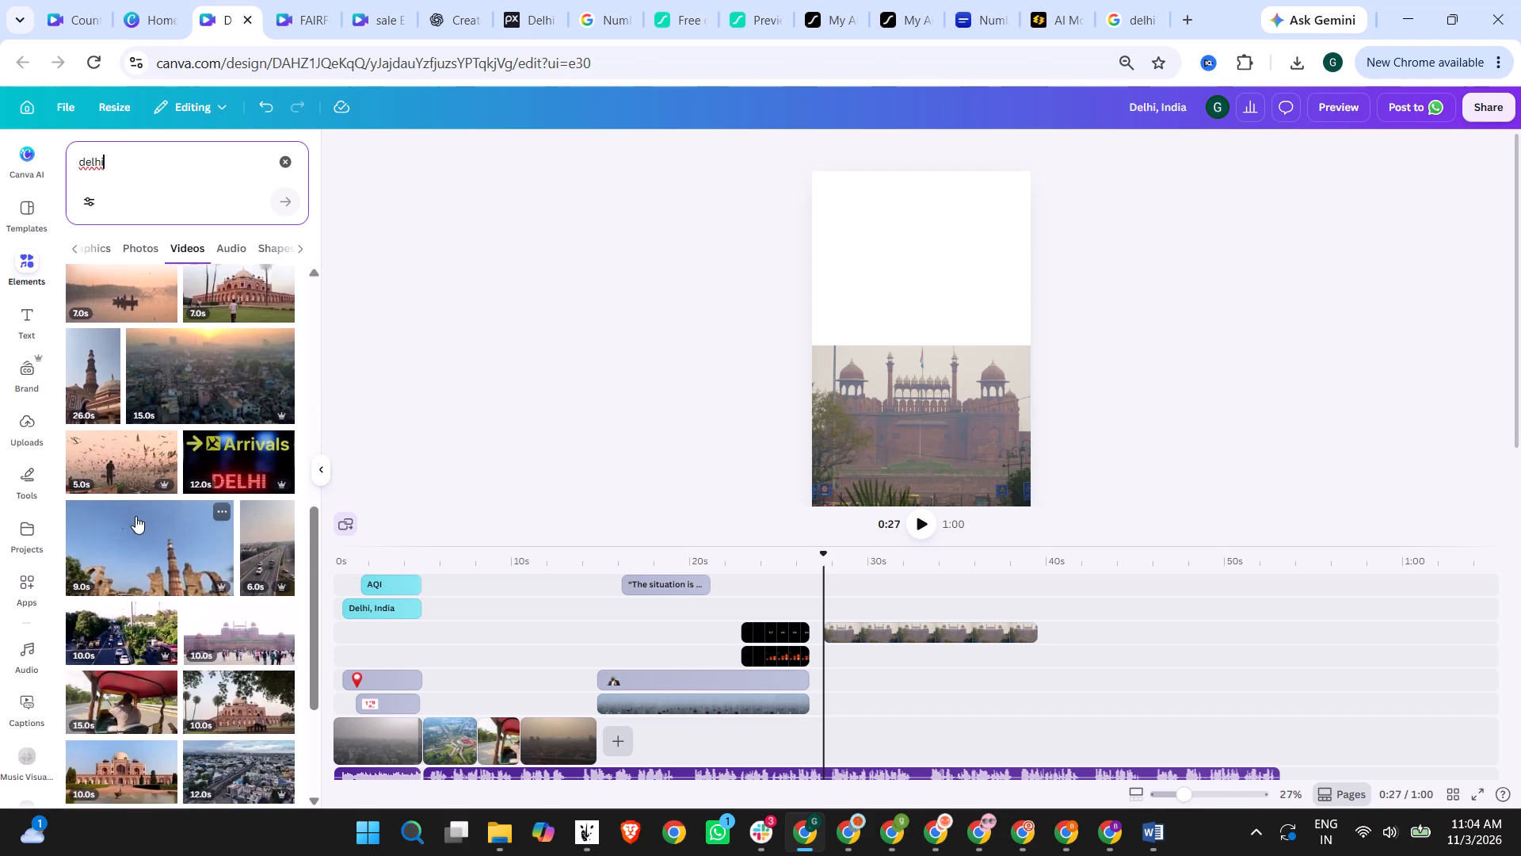
scroll(246, 550, "down", 2)
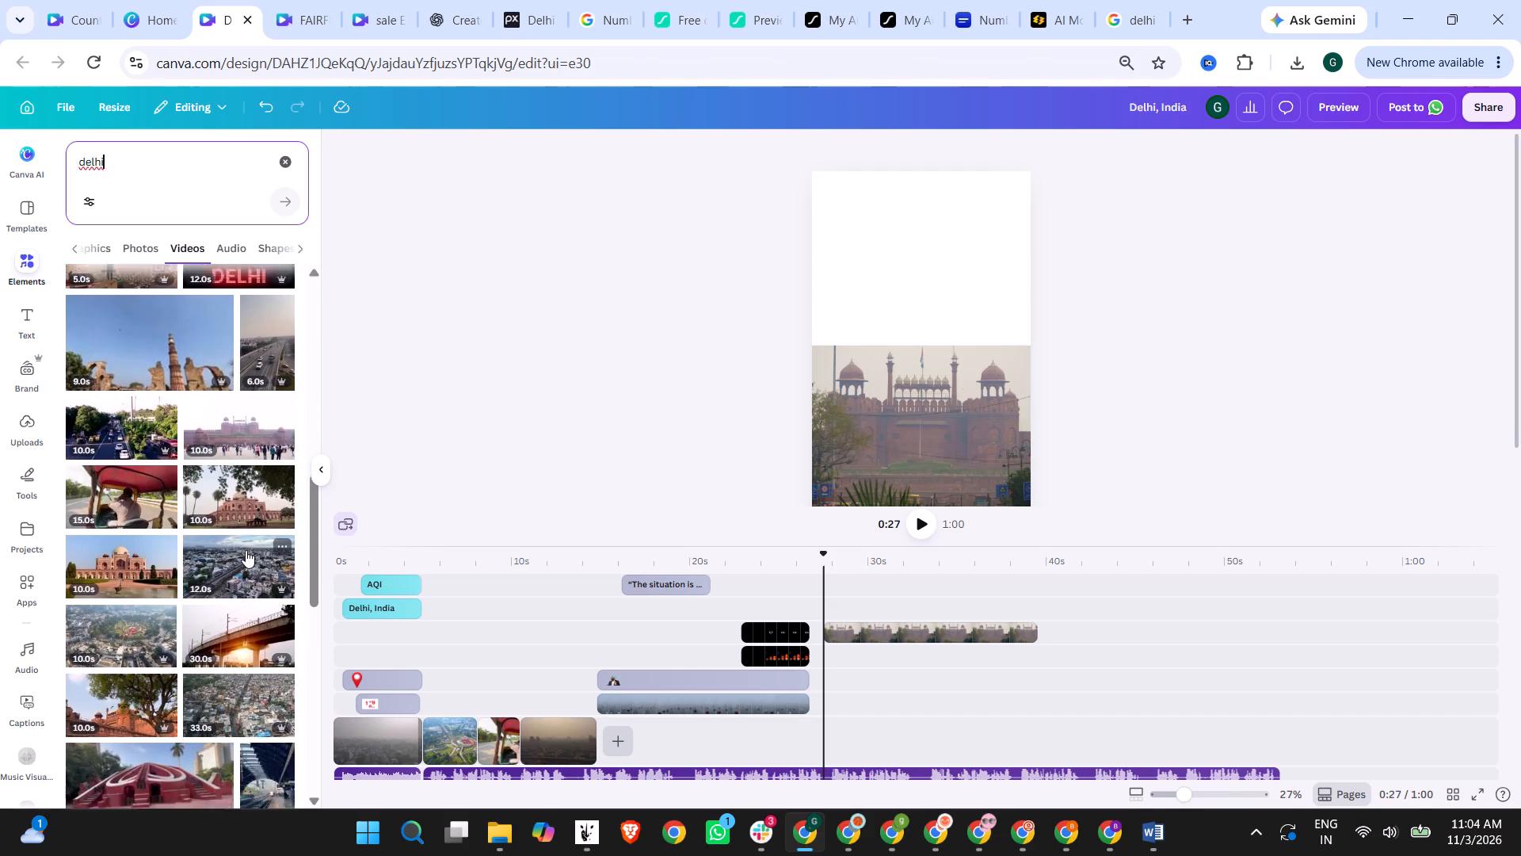
scroll(246, 550, "down", 7)
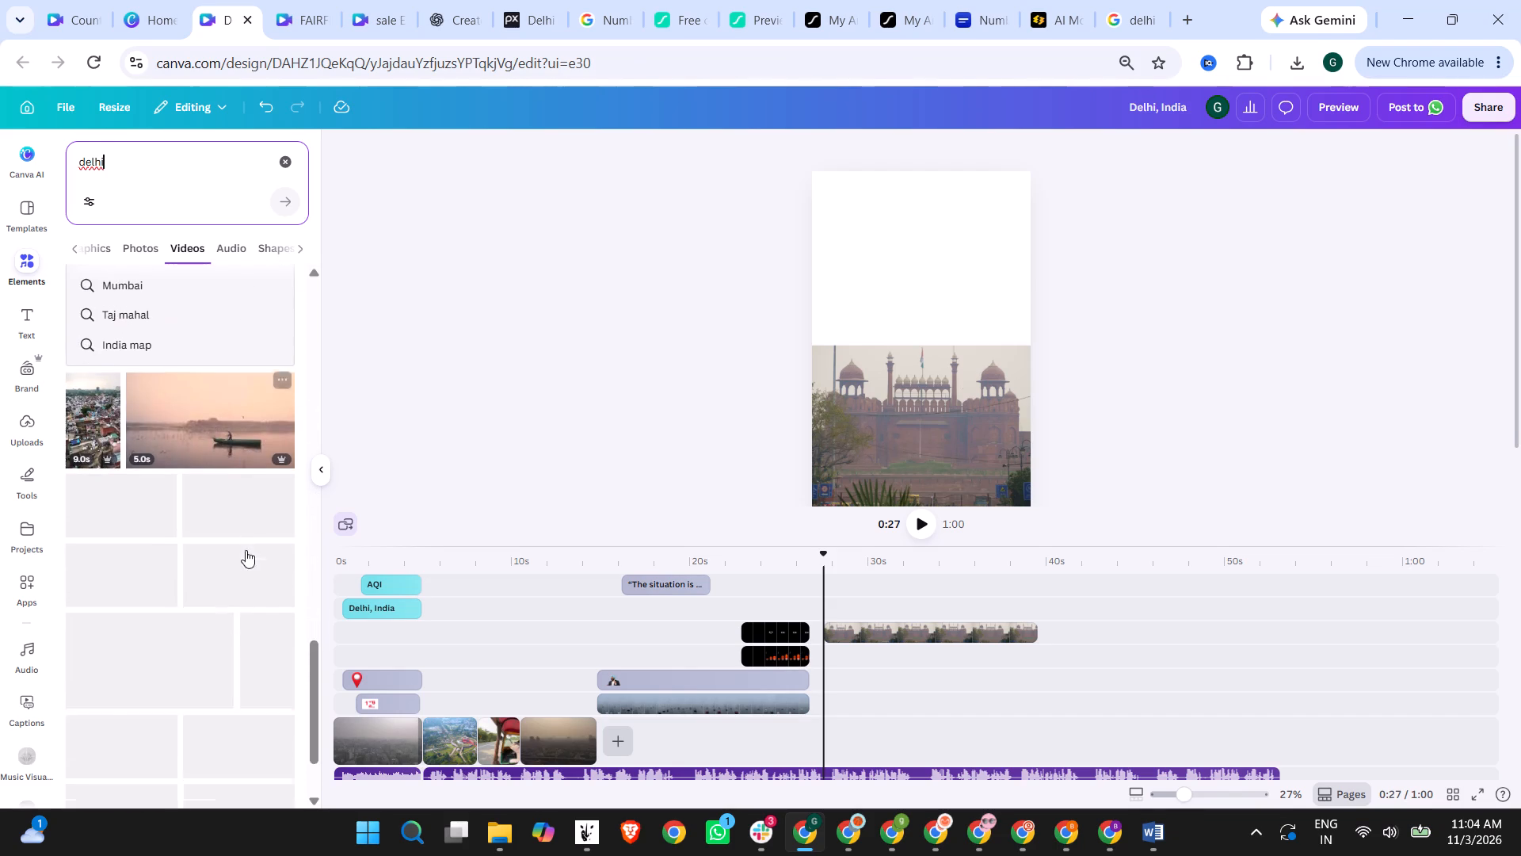
scroll(247, 525, "down", 3)
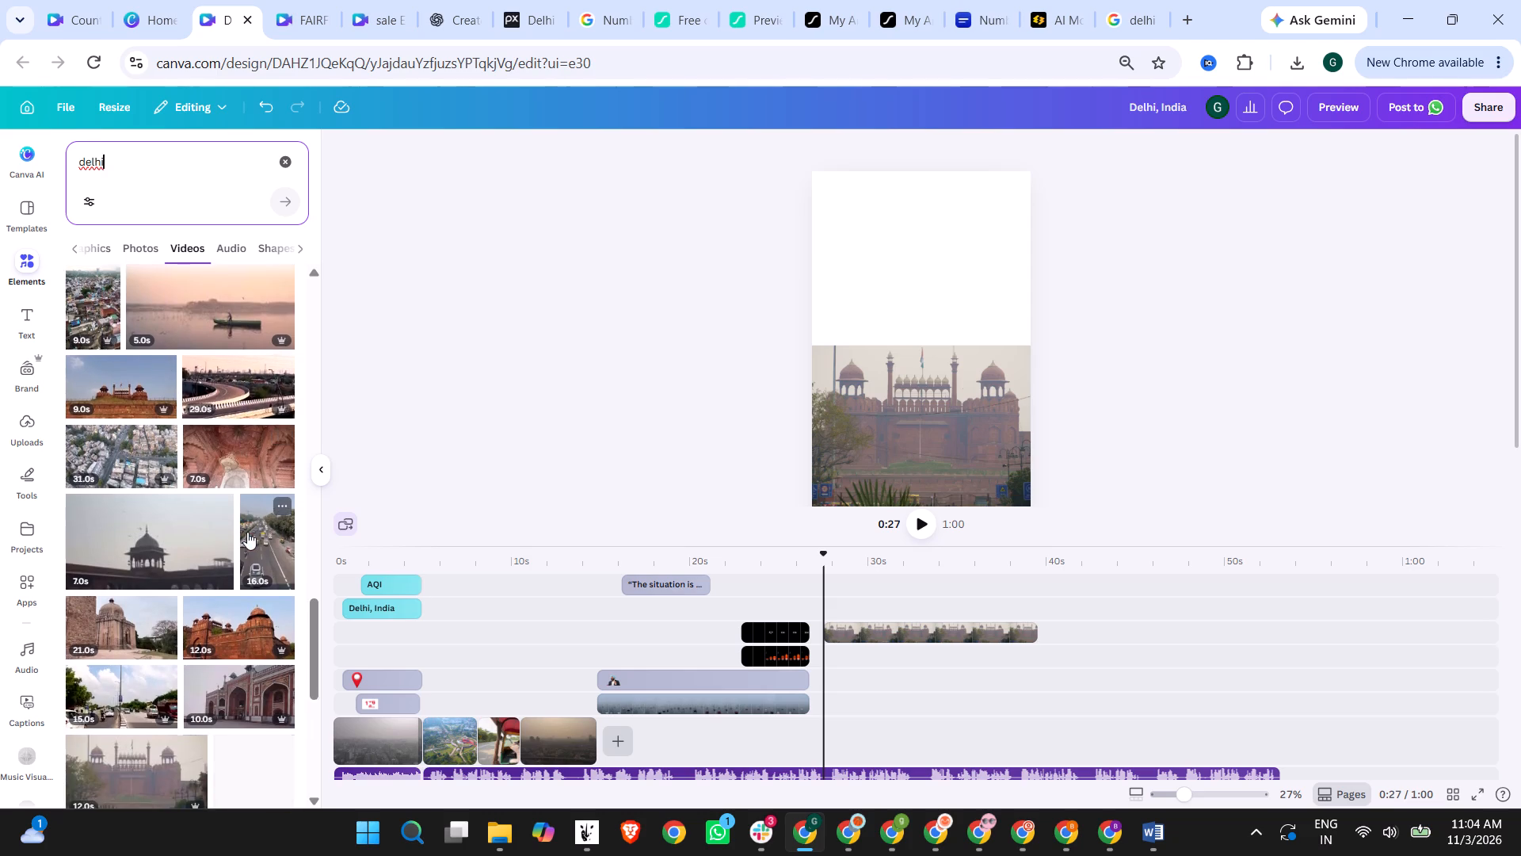
scroll(247, 532, "down", 3)
scroll(231, 466, "down", 2)
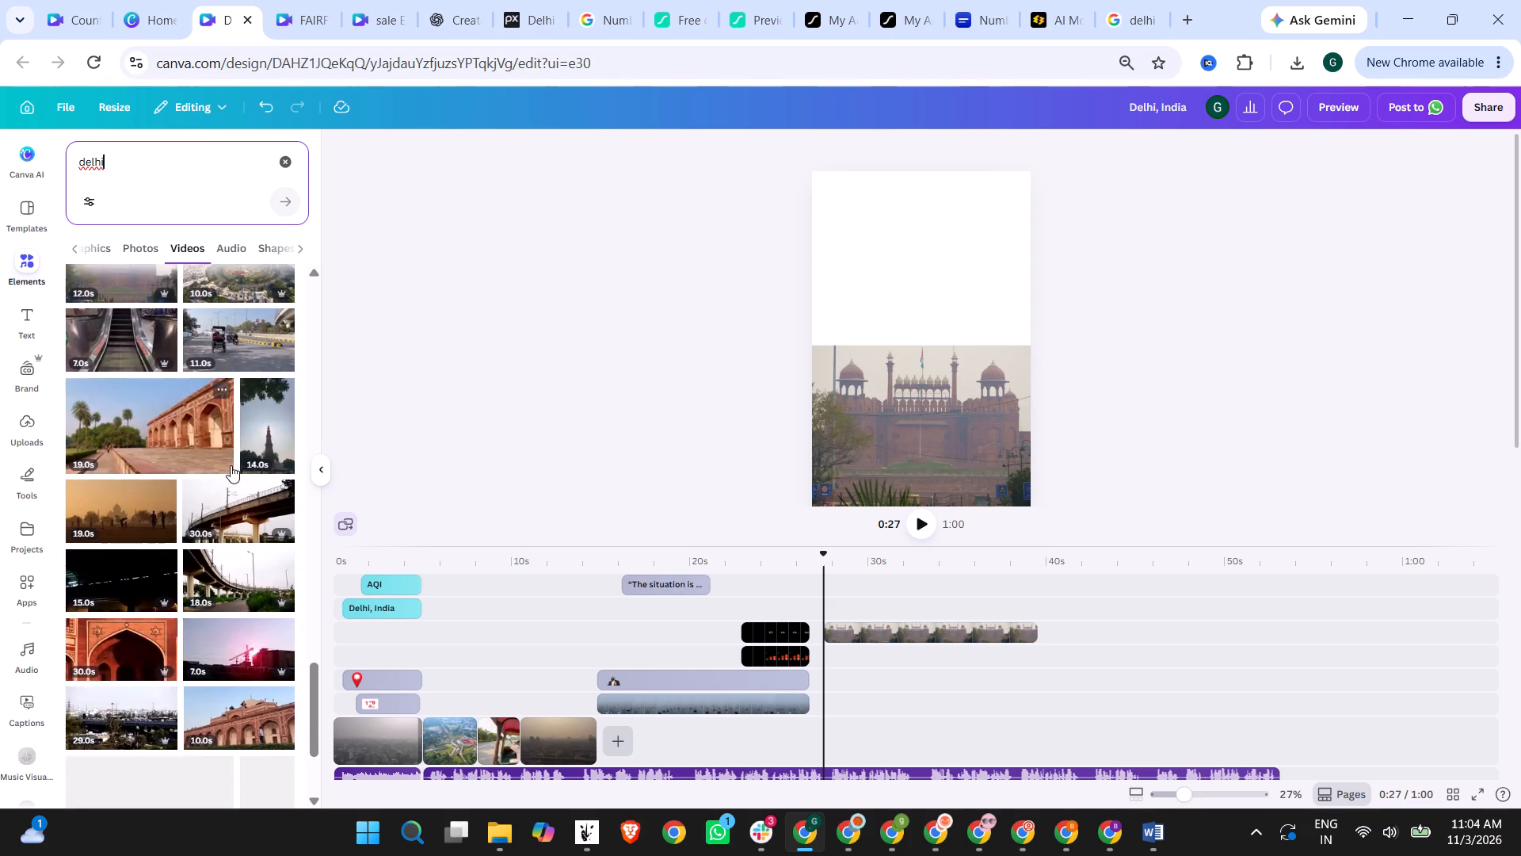
scroll(231, 465, "down", 3)
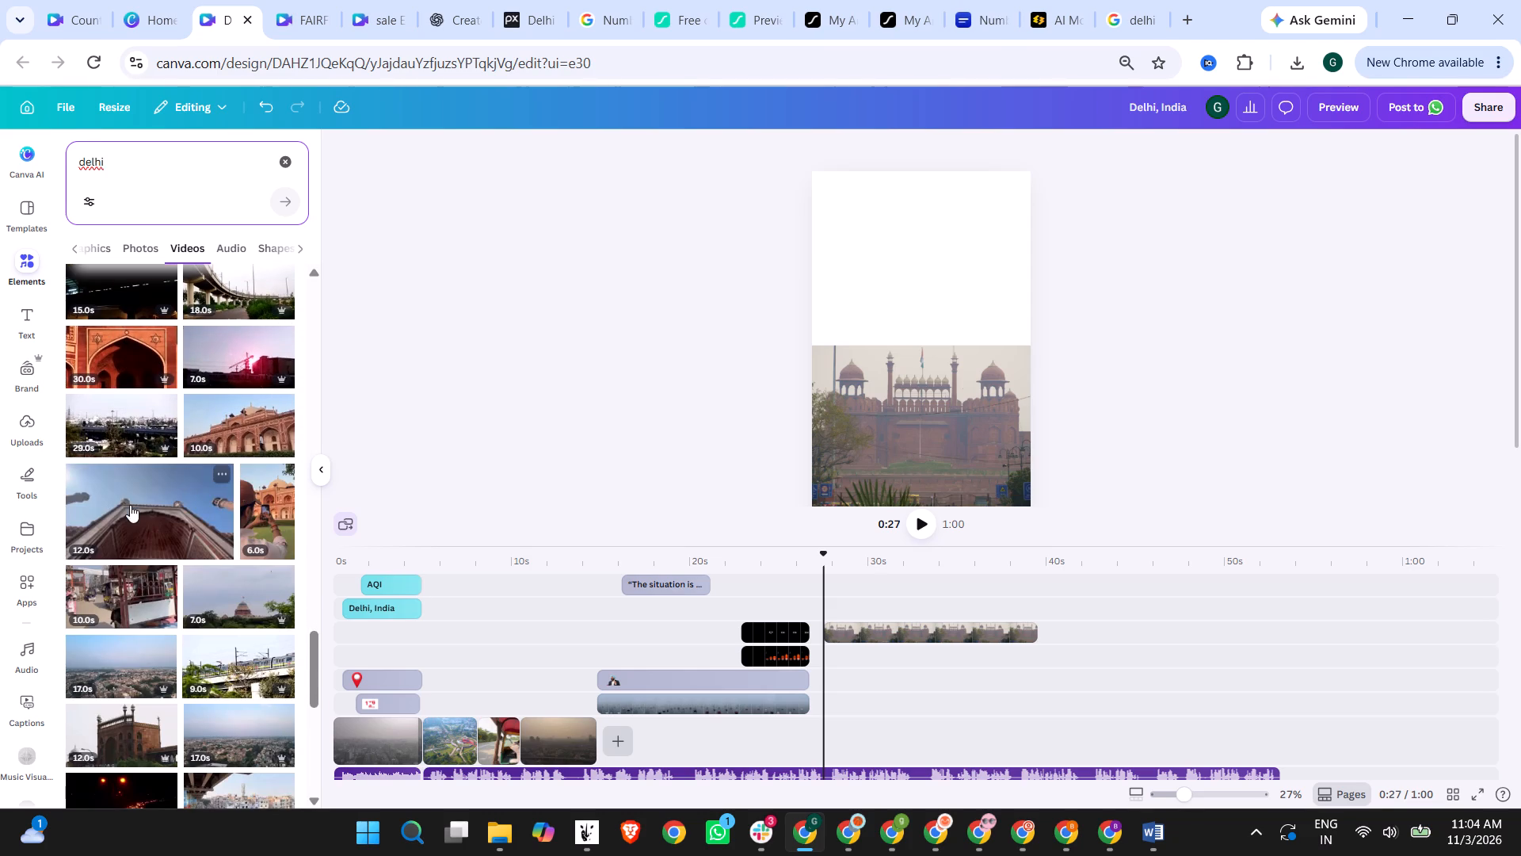
scroll(130, 505, "down", 4)
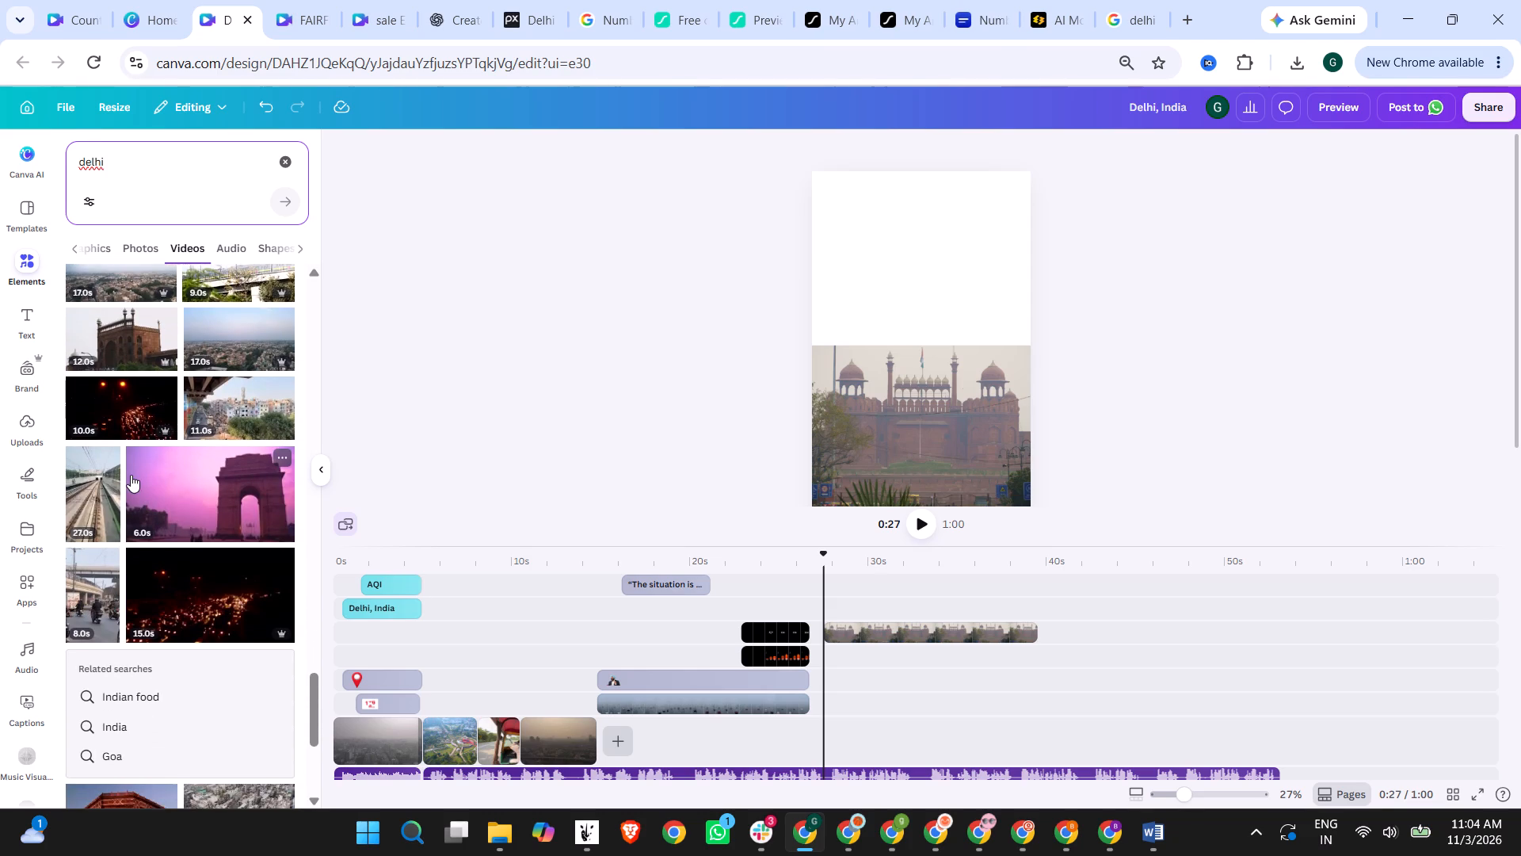
scroll(179, 493, "down", 5)
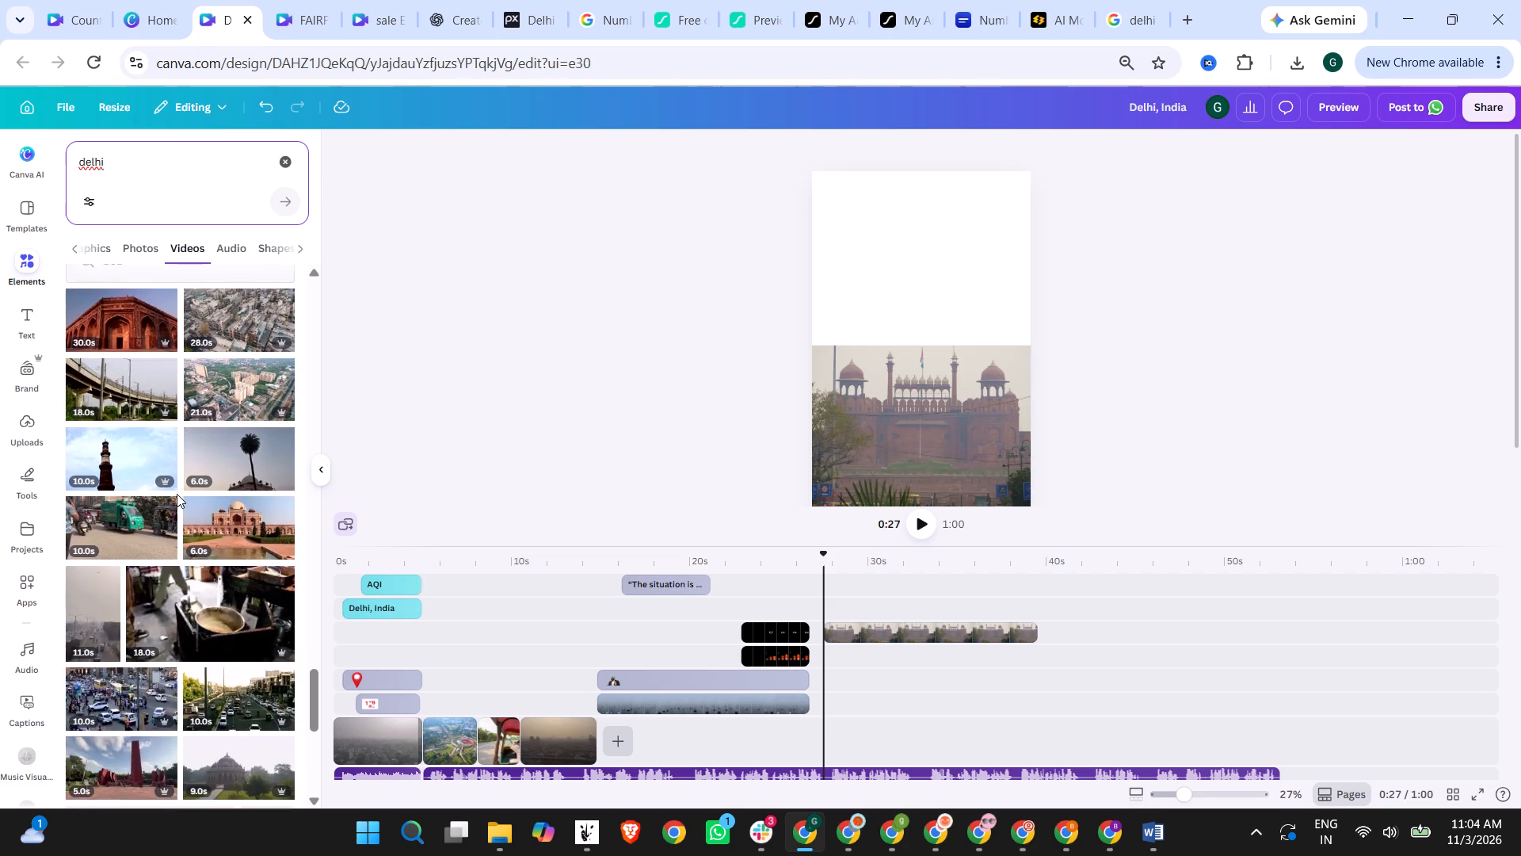
scroll(176, 494, "down", 3)
scroll(265, 485, "down", 4)
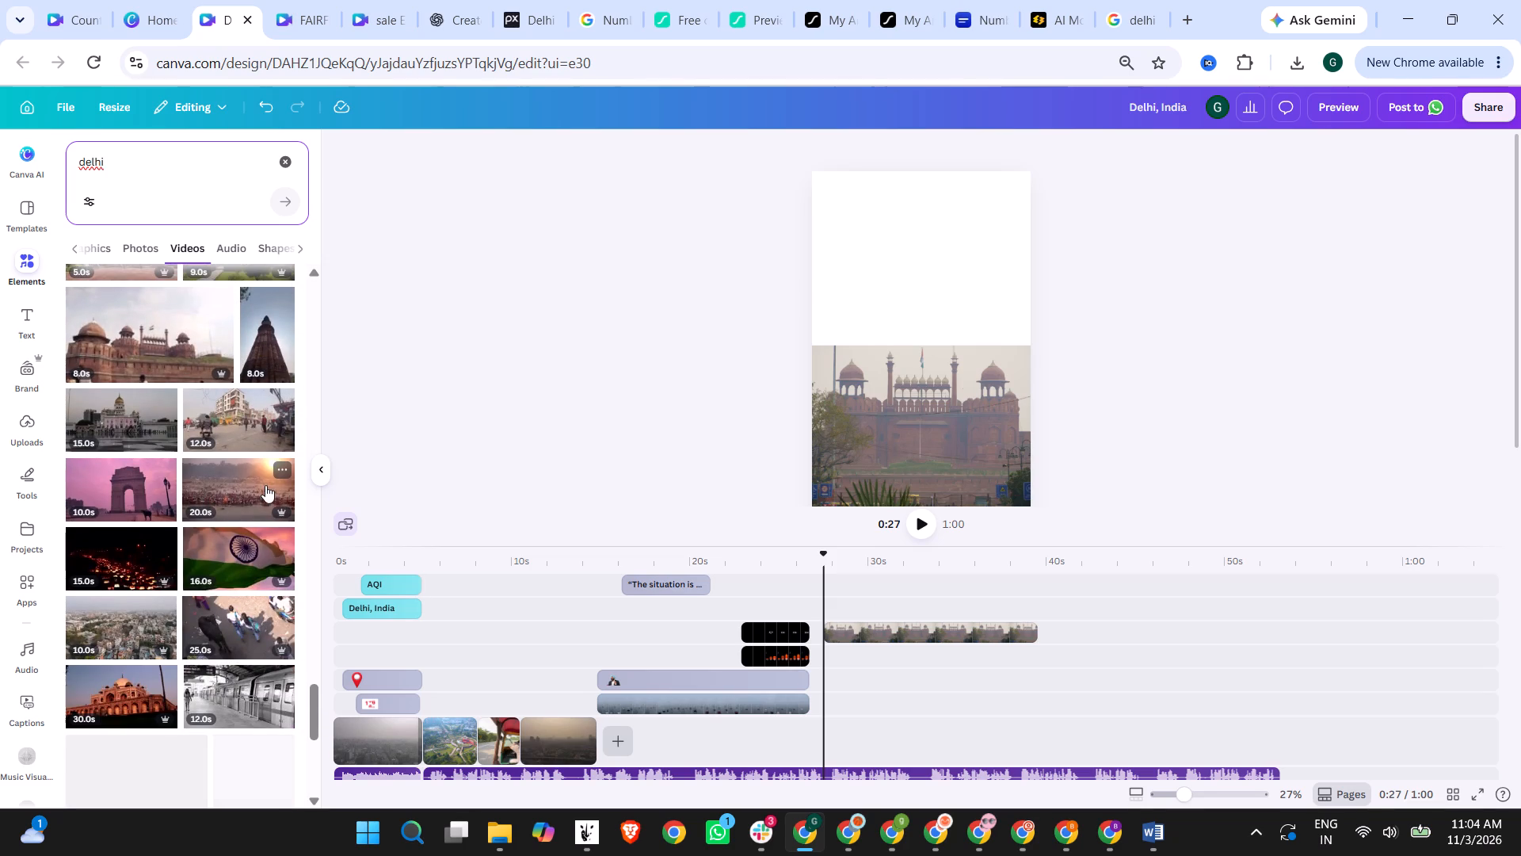
scroll(234, 491, "down", 2)
Search the video elements for "delhi pollution".
left_click(159, 150)
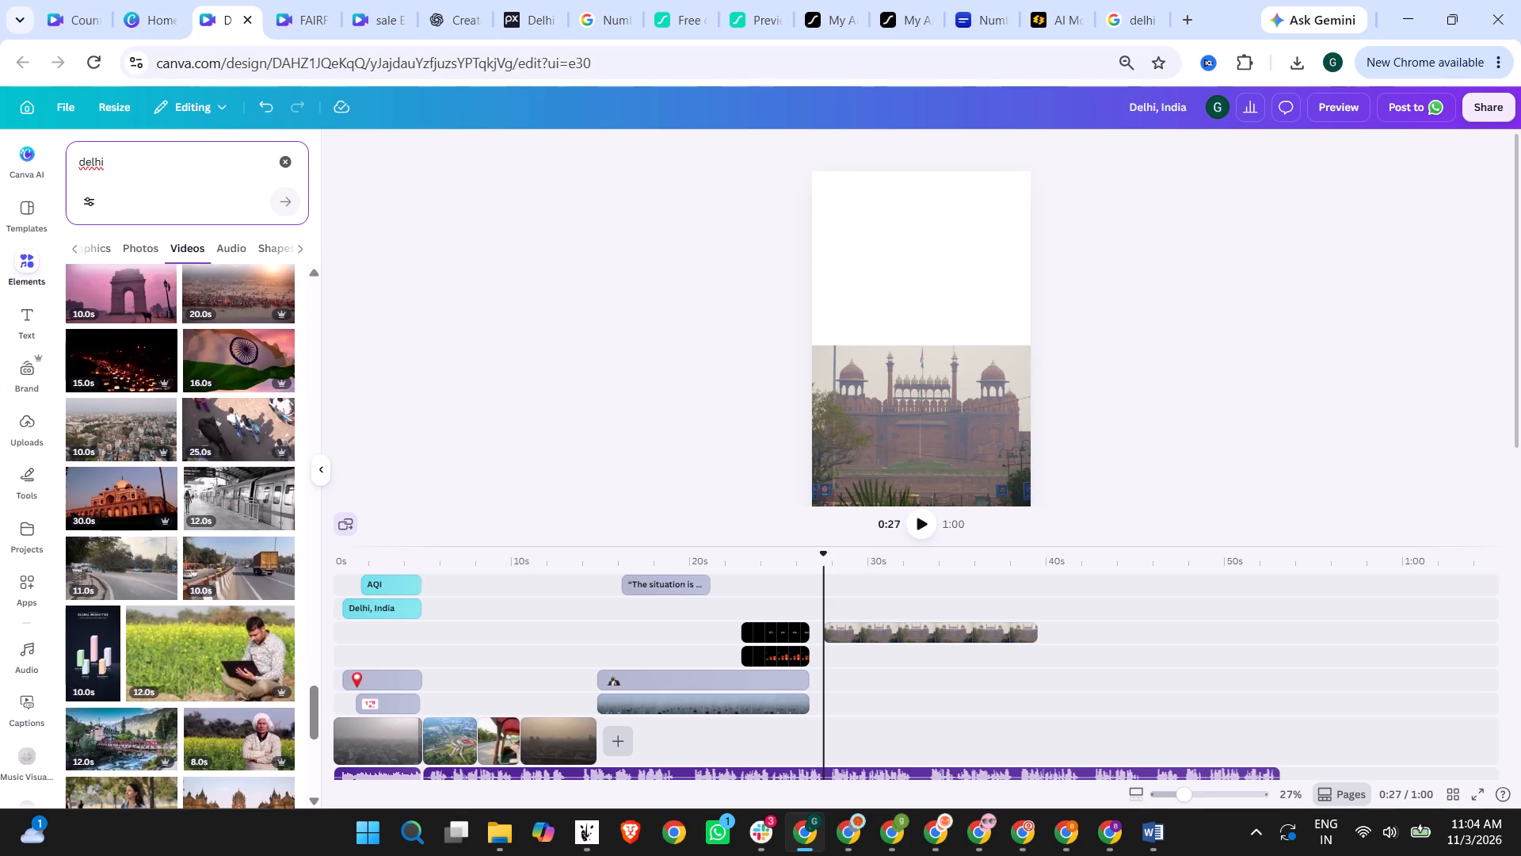
key("space")
type("po")
left_click(156, 171)
key("space")
type("pollutin")
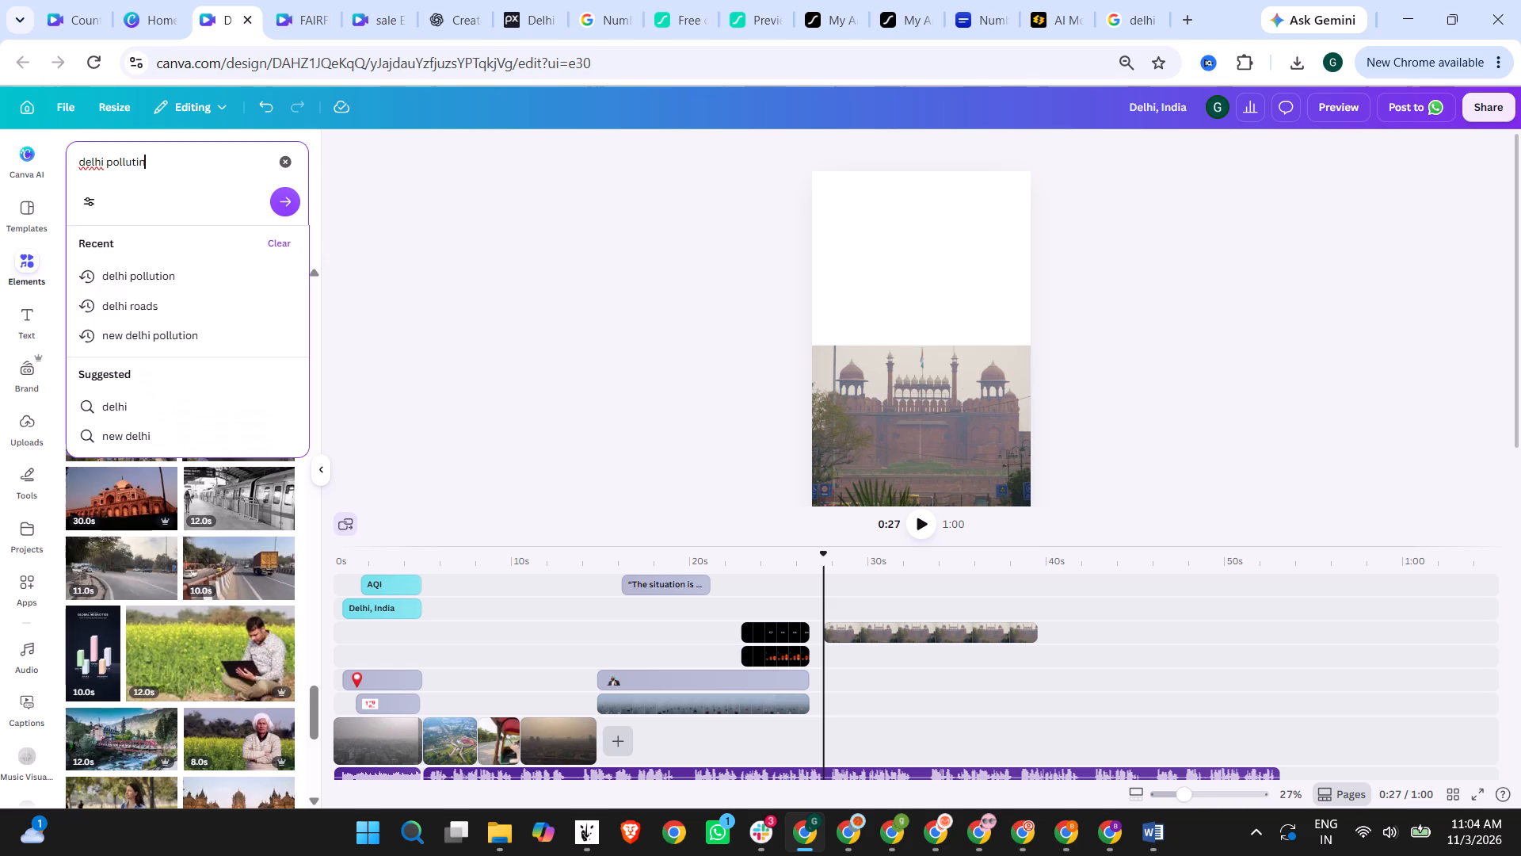
key("Return")
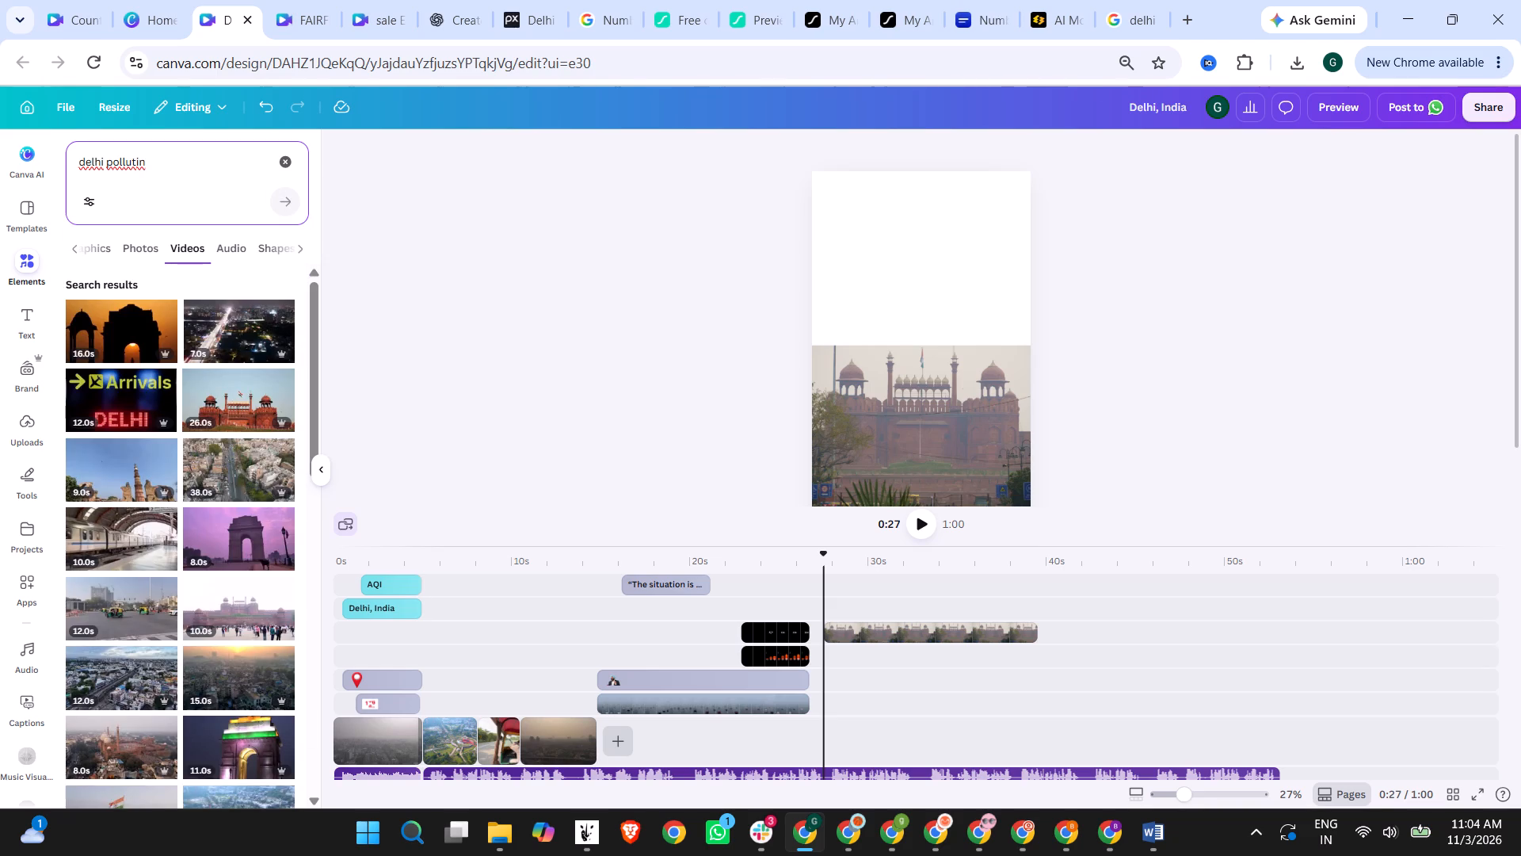
left_click(156, 167)
key("BackSpace")
type("on")
key("Return")
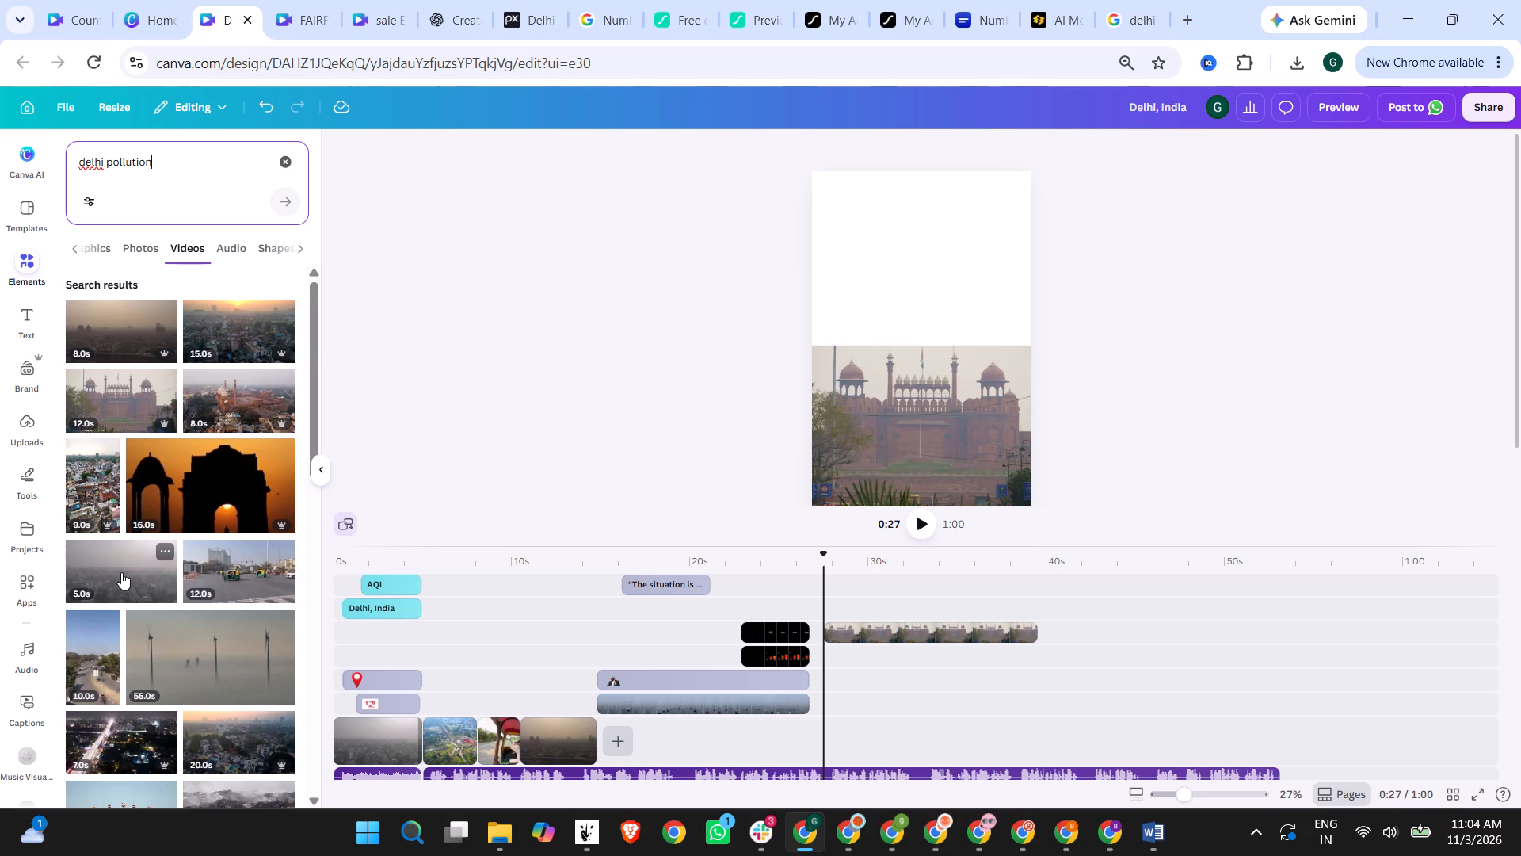
Find the 36.0 s video of a man in a checked shirt in traffic and add it to the page at about 27 s.
scroll(121, 572, "down", 2)
scroll(249, 556, "down", 2)
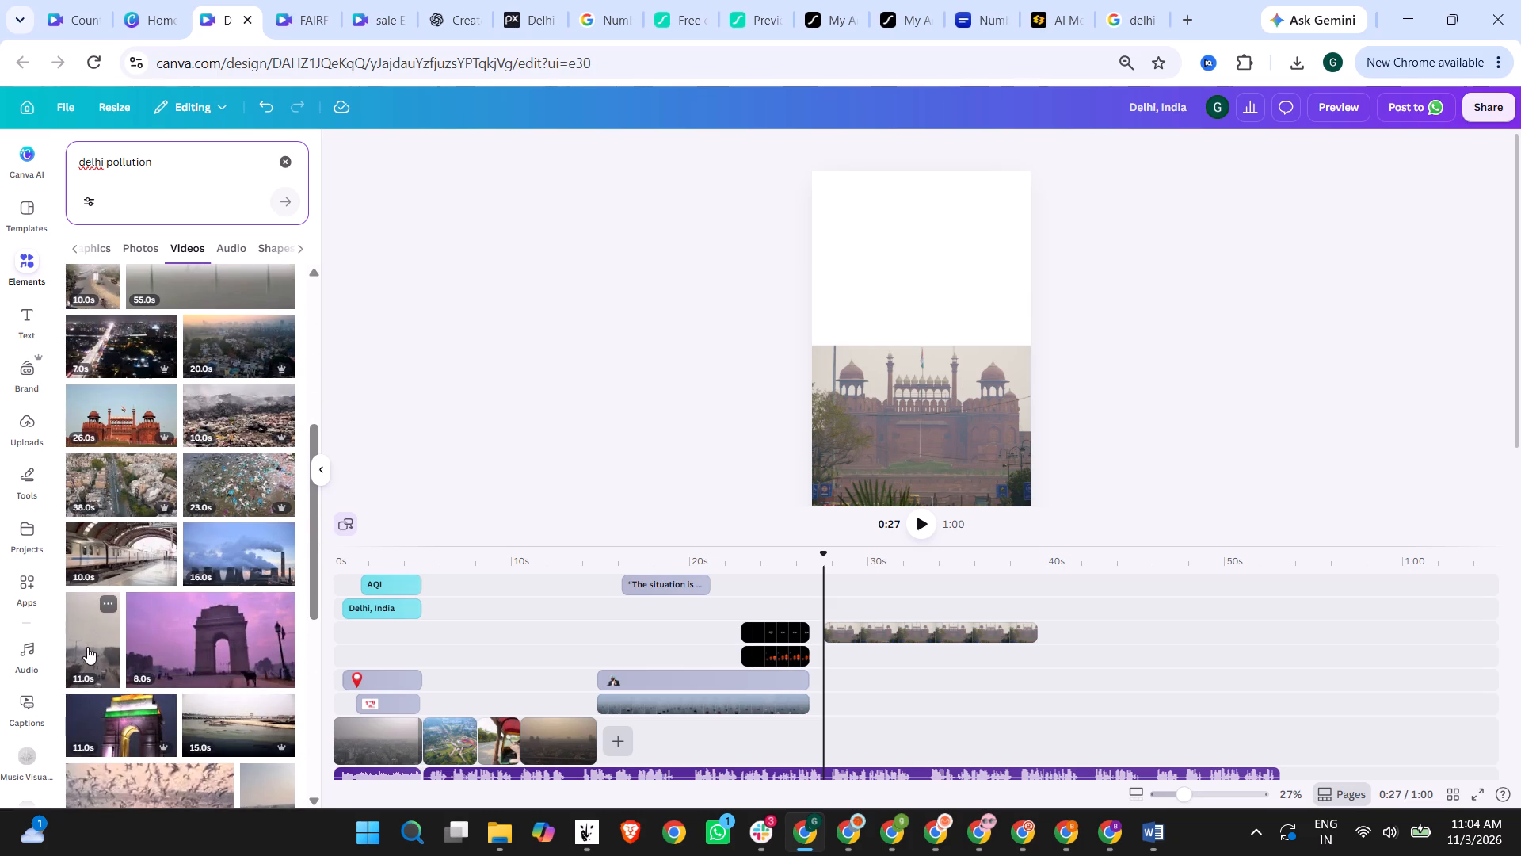
scroll(162, 617, "down", 4)
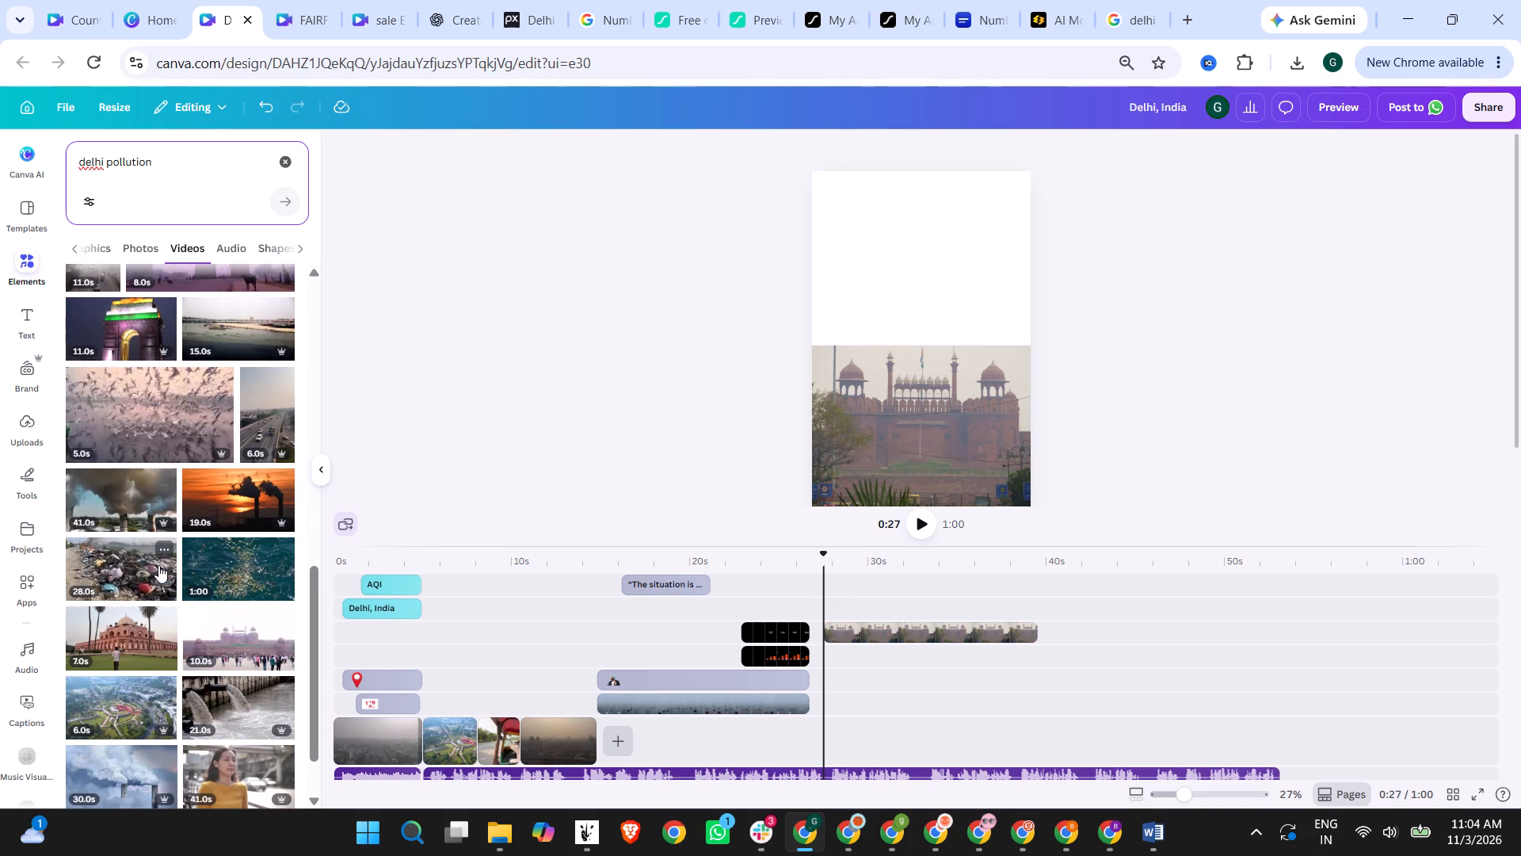
scroll(158, 565, "down", 2)
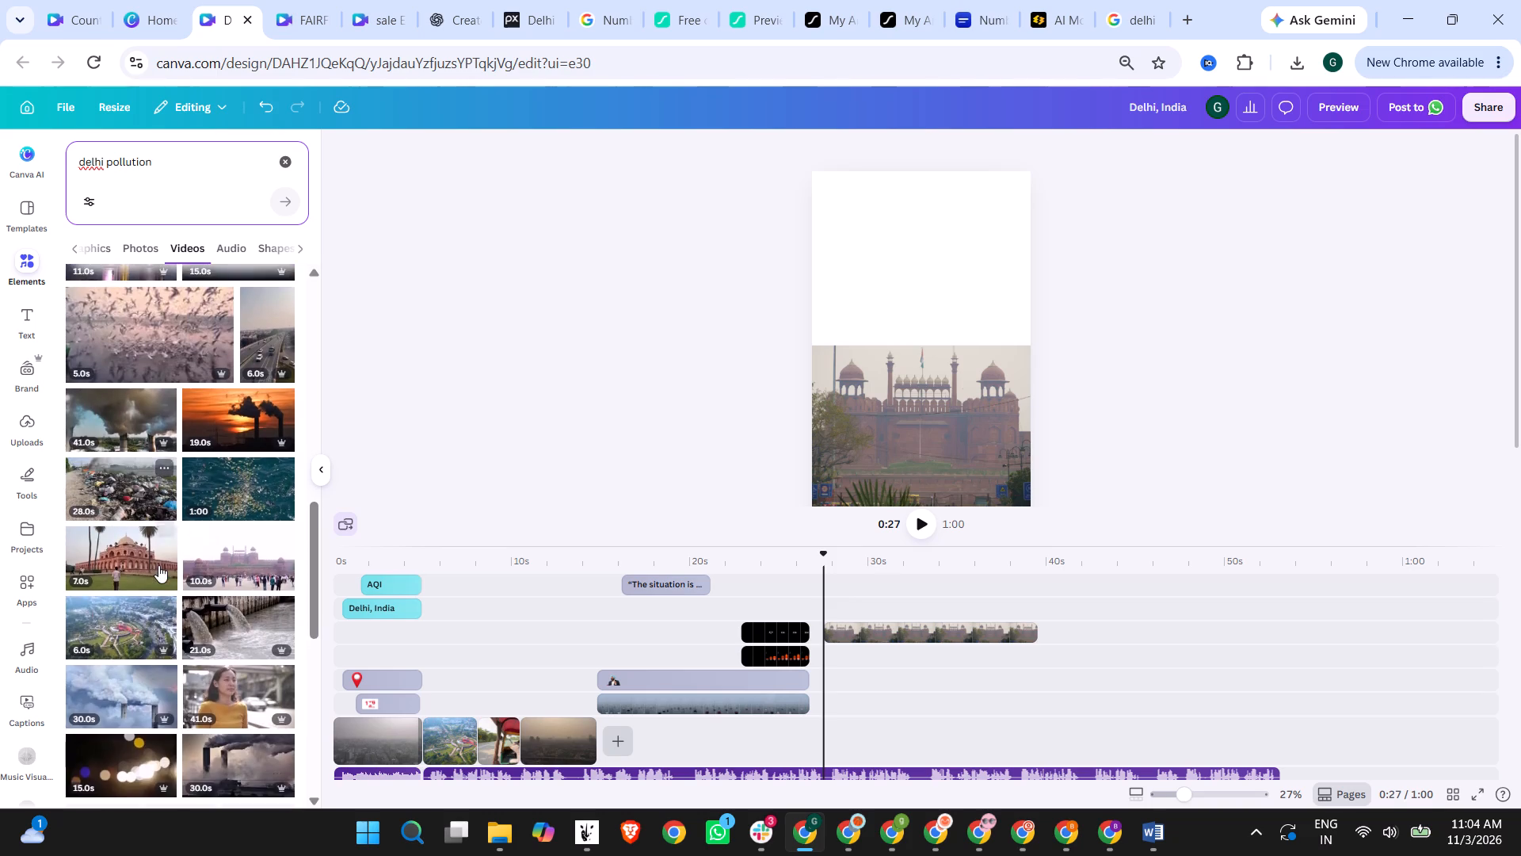
scroll(158, 565, "down", 2)
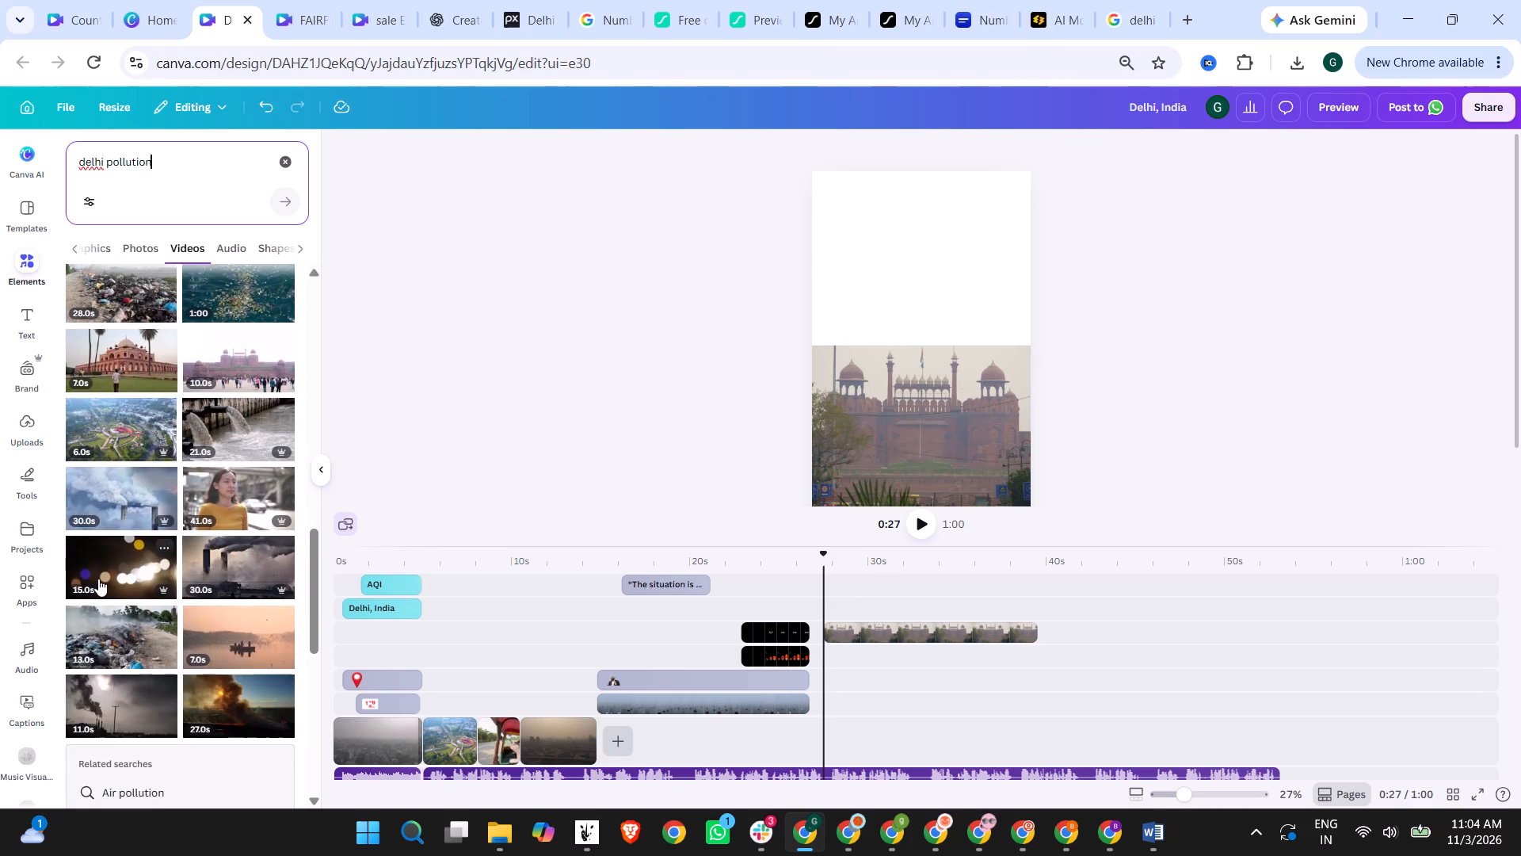
scroll(124, 631, "down", 1)
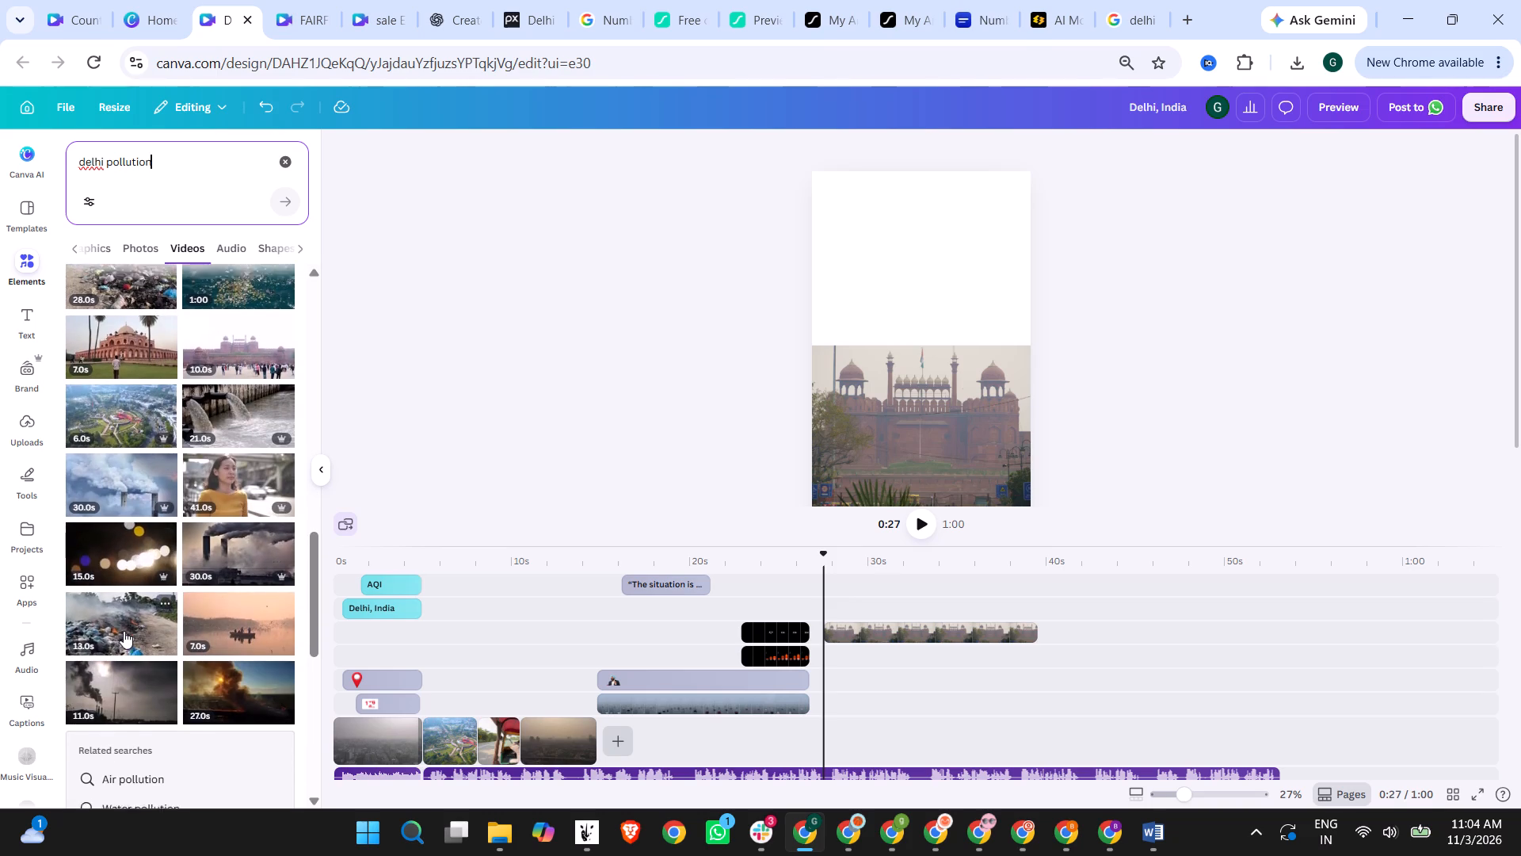
scroll(124, 631, "down", 1)
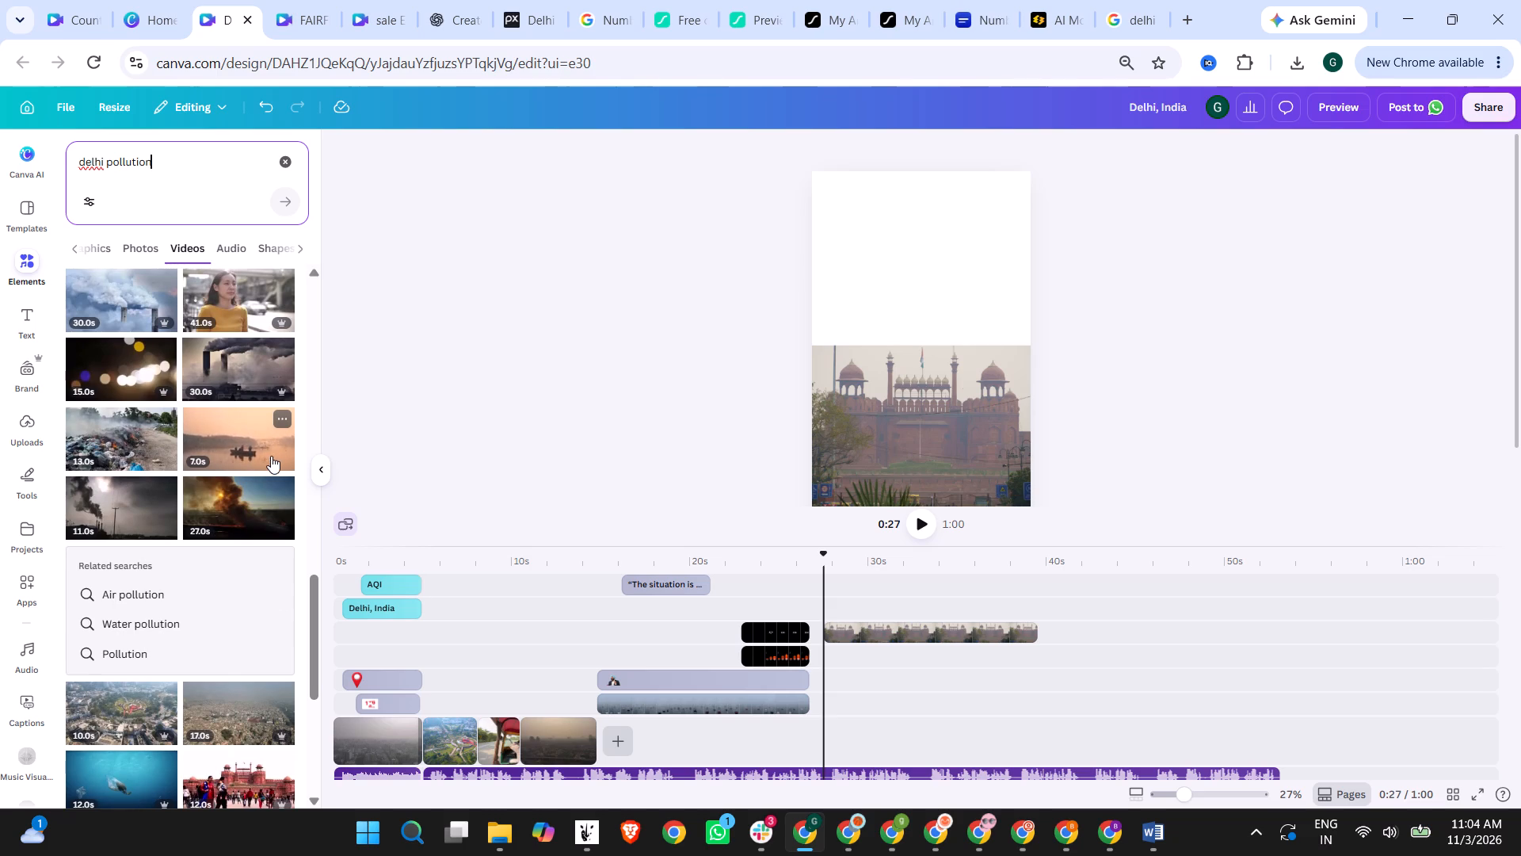
scroll(227, 513, "down", 3)
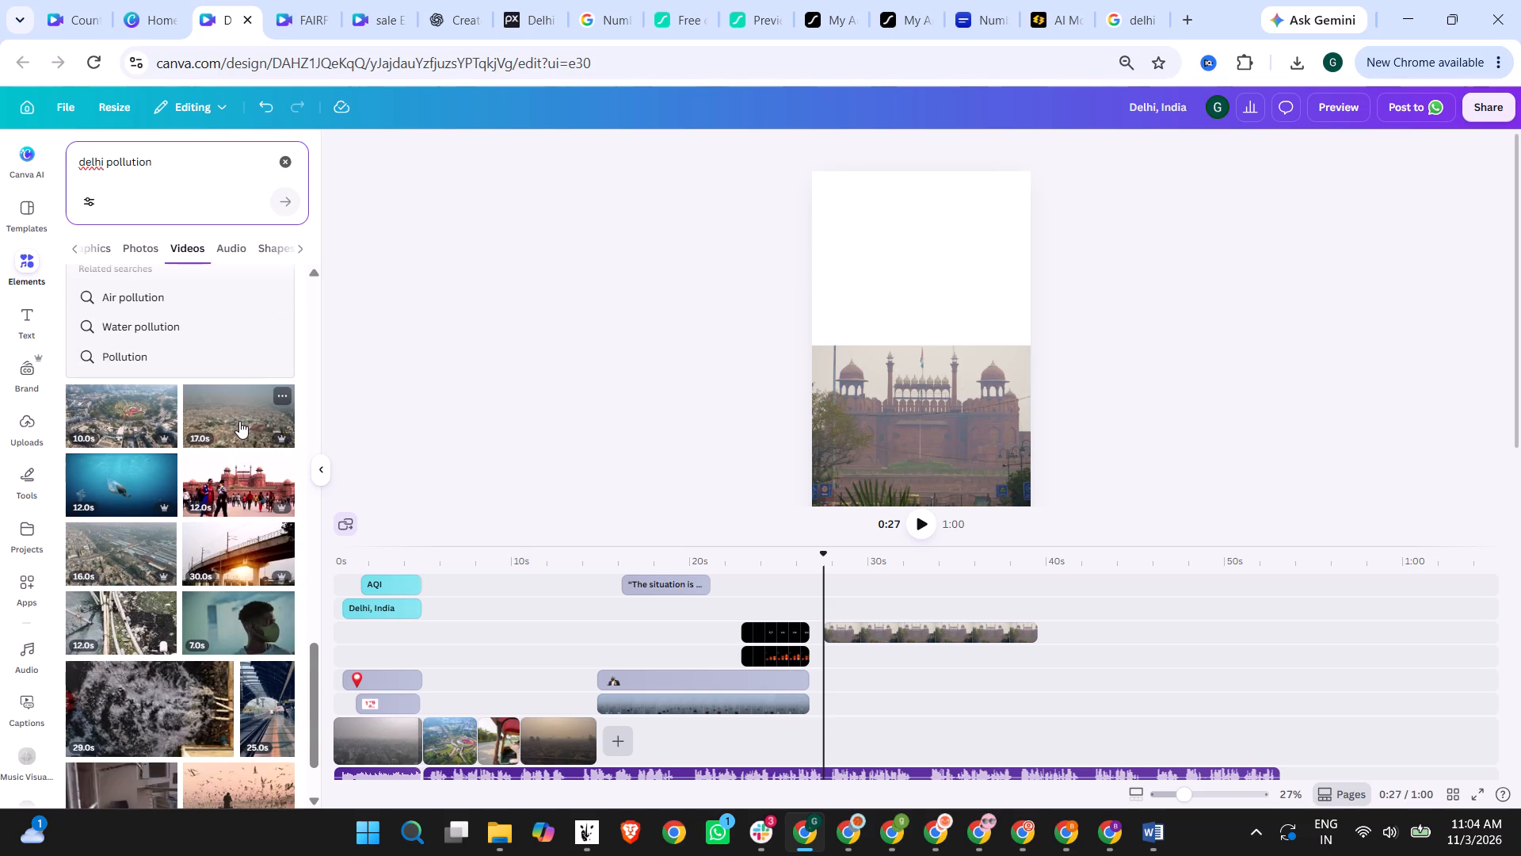
scroll(241, 632, "down", 3)
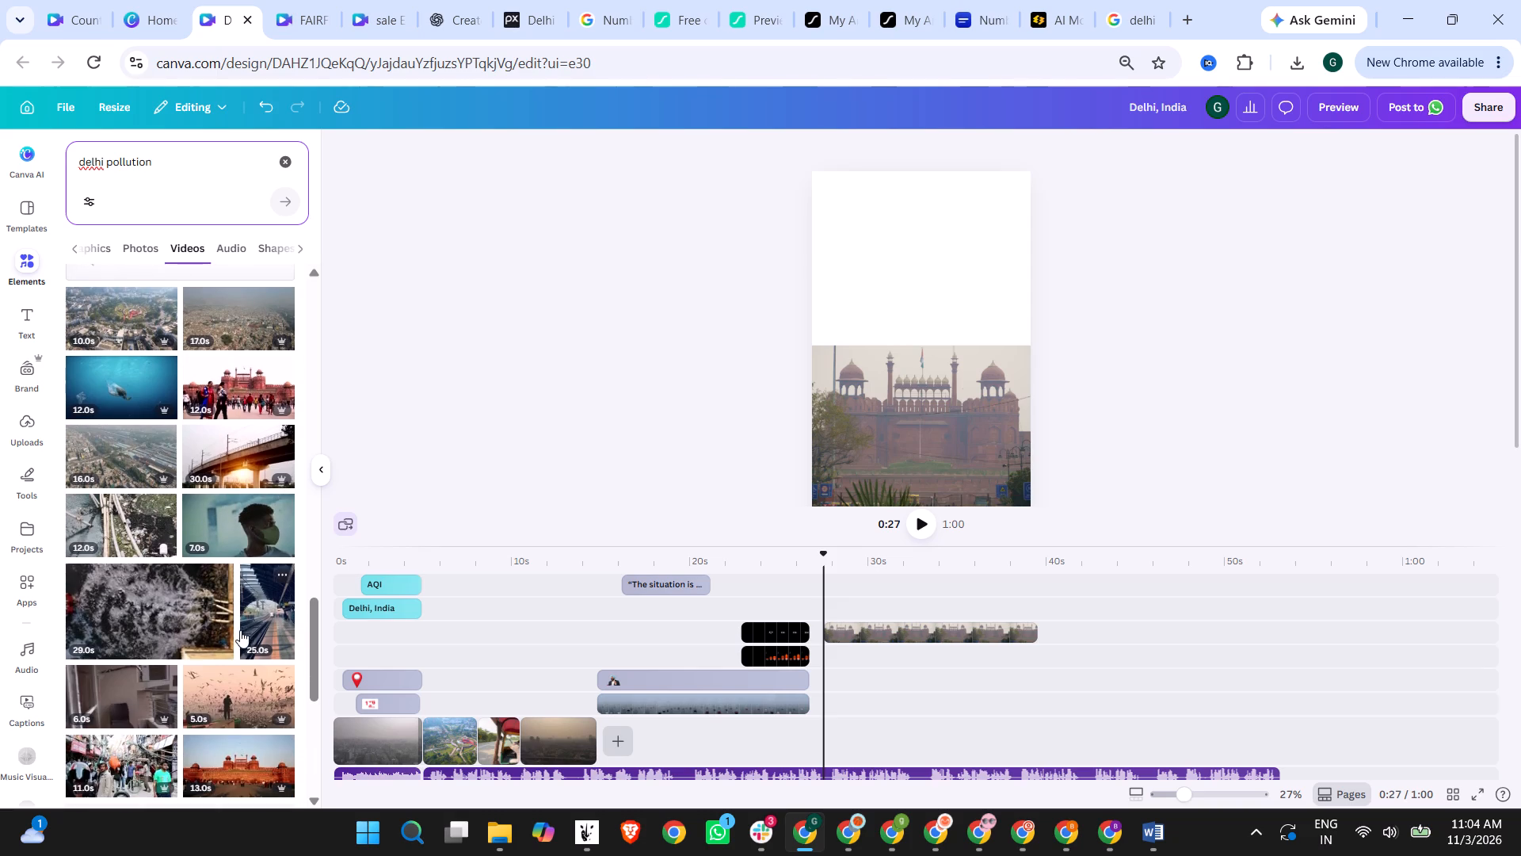
scroll(238, 619, "down", 2)
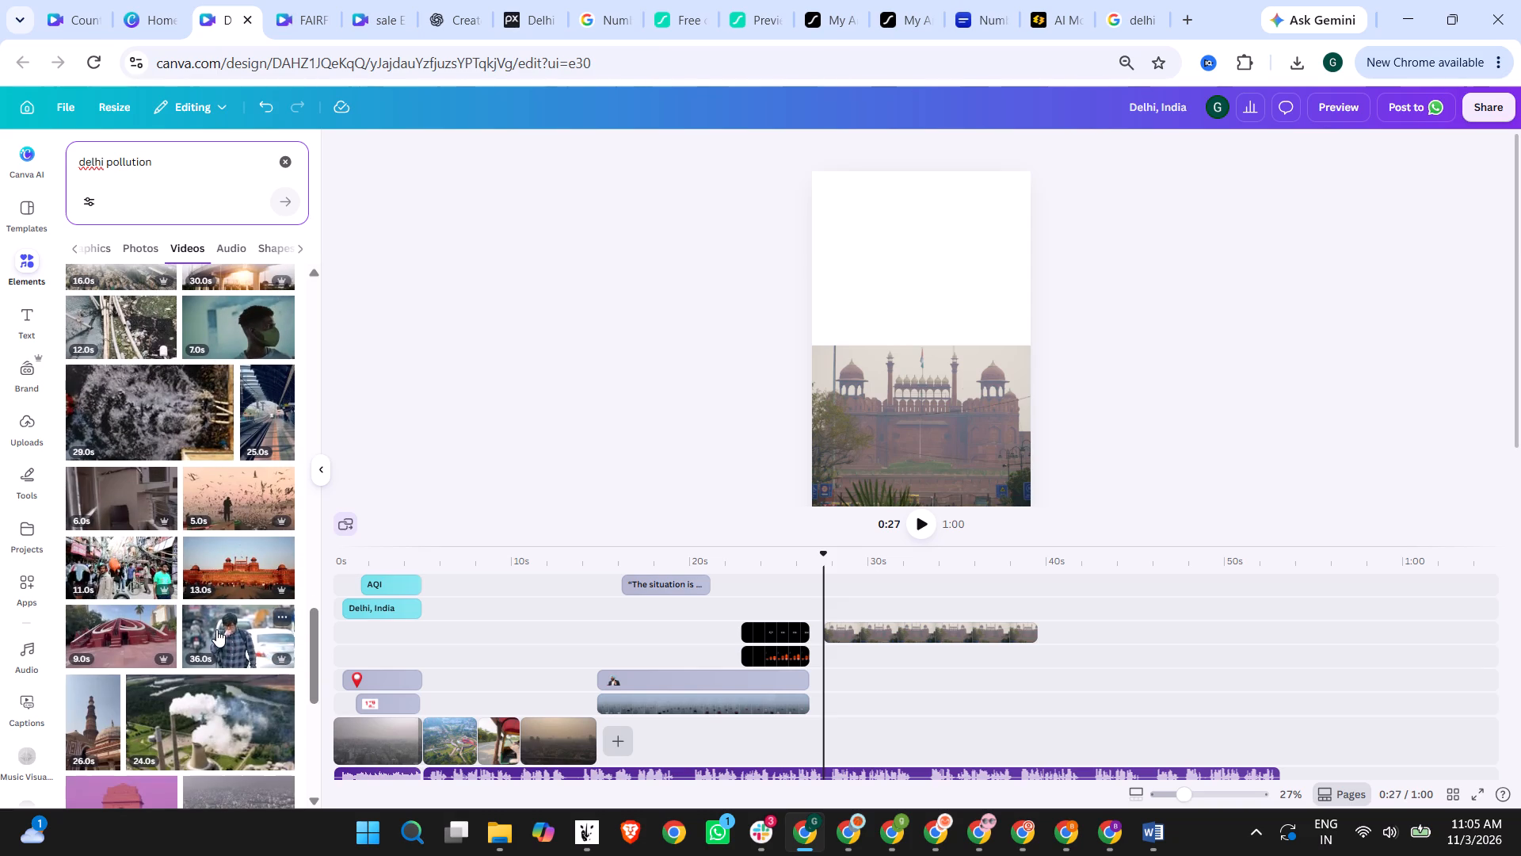
left_click_drag(217, 633, 846, 258)
Enlarge and position the man's video so it fills the empty area of the page above the Red Fort video.
left_click_drag(923, 273, 905, 212)
left_click_drag(965, 267, 1072, 345)
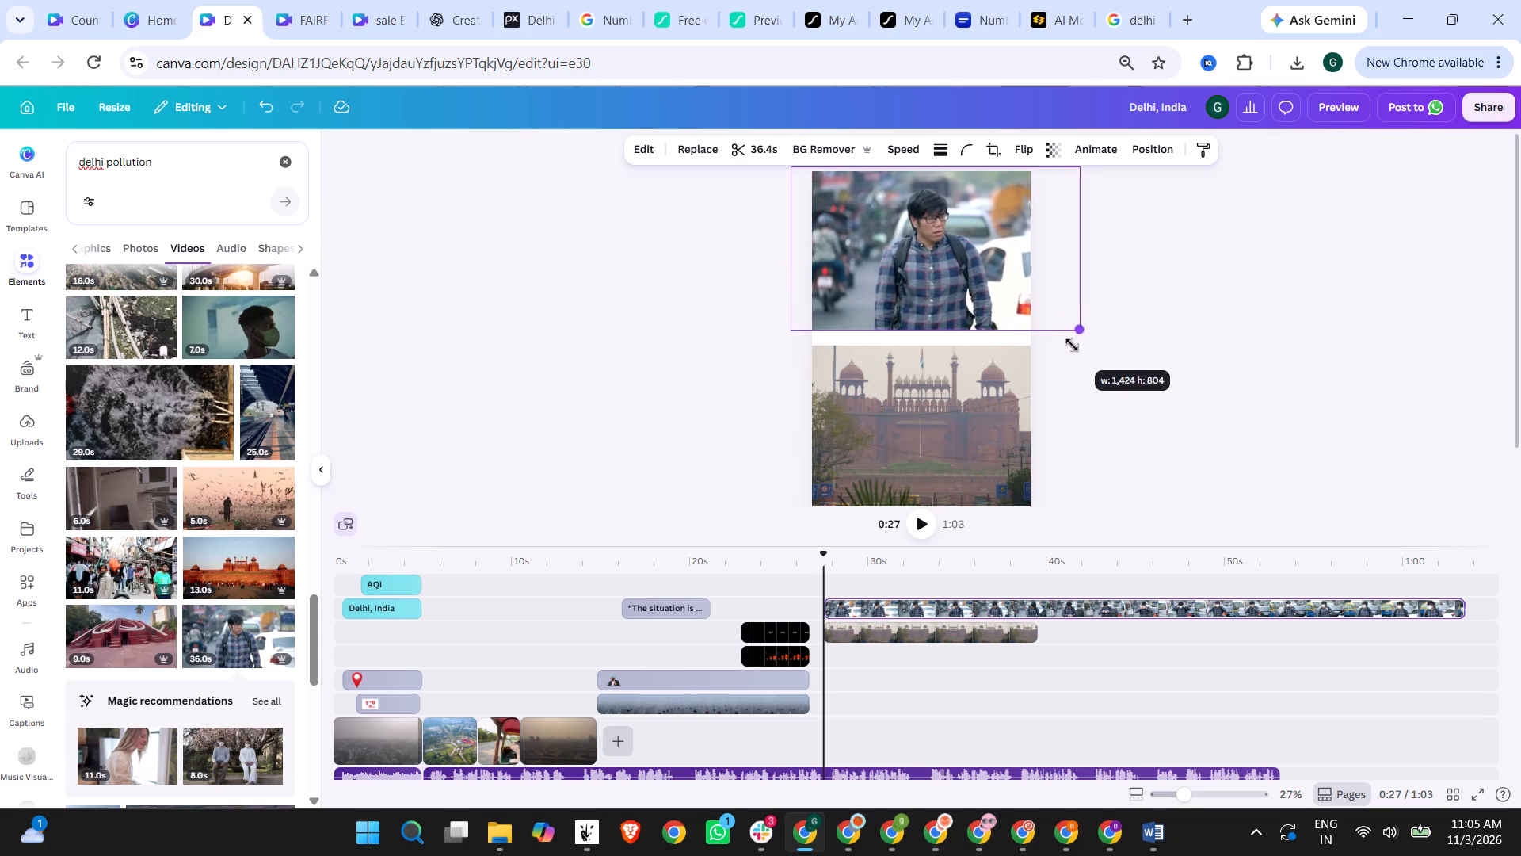
left_click_drag(1072, 345, 1098, 363)
left_click_drag(992, 291, 981, 291)
left_click(597, 394)
Play back the two-video scene from about 27 s to check the man's clip against the Red Fort clip.
scroll(118, 599, "down", 2)
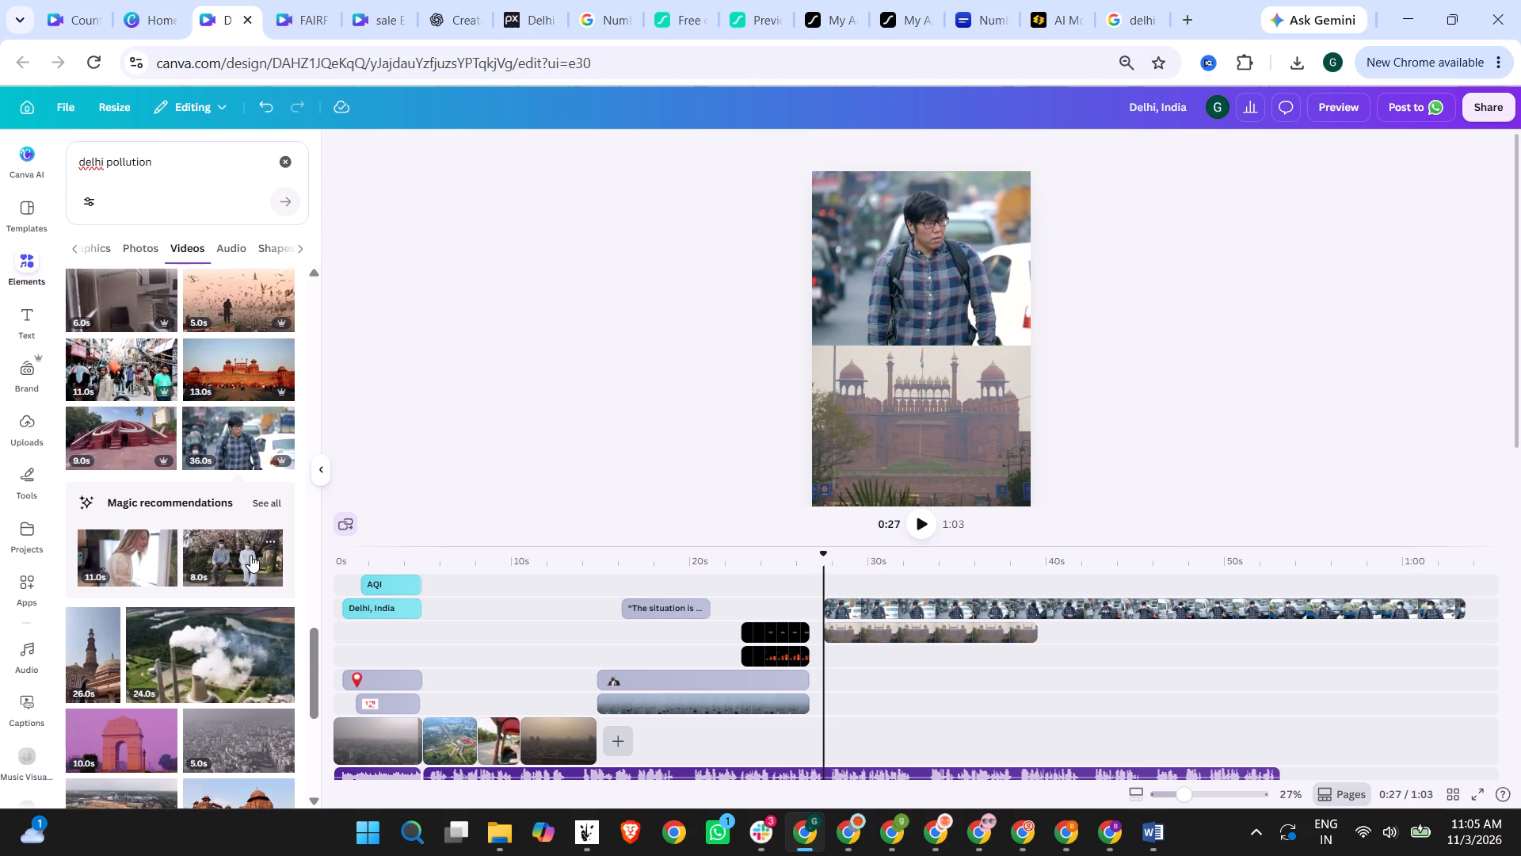
scroll(250, 555, "down", 4)
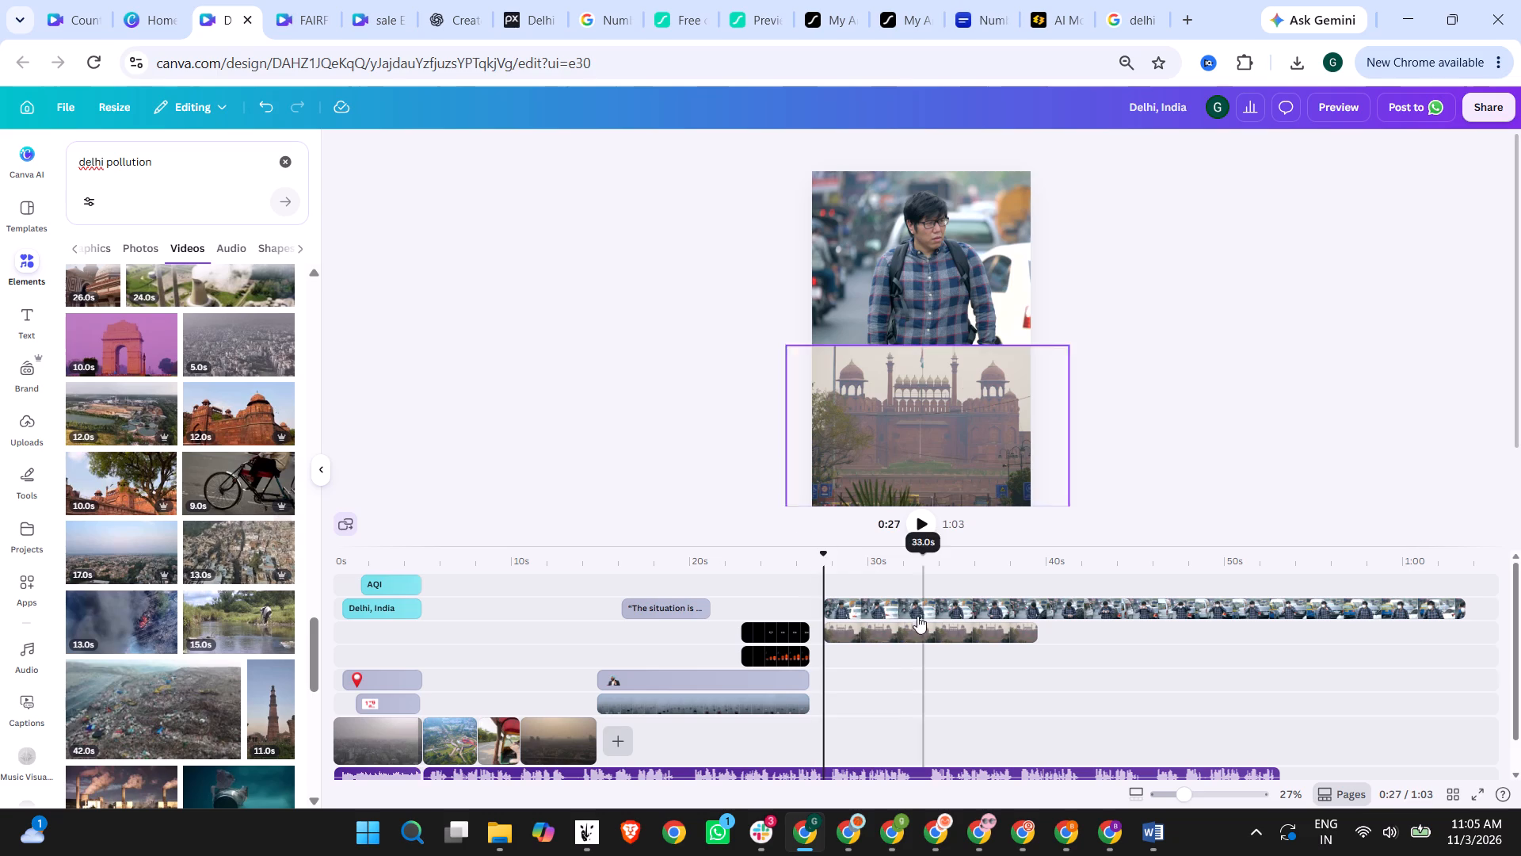
left_click(921, 537)
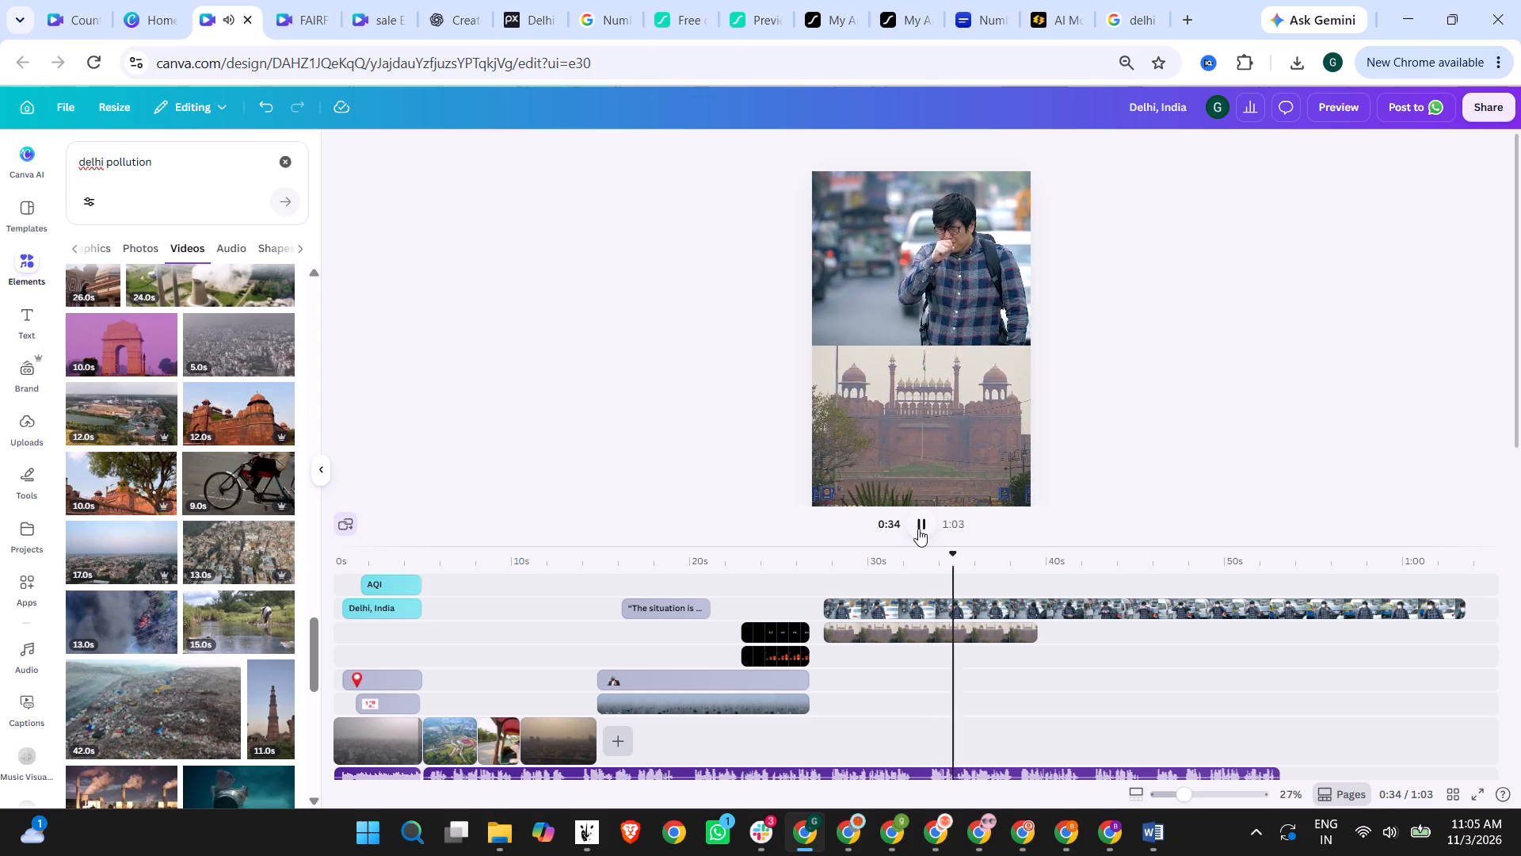
left_click(918, 529)
Set the playback speed of the man's video to 1.25.
left_click(909, 607)
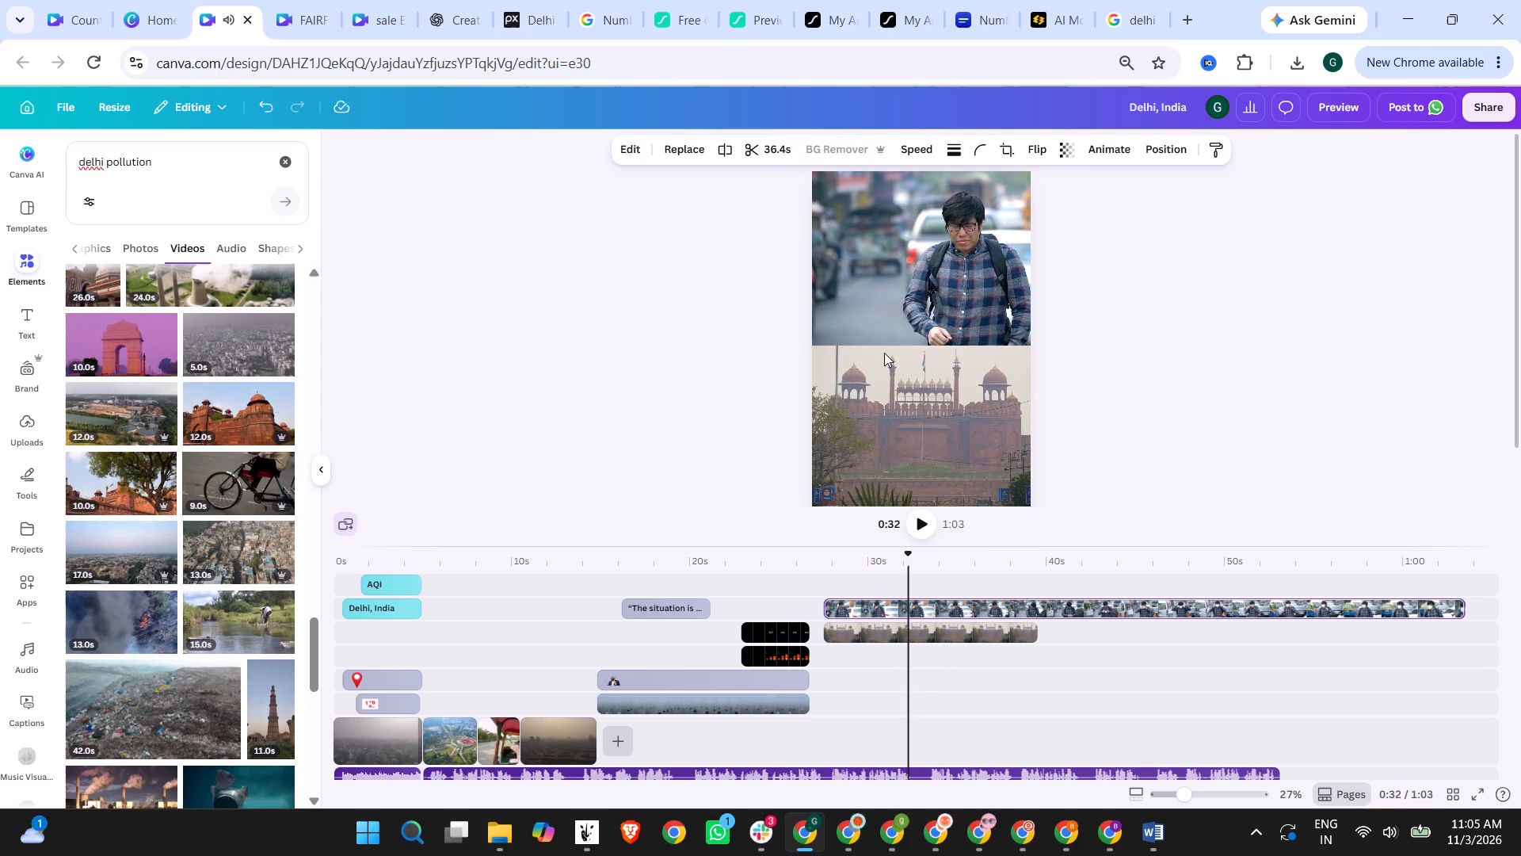
left_click(911, 140)
left_click_drag(888, 208, 897, 209)
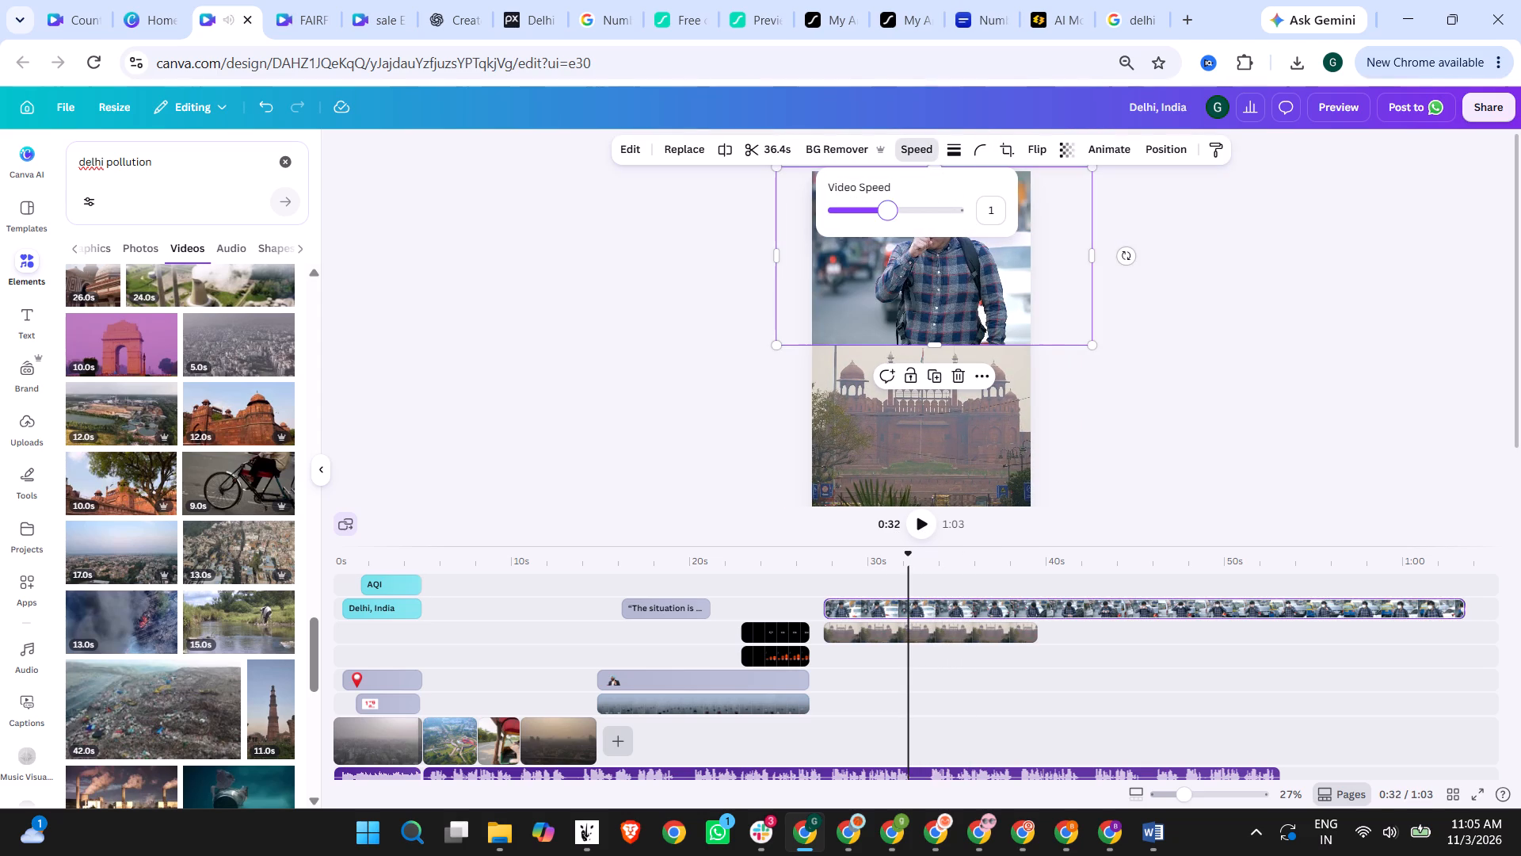
left_click_drag(897, 209, 902, 209)
Trim the end of the man's video to 12.0 s so it finishes together with the Red Fort video.
left_click_drag(1338, 603, 1048, 610)
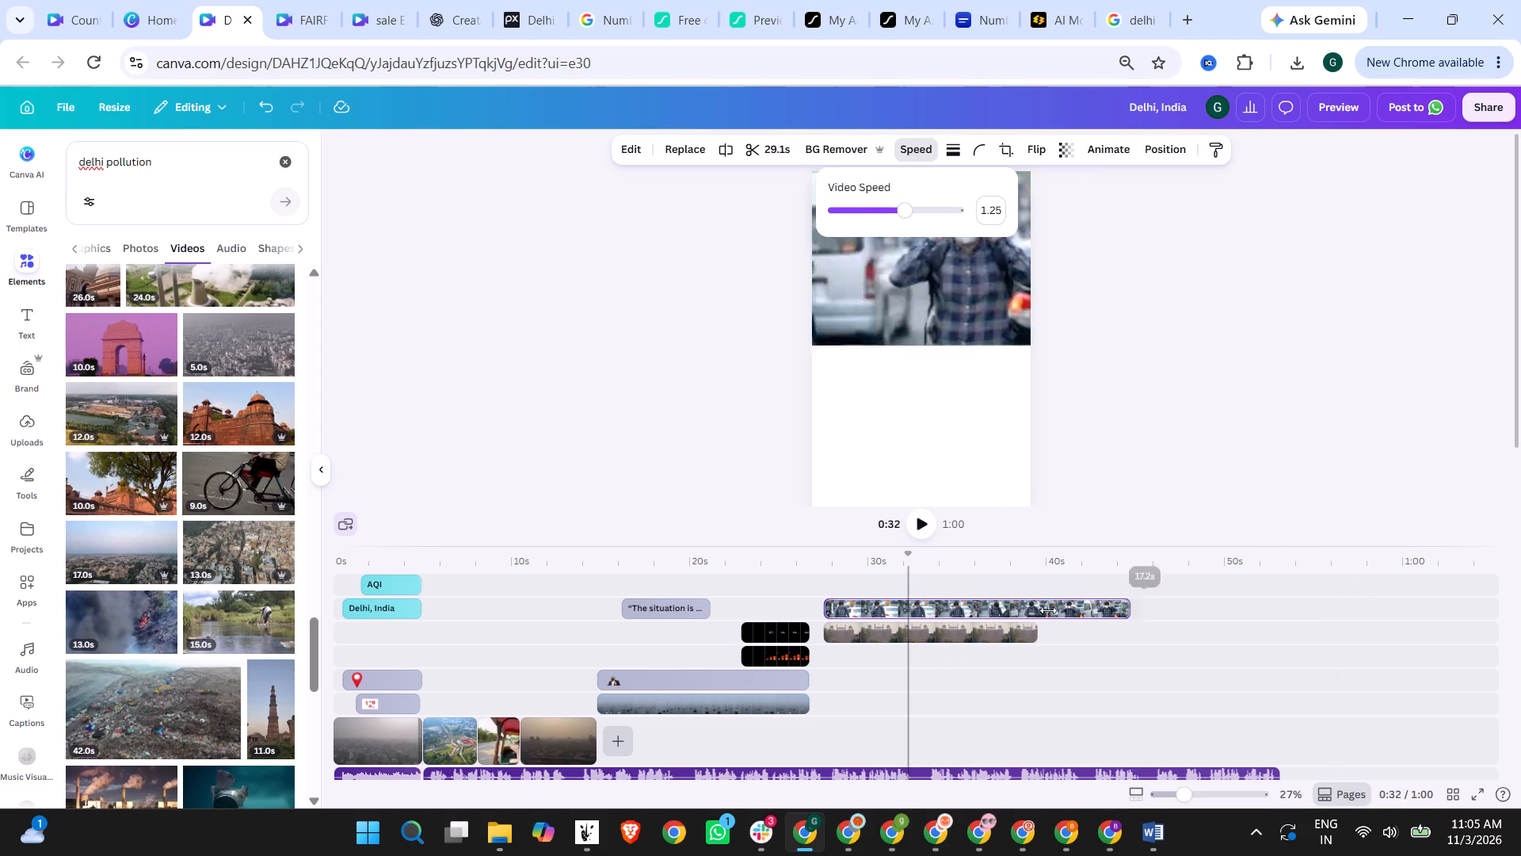
left_click_drag(1048, 610, 1029, 610)
Play back the split-screen scene from about 30 s to review the sped-up, trimmed clip.
left_click(916, 525)
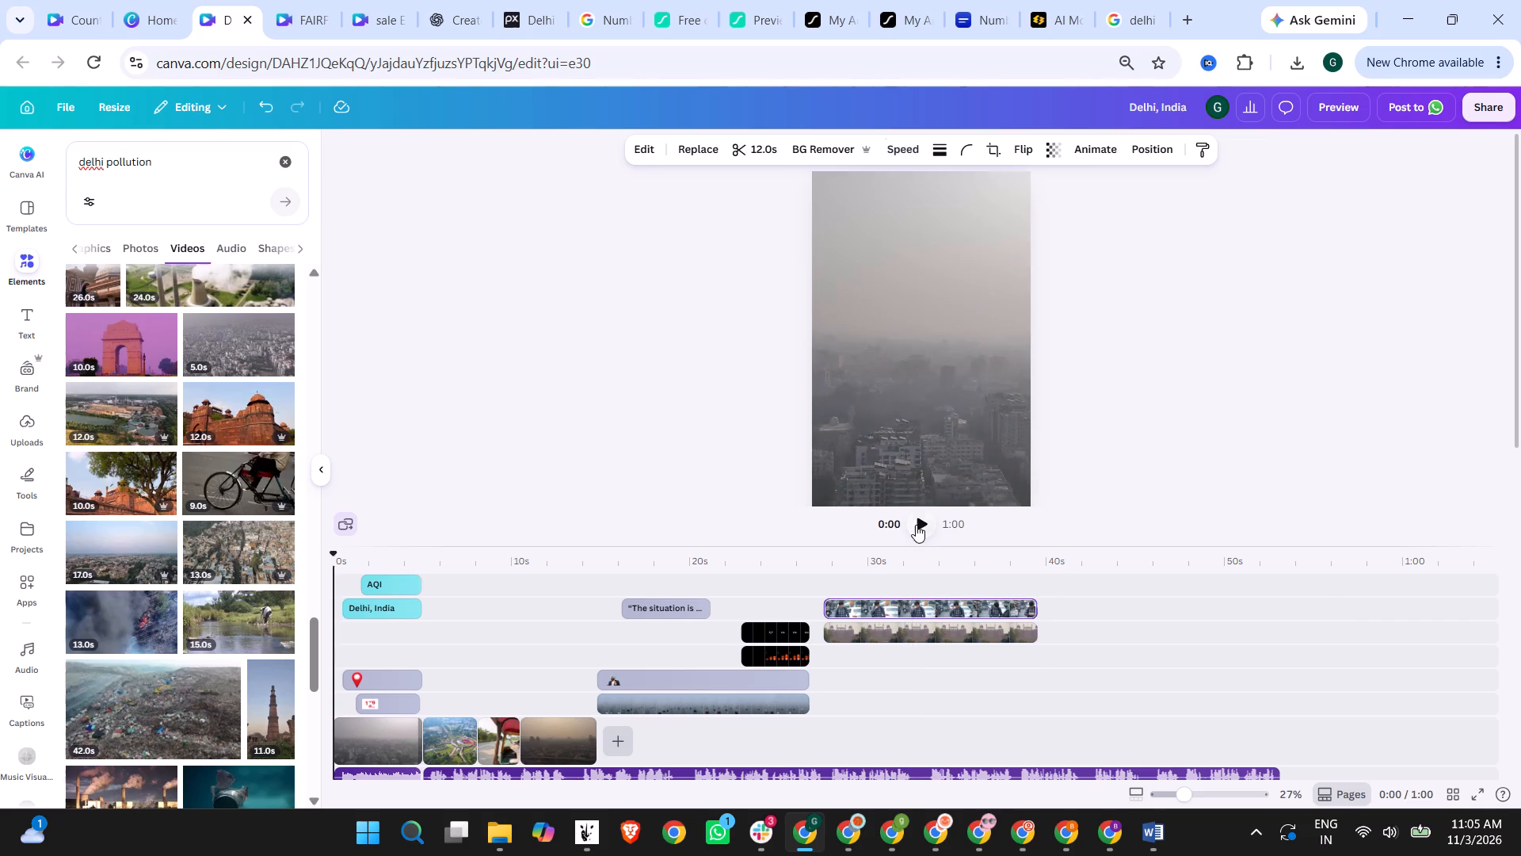
left_click(878, 571)
double_click(921, 526)
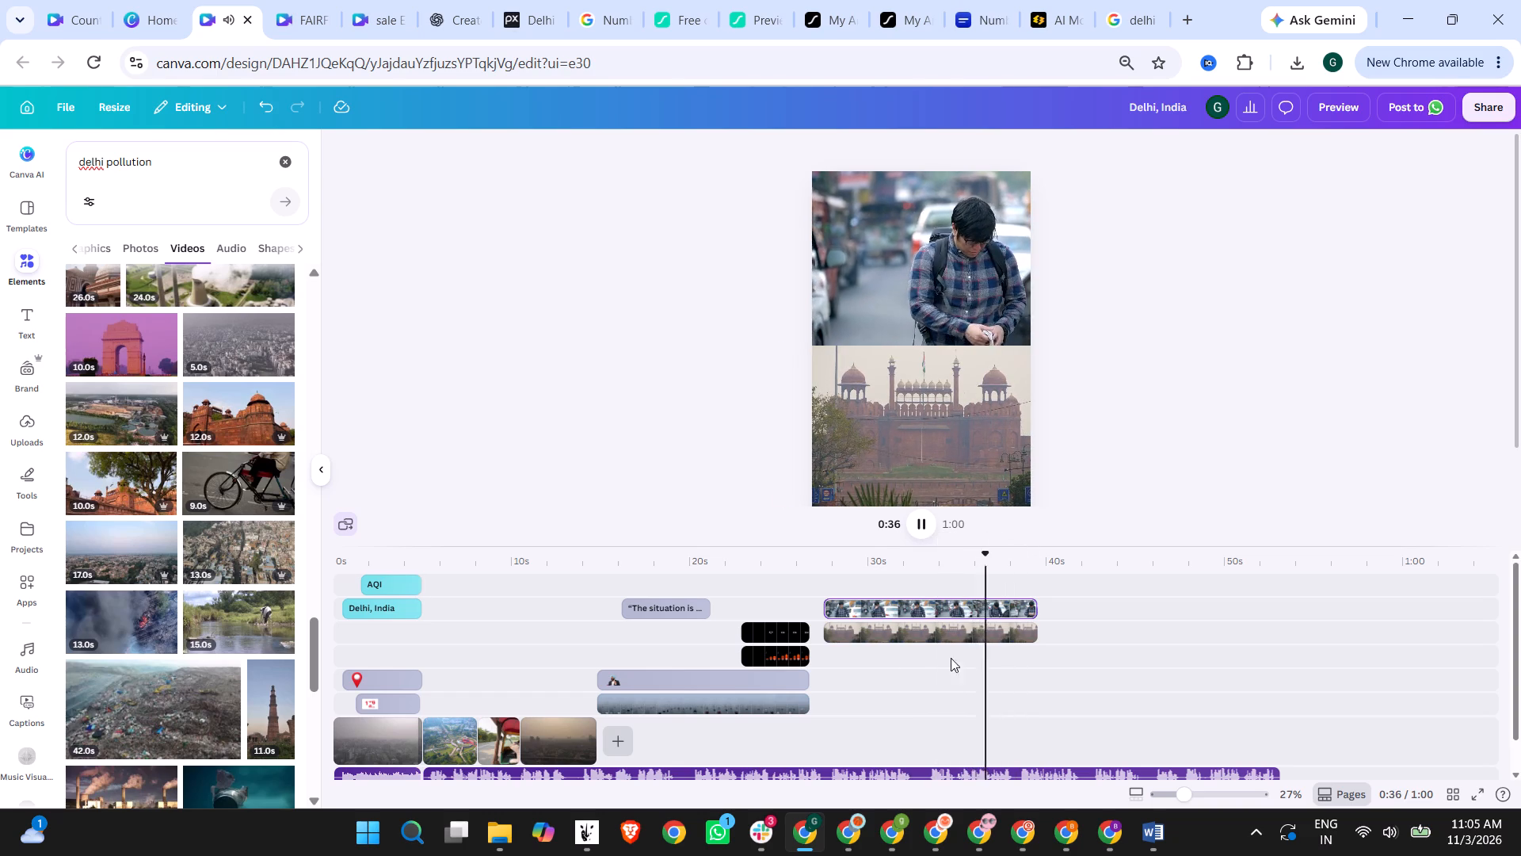
Set the playback speed of the Red Fort video to 1.25.
left_click(909, 640)
left_click(914, 144)
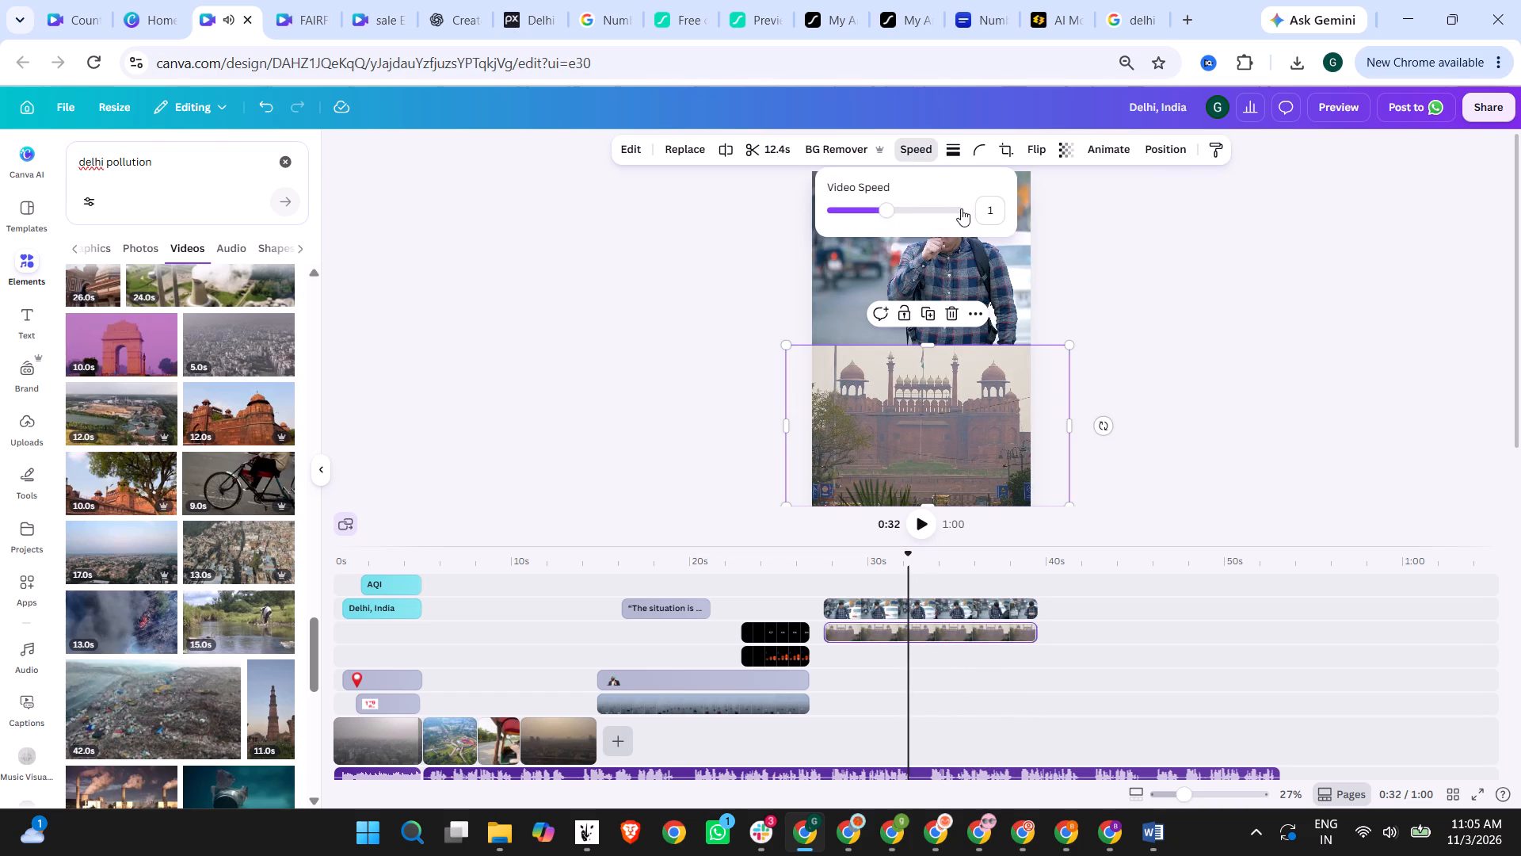
left_click_drag(893, 208, 909, 208)
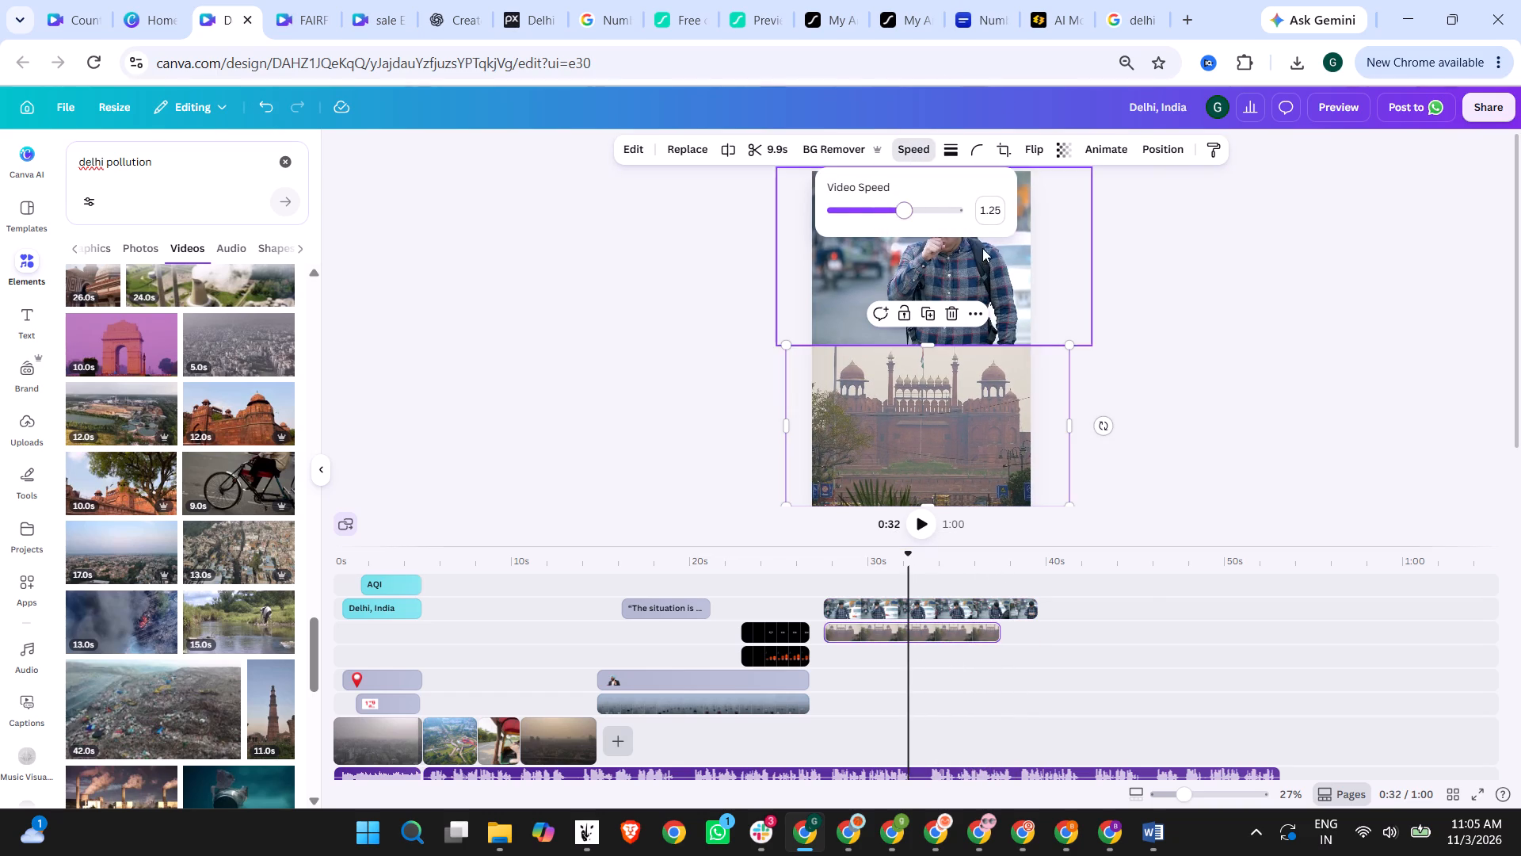
left_click(1238, 460)
Play back the split-screen scene from about 32 s to review the sped-up Red Fort clip.
left_click(917, 518)
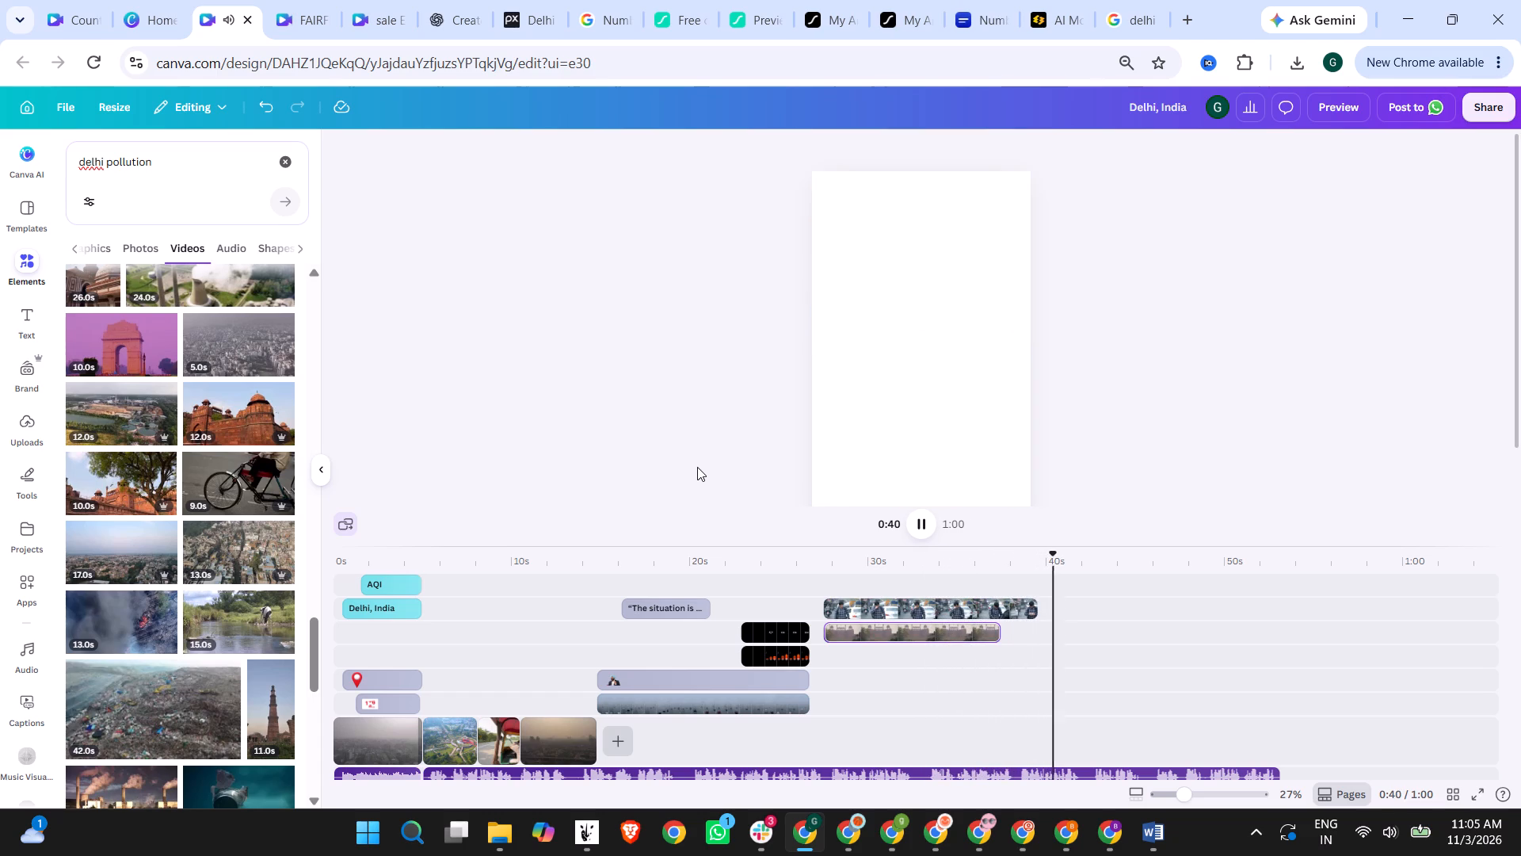
Trim the end of the man's video so it finishes together with the Red Fort video.
left_click_drag(1032, 606, 997, 606)
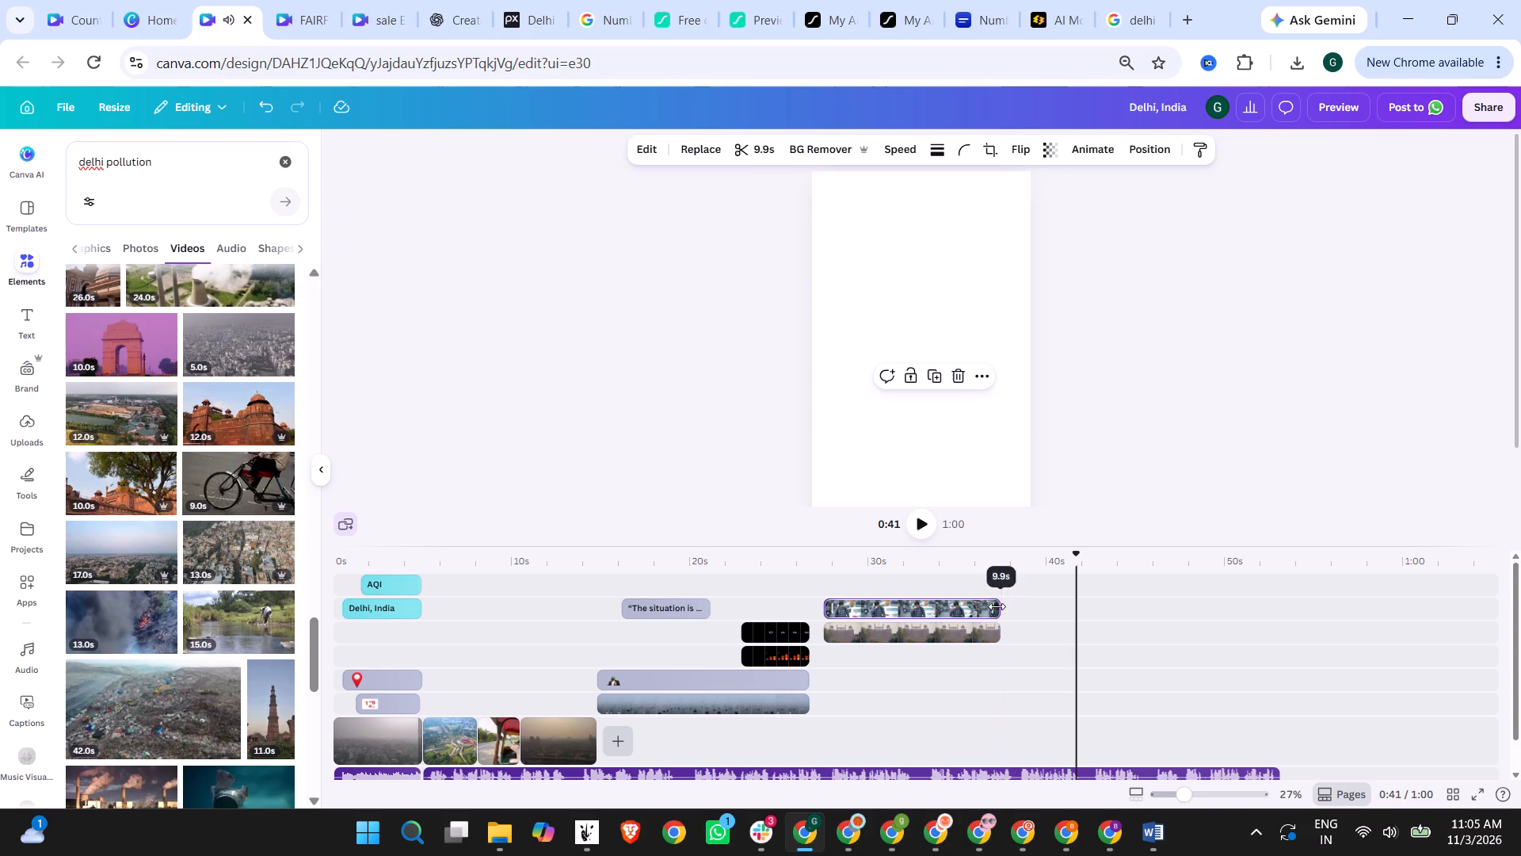
Move the man's video and the Red Fort video earlier so both start right where the preceding number counter scene ends.
left_click_drag(856, 607, 842, 606)
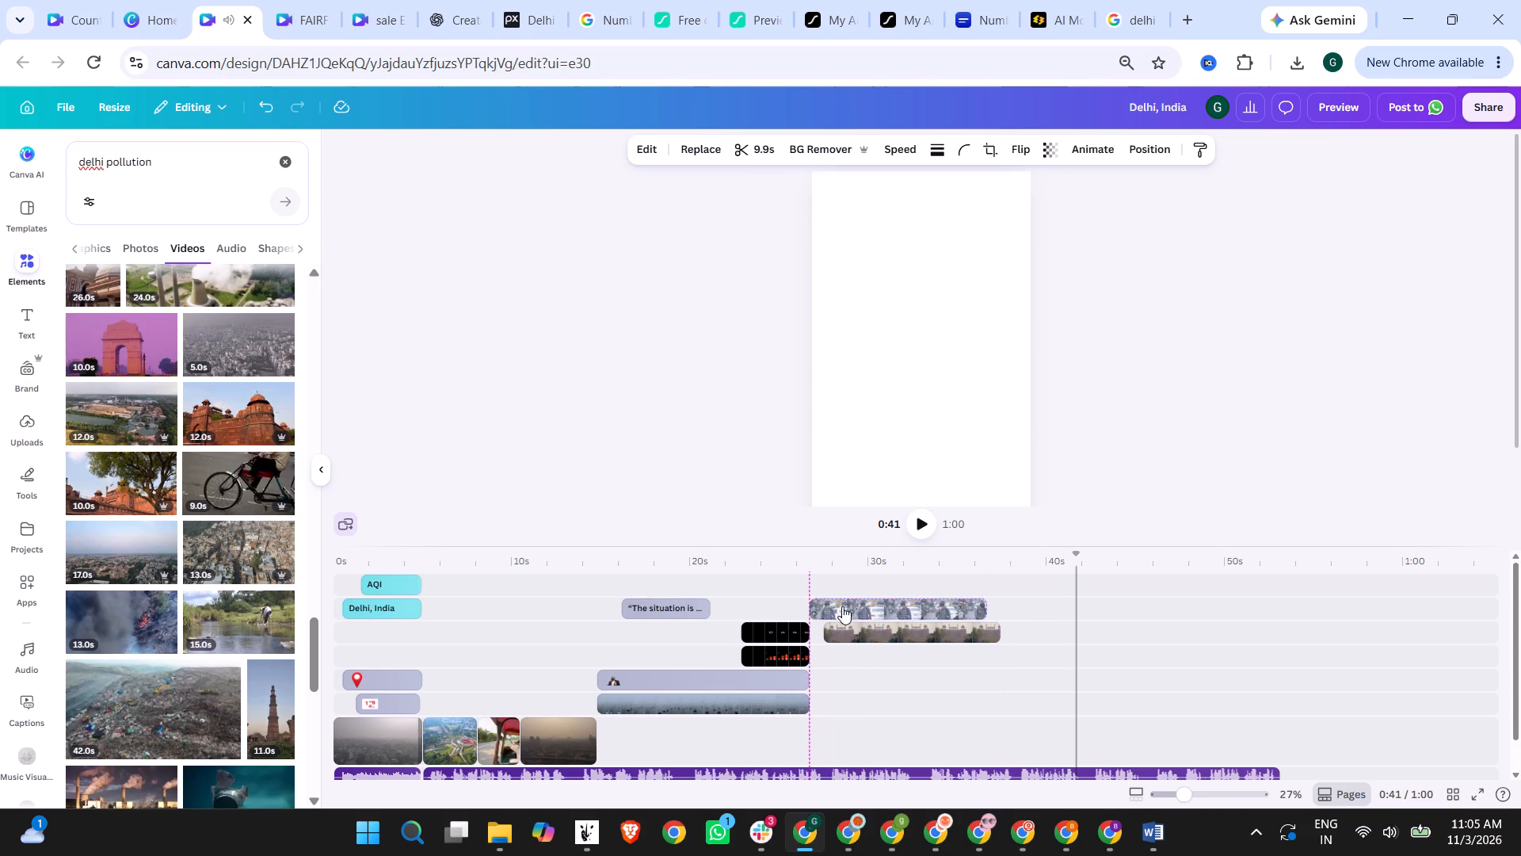
left_click_drag(890, 629, 875, 629)
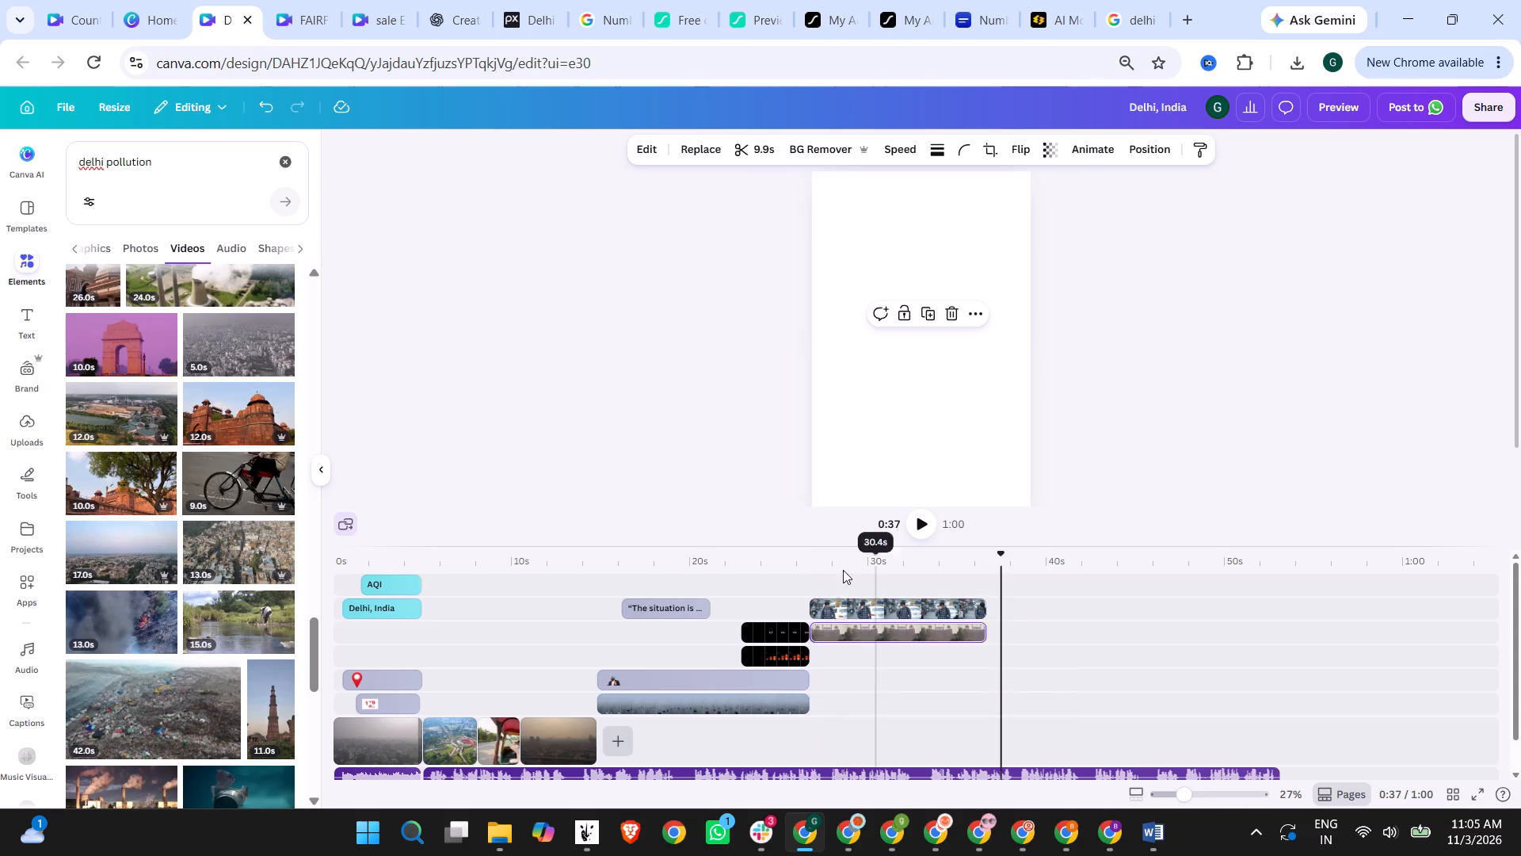
Play back the moved split-screen scene from its start, and again from about 35 s, to check its timing against the voice-over.
left_click(806, 558)
left_click(913, 527)
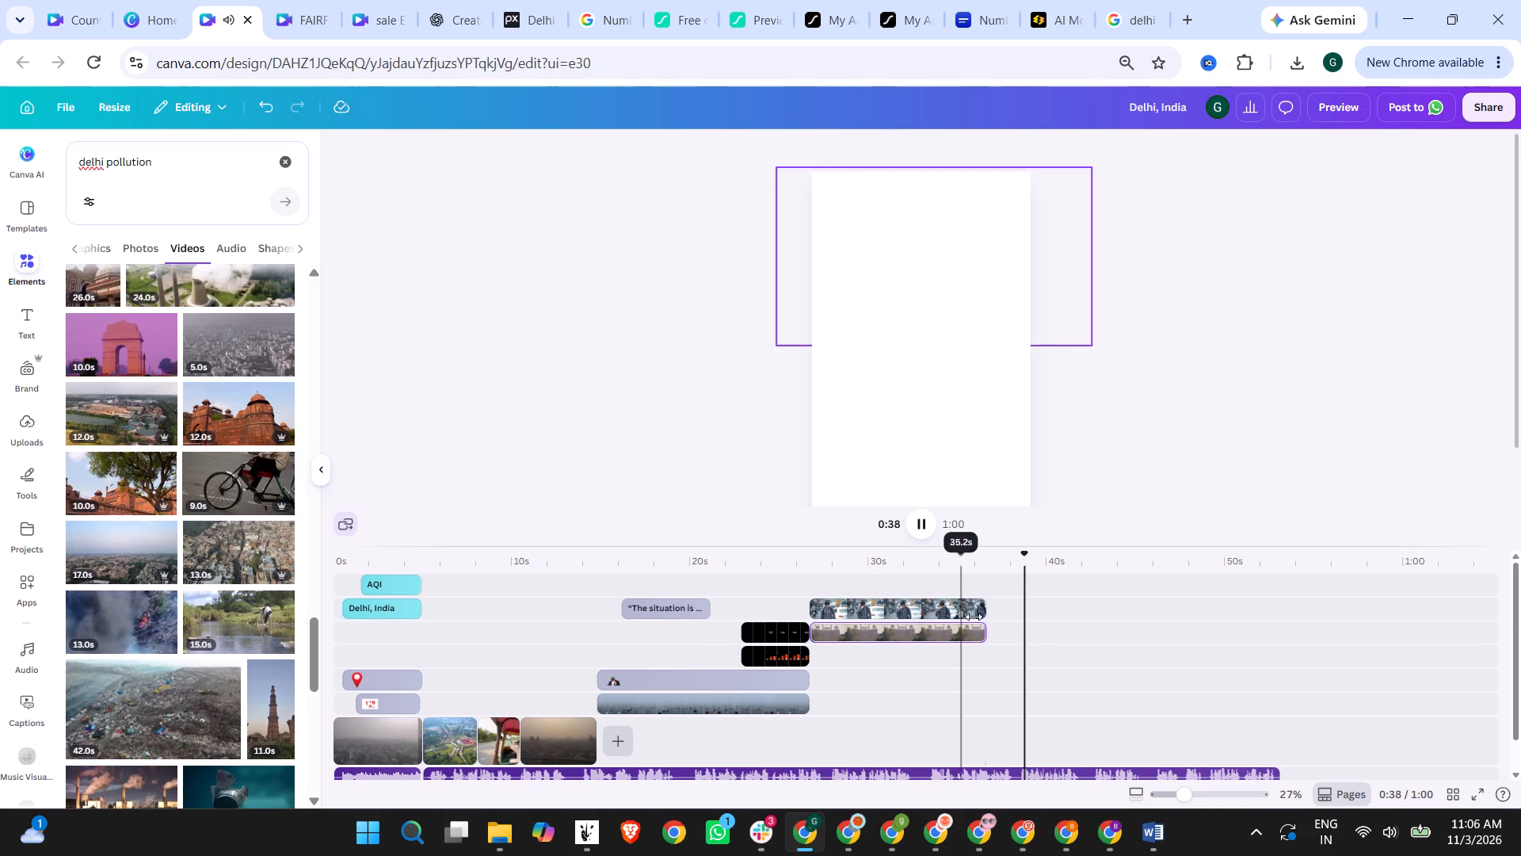
left_click(955, 564)
left_click(926, 530)
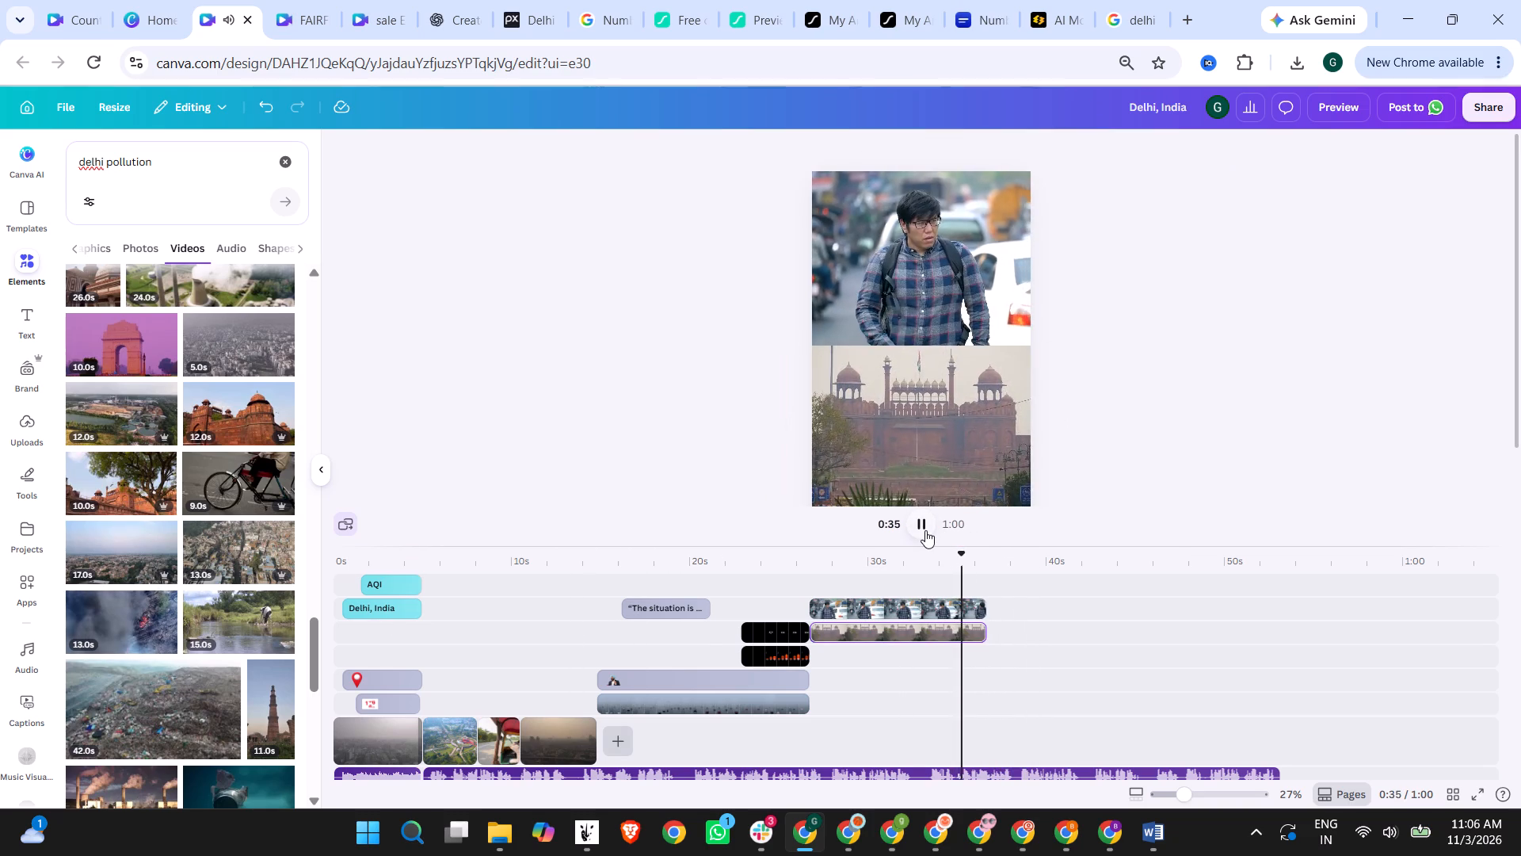
left_click(925, 530)
Trim the ends of the man's video and the Red Fort video so both finish together at 7.7 s long.
left_click_drag(985, 606, 947, 606)
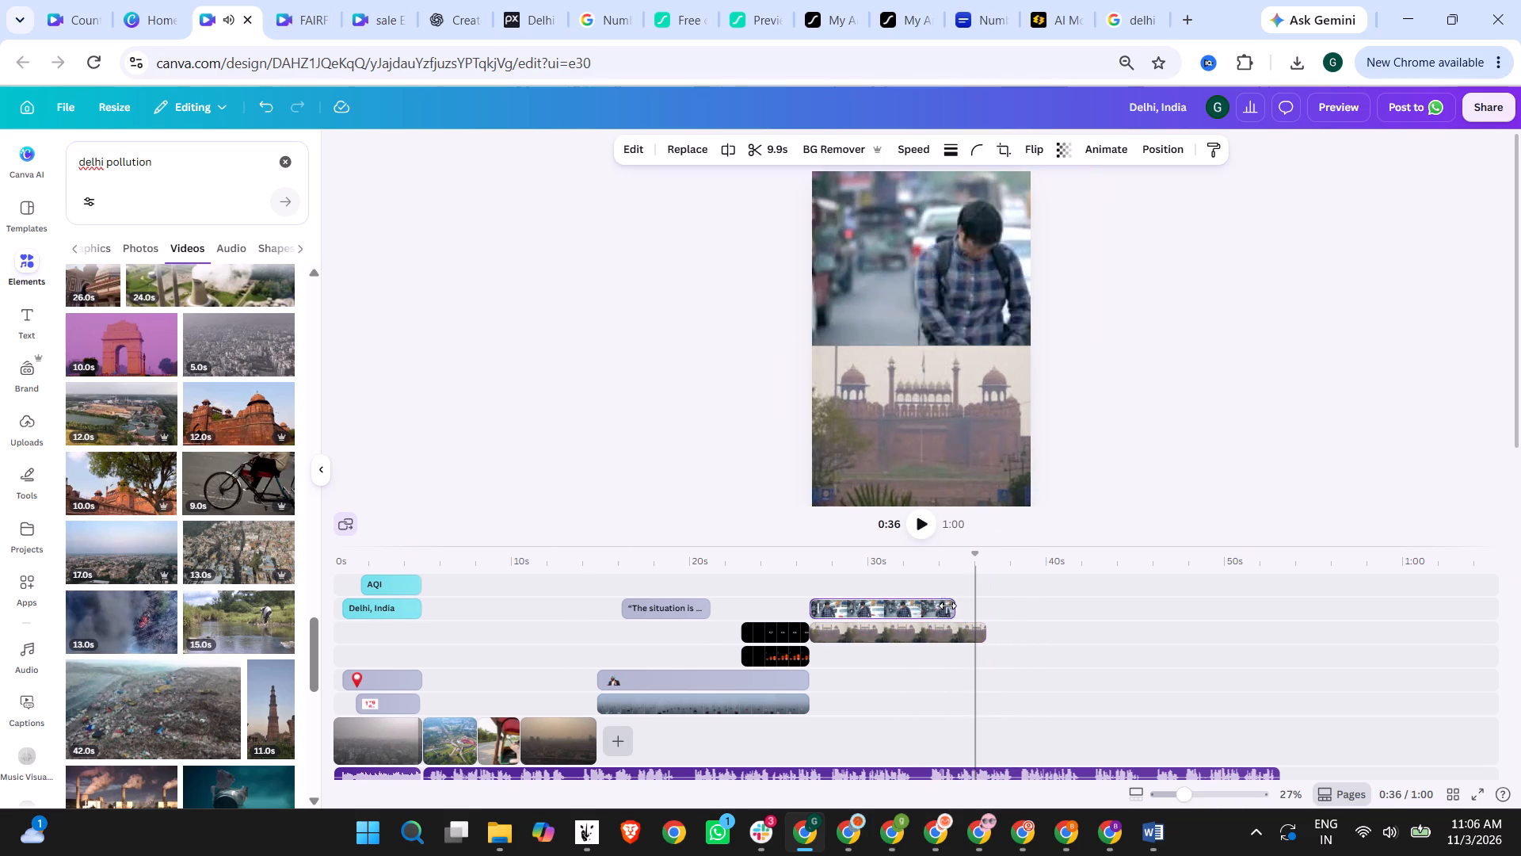
left_click_drag(947, 606, 945, 606)
left_click_drag(982, 632, 947, 632)
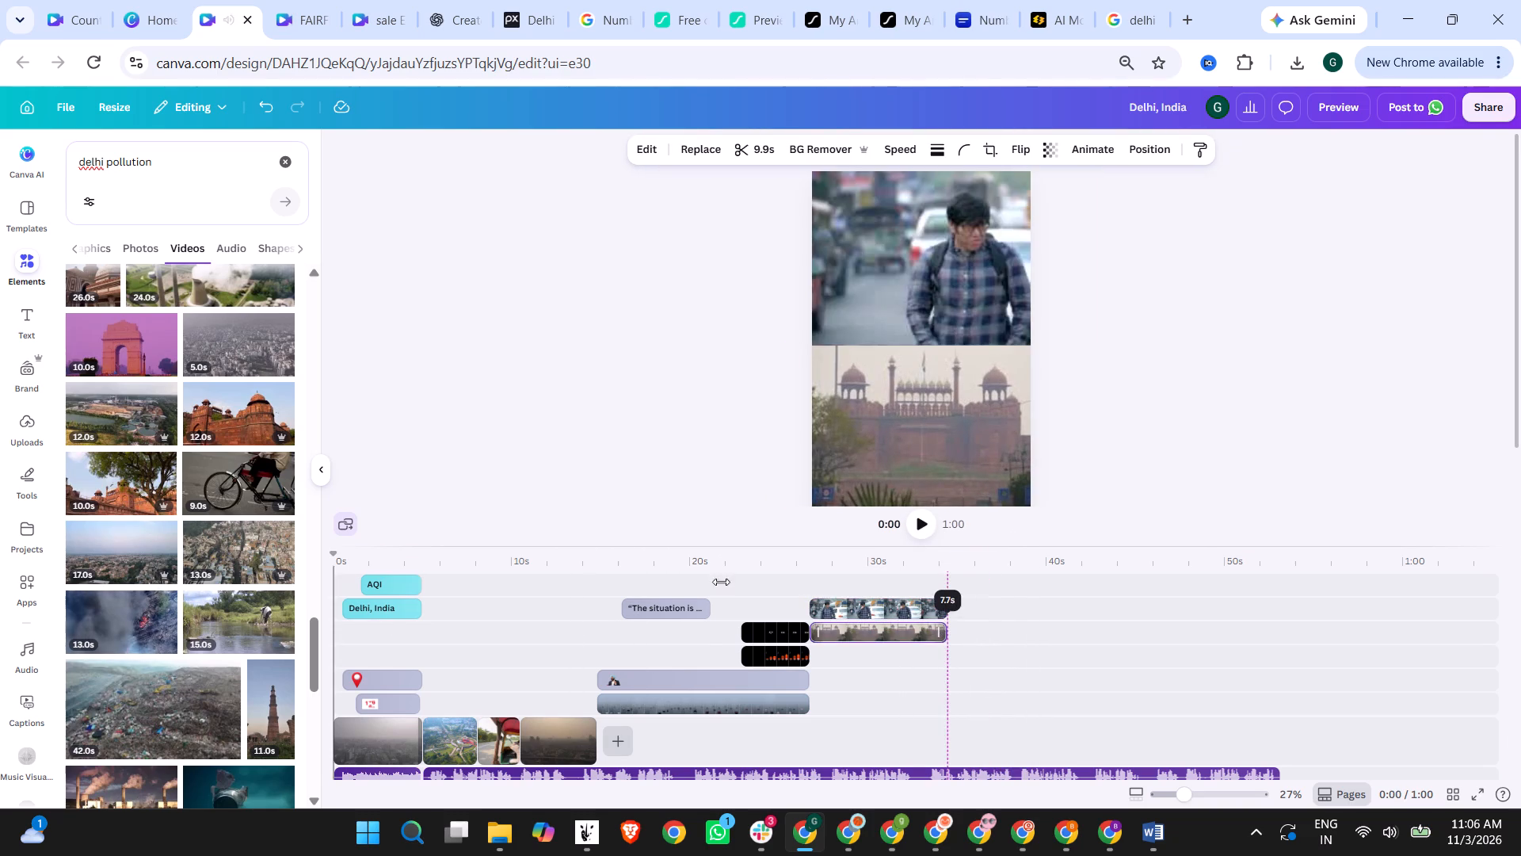
Play back the reel from about 21 s through the end of the trimmed split-screen scene.
left_click(719, 561)
left_click(916, 522)
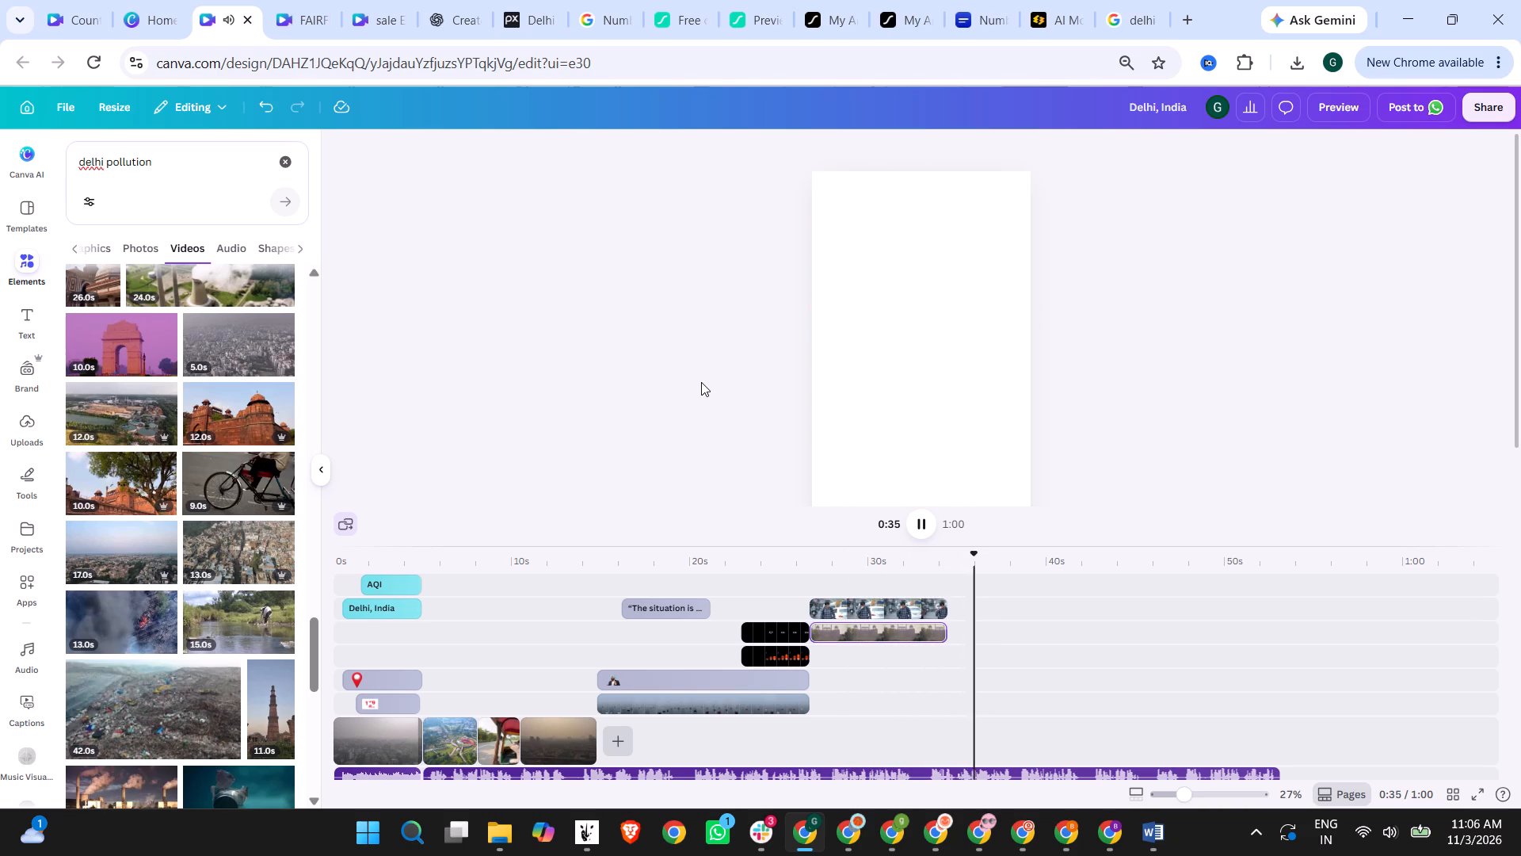
left_click(925, 530)
Search the video elements for "rain clear".
left_click_drag(162, 166, 43, 166)
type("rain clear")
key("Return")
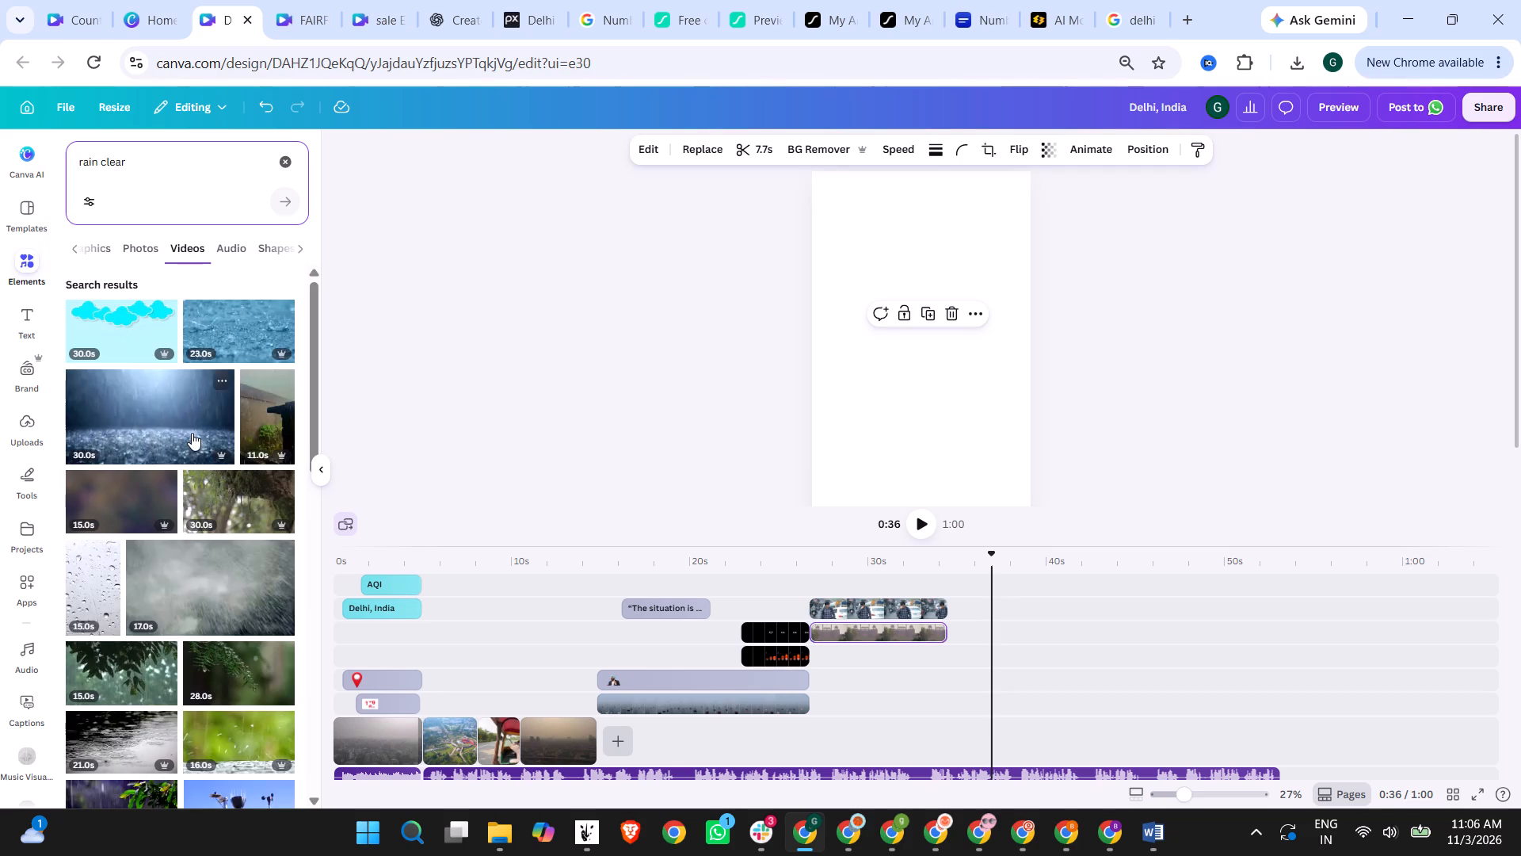
Look through the "rain clear" video results for a clip to use in the next scene.
scroll(192, 434, "down", 3)
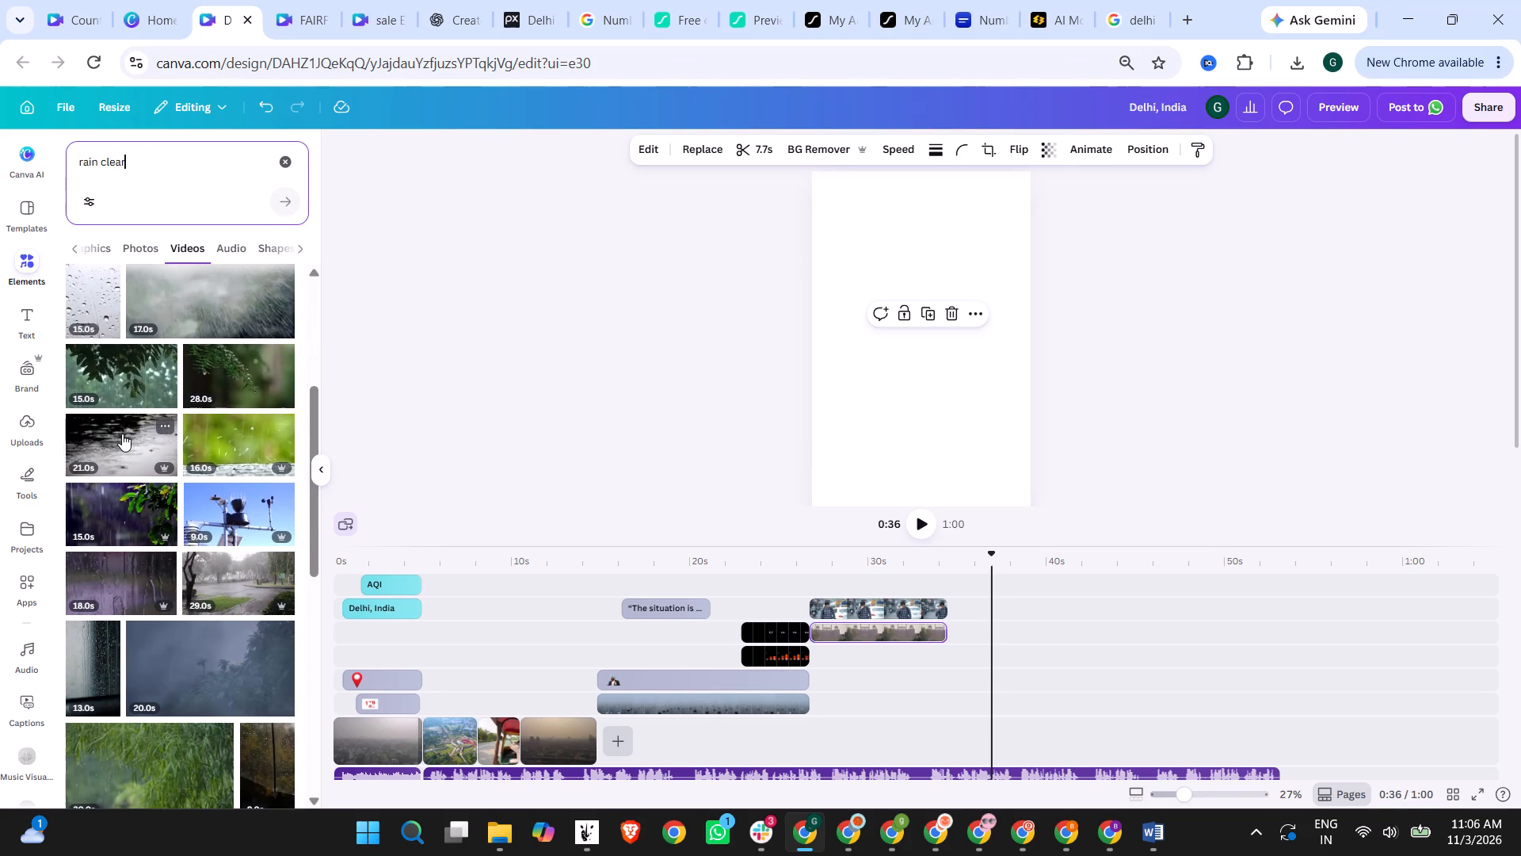
scroll(223, 518, "down", 1)
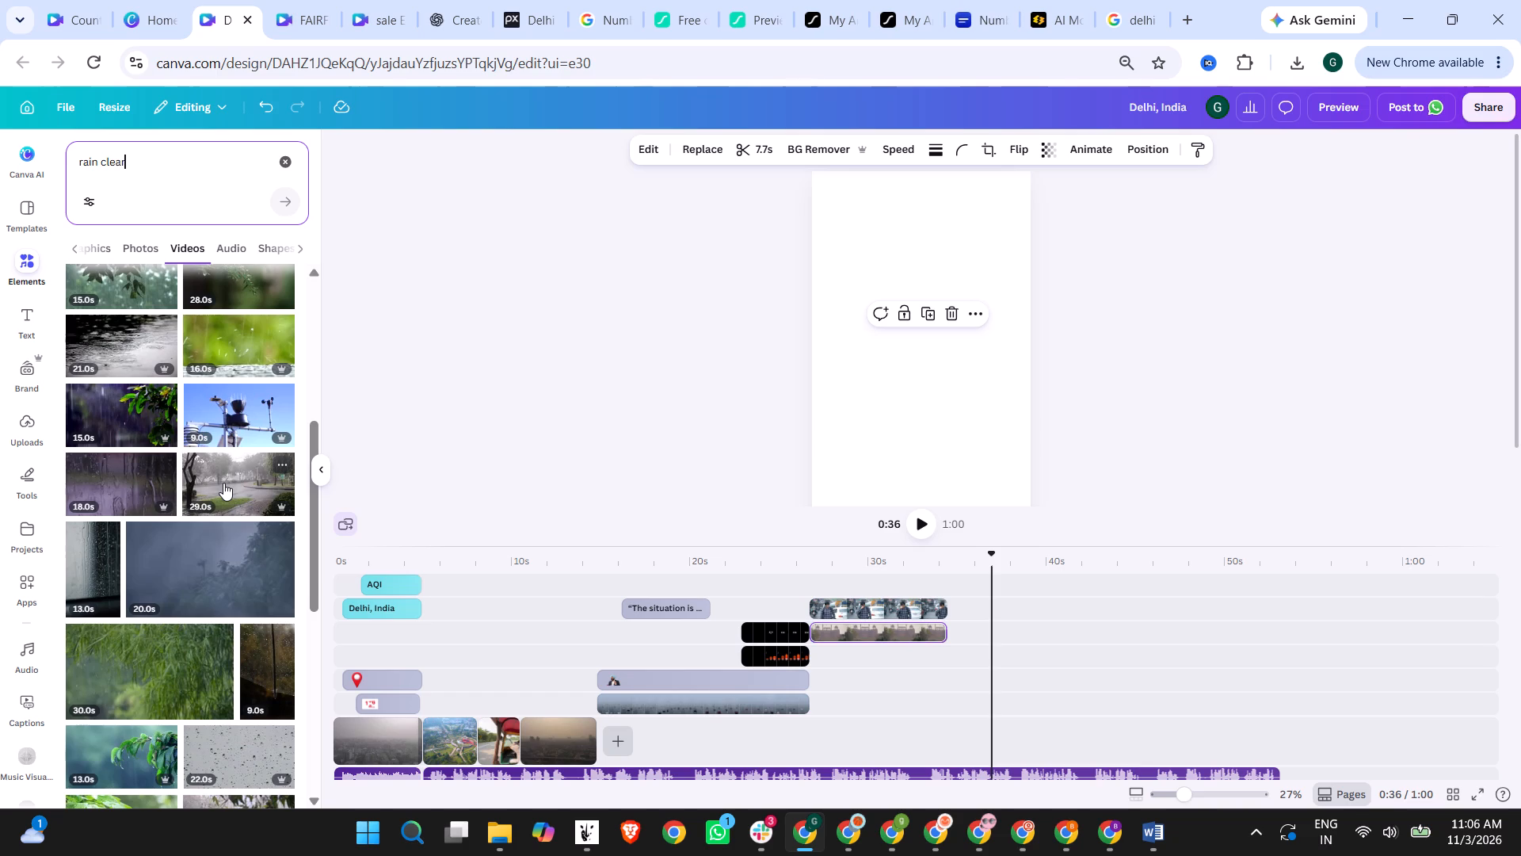
scroll(223, 483, "down", 3)
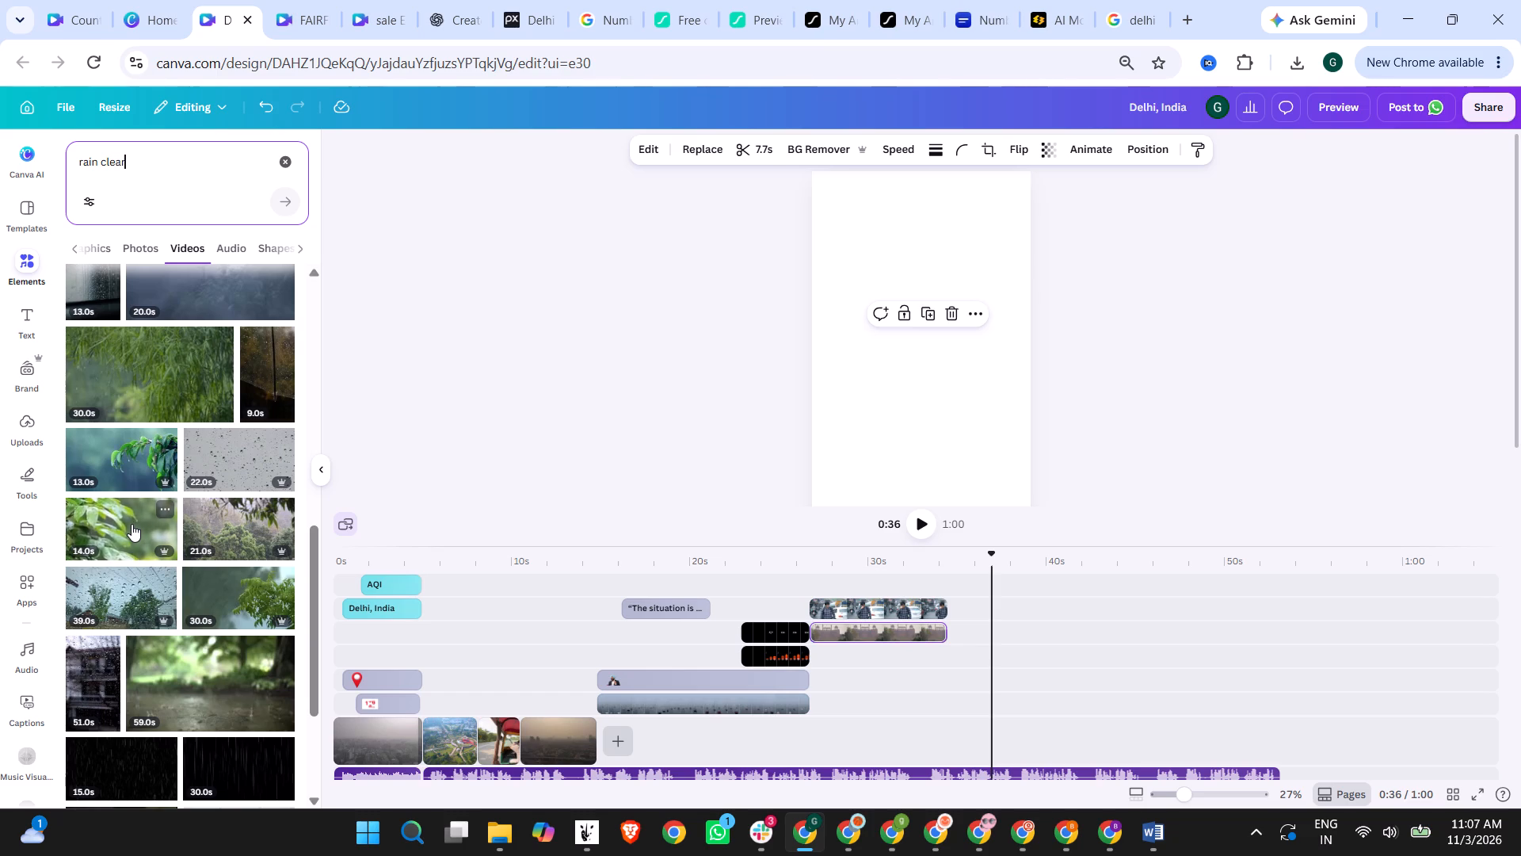
scroll(155, 507, "down", 5)
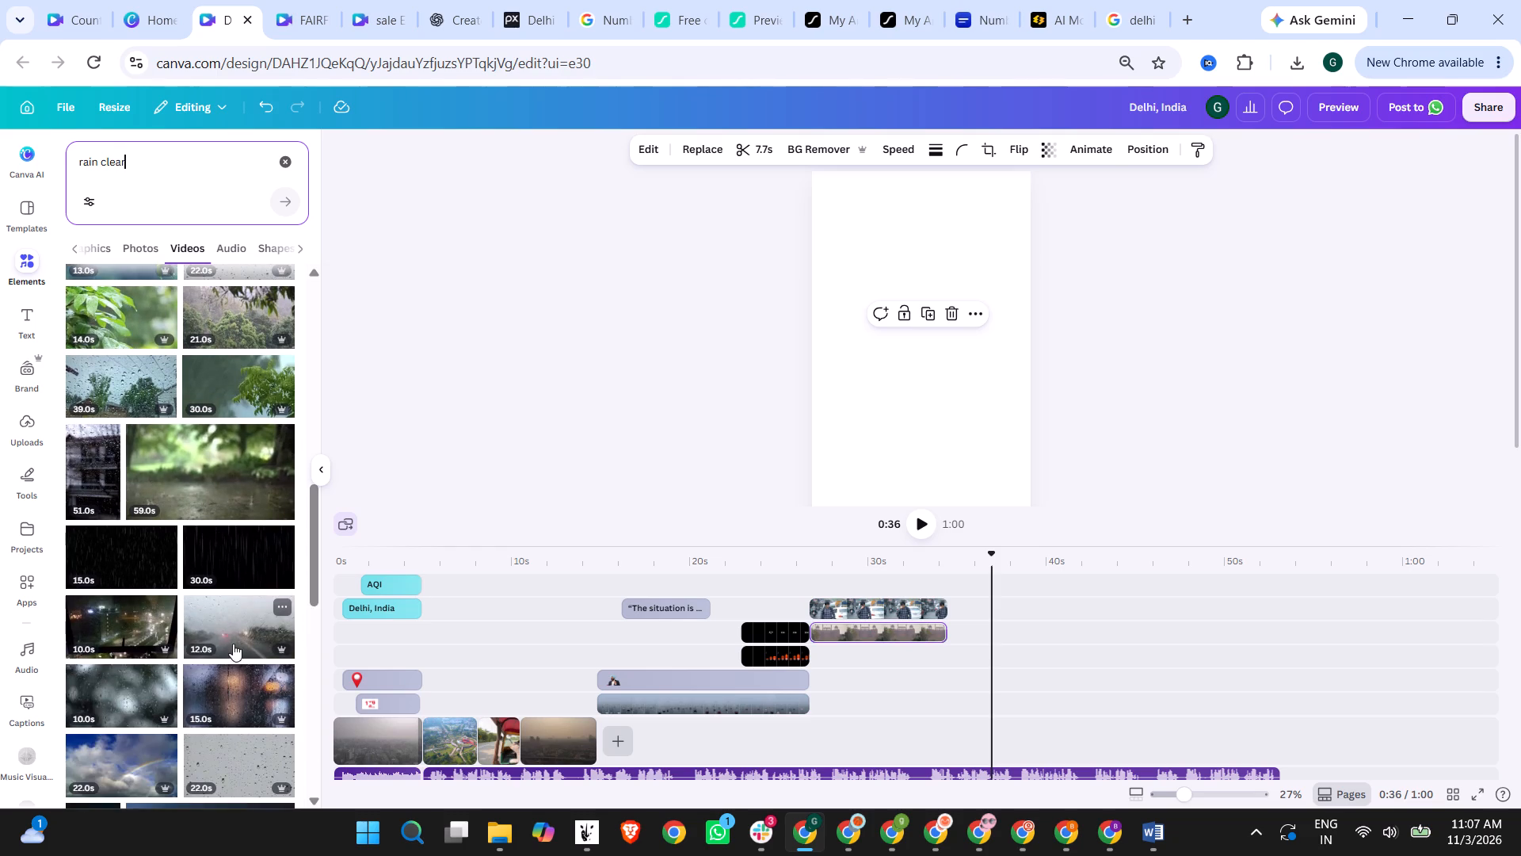
scroll(227, 632, "down", 4)
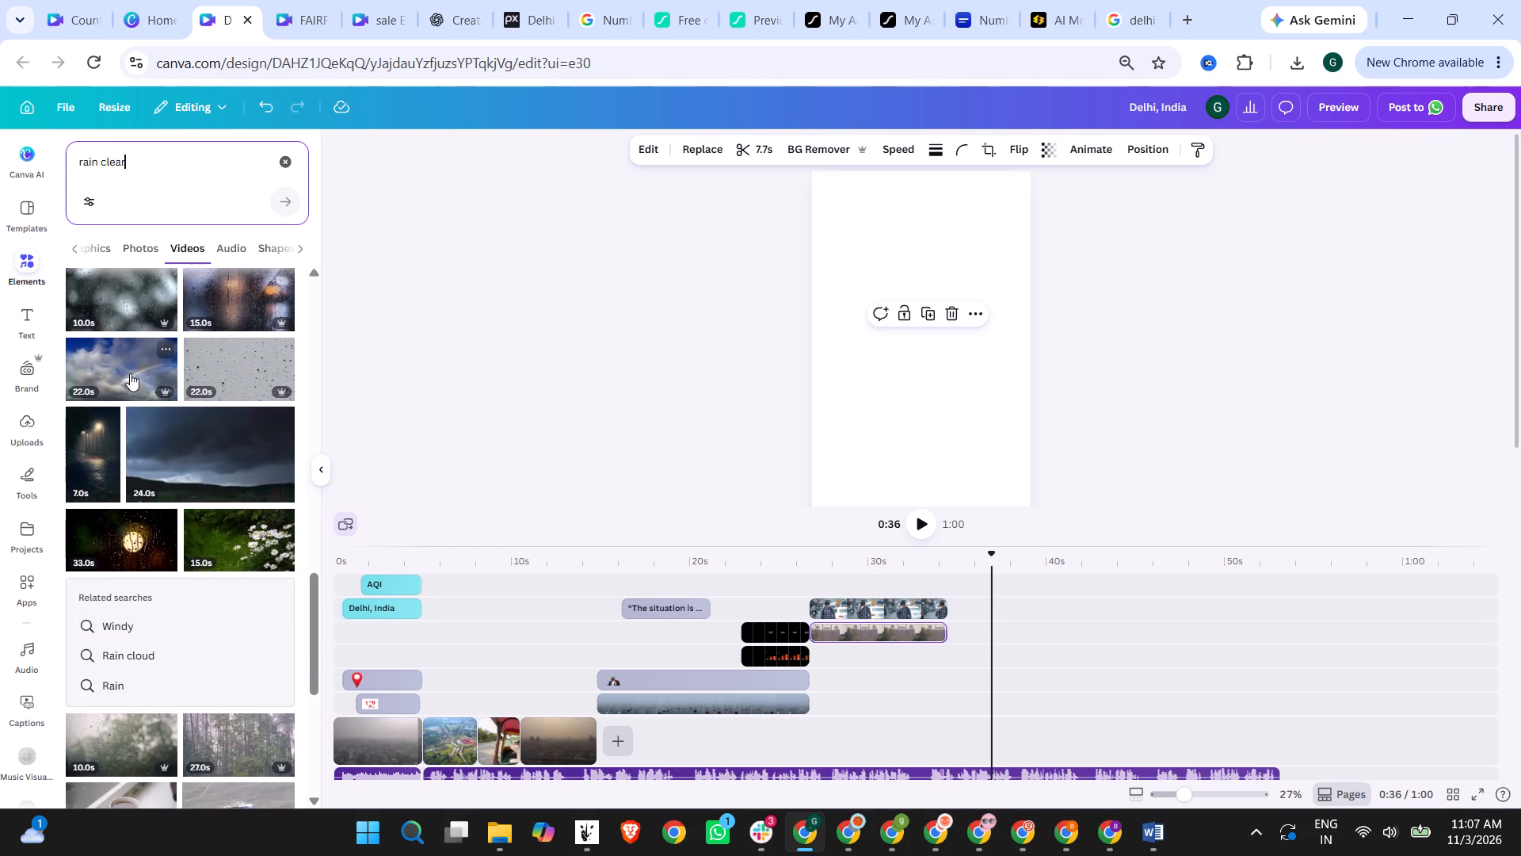
scroll(130, 373, "down", 3)
scroll(140, 445, "down", 3)
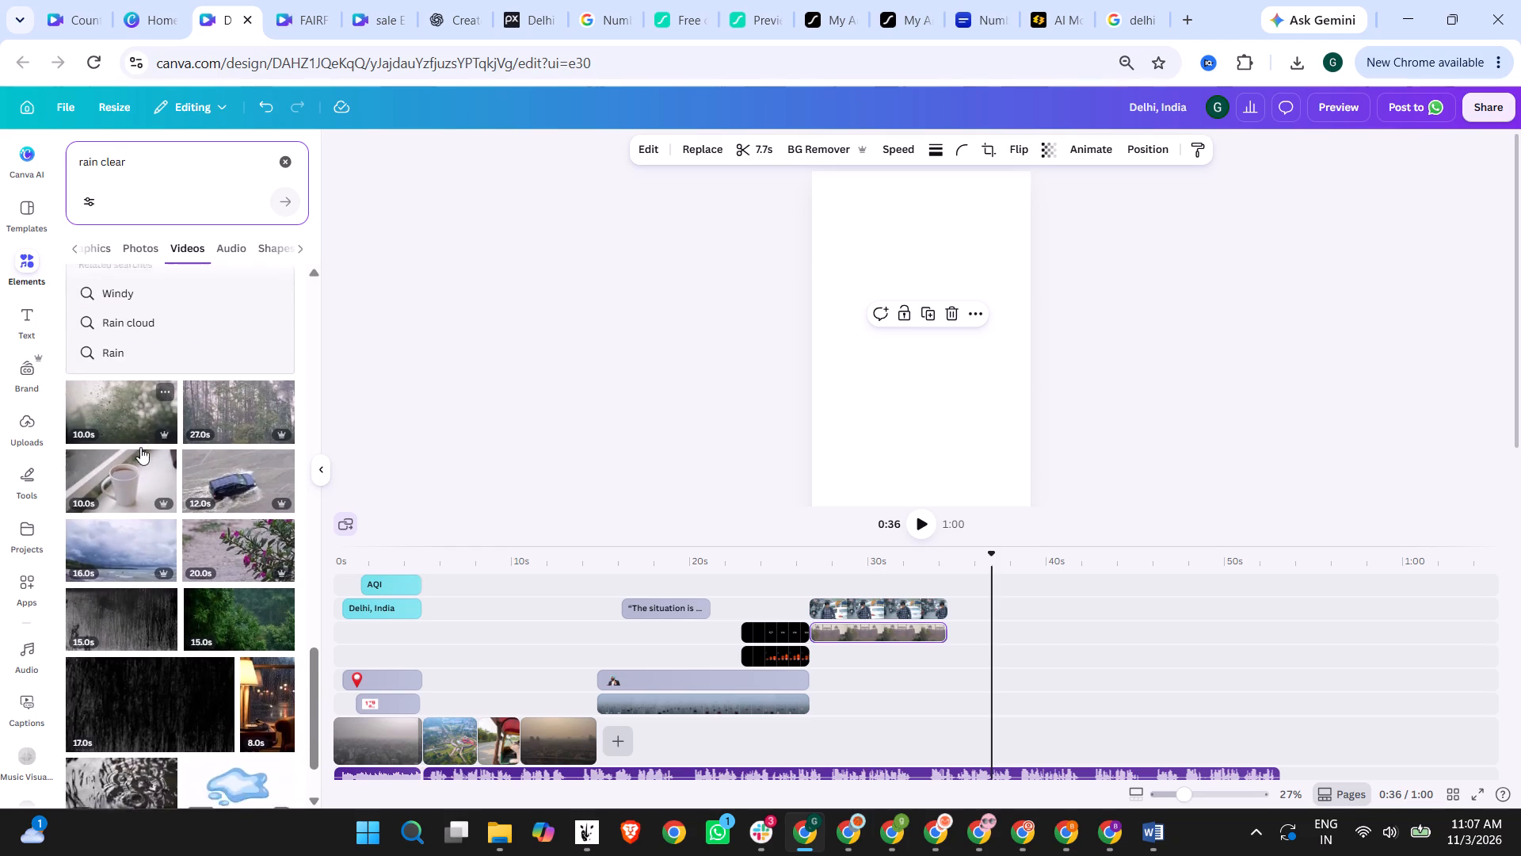
scroll(257, 522, "down", 6)
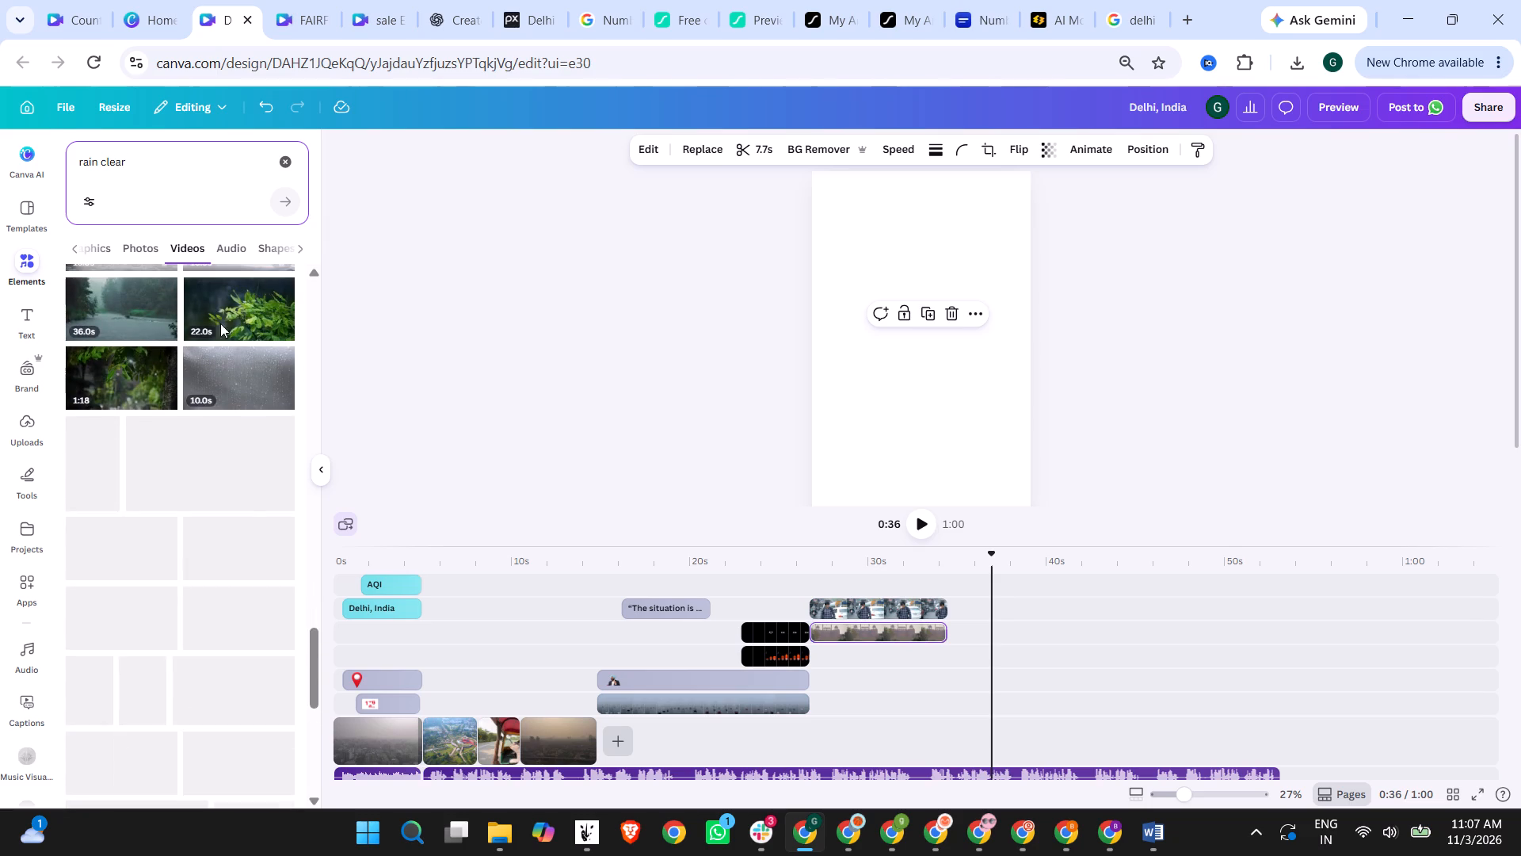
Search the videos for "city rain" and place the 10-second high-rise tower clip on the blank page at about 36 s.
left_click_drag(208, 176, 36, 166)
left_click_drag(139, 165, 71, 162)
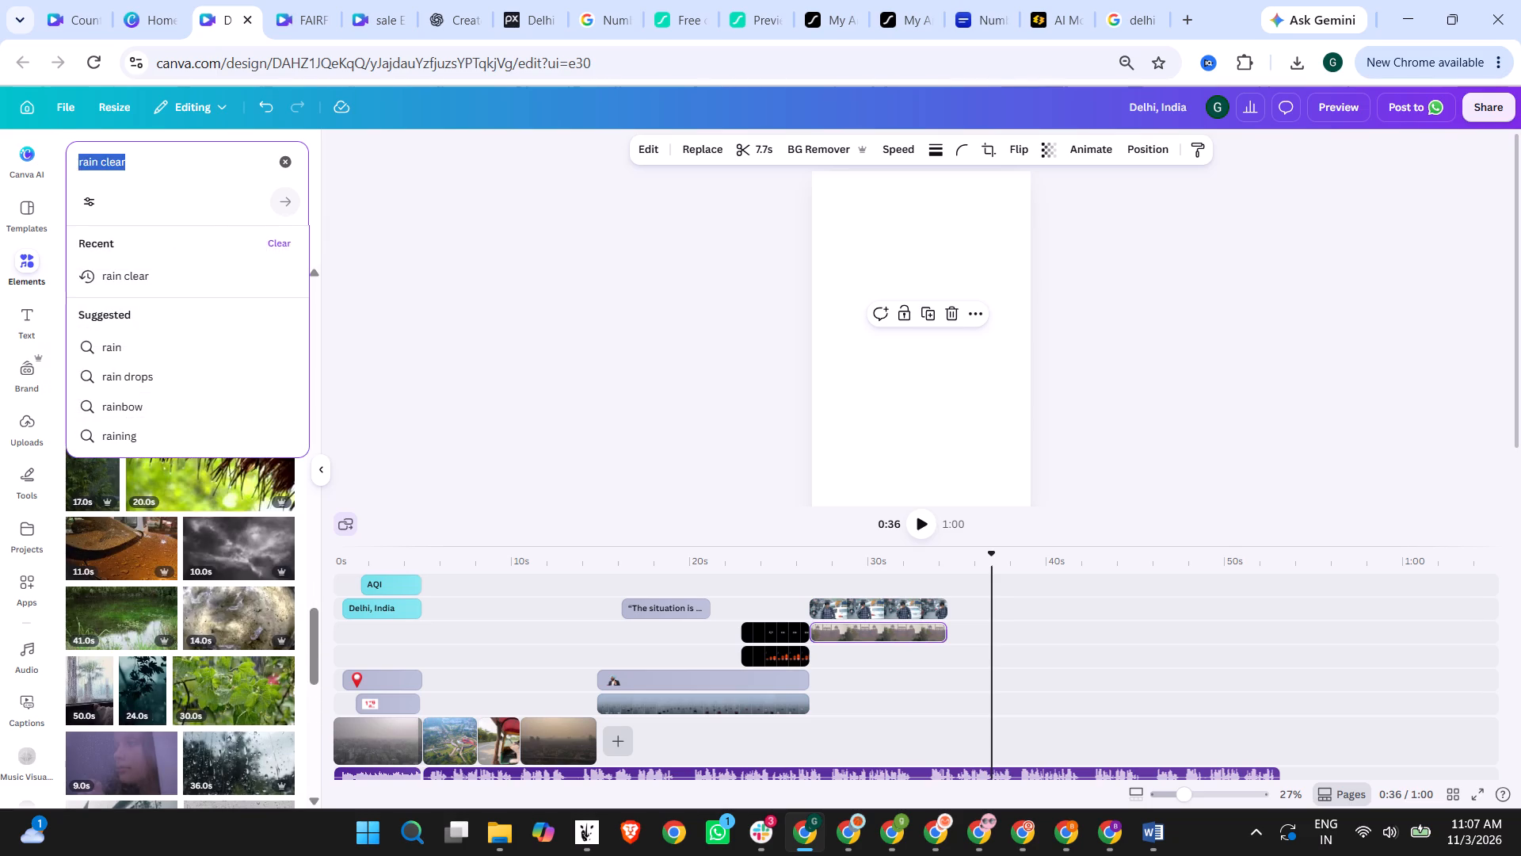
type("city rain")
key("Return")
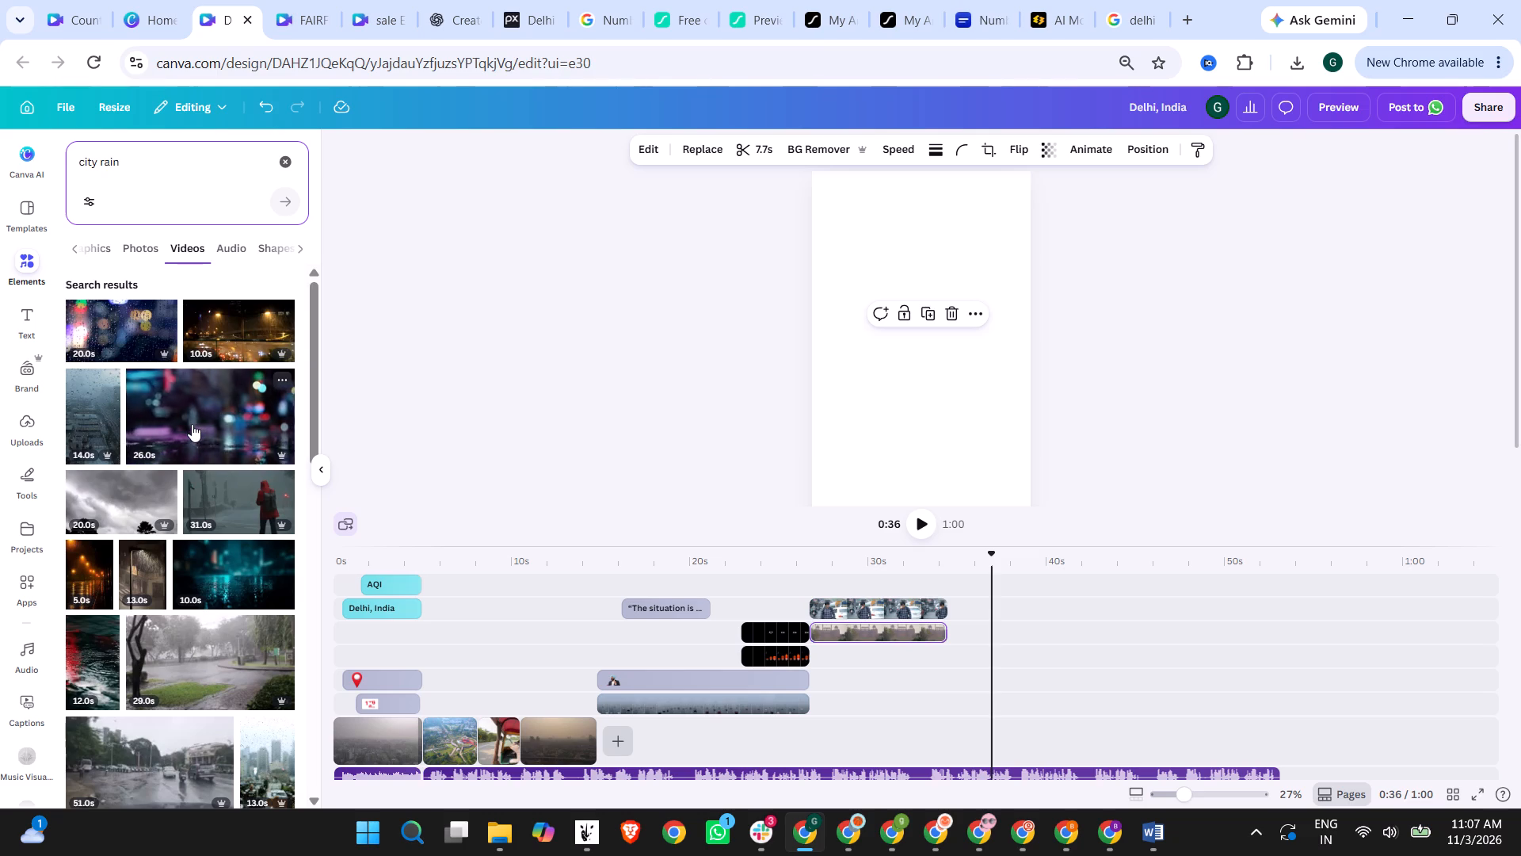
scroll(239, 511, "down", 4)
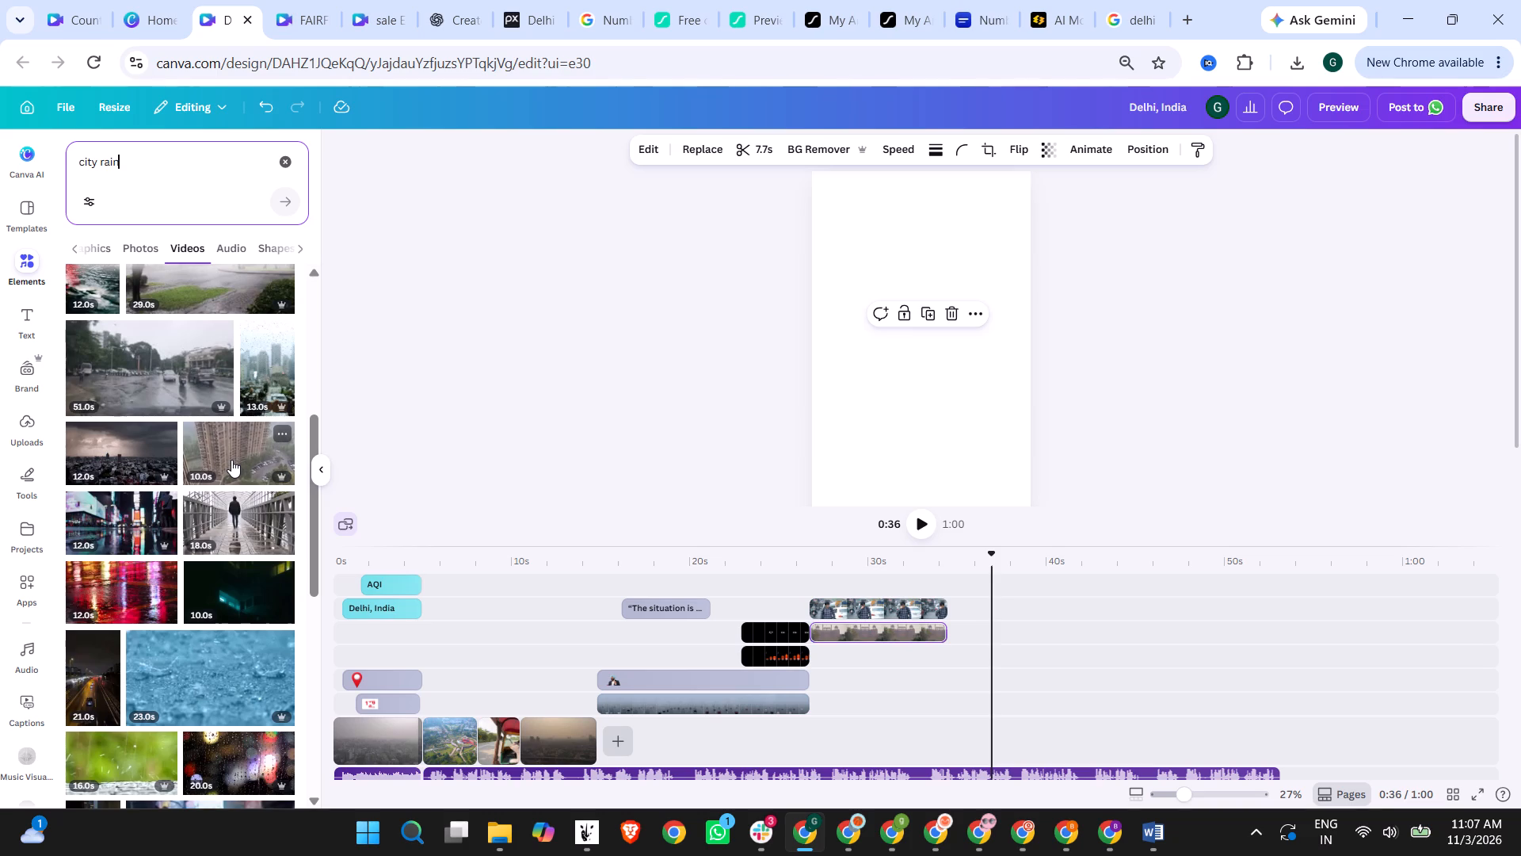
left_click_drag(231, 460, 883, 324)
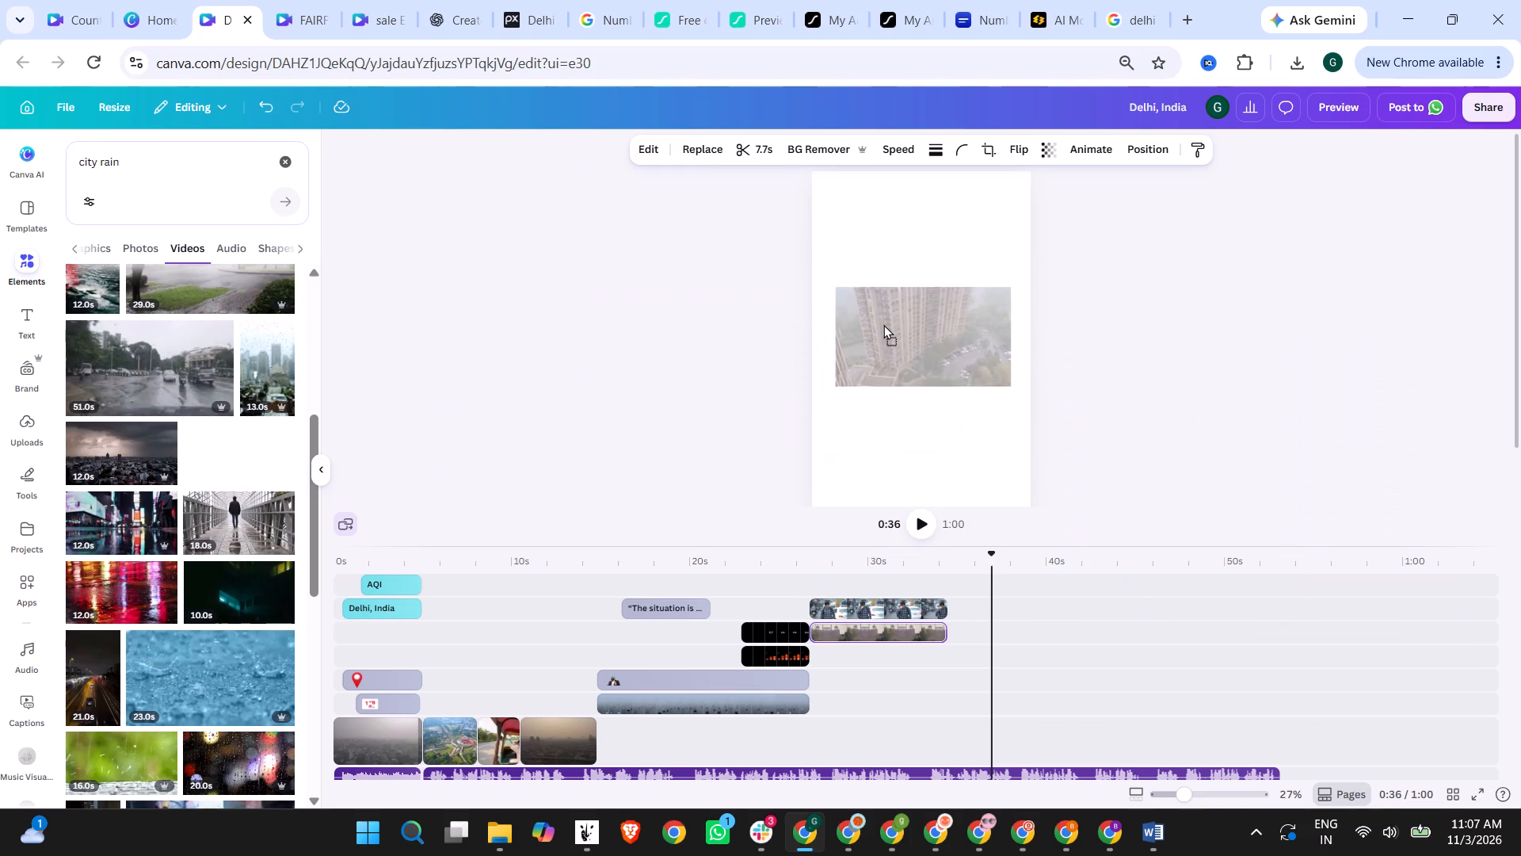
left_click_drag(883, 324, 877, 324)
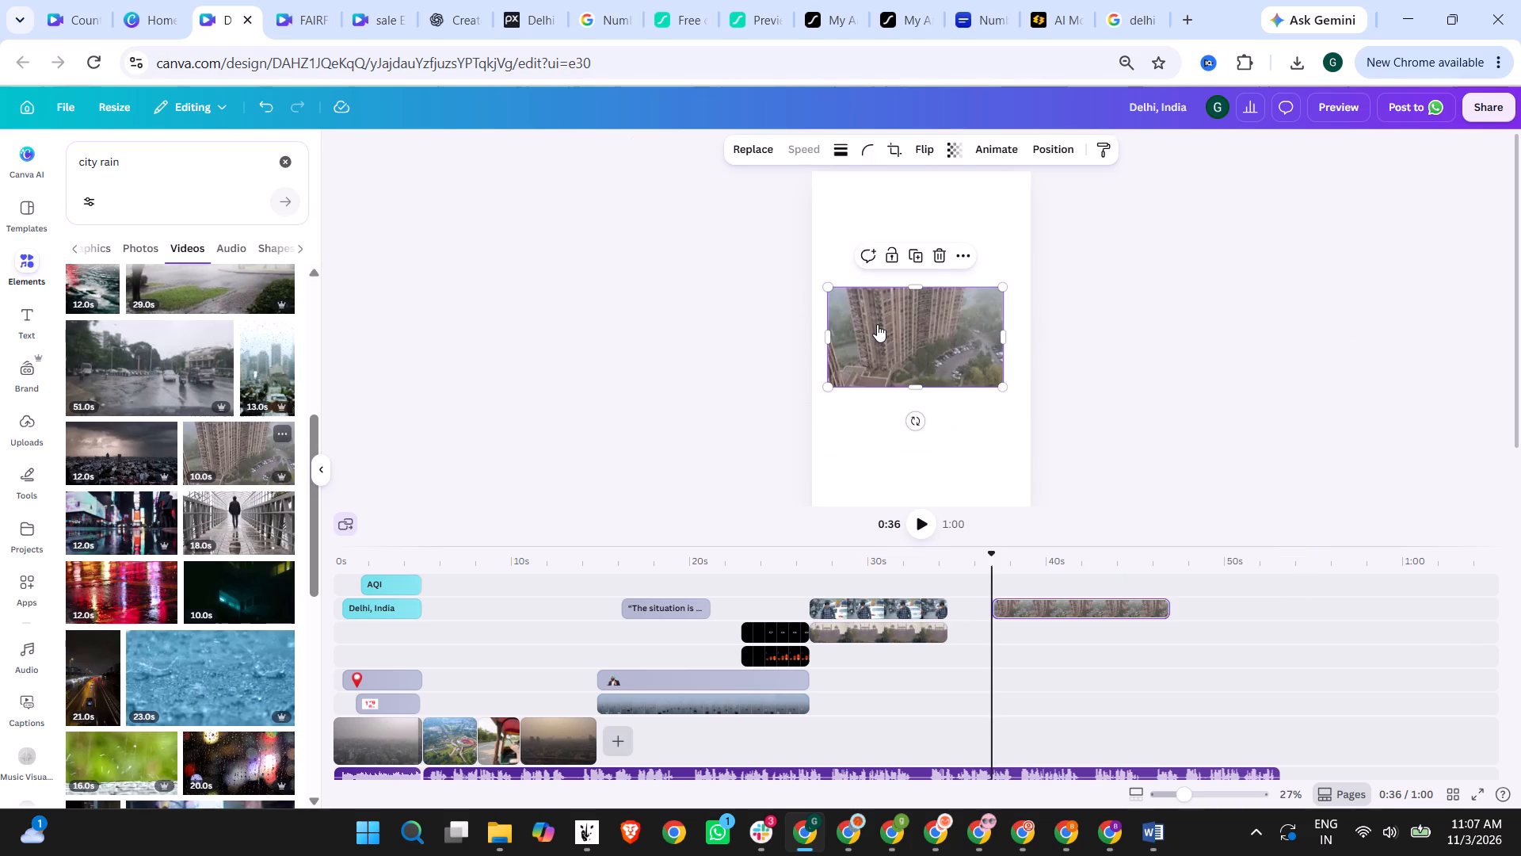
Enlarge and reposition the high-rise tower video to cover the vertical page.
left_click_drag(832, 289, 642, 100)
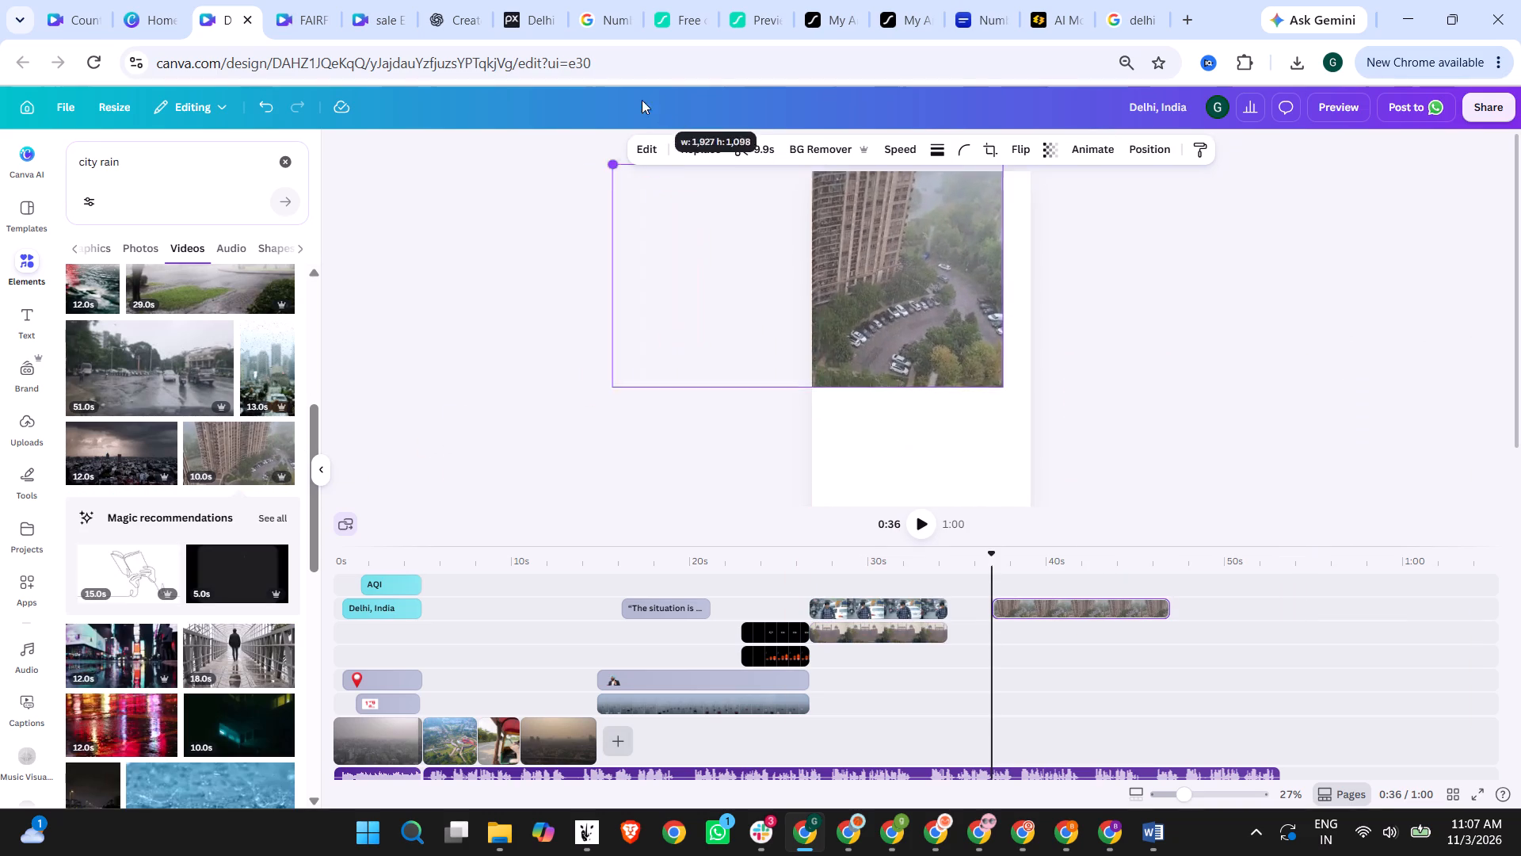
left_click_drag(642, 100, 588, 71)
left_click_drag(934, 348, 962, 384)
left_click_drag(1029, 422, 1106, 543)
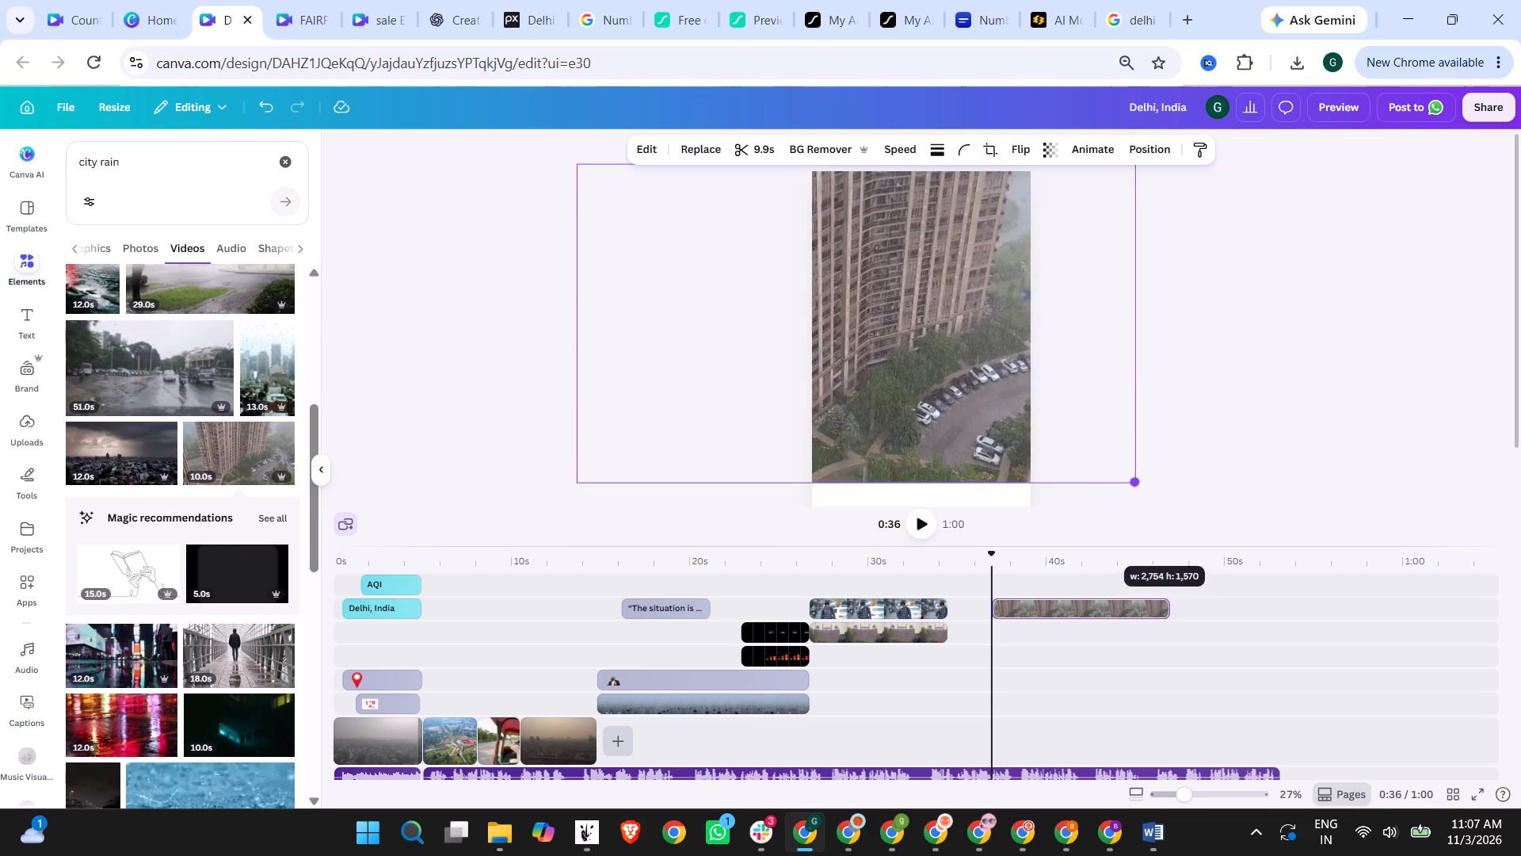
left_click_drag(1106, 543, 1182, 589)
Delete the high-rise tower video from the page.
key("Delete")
Search the videos for "delhi rain" and look through the results for a rainy Delhi clip.
scroll(322, 454, "down", 3)
left_click_drag(140, 154, 46, 153)
type("delhi rain")
key("Return")
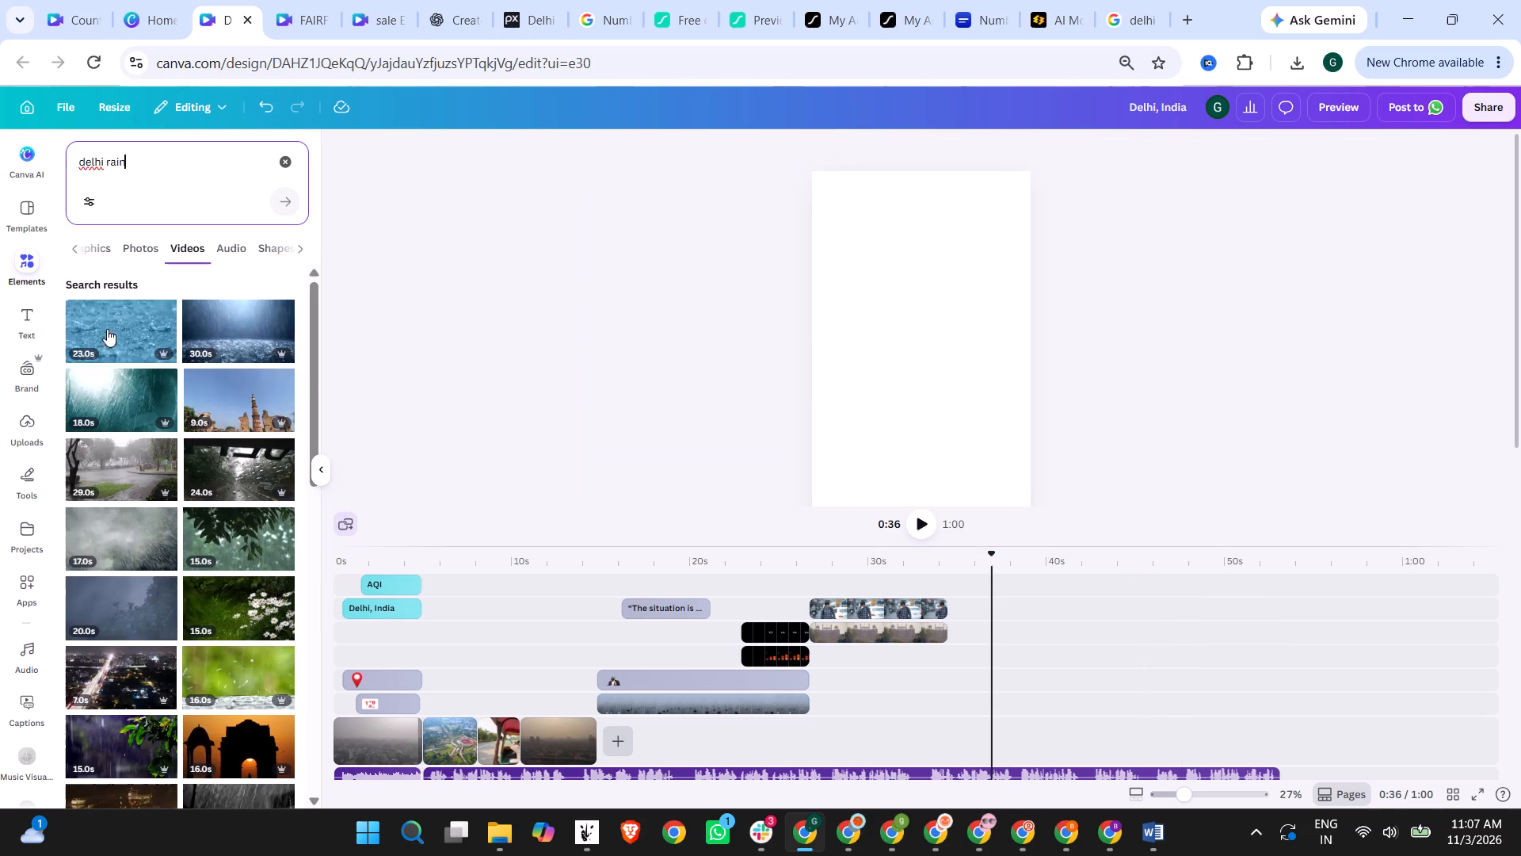
scroll(127, 682, "down", 1)
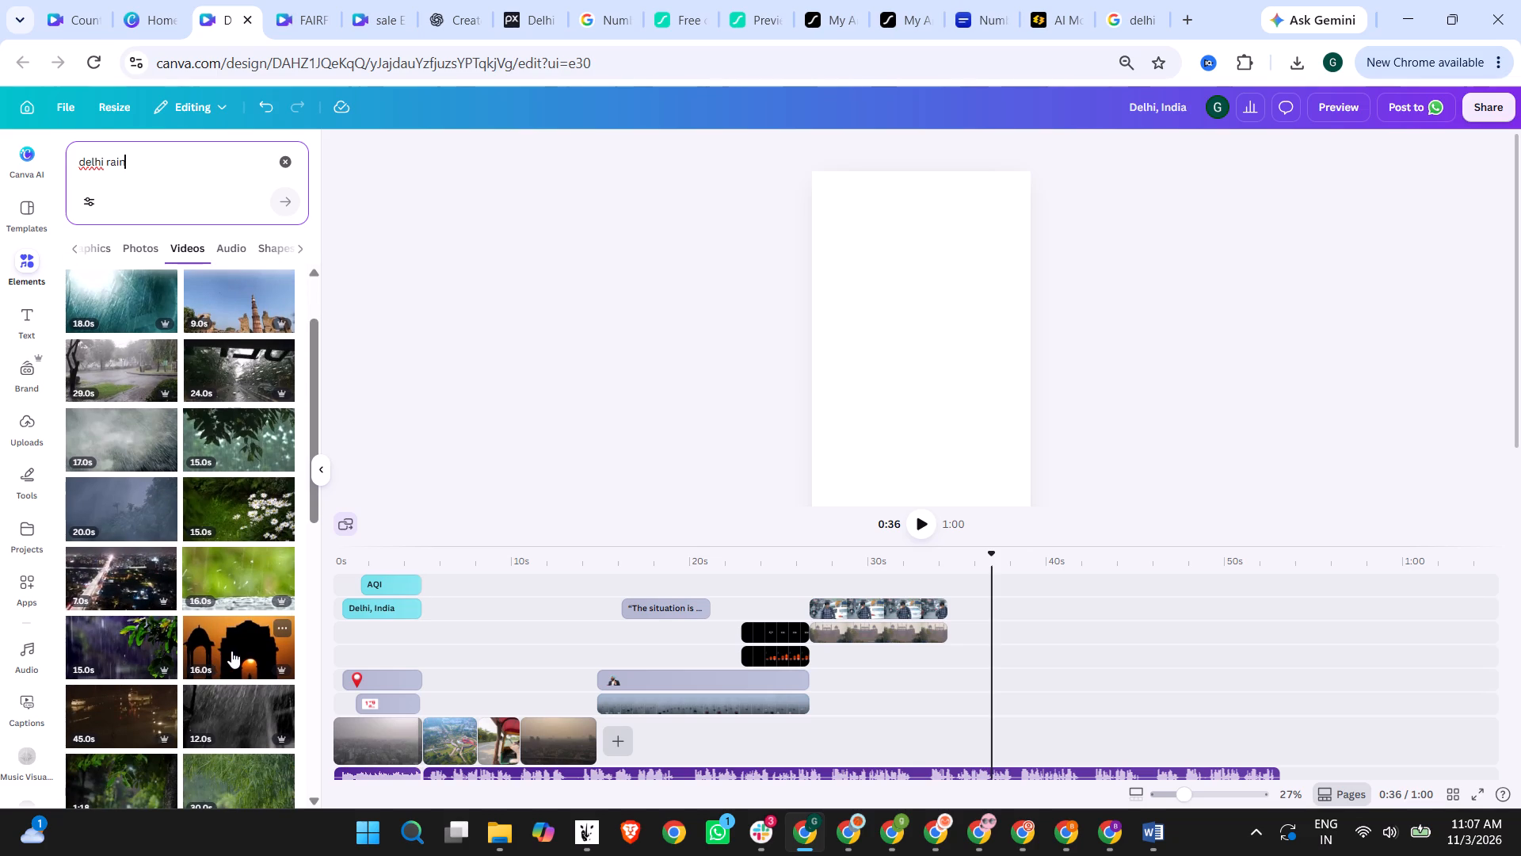
scroll(231, 651, "down", 1)
scroll(223, 527, "down", 2)
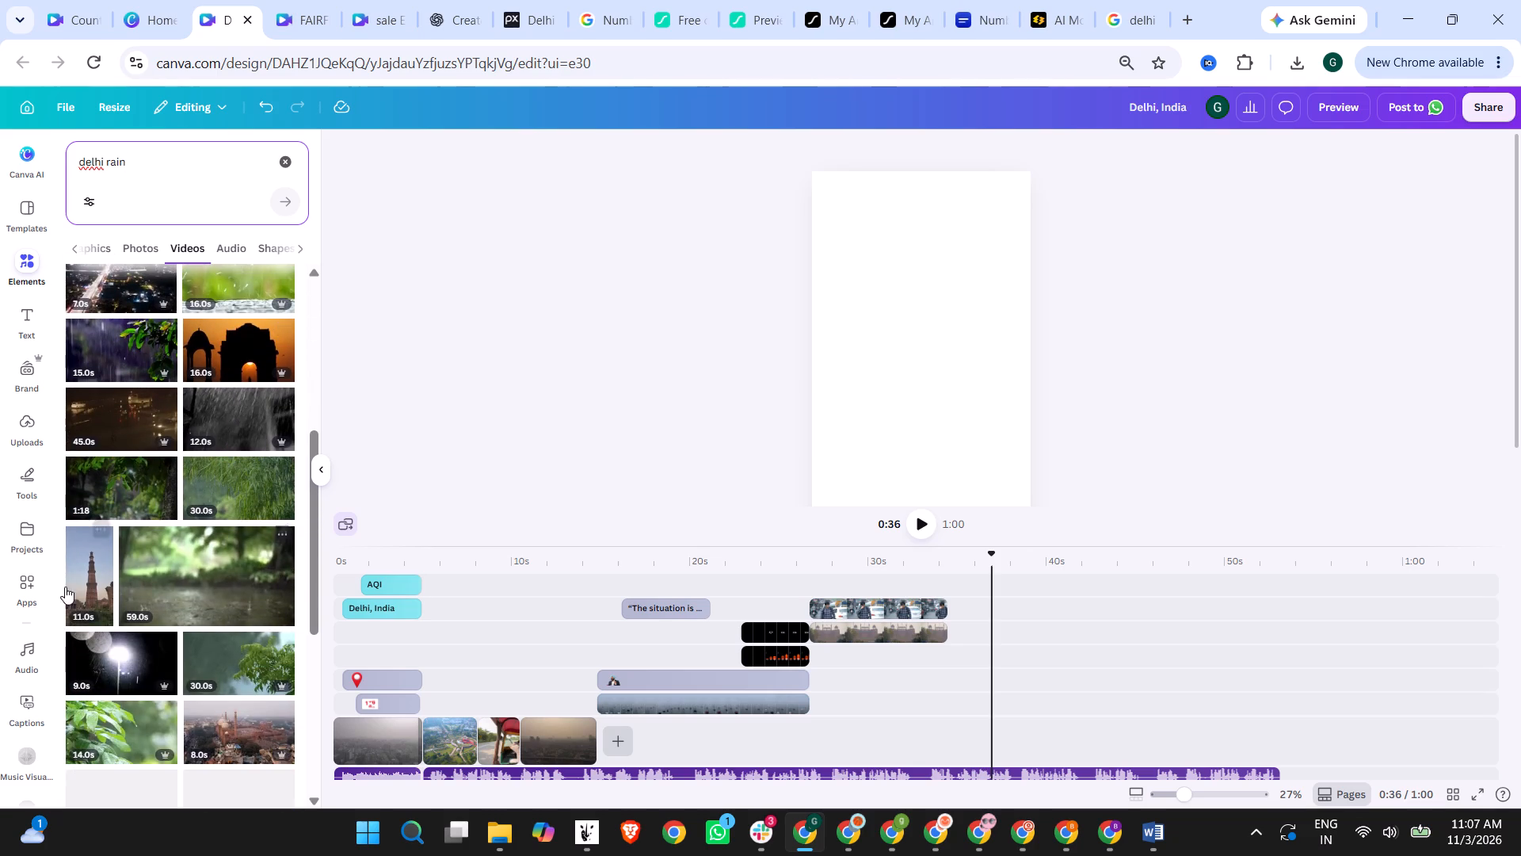
scroll(200, 579, "down", 2)
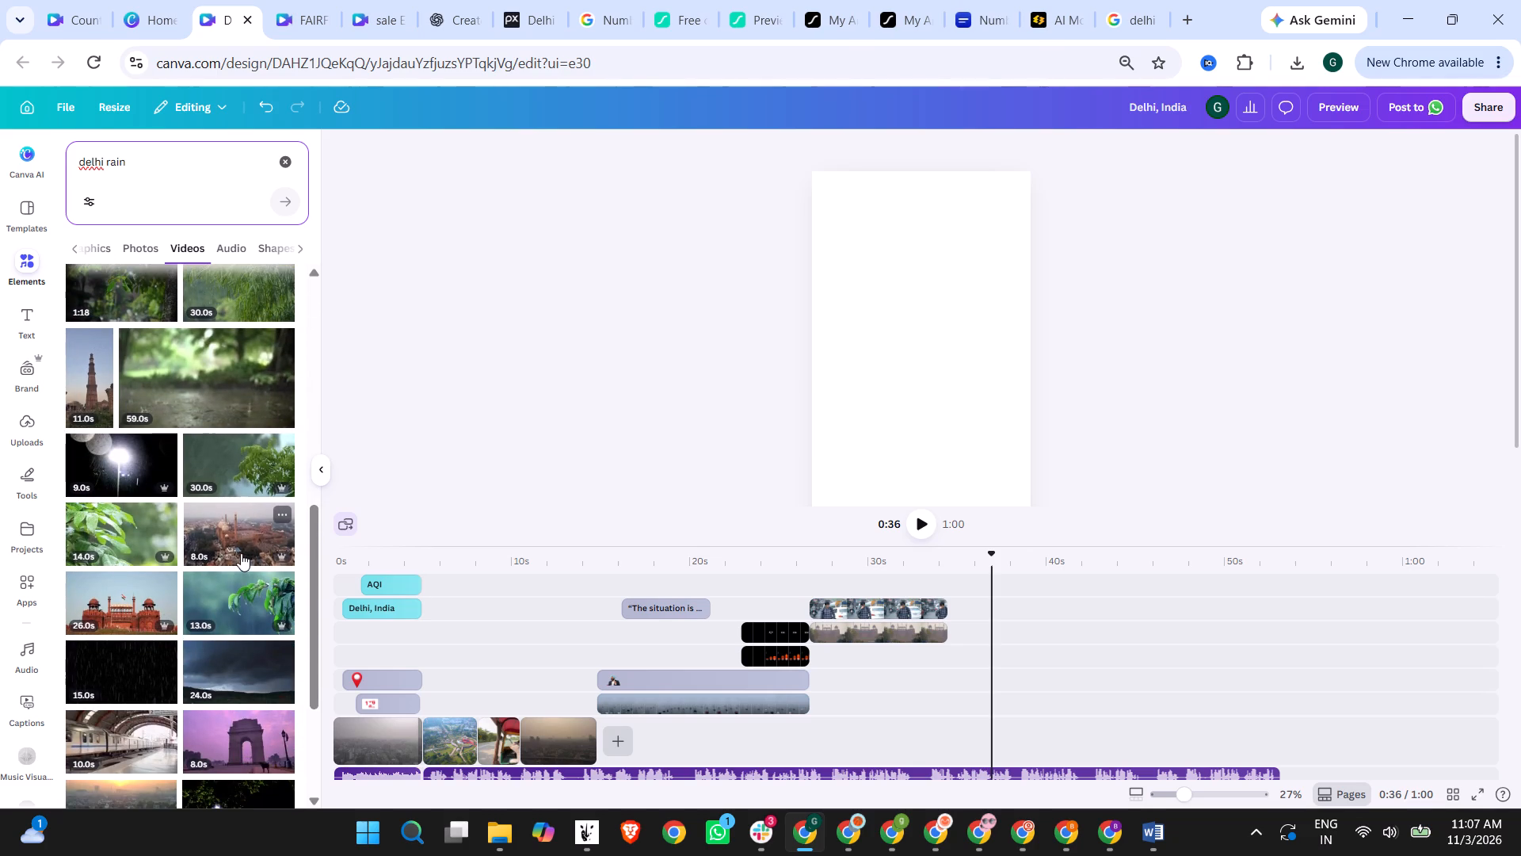
scroll(239, 613, "down", 1)
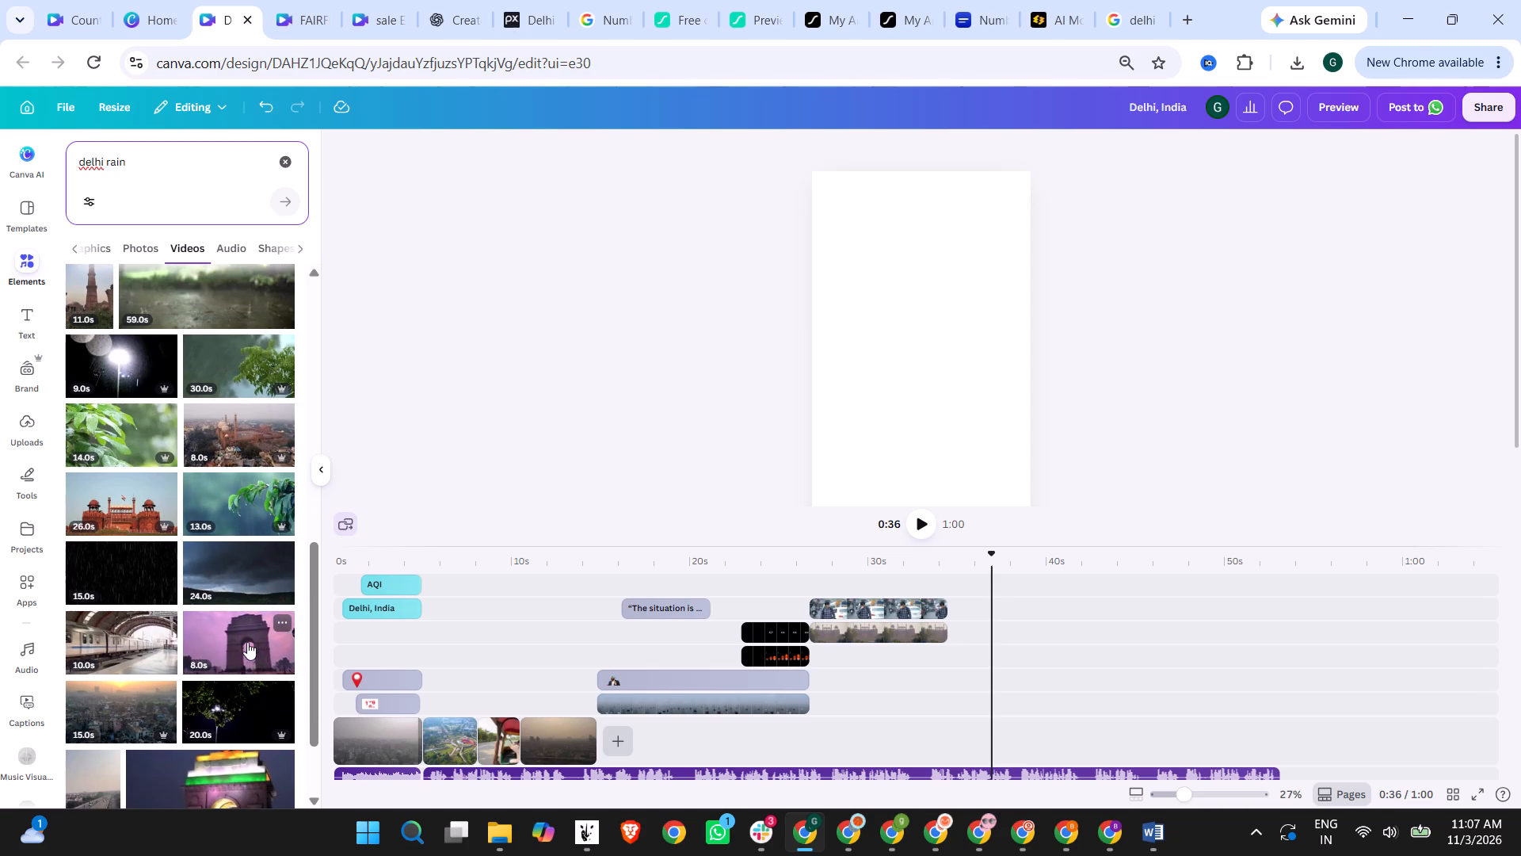
scroll(247, 642, "down", 3)
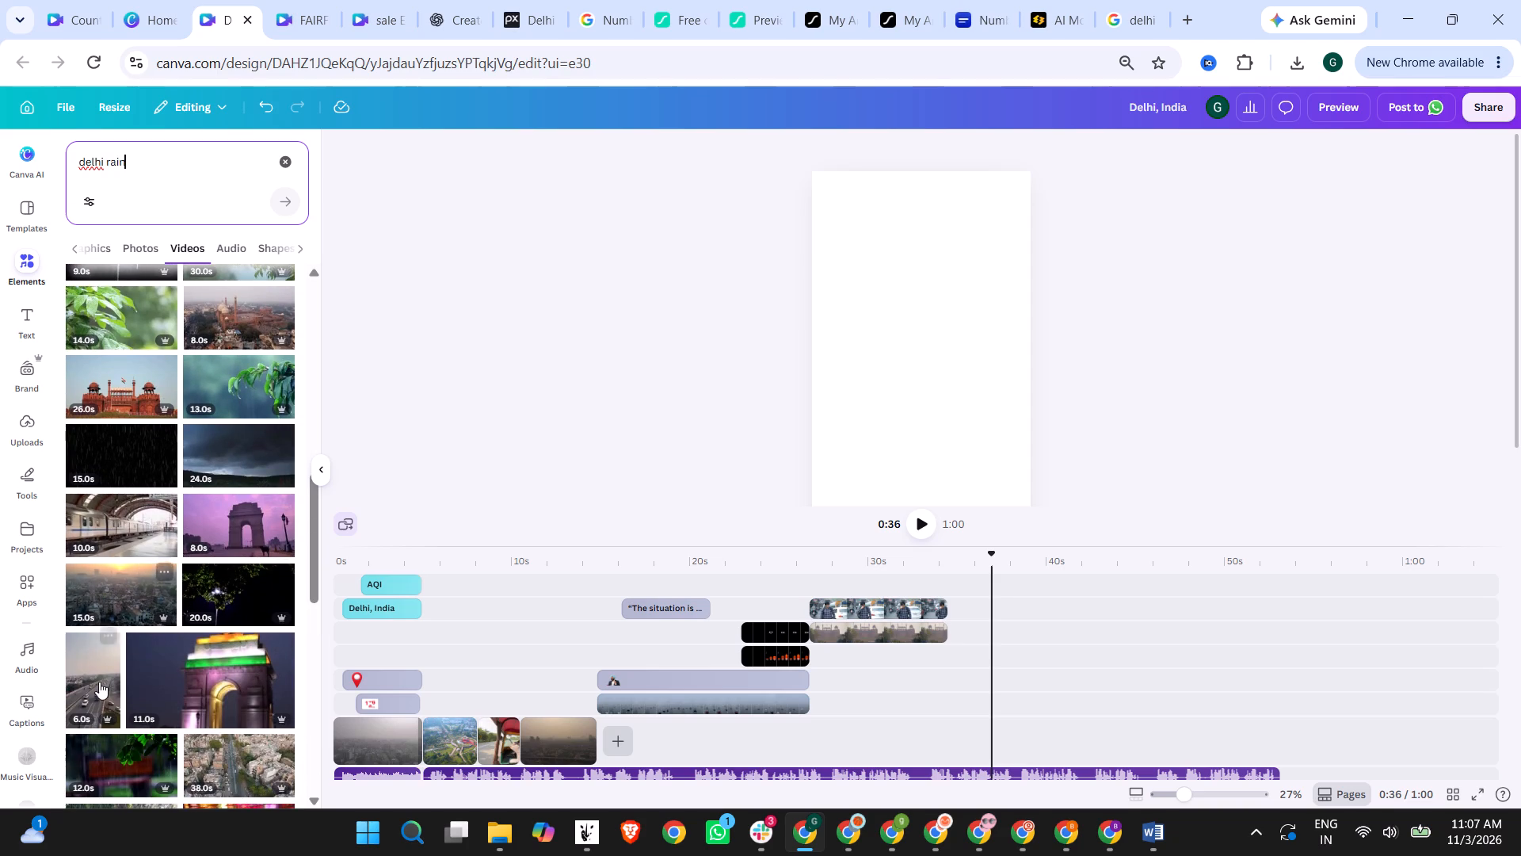
scroll(212, 755, "down", 2)
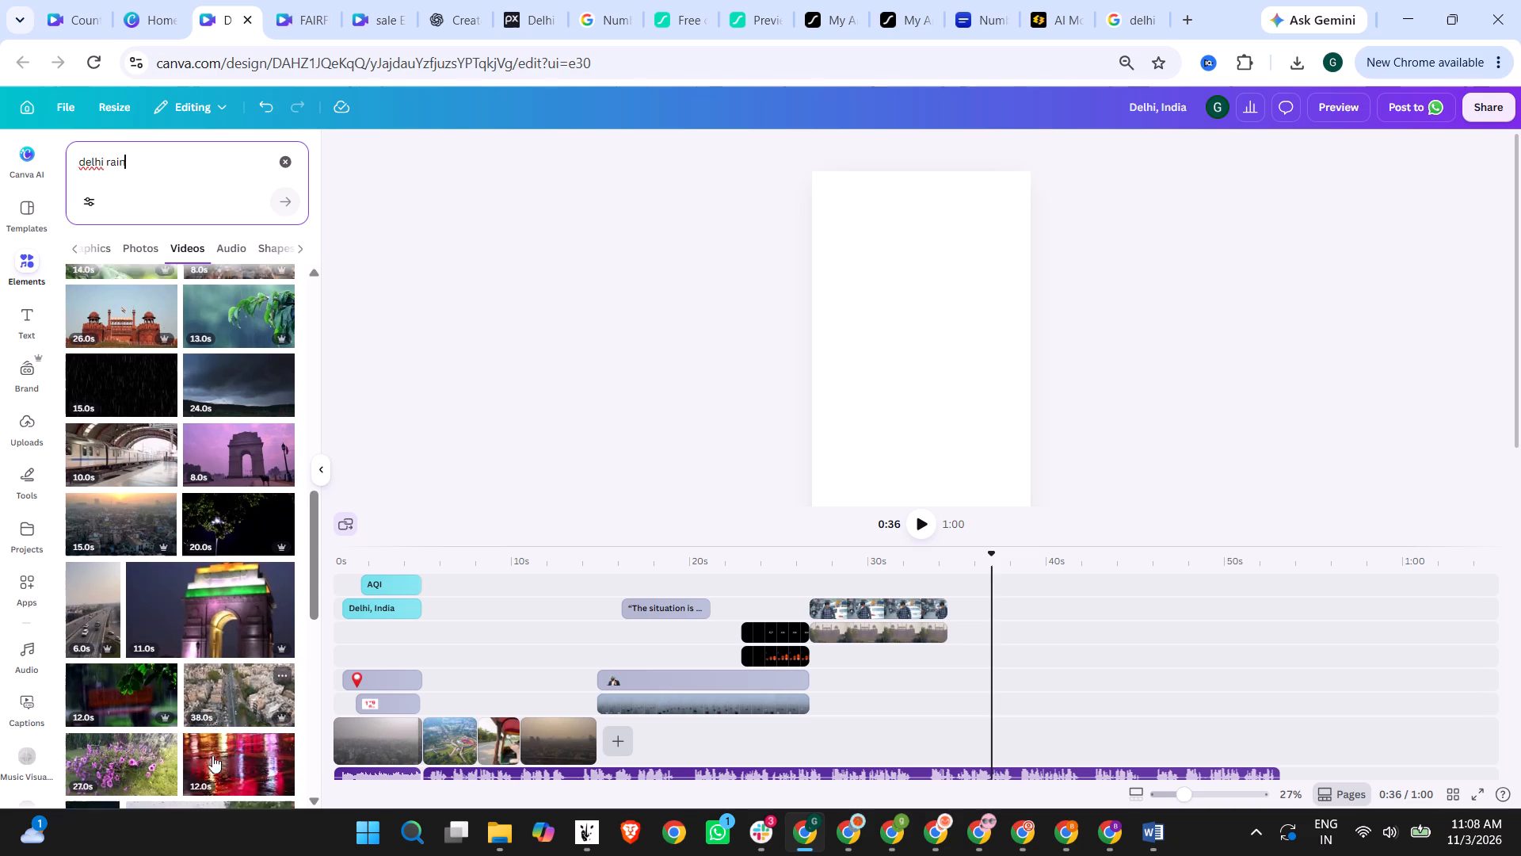
scroll(212, 755, "down", 1)
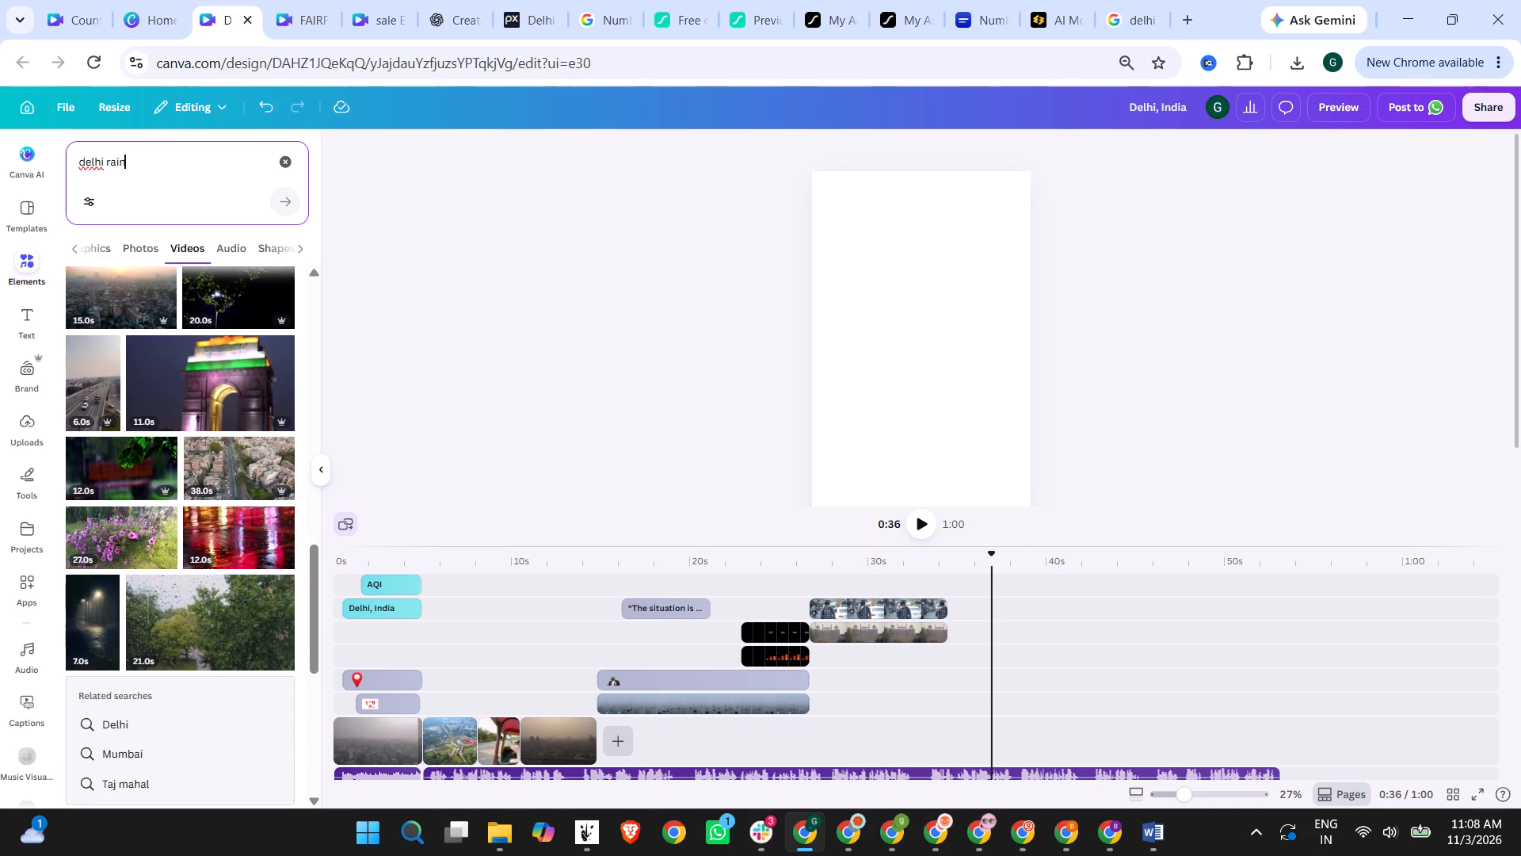
Replace the video search with "rain city".
left_click_drag(107, 159, 201, 157)
key("BackSpace")
key("BackSpace")
key("BackSpace")
key("BackSpace")
key("BackSpace")
key("BackSpace")
key("BackSpace")
key("BackSpace")
key("BackSpace")
key("BackSpace")
key("BackSpace")
key("BackSpace")
key("BackSpace")
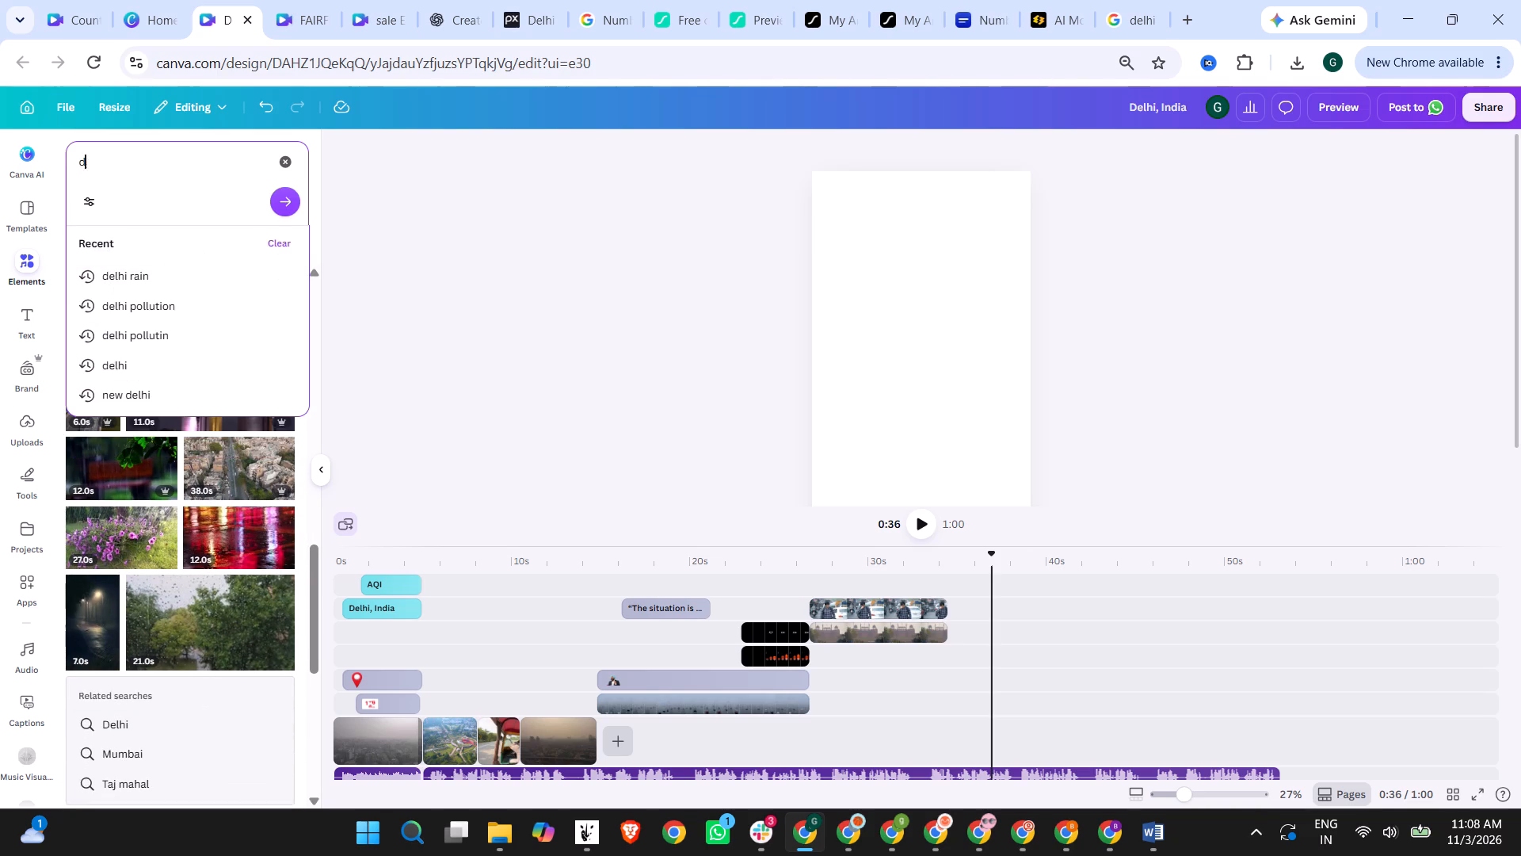
type("rain city")
key("Return")
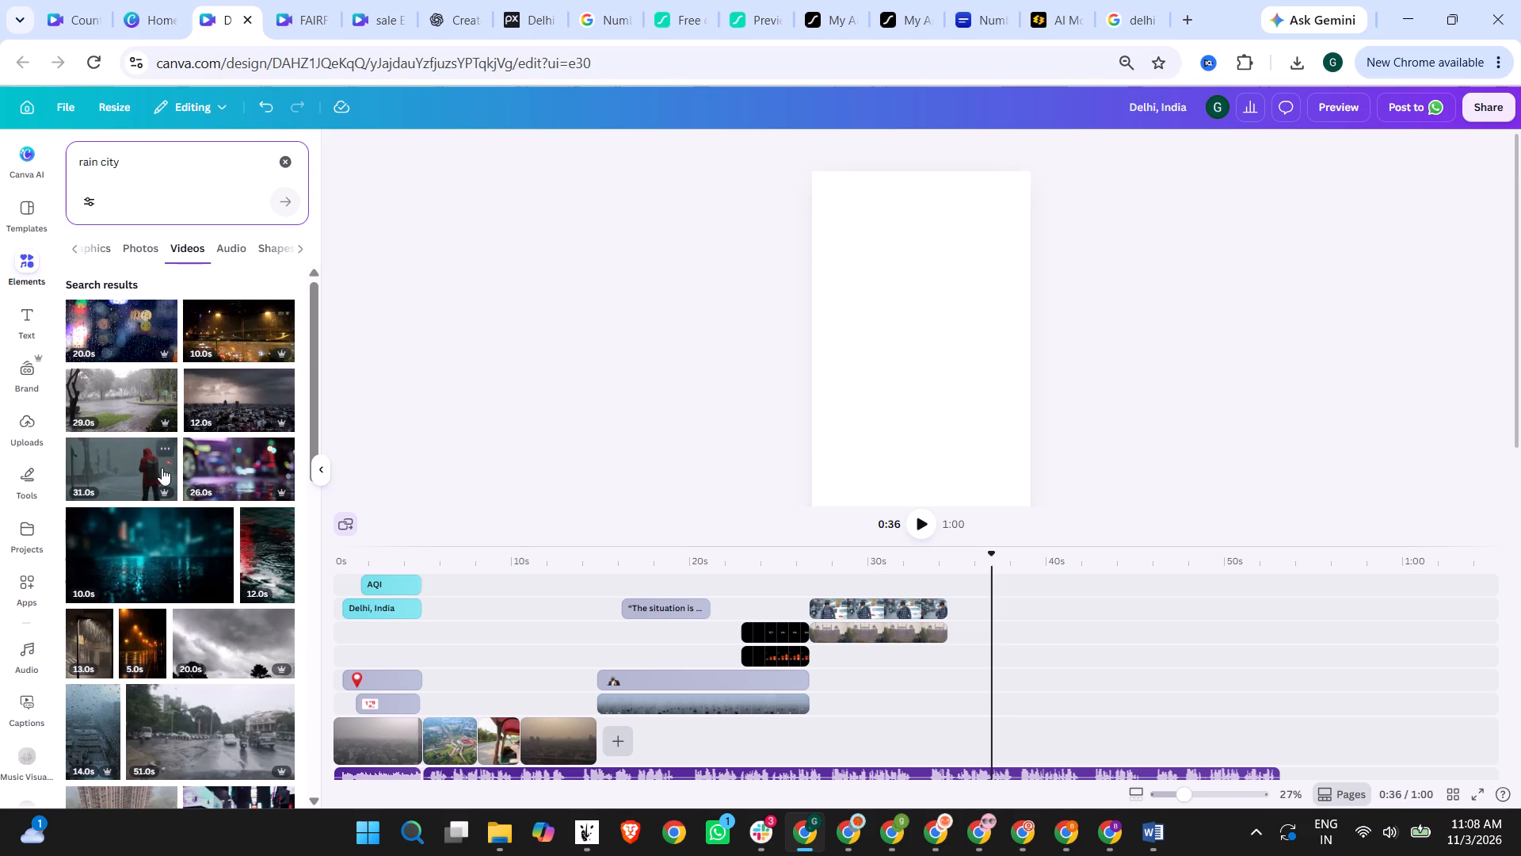
Find the 13-second skyline video seen through a rain-covered window in the results and add it to the page.
scroll(200, 506, "down", 1)
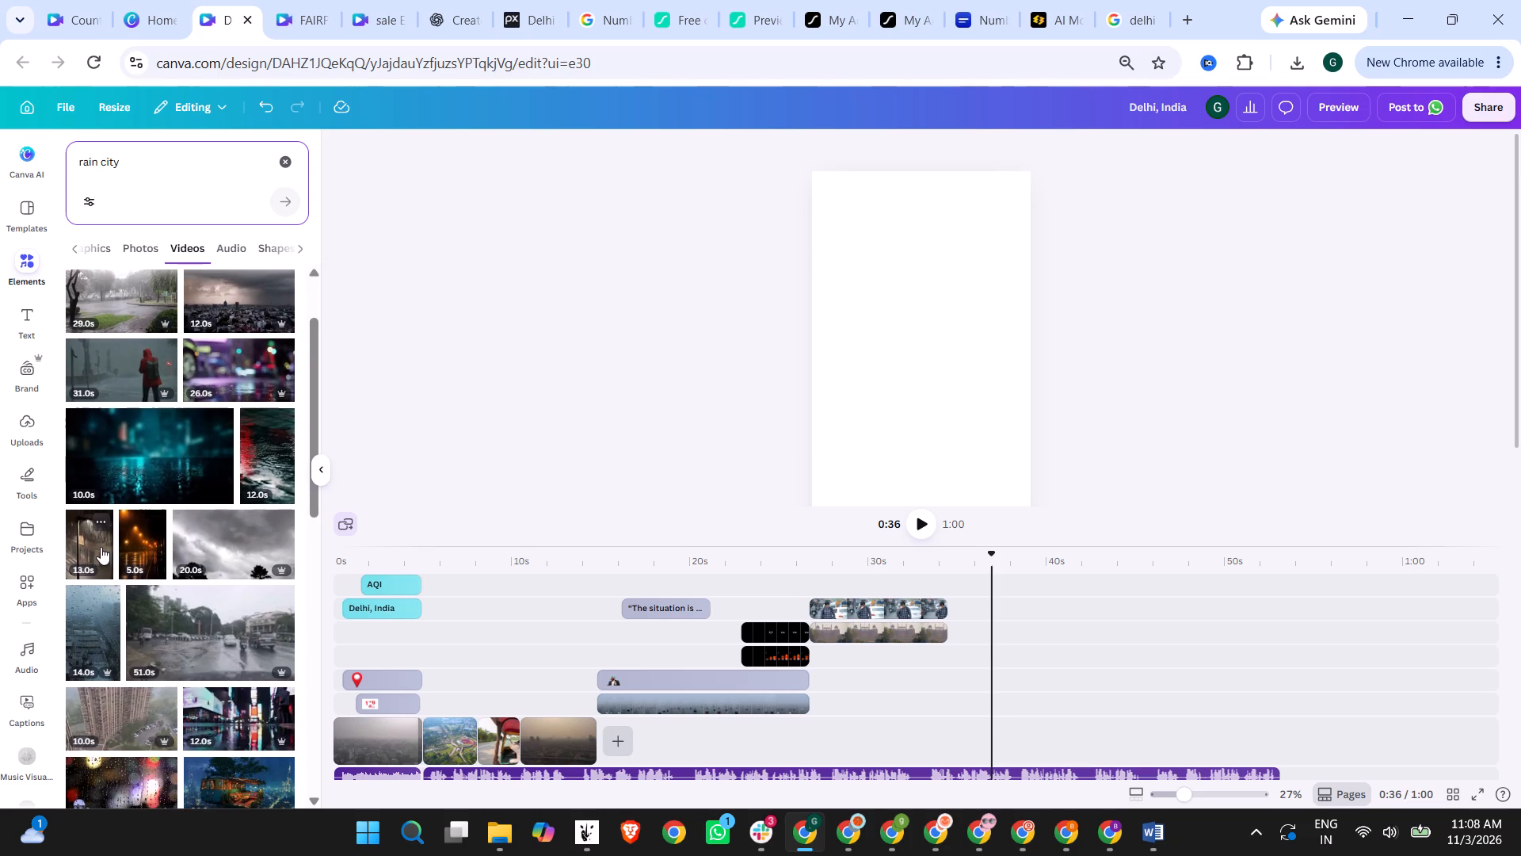
scroll(202, 633, "down", 2)
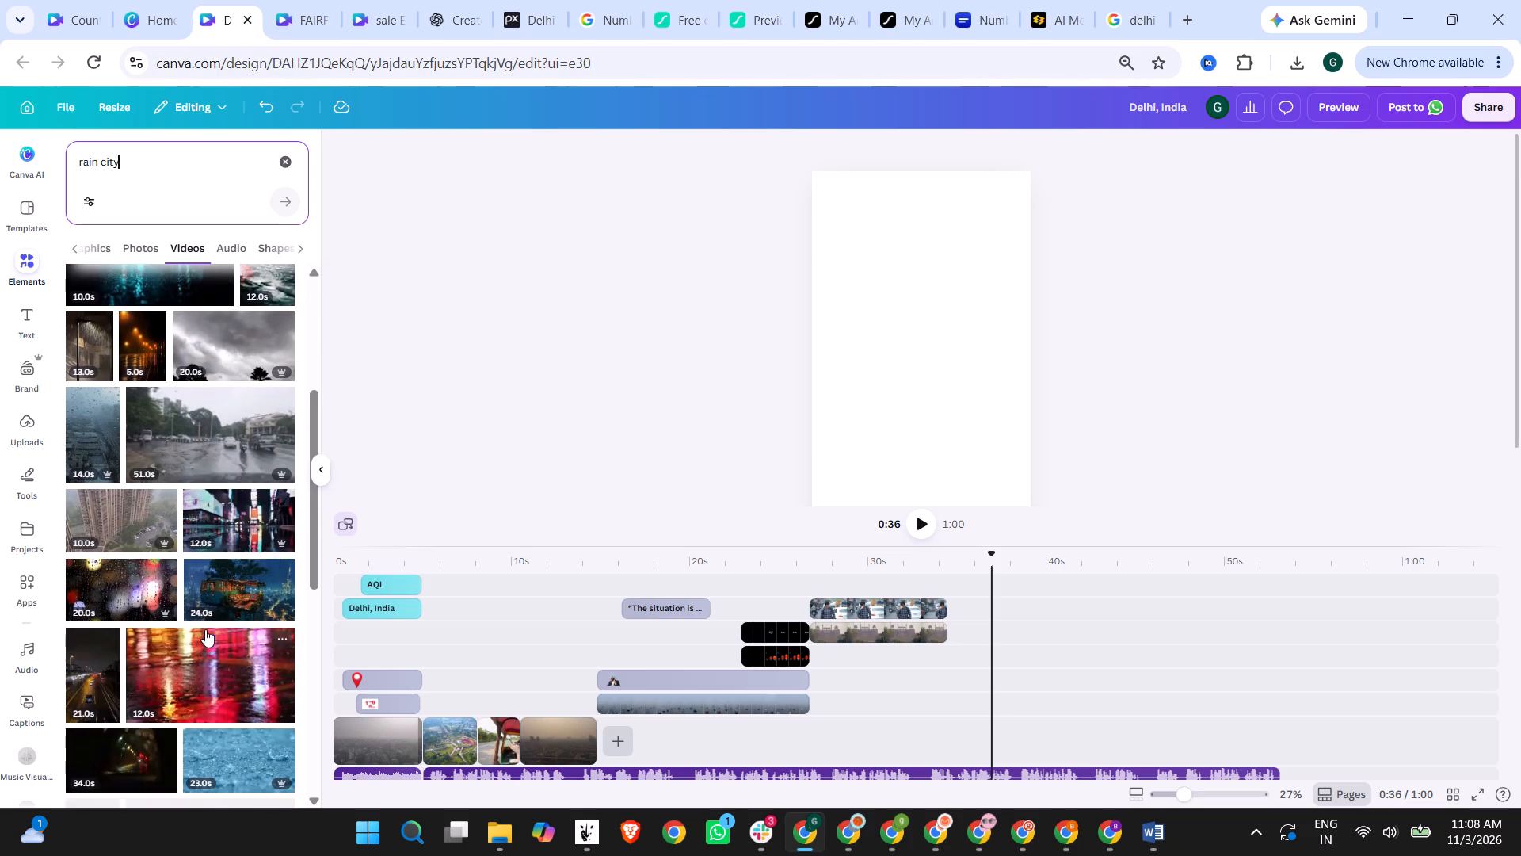
scroll(223, 602, "down", 2)
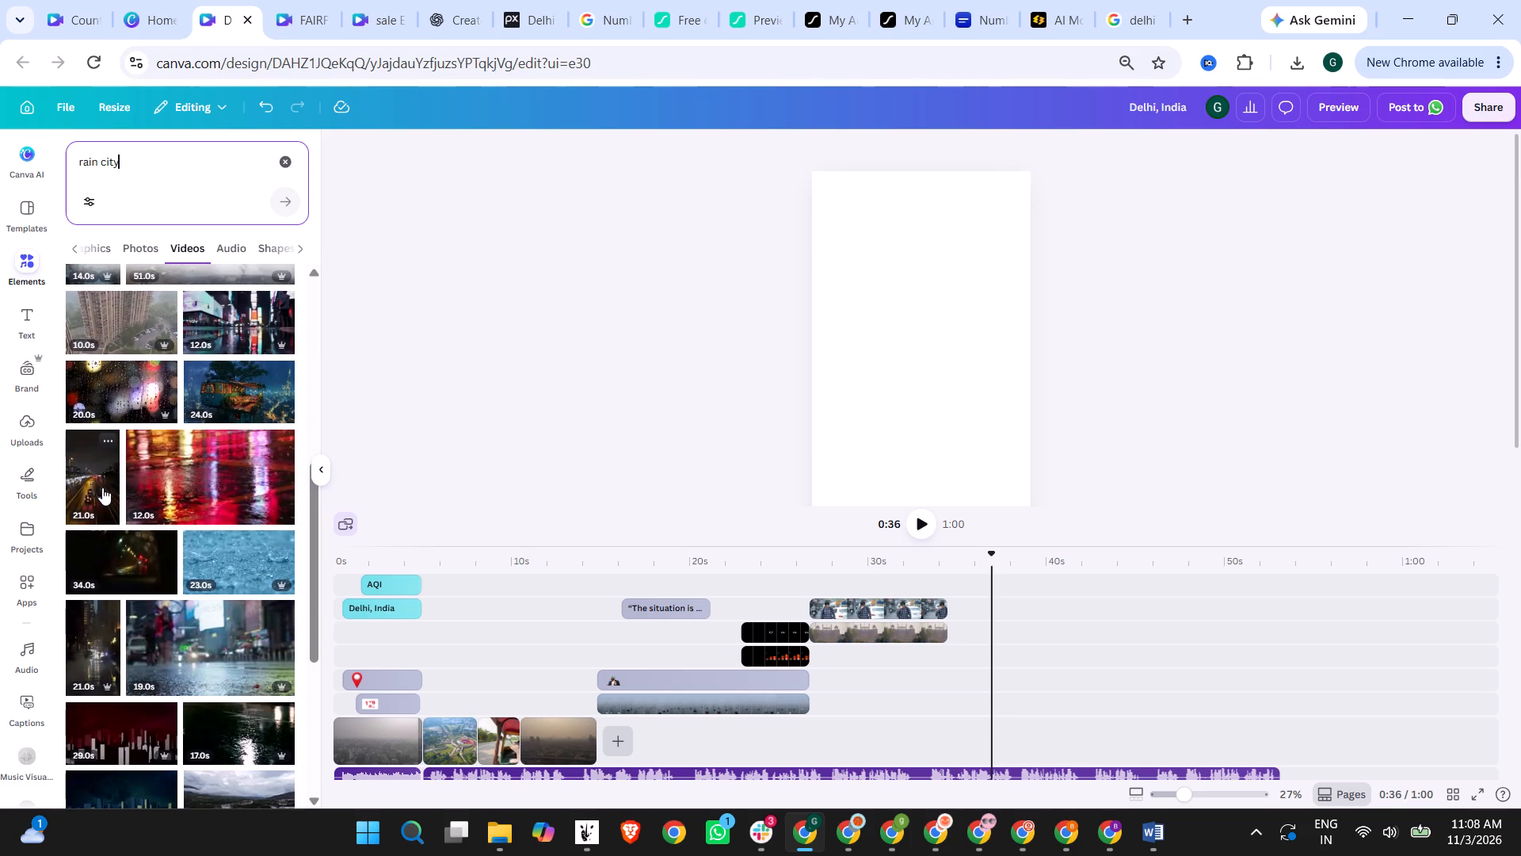
scroll(105, 492, "down", 1)
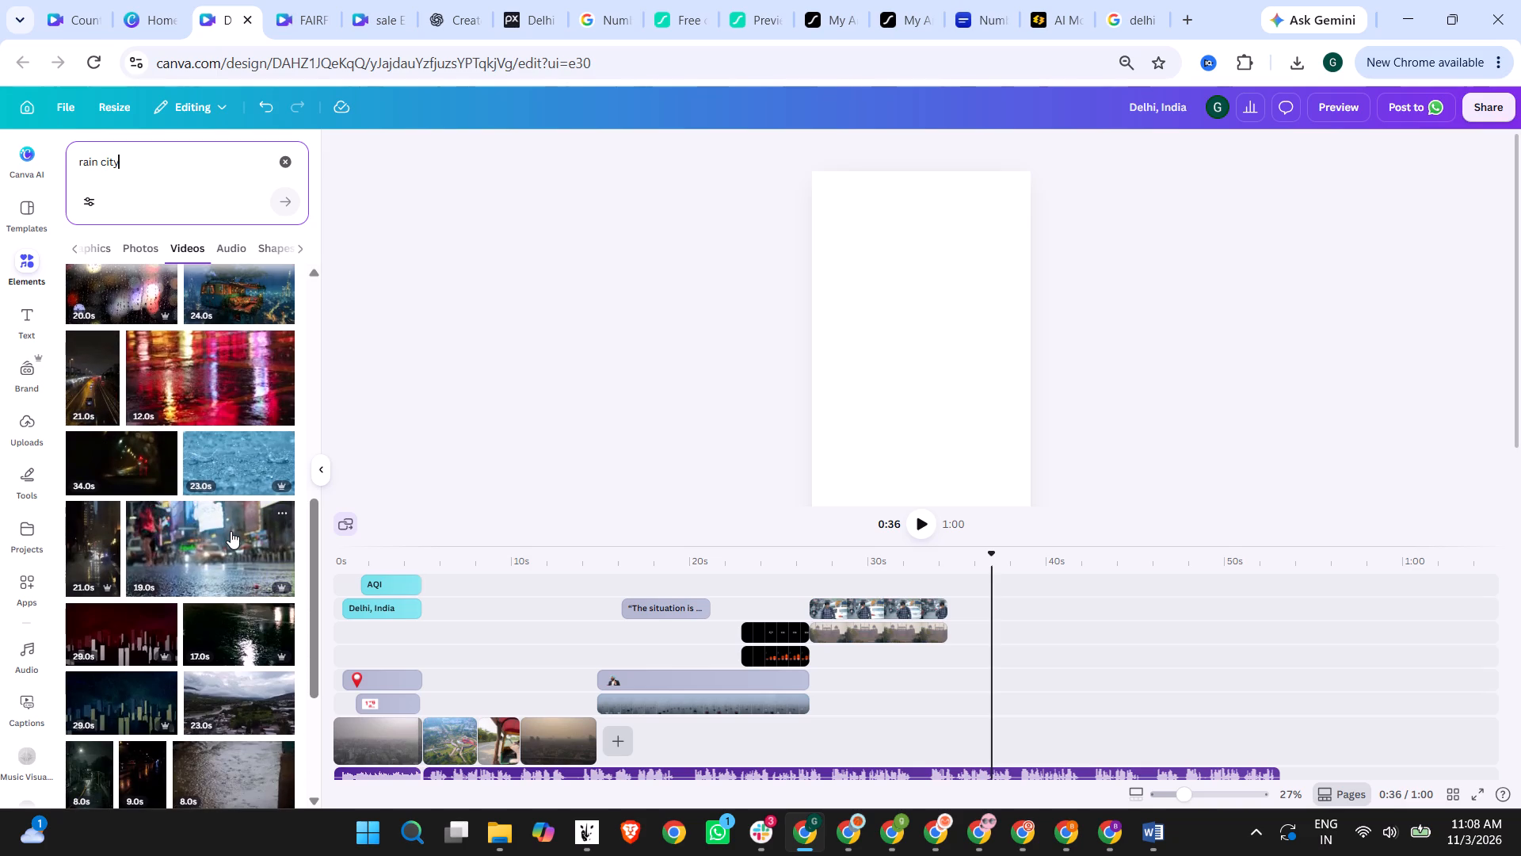
scroll(231, 531, "down", 2)
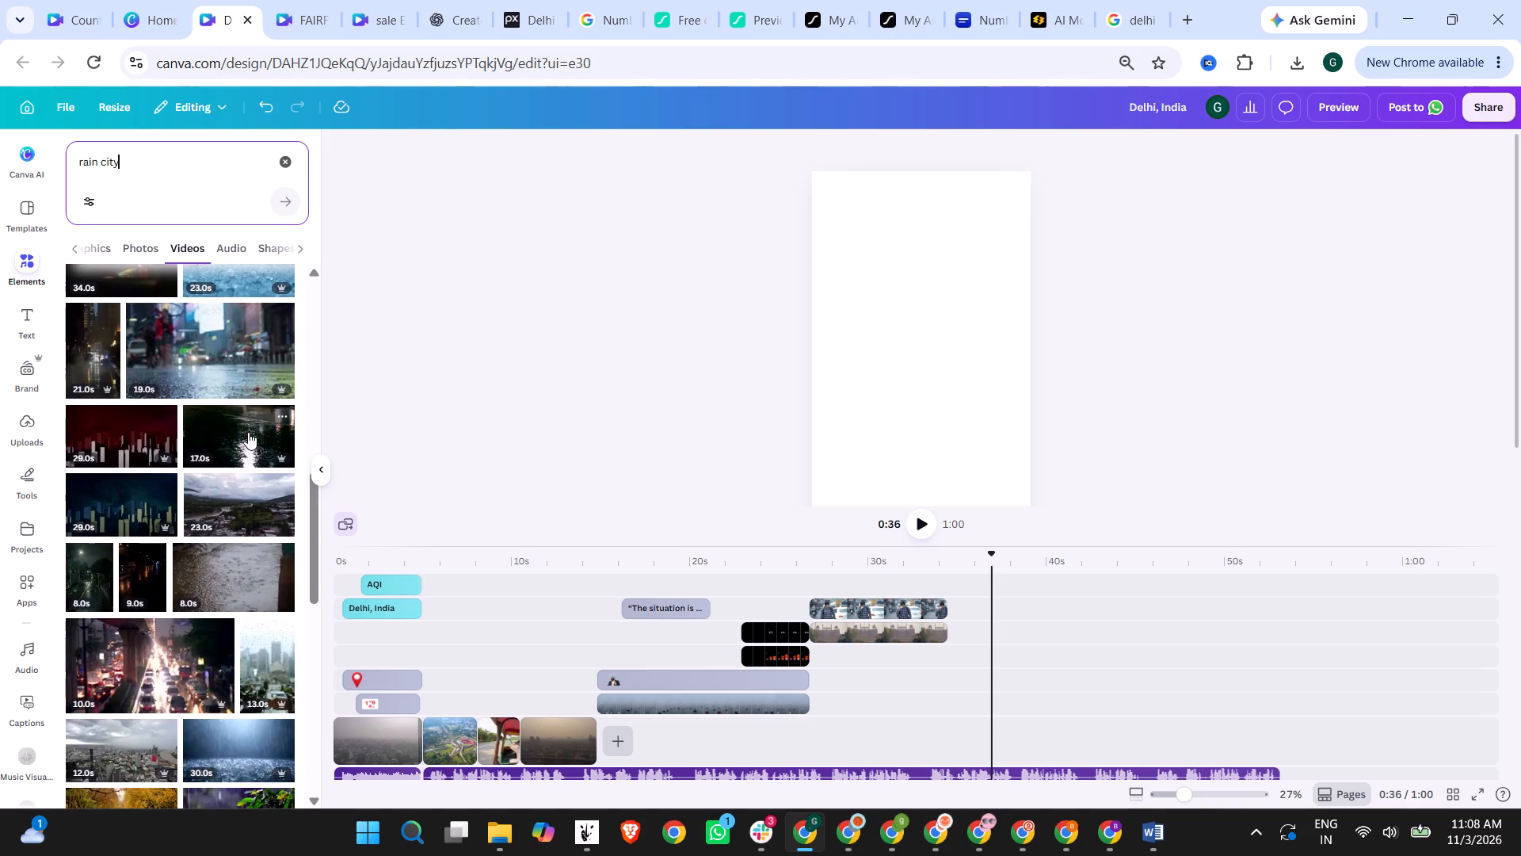
scroll(219, 548, "down", 1)
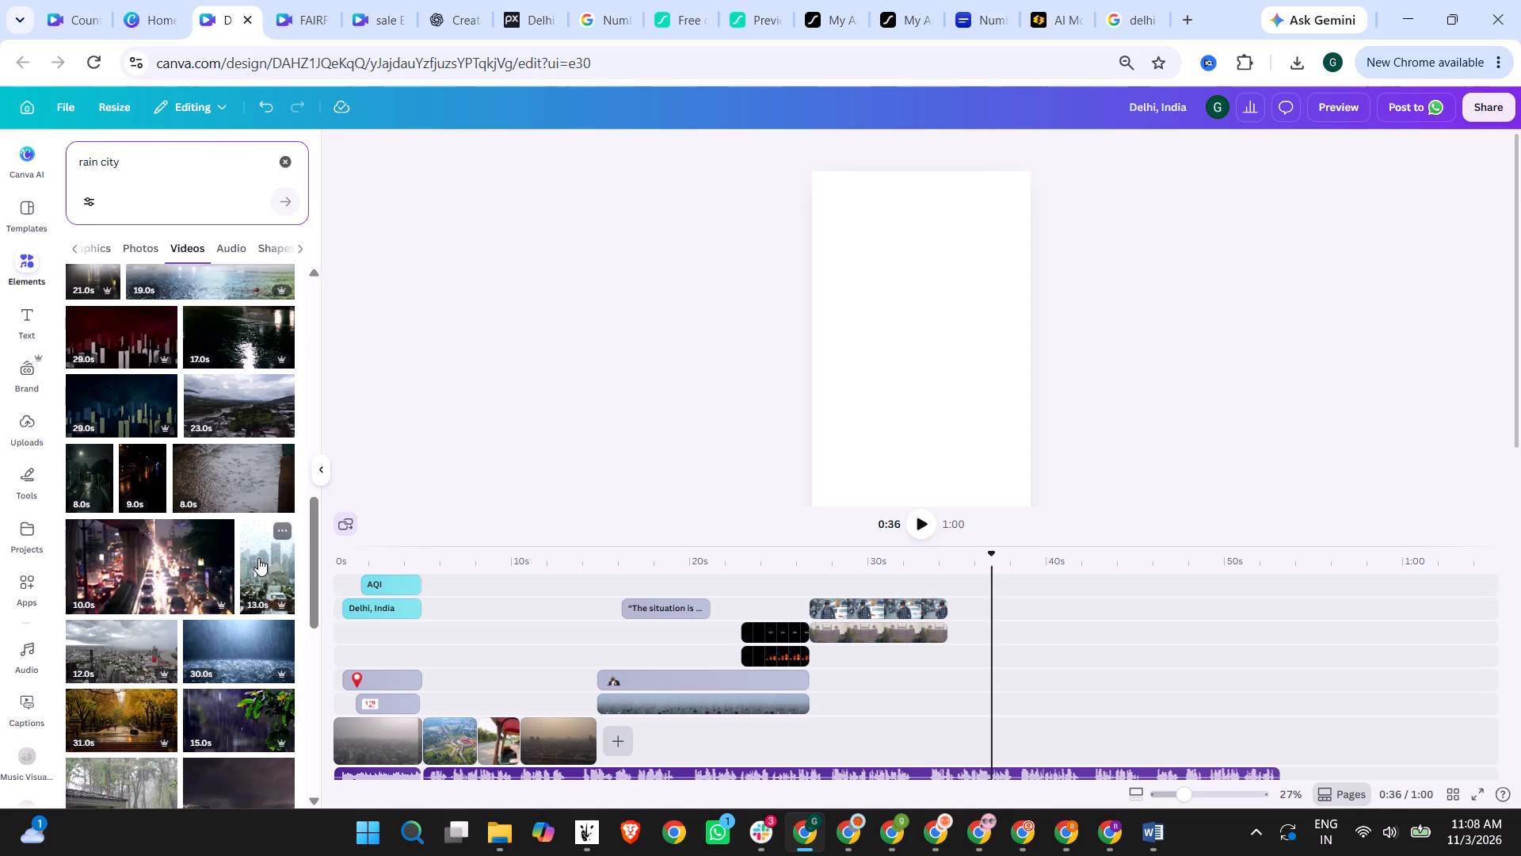
left_click_drag(258, 558, 855, 271)
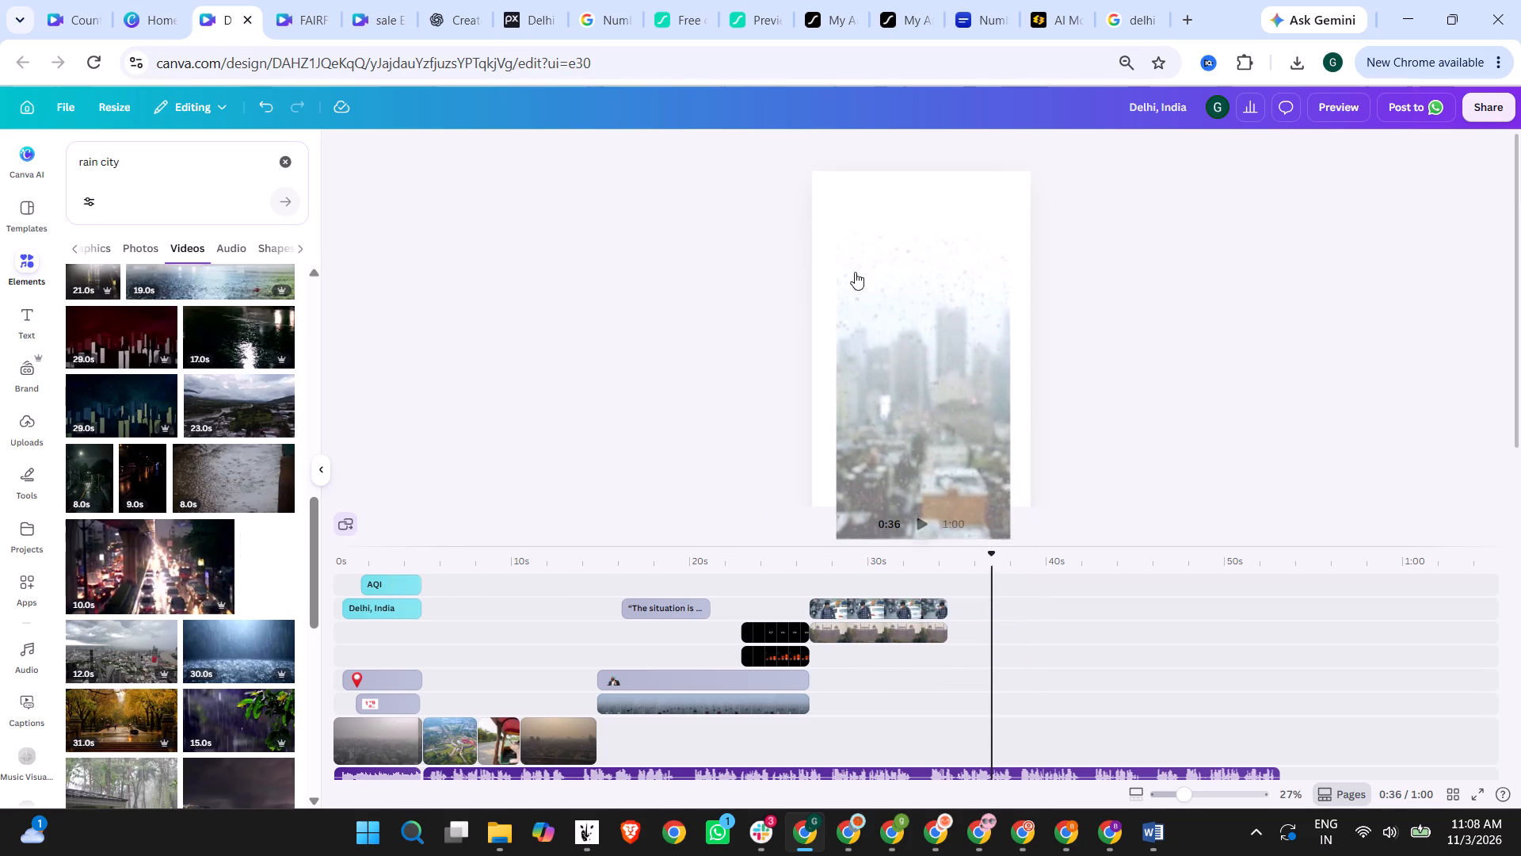
Enlarge and reposition the rainy skyline video so it covers the whole vertical page.
left_click_drag(903, 352, 876, 280)
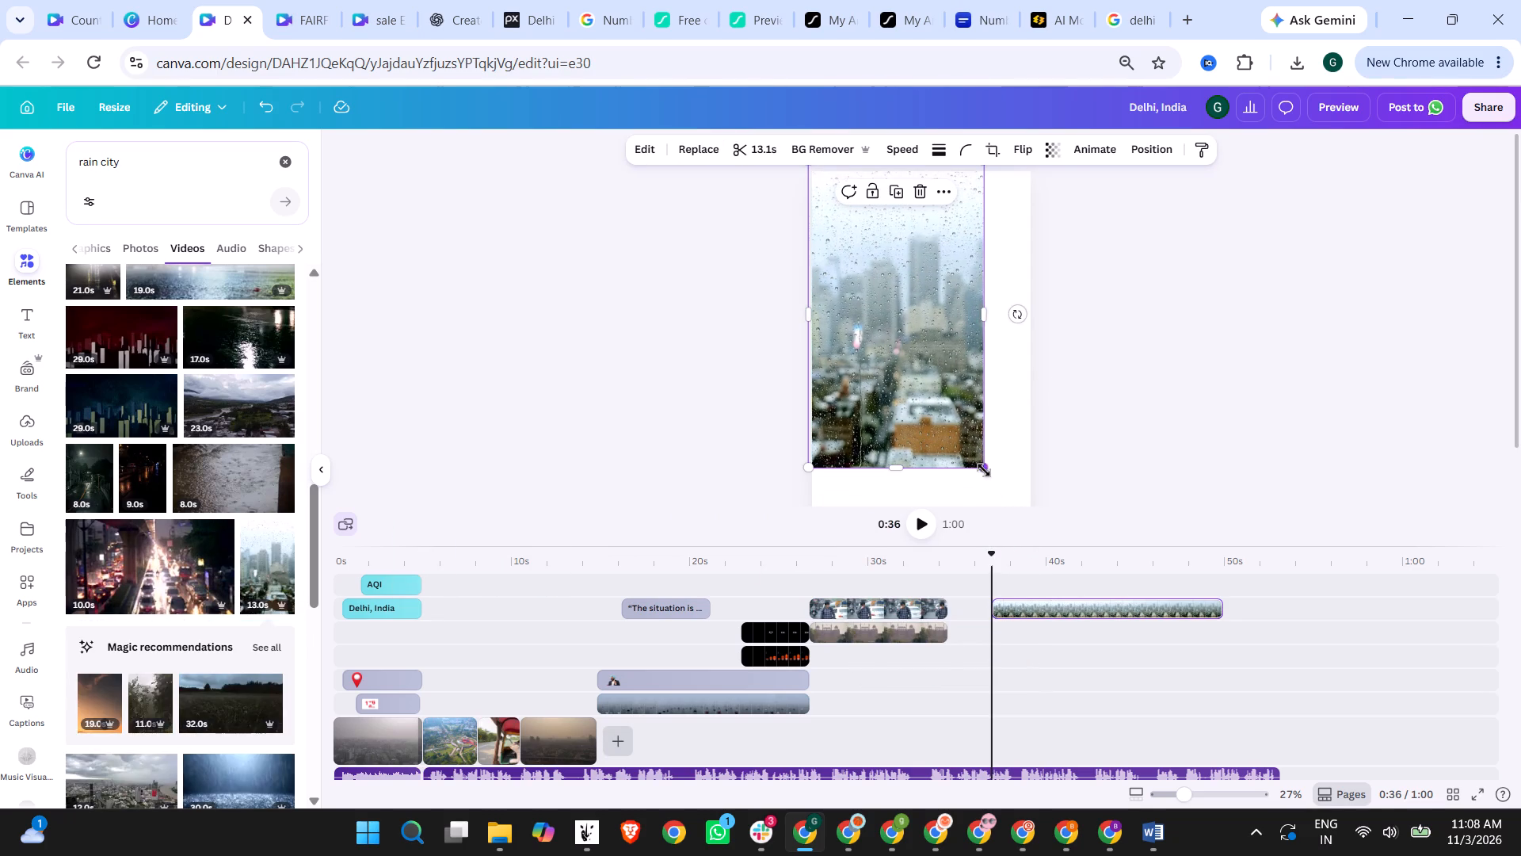
left_click_drag(982, 470, 1039, 503)
left_click_drag(963, 449, 982, 448)
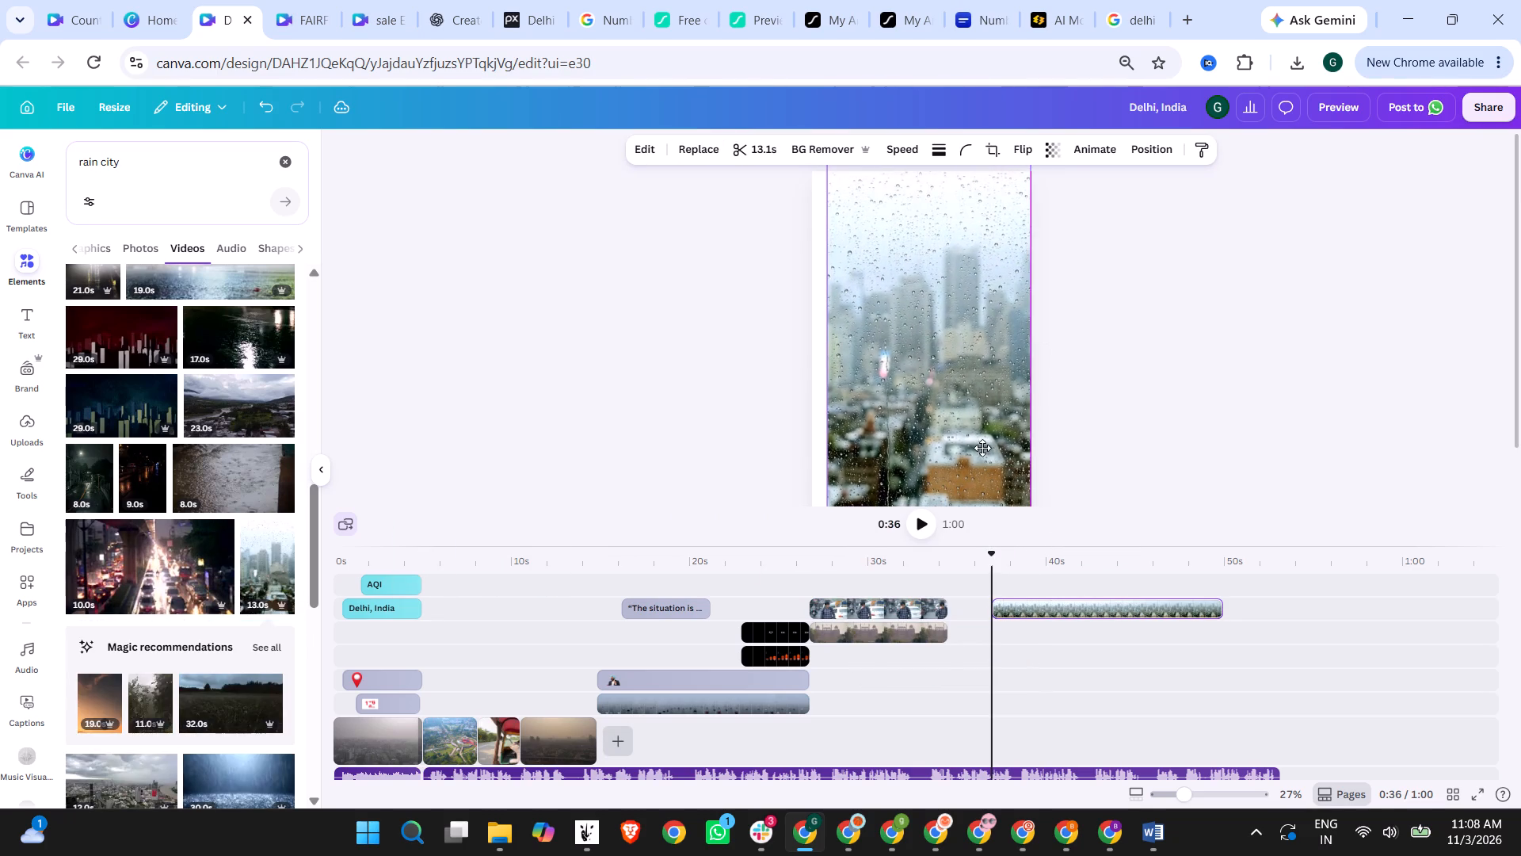
left_click_drag(982, 448, 982, 448)
scroll(1120, 321, "down", 1, "ctrl")
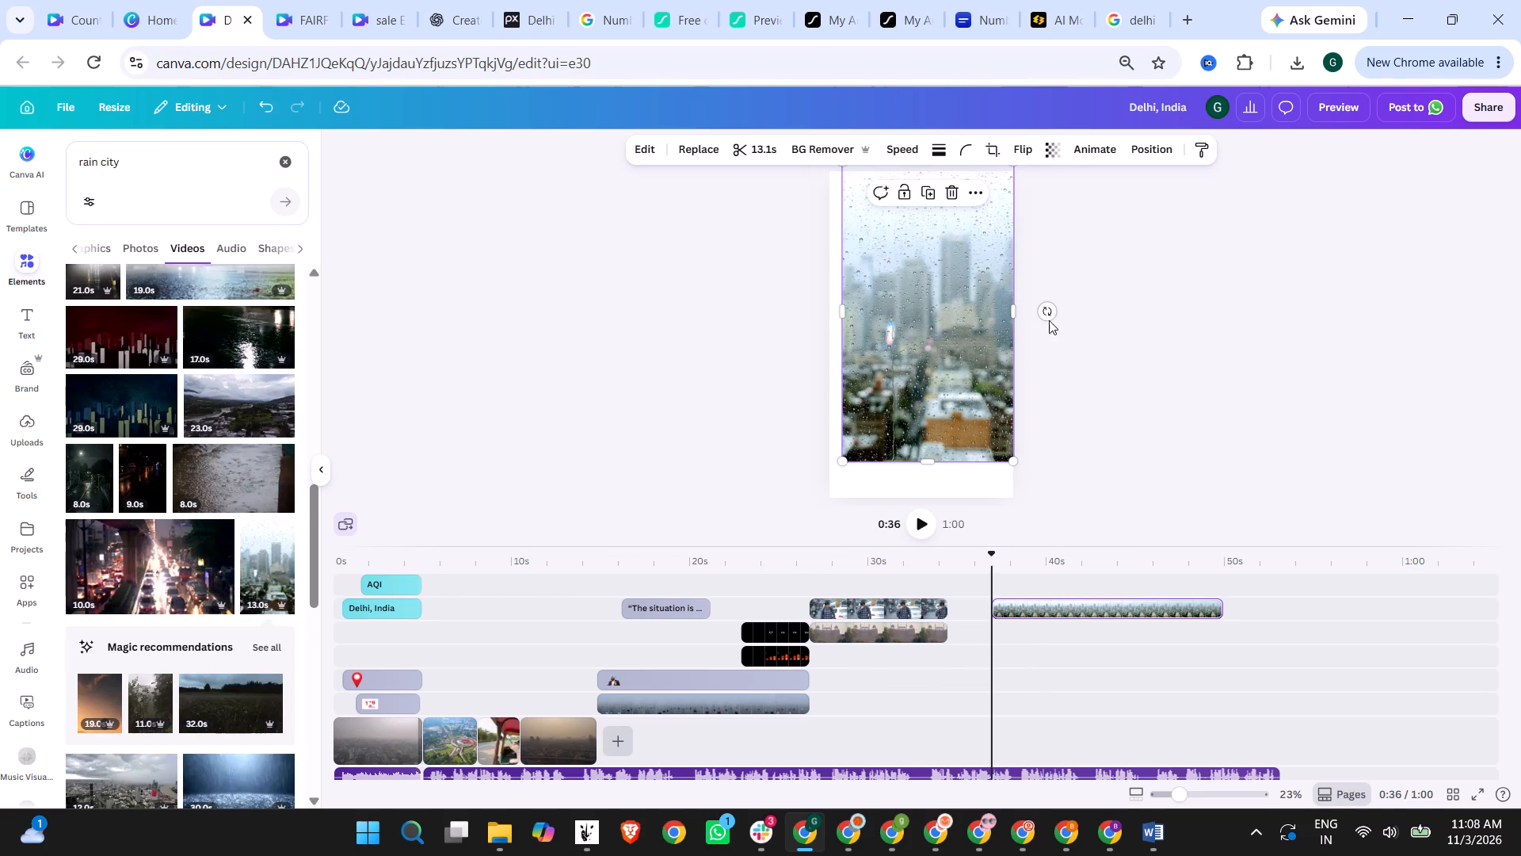
left_click_drag(923, 372, 904, 381)
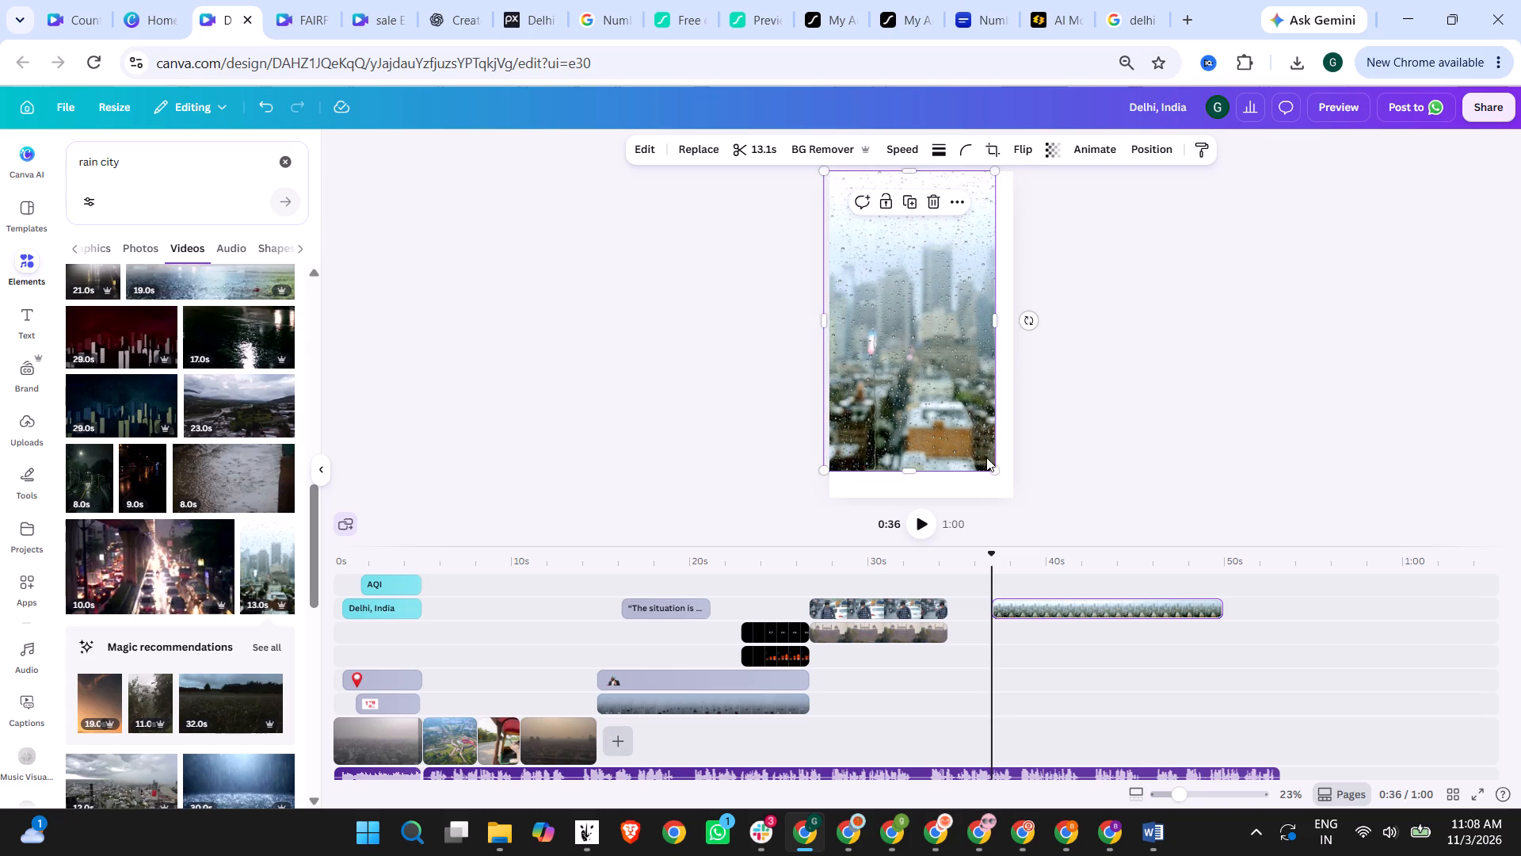
left_click_drag(998, 471, 1021, 500)
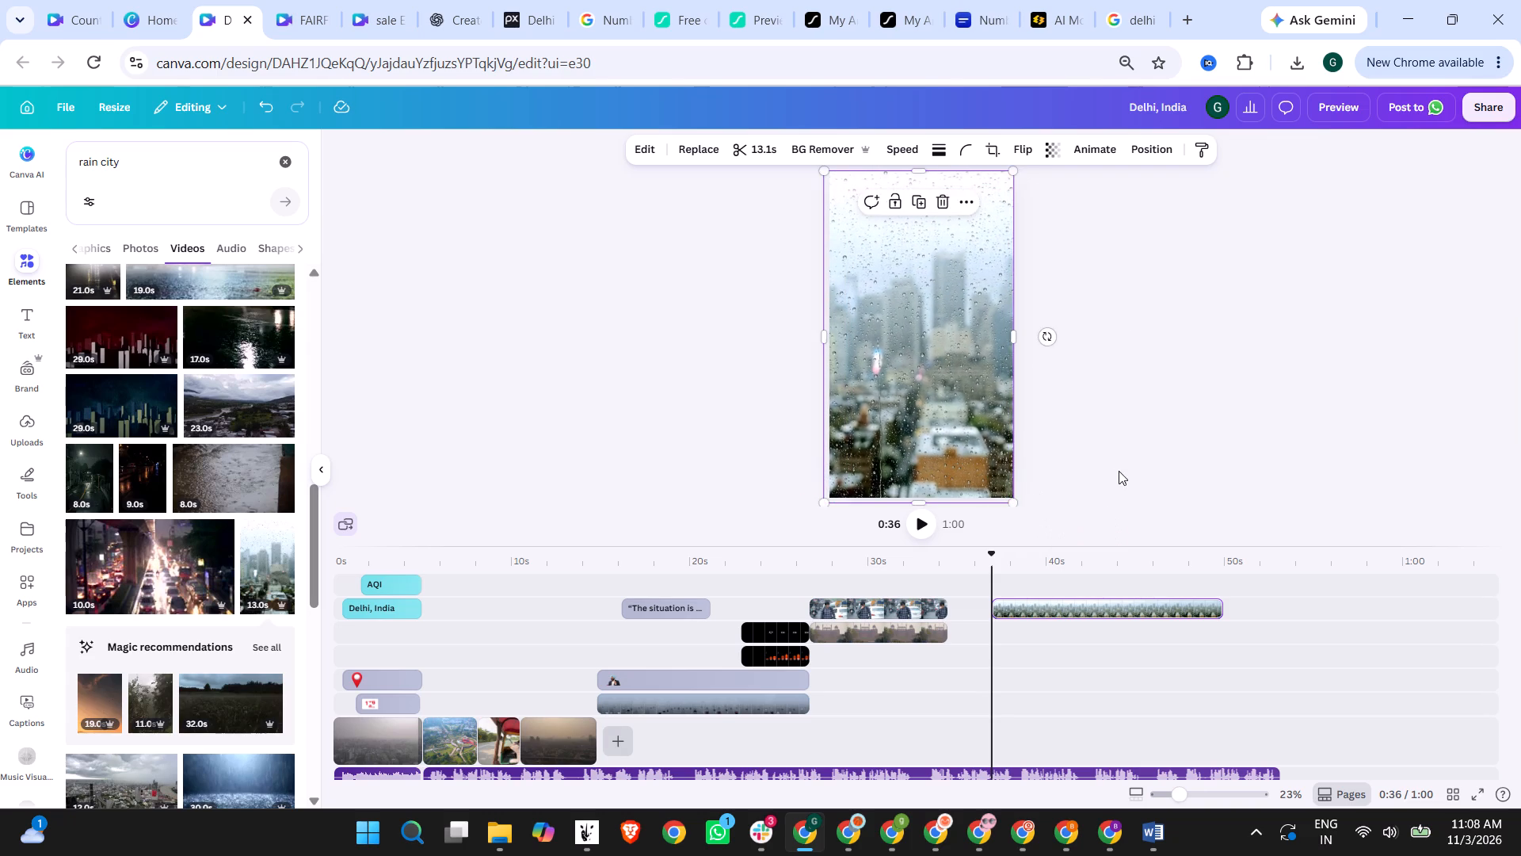
left_click(1119, 471)
left_click(978, 441)
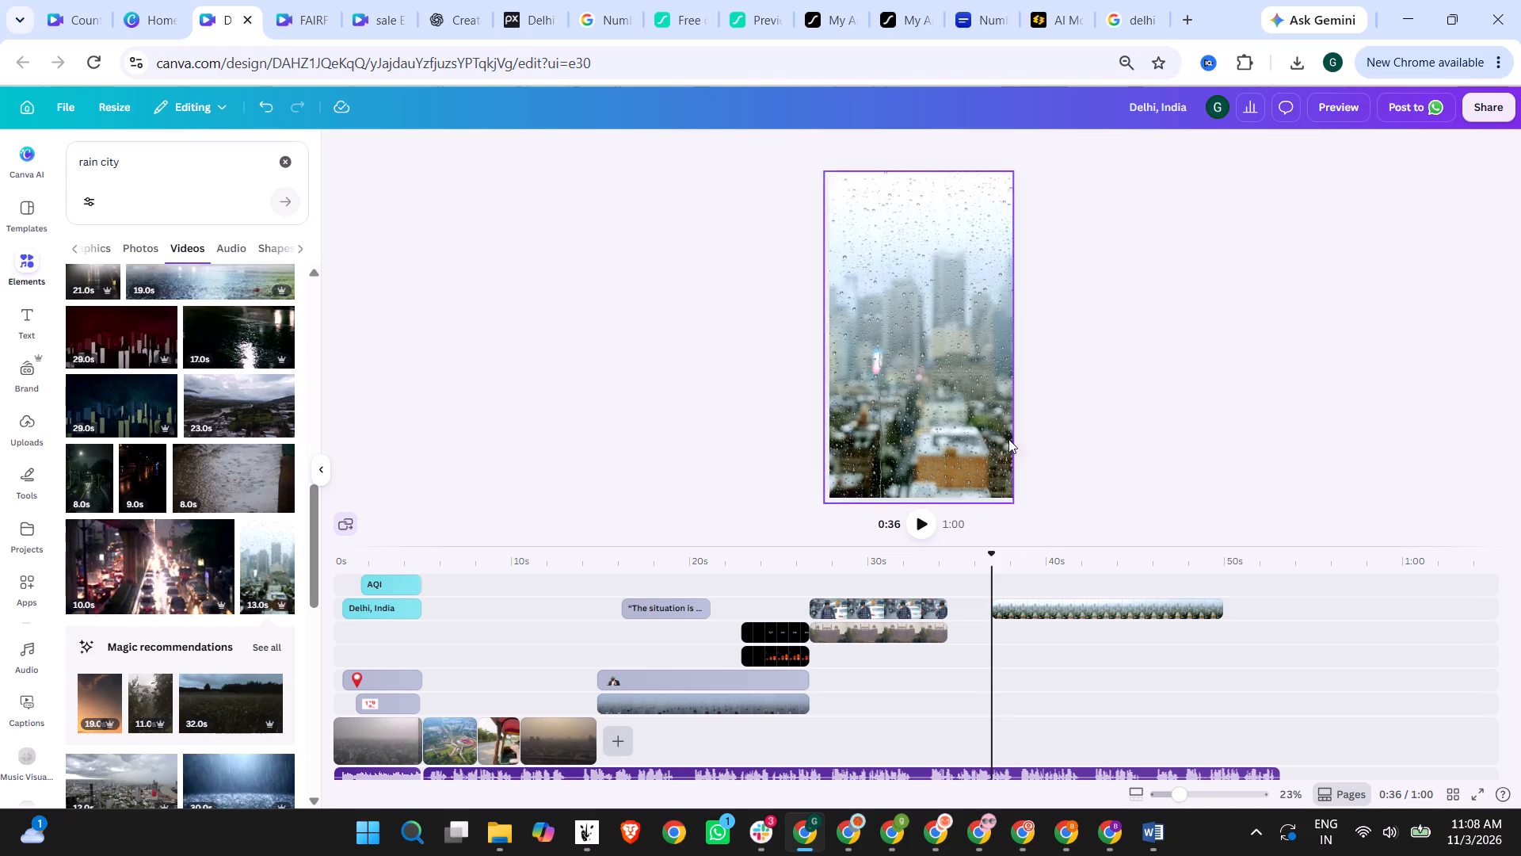
left_click(1137, 424)
Move the rainy skyline clip earlier in the timeline so it starts directly after the split-screen man and Red Fort clips.
left_click(926, 561)
left_click(924, 518)
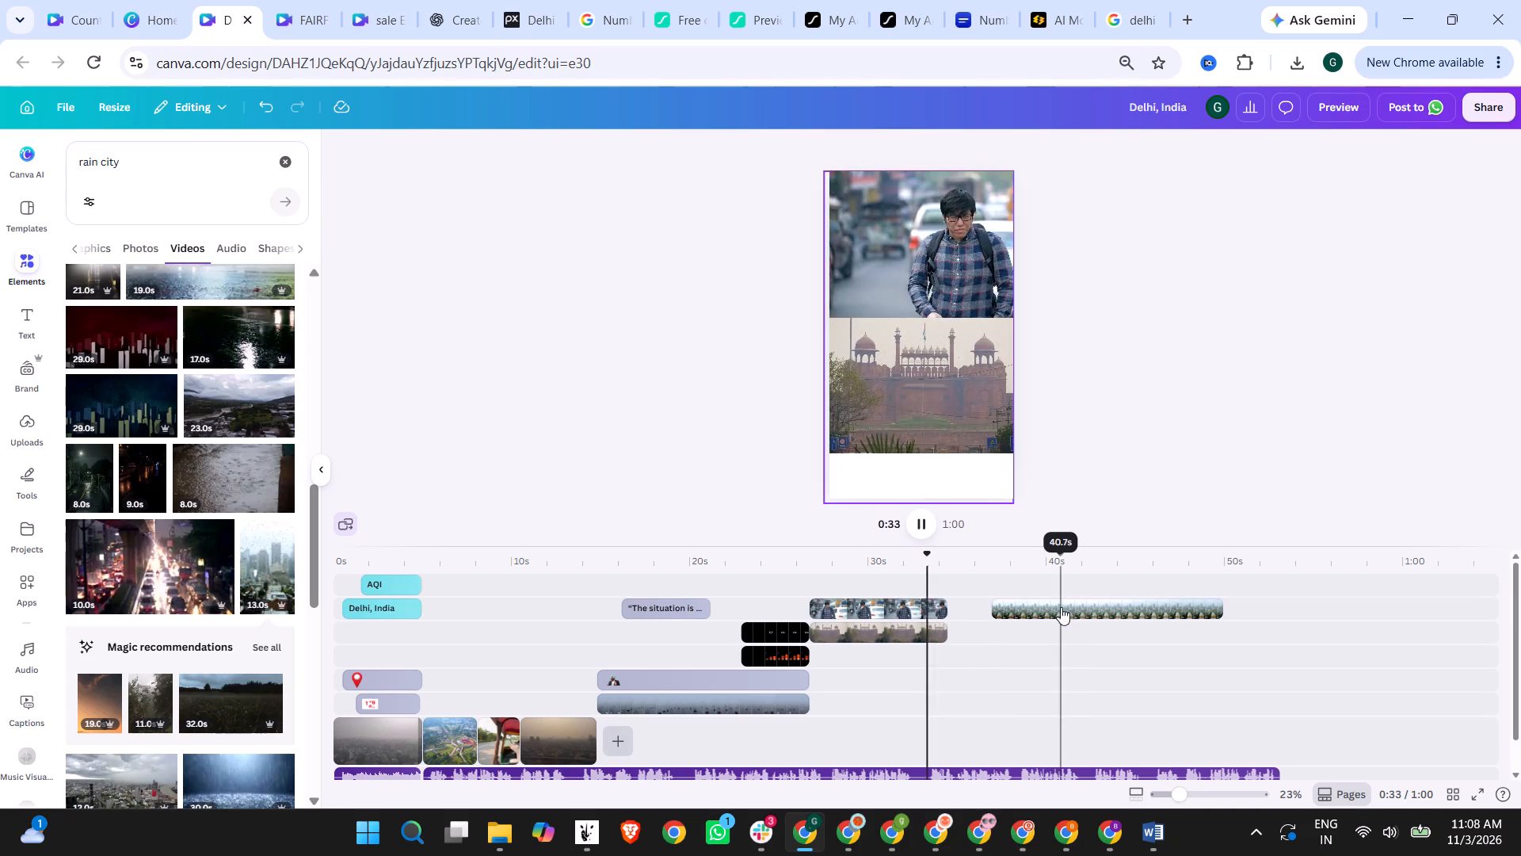
left_click_drag(1062, 604, 1024, 604)
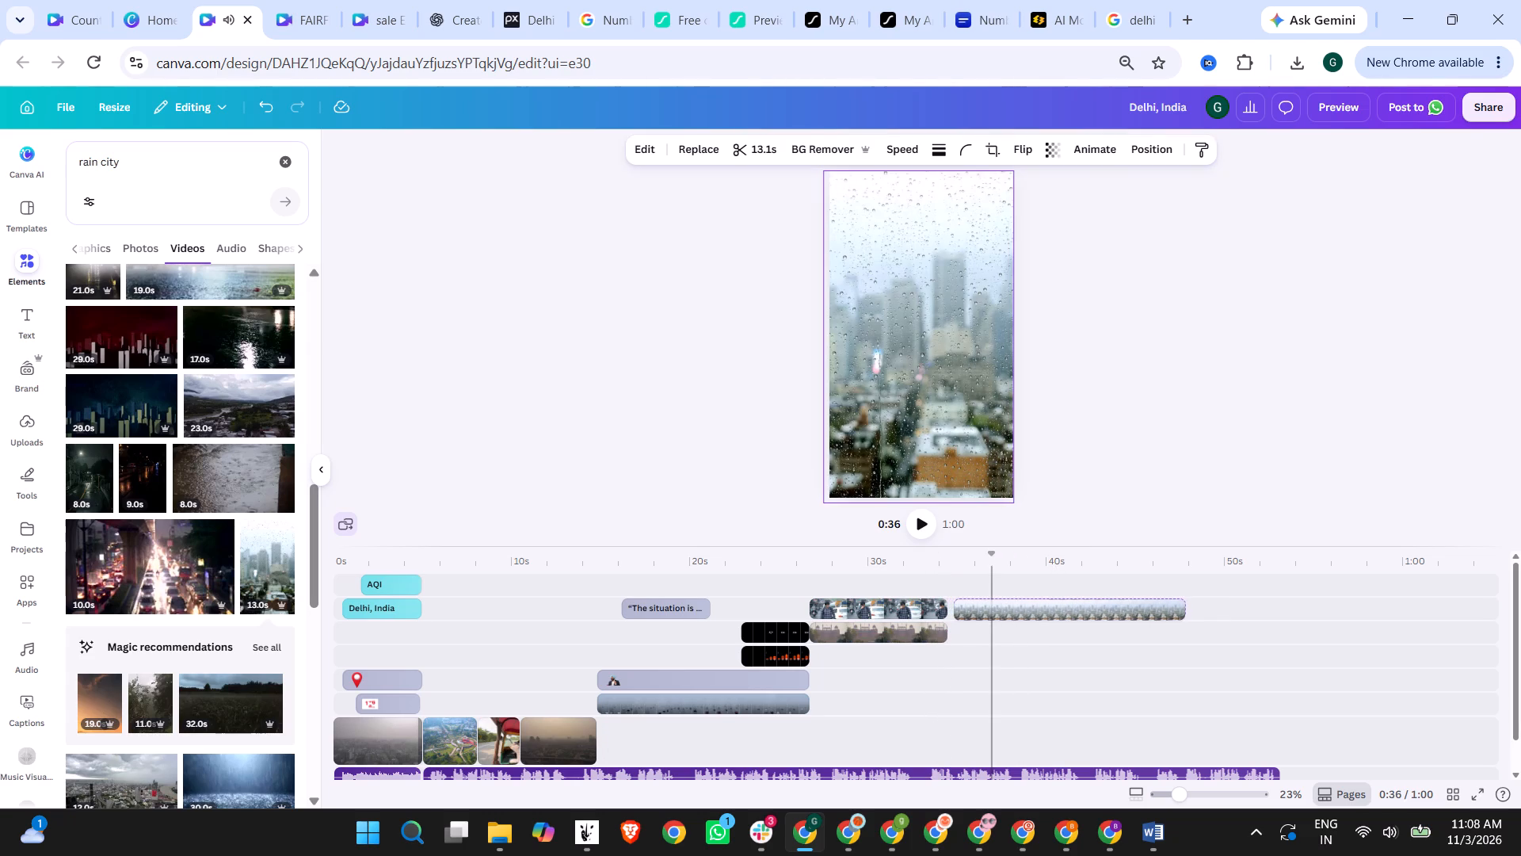
left_click_drag(1024, 604, 1012, 603)
left_click_drag(1024, 583, 1037, 591)
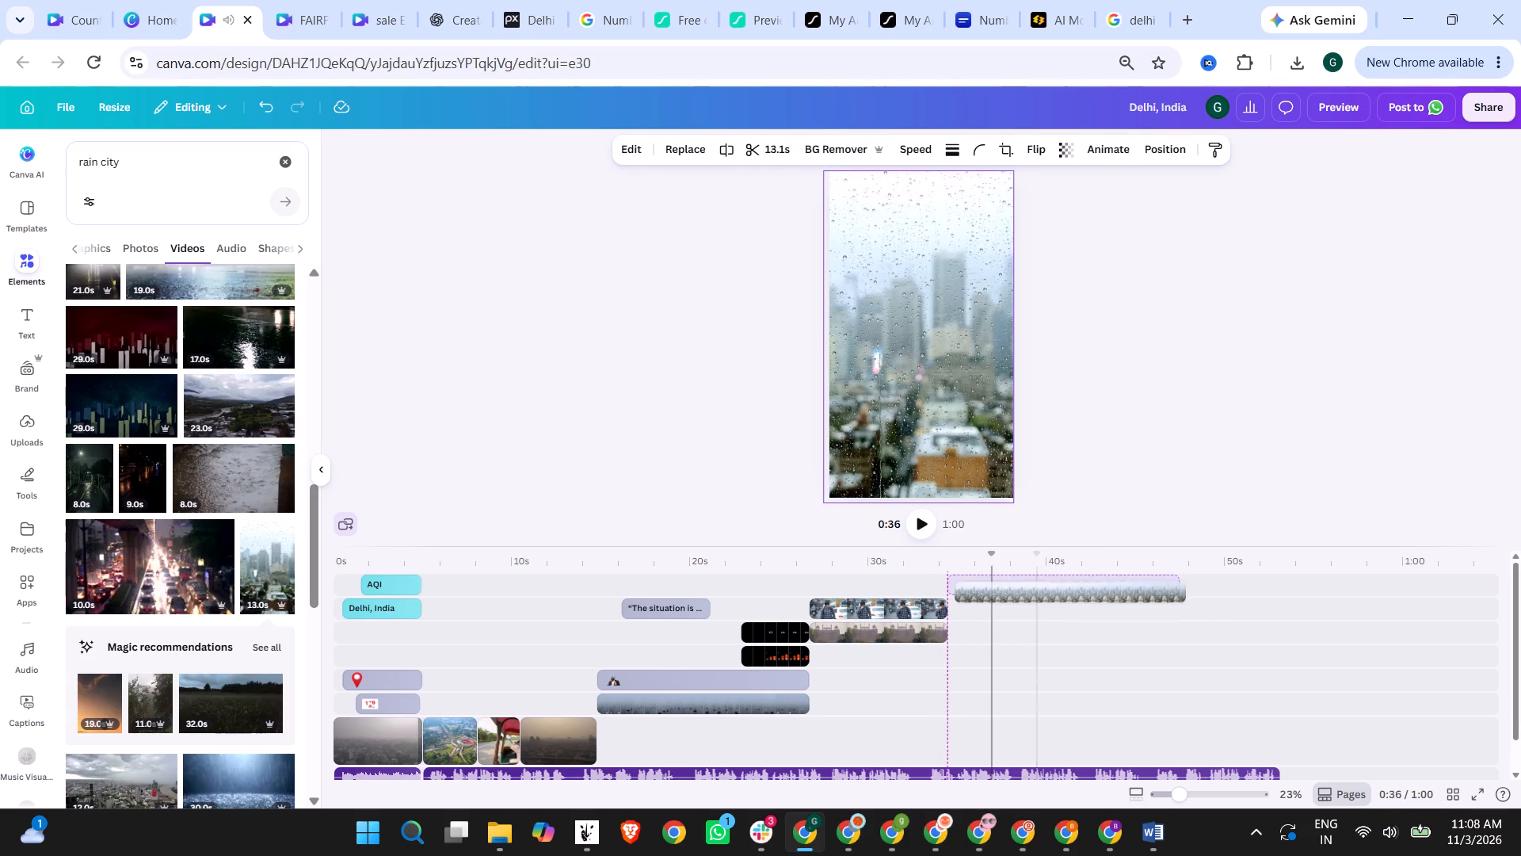
left_click_drag(1037, 591, 1034, 602)
Play the rainy skyline scene against the voiceover and trim the end of its clip to 4.6 s.
left_click(917, 525)
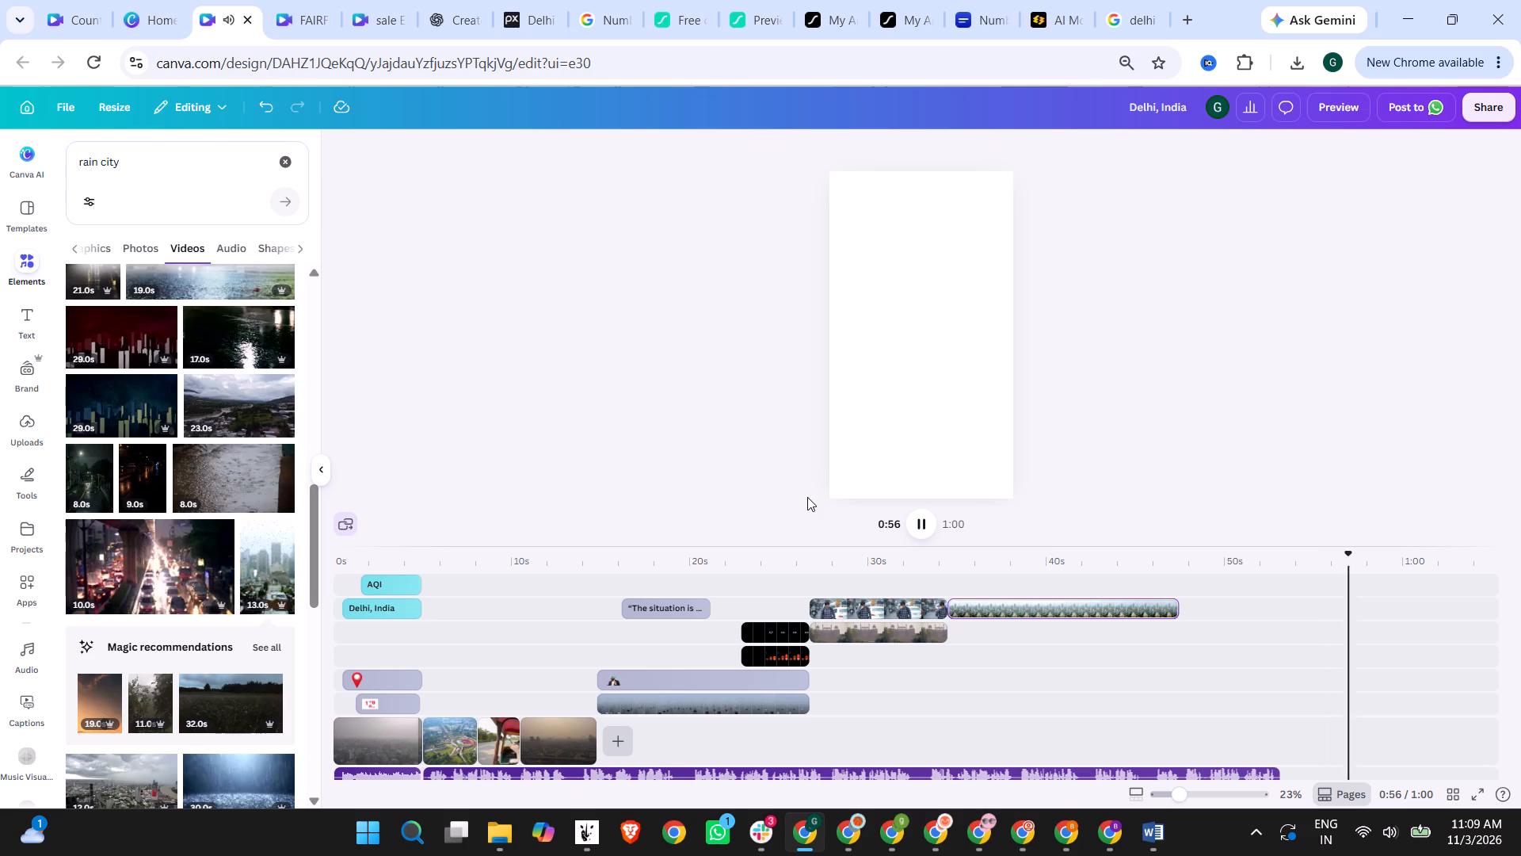
left_click(889, 571)
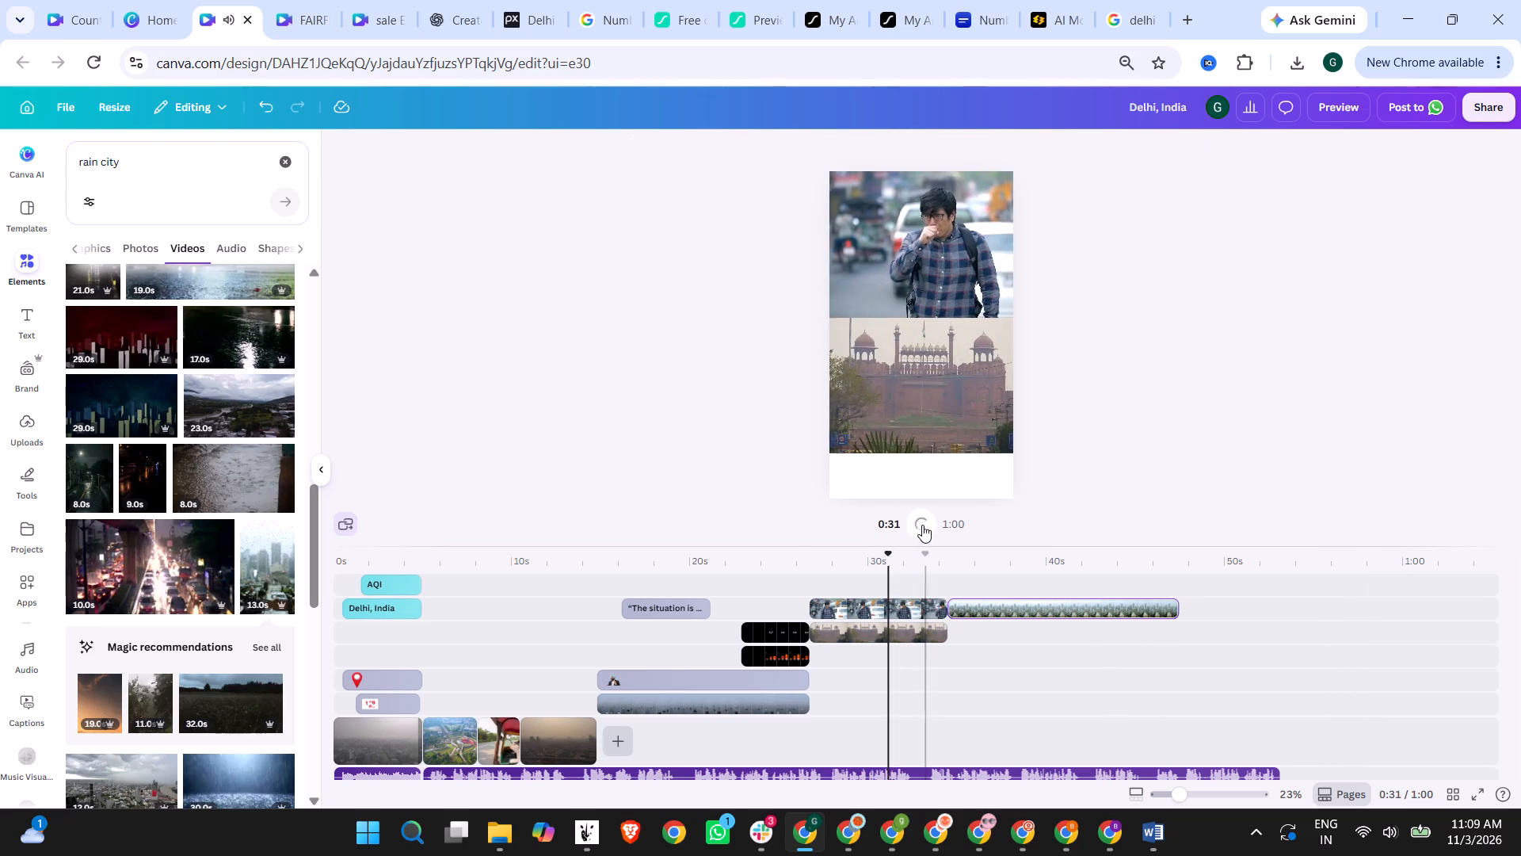
left_click(922, 525)
left_click(924, 514)
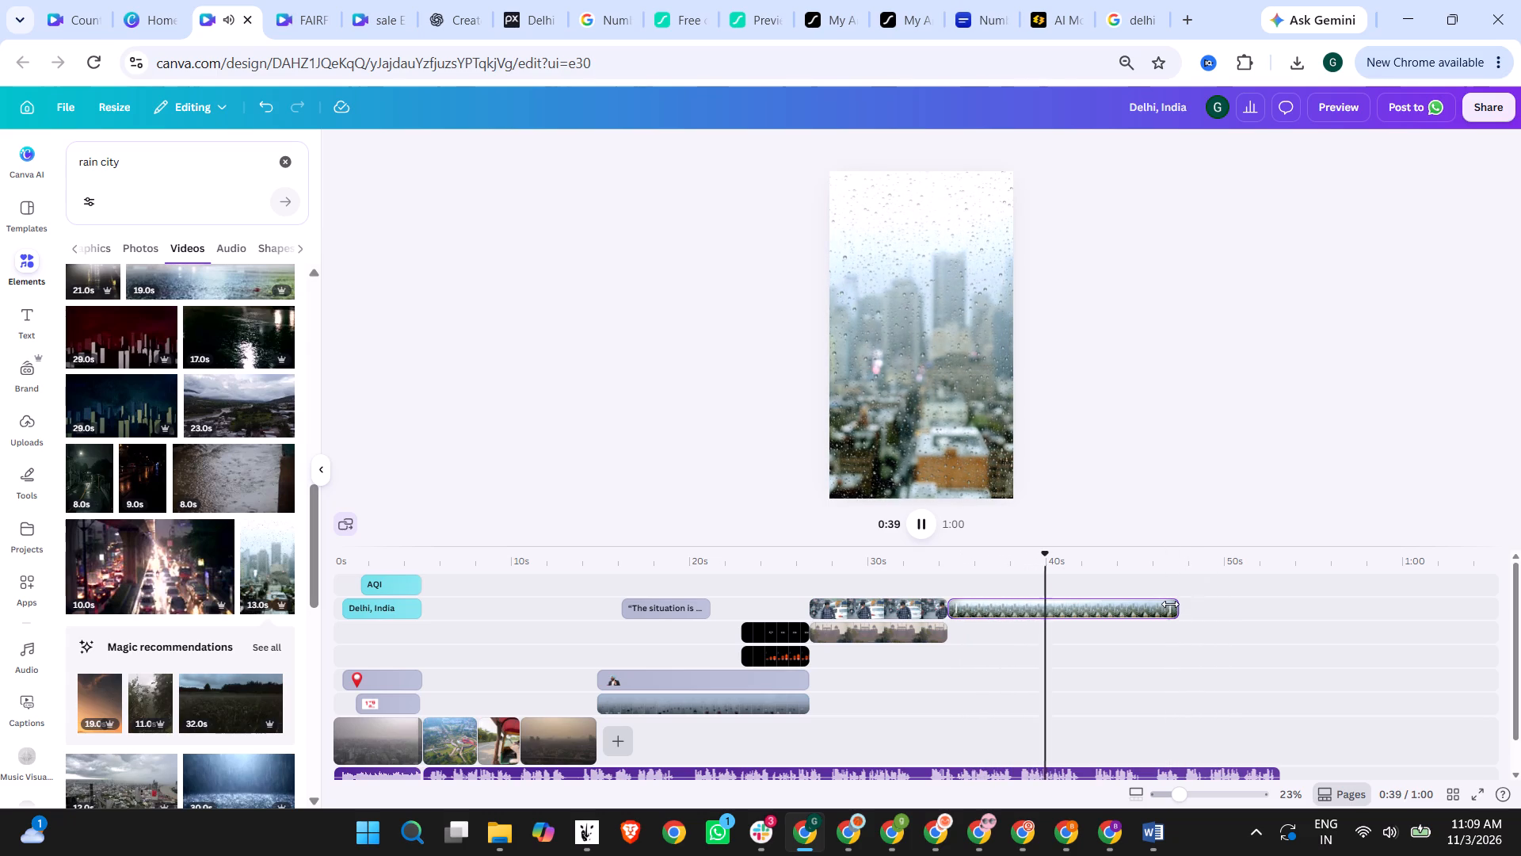
left_click(912, 522)
left_click_drag(1176, 605, 1023, 606)
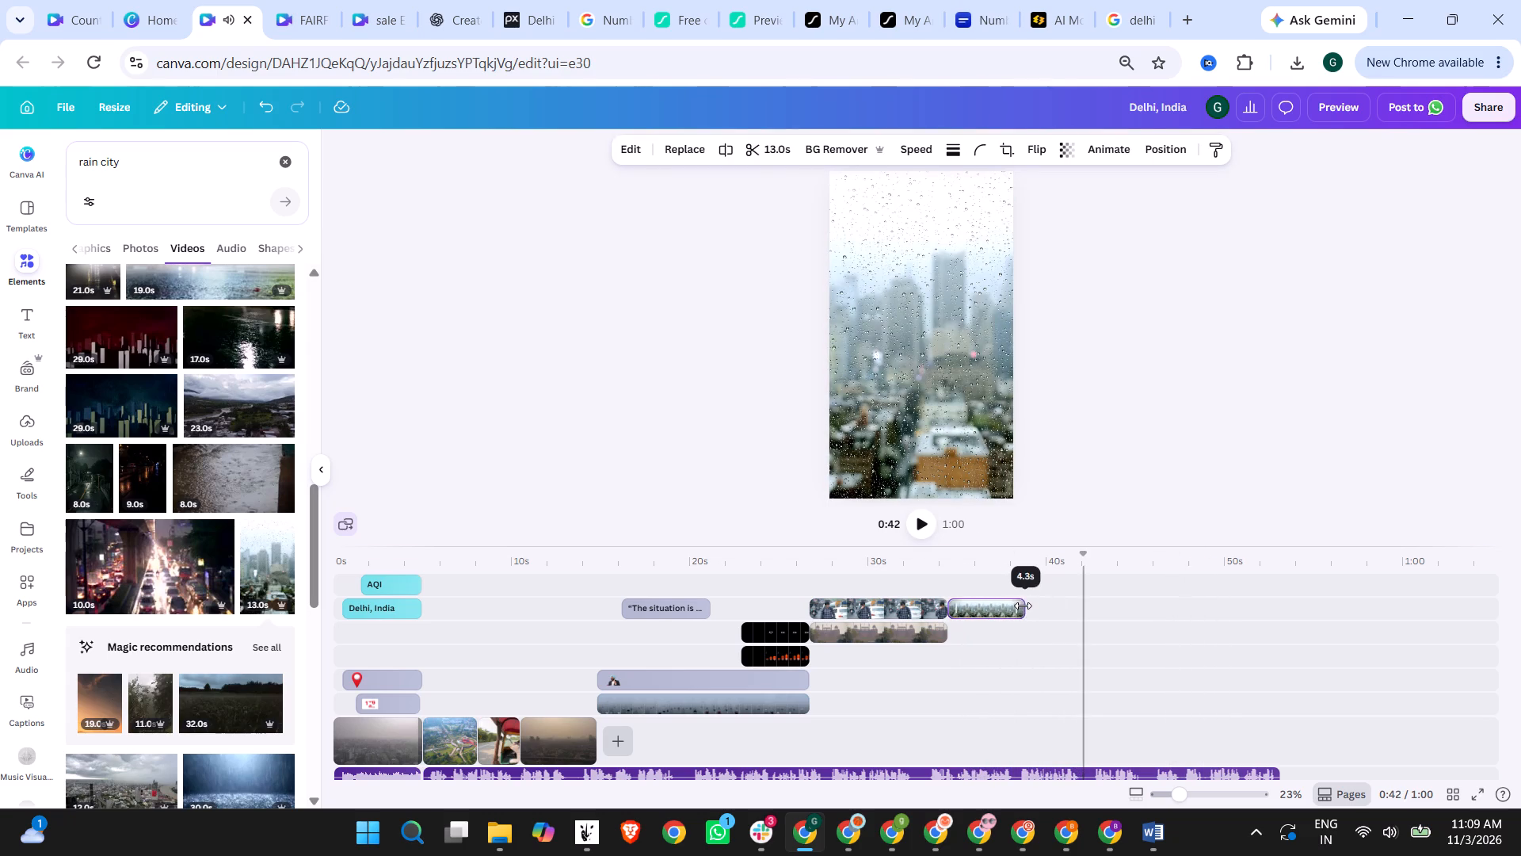
left_click_drag(1023, 606, 1028, 606)
left_click(921, 524)
left_click(1018, 569)
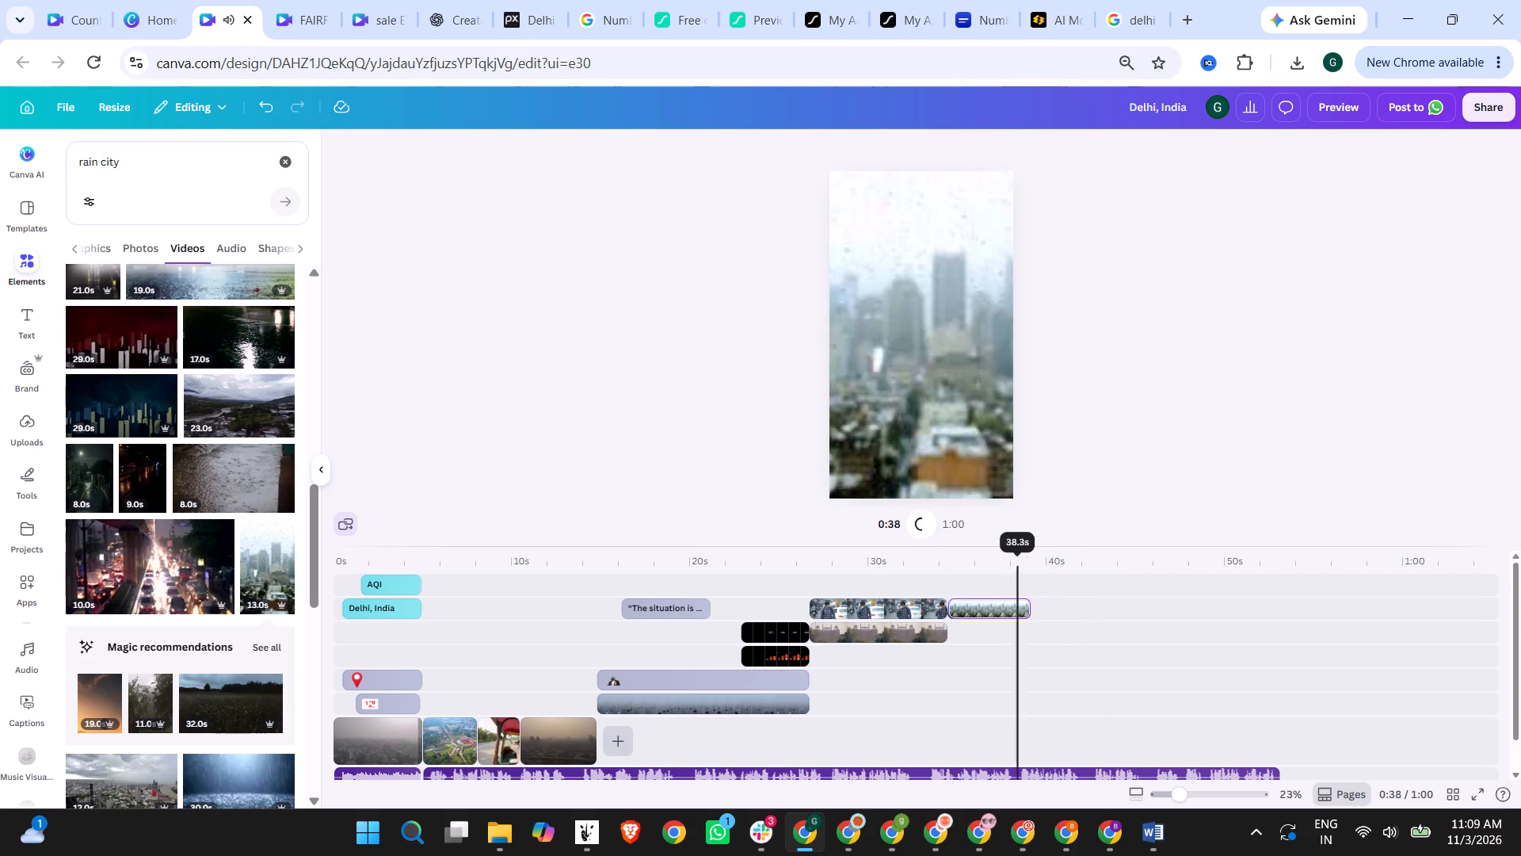
left_click(917, 518)
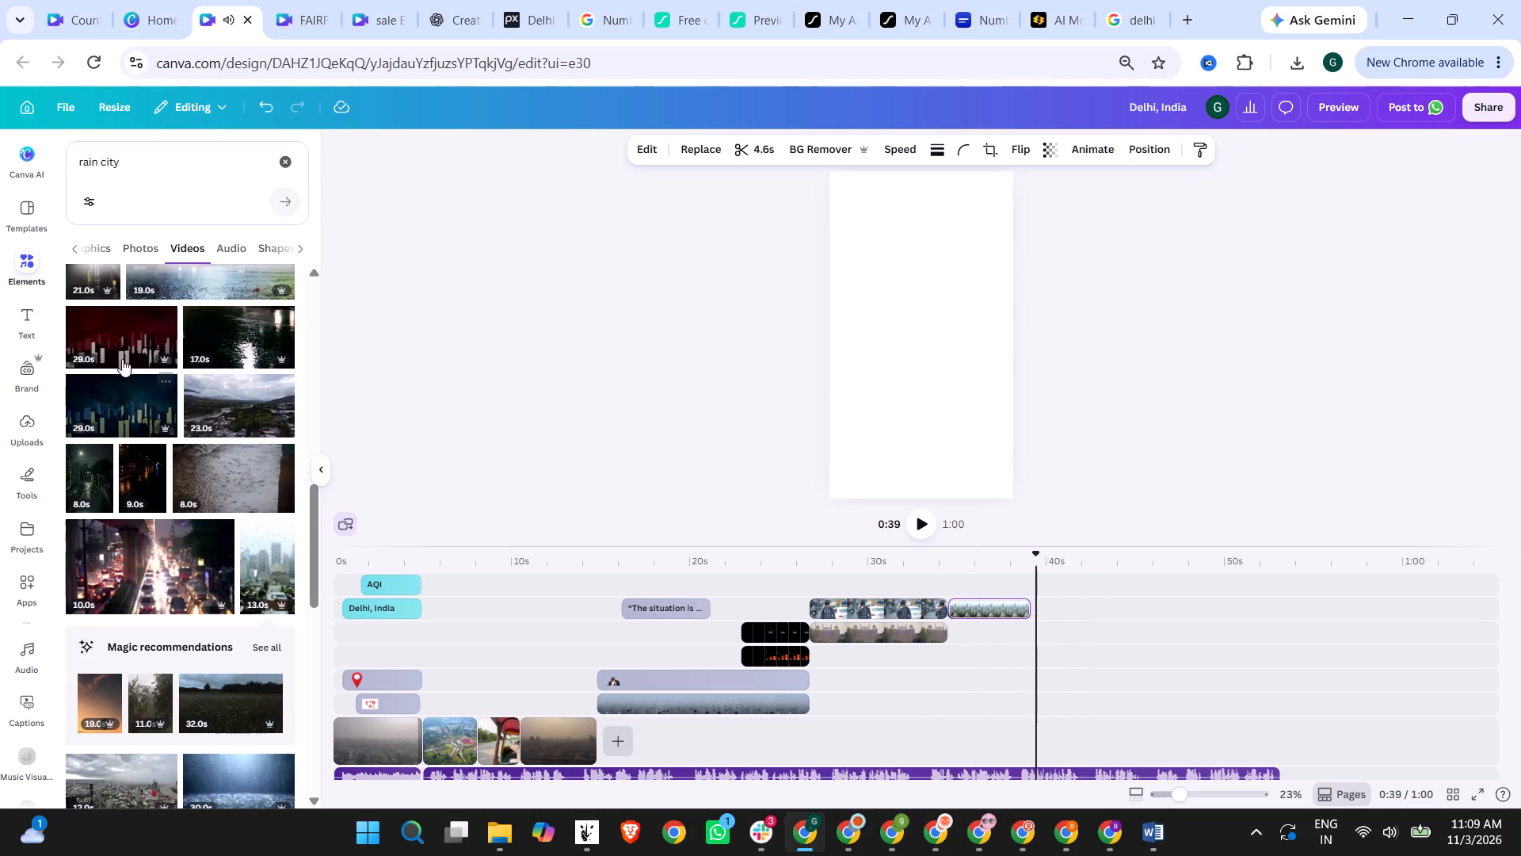
Replace the video search with "stubble burning".
left_click_drag(176, 175, 82, 174)
left_click(132, 170)
left_click_drag(132, 167, 82, 166)
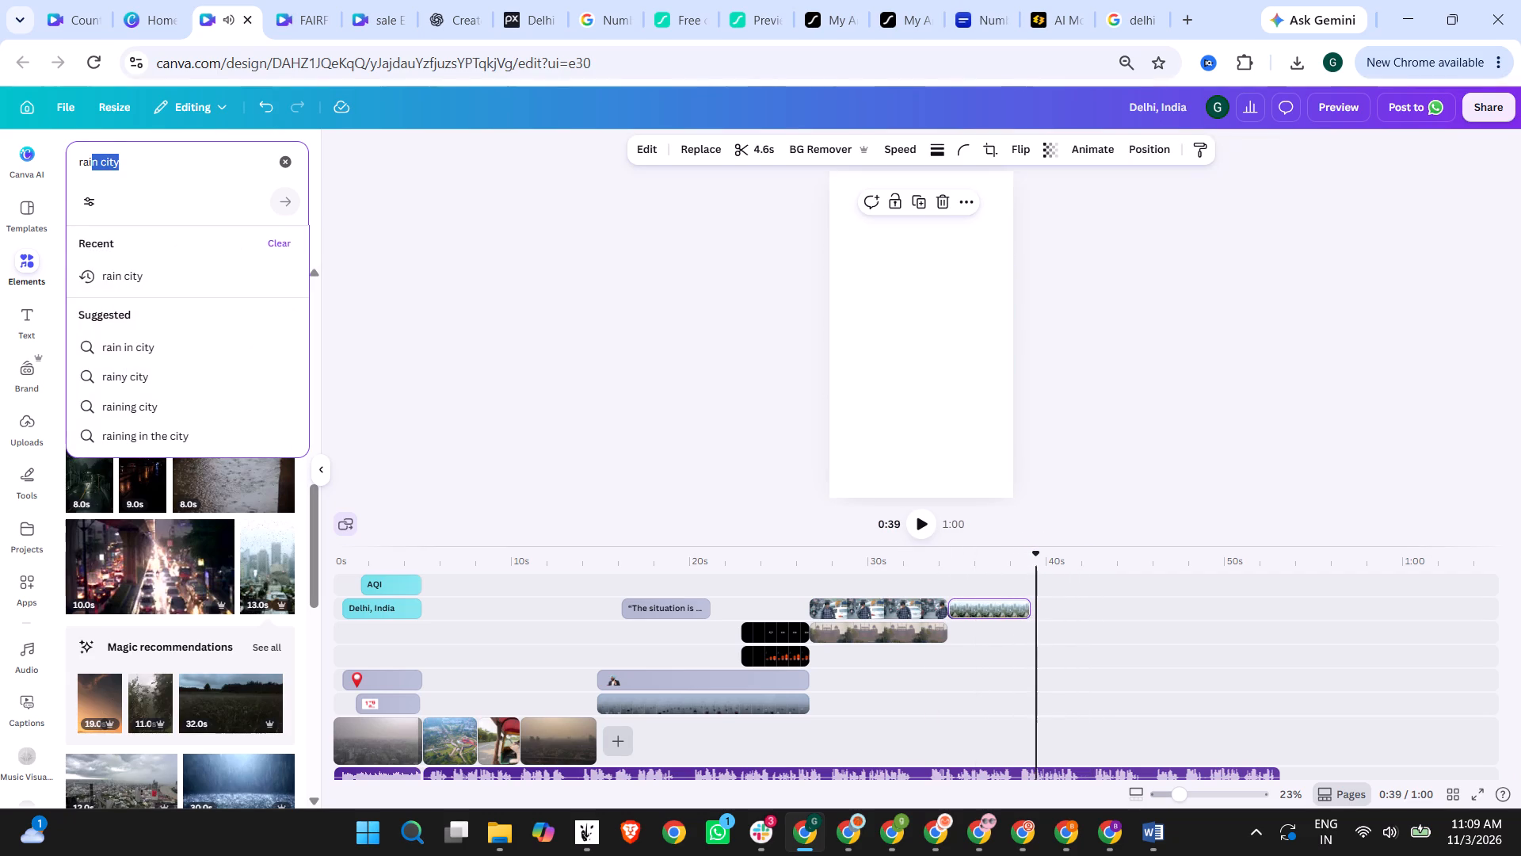
left_click_drag(82, 166, 72, 166)
key("p")
key("BackSpace")
type("stubble r")
key("BackSpace")
type("buring")
key("BackSpace")
key("BackSpace")
key("BackSpace")
type("ning")
key("Return")
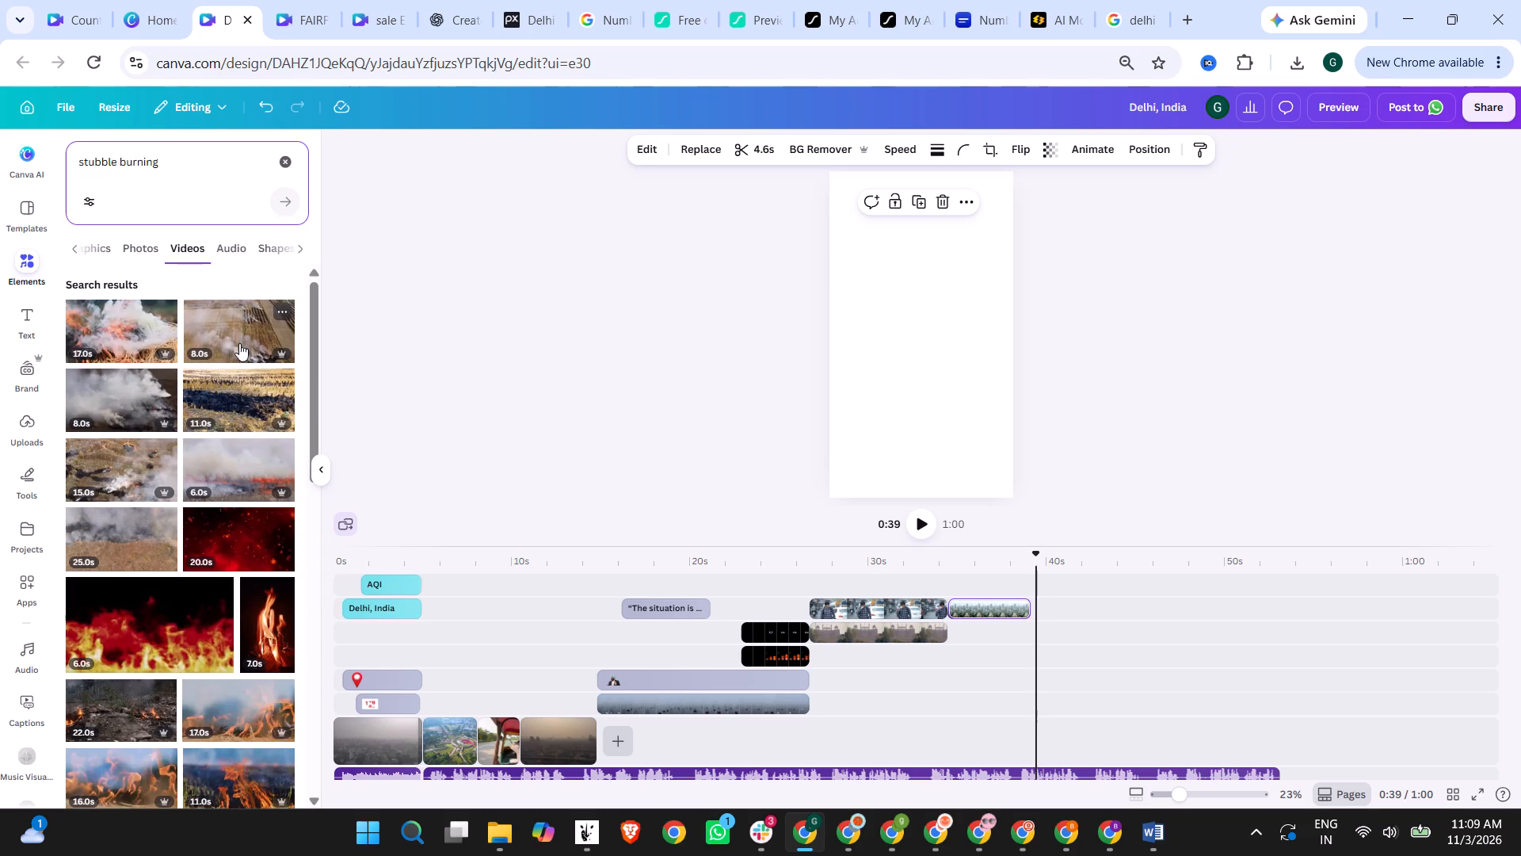
Add the 8-second aerial video of the smoking field and enlarge and centre it to cover the vertical page.
left_click_drag(235, 330, 878, 342)
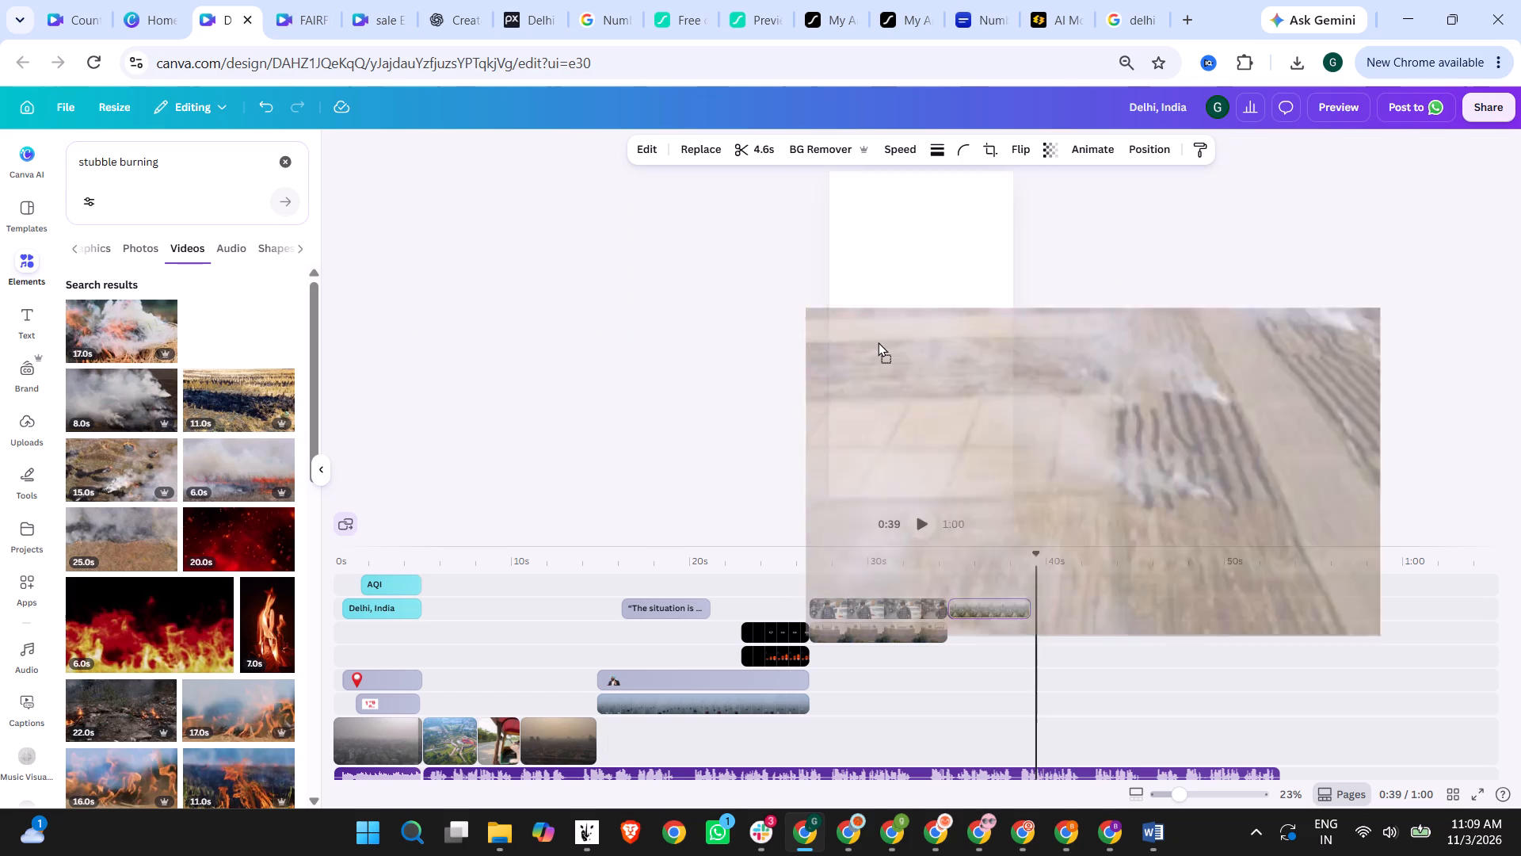
left_click_drag(878, 342, 873, 331)
left_click_drag(926, 338, 911, 220)
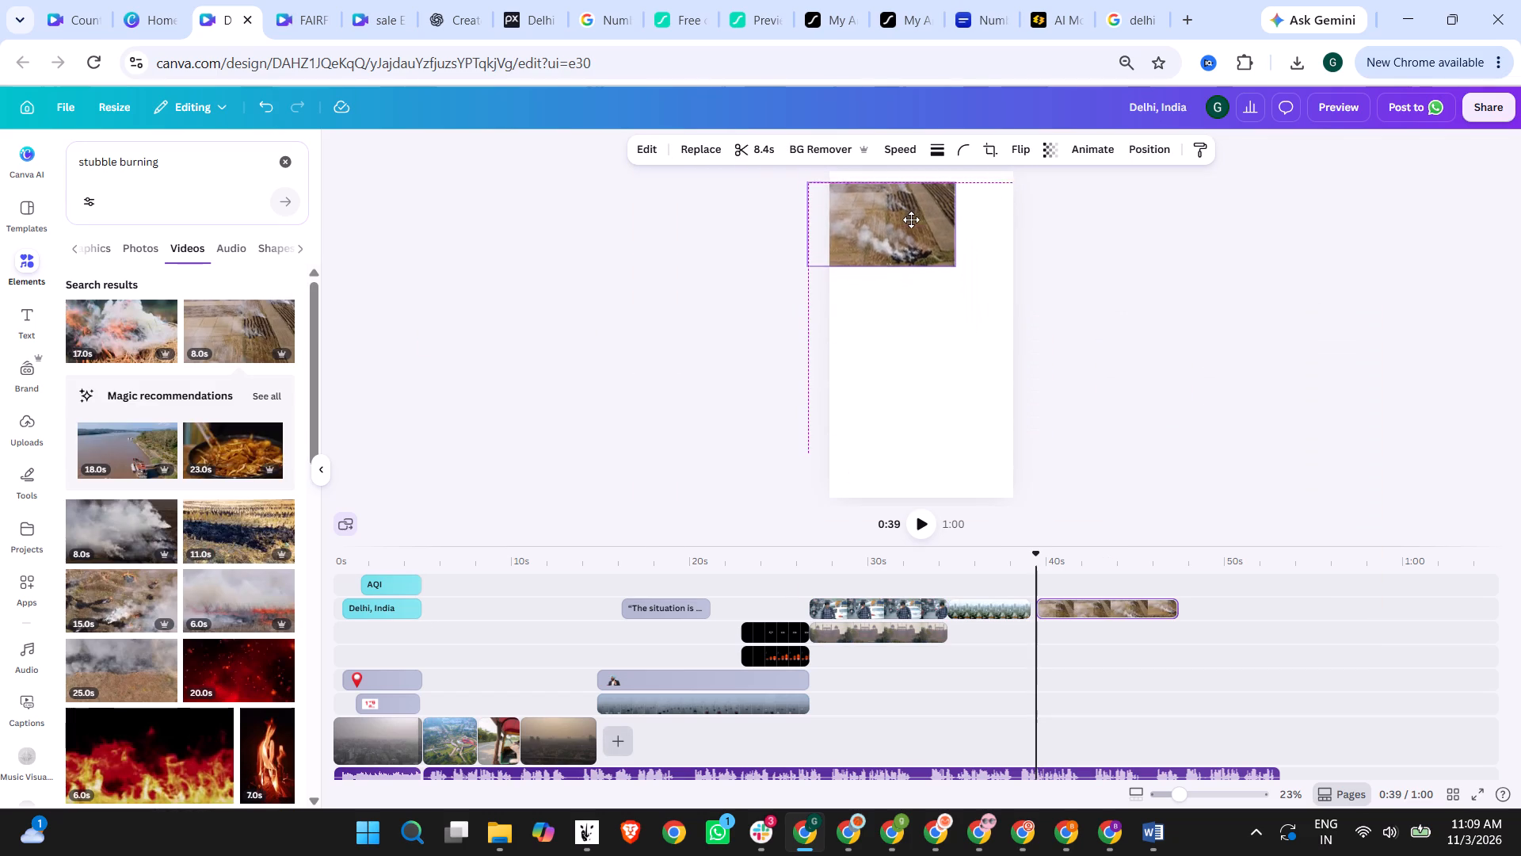
left_click_drag(911, 220, 912, 209)
left_click_drag(955, 259, 1257, 653)
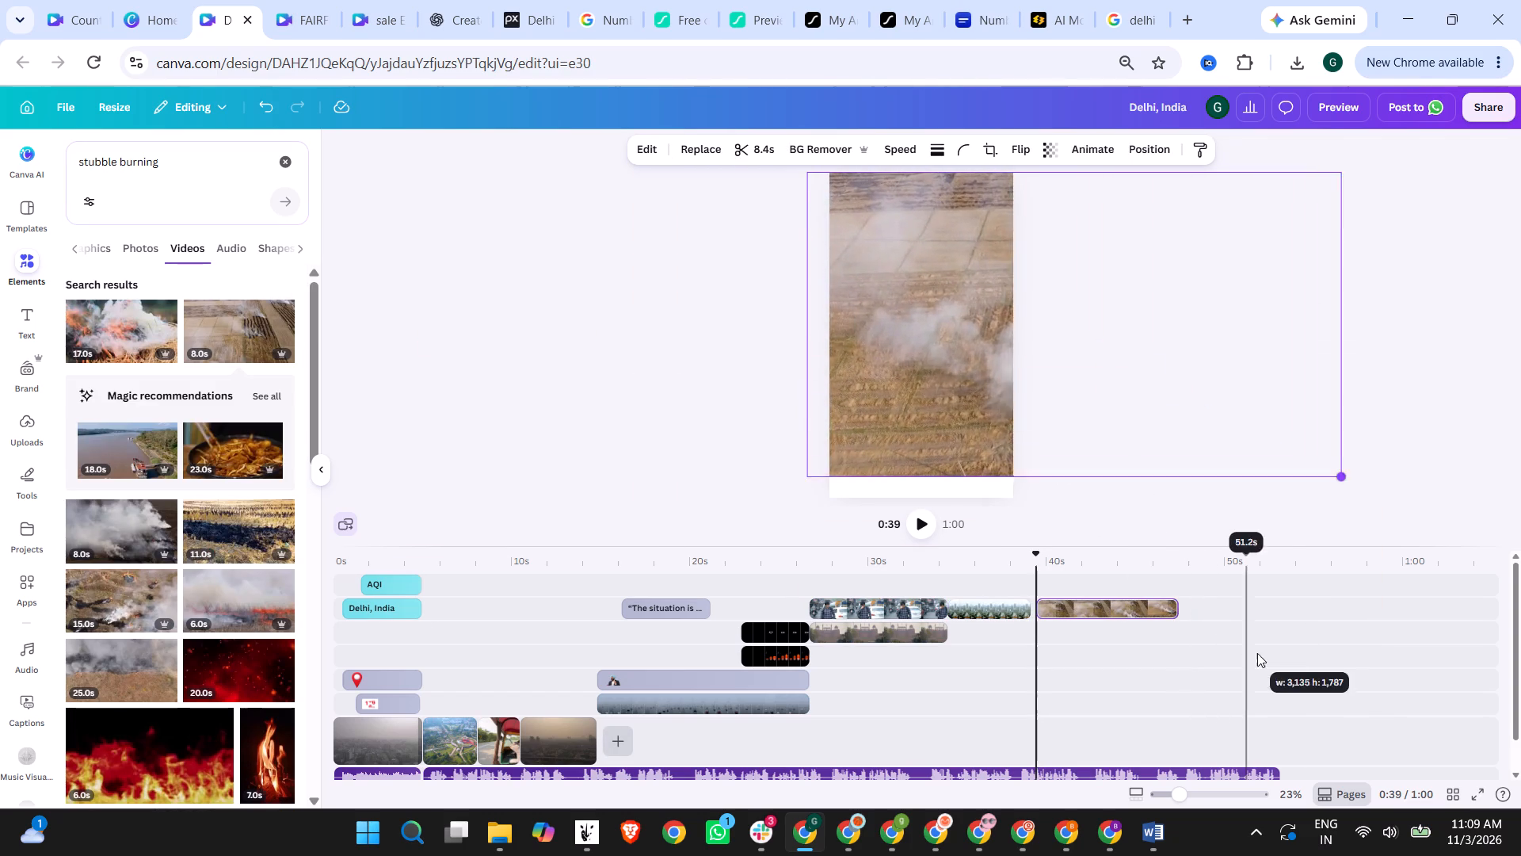
left_click_drag(1257, 653, 1289, 685)
left_click_drag(932, 384, 684, 383)
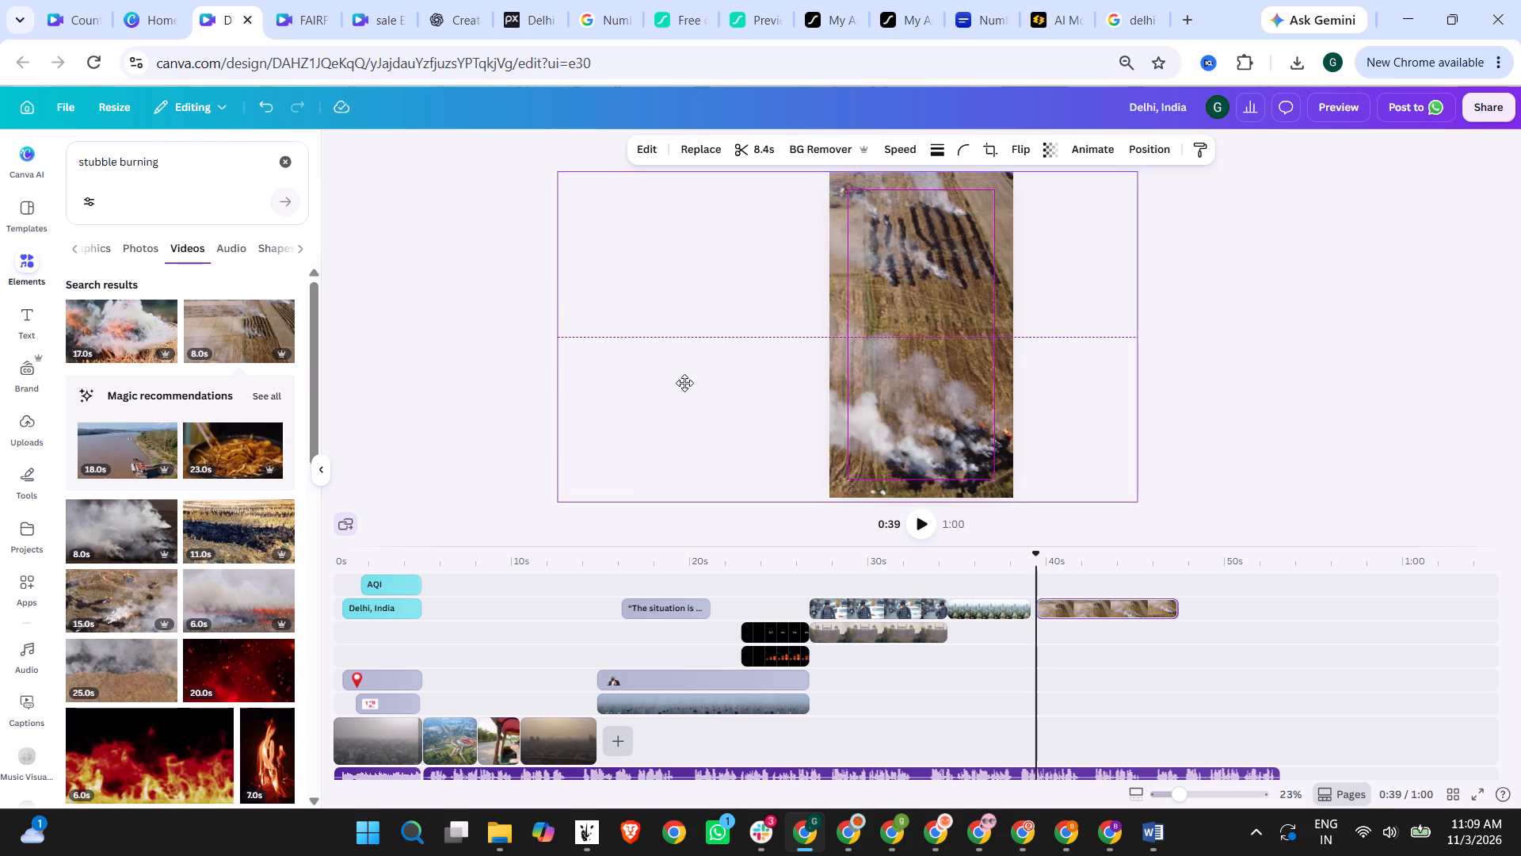
left_click_drag(684, 383, 684, 380)
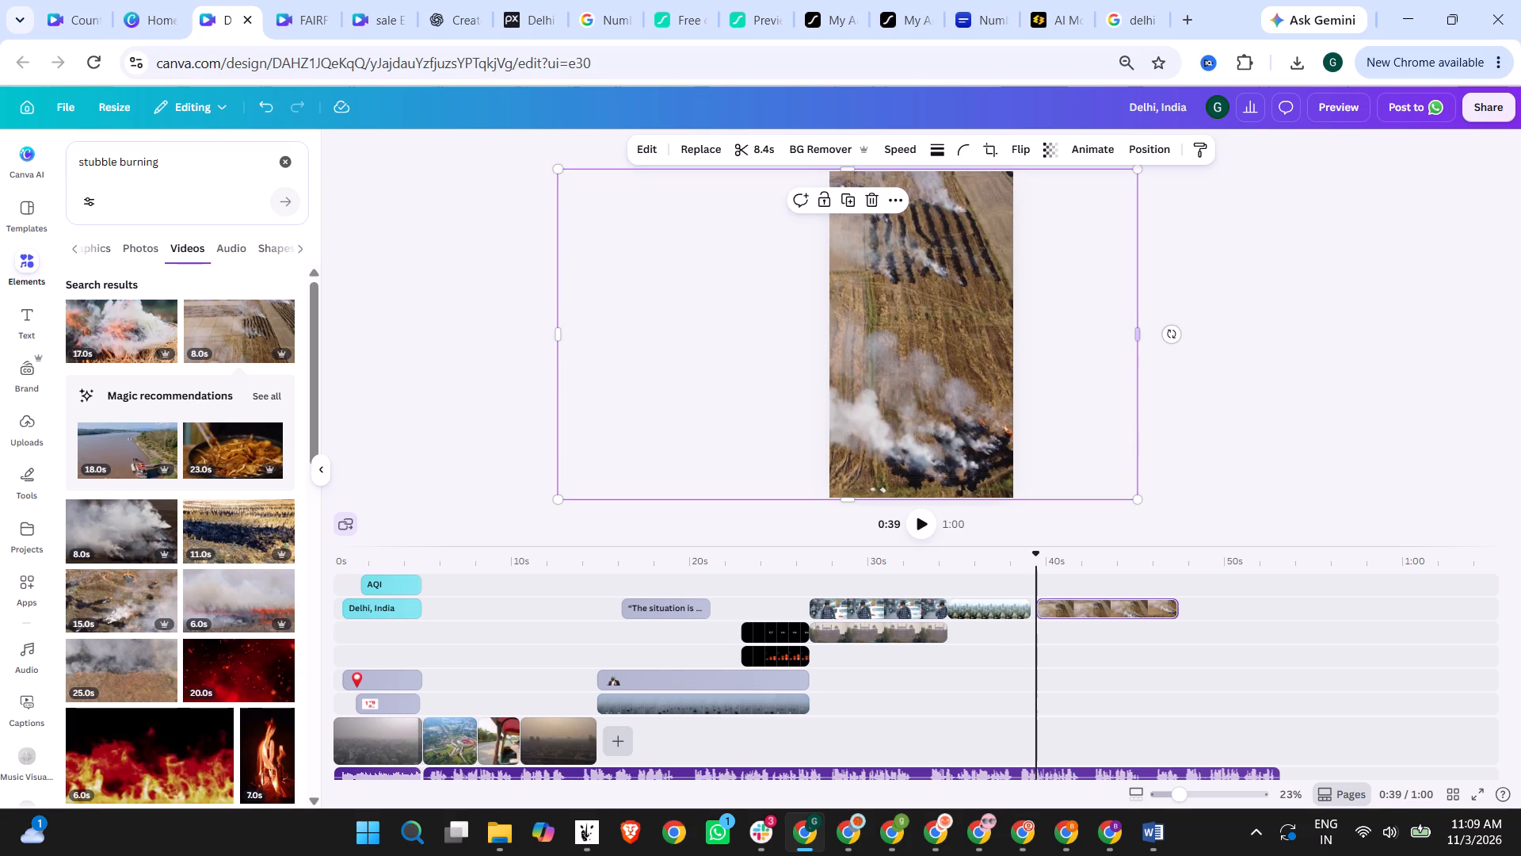
Move the stubble-burning clip to start directly after the rainy skyline clip and play back the transition.
left_click(1081, 602)
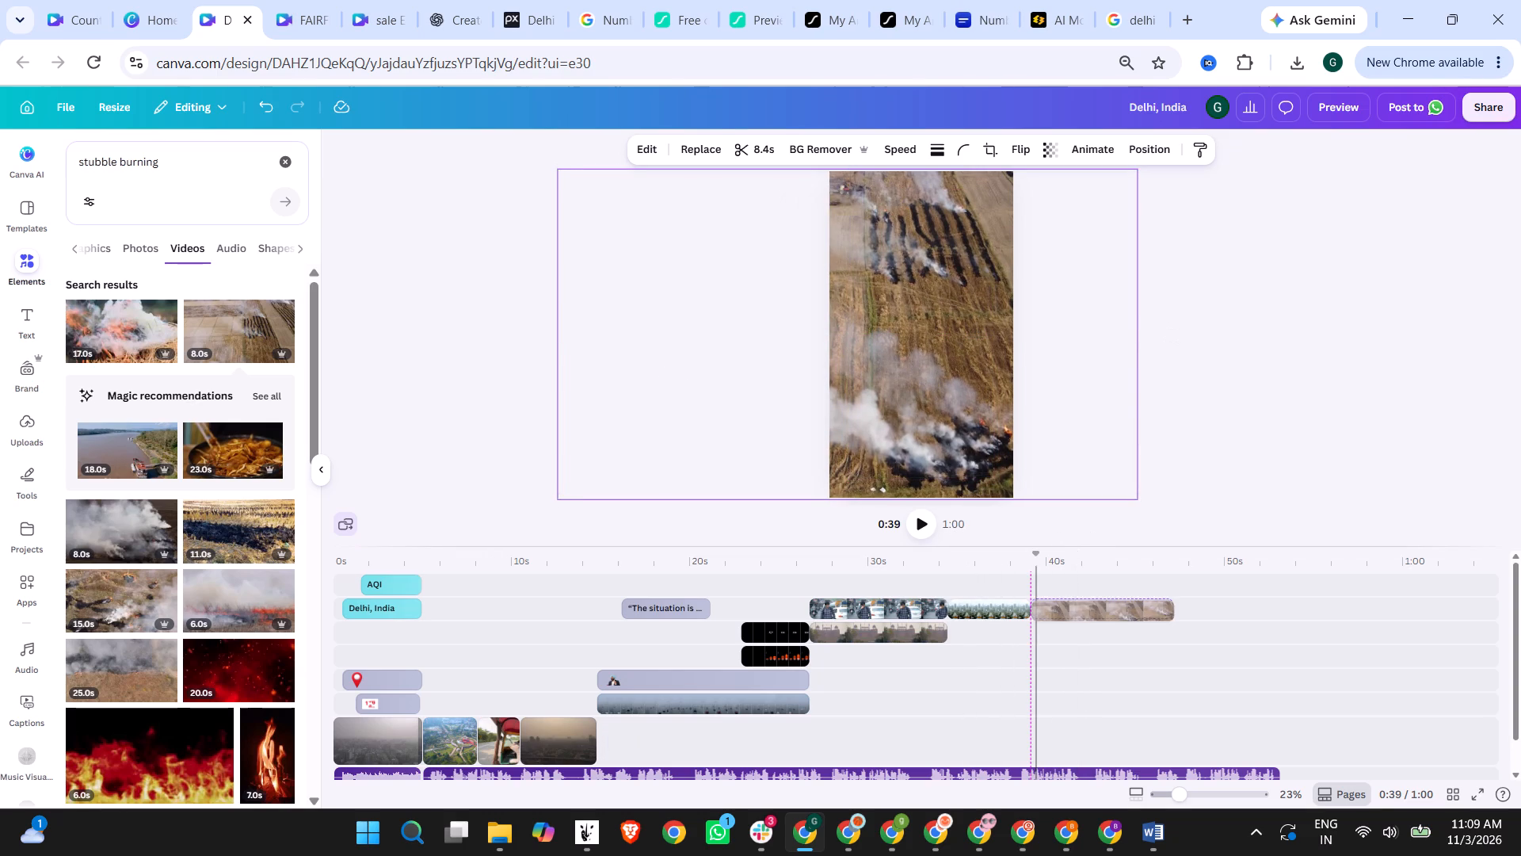
left_click(981, 575)
left_click(921, 532)
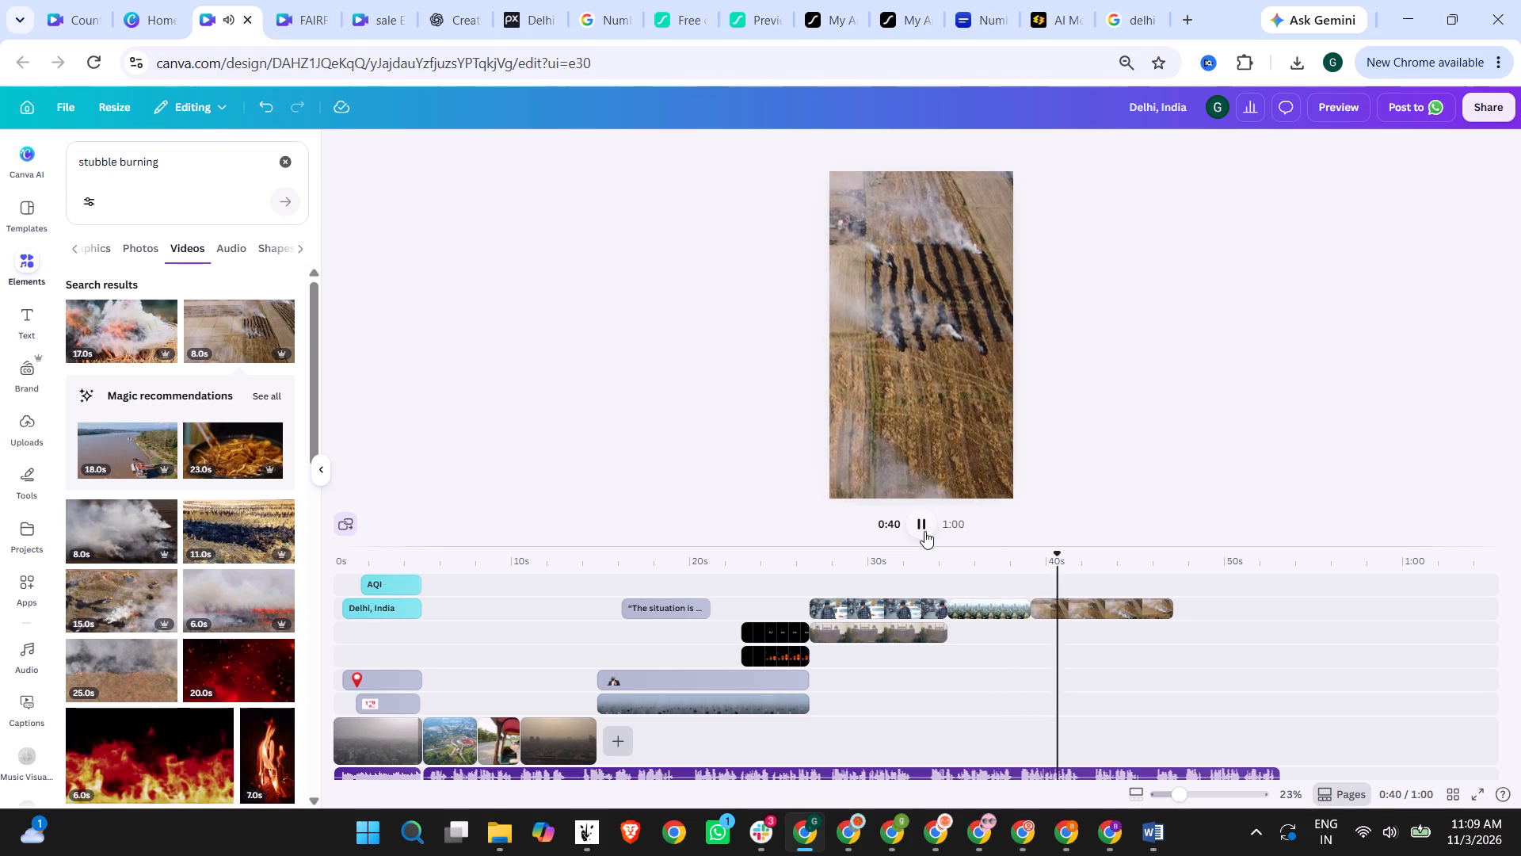
left_click(923, 529)
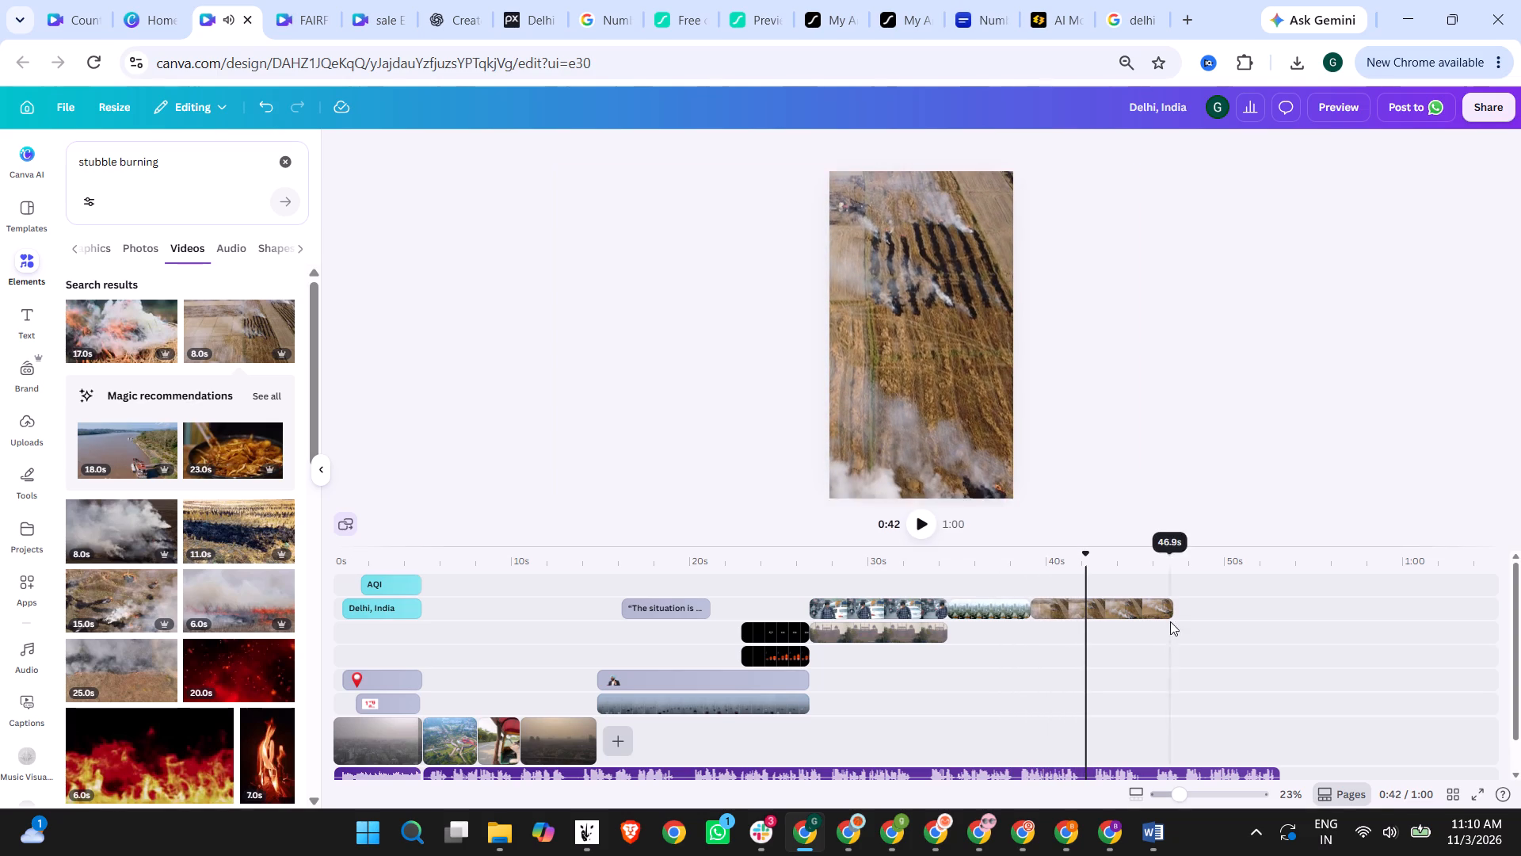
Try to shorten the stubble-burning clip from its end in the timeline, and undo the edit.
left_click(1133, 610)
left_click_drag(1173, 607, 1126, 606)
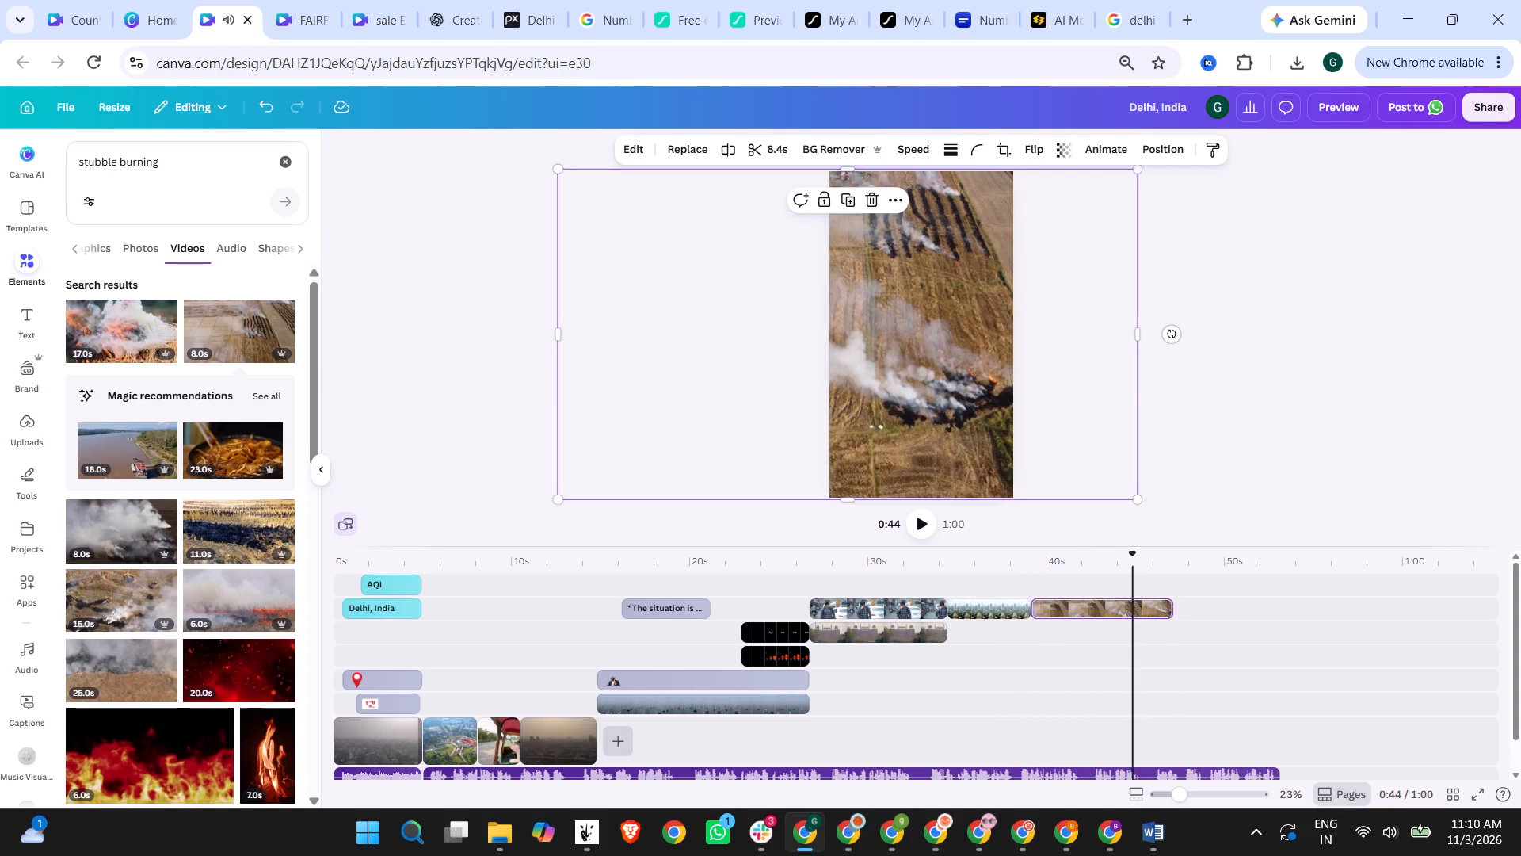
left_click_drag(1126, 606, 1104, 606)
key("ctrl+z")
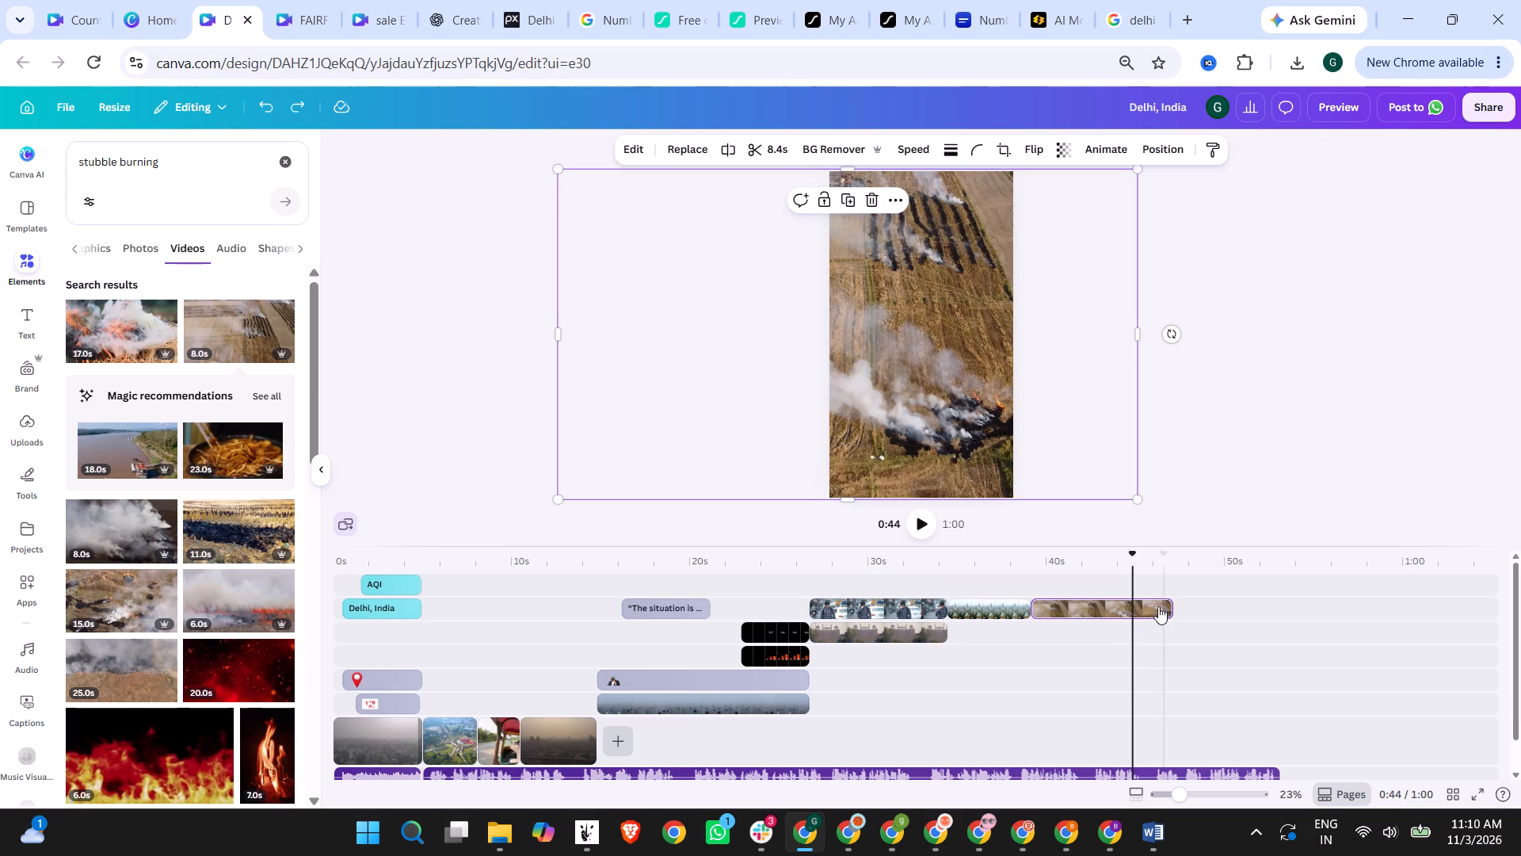
Trim the end of the stubble-burning clip to 4.8 s.
left_click_drag(1171, 606, 1115, 606)
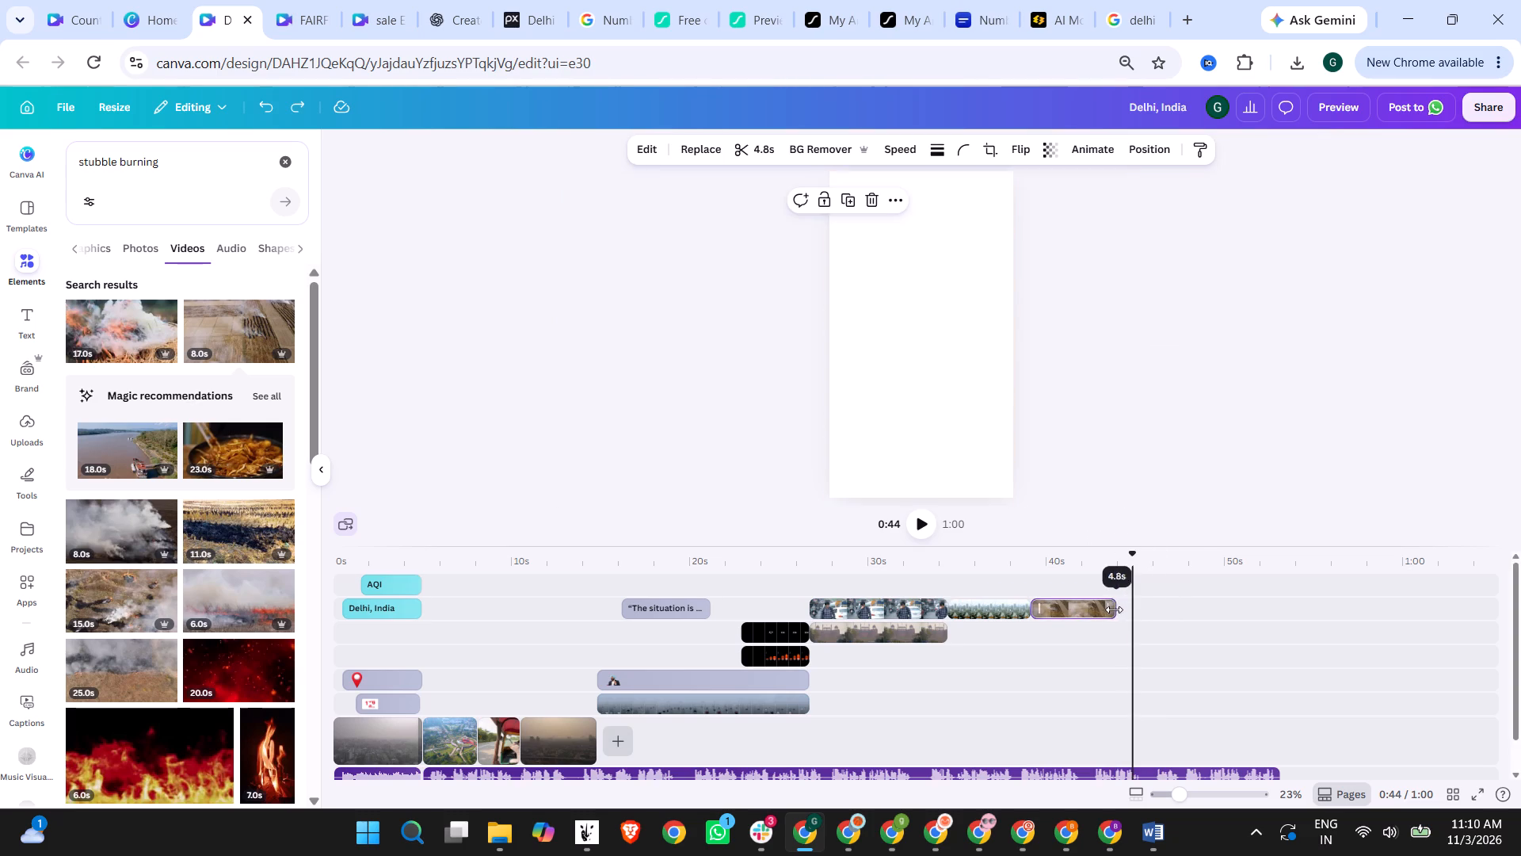
Search the stock videos for "pollution" and add the 24-second aerial clip of the smoking power plant to the page.
left_click_drag(155, 176, 93, 166)
left_click_drag(172, 160, 45, 160)
type("pollution")
key("Return")
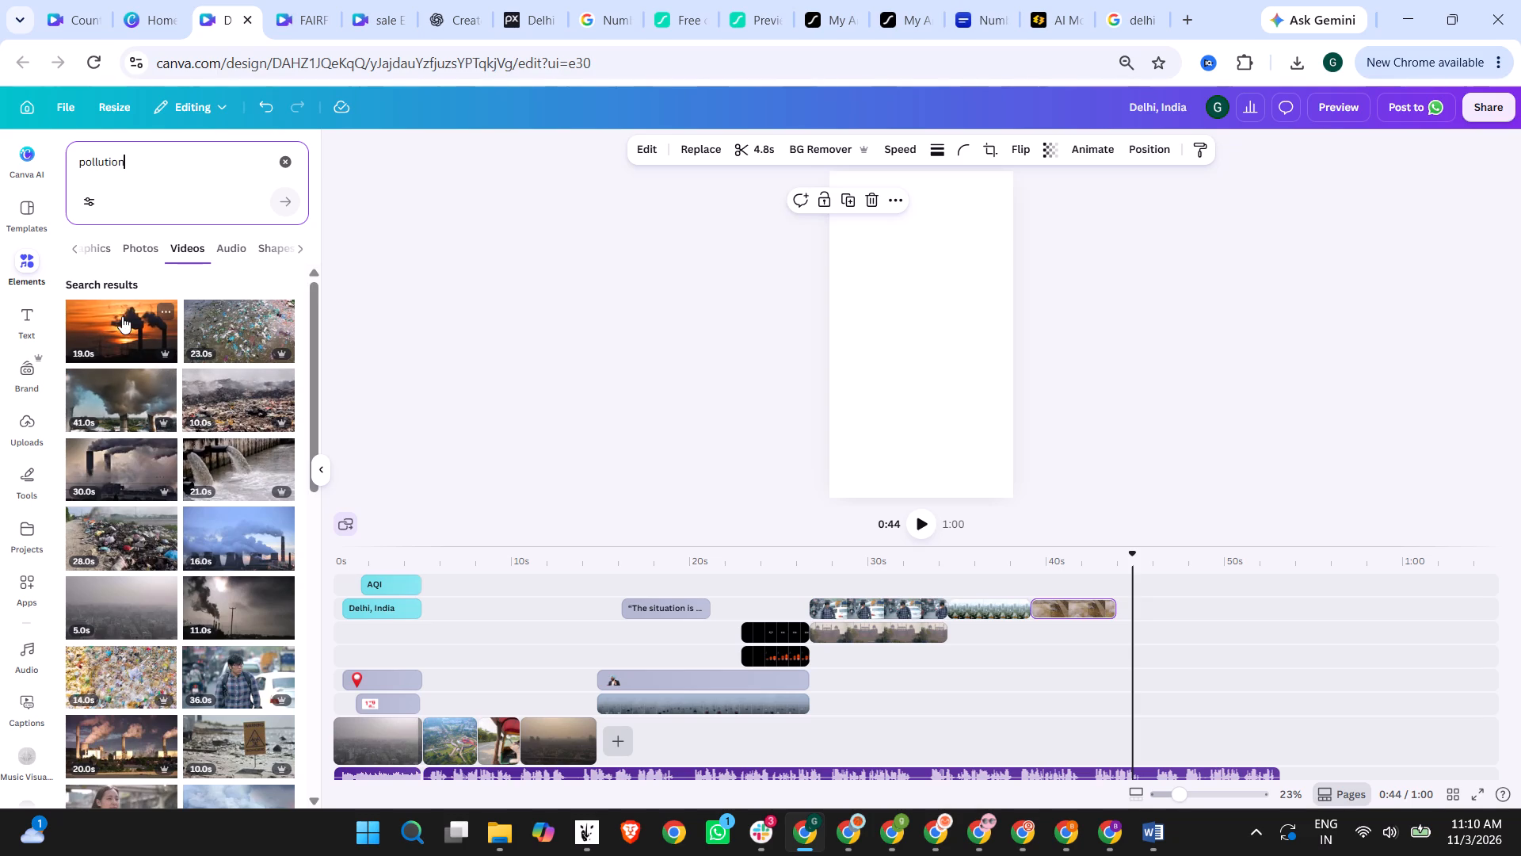
scroll(169, 448, "down", 4)
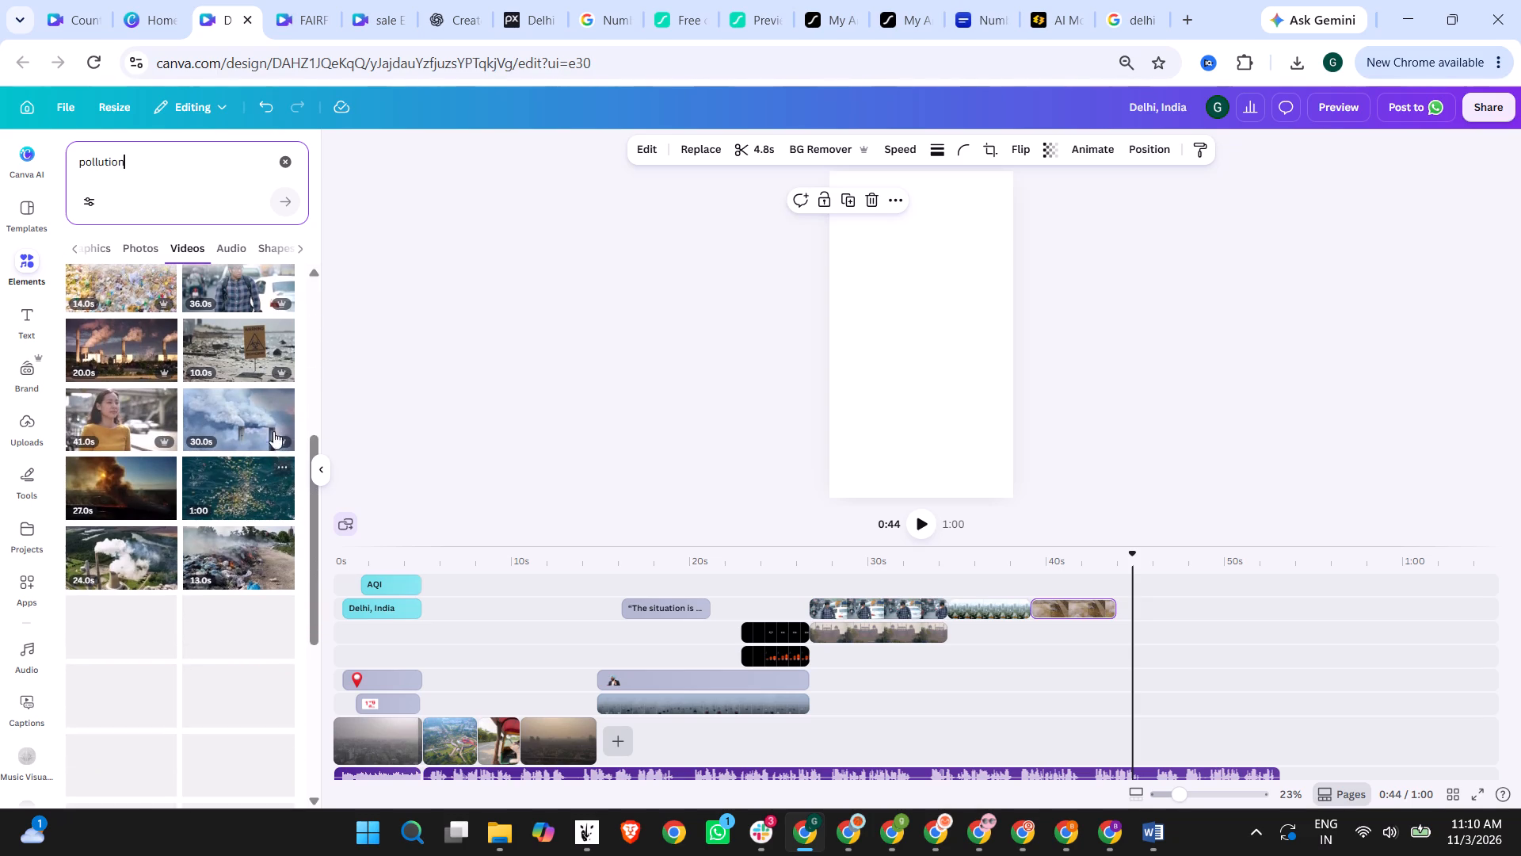
left_click_drag(120, 564, 729, 397)
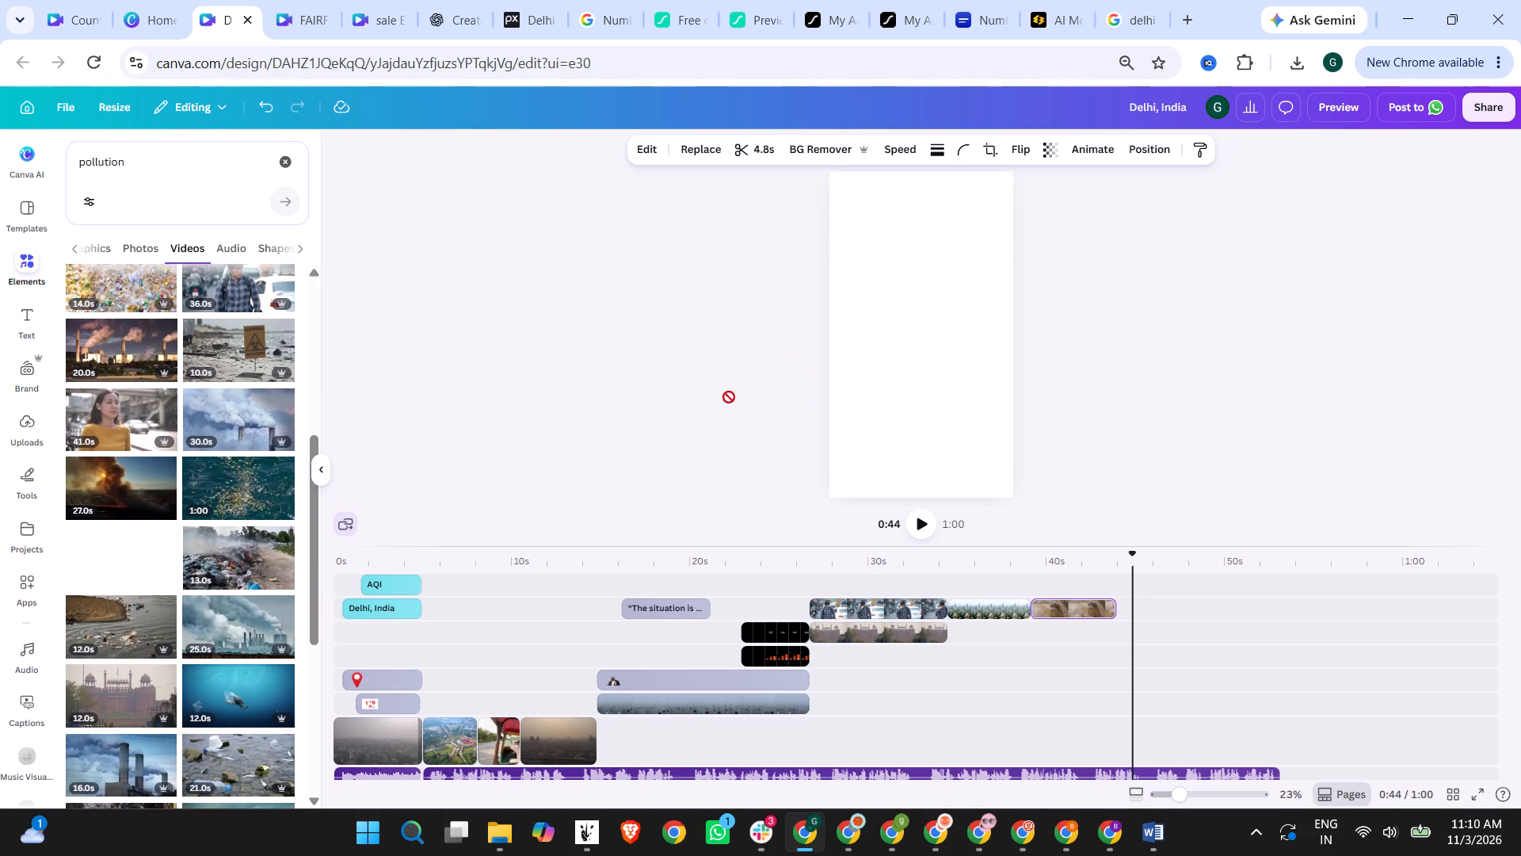
left_click_drag(729, 397, 891, 328)
Enlarge the power-plant clip and reposition it to cover the vertical page with the chimney and cooling tower in view.
left_click(990, 378)
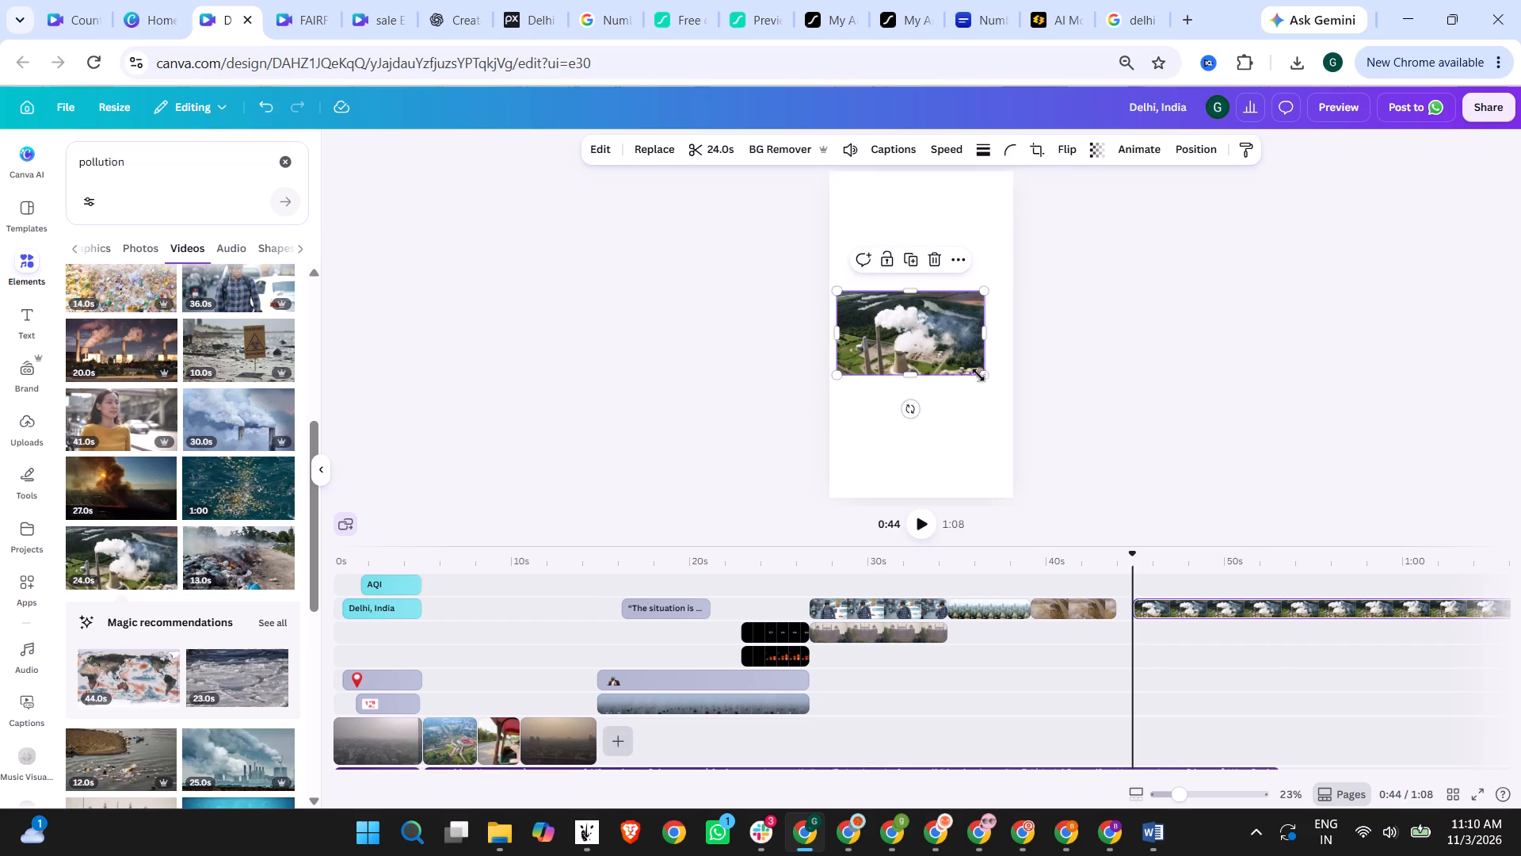
left_click(947, 350)
left_click(983, 375)
left_click_drag(986, 376, 1101, 472)
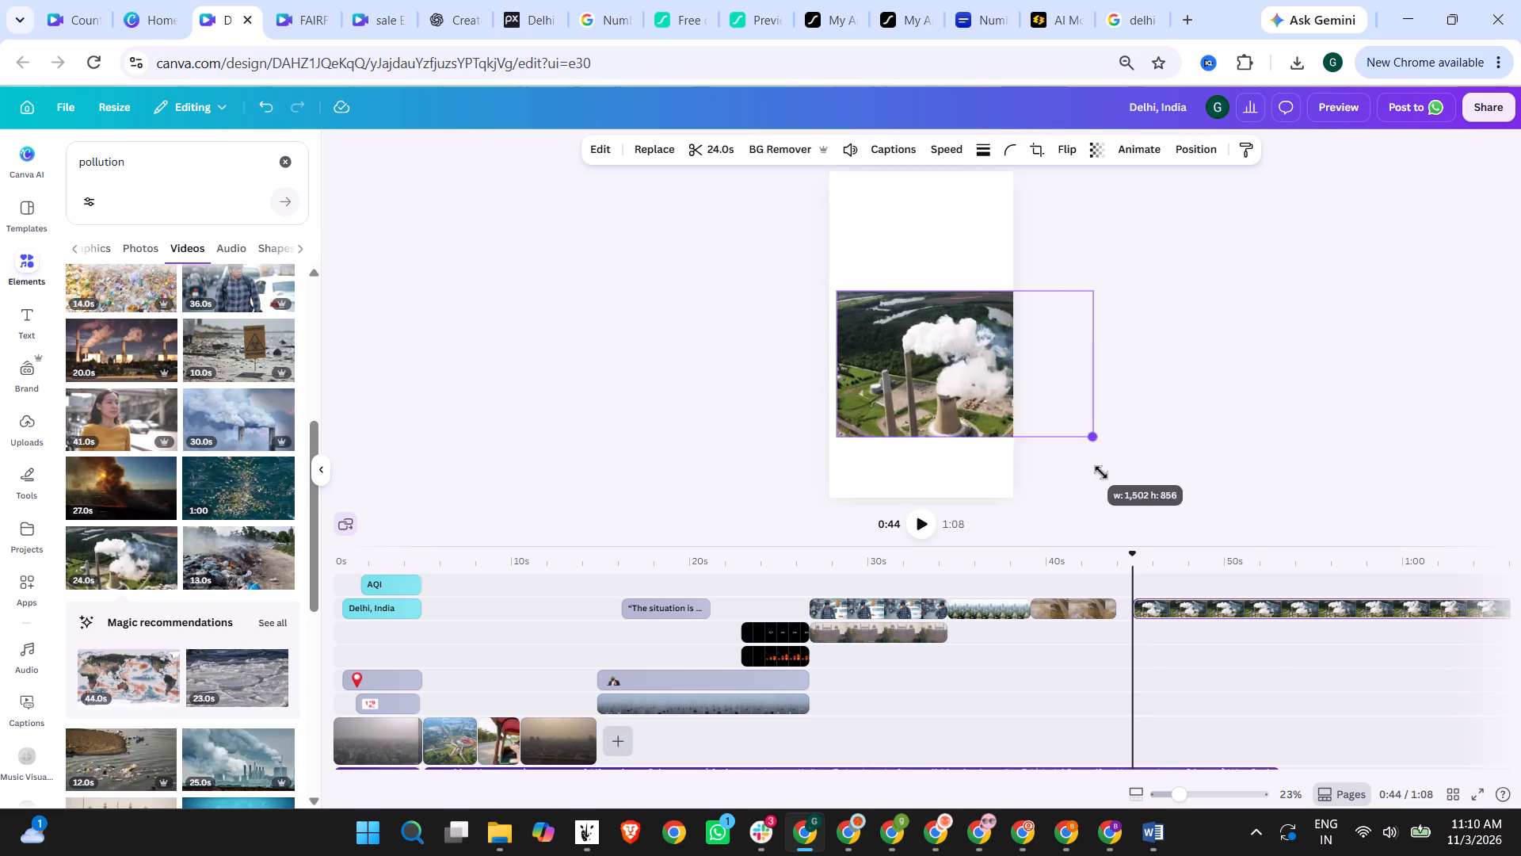
left_click_drag(1101, 472, 1198, 543)
left_click_drag(987, 428, 895, 304)
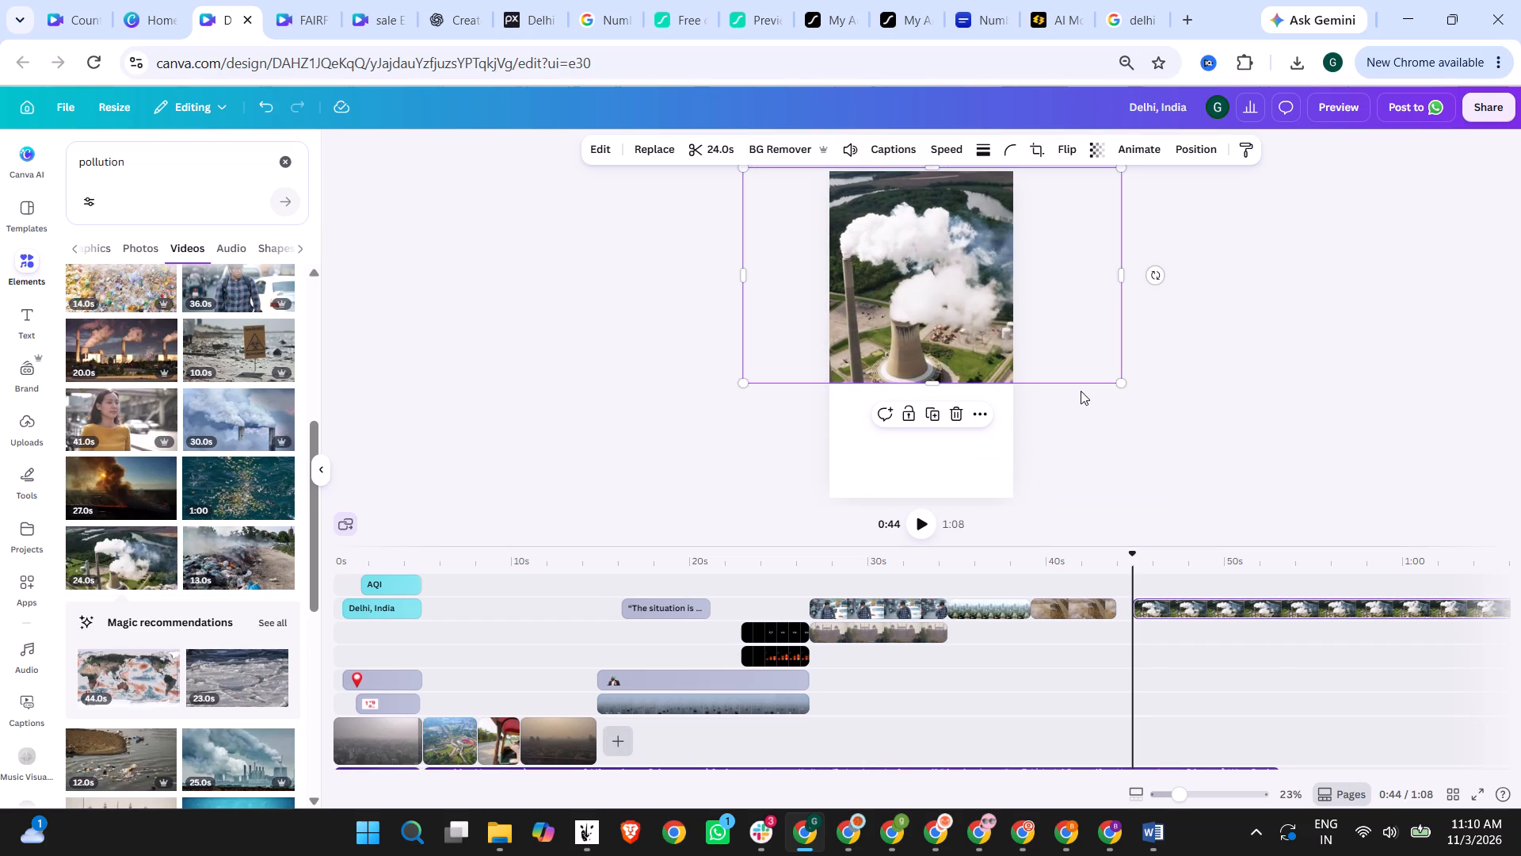
left_click_drag(1126, 383, 1319, 551)
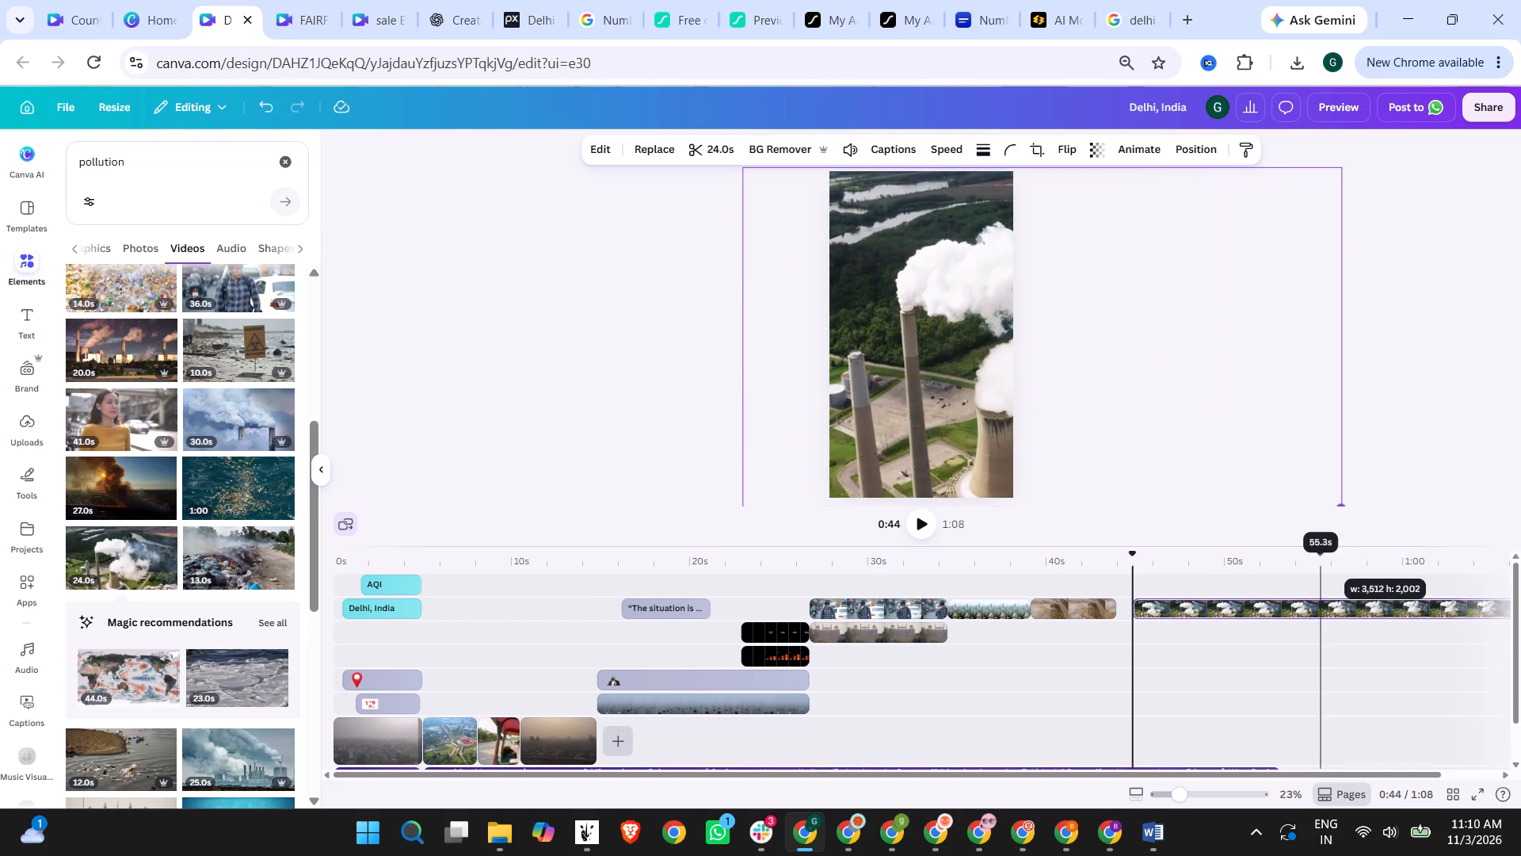
left_click_drag(1319, 551, 1309, 535)
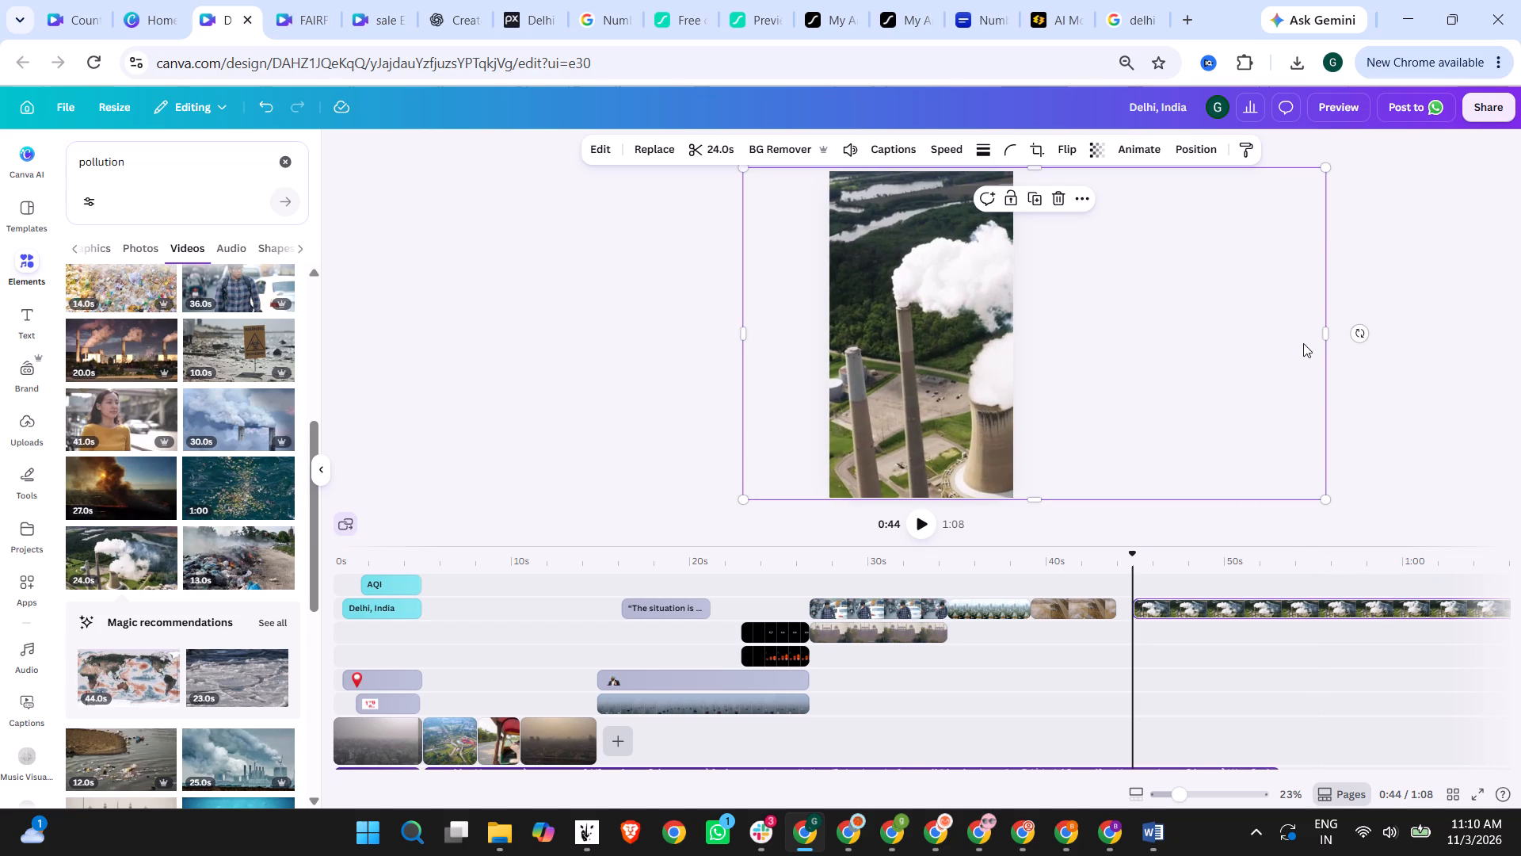
left_click(1415, 277)
left_click(954, 319)
left_click_drag(921, 325, 887, 326)
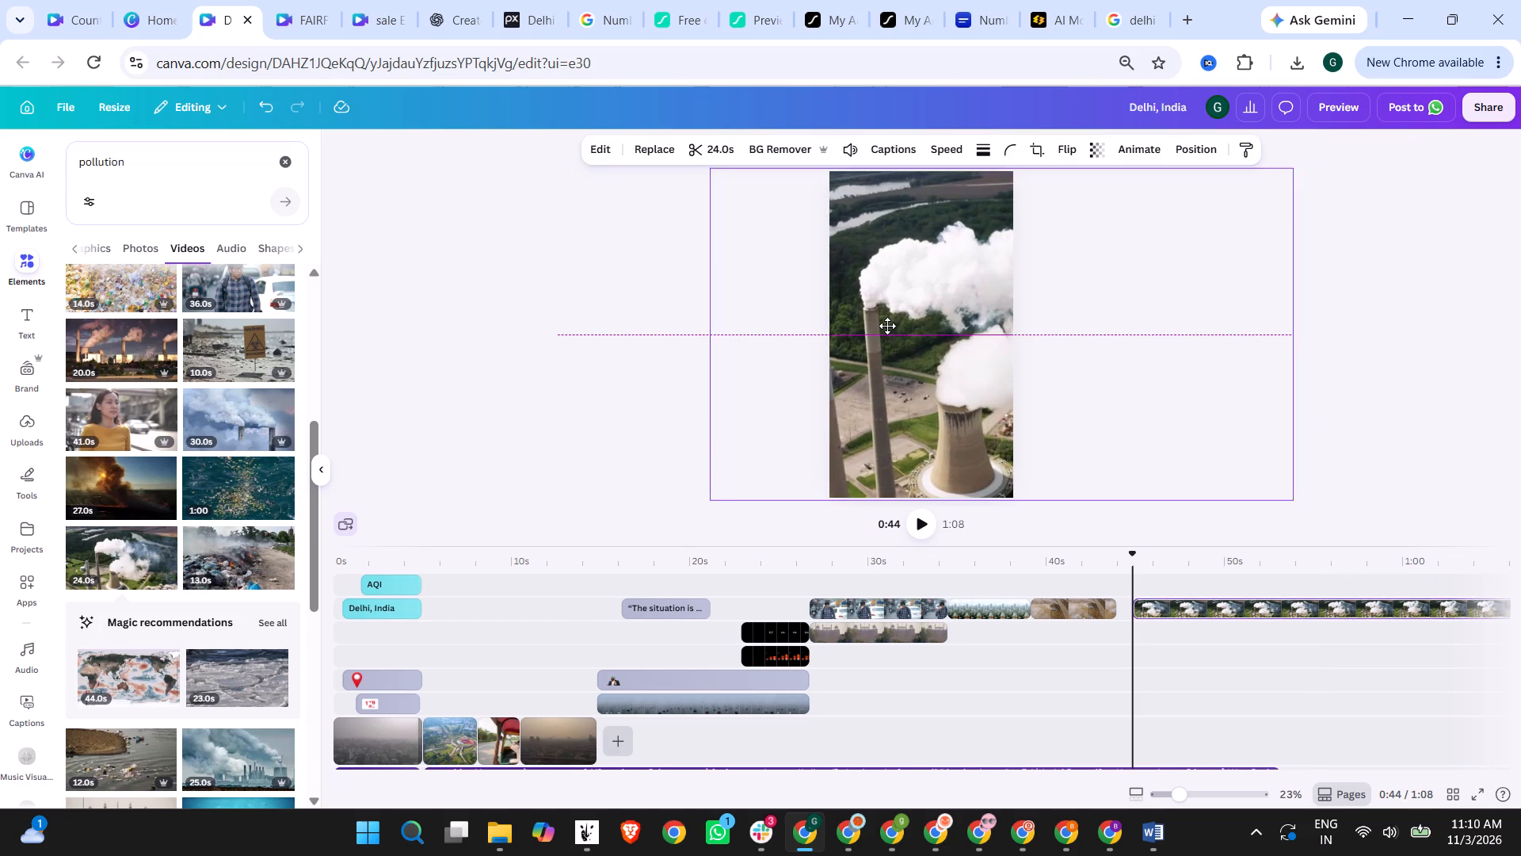
left_click_drag(887, 326, 882, 326)
left_click(1350, 279)
Move the power-plant clip to start directly after the stubble-burning clip.
left_click_drag(1172, 611, 1160, 611)
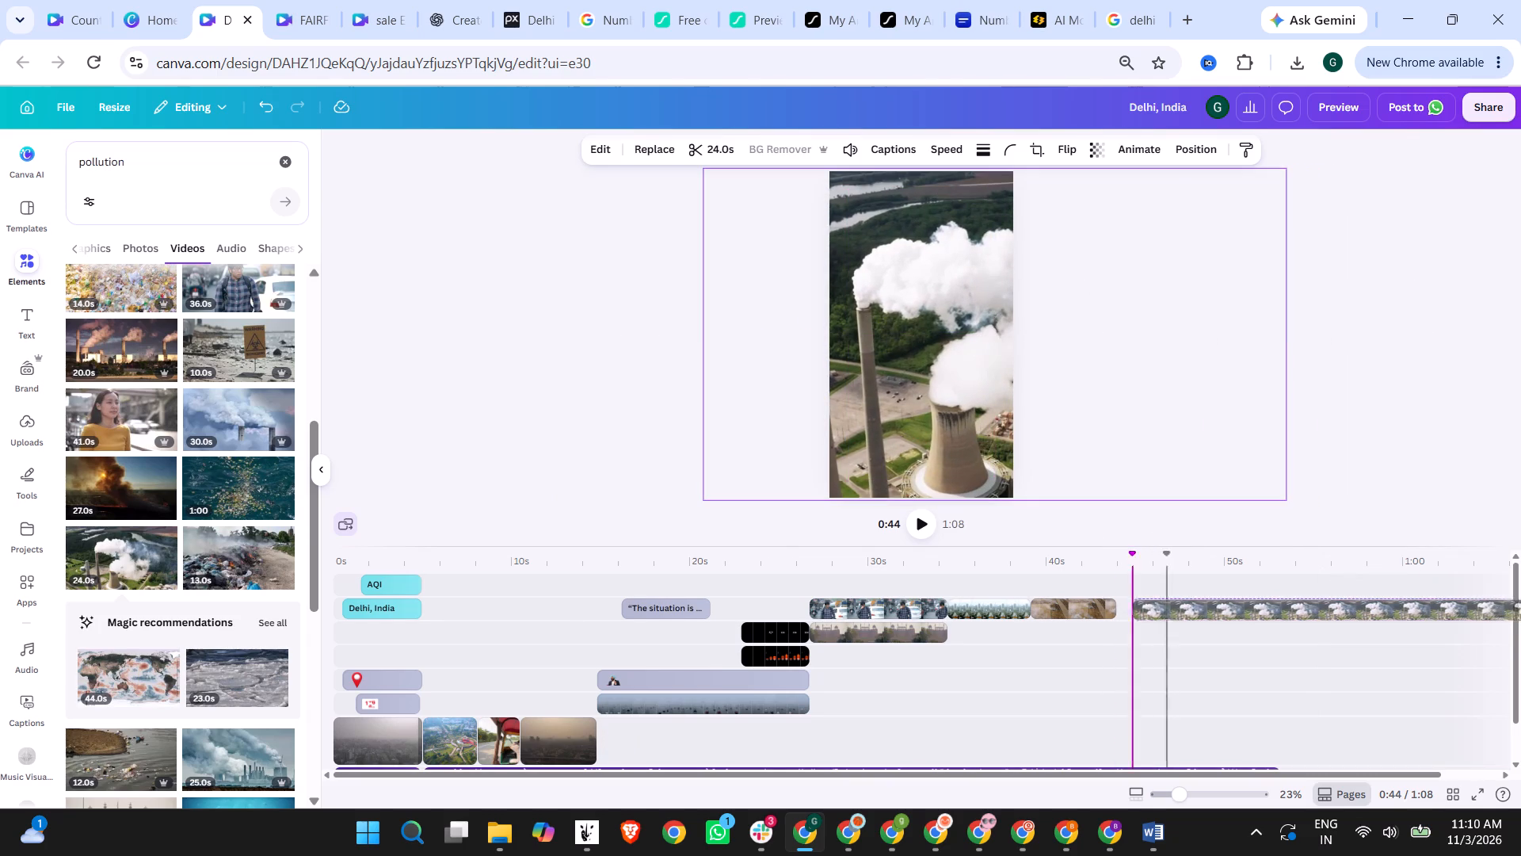
left_click_drag(1160, 611, 1153, 611)
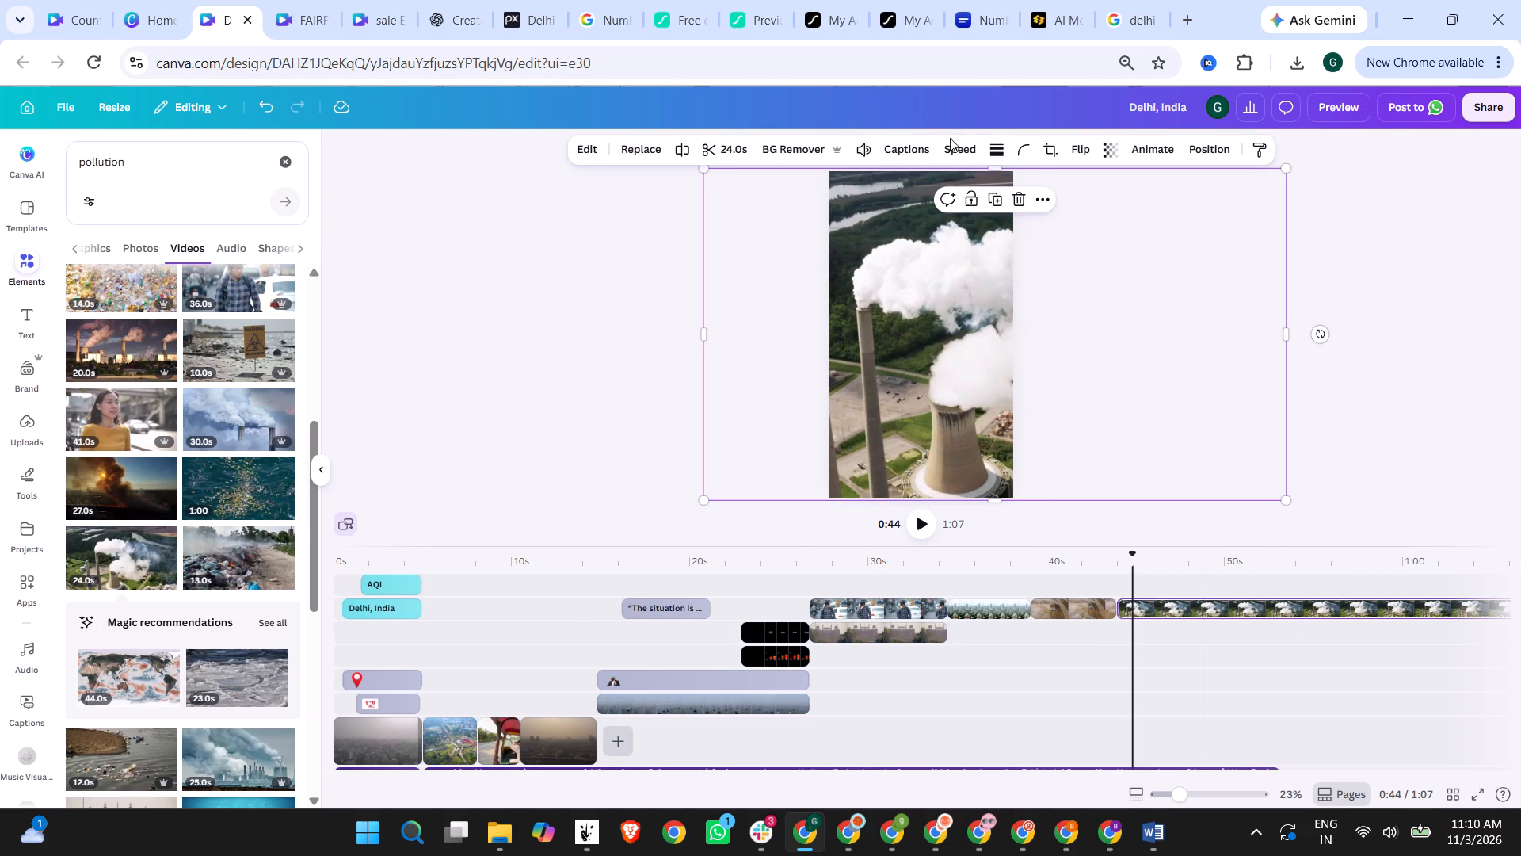
Set the power-plant clip's speed to 2 and trim its end to 2.3 s.
left_click(961, 150)
left_click_drag(925, 207, 1004, 206)
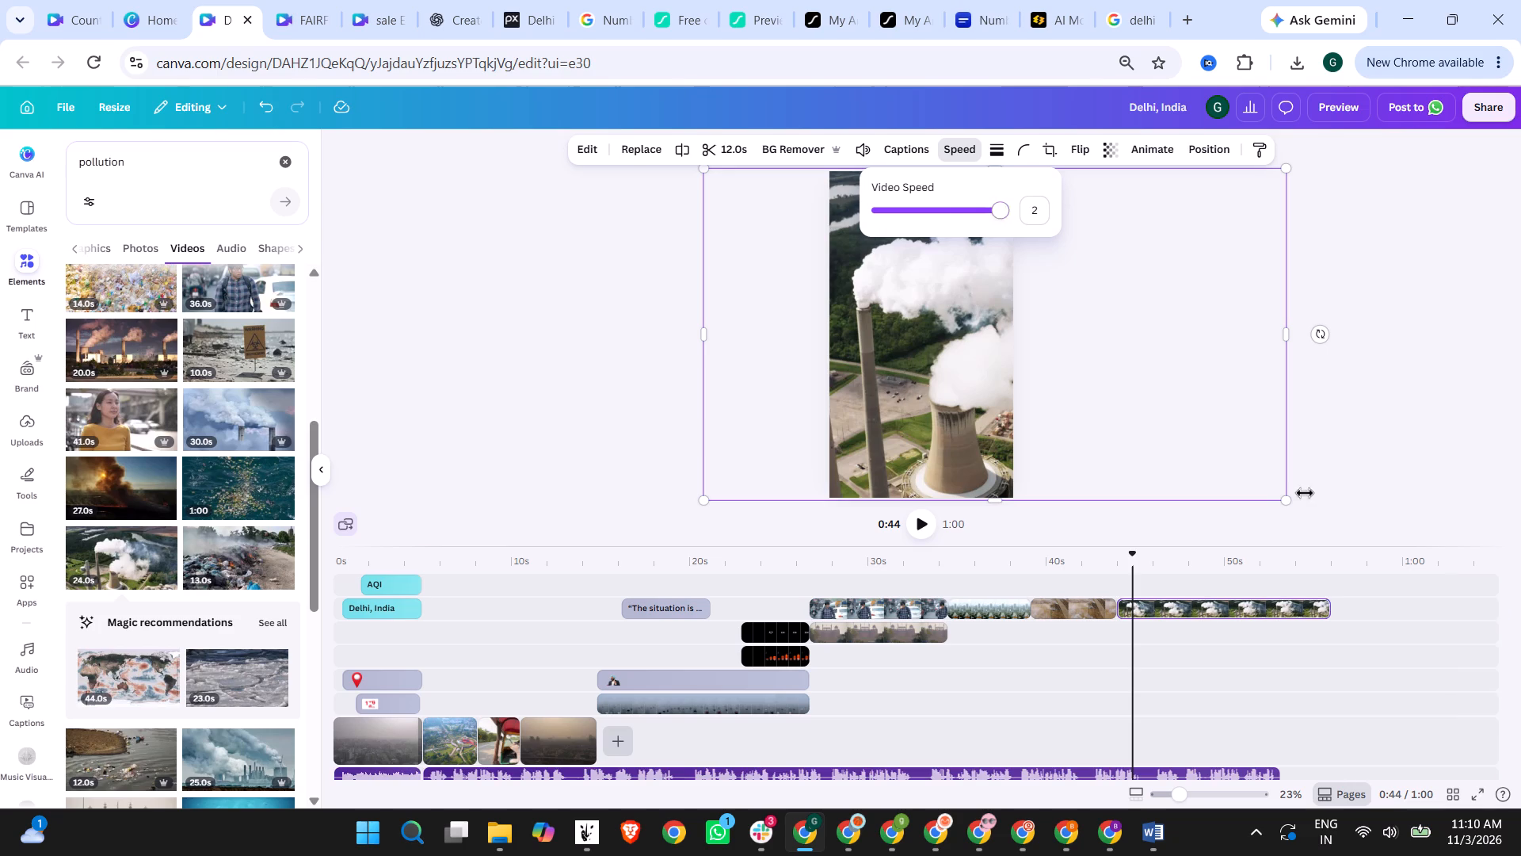
left_click_drag(1329, 600, 1157, 605)
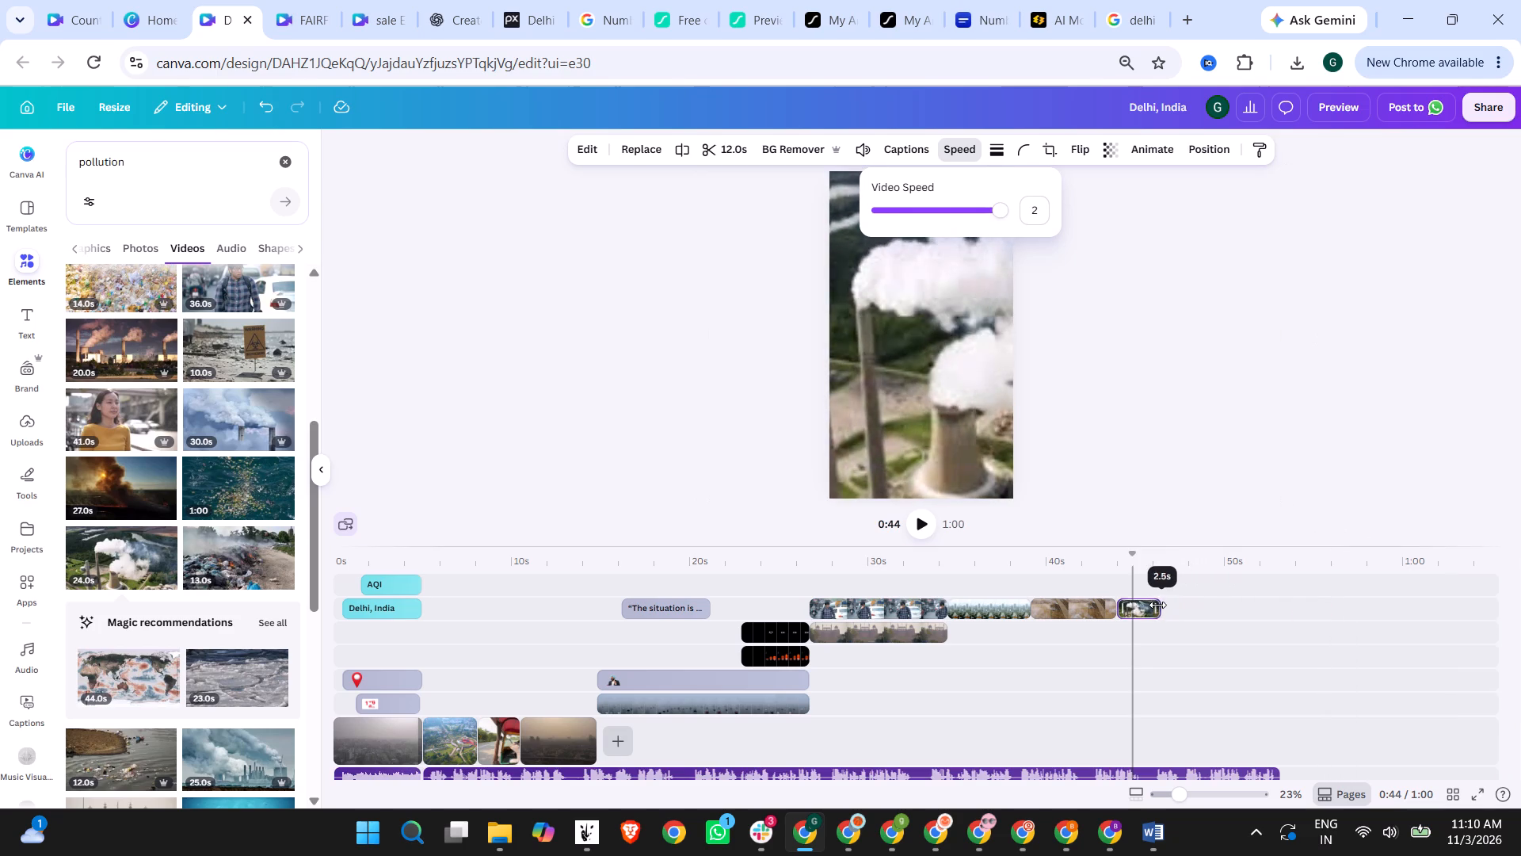
left_click_drag(1157, 605, 1157, 605)
Play back the rainy skyline, stubble-burning and power-plant clips to check them against the voiceover.
left_click(946, 564)
left_click(914, 525)
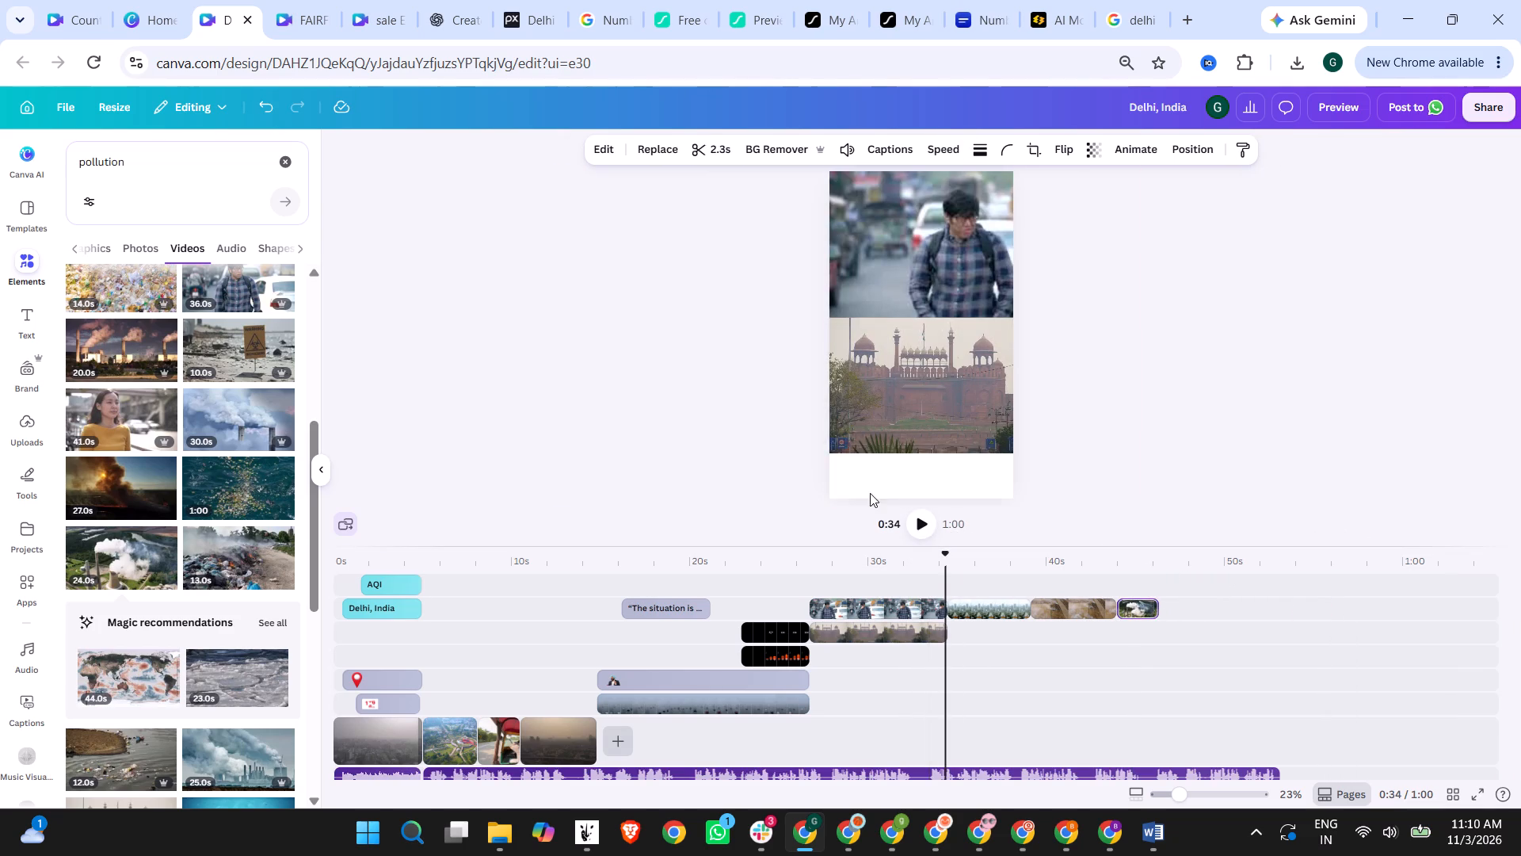
left_click(910, 527)
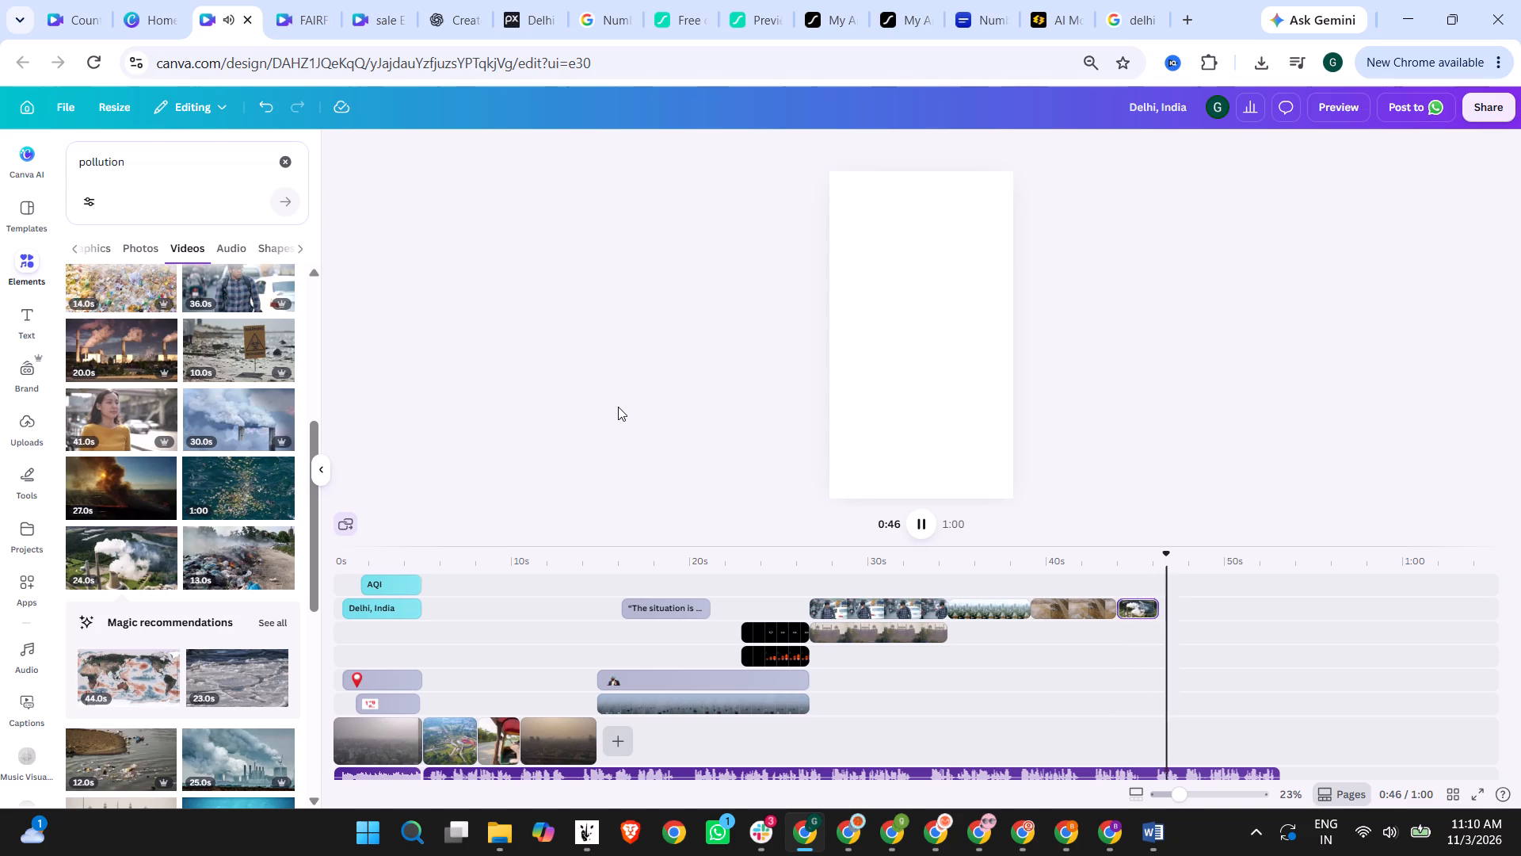
left_click(1010, 569)
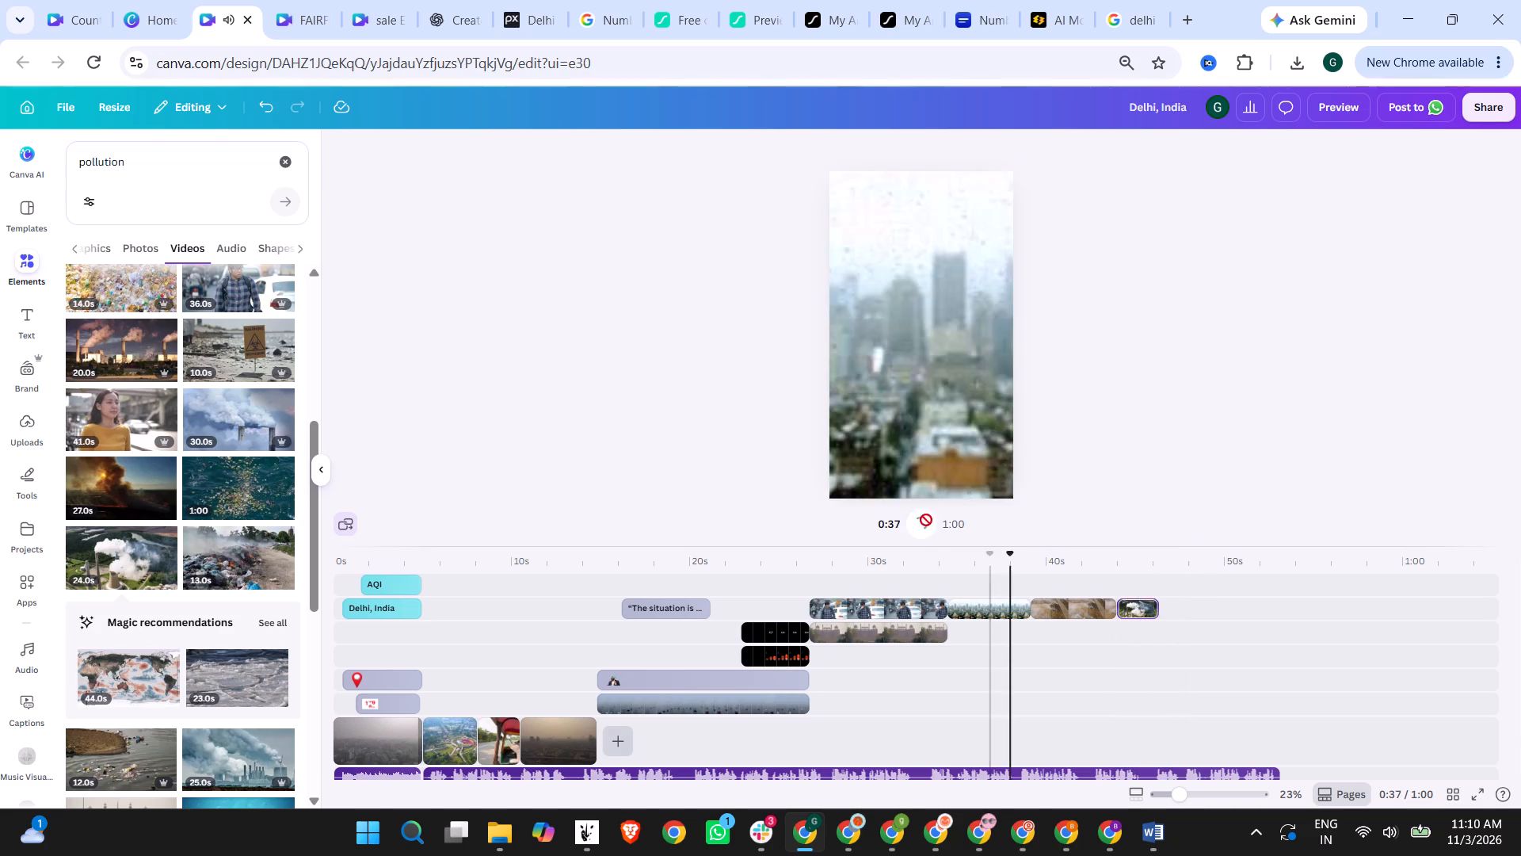
left_click(920, 514)
left_click(920, 524)
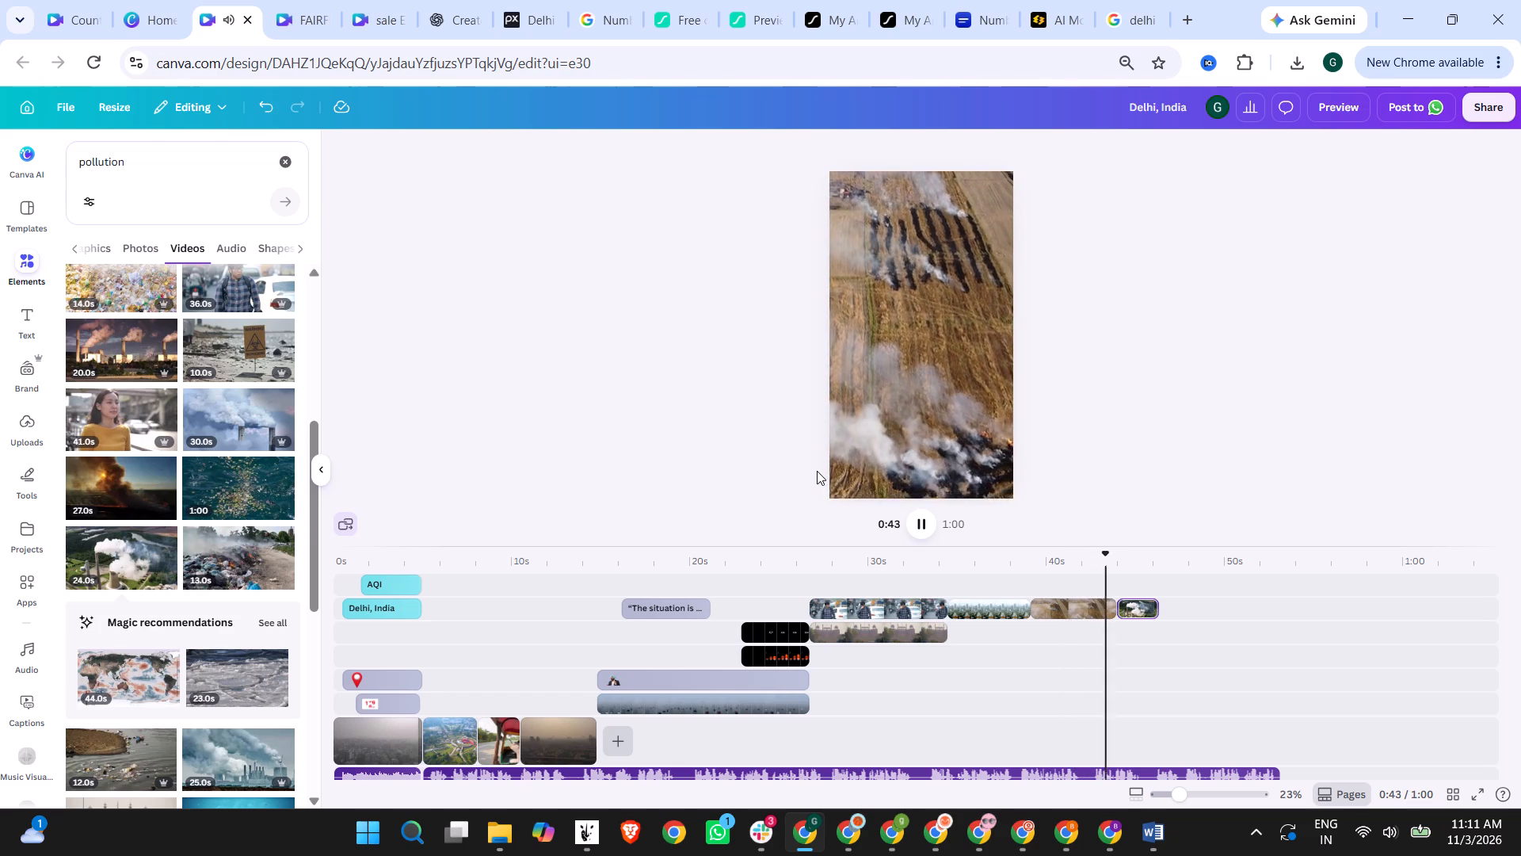
left_click(924, 526)
Trim the end of the stubble-burning clip to about 4 s and move the power-plant clip directly after it.
left_click(1088, 604)
left_click_drag(1111, 607, 1095, 607)
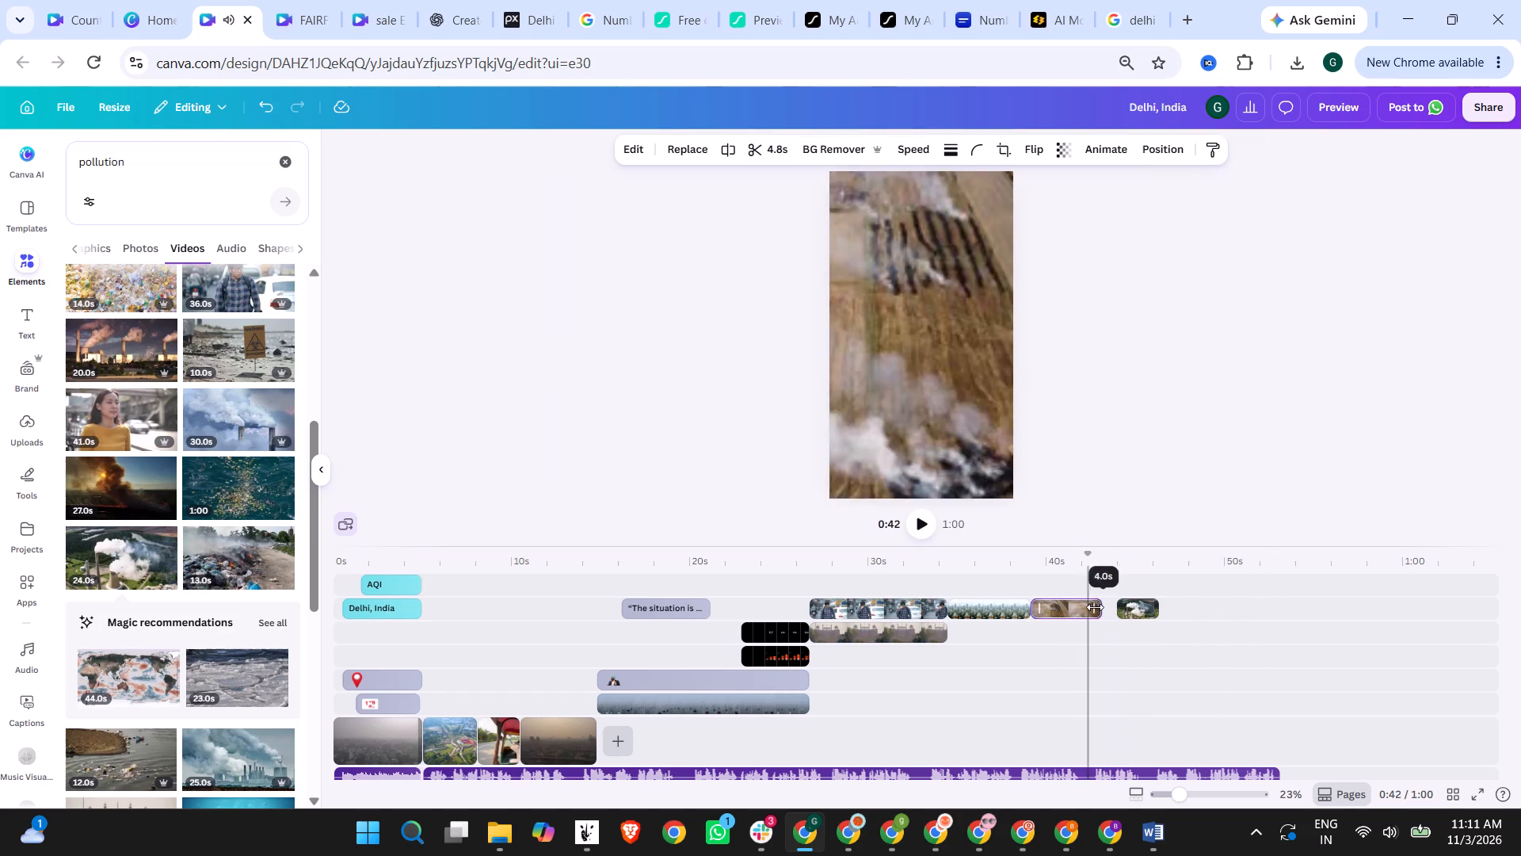
left_click_drag(1095, 607, 1094, 607)
left_click_drag(1139, 606, 1123, 606)
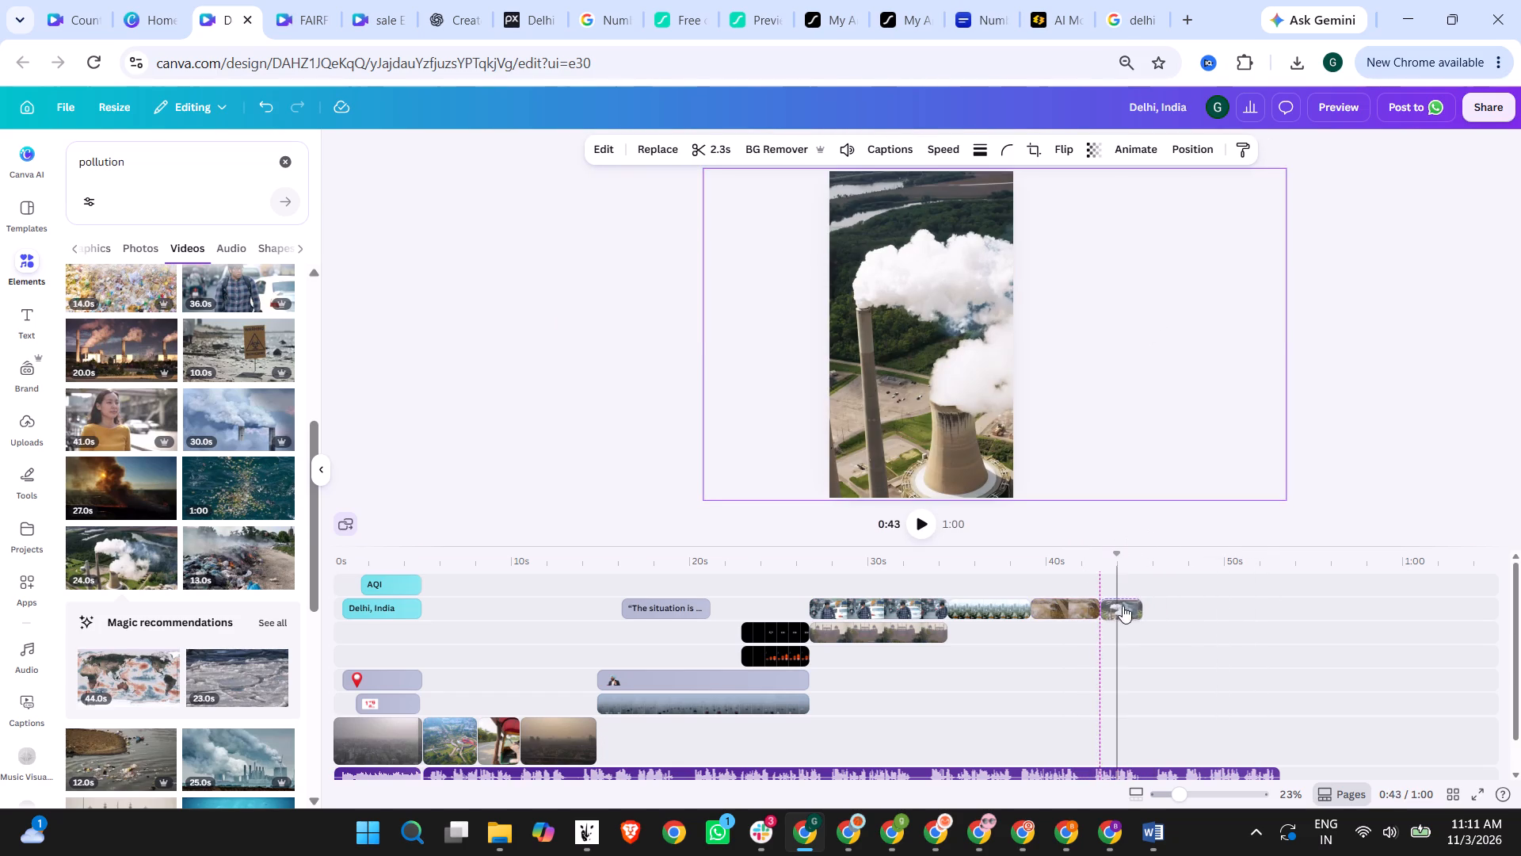
Play back the sequence from the rainy skyline clip past the end of the power-plant clip.
left_click(951, 559)
left_click(917, 524)
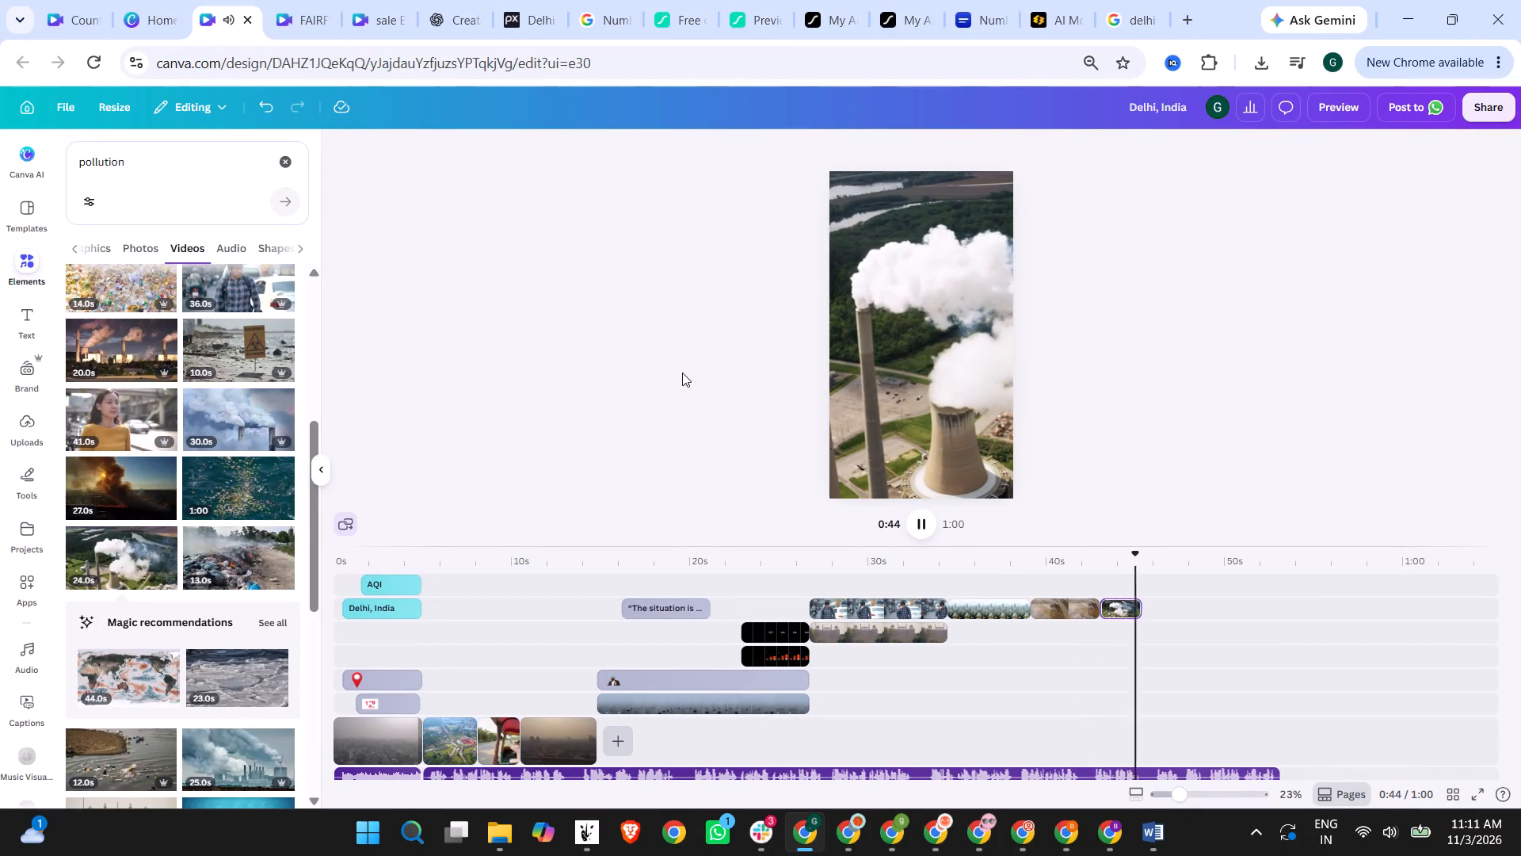
left_click(921, 528)
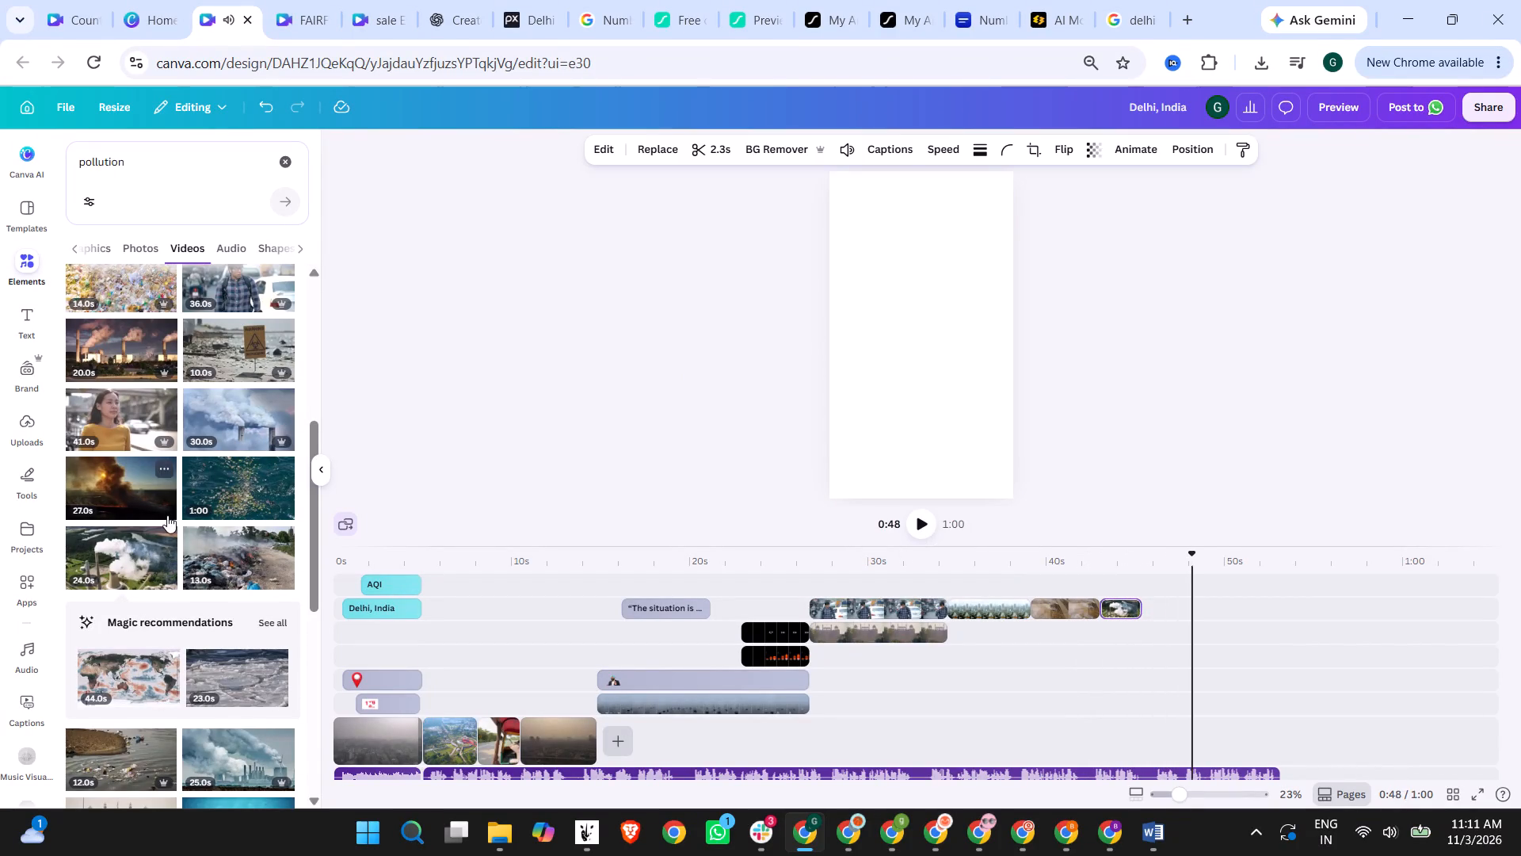
Search the stock videos for "city pollution" and add the 17-second aerial clip of the hazy highway to the page.
scroll(170, 517, "down", 1)
scroll(253, 531, "down", 3)
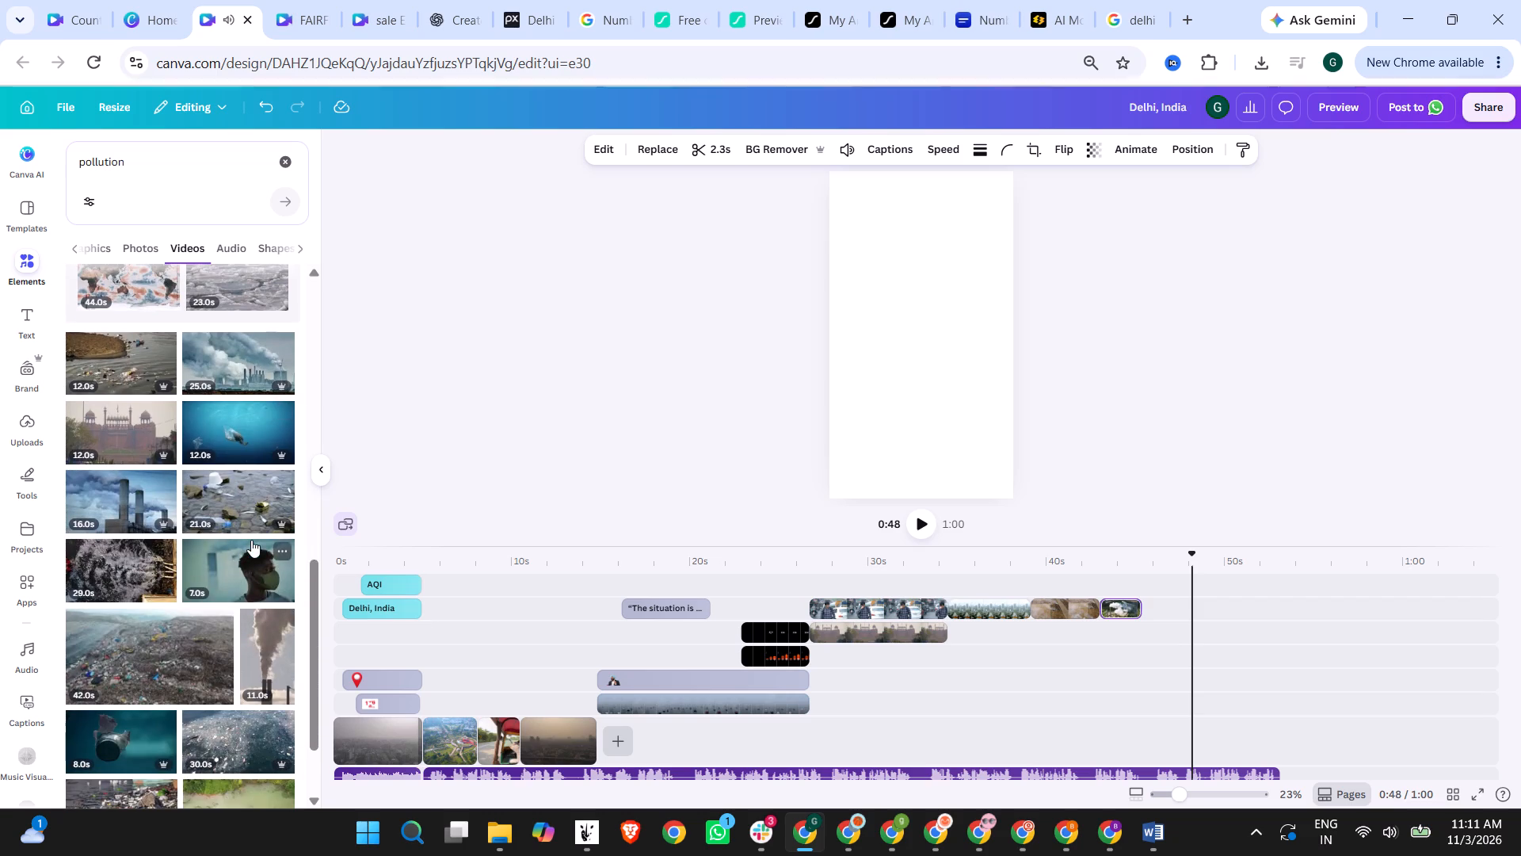
scroll(231, 506, "down", 2)
scroll(227, 587, "down", 5)
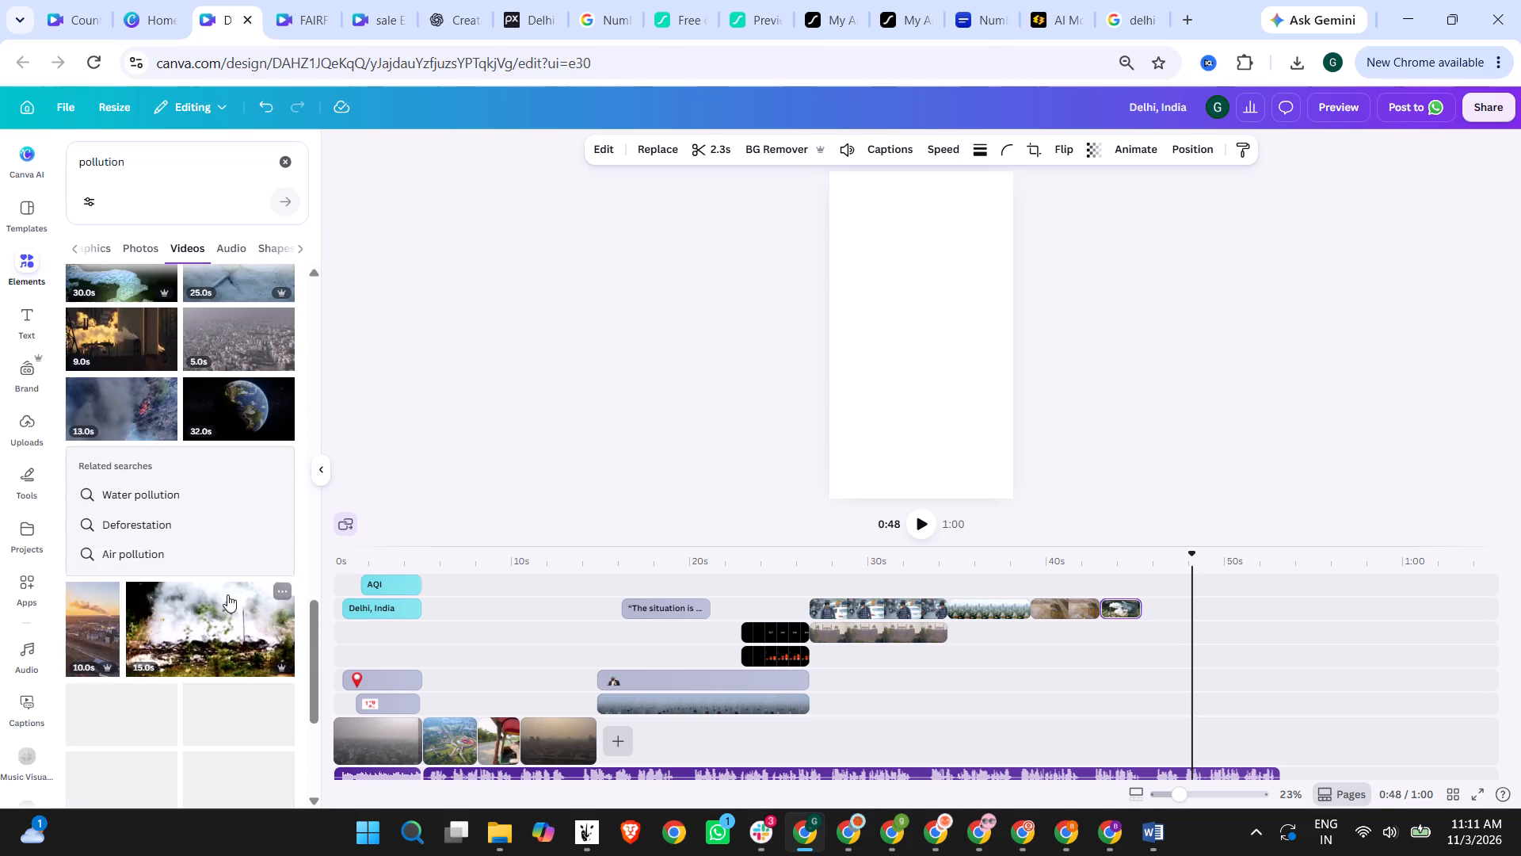
left_click_drag(200, 177, 55, 167)
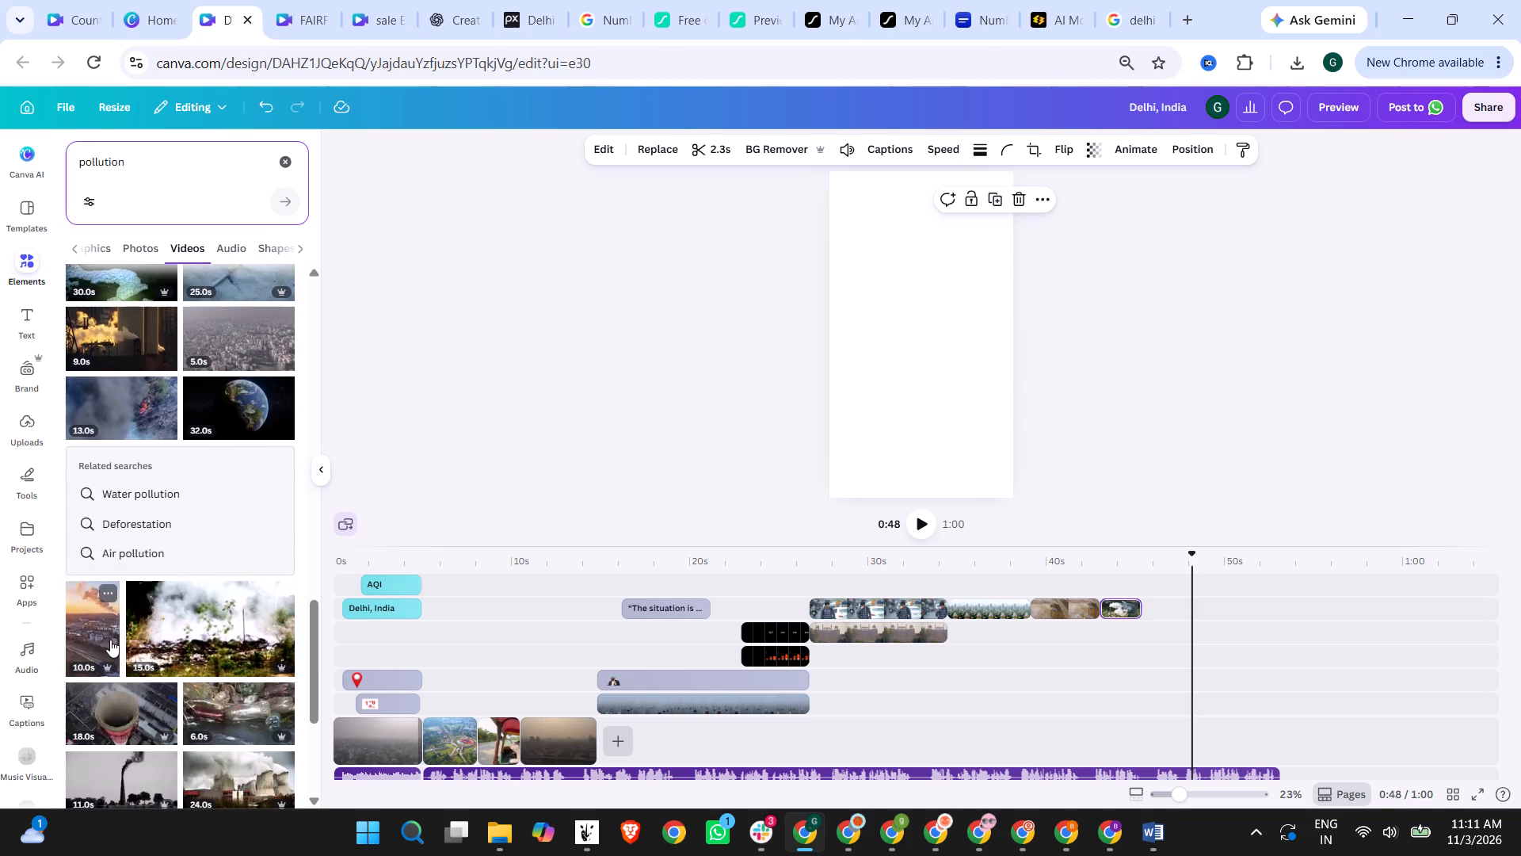
scroll(158, 603, "down", 4)
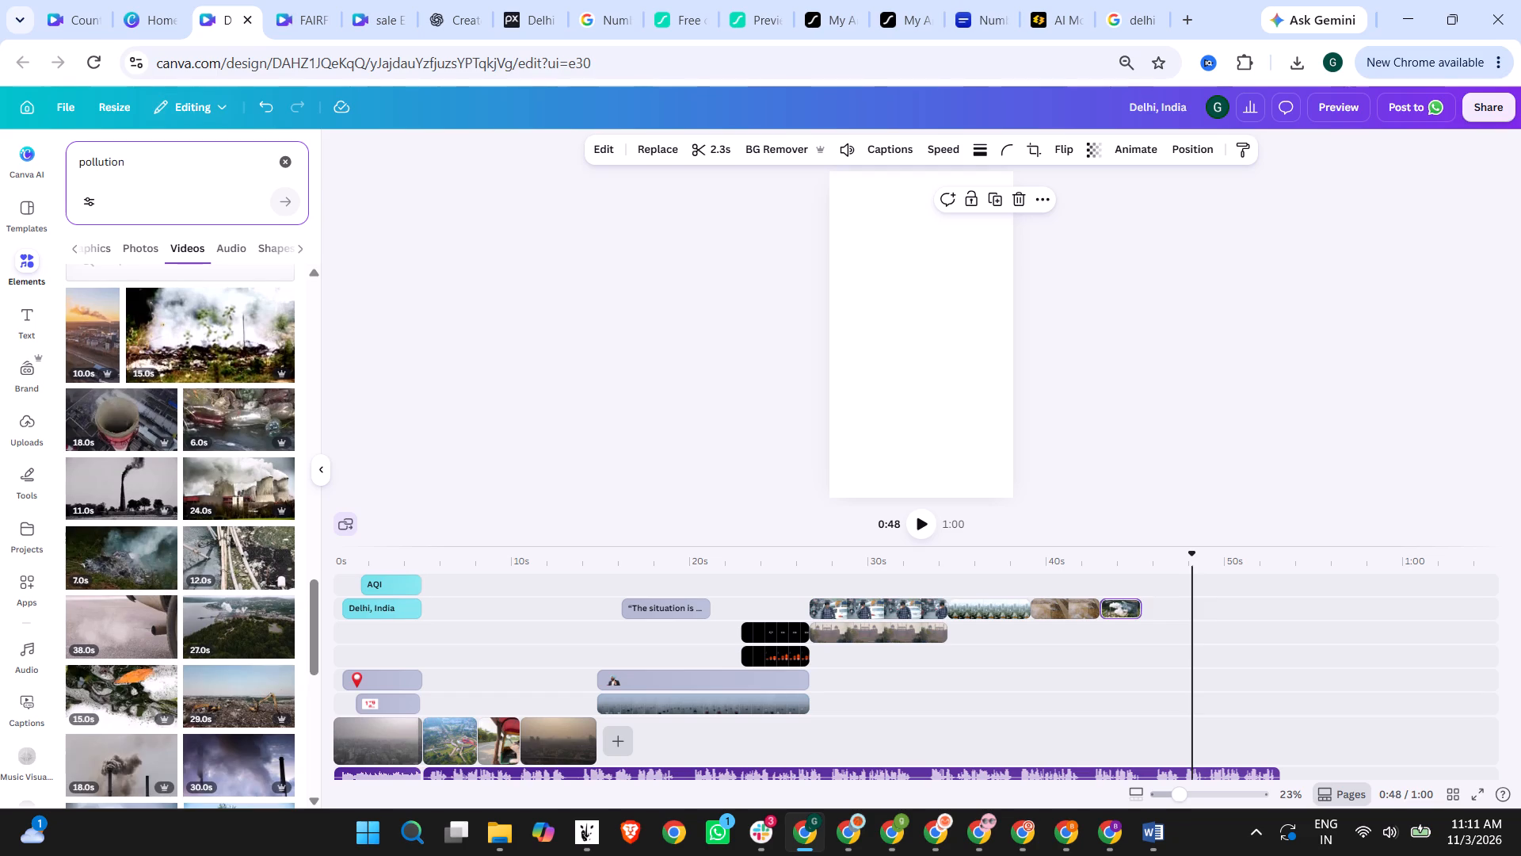
left_click_drag(150, 162, 20, 157)
type("city pollution")
key("Return")
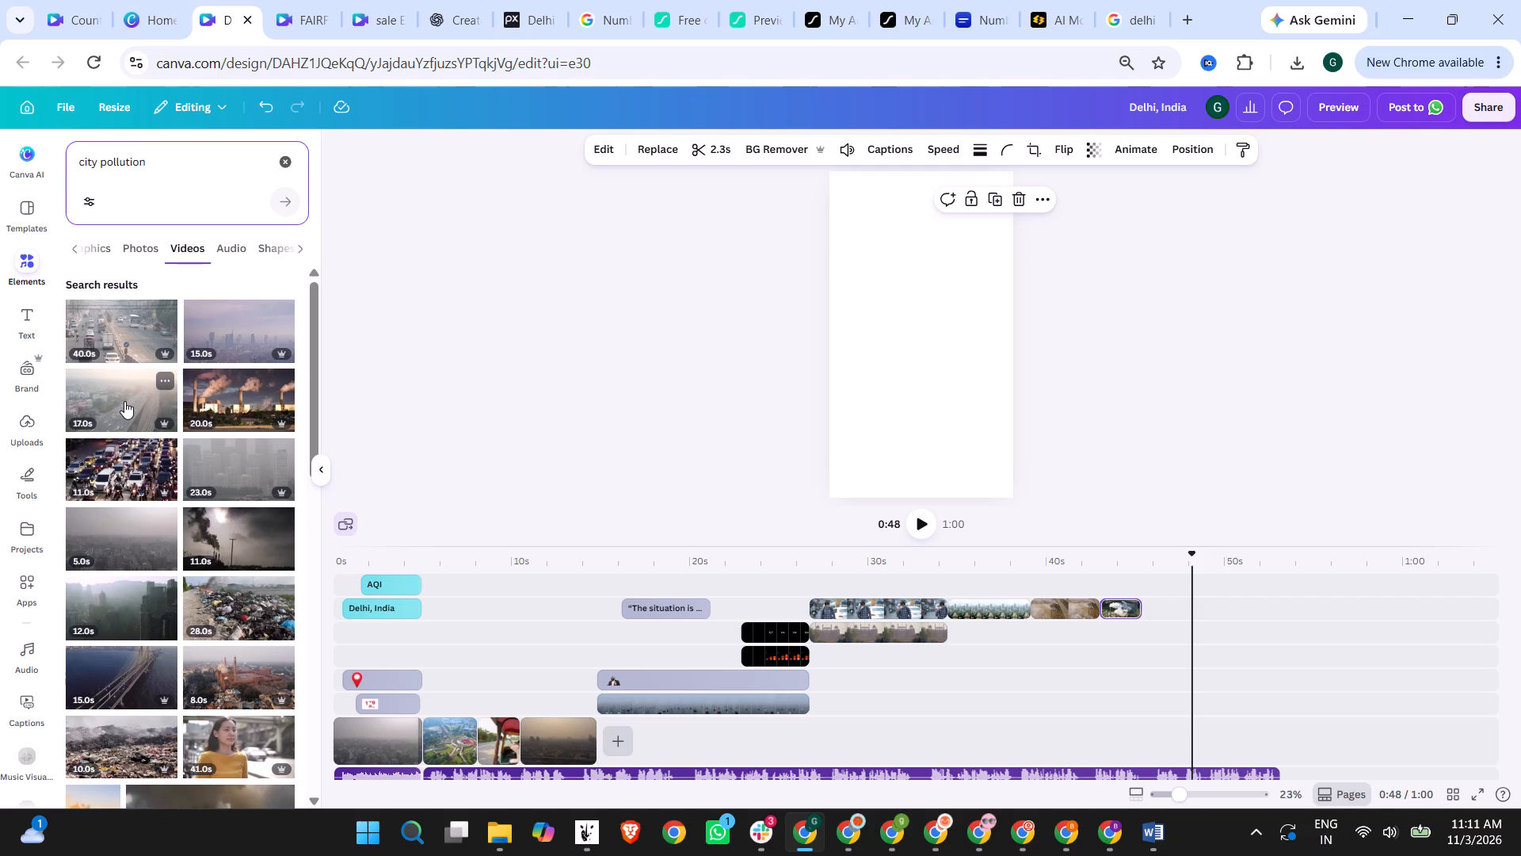
left_click_drag(124, 401, 685, 339)
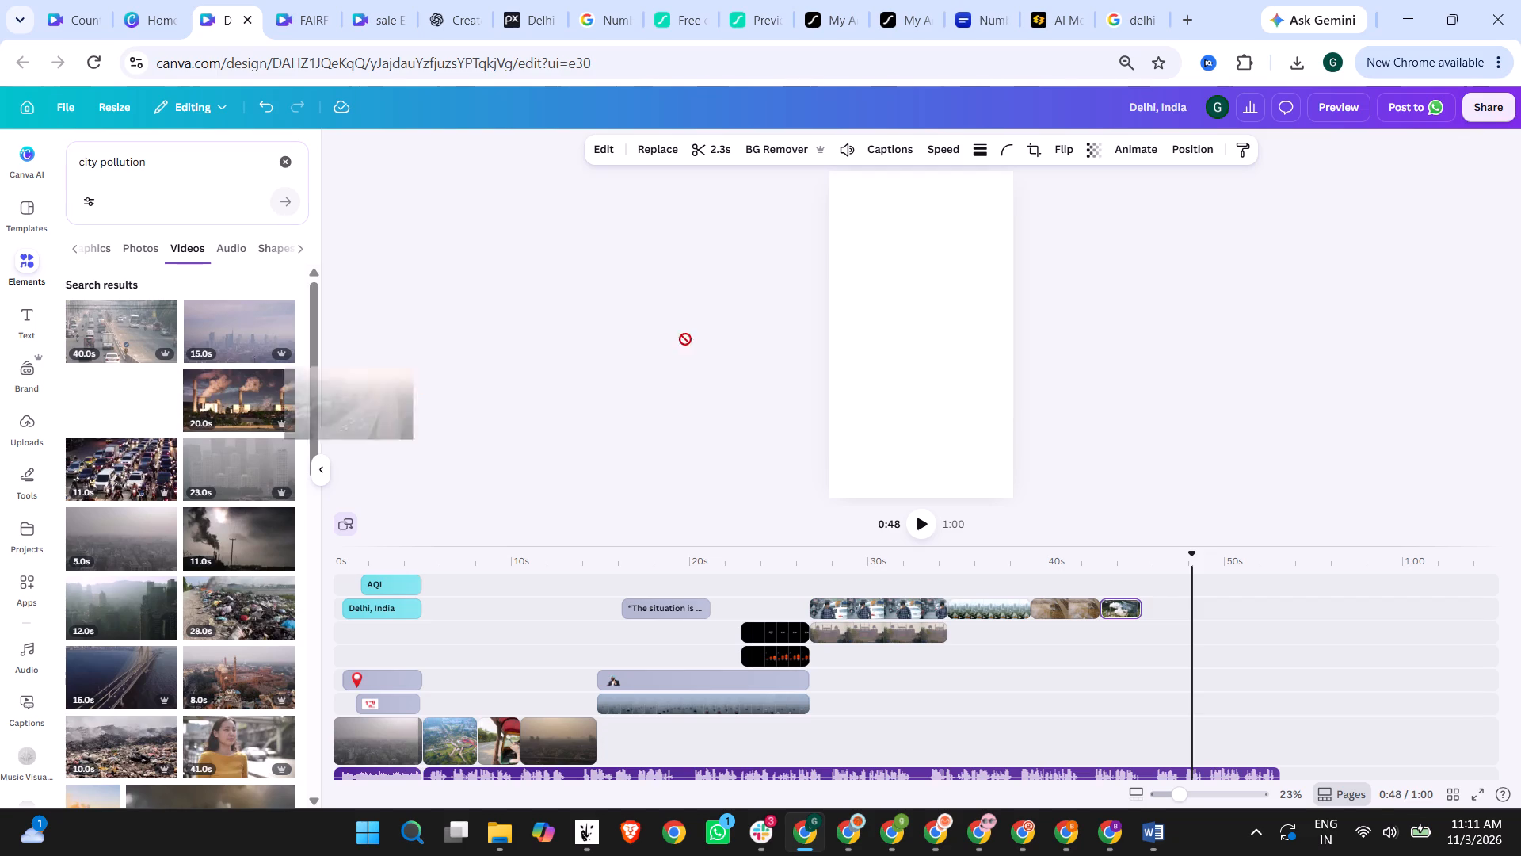
left_click_drag(685, 339, 880, 252)
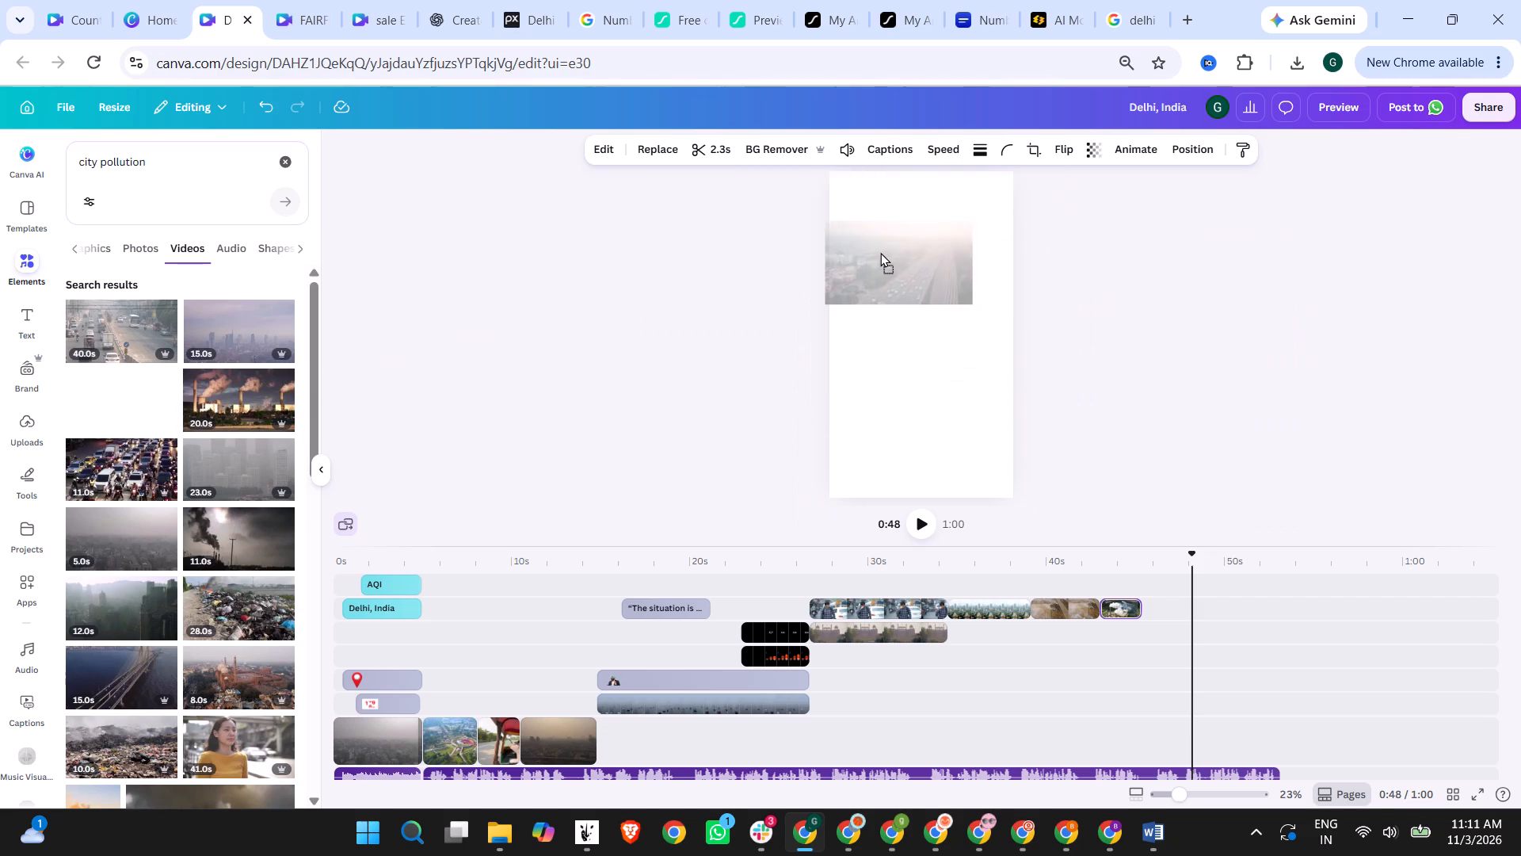
left_click_drag(880, 252, 875, 203)
Enlarge the hazy highway clip and reposition it to cover the vertical page with the road in view.
left_click_drag(957, 250, 1269, 559)
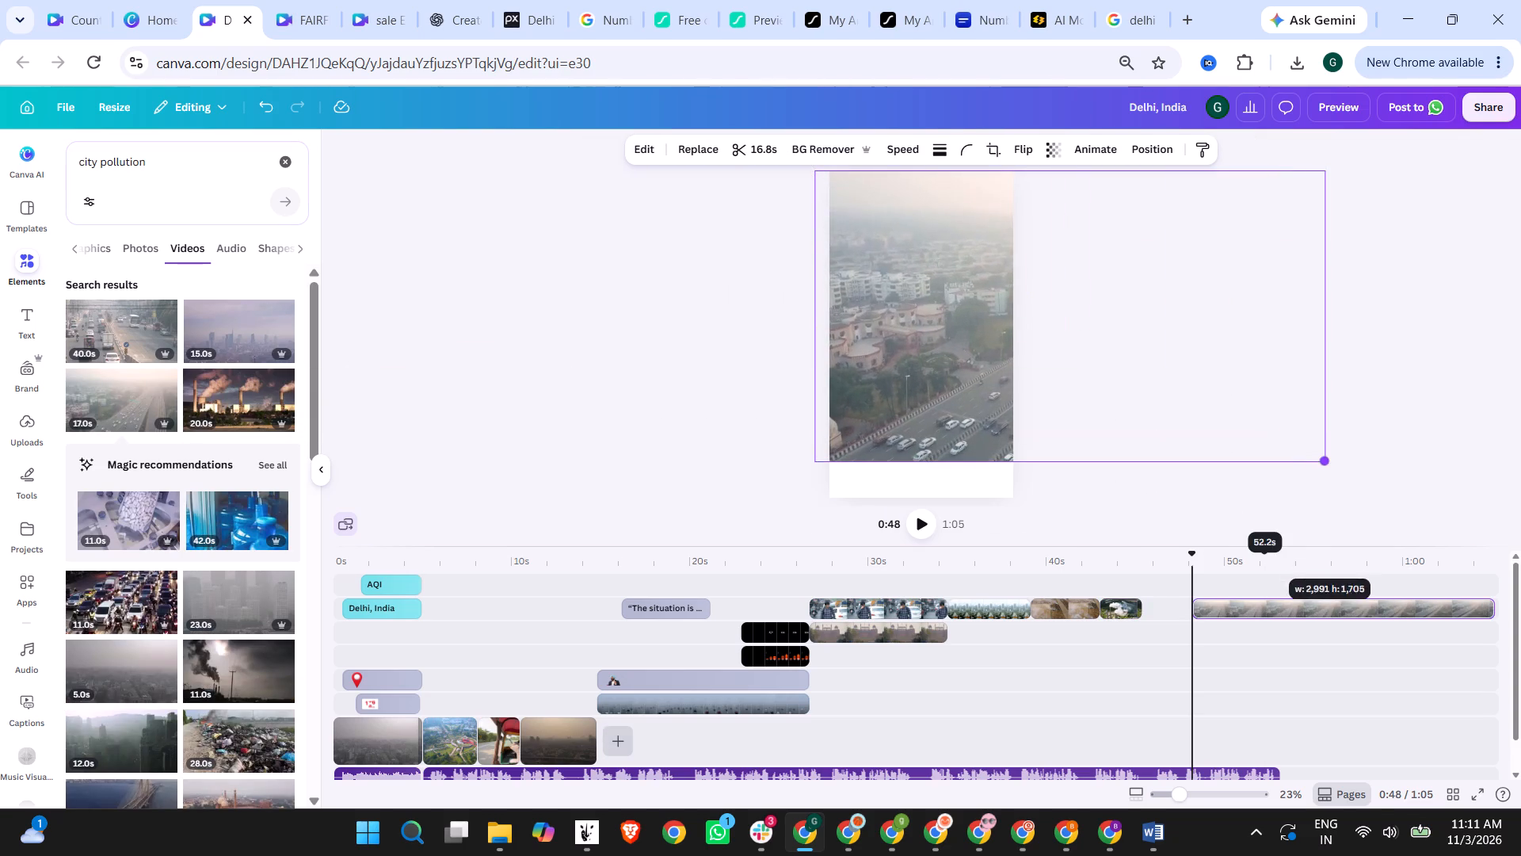
left_click_drag(1269, 559, 1332, 606)
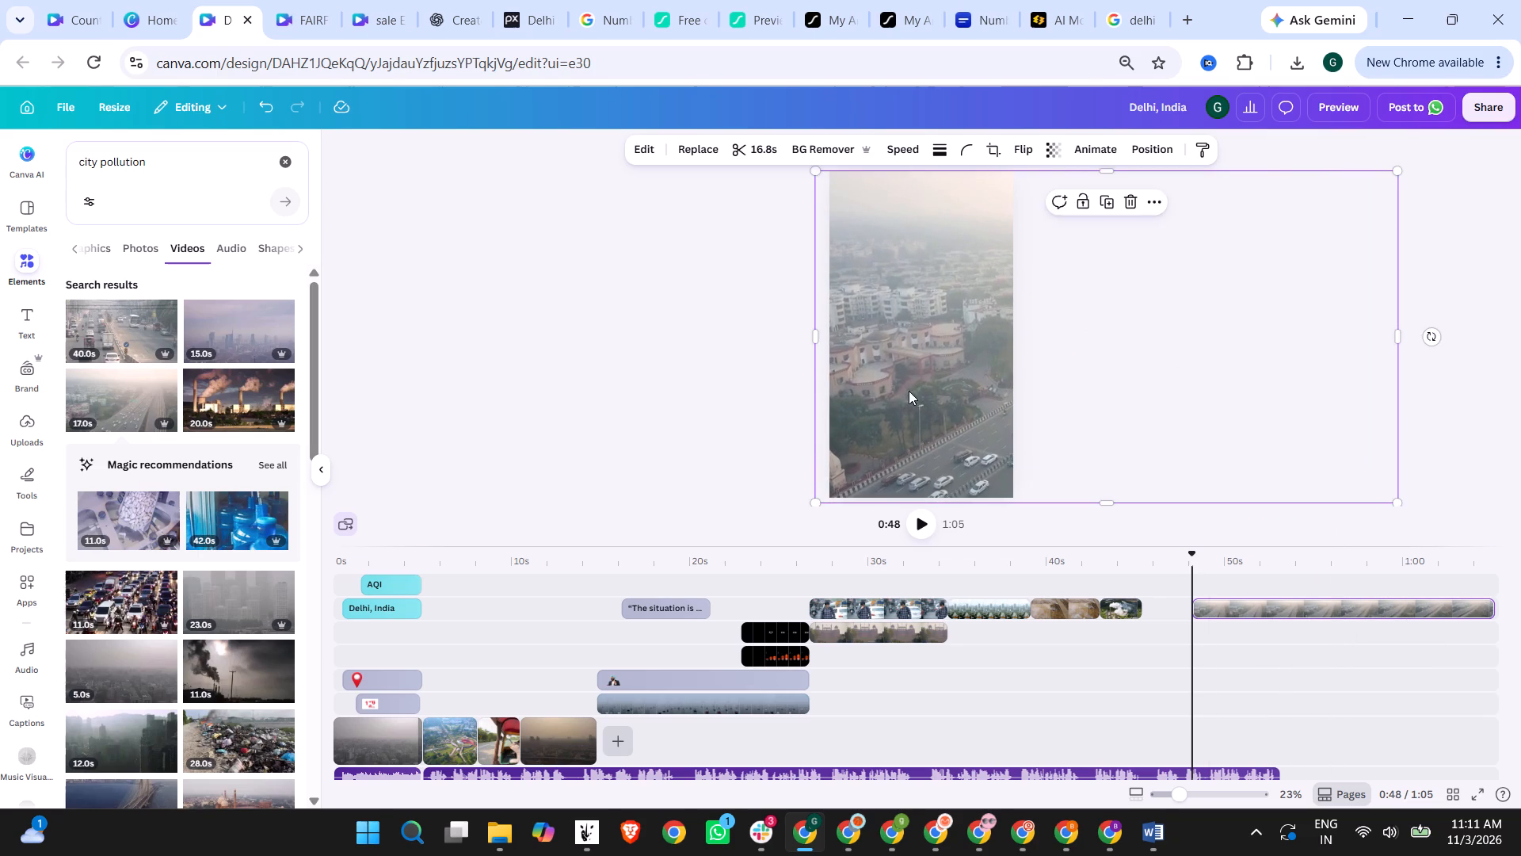
left_click_drag(911, 392, 632, 389)
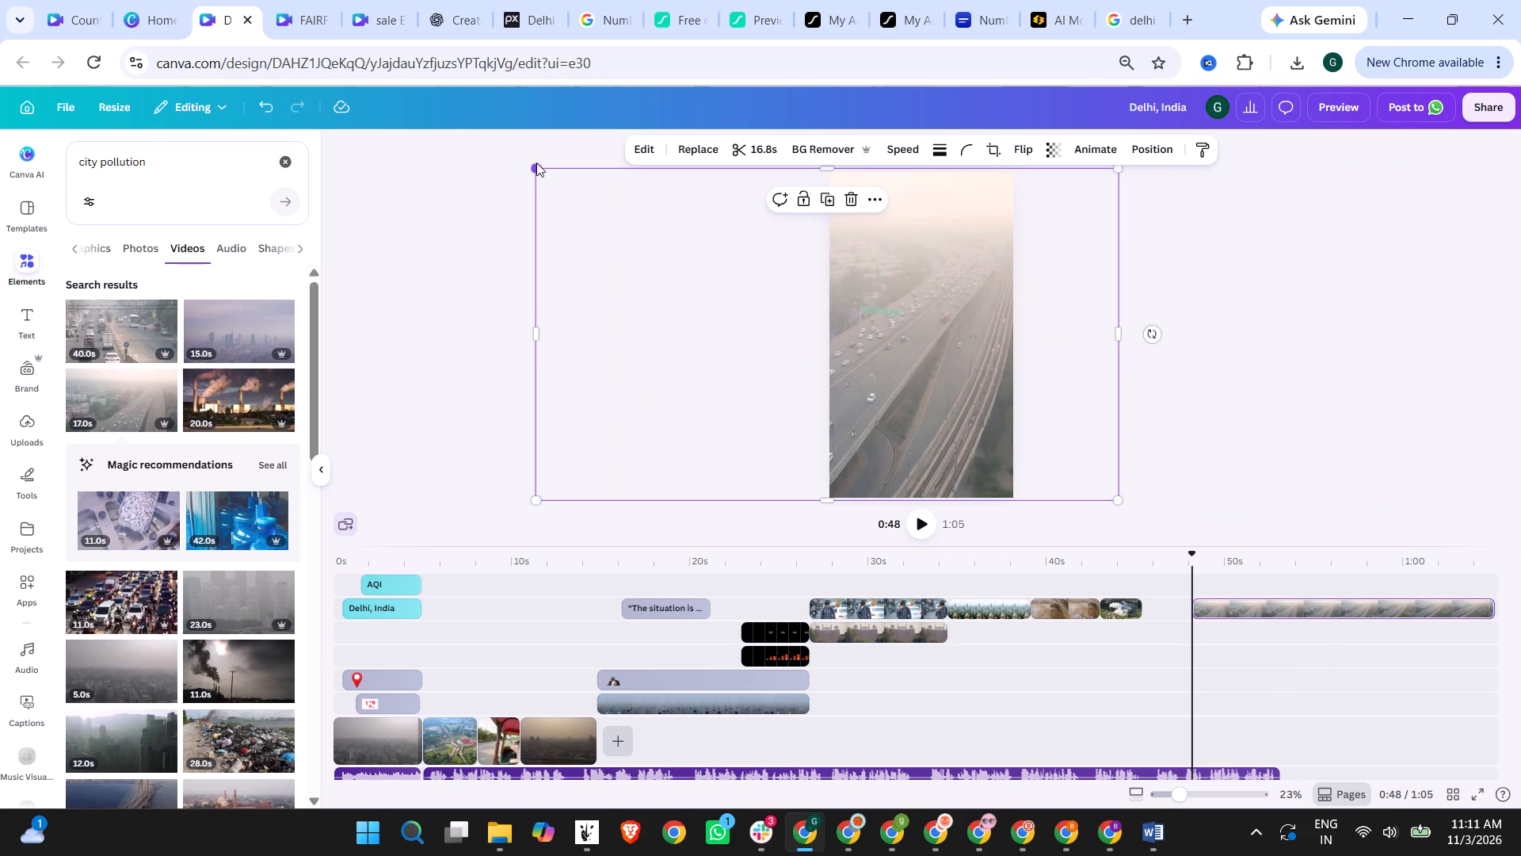
left_click(1355, 396)
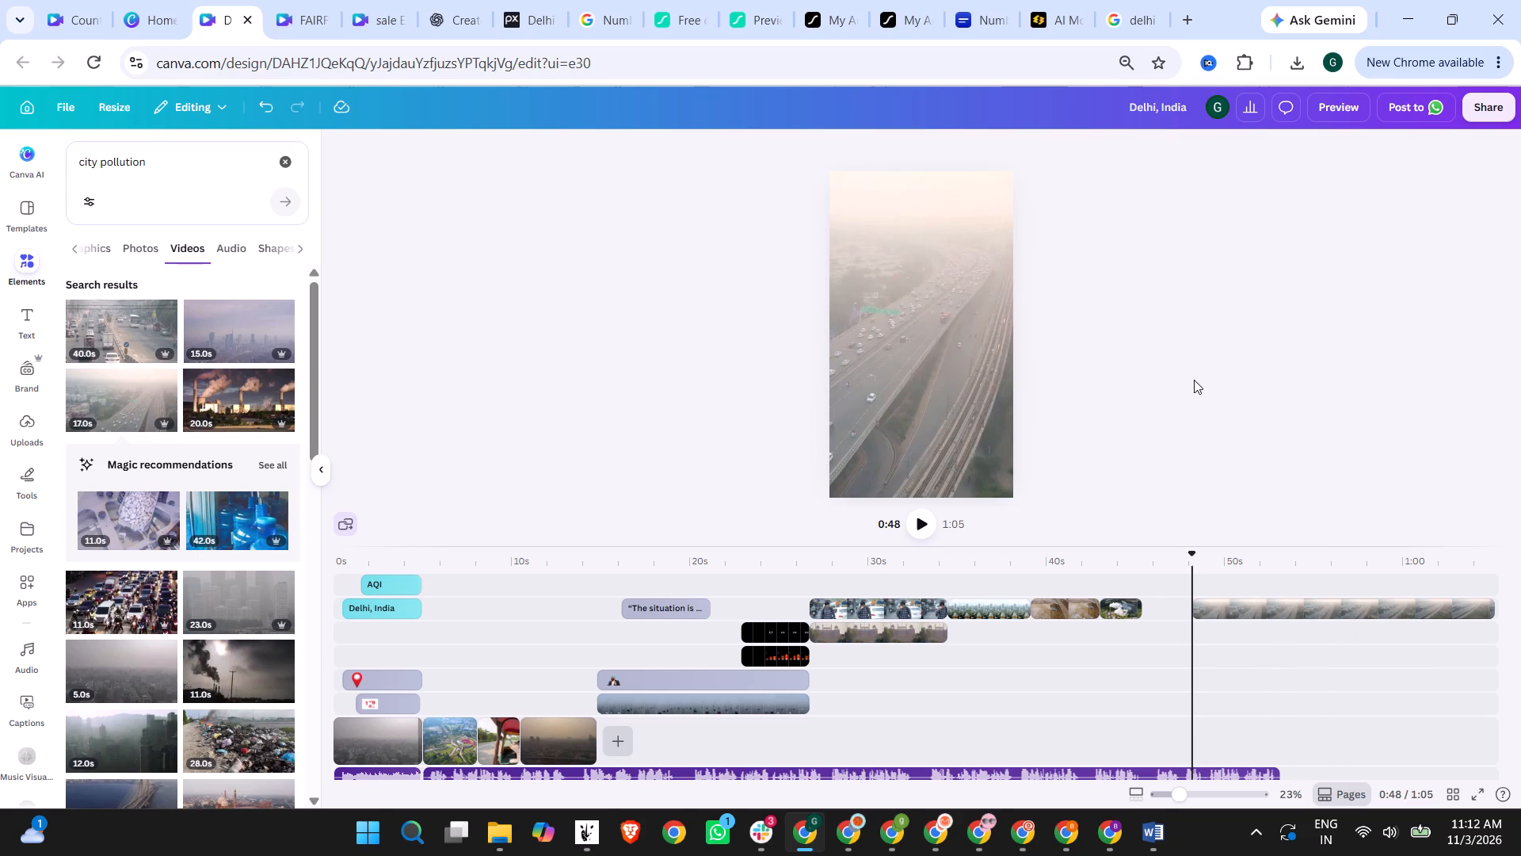
Move the hazy highway clip to start directly after the power-plant clip and trim its end to 4.9 s.
left_click_drag(1262, 604, 1213, 602)
left_click(1238, 602)
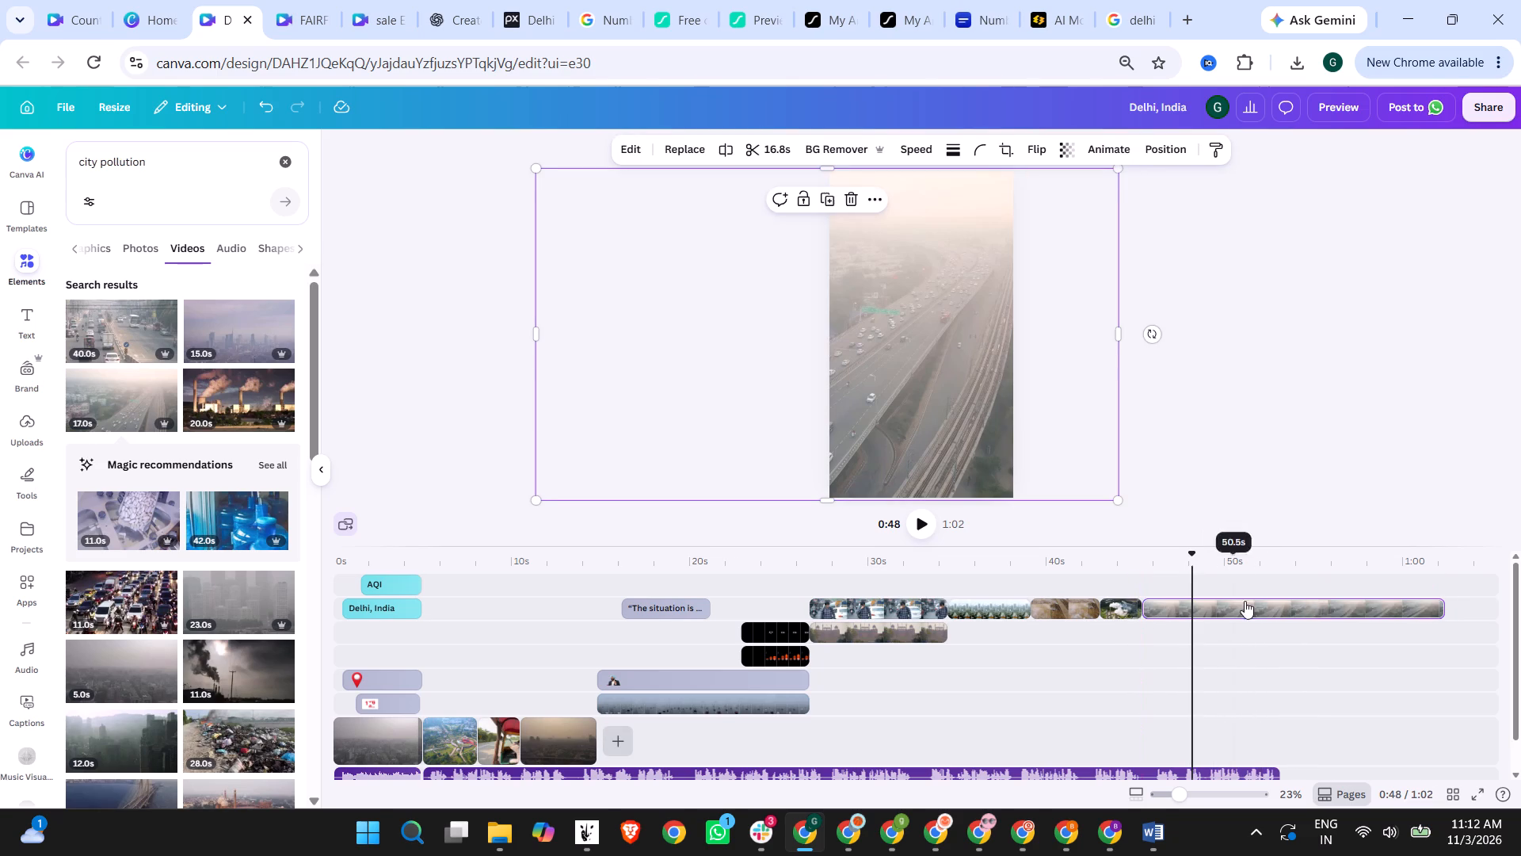
left_click_drag(1442, 602, 1261, 610)
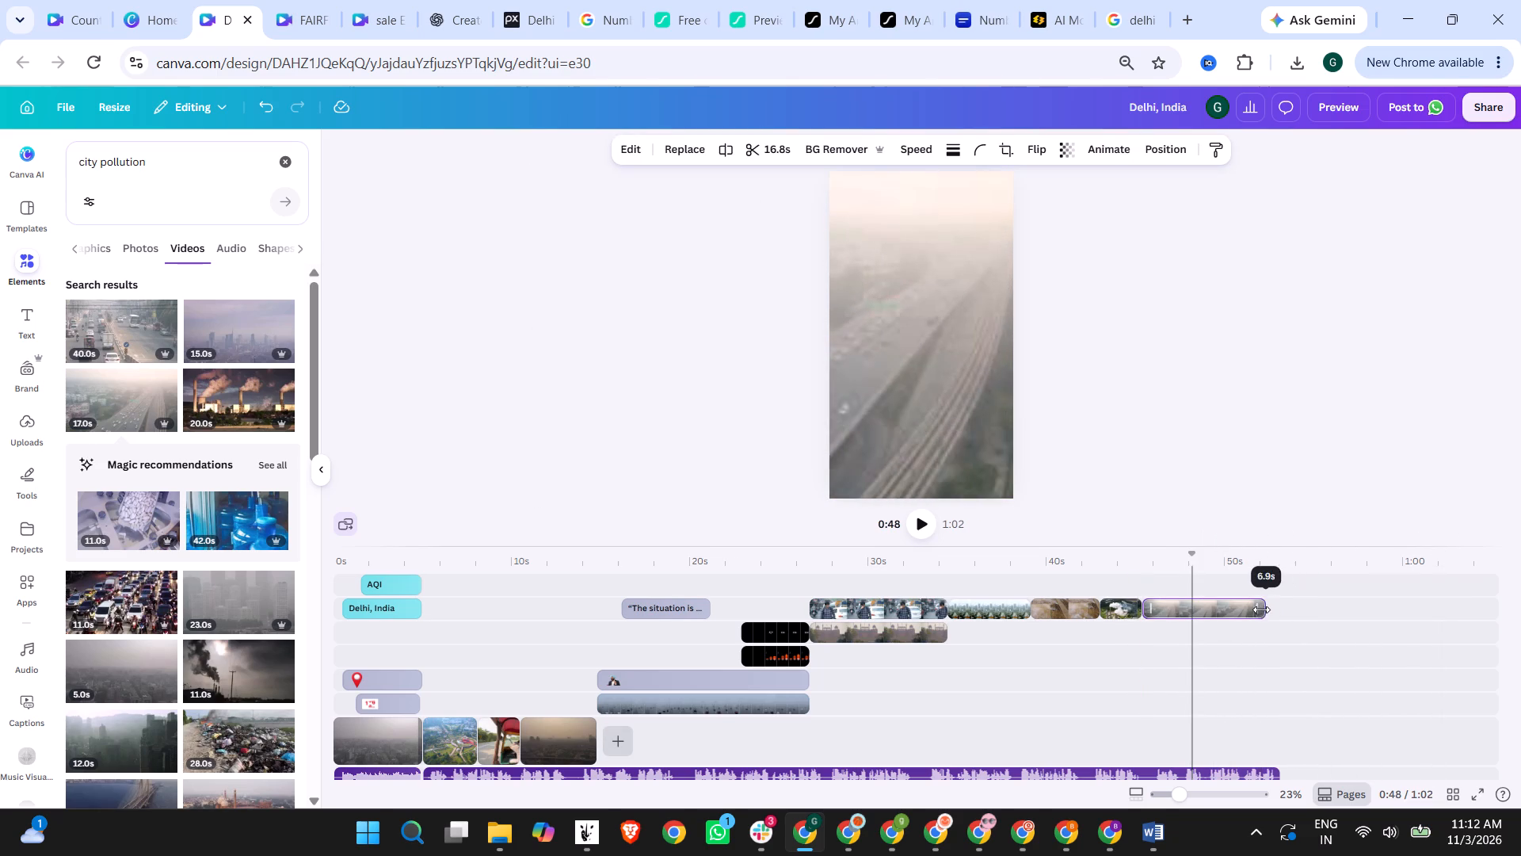
left_click_drag(1261, 610, 1228, 611)
Play back the sequence from the stubble-burning clip past the hazy highway clip to the end of the voiceover.
left_click(1032, 563)
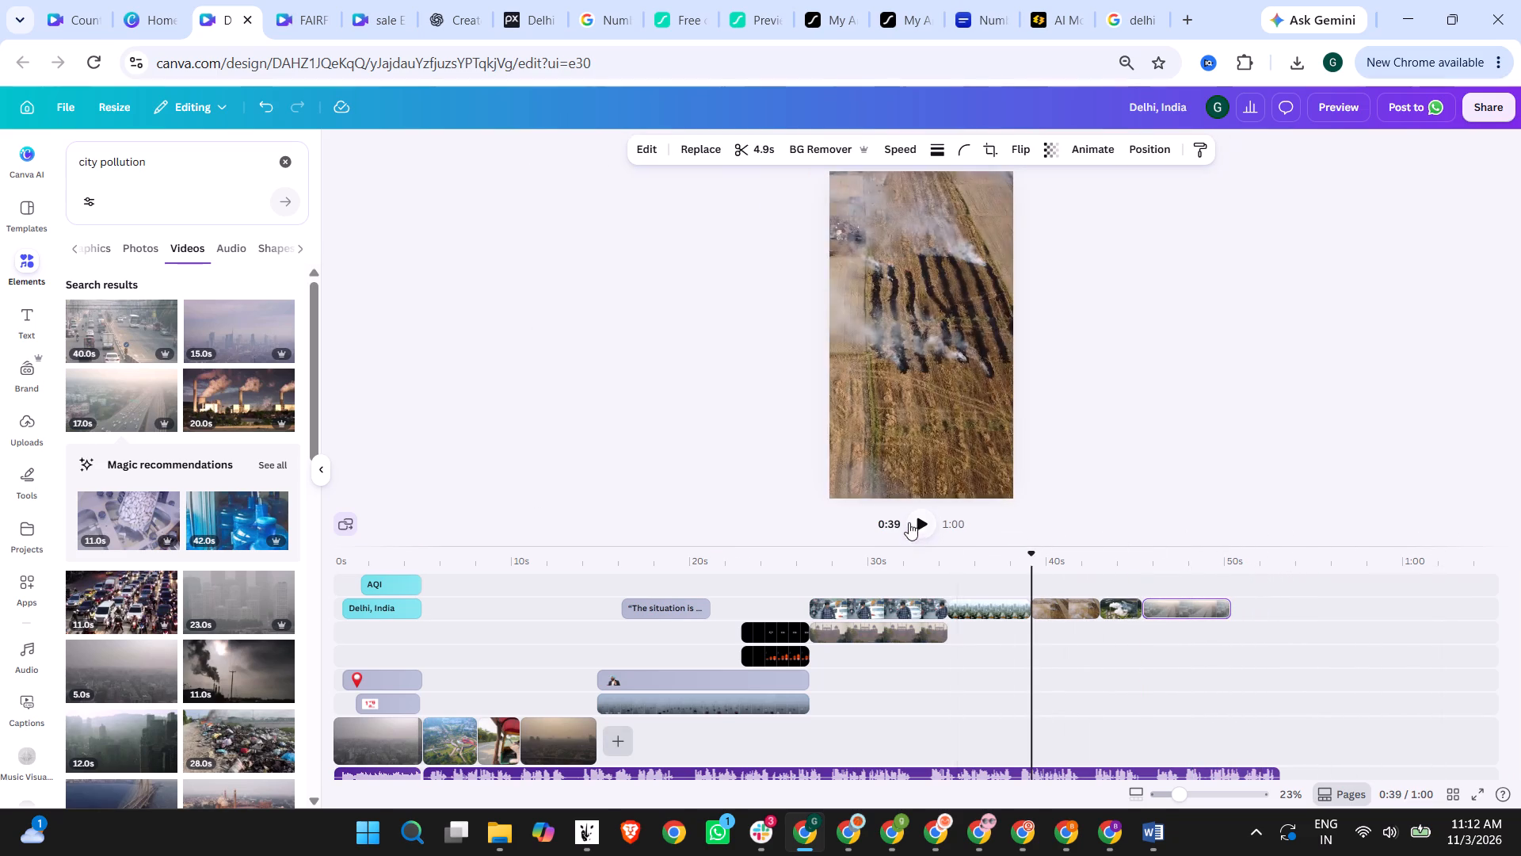
left_click(911, 521)
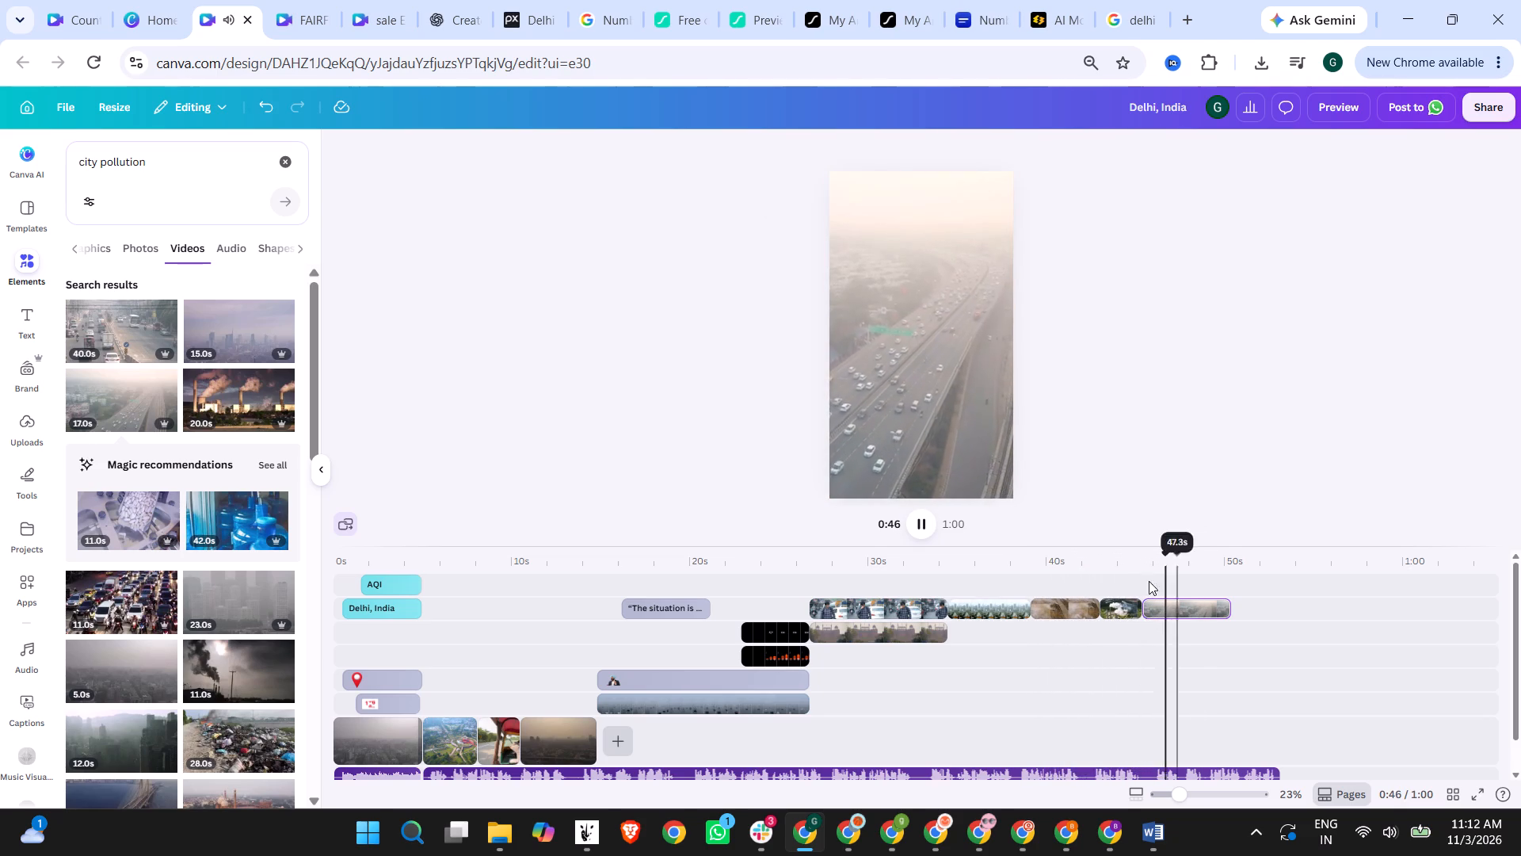
left_click(1114, 553)
left_click(924, 518)
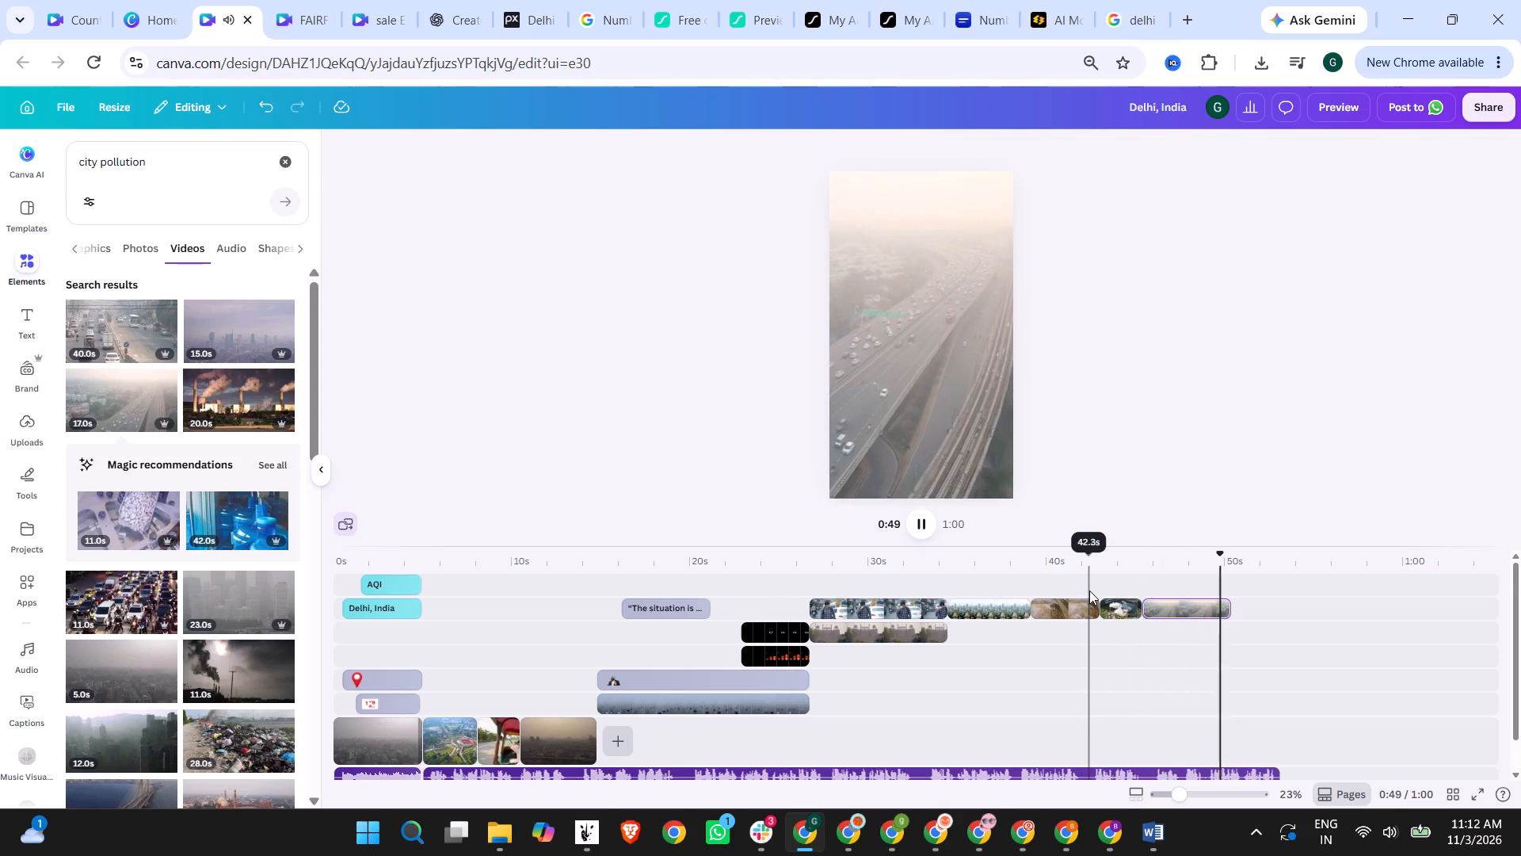
left_click(923, 520)
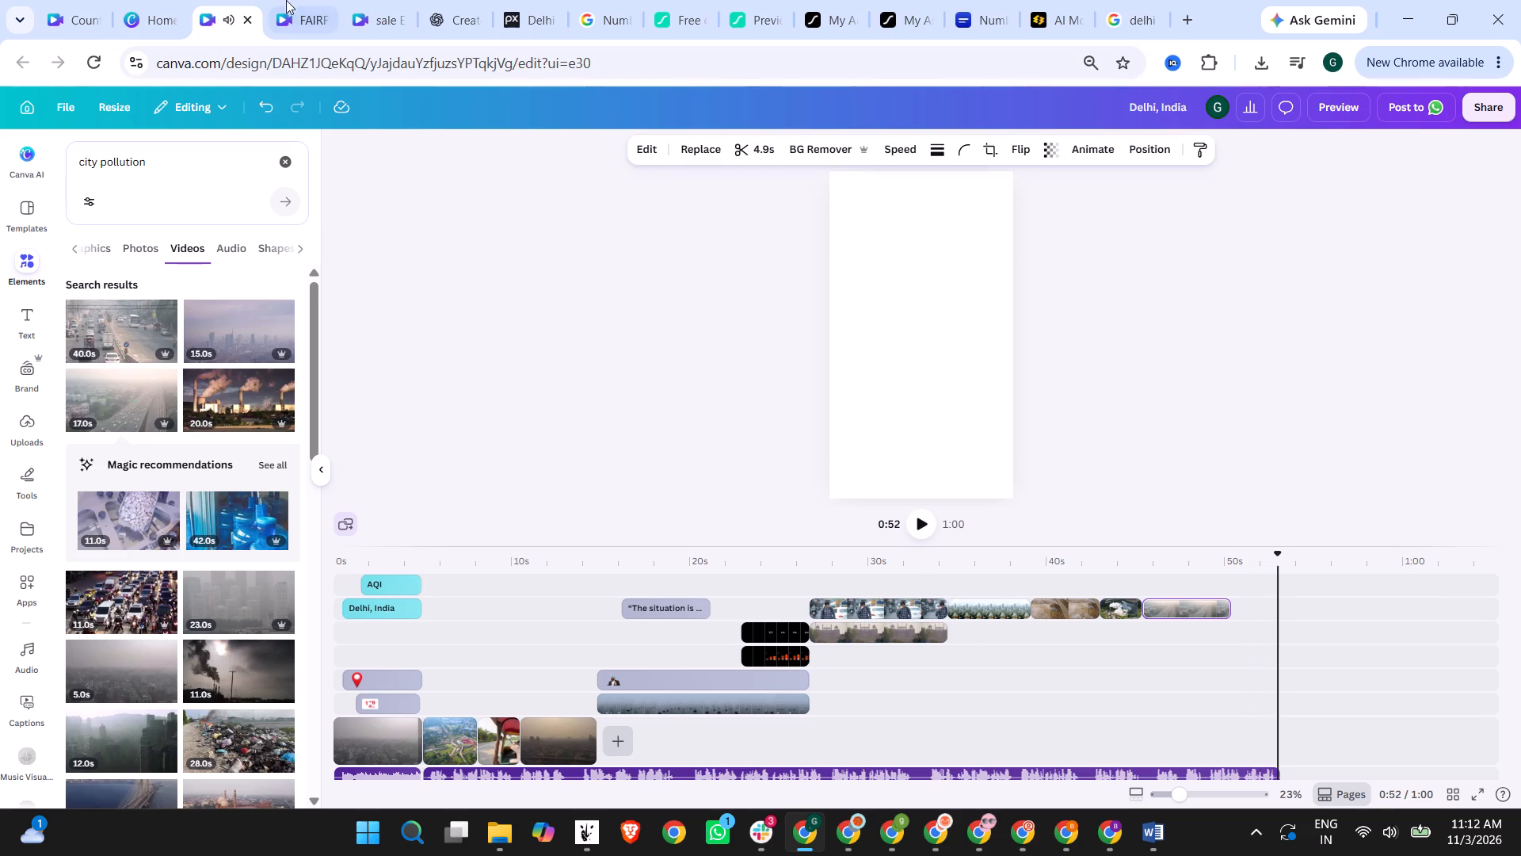
Copy the WSW logo and its red background from the Fairfield design and paste them directly after the hazy highway clip in the Delhi design.
left_click(303, 0)
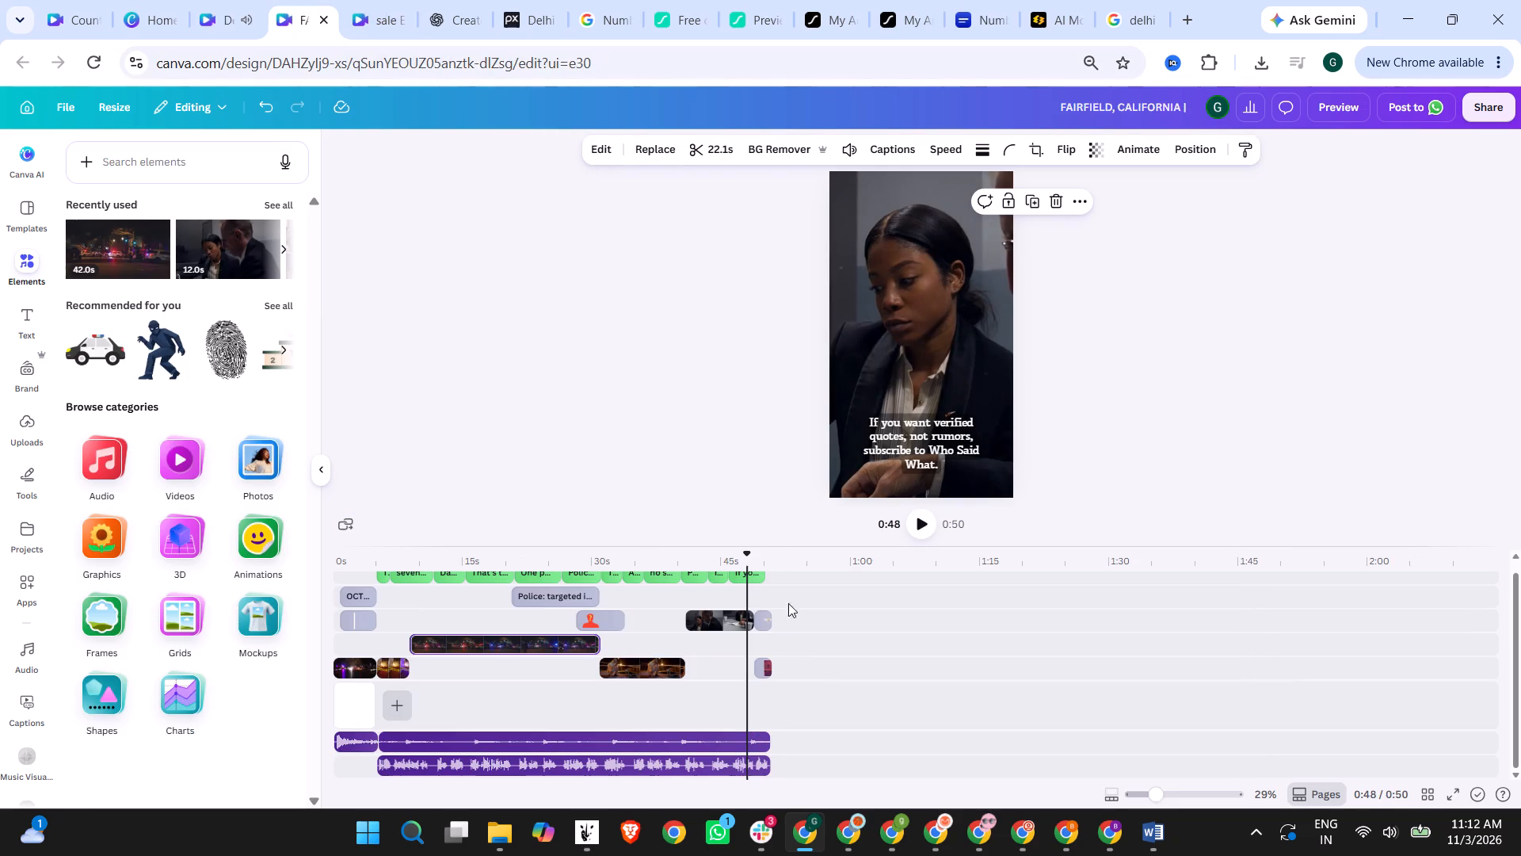
left_click(765, 621)
left_click(764, 666, "ctrl")
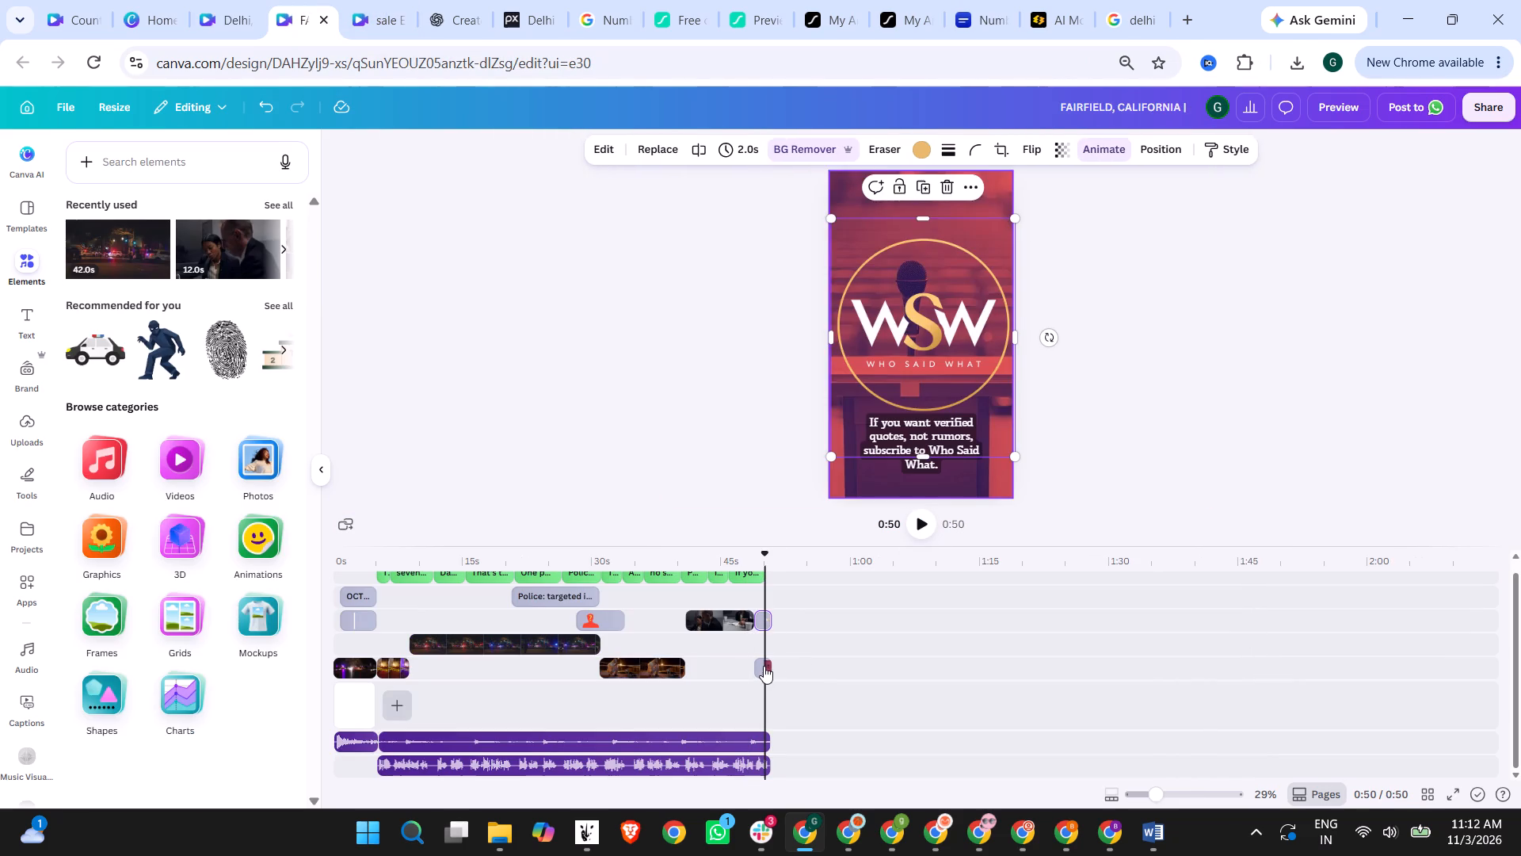
key("ctrl+c")
left_click(227, 0)
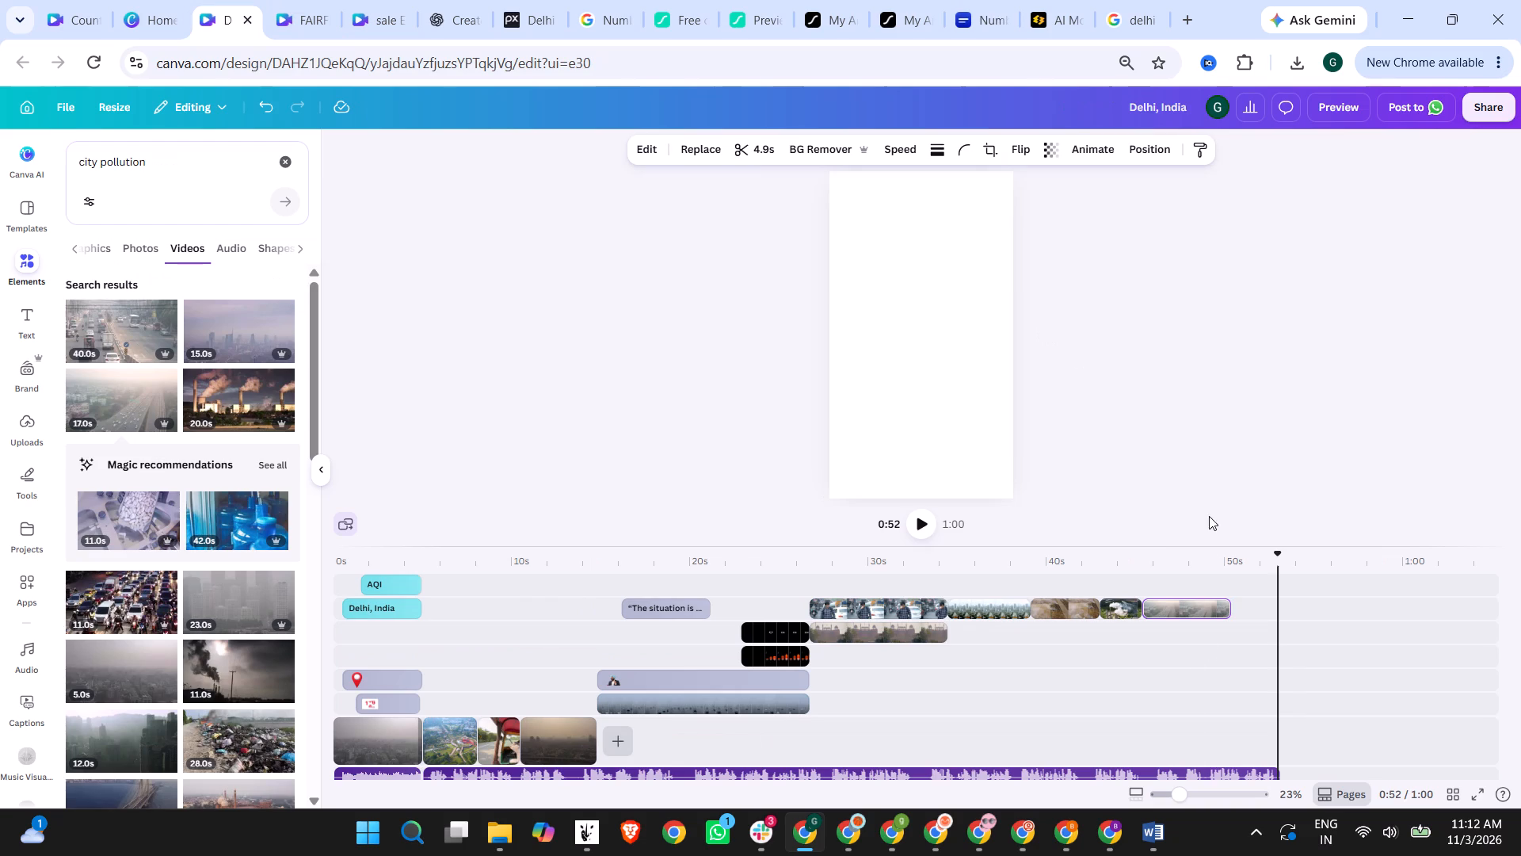
left_click(1240, 614)
key("ctrl+v")
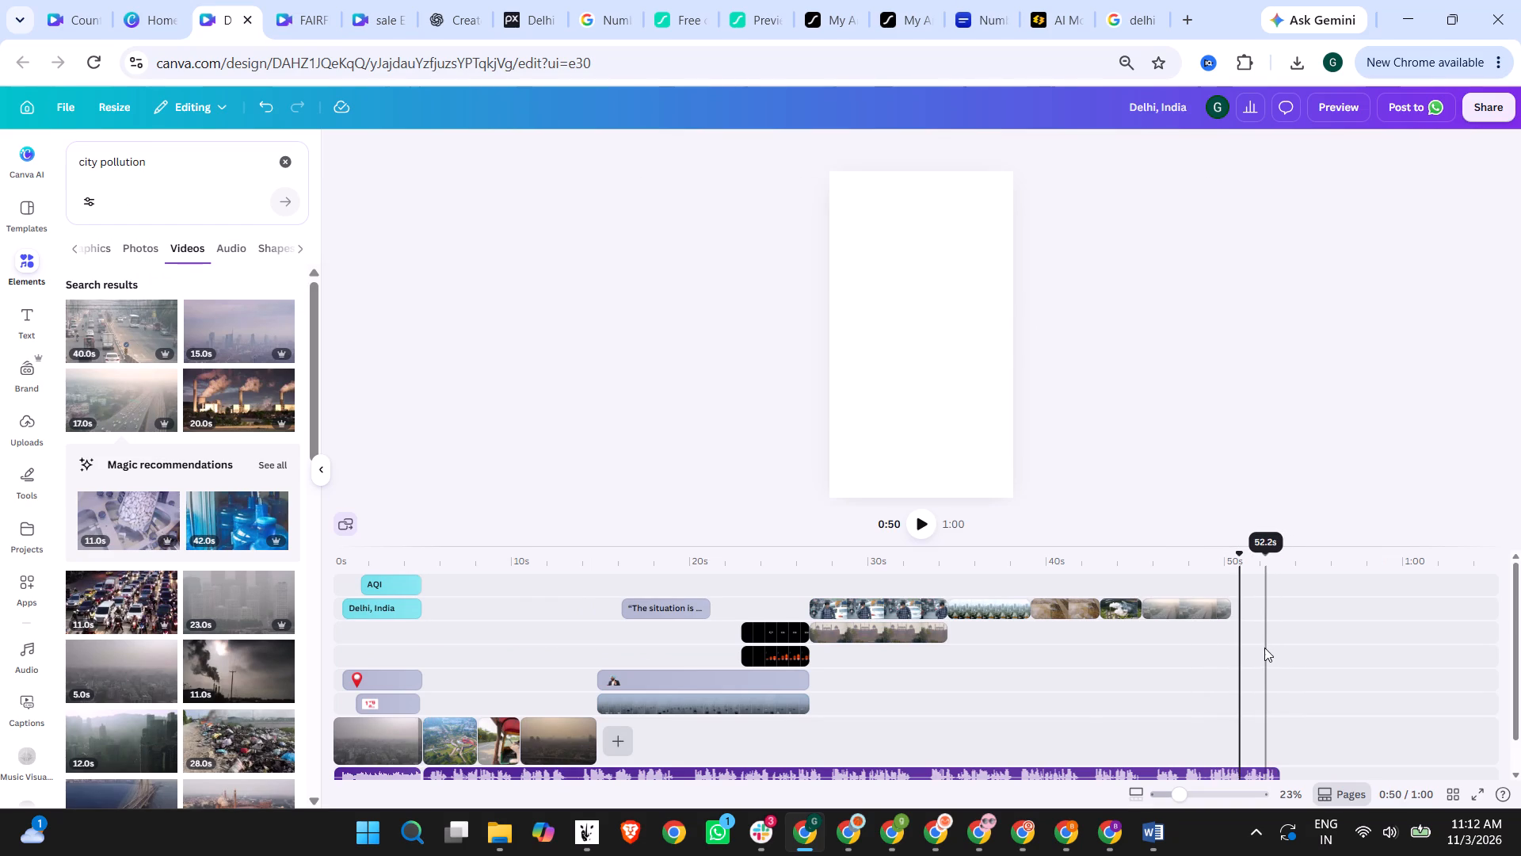
left_click_drag(1260, 611, 1256, 674)
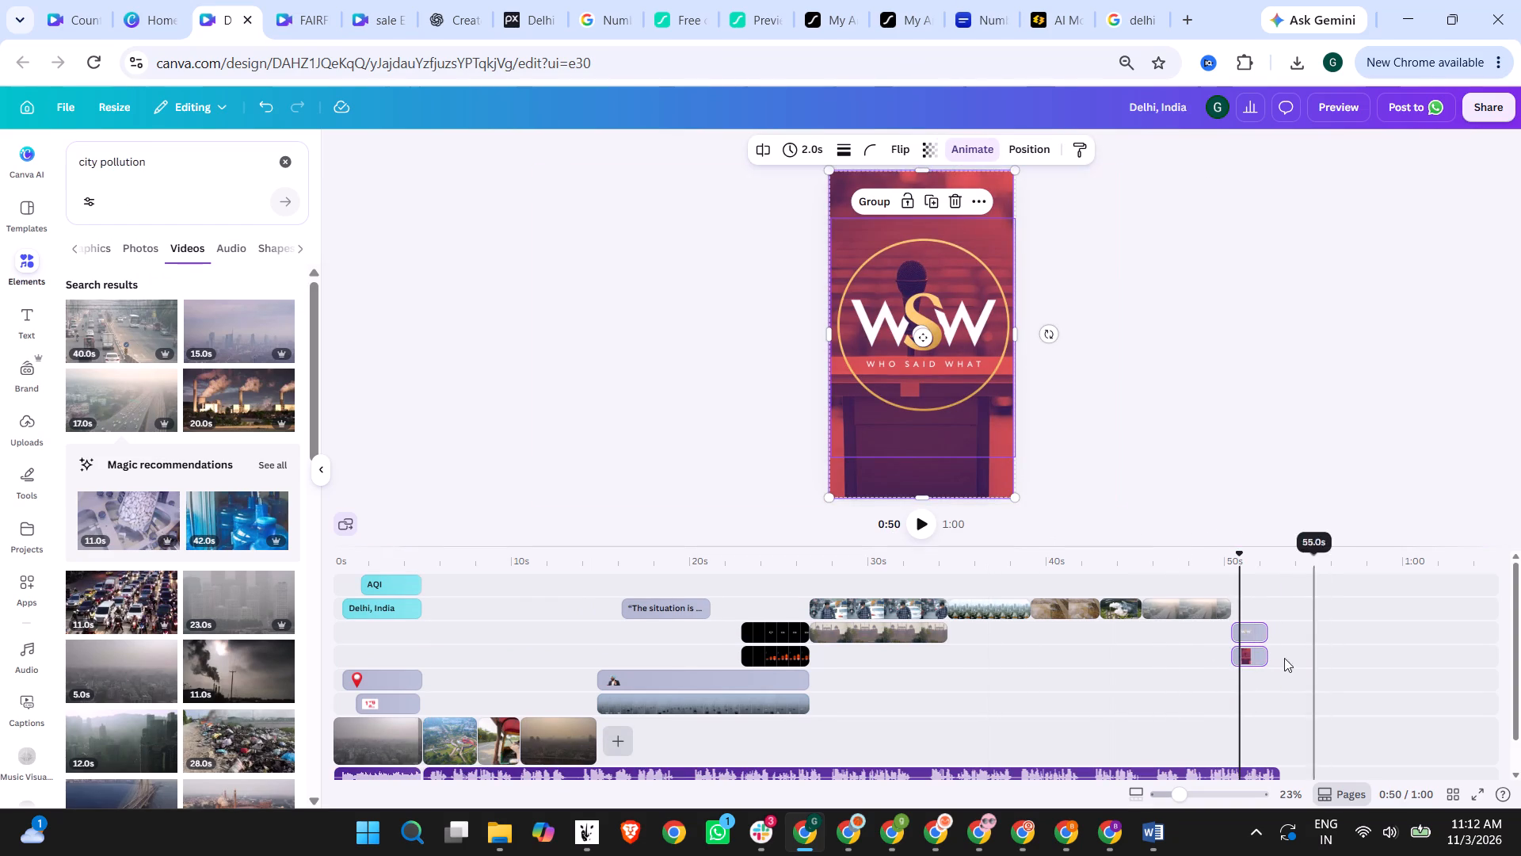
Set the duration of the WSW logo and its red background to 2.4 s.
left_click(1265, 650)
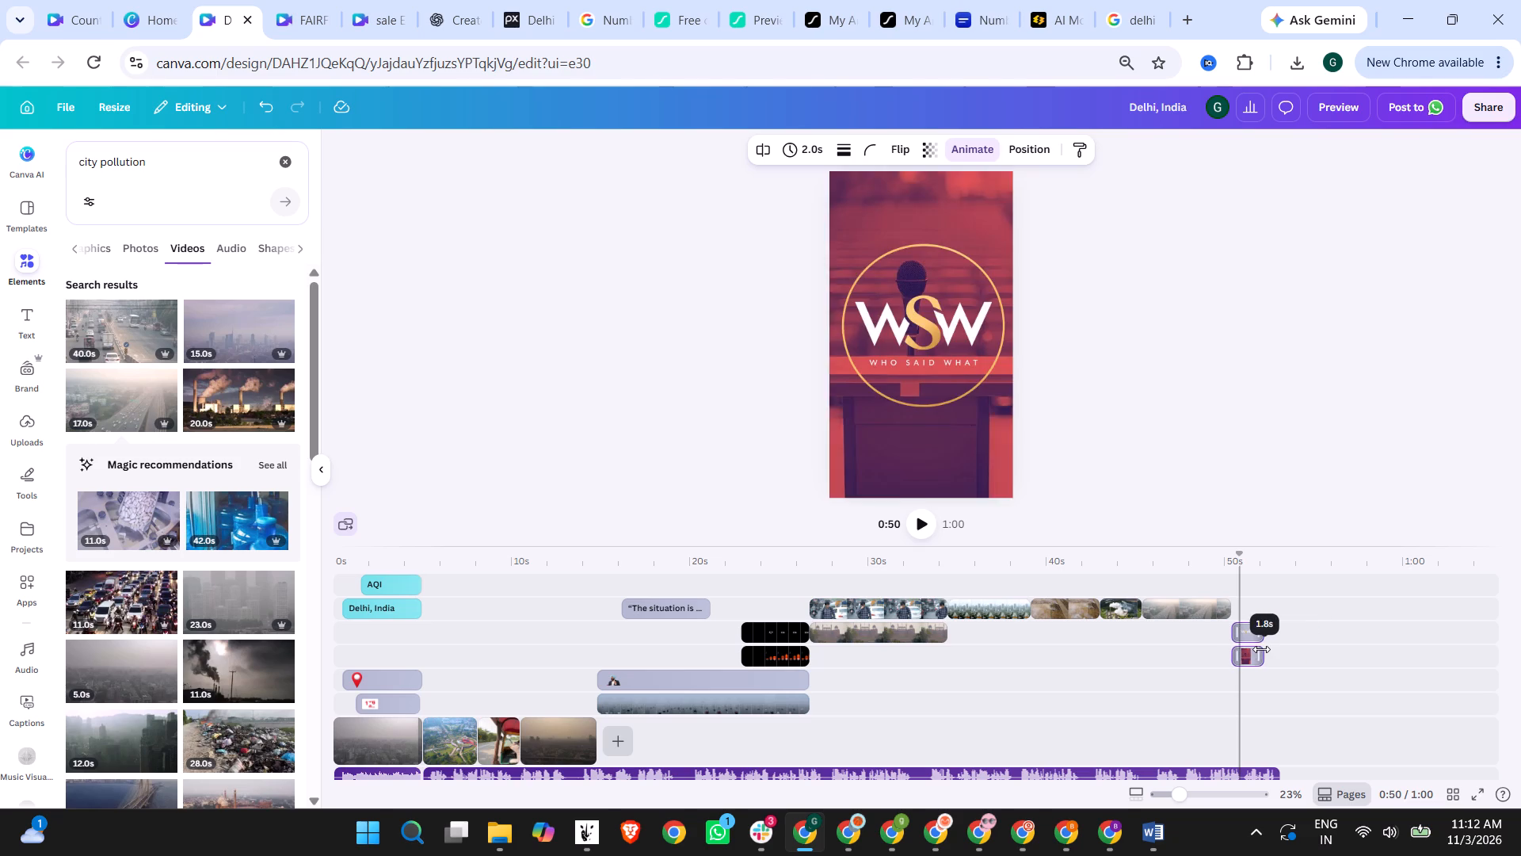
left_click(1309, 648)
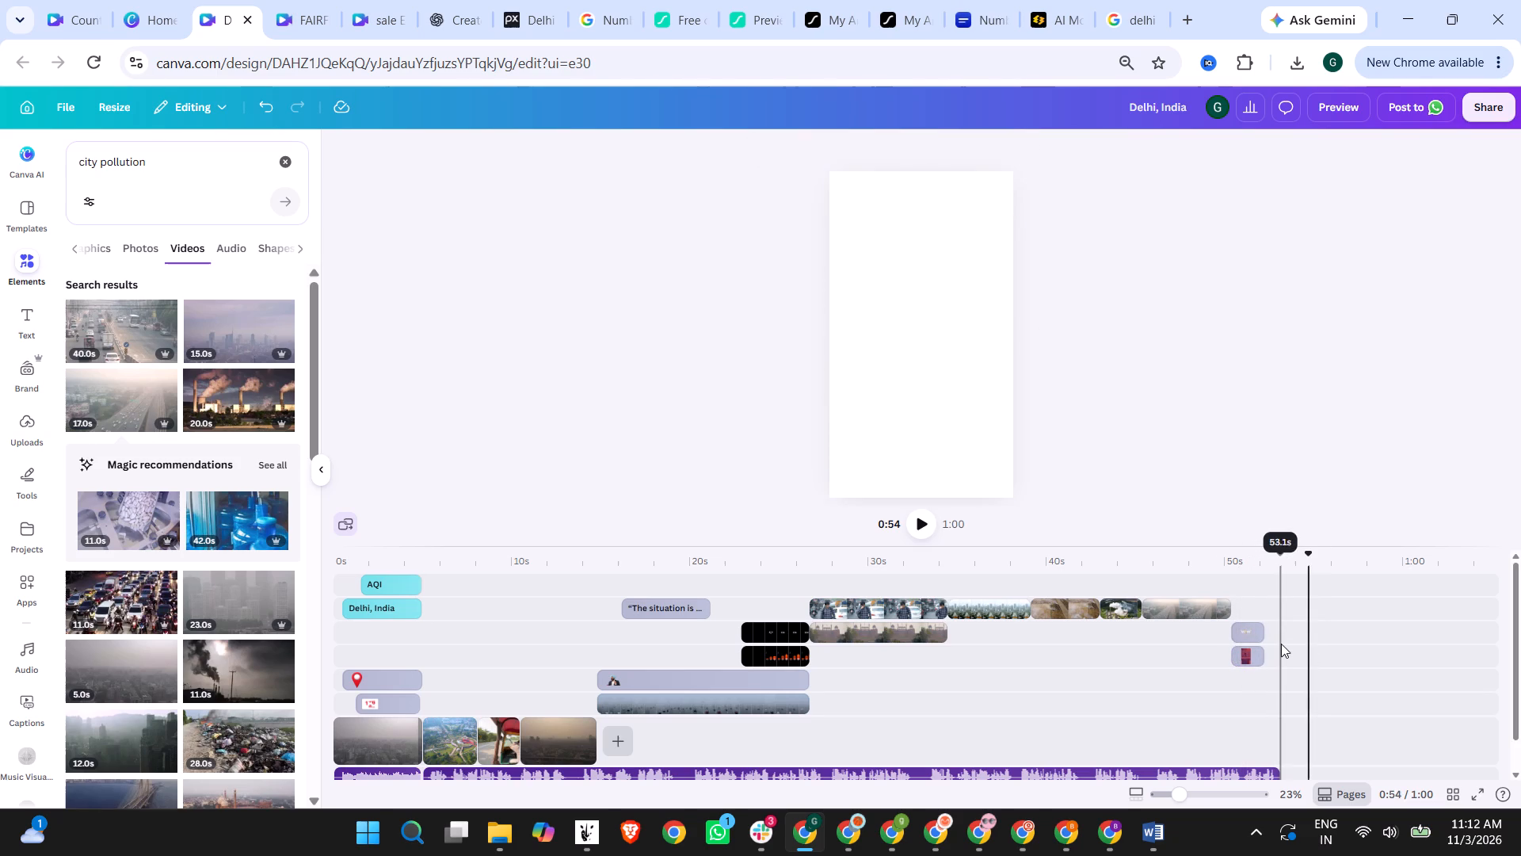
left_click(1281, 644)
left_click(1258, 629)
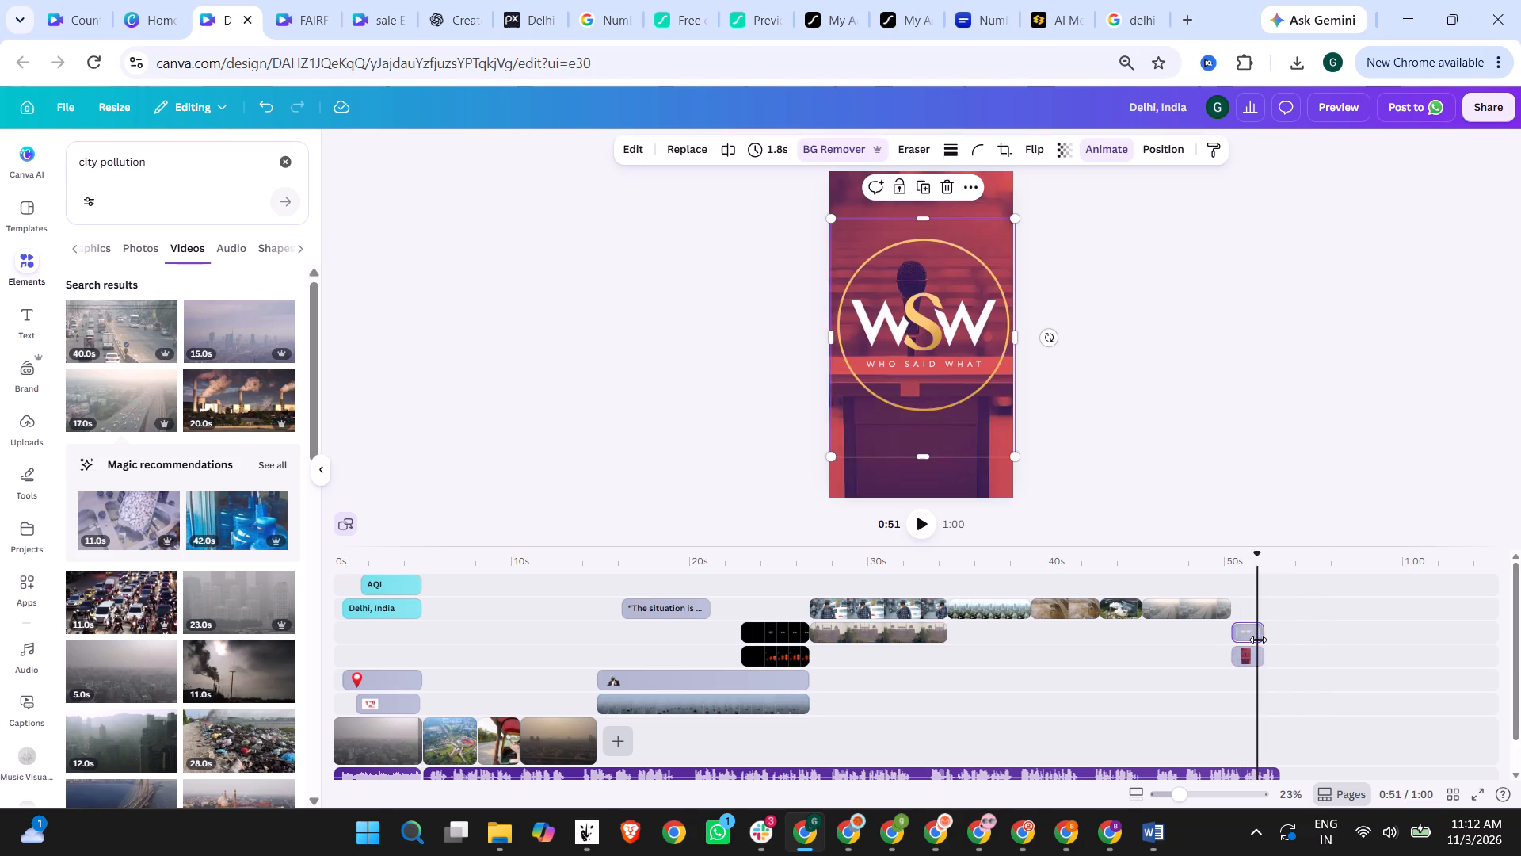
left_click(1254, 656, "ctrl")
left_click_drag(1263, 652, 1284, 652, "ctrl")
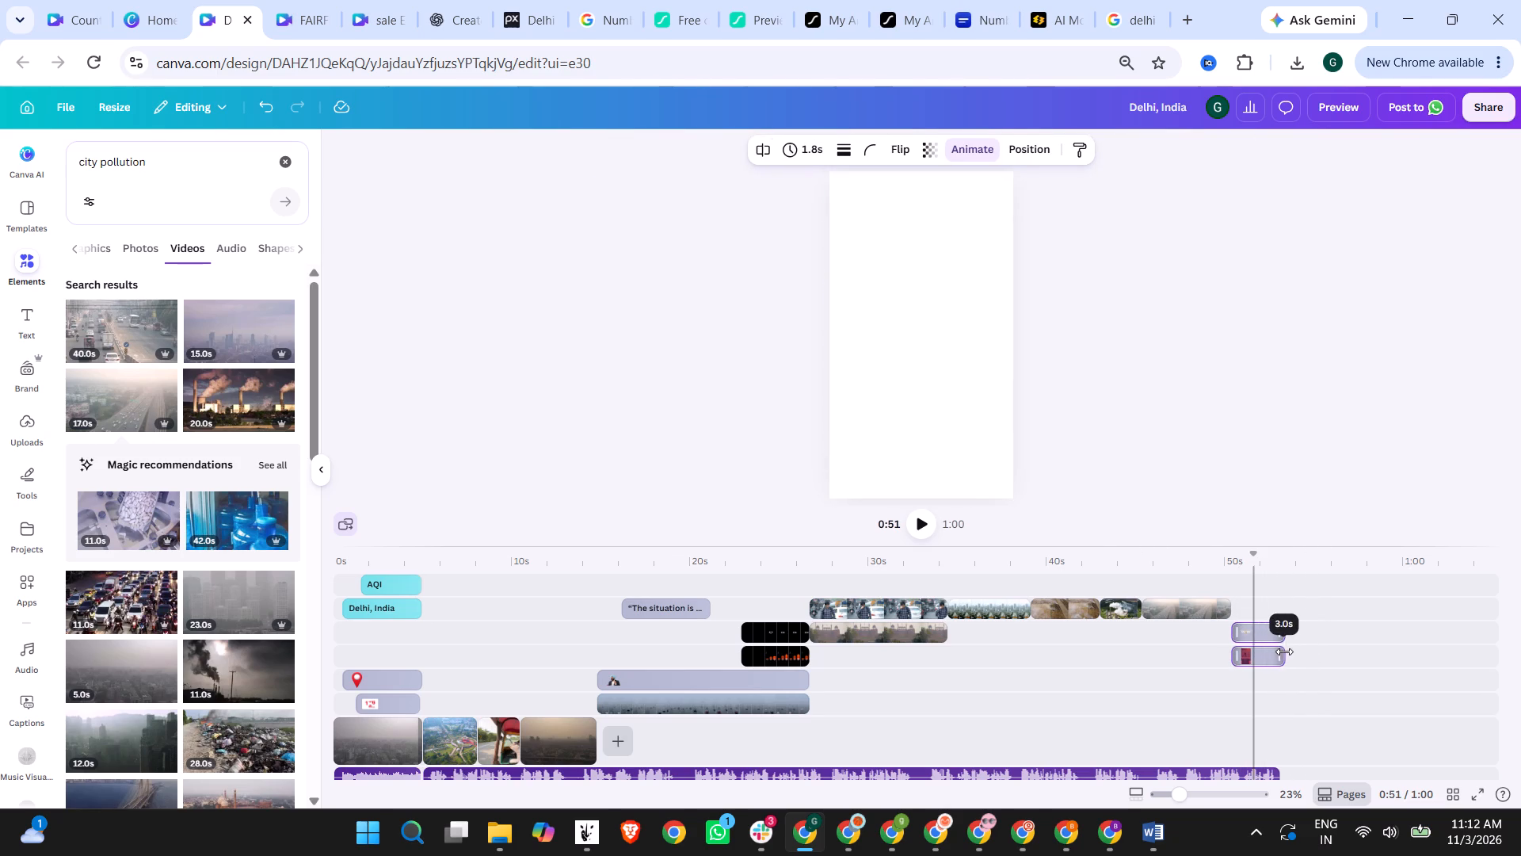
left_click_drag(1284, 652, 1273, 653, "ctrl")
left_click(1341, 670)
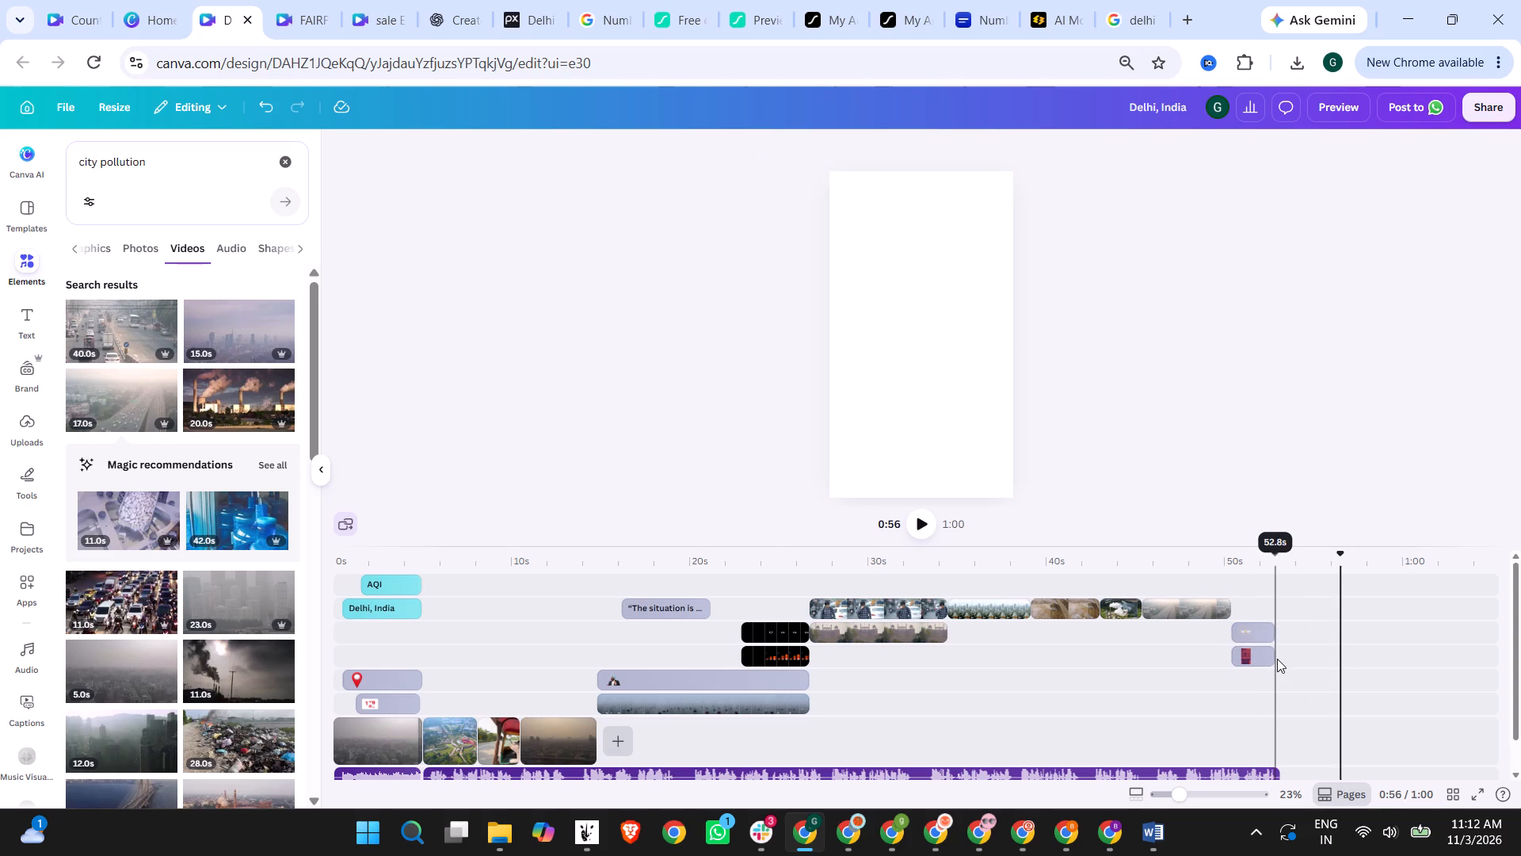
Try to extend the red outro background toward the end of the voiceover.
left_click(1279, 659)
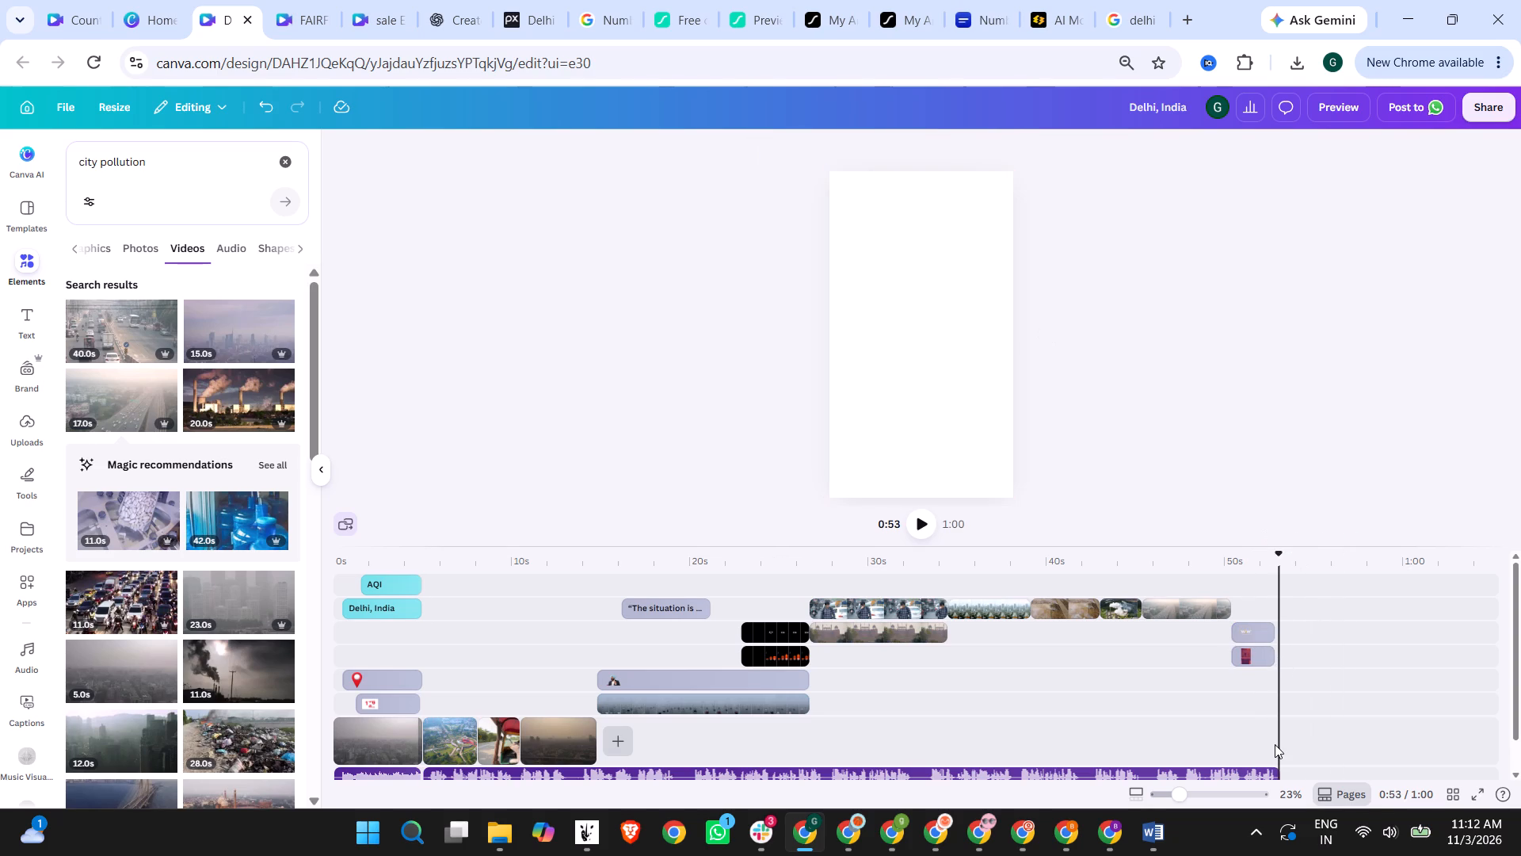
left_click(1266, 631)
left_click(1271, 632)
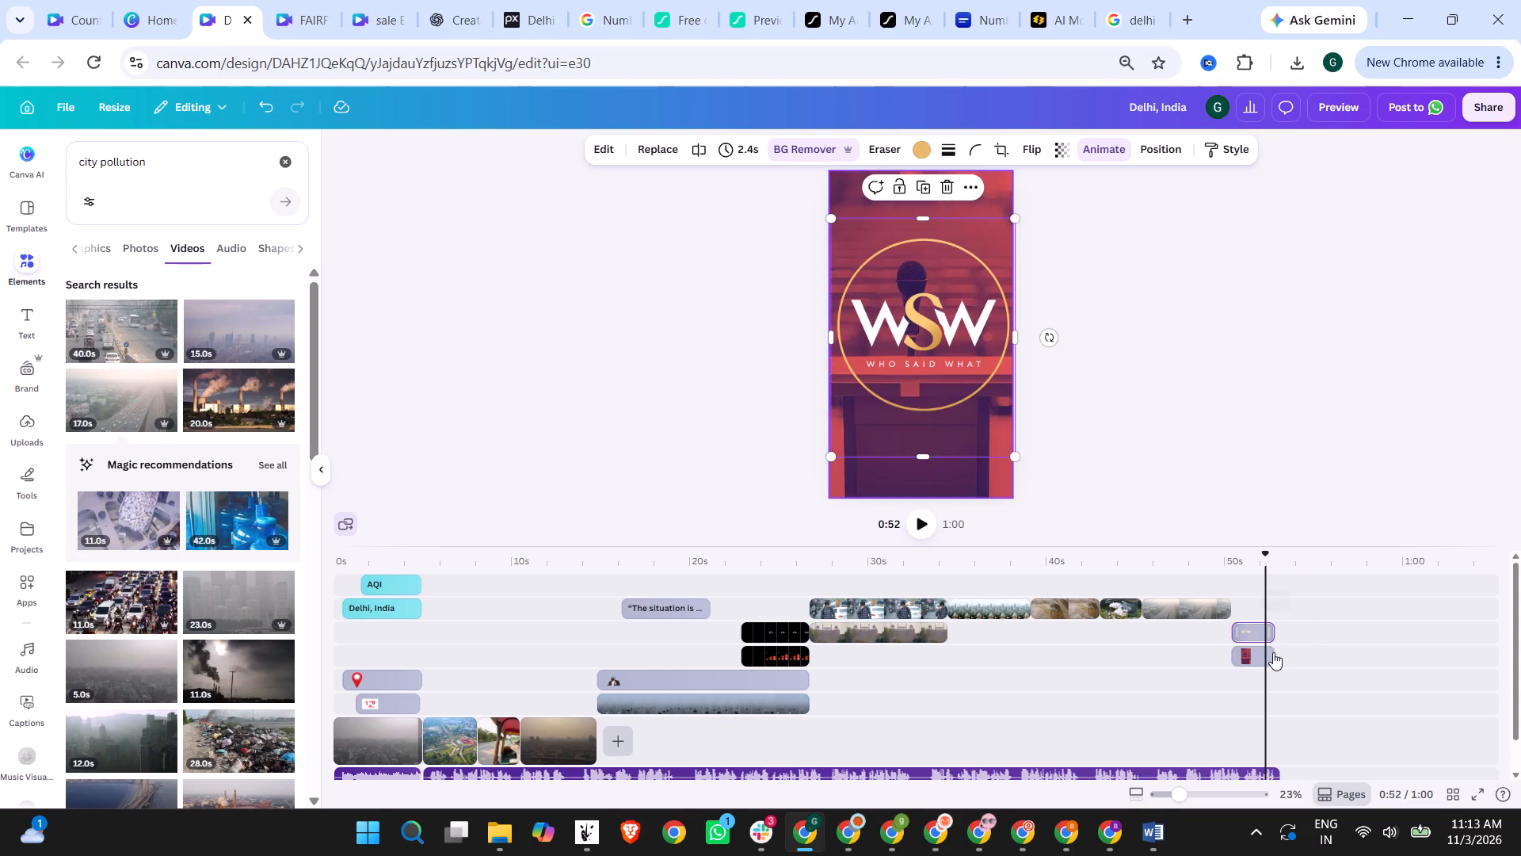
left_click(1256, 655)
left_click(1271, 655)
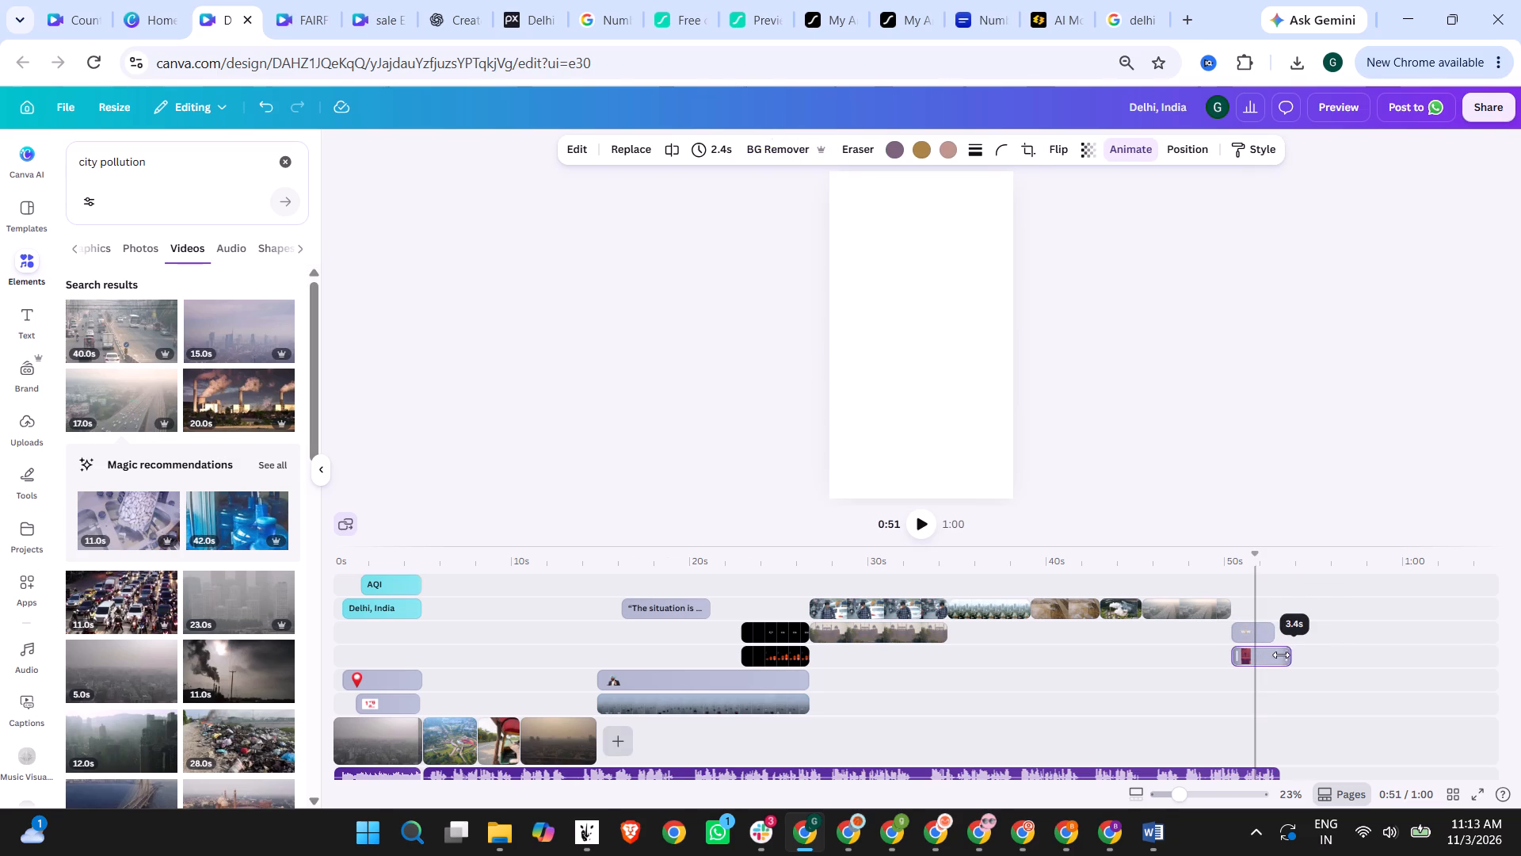
Trim the end of the Pulse Width background music to 48.2 s, level with the end of the voiceover.
scroll(1285, 719, "down", 1)
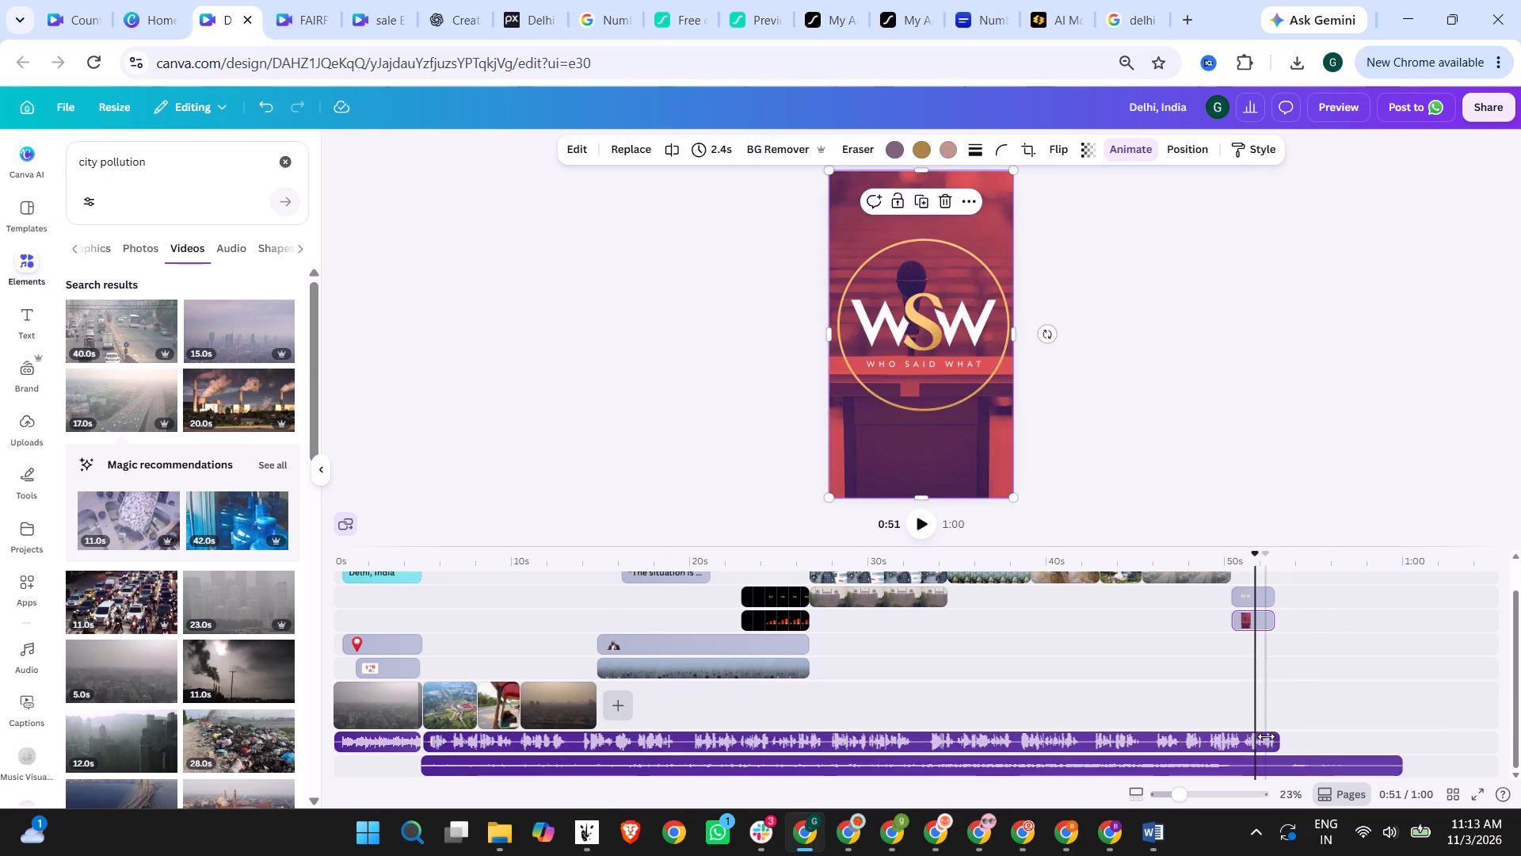
left_click(1338, 765)
left_click_drag(1401, 759, 1282, 759)
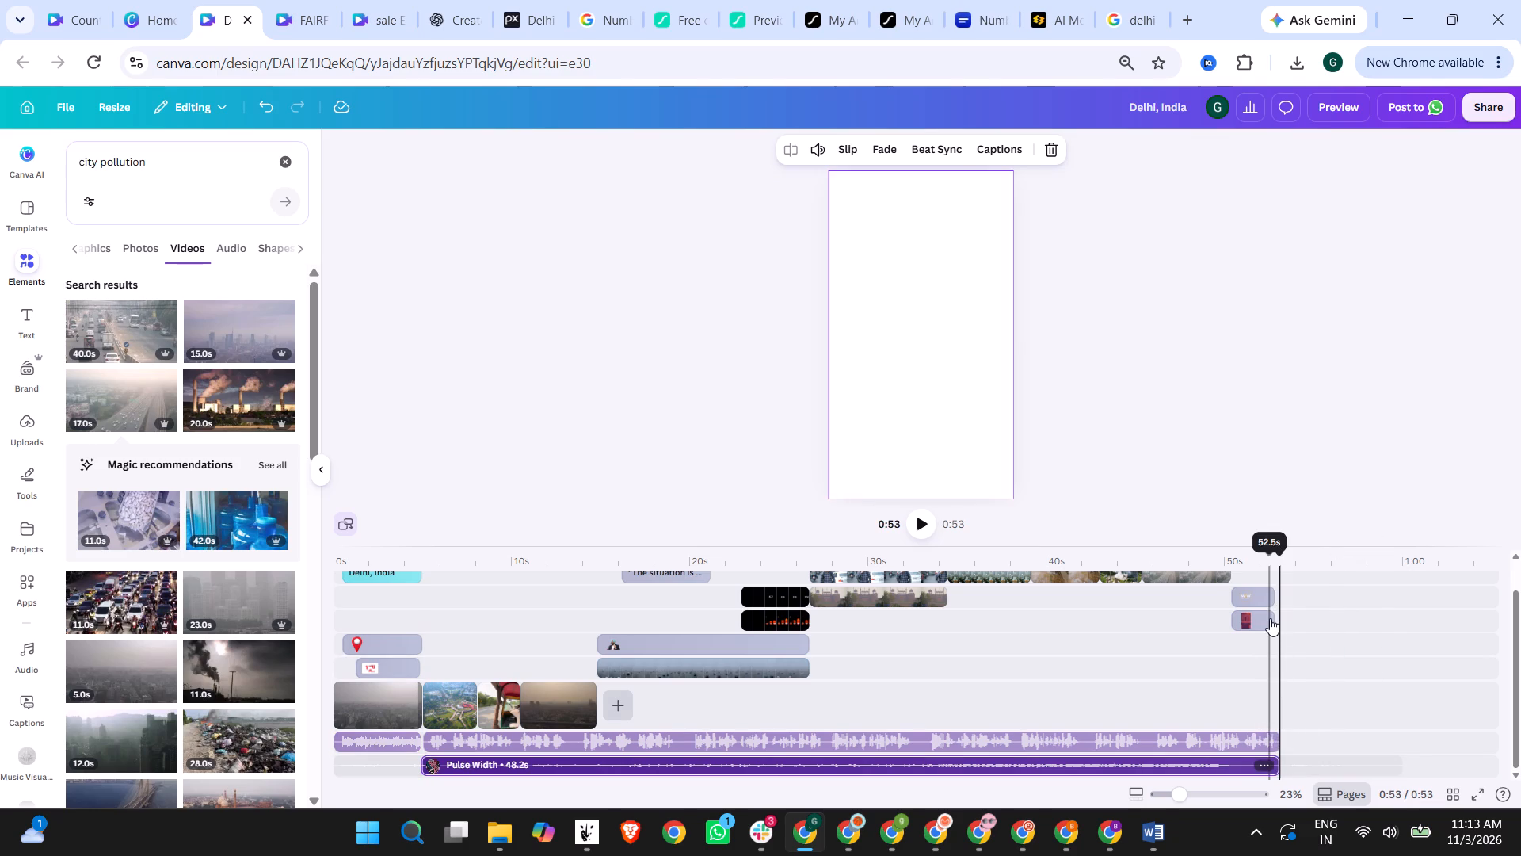
Extend the red outro background and the WSW logo to 2.7 s each, matching the end of the voiceover.
left_click(1260, 619)
left_click(1271, 619)
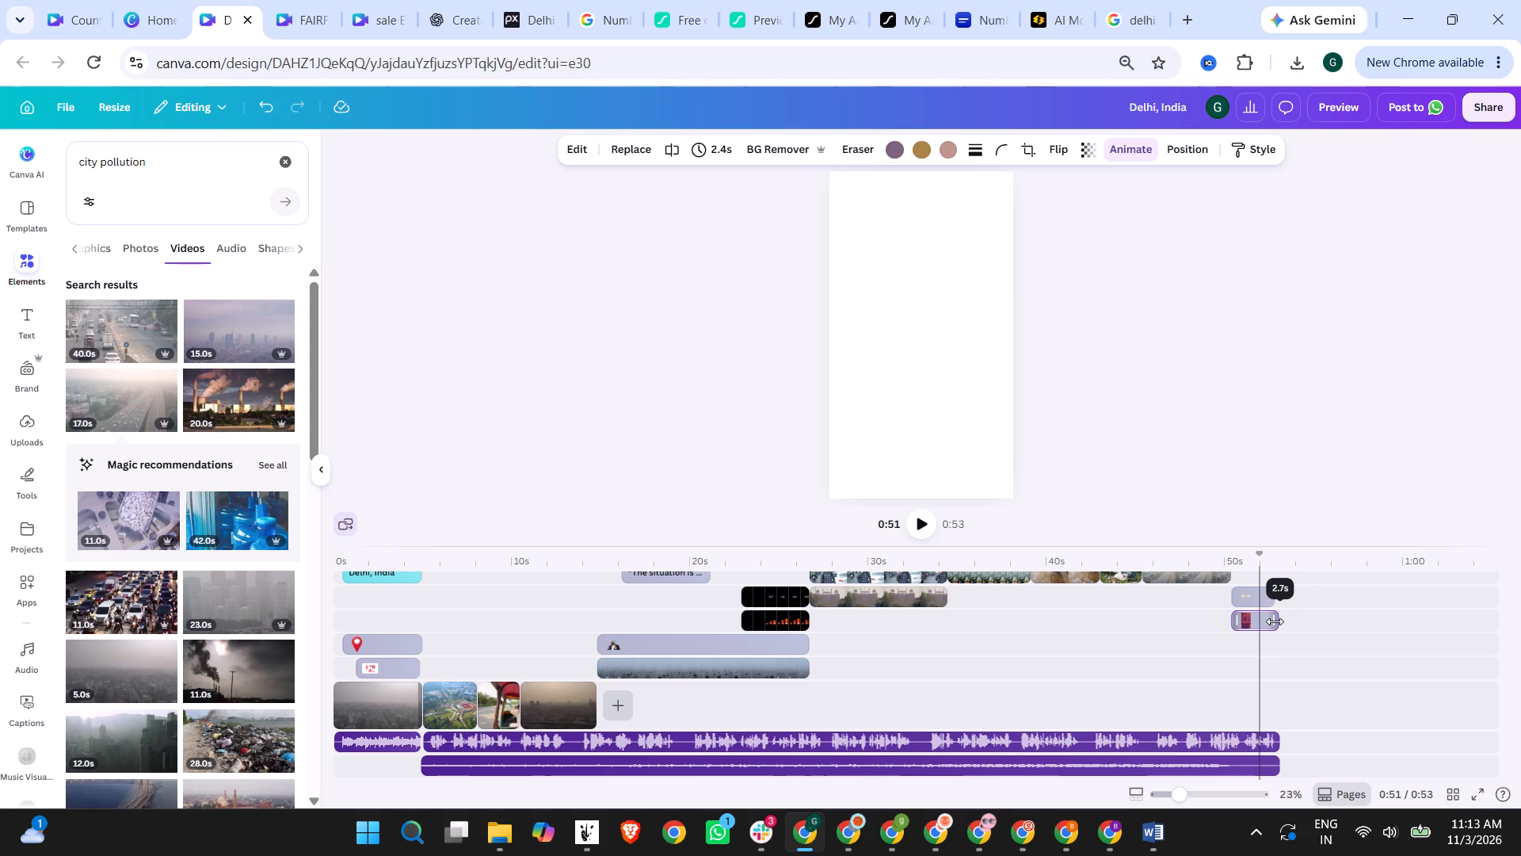
left_click(1266, 596)
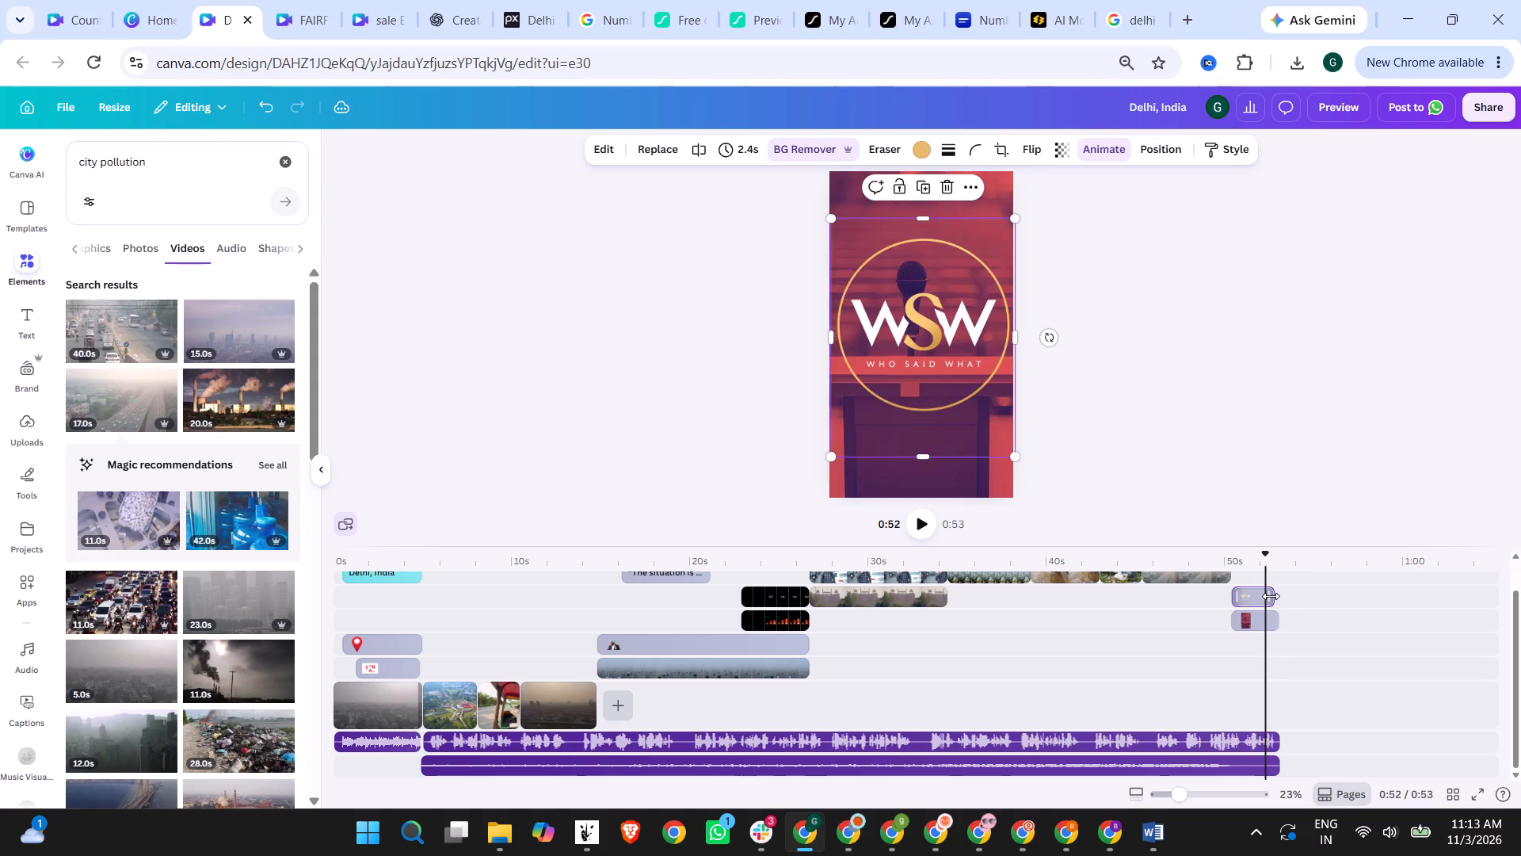
left_click_drag(1271, 596, 1280, 595)
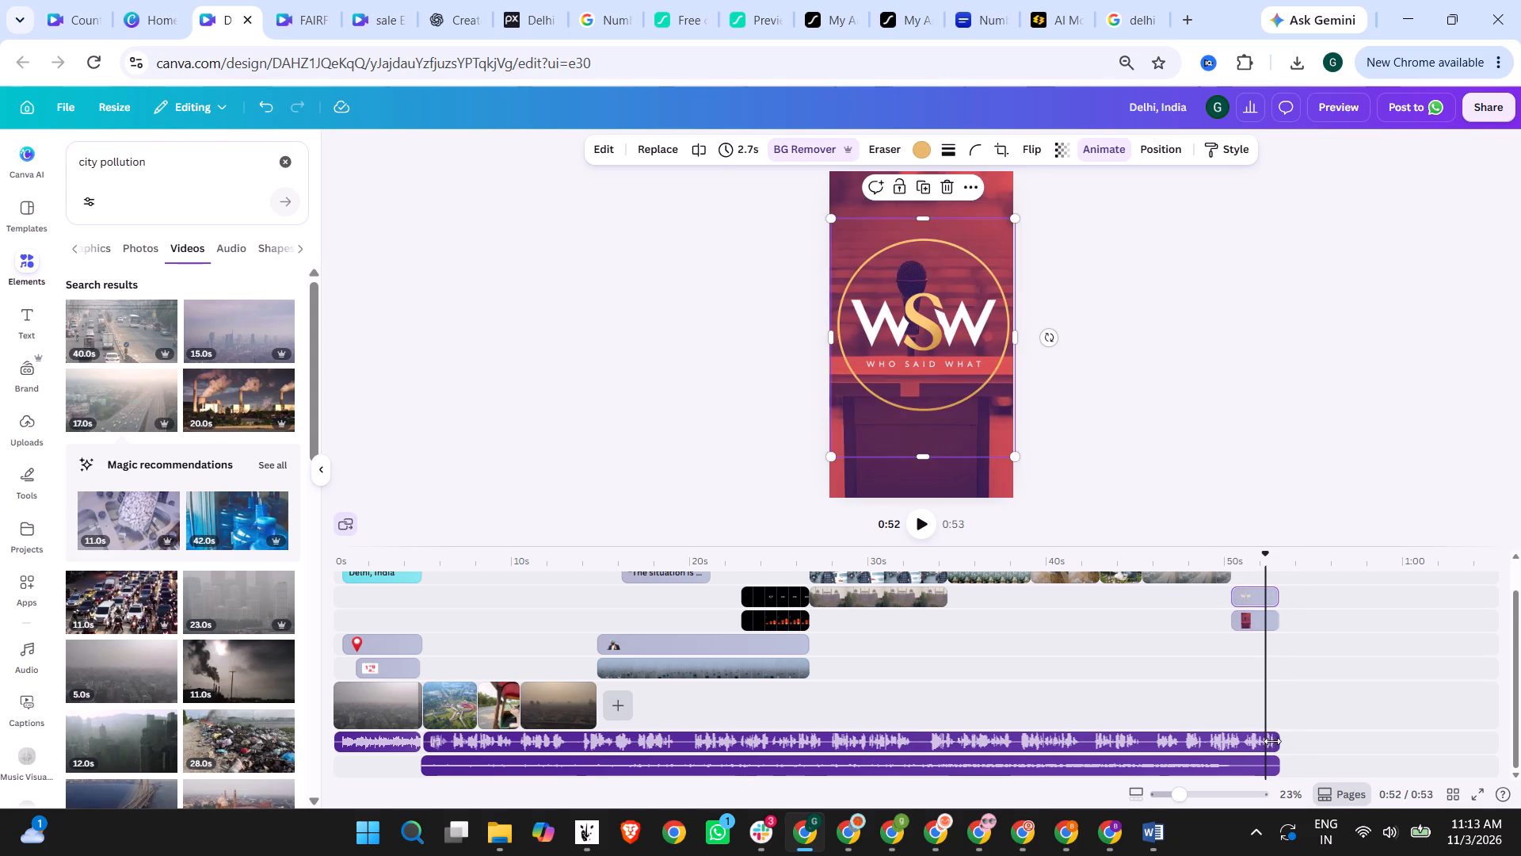
left_click(1271, 741)
left_click(1277, 739)
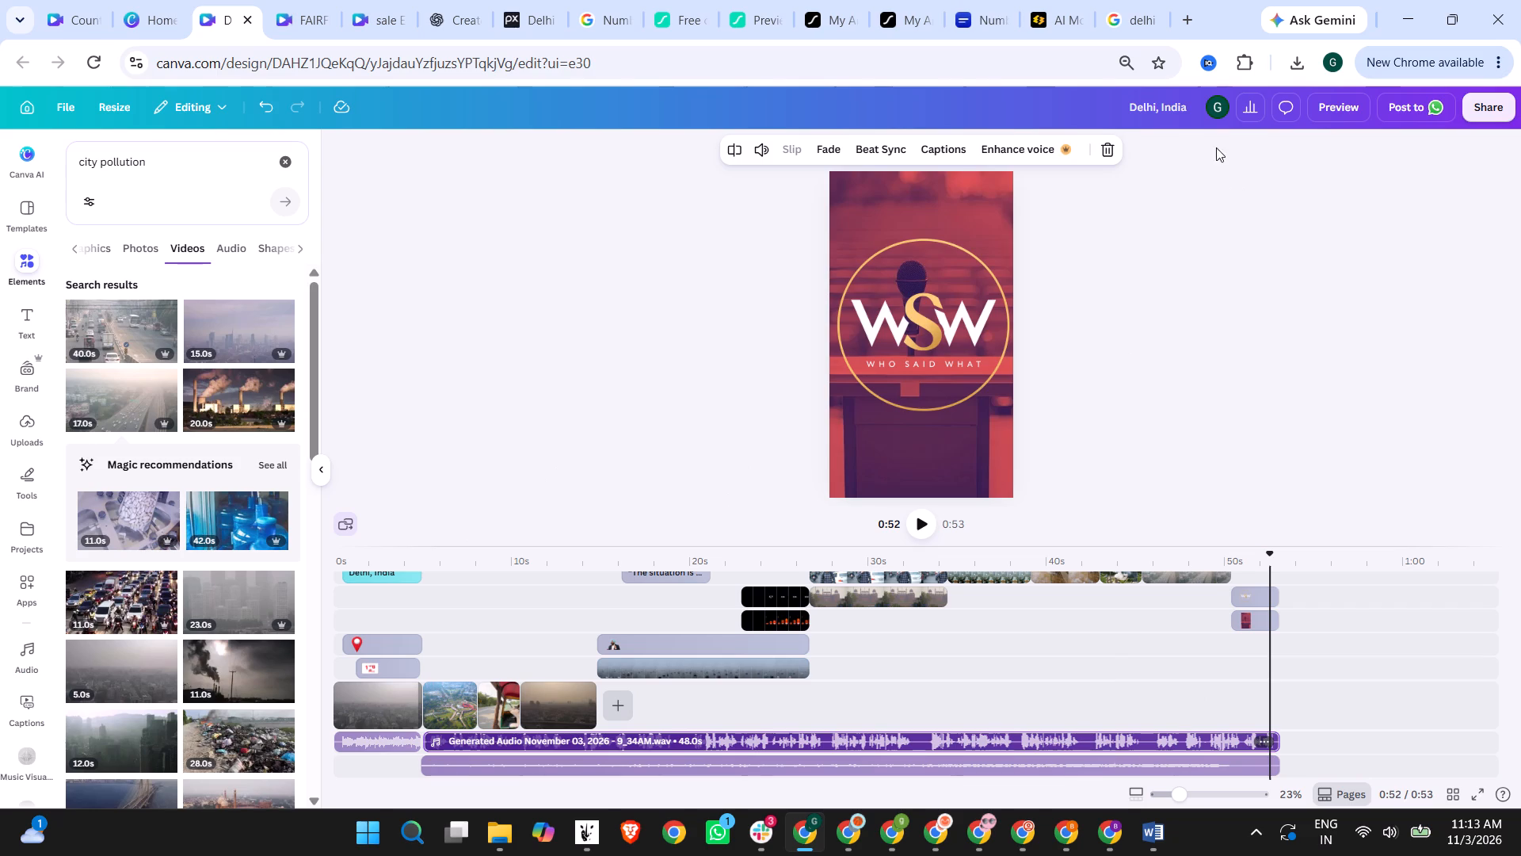
Preview the whole video from the start up to the split scene with the coughing man and the Red Fort.
left_click(1335, 104)
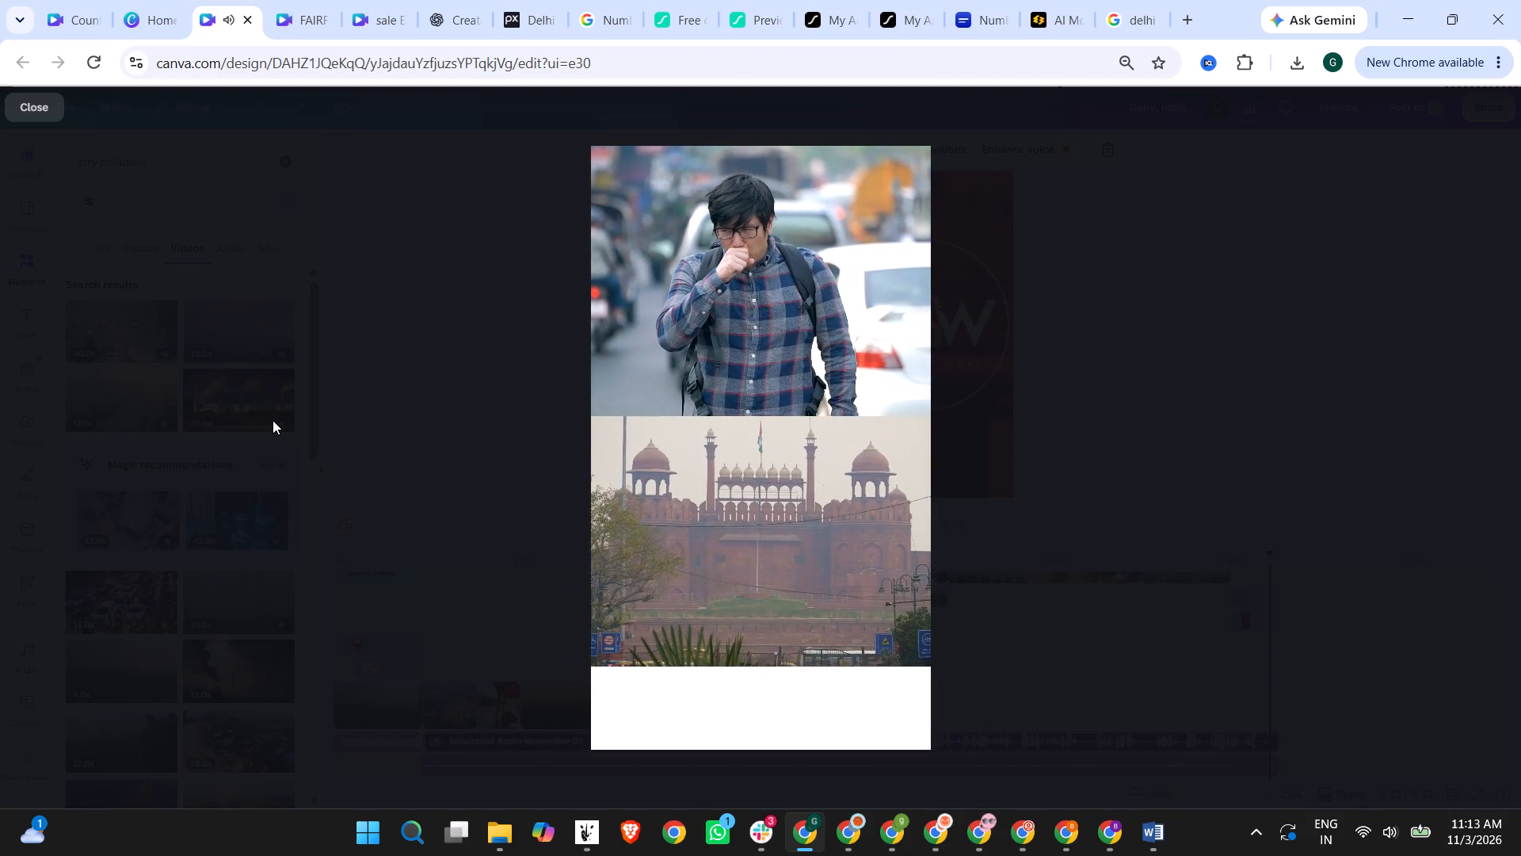
left_click(420, 441)
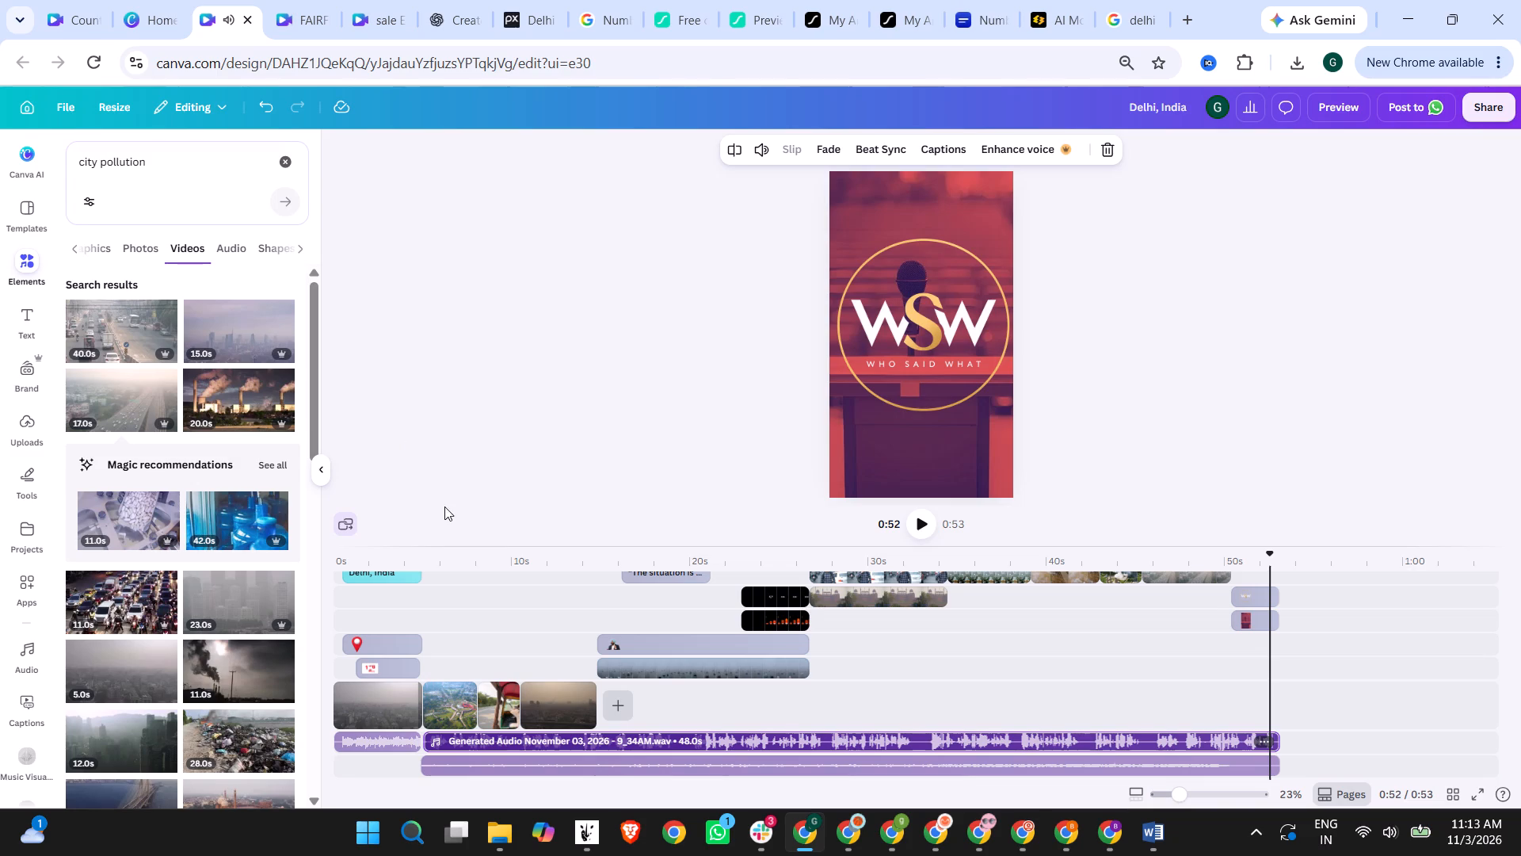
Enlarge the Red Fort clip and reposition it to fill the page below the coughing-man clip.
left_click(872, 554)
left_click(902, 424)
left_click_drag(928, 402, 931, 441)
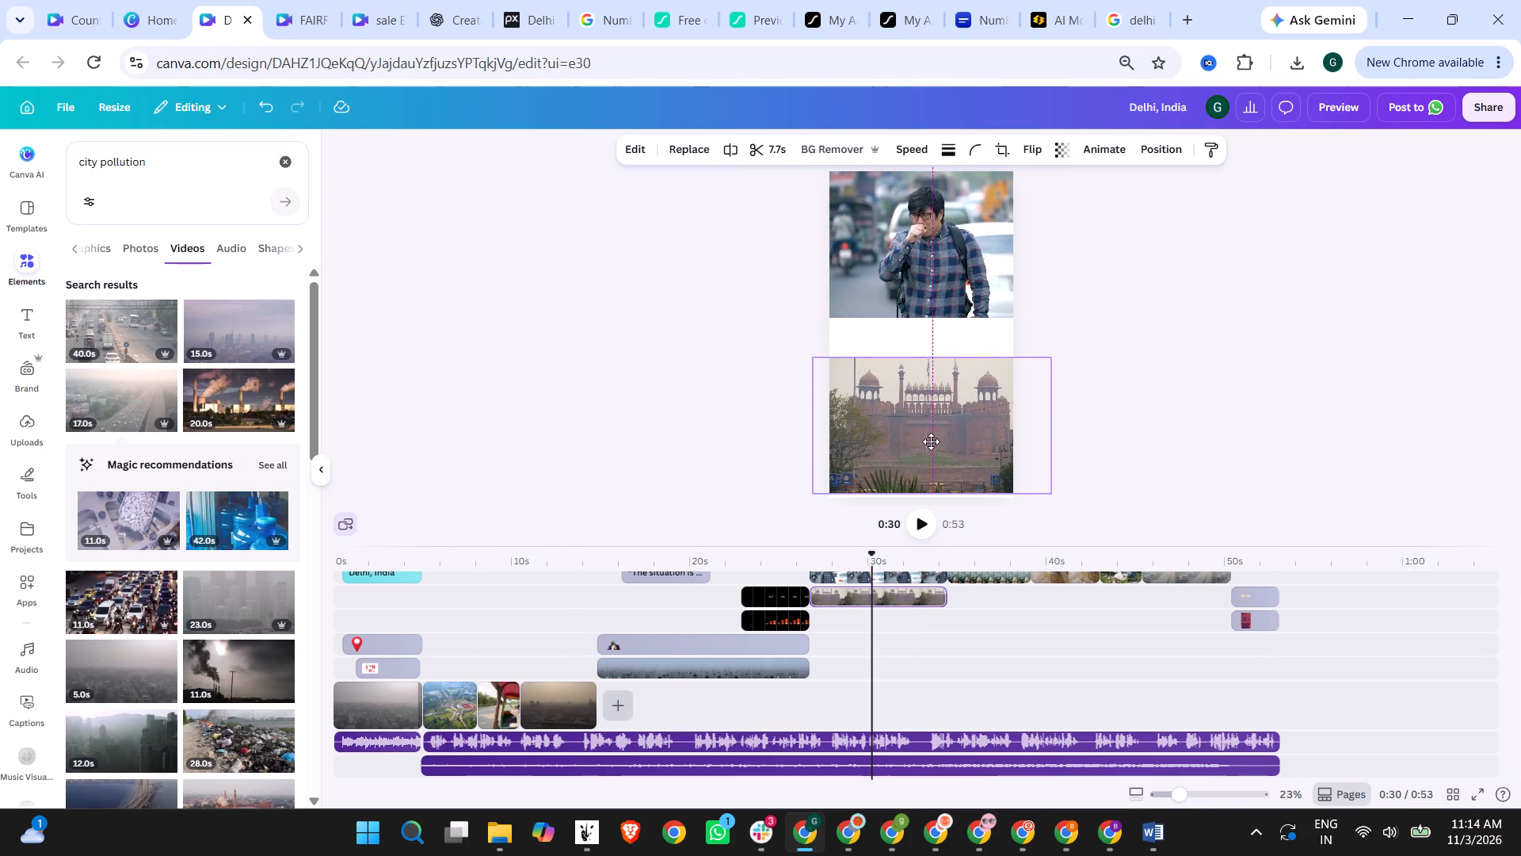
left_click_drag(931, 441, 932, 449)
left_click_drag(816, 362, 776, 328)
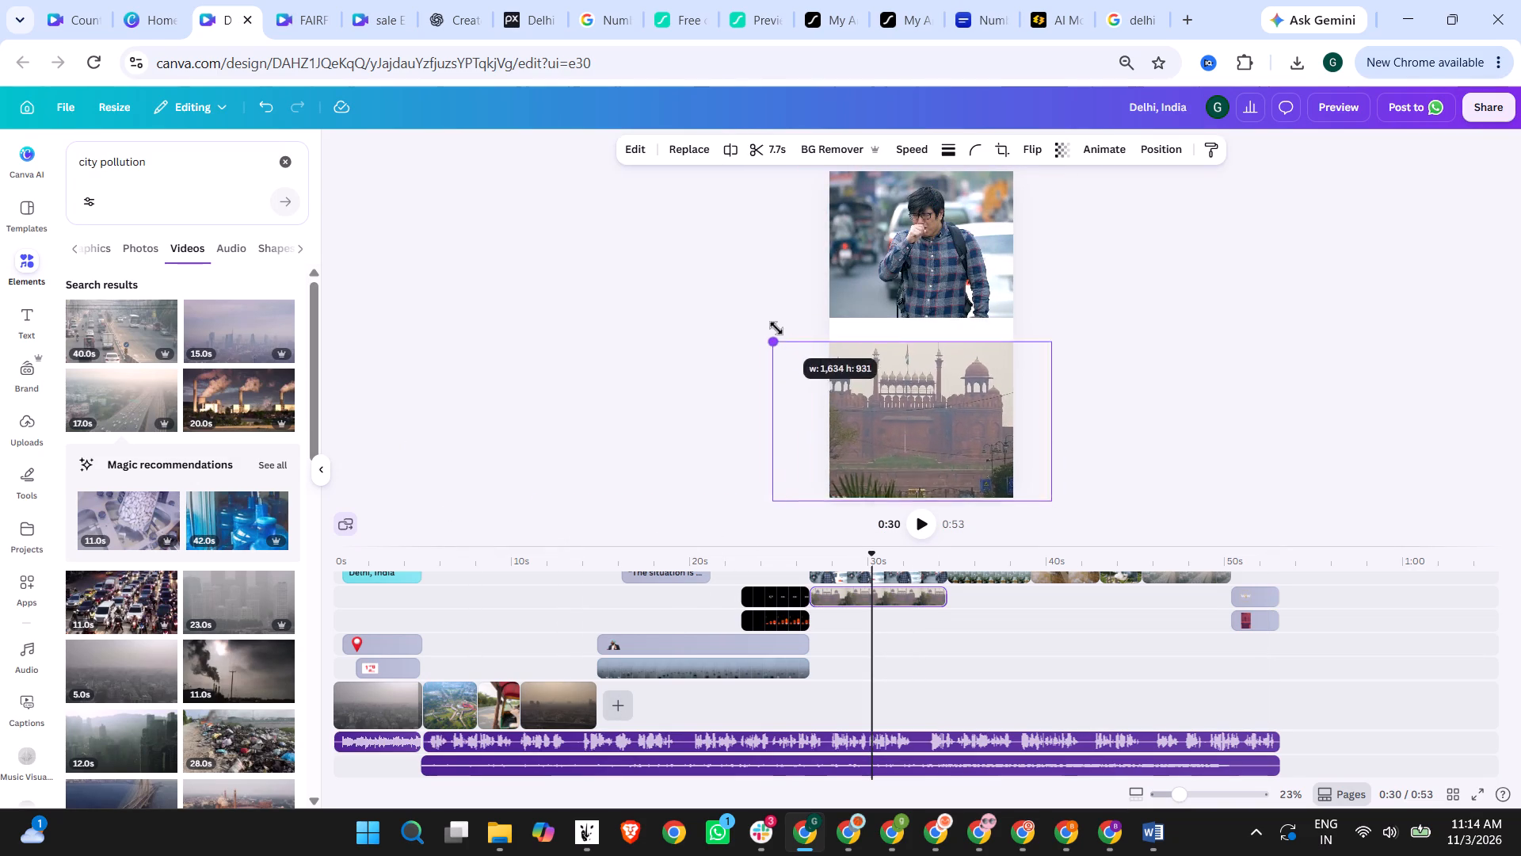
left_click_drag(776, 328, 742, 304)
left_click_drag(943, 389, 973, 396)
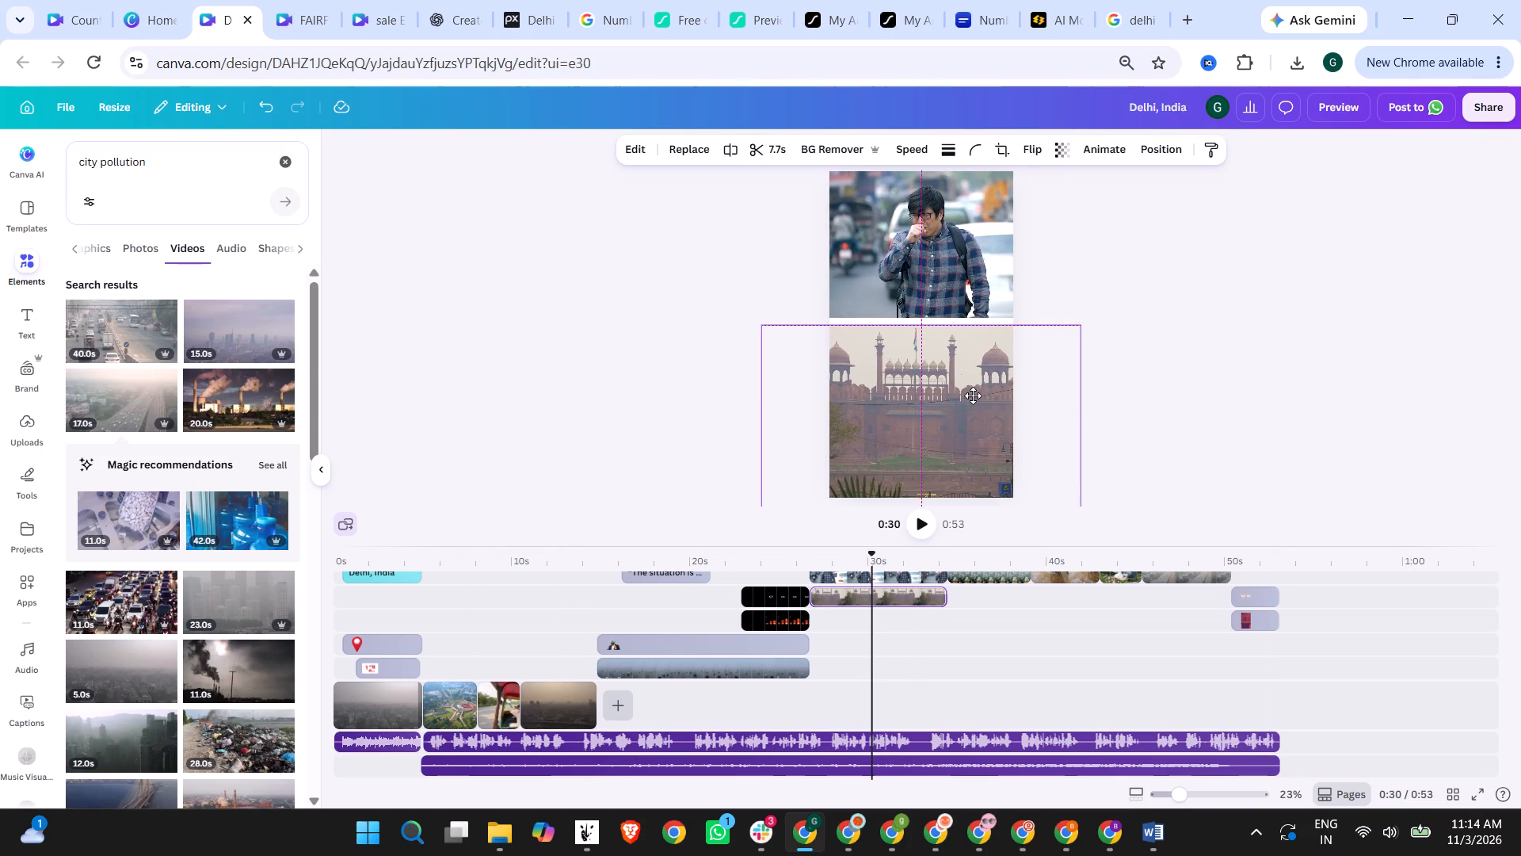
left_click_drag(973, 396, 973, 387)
Delete the Red Fort clip from the split scene.
left_click(981, 387)
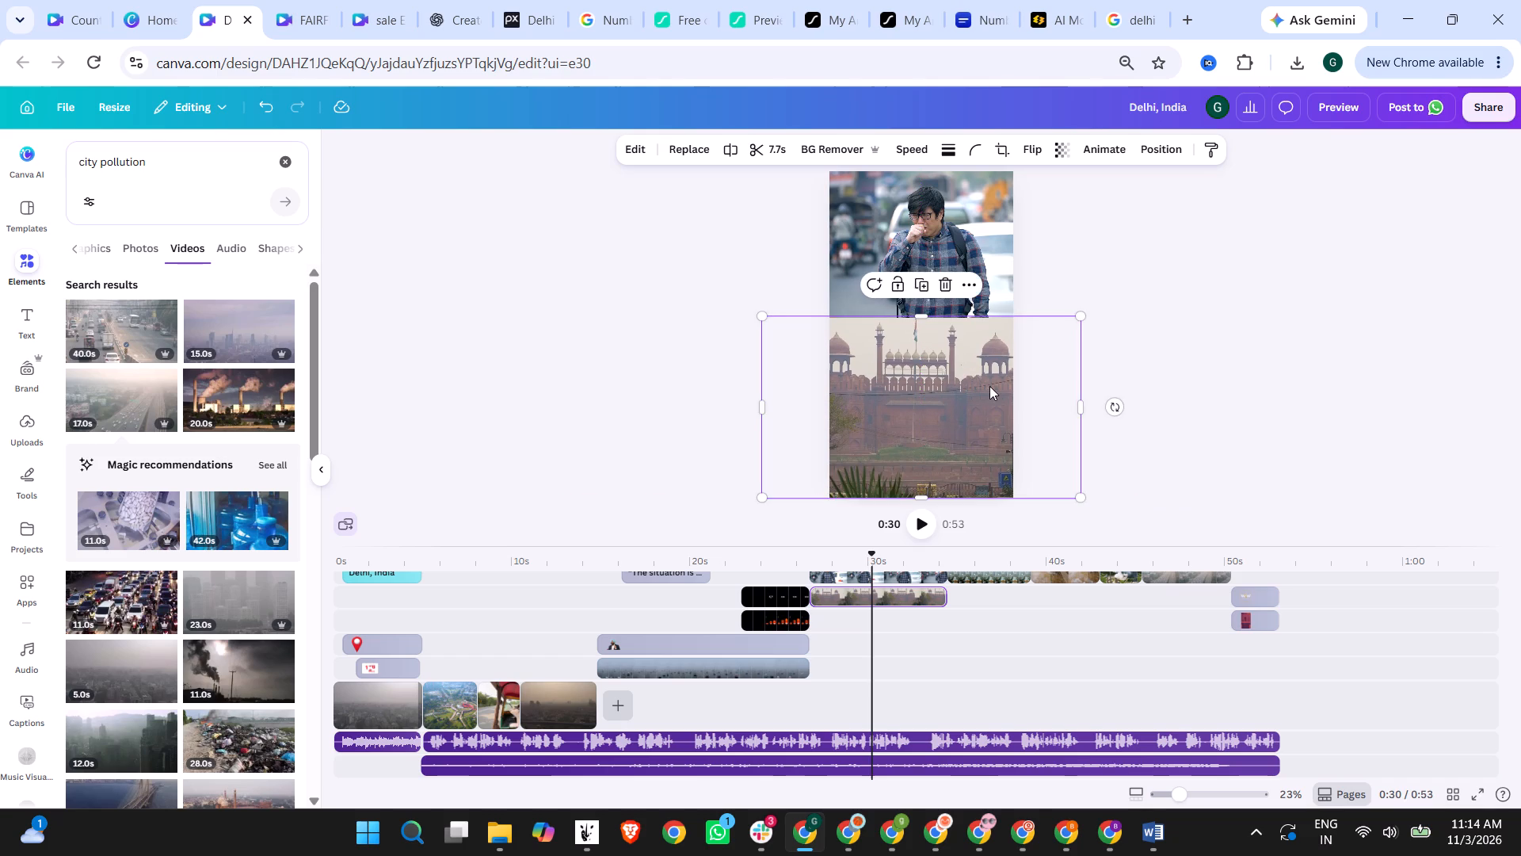
key("Delete")
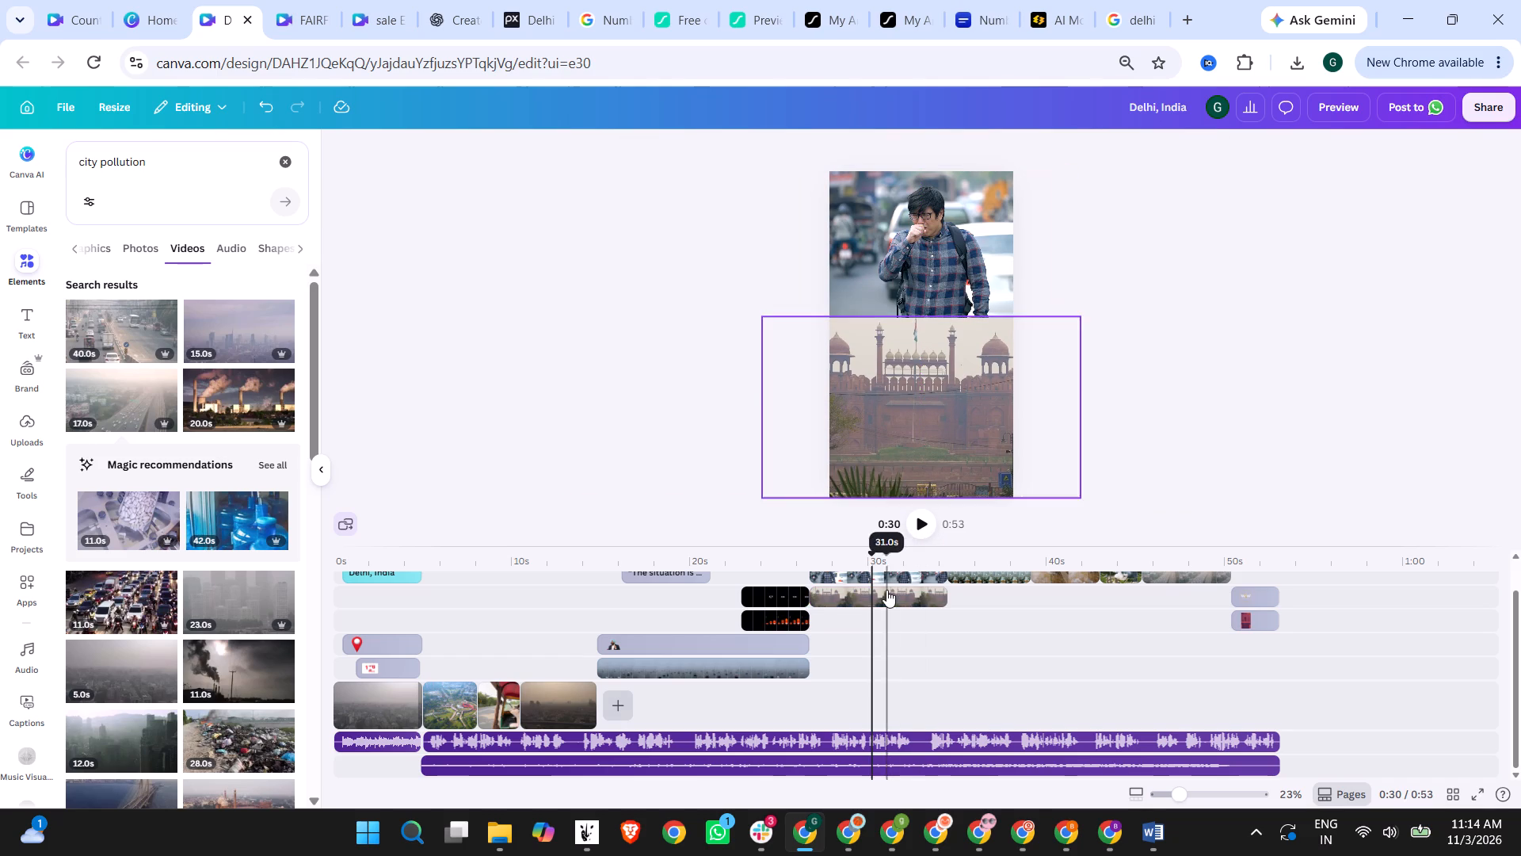
left_click(886, 590)
key("Delete")
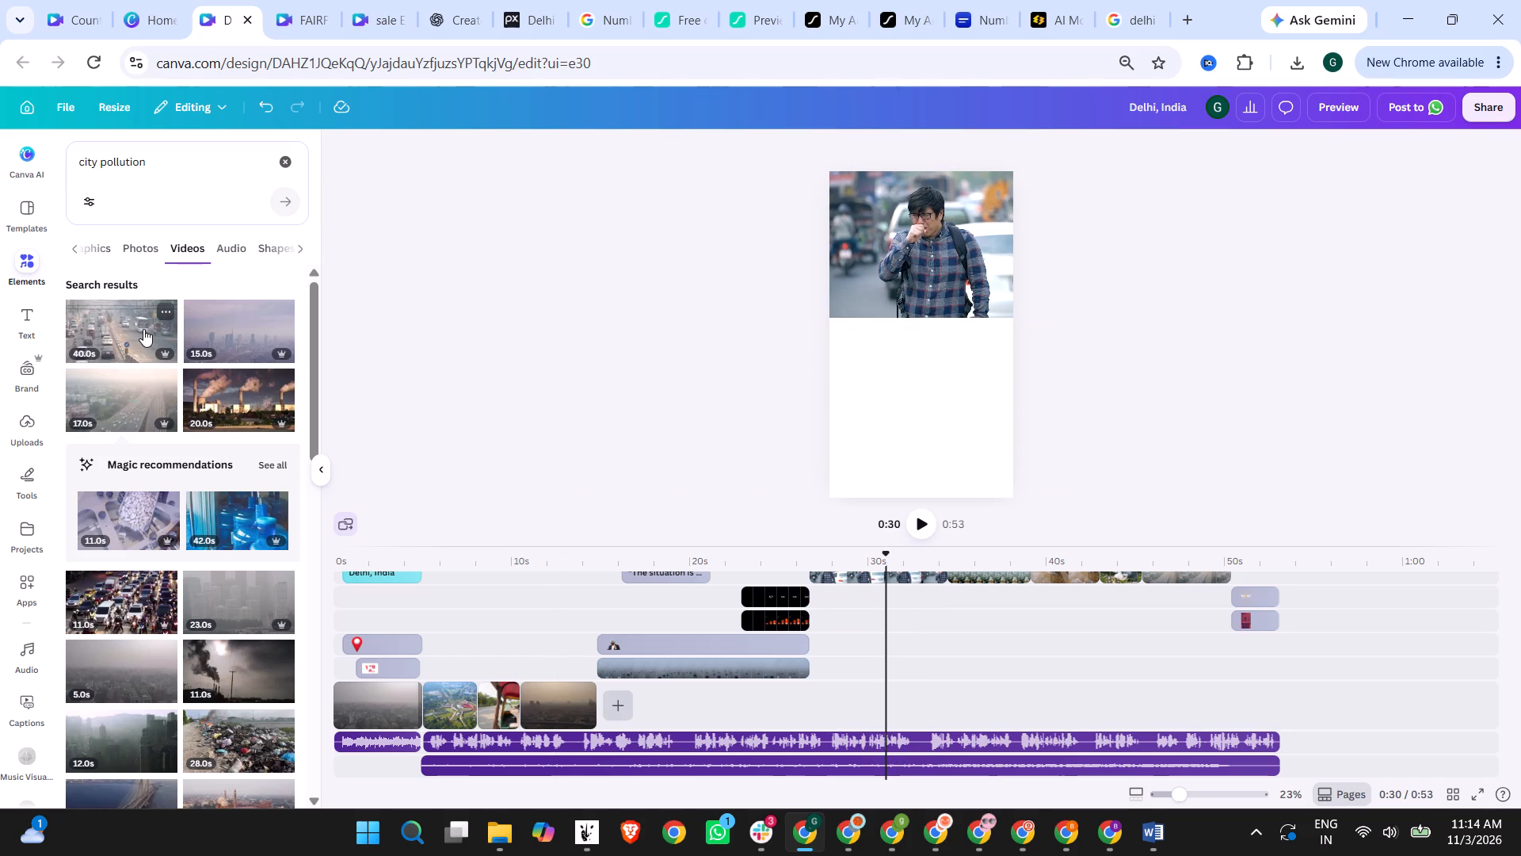
Add the 40-second hazy traffic clip below the coughing-man clip and enlarge it to fill the lower part of the page.
left_click_drag(136, 335, 905, 376)
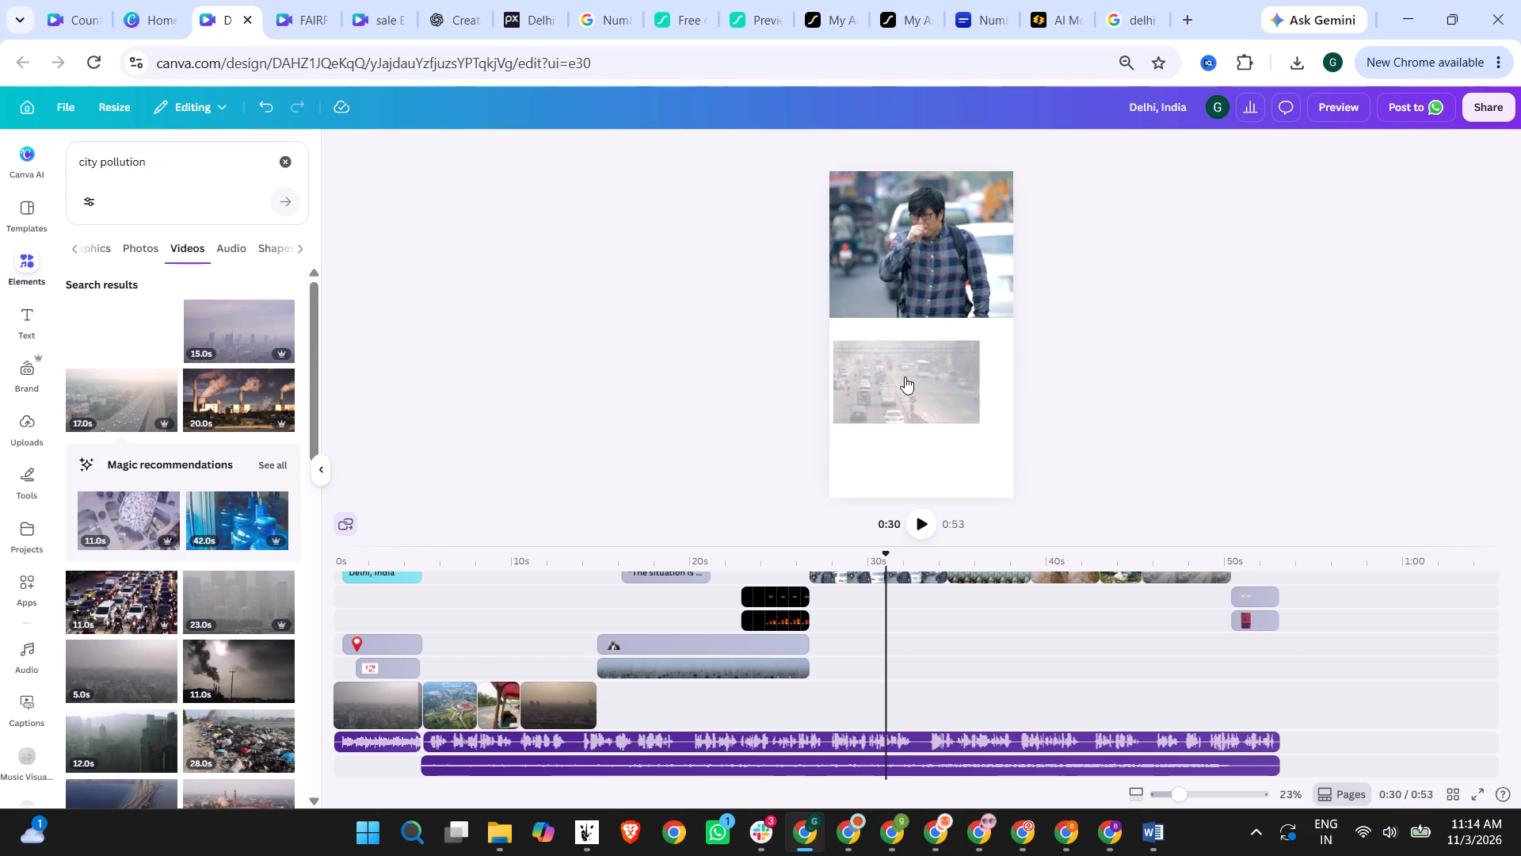
left_click_drag(934, 391, 917, 367)
left_click_drag(966, 401, 1107, 506)
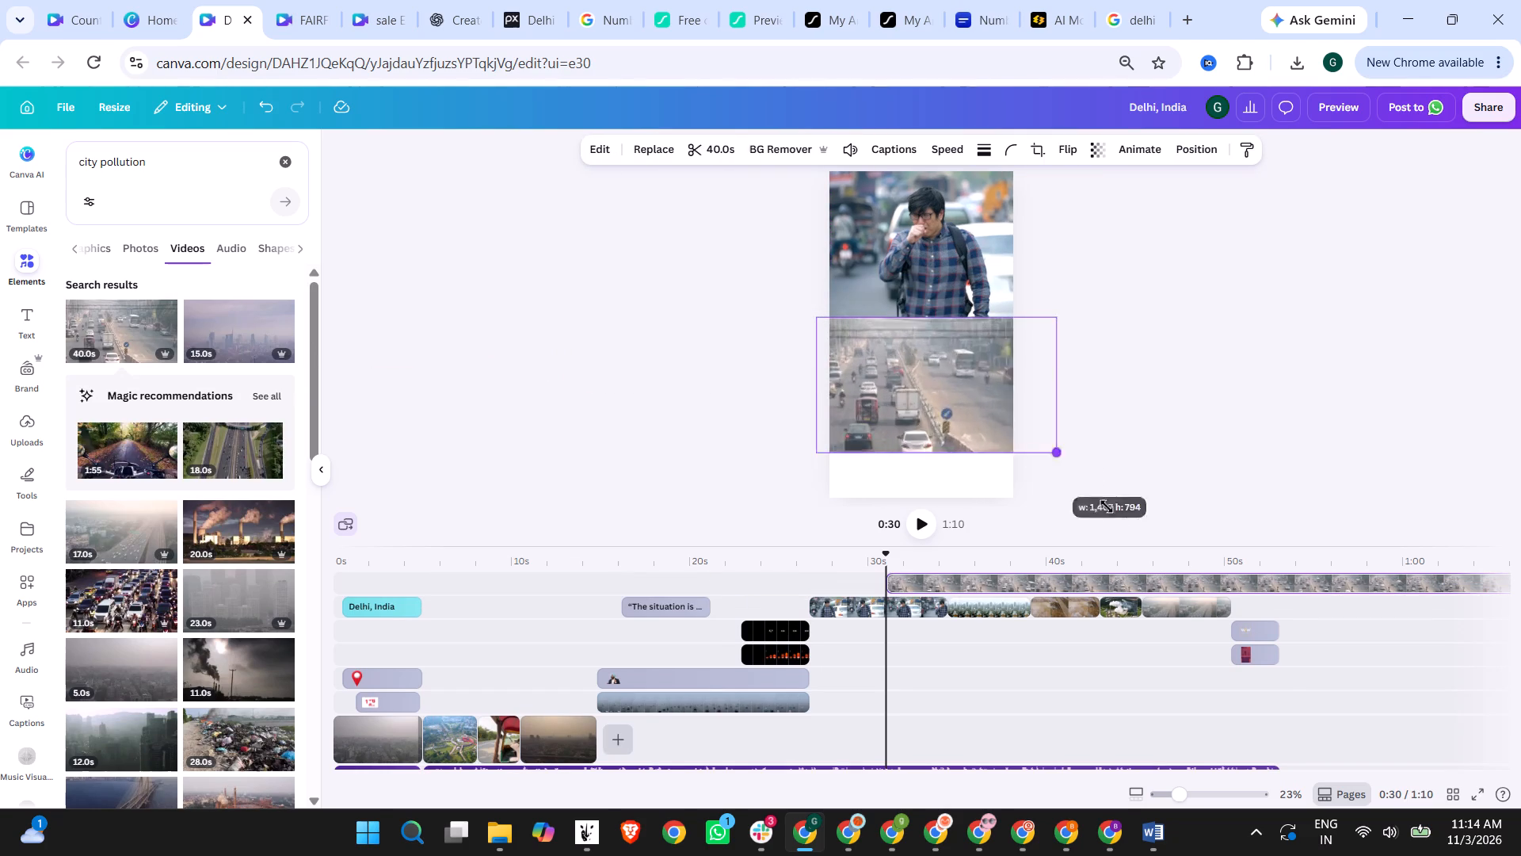
left_click_drag(1107, 506, 1130, 518)
left_click(1174, 384)
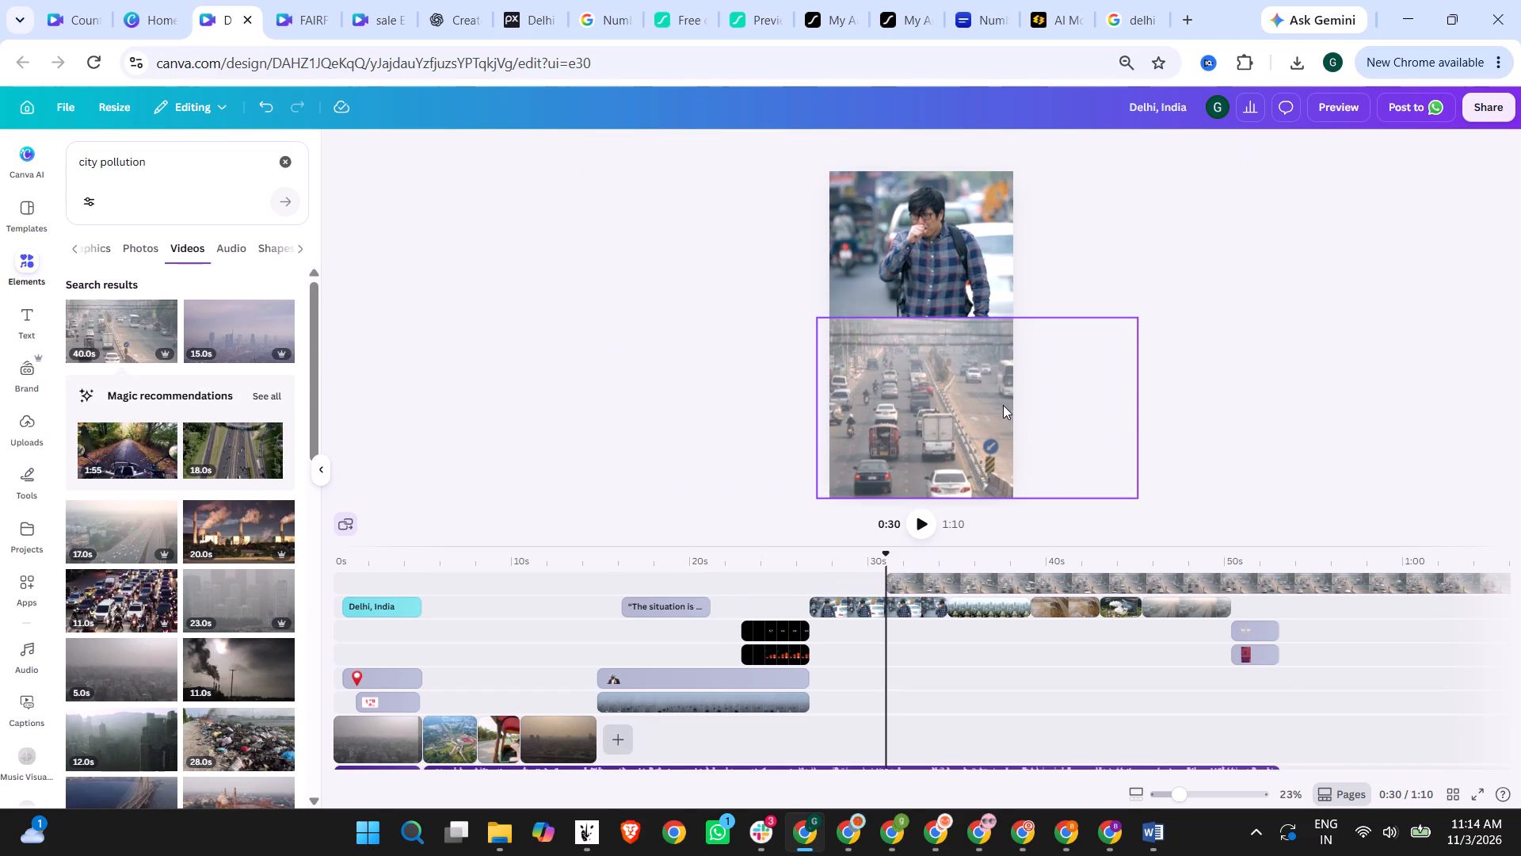
left_click(886, 266)
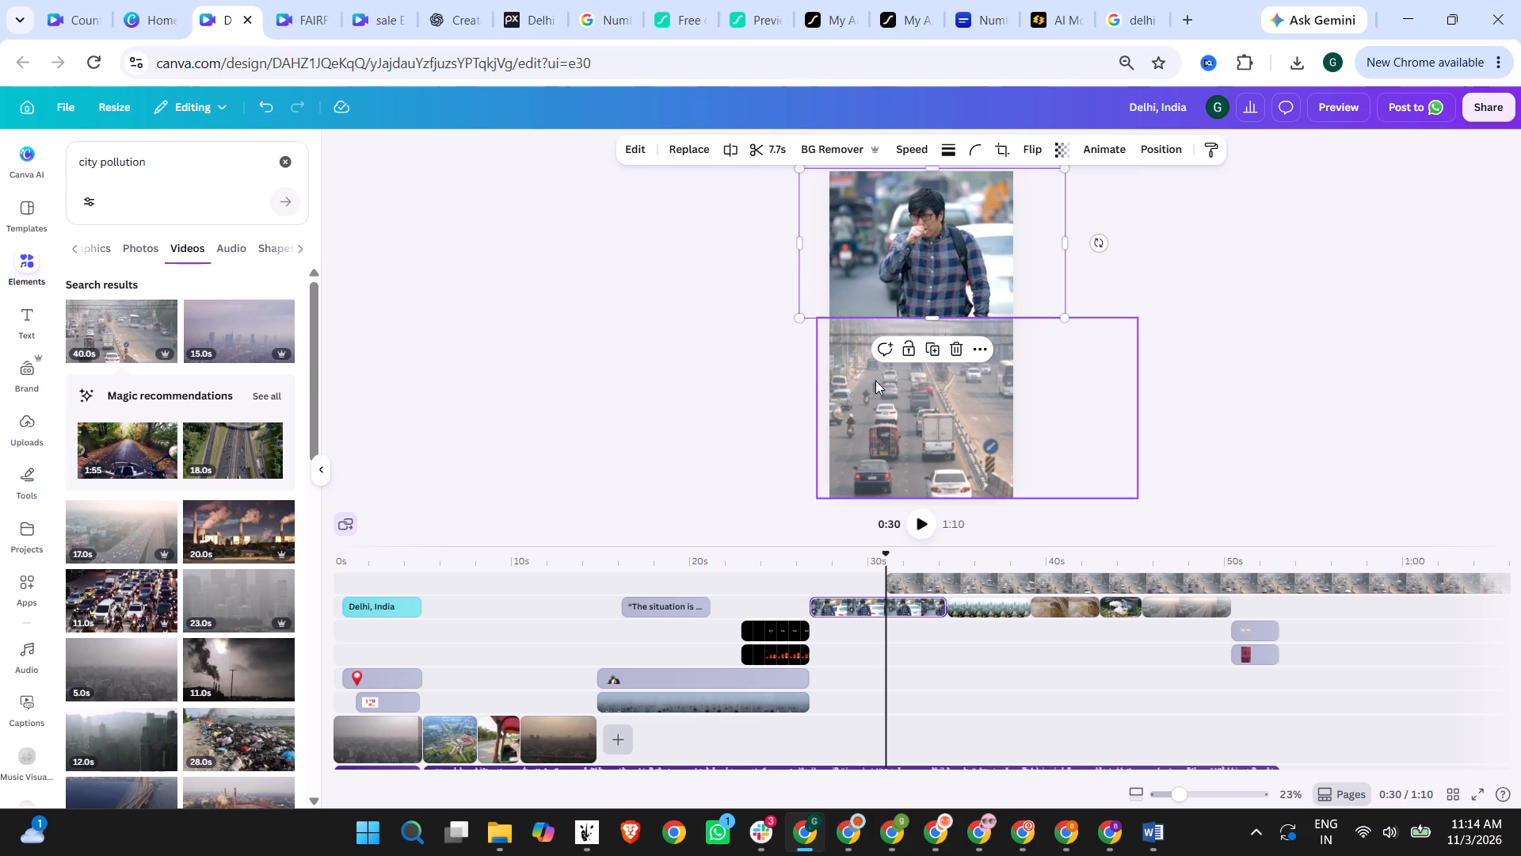
Enlarge the hazy traffic clip slightly and shift it so it meets the coughing-man clip and fills the page below.
left_click(873, 418)
left_click_drag(816, 319, 808, 315)
left_click(787, 316)
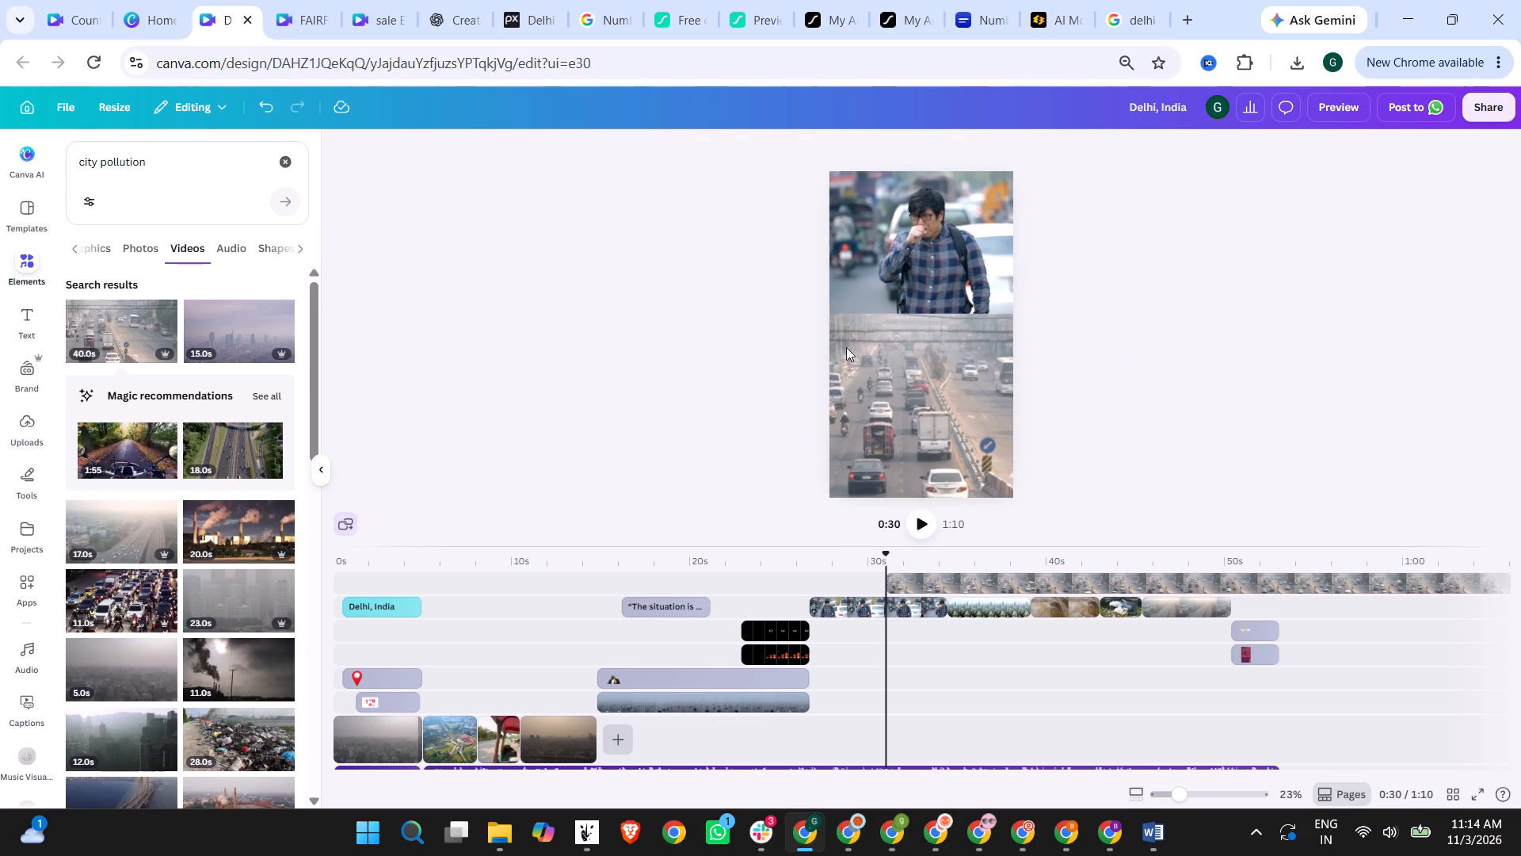
left_click_drag(990, 399, 981, 397)
left_click(1333, 388)
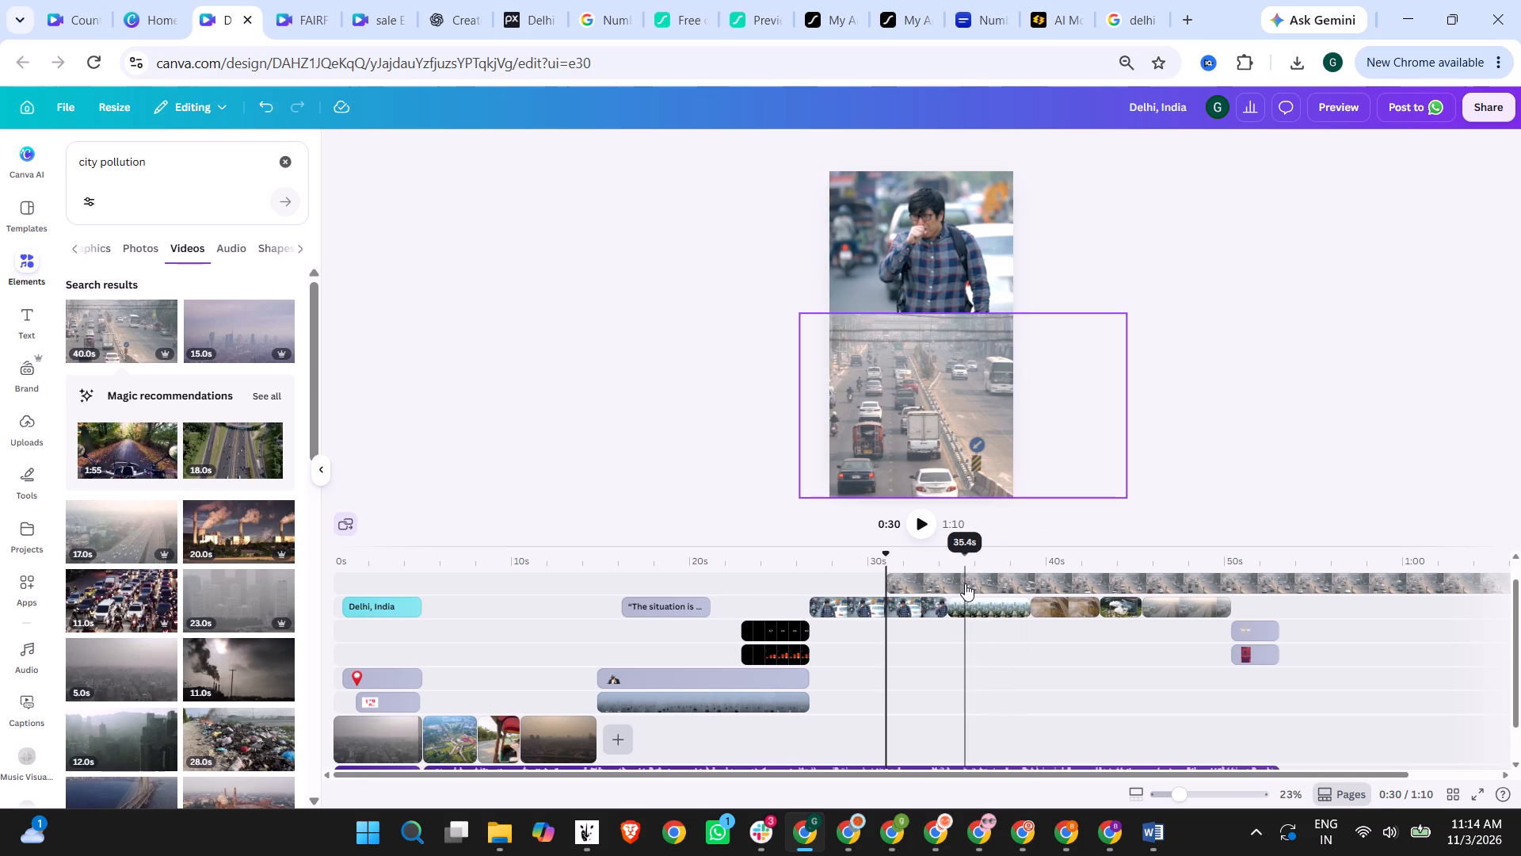
Move the traffic clip on the timeline so it starts together with the coughing-man clip.
left_click_drag(965, 583, 890, 629)
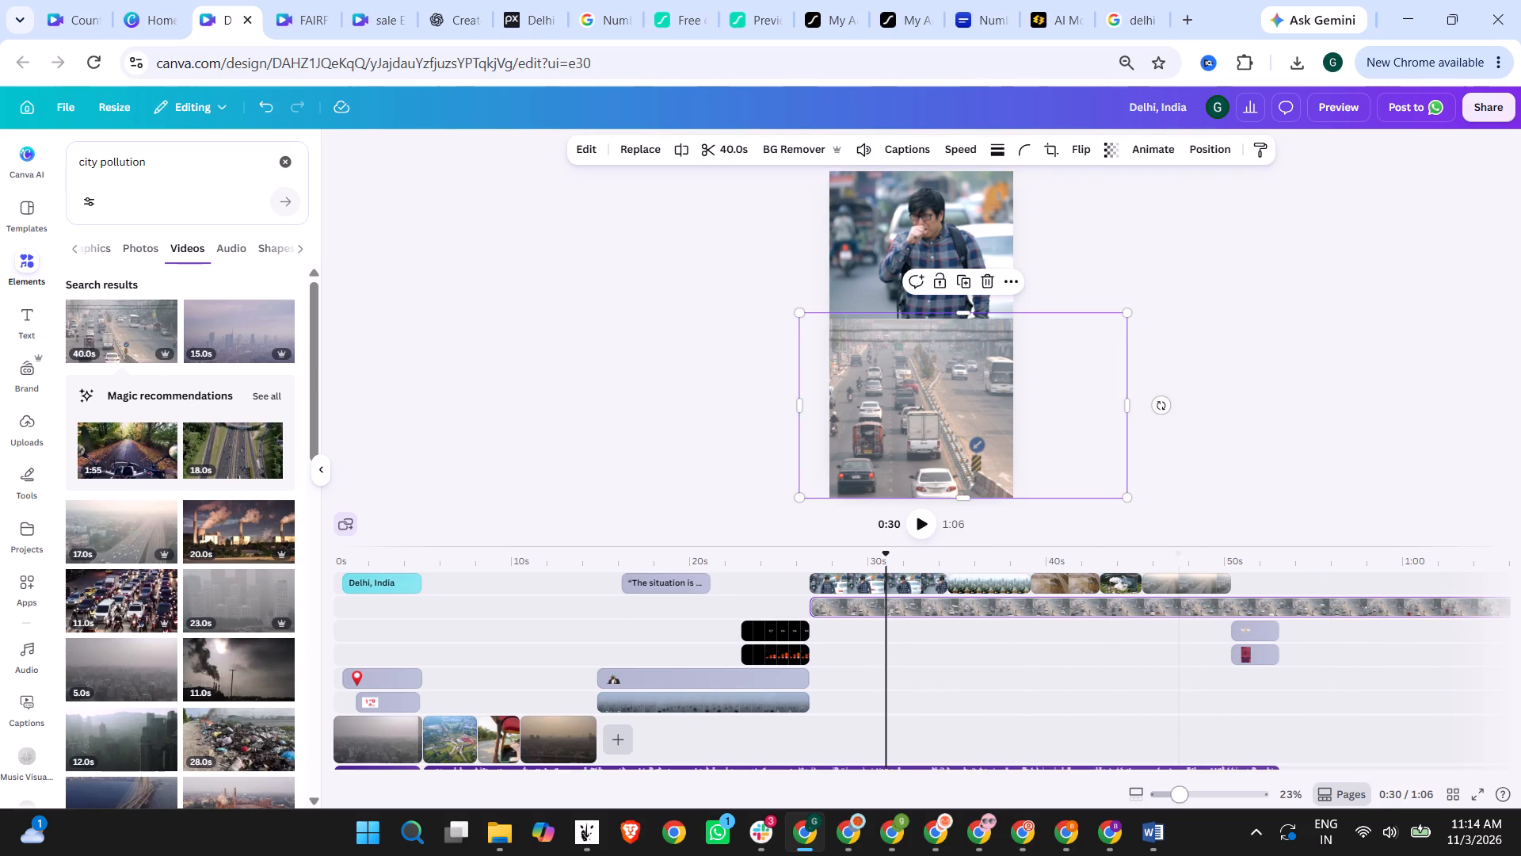
Set the traffic clip's speed to 2 and trim it to 7.7 s so it ends with the coughing-man clip.
left_click(1096, 611)
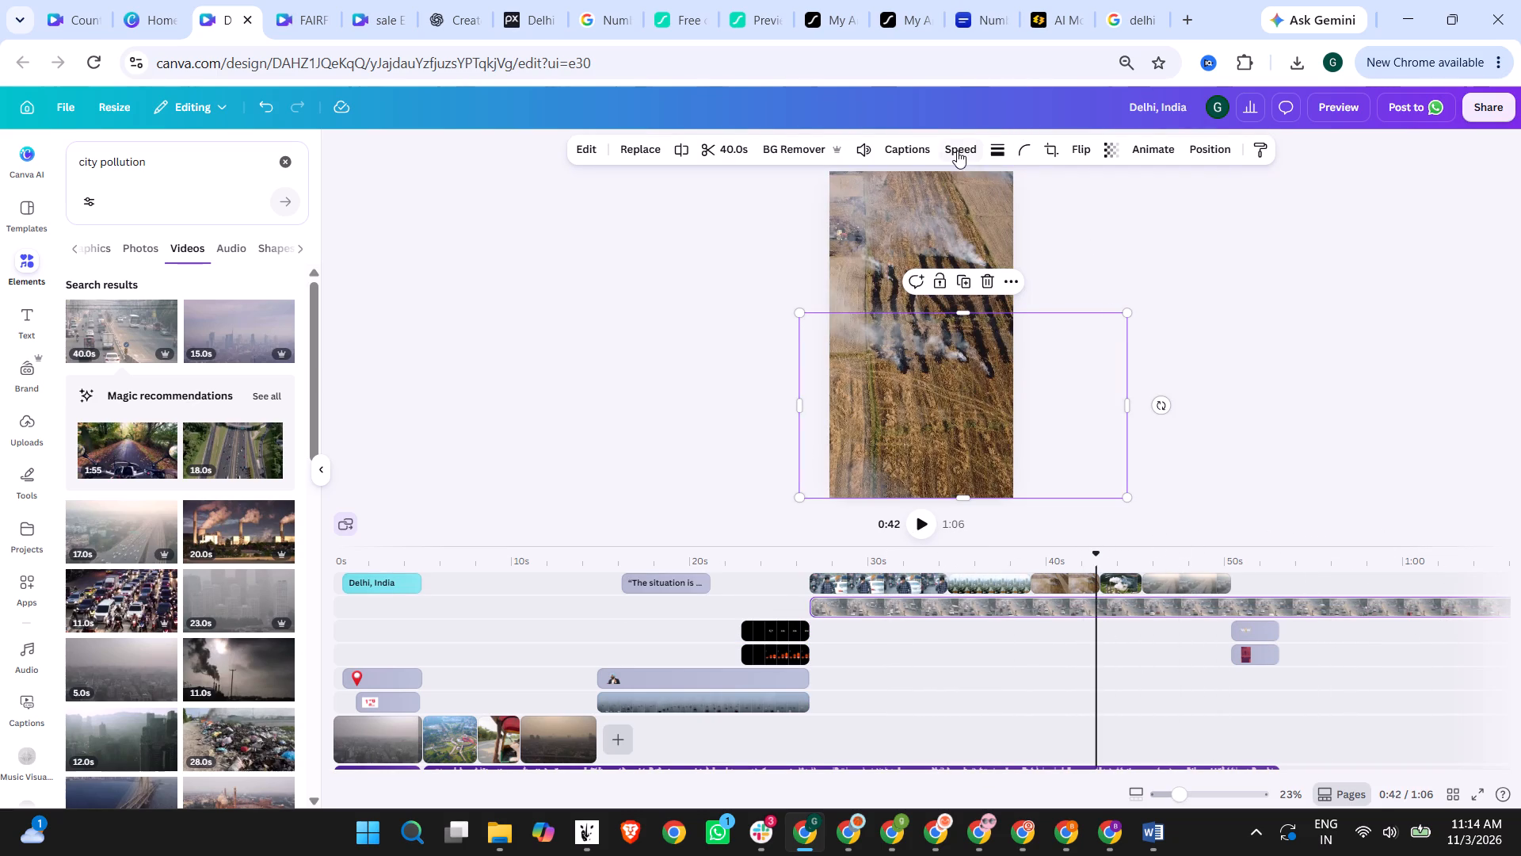
left_click(957, 151)
left_click(905, 607)
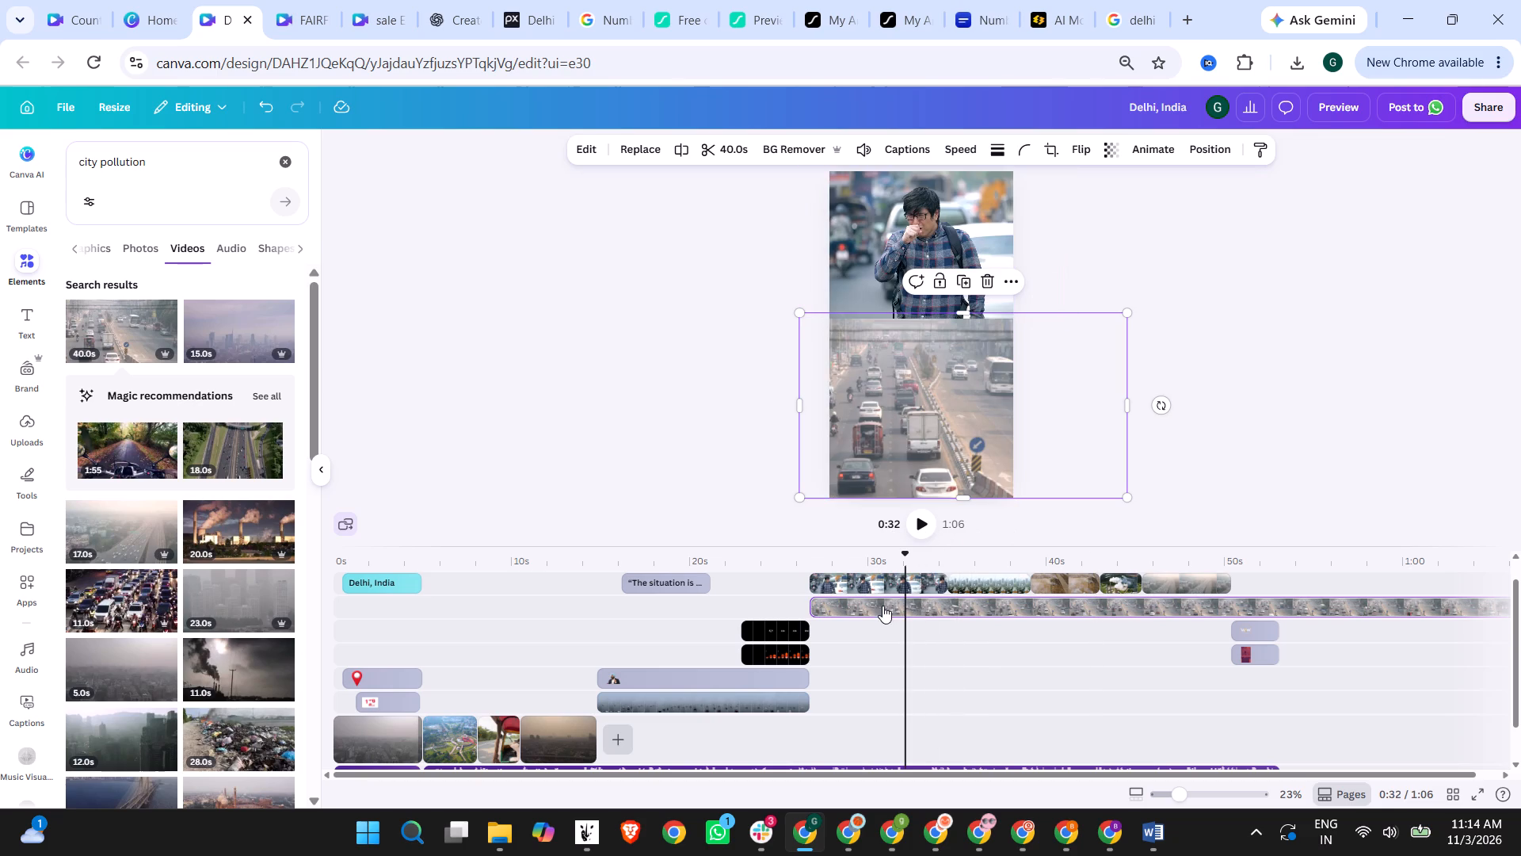
left_click(962, 144)
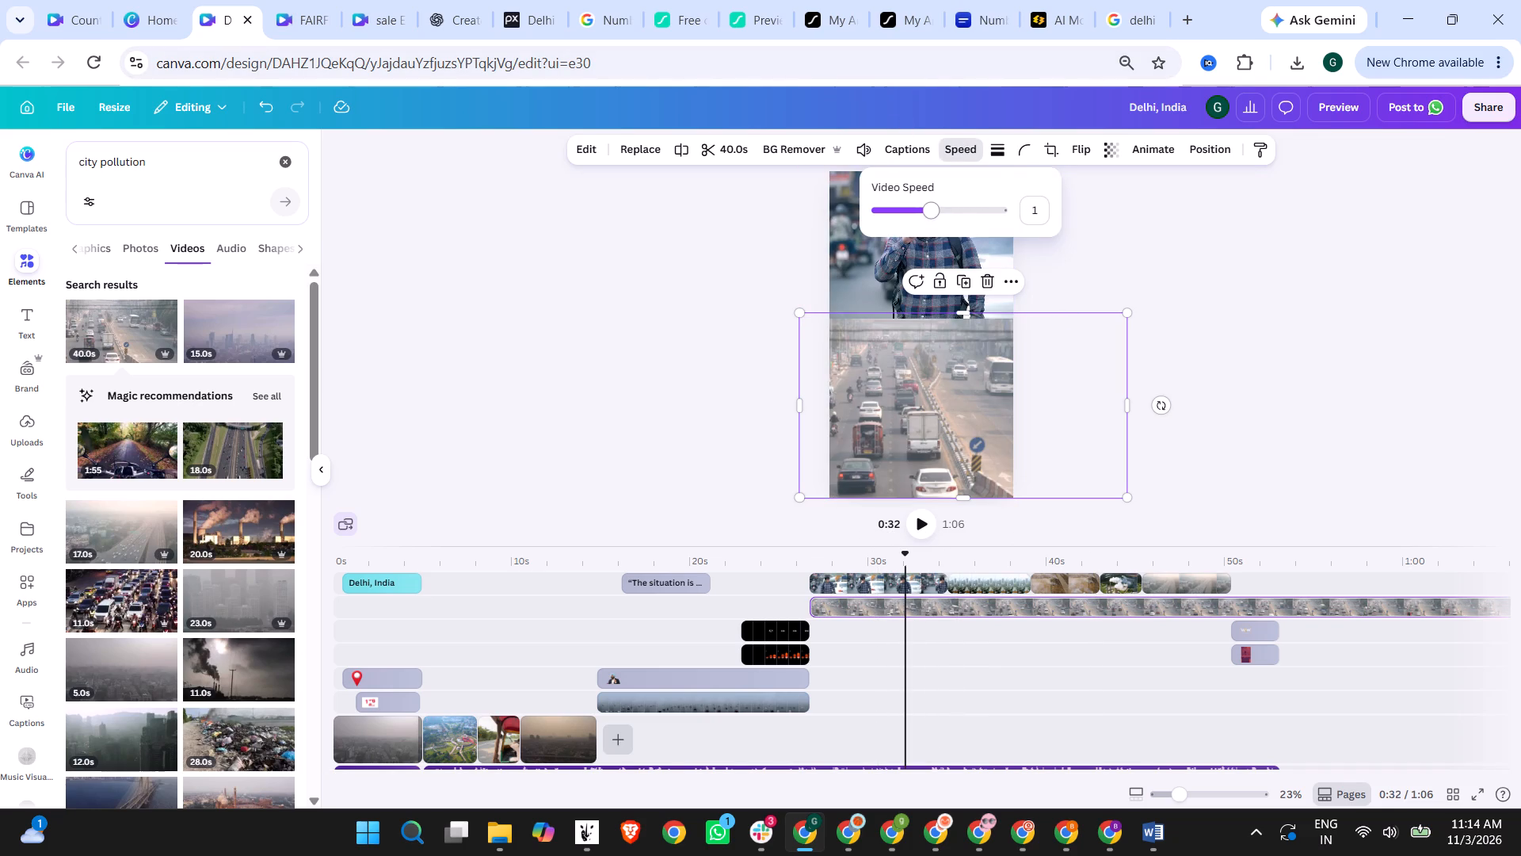
left_click_drag(935, 206, 1006, 201)
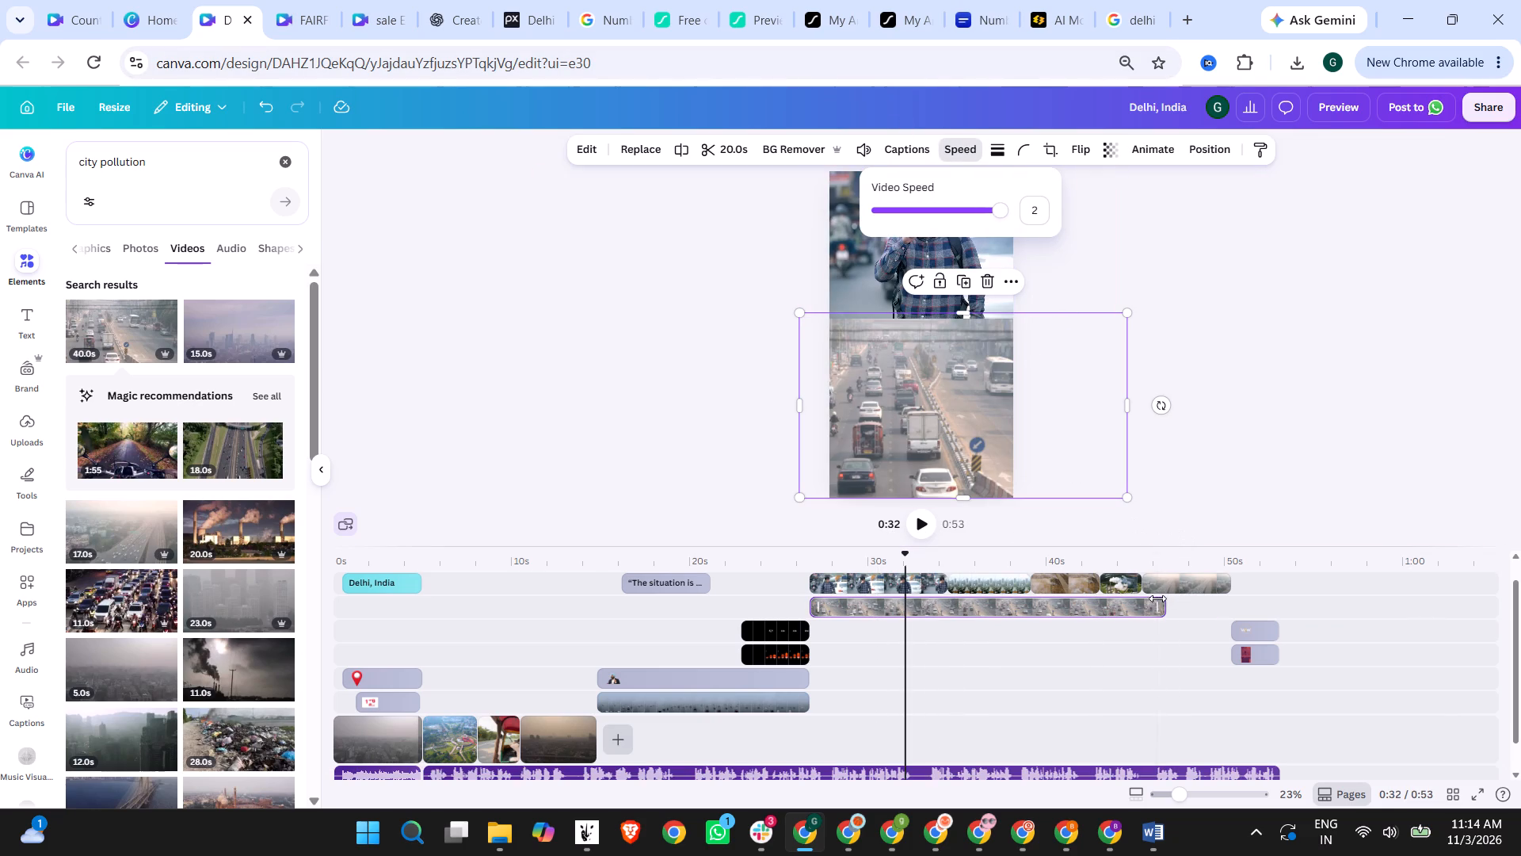
left_click_drag(1157, 598, 936, 599)
Preview the video from the start of the split scene through to the end.
left_click(832, 566)
left_click(920, 521)
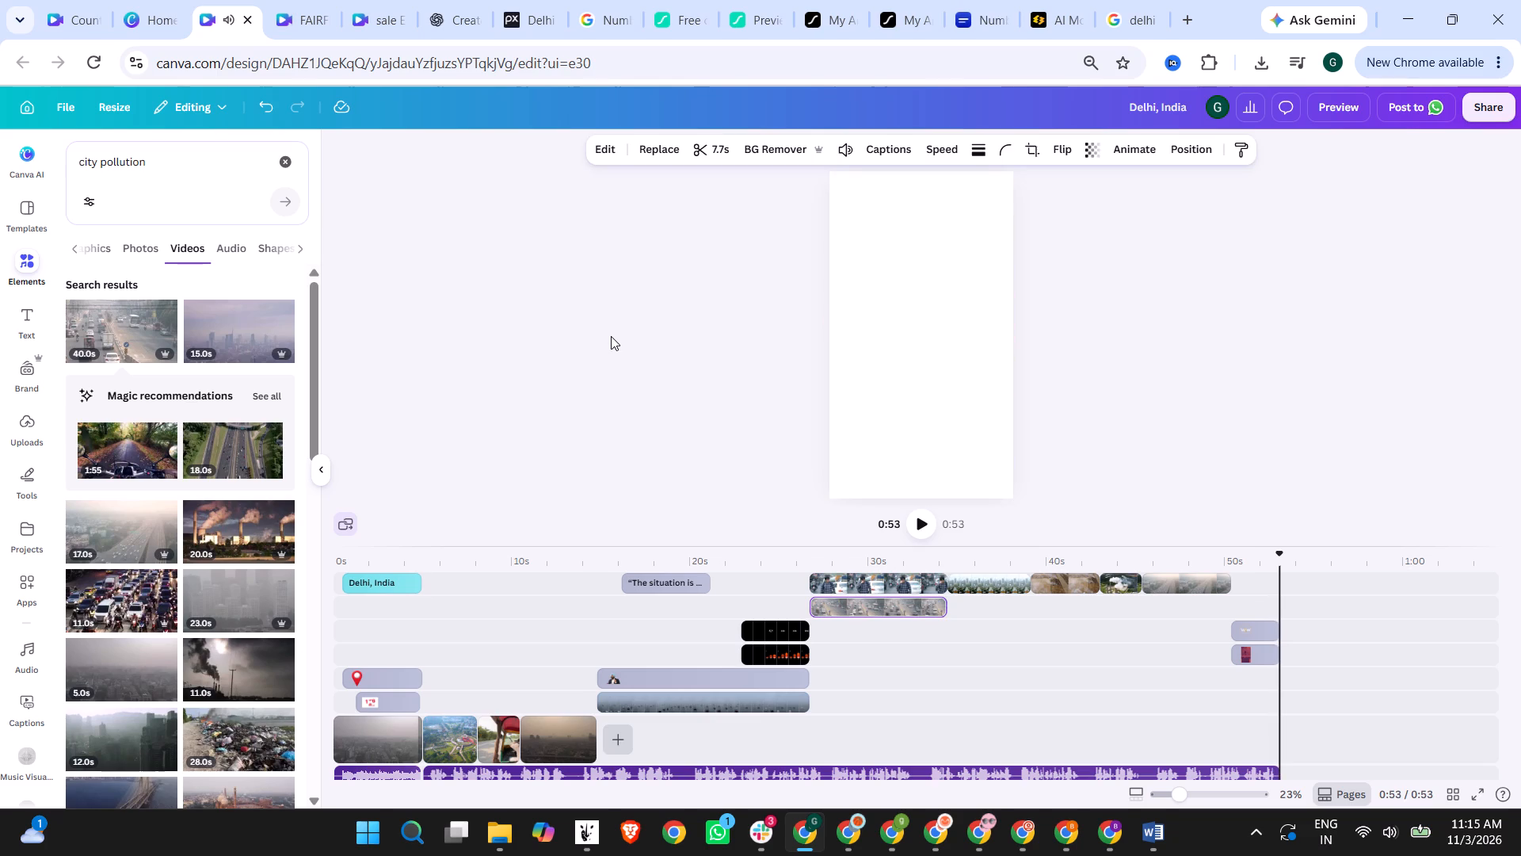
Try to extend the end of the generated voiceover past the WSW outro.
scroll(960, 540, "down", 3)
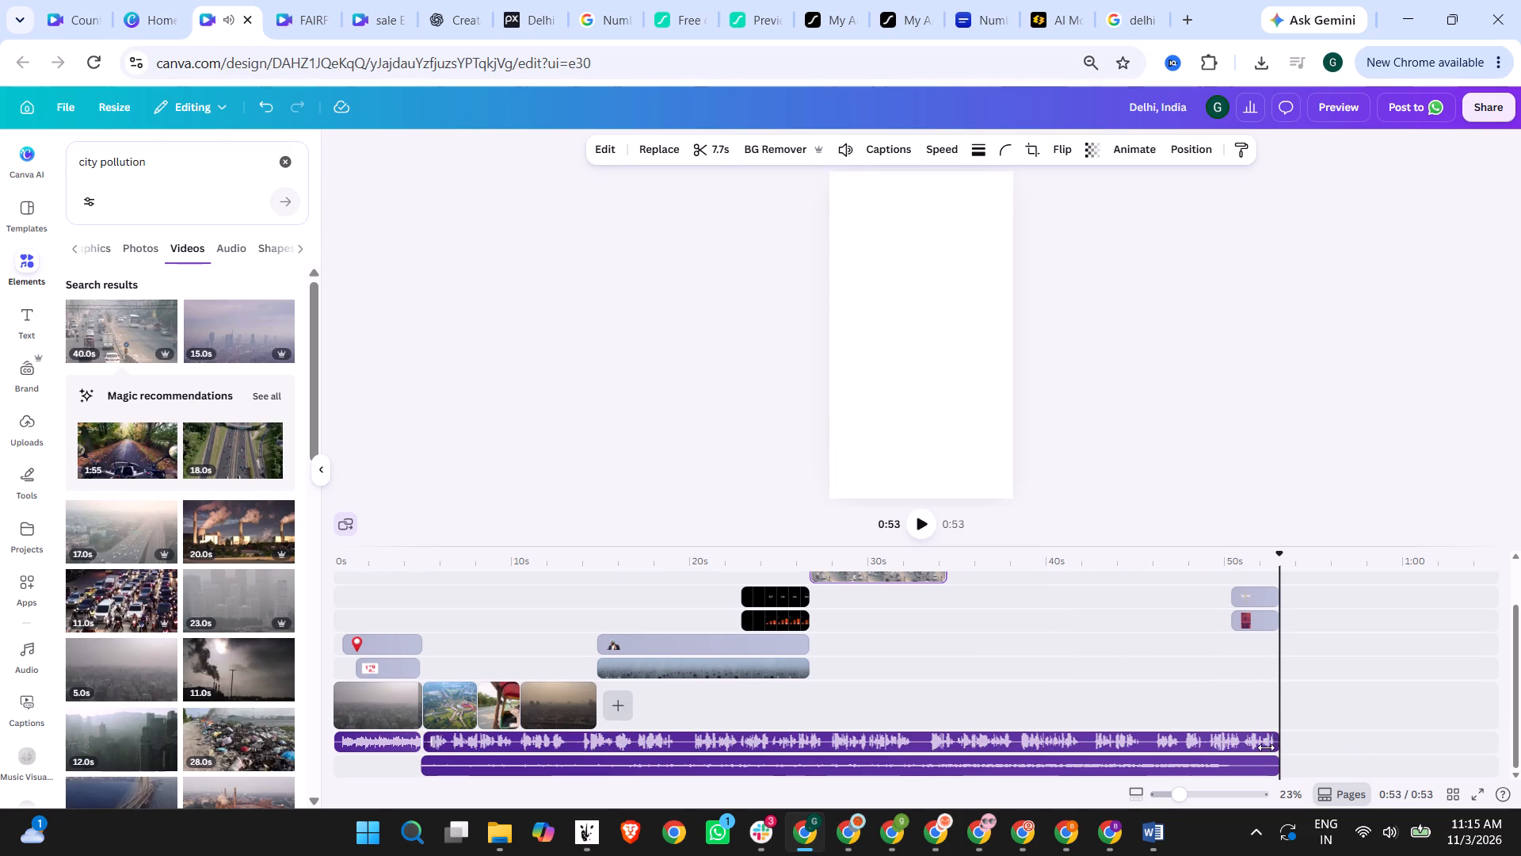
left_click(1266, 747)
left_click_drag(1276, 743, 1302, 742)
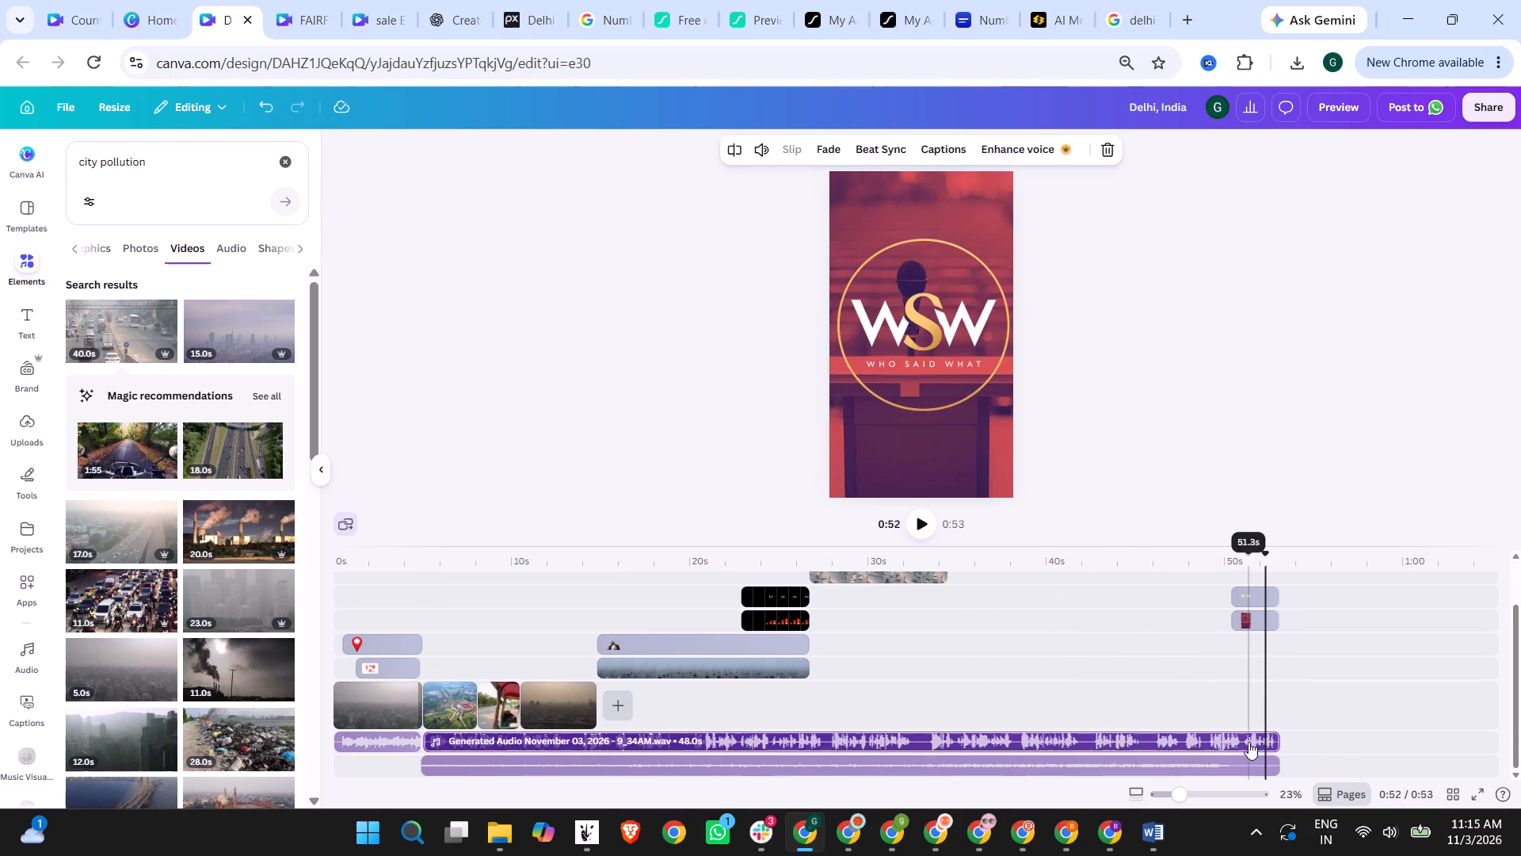
Replay the WSW outro, plus the stretch from about 0:21 up to the AQI bar chart at 0:25.
left_click(938, 522)
left_click(919, 523)
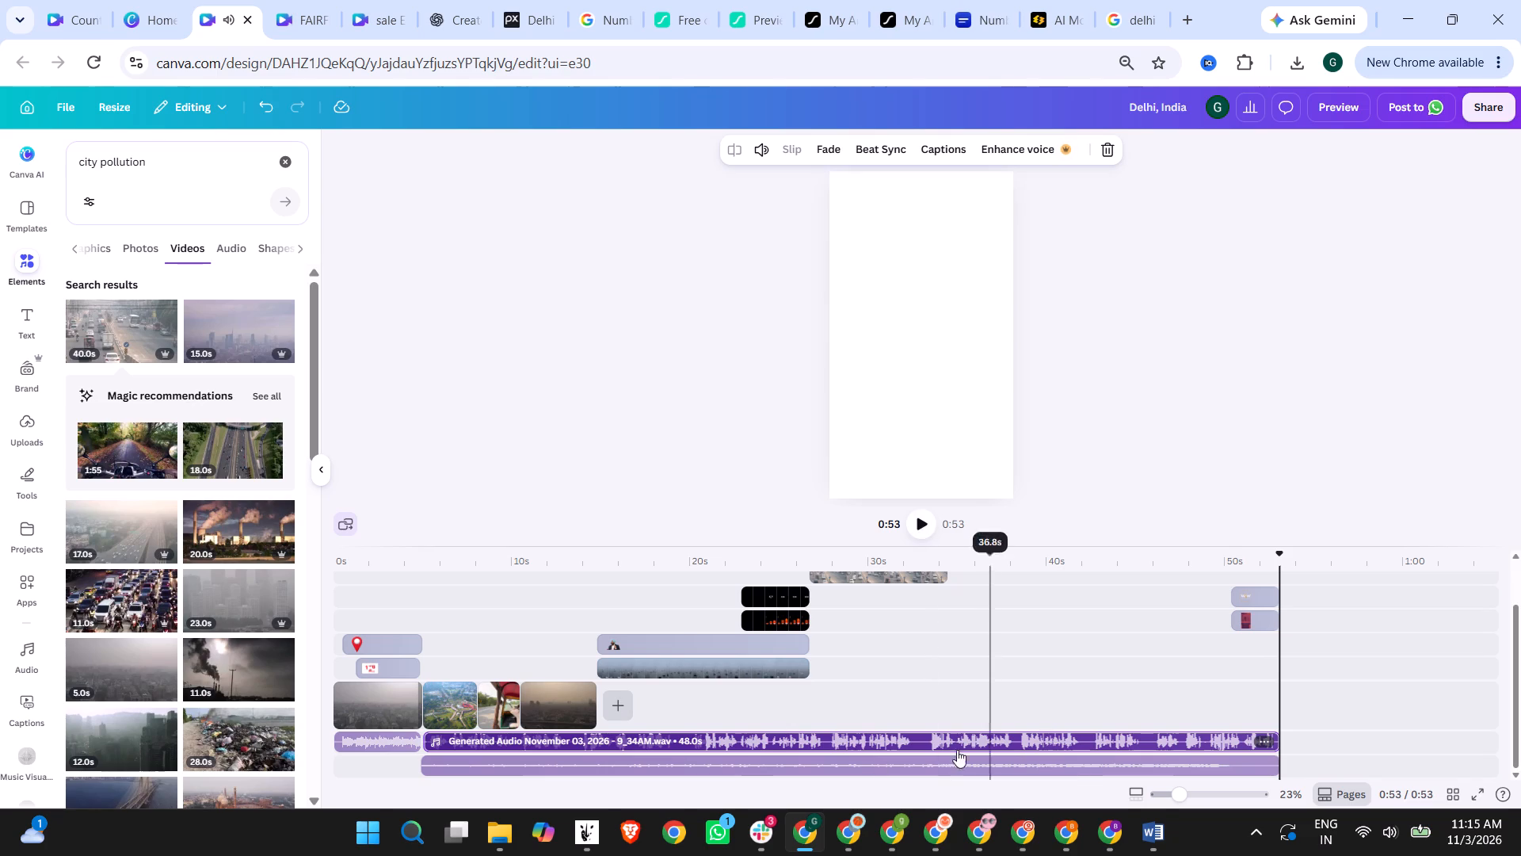
scroll(789, 718, "up", 4)
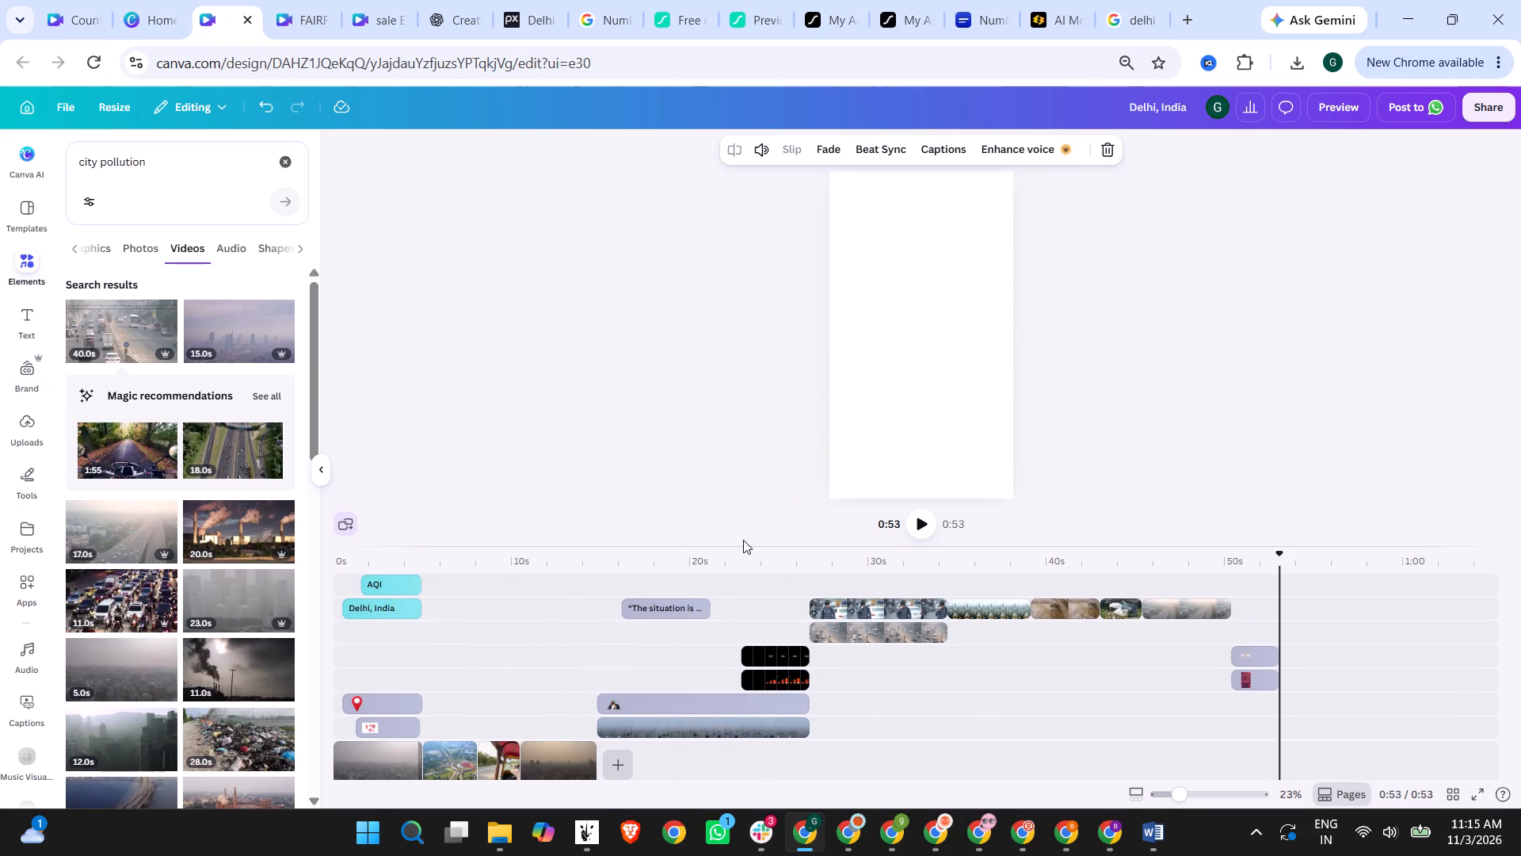
left_click(722, 562)
left_click(927, 522)
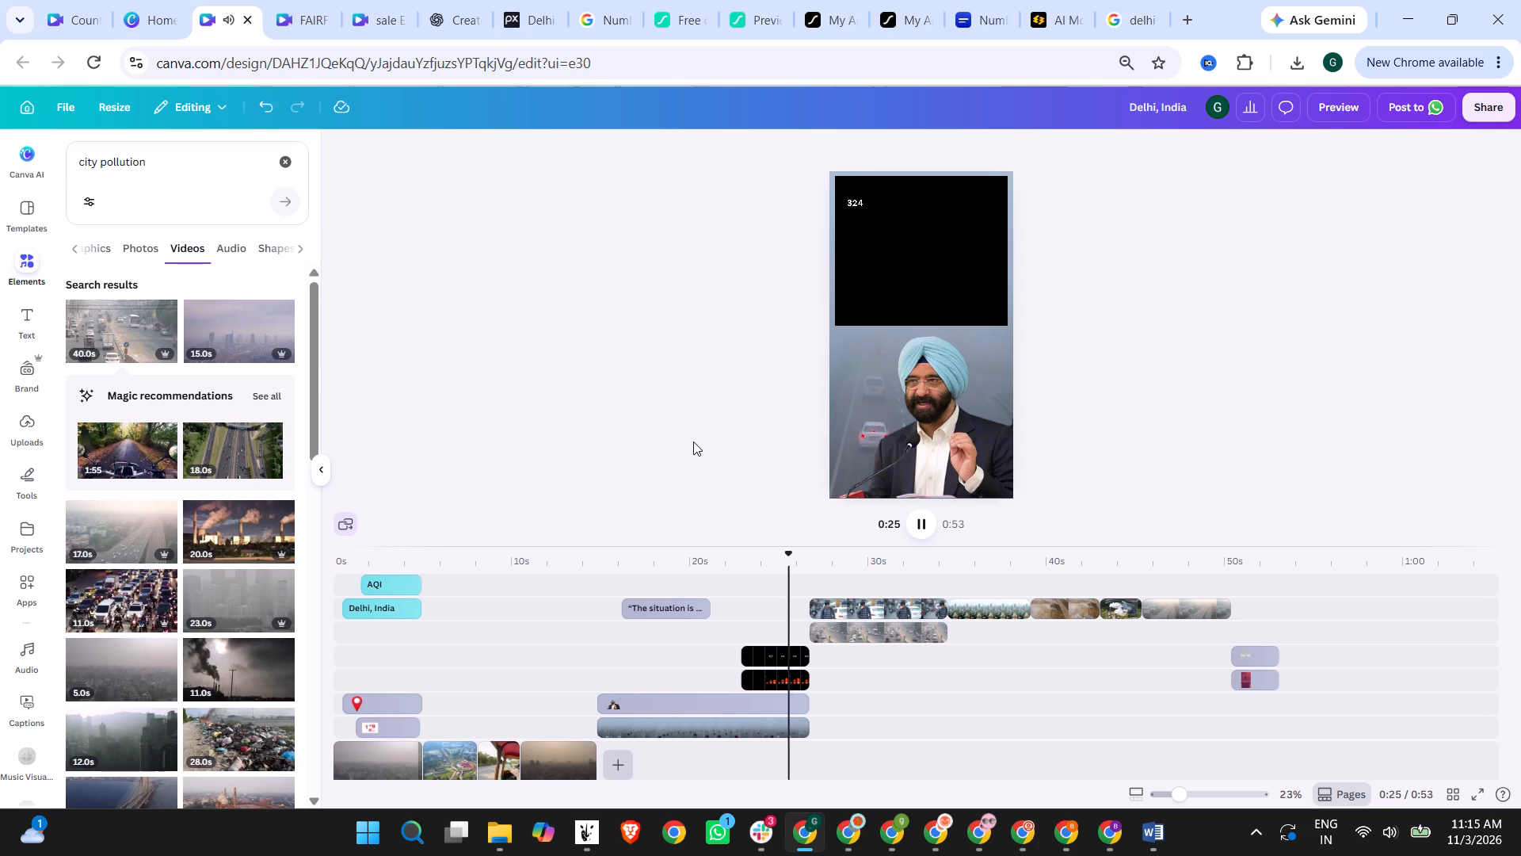
left_click(785, 682)
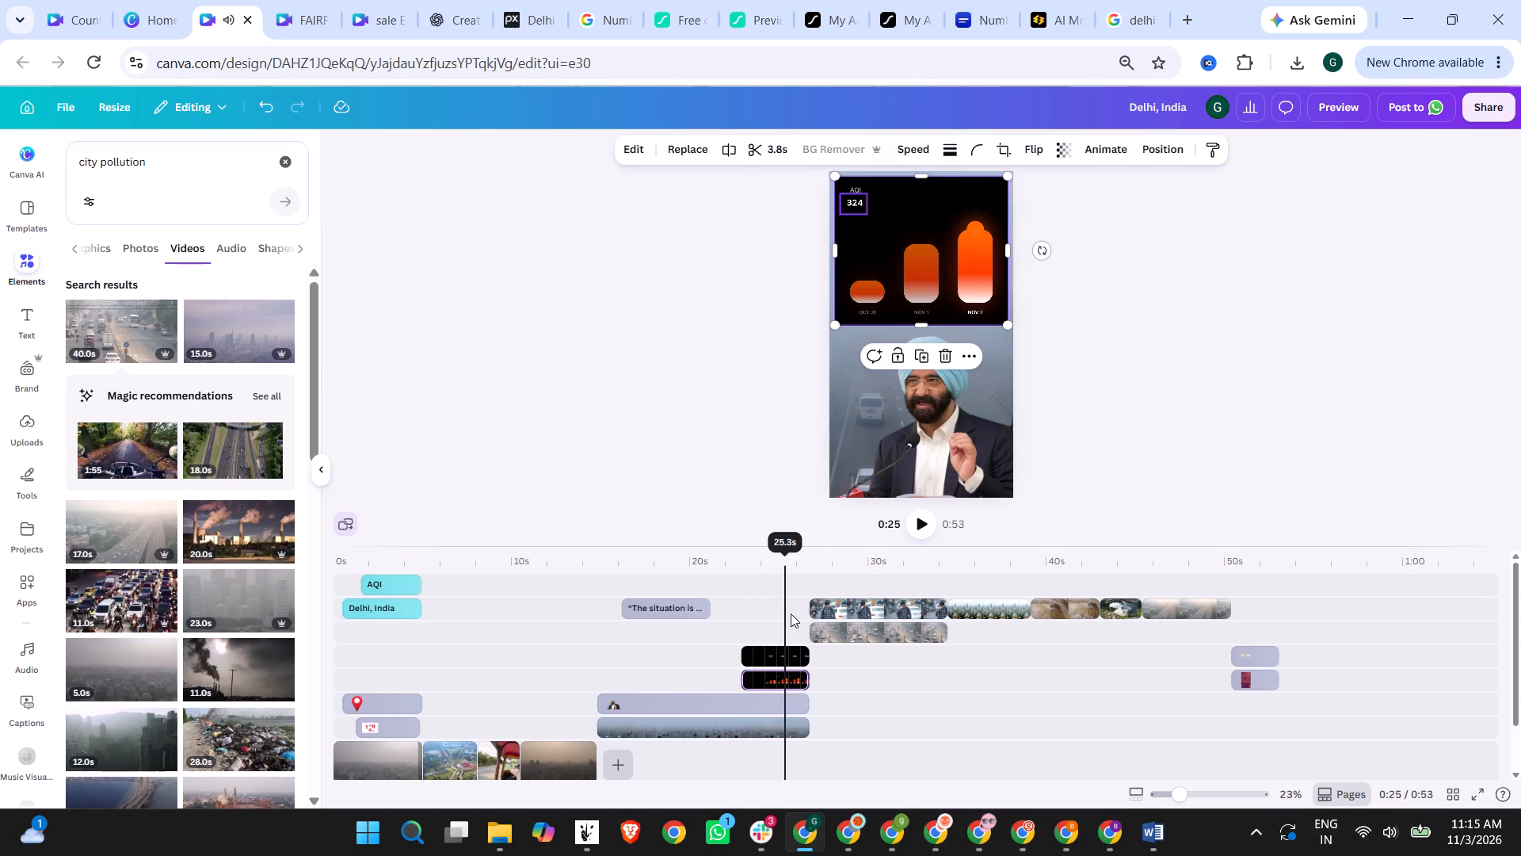
Set the Burst animation of the environment minister's name label to play both on enter and on exit.
left_click(770, 559)
left_click(687, 560)
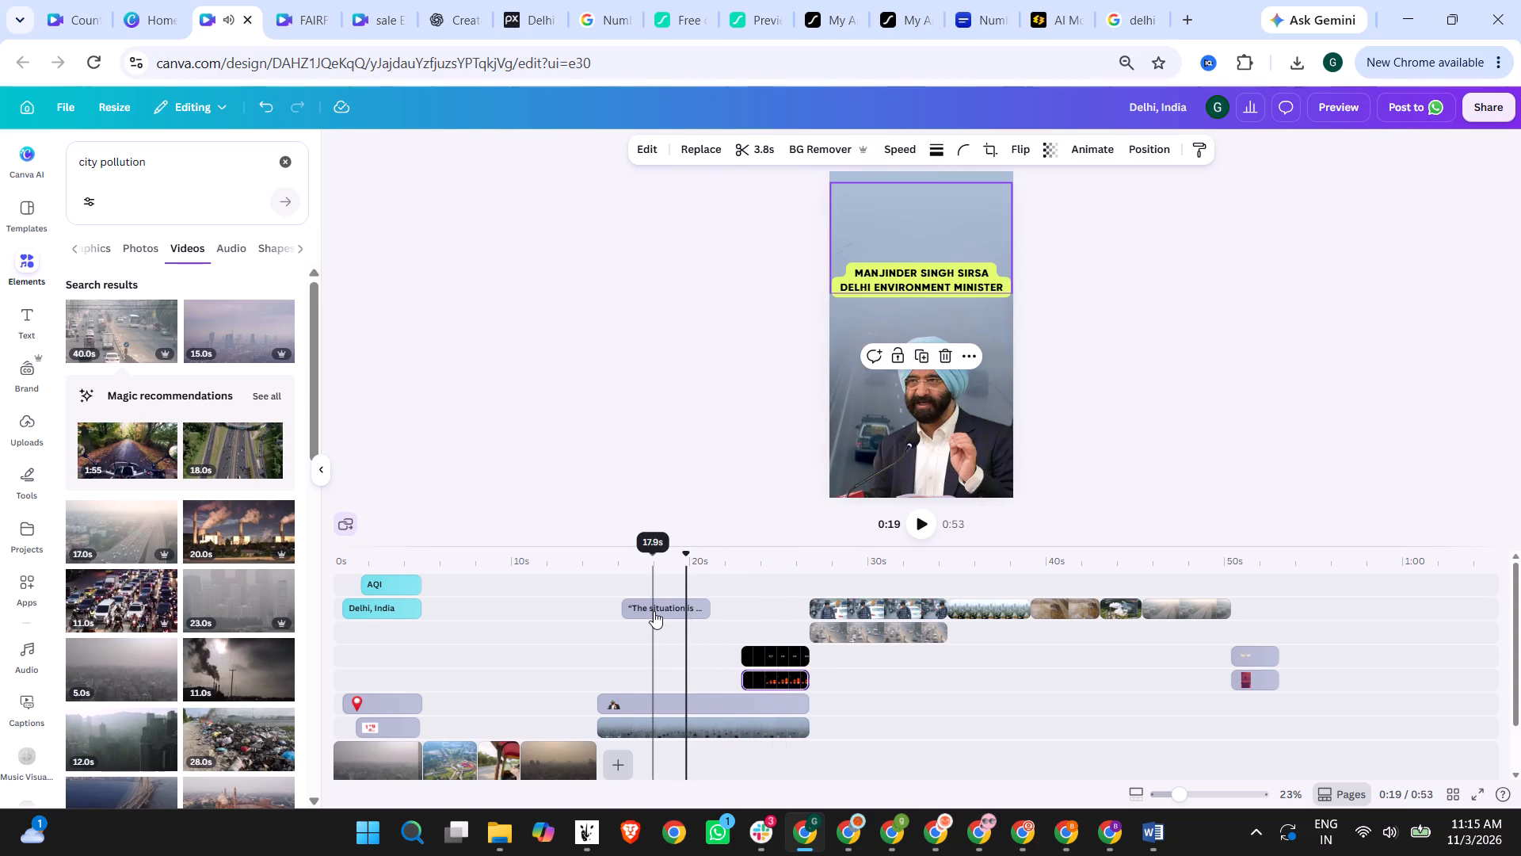
left_click(654, 612)
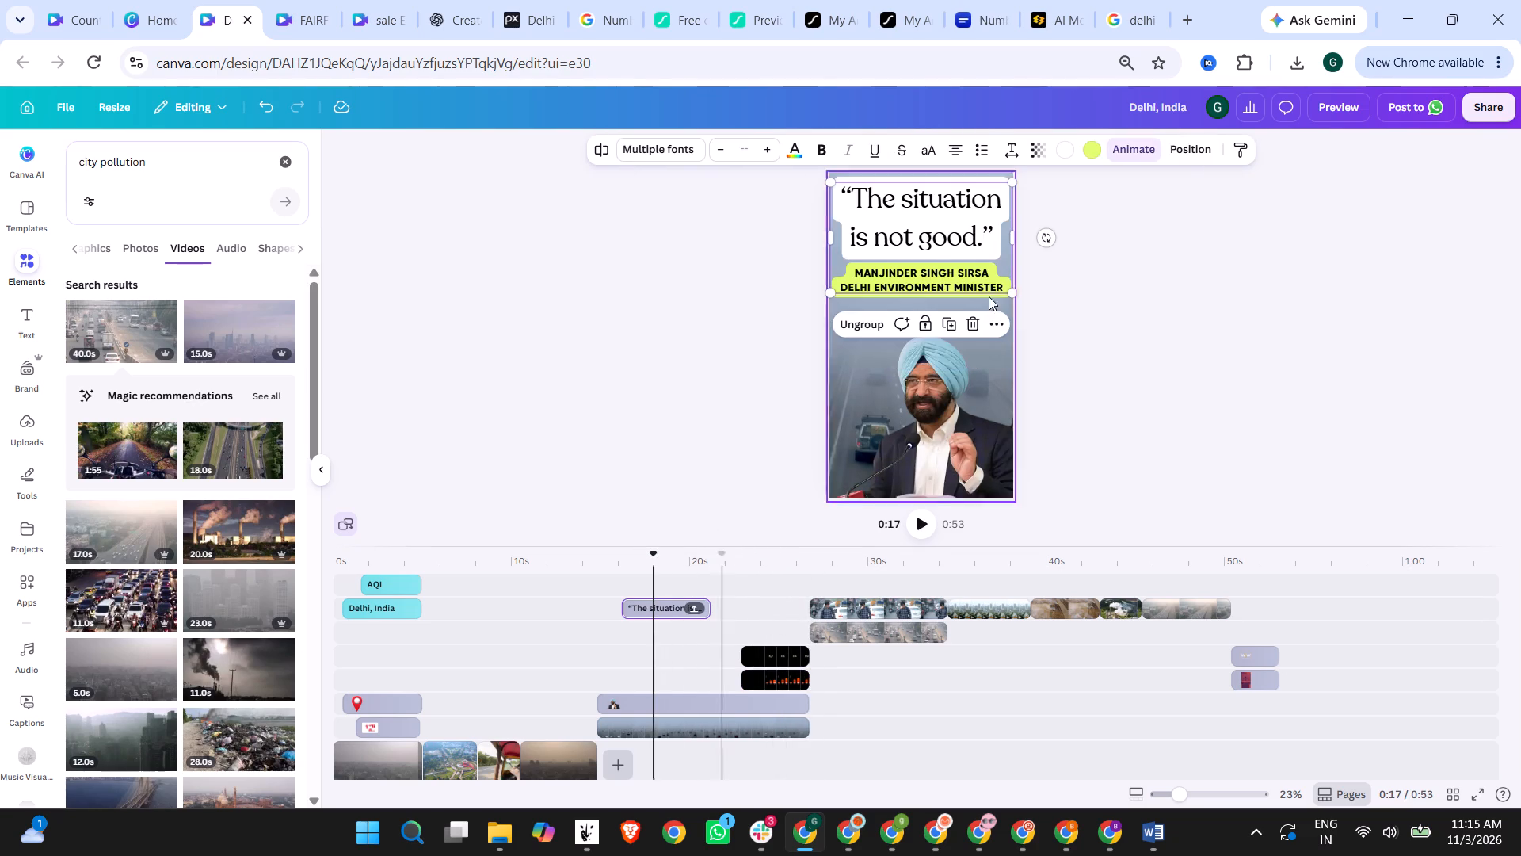
left_click(898, 282)
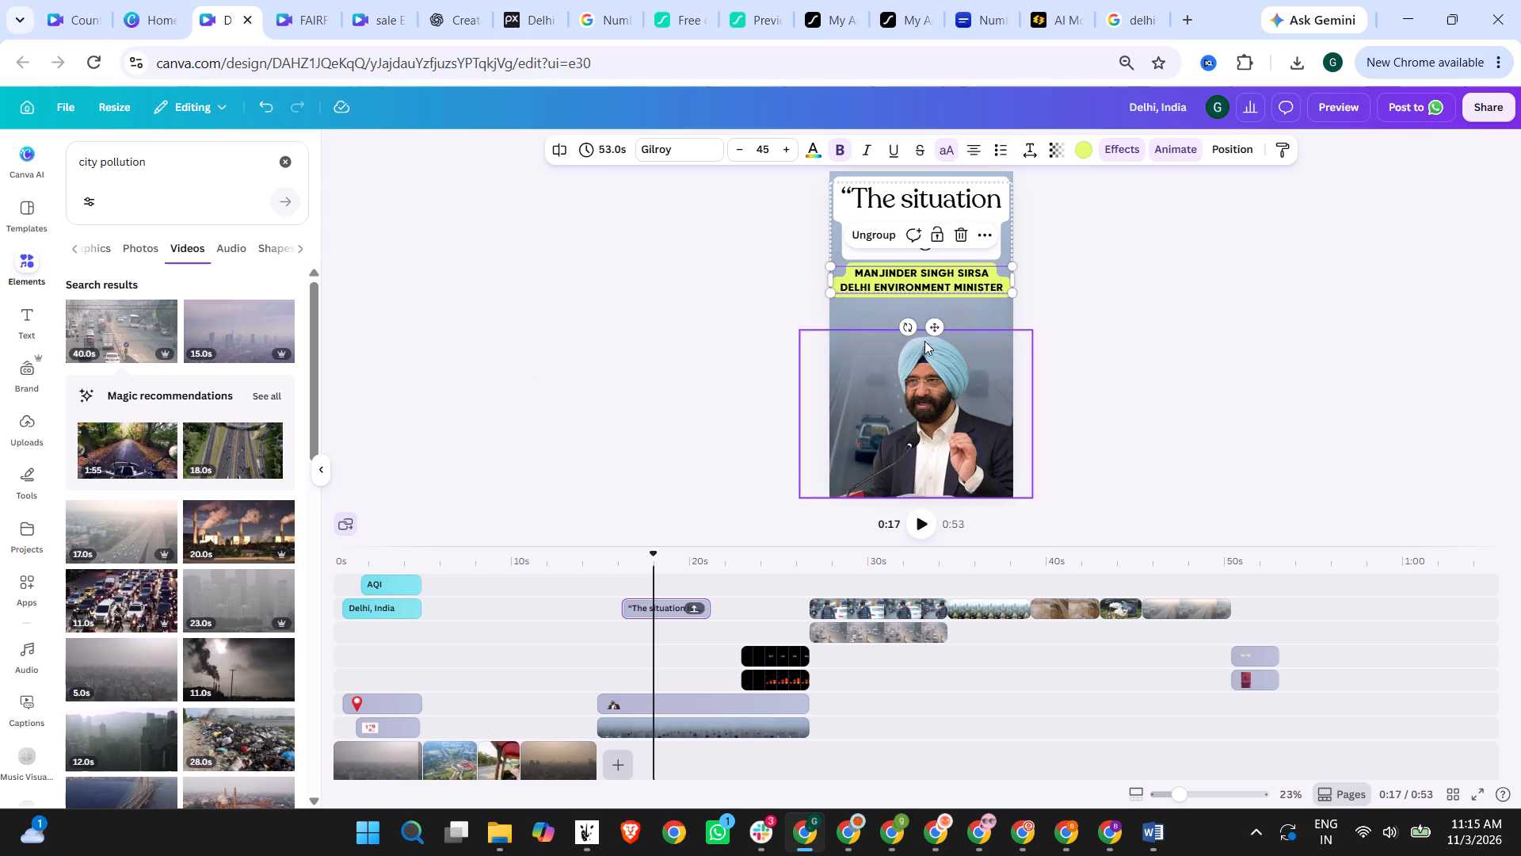
left_click(1176, 151)
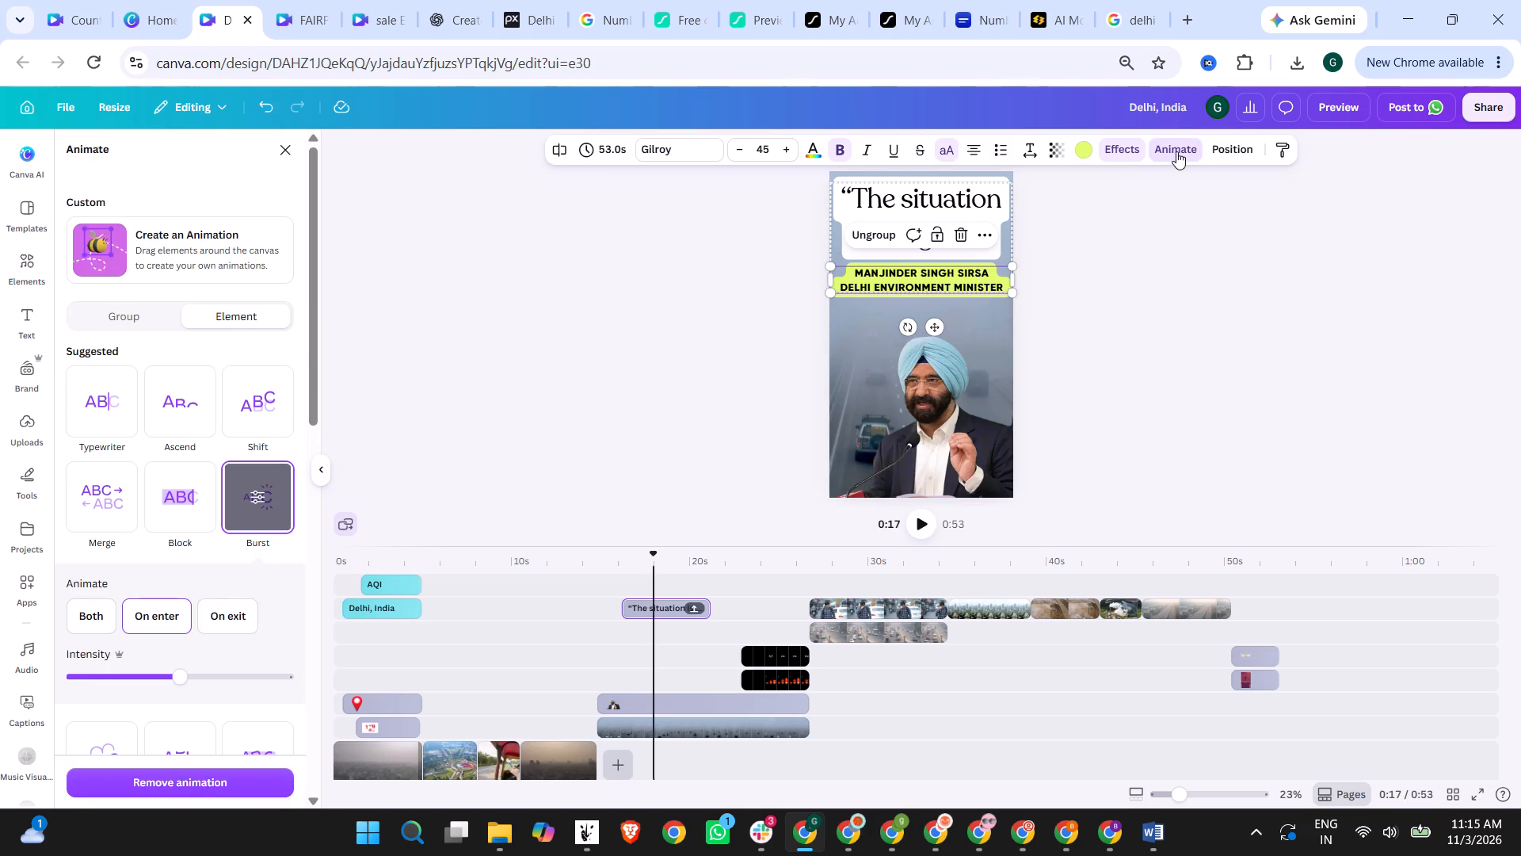
left_click(105, 616)
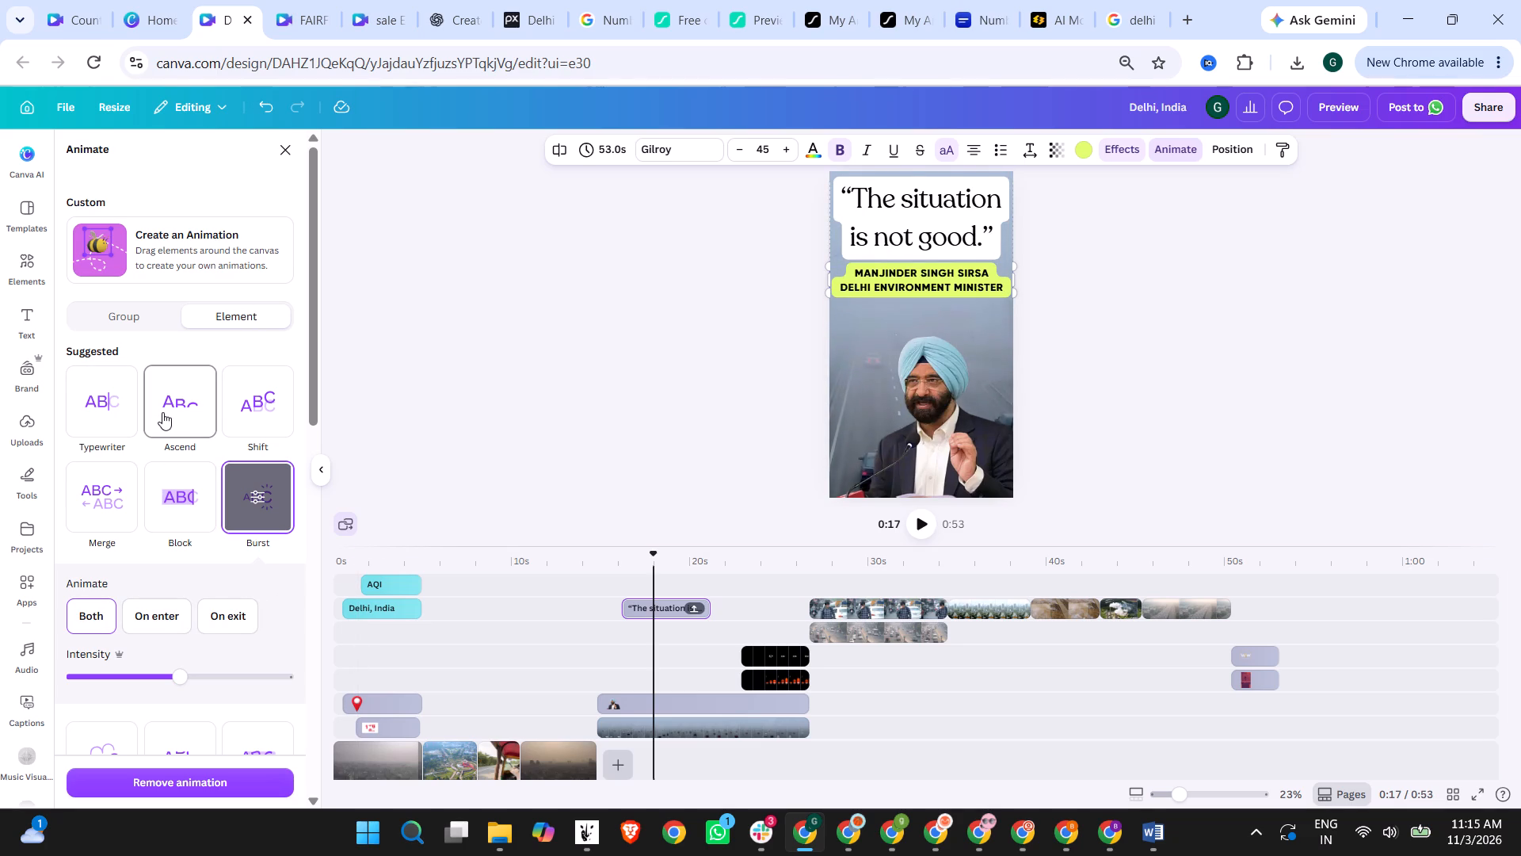
left_click(616, 382)
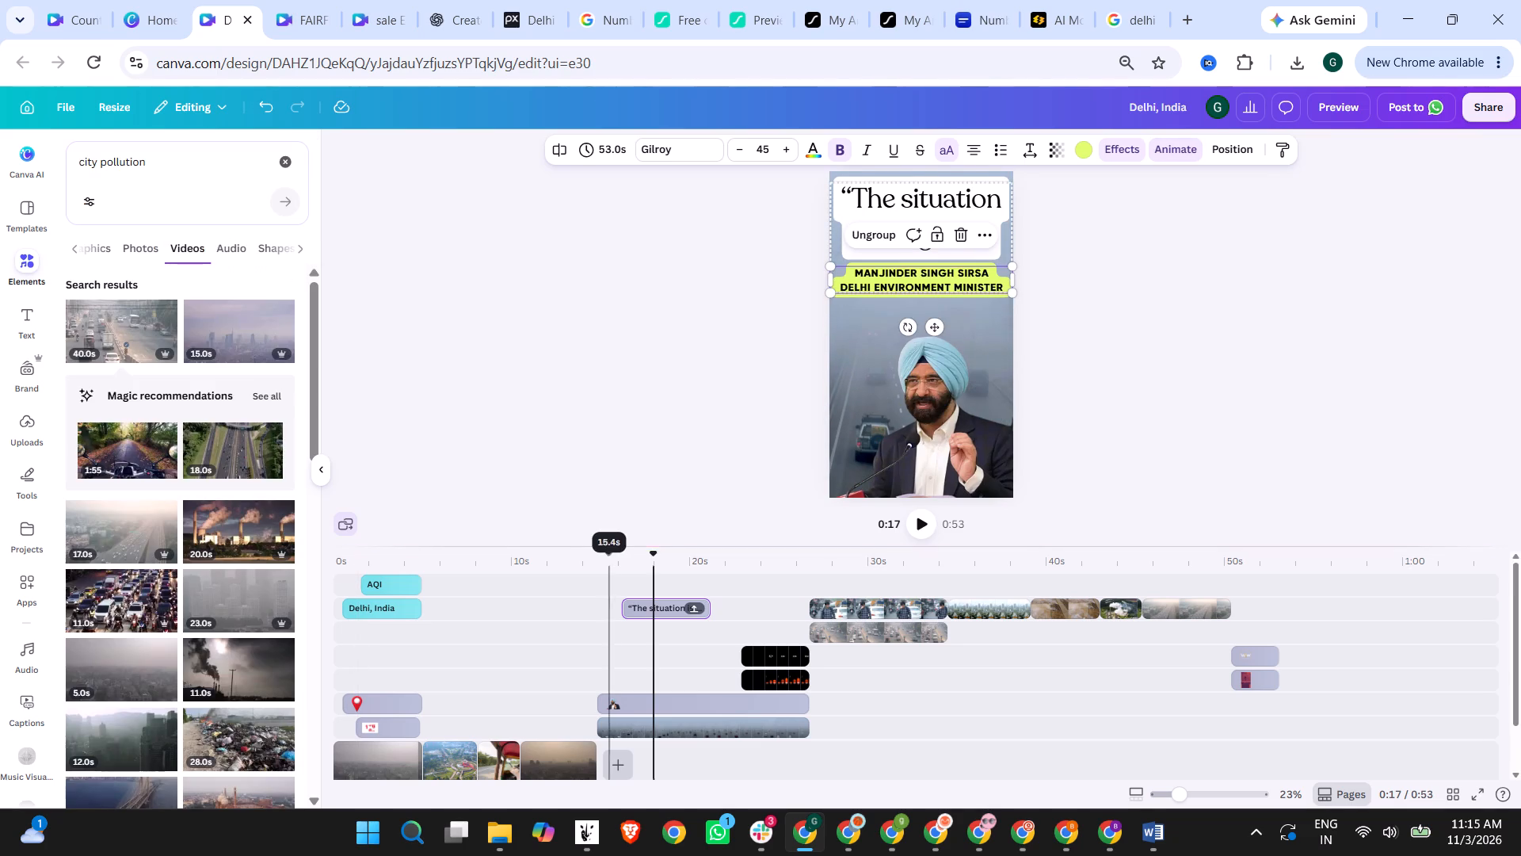
Preview the minister's quote scene from about 0:15 to 0:19 to check the label animation.
left_click(614, 565)
left_click(925, 526)
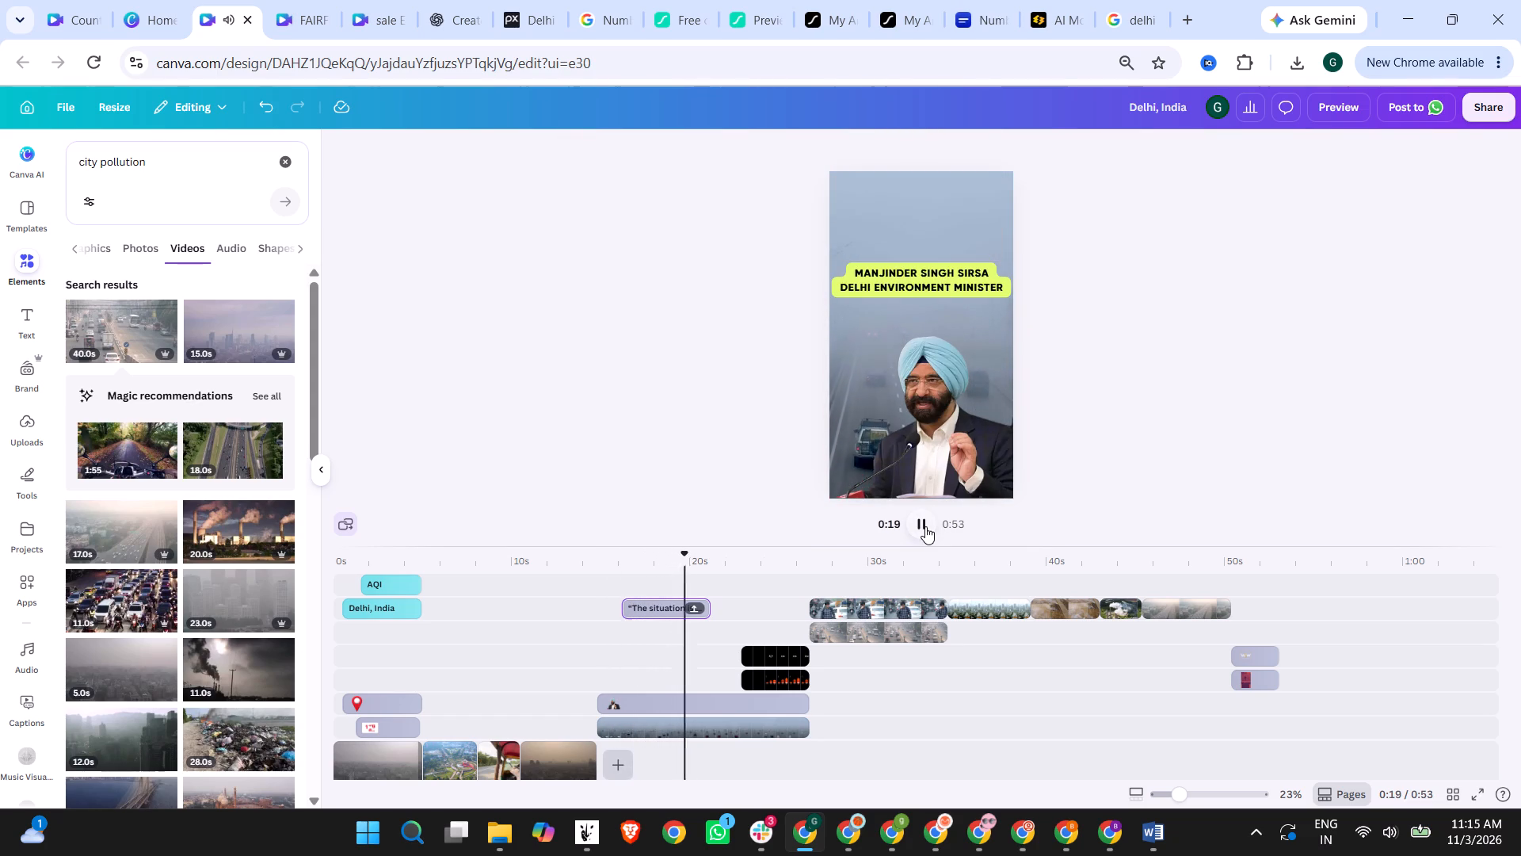
left_click(925, 526)
Apply the Rise animation to the minister's cut-out photo in the quote scene.
left_click(641, 698)
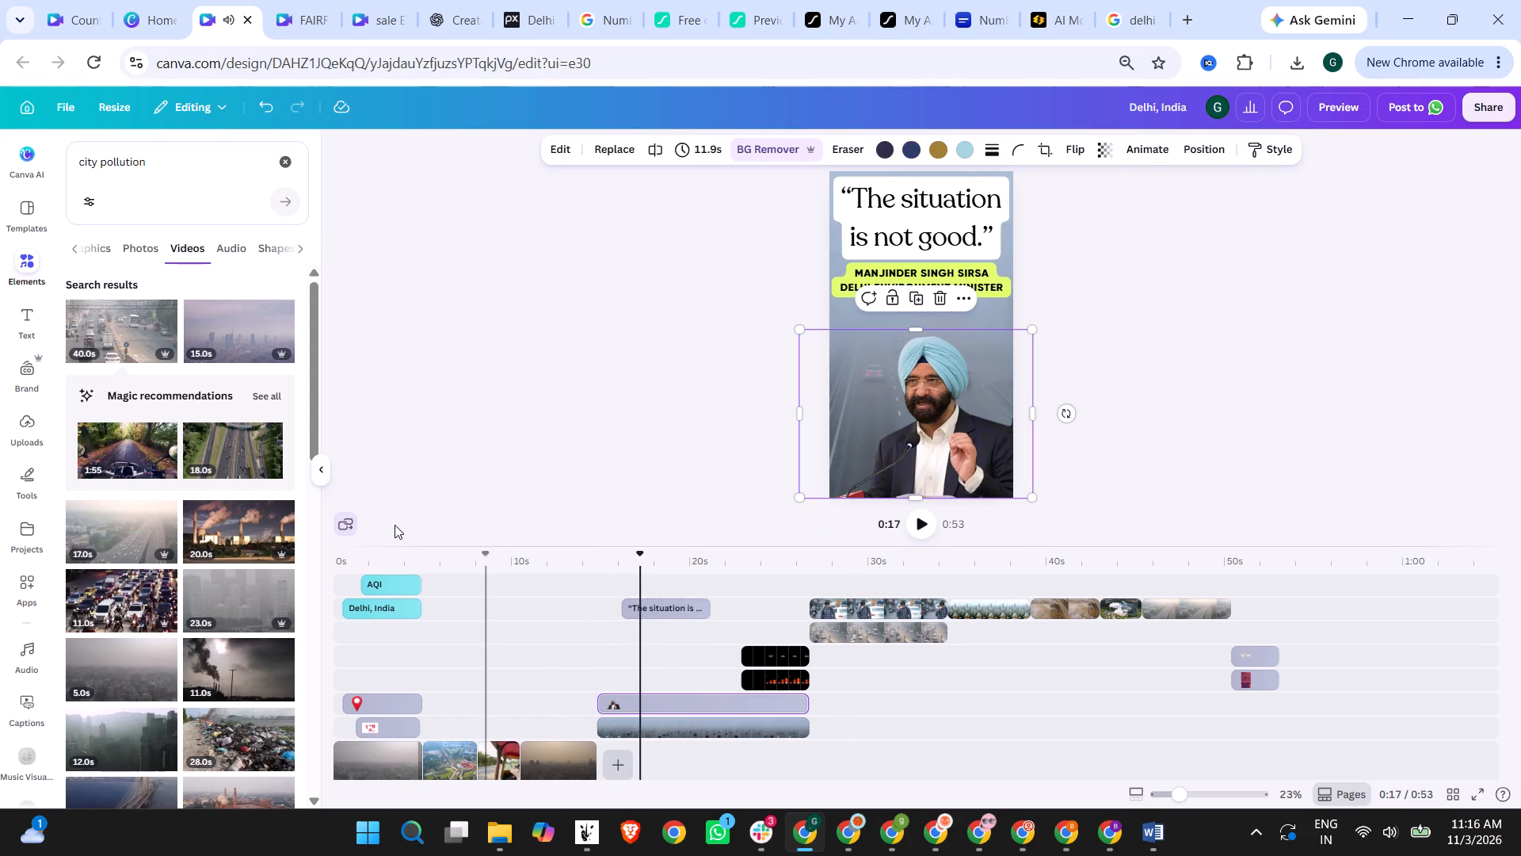
left_click(1143, 151)
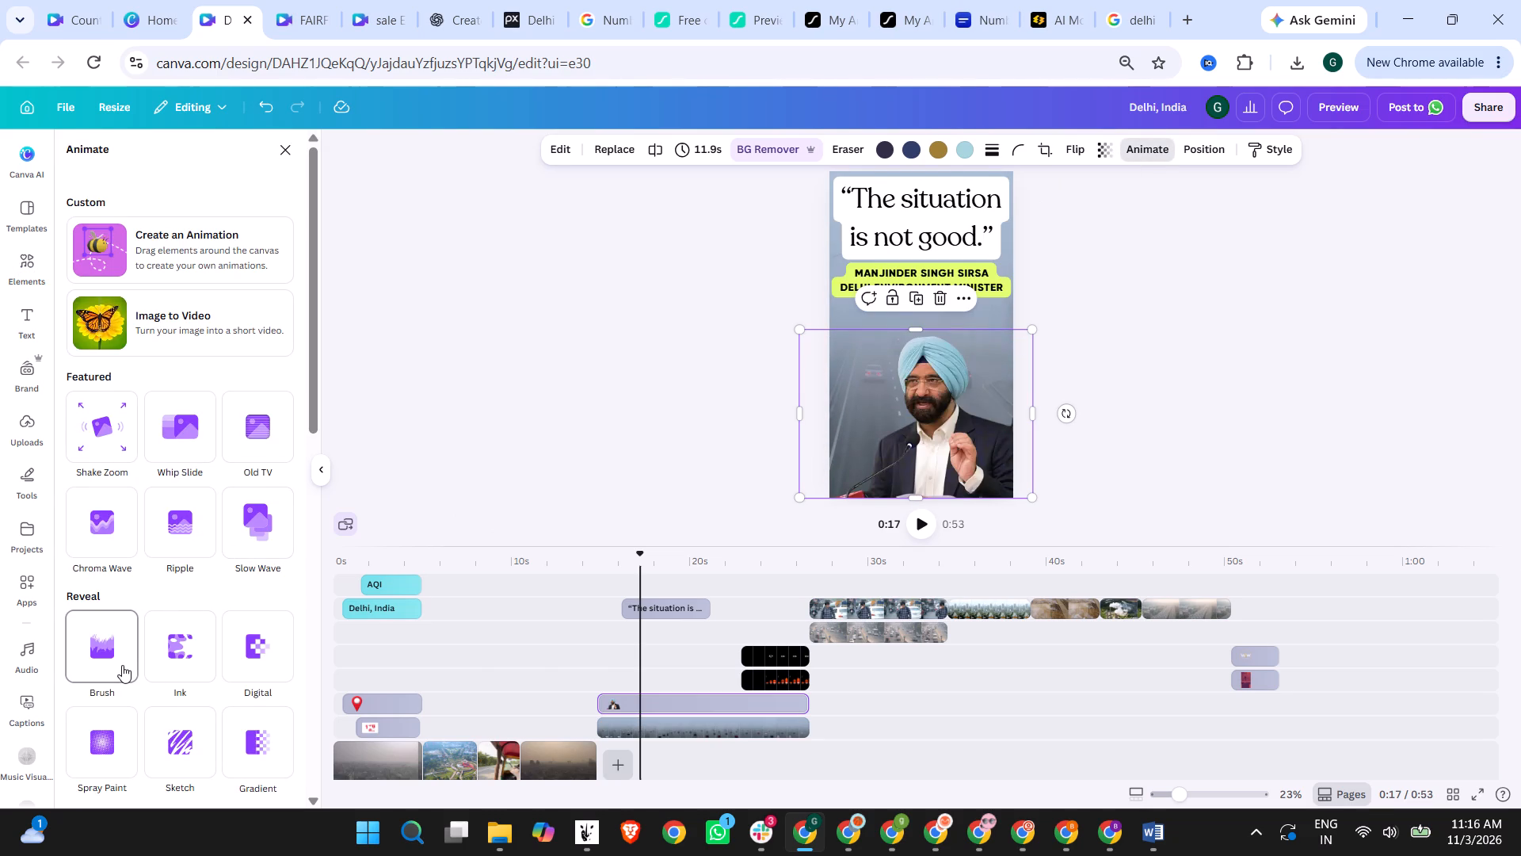
scroll(158, 624, "down", 3)
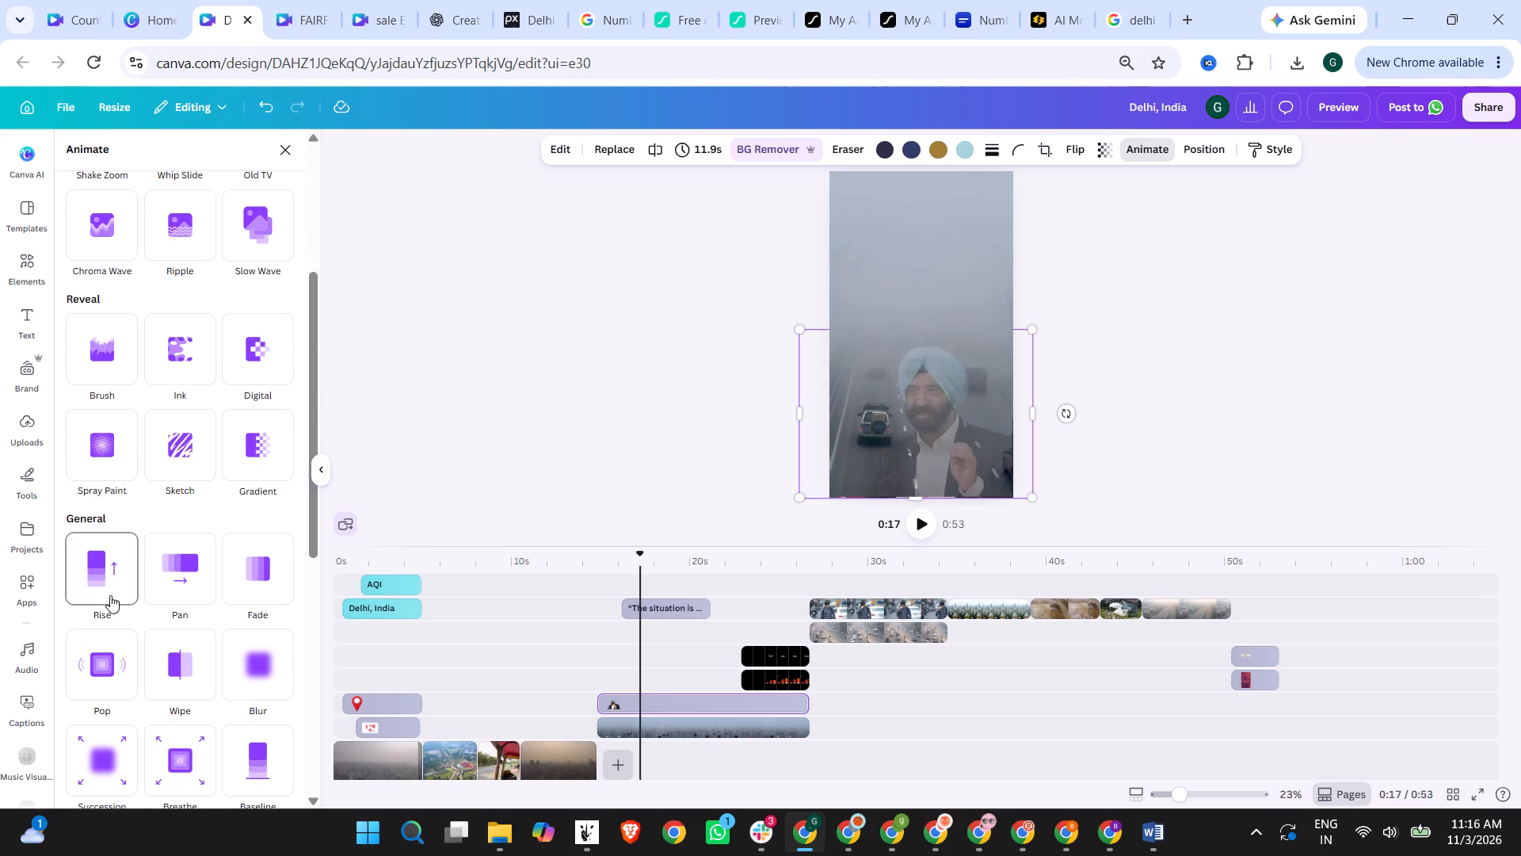
left_click(110, 595)
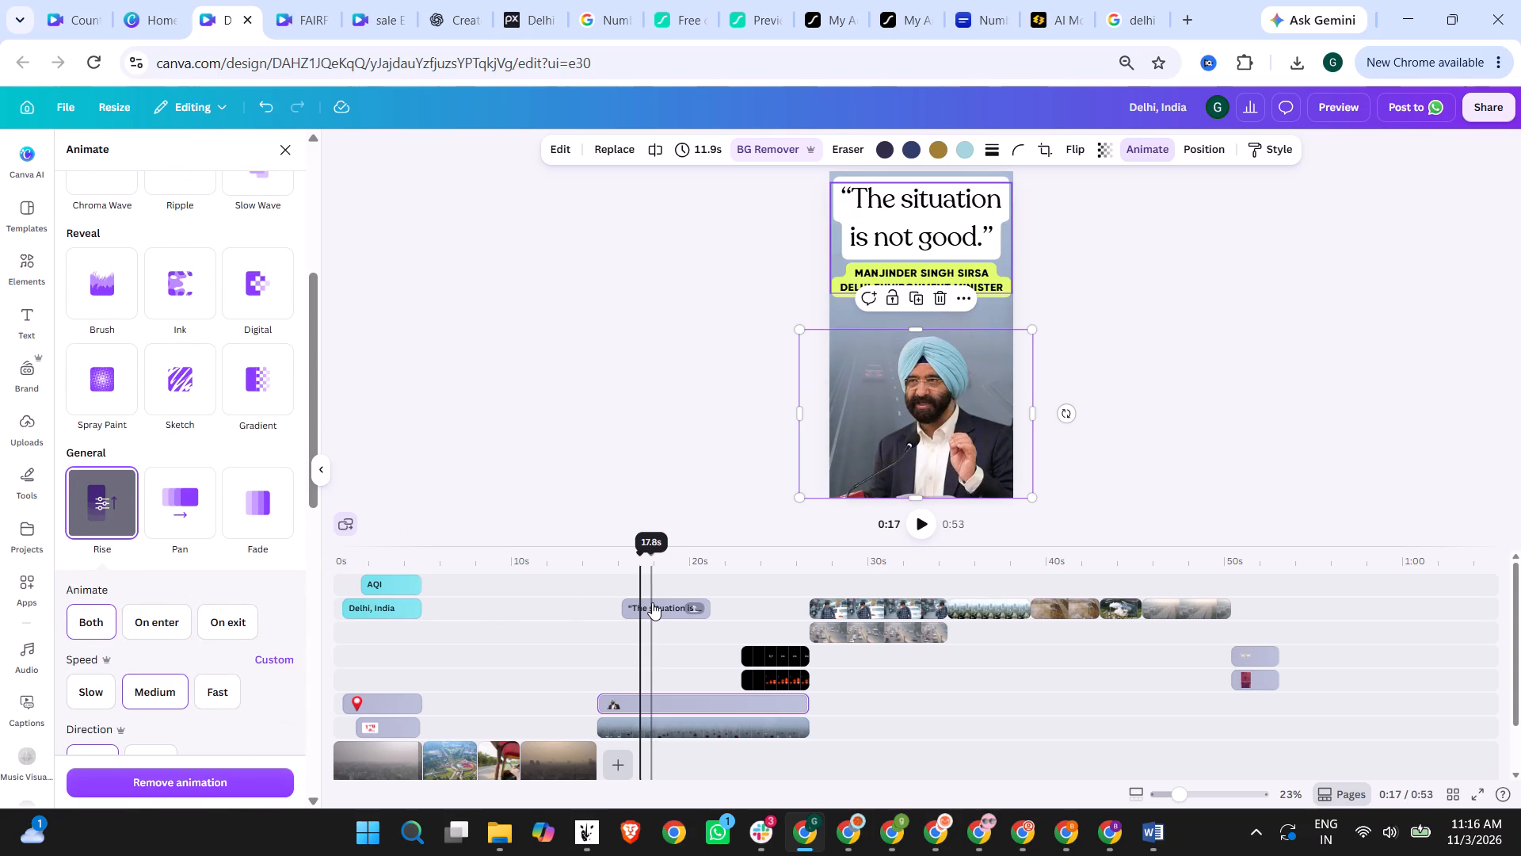
Shorten the minister's photo to 6.3 s so it ends together with the quote text.
left_click(652, 603)
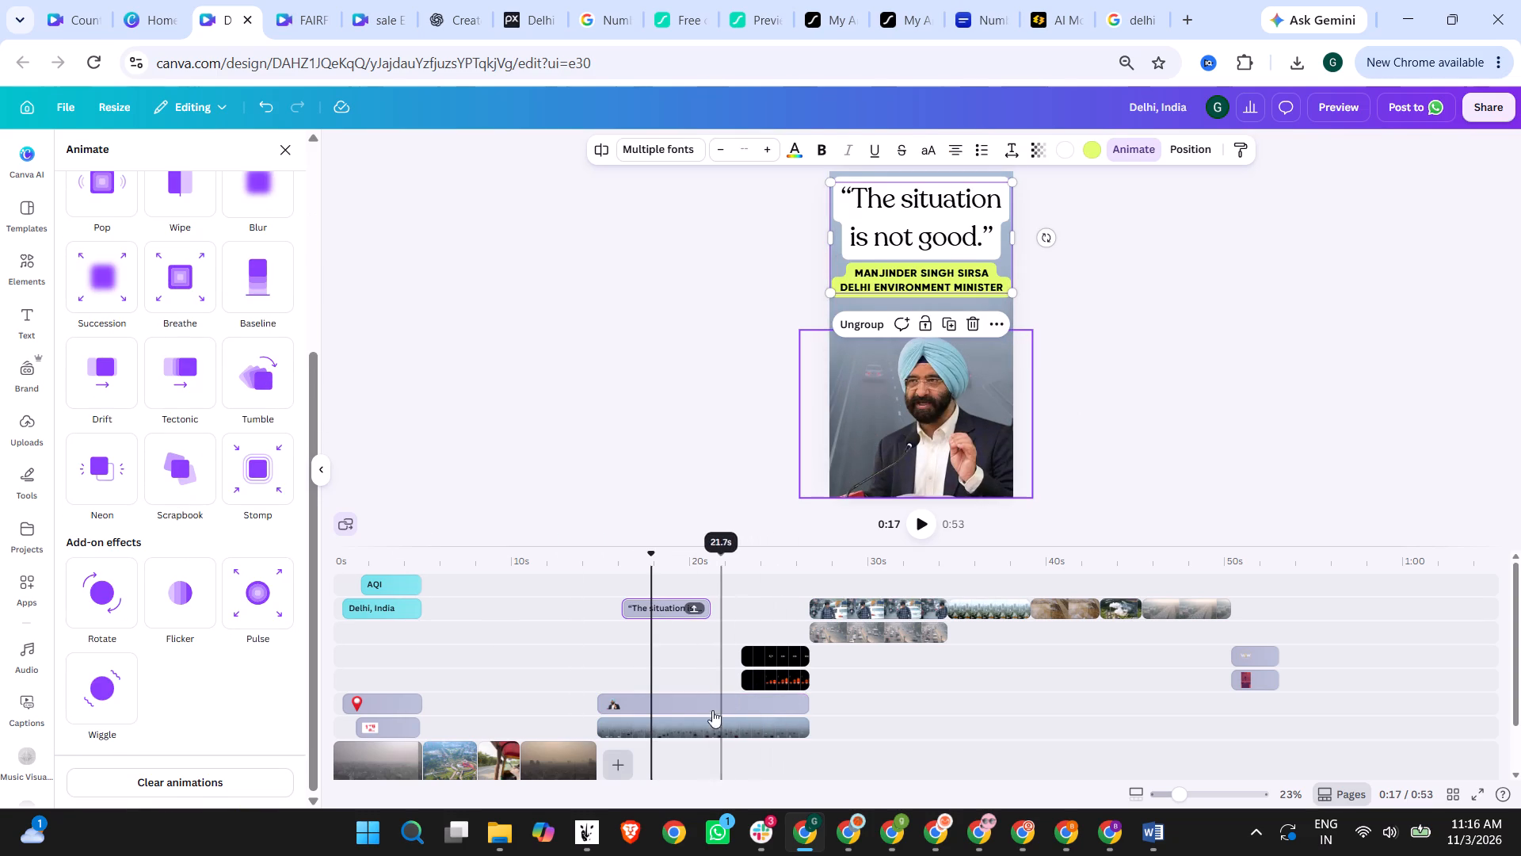
left_click(736, 694)
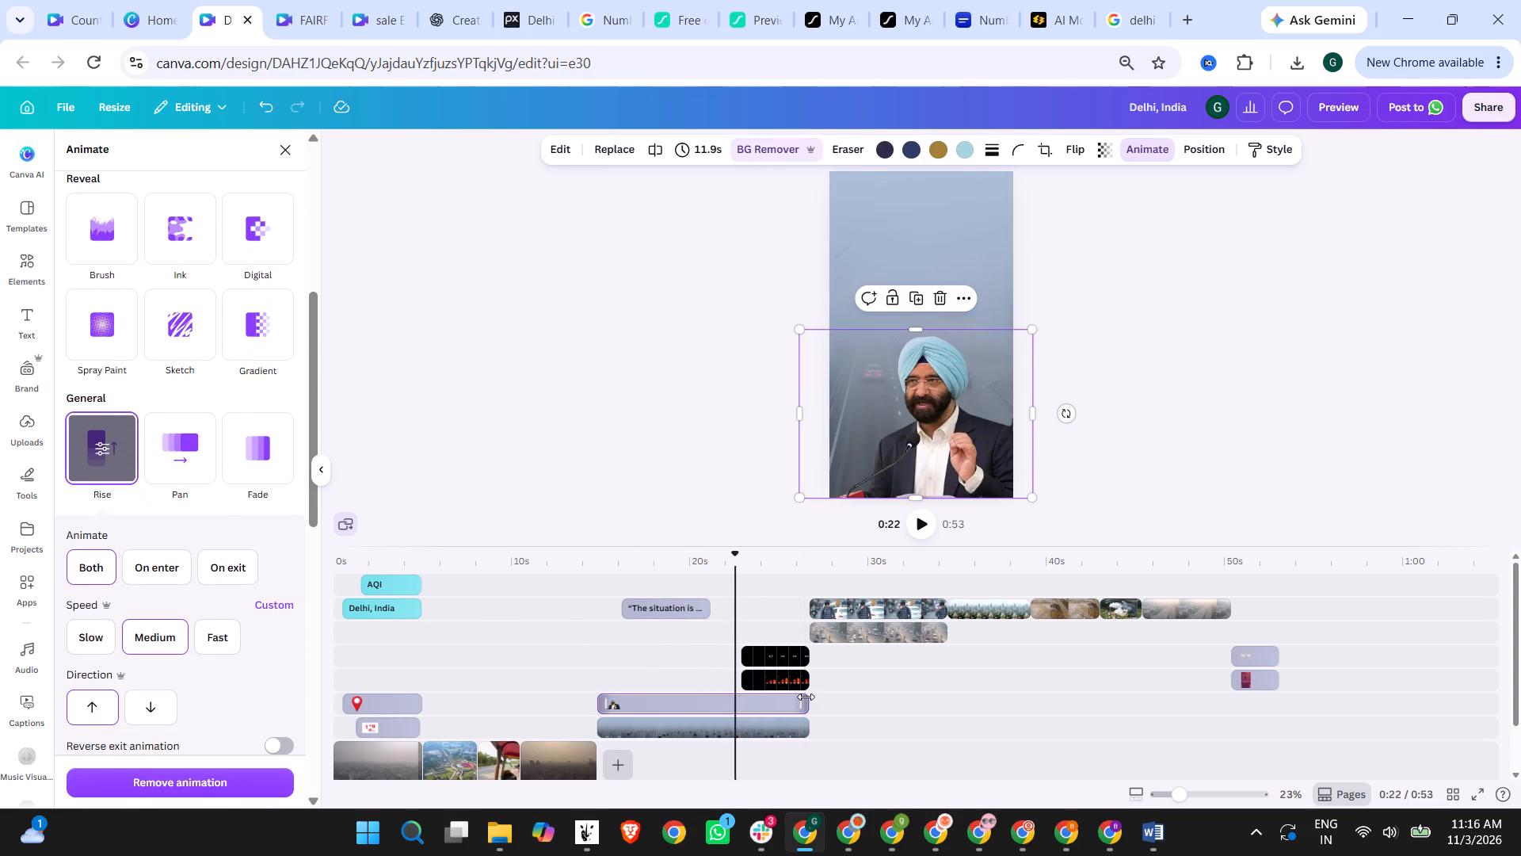
left_click_drag(806, 701, 749, 701)
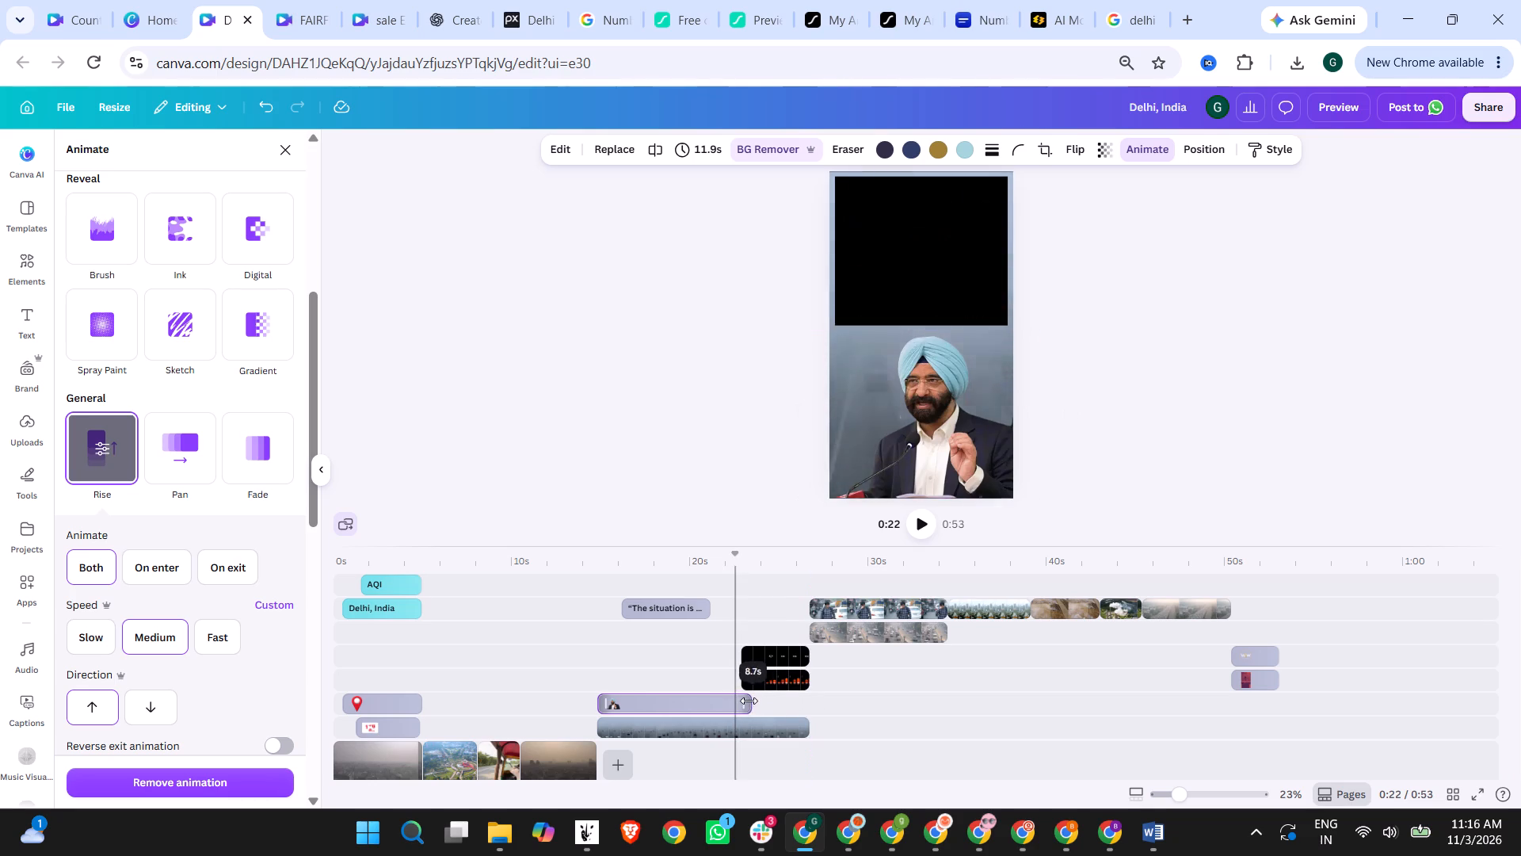
left_click_drag(749, 701, 704, 701)
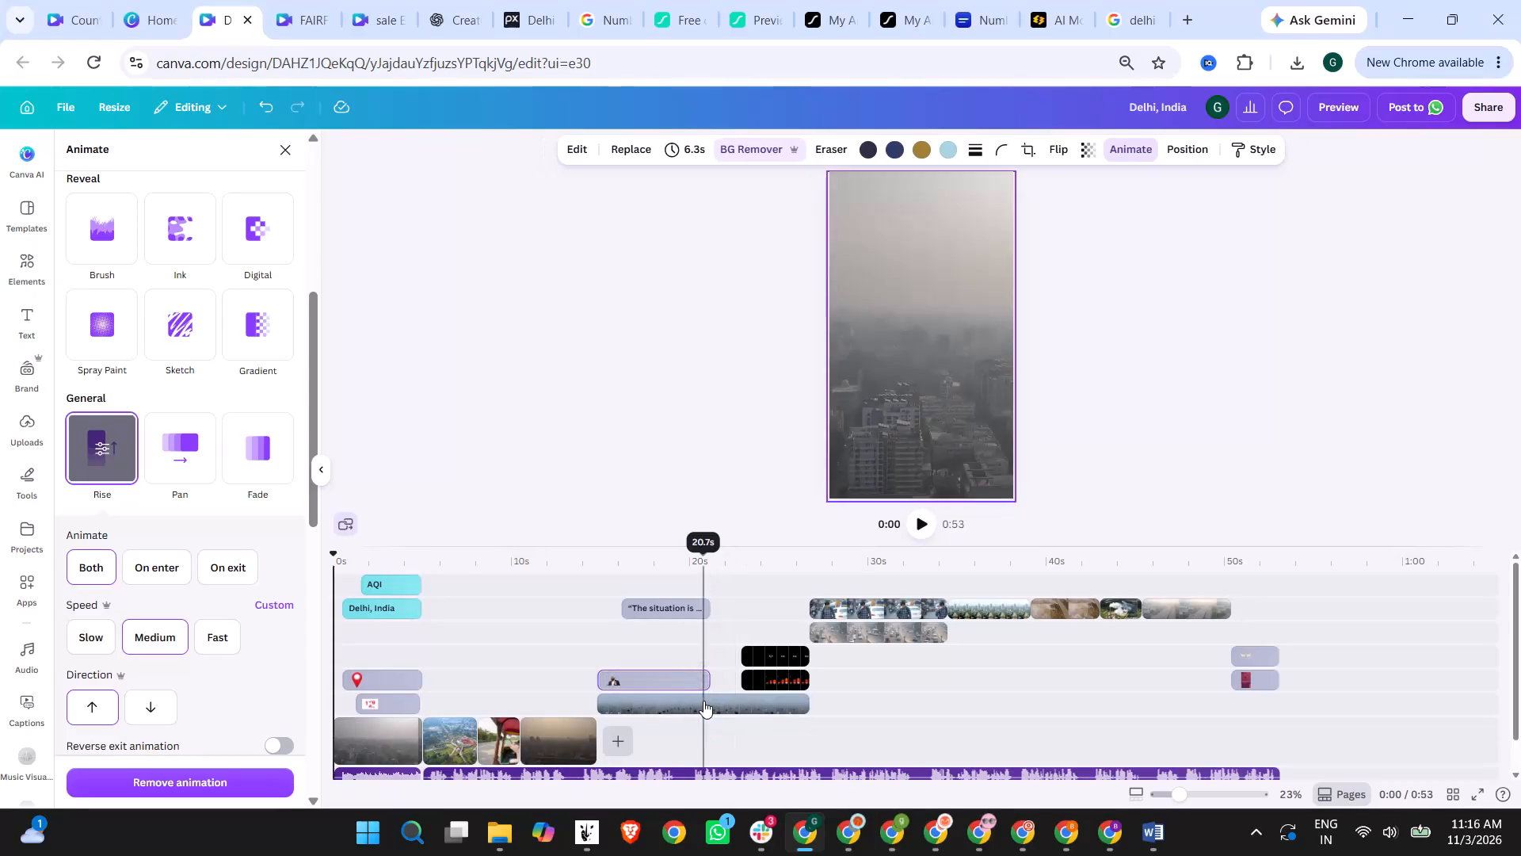
Check the foggy road and AQI chart scene without the minister, and replay the video's opening up to about 0:06.
left_click(737, 703)
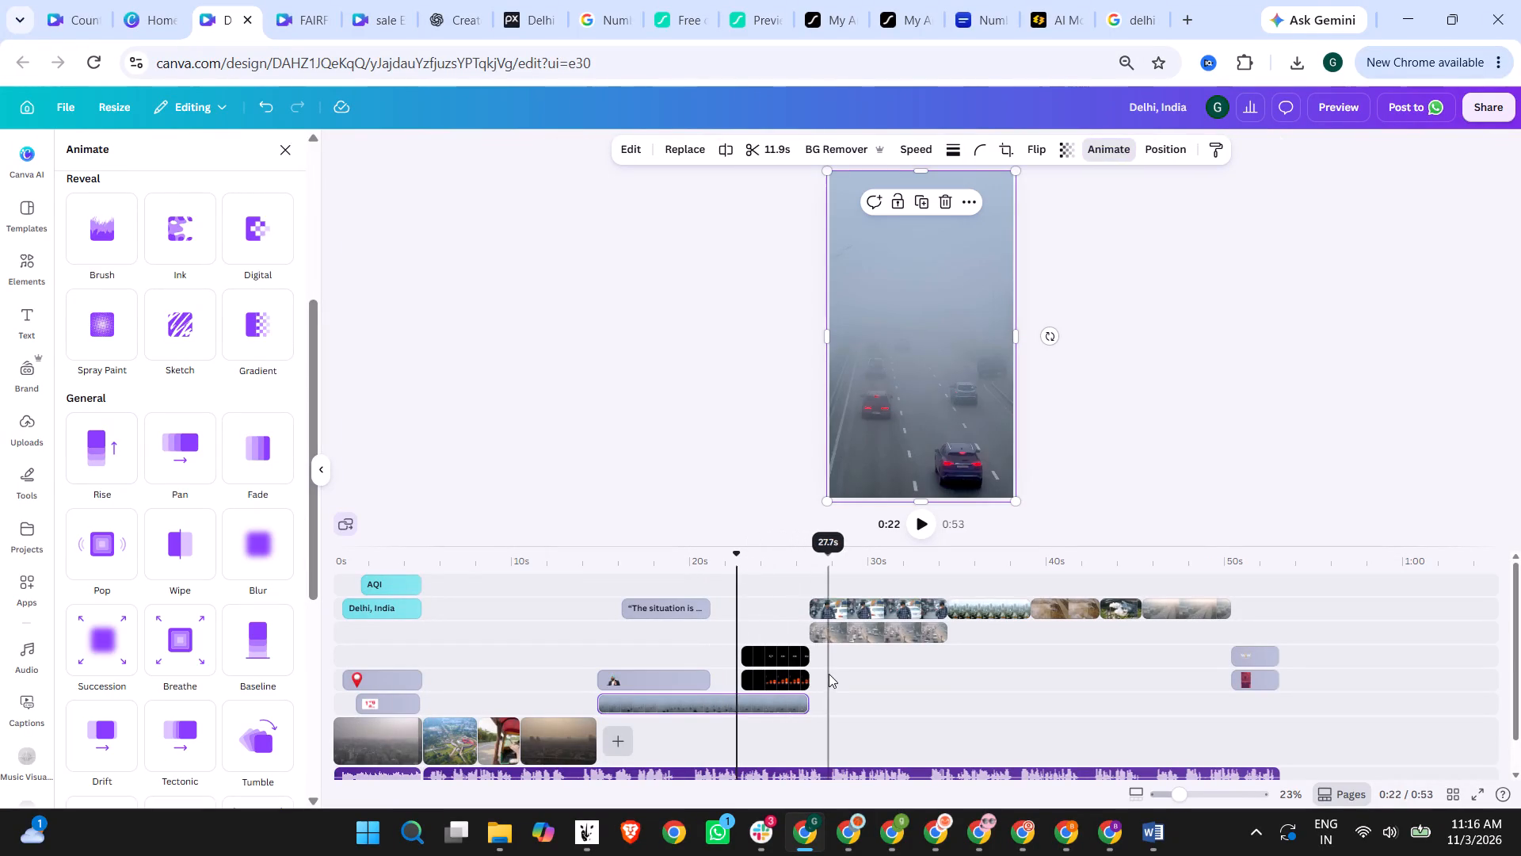
left_click(764, 675)
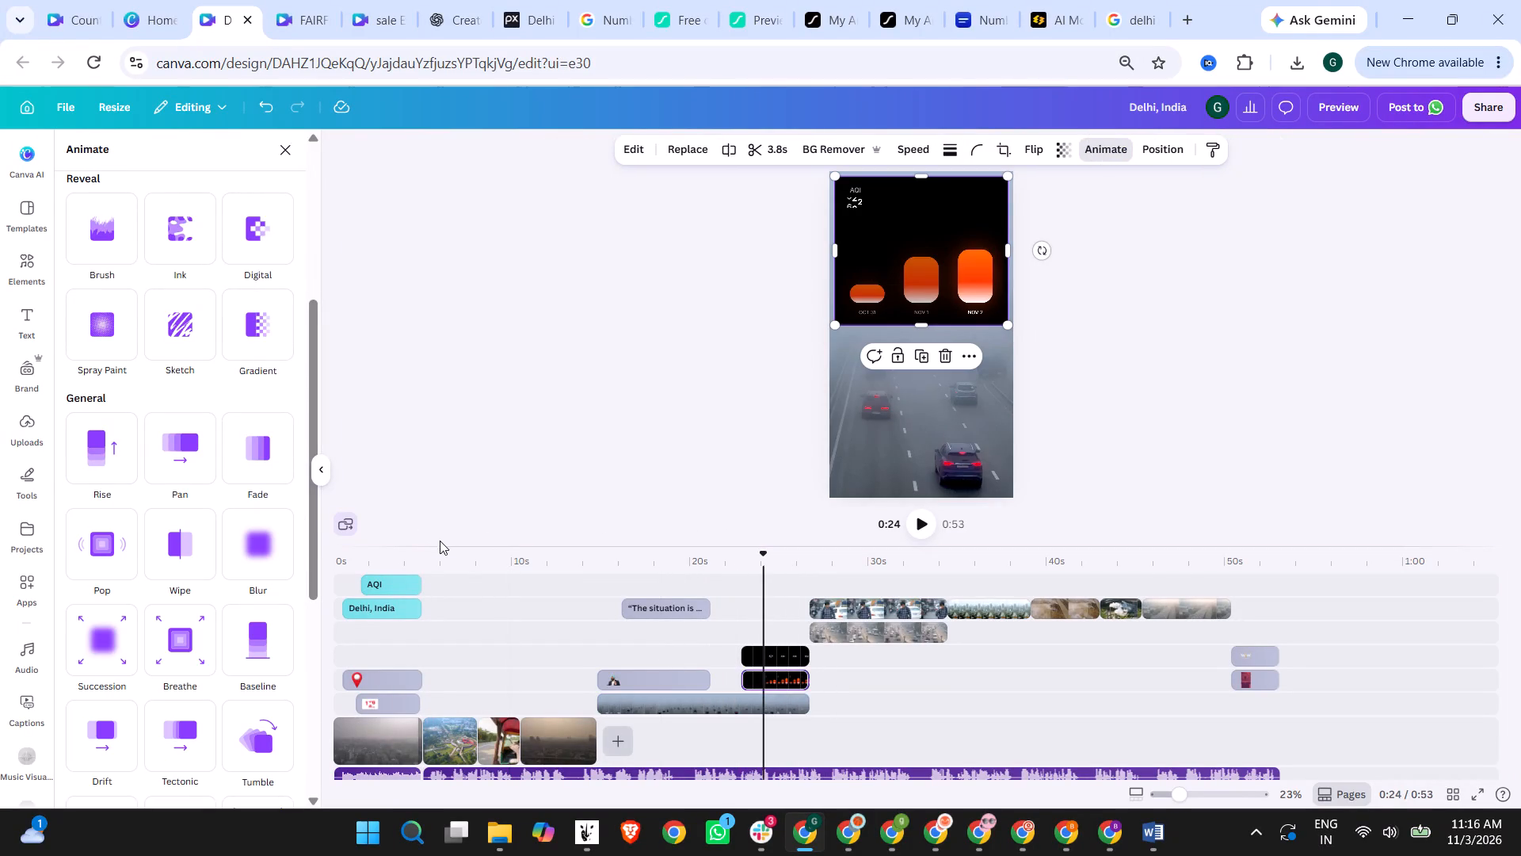
left_click(341, 561)
left_click(919, 527)
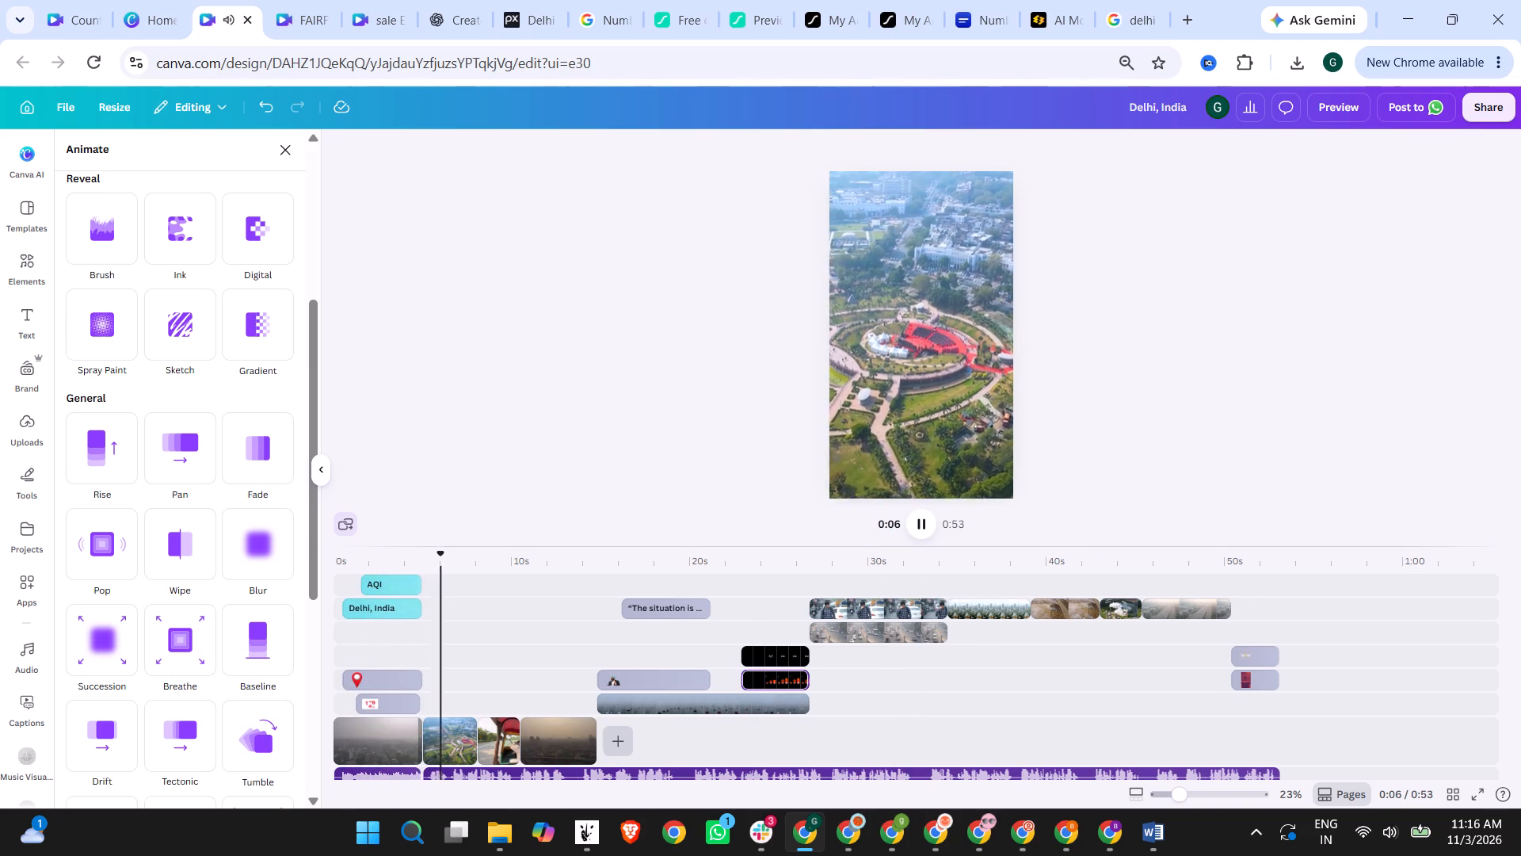
left_click(926, 527)
Add a fade-out of about 0.4 s to the short opening audio clip under the Delhi, India scene.
scroll(640, 459, "down", 3)
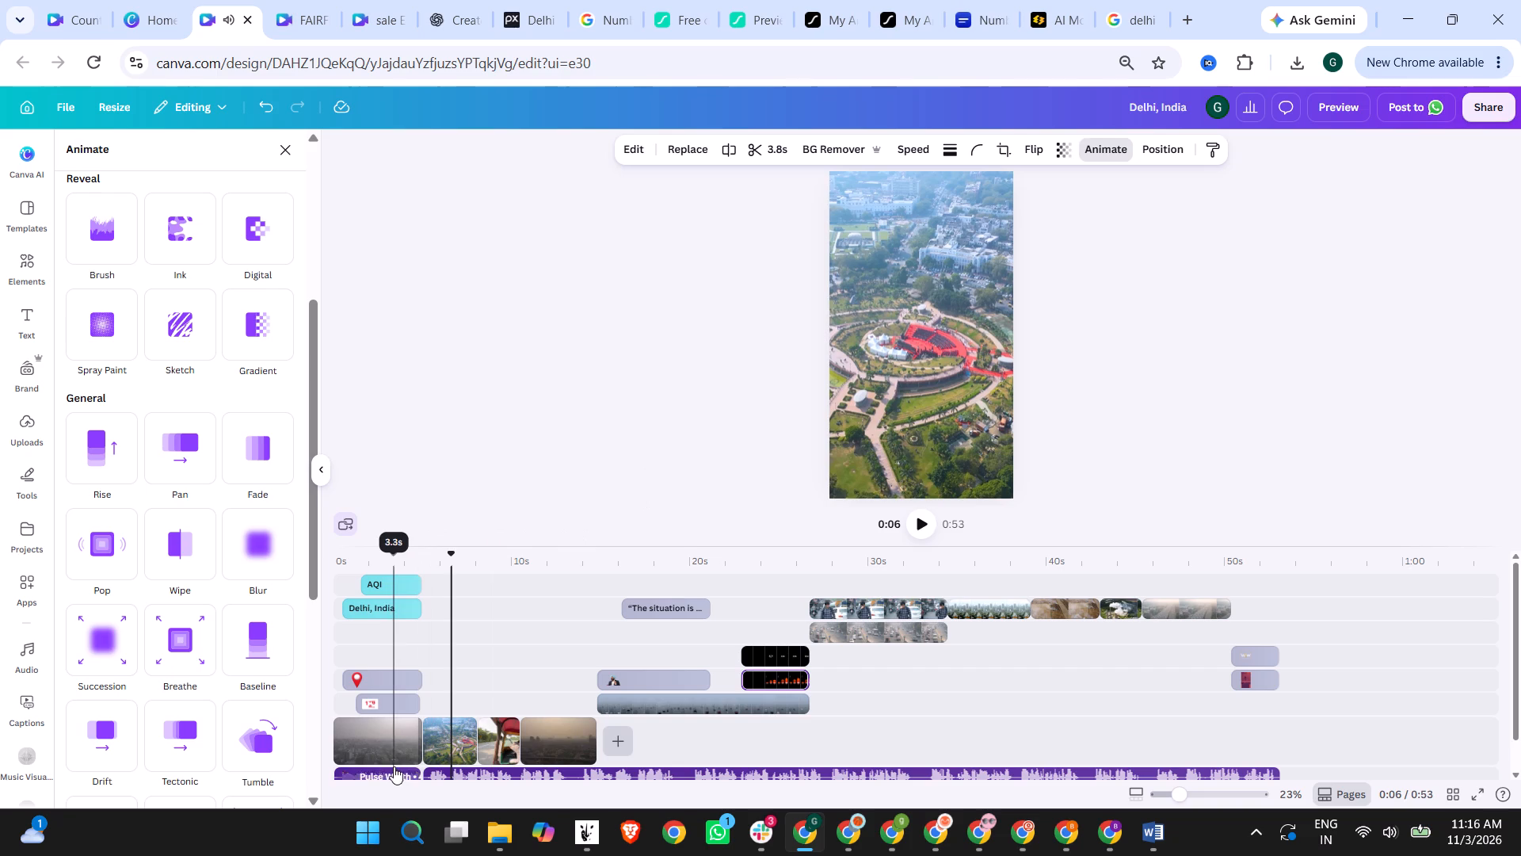
left_click(394, 768)
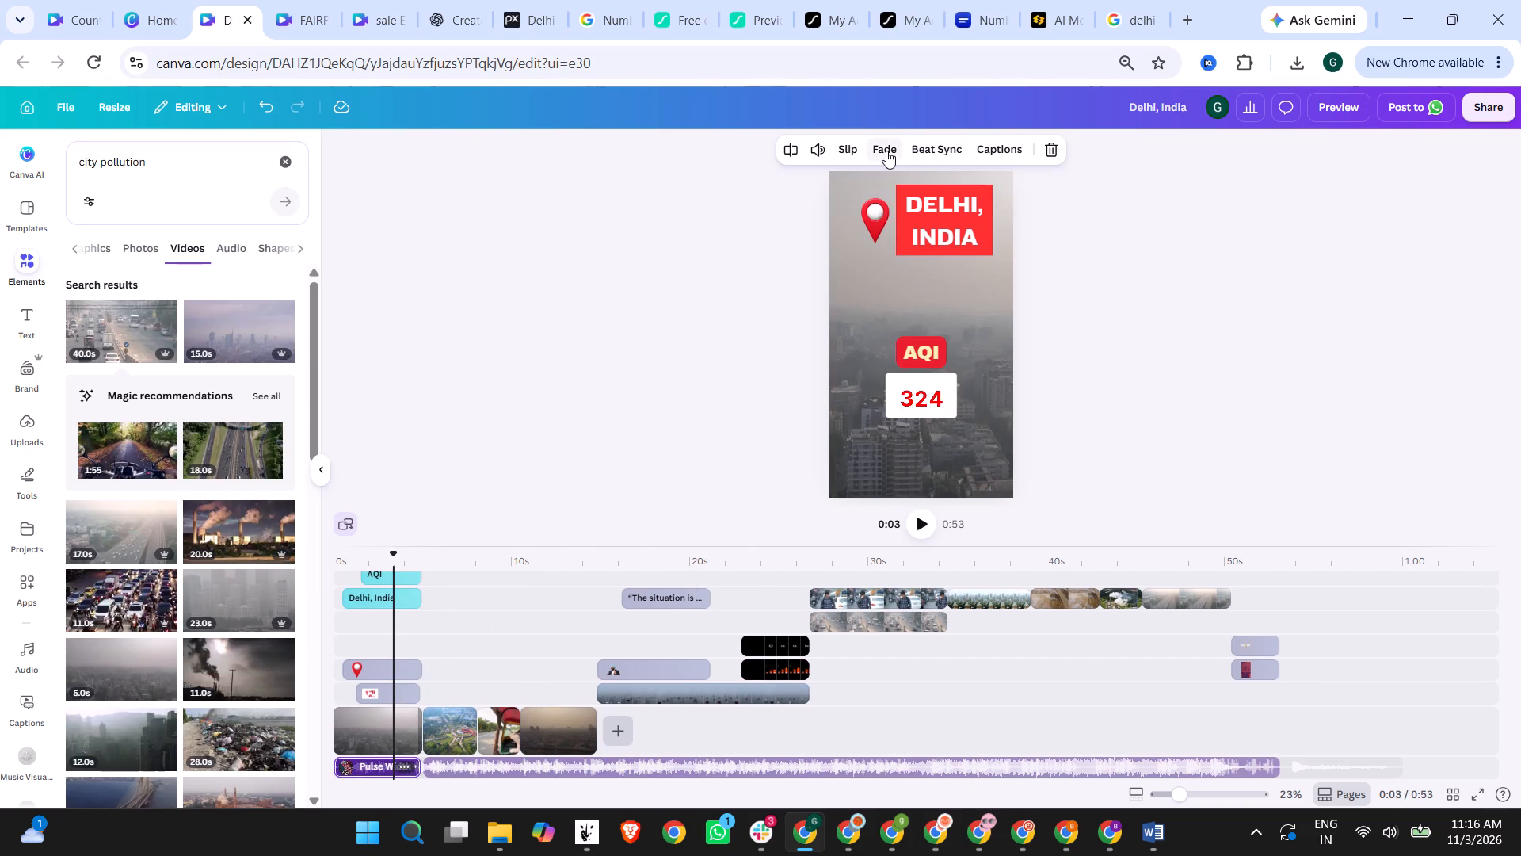
left_click(886, 151)
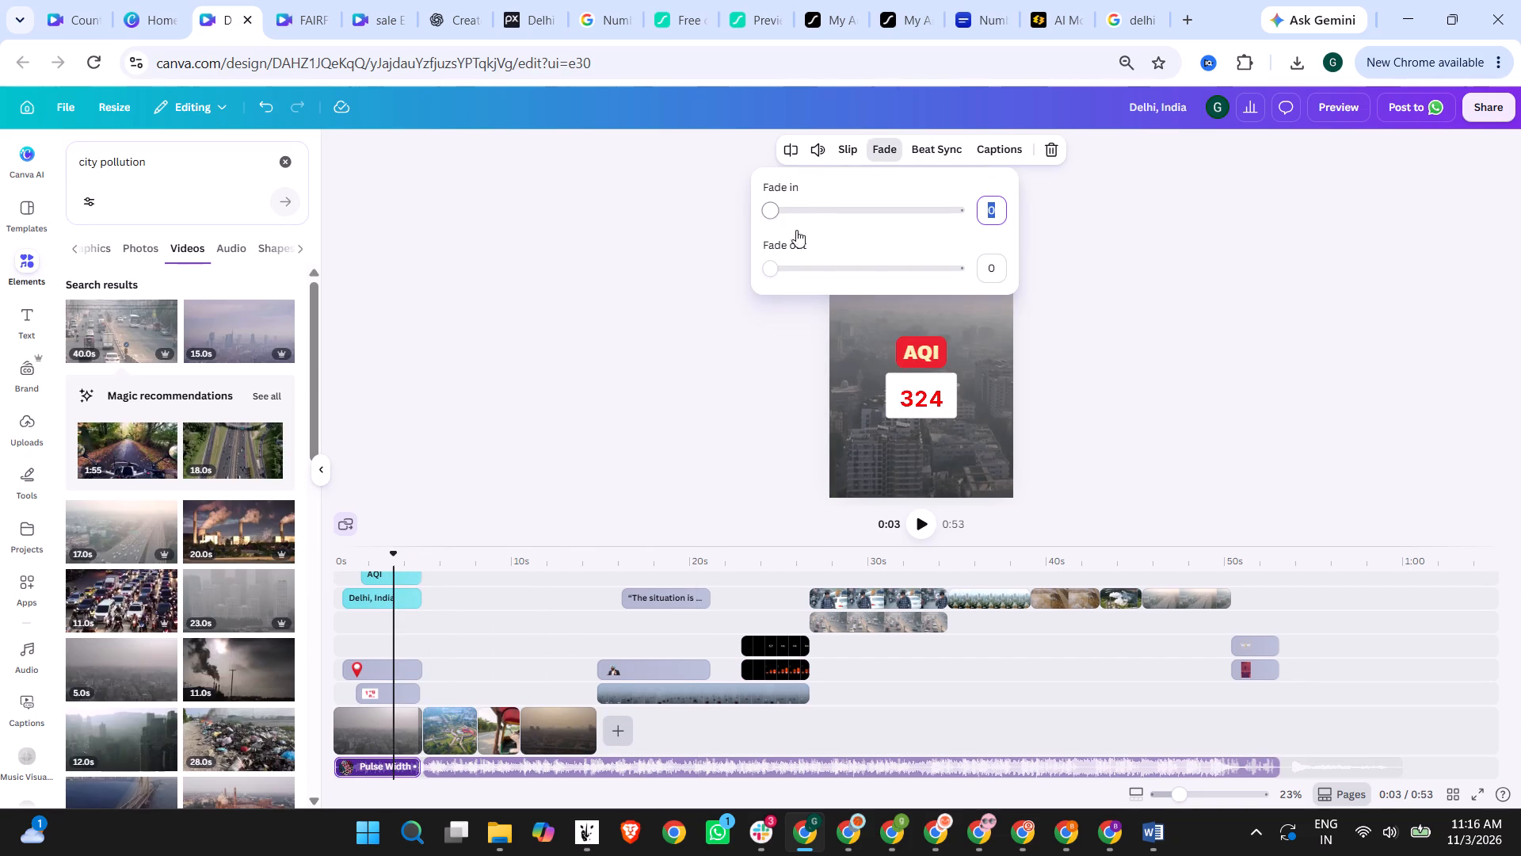
left_click_drag(768, 269, 802, 269)
left_click_drag(802, 269, 807, 269)
left_click(681, 282)
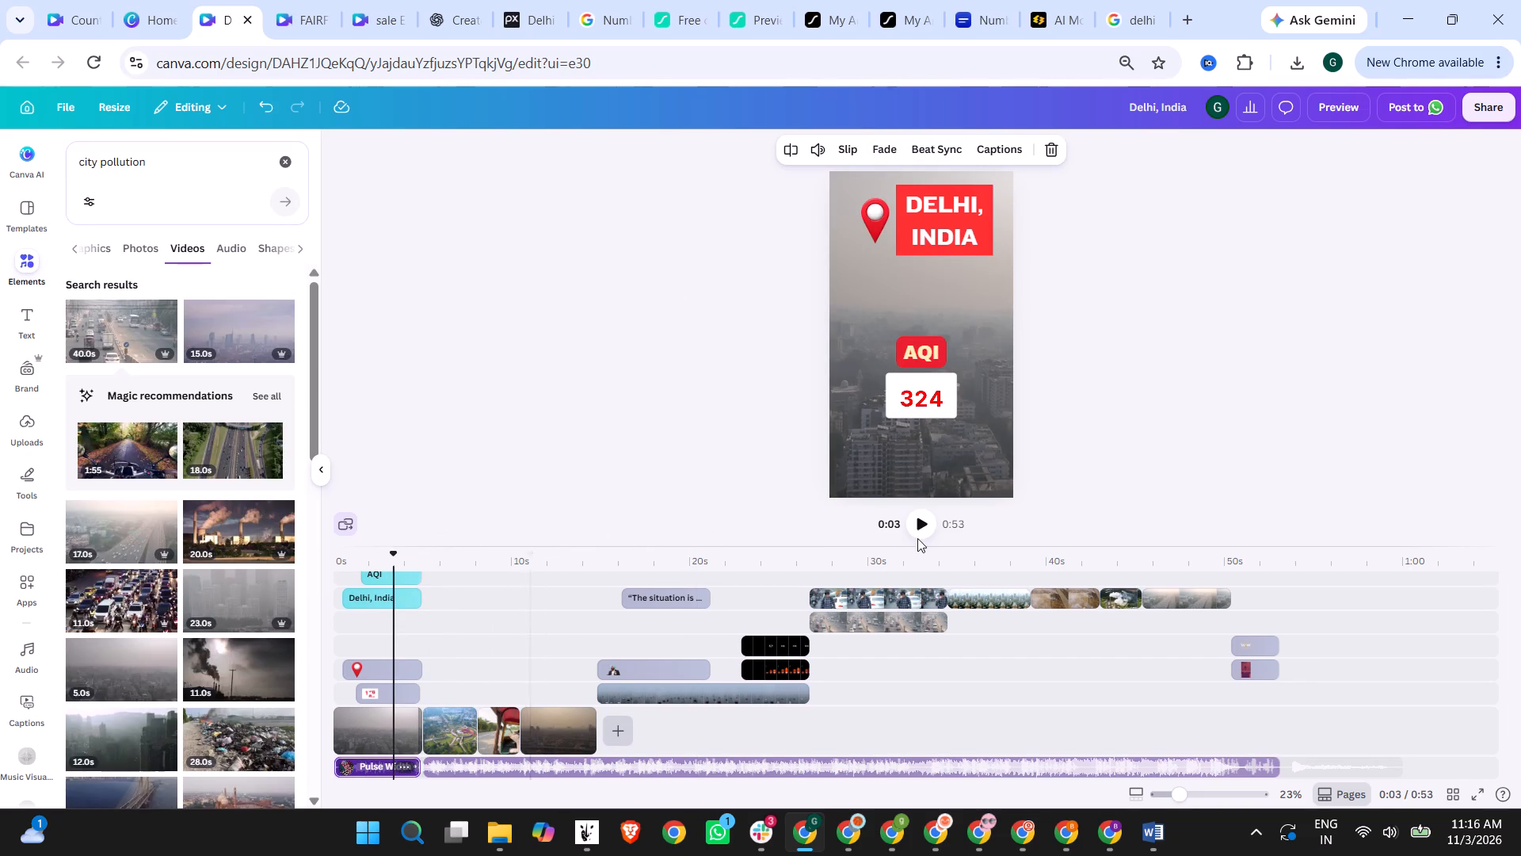
Play the video from the opening to about 0:15, then from 0:10 through the AQI chart to the split scene.
left_click(368, 560)
left_click(913, 524)
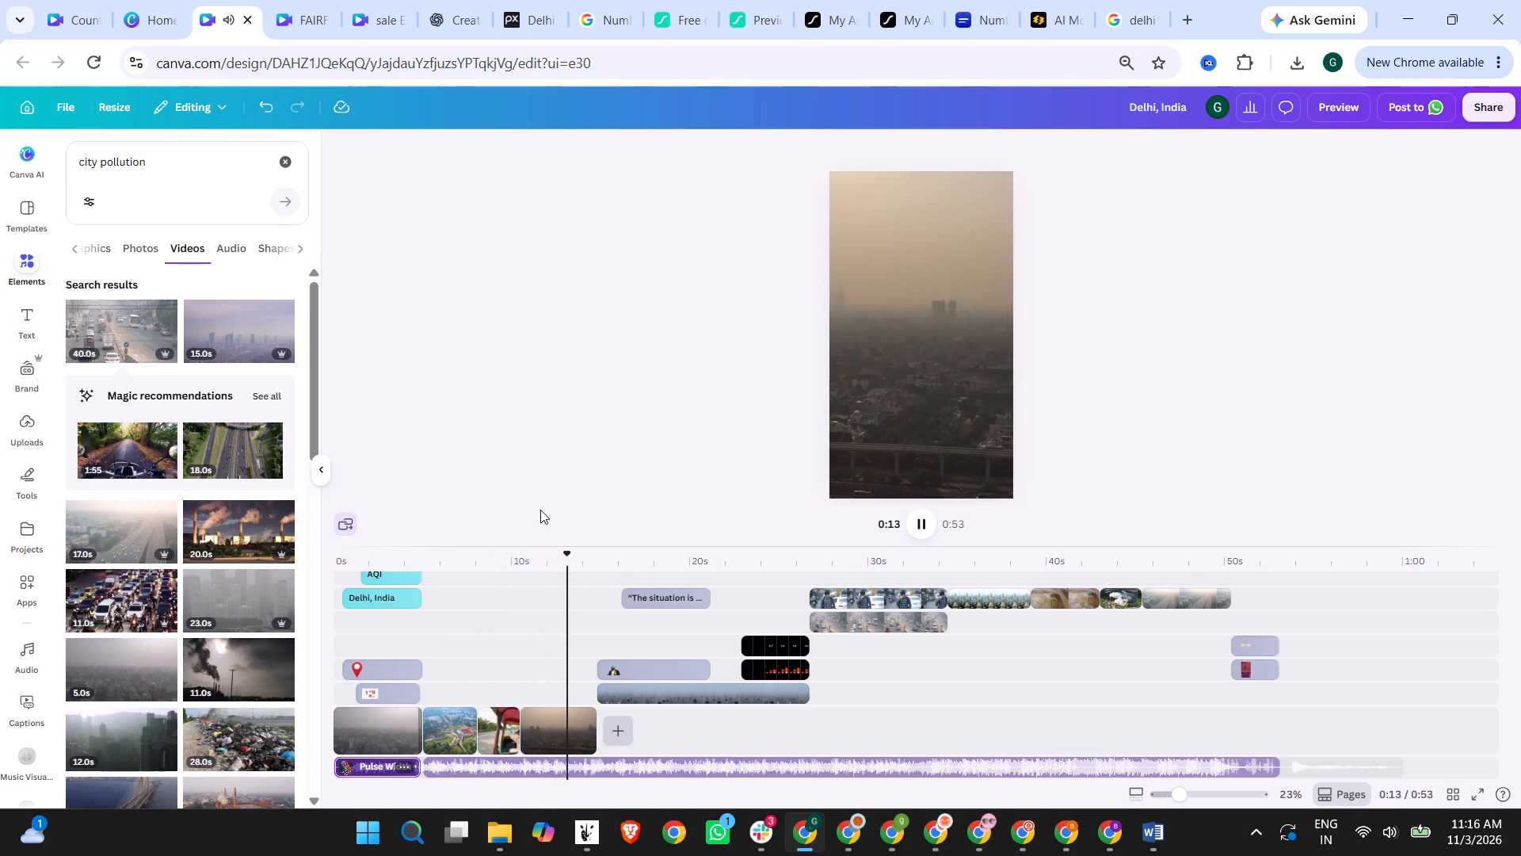
scroll(539, 607, "down", 3)
left_click(912, 529)
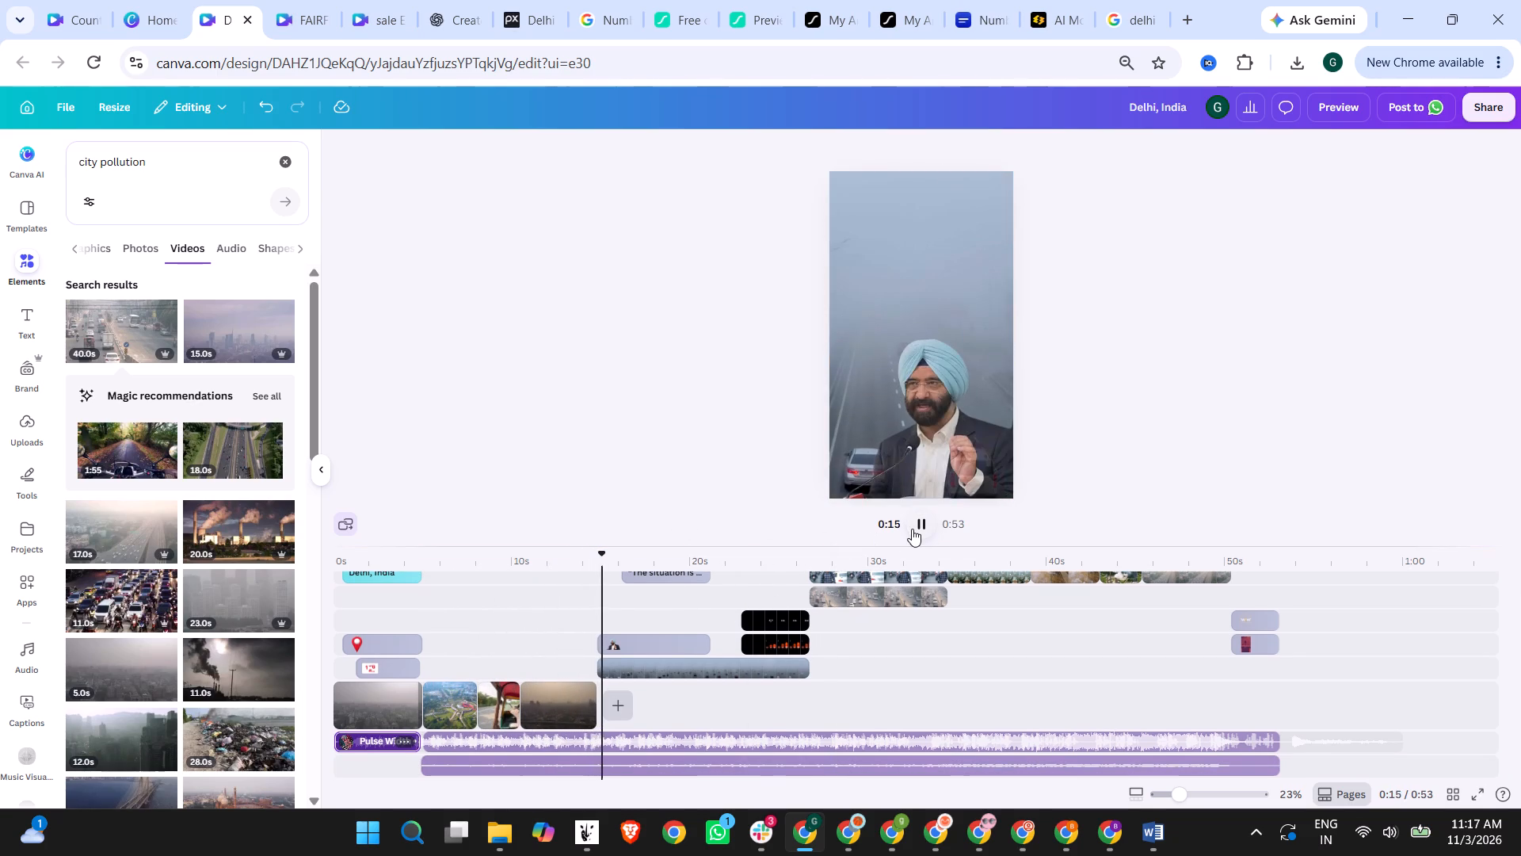
left_click(912, 529)
left_click(516, 554)
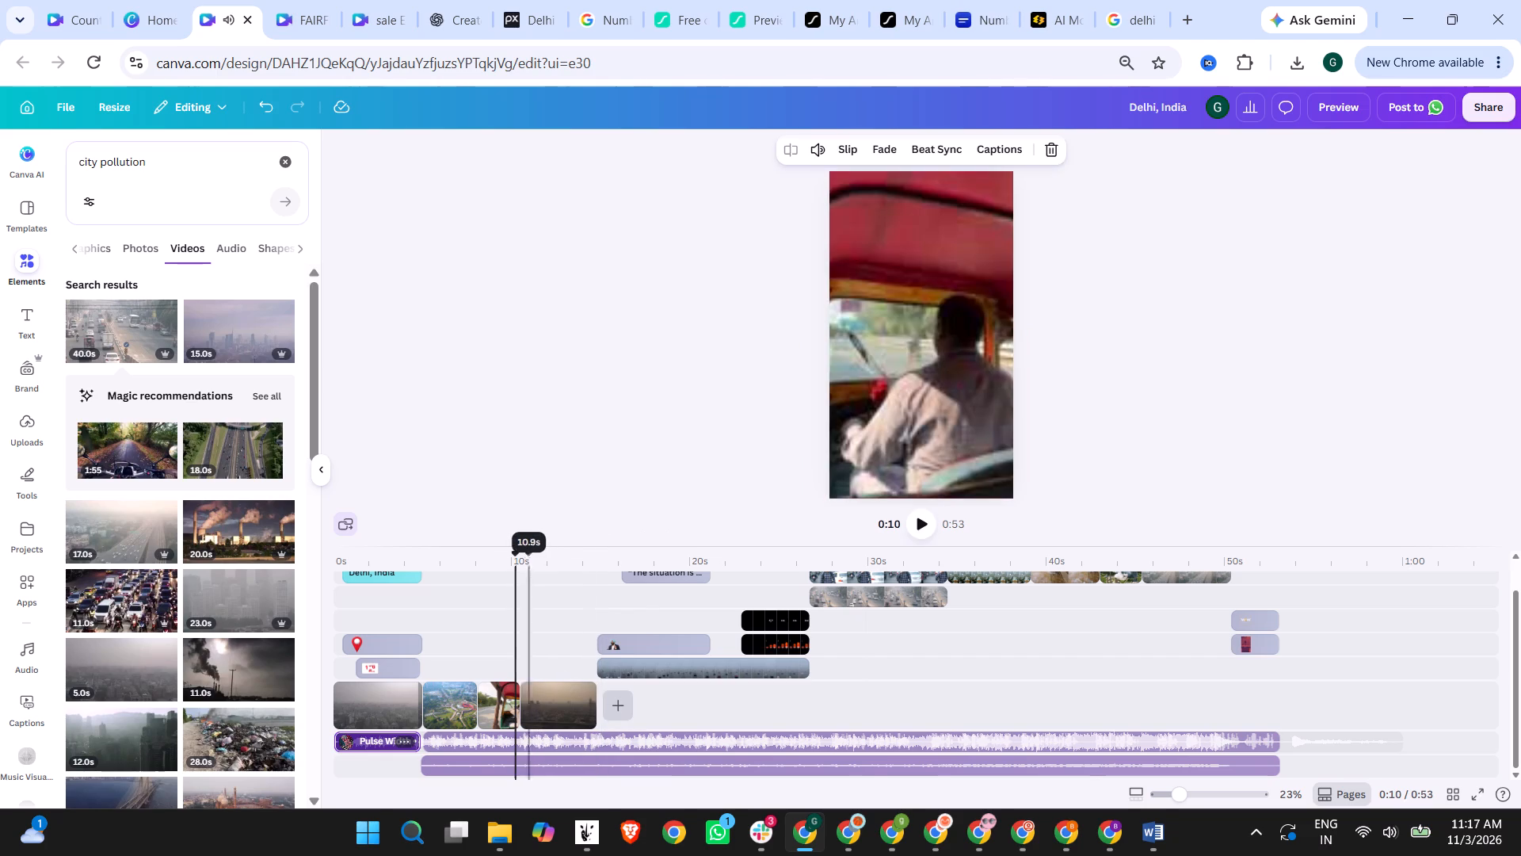
left_click(932, 517)
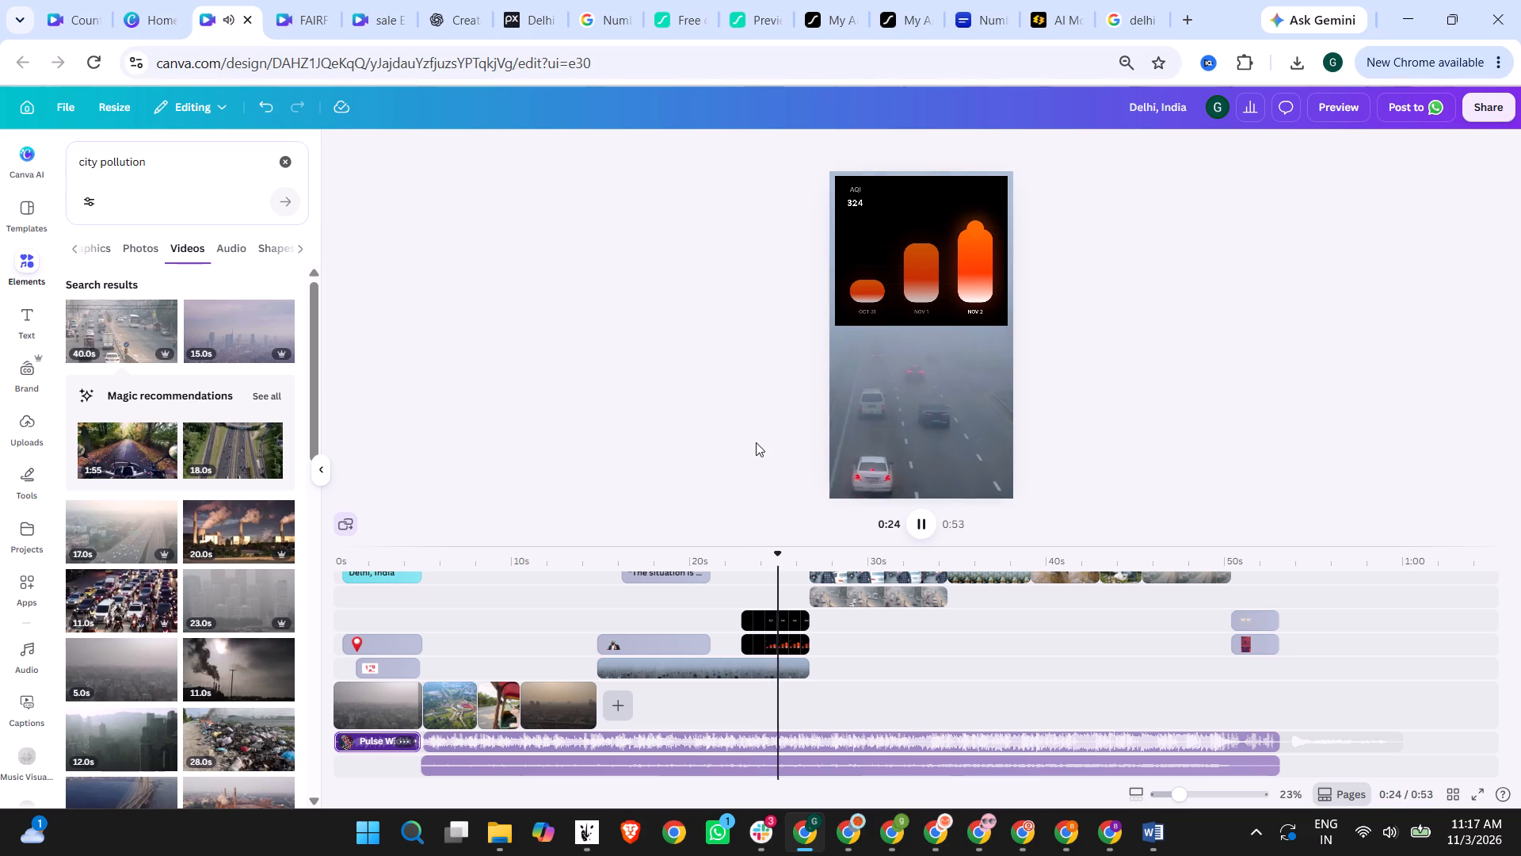
Slow the small AQI number clip to 0.75 speed and move it earlier so it ends with the foggy road clip.
left_click(785, 616)
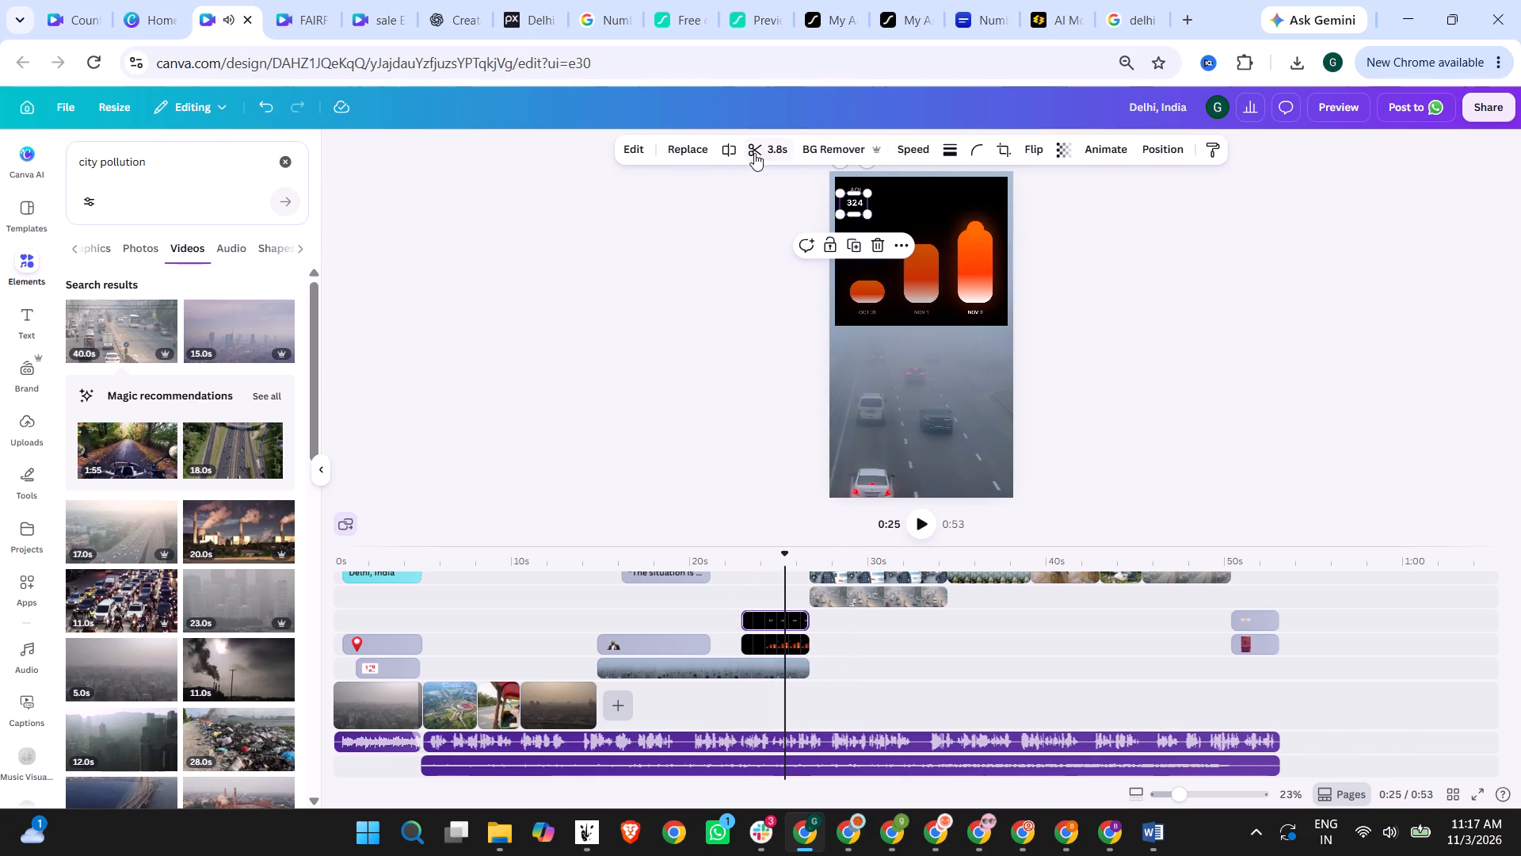
left_click(906, 148)
left_click_drag(884, 207, 880, 207)
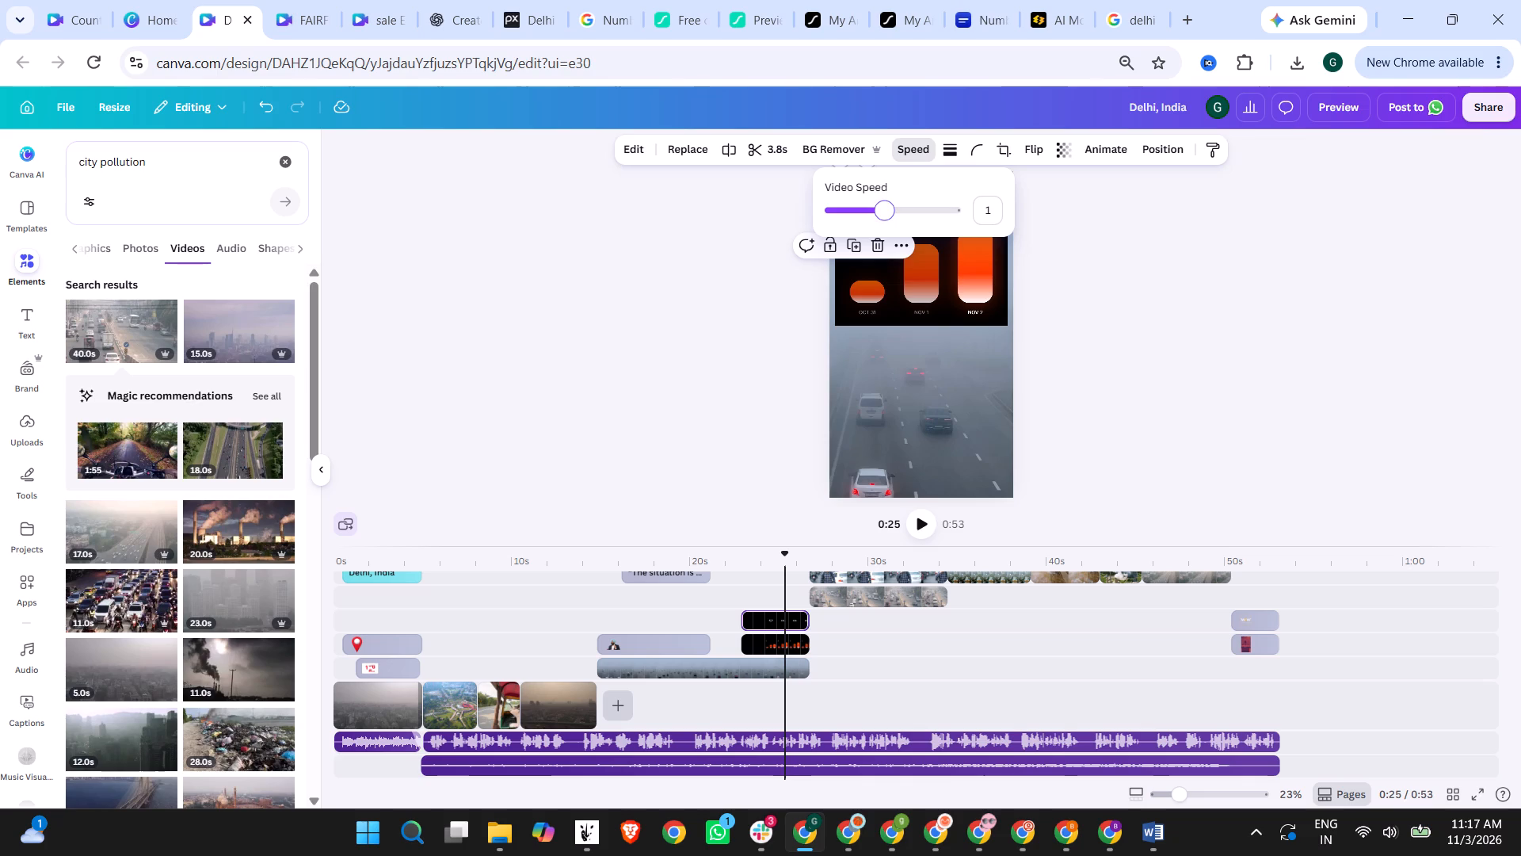
left_click_drag(880, 207, 868, 207)
left_click_drag(772, 613, 772, 613)
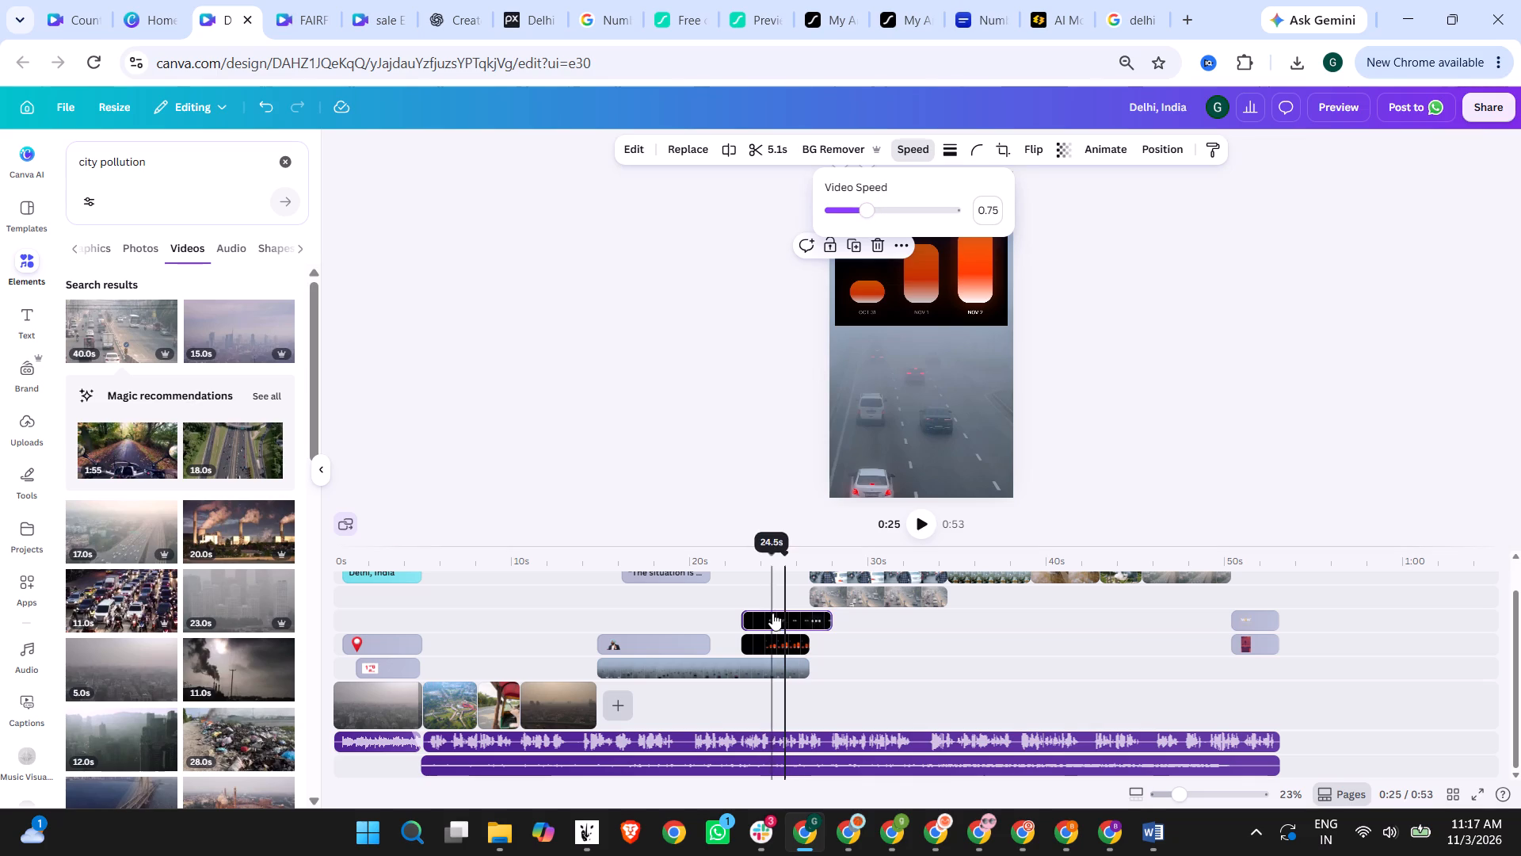
left_click_drag(772, 613, 749, 613)
left_click_drag(752, 611, 758, 610)
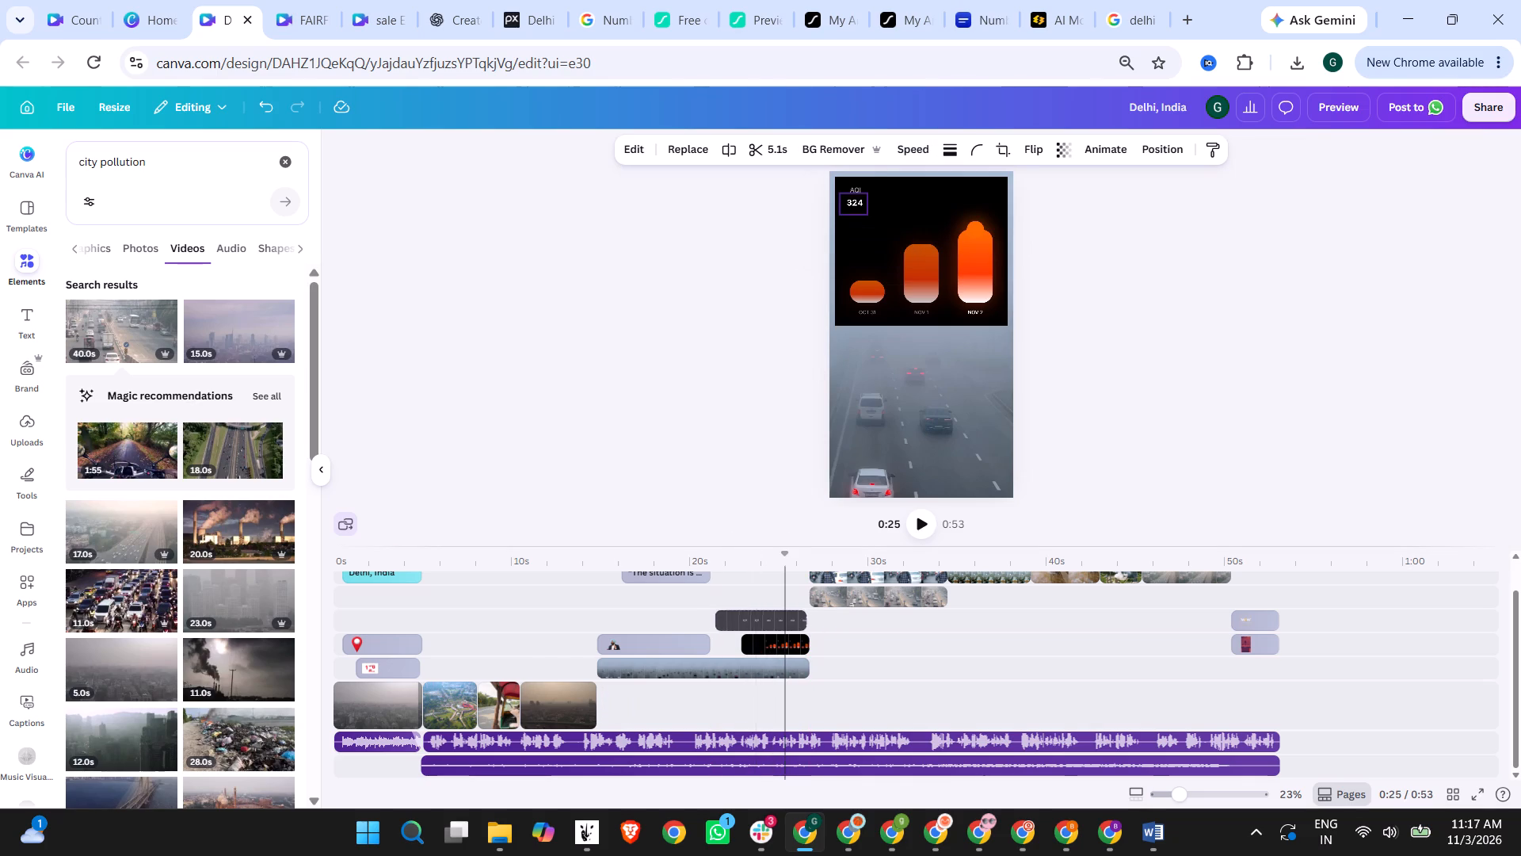
left_click_drag(758, 610, 761, 610)
Slow the AQI bar chart clip to 0.75 speed and move it earlier to line up with the AQI number clip.
left_click(770, 639)
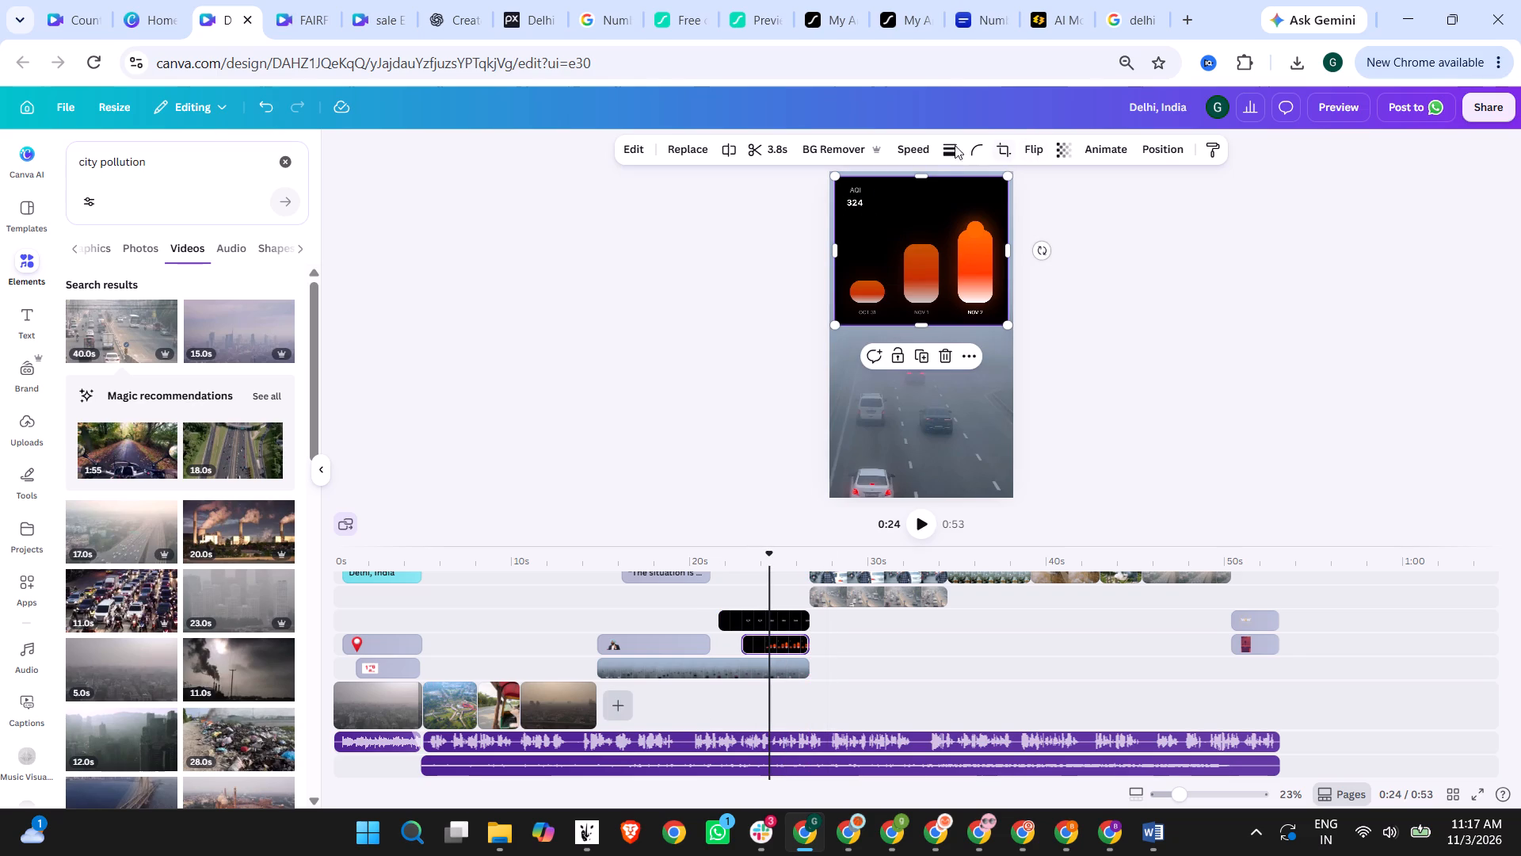
left_click(924, 149)
left_click_drag(885, 219, 868, 218)
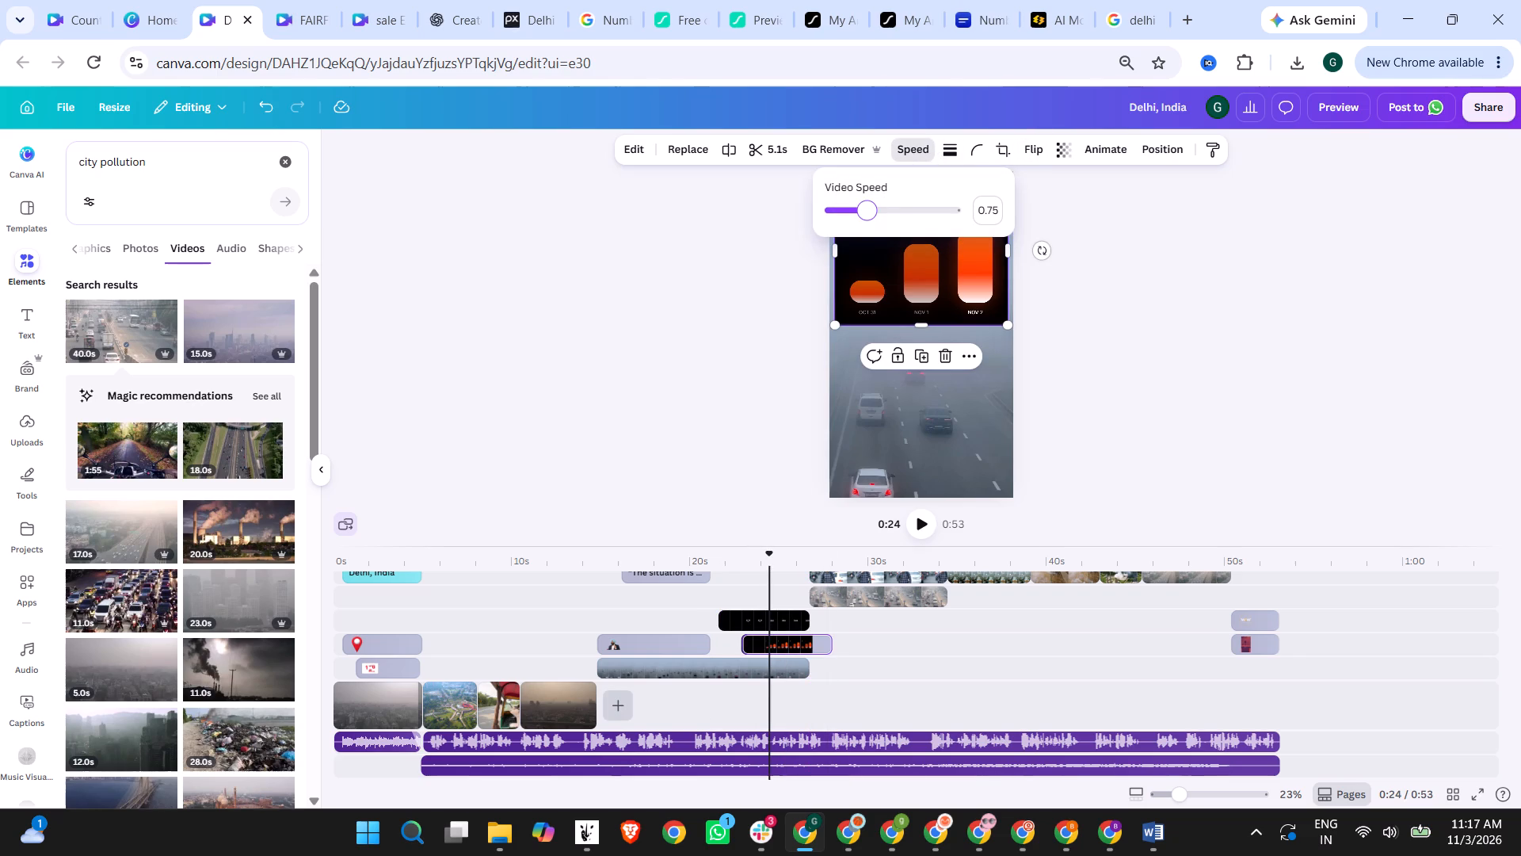
left_click_drag(868, 218, 867, 218)
left_click(720, 352)
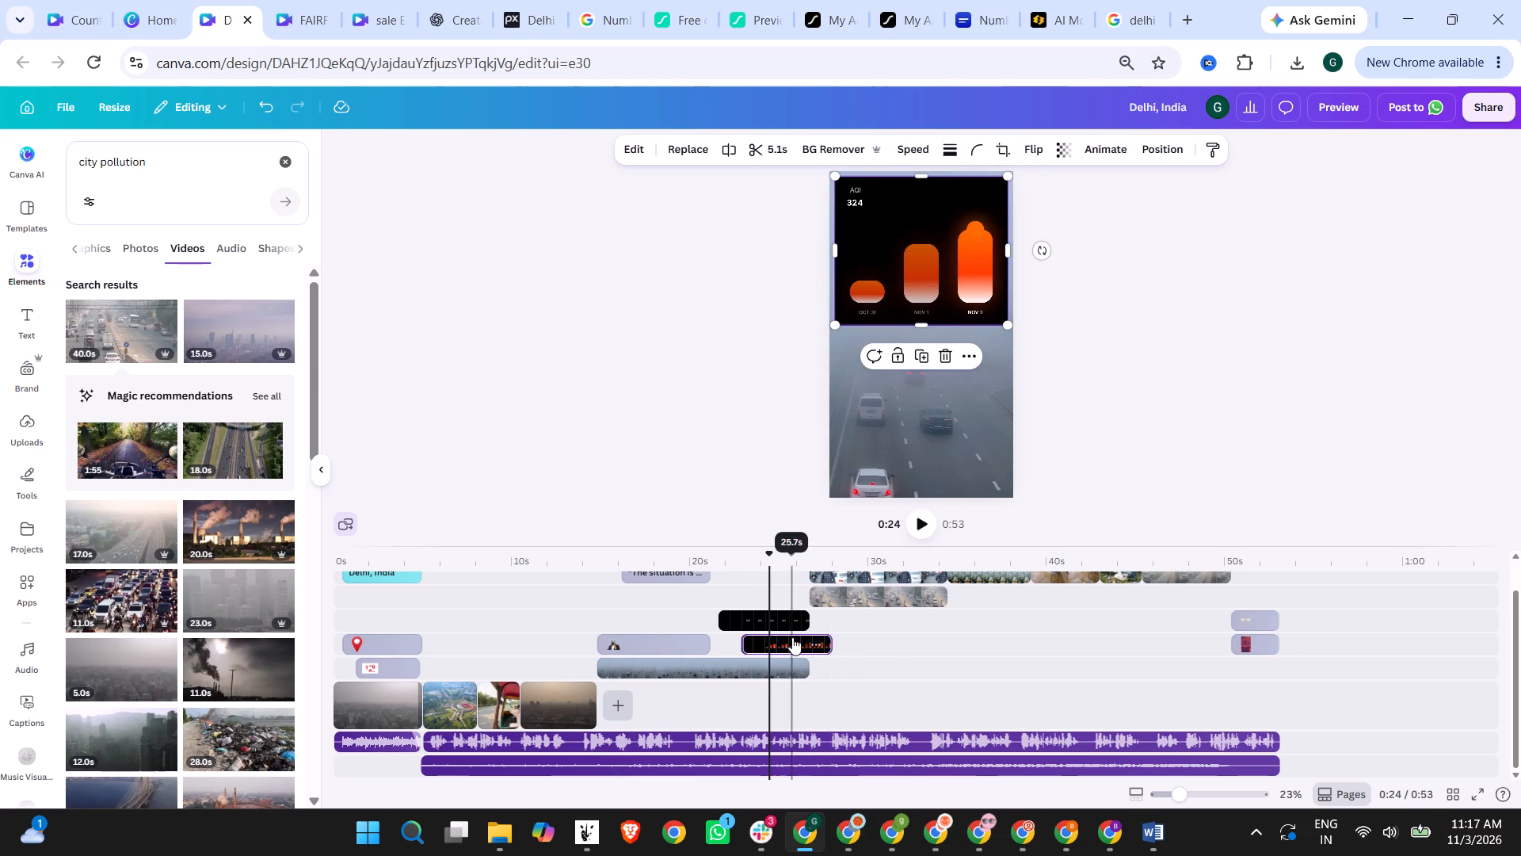
left_click_drag(792, 639, 771, 637)
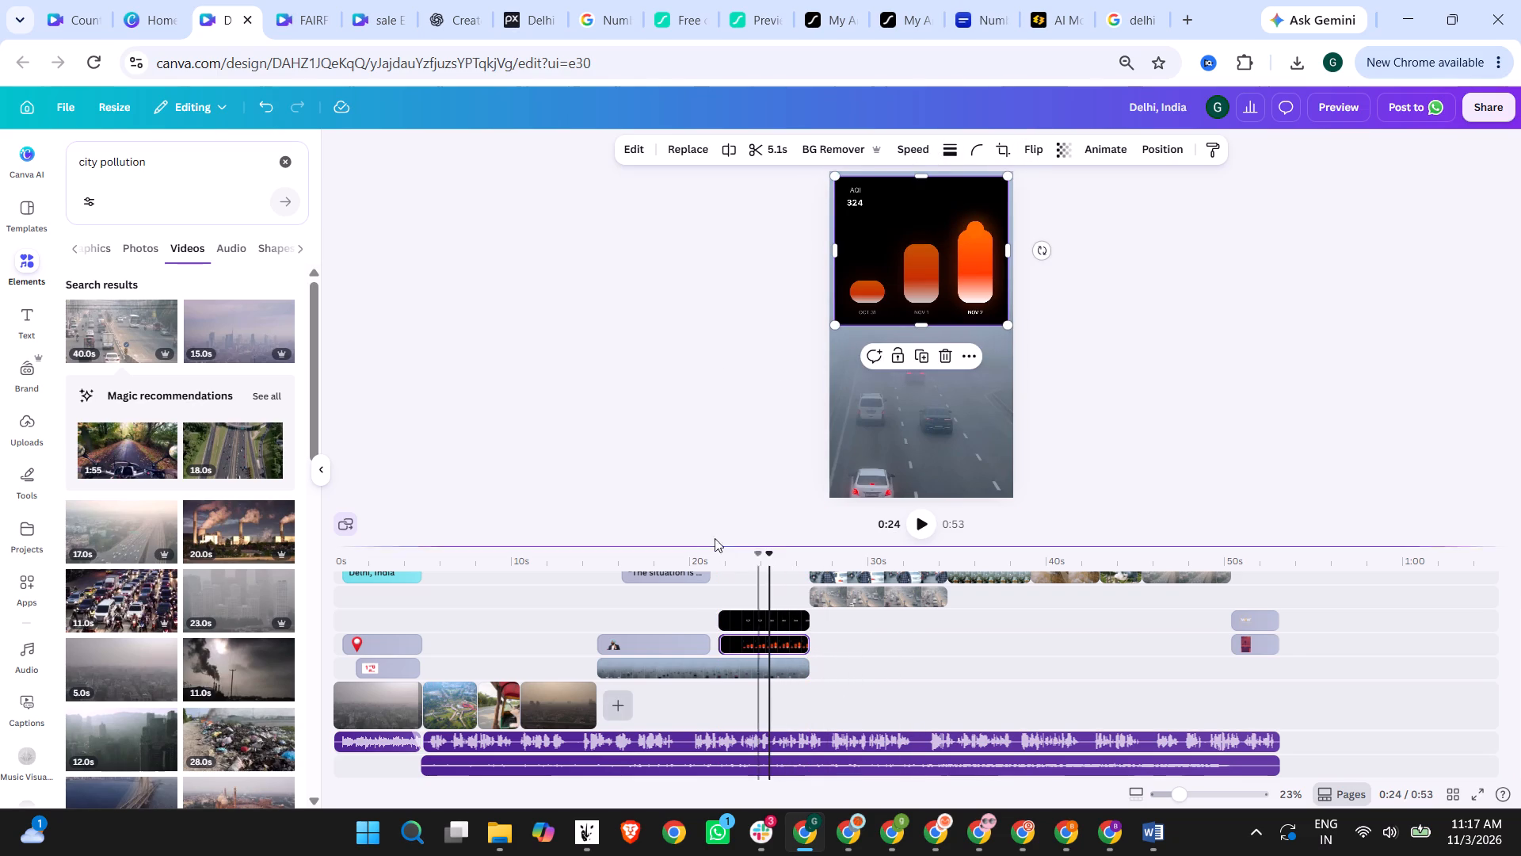
Replay the AQI chart scene from around 0:20 several times to check its slower timing, continuing into the later clips.
left_click(686, 554)
left_click(928, 522)
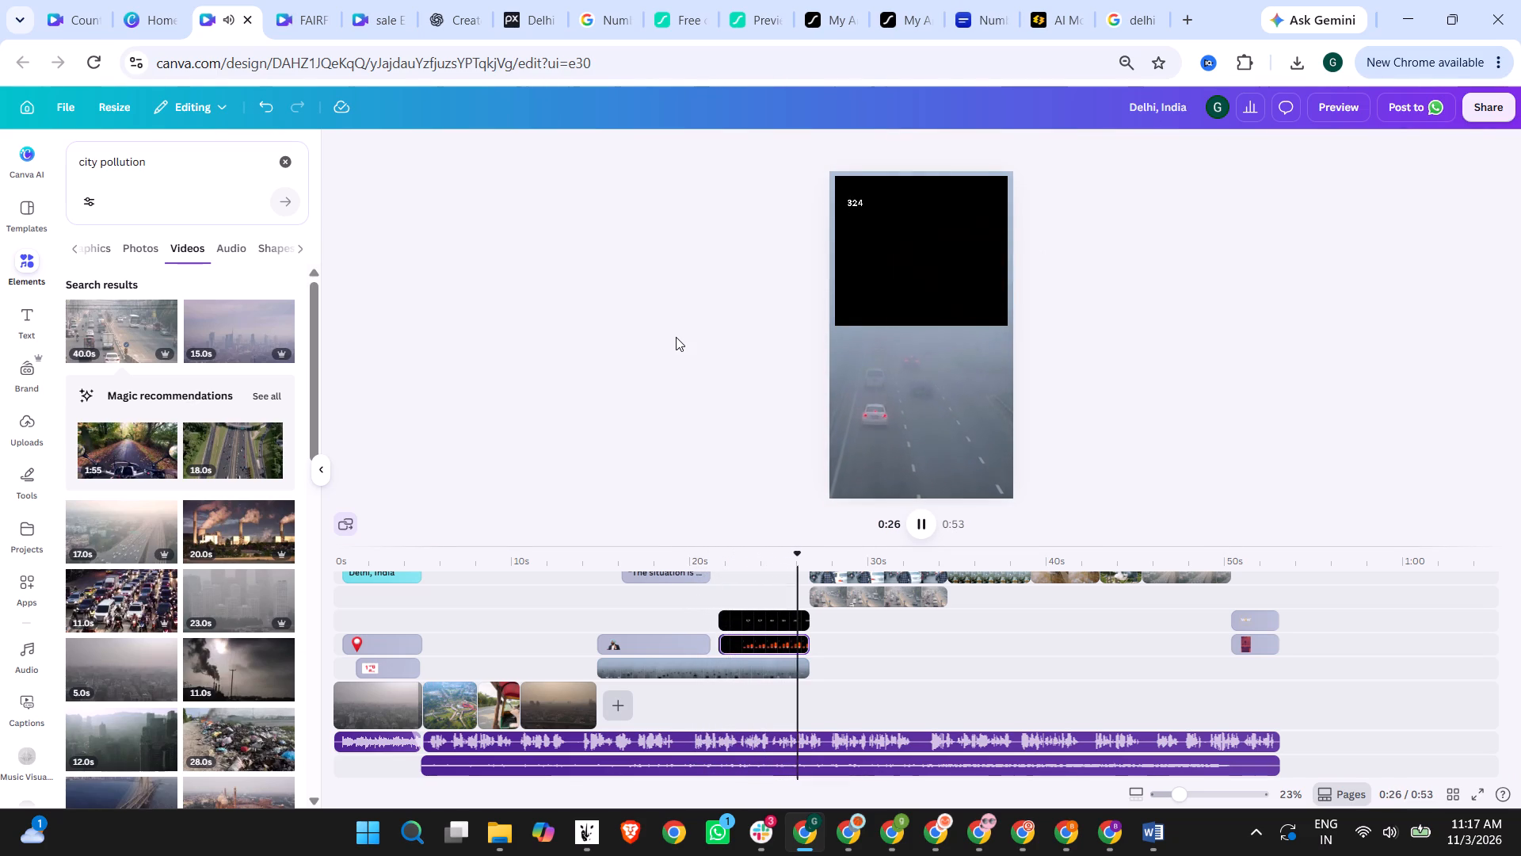
left_click(699, 564)
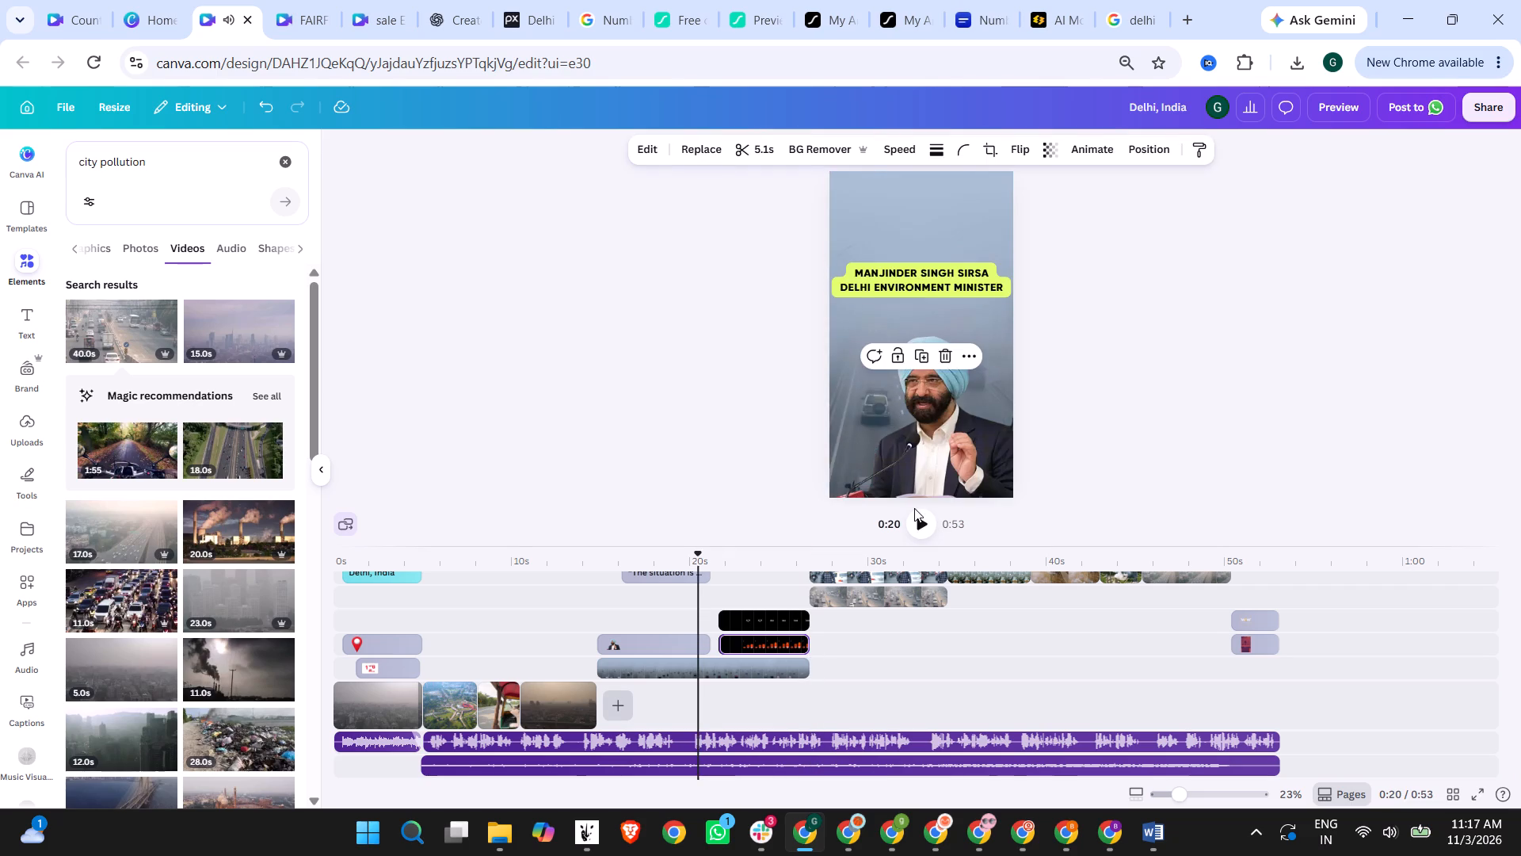
left_click(920, 516)
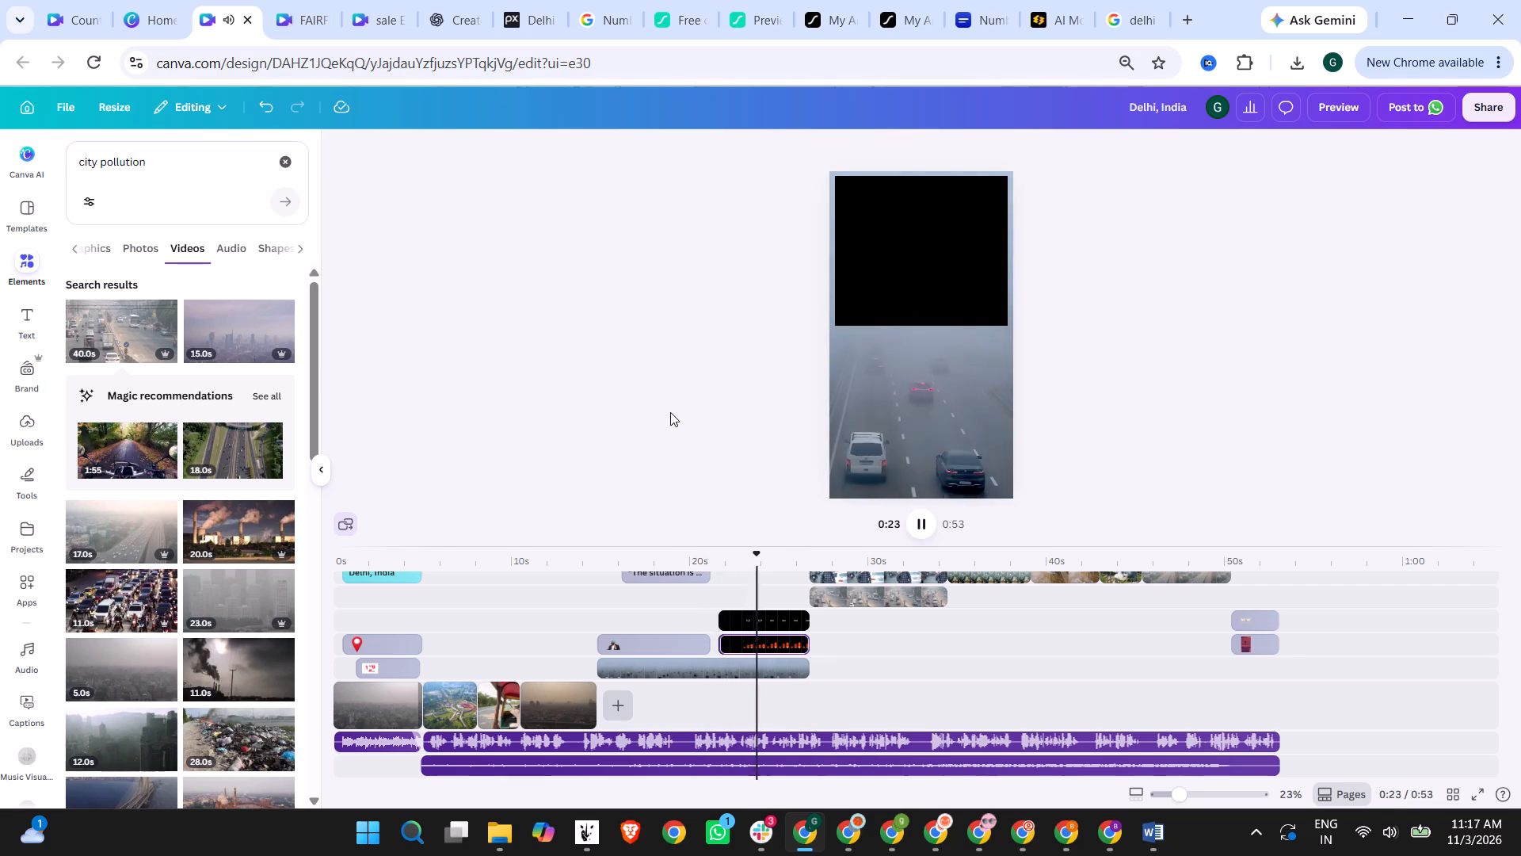
left_click(757, 640)
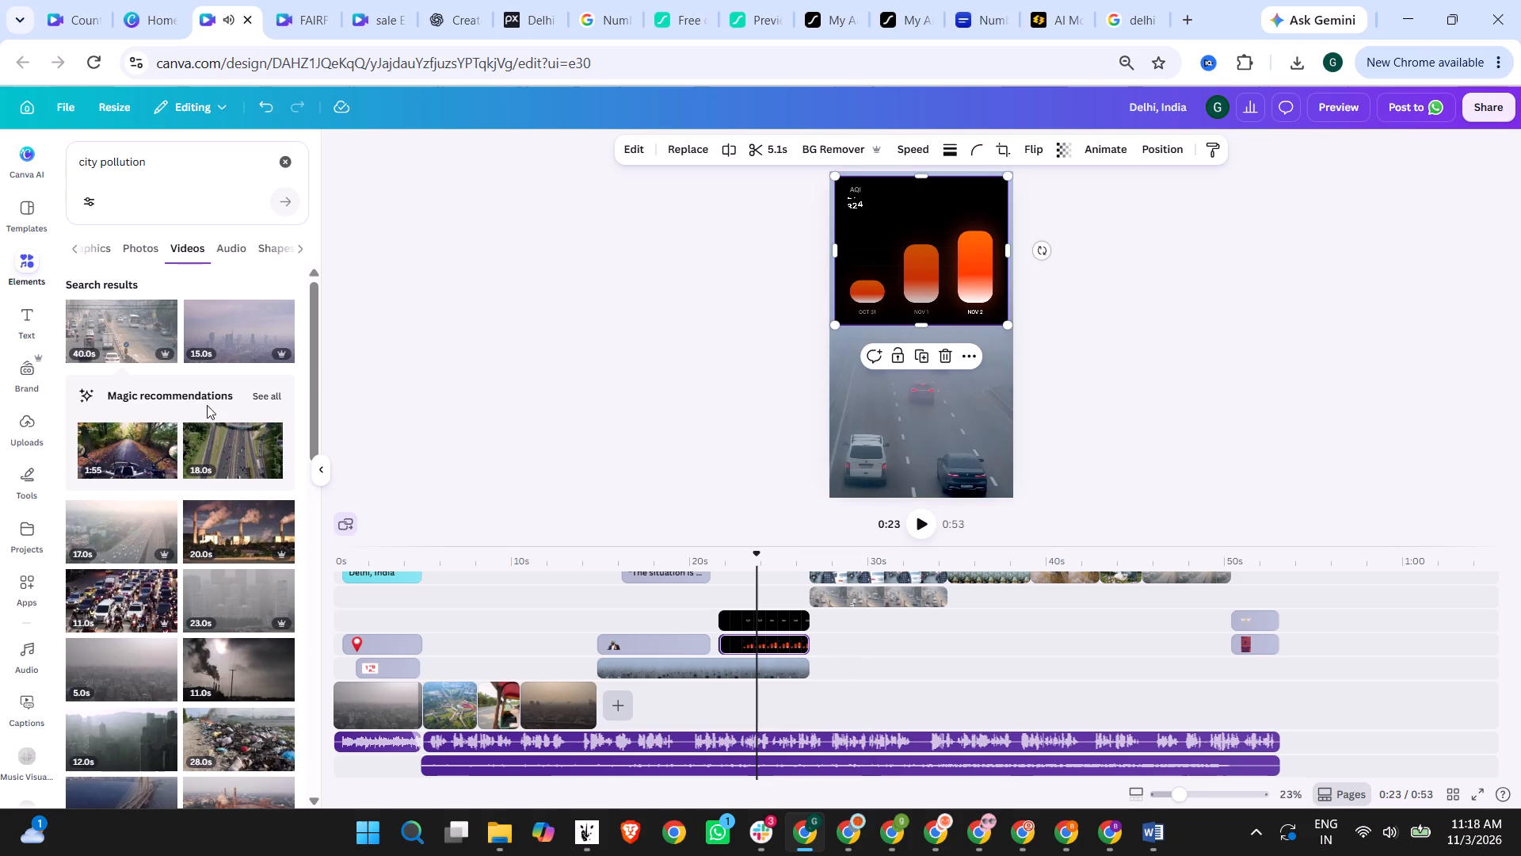
scroll(207, 405, "up", 7)
left_click(915, 524)
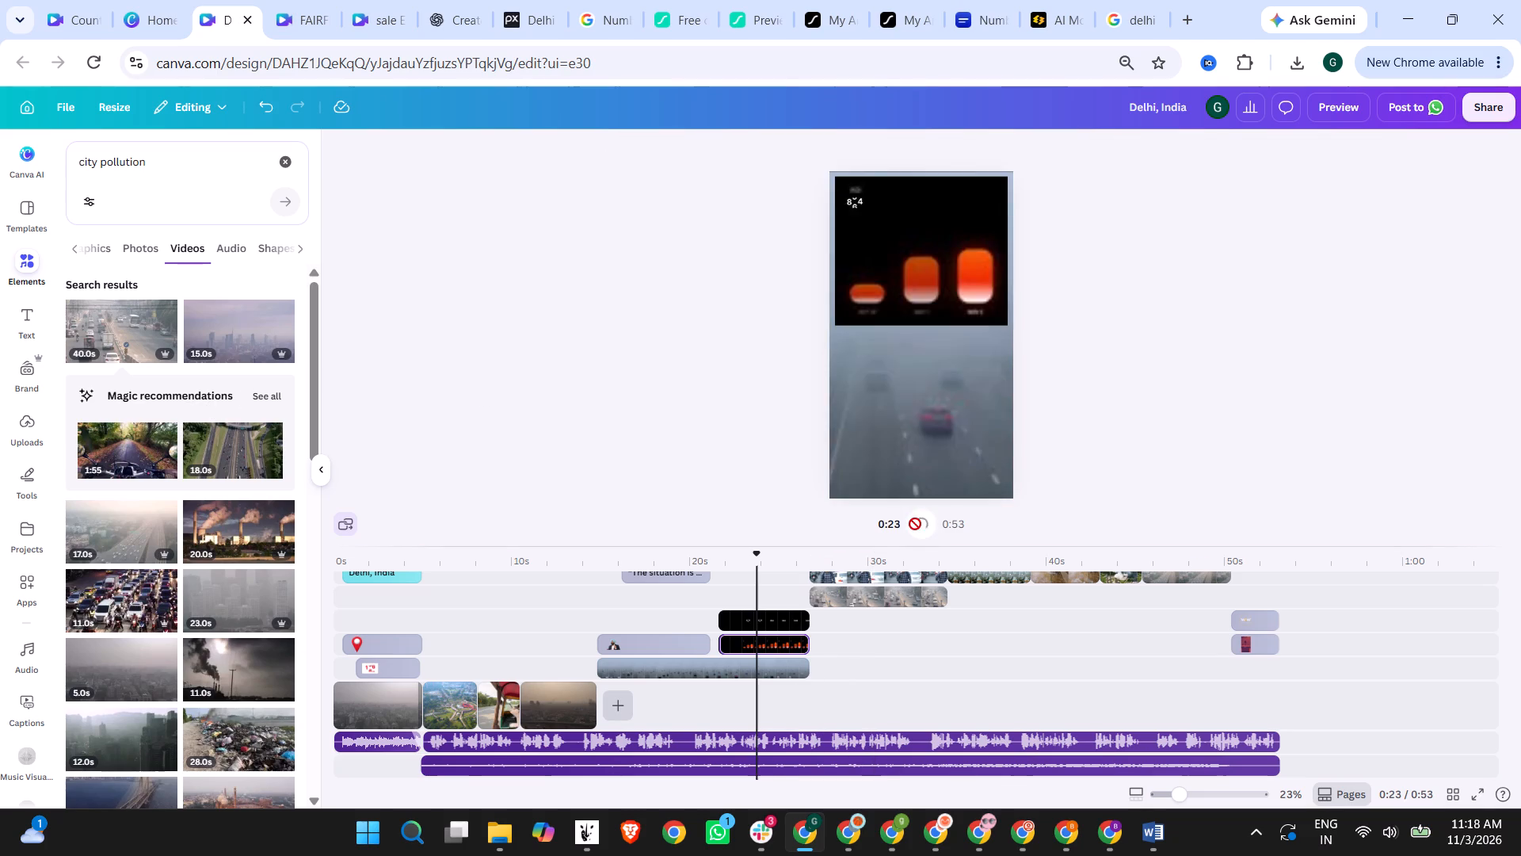
left_click(743, 553)
left_click(715, 560)
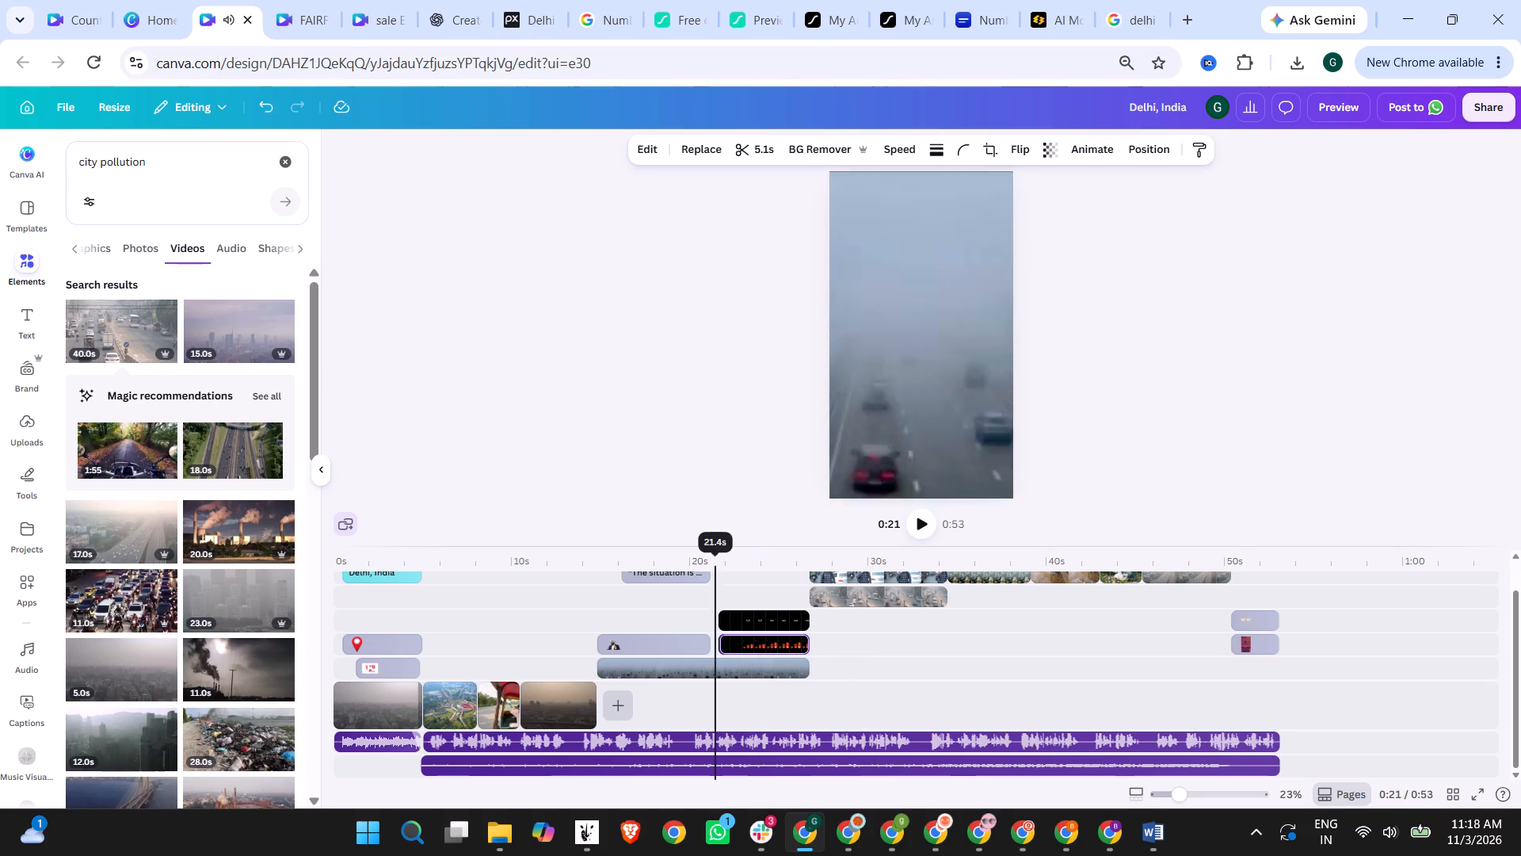
left_click(917, 526)
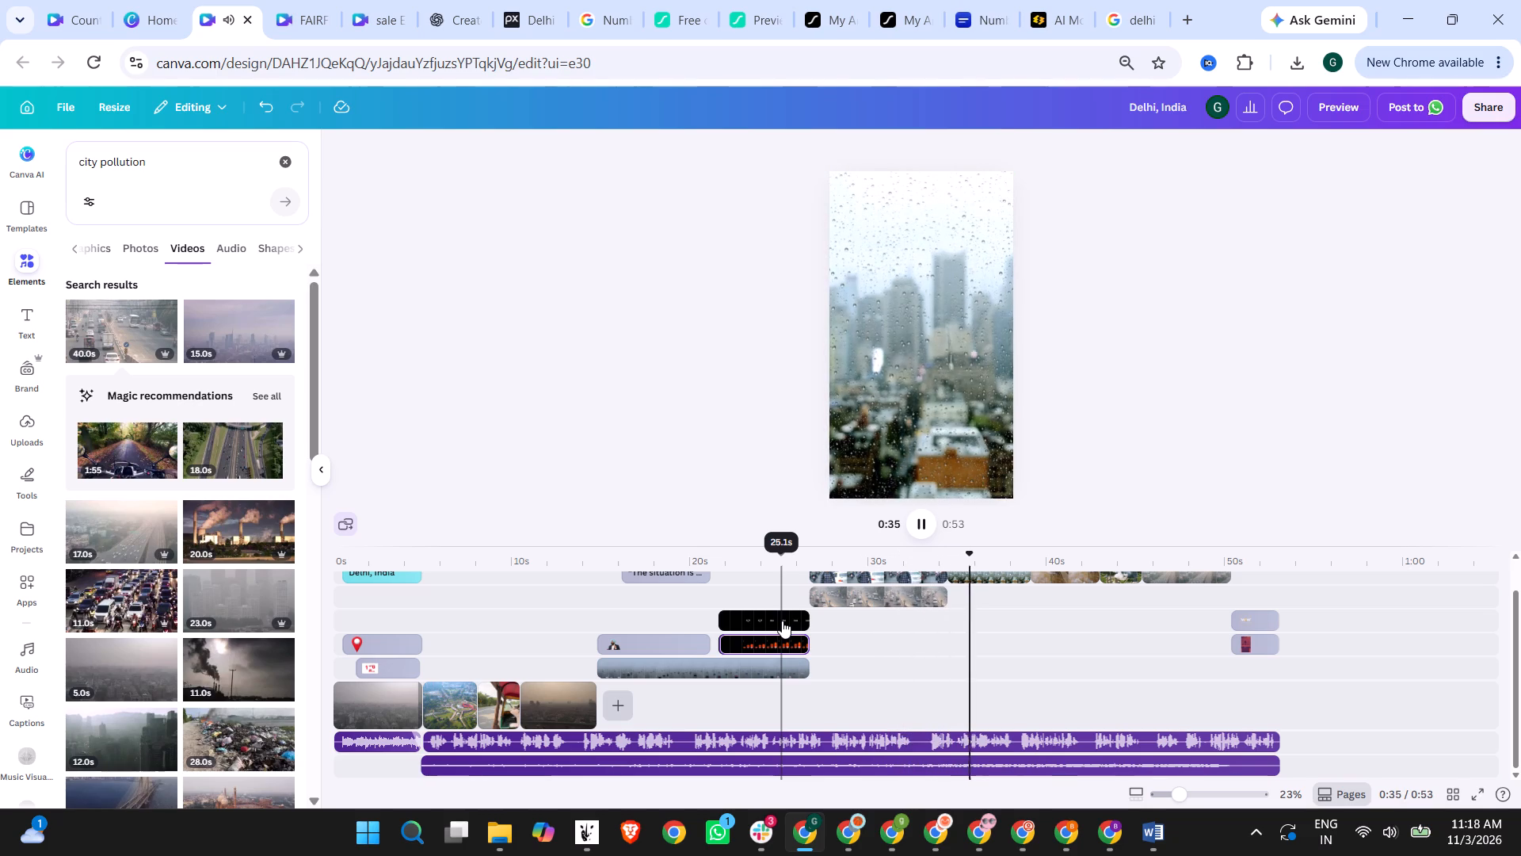
Apply the Blur animation to the hazy highway clip at about 0:48.
scroll(1118, 736, "up", 6)
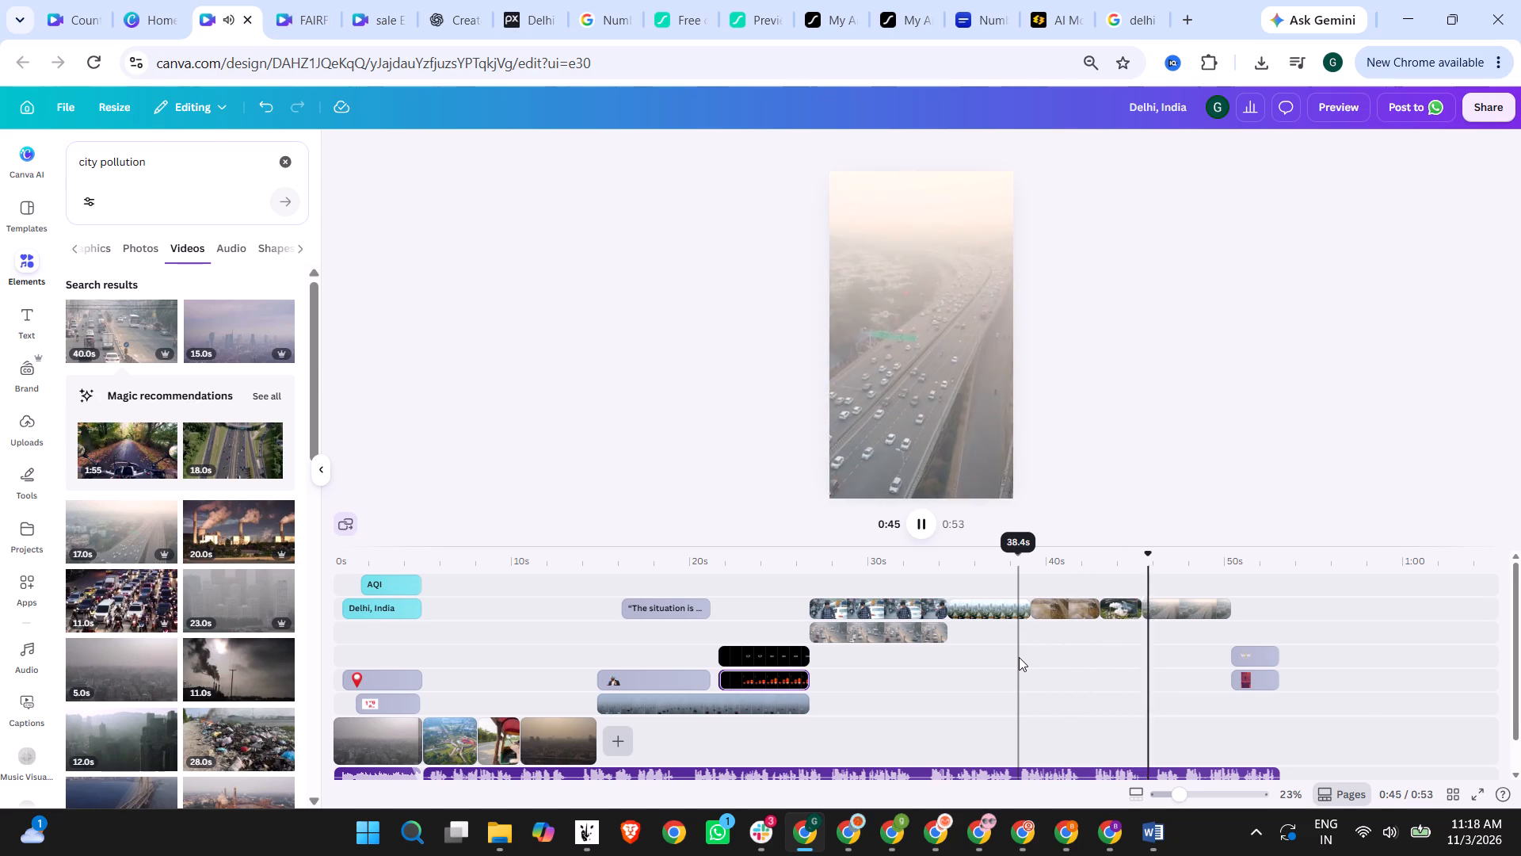
left_click(1192, 611)
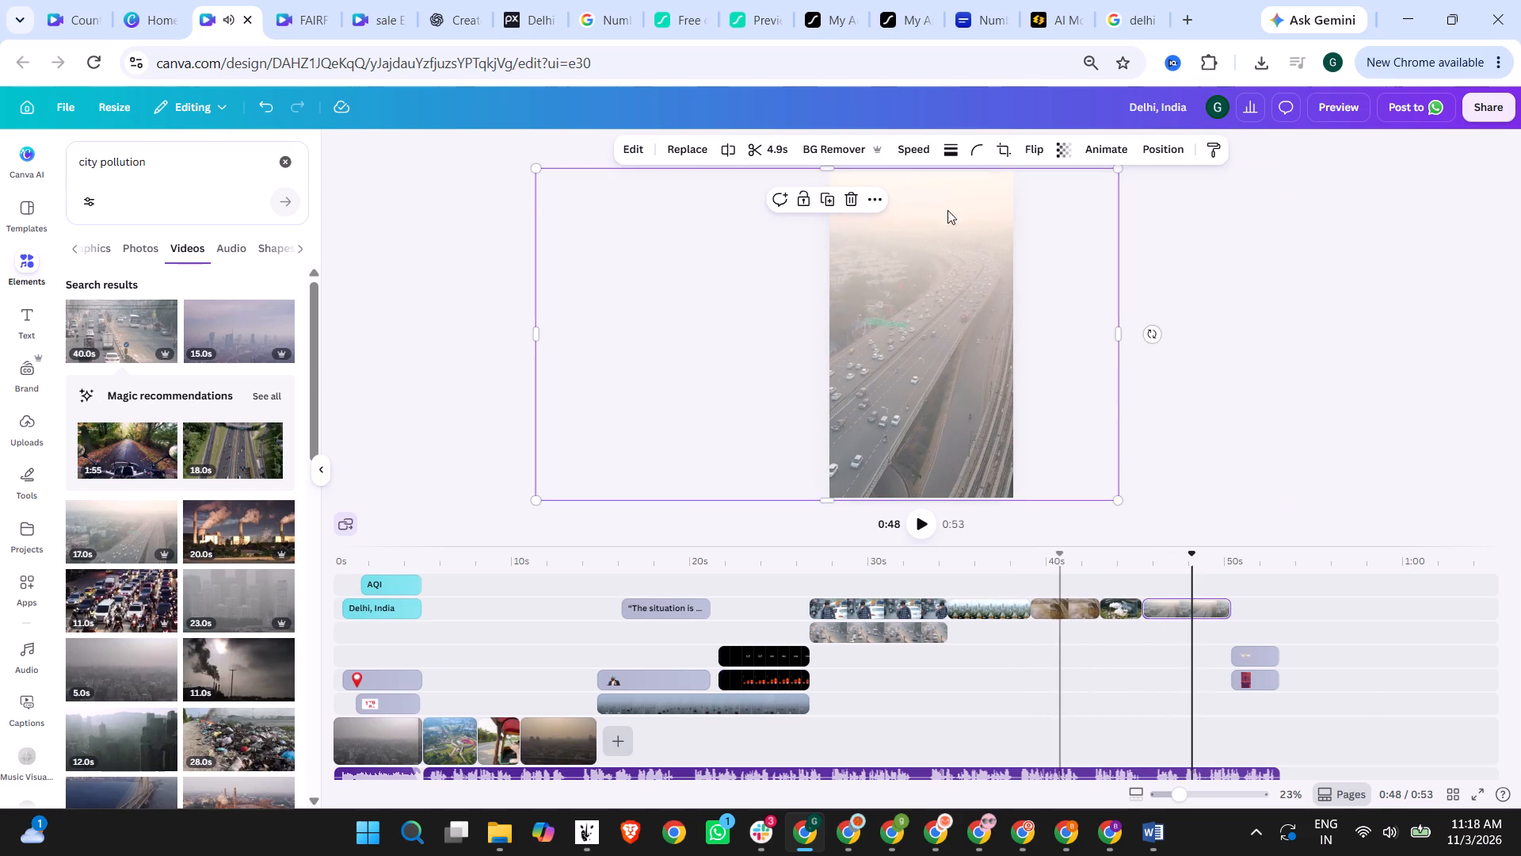
left_click(1098, 148)
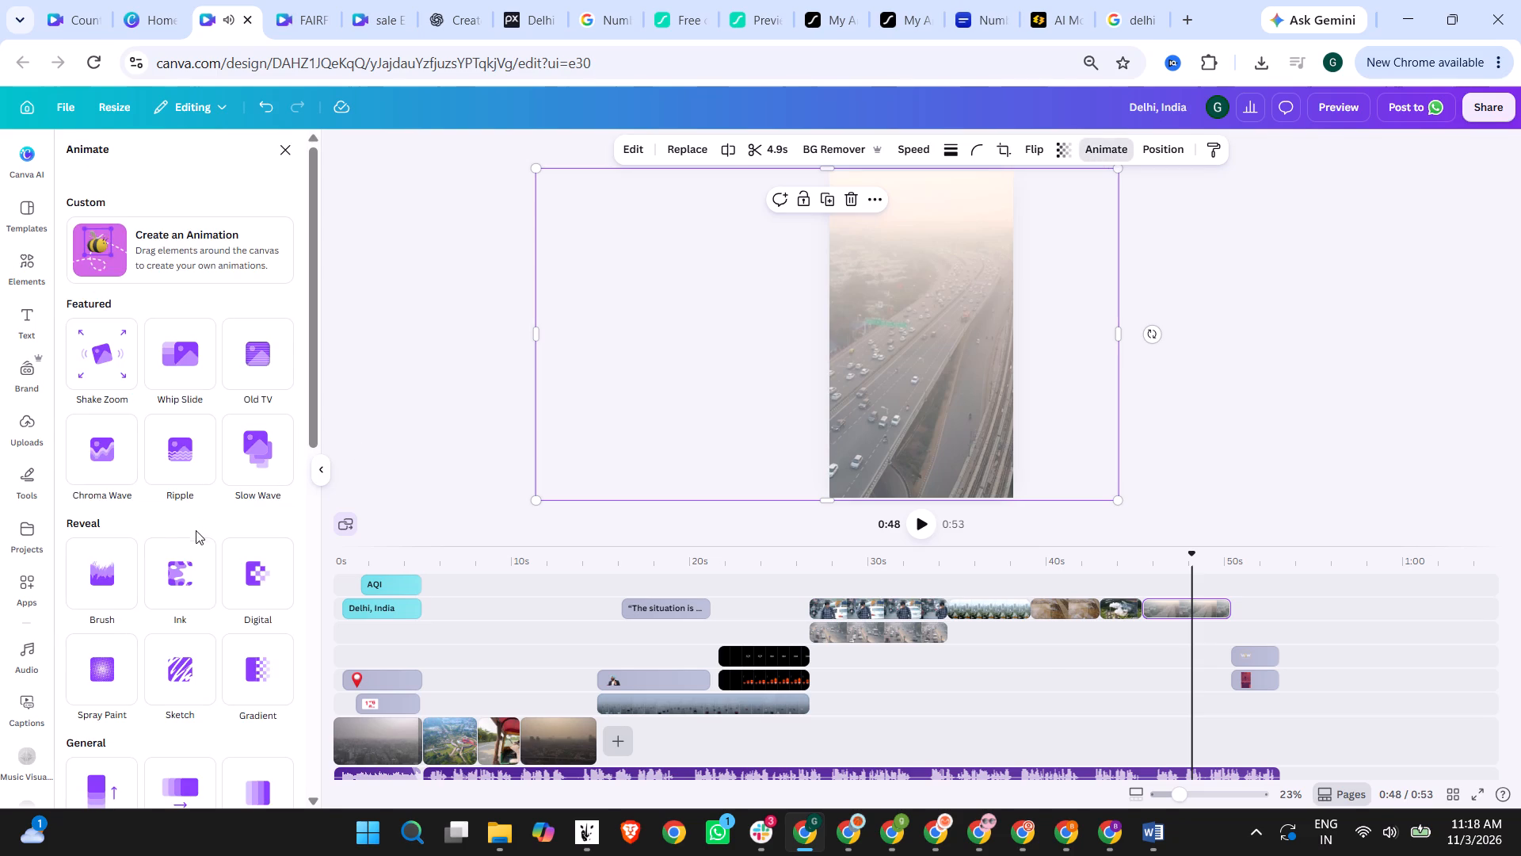
scroll(253, 467, "down", 1)
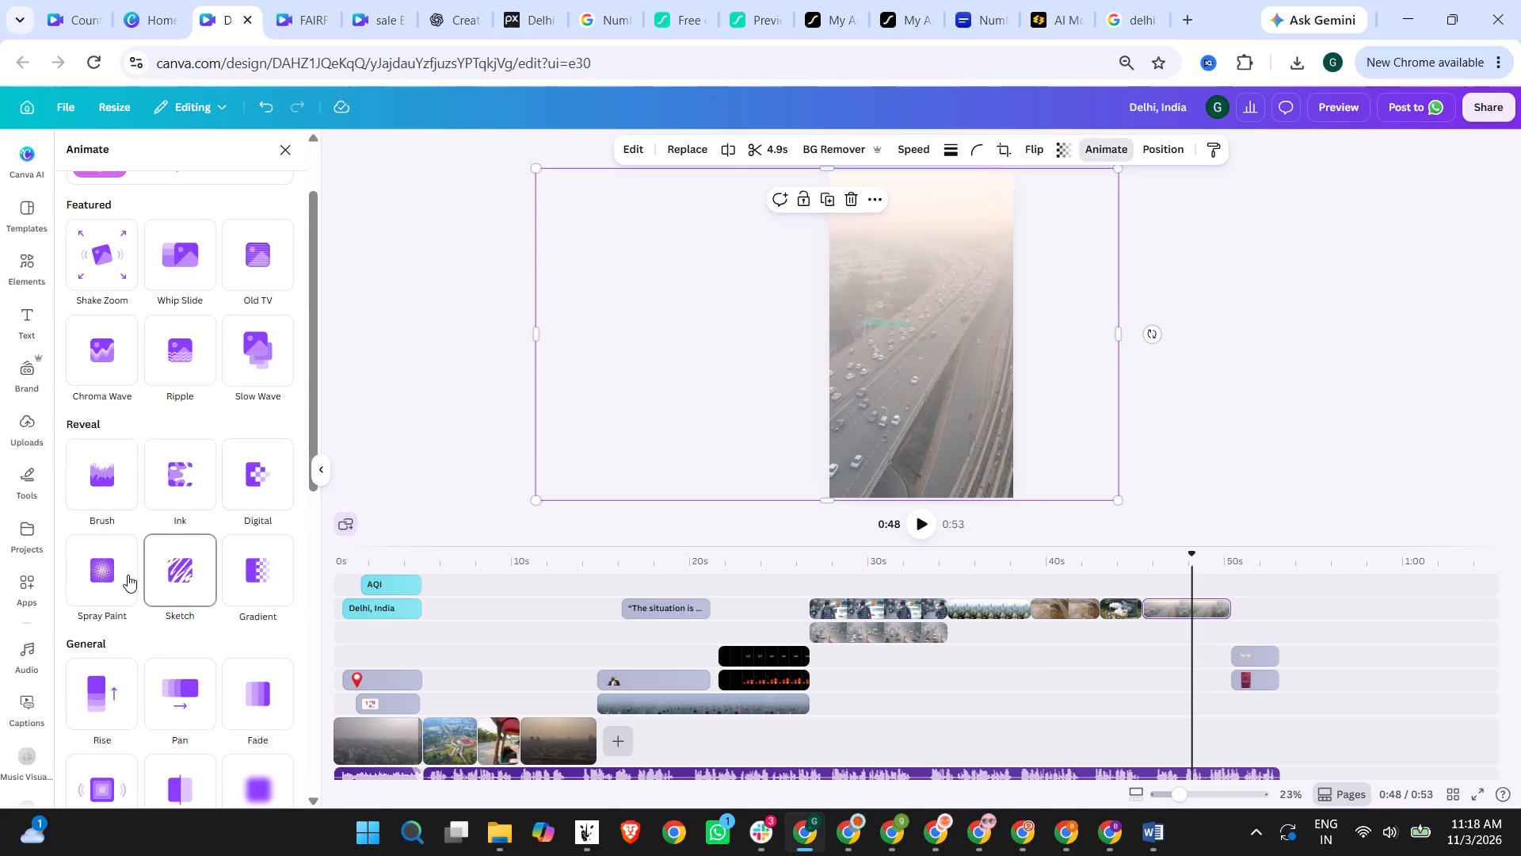
scroll(121, 575, "down", 3)
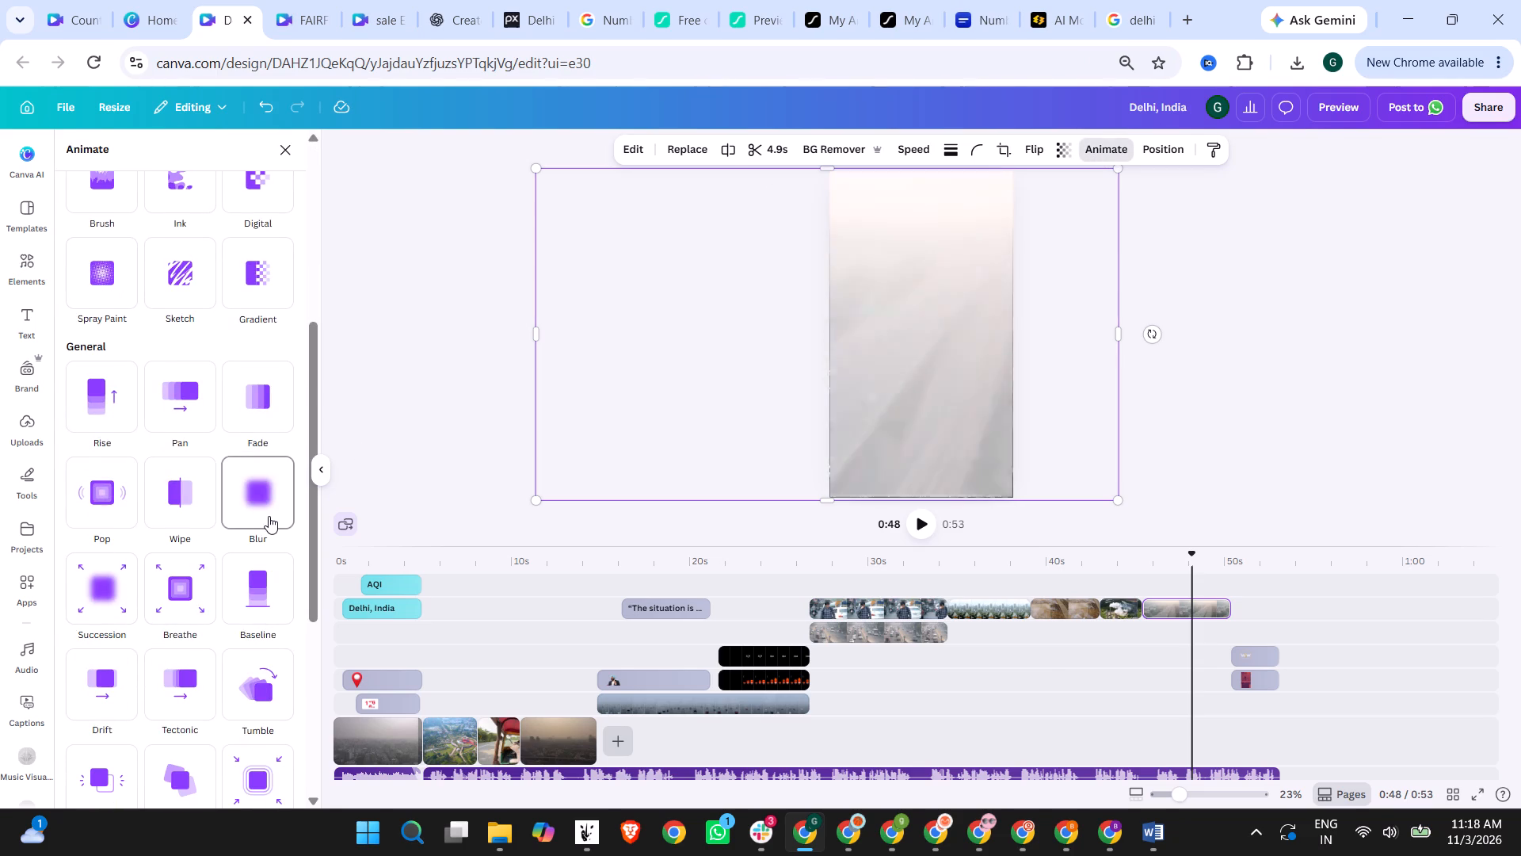
left_click(269, 516)
Apply the Wipe animation to the power plant chimney clip at about 0:43.
left_click(1110, 606)
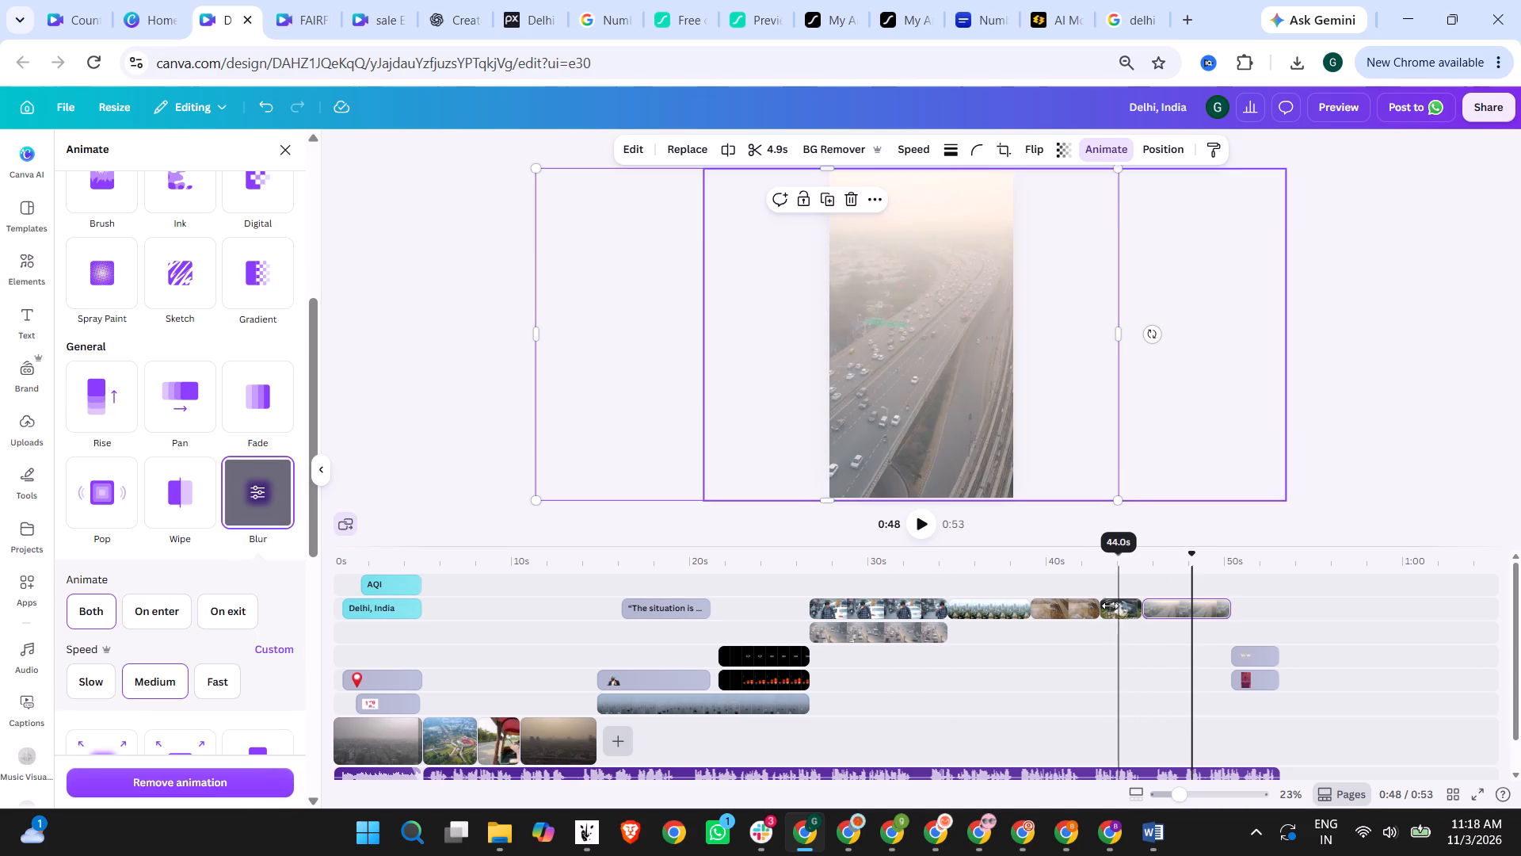
left_click(189, 514)
Apply the Stomp animation to the rainy window city clip at about 0:36.
left_click(989, 610)
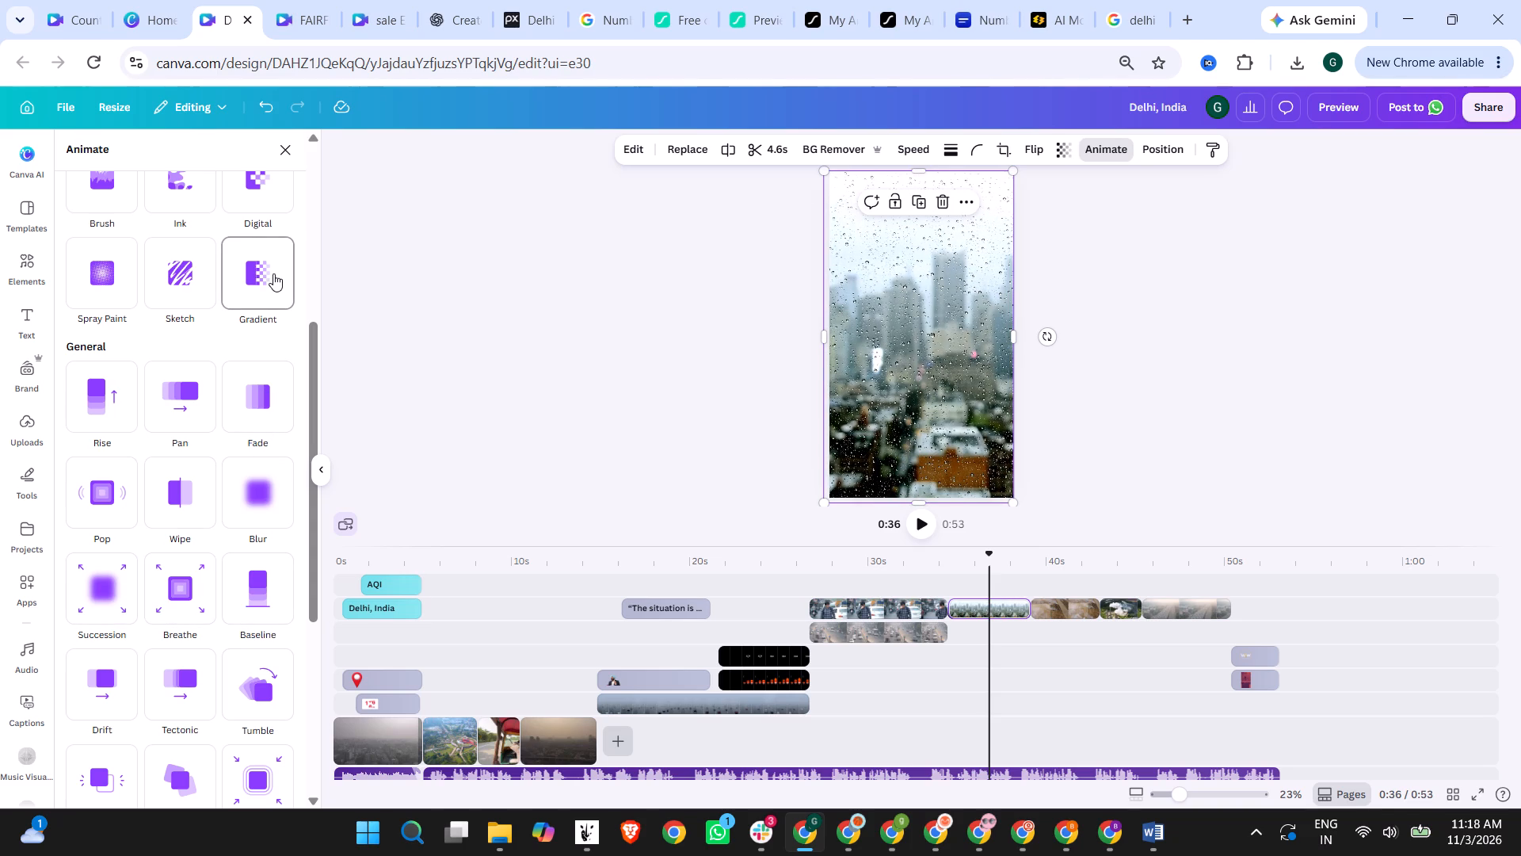
scroll(195, 537, "down", 2)
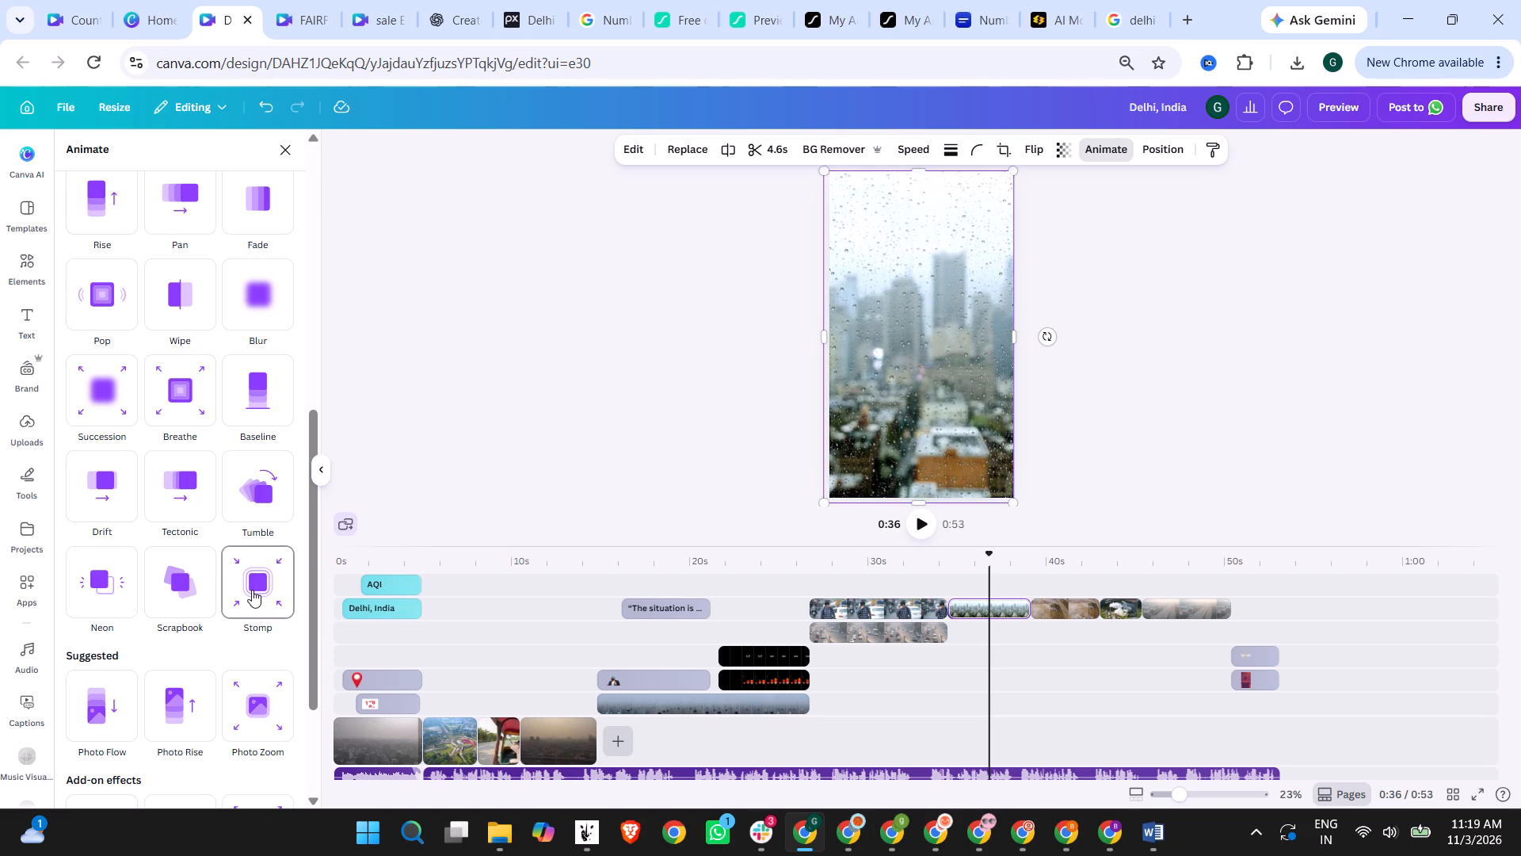
left_click(252, 590)
Apply the Whip Slide animation to the burning field clip at about 0:41.
left_click(1069, 605)
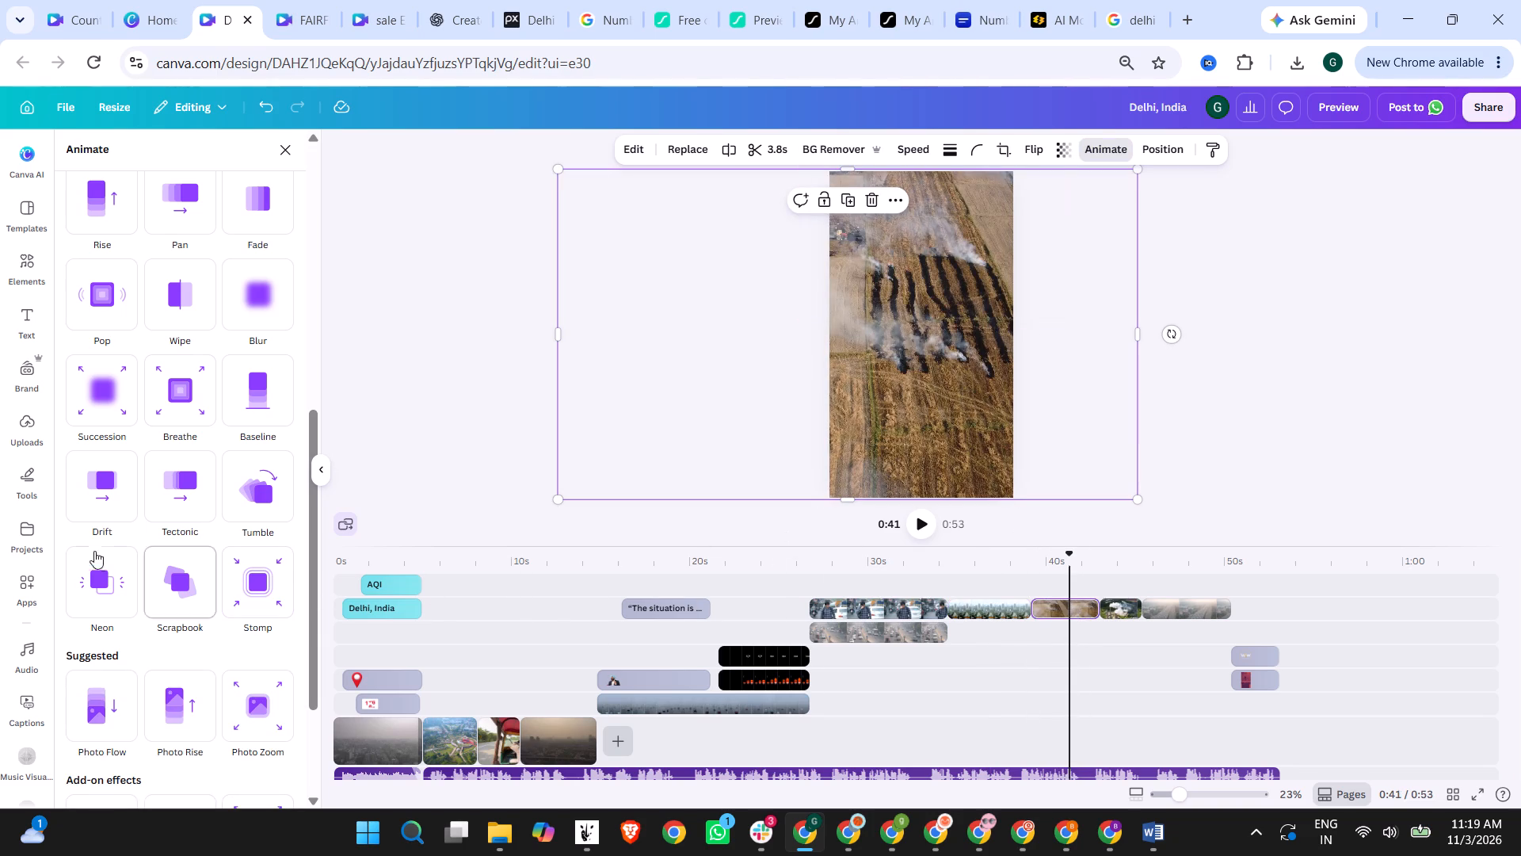
scroll(125, 470, "up", 3)
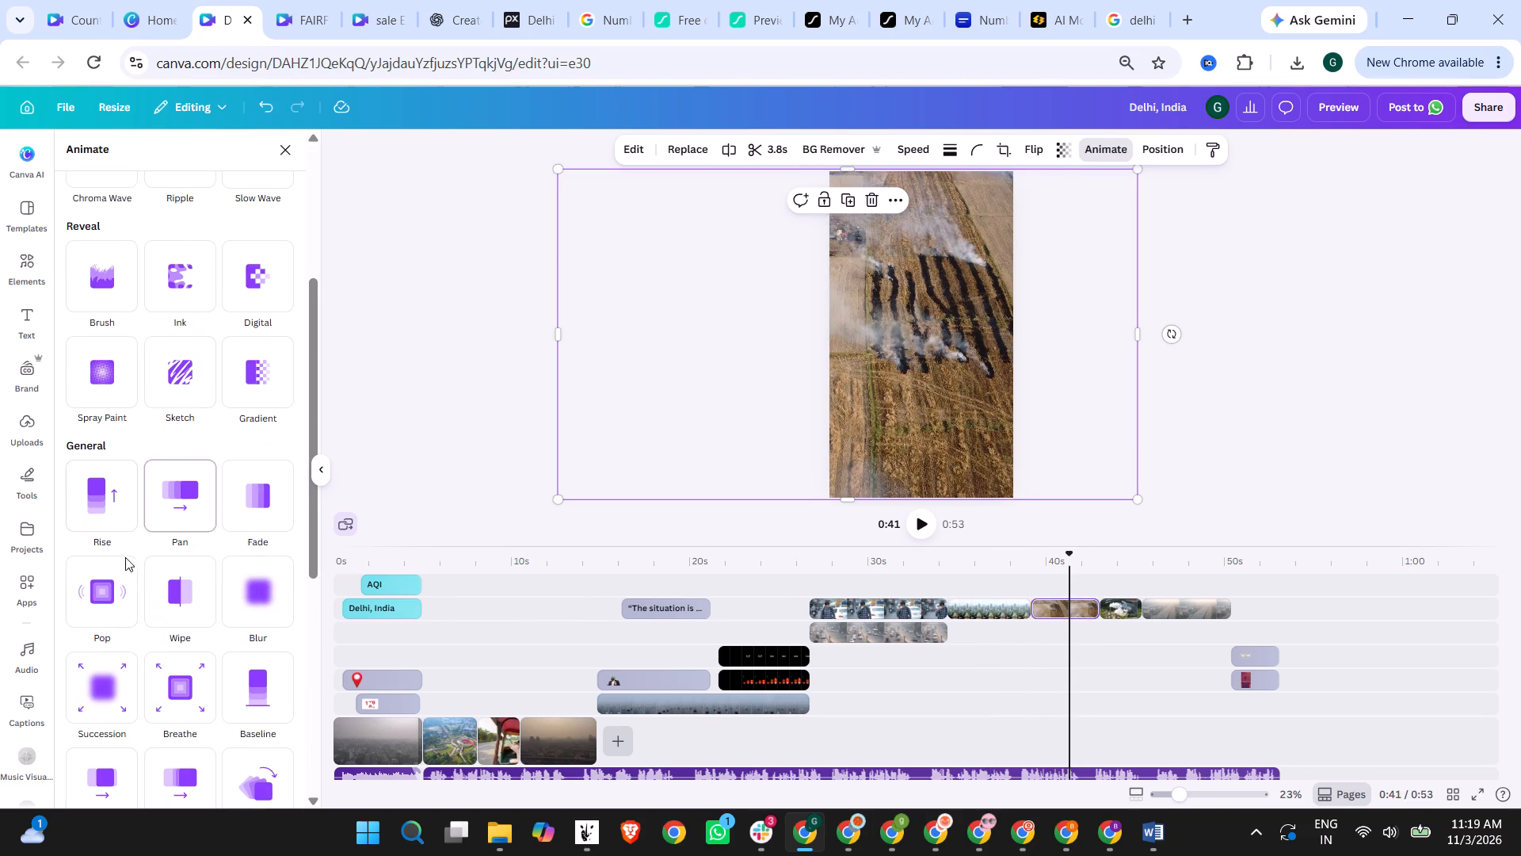
scroll(189, 524, "up", 3)
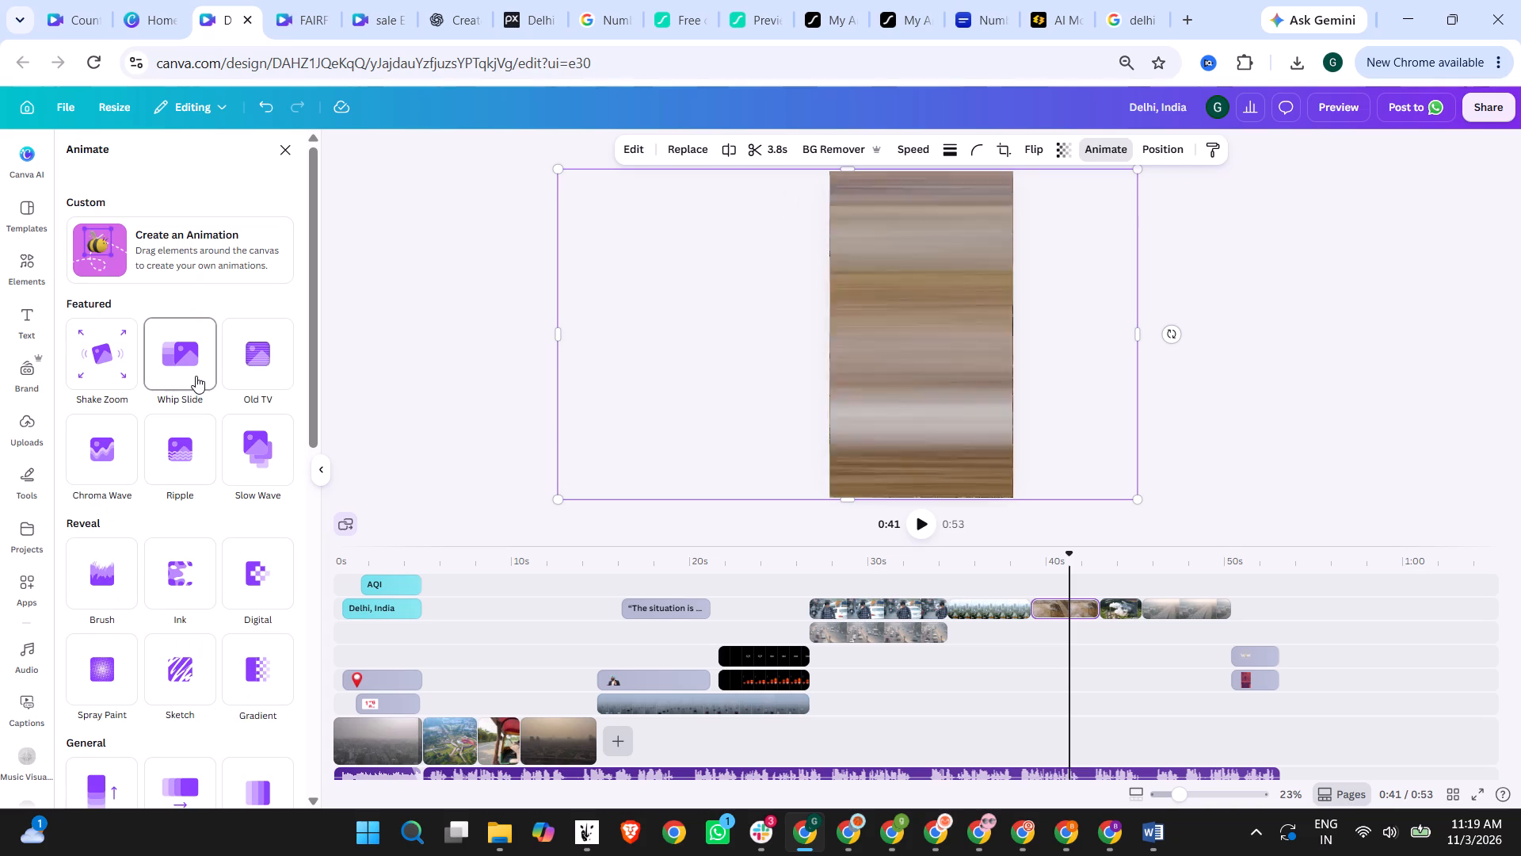
left_click(196, 376)
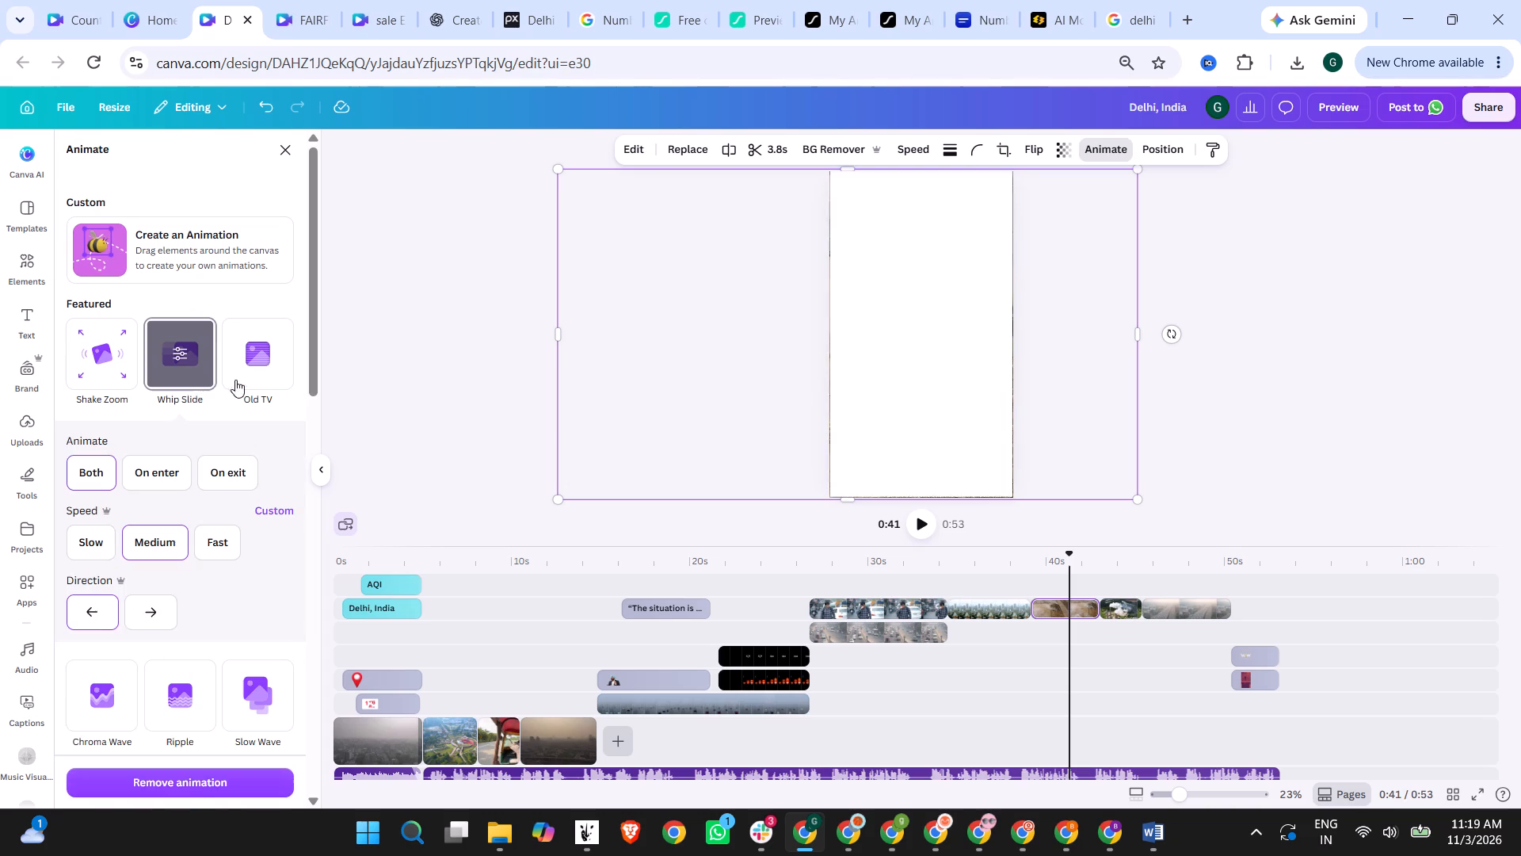
left_click(1325, 118)
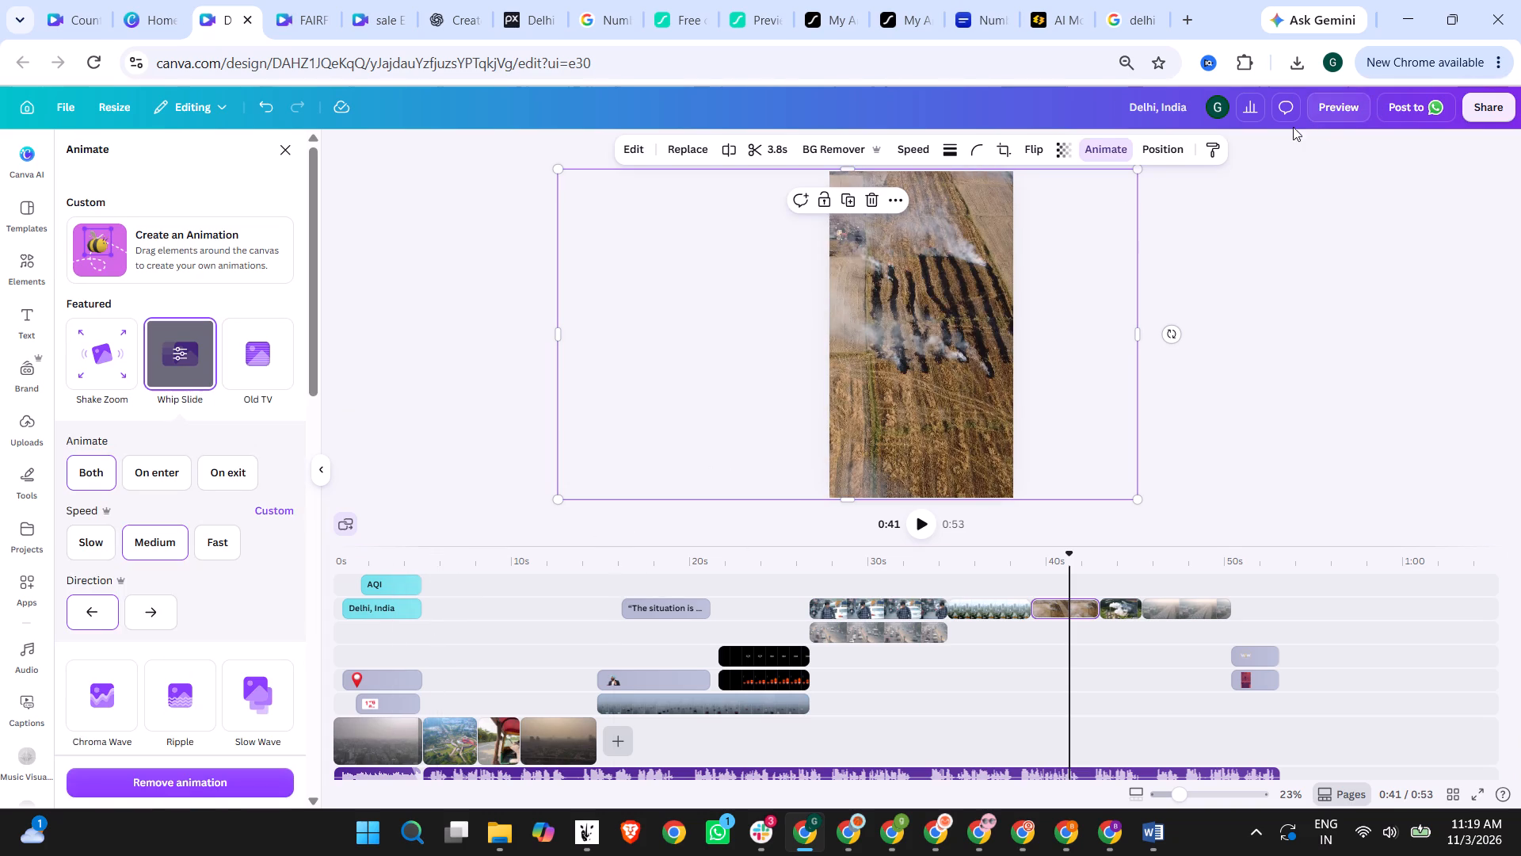
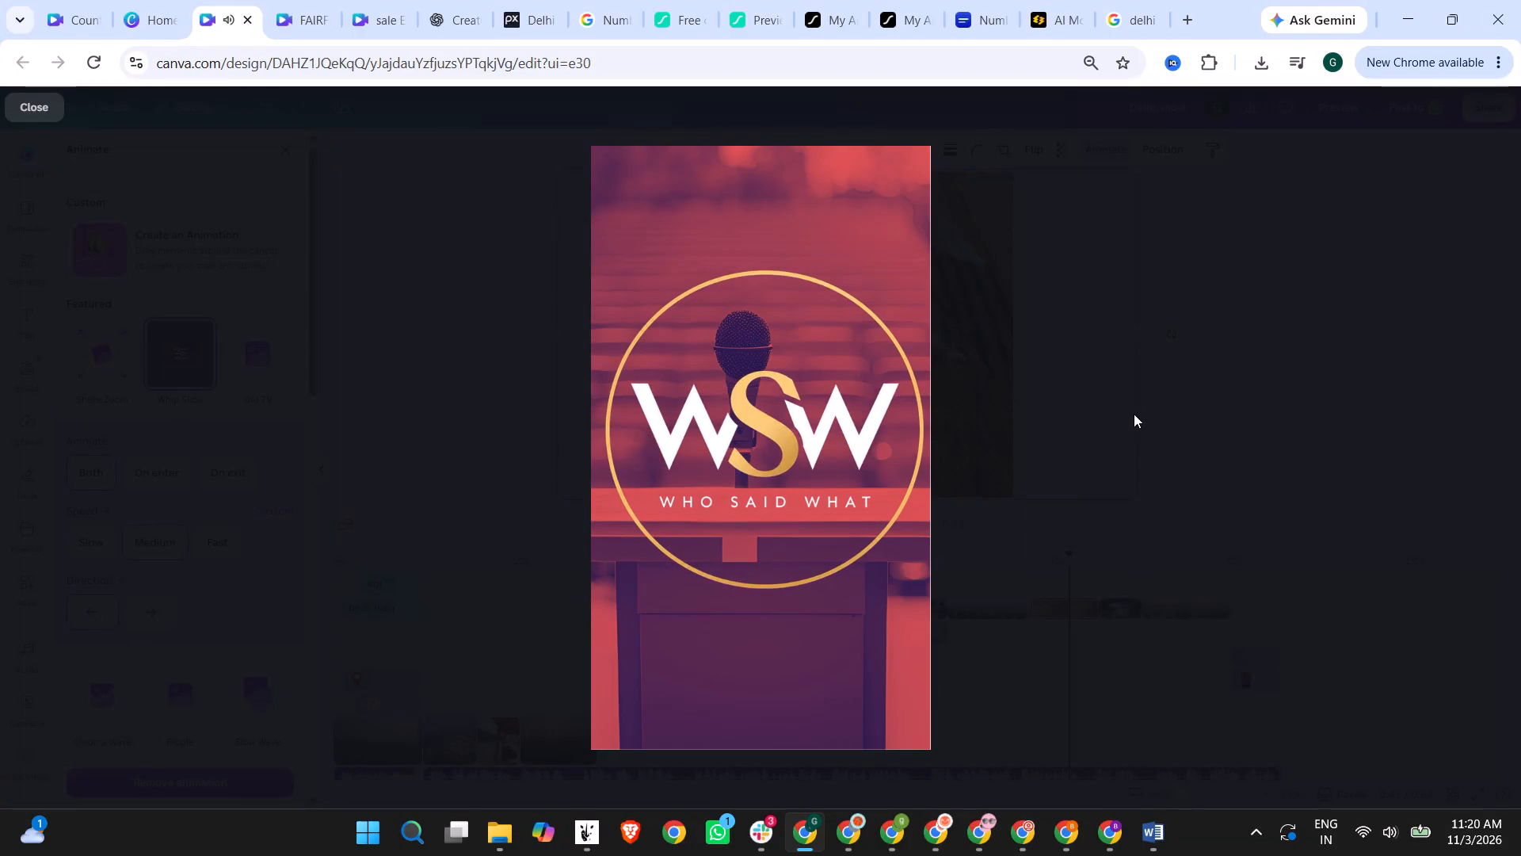
Close the full-screen preview and widen the closing WSW logo image slightly past the page's right edge.
left_click(1134, 414)
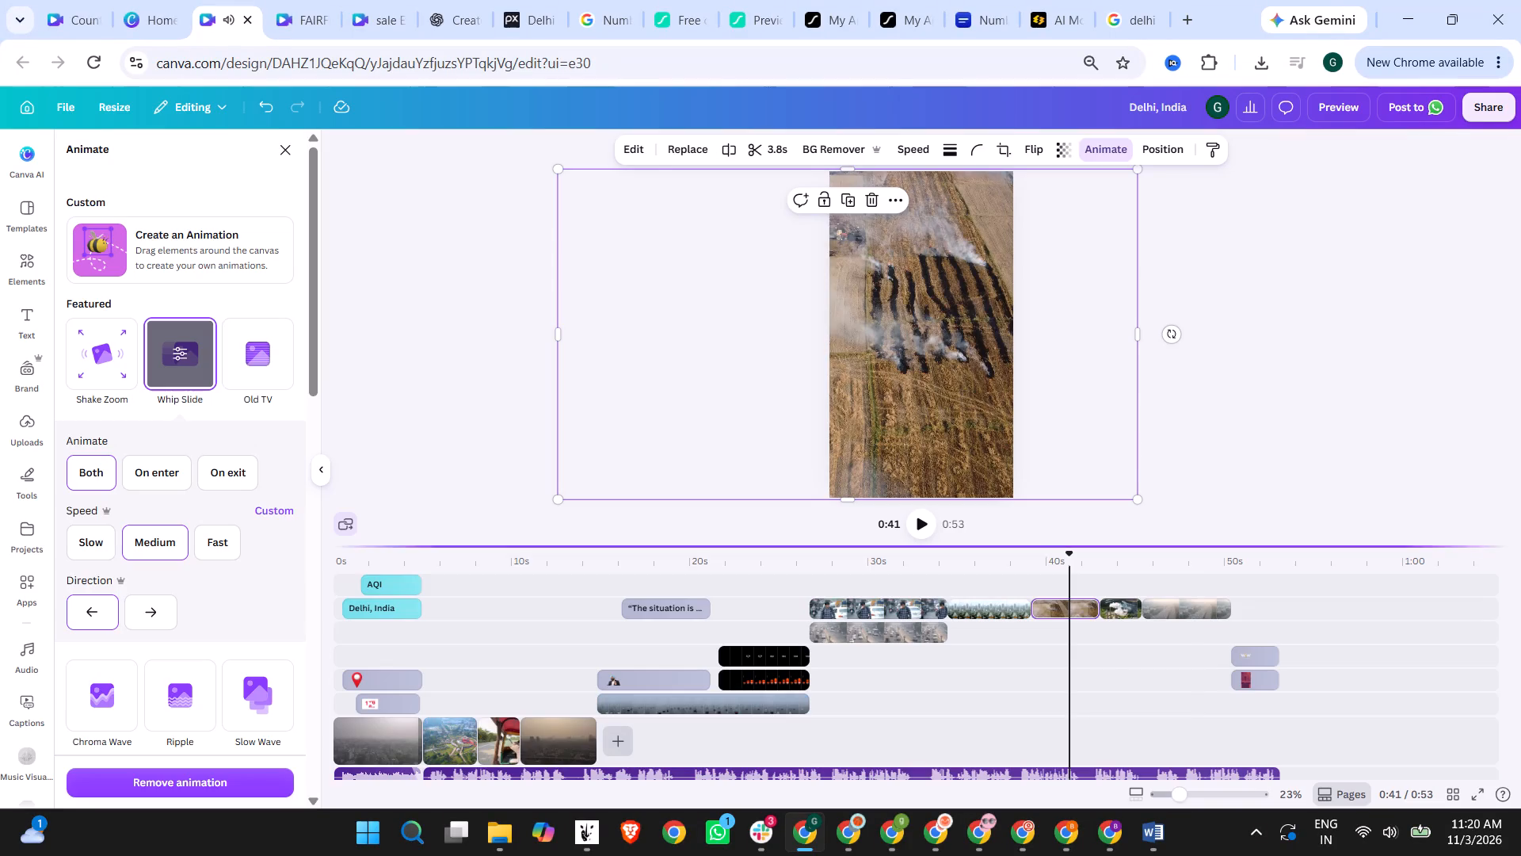
left_click(1256, 686)
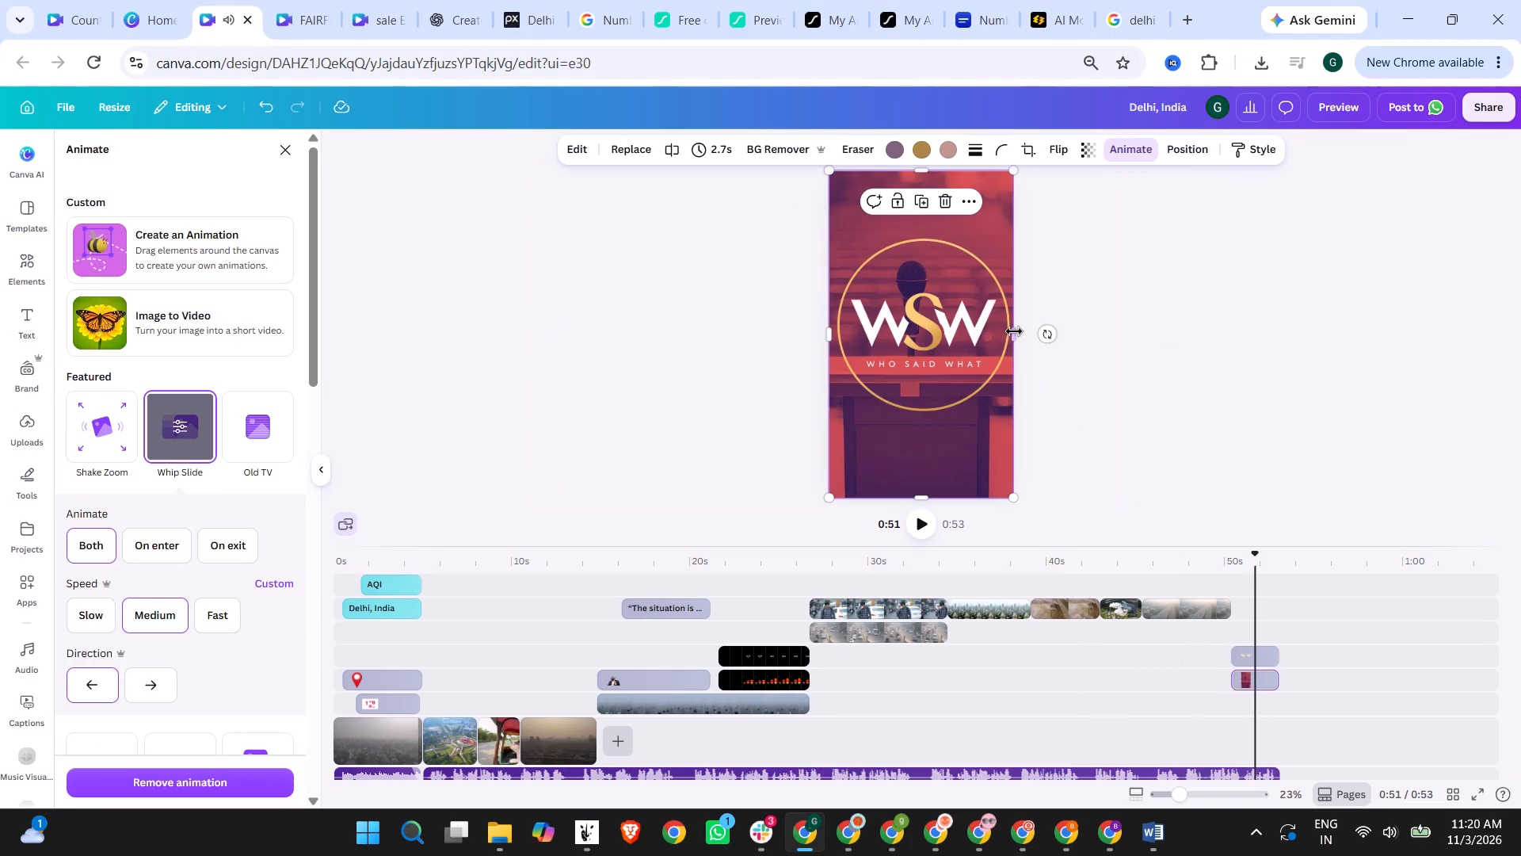
left_click(1013, 331)
left_click(1057, 434)
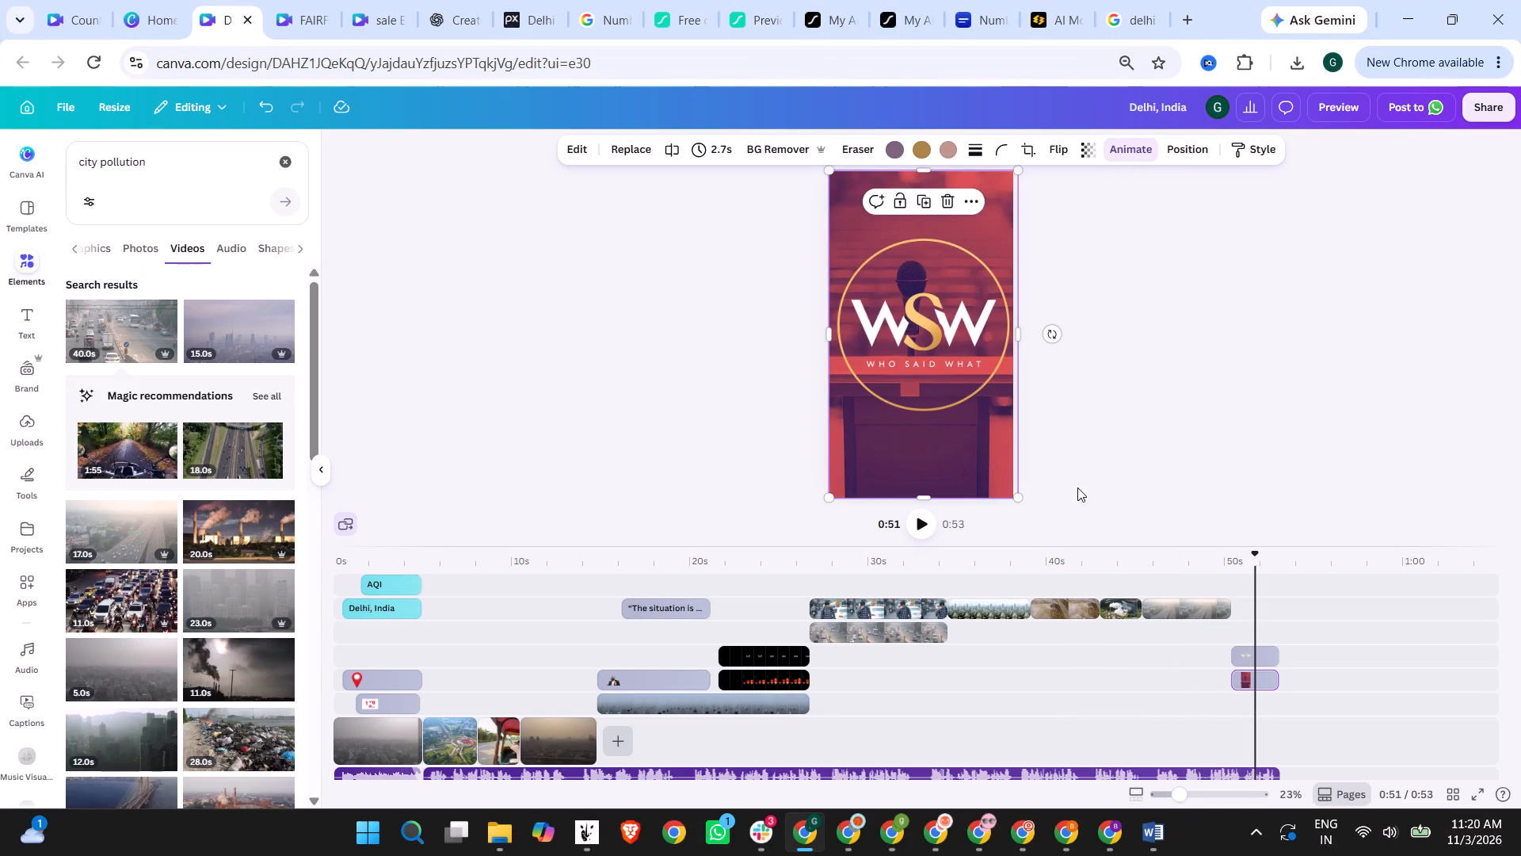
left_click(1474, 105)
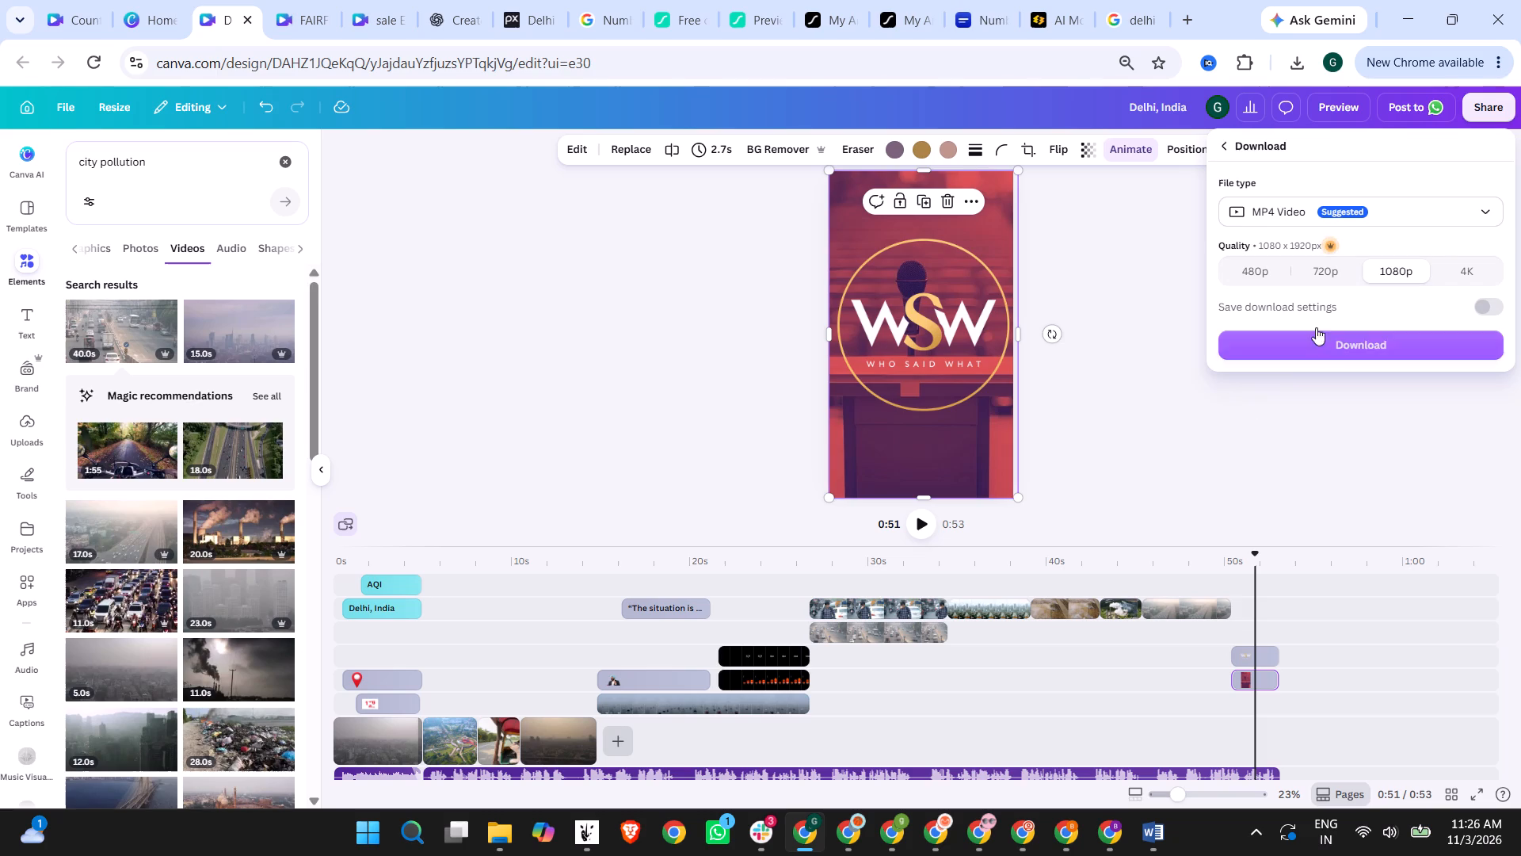
left_click(1326, 335)
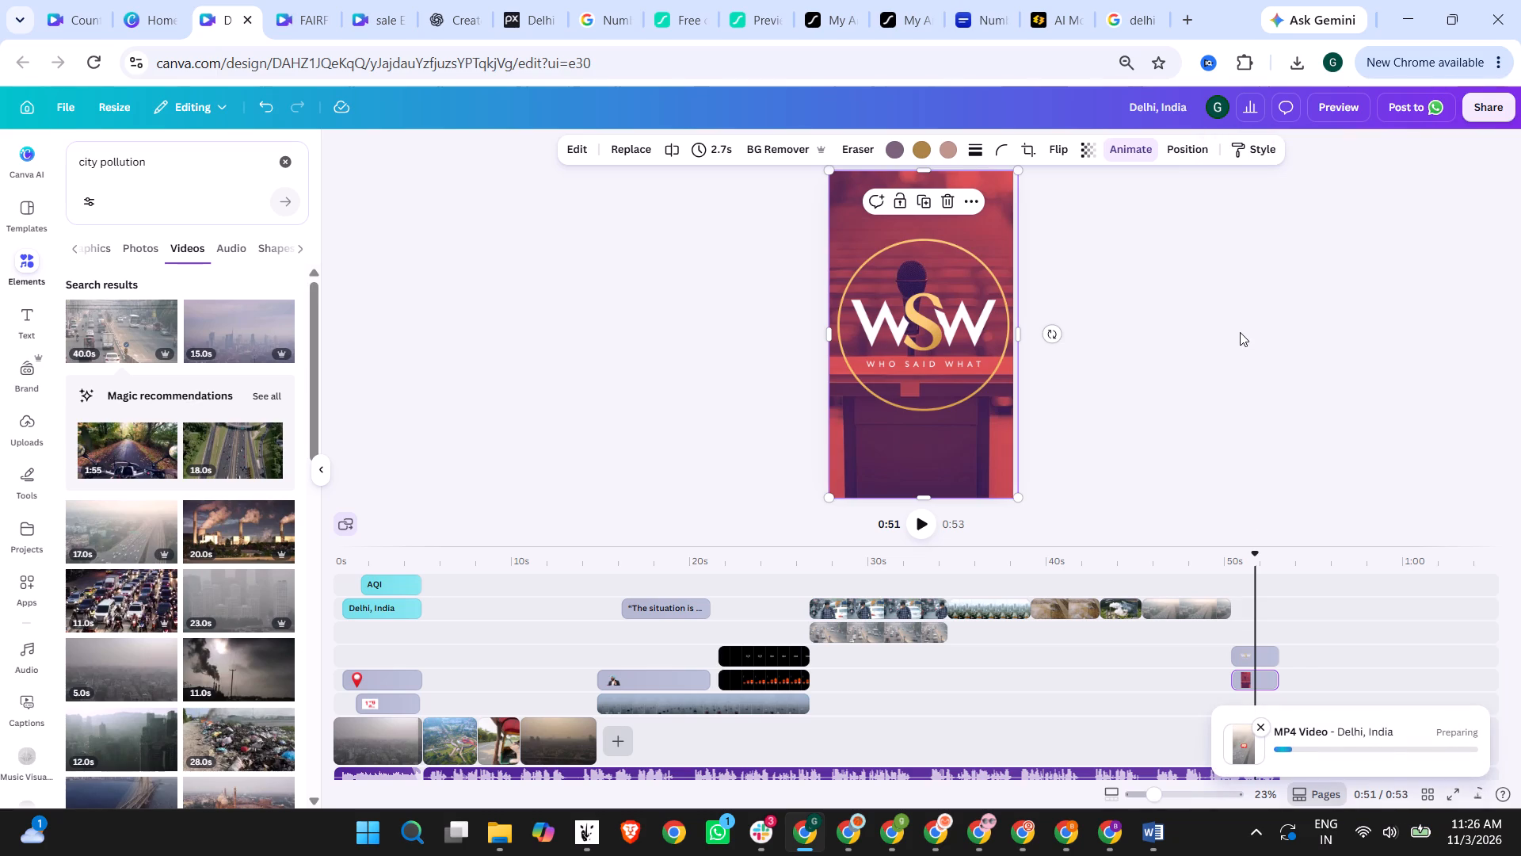
Check the social accounts connected for the music licence in the design's download options, and close them.
left_click(1479, 105)
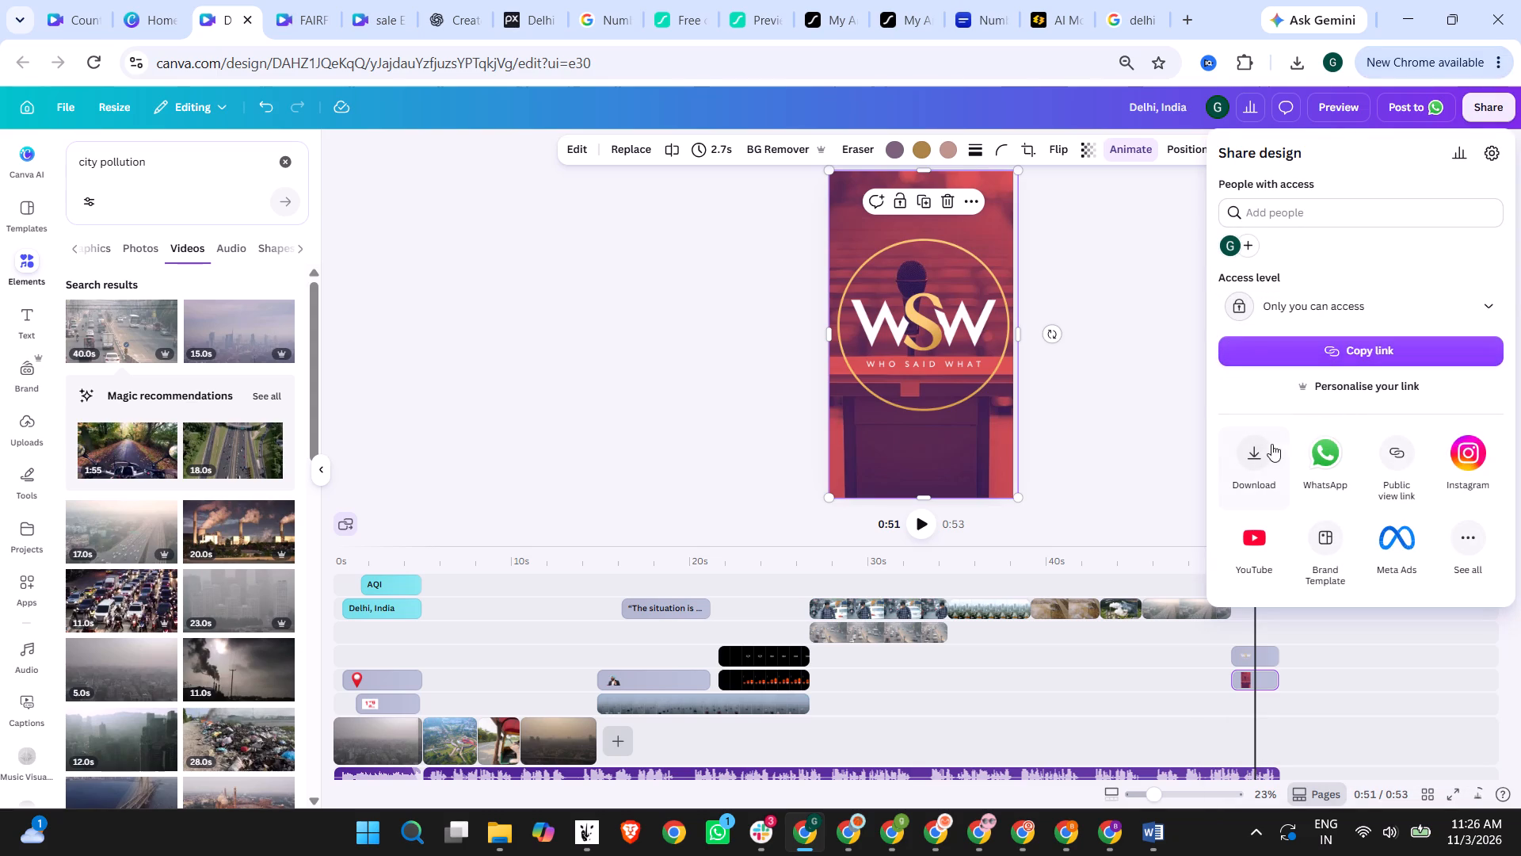
left_click(1255, 456)
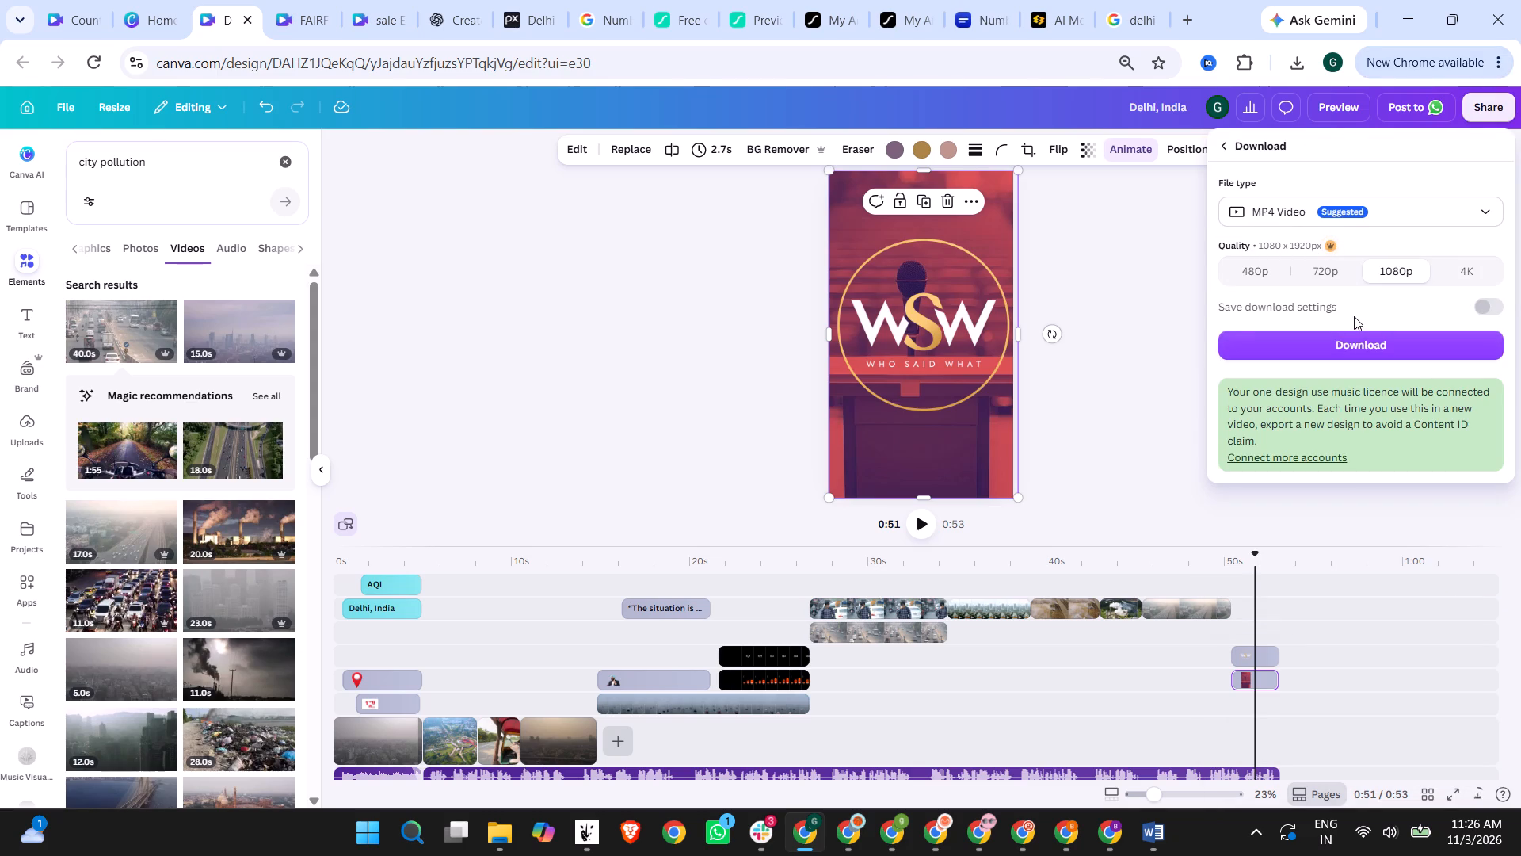
left_click(1312, 456)
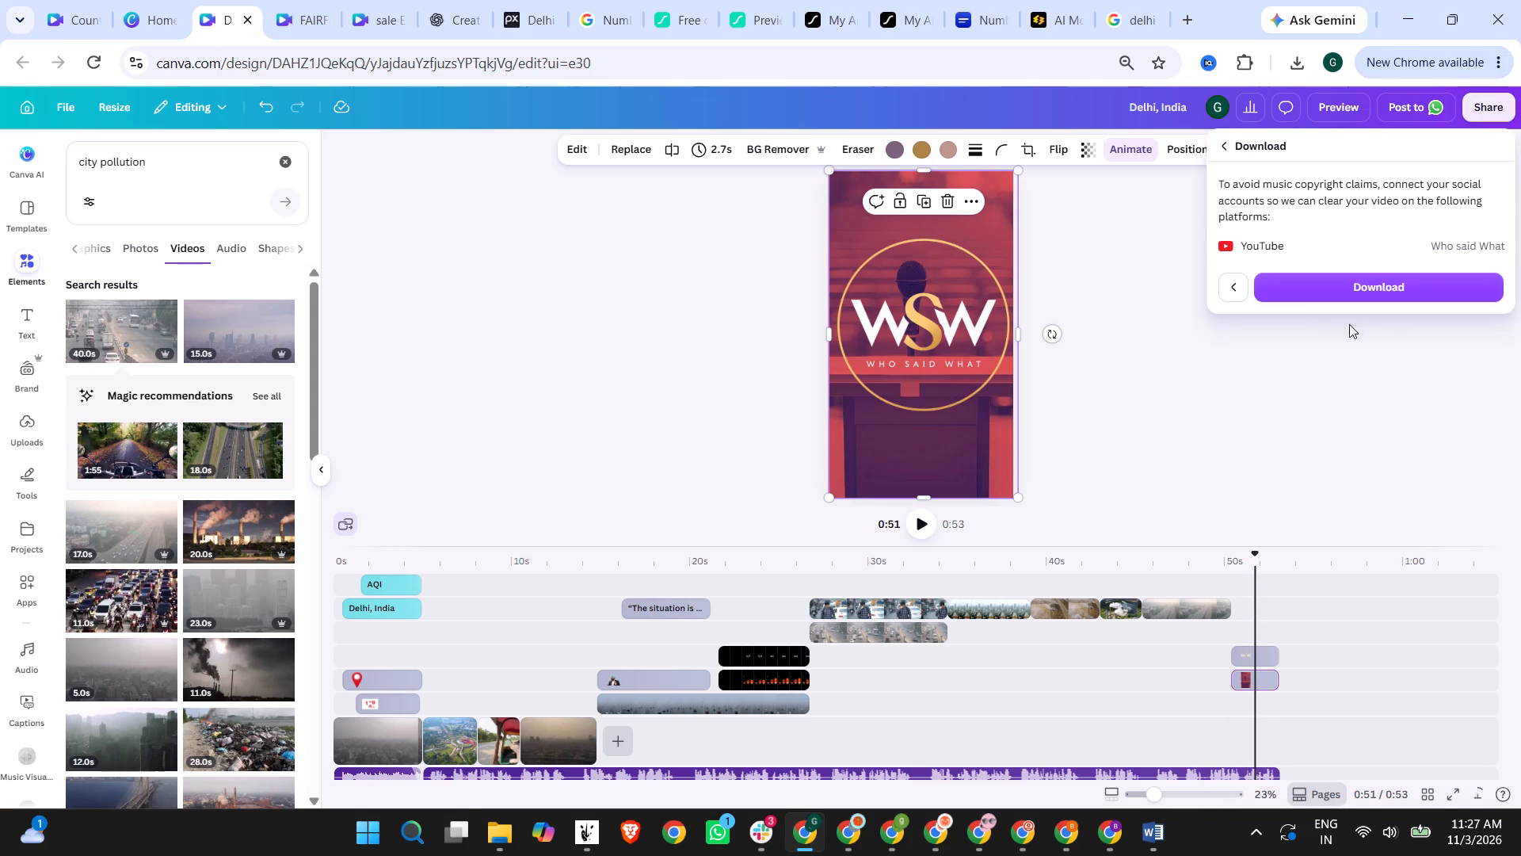
left_click(1246, 414)
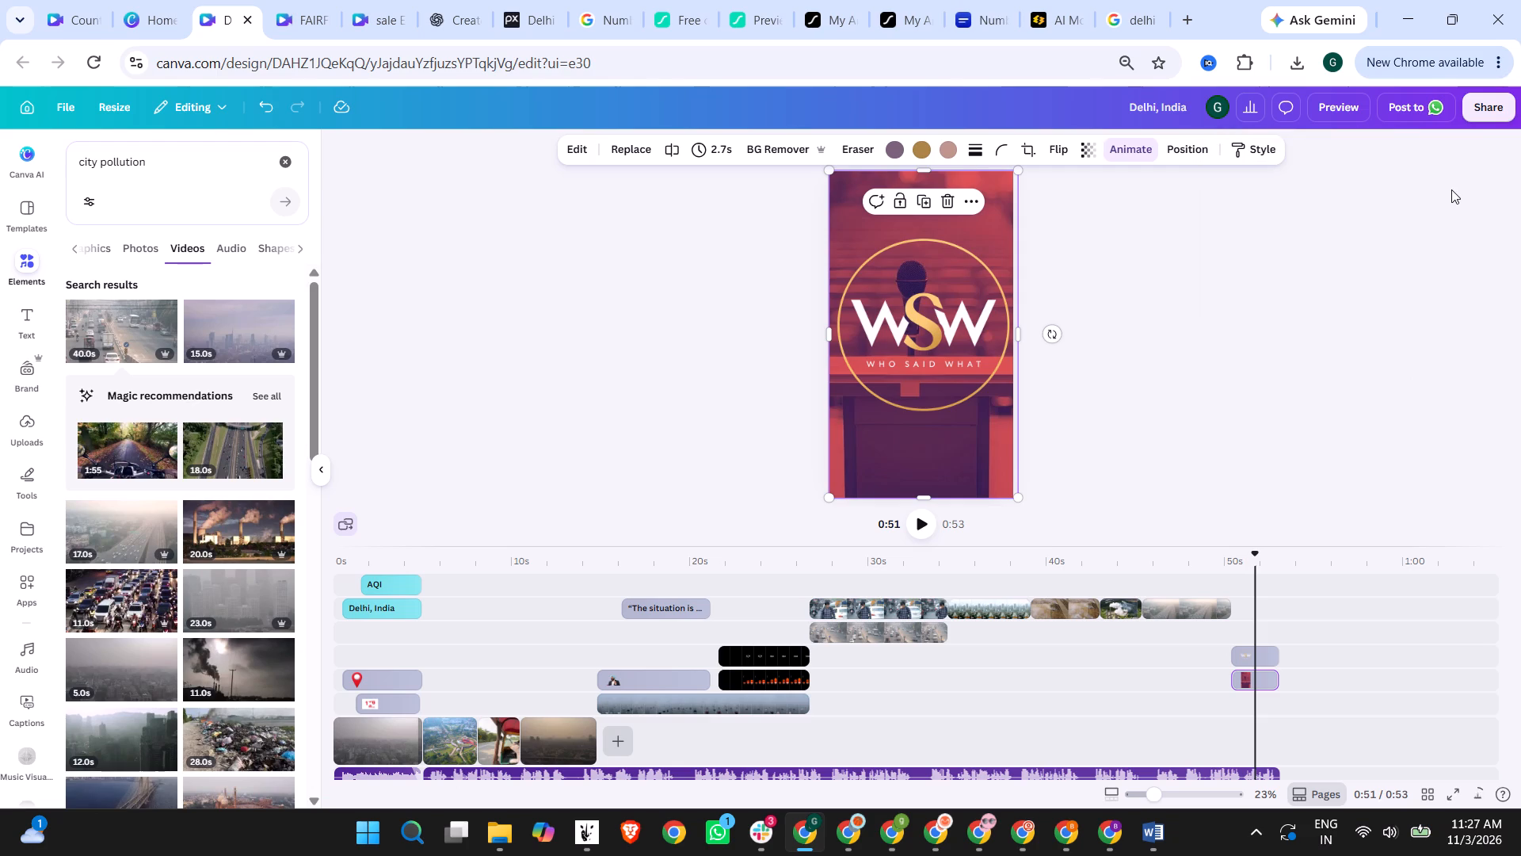
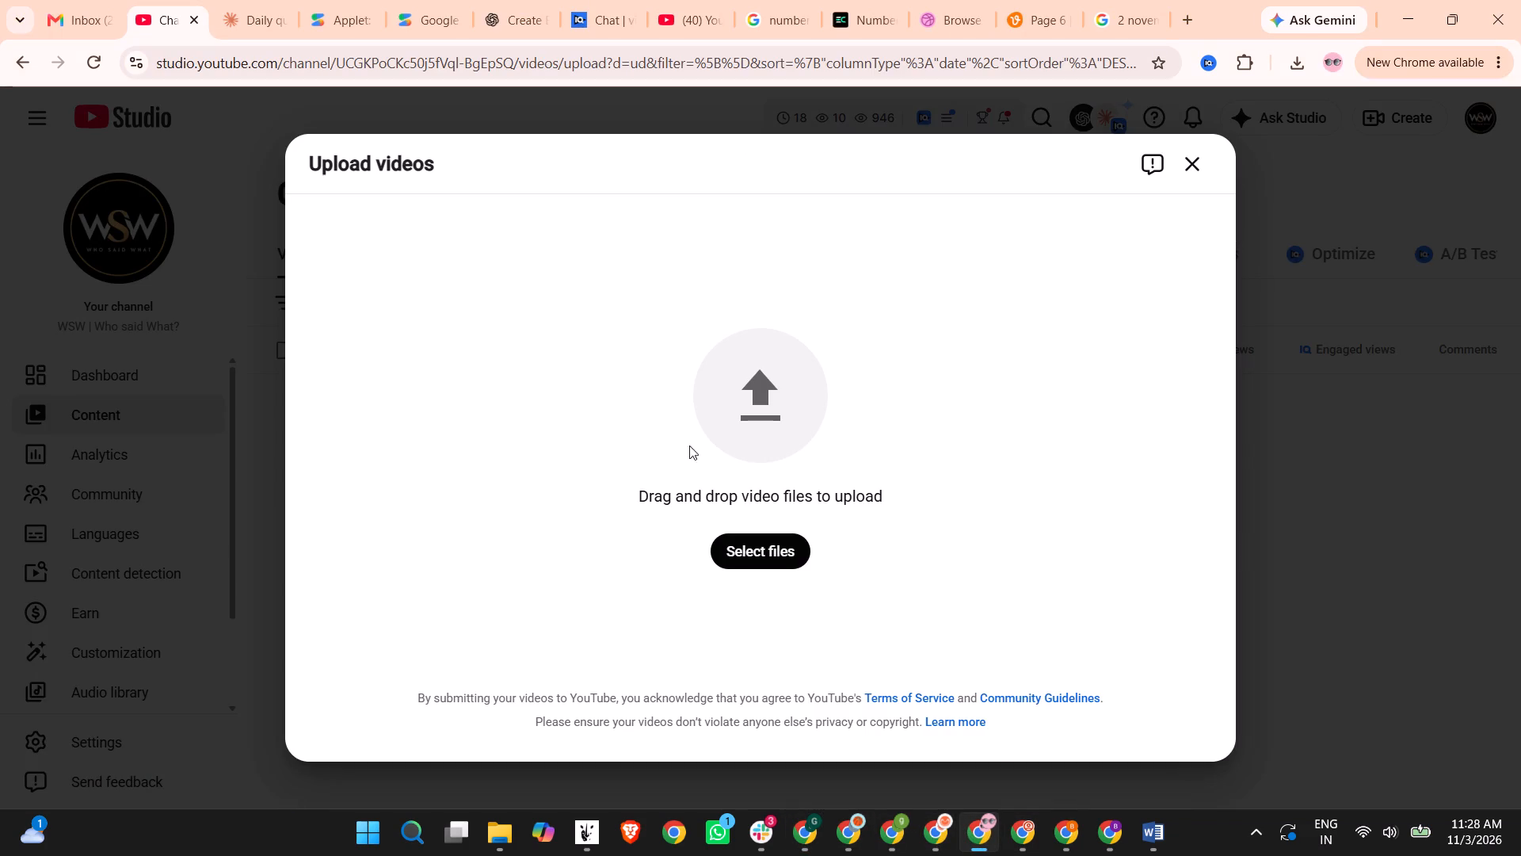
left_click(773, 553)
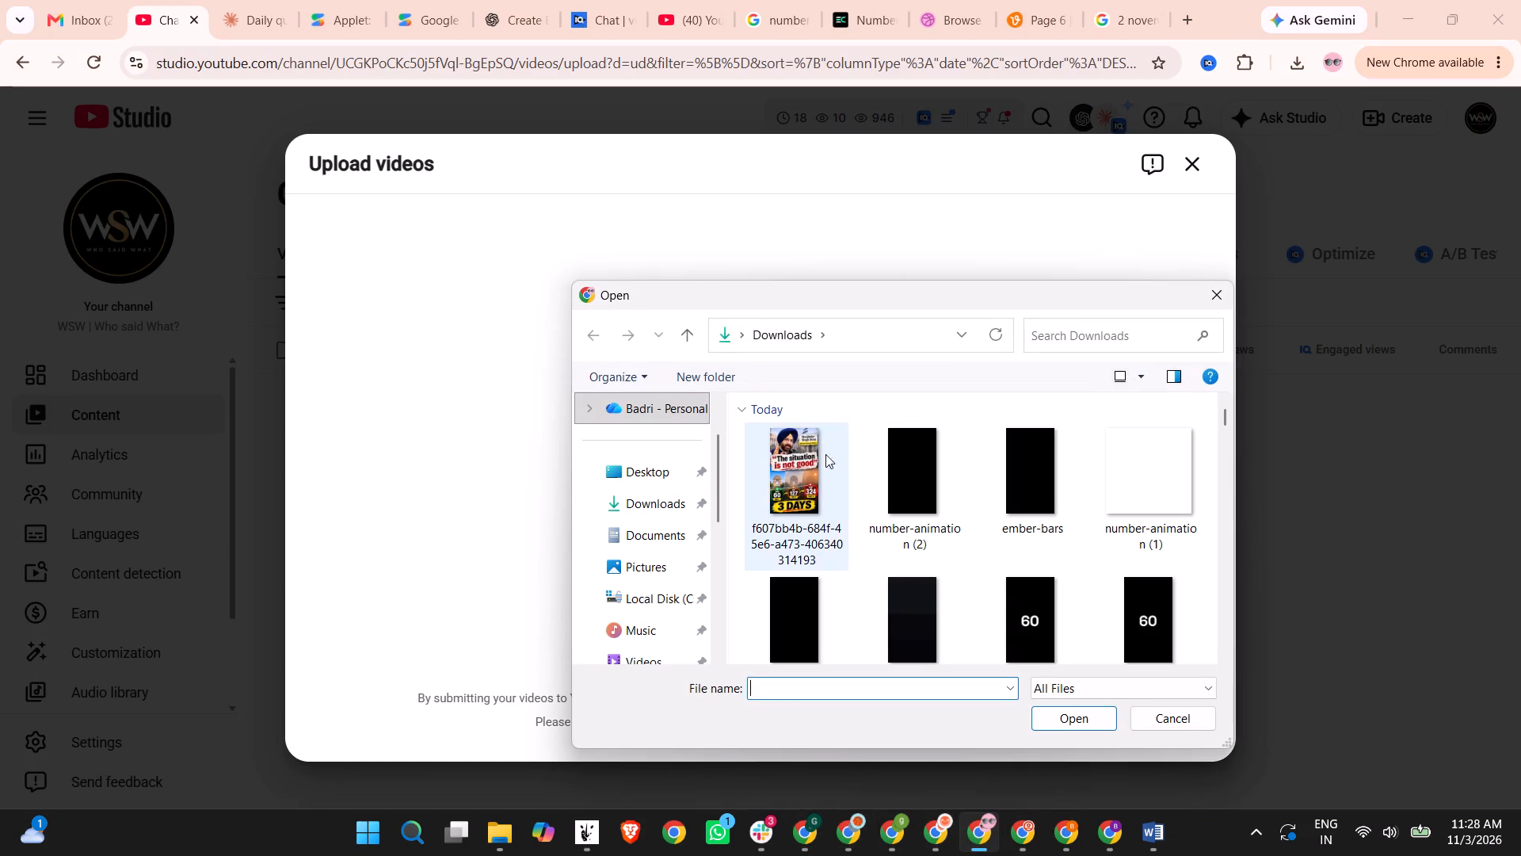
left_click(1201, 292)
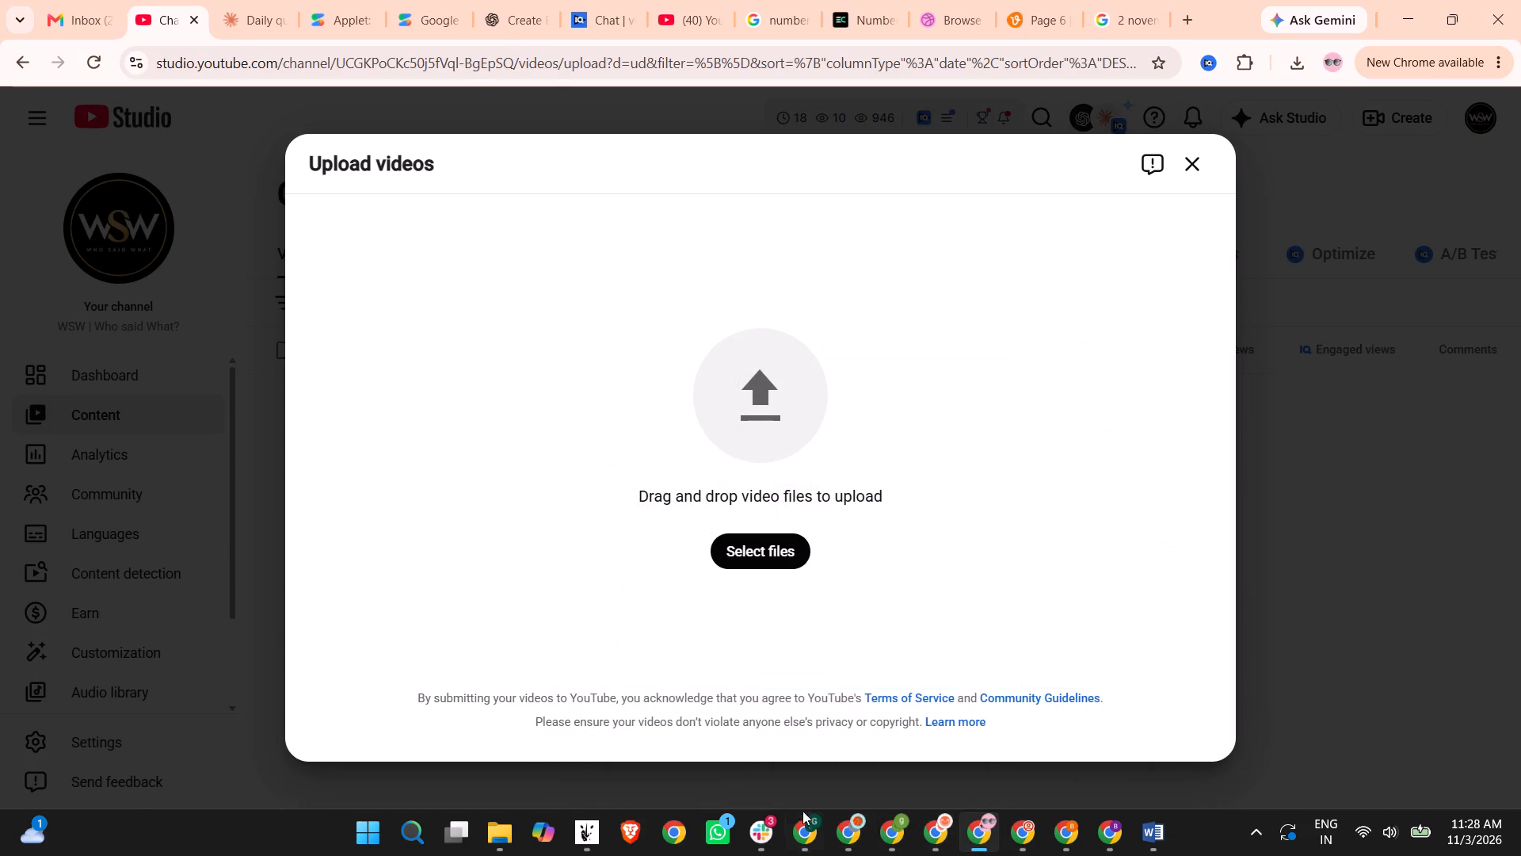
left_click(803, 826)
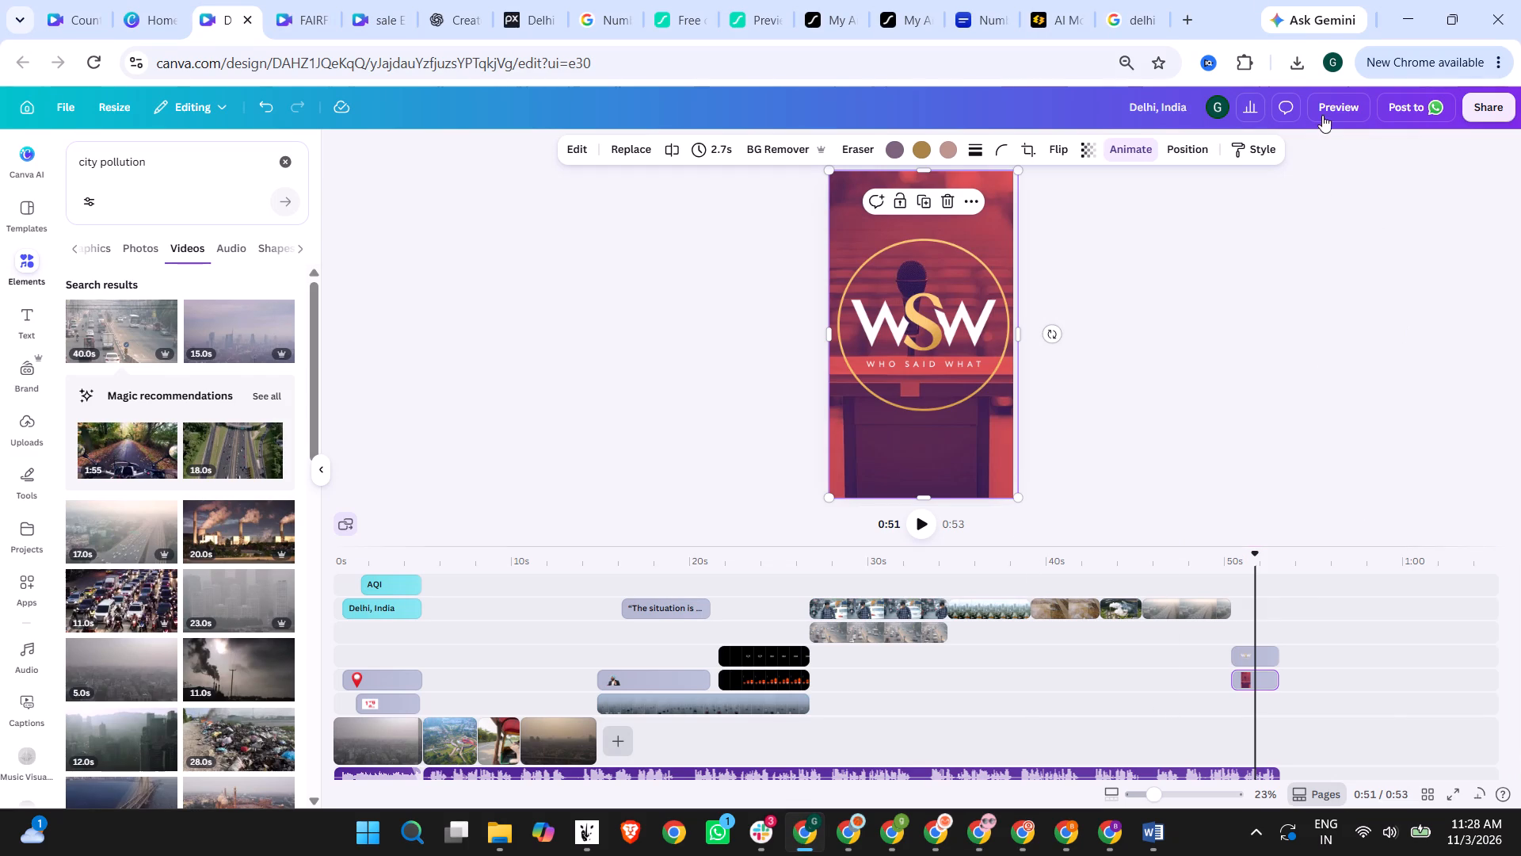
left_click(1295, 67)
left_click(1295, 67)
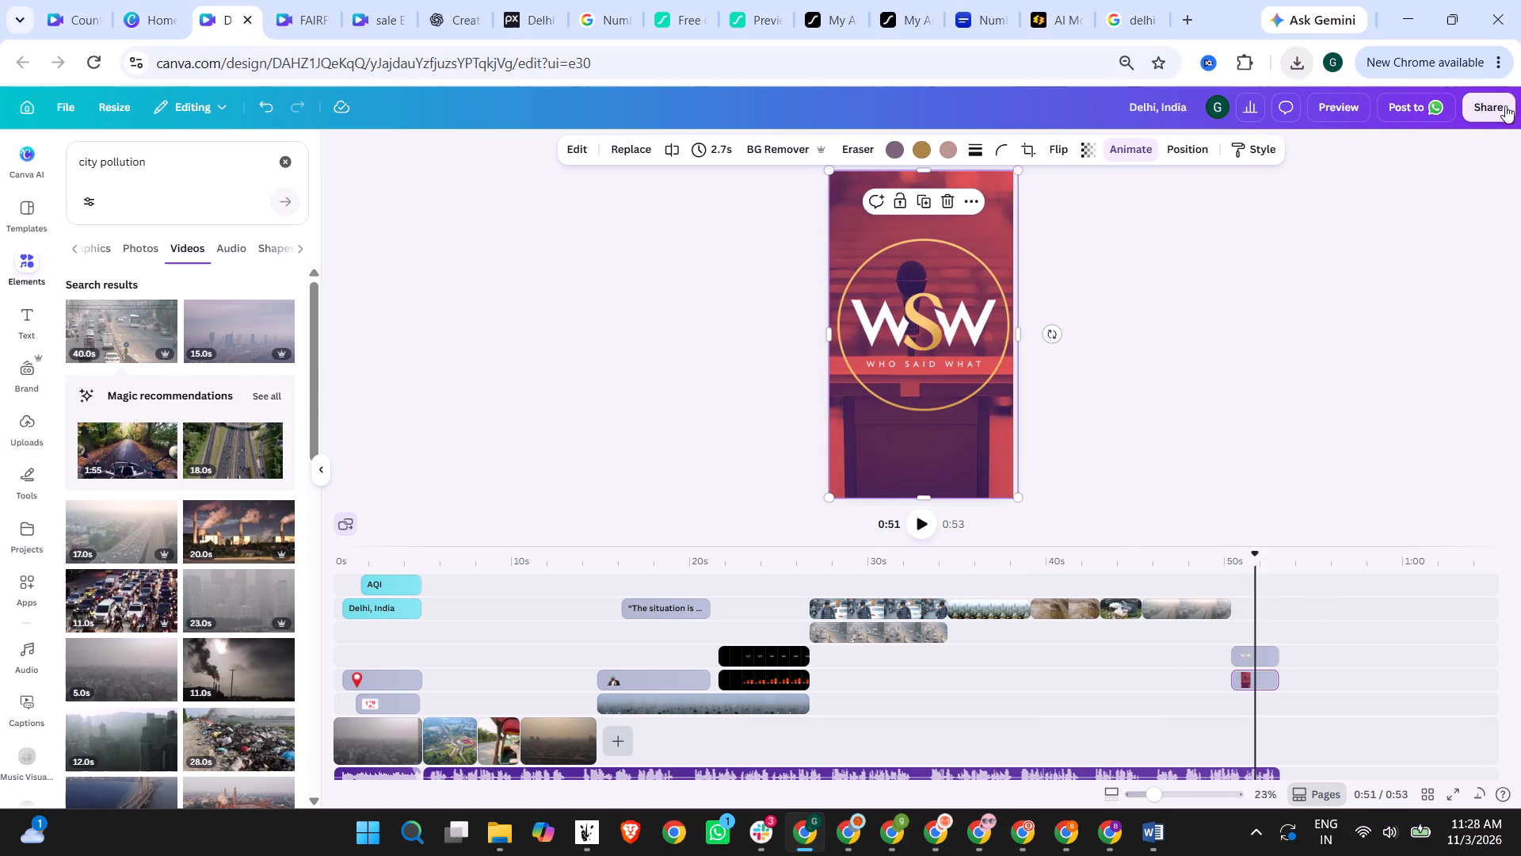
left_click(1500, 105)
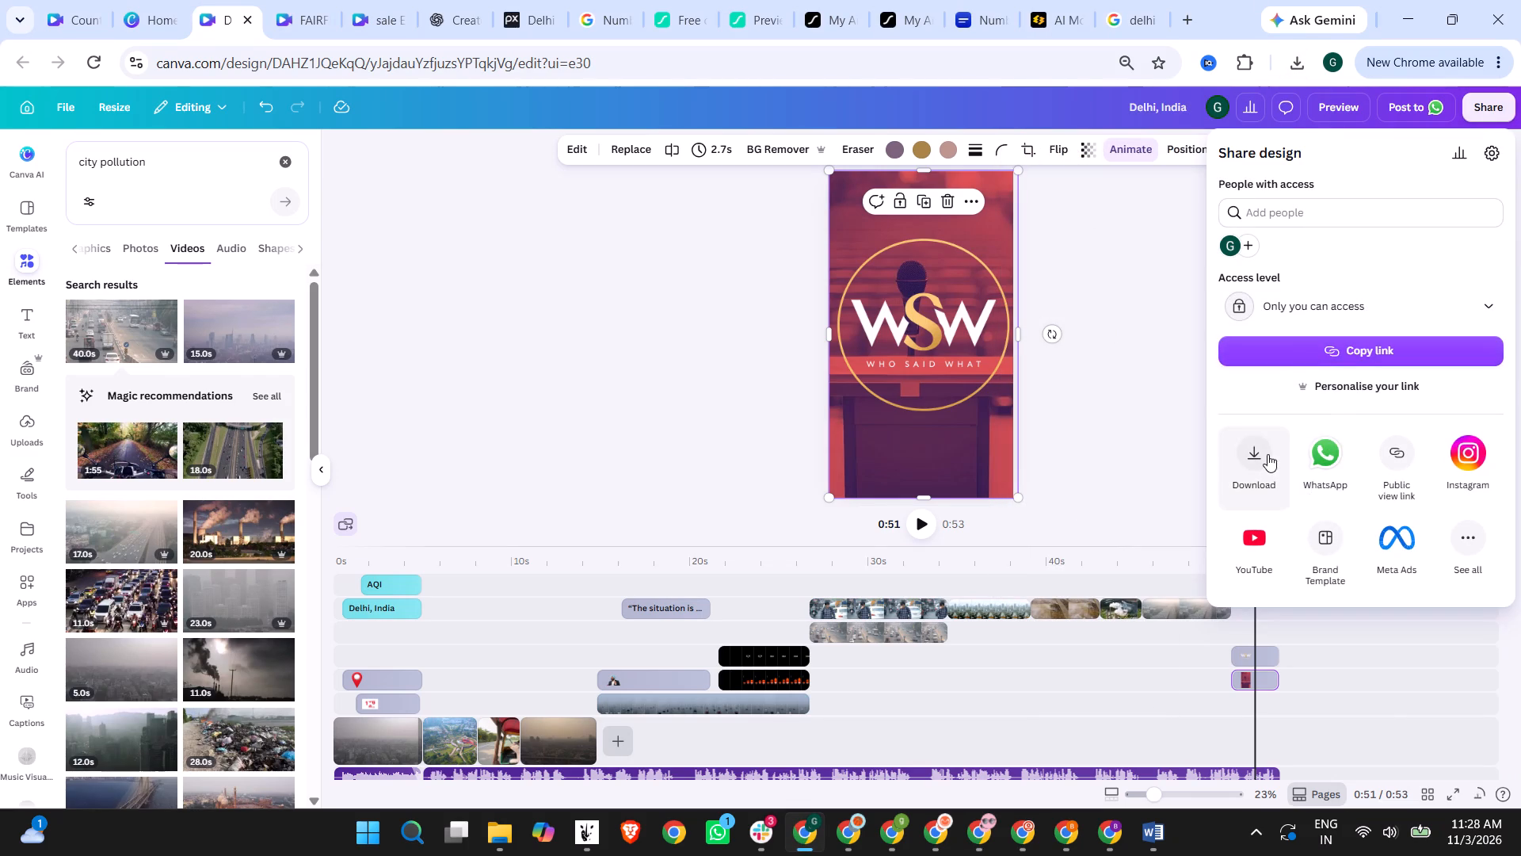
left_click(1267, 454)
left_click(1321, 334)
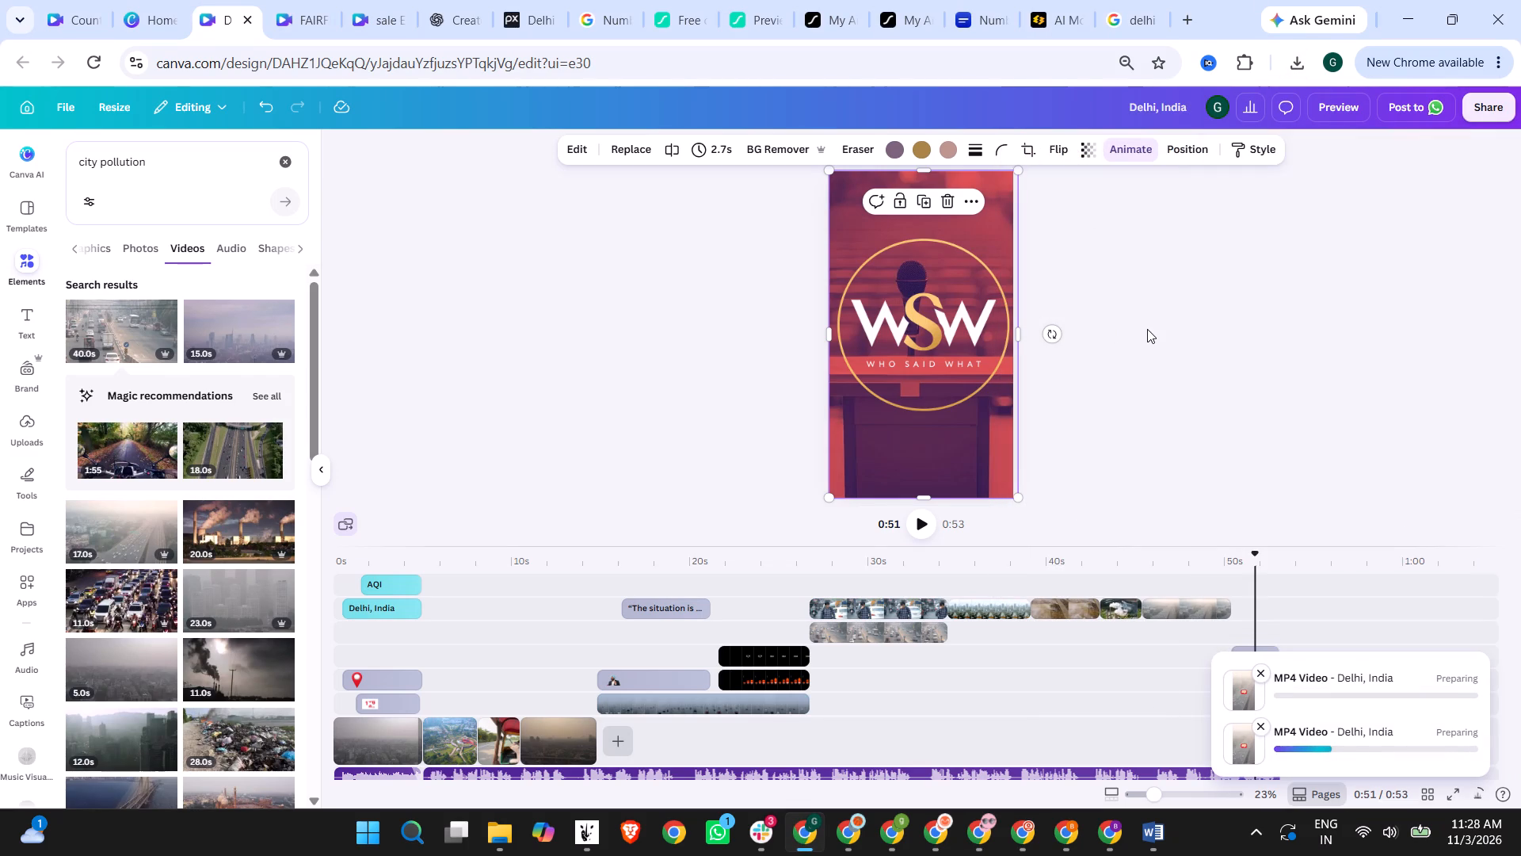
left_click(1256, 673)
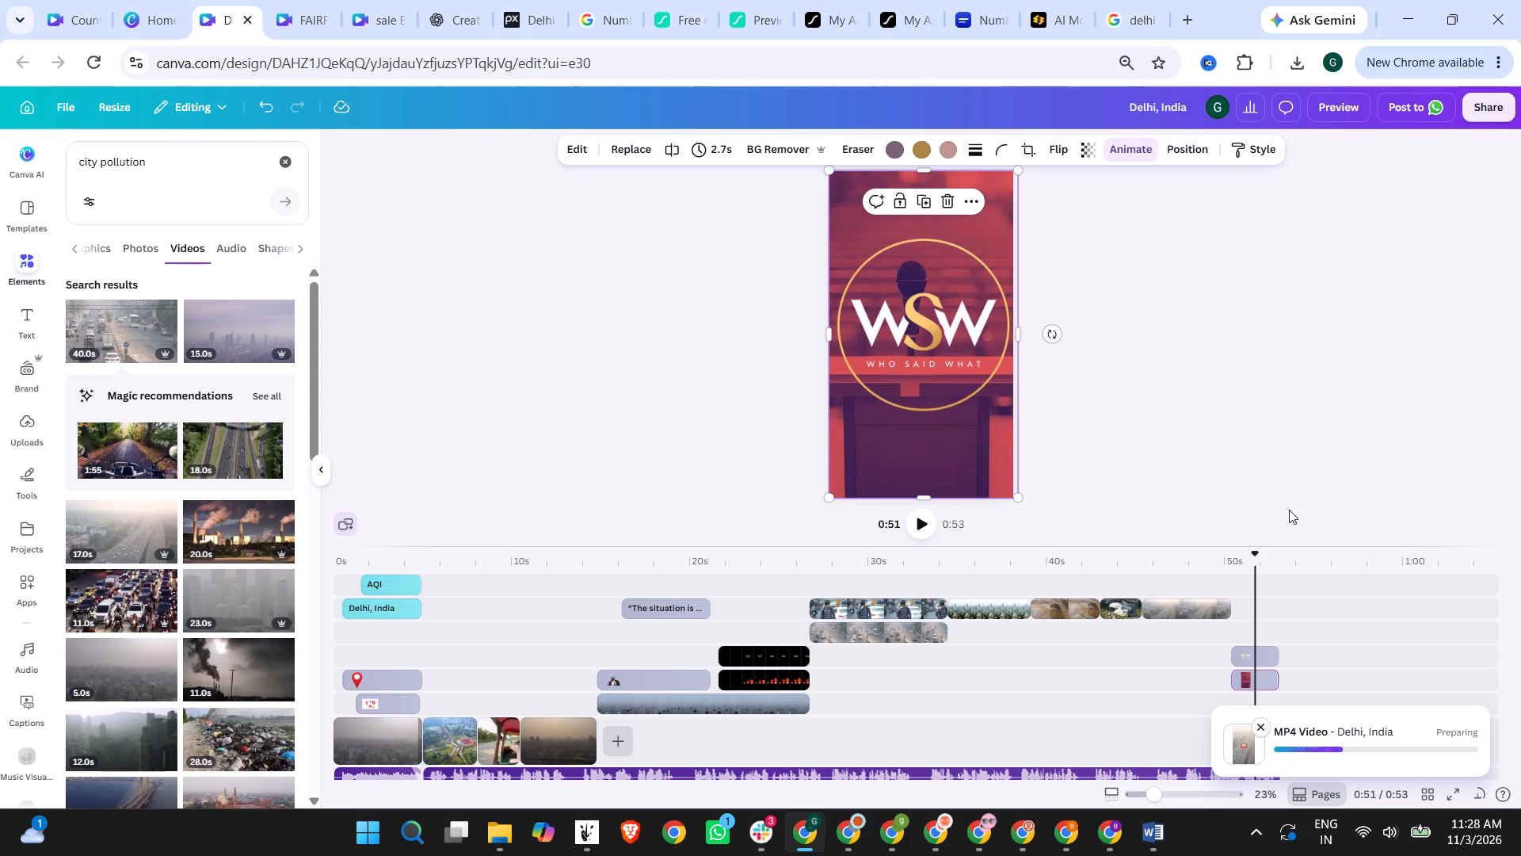
In the Canva window, check the progress of the Delhi, India.mp4 download.
left_click(723, 448)
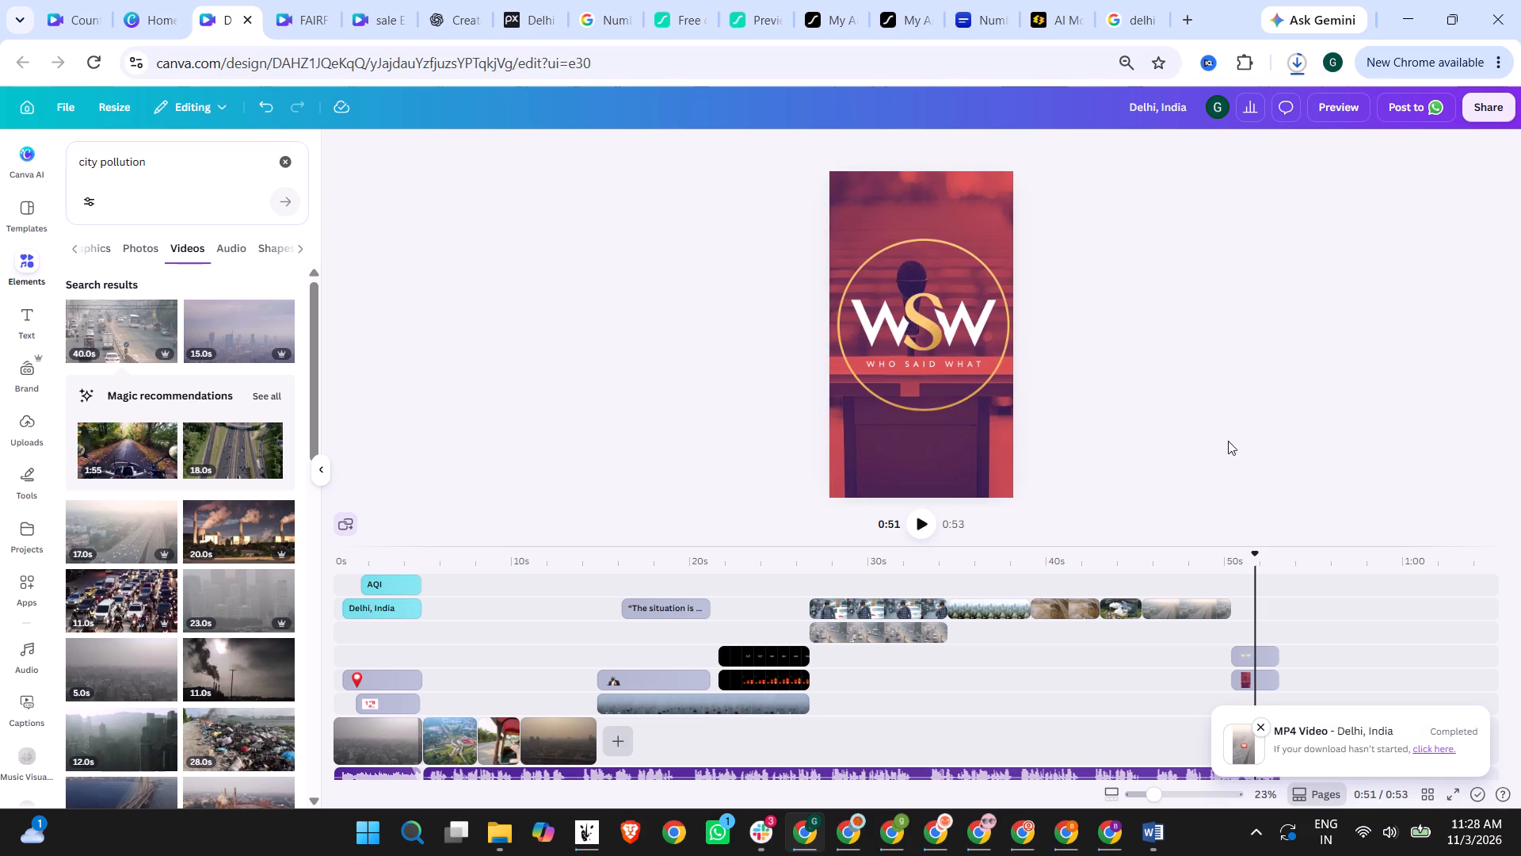
left_click(1301, 63)
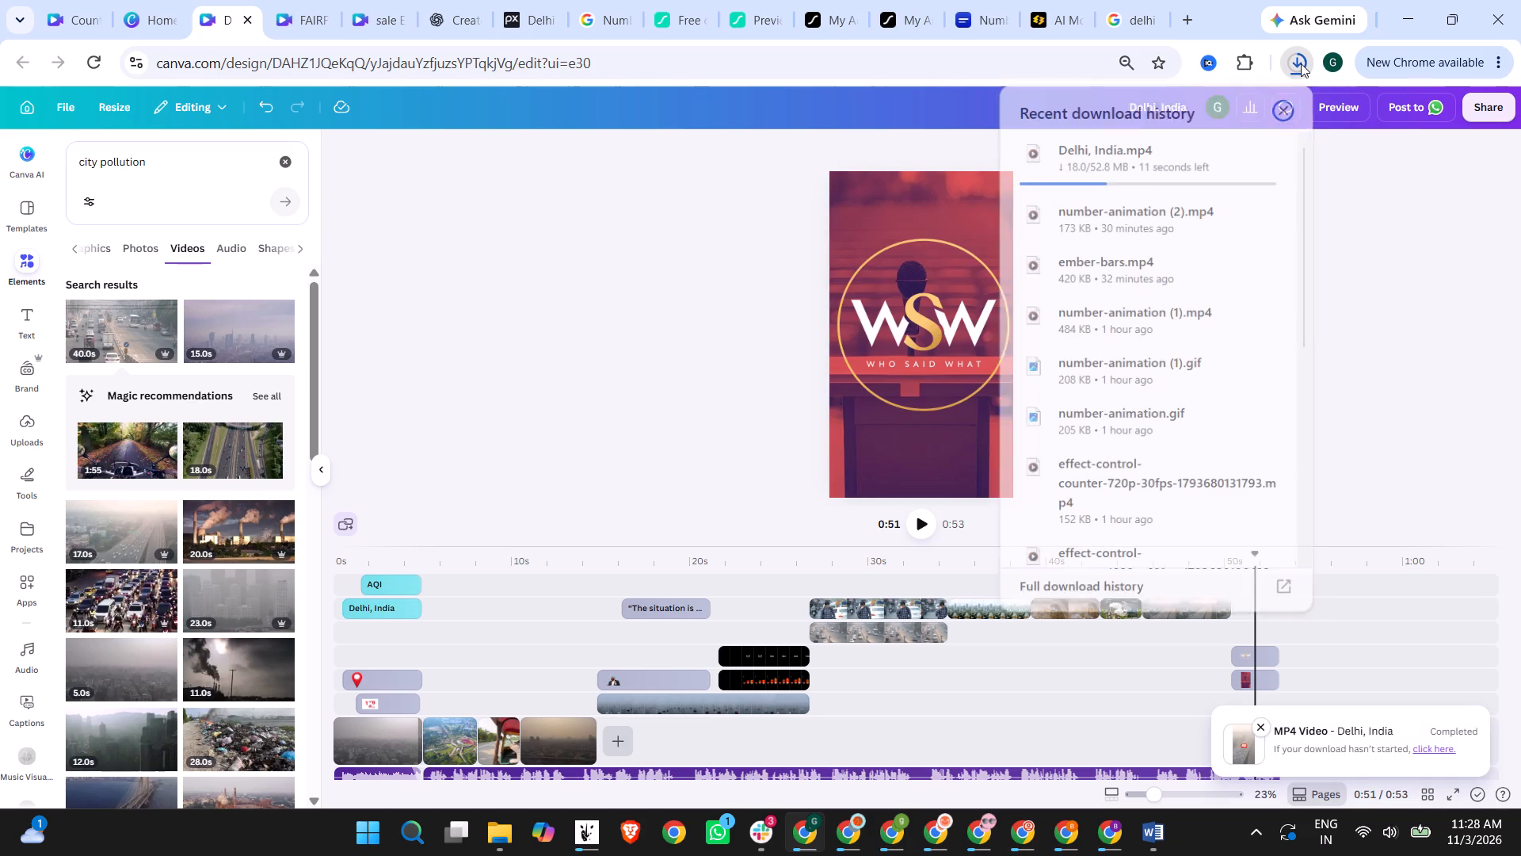
left_click(1301, 63)
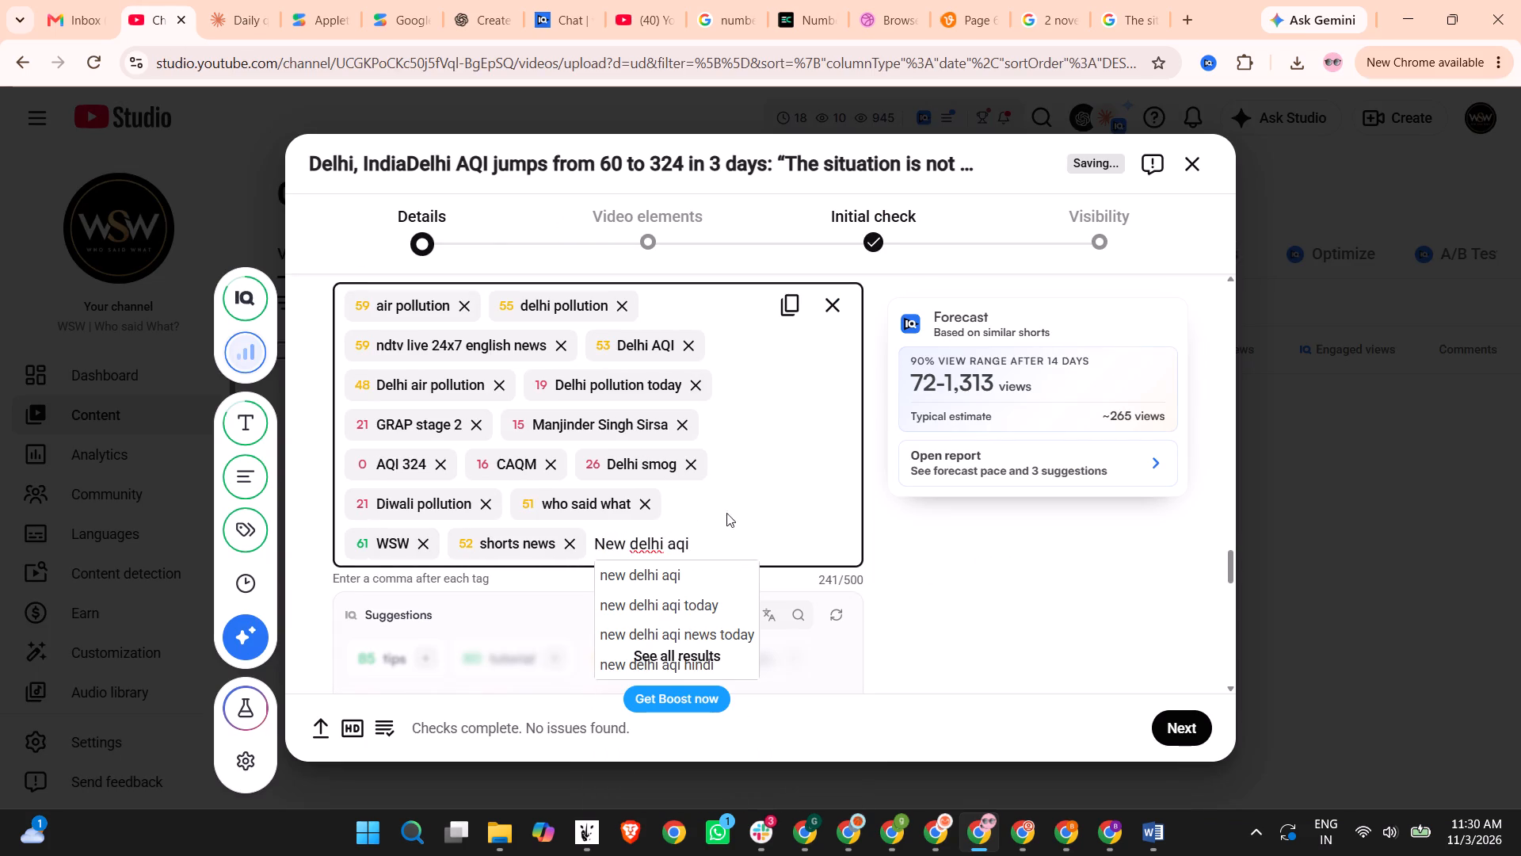
left_click(682, 581)
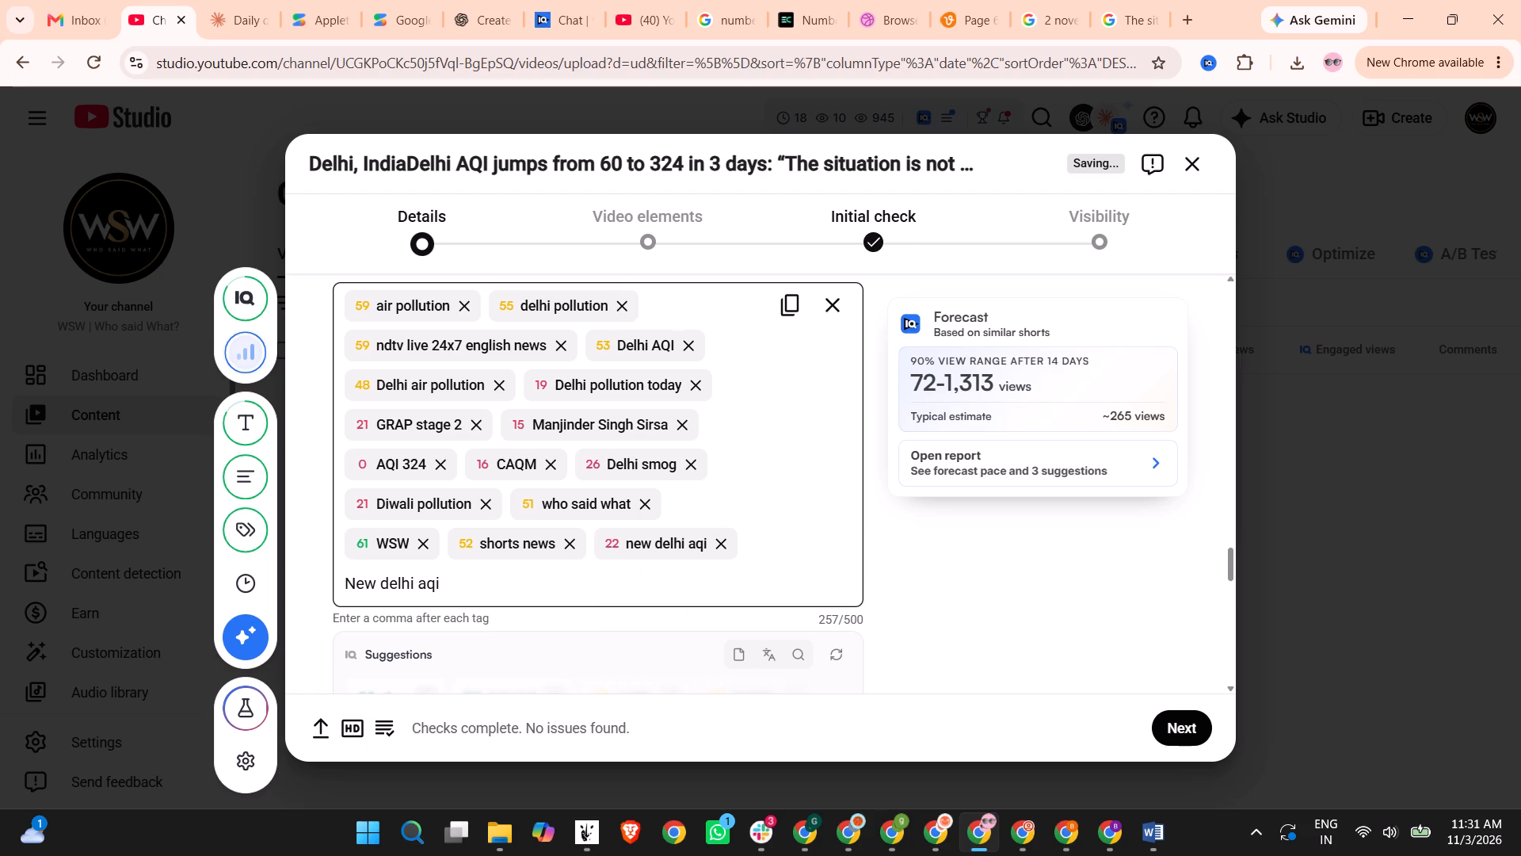
left_click(554, 585)
key("space")
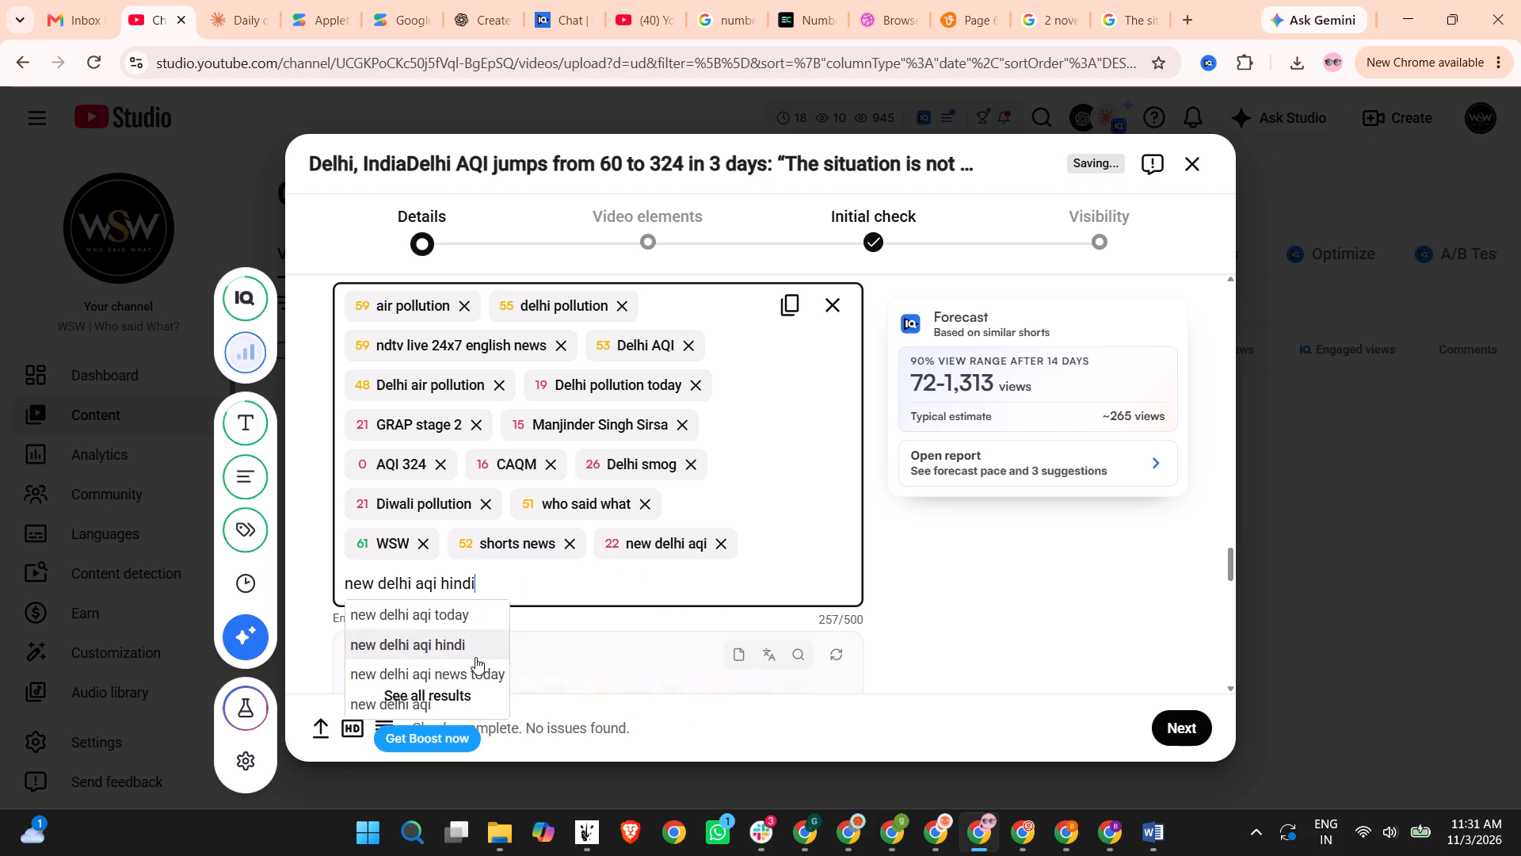
left_click(466, 625)
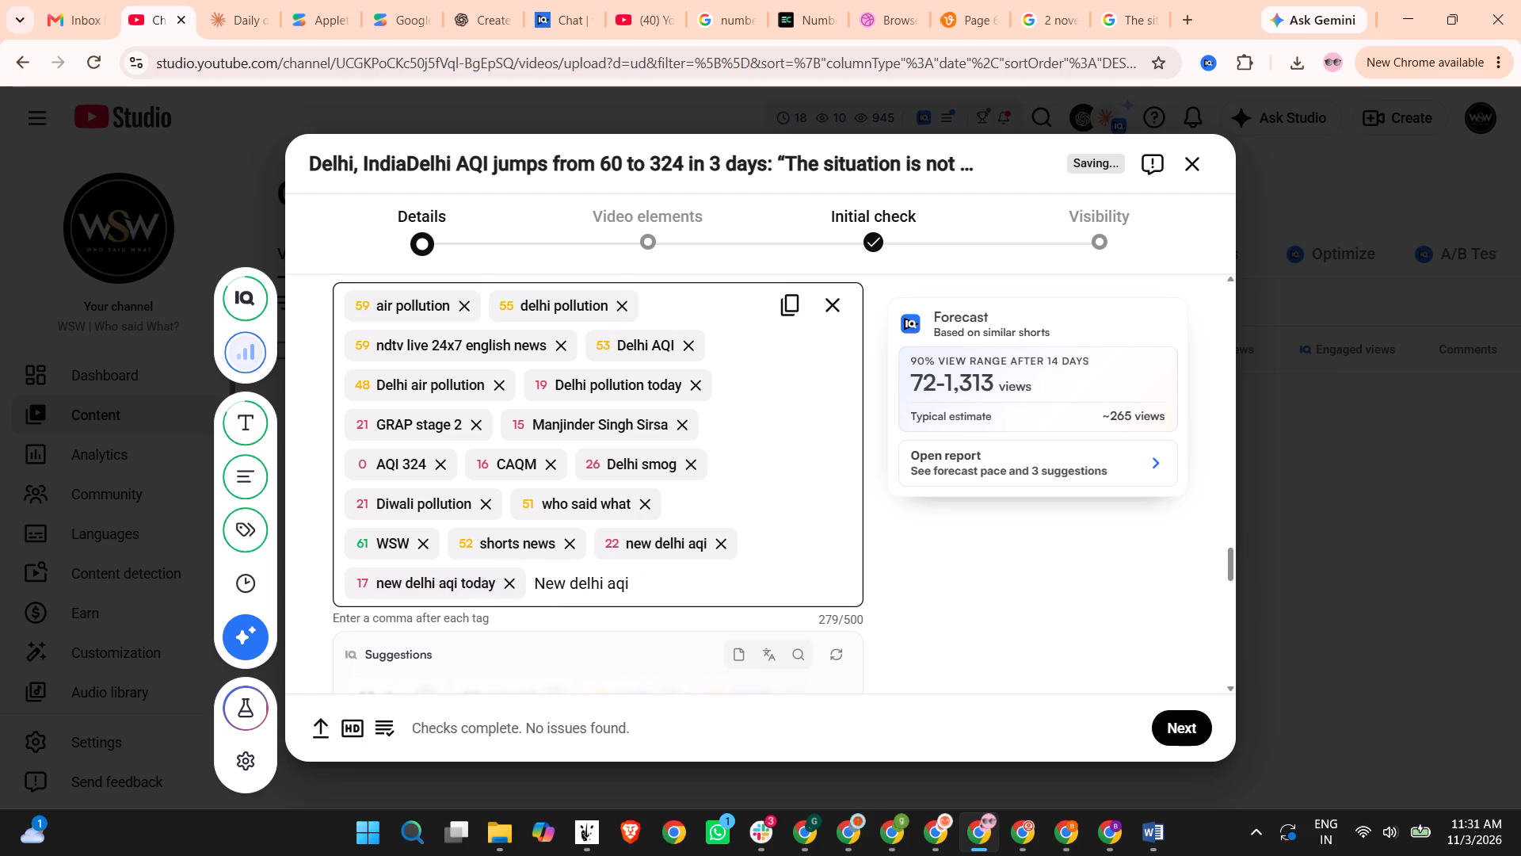
left_click_drag(644, 586, 608, 582)
type("poll")
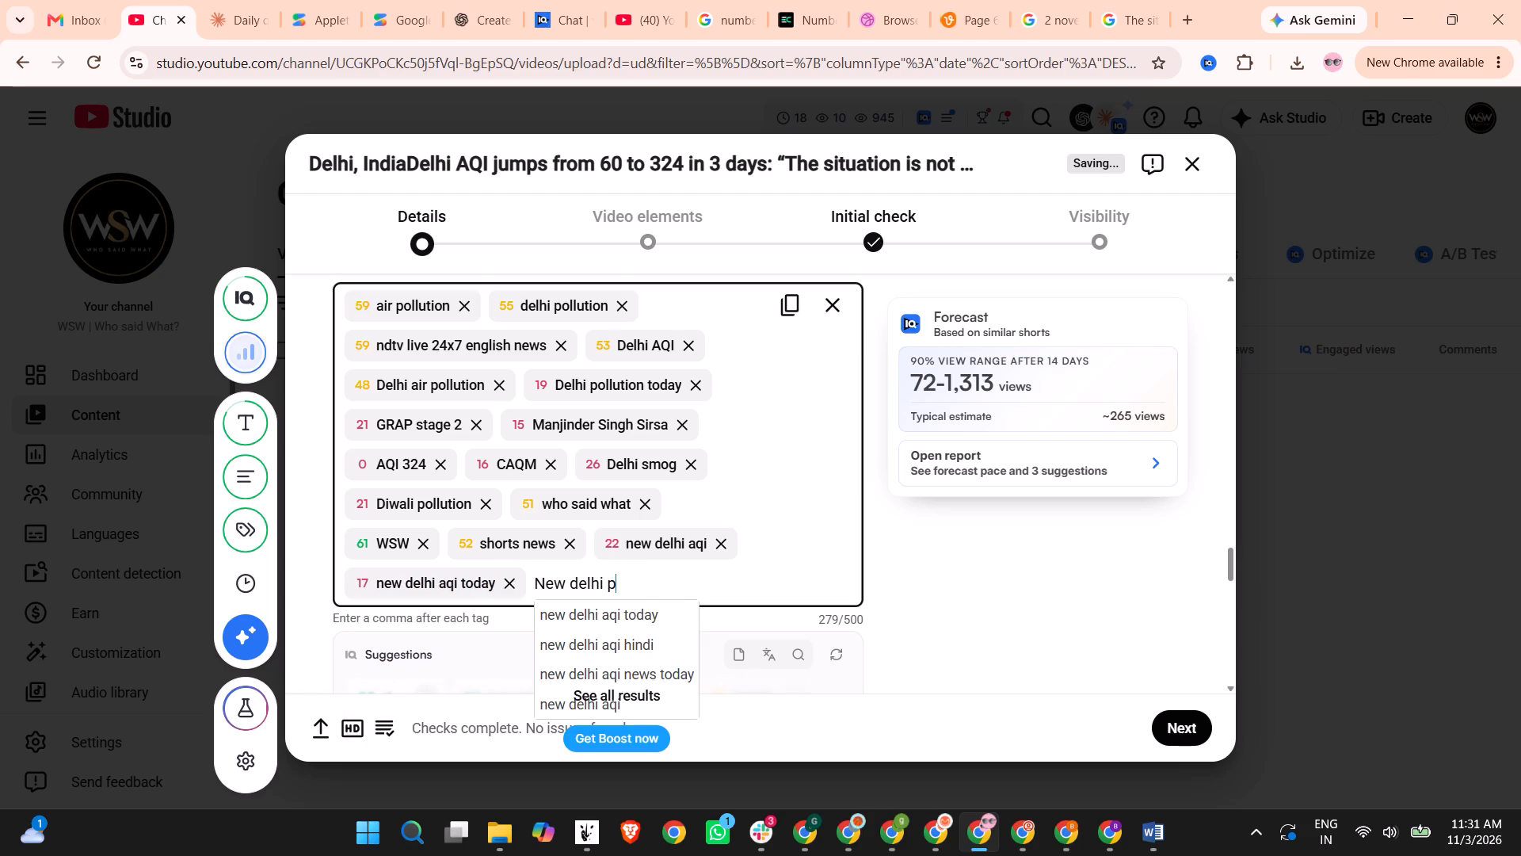
left_click(638, 578)
left_click(641, 579)
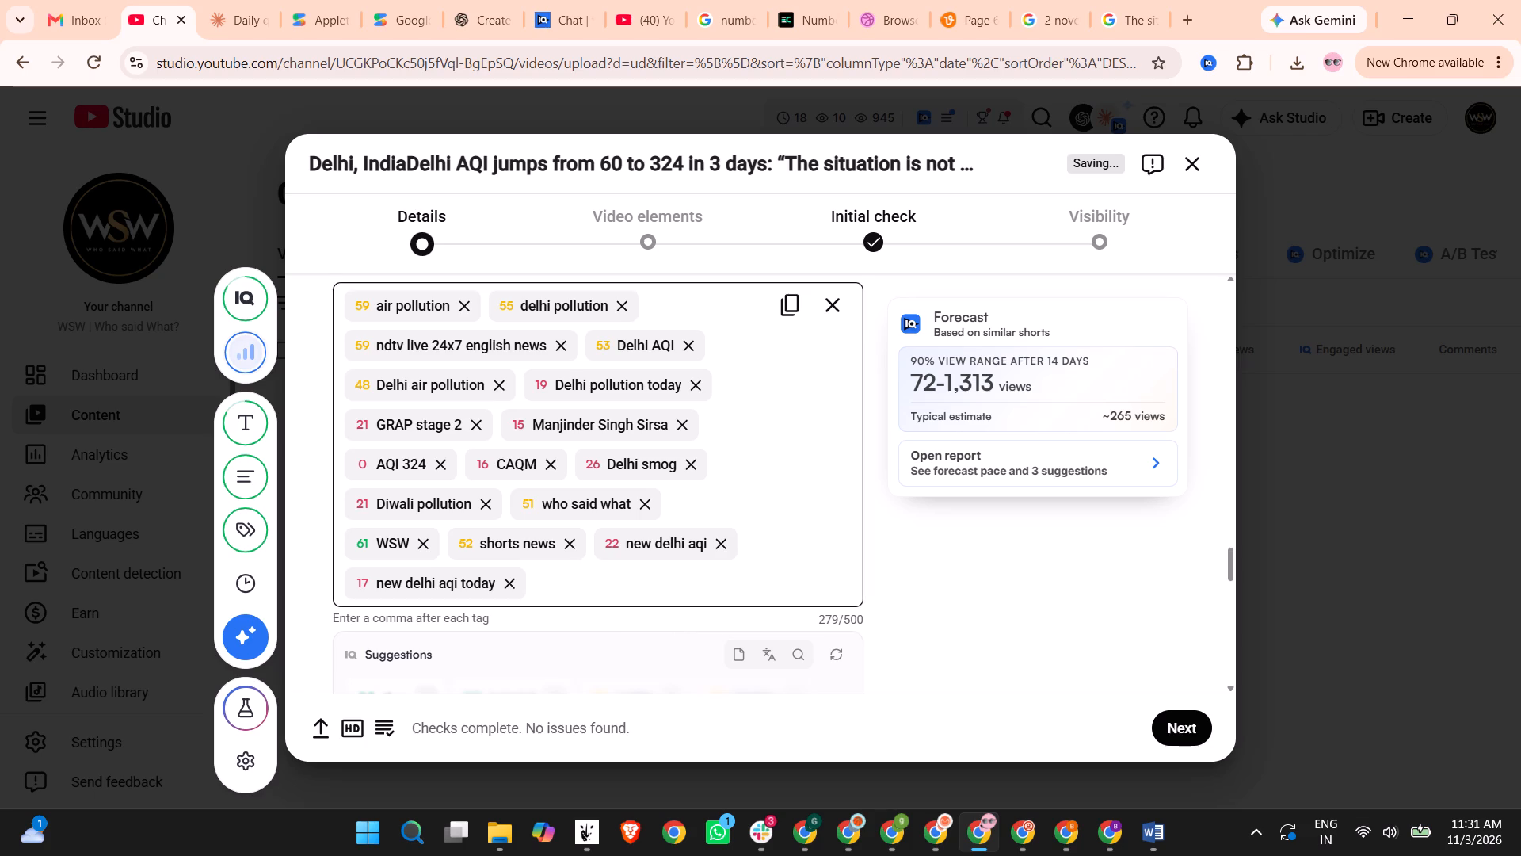
type("new delhi pollution")
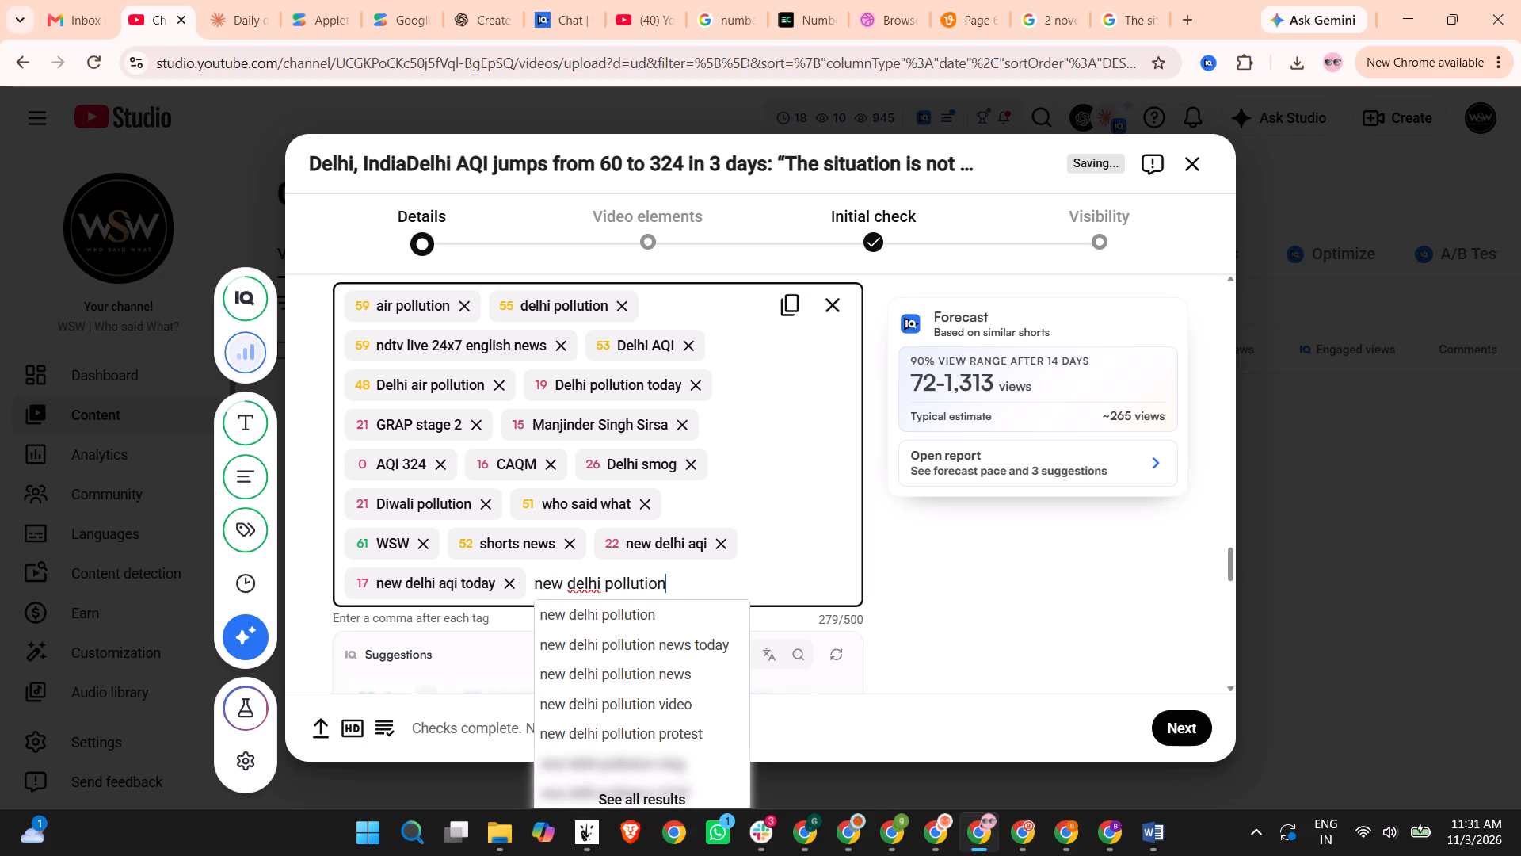
left_click(703, 611)
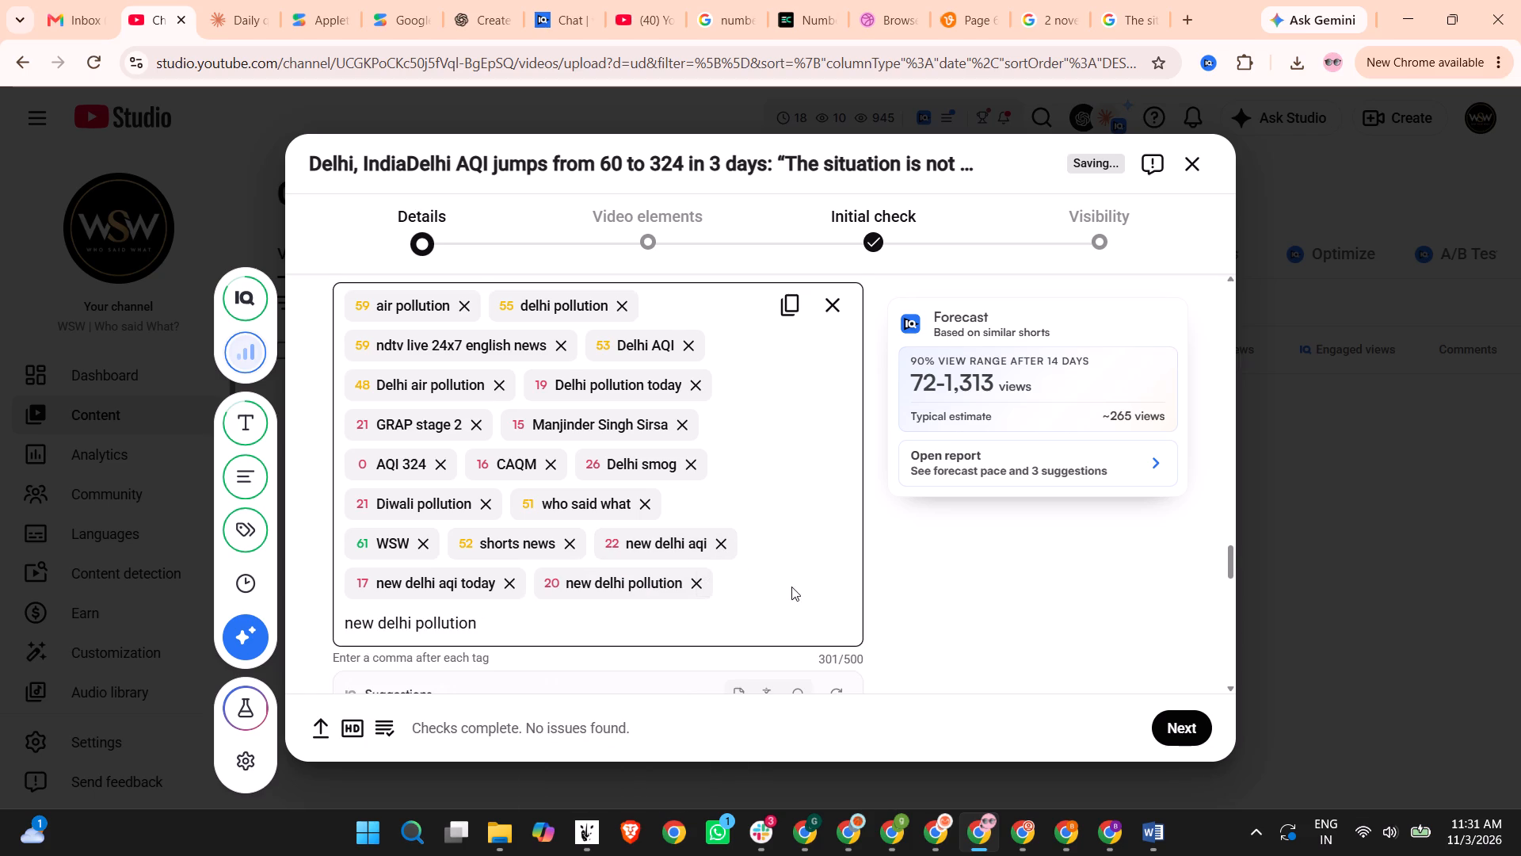
left_click_drag(606, 628, 340, 625)
key("BackSpace")
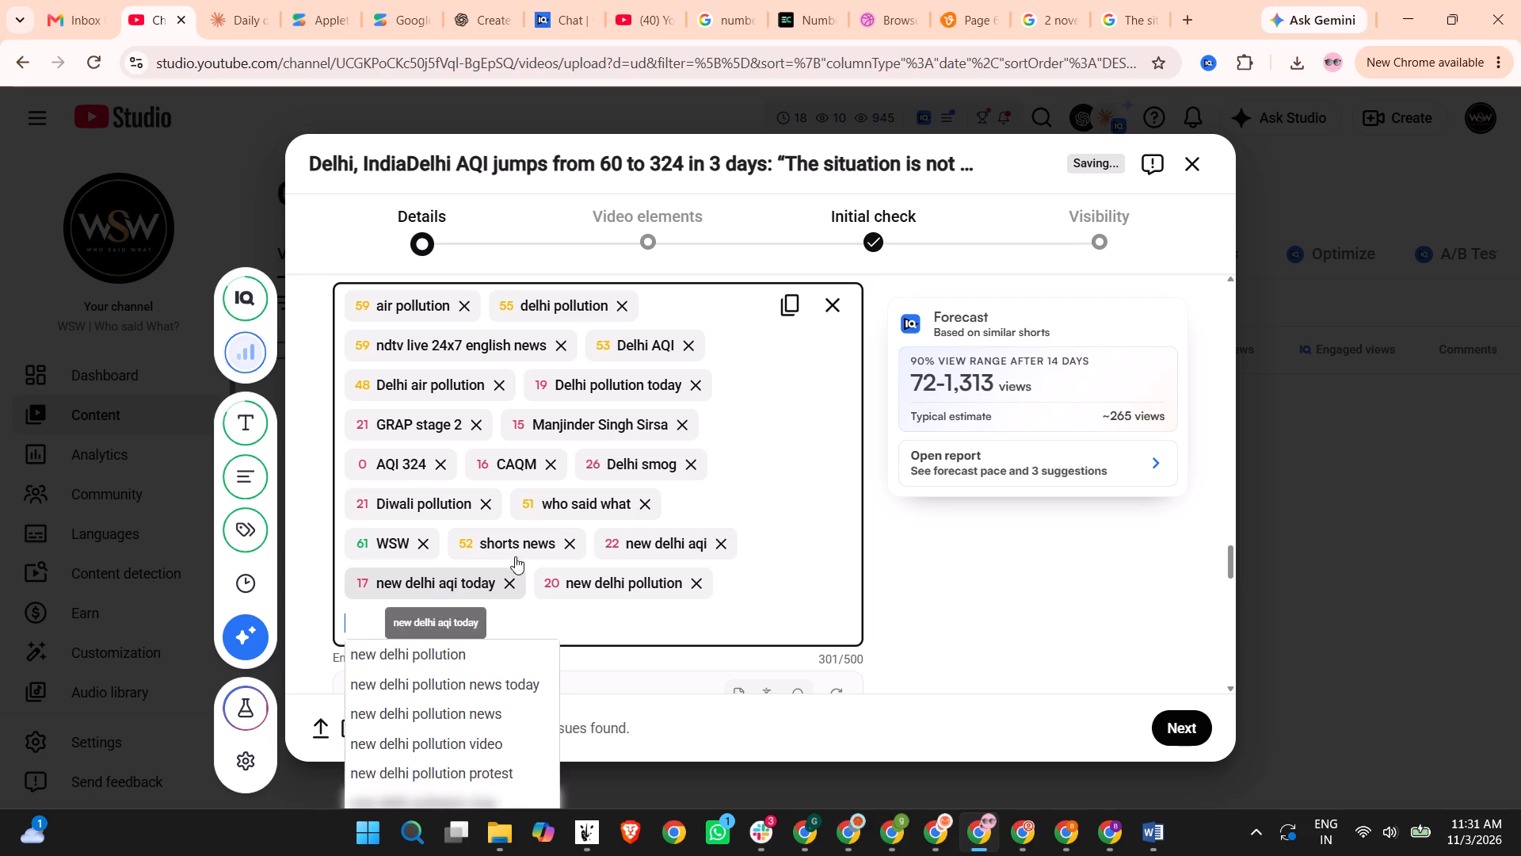
Review the tag scores and remove the AQI 324 tag.
scroll(597, 509, "down", 1)
scroll(452, 512, "up", 1)
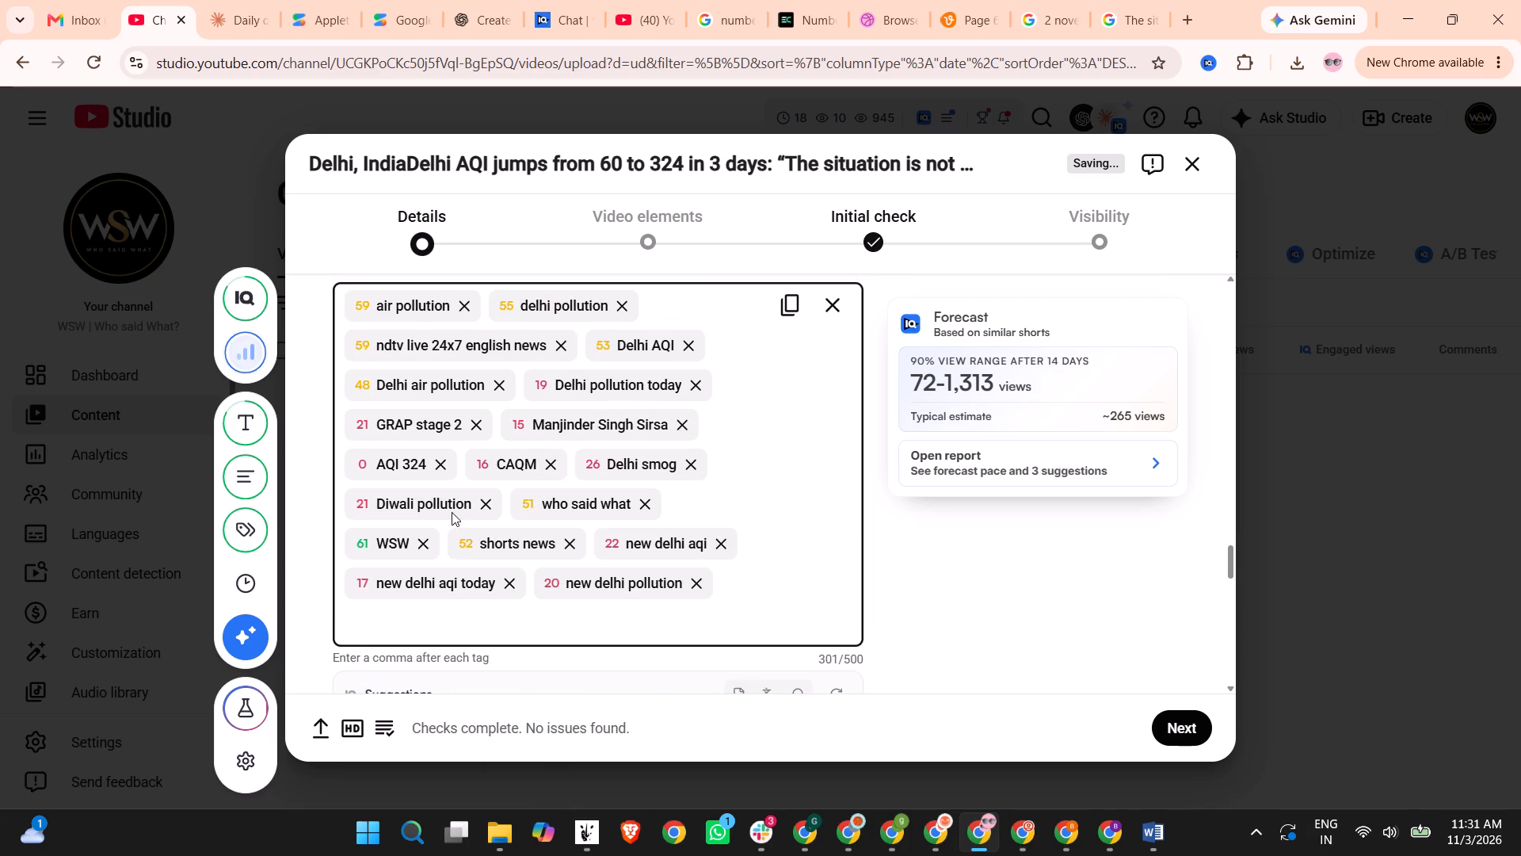
scroll(452, 512, "up", 1)
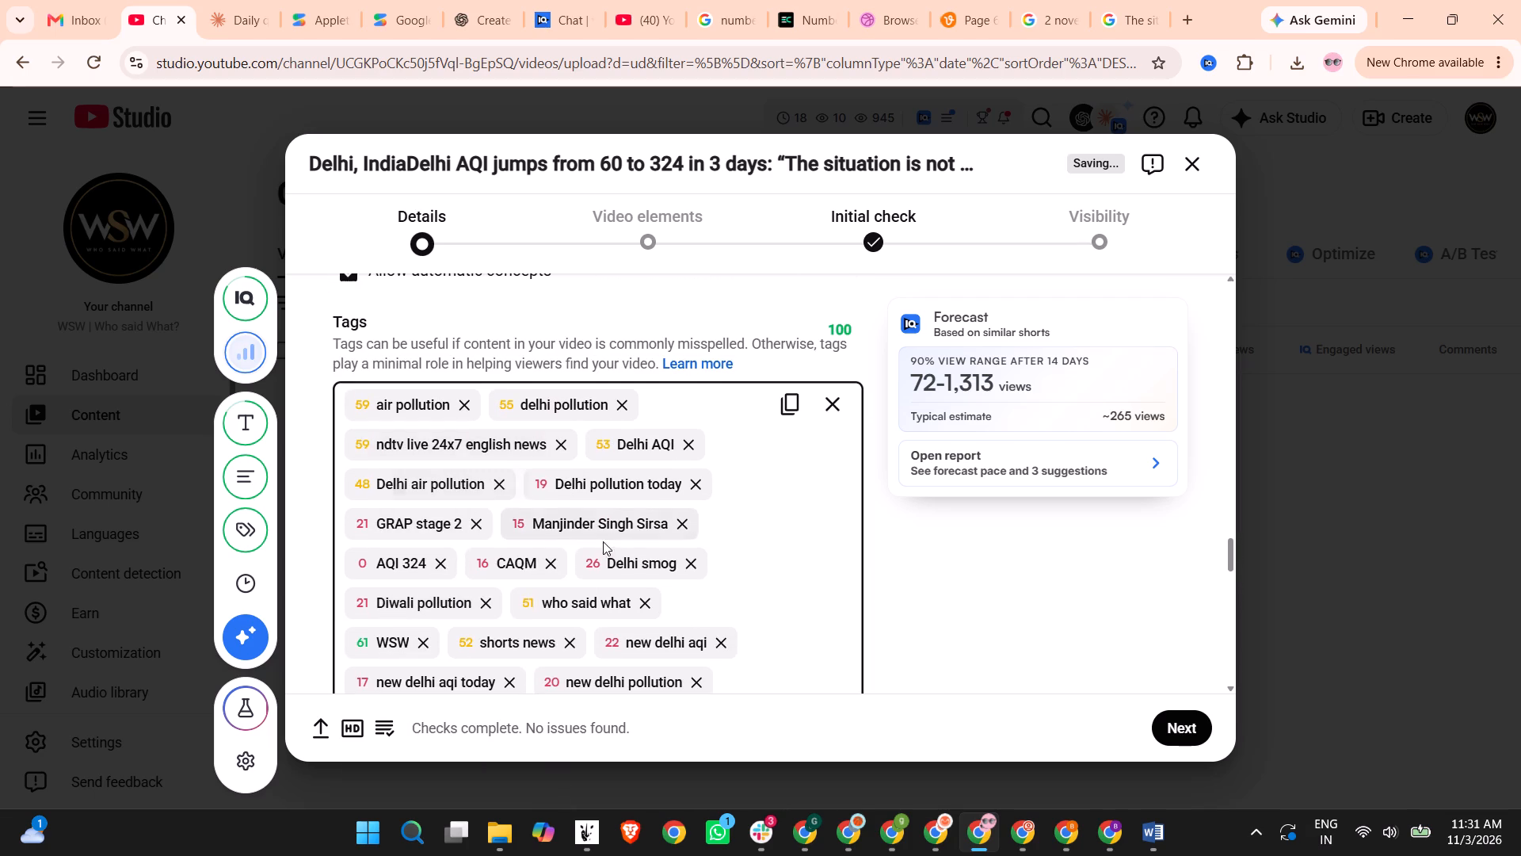
left_click(443, 568)
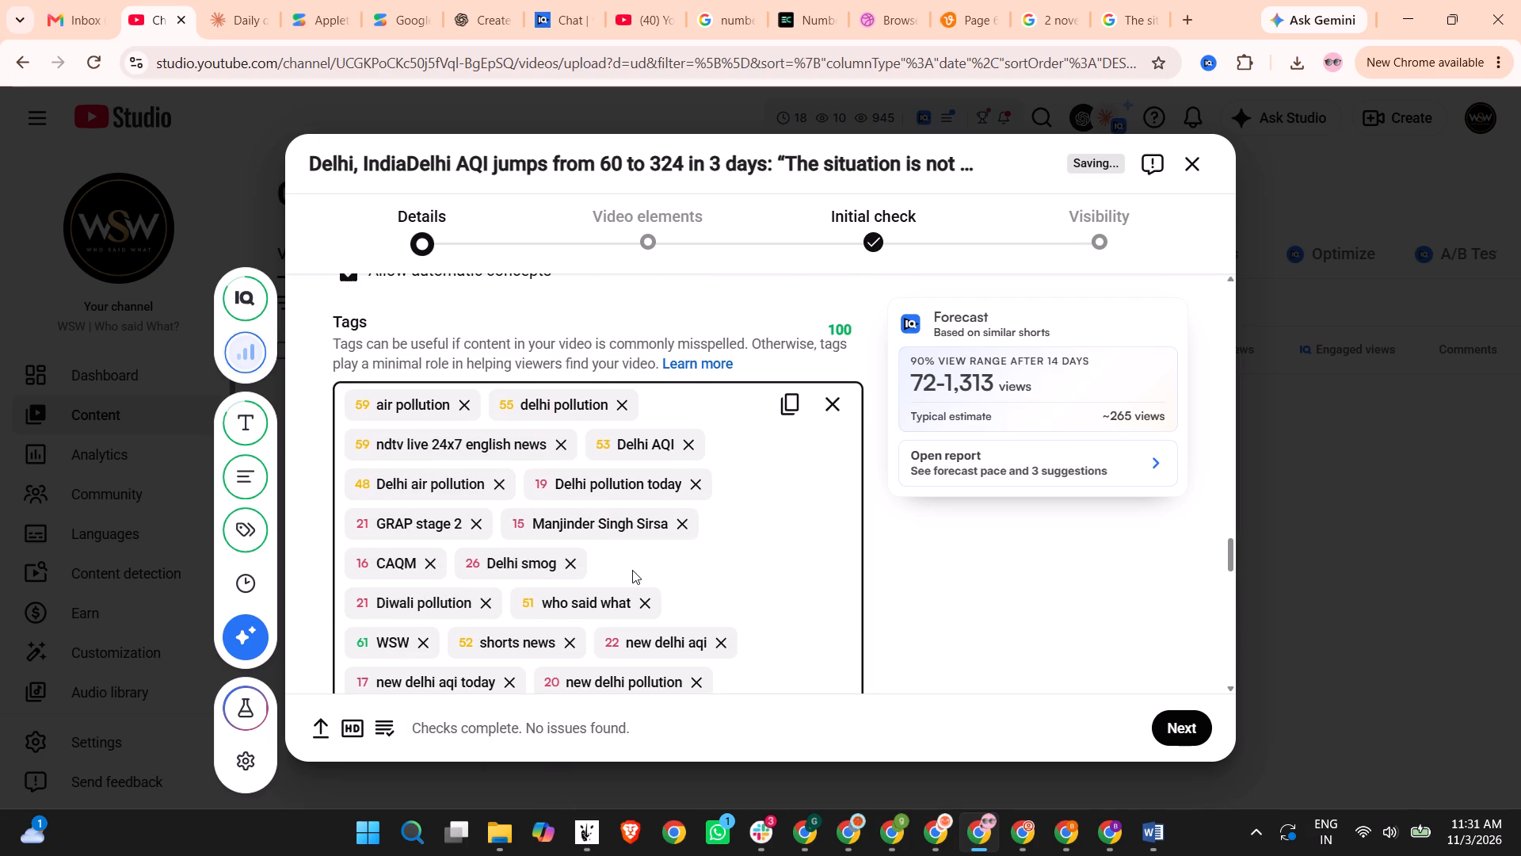
Add the tags new delhi smog, new delhi air quality and pollution in new delhi from the keyword suggestions.
scroll(632, 570, "down", 3)
left_click(532, 437)
type("New Delhi smo")
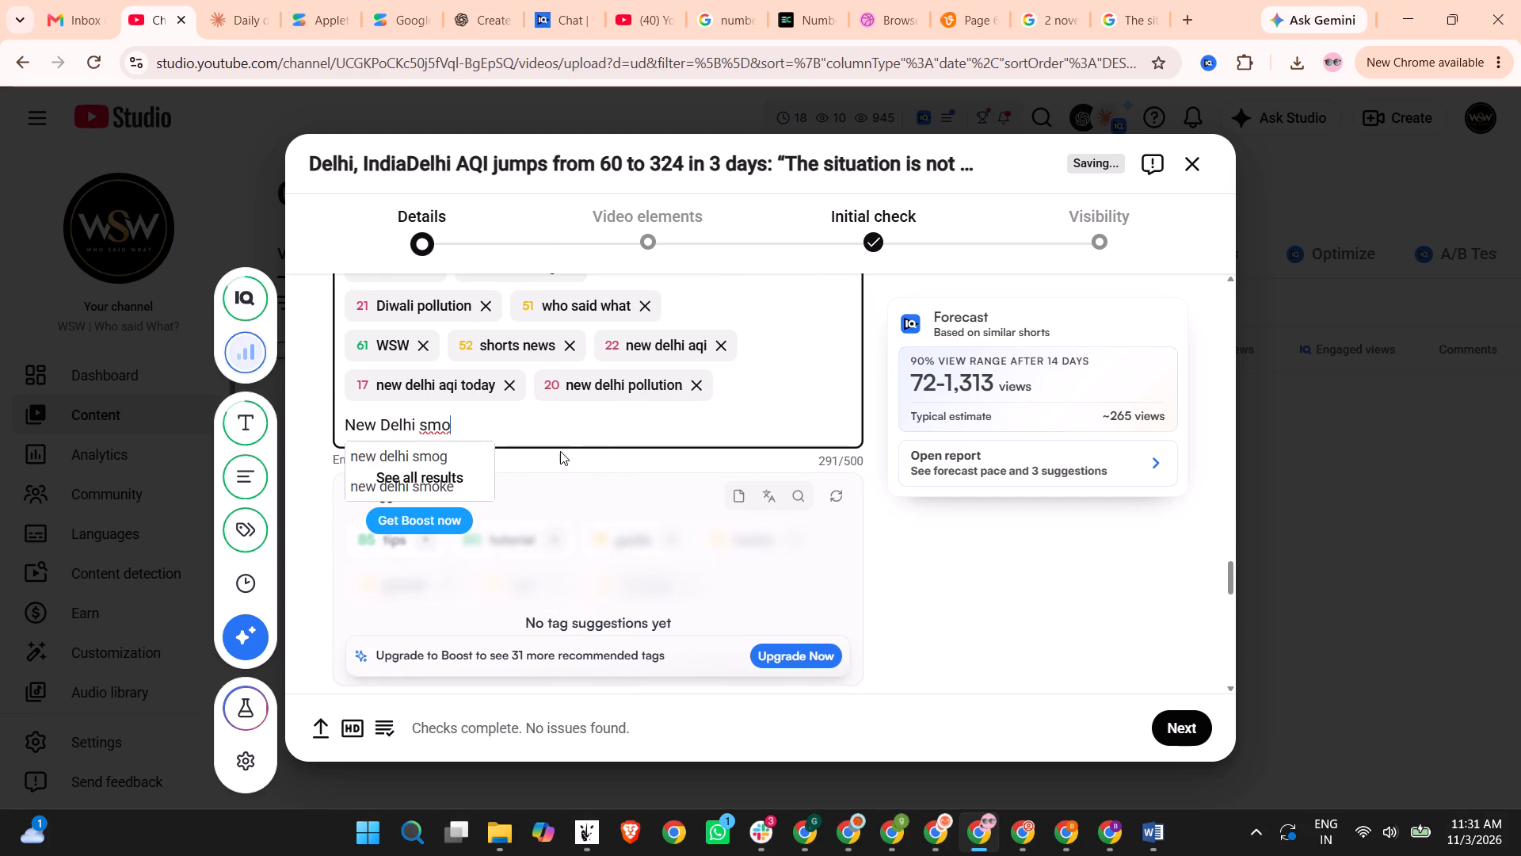
left_click(446, 450)
left_click_drag(634, 424, 585, 424)
type("air")
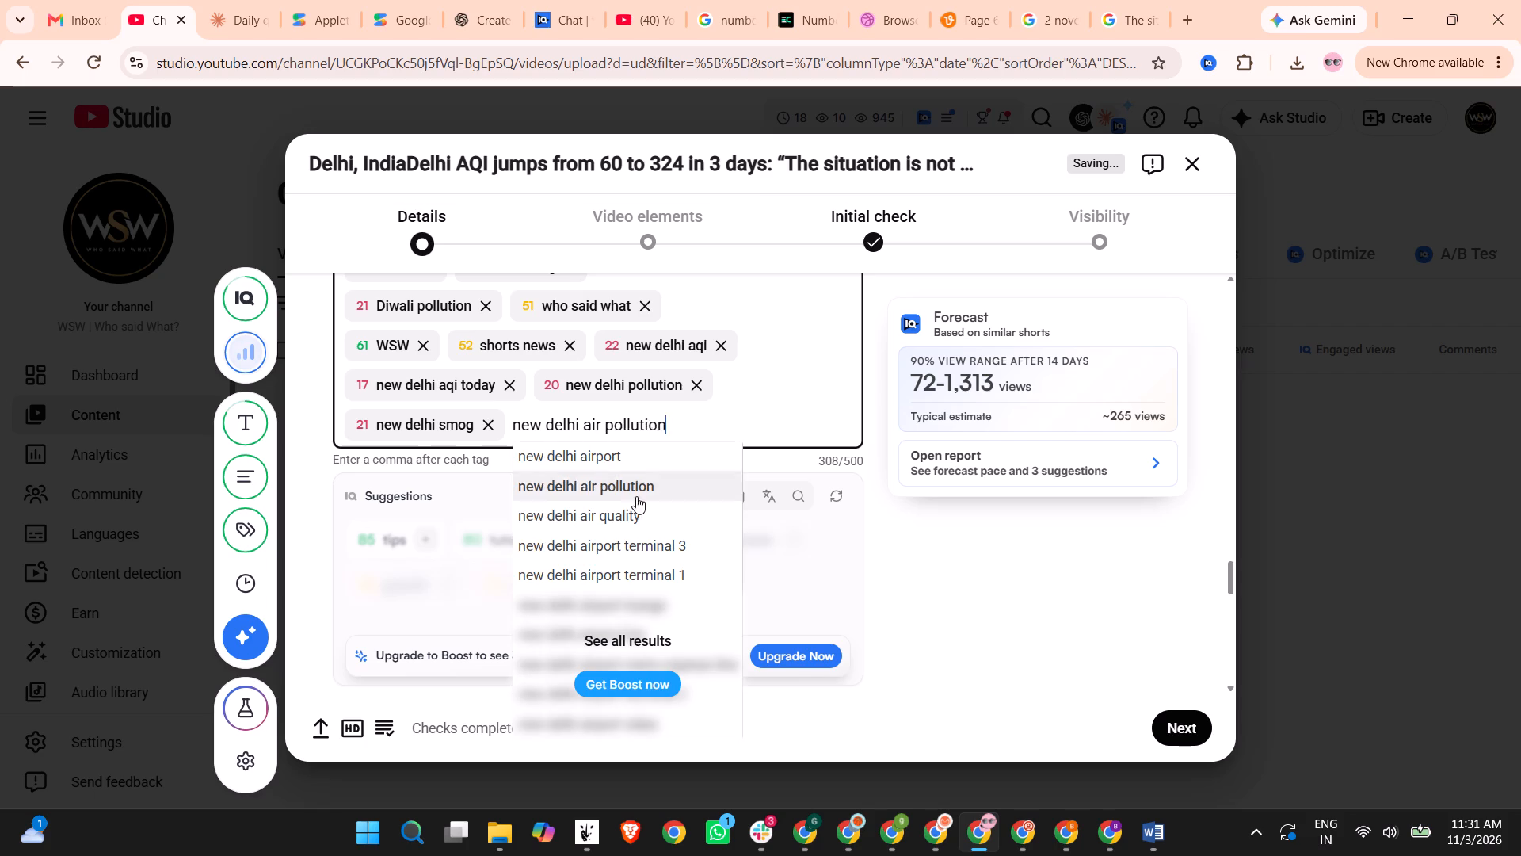
left_click(629, 511)
left_click(724, 426)
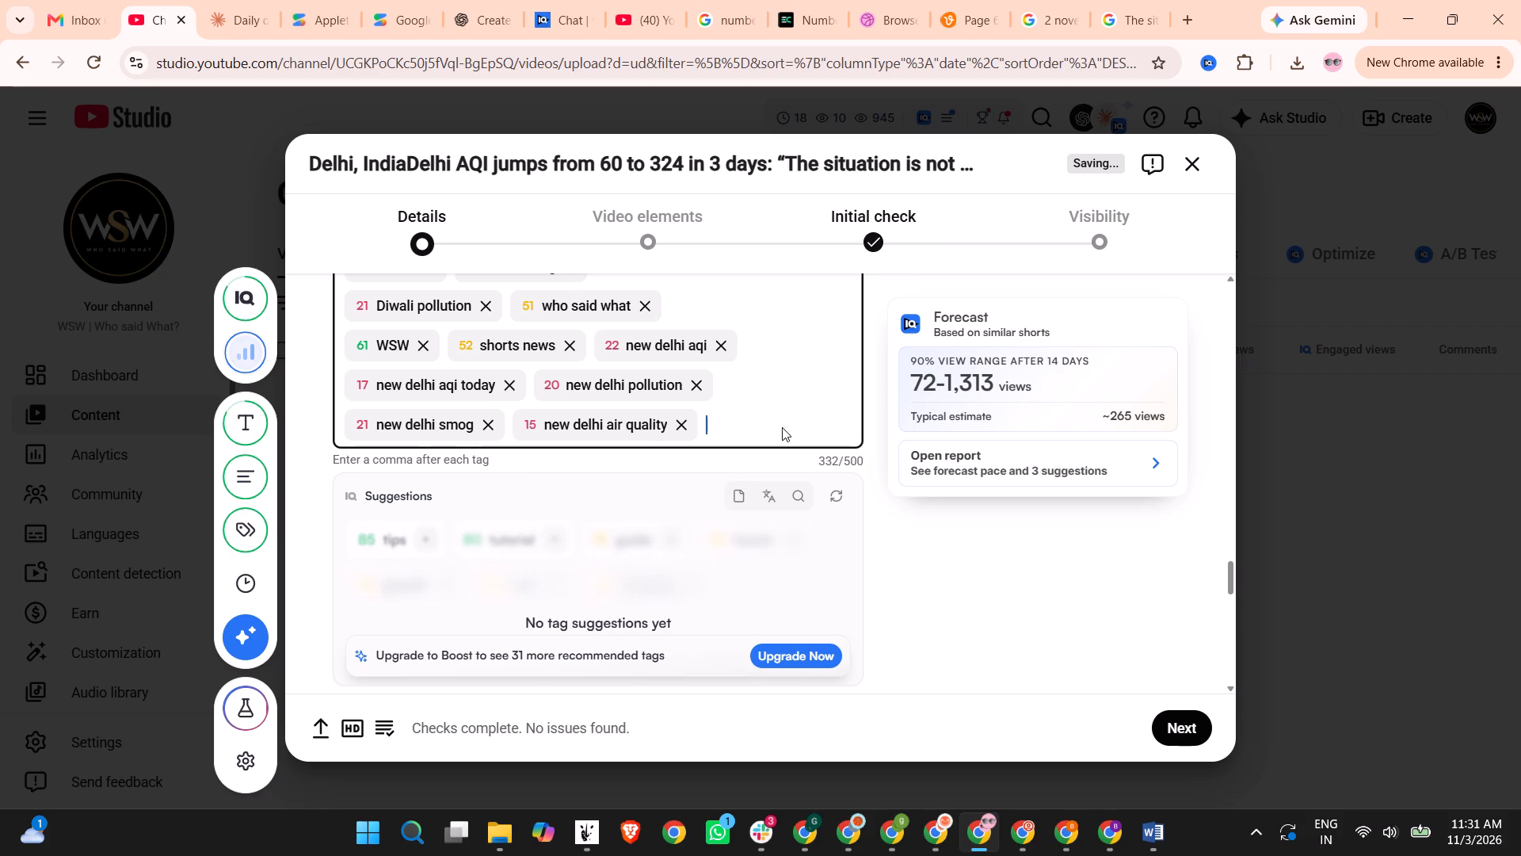
type("pollution in new delhi")
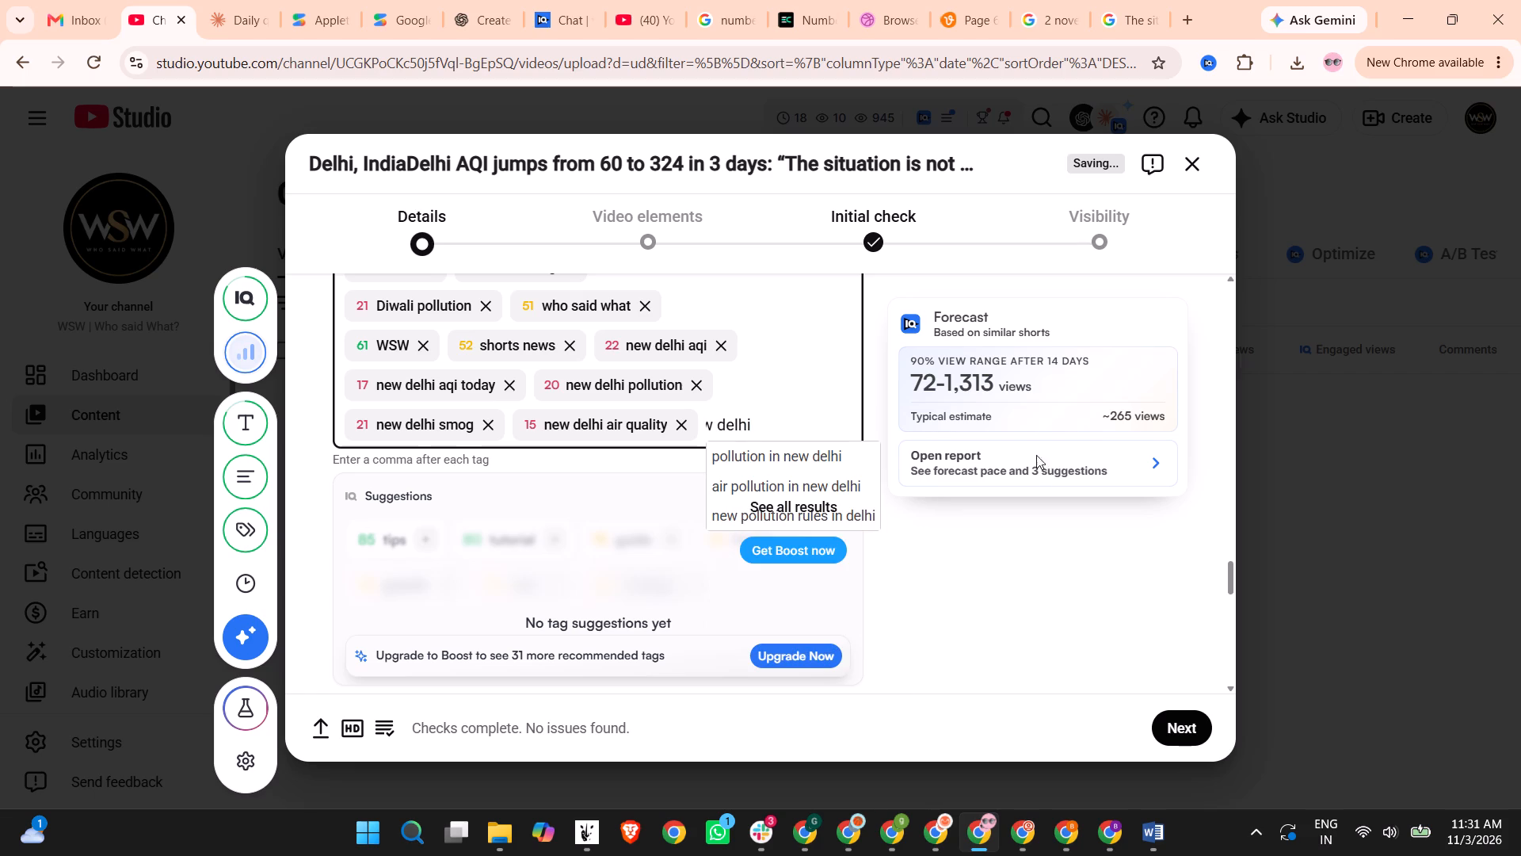
left_click(830, 458)
left_click(794, 457)
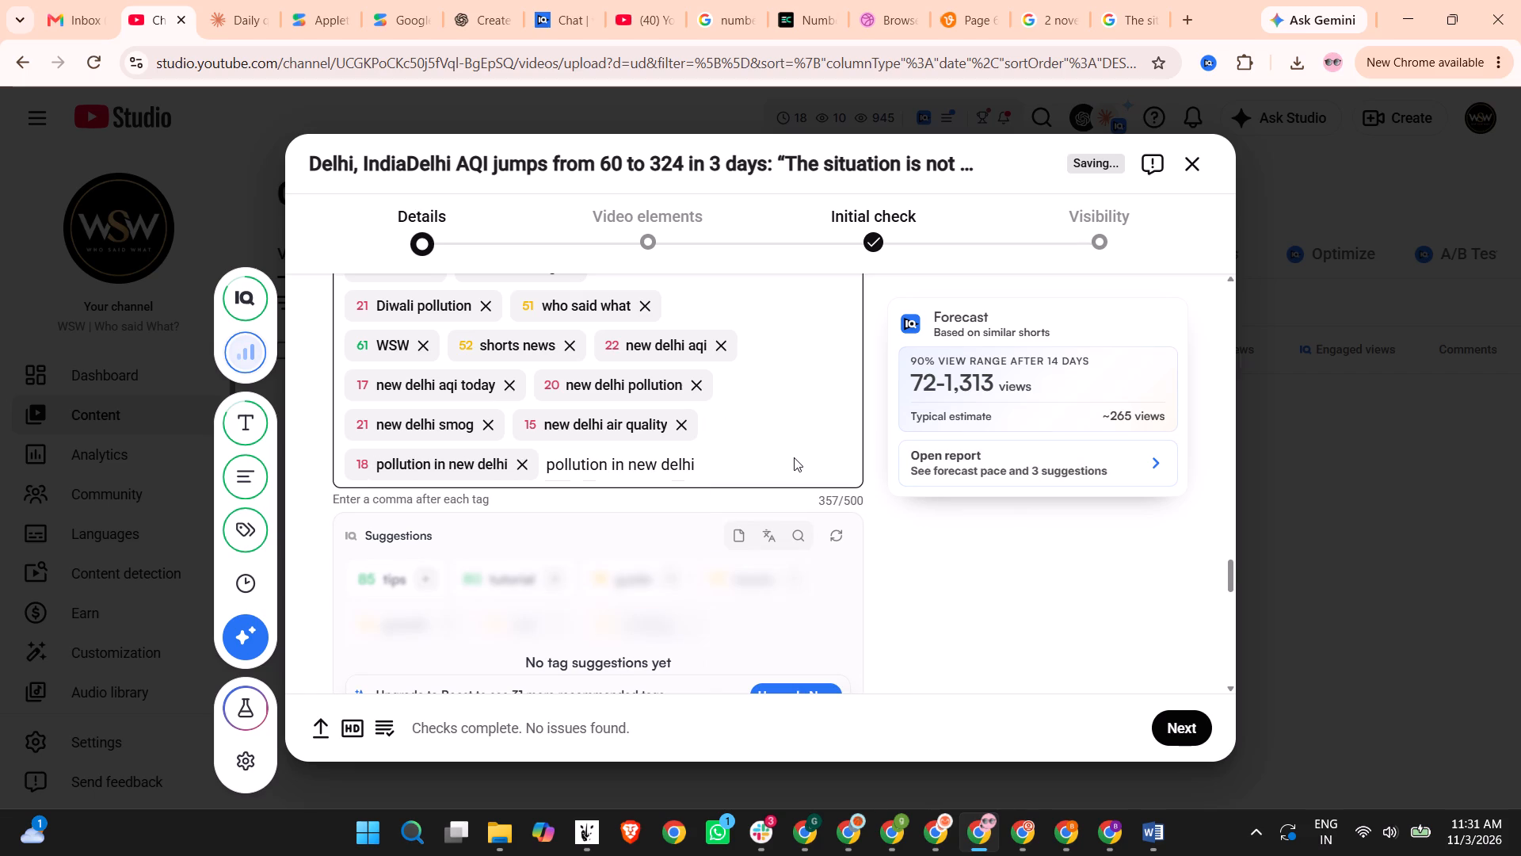
Clear the leftover "pollution in new delhi" text after the last tag and check over the added tags.
left_click_drag(720, 466, 548, 466)
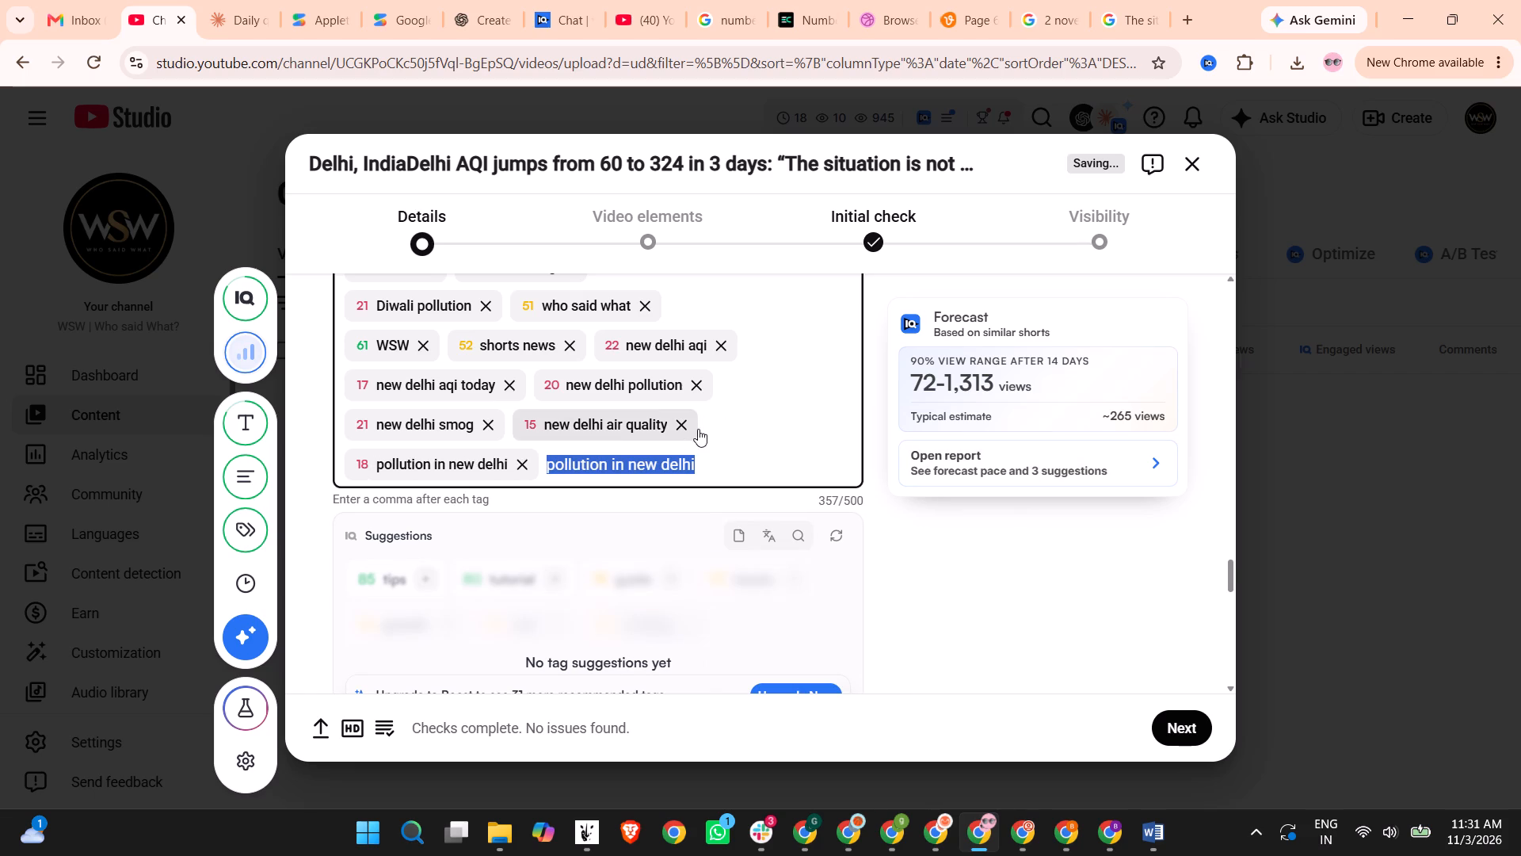
key("BackSpace")
scroll(768, 422, "up", 4)
scroll(768, 422, "down", 2)
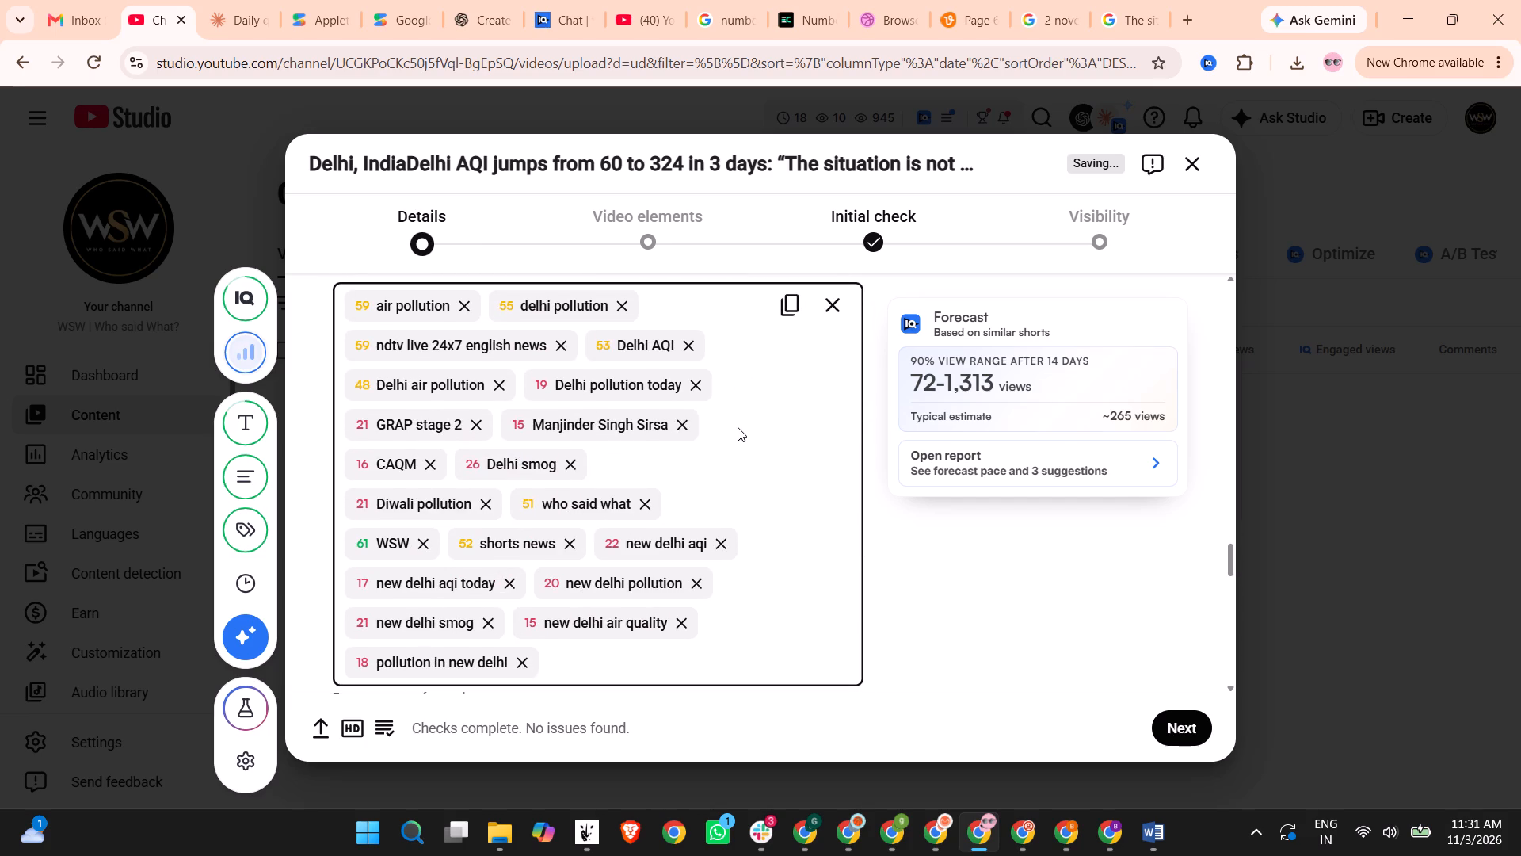
scroll(738, 427, "down", 1)
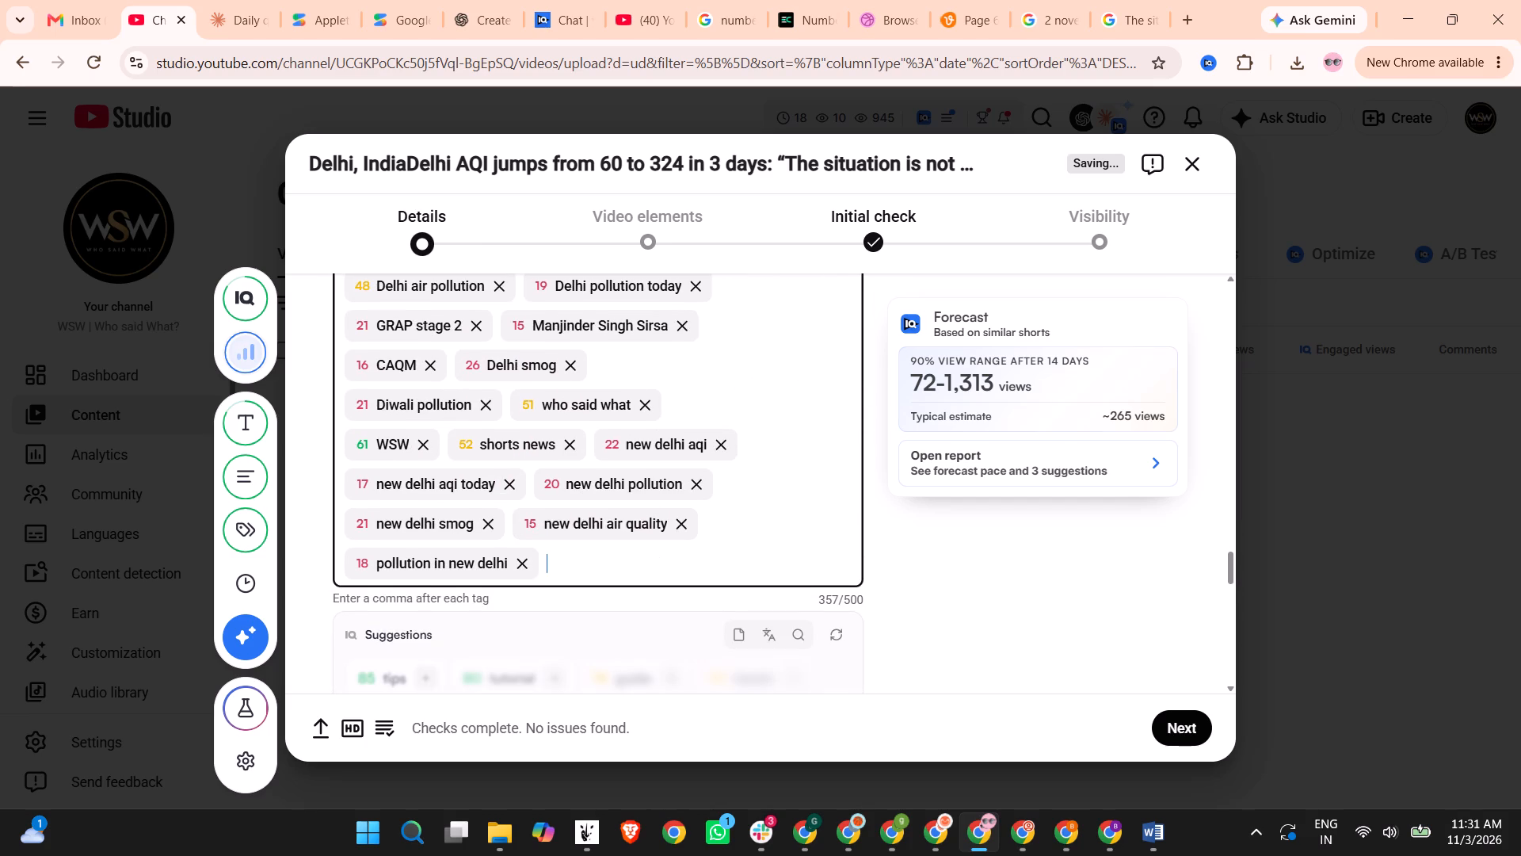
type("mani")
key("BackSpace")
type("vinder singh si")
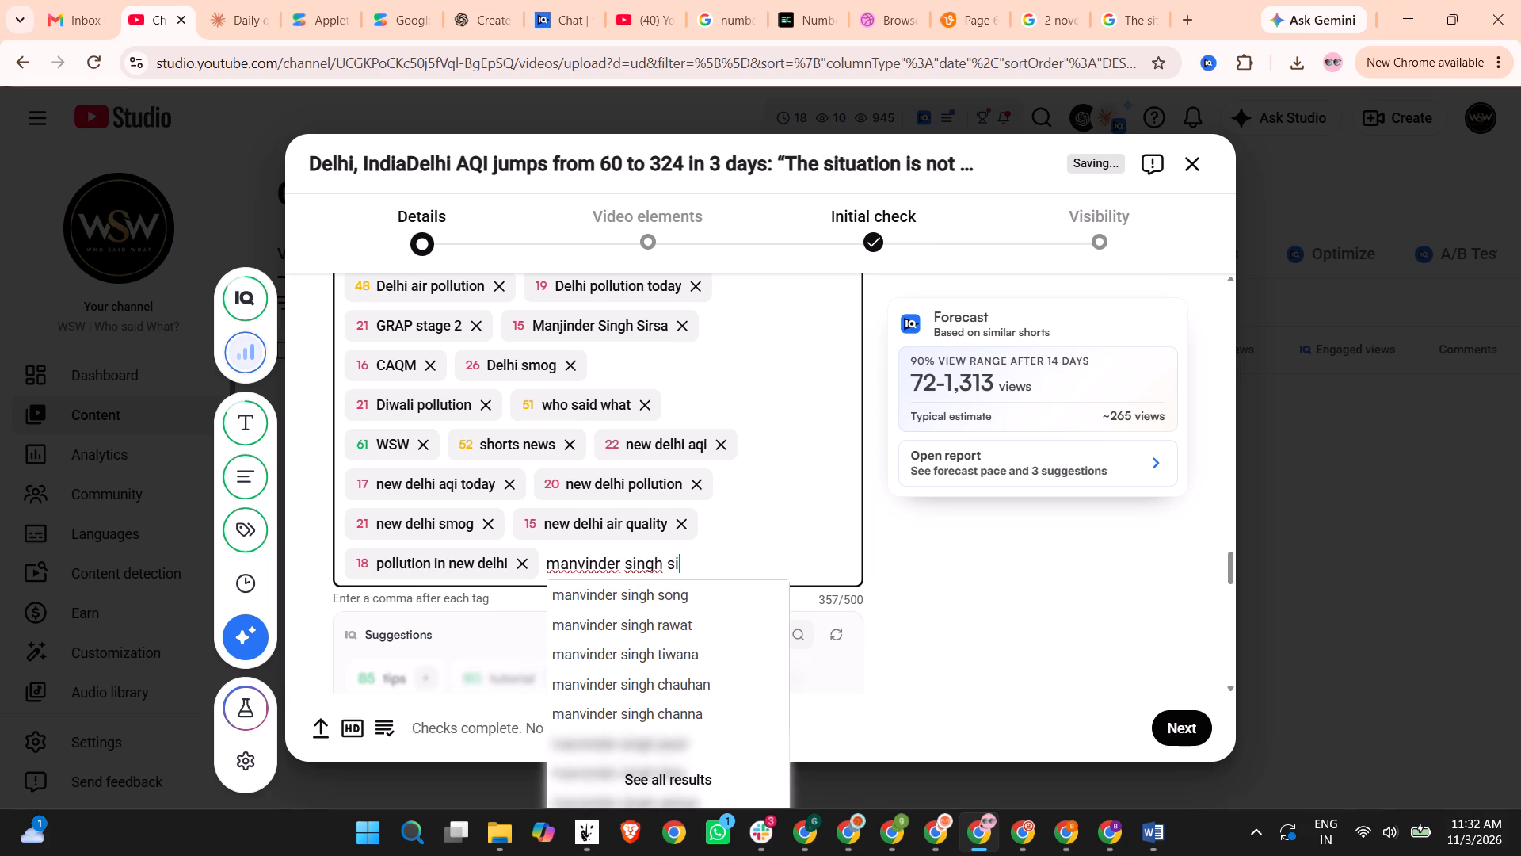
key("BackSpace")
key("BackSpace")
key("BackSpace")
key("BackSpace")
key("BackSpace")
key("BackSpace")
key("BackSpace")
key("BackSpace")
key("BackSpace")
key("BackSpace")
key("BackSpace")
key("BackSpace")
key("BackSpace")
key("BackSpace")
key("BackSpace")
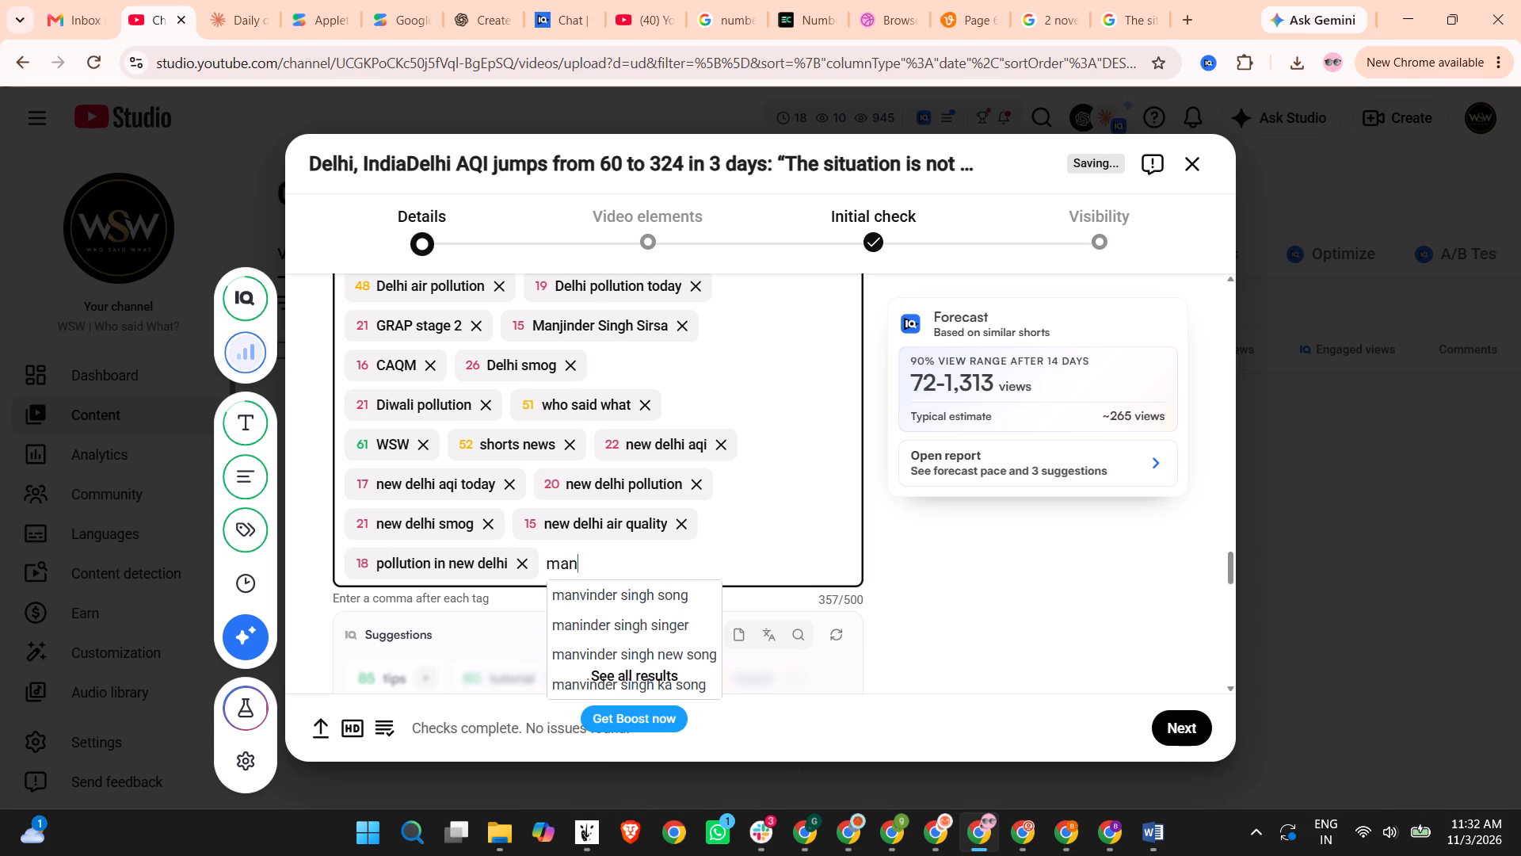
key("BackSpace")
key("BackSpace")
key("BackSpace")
Add the tag delhi government from the keyword suggestions and clear the leftover entry text.
type("delhi")
key("space")
type("gov")
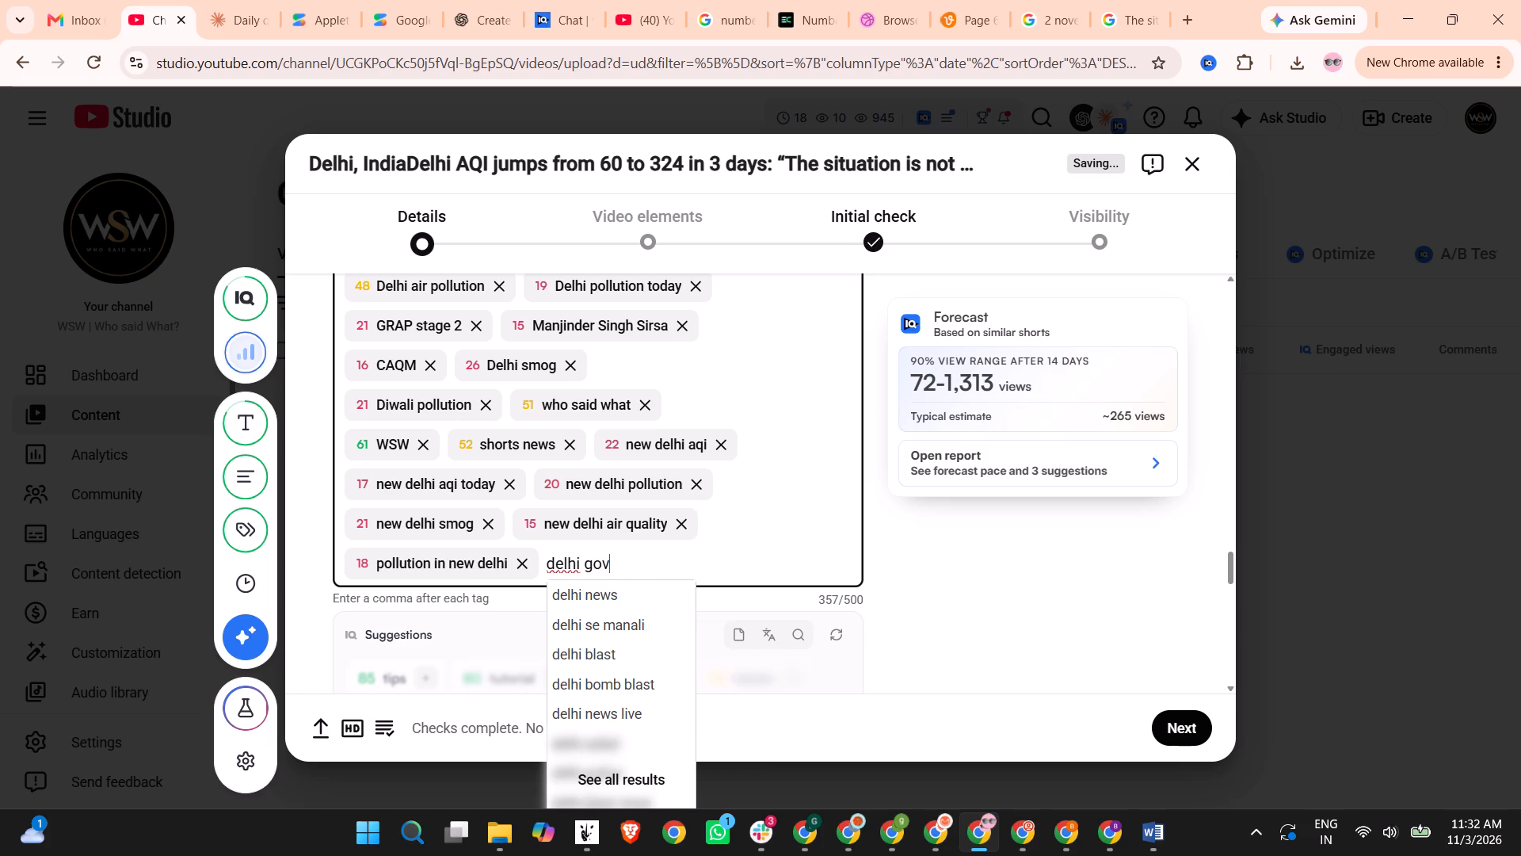
left_click(695, 598)
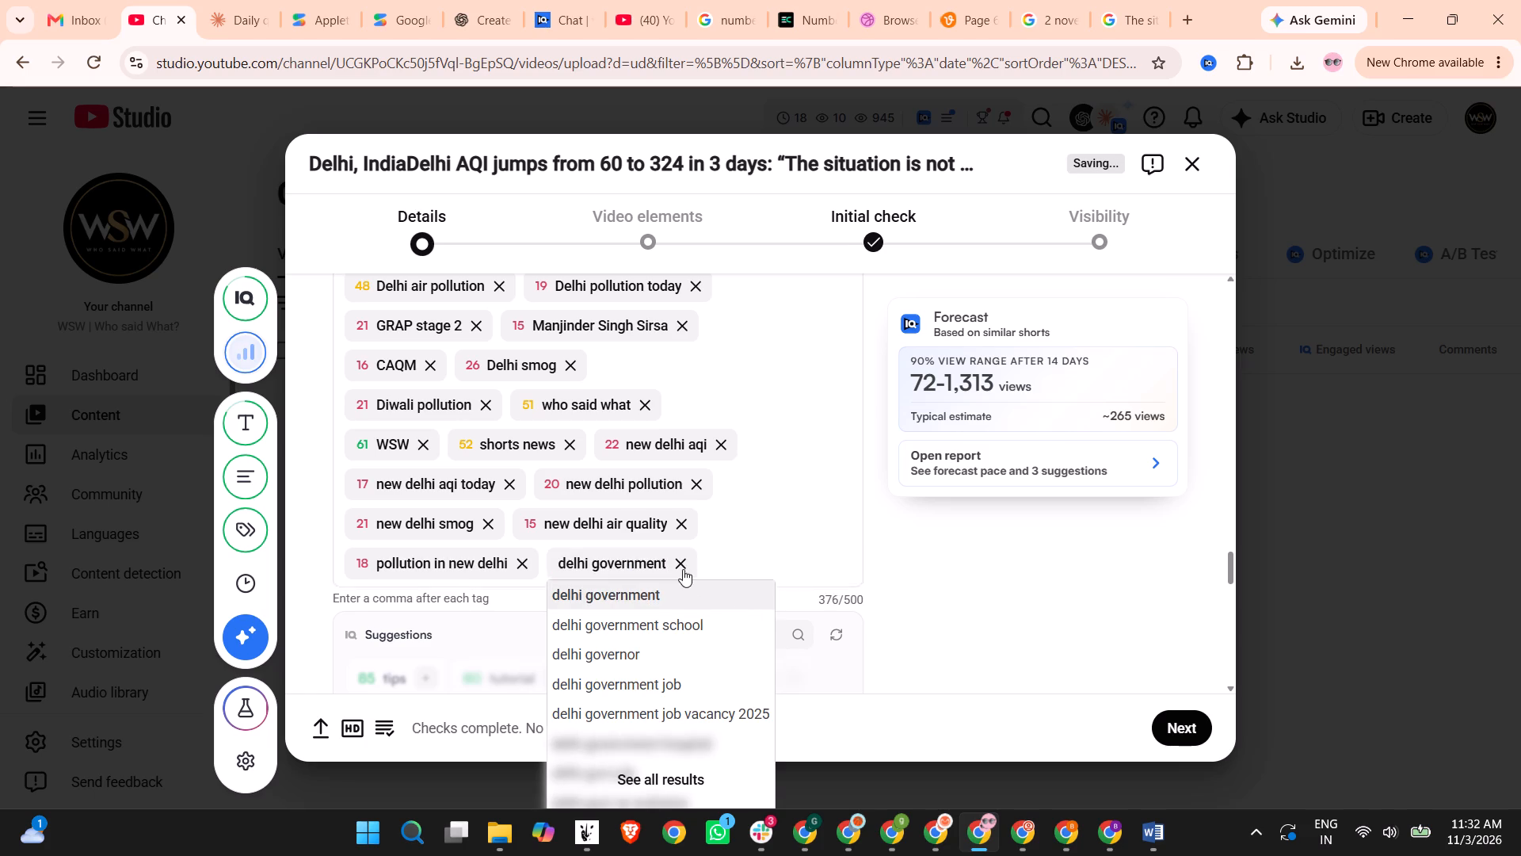
left_click(764, 561)
left_click(745, 597)
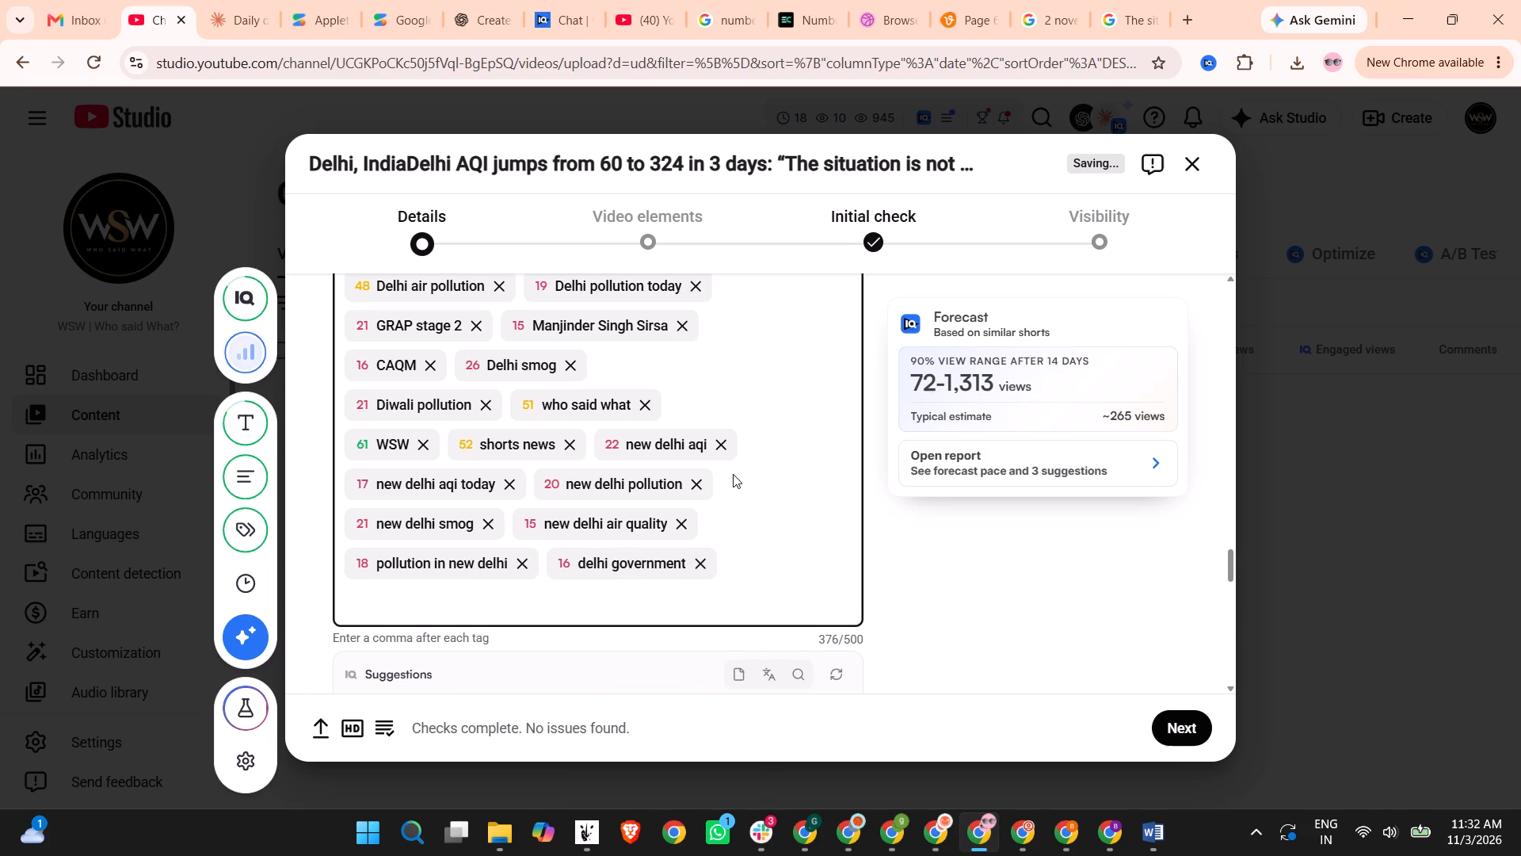
Set Shorts remixing to allow only audio remixing and check the category and comment settings.
scroll(748, 470, "down", 2)
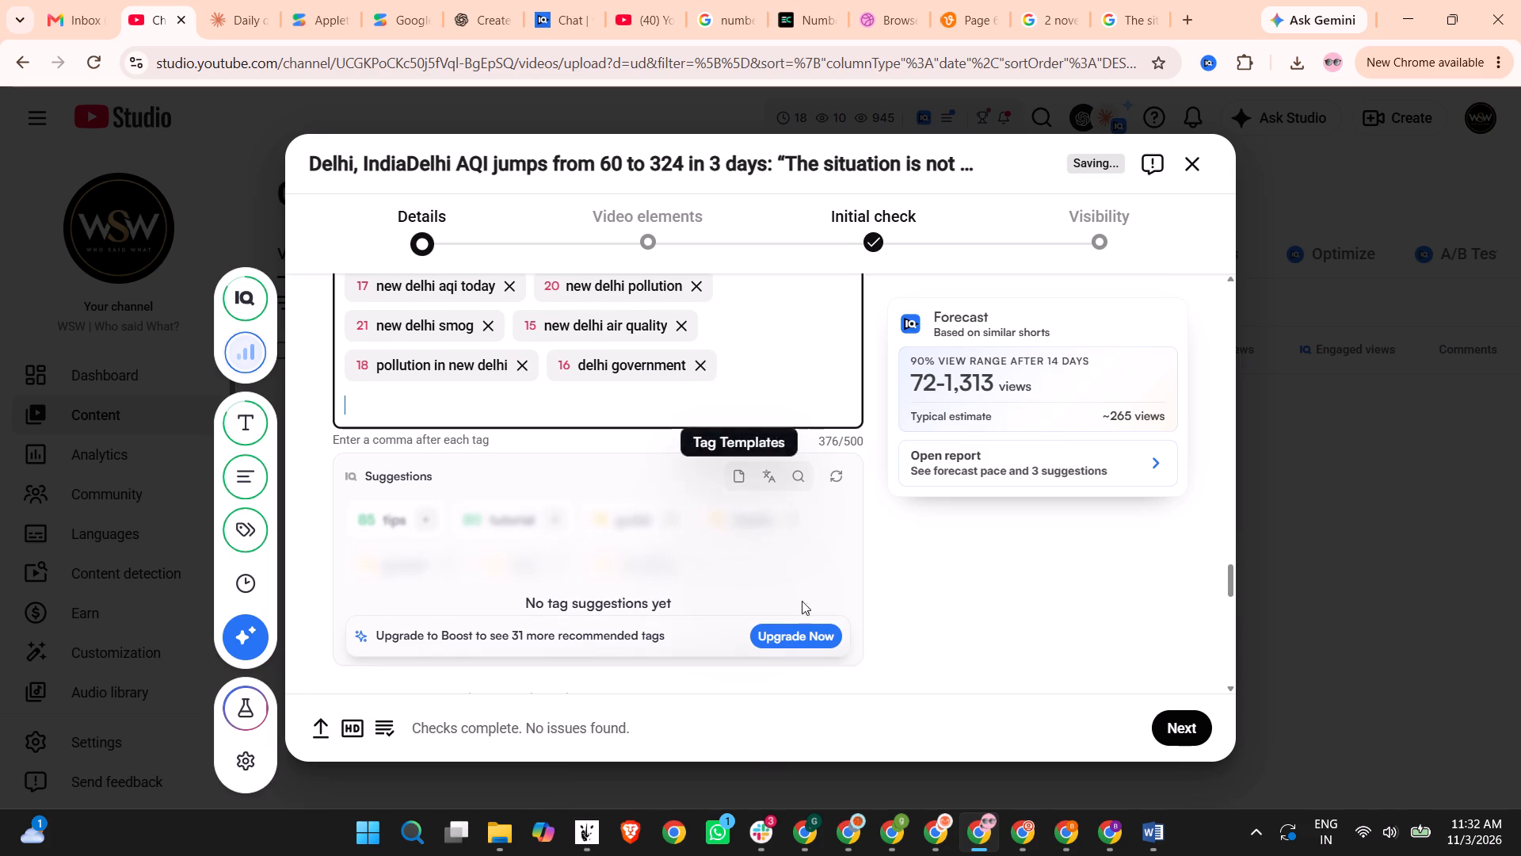
scroll(543, 496, "down", 2)
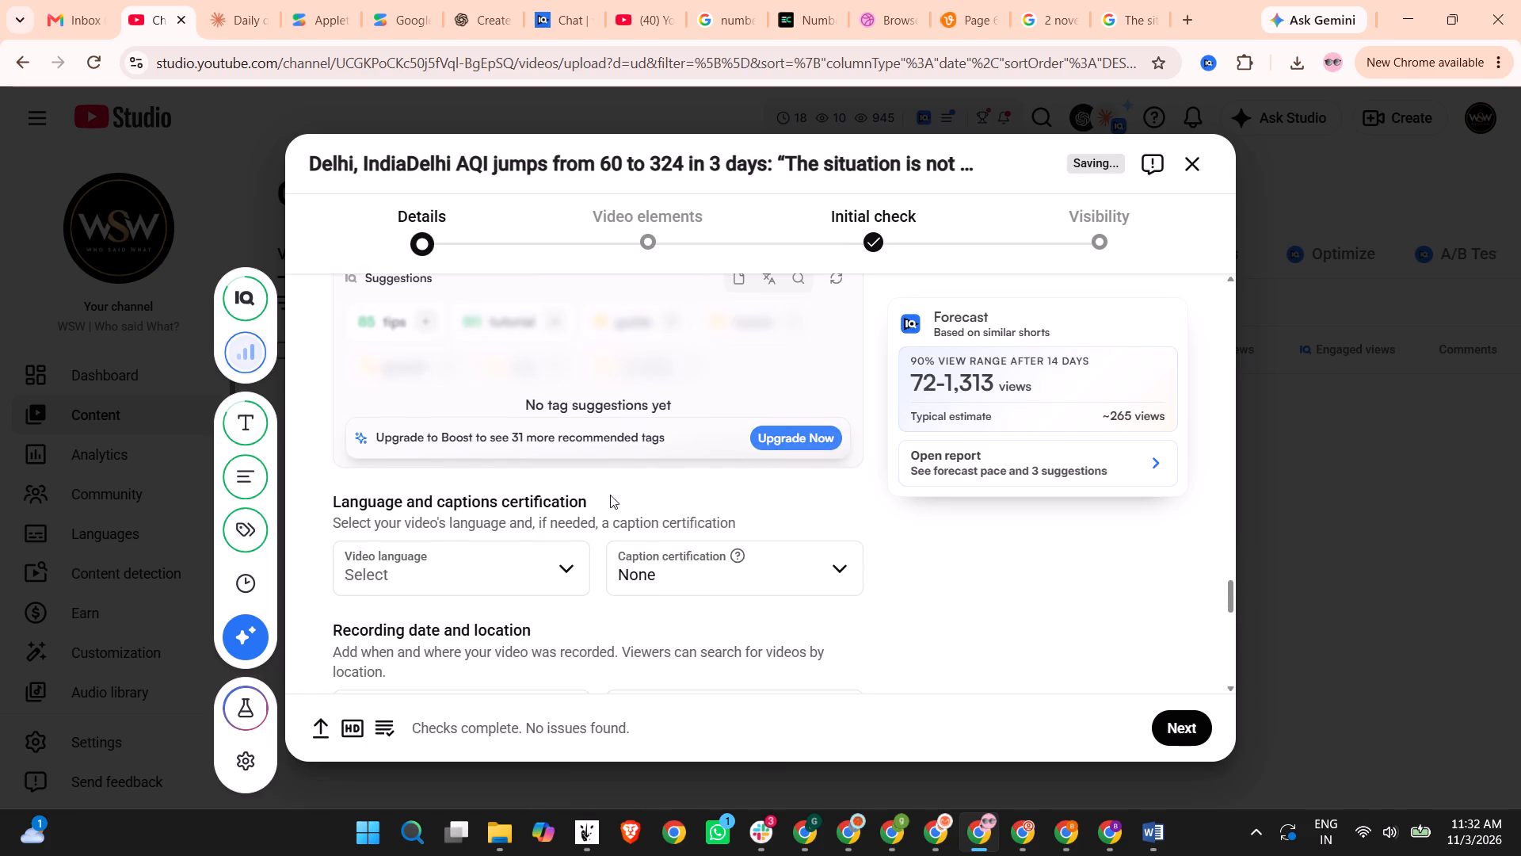
scroll(575, 548, "down", 4)
scroll(513, 487, "down", 3)
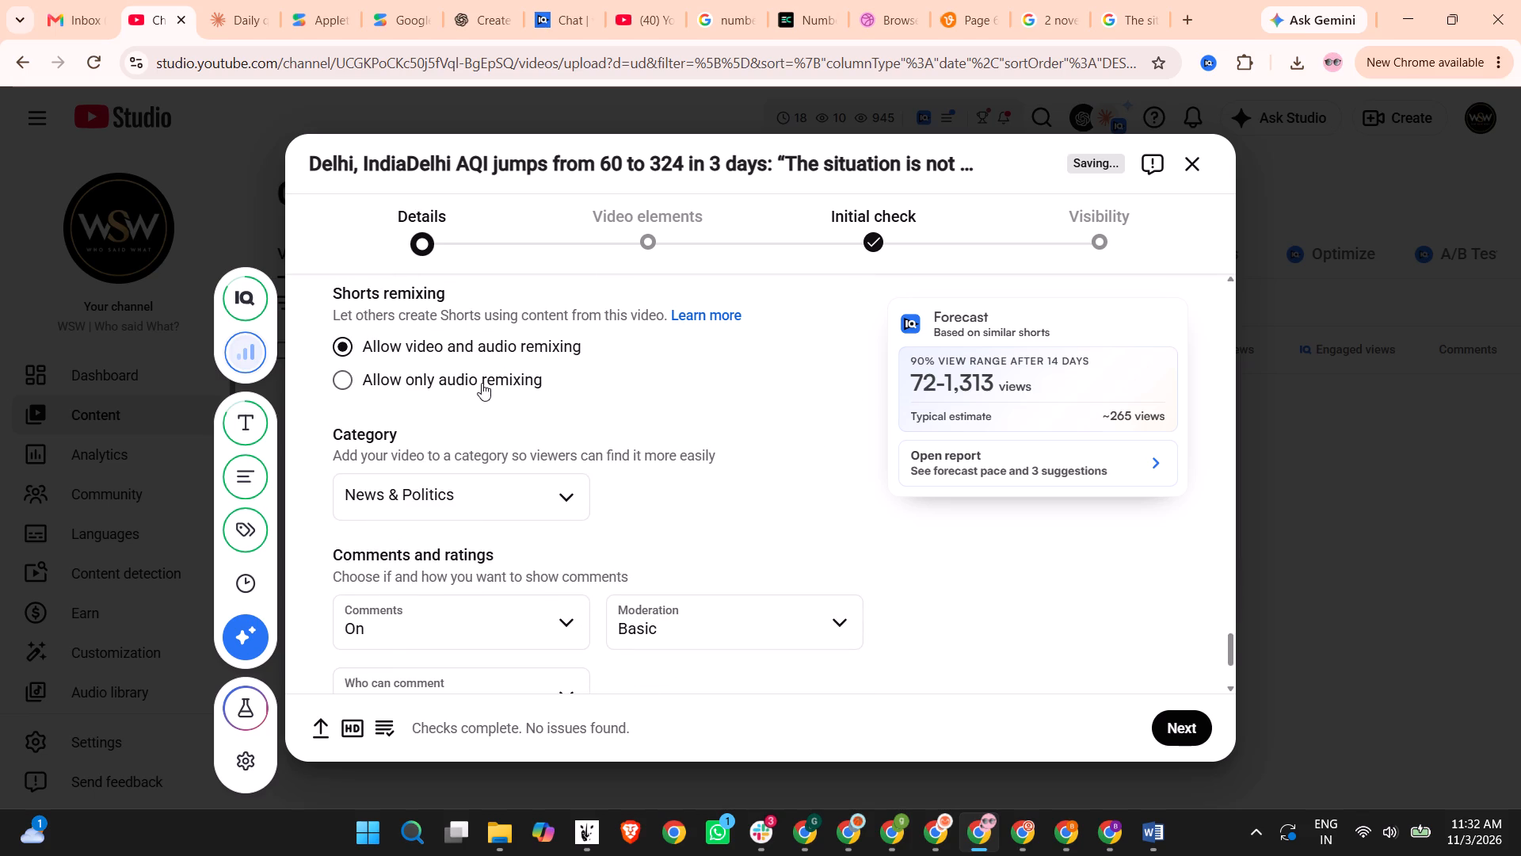
left_click(482, 383)
scroll(501, 468, "down", 7)
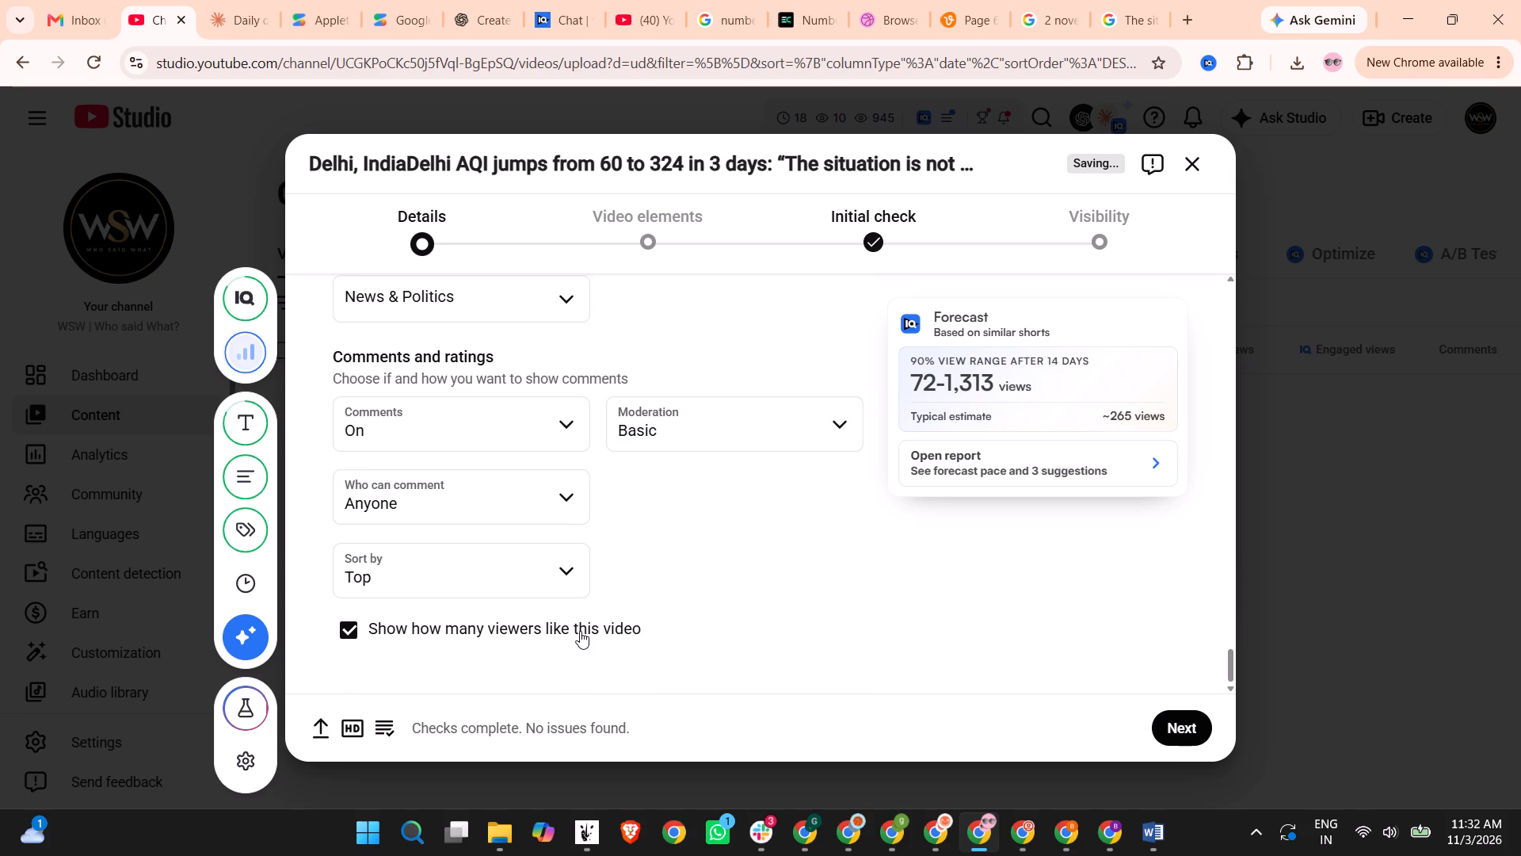
Replace the title with the suggested "Delhi's air turns 'very poor' in 72 hours: Who is to blame? #Delhi #Pollution".
scroll(878, 573, "up", 20)
scroll(878, 573, "up", 14)
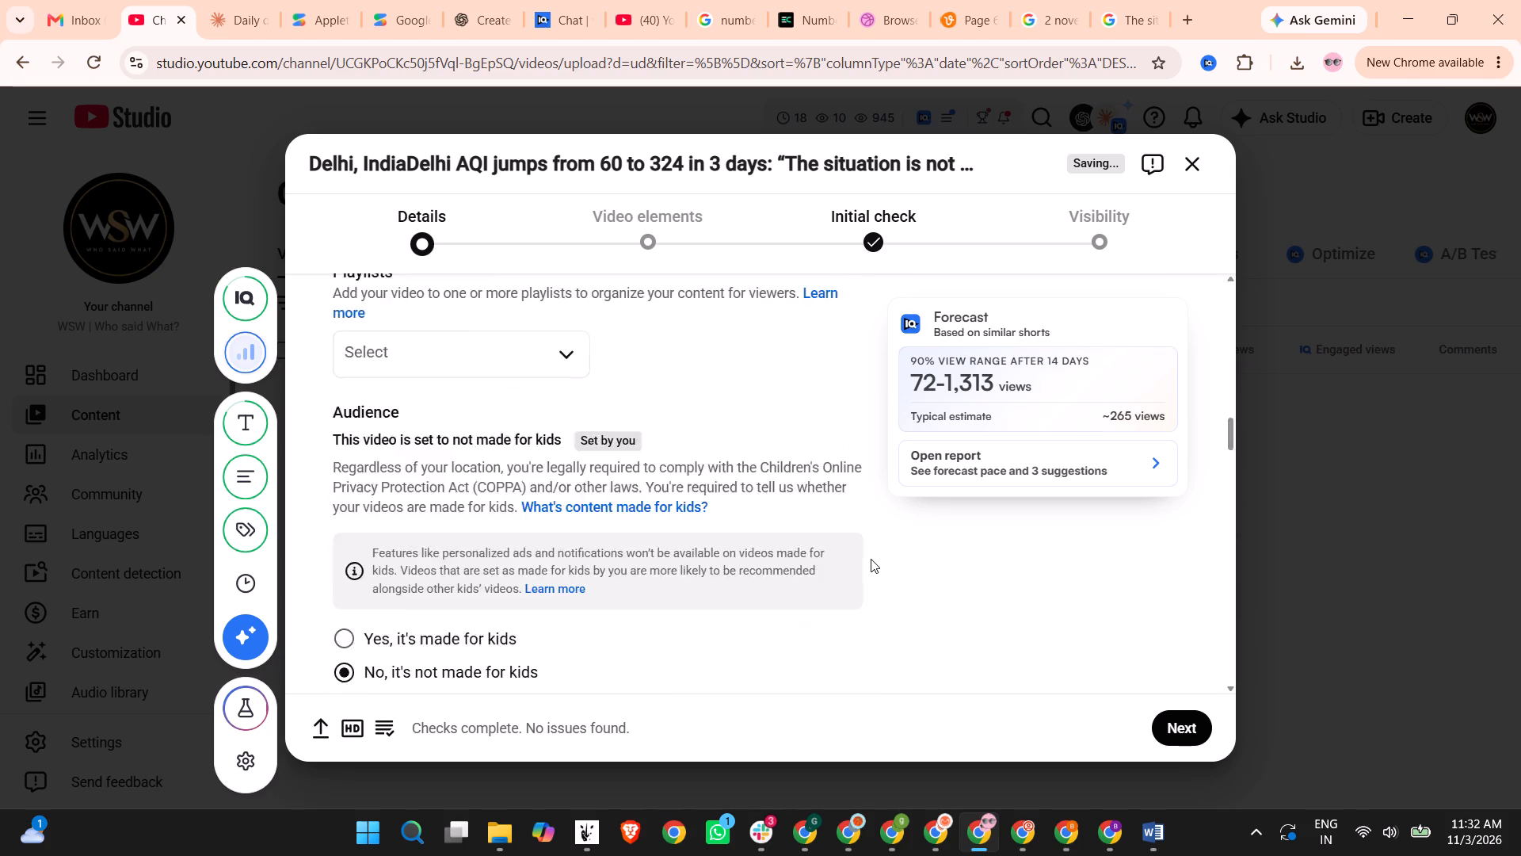
scroll(871, 559, "up", 15)
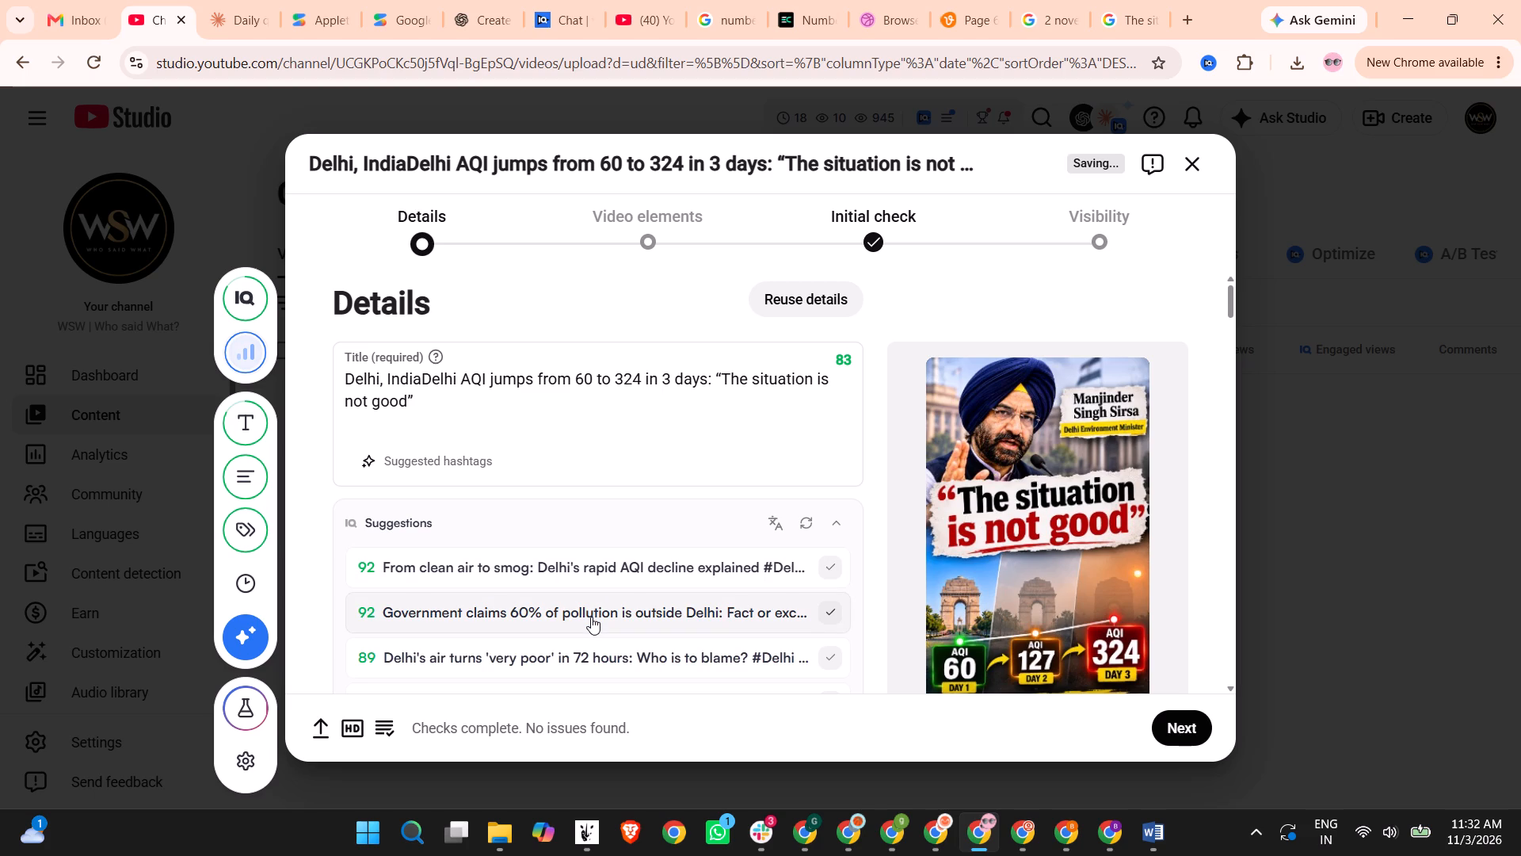
left_click(589, 660)
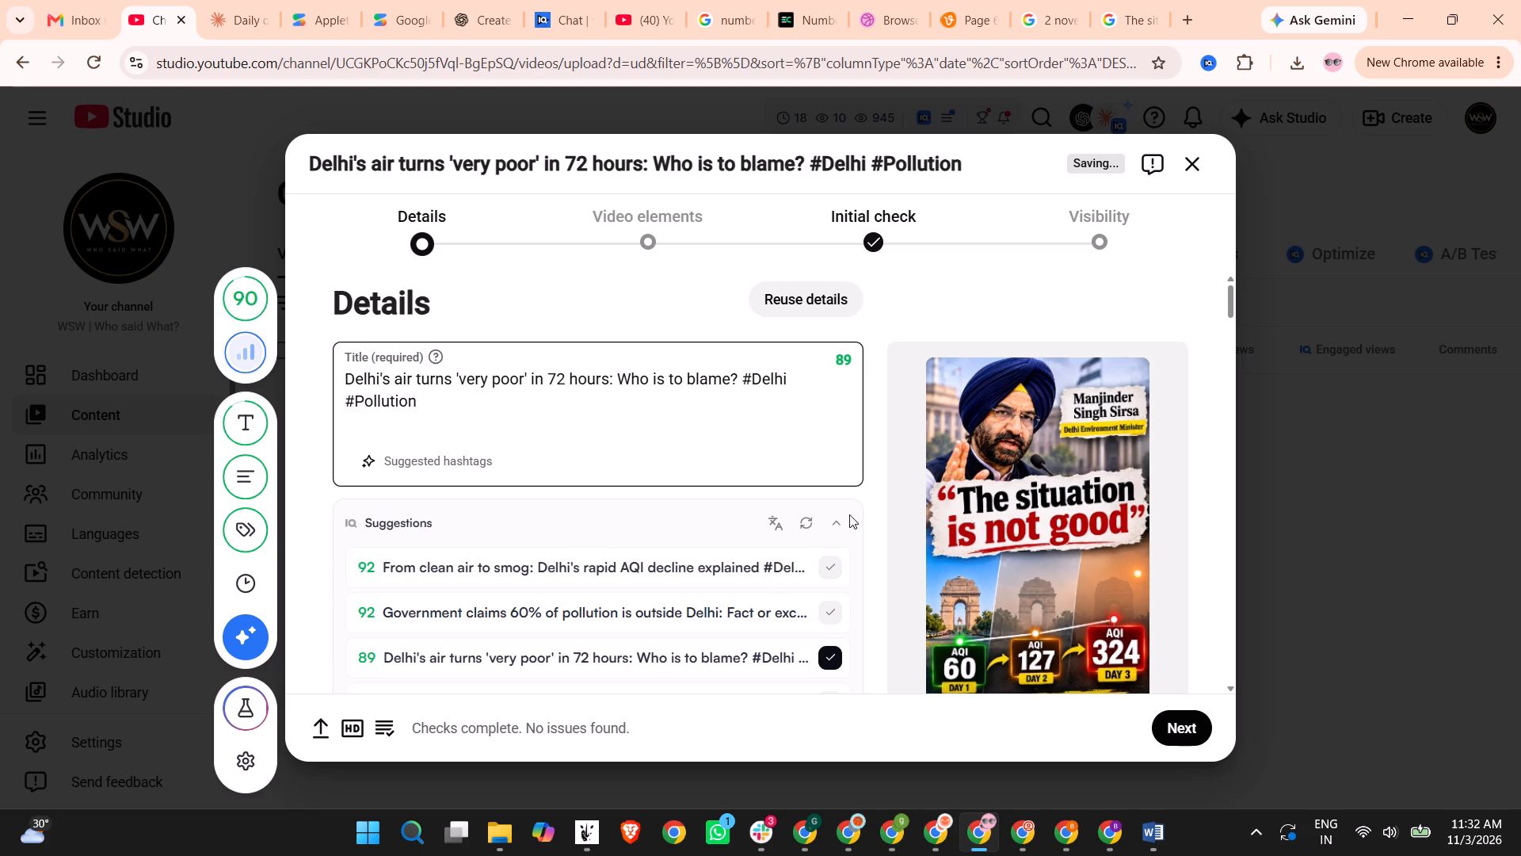
Review the other title suggestions, description, thumbnail and remaining video details before moving on.
scroll(856, 496, "down", 1)
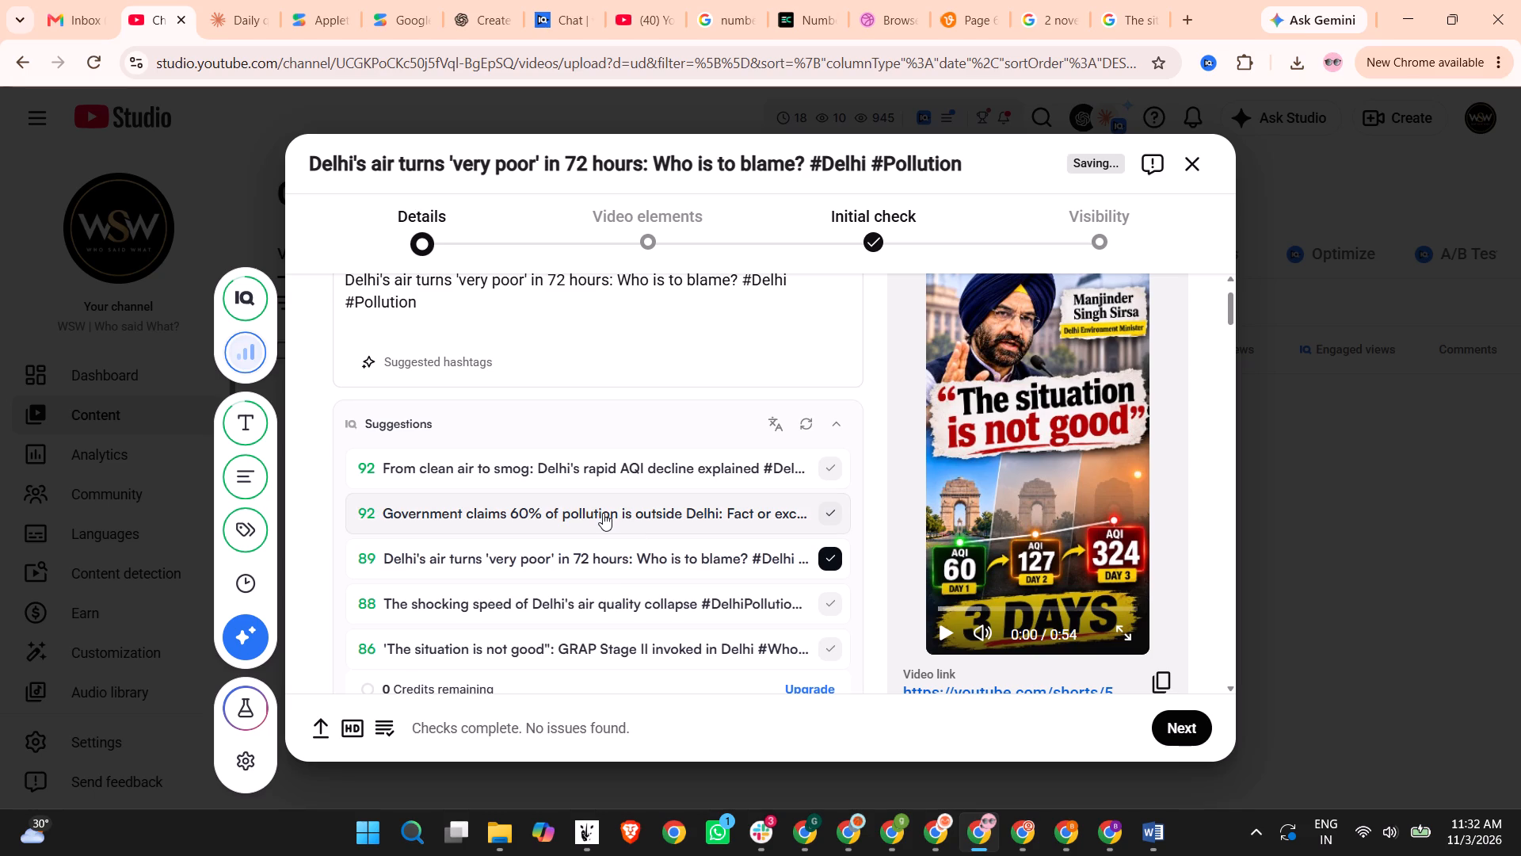
scroll(603, 513, "down", 13)
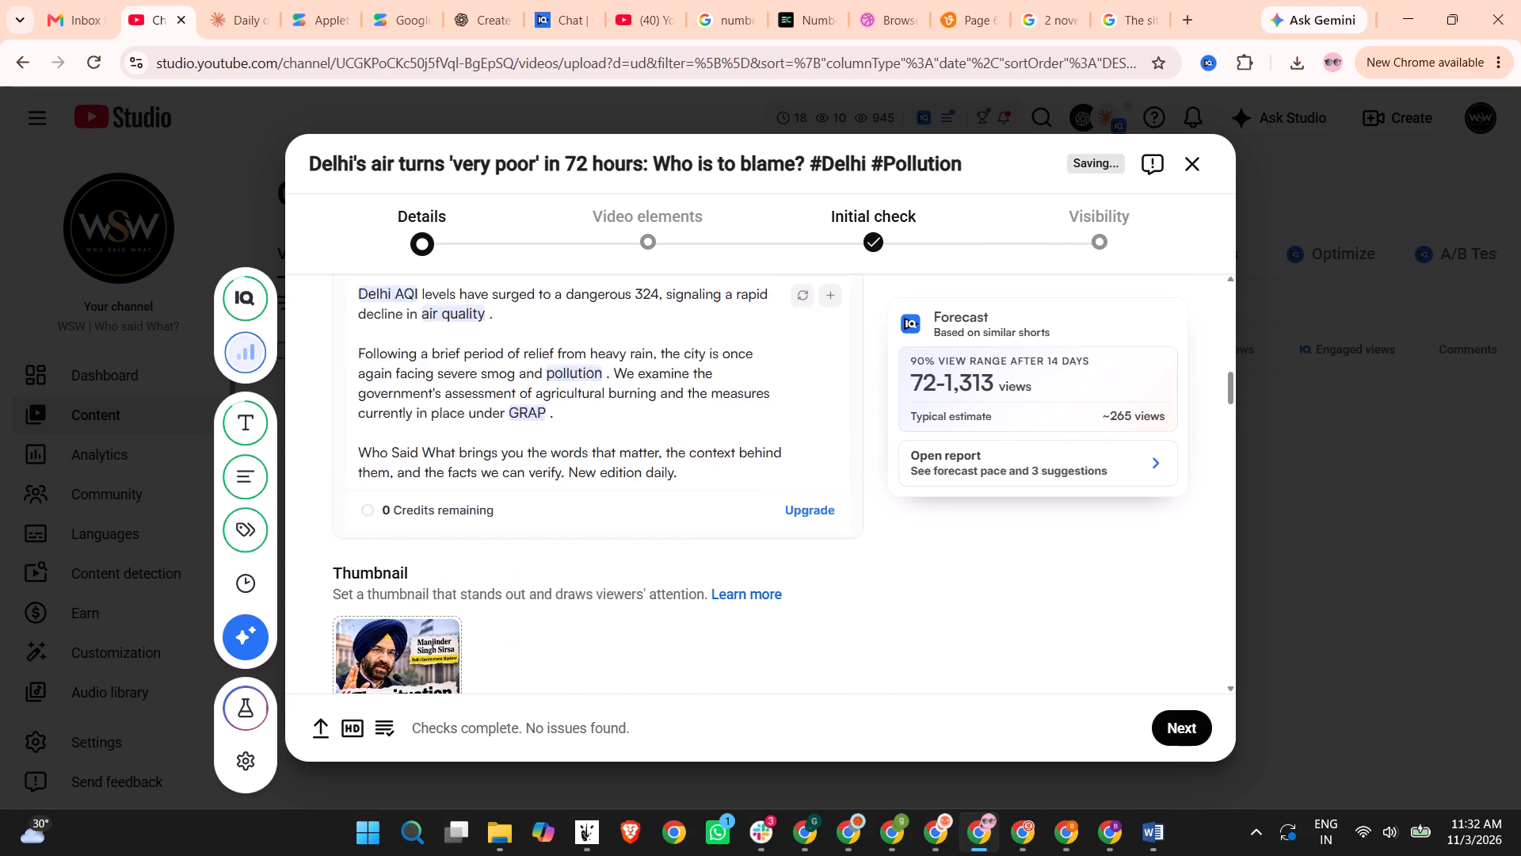
scroll(603, 513, "down", 3)
scroll(682, 518, "down", 3)
scroll(681, 518, "up", 1)
scroll(680, 519, "down", 10)
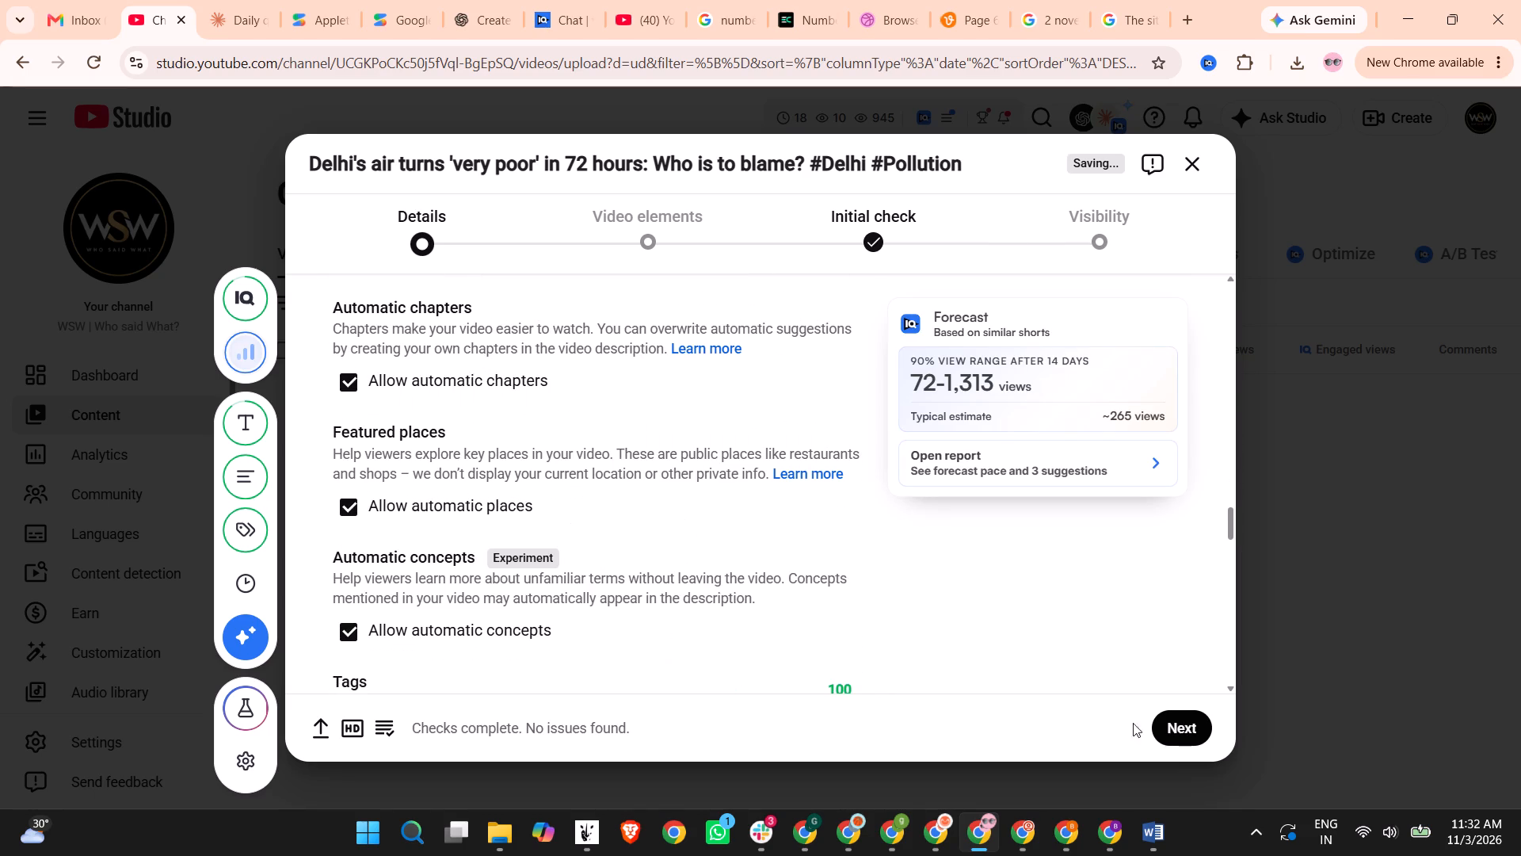
Advance to the video elements and link "Europe Tries to Lecture India" as the related video.
left_click(1200, 722)
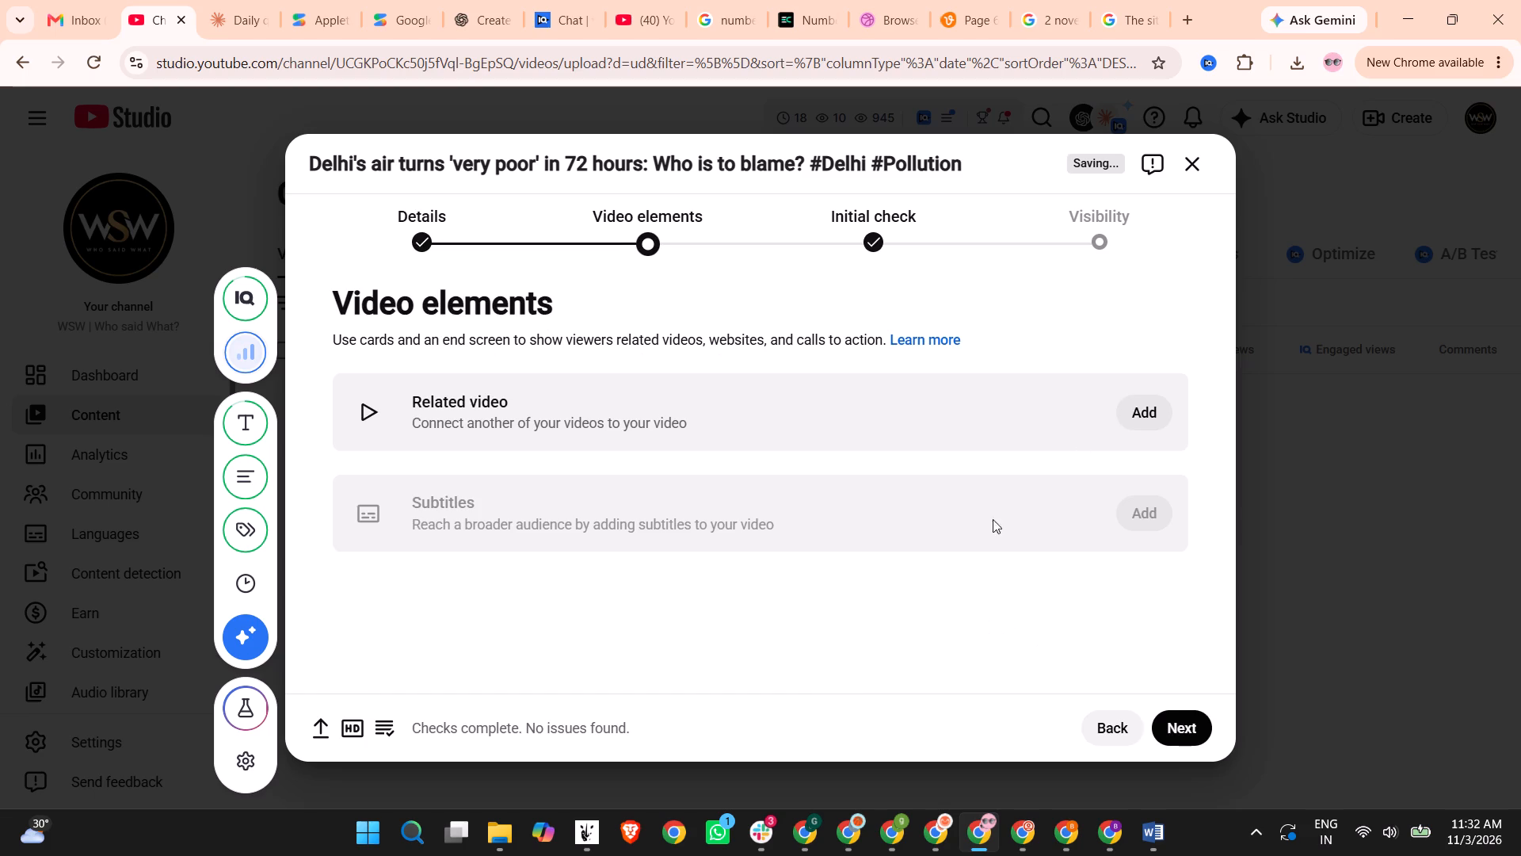
left_click(1151, 413)
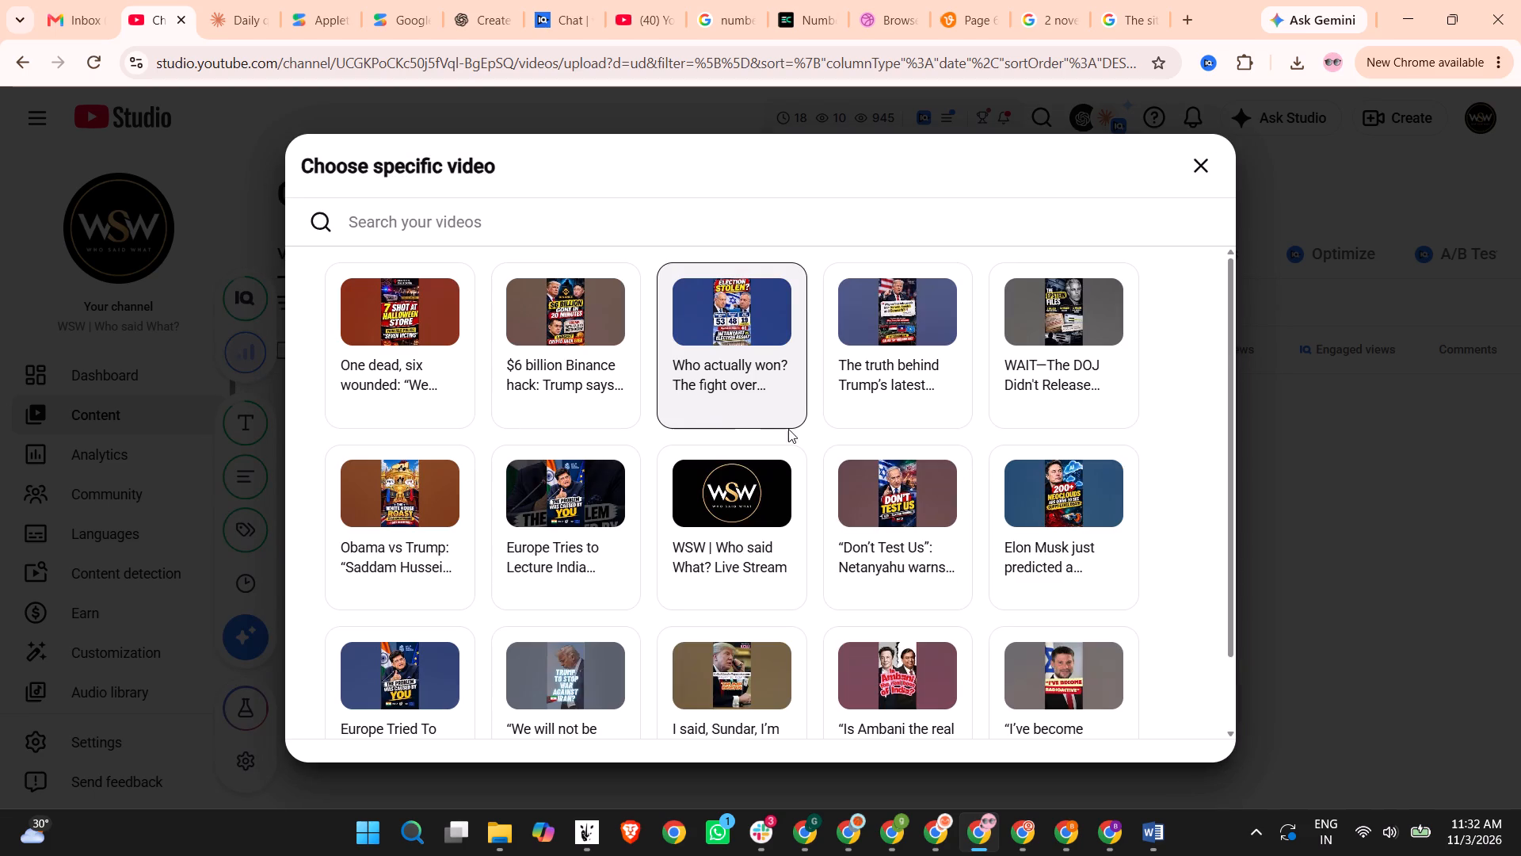
left_click(570, 494)
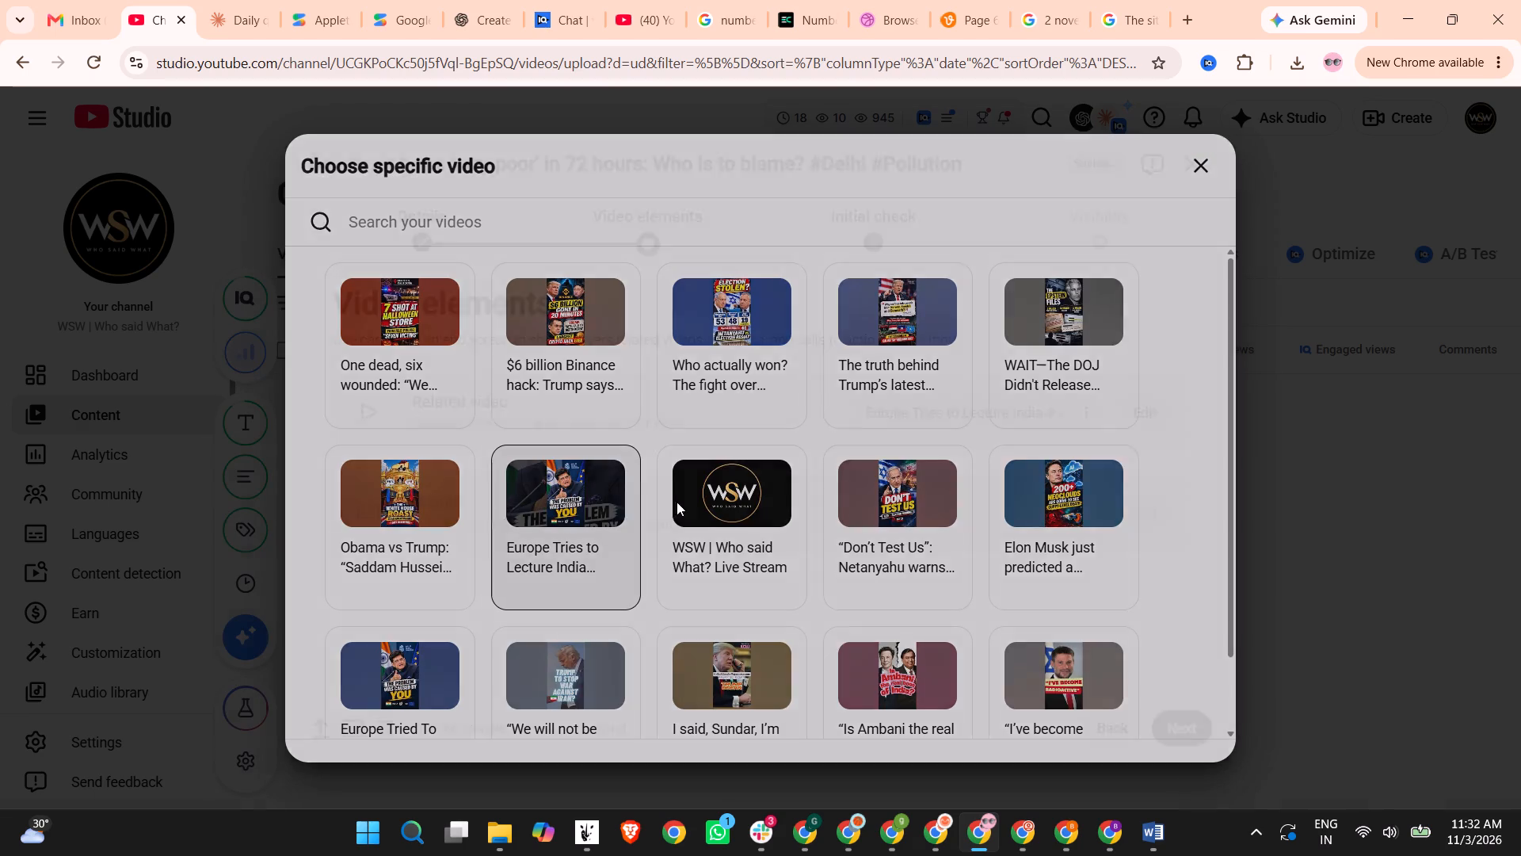
Advance to the visibility stage and set the video to Public.
left_click(1172, 723)
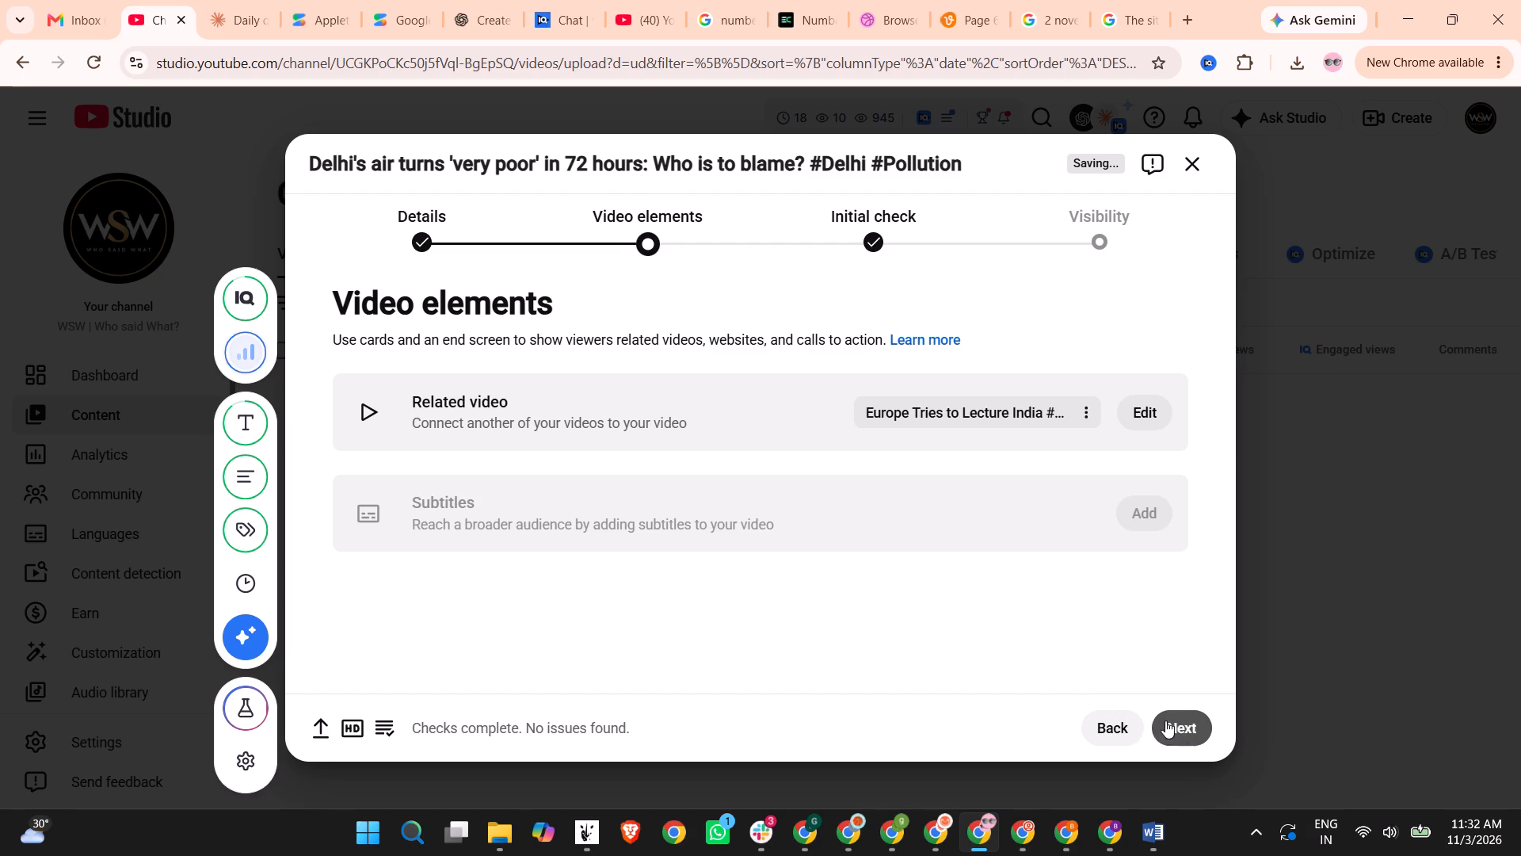
left_click(1176, 724)
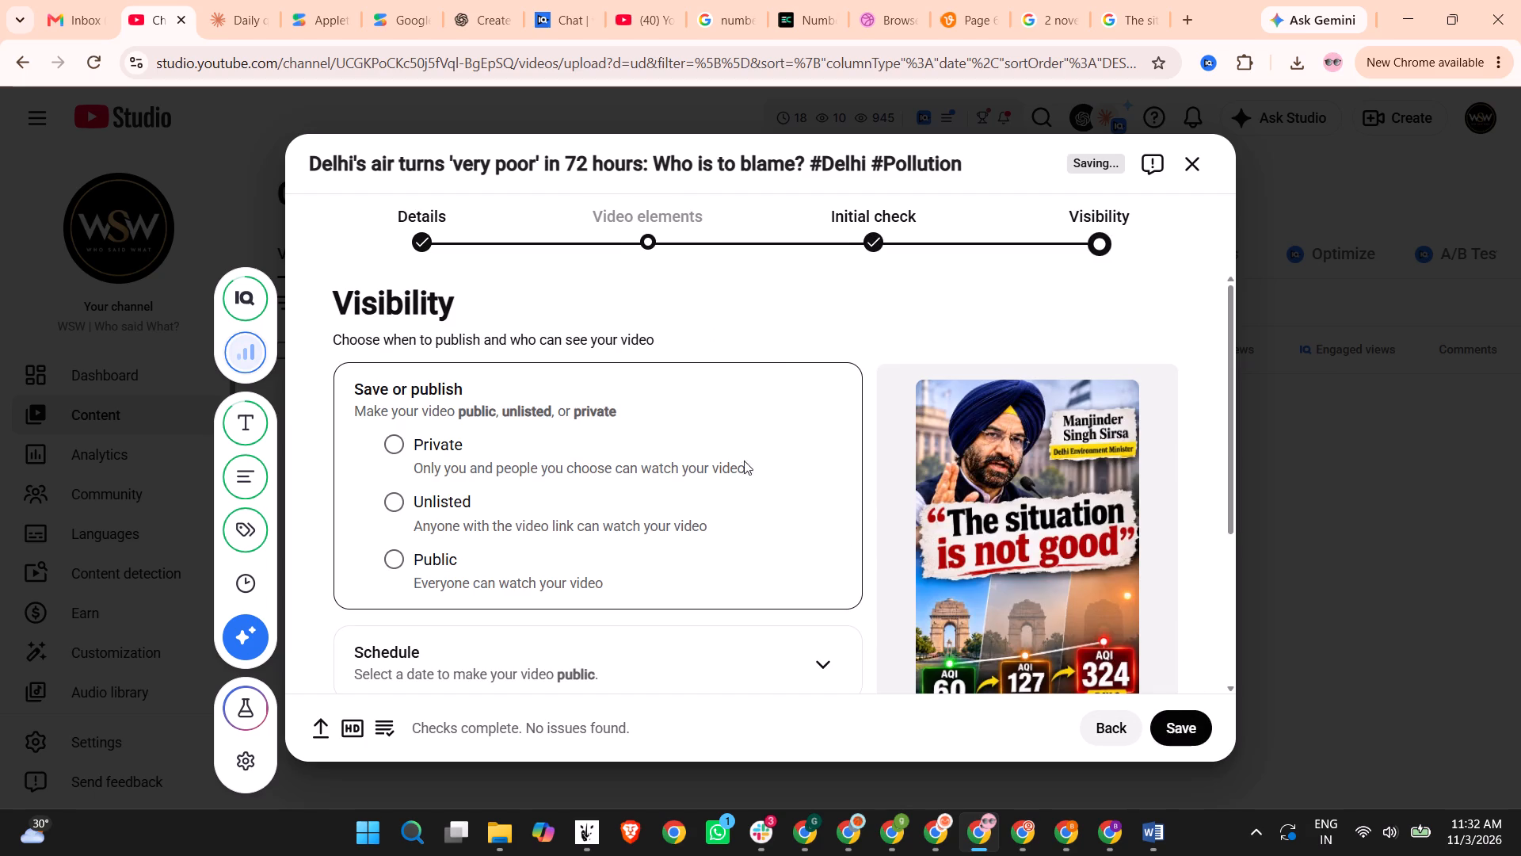
left_click(429, 557)
scroll(587, 454, "down", 4)
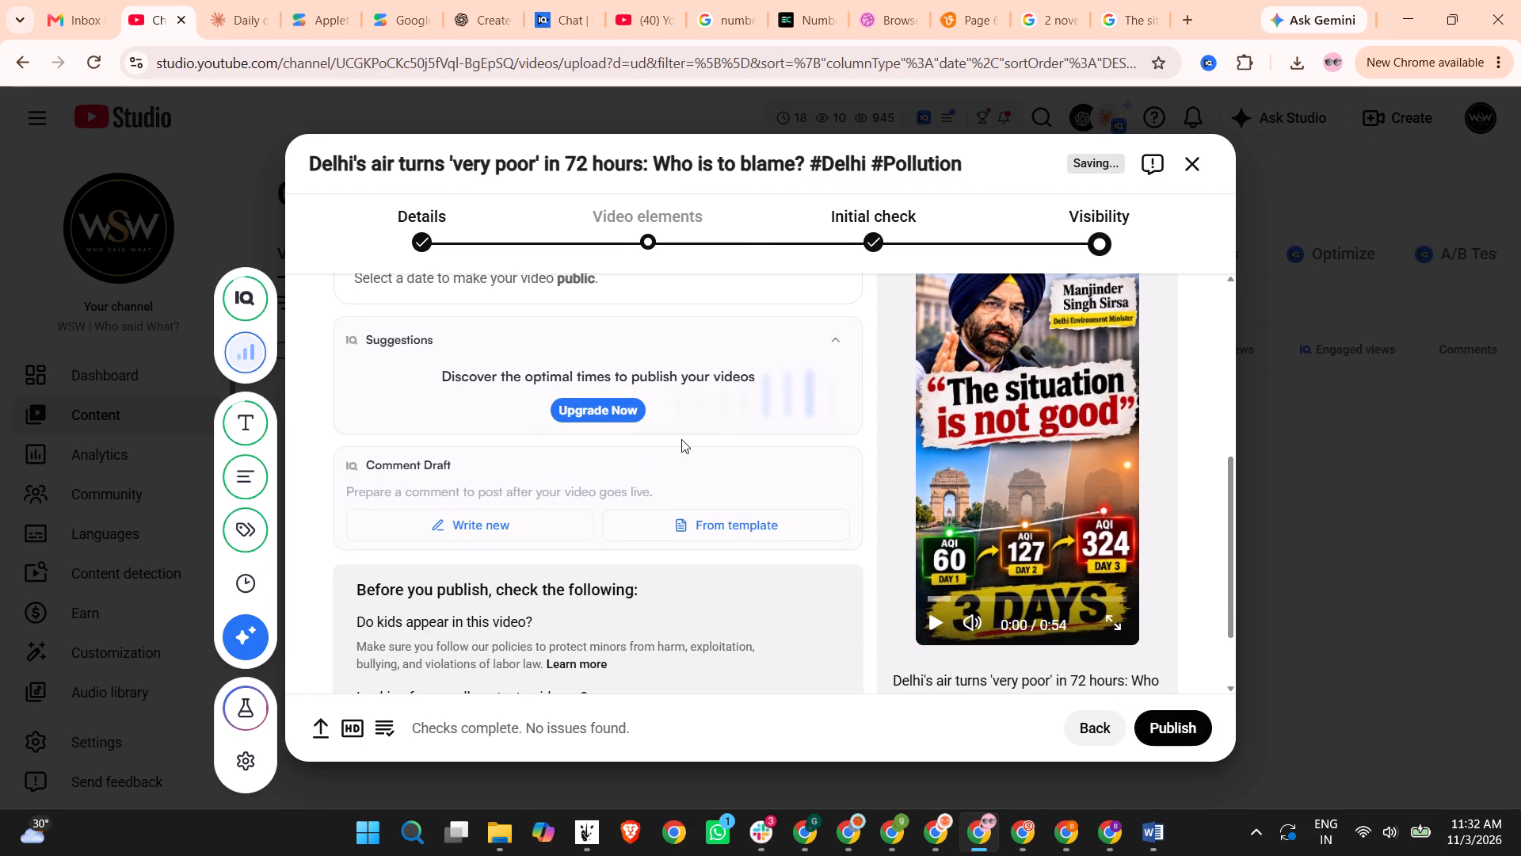
scroll(646, 499, "up", 2)
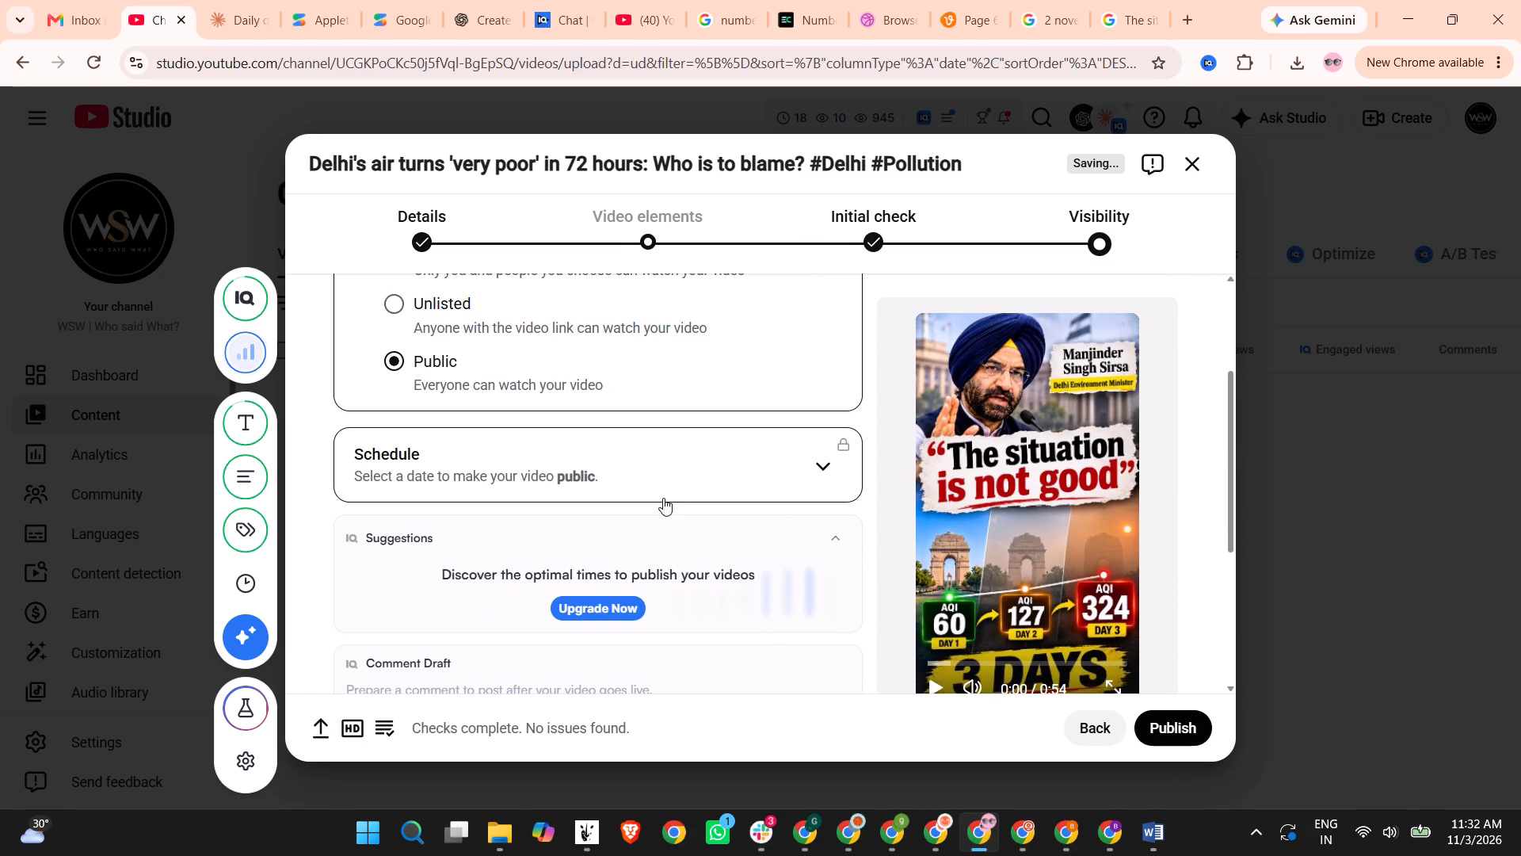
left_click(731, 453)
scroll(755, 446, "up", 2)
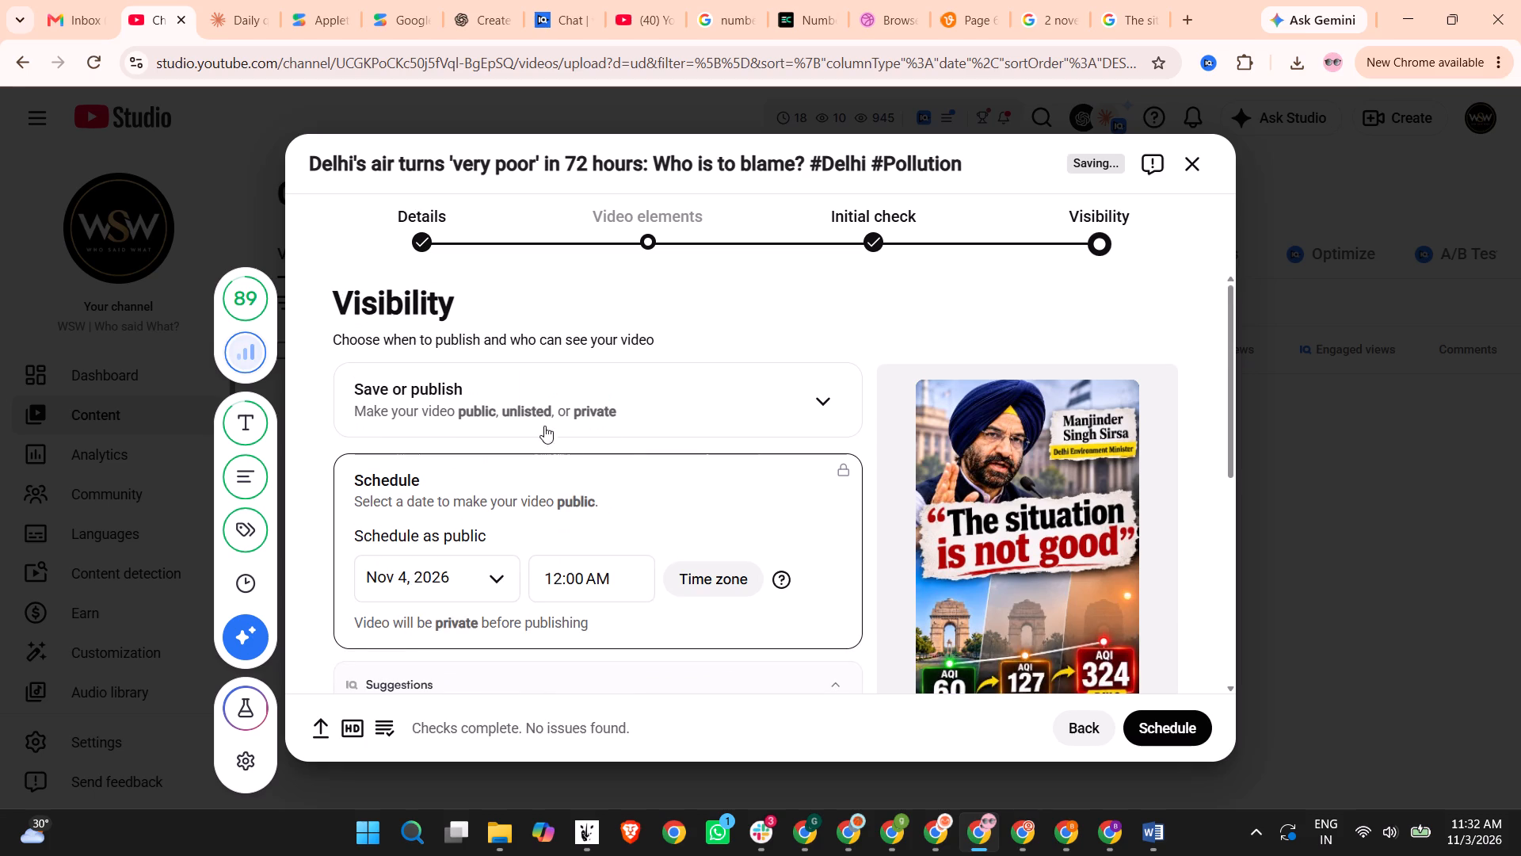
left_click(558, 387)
scroll(857, 571, "down", 8)
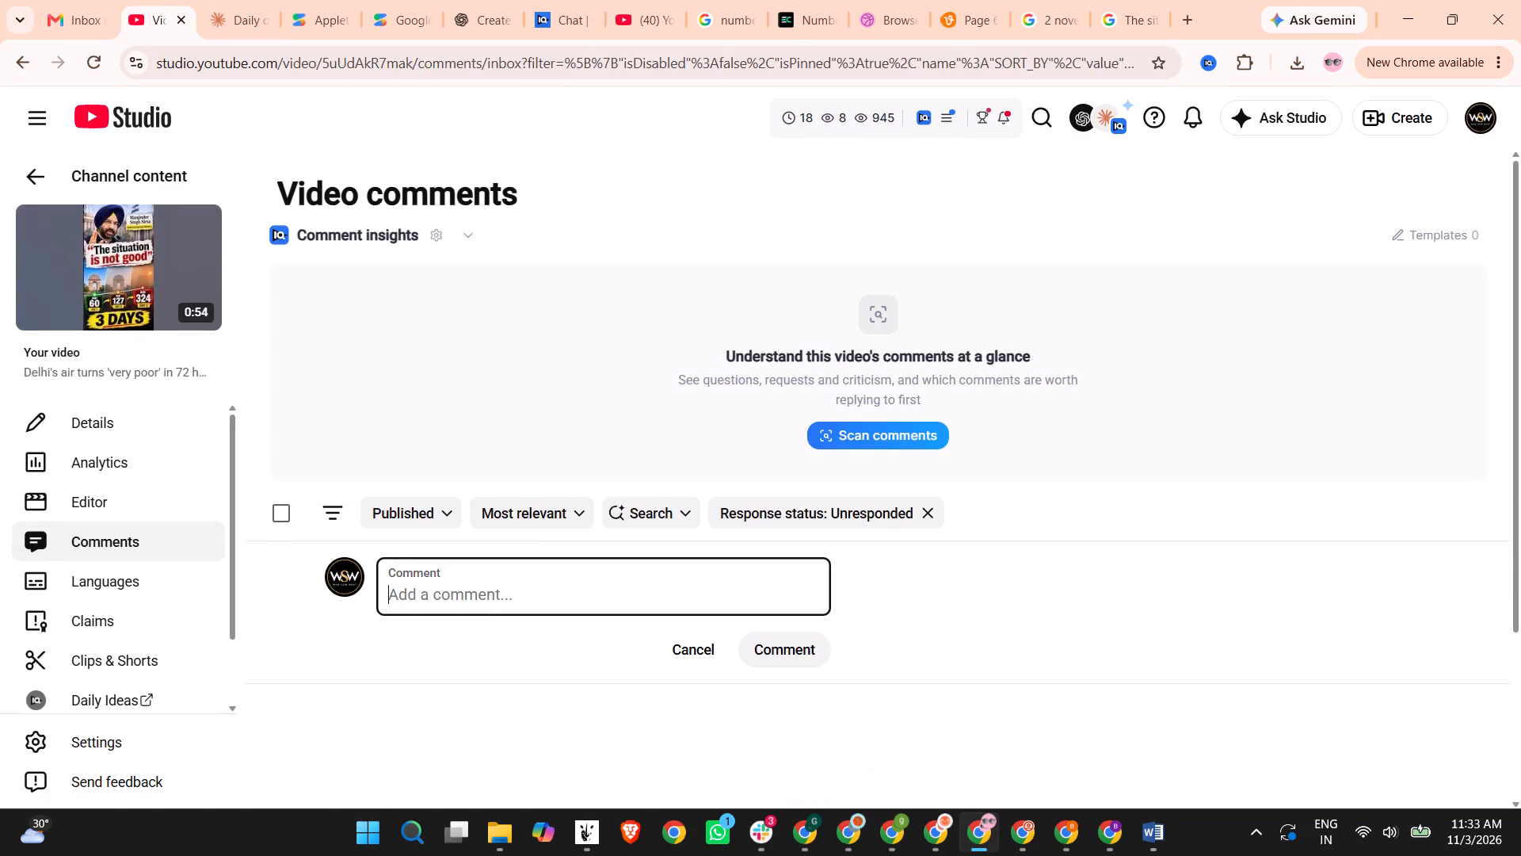
key("ctrl+v")
Insert "Environment Minister" before "Sirsa" in the comment's second line and post the comment.
scroll(578, 575, "down", 2)
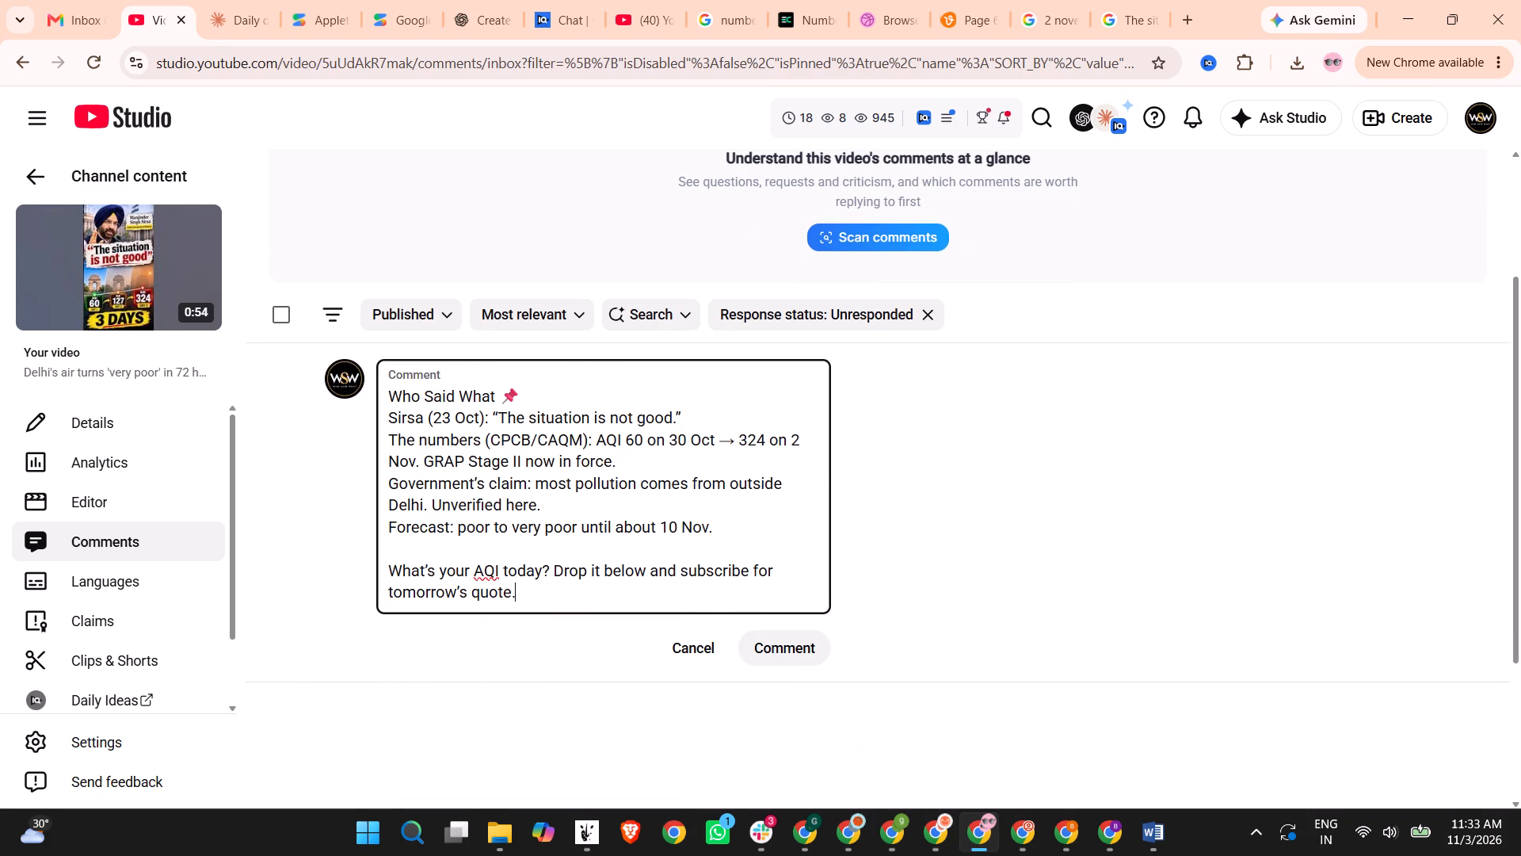
left_click(391, 411)
key("shift+m")
key("BackSpace")
type("Ev")
key("BackSpace")
key("n")
type("vironment Minister")
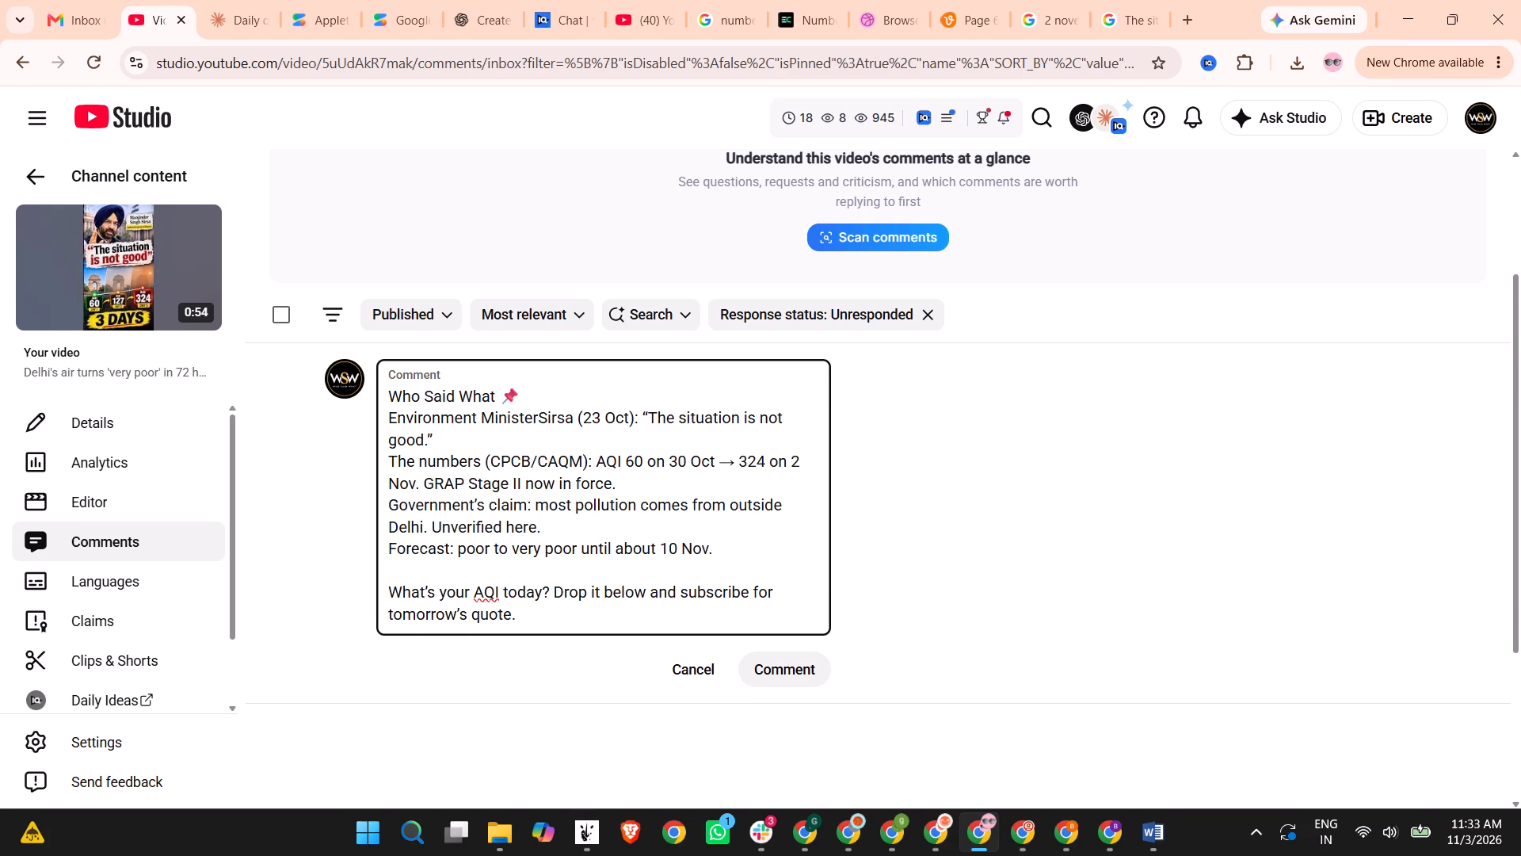
key("space")
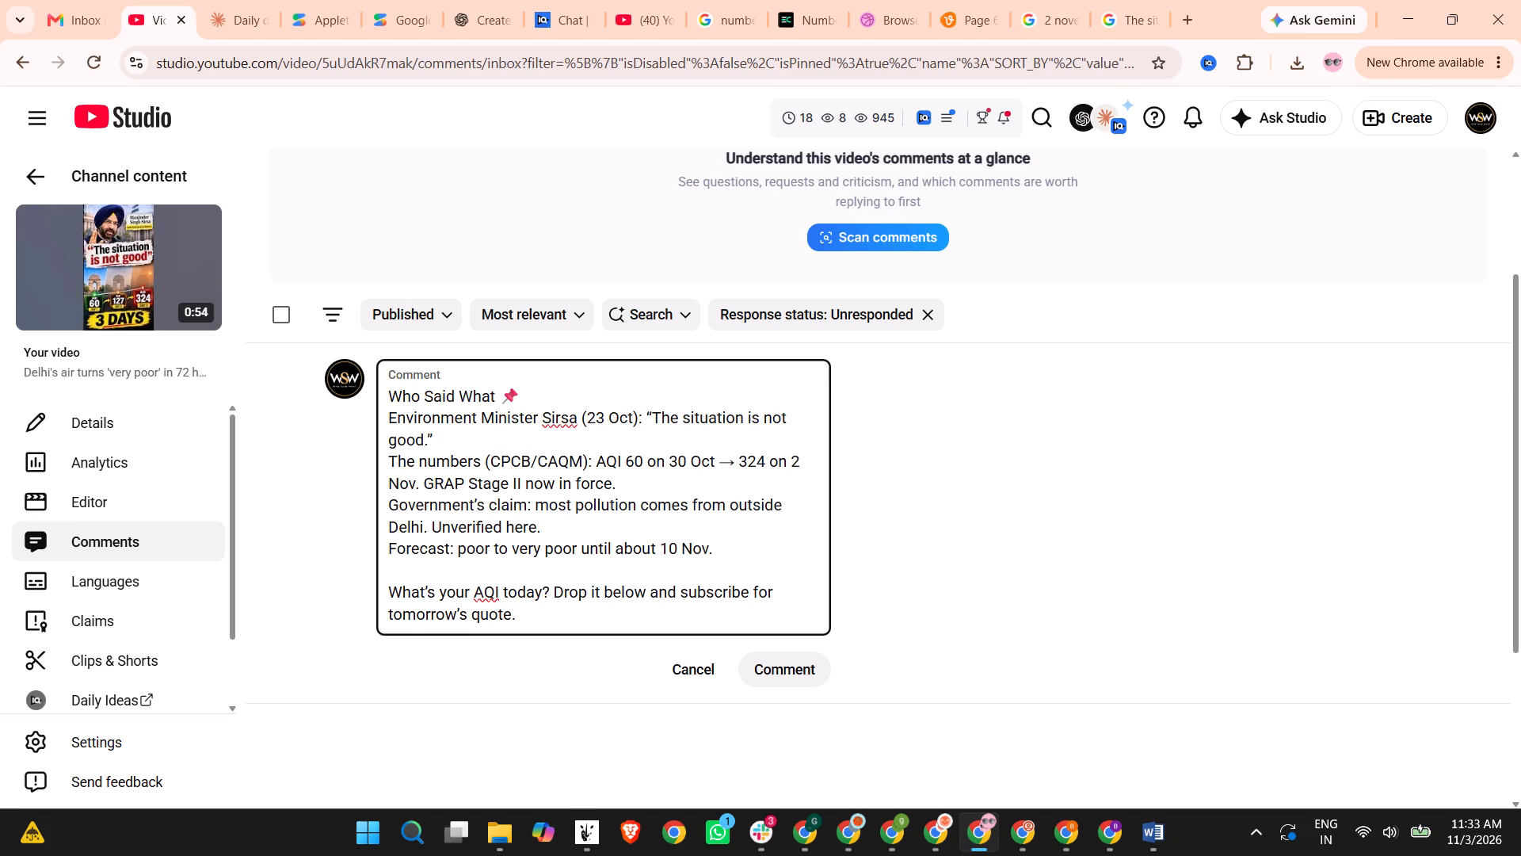
scroll(560, 474, "down", 2)
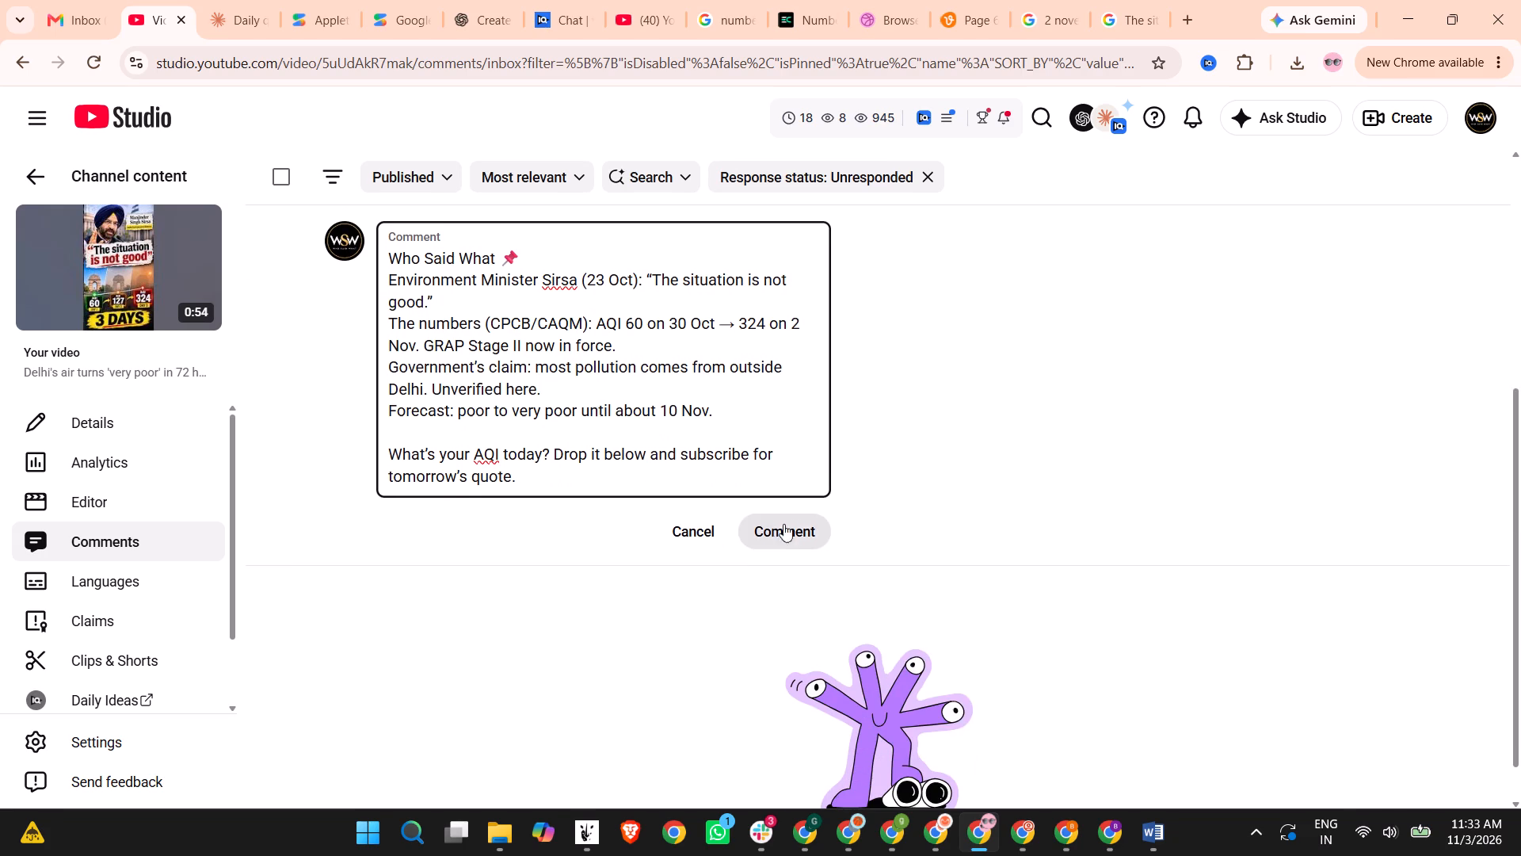
left_click(798, 522)
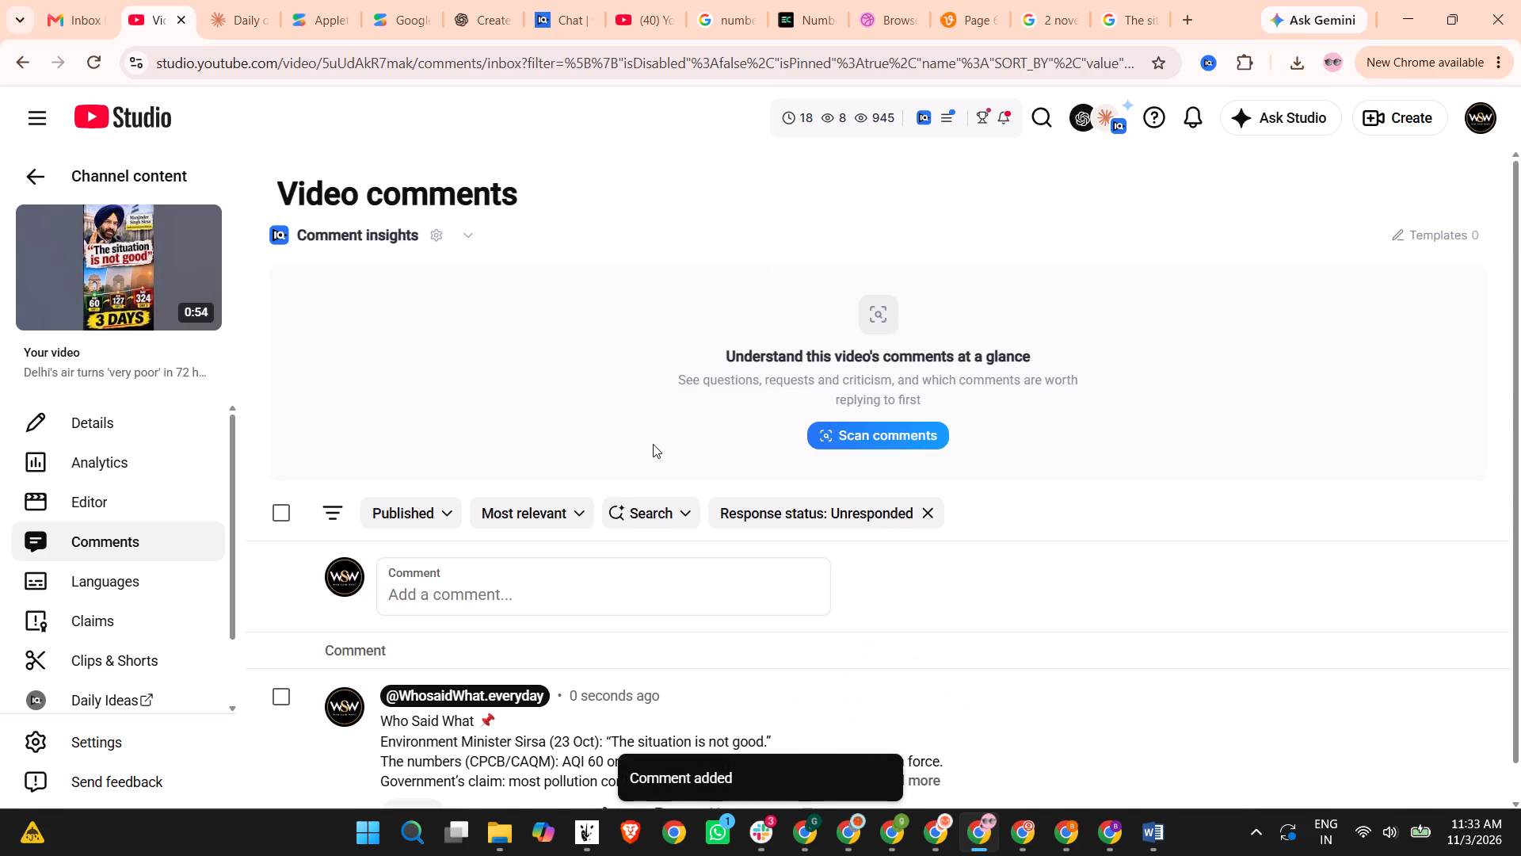
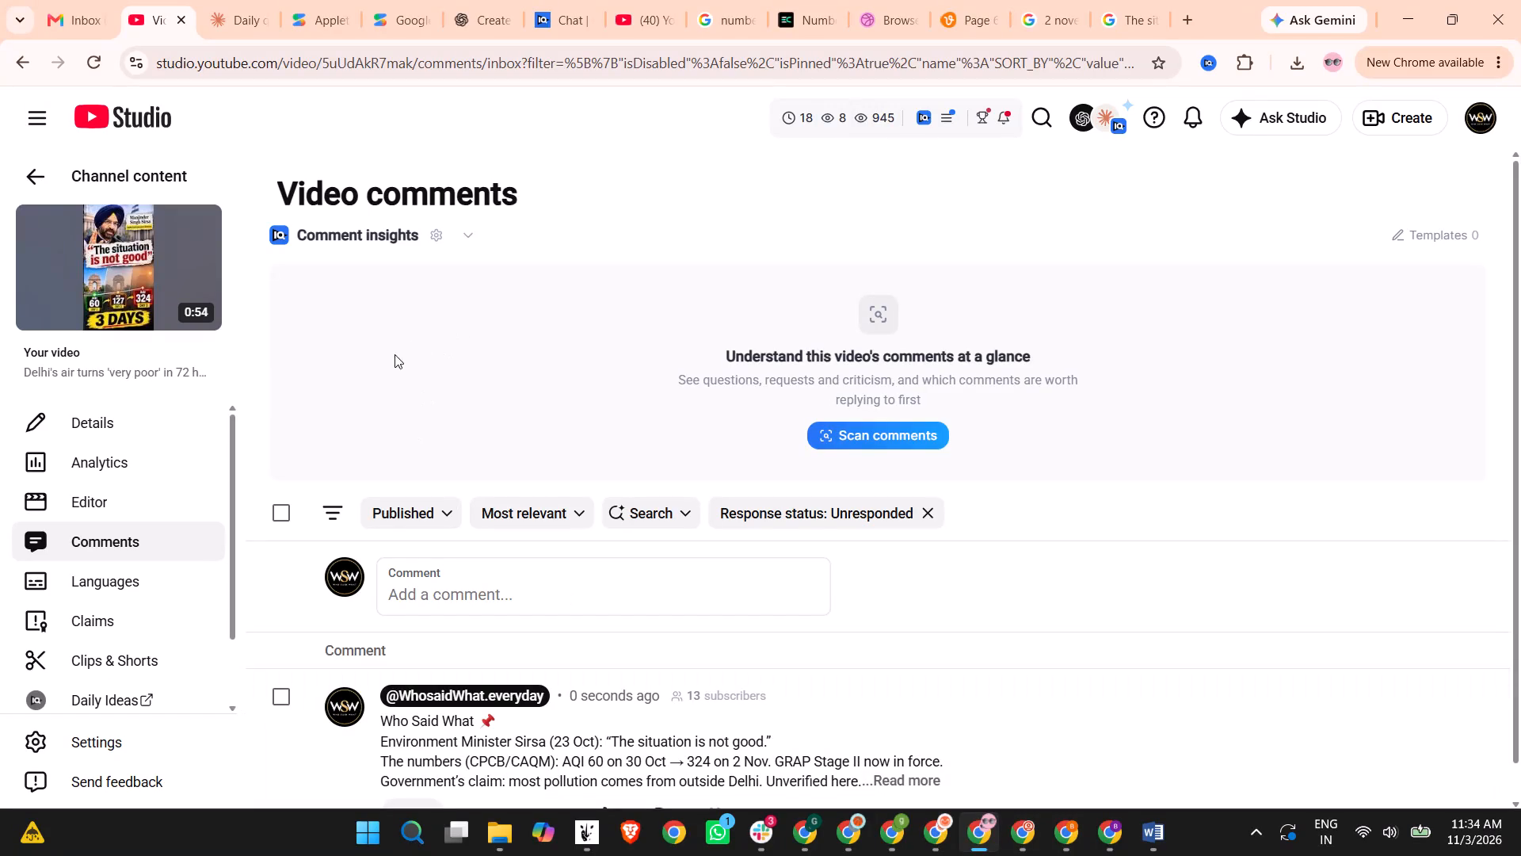
Open the newly published Delhi air Short on YouTube from its Studio comments page.
left_click(111, 256)
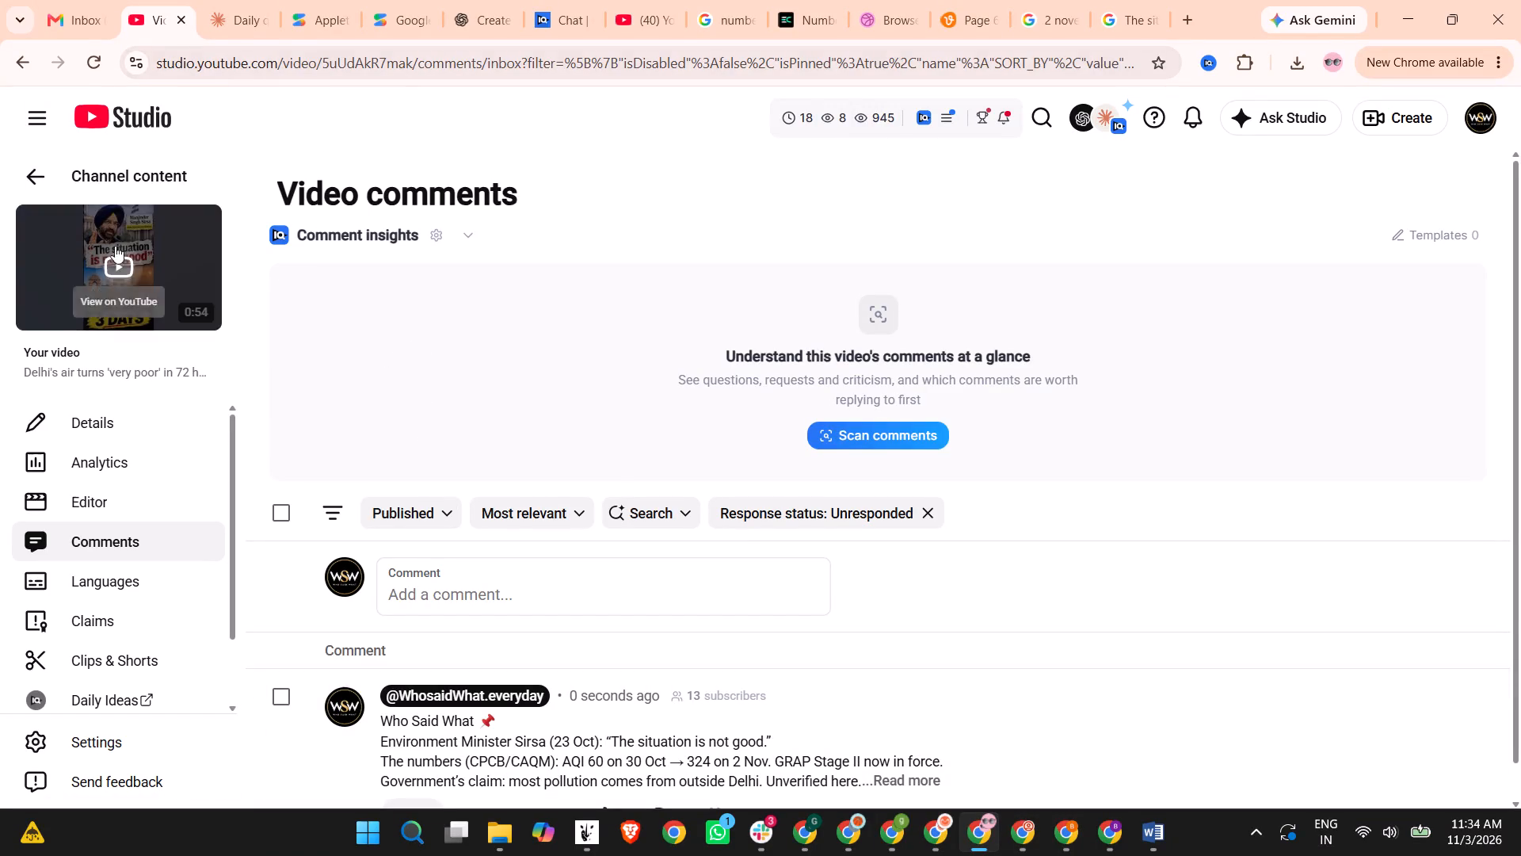
left_click(246, 15)
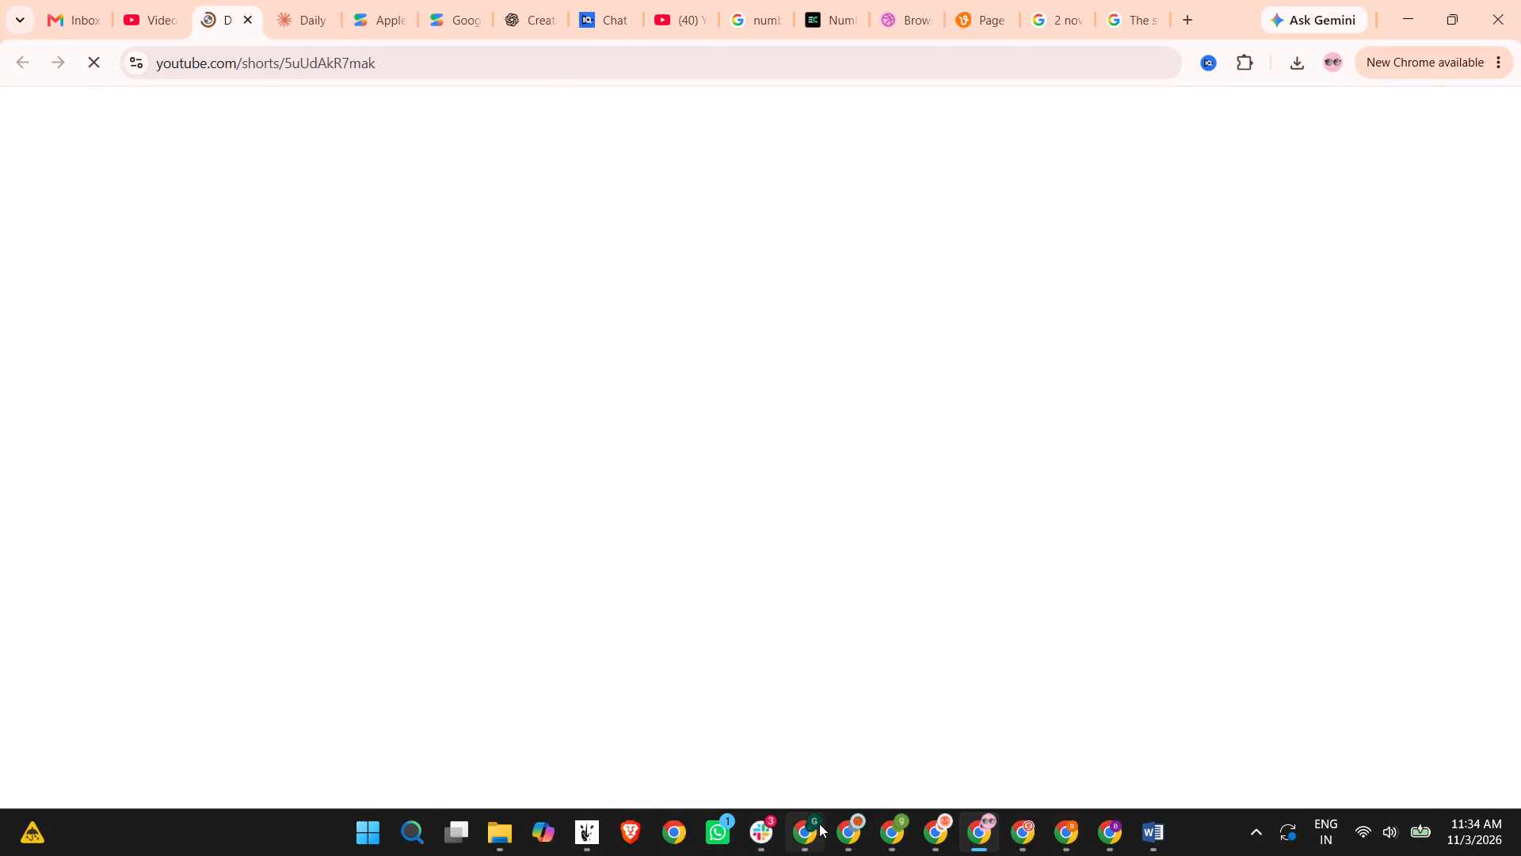
Switch to the other Chrome profile's window, load YouTube in the Delhi environment minister search tab, and play the Delhi air Short from the home feed.
left_click(819, 824)
left_click(1140, 2)
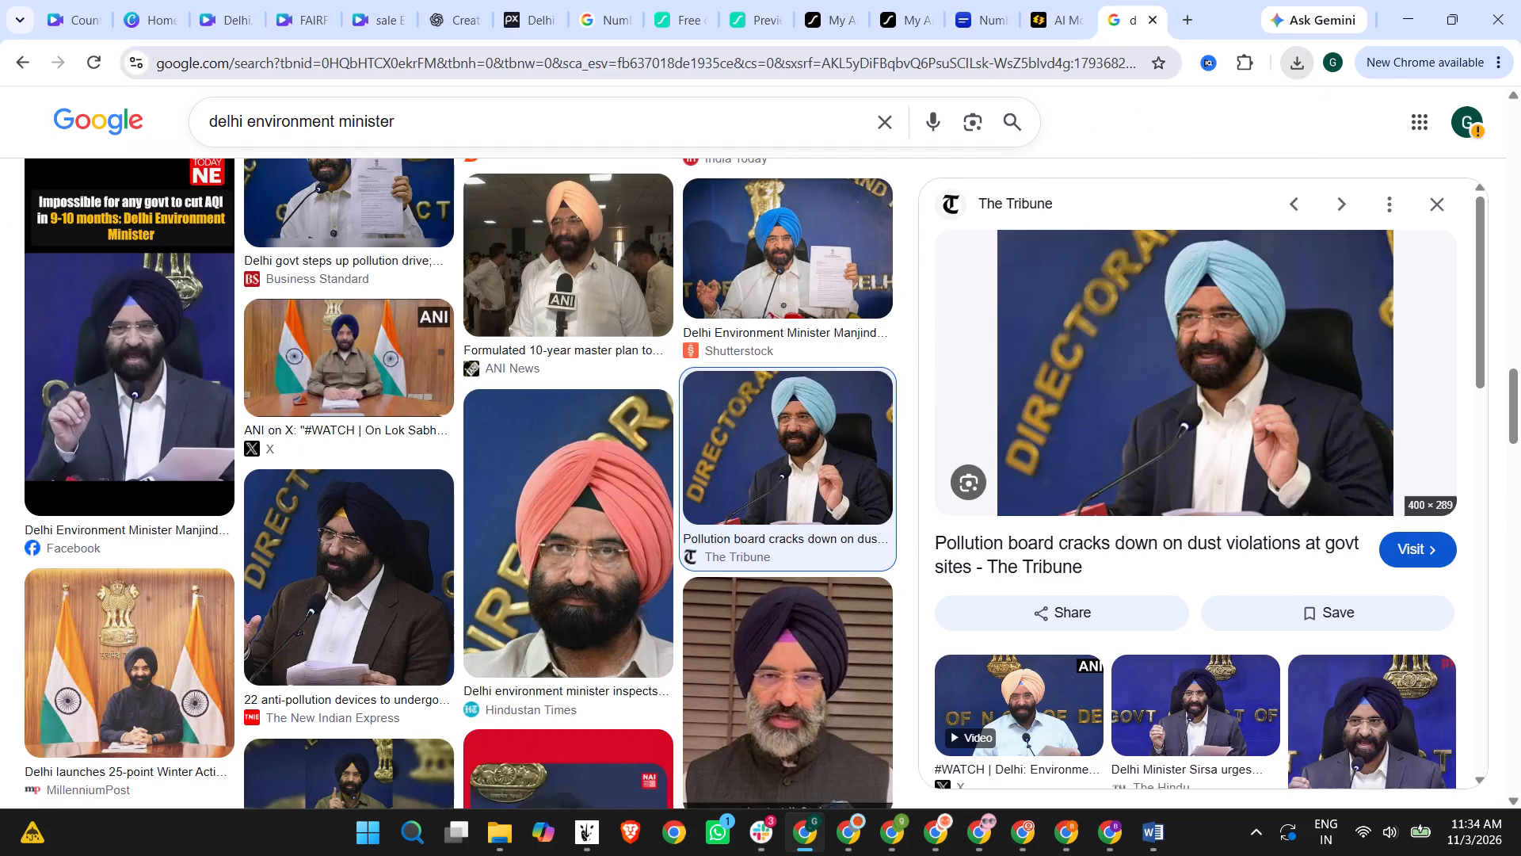
left_click(1034, 61)
type("you")
key("Return")
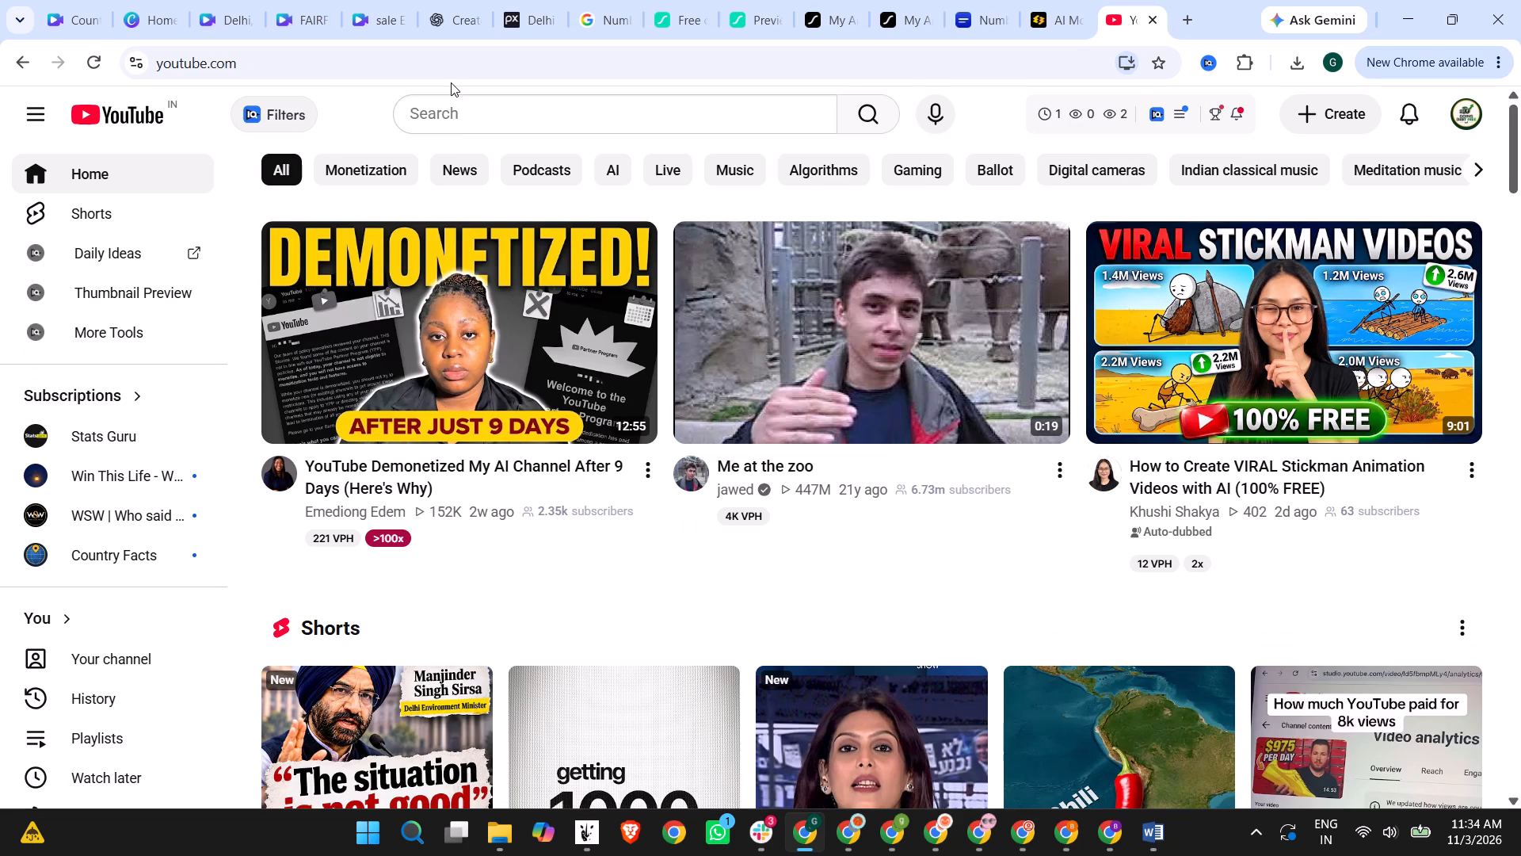
scroll(515, 243, "down", 3)
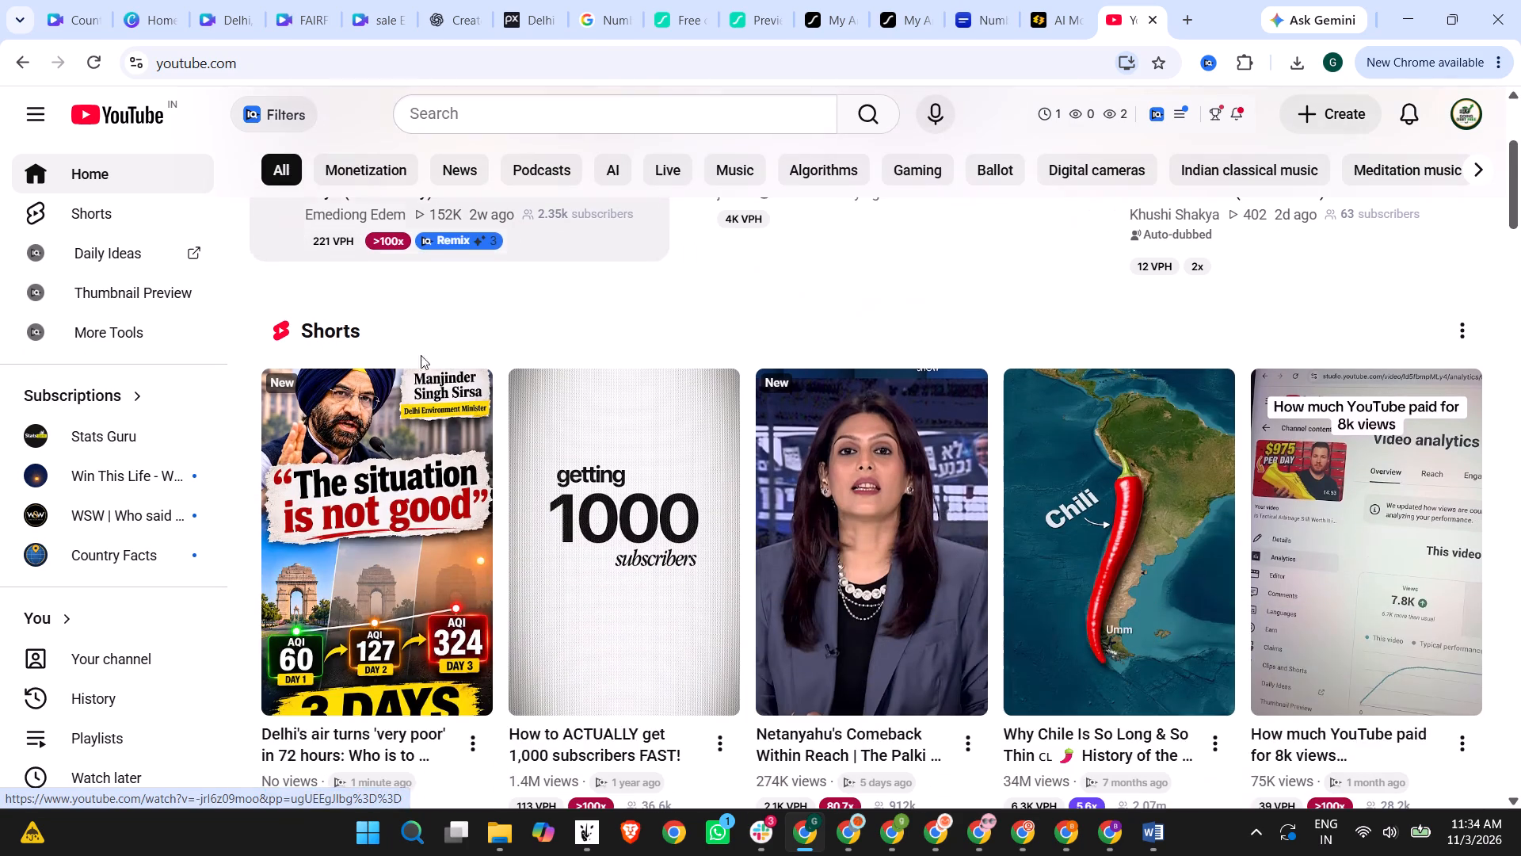
left_click(360, 453)
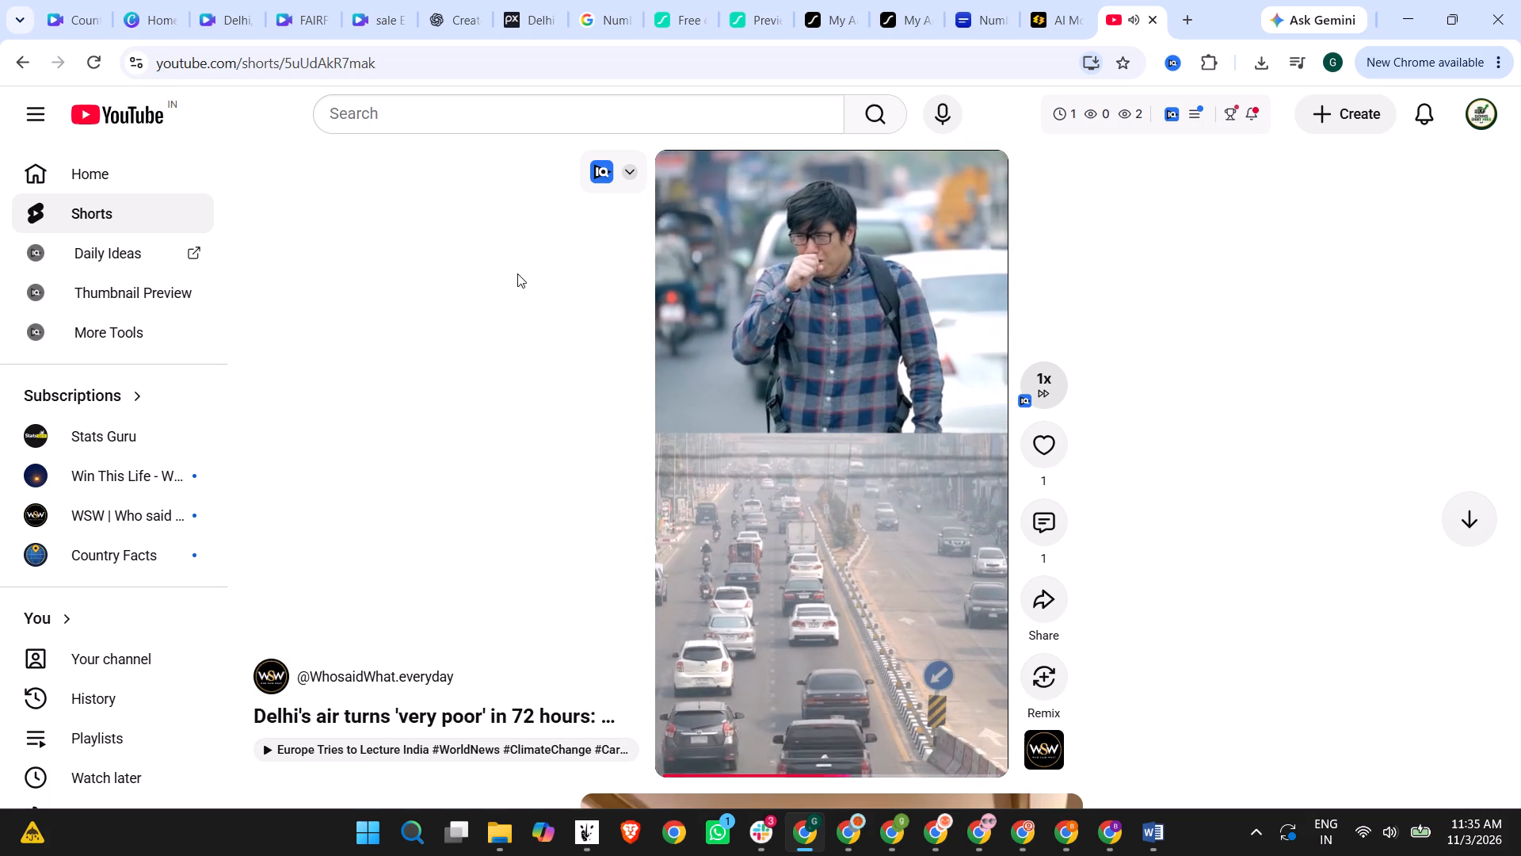
Switch back to the Who Said What profile's YouTube Studio comments page for the Delhi air Short.
left_click(969, 829)
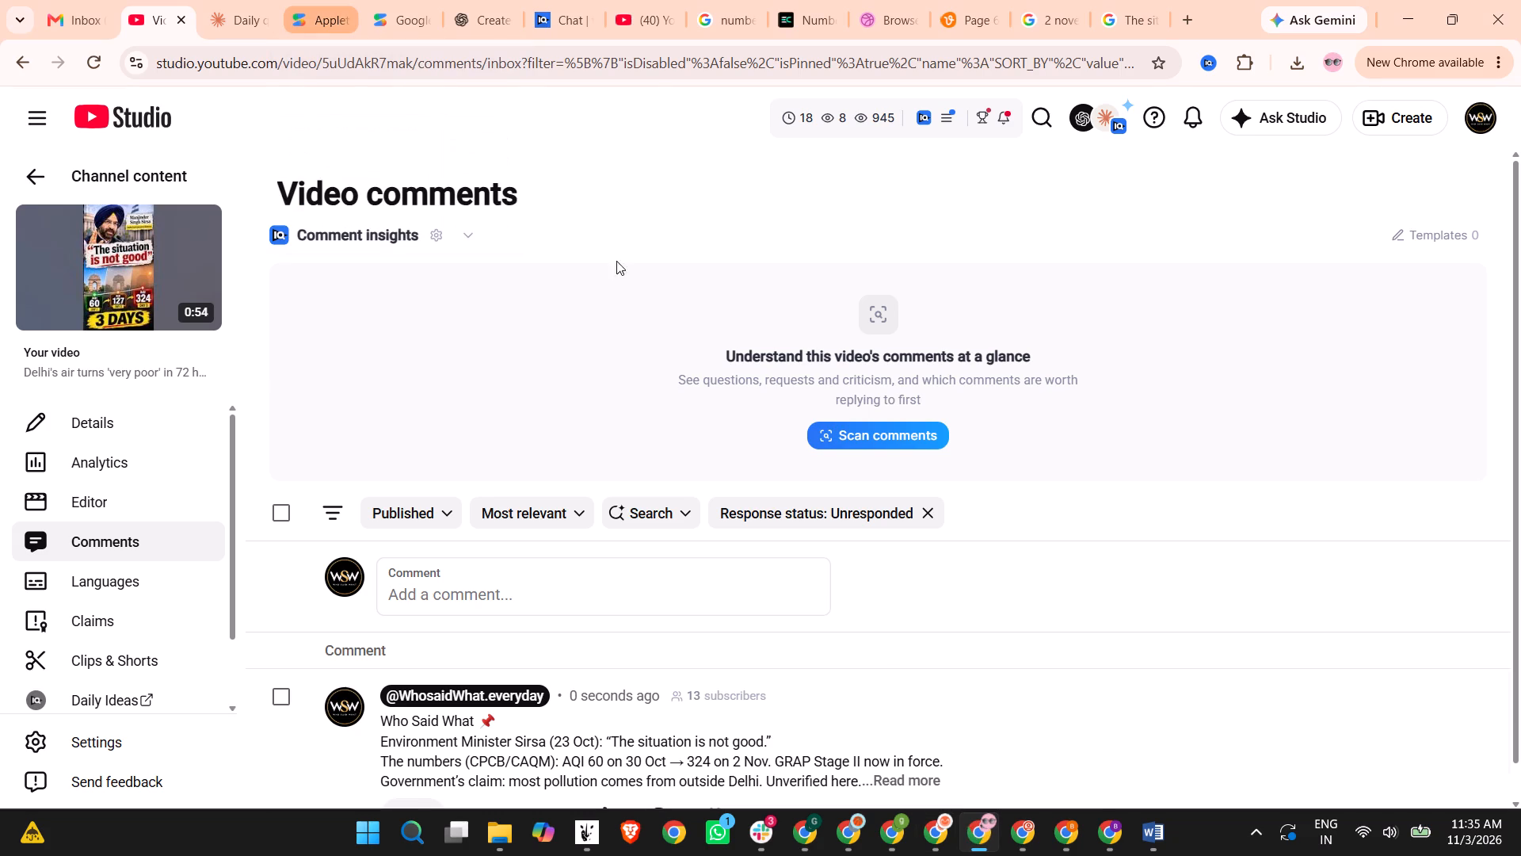
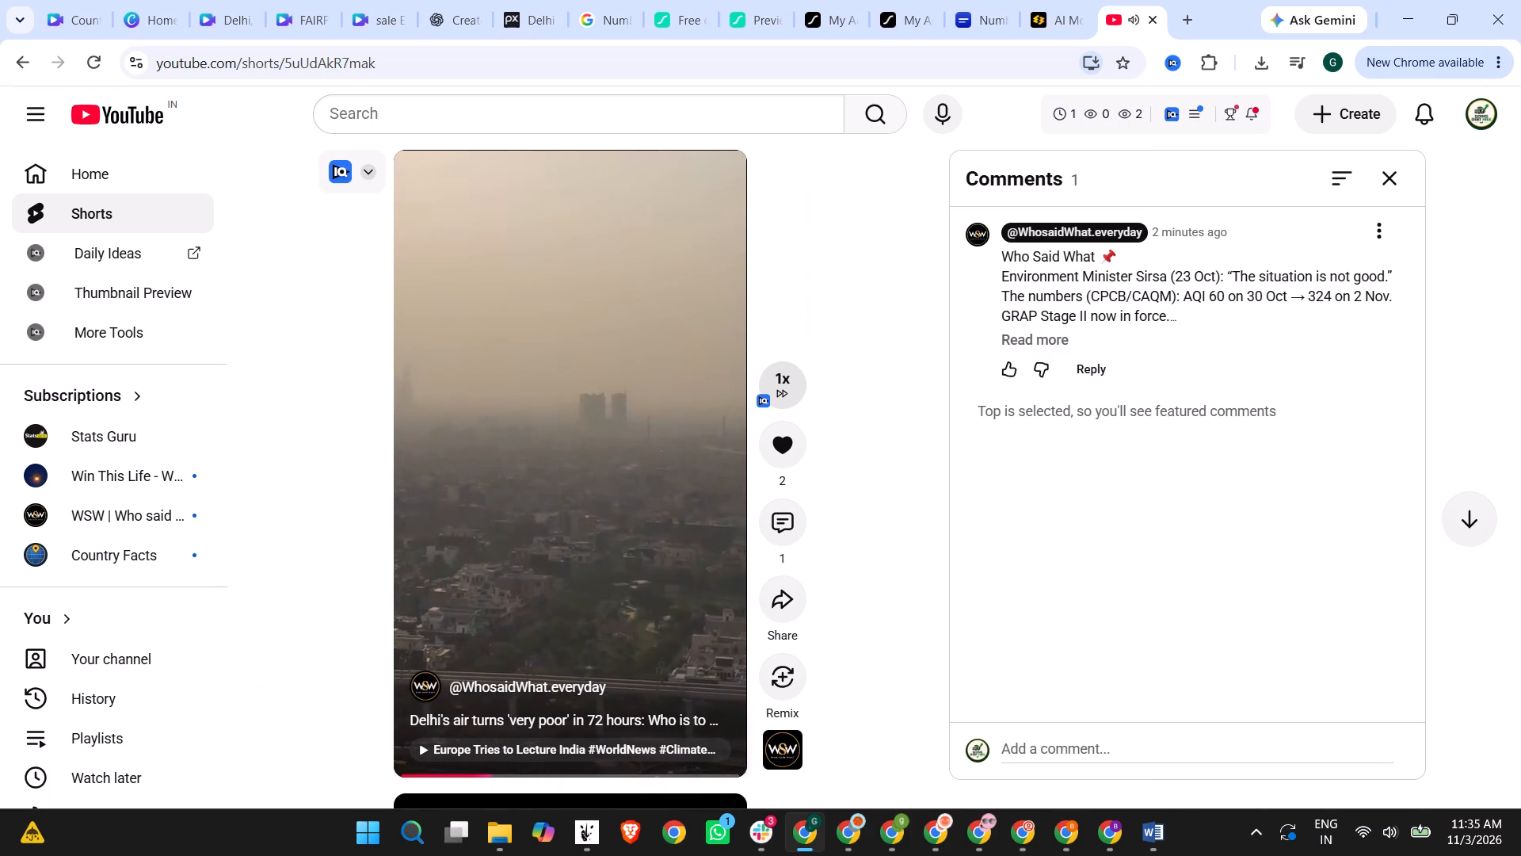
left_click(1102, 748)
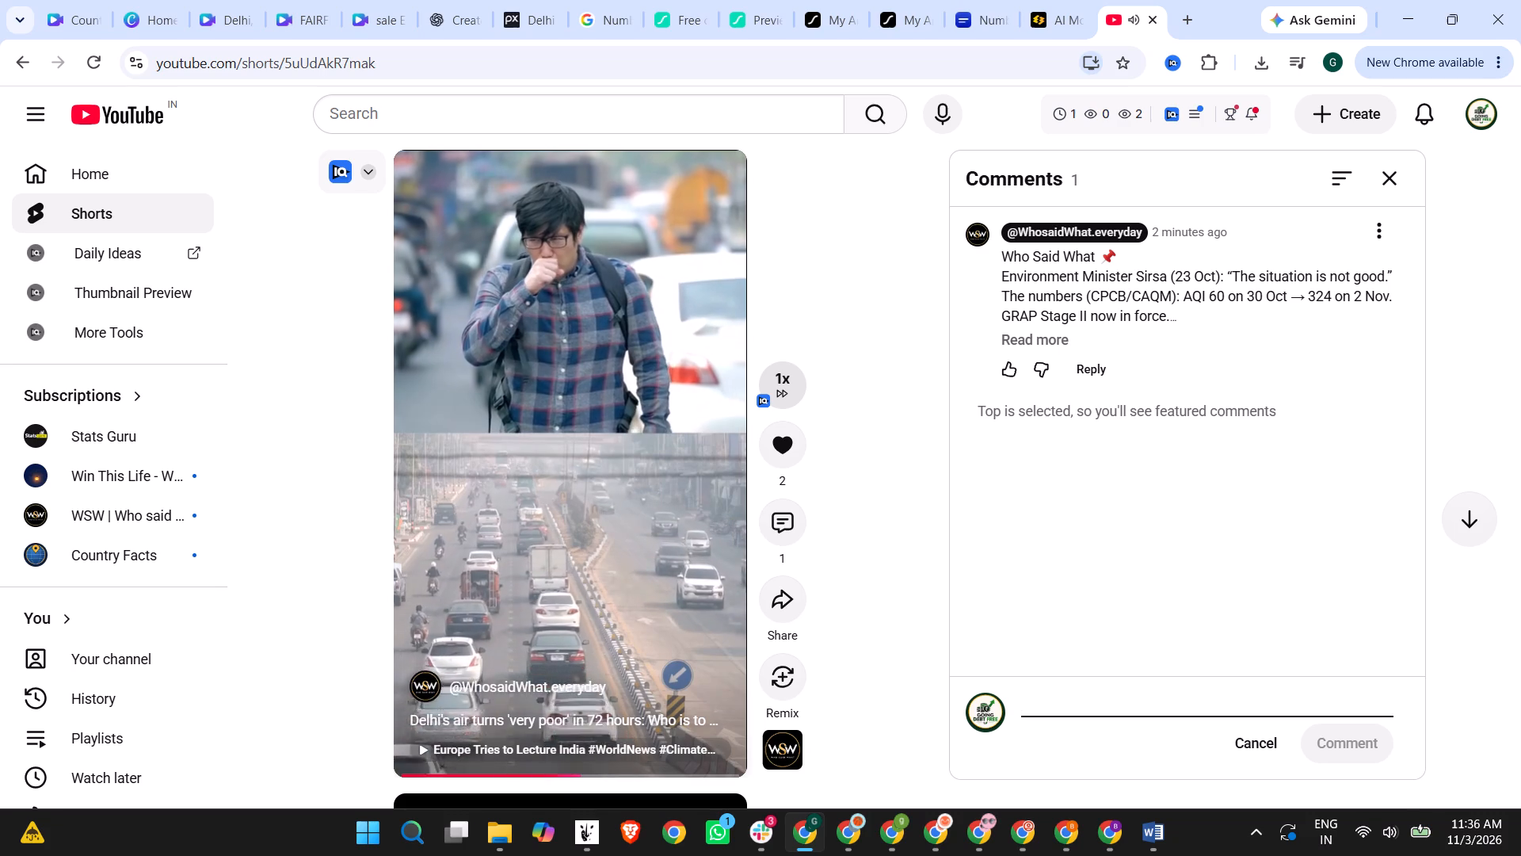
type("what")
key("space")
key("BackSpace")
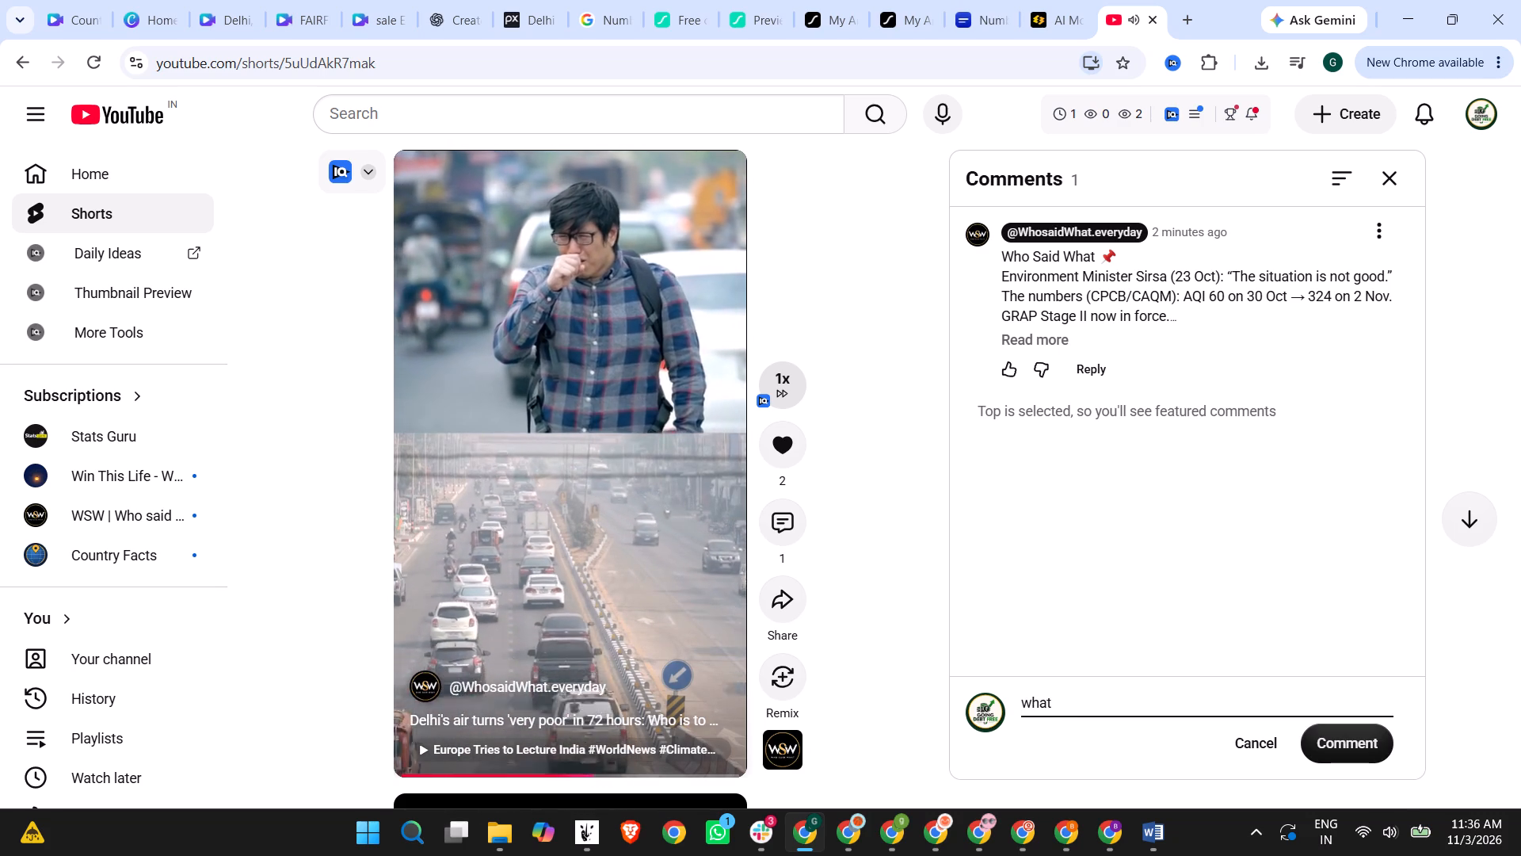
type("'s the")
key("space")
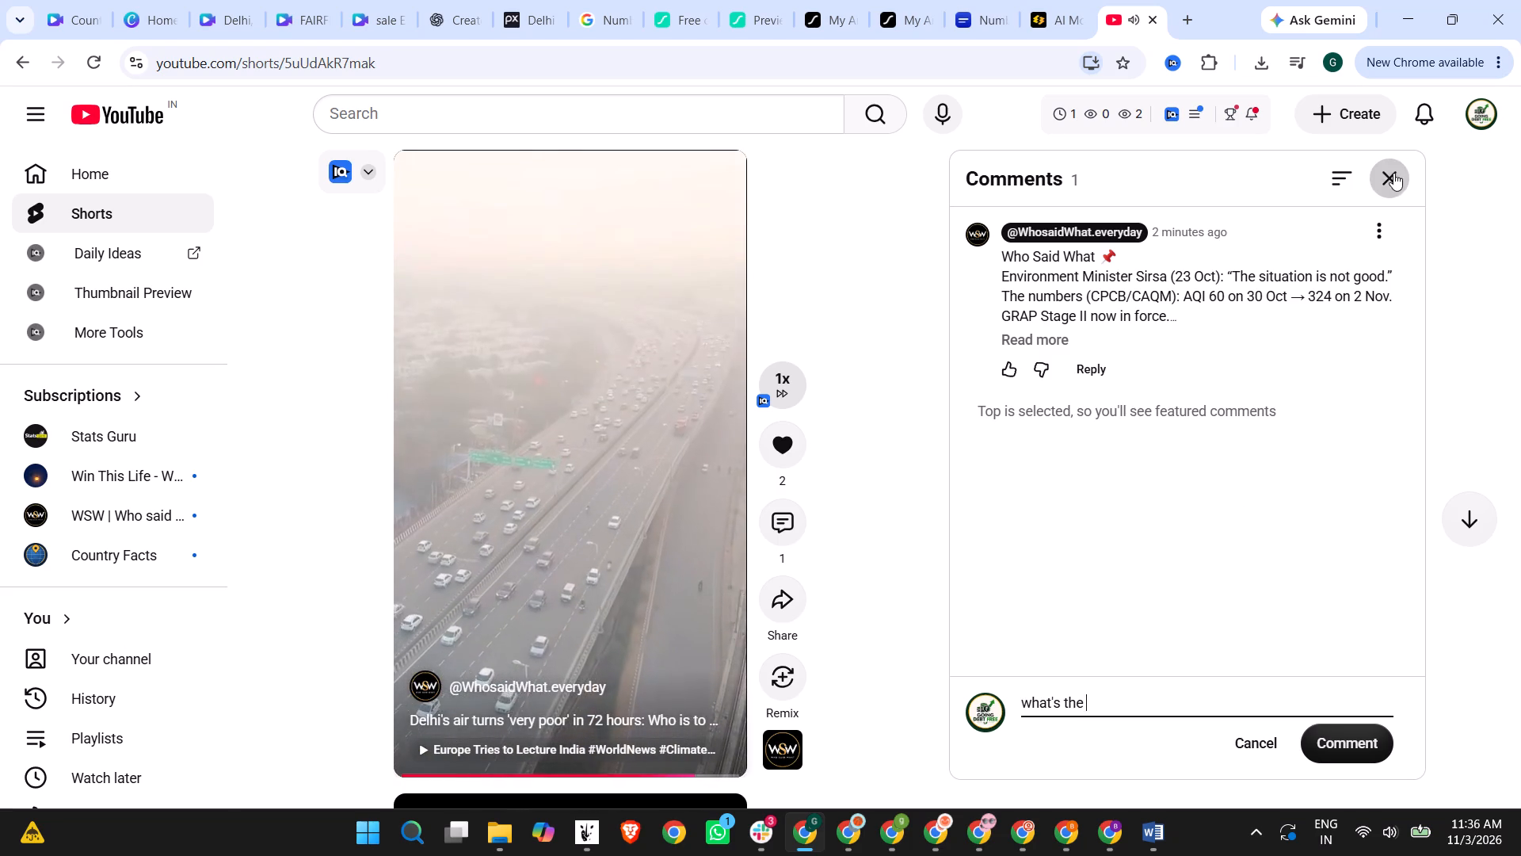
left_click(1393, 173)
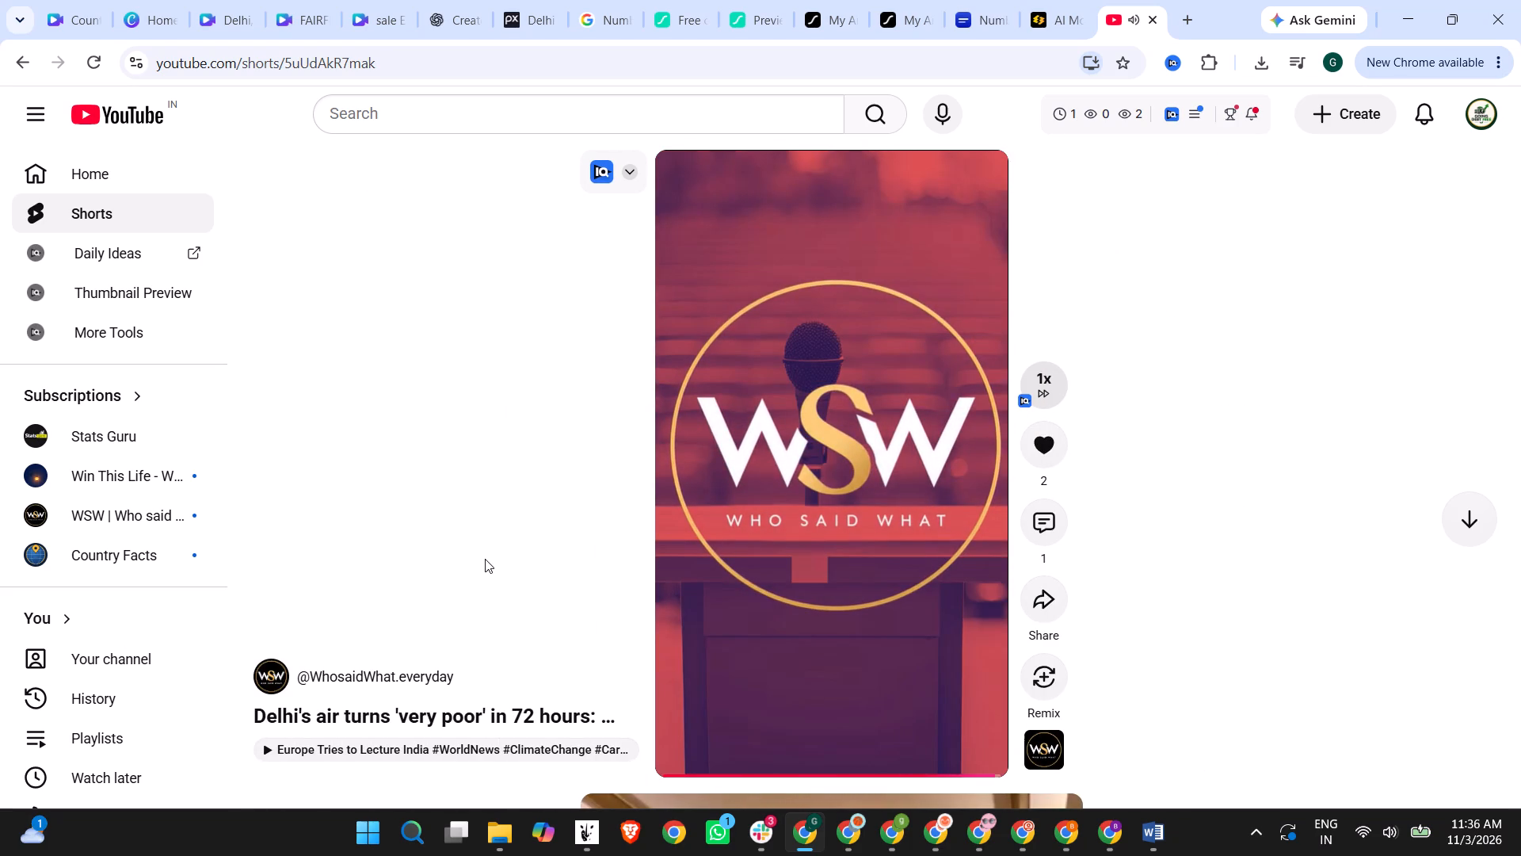
Leave the Short for the YouTube home feed and switch to the Who Said What profile's YouTube Studio window.
left_click(134, 107)
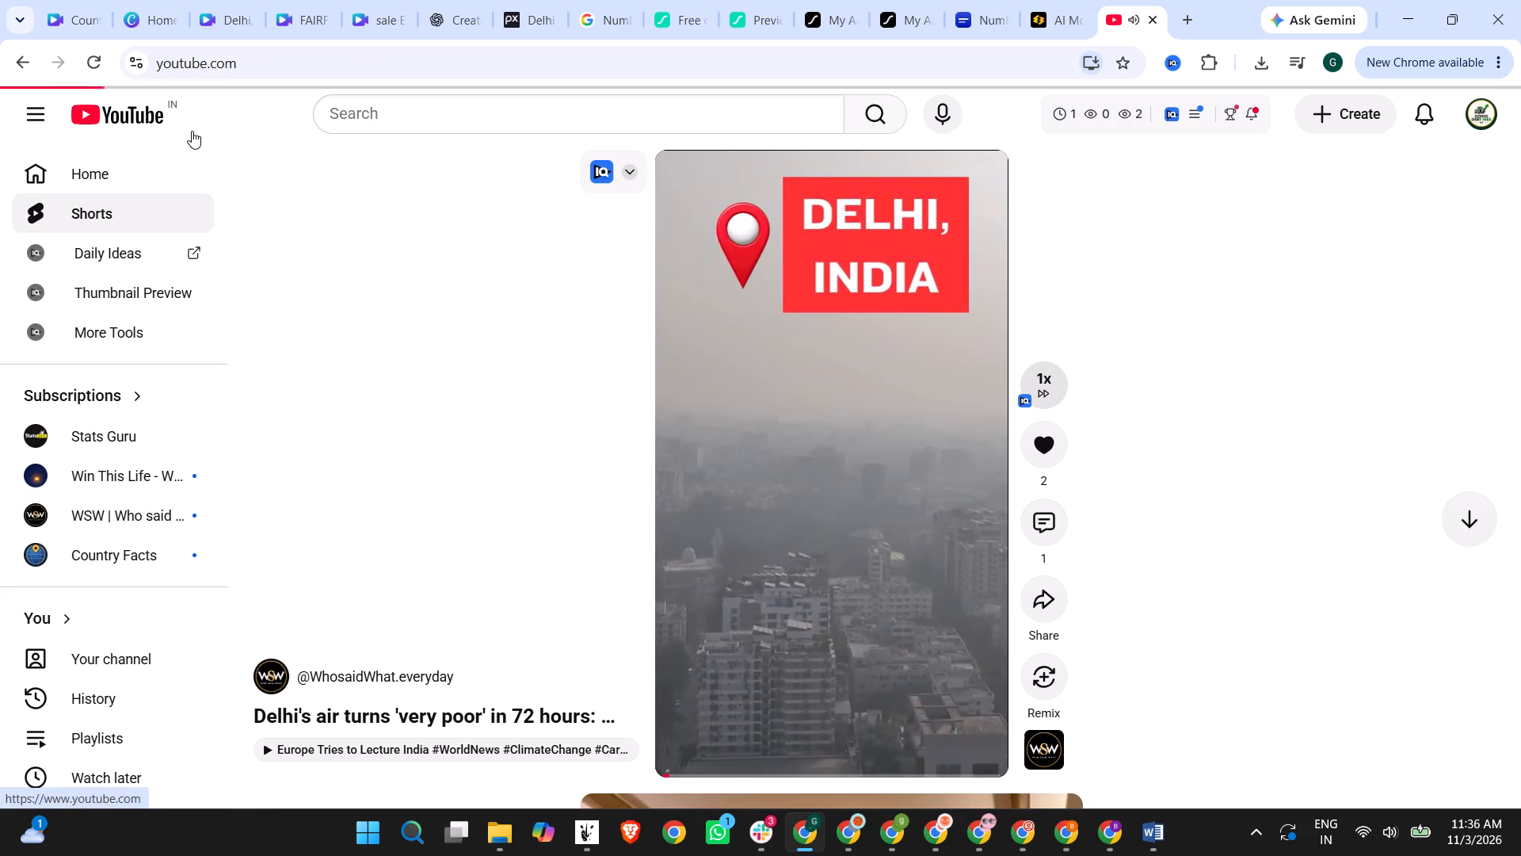
left_click(966, 823)
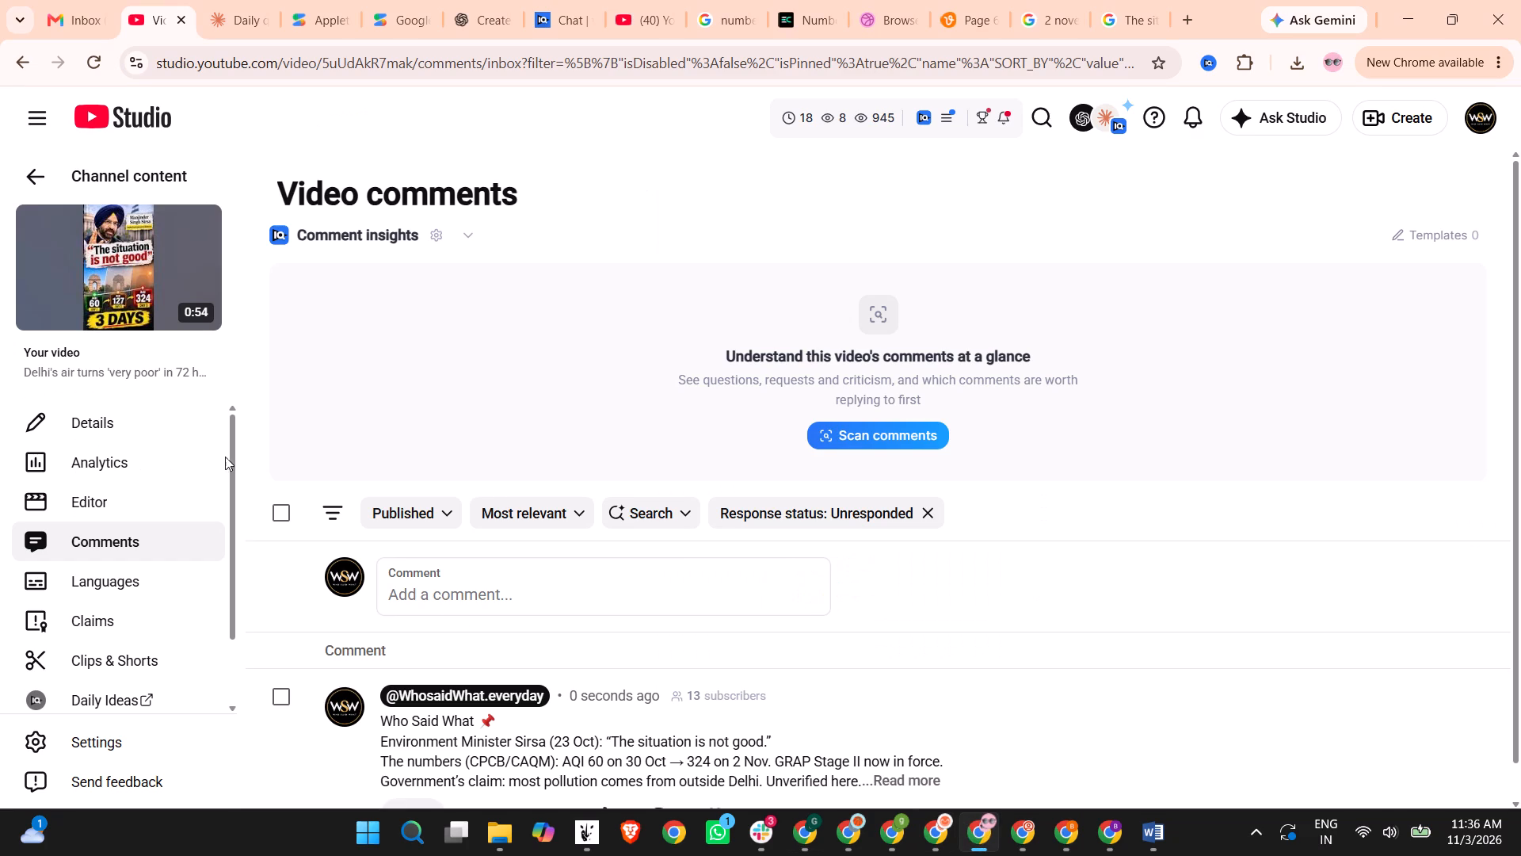
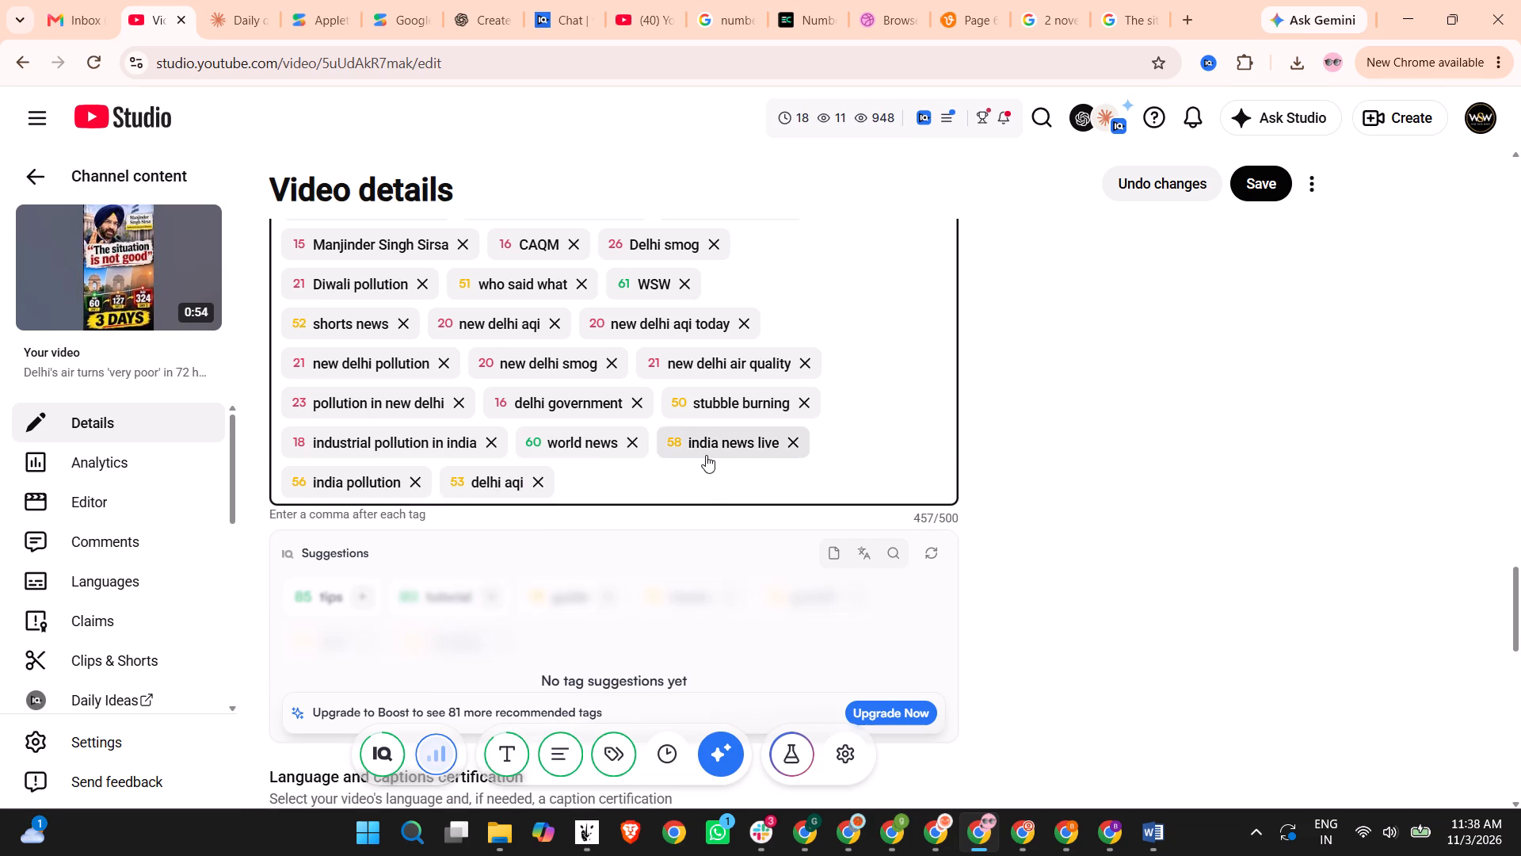
scroll(706, 455, "up", 2)
scroll(707, 453, "down", 3)
scroll(558, 492, "down", 1)
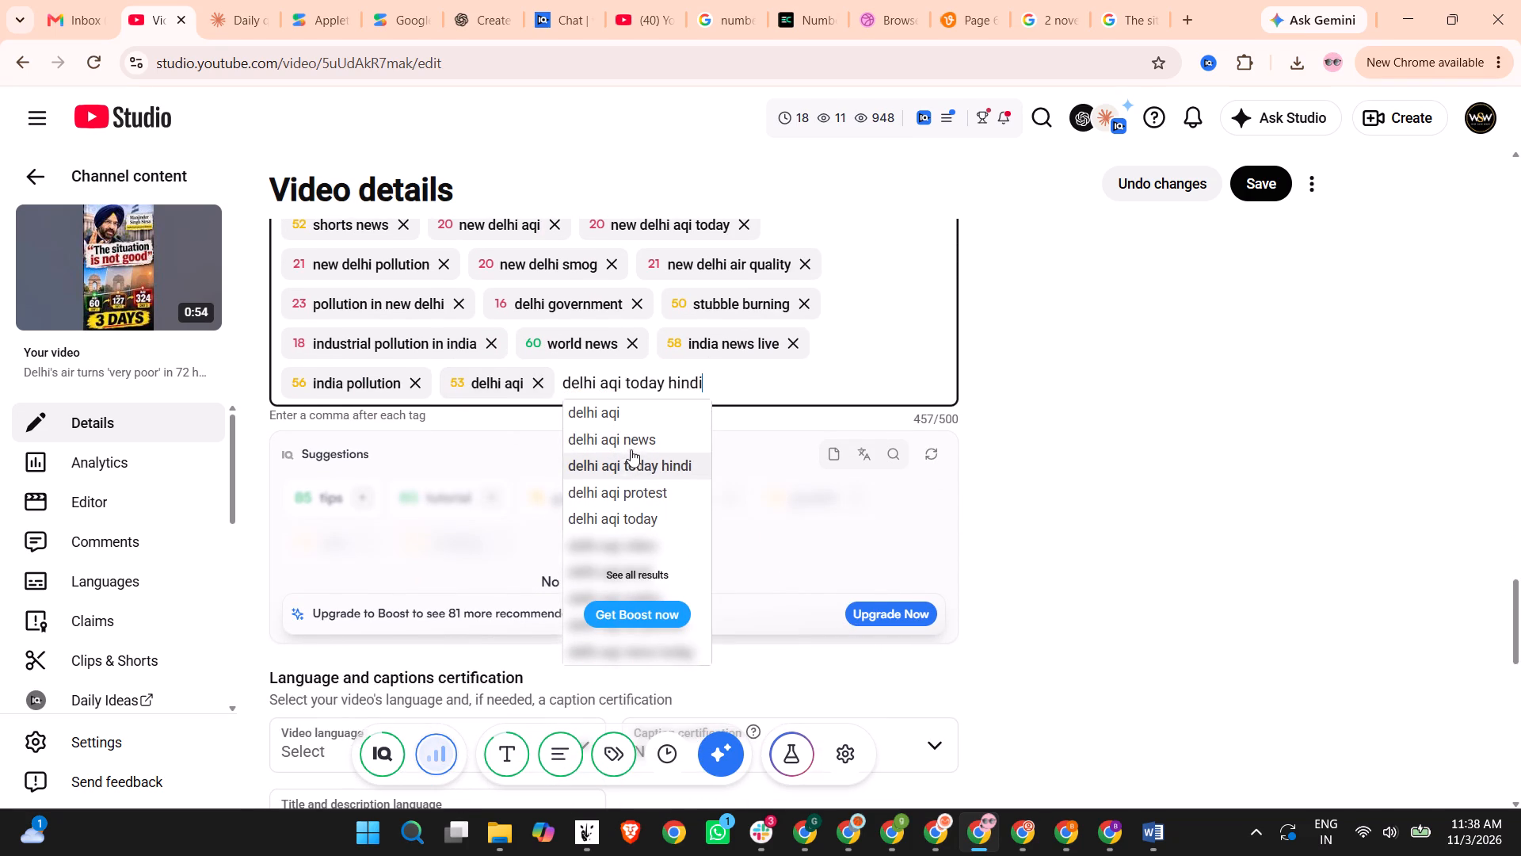
left_click(628, 529)
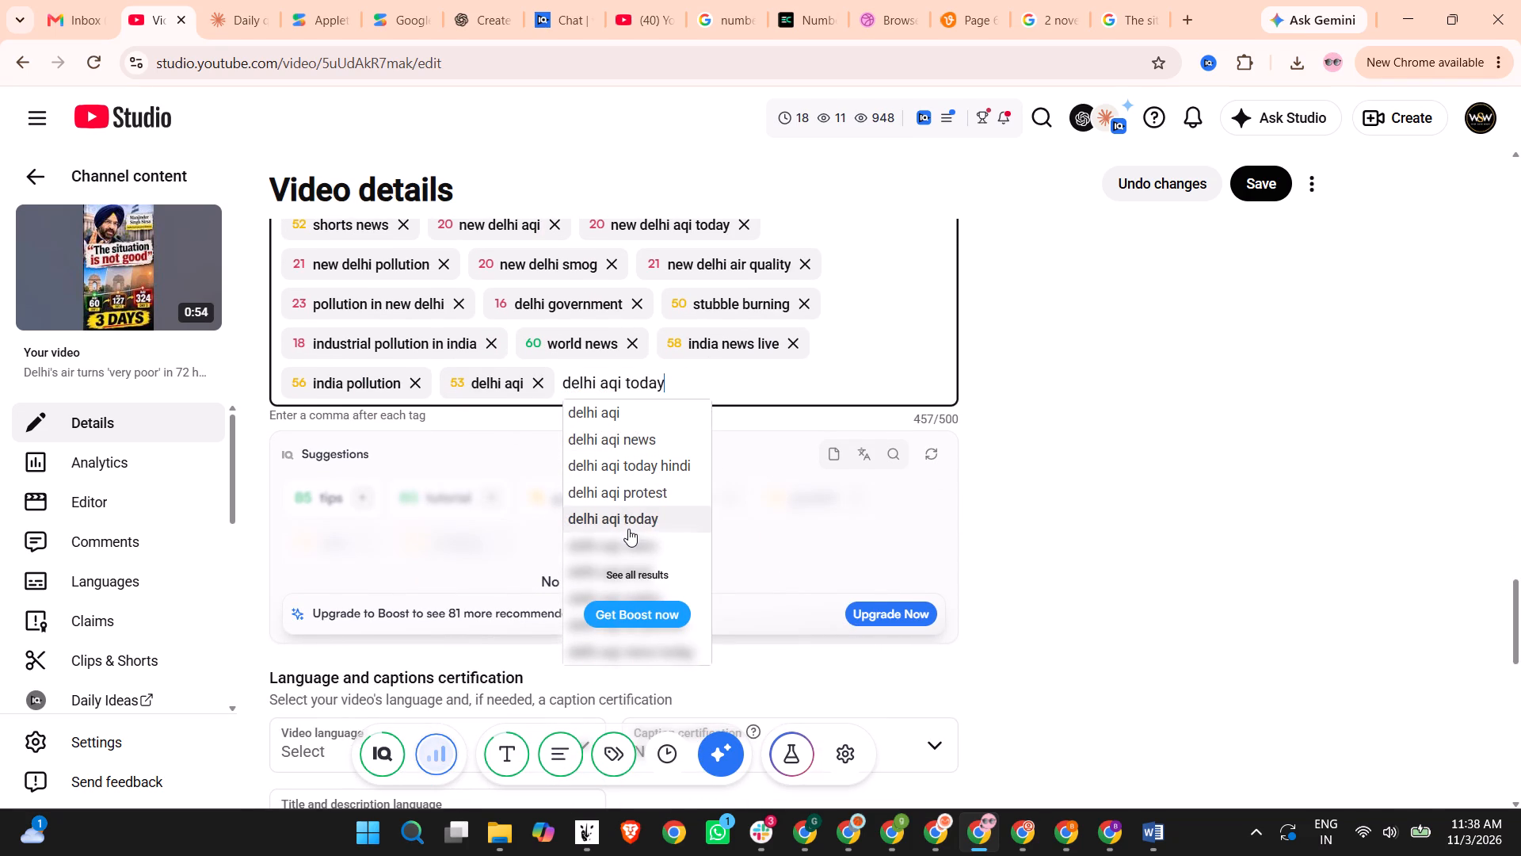
left_click(824, 382)
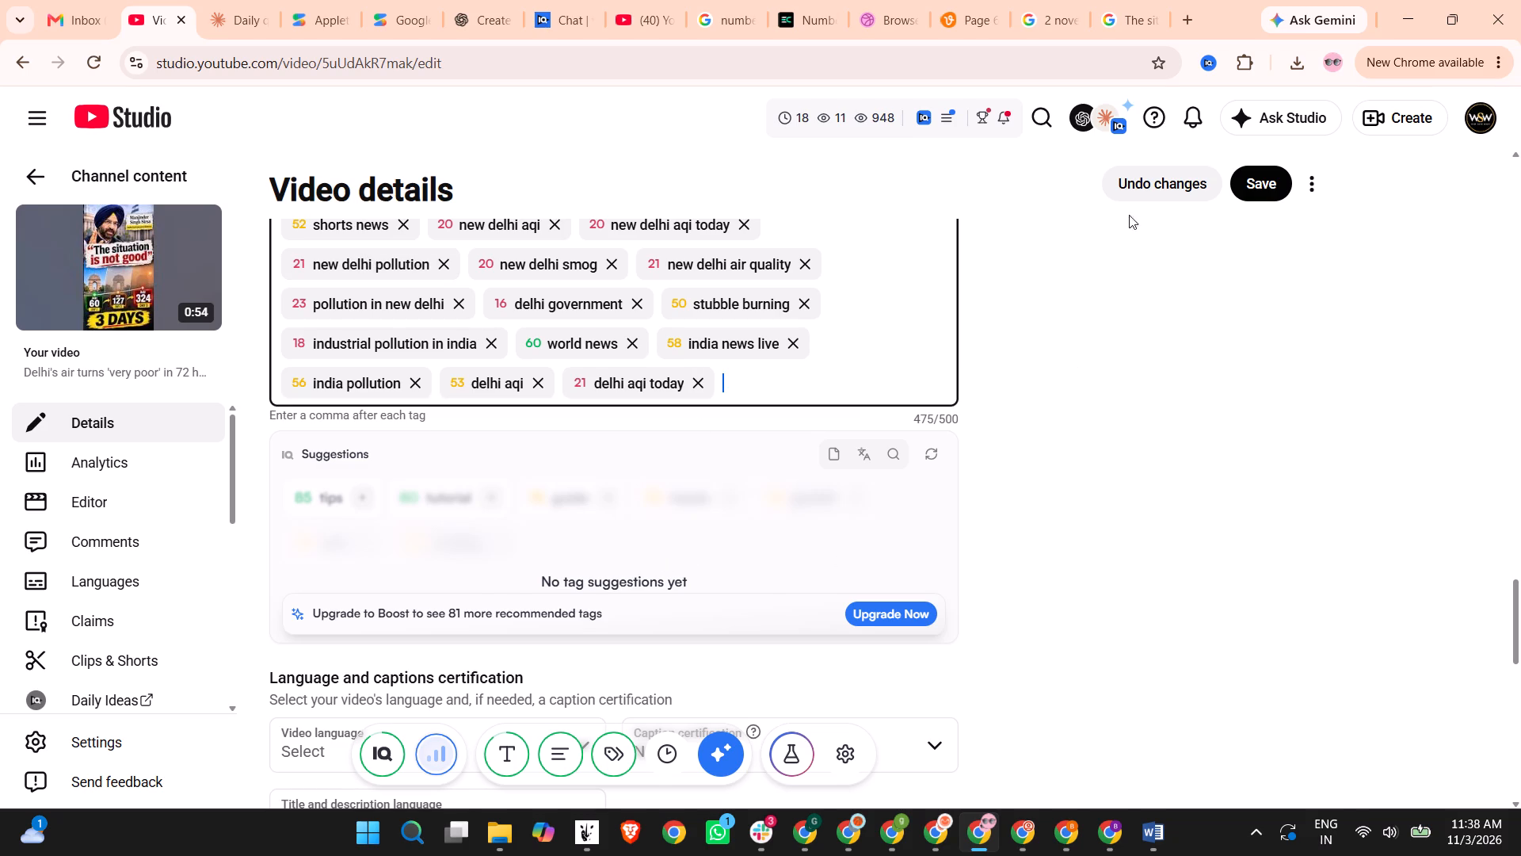
Save the Short's updated video details.
scroll(1081, 374, "up", 3)
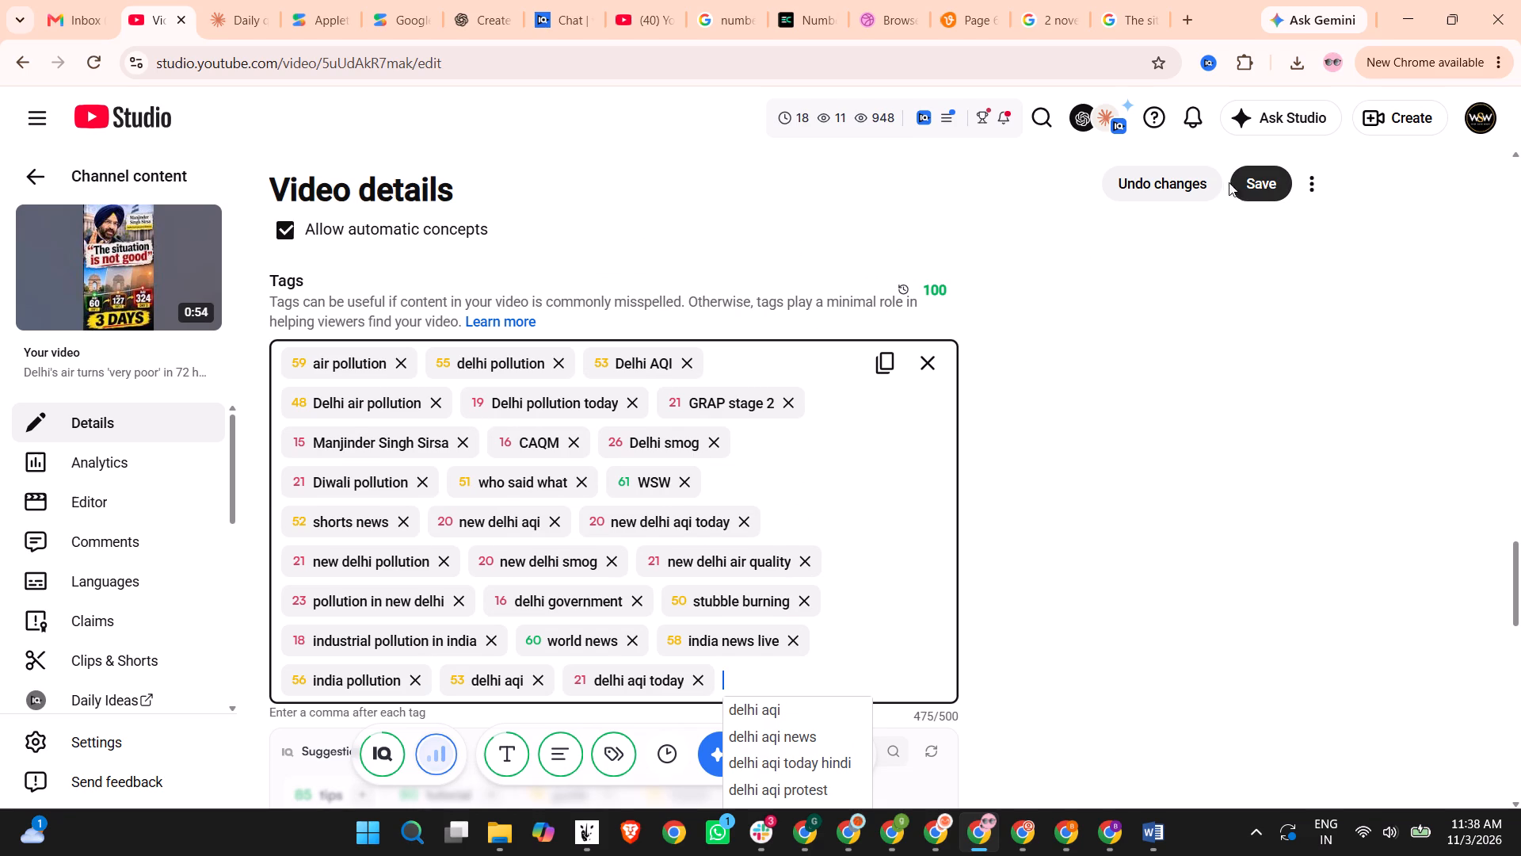
left_click(1250, 185)
scroll(741, 239, "up", 3)
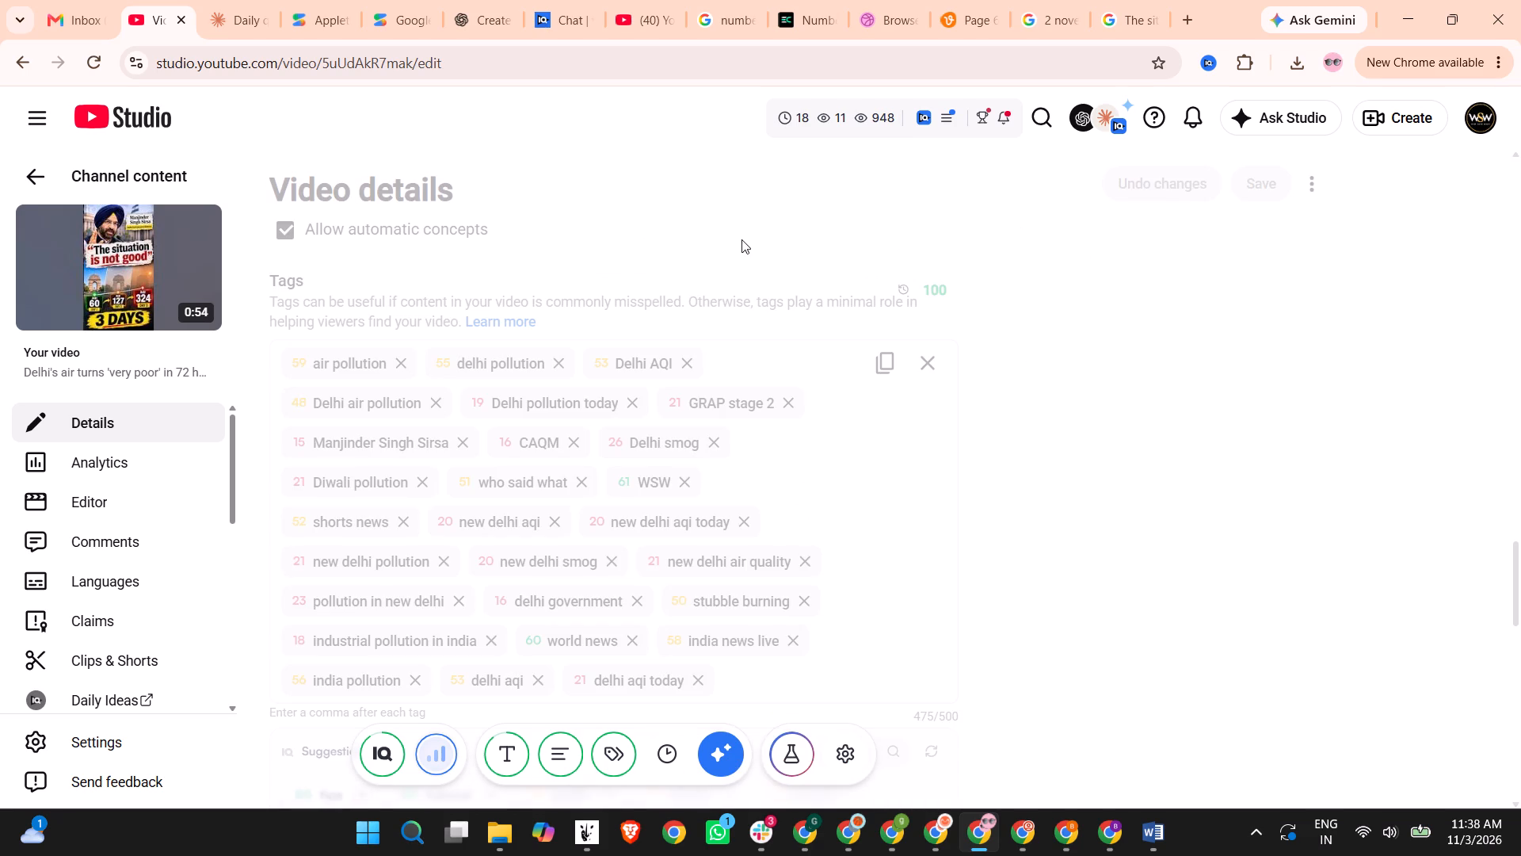
scroll(741, 239, "up", 8)
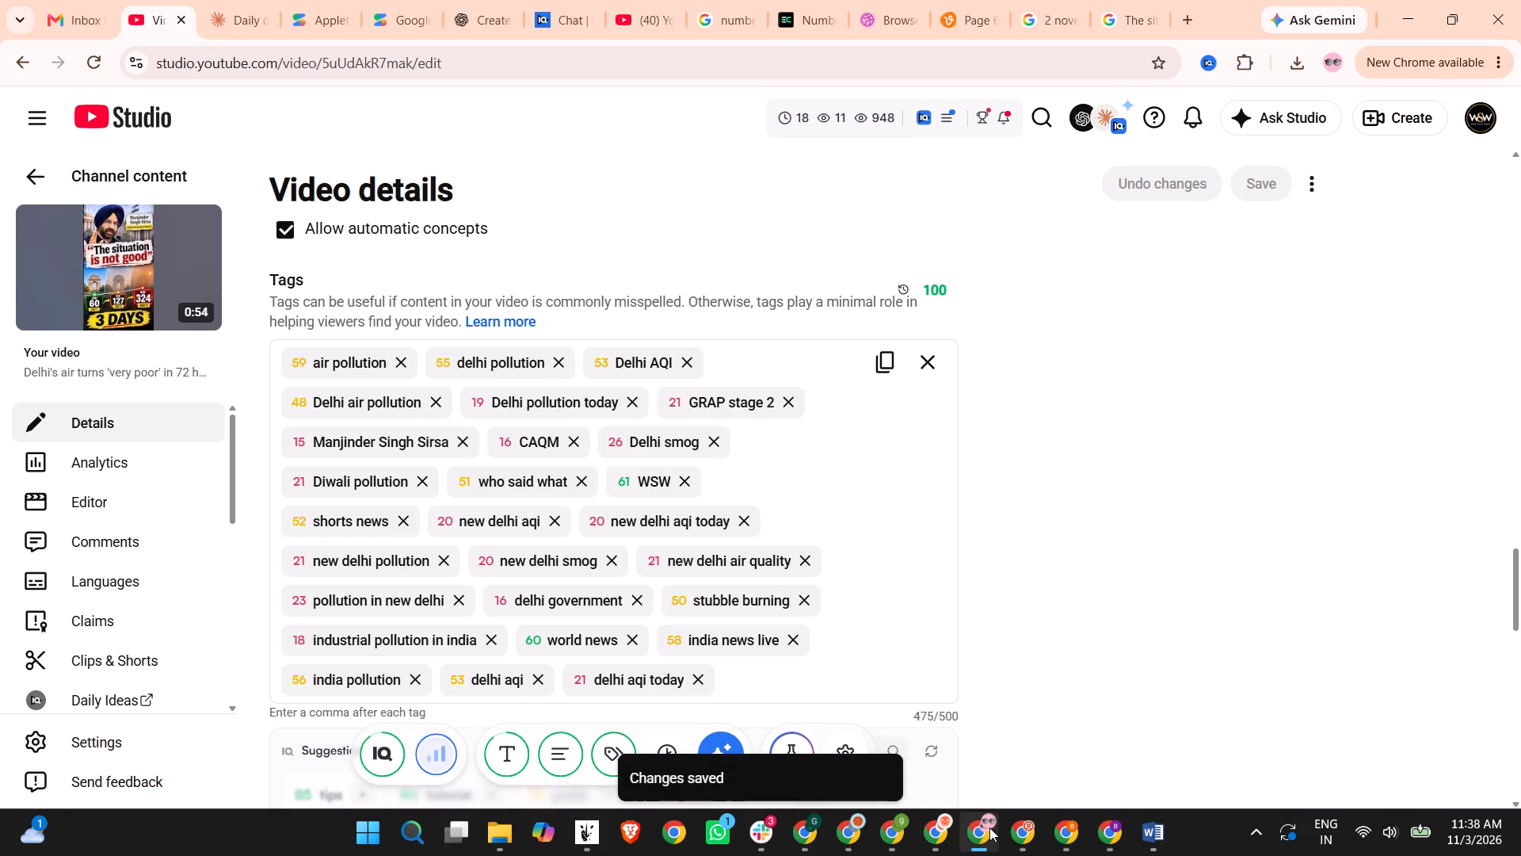
left_click(1001, 722)
Leave the Short's details and open the channel analytics' expanded realtime report for the last 48 hours of views.
left_click(93, 178)
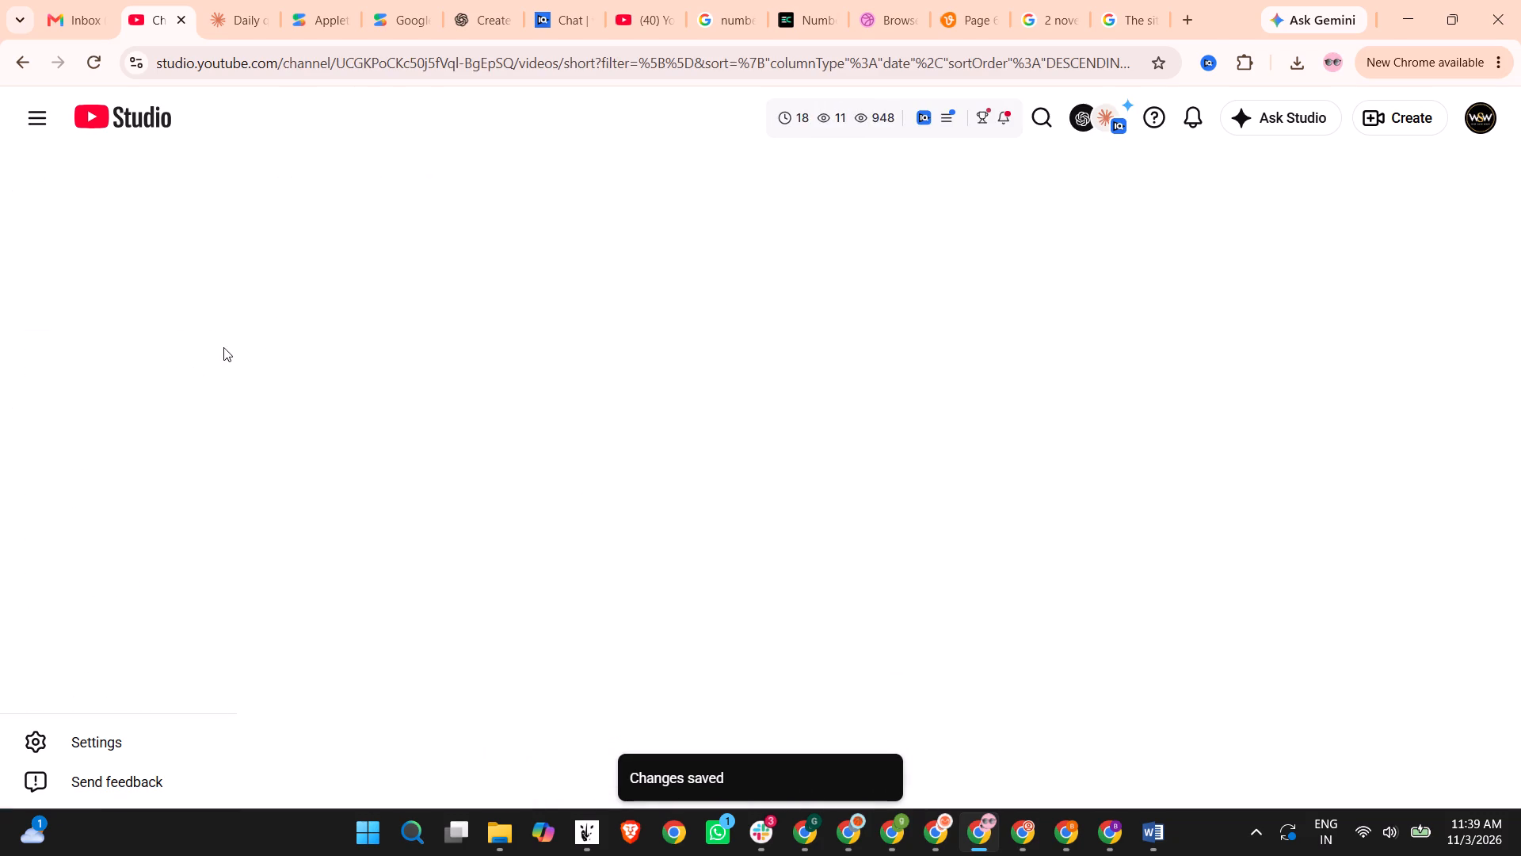
left_click(142, 373)
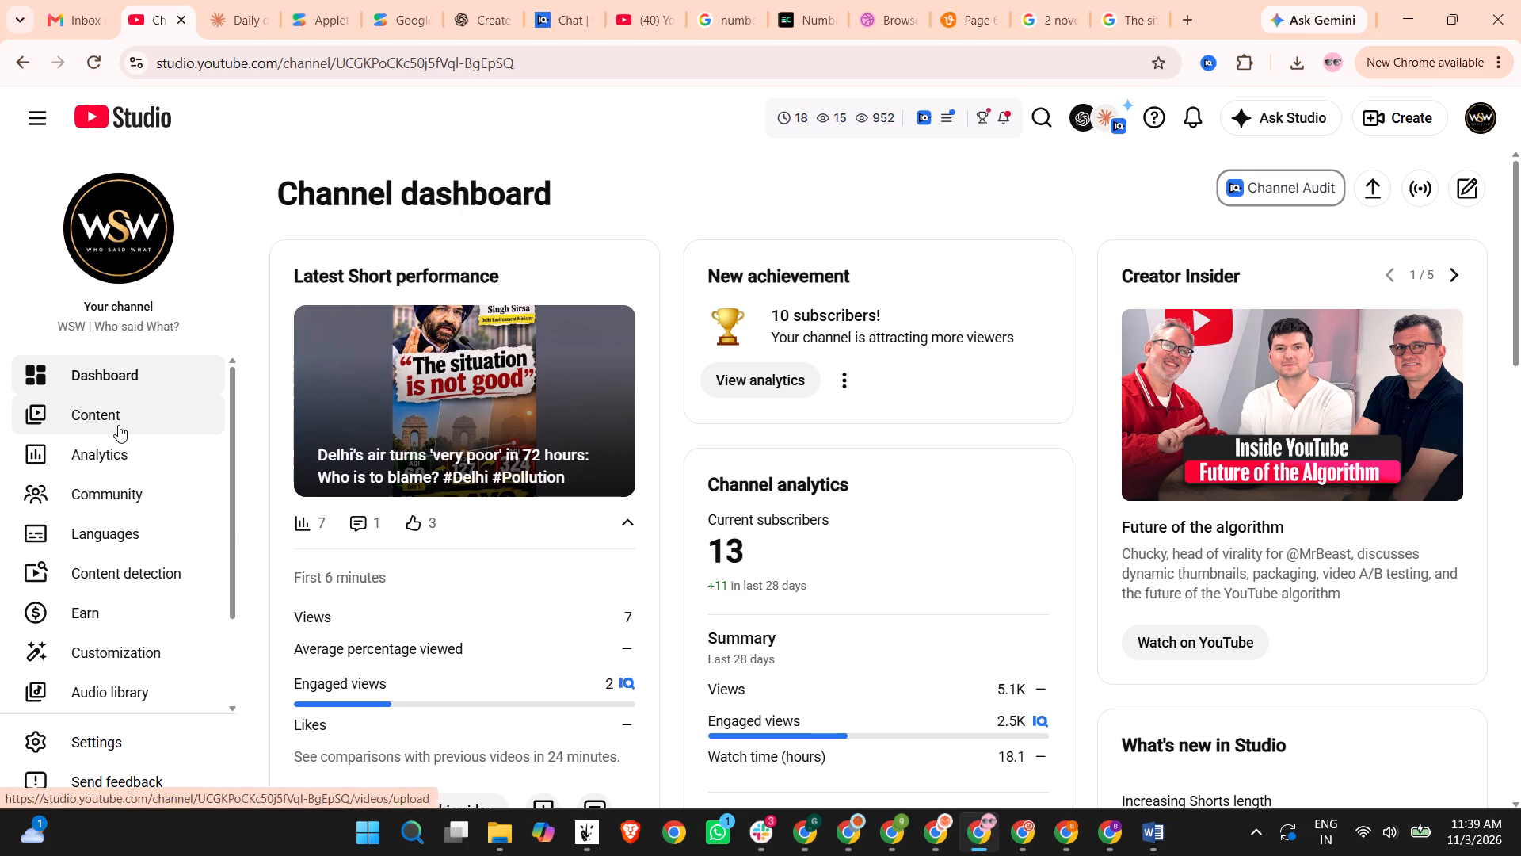
left_click(139, 461)
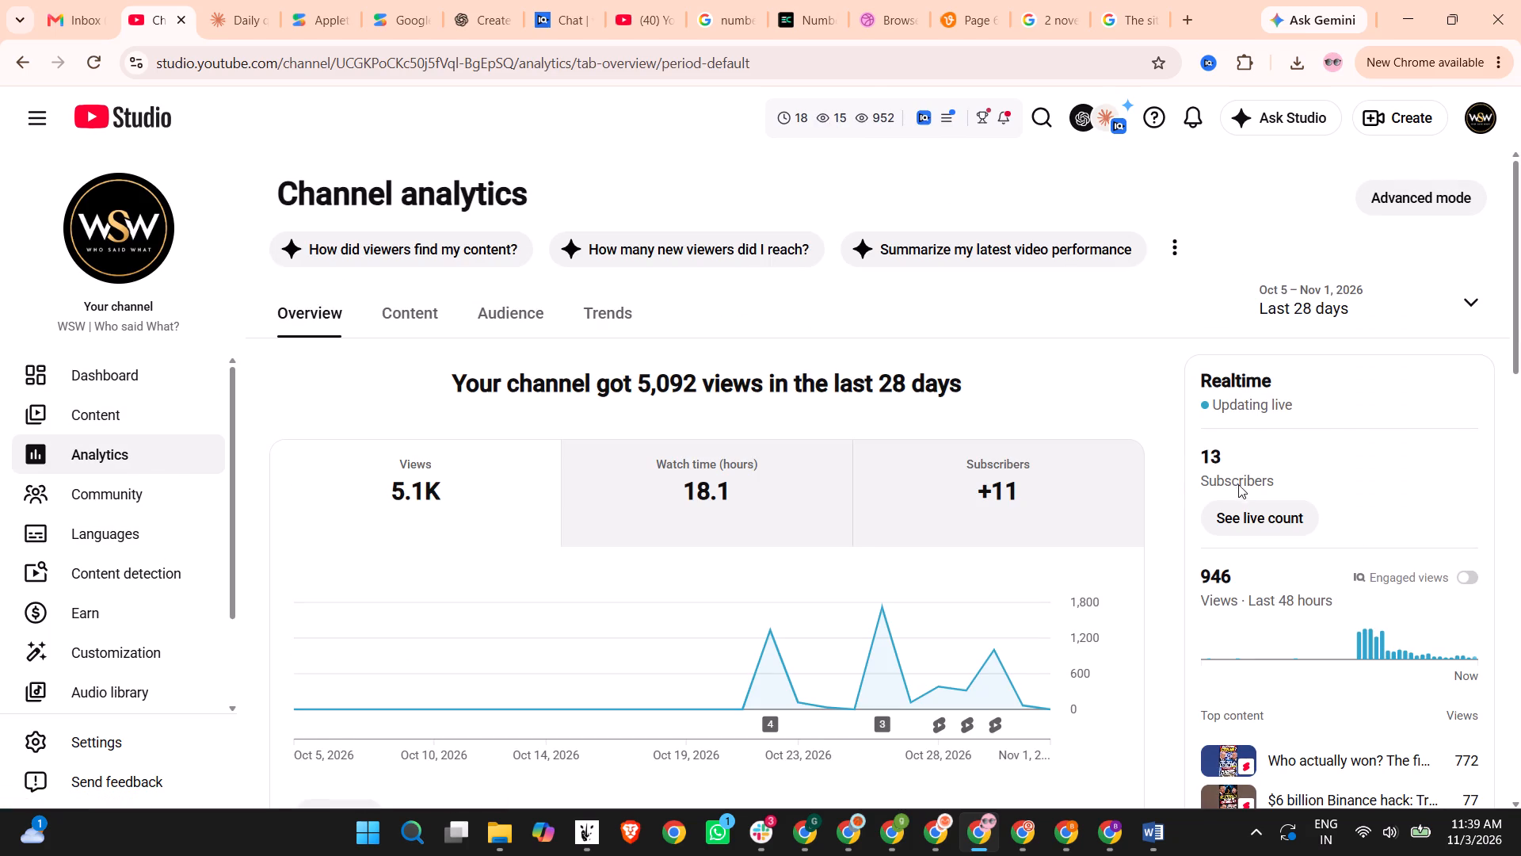
scroll(1249, 676, "down", 3)
left_click(1256, 595)
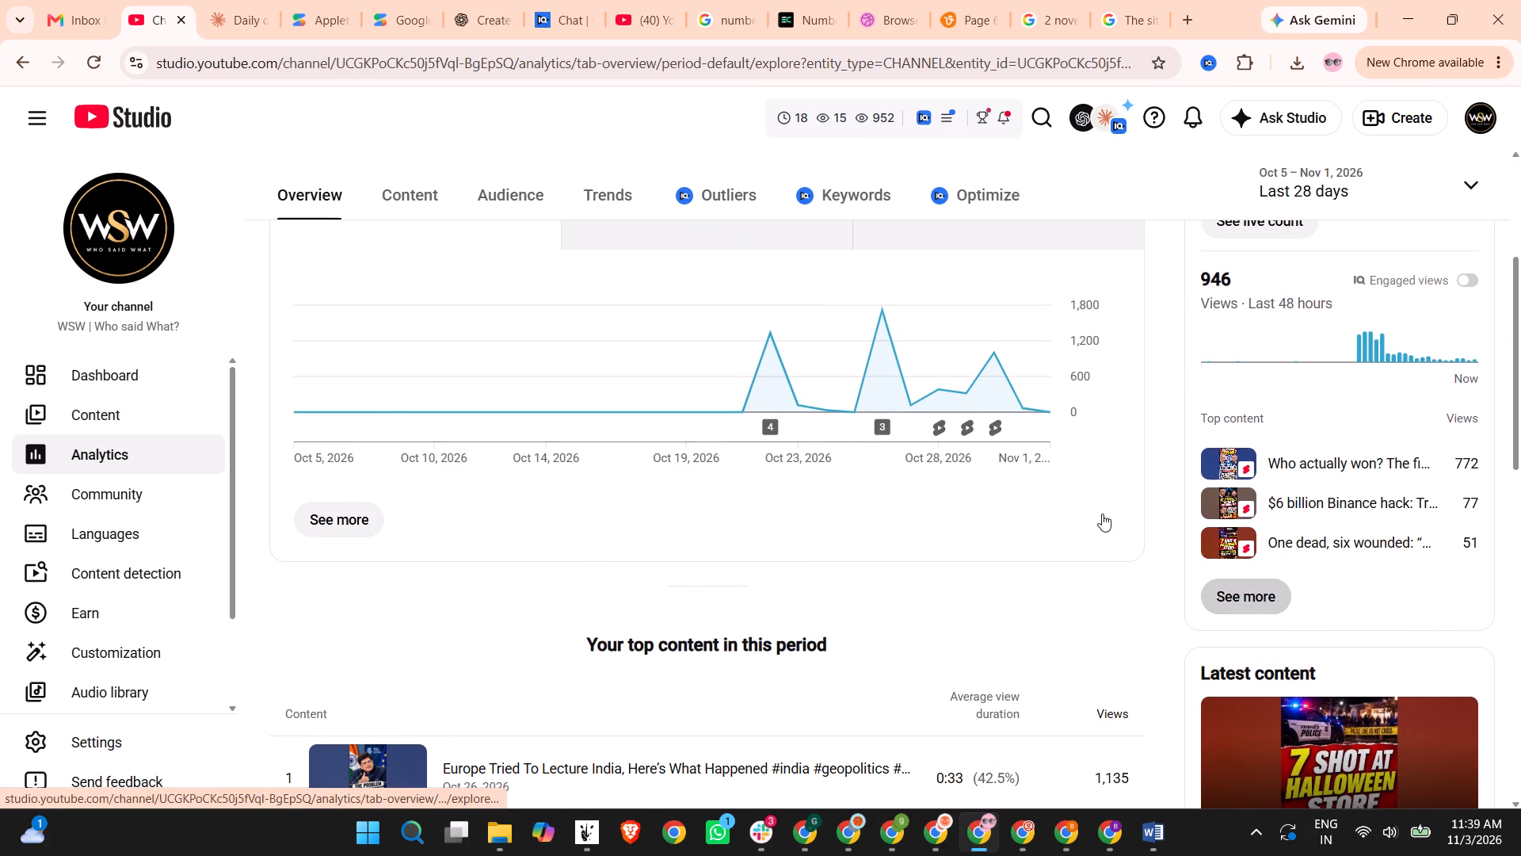